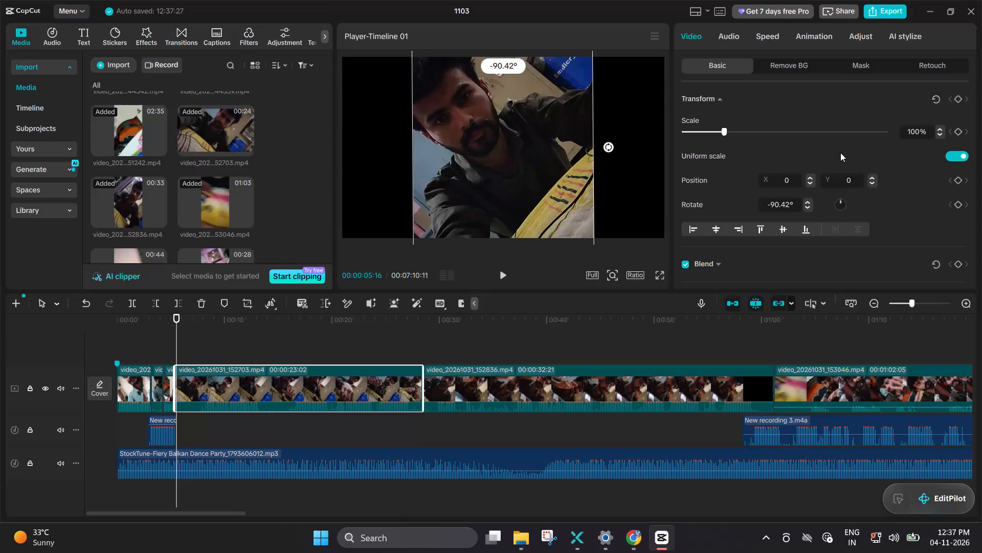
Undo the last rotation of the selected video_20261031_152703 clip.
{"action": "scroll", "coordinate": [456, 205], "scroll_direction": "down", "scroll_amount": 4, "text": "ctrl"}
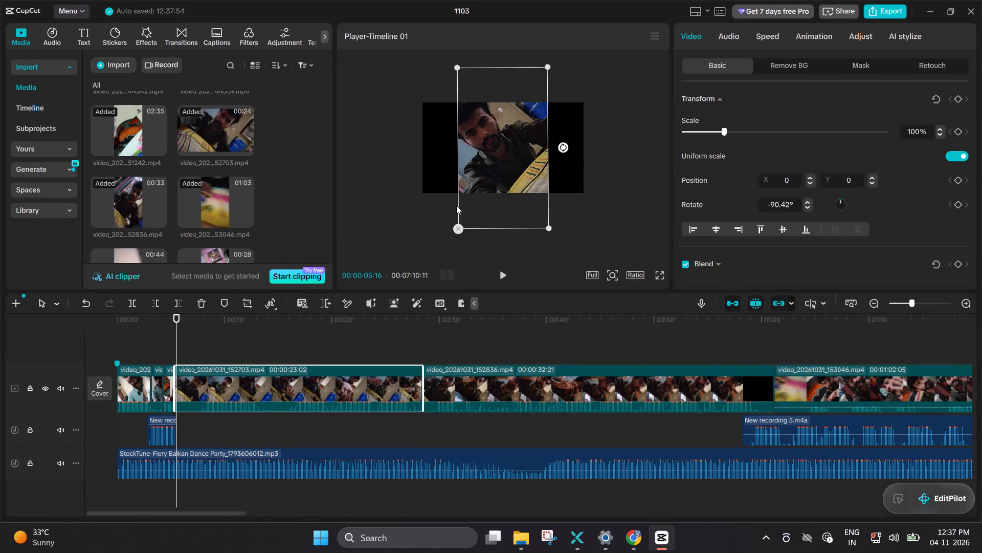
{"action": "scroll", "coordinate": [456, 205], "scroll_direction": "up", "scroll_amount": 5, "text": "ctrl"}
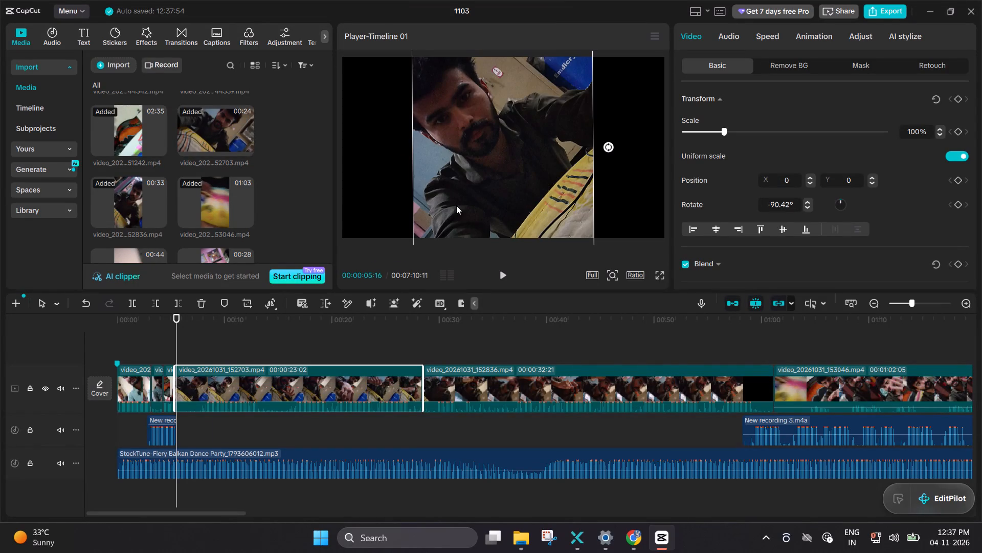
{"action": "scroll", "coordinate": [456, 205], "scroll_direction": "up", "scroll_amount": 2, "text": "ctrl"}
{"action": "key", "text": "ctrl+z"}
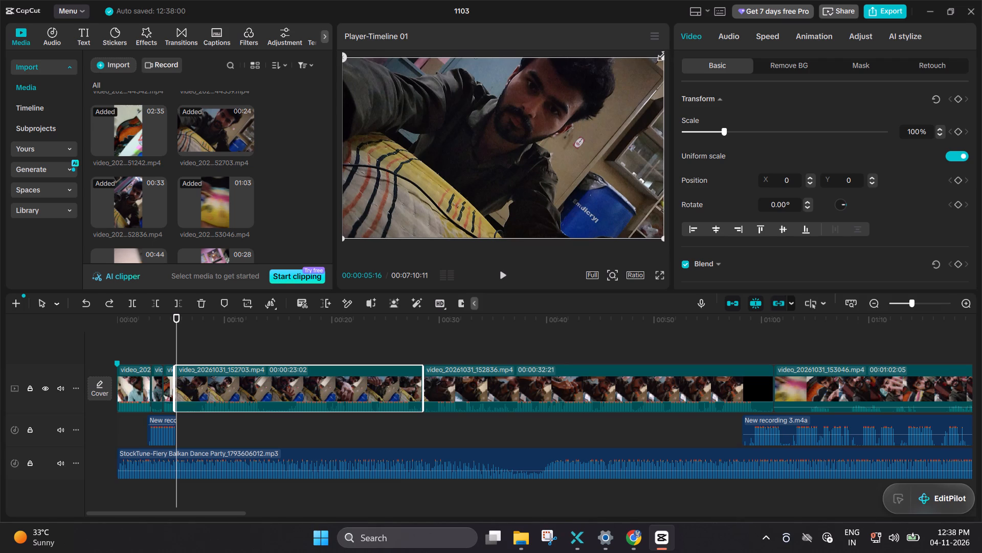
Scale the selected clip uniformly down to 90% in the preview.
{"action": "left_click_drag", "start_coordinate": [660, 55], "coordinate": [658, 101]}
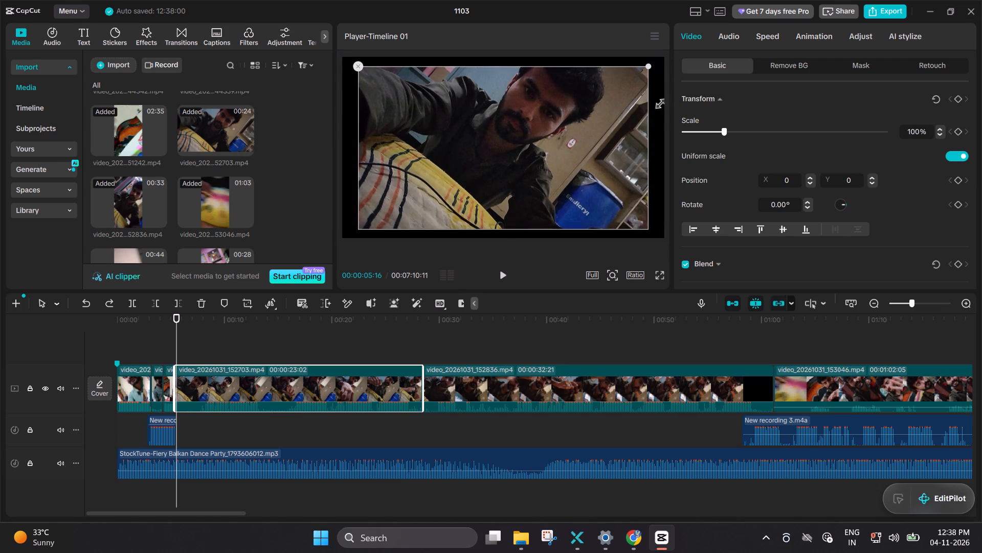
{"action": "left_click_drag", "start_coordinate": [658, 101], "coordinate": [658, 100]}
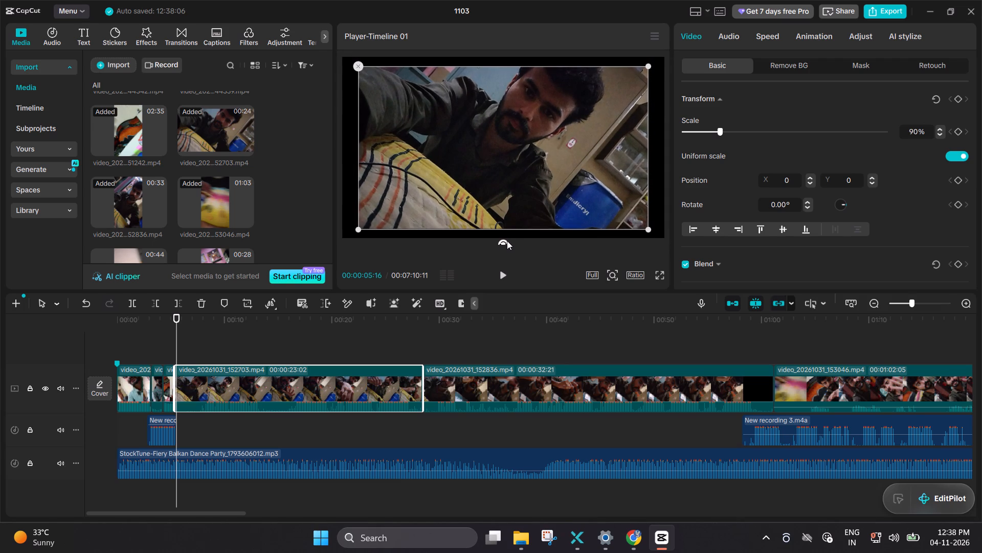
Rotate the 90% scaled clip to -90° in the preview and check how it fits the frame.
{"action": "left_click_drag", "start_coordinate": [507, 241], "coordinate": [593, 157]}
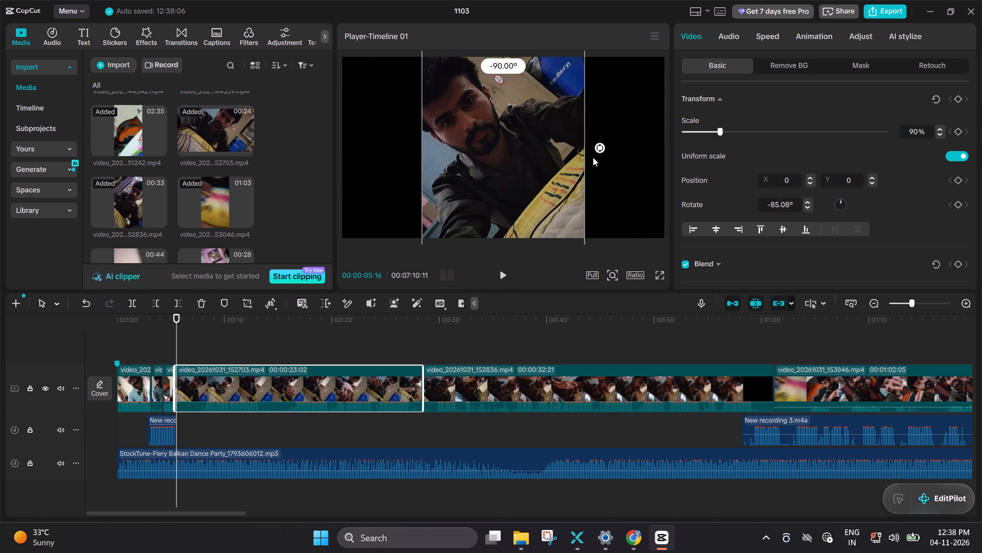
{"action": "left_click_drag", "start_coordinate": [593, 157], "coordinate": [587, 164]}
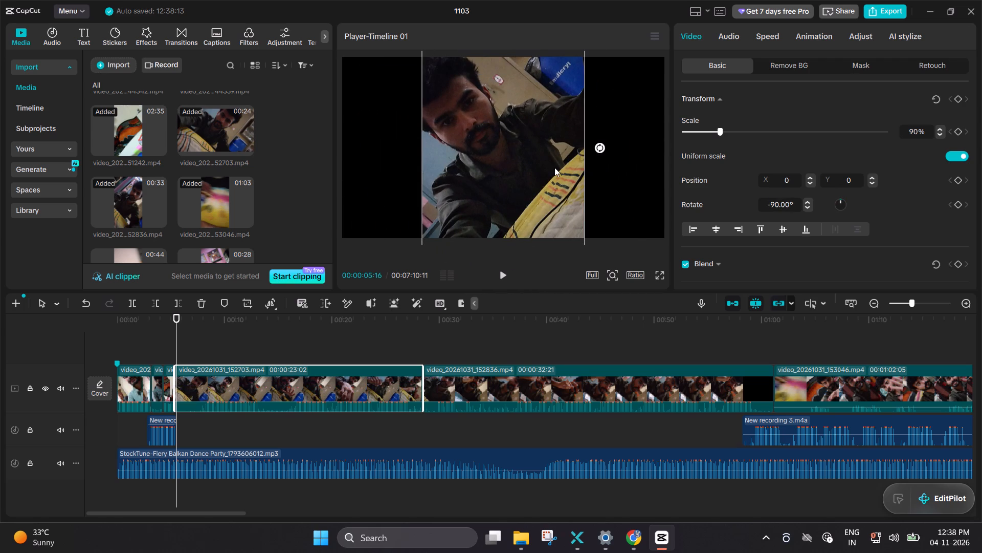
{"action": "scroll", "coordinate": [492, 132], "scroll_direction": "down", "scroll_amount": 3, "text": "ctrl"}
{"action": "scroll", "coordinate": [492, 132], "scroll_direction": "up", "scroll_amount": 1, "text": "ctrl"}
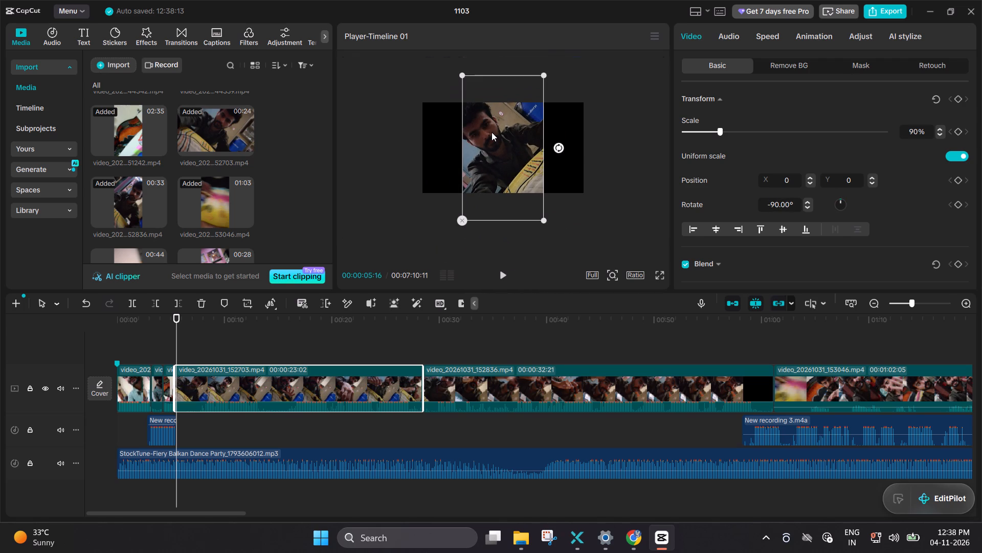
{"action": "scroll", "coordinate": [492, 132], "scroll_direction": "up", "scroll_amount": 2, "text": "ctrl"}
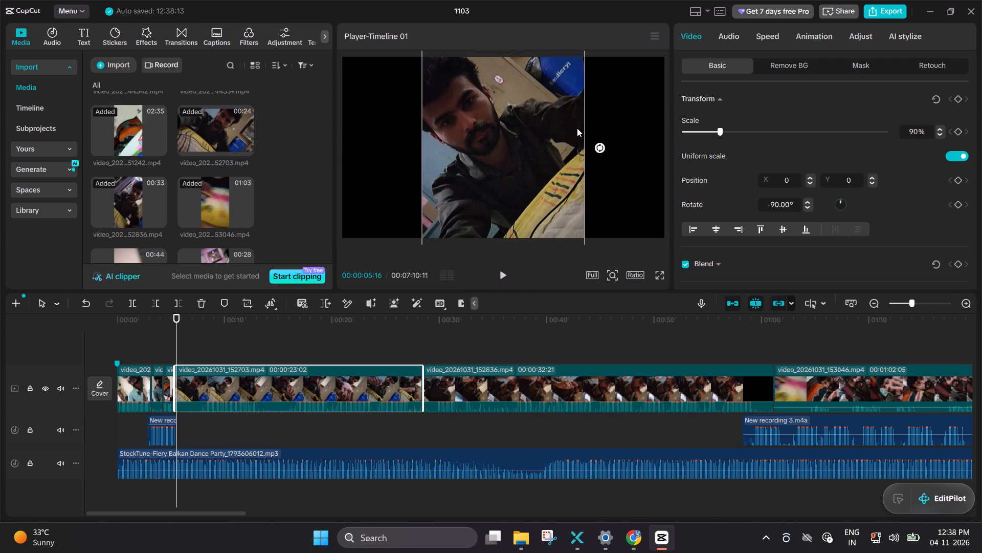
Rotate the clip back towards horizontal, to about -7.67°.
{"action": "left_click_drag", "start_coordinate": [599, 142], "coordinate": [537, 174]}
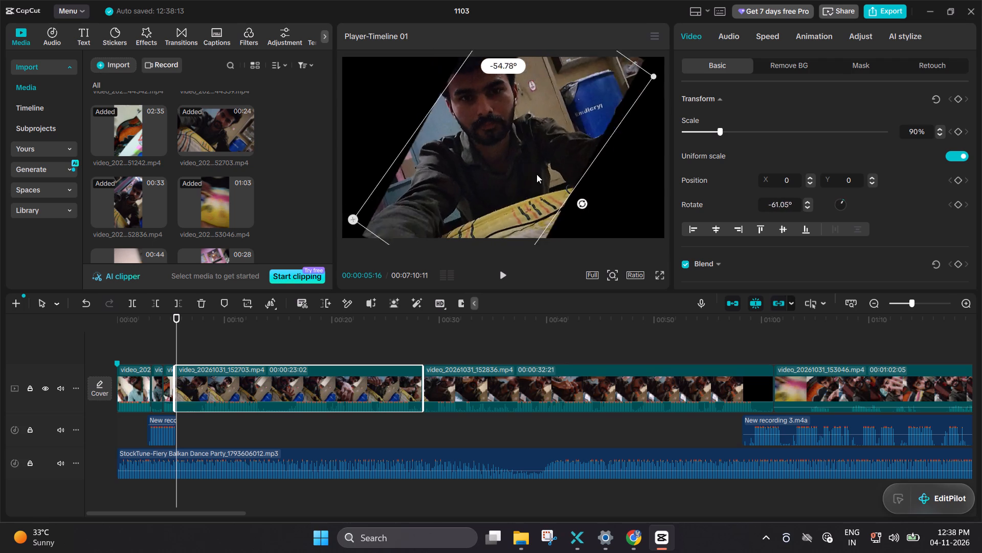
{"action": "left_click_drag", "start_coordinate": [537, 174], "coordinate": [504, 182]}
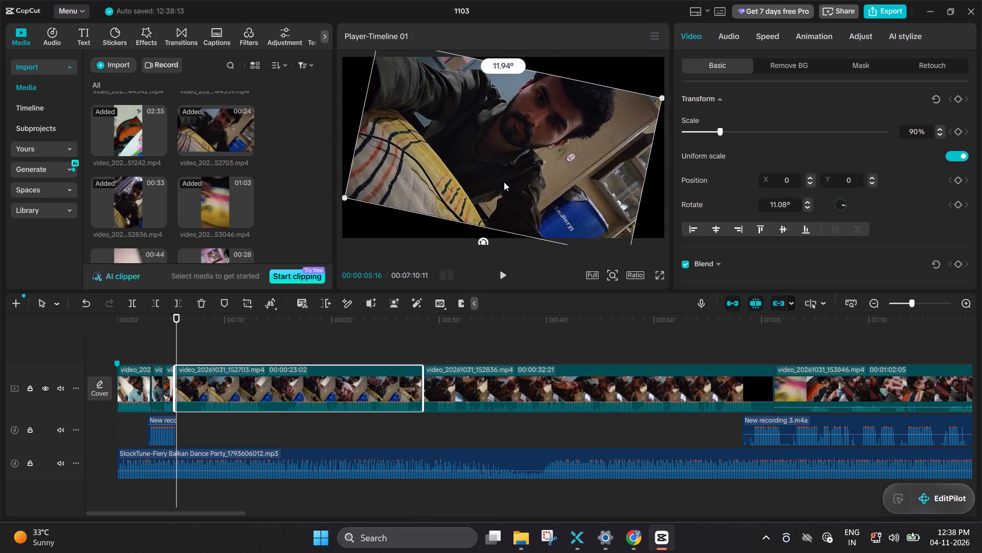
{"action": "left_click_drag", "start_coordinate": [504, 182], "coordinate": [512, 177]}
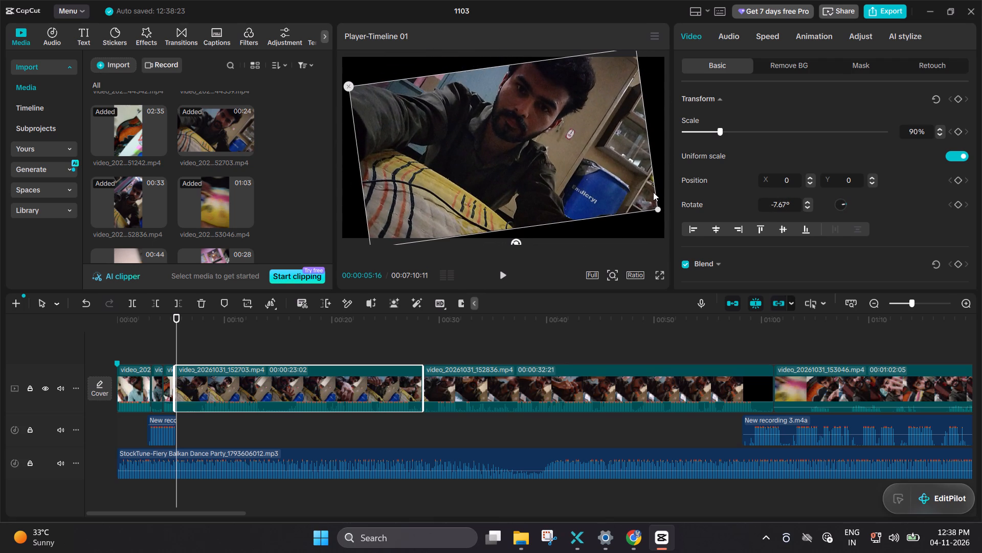
Scale the tilted clip uniformly down to 56%, keeping it centred in the frame.
{"action": "left_click_drag", "start_coordinate": [656, 207], "coordinate": [628, 205]}
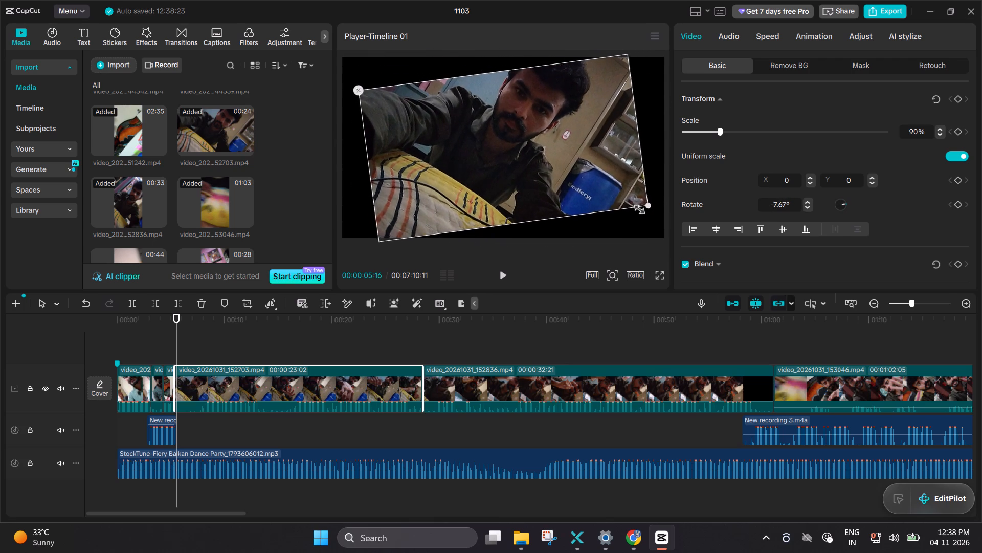
{"action": "left_click_drag", "start_coordinate": [628, 205], "coordinate": [589, 184]}
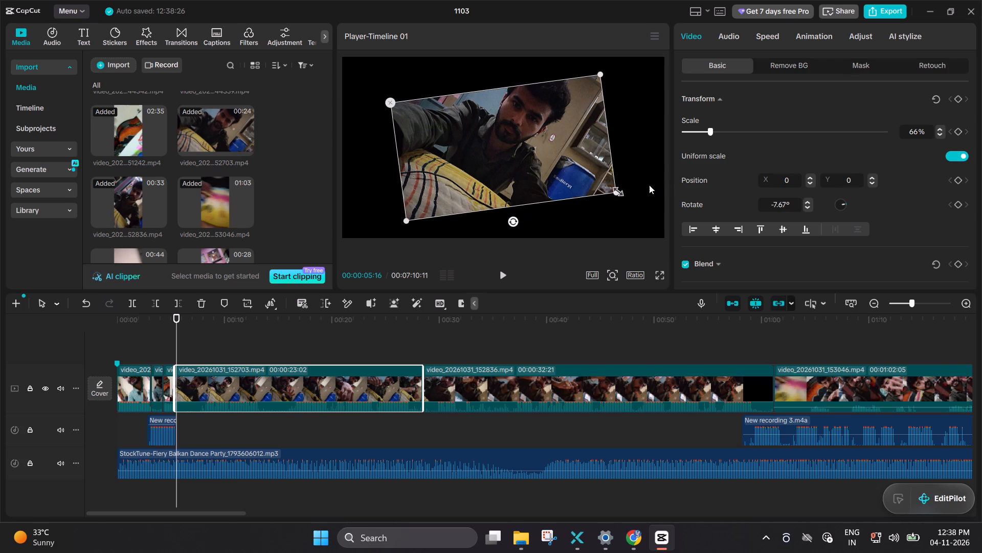
{"action": "left_click_drag", "start_coordinate": [615, 190], "coordinate": [581, 188]}
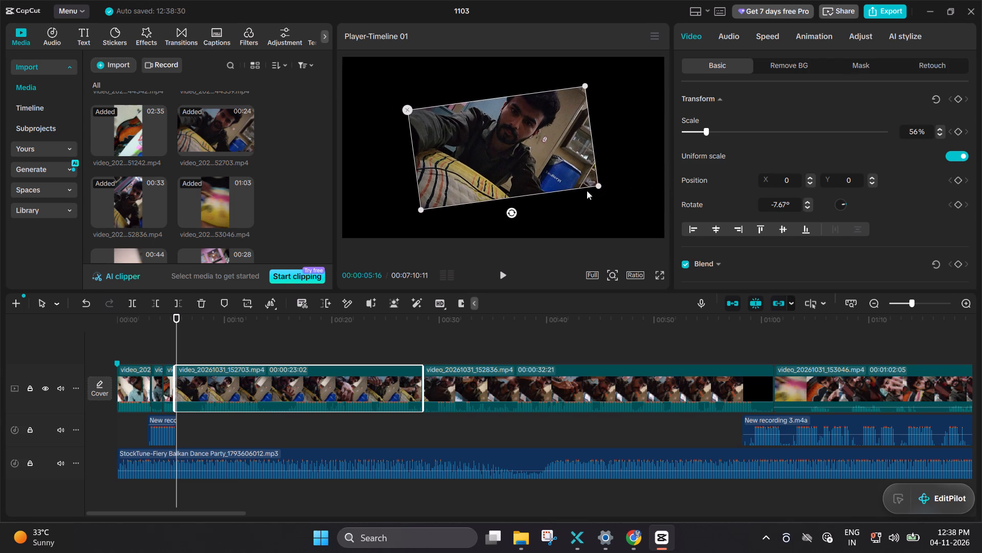
Rotate the scaled clip to -90° so it stands upright within the frame height.
{"action": "left_click_drag", "start_coordinate": [511, 214], "coordinate": [509, 214]}
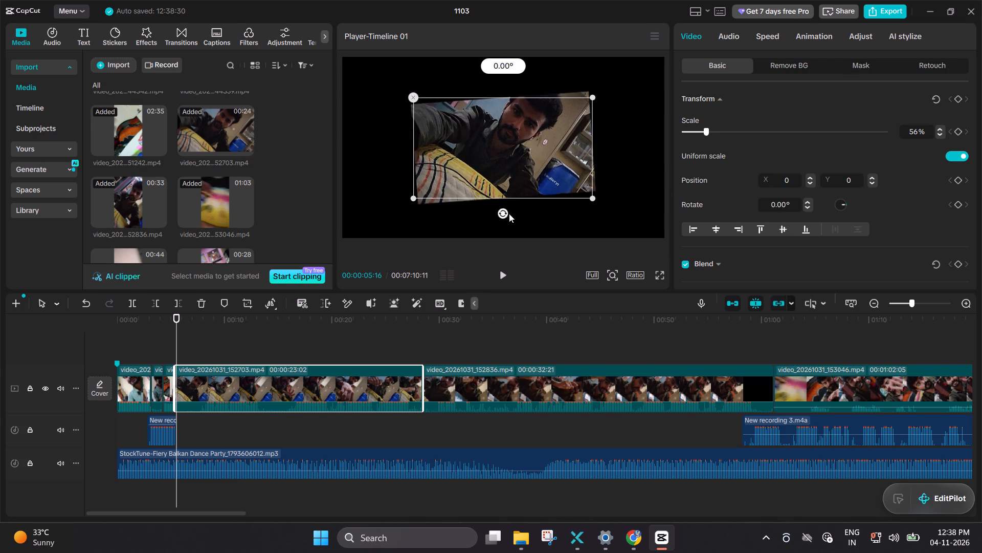
{"action": "left_click_drag", "start_coordinate": [509, 214], "coordinate": [570, 152]}
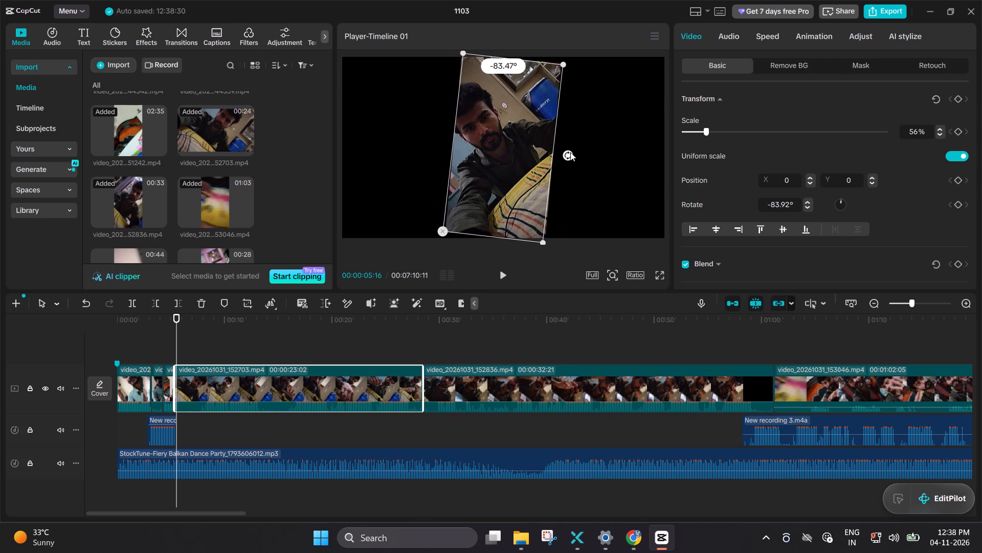
{"action": "left_click_drag", "start_coordinate": [570, 152], "coordinate": [567, 146]}
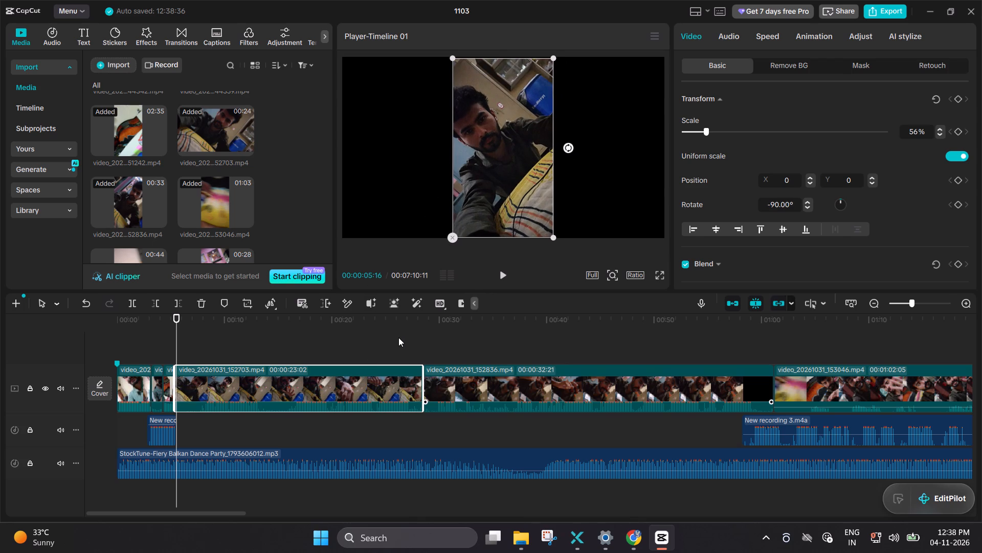
Look through the clip's basic video settings from Transform down to Canvas, with the playhead at 00:00:05:12.
{"action": "left_click", "coordinate": [176, 334]}
{"action": "left_click", "coordinate": [465, 218]}
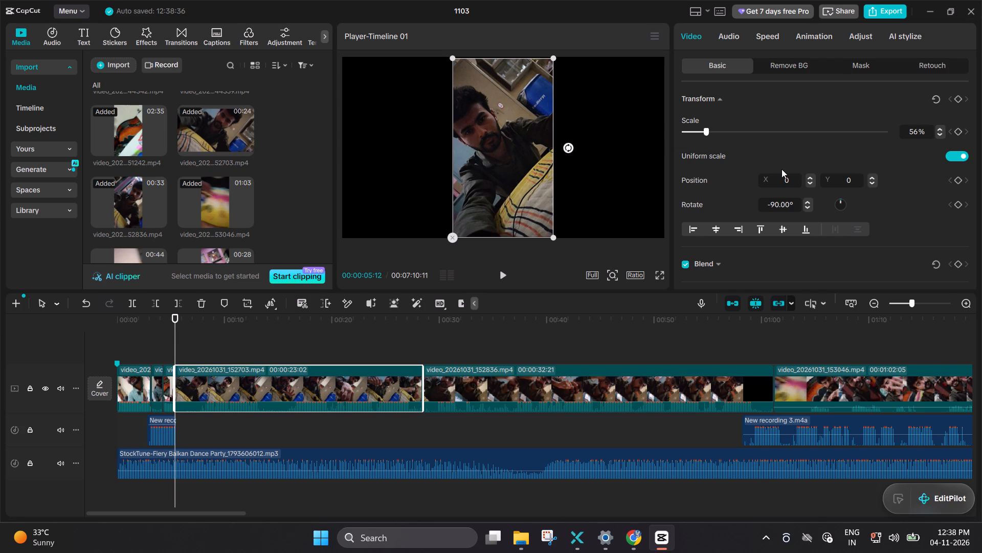
{"action": "scroll", "coordinate": [803, 182], "scroll_direction": "down", "scroll_amount": 1}
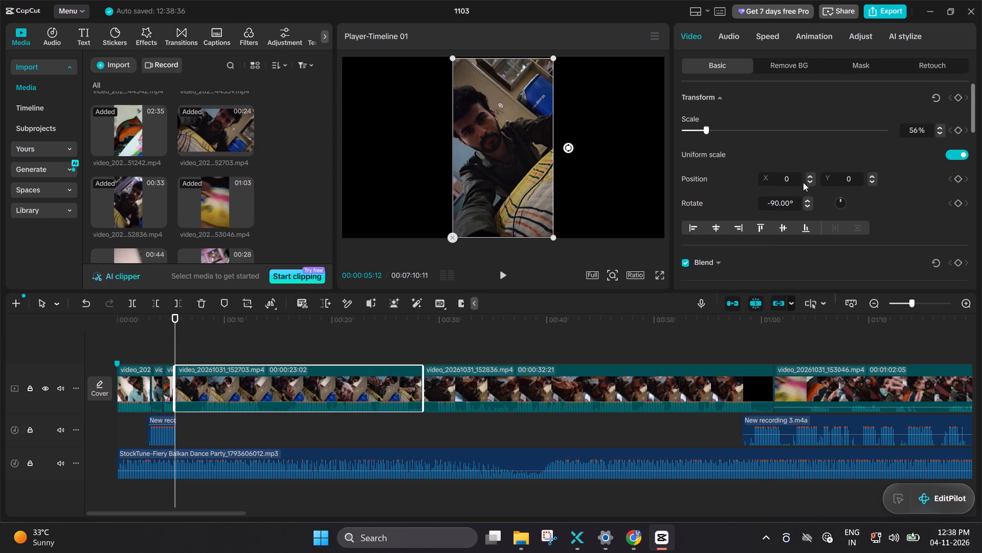
{"action": "scroll", "coordinate": [803, 182], "scroll_direction": "down", "scroll_amount": 1}
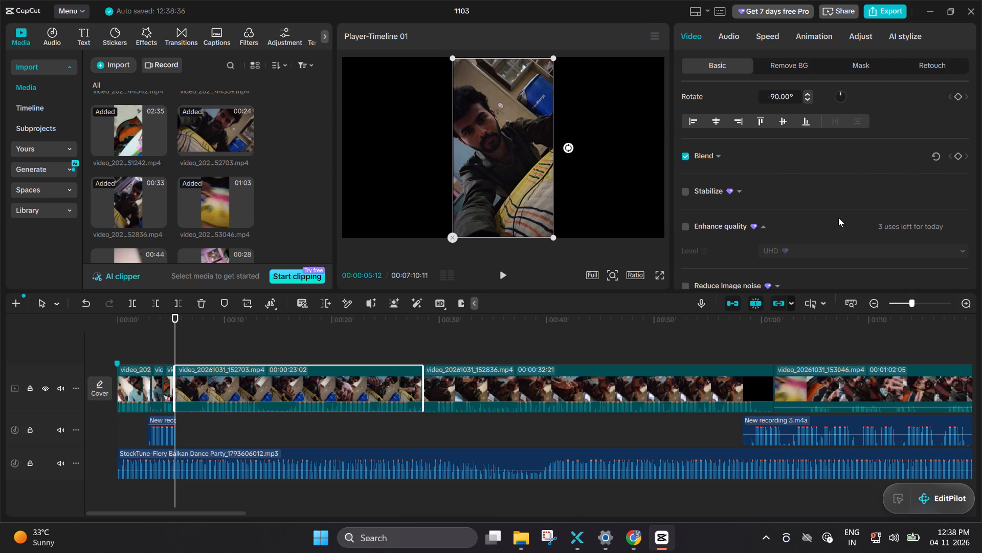
{"action": "scroll", "coordinate": [838, 218], "scroll_direction": "down", "scroll_amount": 2}
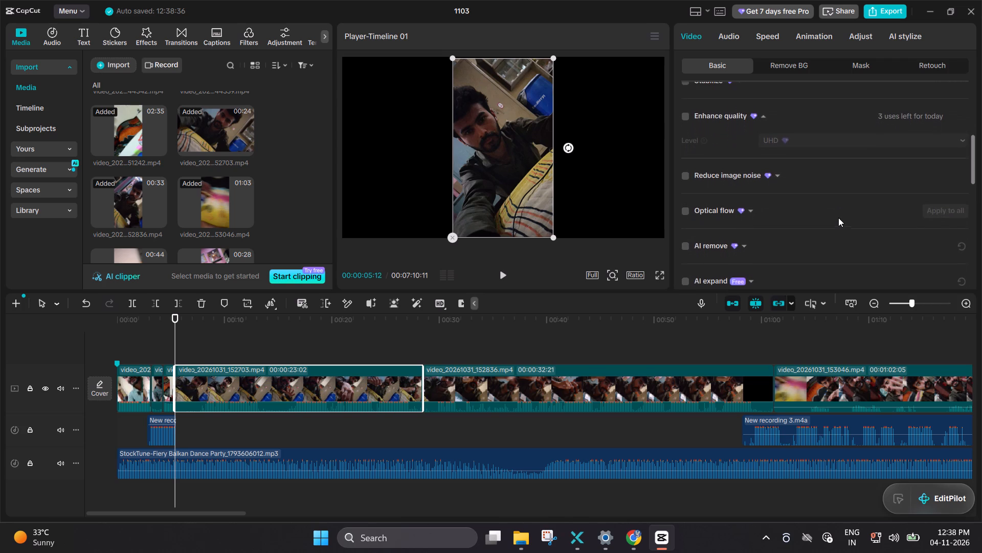
{"action": "scroll", "coordinate": [838, 218], "scroll_direction": "down", "scroll_amount": 1}
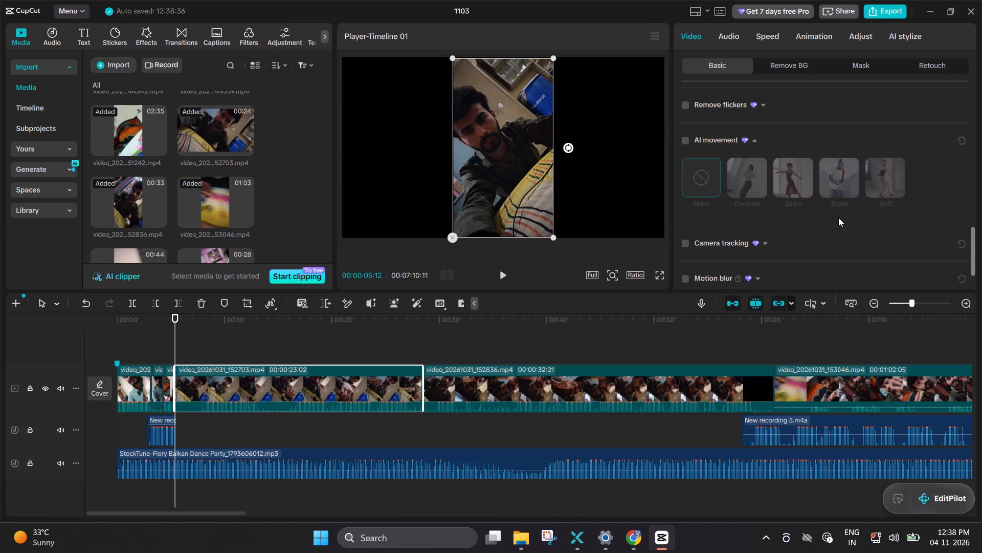
{"action": "scroll", "coordinate": [838, 218], "scroll_direction": "down", "scroll_amount": 2}
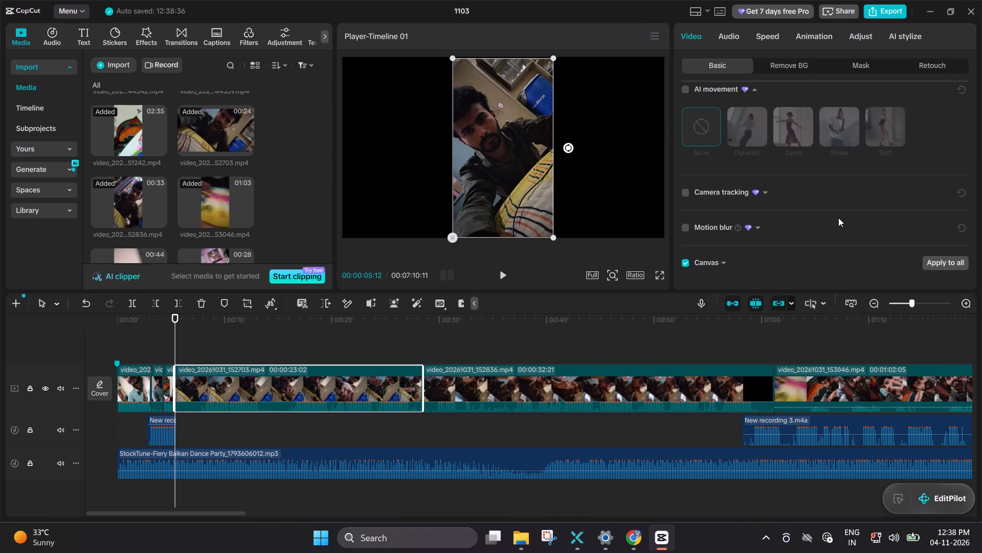
{"action": "scroll", "coordinate": [838, 218], "scroll_direction": "down", "scroll_amount": 1}
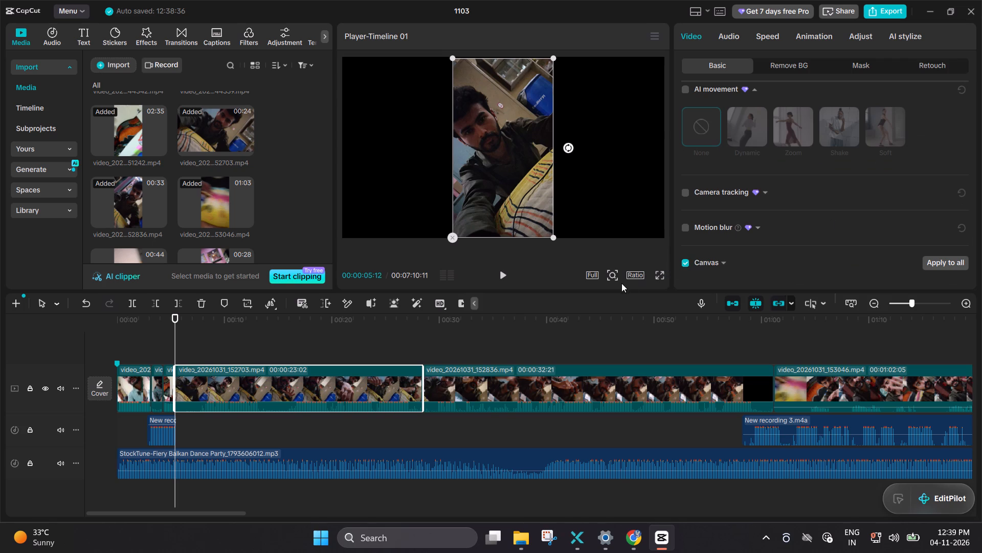
Open the aspect ratio choices for the preview frame.
{"action": "left_click", "coordinate": [630, 274]}
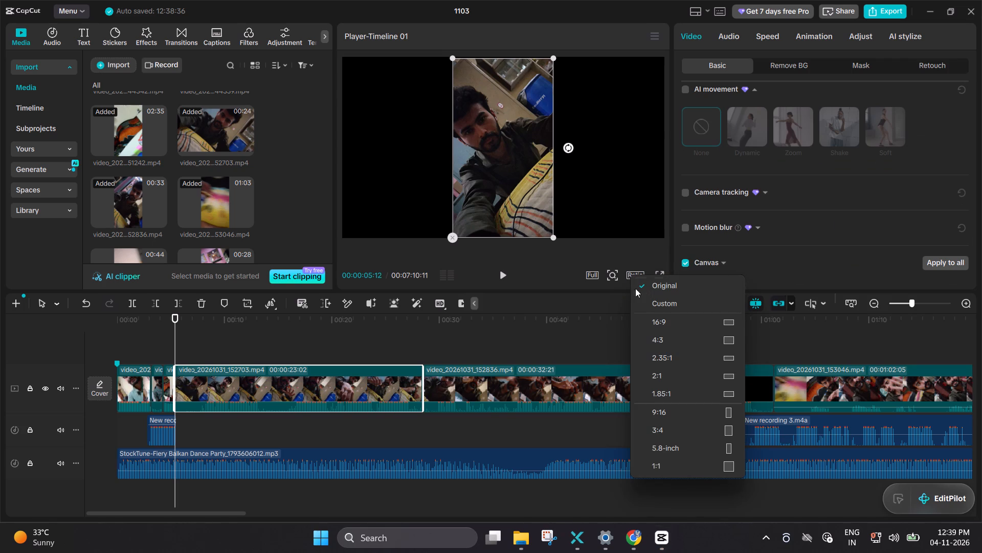
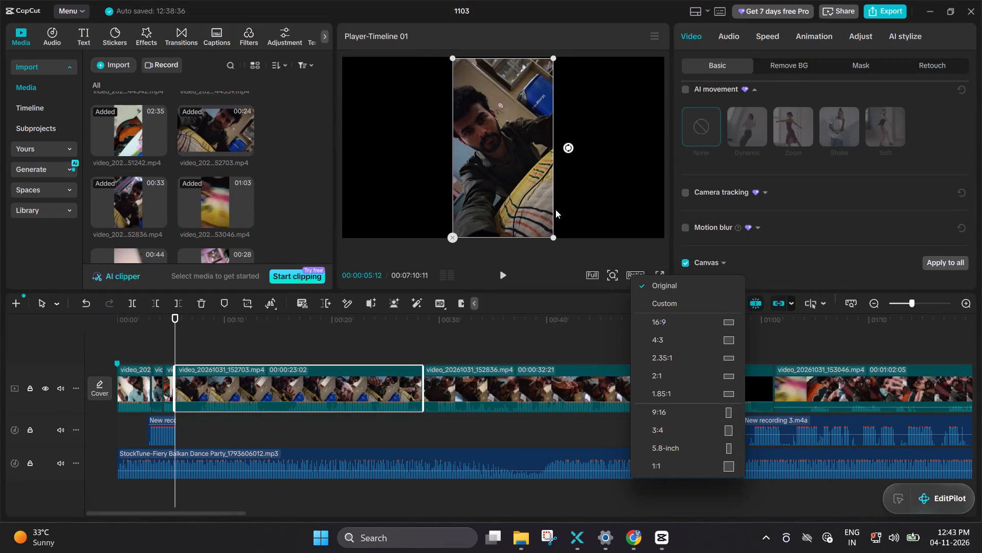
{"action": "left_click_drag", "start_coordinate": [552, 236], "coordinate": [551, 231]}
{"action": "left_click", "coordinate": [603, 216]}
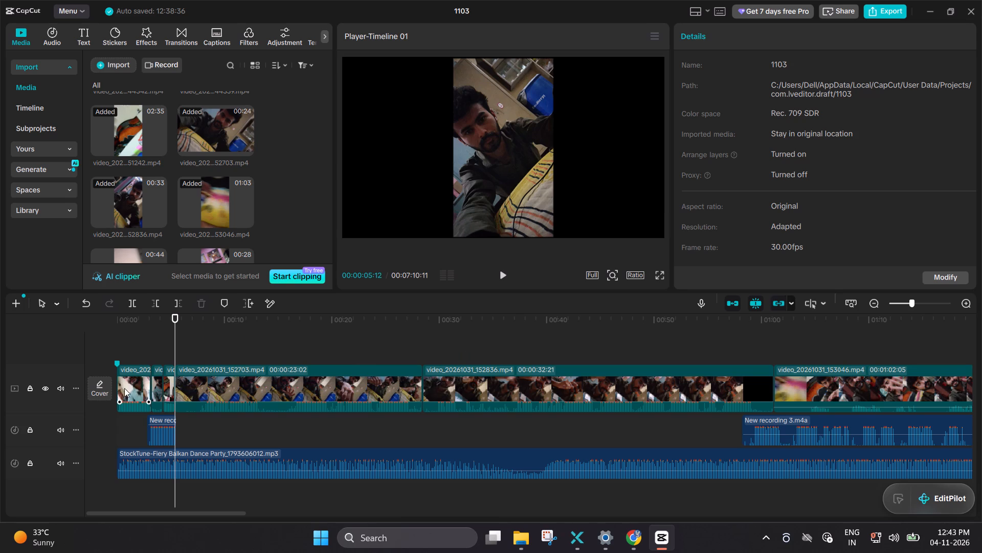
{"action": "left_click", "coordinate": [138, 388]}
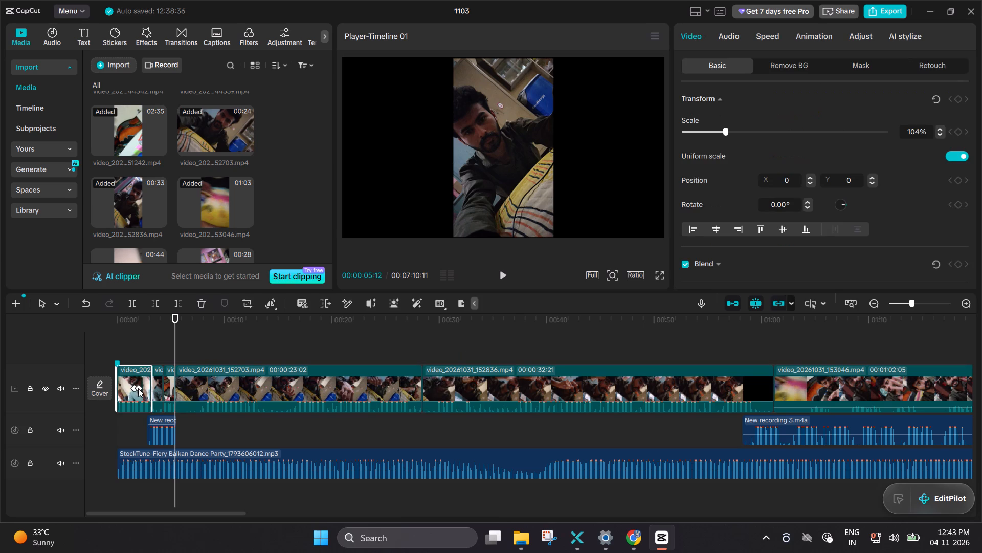
Scale the rotated video_20261031_152703 clip uniformly up to 57%, with the playhead at 00:00:06:07.
{"action": "left_click_drag", "start_coordinate": [175, 338], "coordinate": [184, 333]}
{"action": "left_click", "coordinate": [504, 196]}
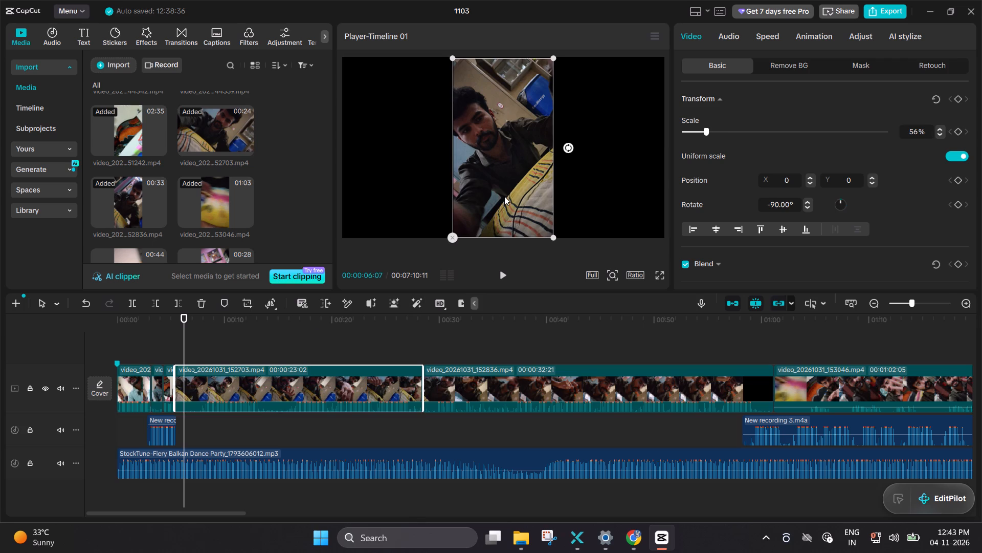
{"action": "left_click", "coordinate": [704, 129]}
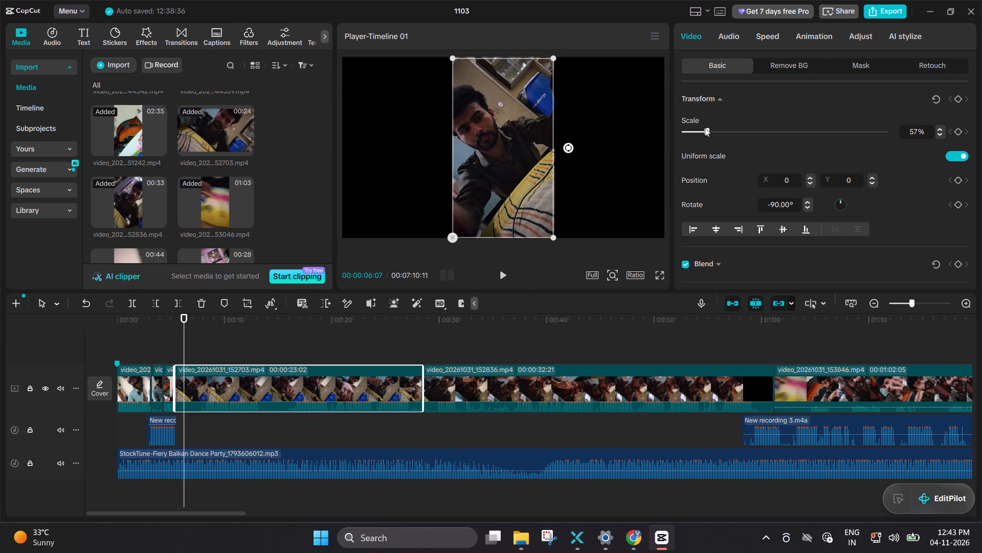
{"action": "left_click", "coordinate": [779, 129]}
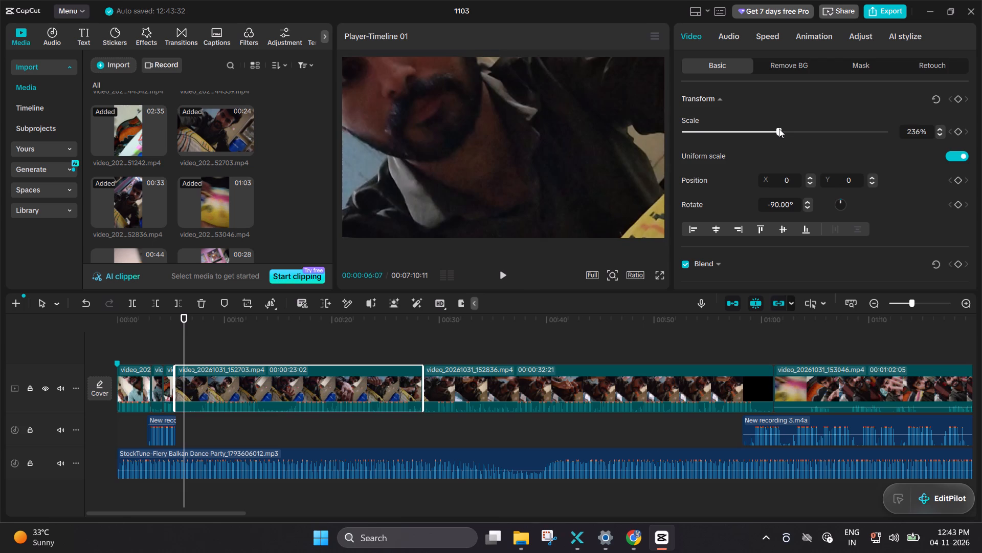
{"action": "key", "text": "ctrl+z"}
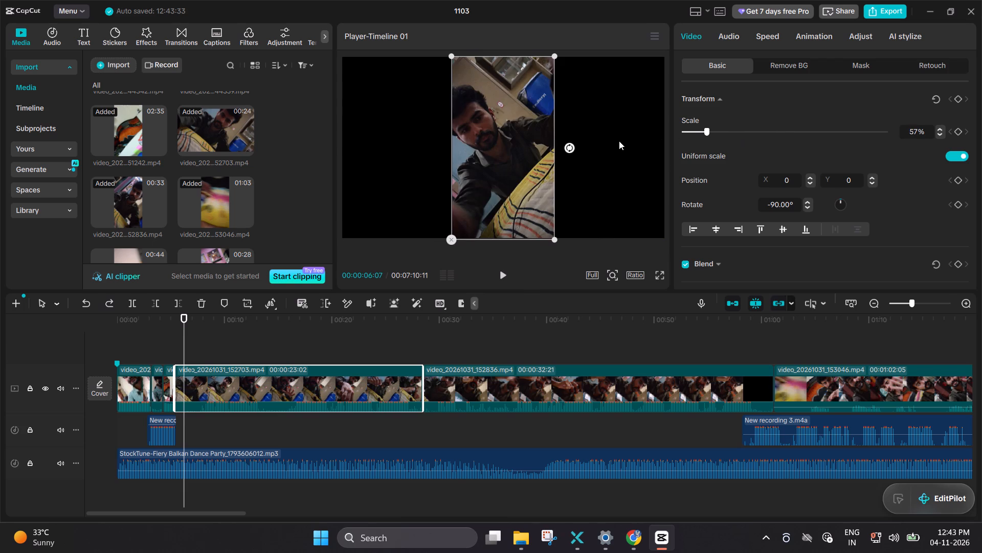
{"action": "left_click", "coordinate": [619, 141]}
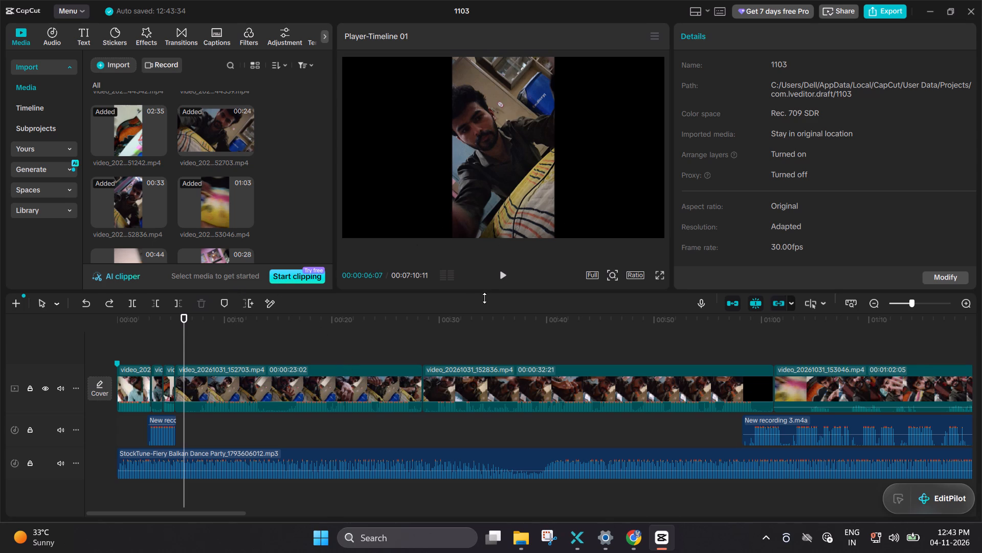
Play the edit from 00:00:02:24 and replay parts of the video_20261031_152703 clip to examine which footage to cut.
{"action": "left_click_drag", "start_coordinate": [183, 342], "coordinate": [166, 347]}
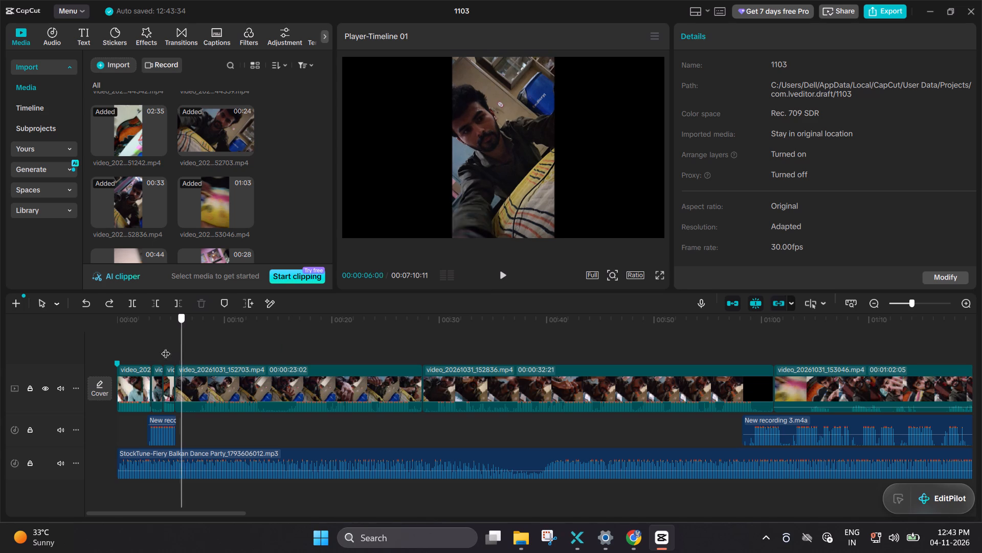
{"action": "left_click_drag", "start_coordinate": [166, 347], "coordinate": [146, 348]}
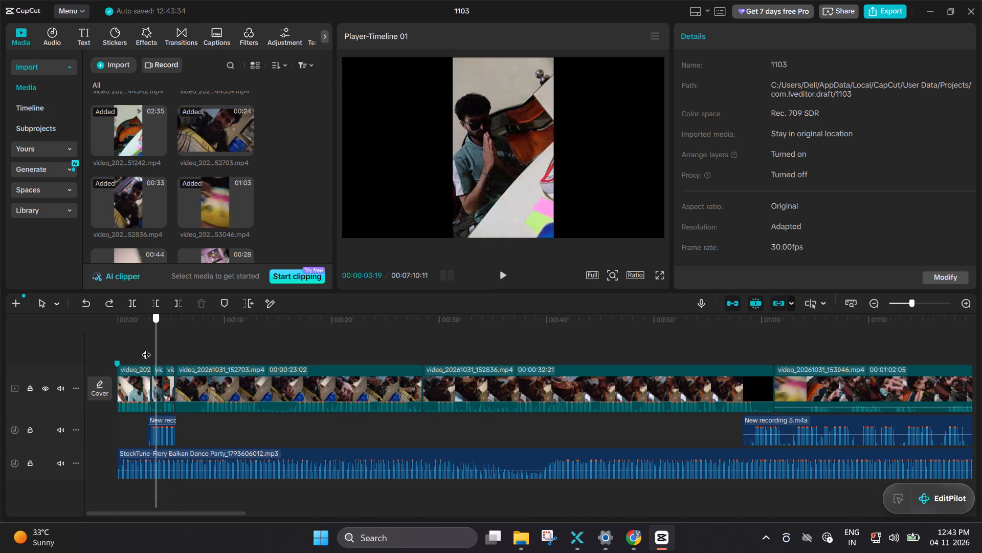
{"action": "left_click_drag", "start_coordinate": [146, 348], "coordinate": [144, 348]}
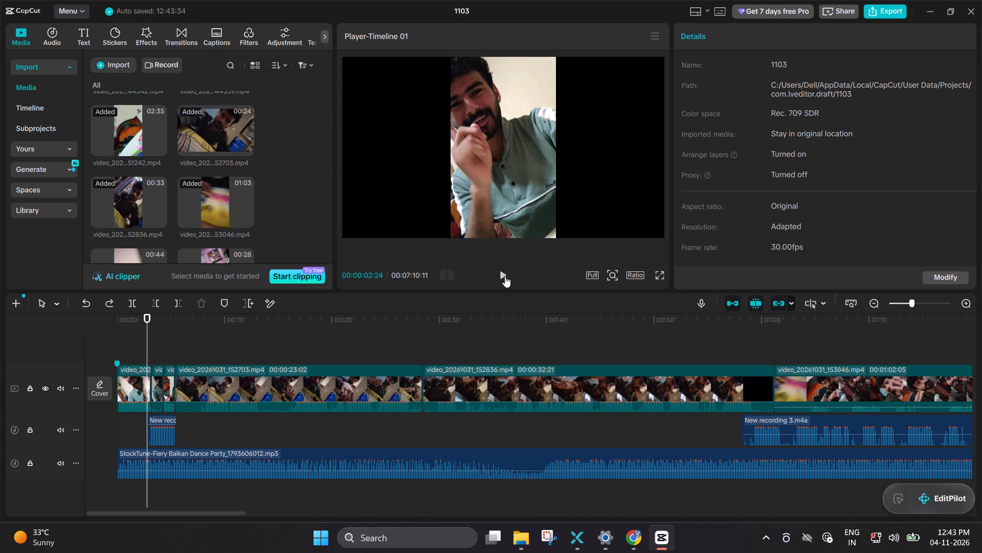
{"action": "left_click", "coordinate": [505, 276]}
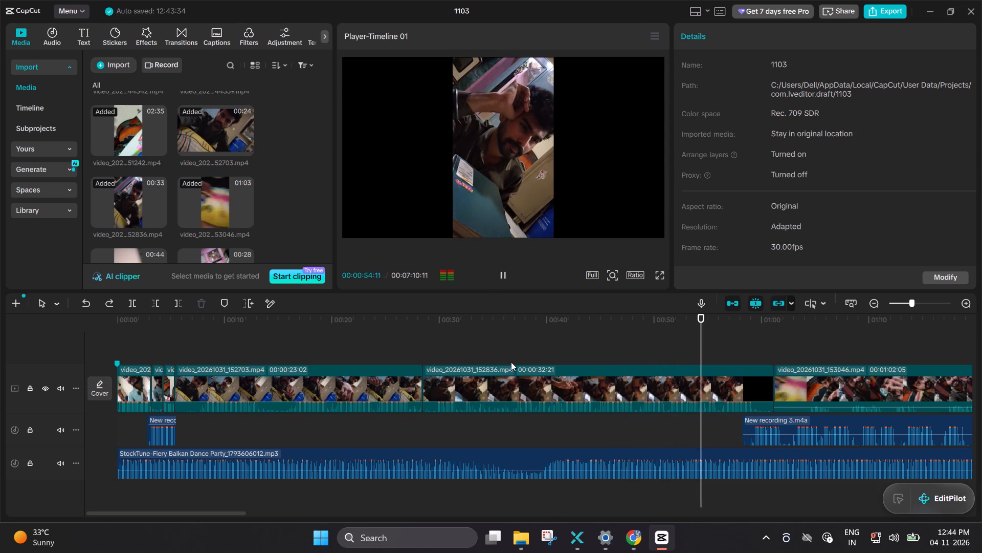
{"action": "left_click", "coordinate": [264, 363]}
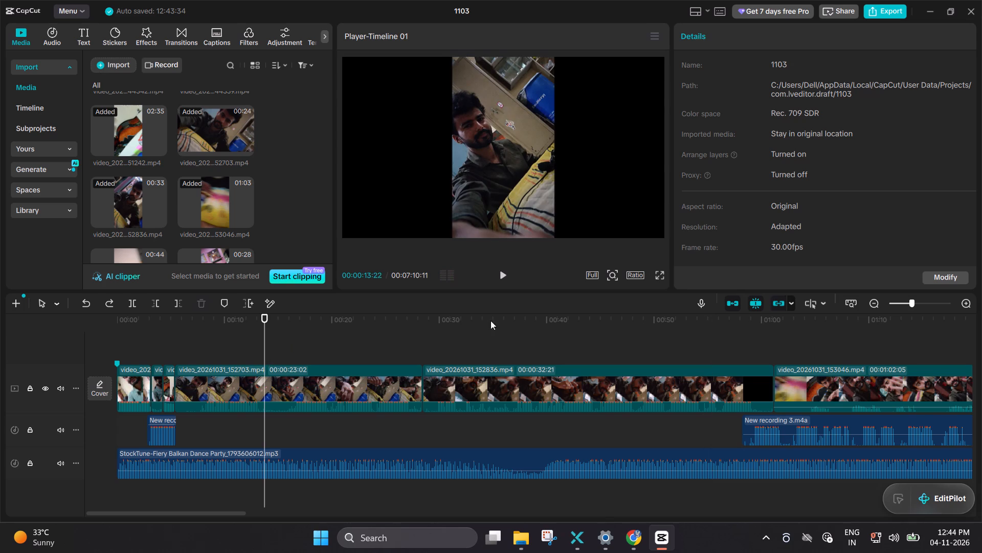
{"action": "left_click", "coordinate": [504, 277]}
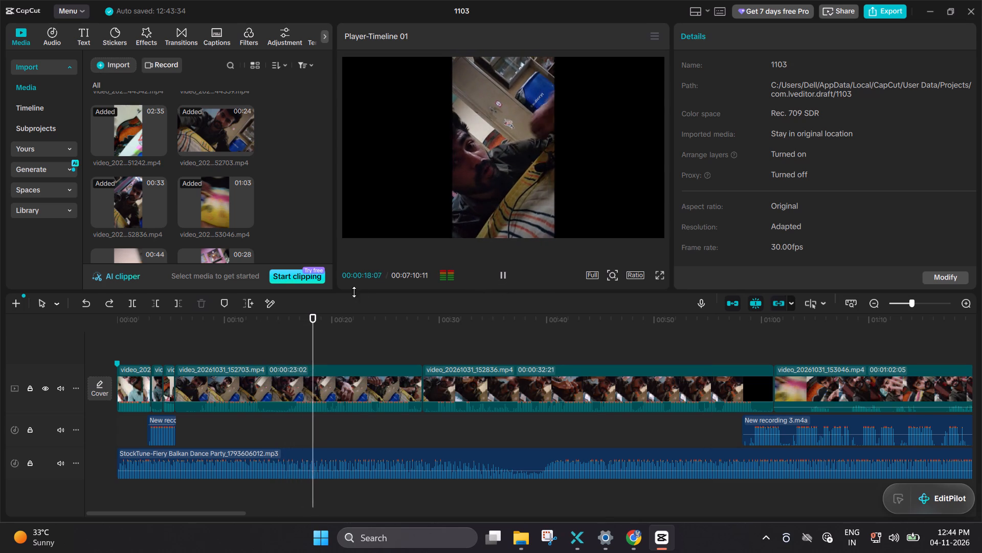
{"action": "left_click", "coordinate": [244, 342]}
{"action": "double_click", "coordinate": [244, 342]}
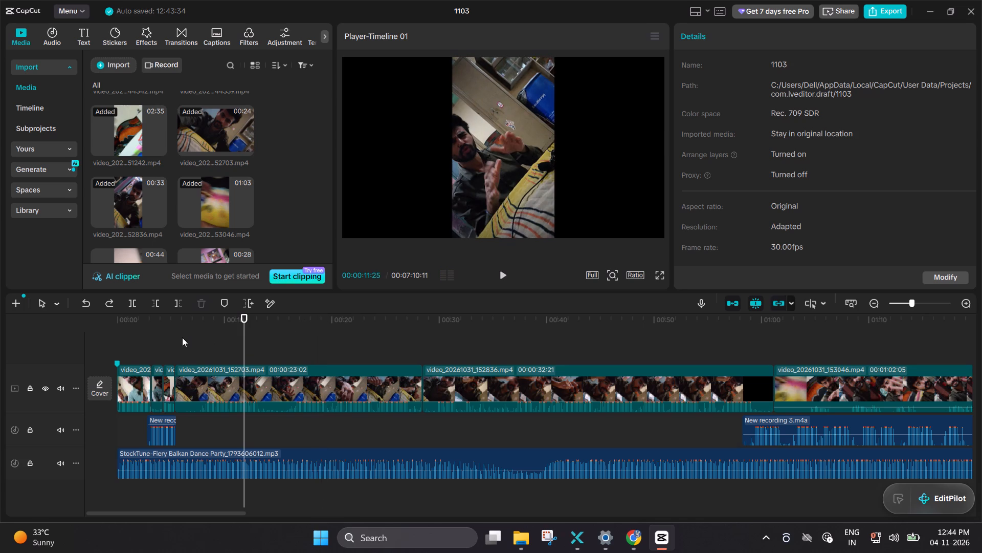
{"action": "double_click", "coordinate": [182, 337]}
{"action": "key", "text": "space"}
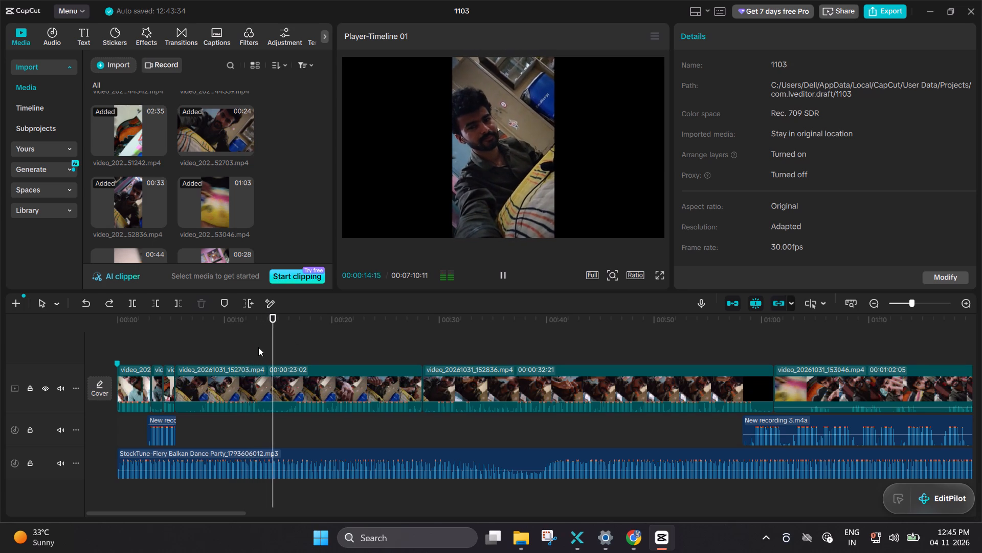
Split the video_20261031_152703 clip at 00:00:10:03 and delete the part before the cut.
{"action": "left_click_drag", "start_coordinate": [288, 349], "coordinate": [242, 351]}
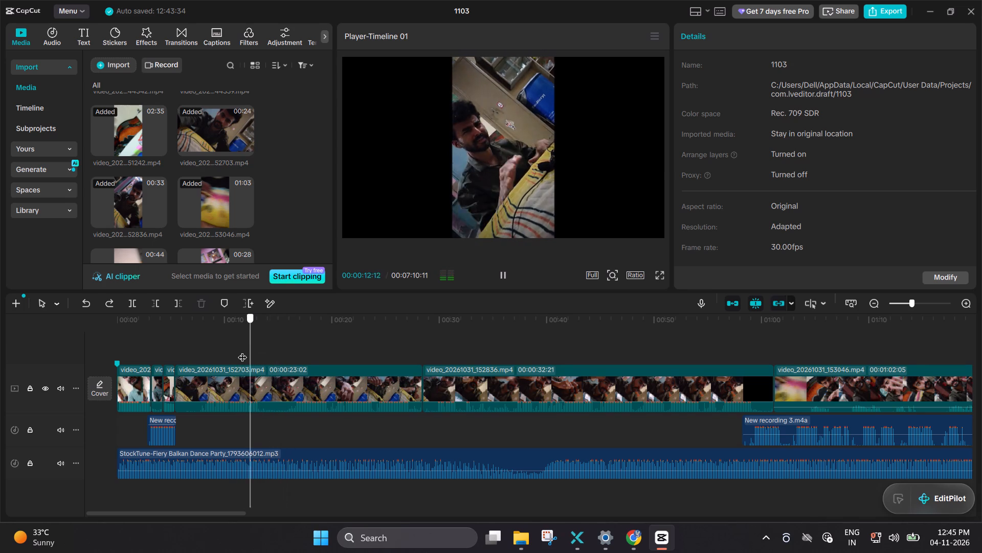
{"action": "left_click_drag", "start_coordinate": [242, 351], "coordinate": [216, 357]}
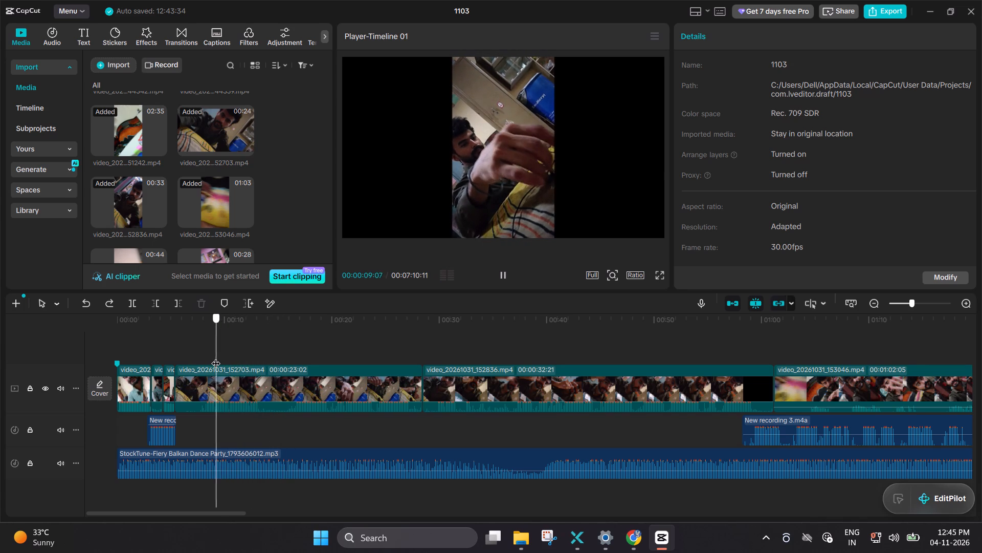
{"action": "left_click_drag", "start_coordinate": [216, 357], "coordinate": [221, 354]}
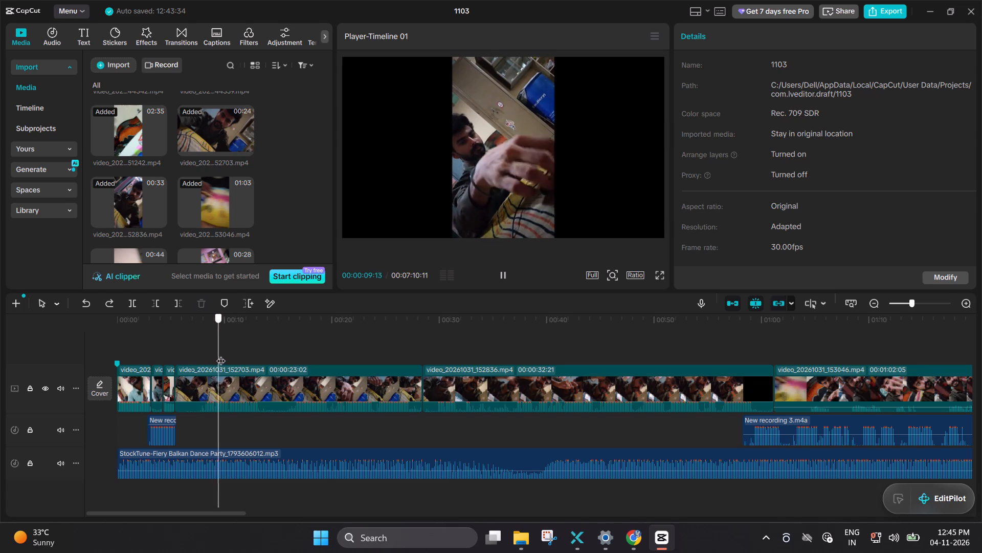
{"action": "left_click_drag", "start_coordinate": [221, 354], "coordinate": [226, 355]}
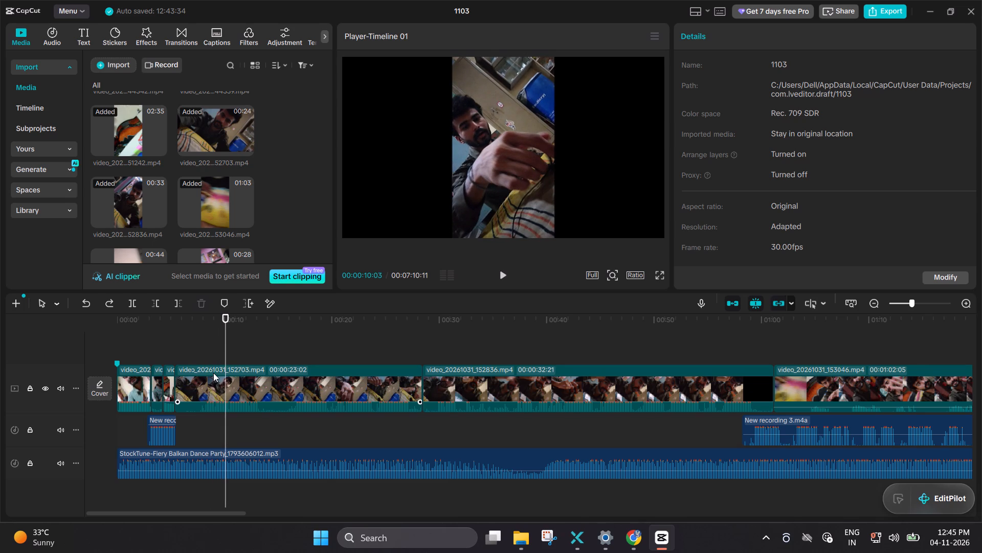
{"action": "left_click", "coordinate": [213, 373]}
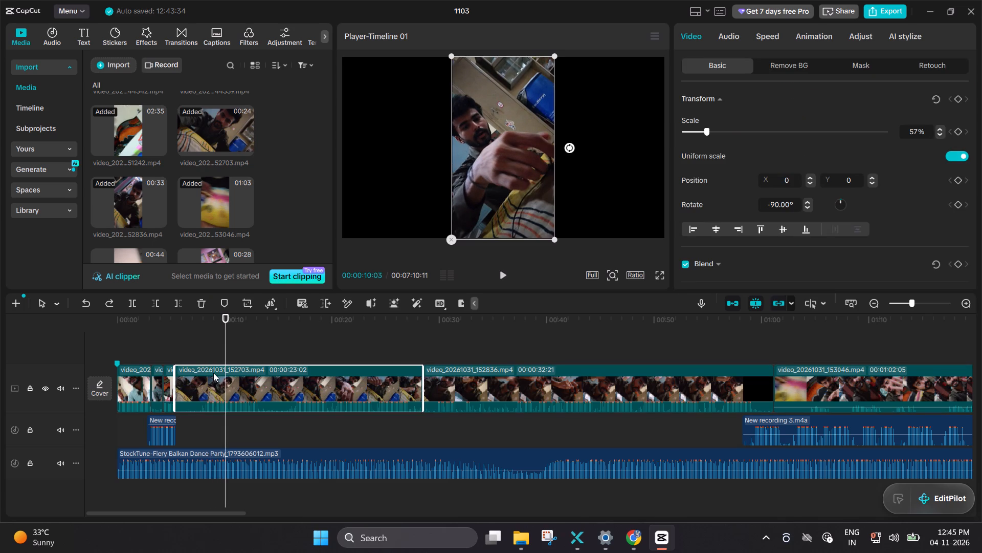
{"action": "key", "text": "ctrl+b"}
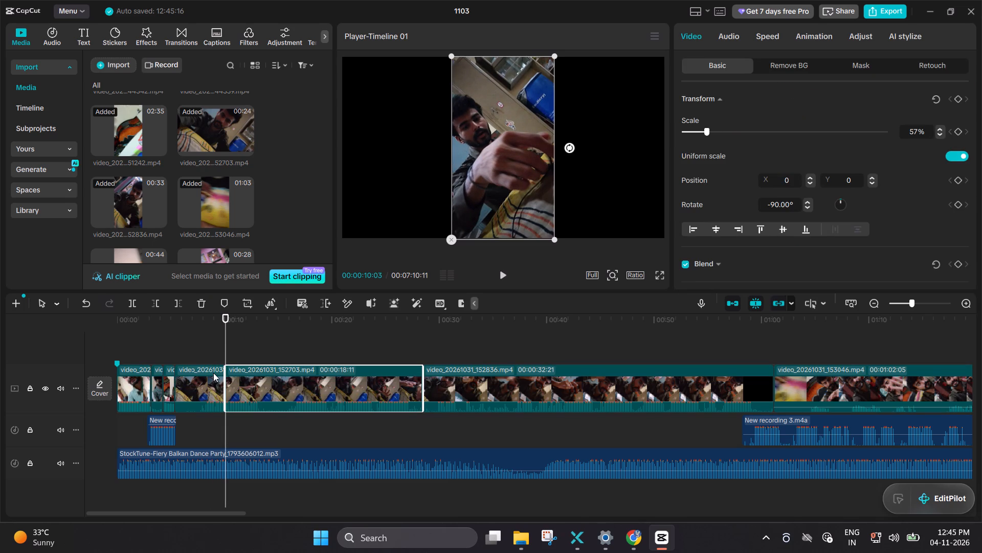
{"action": "left_click", "coordinate": [178, 379]}
{"action": "key", "text": "Return"}
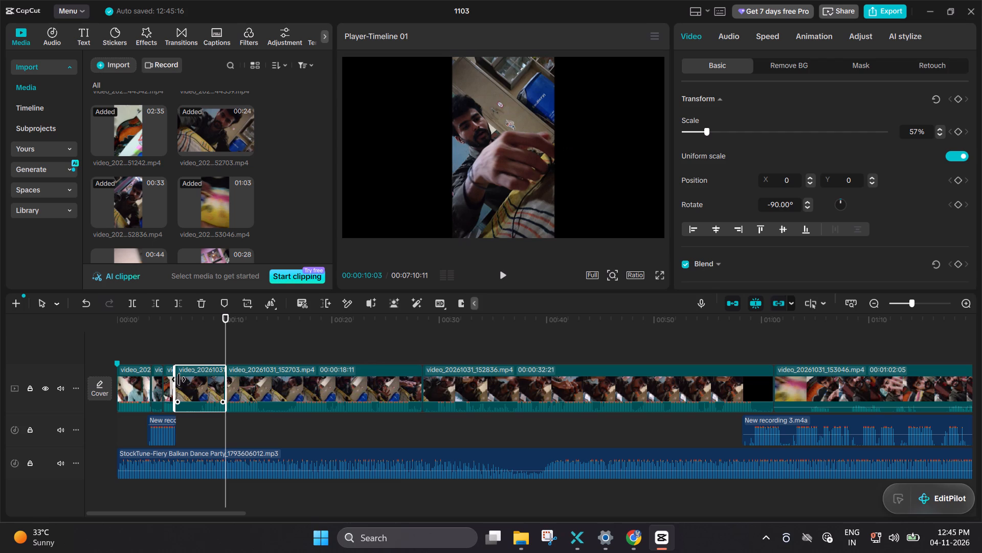
{"action": "key", "text": "Delete"}
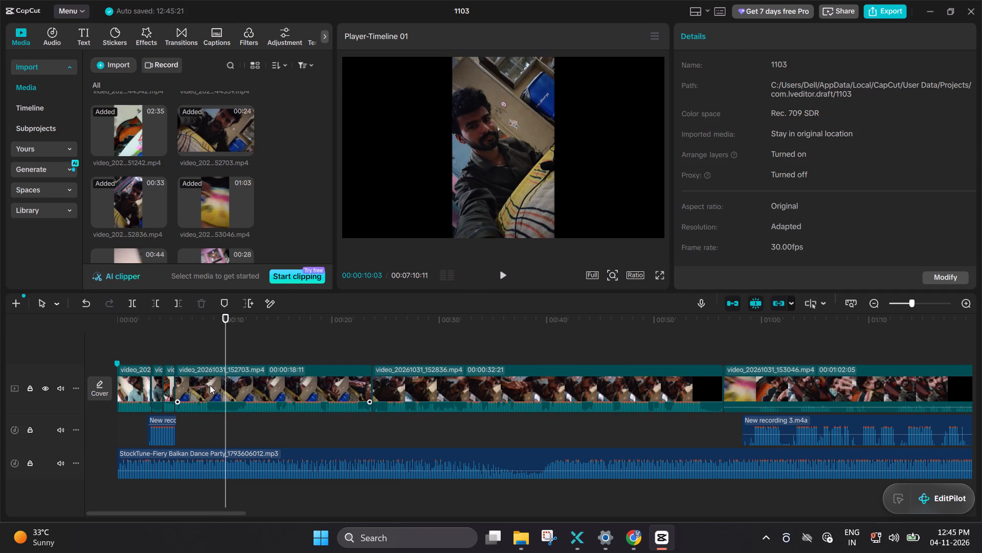
Split the remaining video_20261031_152703 clip at 00:00:08:07 and delete the part after the cut.
{"action": "left_click_drag", "start_coordinate": [225, 355], "coordinate": [172, 368]}
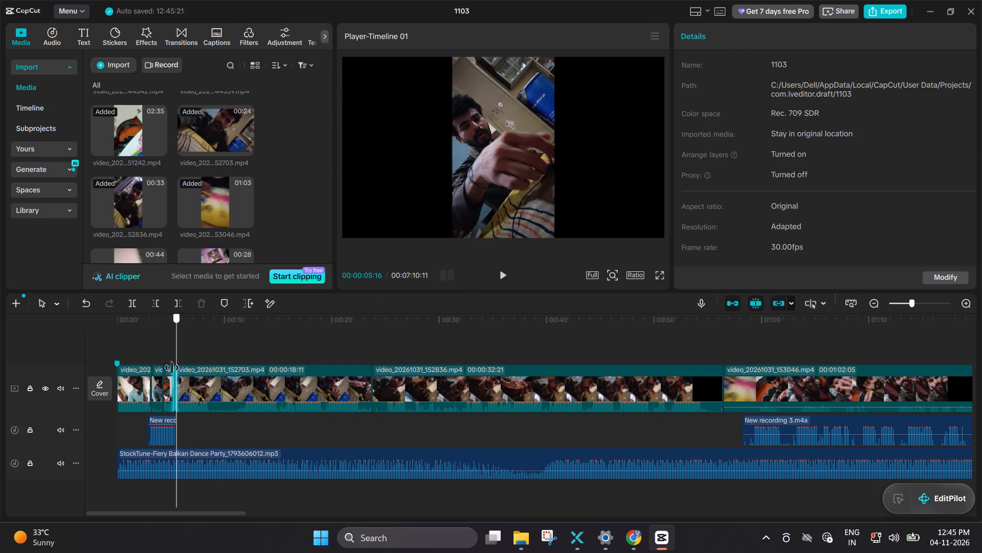
{"action": "left_click_drag", "start_coordinate": [172, 368], "coordinate": [197, 369]}
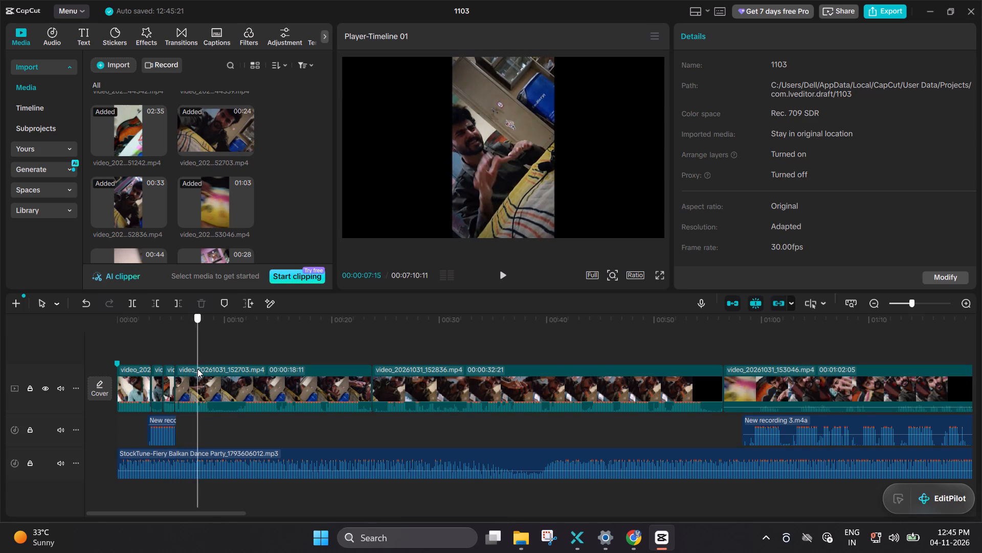
{"action": "left_click_drag", "start_coordinate": [197, 369], "coordinate": [206, 372]}
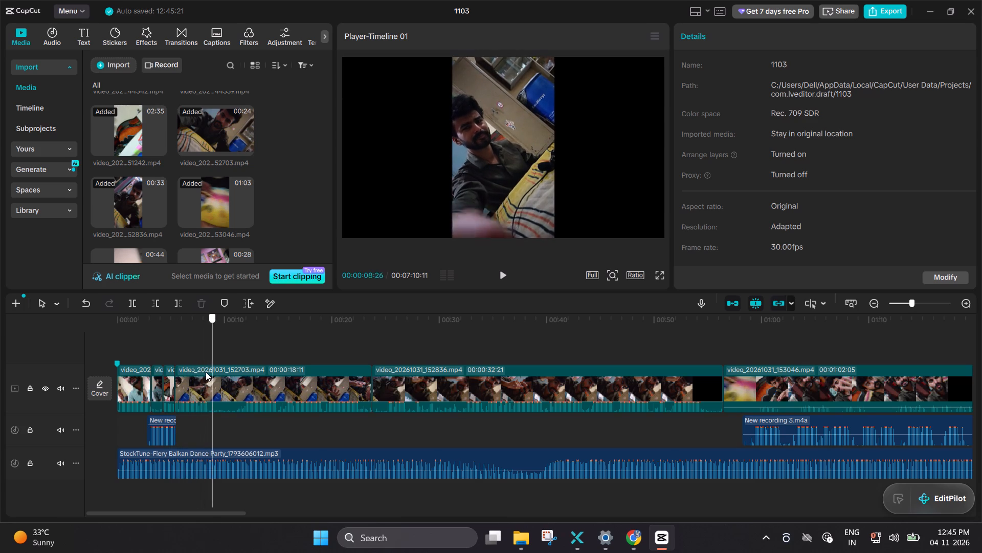
{"action": "left_click_drag", "start_coordinate": [206, 372], "coordinate": [174, 373]}
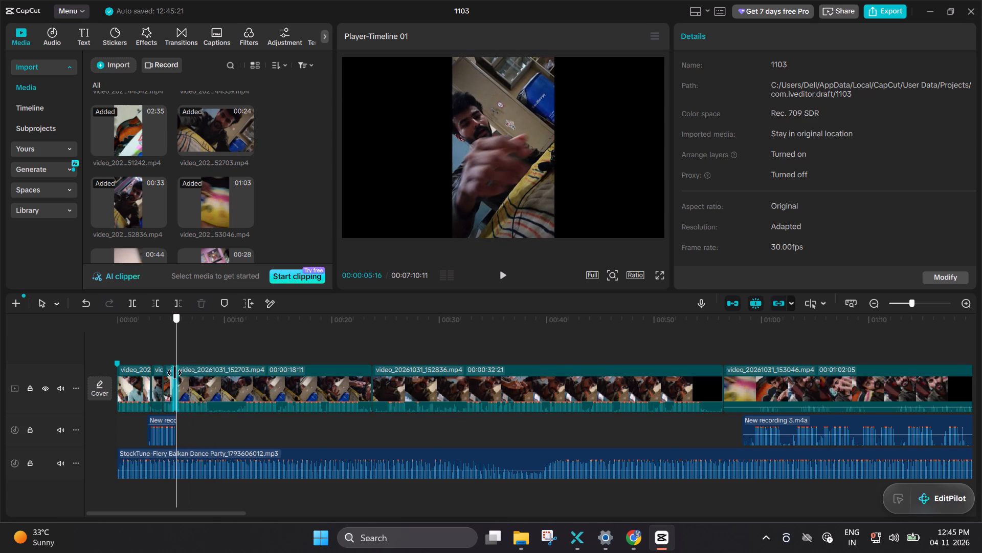
{"action": "left_click_drag", "start_coordinate": [174, 373], "coordinate": [204, 364]}
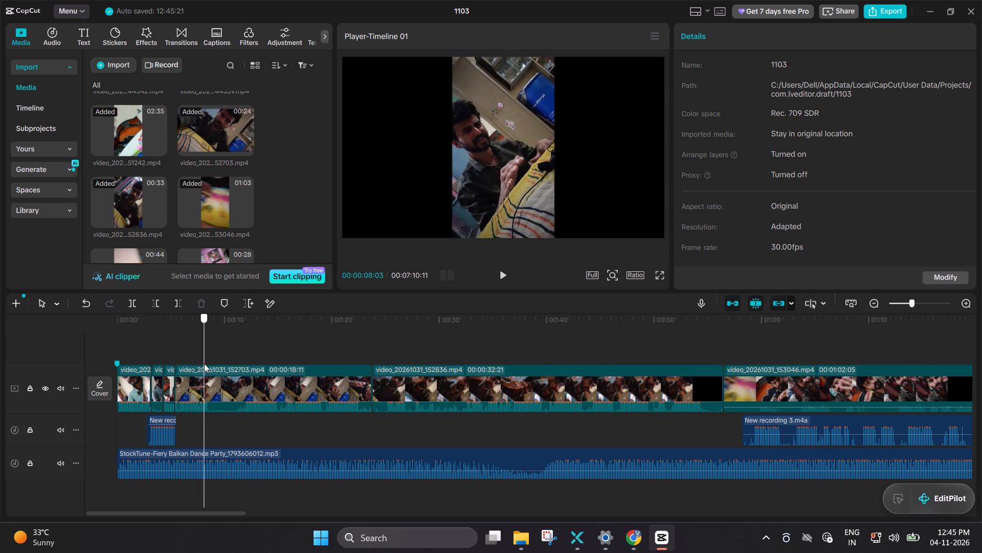
{"action": "left_click_drag", "start_coordinate": [204, 364], "coordinate": [204, 364]}
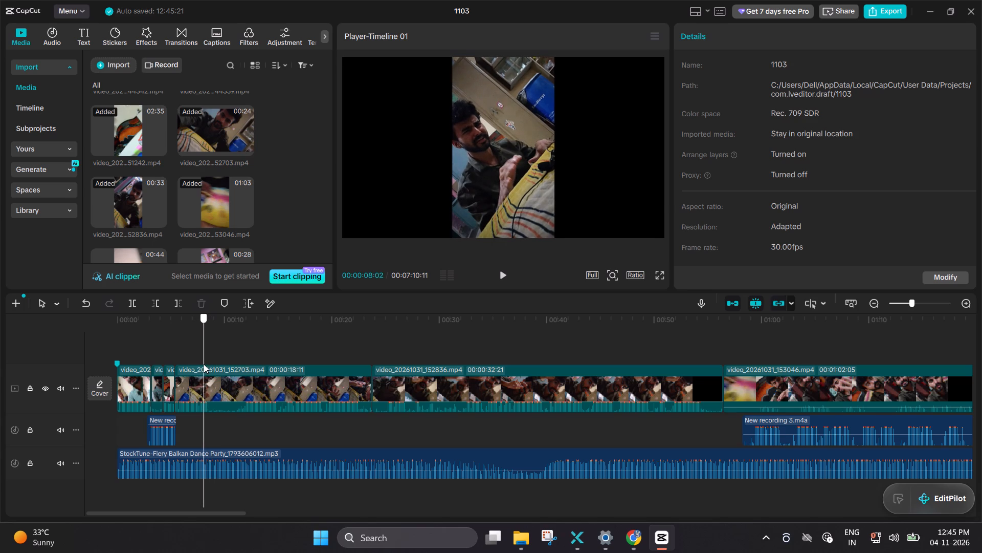
{"action": "left_click_drag", "start_coordinate": [204, 364], "coordinate": [206, 362]}
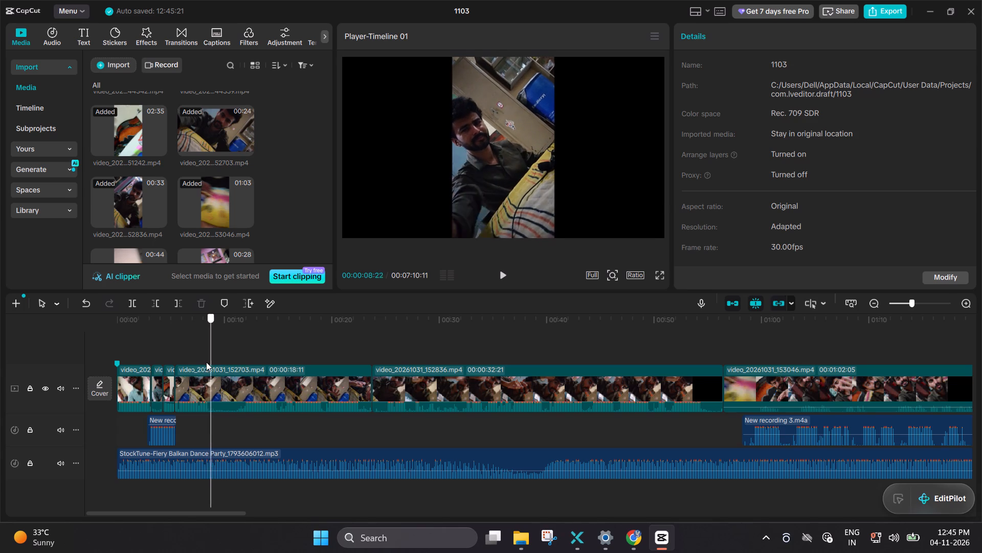
{"action": "left_click_drag", "start_coordinate": [206, 362], "coordinate": [206, 362]}
{"action": "left_click", "coordinate": [212, 388]}
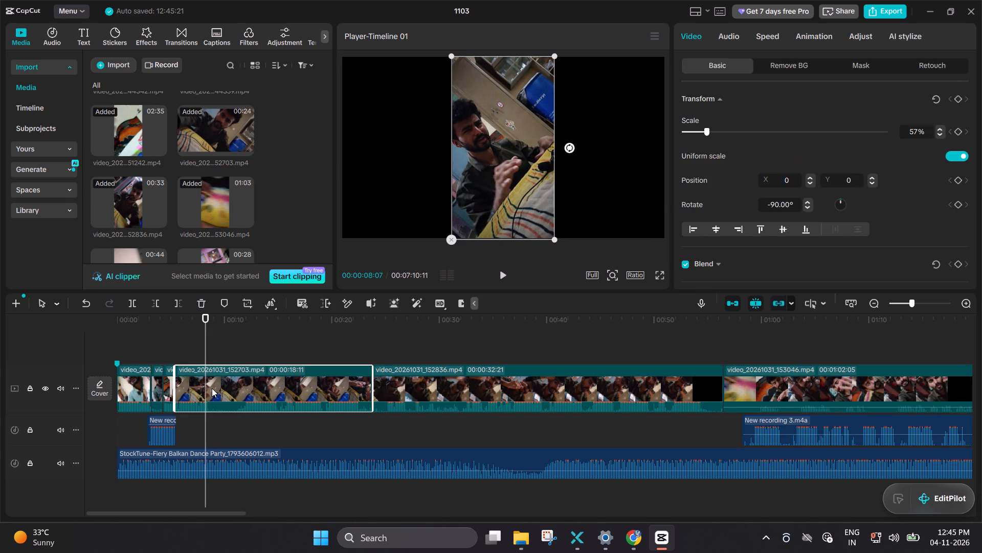
{"action": "key", "text": "ctrl+b"}
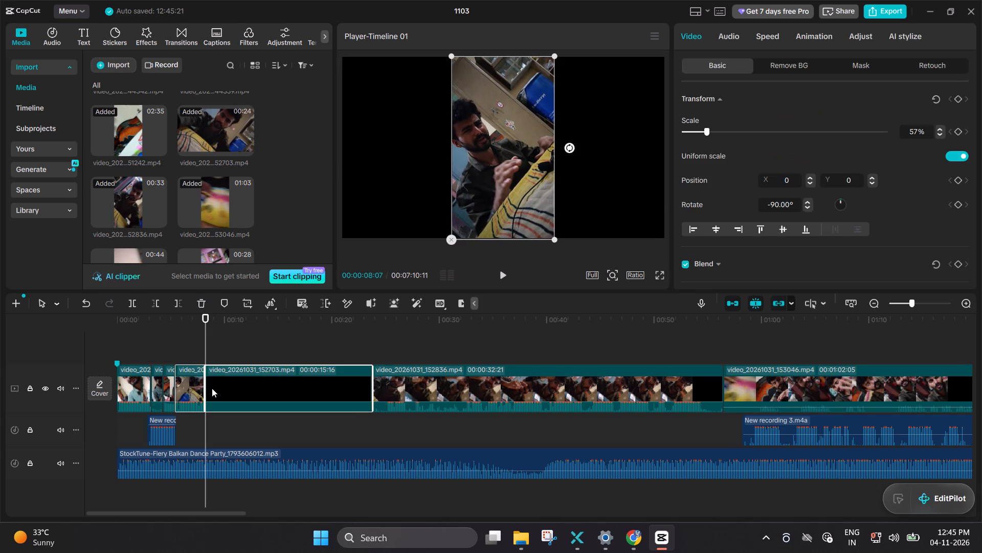
{"action": "key", "text": "Delete"}
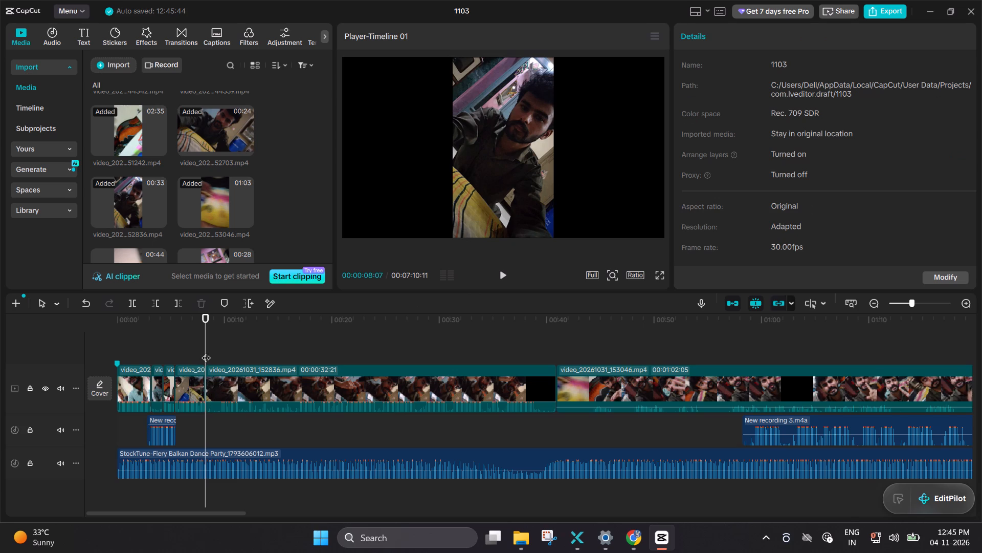
Scrub through the video_20261031_152836 clip, split it at 00:00:21:23 and delete the part before the cut.
{"action": "left_click_drag", "start_coordinate": [206, 351], "coordinate": [244, 351]}
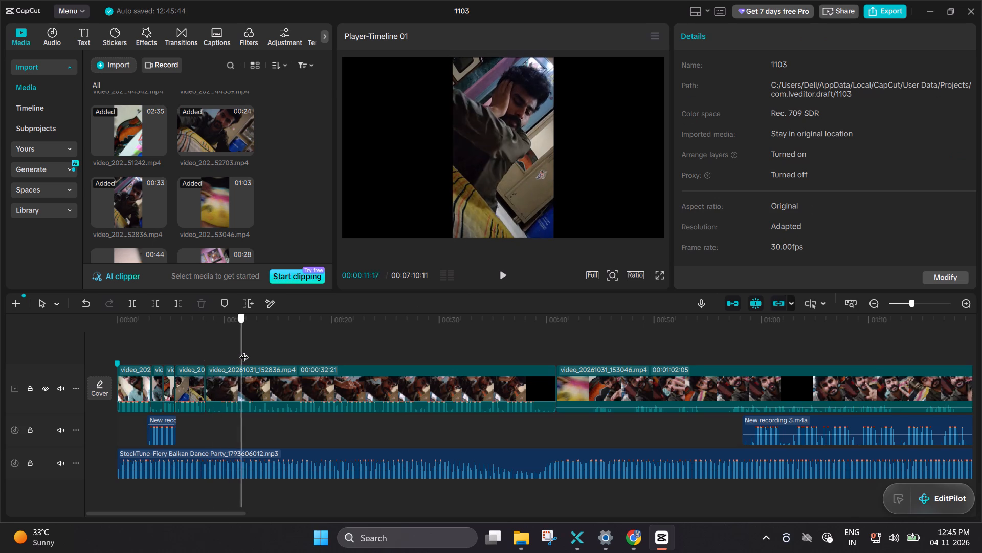
{"action": "left_click_drag", "start_coordinate": [244, 351], "coordinate": [288, 351]}
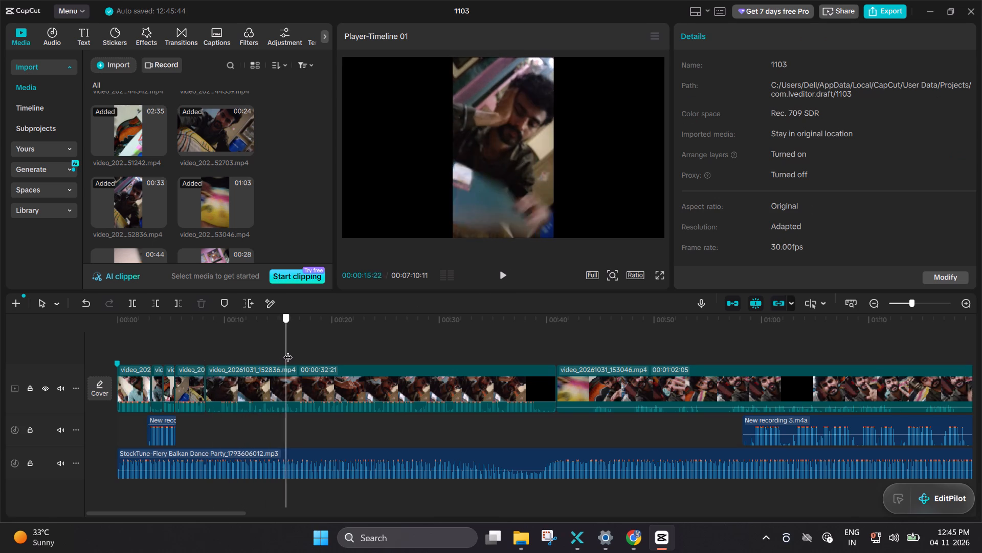
{"action": "left_click_drag", "start_coordinate": [288, 351], "coordinate": [304, 352]}
{"action": "left_click_drag", "start_coordinate": [304, 352], "coordinate": [332, 359]}
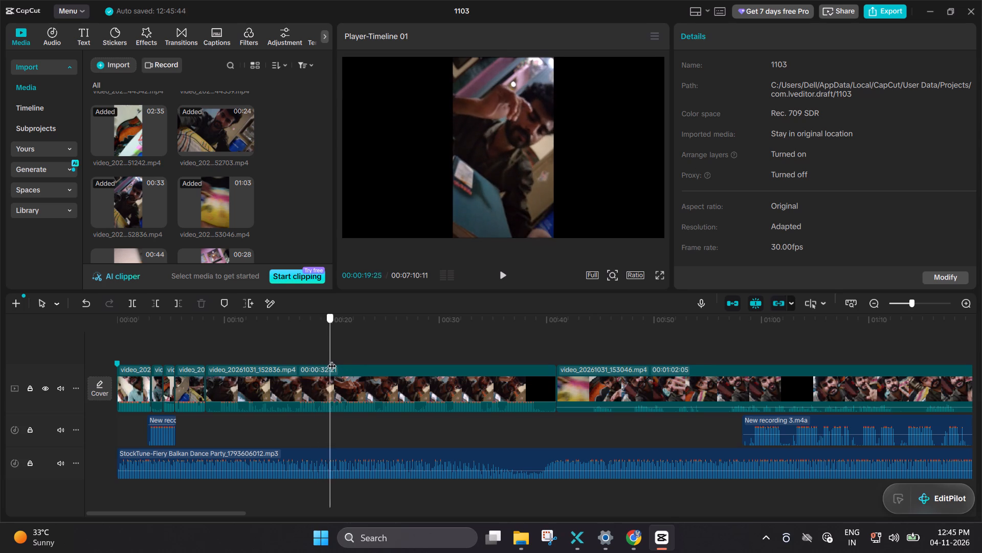
{"action": "left_click_drag", "start_coordinate": [332, 359], "coordinate": [365, 365]}
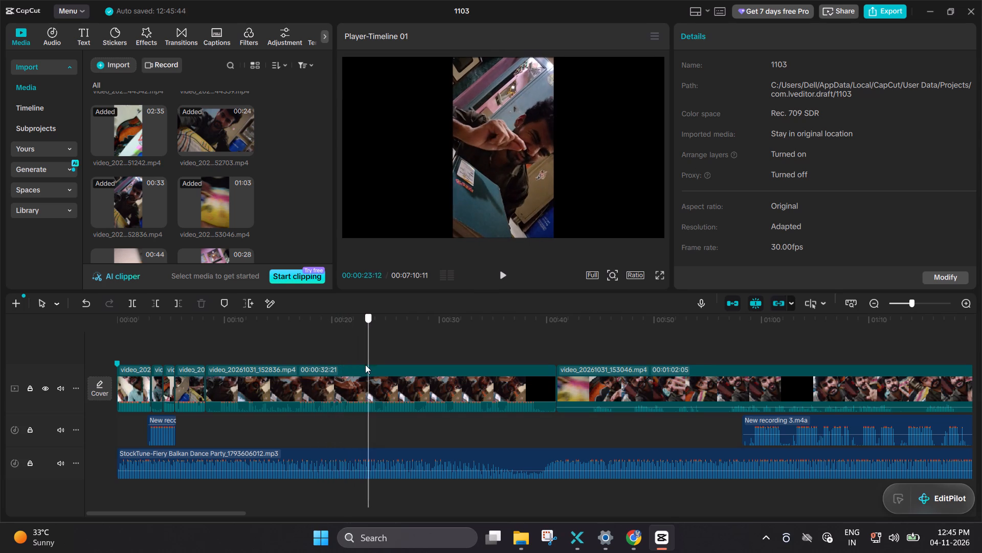
{"action": "left_click_drag", "start_coordinate": [365, 365], "coordinate": [354, 368]}
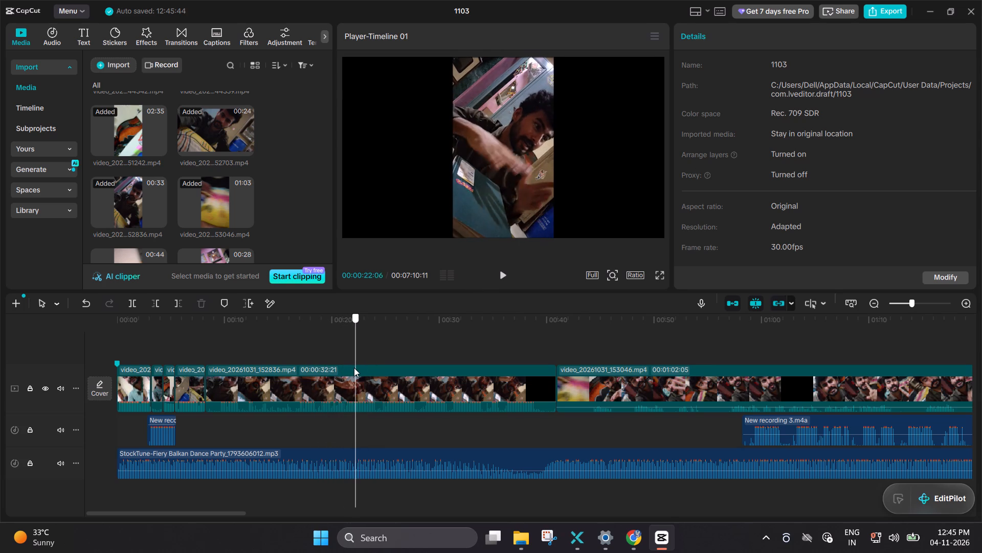
{"action": "left_click_drag", "start_coordinate": [354, 368], "coordinate": [351, 368]}
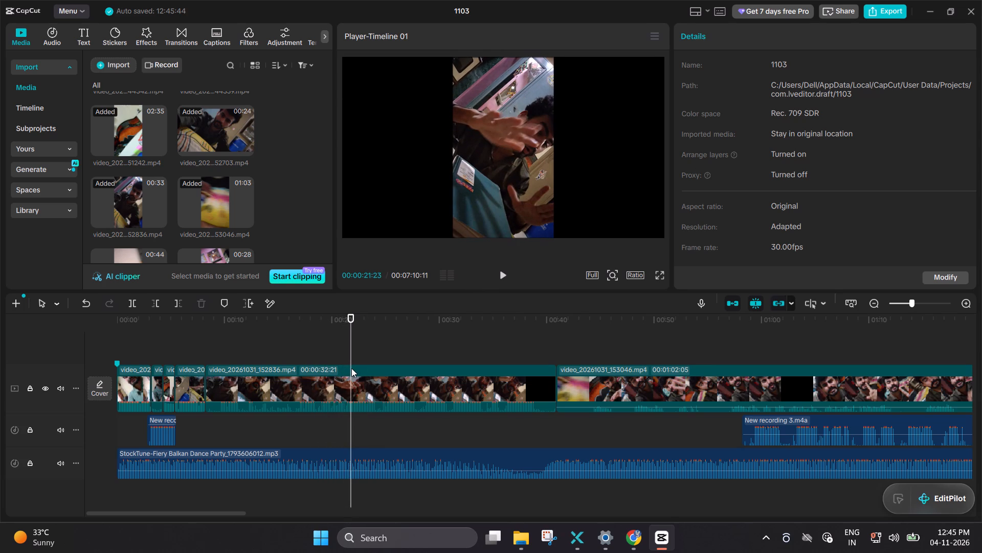
{"action": "left_click", "coordinate": [351, 368]}
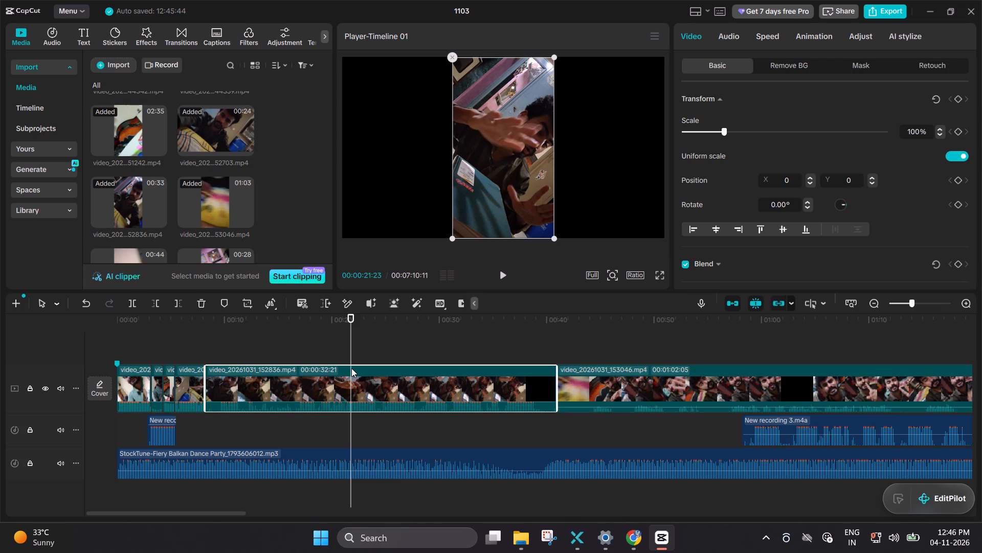
{"action": "key", "text": "ctrl+c"}
{"action": "key", "text": "ctrl+b"}
{"action": "left_click", "coordinate": [289, 377]}
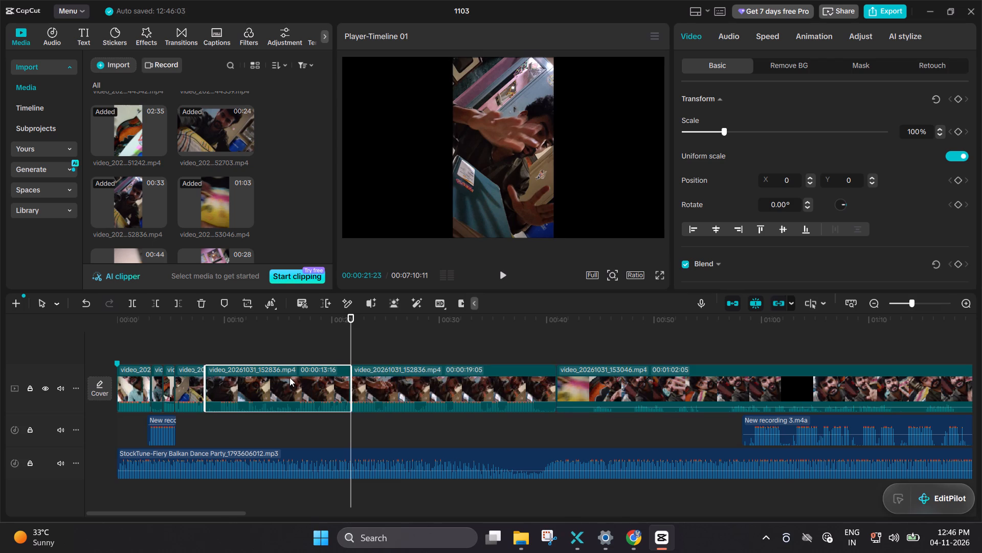
{"action": "key", "text": "Delete"}
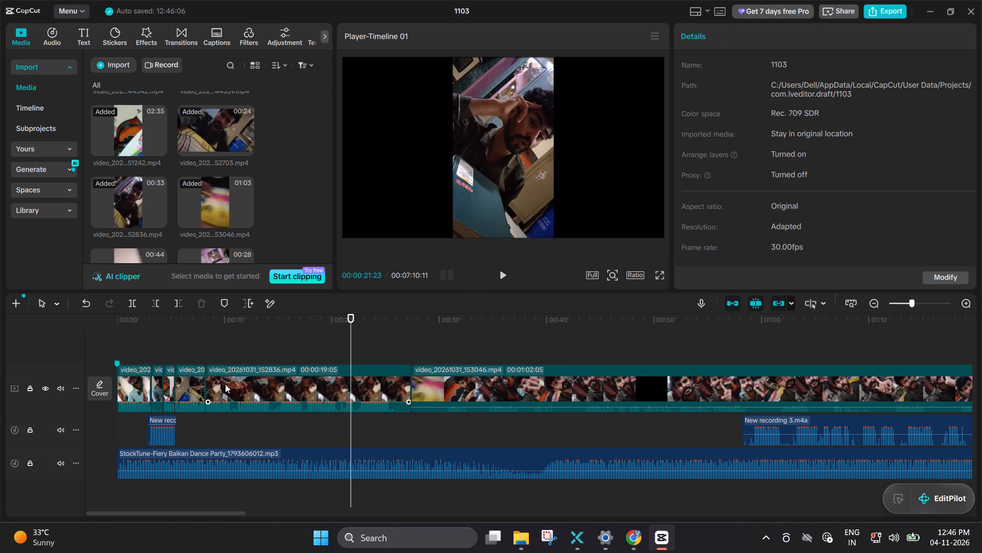
Replay the edit from 00:00:04:09 and delete the short clip just before the video_20261031_152836 clip.
{"action": "double_click", "coordinate": [214, 355]}
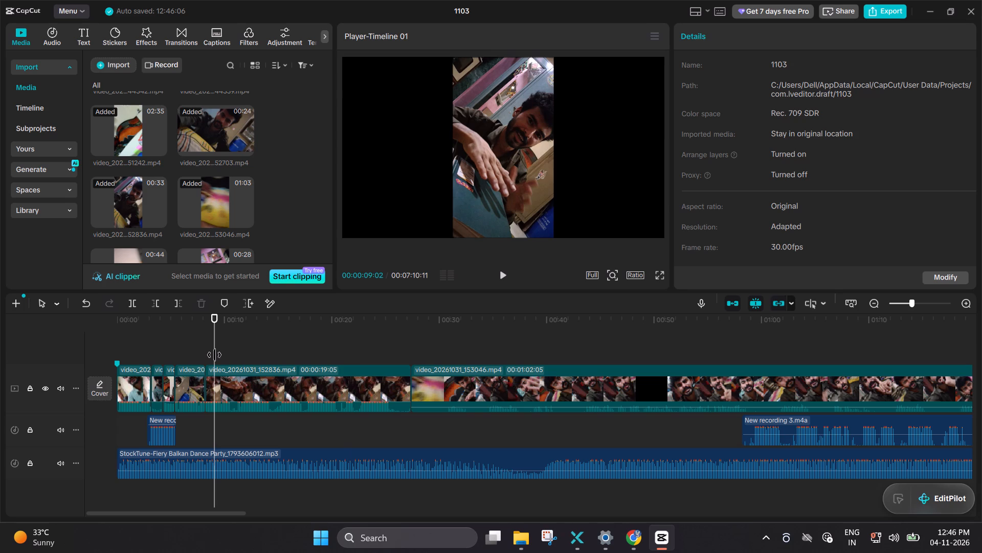
{"action": "double_click", "coordinate": [206, 354]}
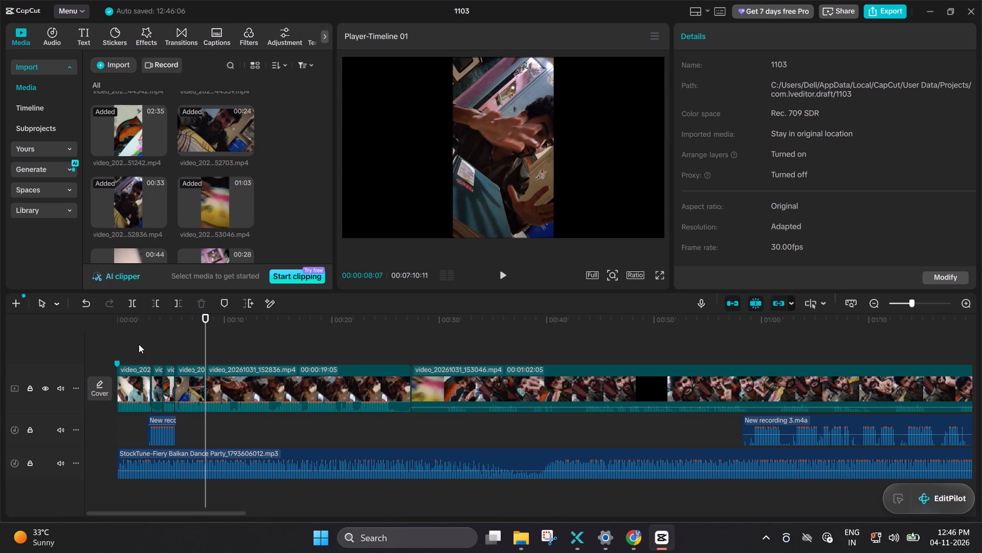
{"action": "double_click", "coordinate": [165, 342]}
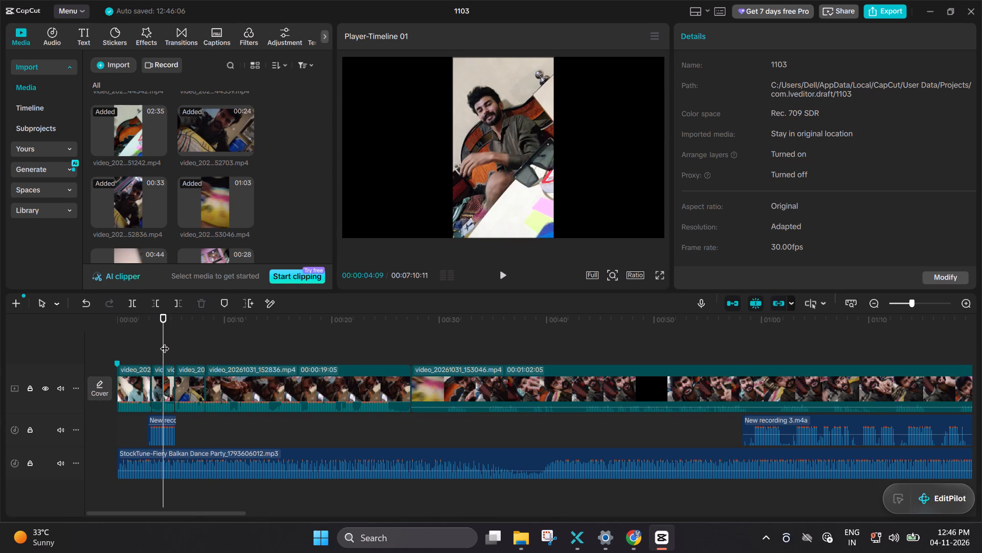
{"action": "key", "text": "space"}
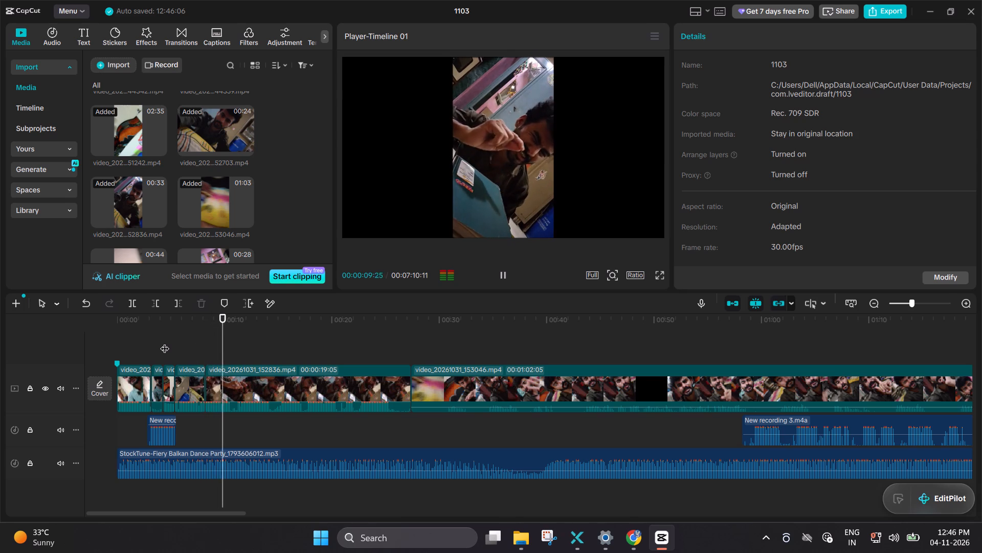
{"action": "left_click", "coordinate": [194, 387]}
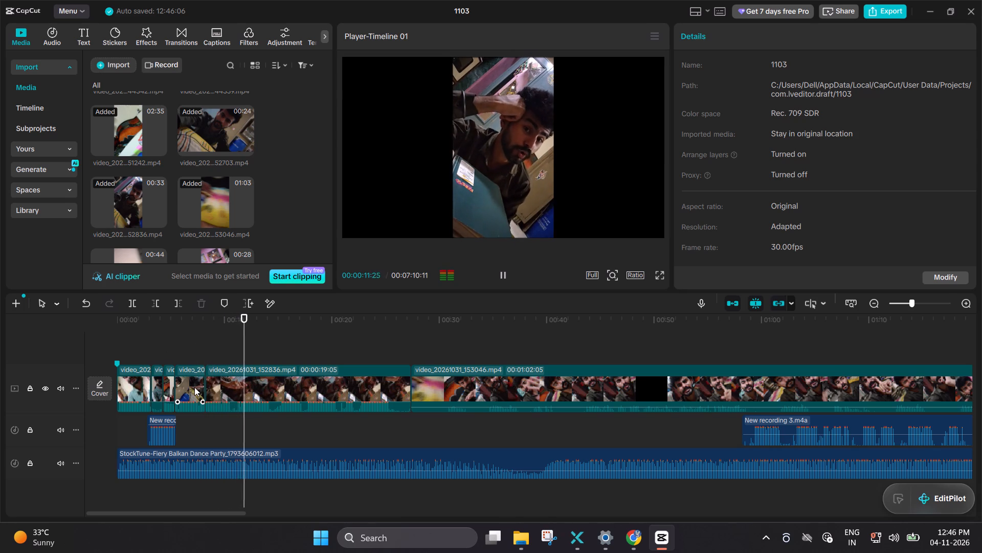
{"action": "key", "text": "BackSpace"}
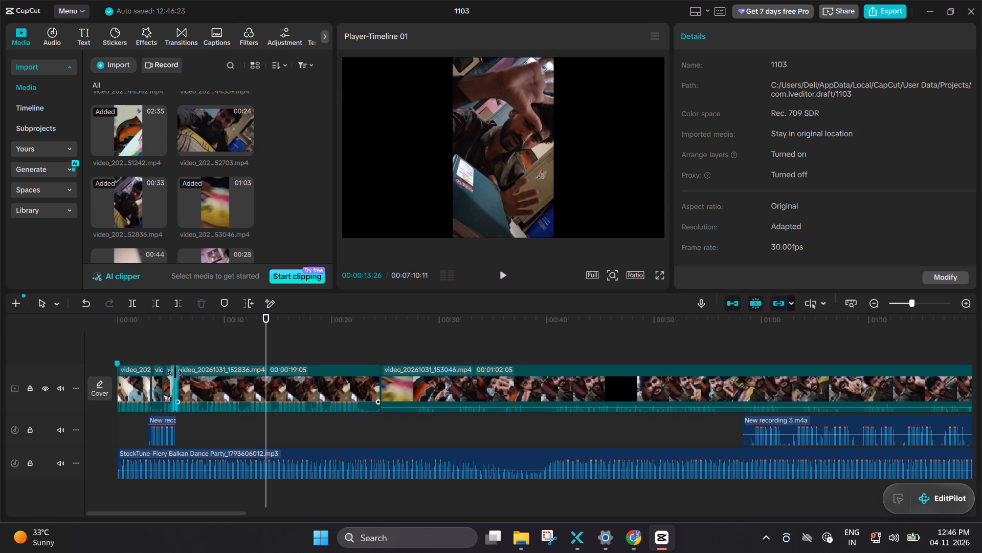
Trim the end of the video_20261031_151242 clip that precedes video_20261031_152836 back to 00:00:05:10, leaving it 00:00:01:01 long.
{"action": "scroll", "coordinate": [175, 373], "scroll_direction": "up", "scroll_amount": 6, "text": "ctrl"}
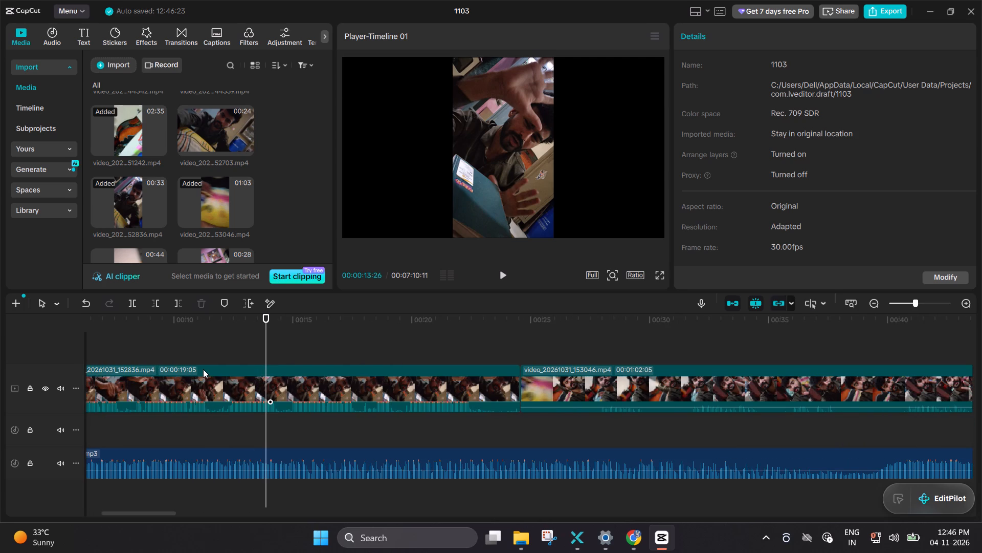
{"action": "scroll", "coordinate": [203, 369], "scroll_direction": "down", "scroll_amount": 1, "text": "ctrl"}
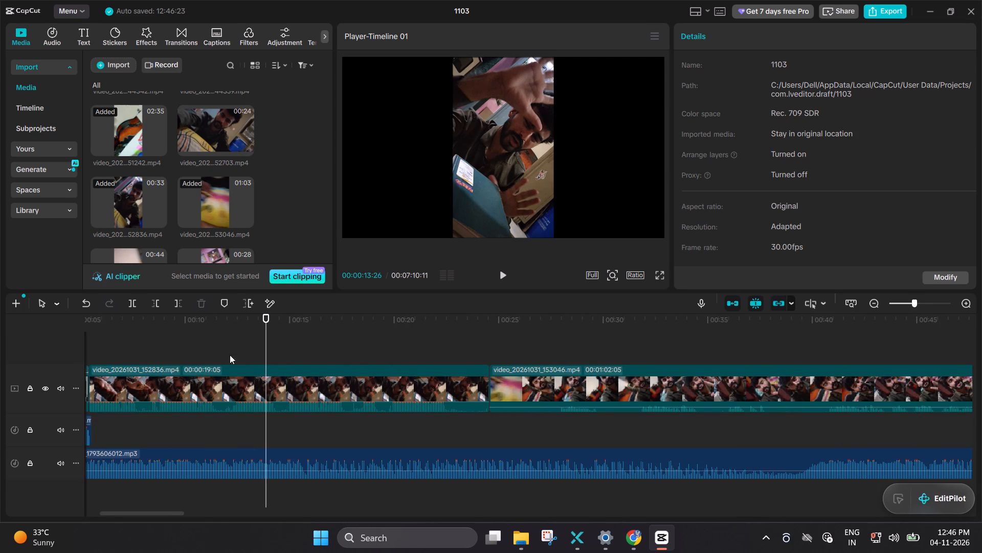
{"action": "scroll", "coordinate": [230, 337], "scroll_direction": "down", "scroll_amount": 1, "text": "ctrl"}
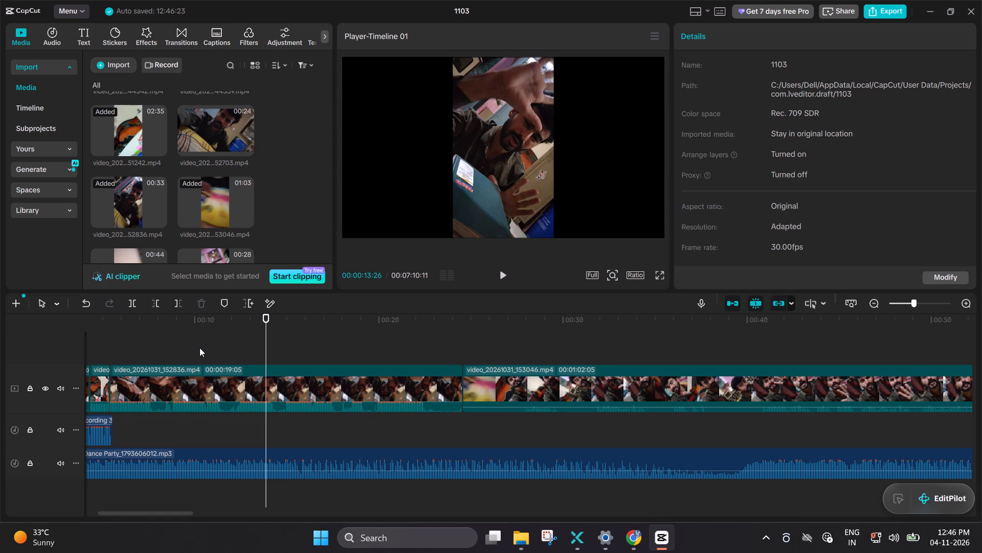
{"action": "scroll", "coordinate": [199, 350], "scroll_direction": "right", "scroll_amount": 1}
{"action": "scroll", "coordinate": [199, 350], "scroll_direction": "down", "scroll_amount": 3, "text": "ctrl"}
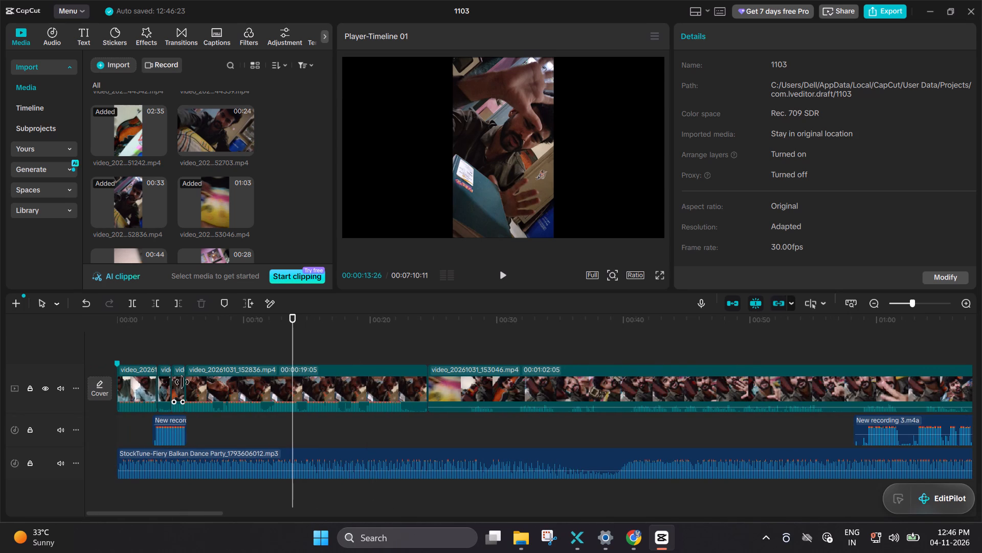
{"action": "left_click", "coordinate": [204, 366]}
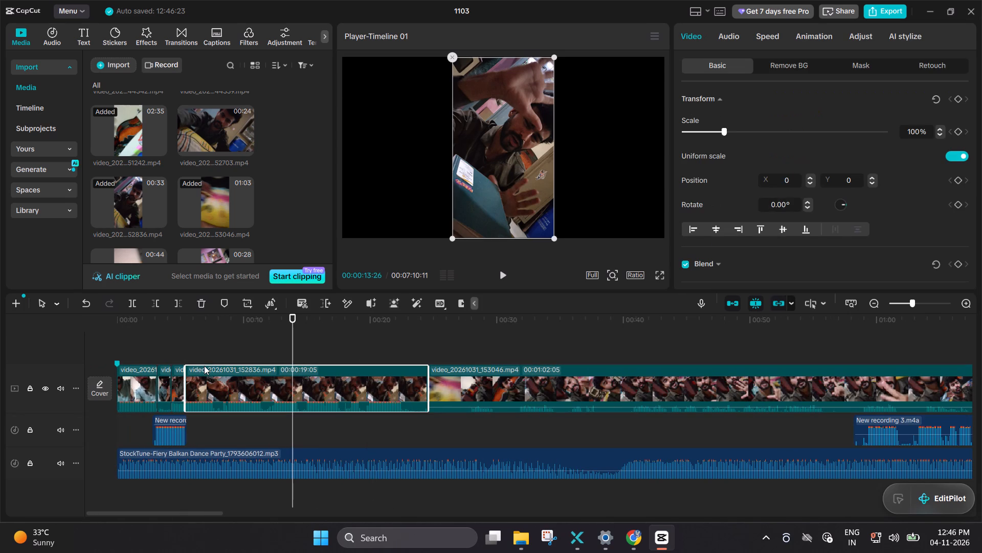
{"action": "double_click", "coordinate": [194, 341]}
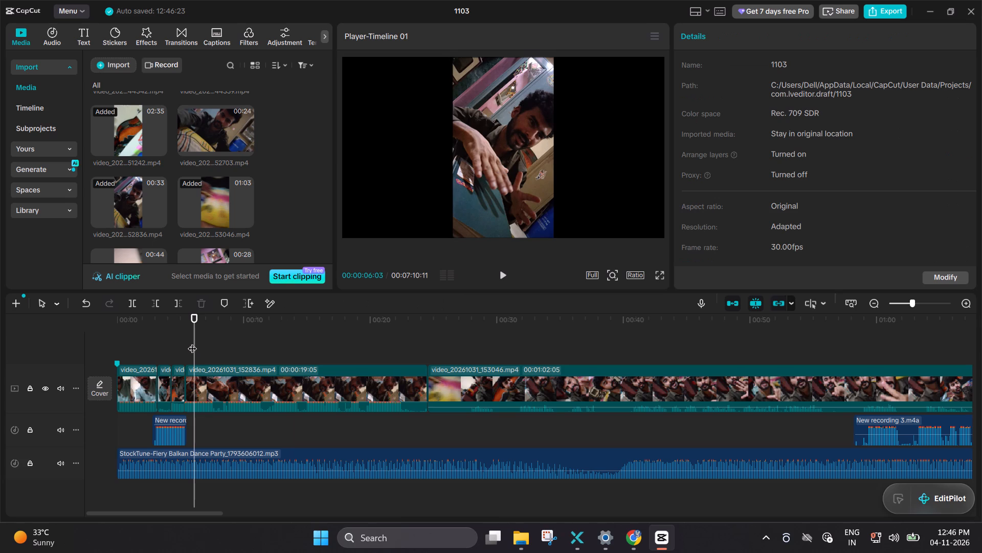
{"action": "left_click", "coordinate": [179, 349]}
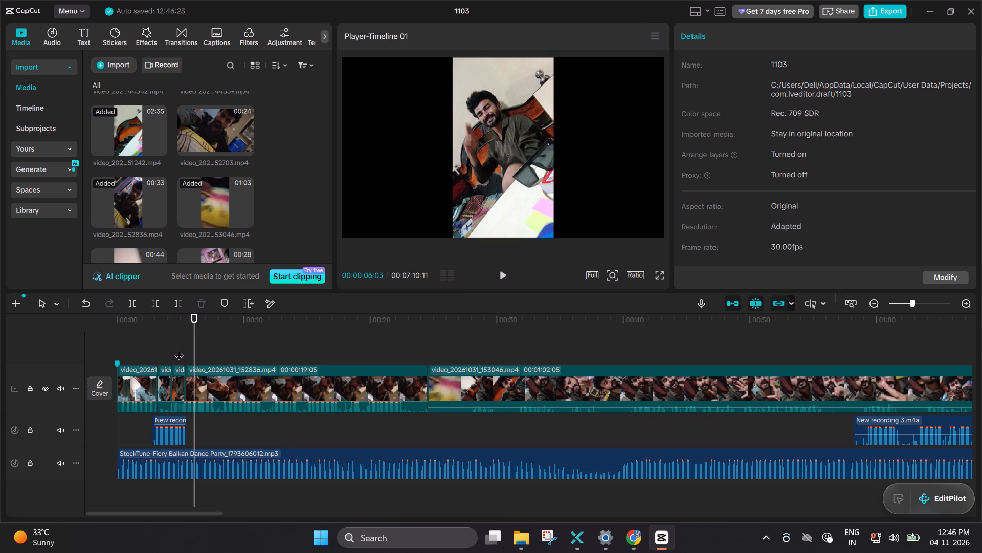
{"action": "scroll", "coordinate": [179, 349], "scroll_direction": "up", "scroll_amount": 7, "text": "ctrl"}
{"action": "scroll", "coordinate": [269, 356], "scroll_direction": "up", "scroll_amount": 6, "text": "ctrl"}
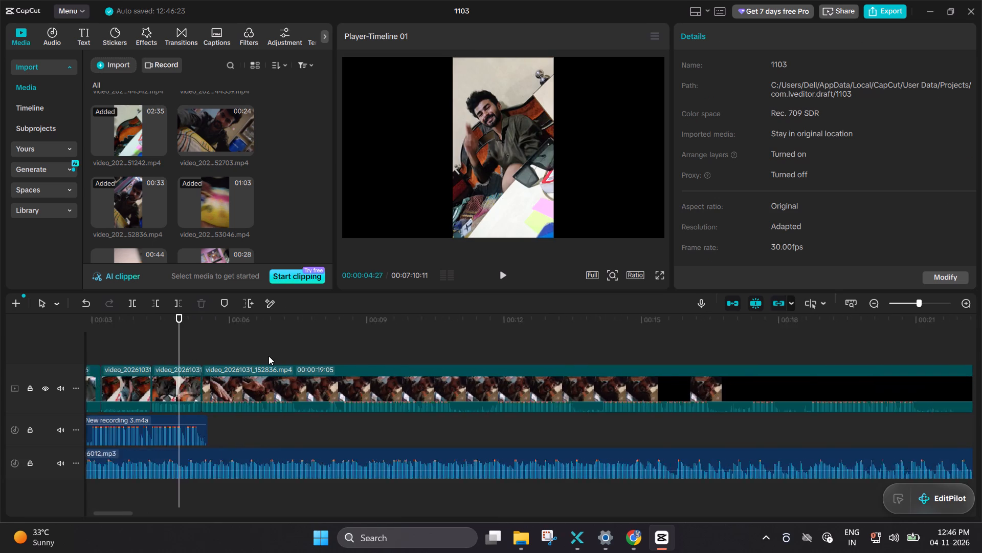
{"action": "scroll", "coordinate": [269, 356], "scroll_direction": "up", "scroll_amount": 4, "text": "ctrl"}
{"action": "left_click", "coordinate": [207, 414]}
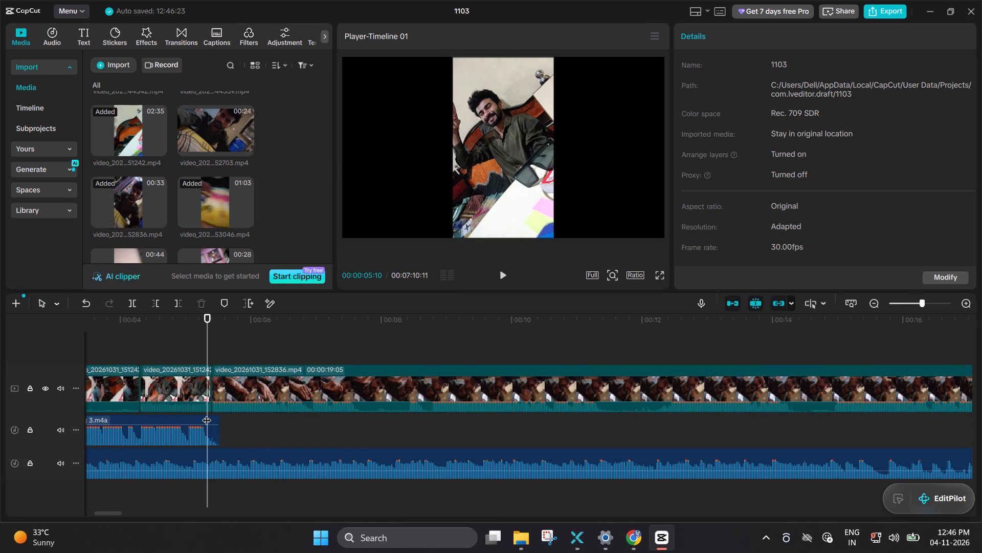
{"action": "scroll", "coordinate": [207, 414], "scroll_direction": "up", "scroll_amount": 9, "text": "ctrl"}
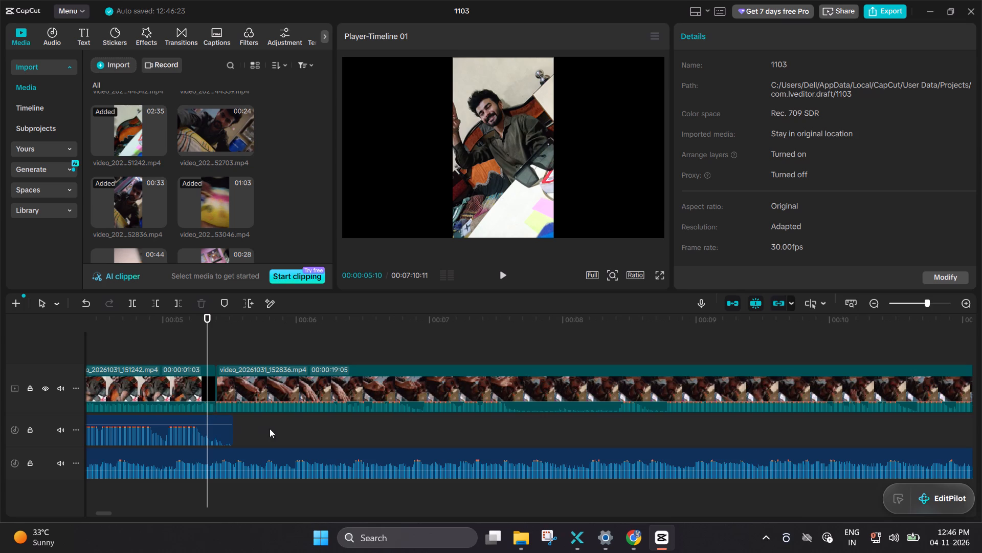
{"action": "left_click", "coordinate": [205, 384]}
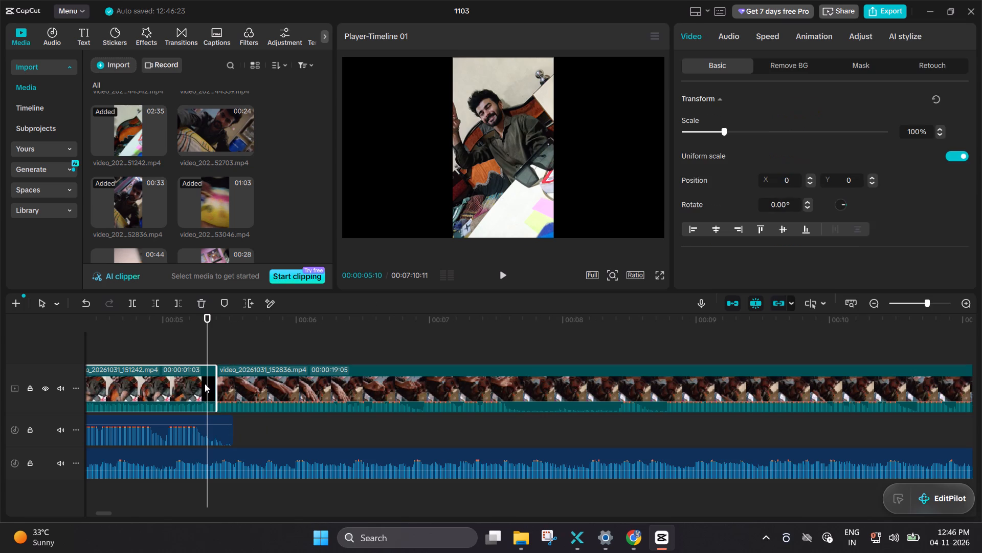
{"action": "left_click_drag", "start_coordinate": [216, 385], "coordinate": [193, 389]}
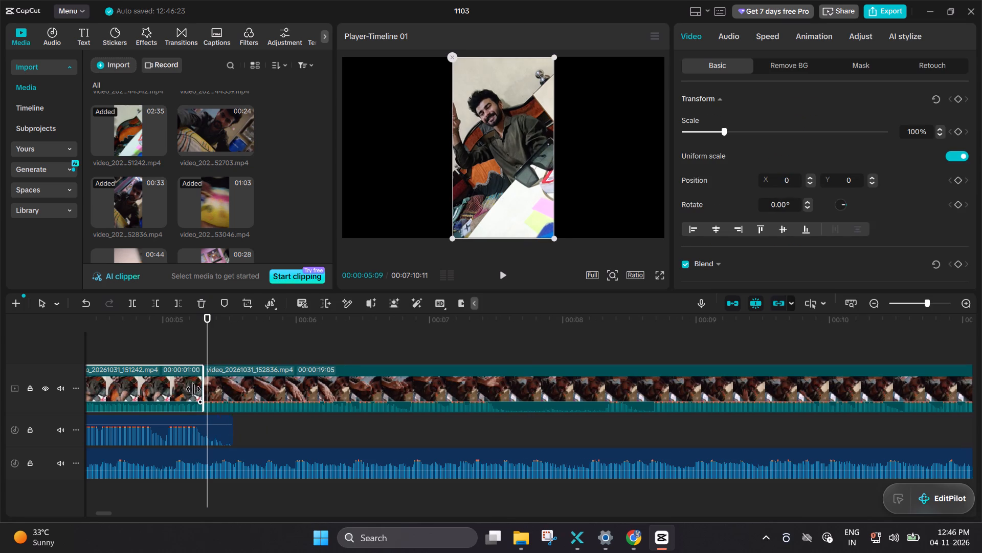
{"action": "left_click_drag", "start_coordinate": [193, 389], "coordinate": [203, 390]}
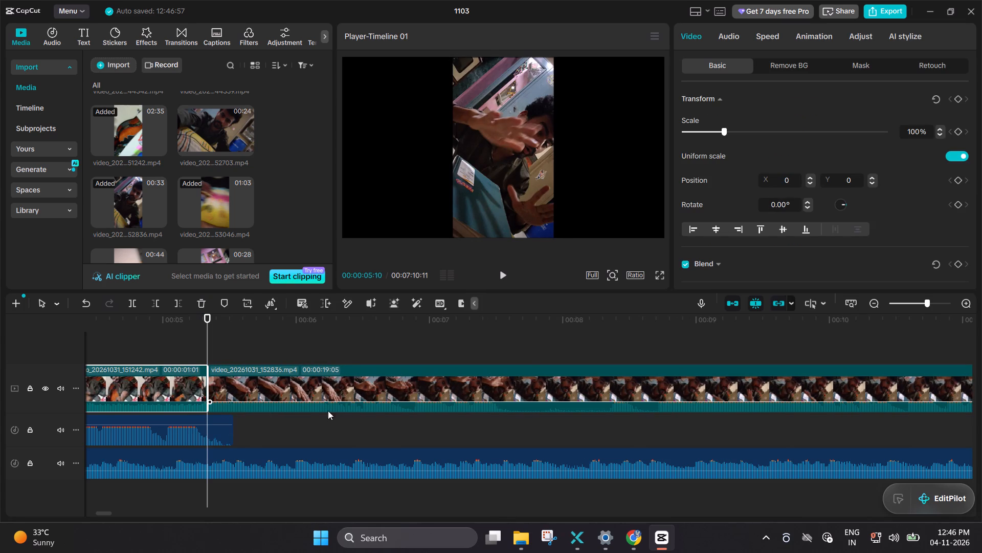
Scrub the opening of the video_20261031_152836 clip and play the rest of it from 00:00:07:19.
{"action": "left_click", "coordinate": [258, 381]}
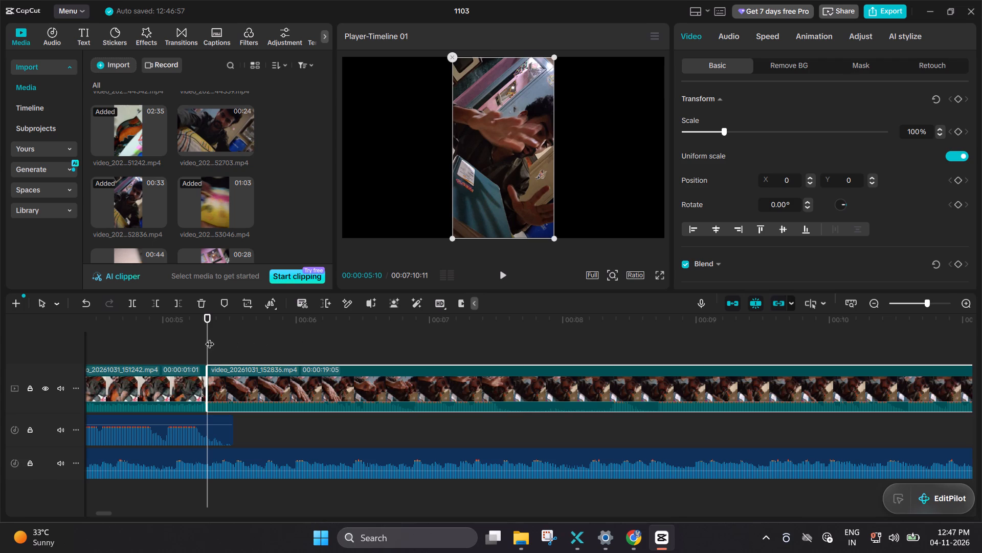
{"action": "left_click_drag", "start_coordinate": [210, 337], "coordinate": [274, 347]}
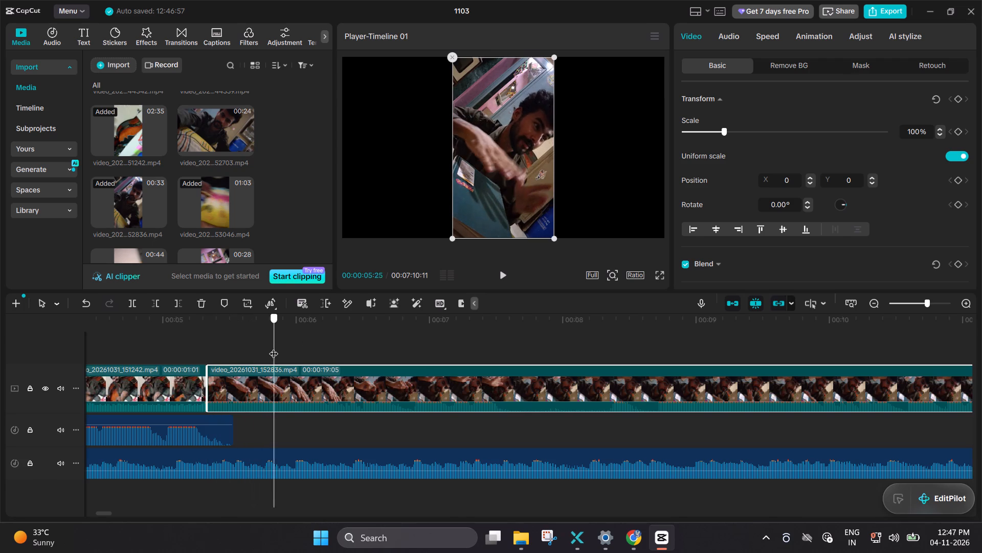
{"action": "left_click_drag", "start_coordinate": [274, 347], "coordinate": [386, 326]}
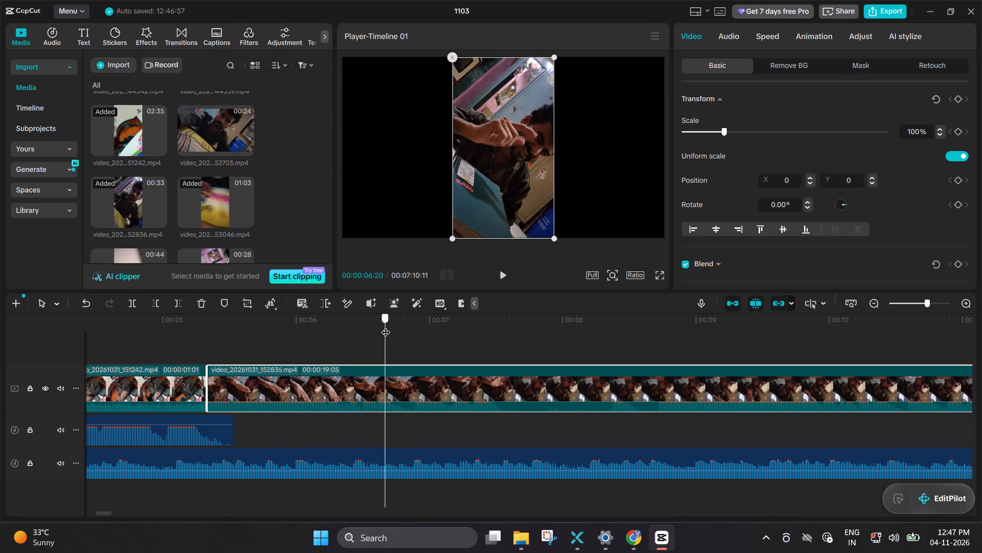
{"action": "left_click_drag", "start_coordinate": [386, 326], "coordinate": [467, 309]}
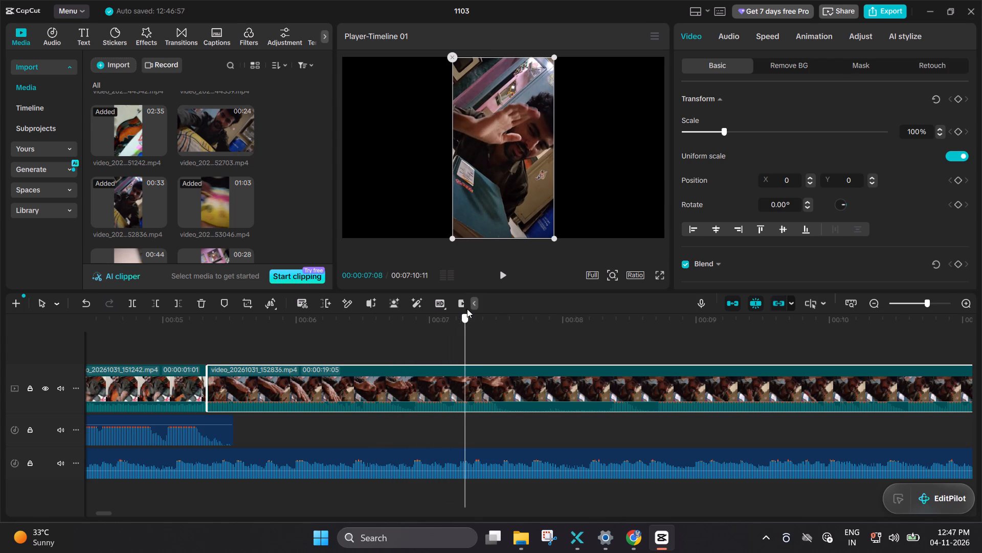
{"action": "left_click_drag", "start_coordinate": [467, 309], "coordinate": [520, 313]}
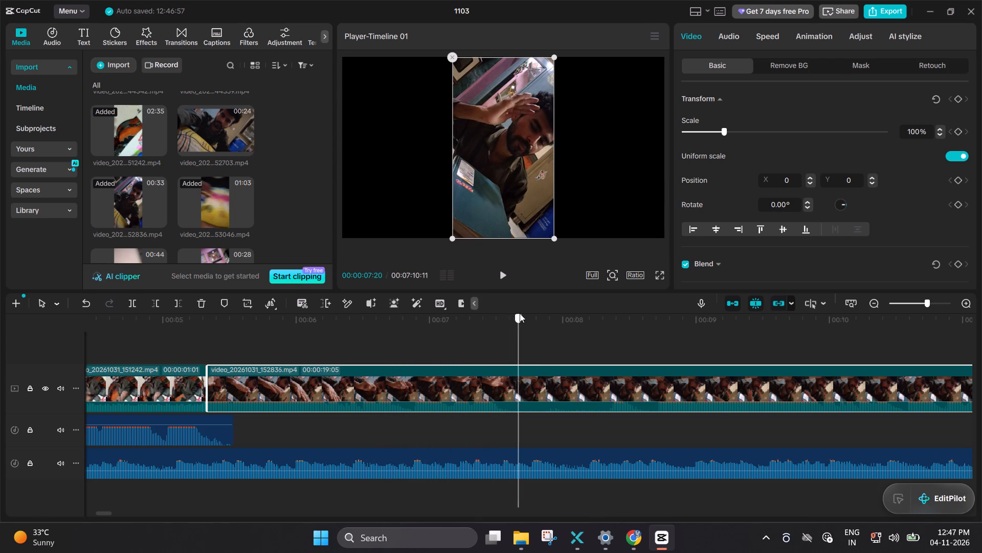
{"action": "left_click_drag", "start_coordinate": [520, 313], "coordinate": [516, 313]}
{"action": "double_click", "coordinate": [542, 375]}
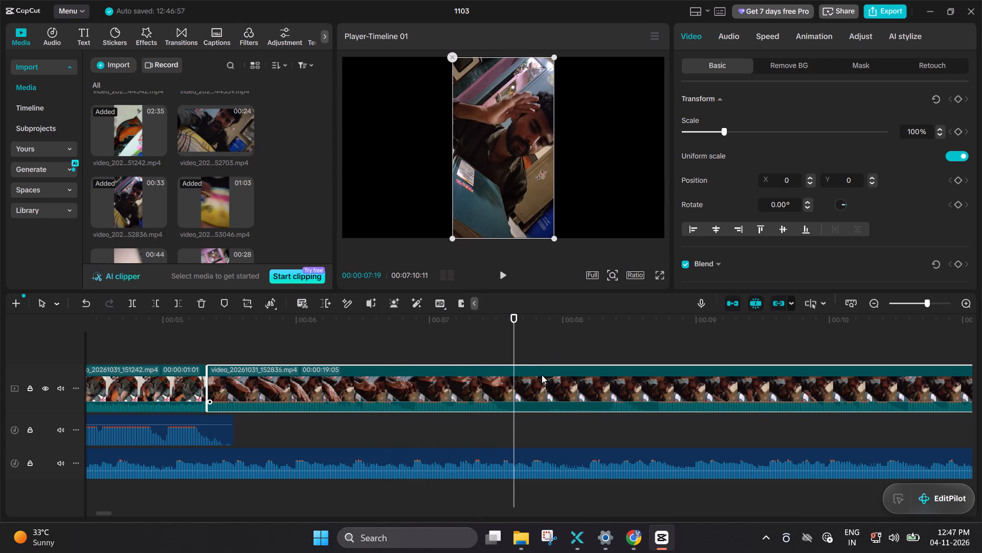
{"action": "key", "text": "space"}
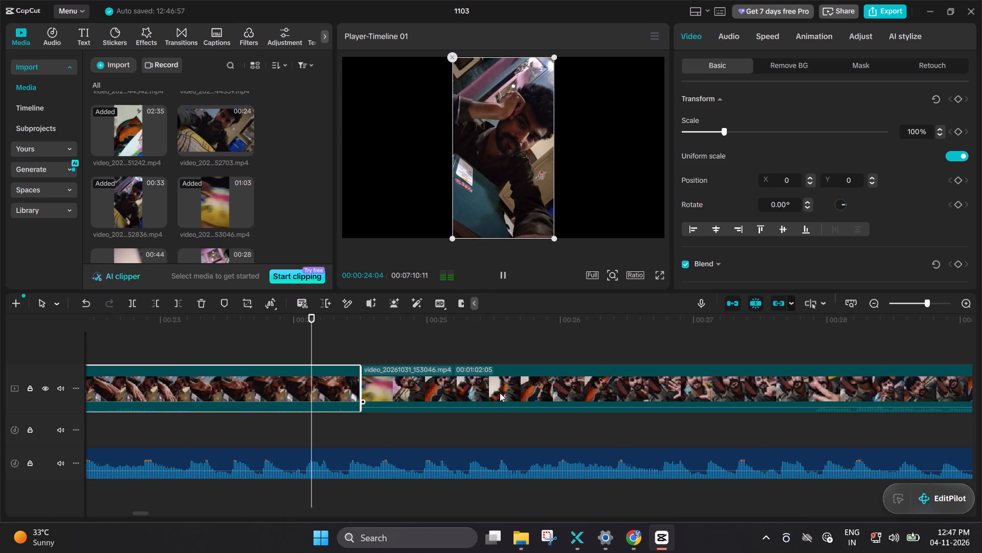
Step backward through the later part of the video_20261031_152836 clip to 00:00:17:29, examining its frames.
{"action": "key", "text": "Left"}
{"action": "key", "text": "Left"}
{"action": "key", "text": "Left"}
{"action": "key", "text": "Left"}
{"action": "key", "text": "Left"}
{"action": "key", "text": "Left"}
{"action": "key", "text": "Left"}
{"action": "key", "text": "Left"}
{"action": "key", "text": "Left"}
{"action": "key", "text": "Left"}
{"action": "key", "text": "Left"}
{"action": "key", "text": "Left"}
{"action": "key", "text": "Left"}
{"action": "key", "text": "Left"}
{"action": "key", "text": "Left"}
{"action": "key", "text": "Left"}
{"action": "key", "text": "Left"}
{"action": "key", "text": "Left"}
{"action": "key", "text": "Left"}
{"action": "key", "text": "Left"}
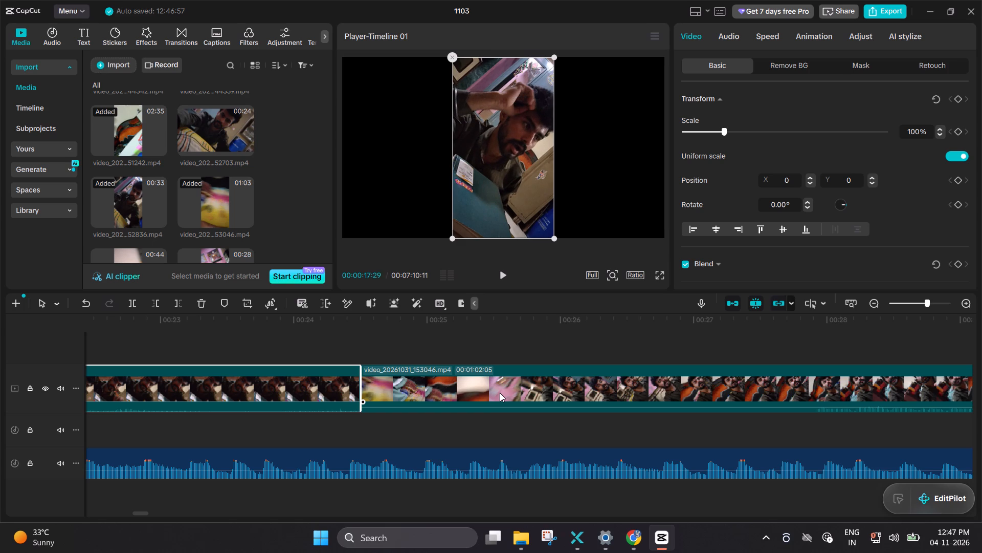
Replay the cut into the video_20261031_152836 clip and play through it into the opening of the video_20261031_153046 clip.
{"action": "scroll", "coordinate": [551, 338], "scroll_direction": "down", "scroll_amount": 4, "text": "ctrl"}
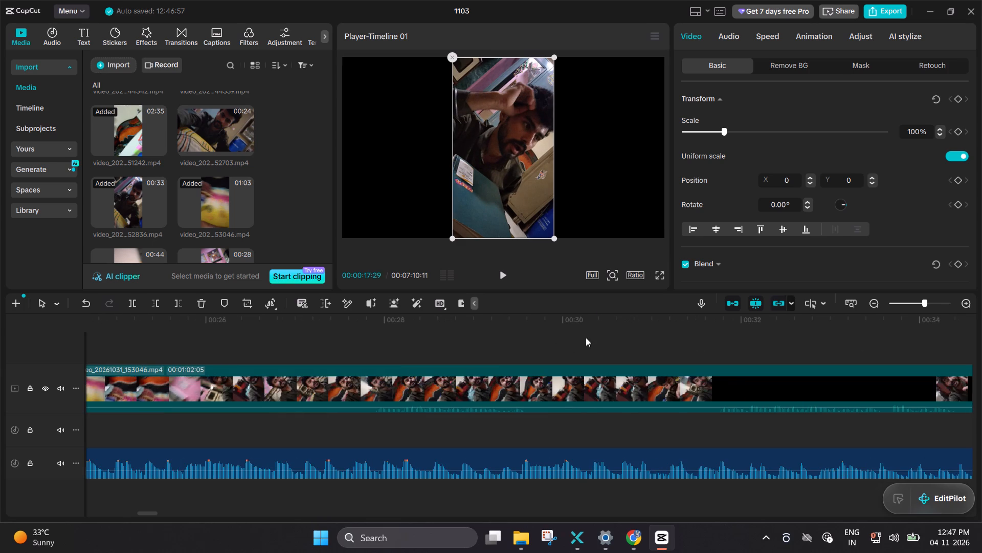
{"action": "scroll", "coordinate": [418, 355], "scroll_direction": "right", "scroll_amount": 9}
{"action": "left_click", "coordinate": [606, 371]}
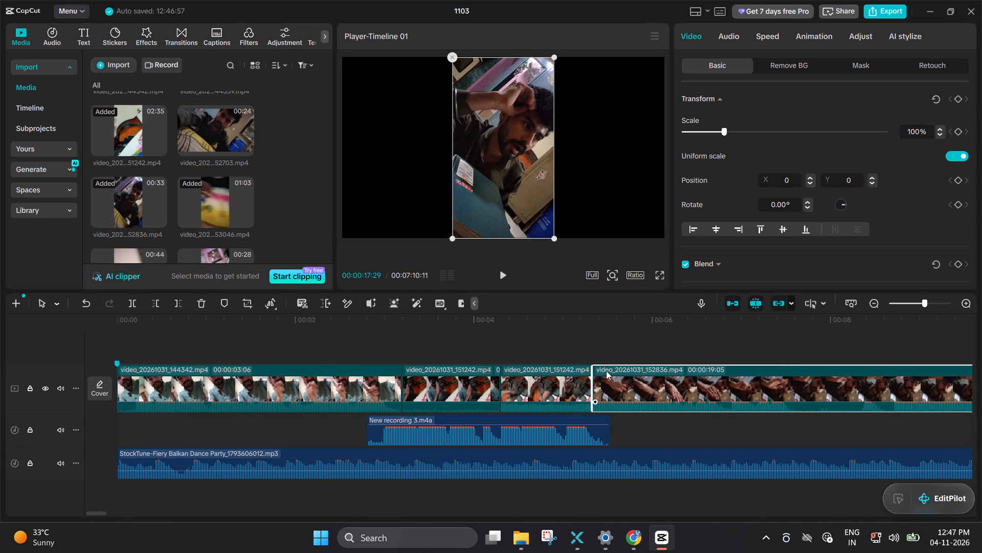
{"action": "double_click", "coordinate": [571, 324]}
{"action": "key", "text": "space"}
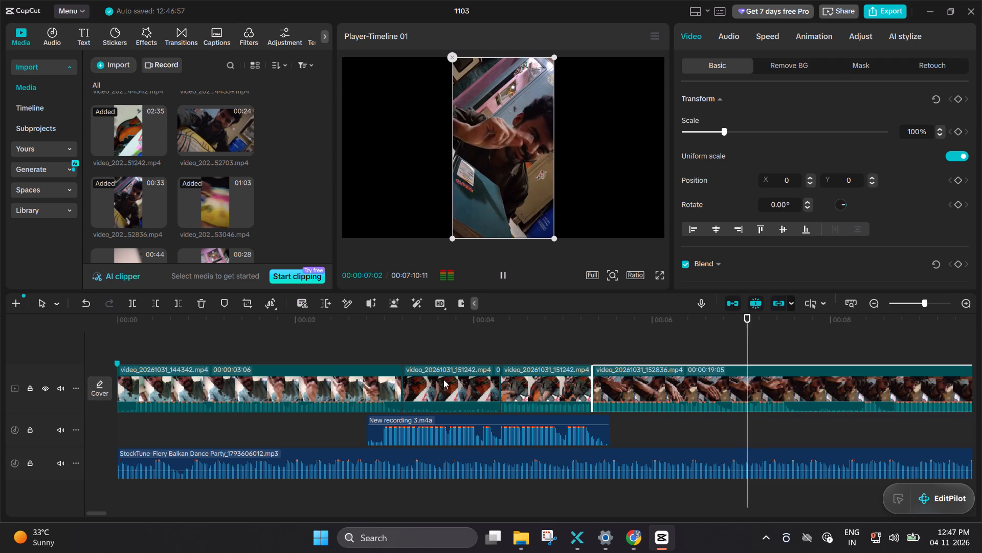
{"action": "double_click", "coordinate": [604, 317]}
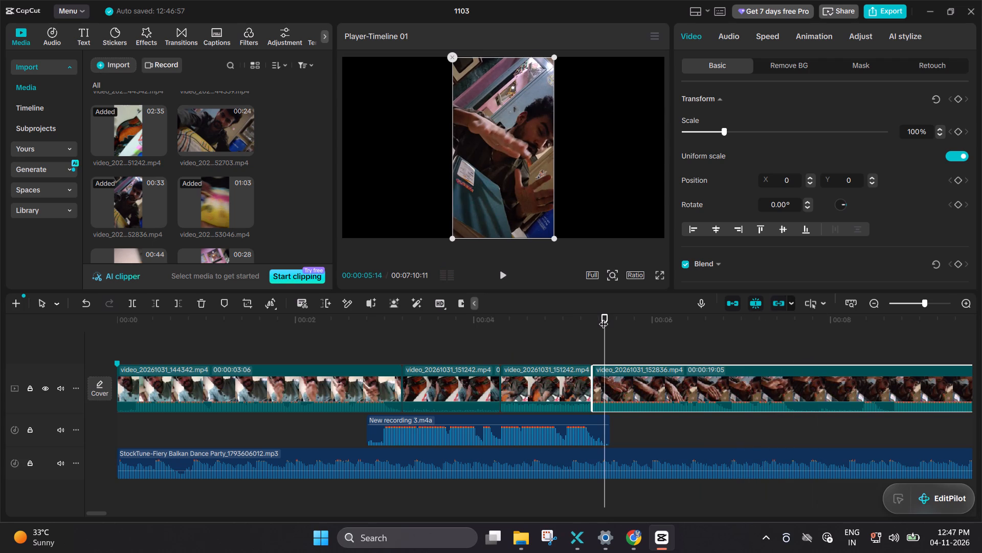
{"action": "key", "text": "Left"}
{"action": "key", "text": "Left"}
{"action": "key", "text": "Left"}
{"action": "key", "text": "Left"}
{"action": "key", "text": "Left"}
{"action": "key", "text": "Left"}
{"action": "key", "text": "Left"}
{"action": "key", "text": "Left"}
{"action": "key", "text": "Left"}
{"action": "key", "text": "Left"}
{"action": "key", "text": "Left"}
{"action": "key", "text": "space"}
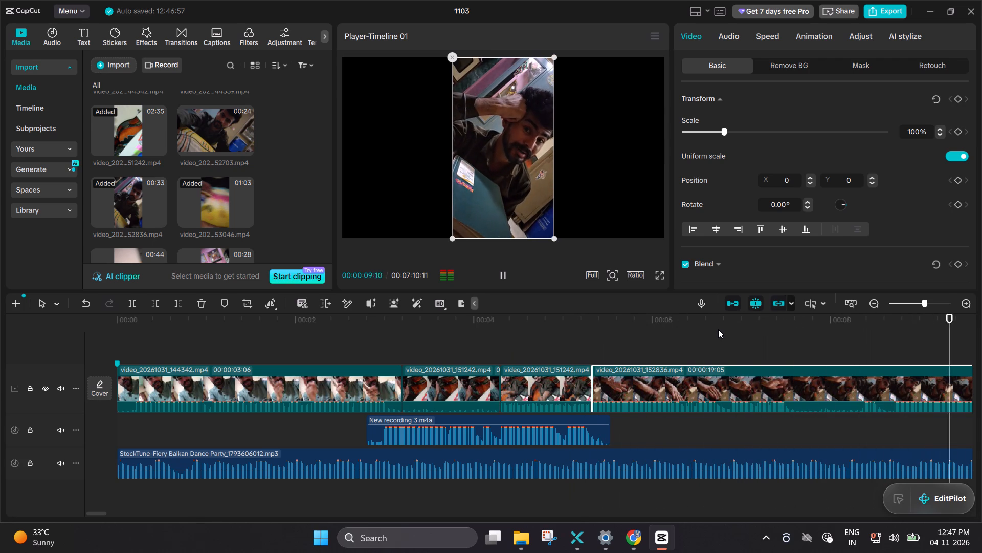
{"action": "scroll", "coordinate": [718, 329], "scroll_direction": "left", "scroll_amount": 3}
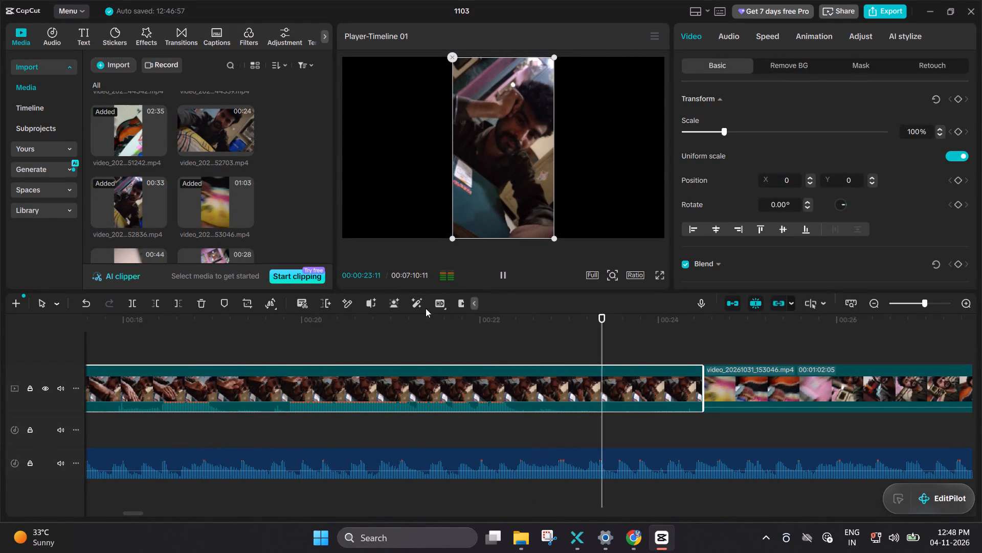
{"action": "left_click", "coordinate": [506, 284]}
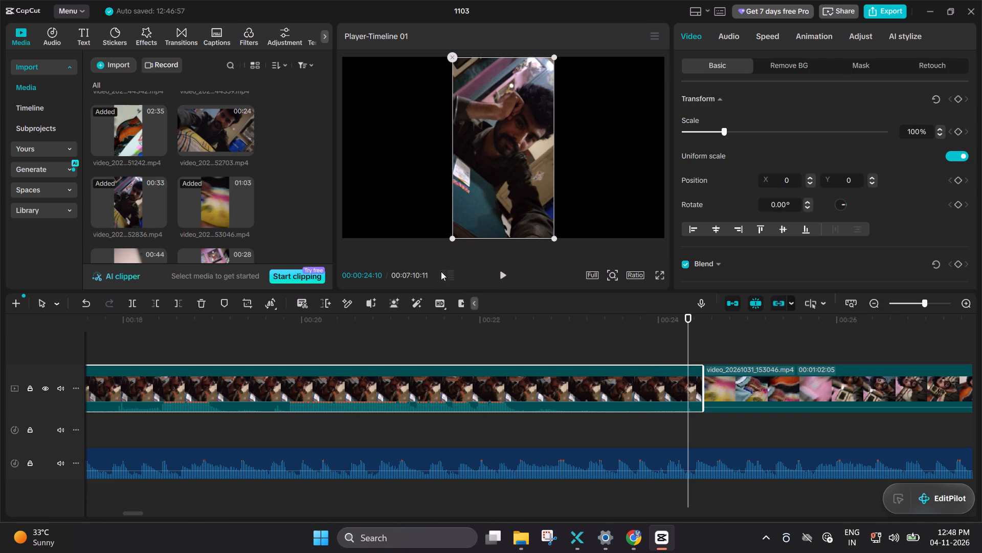
{"action": "left_click", "coordinate": [504, 279]}
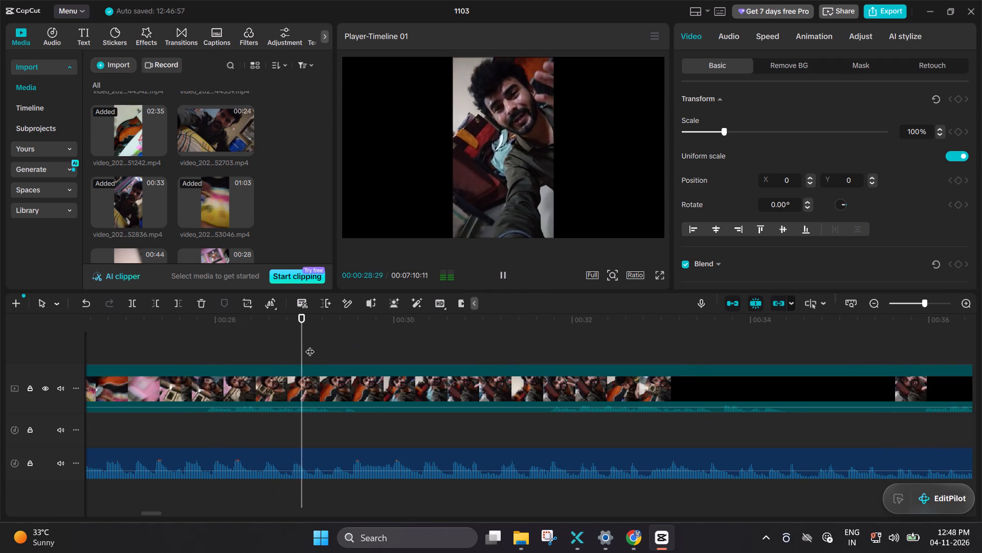
{"action": "left_click_drag", "start_coordinate": [382, 363], "coordinate": [360, 363]}
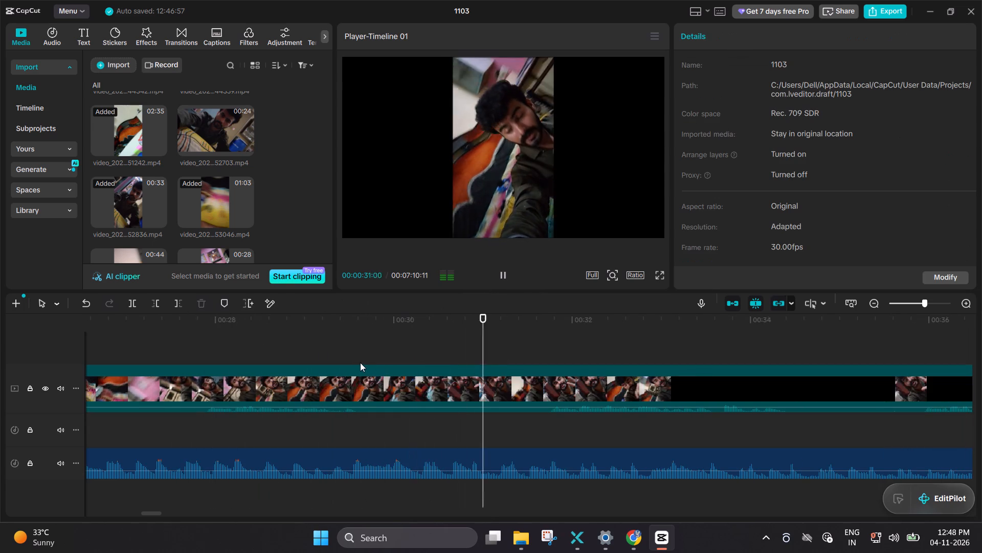
{"action": "left_click_drag", "start_coordinate": [360, 363], "coordinate": [360, 362]}
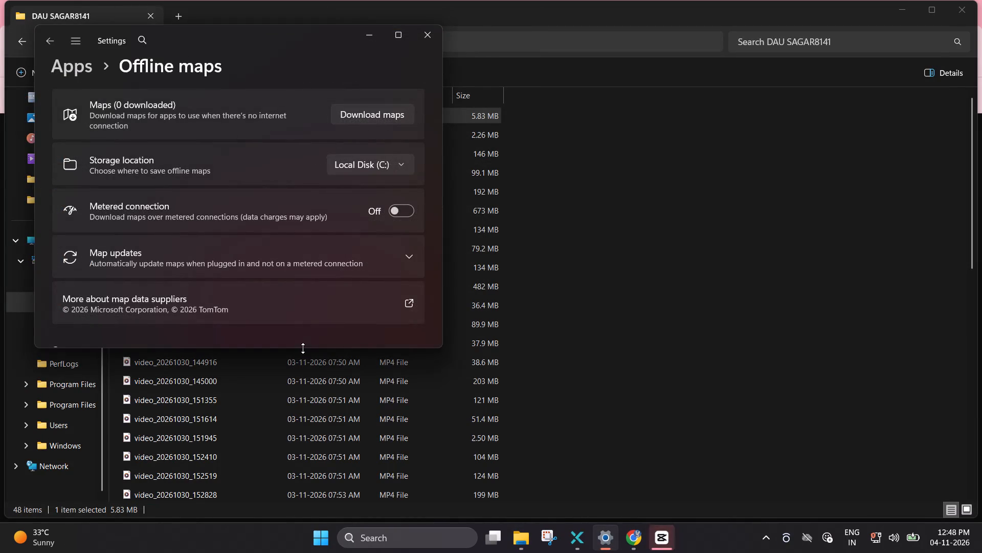
Close the Settings window and switch back to CapCut.
{"action": "left_click", "coordinate": [434, 35]}
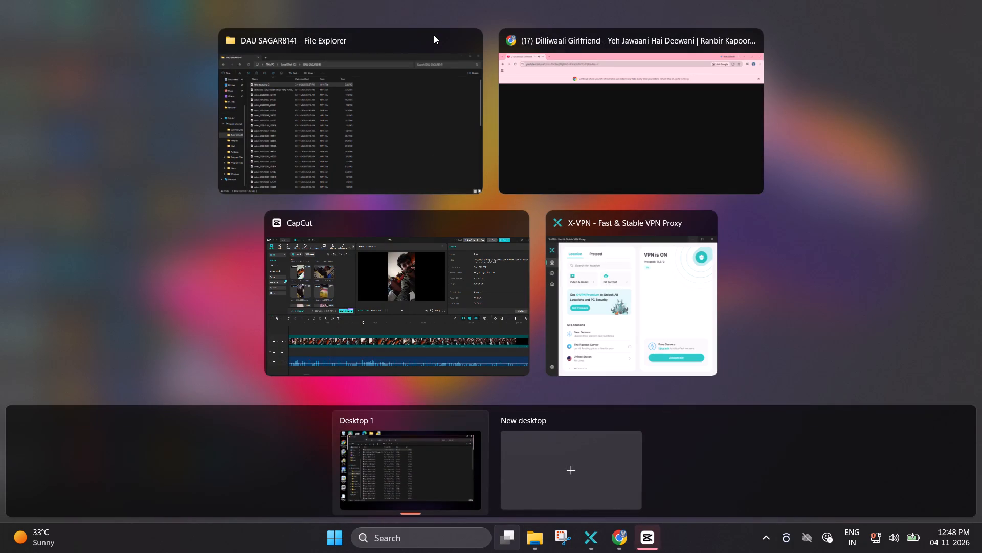
{"action": "left_click", "coordinate": [366, 253]}
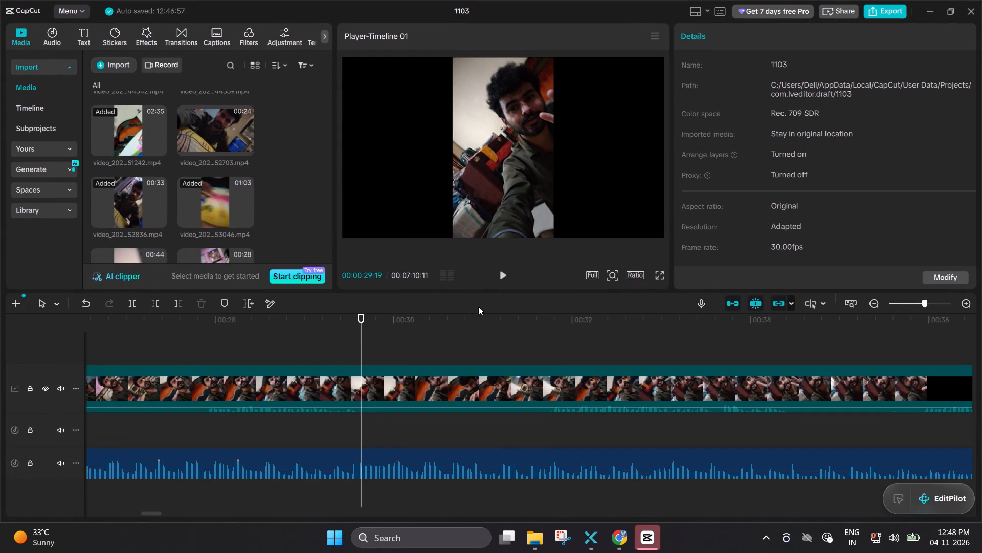
Extend the start of the video_20261031_152836 clip earlier by five frames, making it 00:00:19:10 long.
{"action": "left_click_drag", "start_coordinate": [363, 340], "coordinate": [227, 318]}
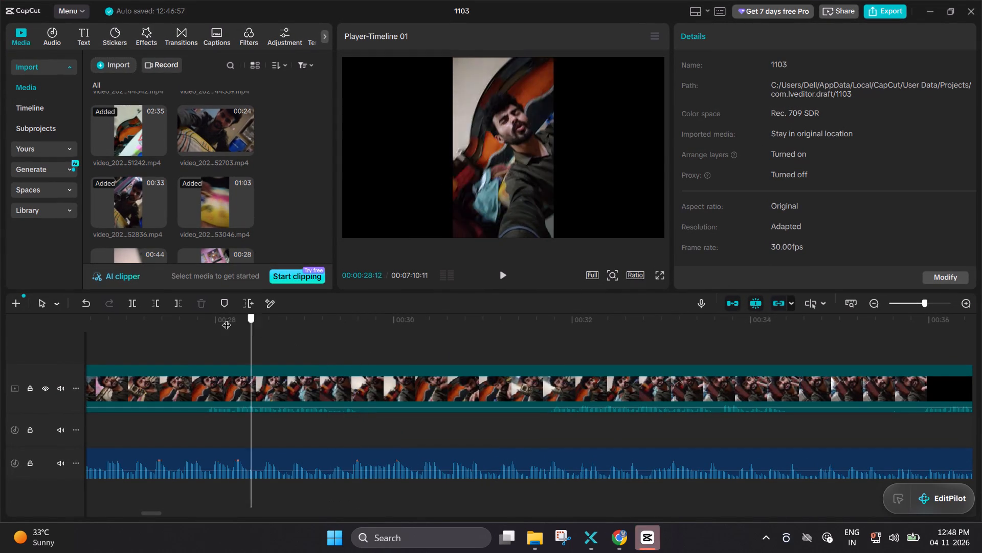
{"action": "left_click_drag", "start_coordinate": [227, 318], "coordinate": [15, 322]}
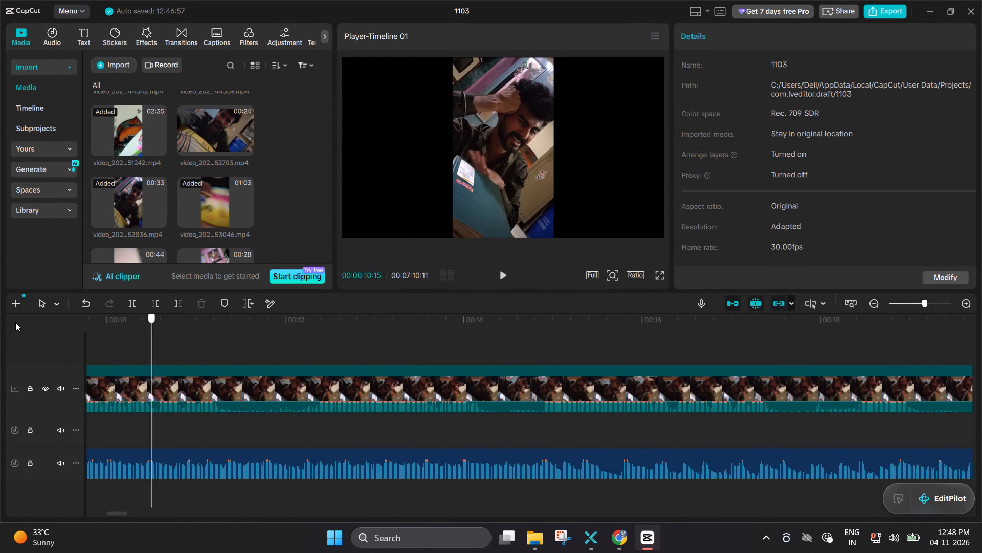
{"action": "left_click_drag", "start_coordinate": [15, 322], "coordinate": [375, 353]}
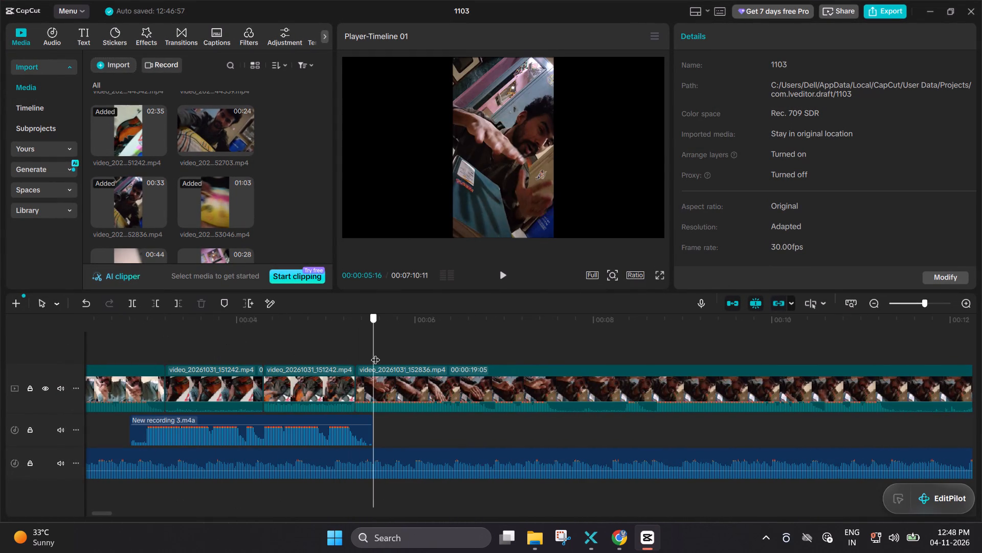
{"action": "left_click_drag", "start_coordinate": [375, 353], "coordinate": [527, 395]}
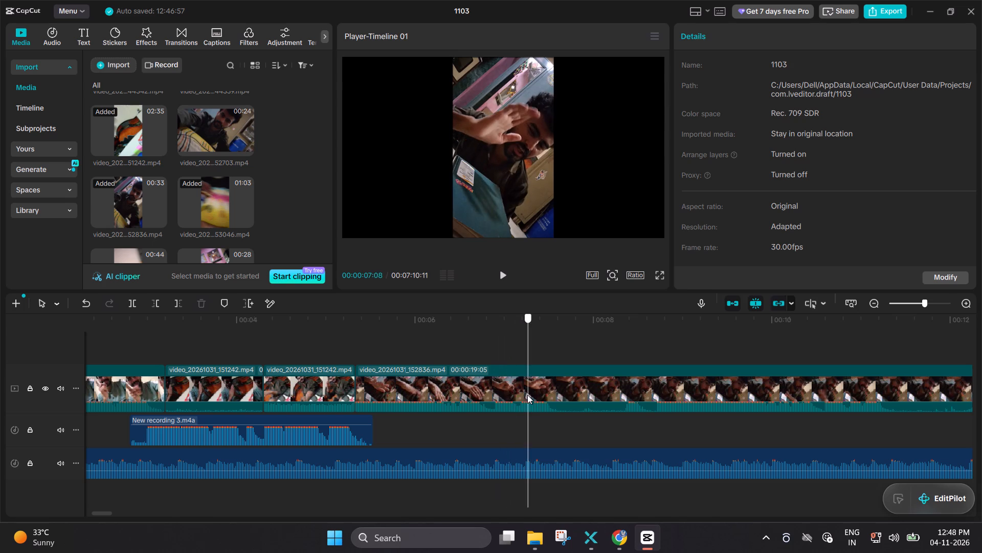
{"action": "left_click_drag", "start_coordinate": [527, 395], "coordinate": [367, 428]}
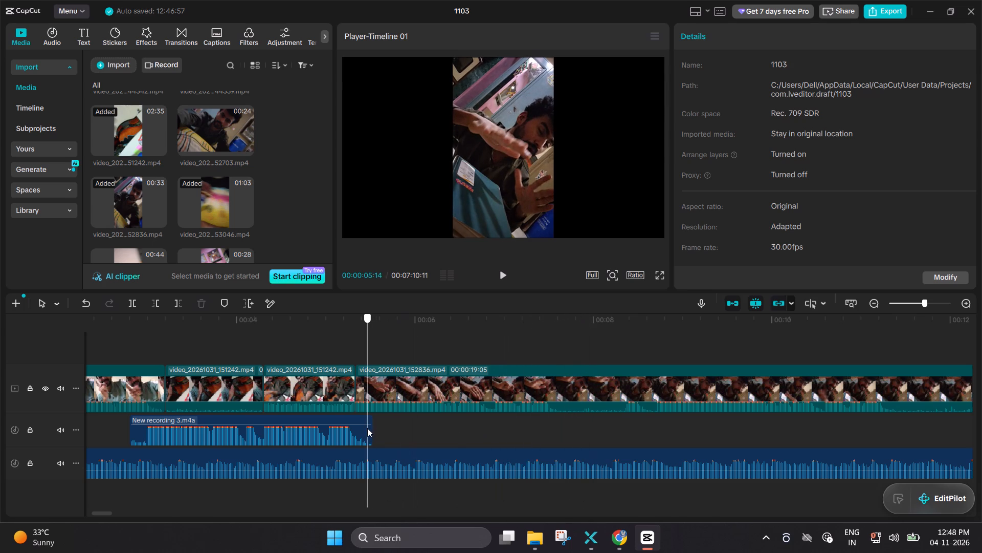
{"action": "left_click_drag", "start_coordinate": [367, 428], "coordinate": [366, 424]}
{"action": "left_click", "coordinate": [386, 382]}
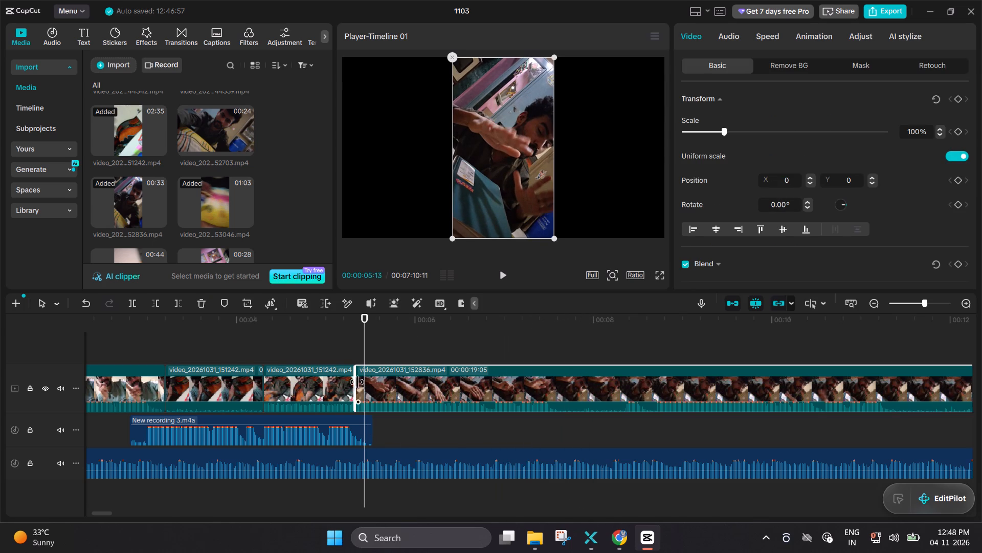
{"action": "left_click_drag", "start_coordinate": [354, 382], "coordinate": [341, 387]}
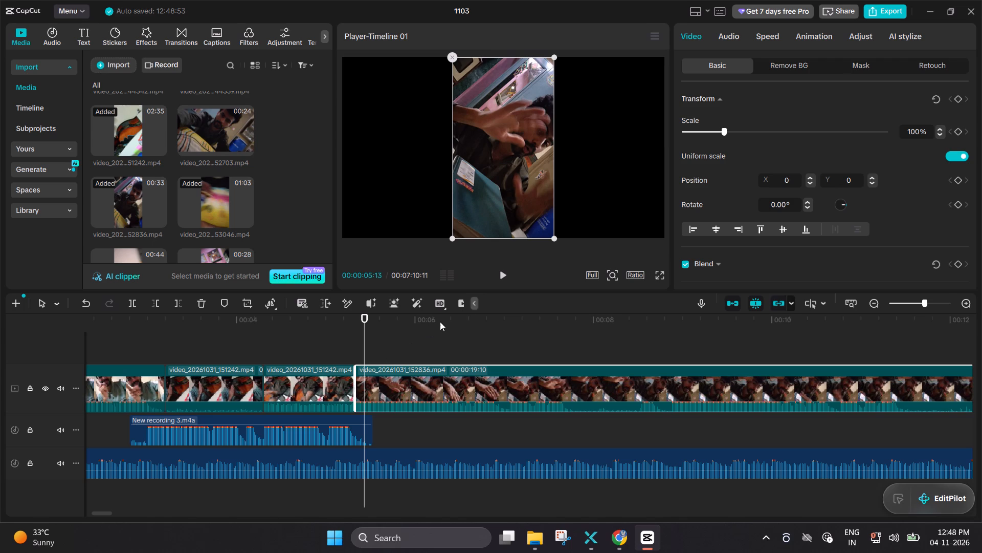
Replay the video_20261031_152836 clip from 00:00:05:13 and step back through its opening frames to check the new start.
{"action": "key", "text": "space"}
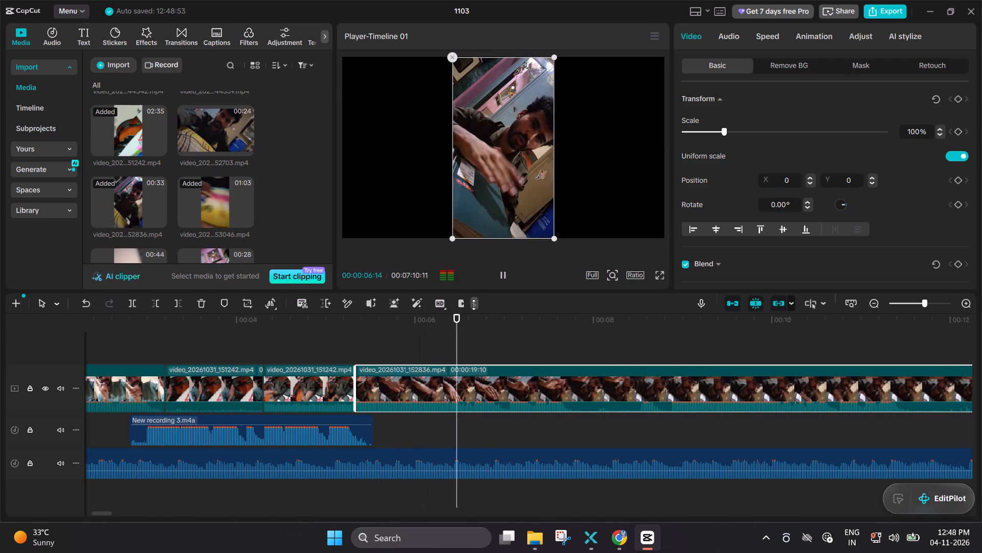
{"action": "key", "text": "Left"}
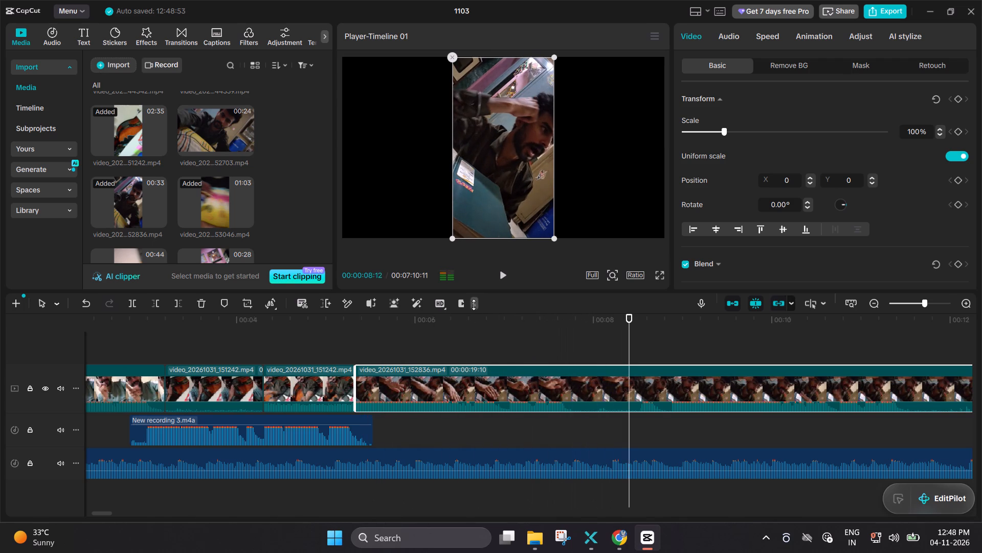
{"action": "key", "text": "Left"}
{"action": "key", "text": "Left"}
{"action": "key", "text": "Left"}
{"action": "key", "text": "Left"}
{"action": "key", "text": "Left"}
{"action": "key", "text": "Left"}
{"action": "key", "text": "Left"}
{"action": "key", "text": "Left"}
{"action": "key", "text": "Left"}
{"action": "key", "text": "Left"}
{"action": "key", "text": "Left"}
{"action": "key", "text": "Left"}
{"action": "key", "text": "Left"}
{"action": "key", "text": "Left"}
{"action": "key", "text": "Left"}
{"action": "key", "text": "Left"}
{"action": "key", "text": "Left"}
{"action": "key", "text": "Left"}
{"action": "key", "text": "Left"}
{"action": "key", "text": "Left"}
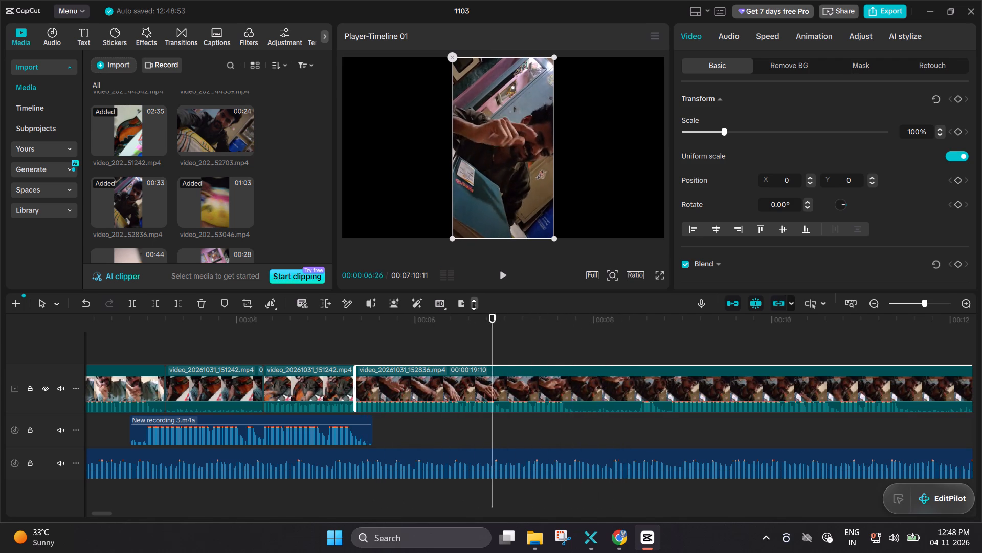
{"action": "key", "text": "Left"}
{"action": "key", "text": "Left"}
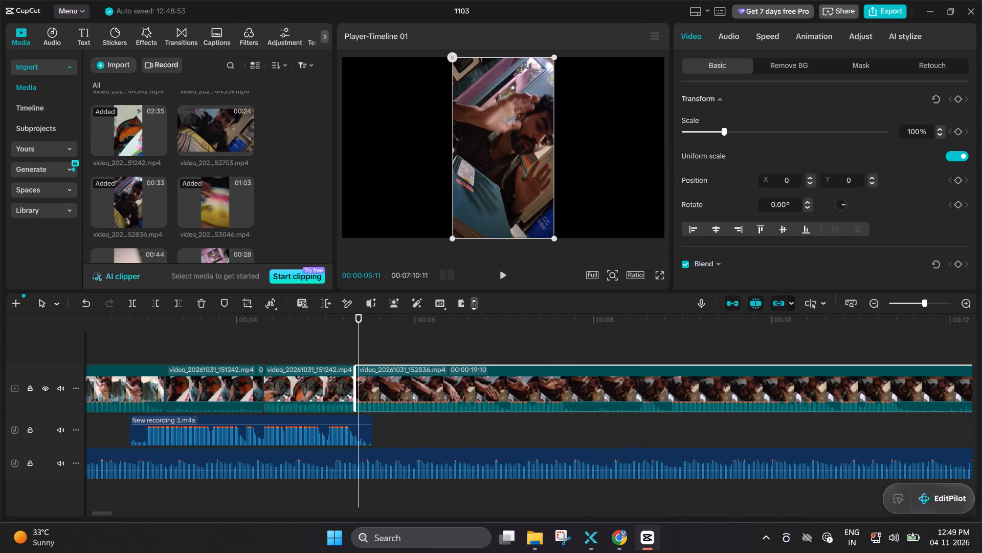
{"action": "key", "text": "Left"}
Recheck the clip's opening and extend the start of video_20261031_152836 further, making it 00:00:19:16 long.
{"action": "key", "text": "space"}
{"action": "key", "text": "Left"}
{"action": "key", "text": "Left"}
{"action": "key", "text": "Left"}
{"action": "key", "text": "Left"}
{"action": "key", "text": "Left"}
{"action": "key", "text": "Left"}
{"action": "key", "text": "Left"}
{"action": "key", "text": "Left"}
{"action": "key", "text": "Left"}
{"action": "key", "text": "Left"}
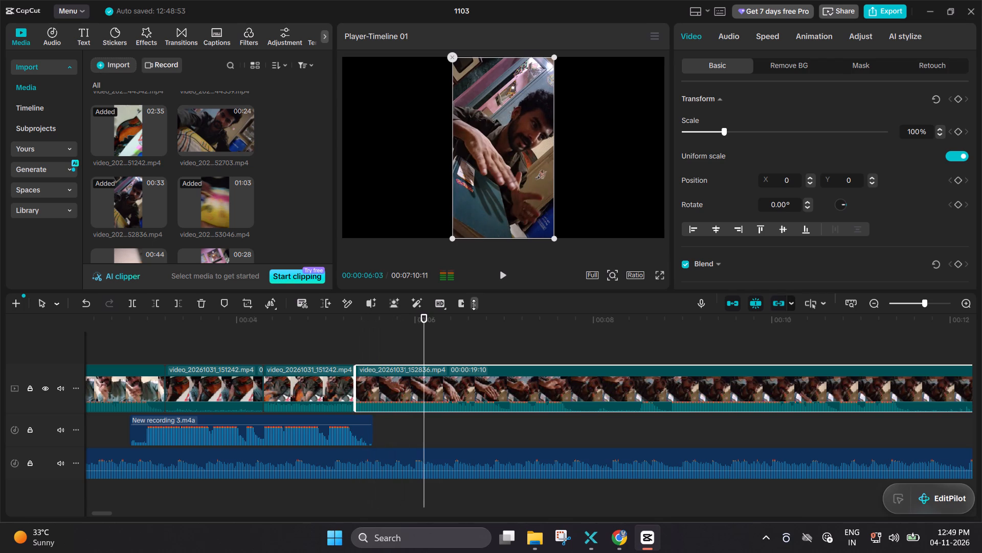
{"action": "key", "text": "Left"}
{"action": "key", "text": "Left"}
{"action": "key", "text": "Left"}
{"action": "key", "text": "Left"}
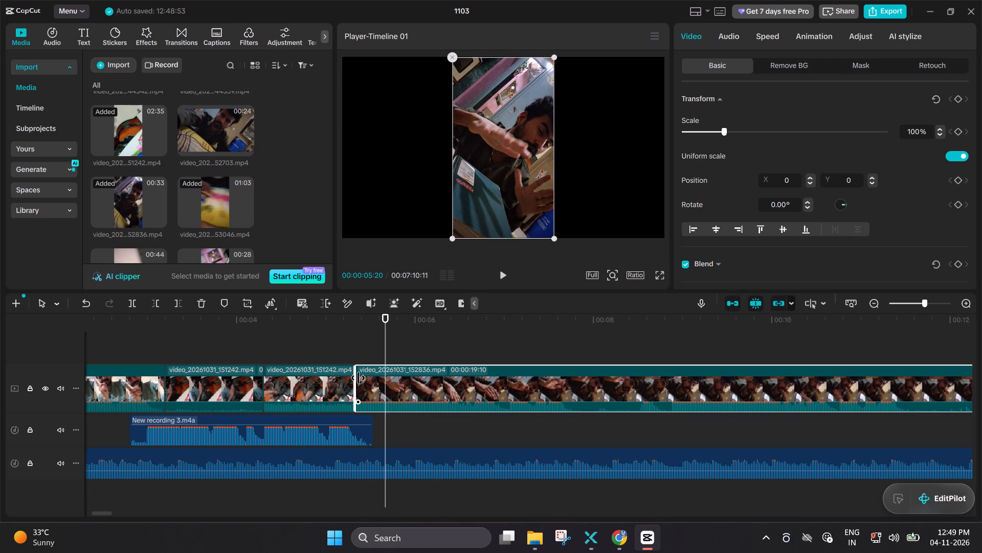
{"action": "left_click_drag", "start_coordinate": [358, 378], "coordinate": [341, 384]}
Replay the opening of the extended video_20261031_152836 clip and step backward through its frames.
{"action": "key", "text": "space"}
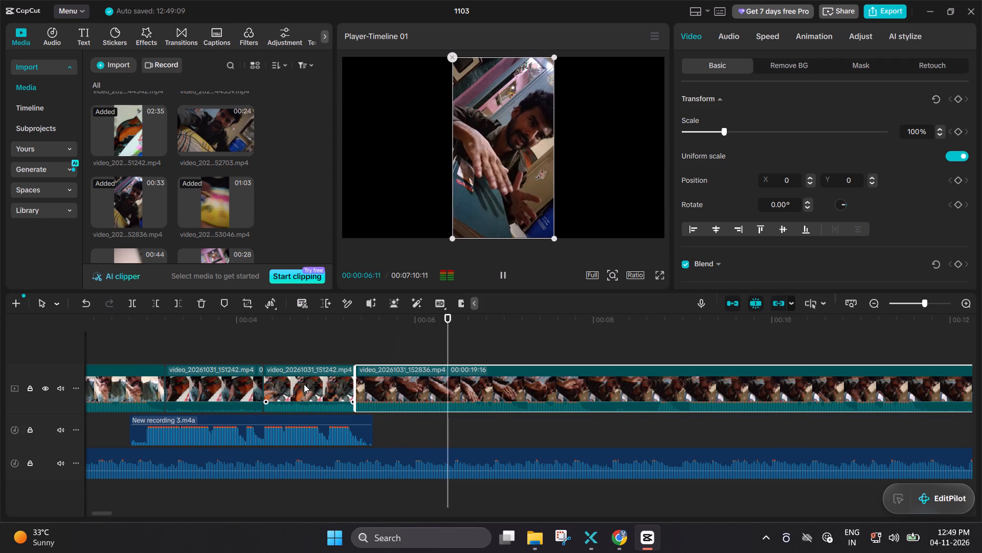
{"action": "key", "text": "Left"}
{"action": "key", "text": "Left"}
{"action": "key", "text": "Left"}
{"action": "key", "text": "Left"}
{"action": "key", "text": "Left"}
{"action": "key", "text": "Left"}
{"action": "key", "text": "Left"}
{"action": "key", "text": "Left"}
{"action": "key", "text": "Left"}
{"action": "key", "text": "Left"}
{"action": "key", "text": "Left"}
{"action": "key", "text": "Left"}
{"action": "key", "text": "Left"}
{"action": "key", "text": "Left"}
{"action": "key", "text": "Left"}
{"action": "key", "text": "Left"}
{"action": "key", "text": "Left"}
{"action": "key", "text": "Left"}
{"action": "key", "text": "Left"}
{"action": "key", "text": "Left"}
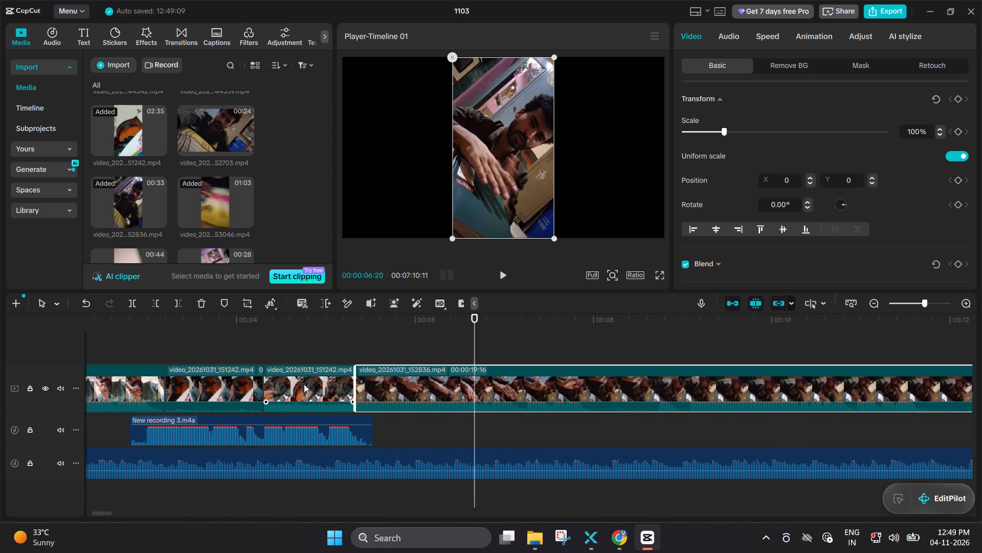
Play through the video_20261031_152836 clip, split it at 00:00:07:24 and delete the portion after the split.
{"action": "key", "text": "space"}
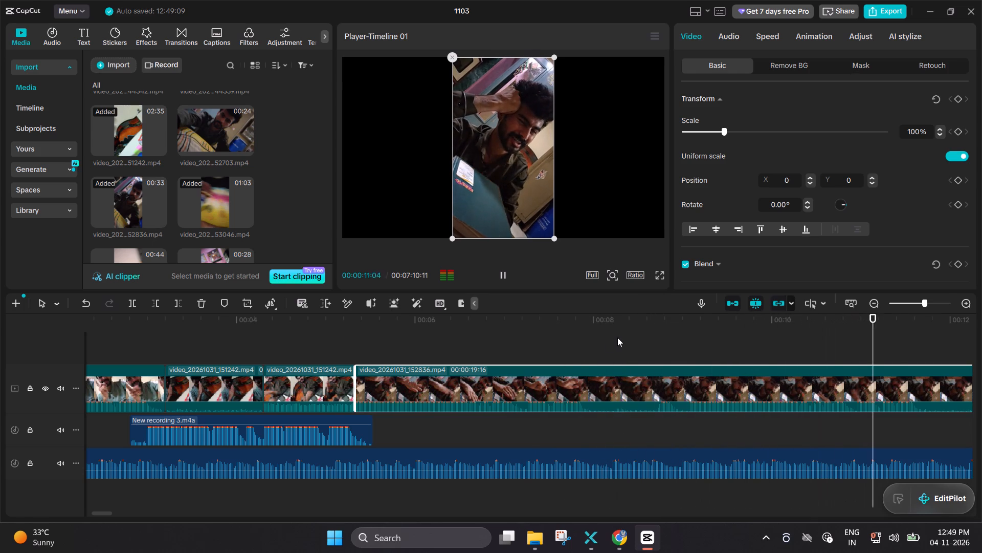
{"action": "double_click", "coordinate": [602, 341]}
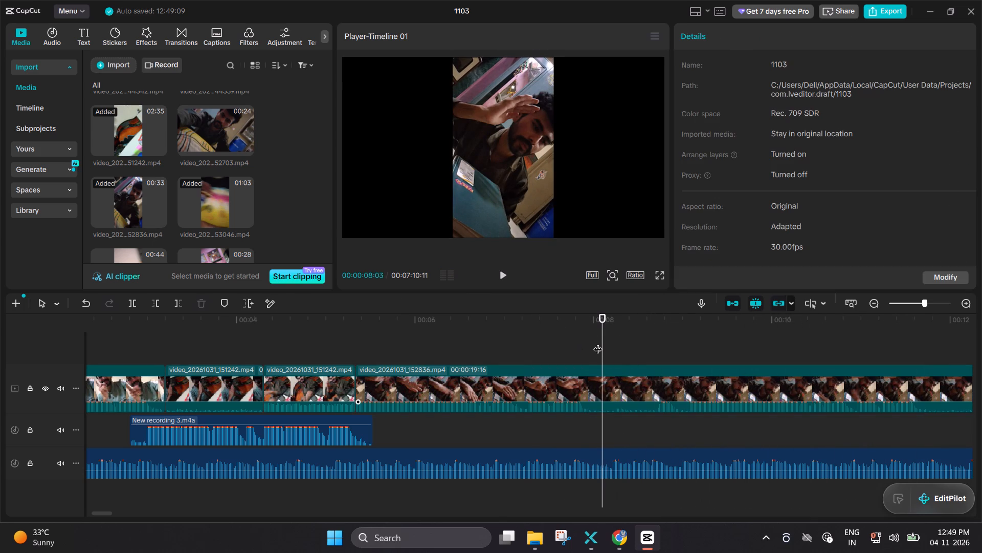
{"action": "left_click_drag", "start_coordinate": [600, 344], "coordinate": [583, 350]}
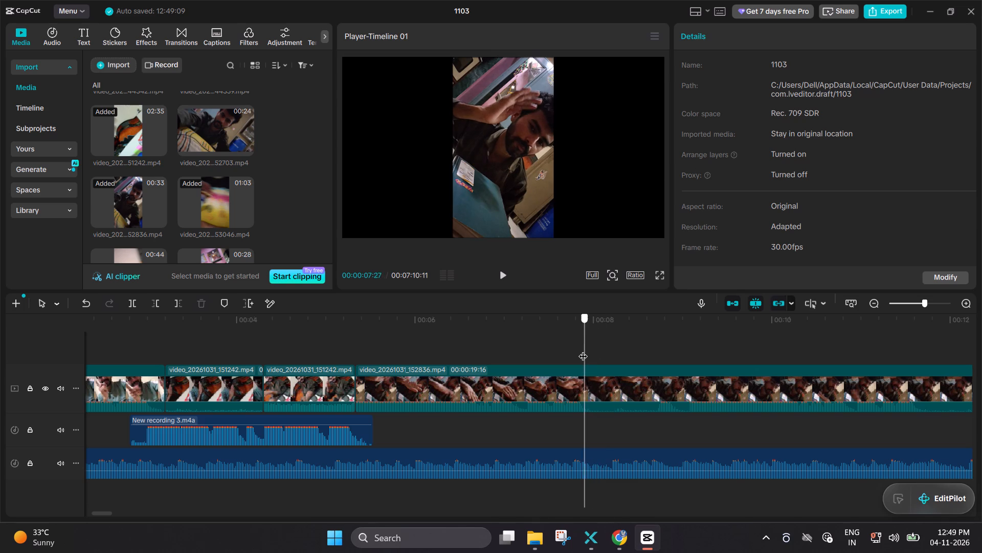
{"action": "left_click_drag", "start_coordinate": [583, 350], "coordinate": [576, 352]}
{"action": "left_click", "coordinate": [633, 387]}
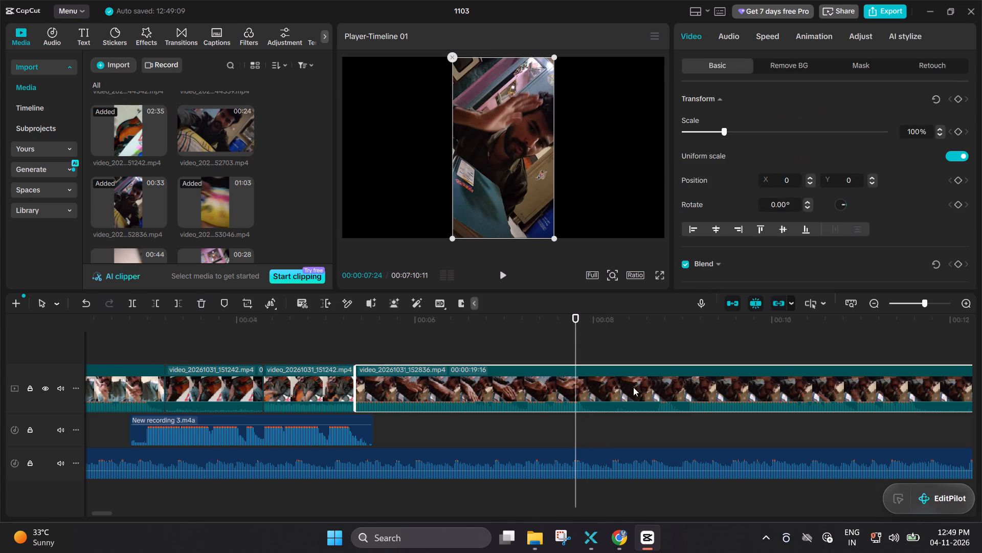
{"action": "key", "text": "ctrl+b"}
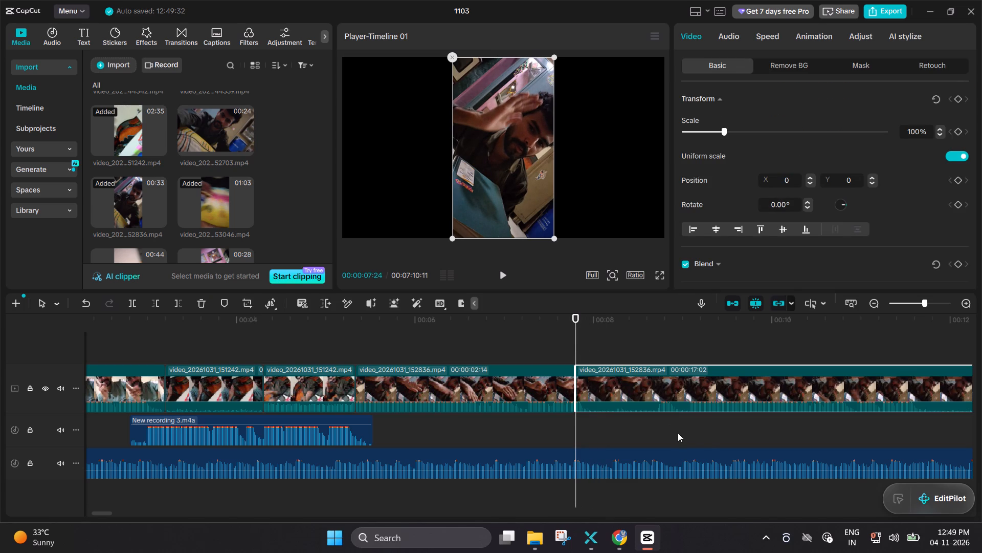
{"action": "left_click", "coordinate": [688, 394]}
{"action": "key", "text": "BackSpace"}
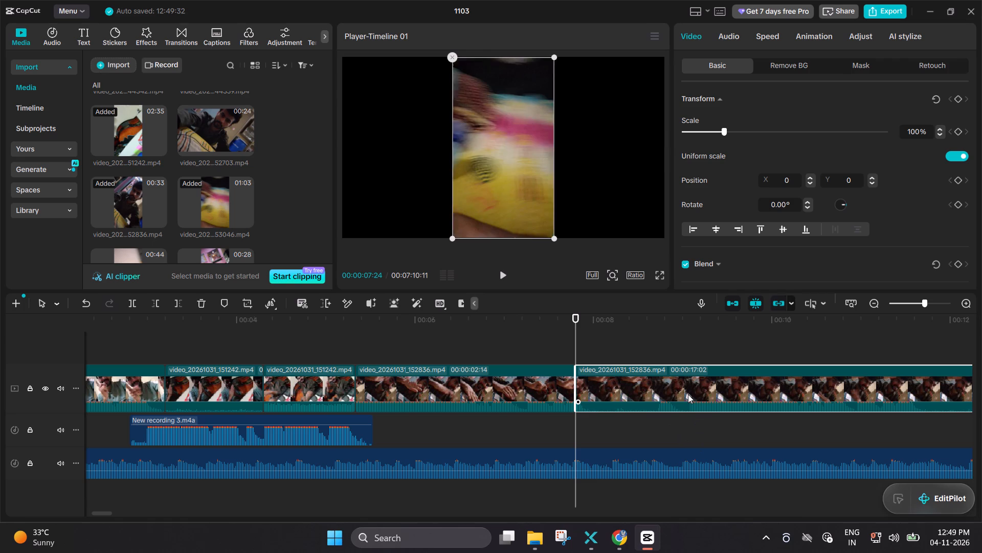
Replay the shortened video_20261031_152836 clip from 00:00:05:04 and again from 00:00:07:19 to check its cut into video_20261031_153046.
{"action": "left_click", "coordinate": [553, 394]}
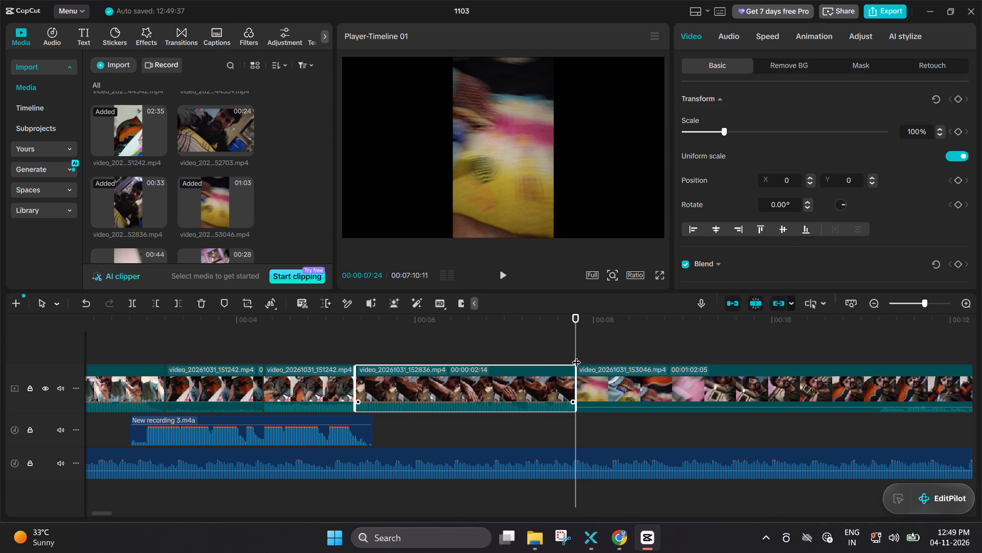
{"action": "double_click", "coordinate": [442, 341]}
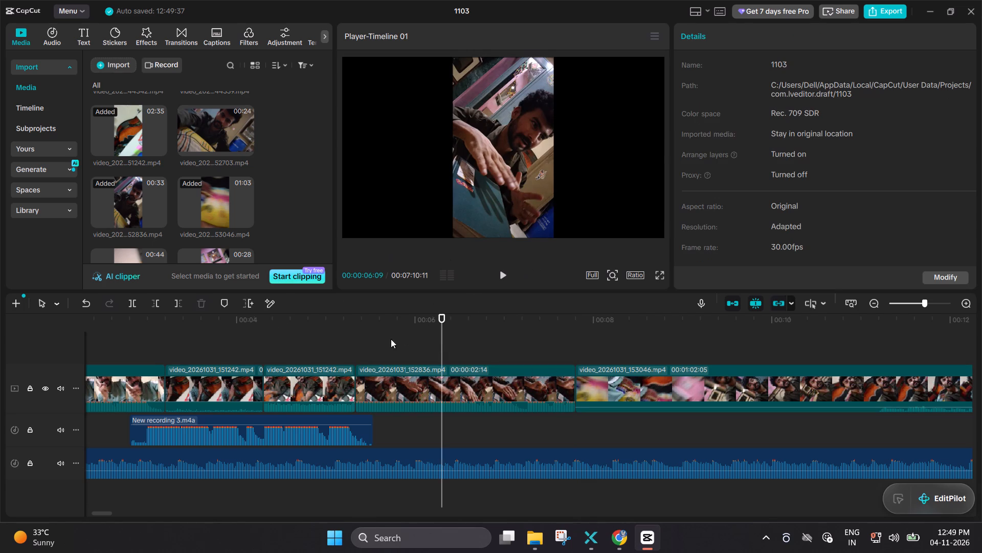
{"action": "left_click_drag", "start_coordinate": [442, 337], "coordinate": [336, 343]}
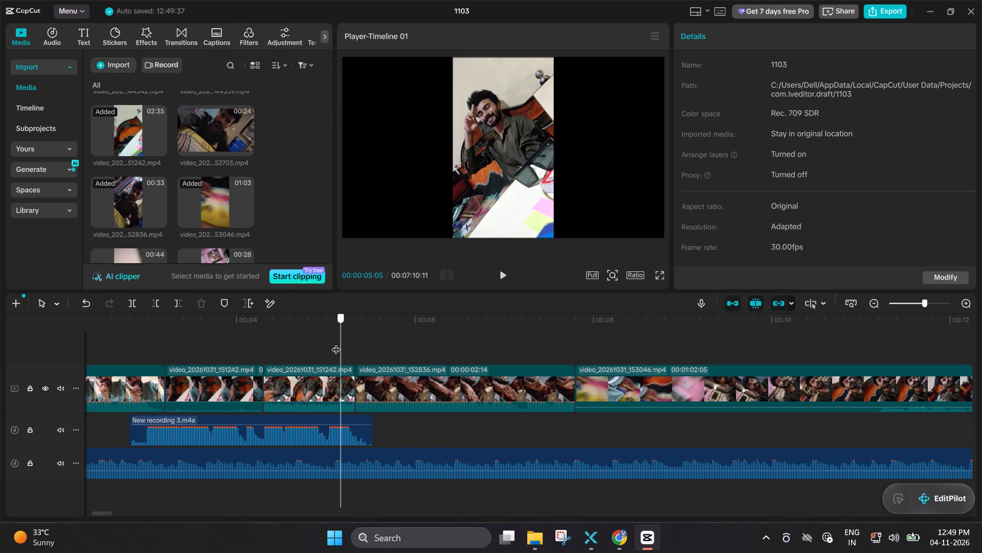
{"action": "left_click_drag", "start_coordinate": [336, 343], "coordinate": [338, 344]}
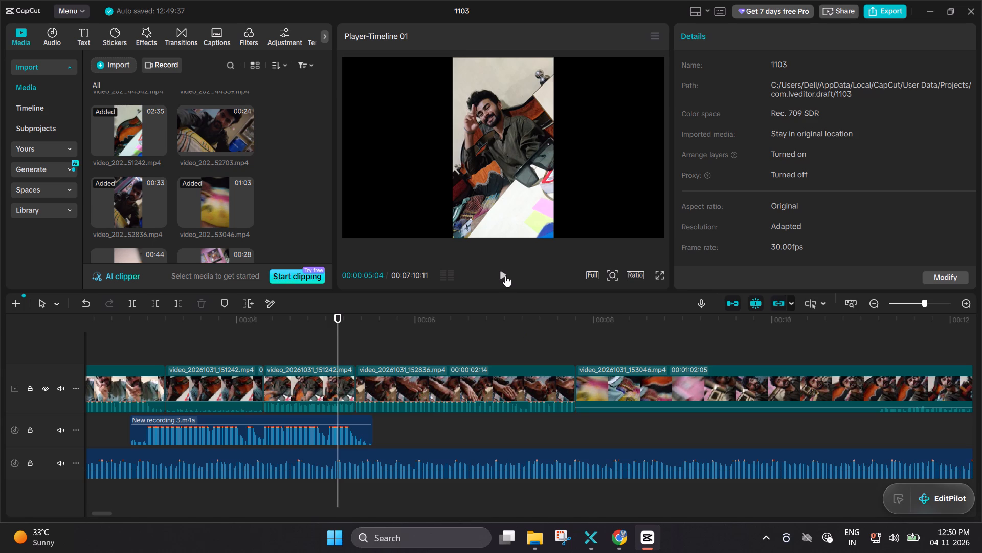
{"action": "left_click", "coordinate": [503, 275]}
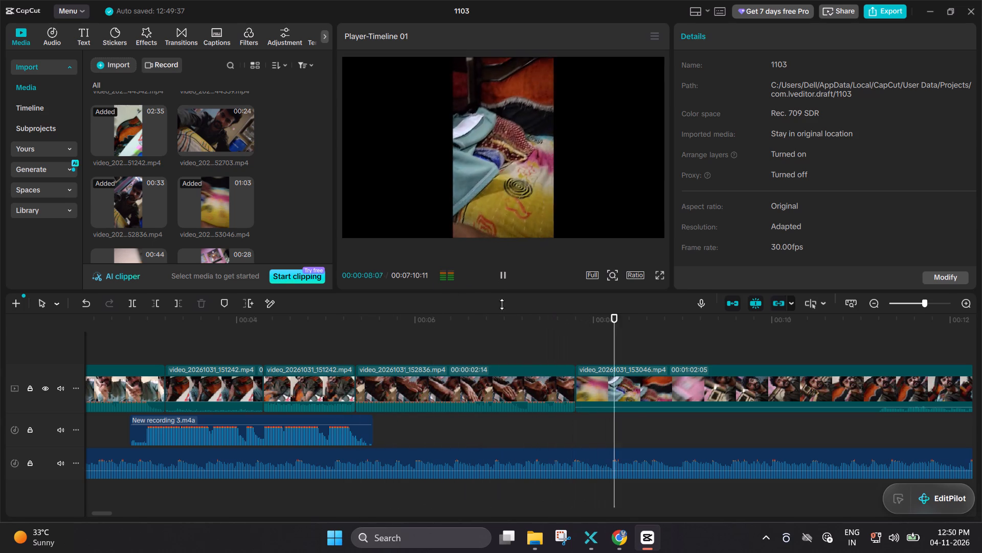
{"action": "left_click", "coordinate": [568, 375]}
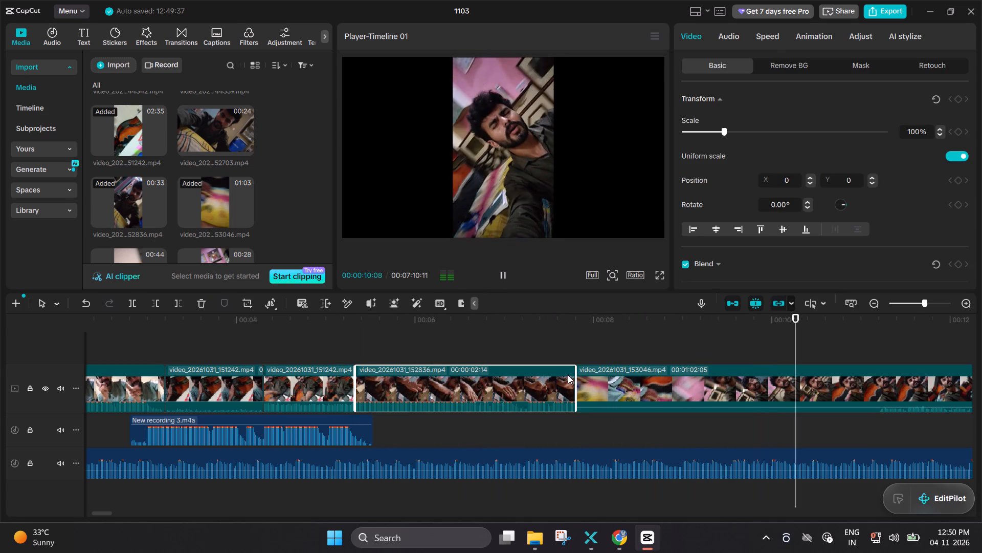
{"action": "left_click", "coordinate": [560, 333]}
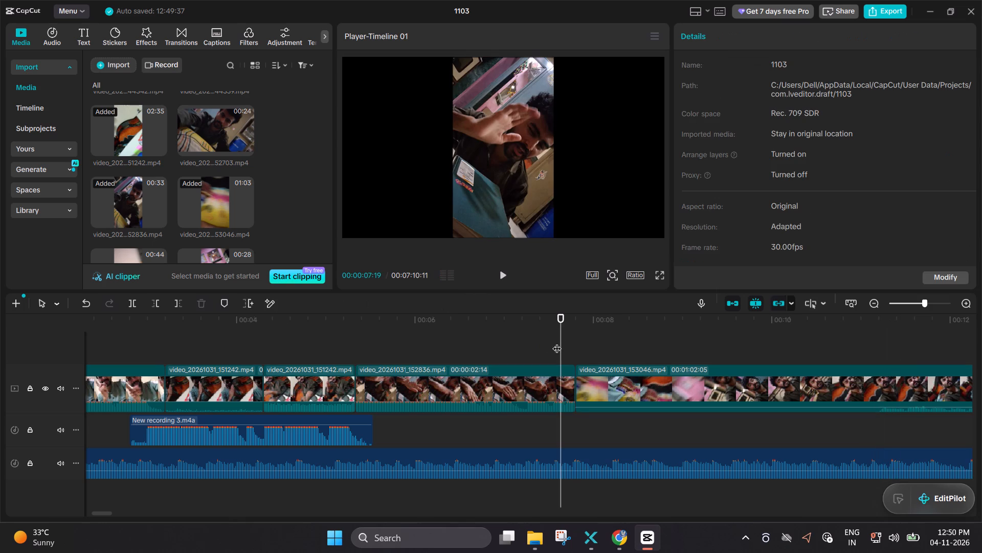
{"action": "left_click", "coordinate": [496, 273]}
Stop playback and extend the end of the video_20261031_152836 clip, making it 00:00:02:19 long.
{"action": "left_click", "coordinate": [542, 389]}
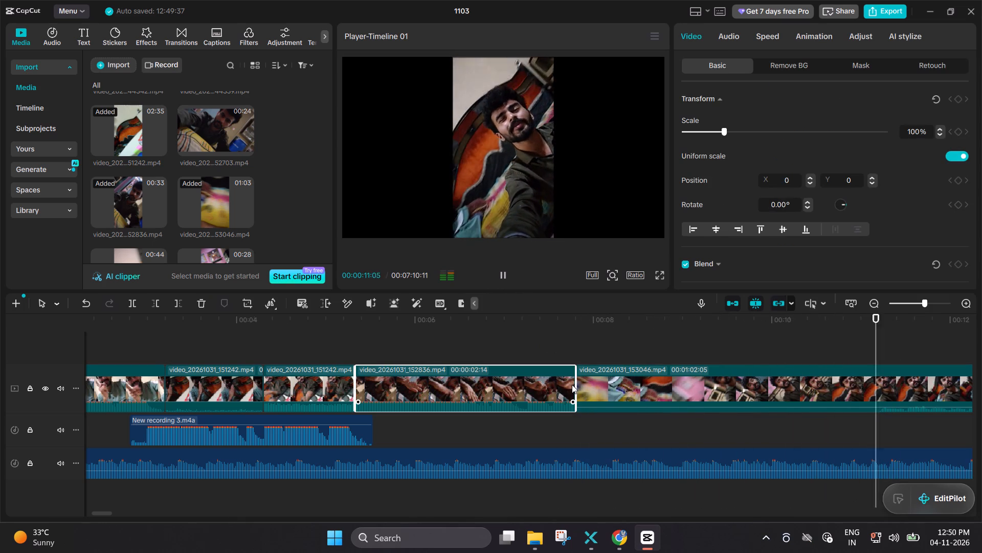
{"action": "key", "text": "space"}
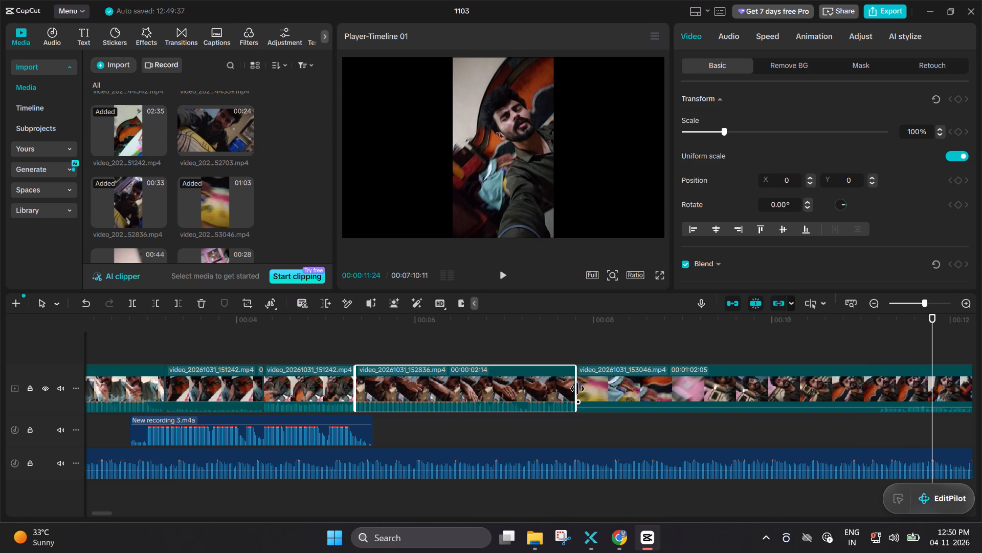
{"action": "left_click_drag", "start_coordinate": [577, 388], "coordinate": [581, 387]}
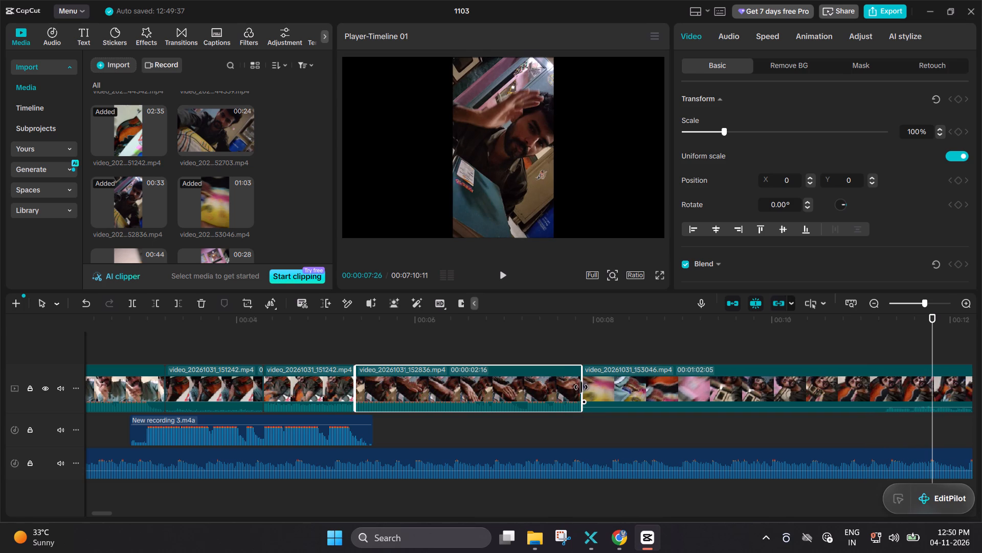
{"action": "left_click_drag", "start_coordinate": [581, 387], "coordinate": [589, 386]}
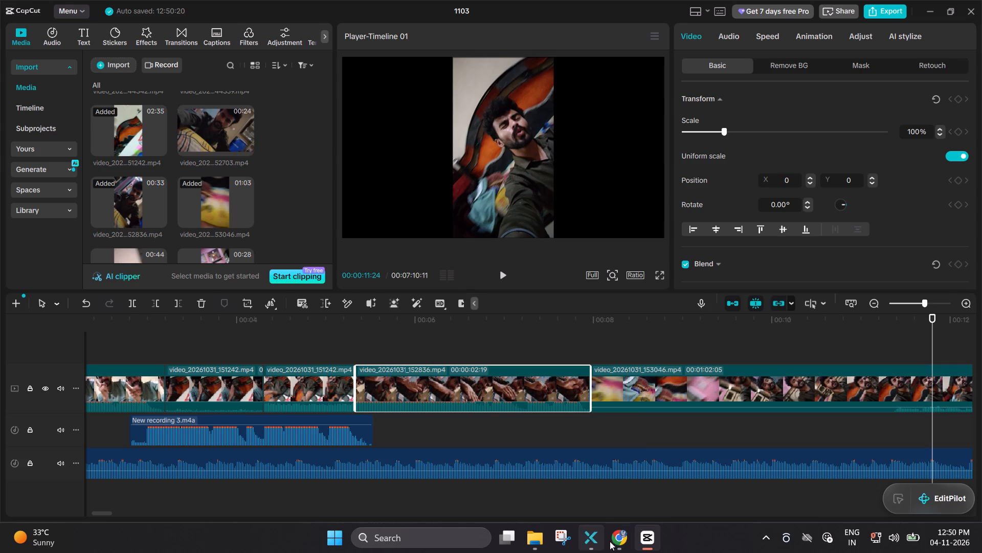
Switch to Chrome and play the One Two Three Four Chennai Express song from YouTube's suggested videos.
{"action": "left_click", "coordinate": [623, 533]}
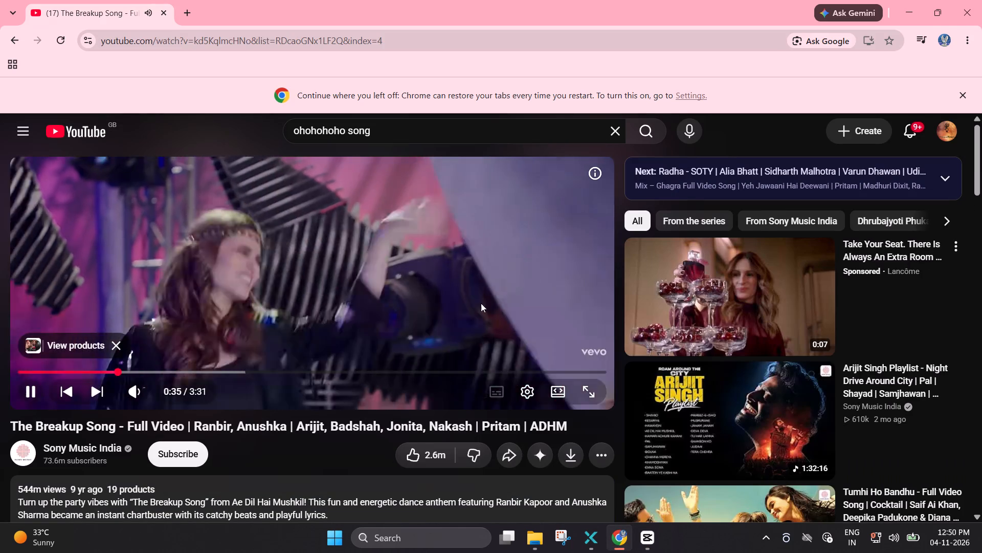
{"action": "scroll", "coordinate": [676, 350], "scroll_direction": "down", "scroll_amount": 4}
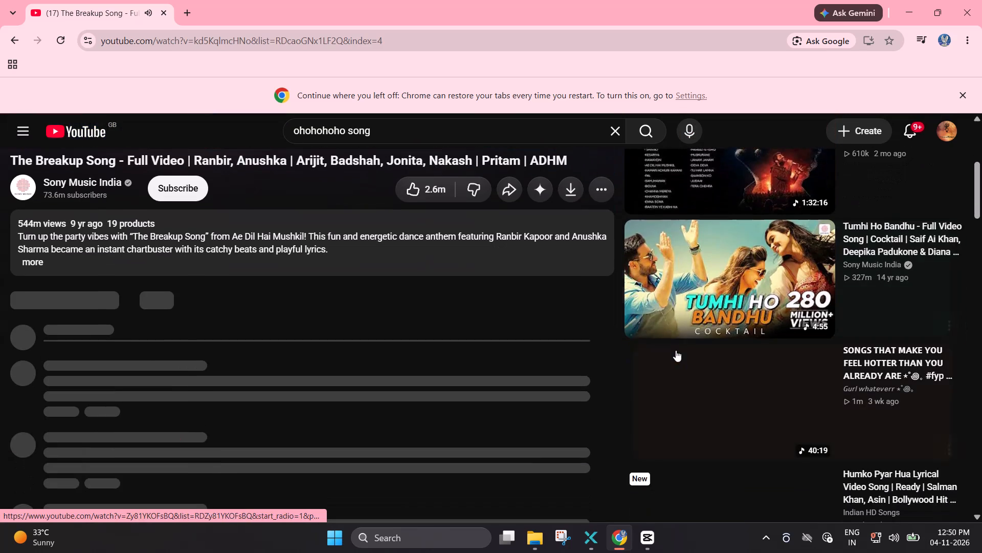
{"action": "scroll", "coordinate": [676, 350], "scroll_direction": "down", "scroll_amount": 3}
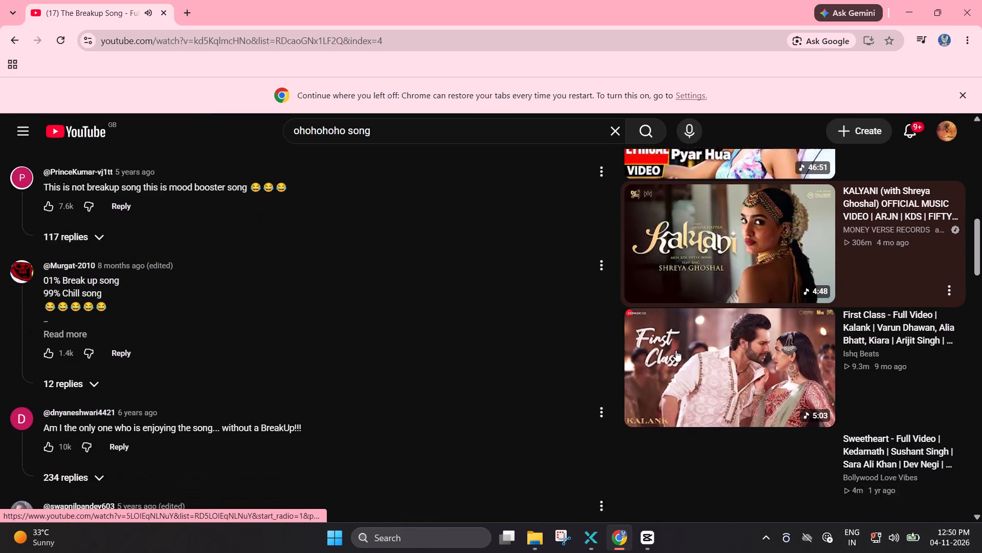
{"action": "scroll", "coordinate": [676, 350], "scroll_direction": "down", "scroll_amount": 4}
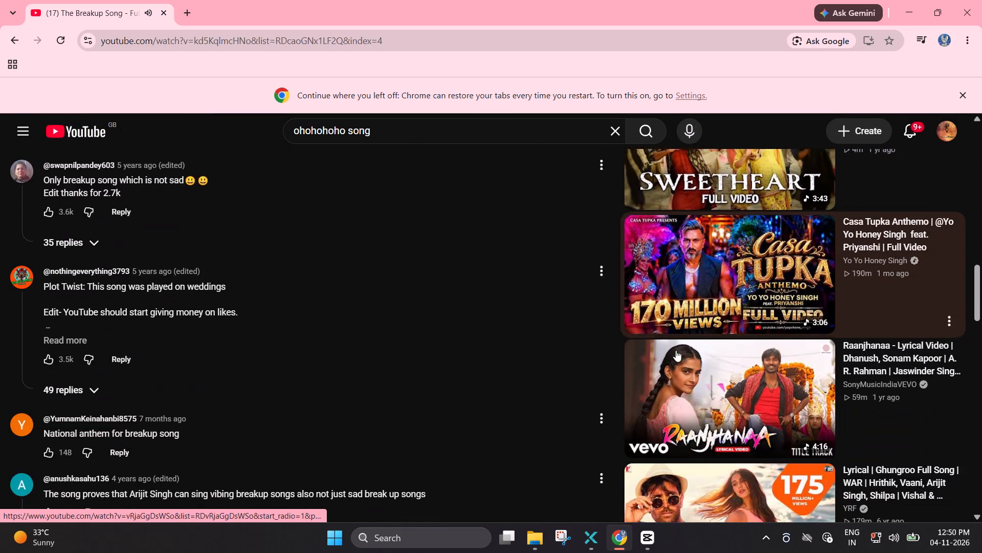
{"action": "scroll", "coordinate": [676, 350], "scroll_direction": "down", "scroll_amount": 3}
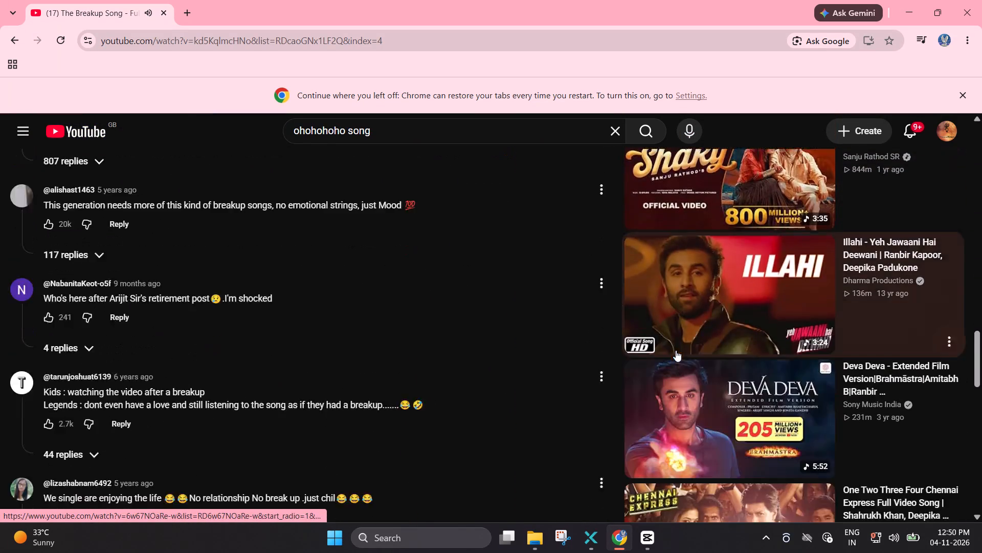
{"action": "scroll", "coordinate": [676, 350], "scroll_direction": "down", "scroll_amount": 3}
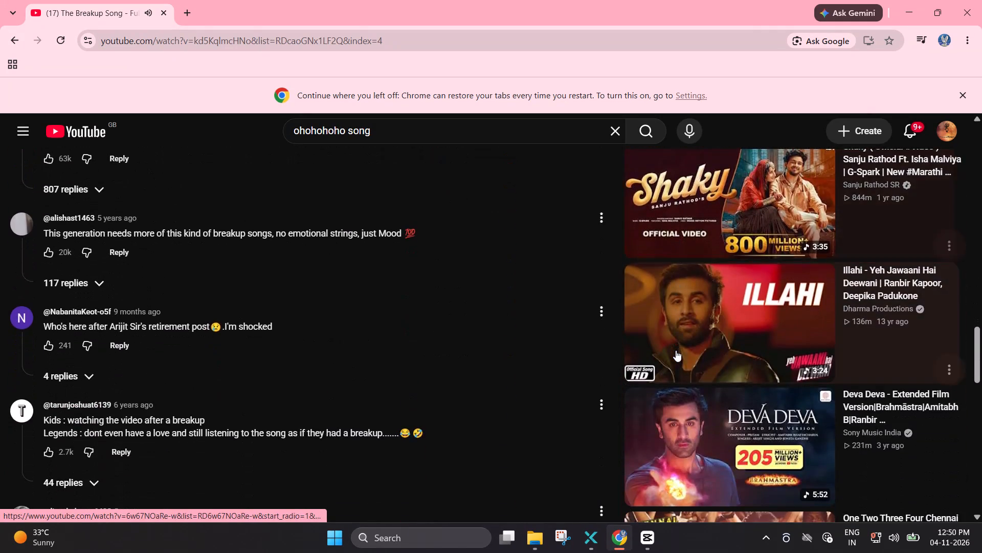
{"action": "scroll", "coordinate": [676, 350], "scroll_direction": "down", "scroll_amount": 3}
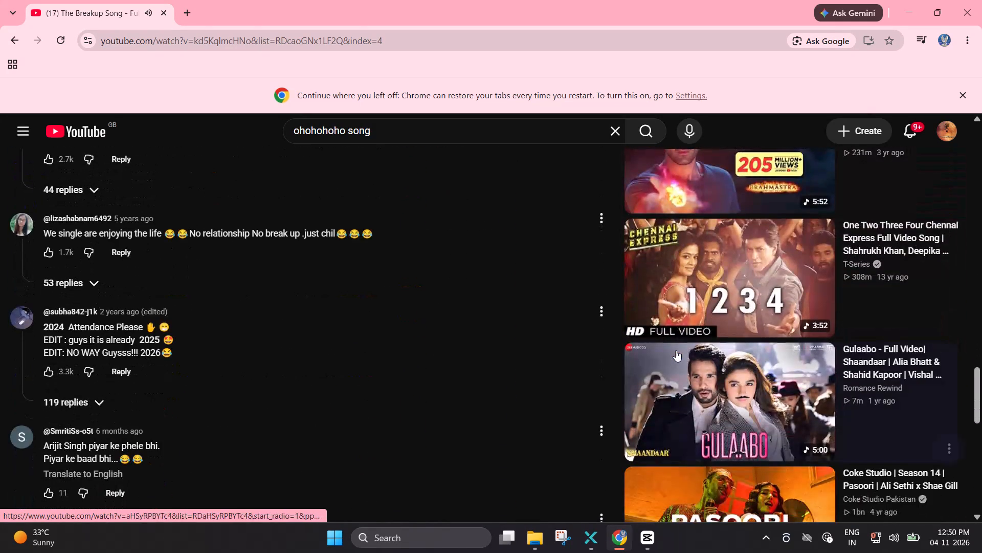
{"action": "scroll", "coordinate": [676, 350], "scroll_direction": "down", "scroll_amount": 1}
{"action": "double_click", "coordinate": [699, 302]}
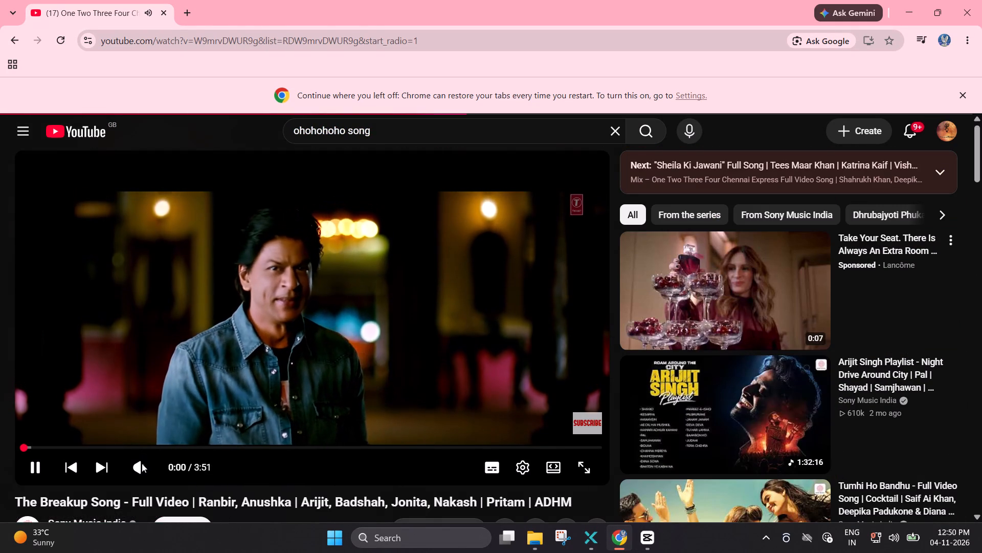
Toggle the song's mute, leave it unmuted and raise its playback volume to about half.
{"action": "left_click", "coordinate": [141, 465]}
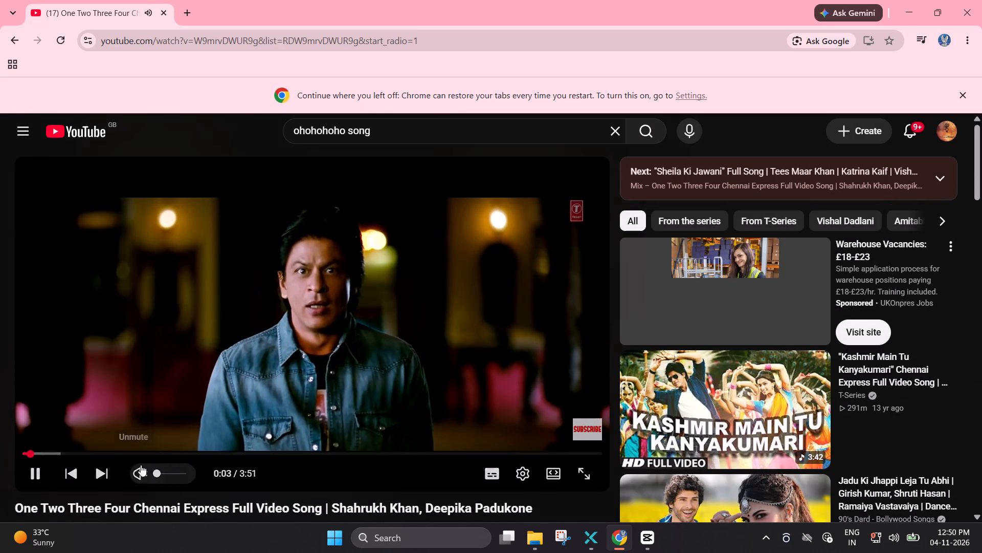
{"action": "left_click", "coordinate": [141, 465]}
{"action": "left_click", "coordinate": [141, 465]}
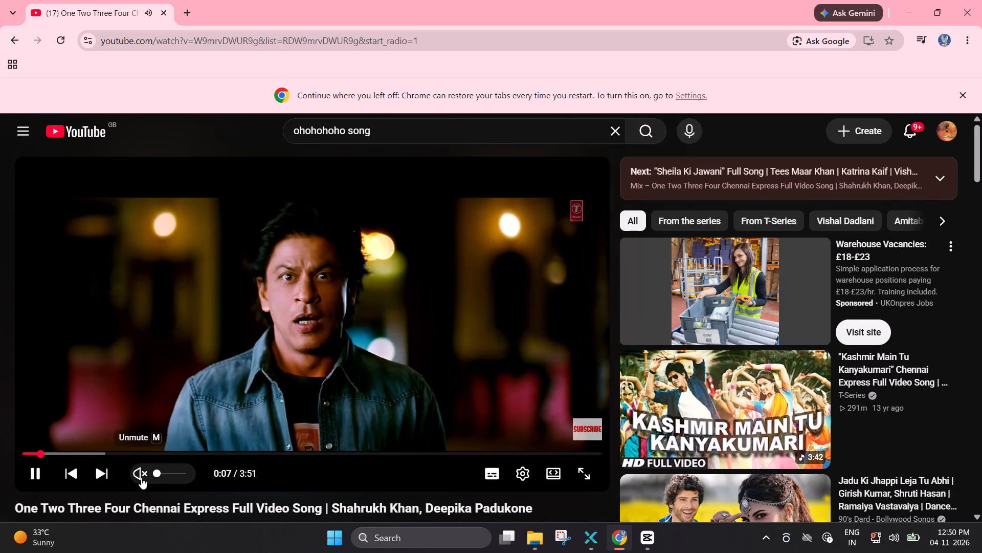
{"action": "left_click", "coordinate": [141, 478]}
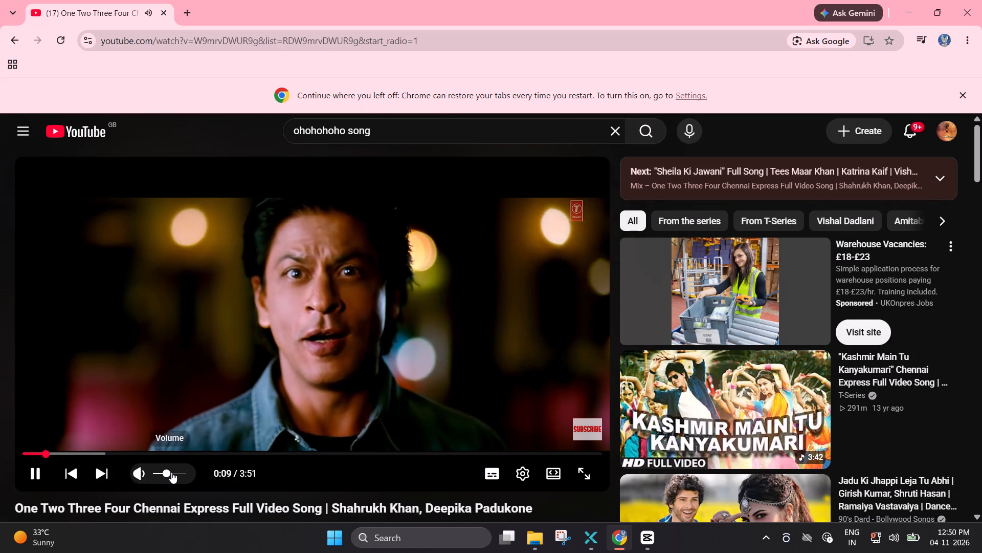
{"action": "left_click", "coordinate": [171, 472]}
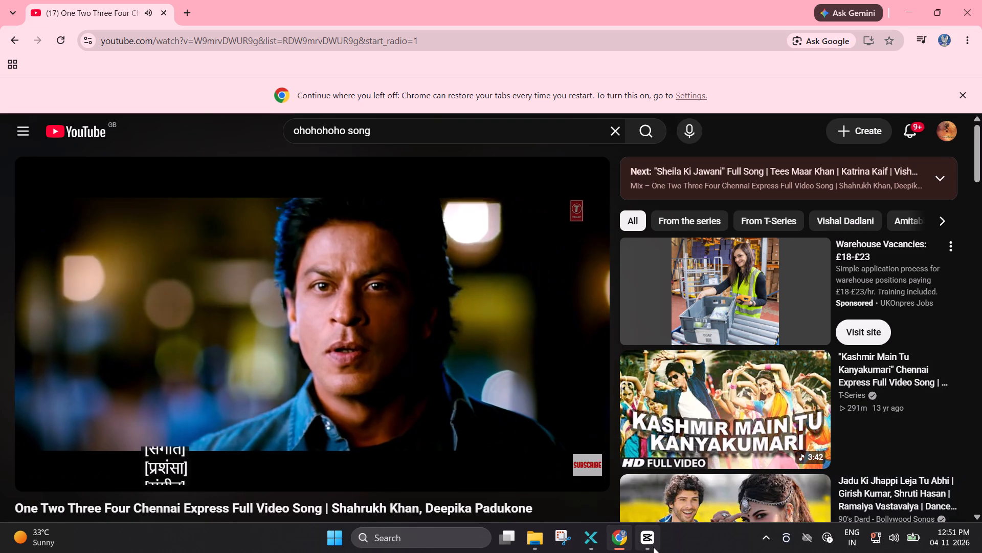
Switch back to CapCut and compare the audio volume settings of the video_20261031_152836 and video_20261031_153046 clips.
{"action": "left_click", "coordinate": [653, 547]}
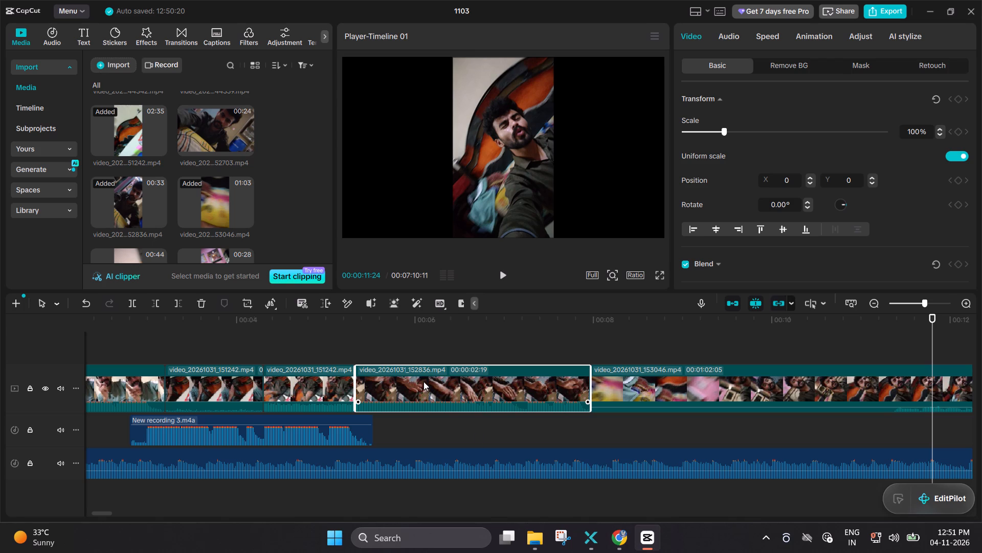
{"action": "left_click", "coordinate": [735, 37]}
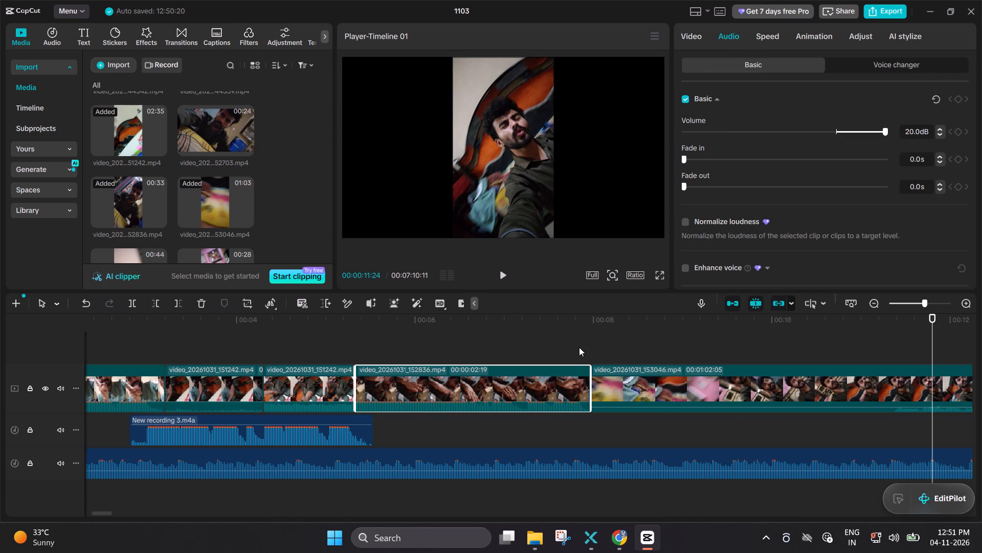
{"action": "left_click", "coordinate": [504, 395]}
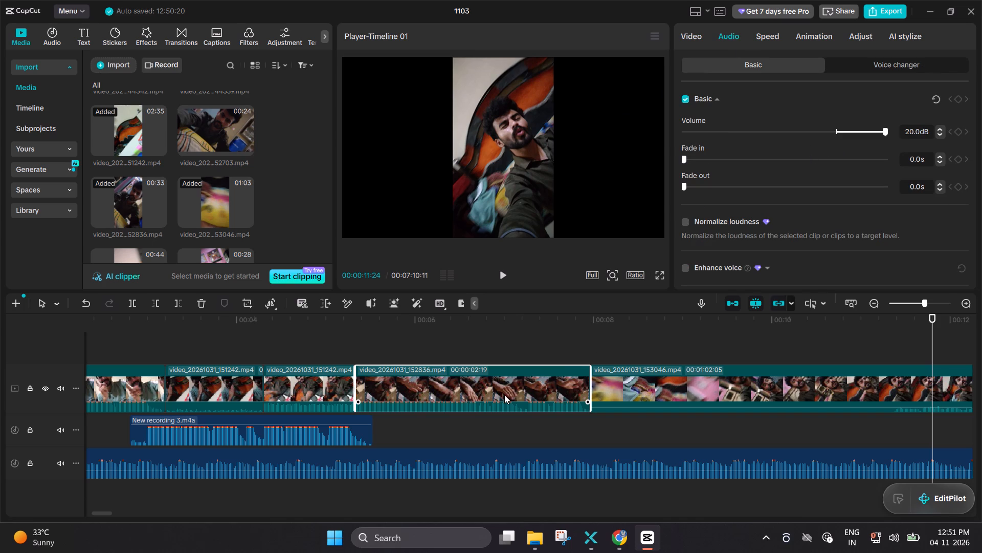
{"action": "double_click", "coordinate": [504, 395]}
{"action": "left_click", "coordinate": [693, 373]}
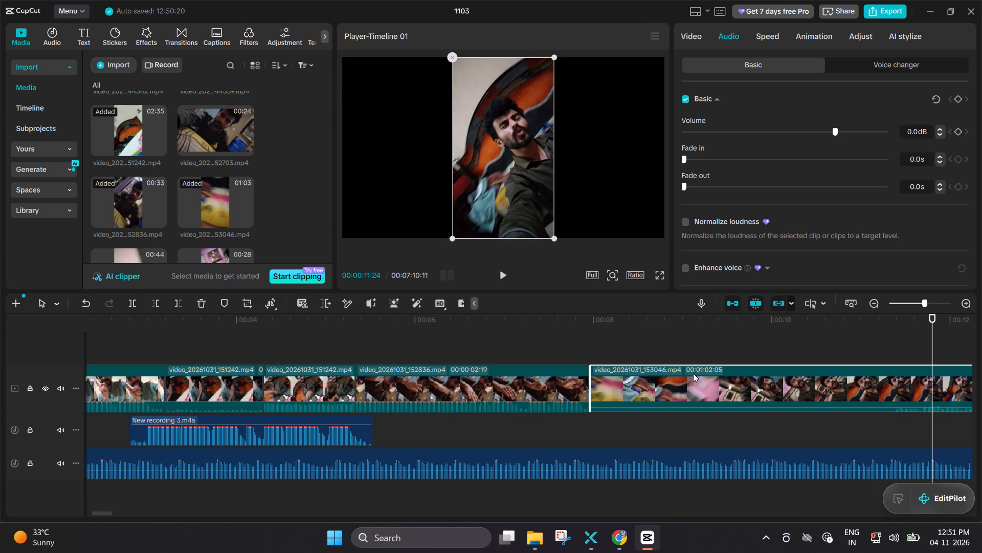
{"action": "left_click", "coordinate": [454, 396]}
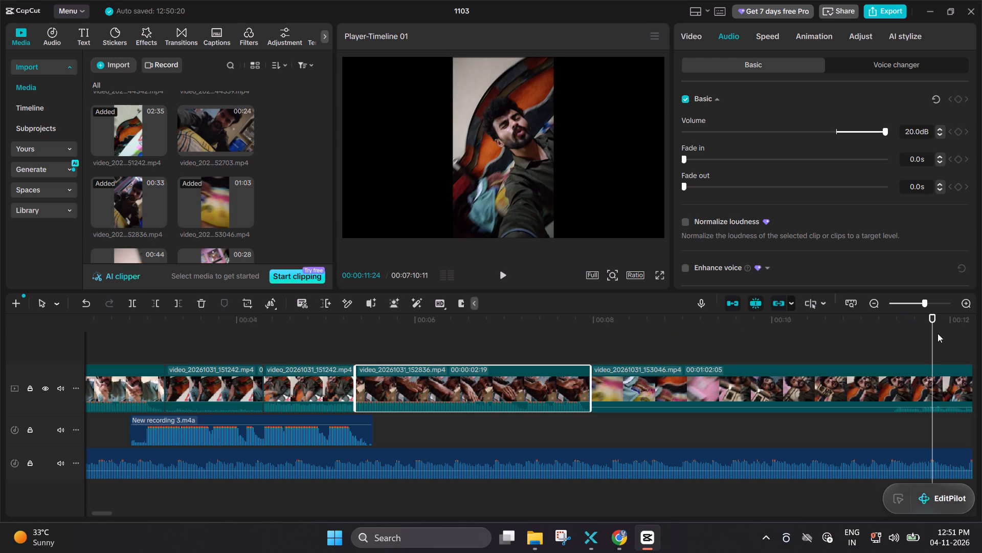
Scrub through the opening seconds of the video_20261031_153046 clip to examine its footage.
{"action": "left_click_drag", "start_coordinate": [935, 339], "coordinate": [907, 342]}
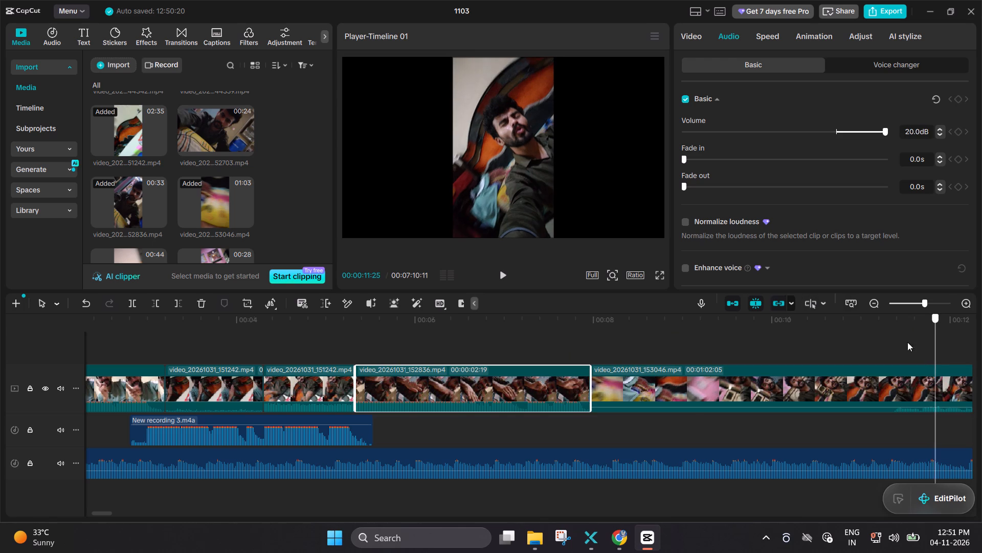
{"action": "left_click_drag", "start_coordinate": [907, 342], "coordinate": [636, 343]}
{"action": "left_click", "coordinate": [676, 390]}
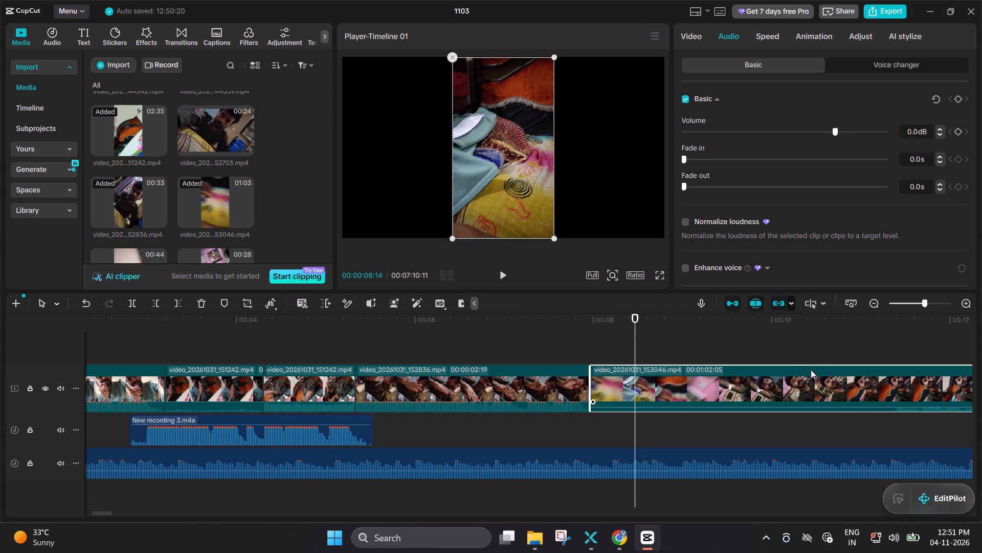
{"action": "left_click", "coordinate": [811, 370]}
{"action": "left_click_drag", "start_coordinate": [637, 346], "coordinate": [760, 335]}
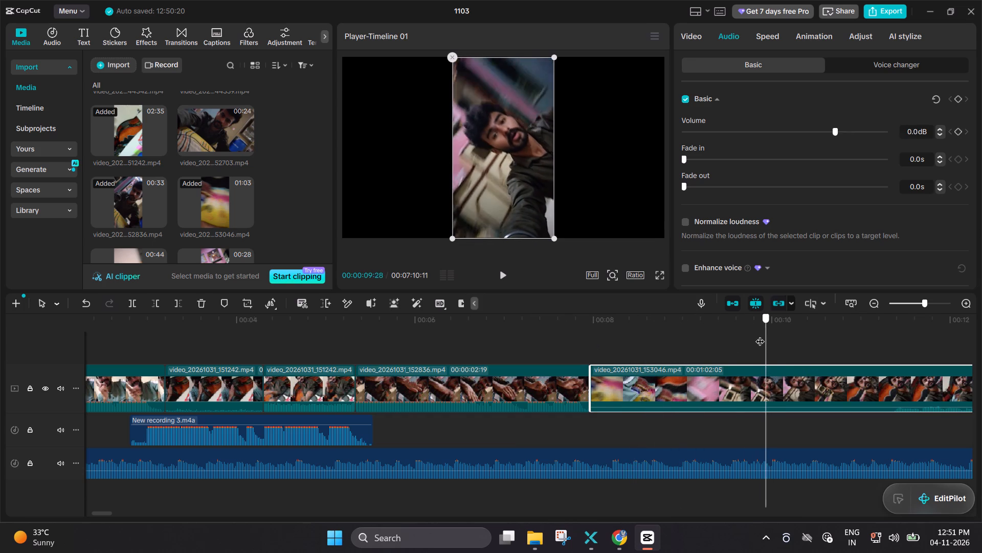
{"action": "left_click_drag", "start_coordinate": [760, 335], "coordinate": [922, 316]}
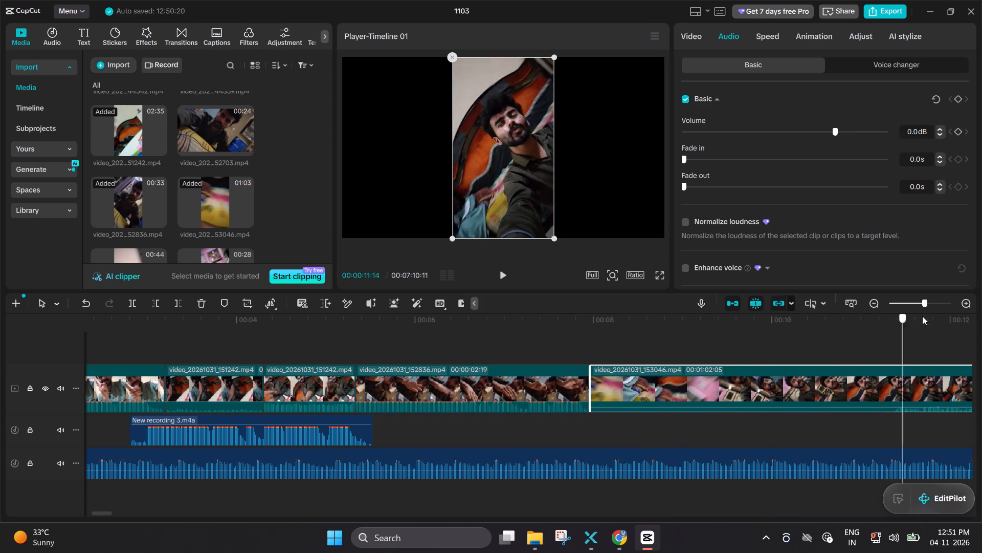
{"action": "left_click_drag", "start_coordinate": [922, 316], "coordinate": [897, 332]}
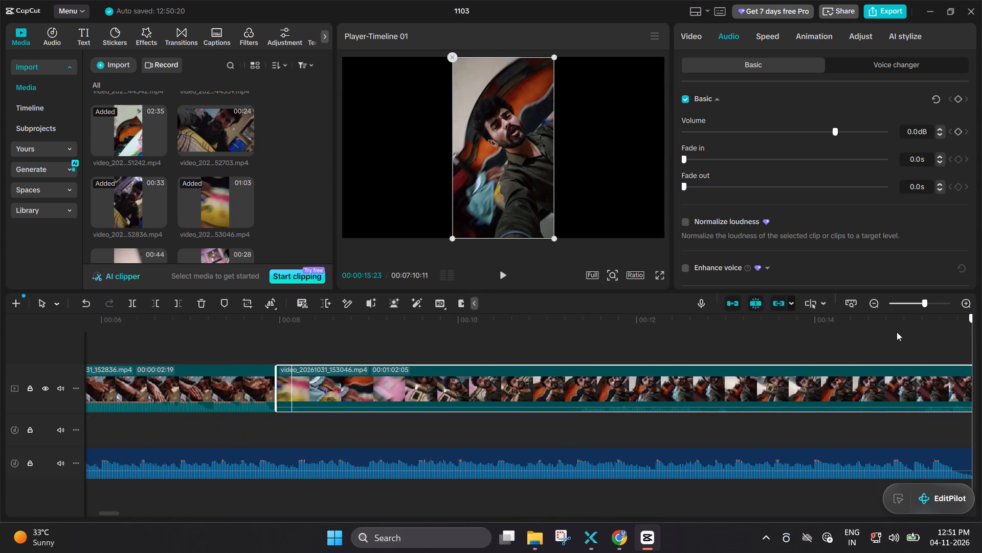
{"action": "left_click_drag", "start_coordinate": [897, 332], "coordinate": [437, 437]}
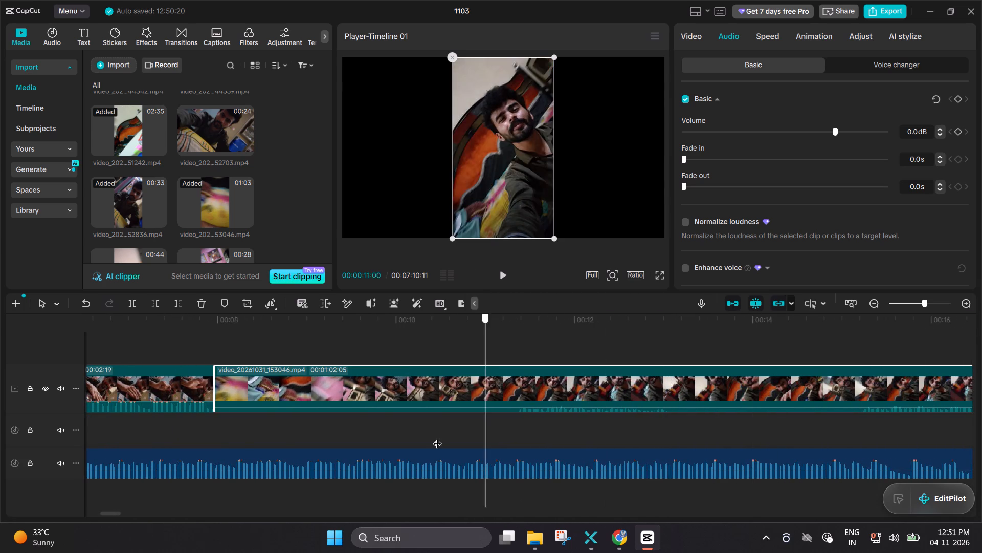
{"action": "left_click_drag", "start_coordinate": [437, 437], "coordinate": [494, 429]}
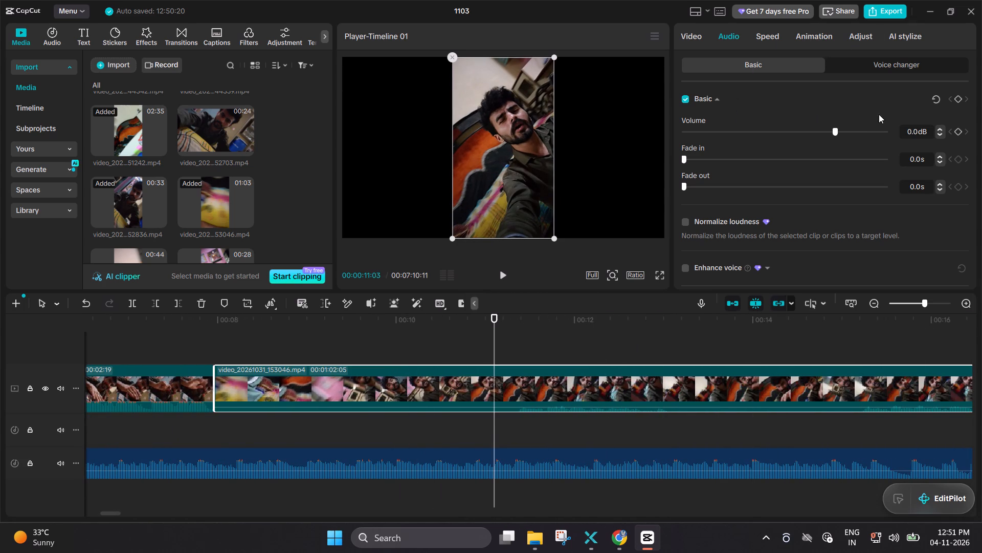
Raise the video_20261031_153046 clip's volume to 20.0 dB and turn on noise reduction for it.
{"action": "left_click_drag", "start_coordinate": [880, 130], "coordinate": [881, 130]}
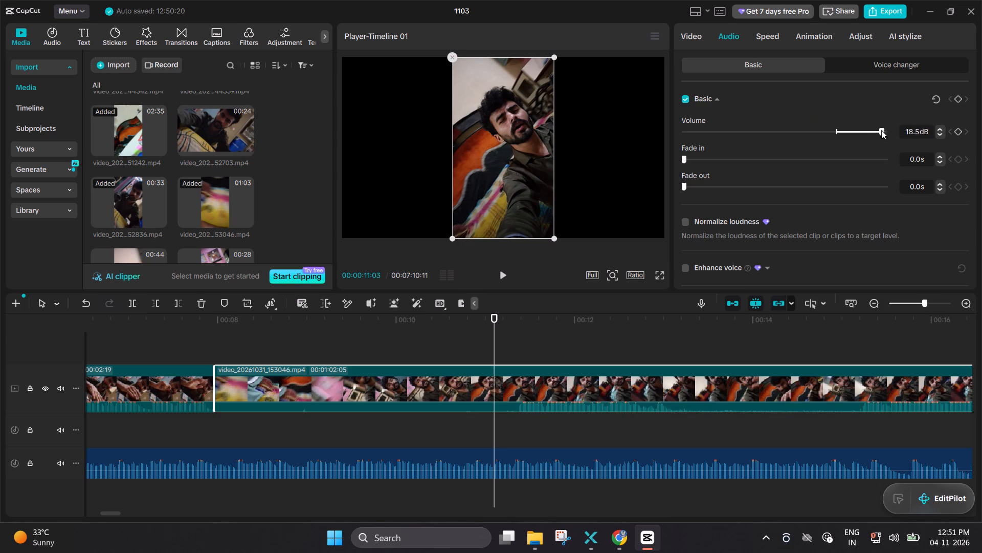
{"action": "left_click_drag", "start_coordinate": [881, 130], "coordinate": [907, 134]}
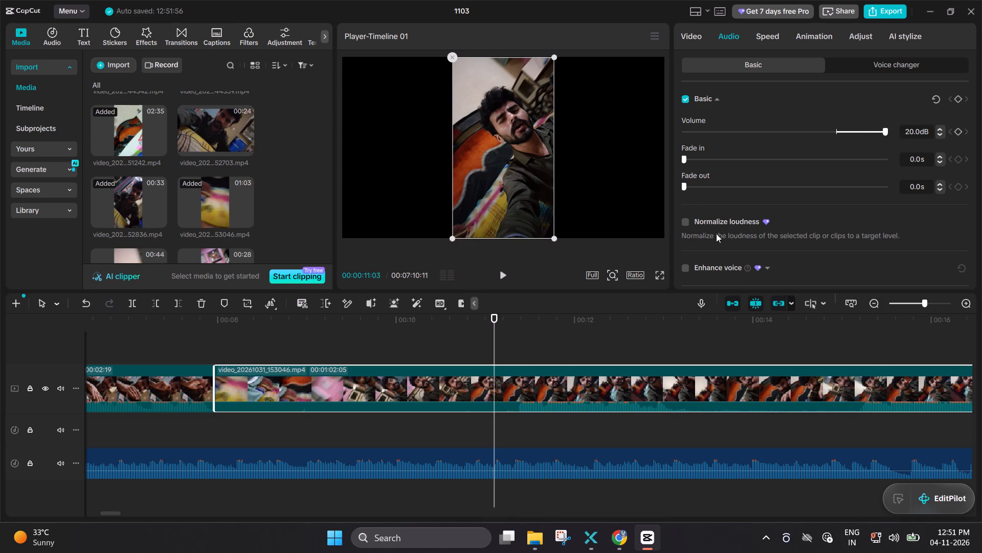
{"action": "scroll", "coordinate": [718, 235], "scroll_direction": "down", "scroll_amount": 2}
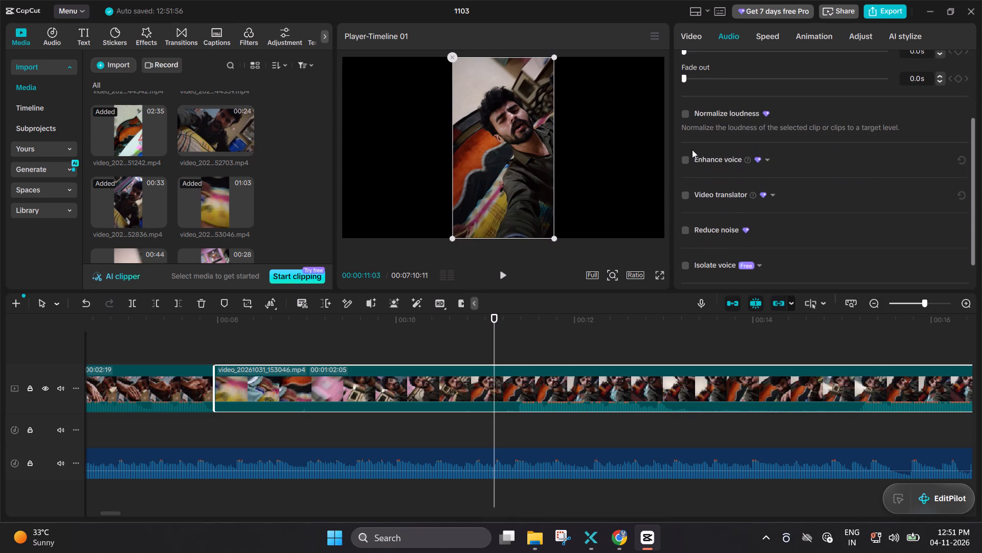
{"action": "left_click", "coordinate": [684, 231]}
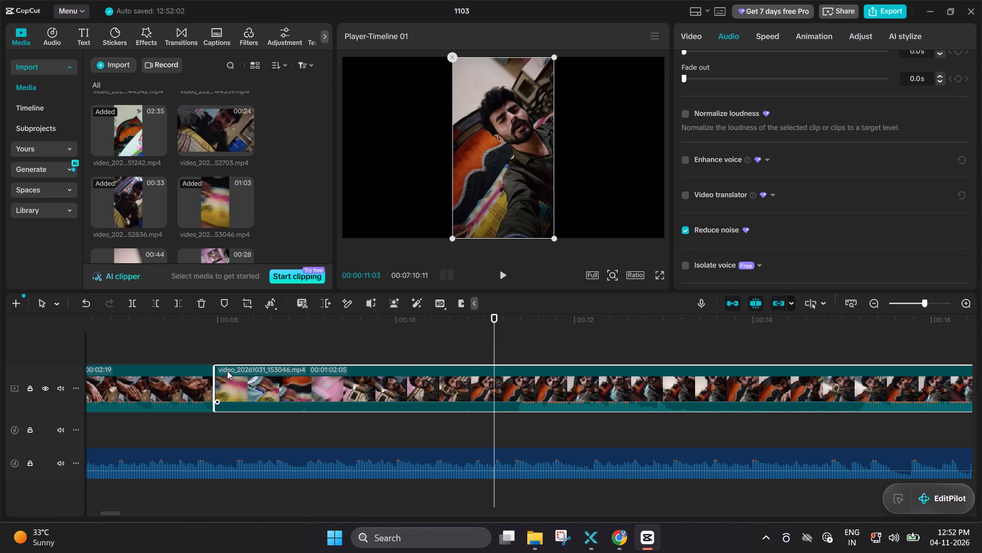
Play the video_20261031_153046 clip from its start, skipping ahead through it, to review its footage and sound.
{"action": "left_click", "coordinate": [222, 338]}
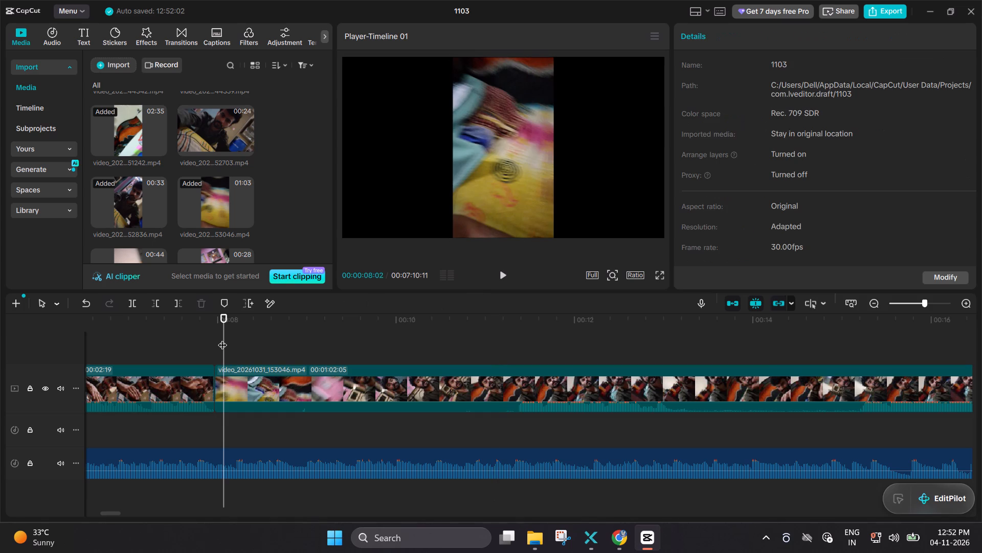
{"action": "key", "text": "space"}
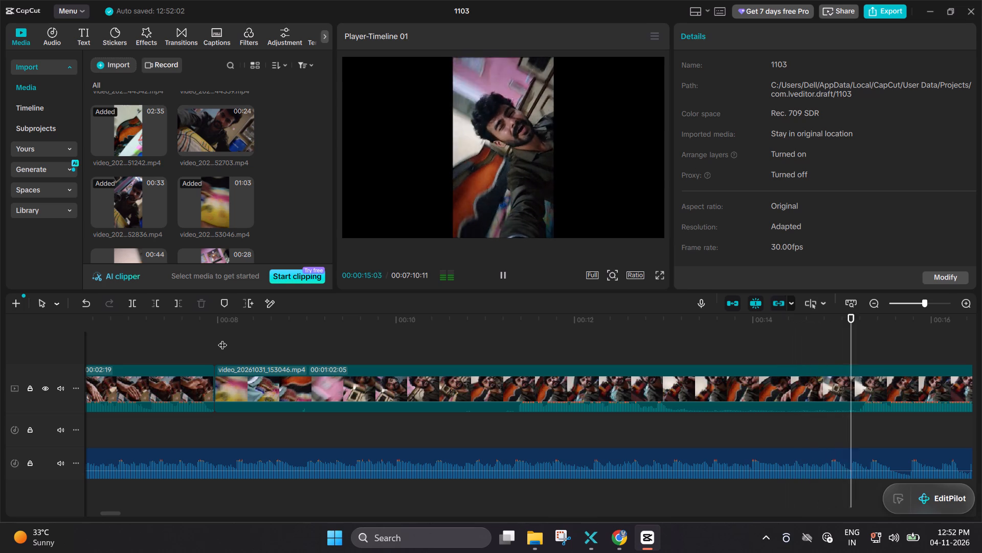
{"action": "scroll", "coordinate": [341, 349], "scroll_direction": "down", "scroll_amount": 3, "text": "ctrl"}
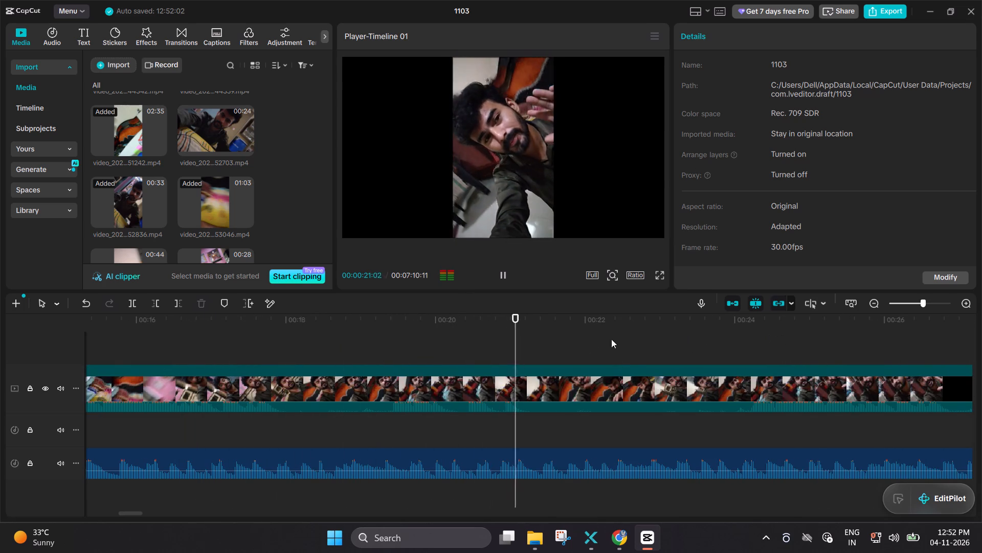
{"action": "scroll", "coordinate": [614, 350], "scroll_direction": "down", "scroll_amount": 16, "text": "ctrl"}
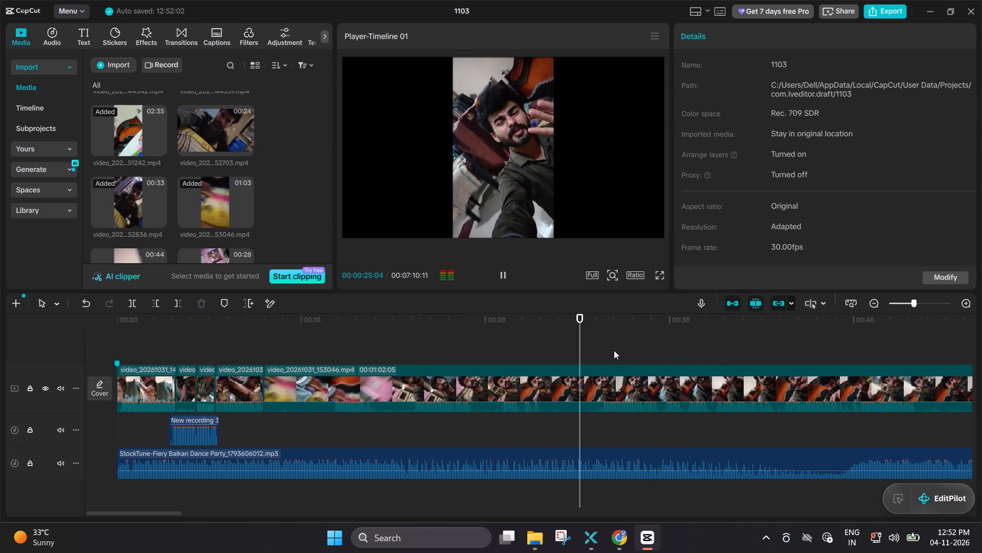
{"action": "scroll", "coordinate": [614, 350], "scroll_direction": "down", "scroll_amount": 5, "text": "ctrl"}
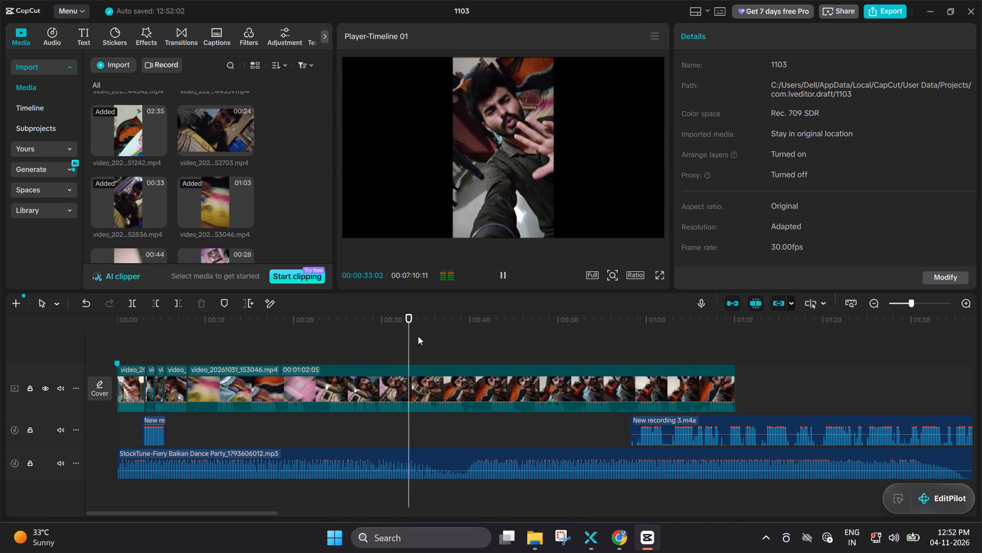
{"action": "left_click_drag", "start_coordinate": [415, 337], "coordinate": [553, 349]}
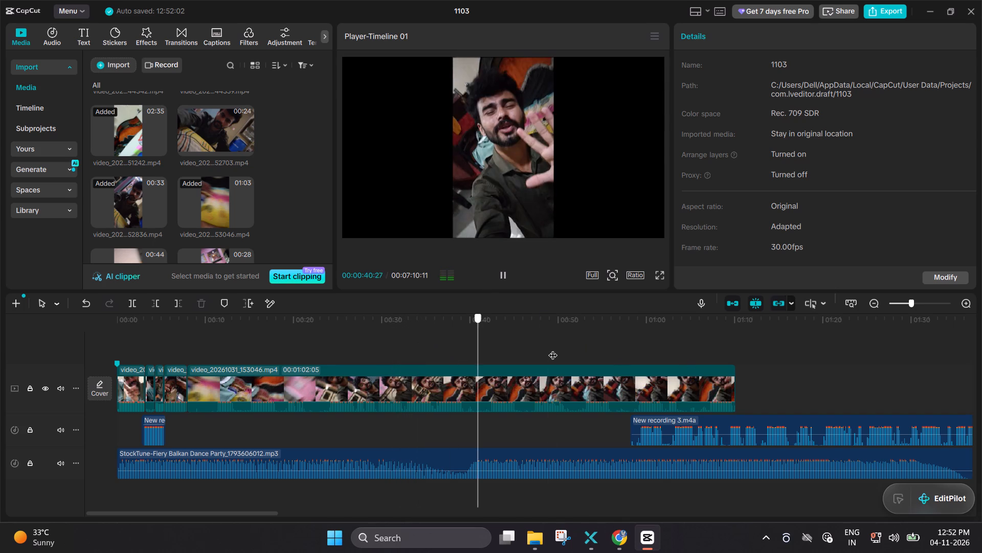
{"action": "left_click_drag", "start_coordinate": [553, 349], "coordinate": [560, 349]}
{"action": "left_click", "coordinate": [560, 349]}
{"action": "key", "text": "space"}
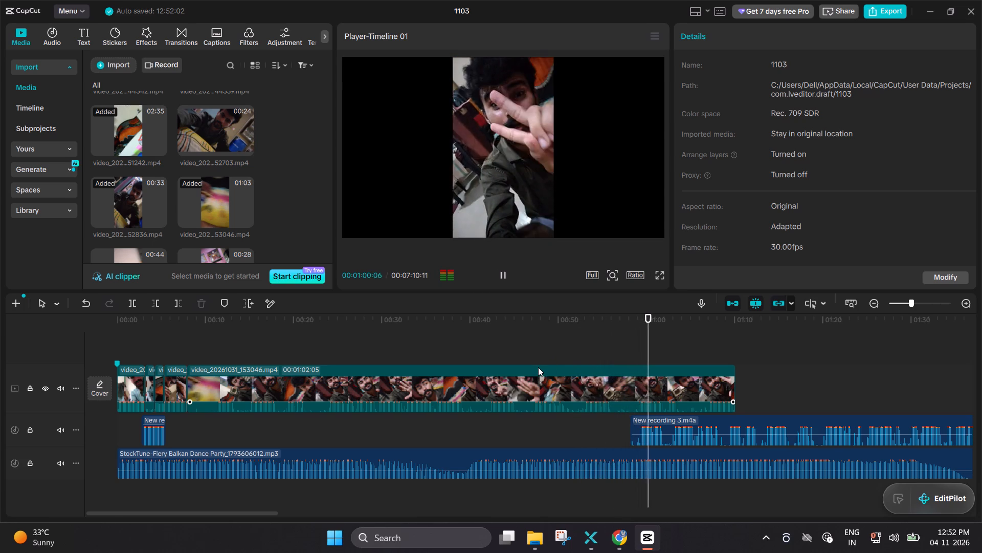
{"action": "key", "text": "space"}
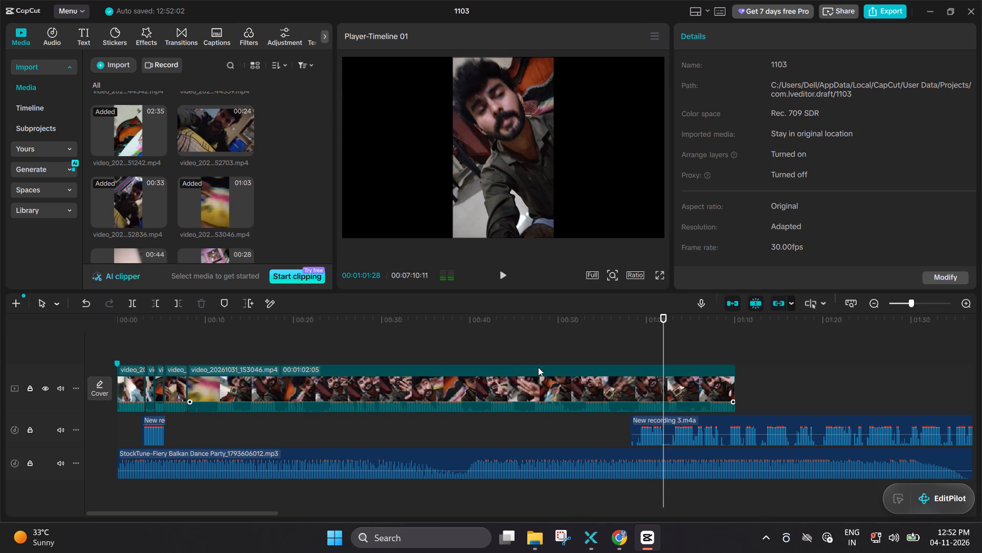
Delete the video_20261031_153046 clip from the timeline.
{"action": "left_click", "coordinate": [539, 377]}
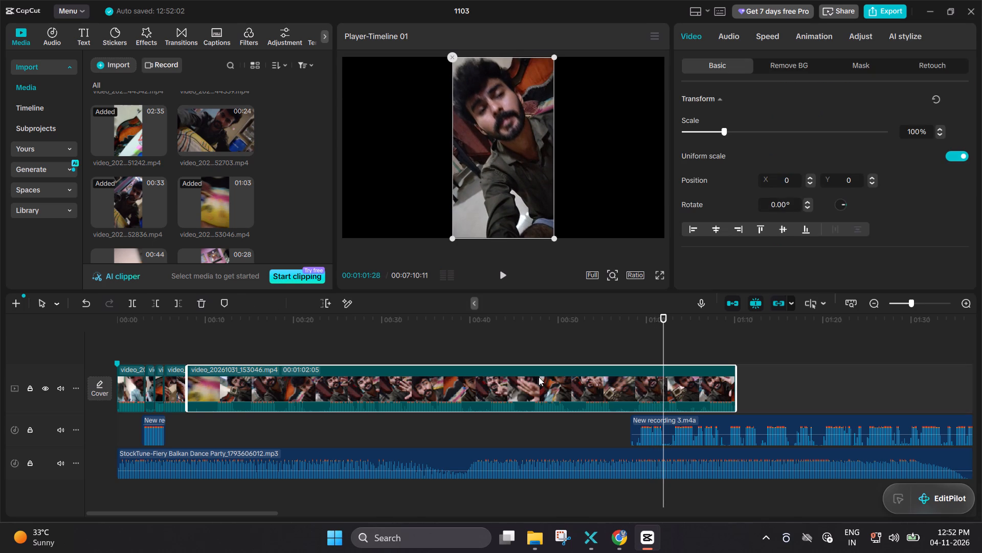
{"action": "key", "text": "BackSpace"}
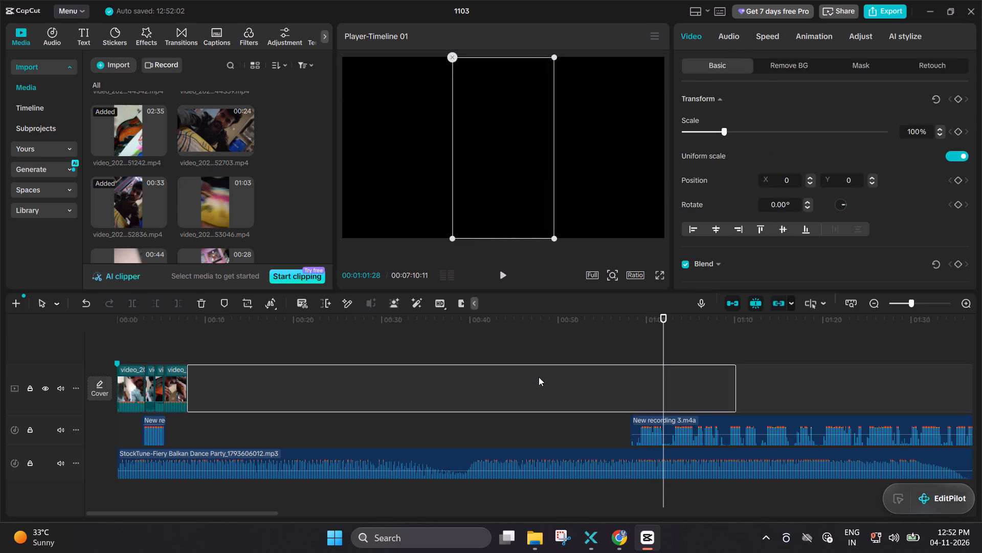
Lower the StockTune-Fiery Balkan Dance Party music track's volume to -3.0 dB while listening to it play.
{"action": "key", "text": "space"}
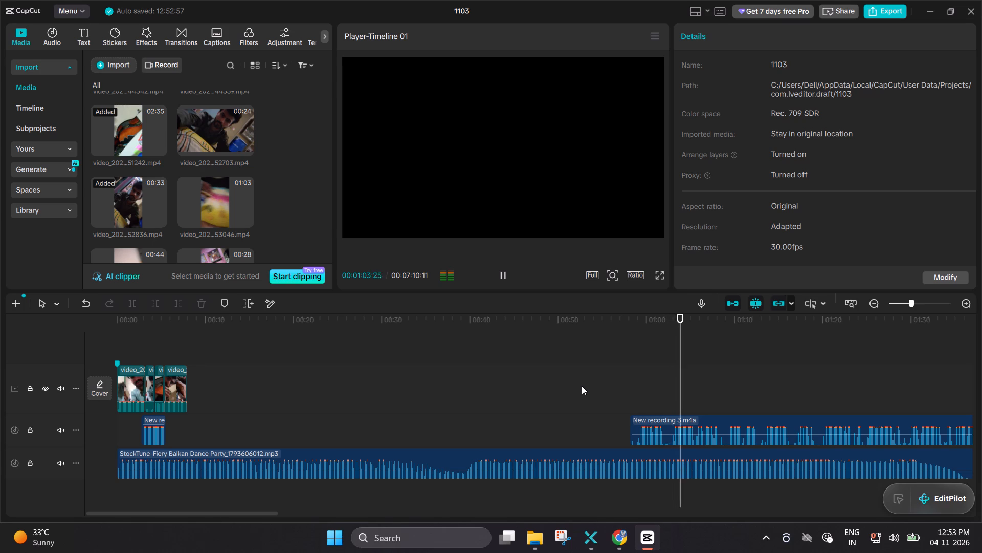
{"action": "left_click", "coordinate": [654, 466]}
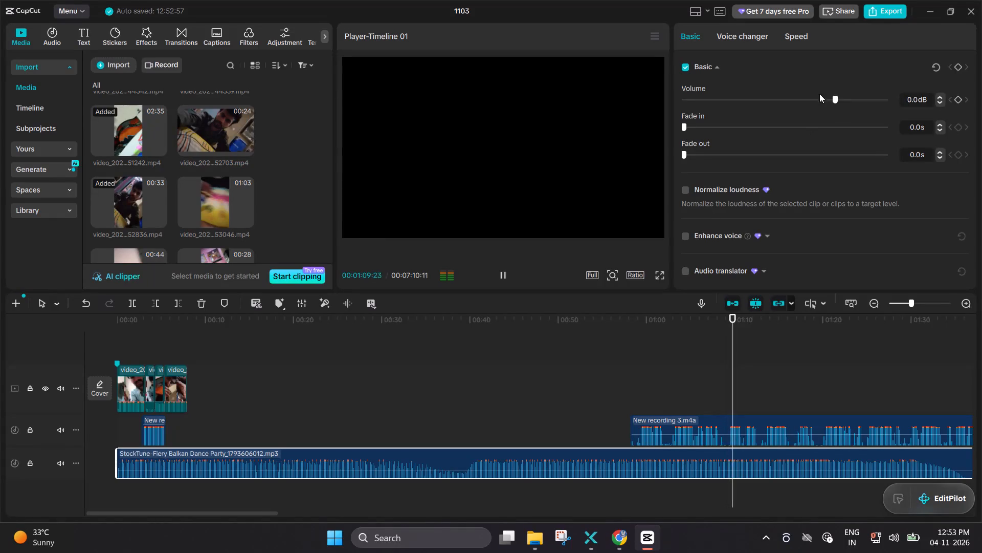
{"action": "left_click_drag", "start_coordinate": [832, 98], "coordinate": [829, 99]}
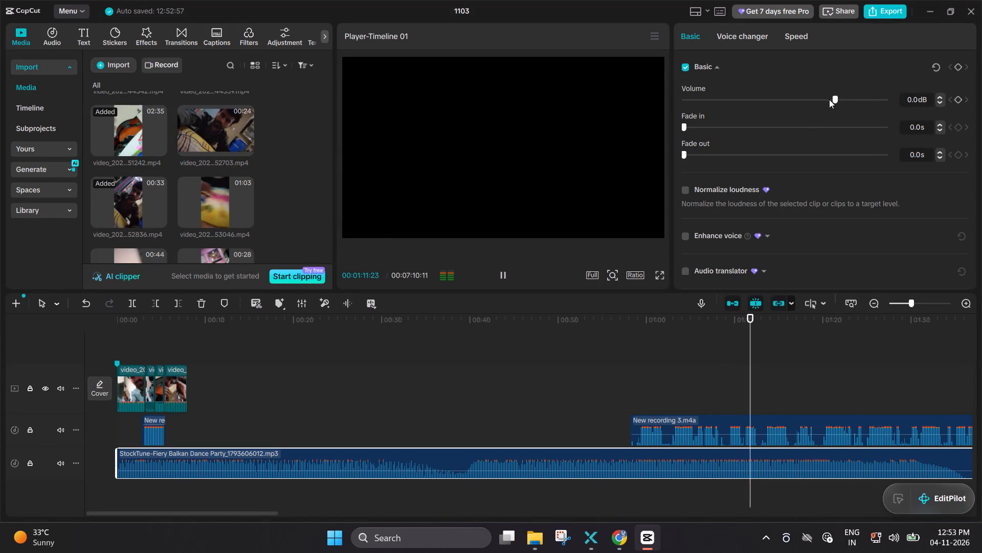
{"action": "left_click_drag", "start_coordinate": [829, 99], "coordinate": [812, 100]}
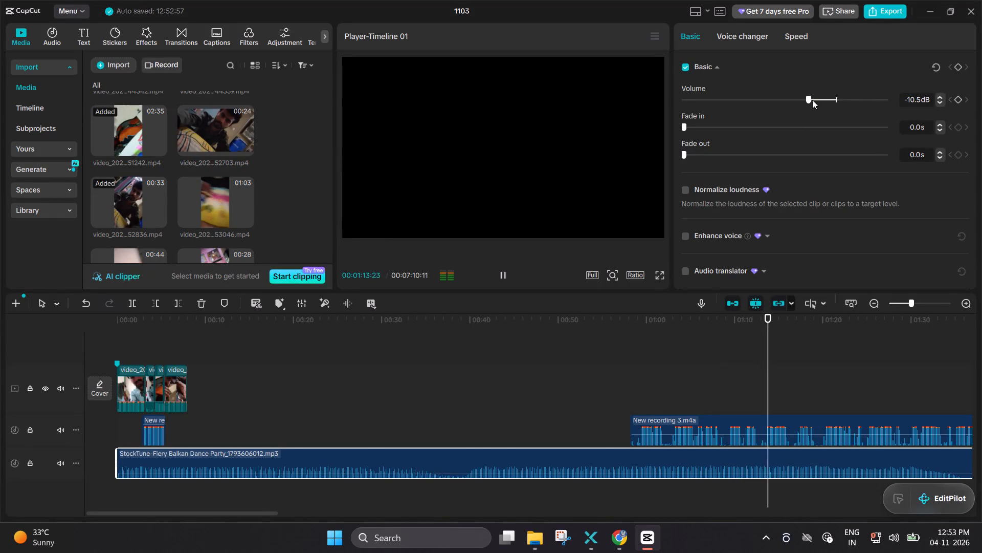
{"action": "left_click_drag", "start_coordinate": [812, 100], "coordinate": [822, 95]}
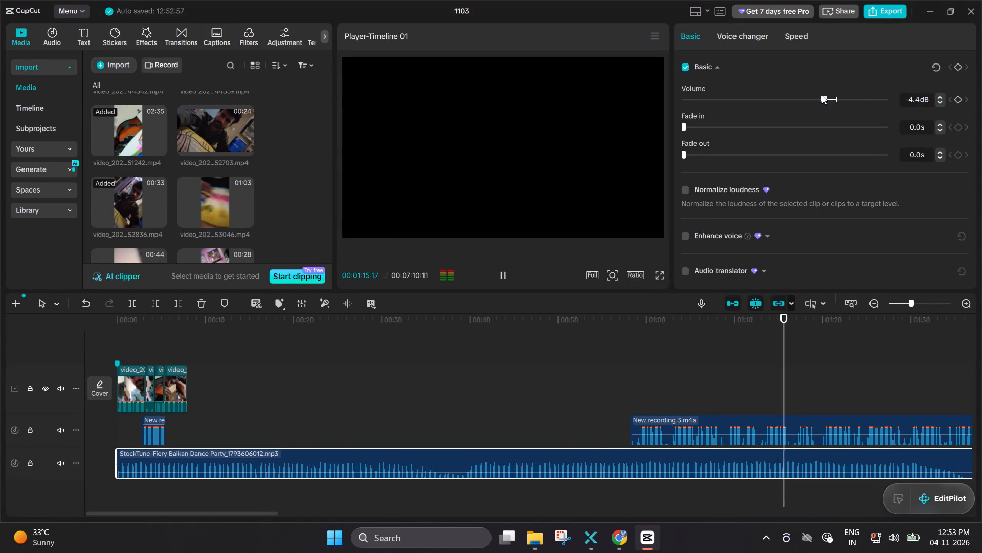
{"action": "left_click_drag", "start_coordinate": [822, 95], "coordinate": [832, 94]}
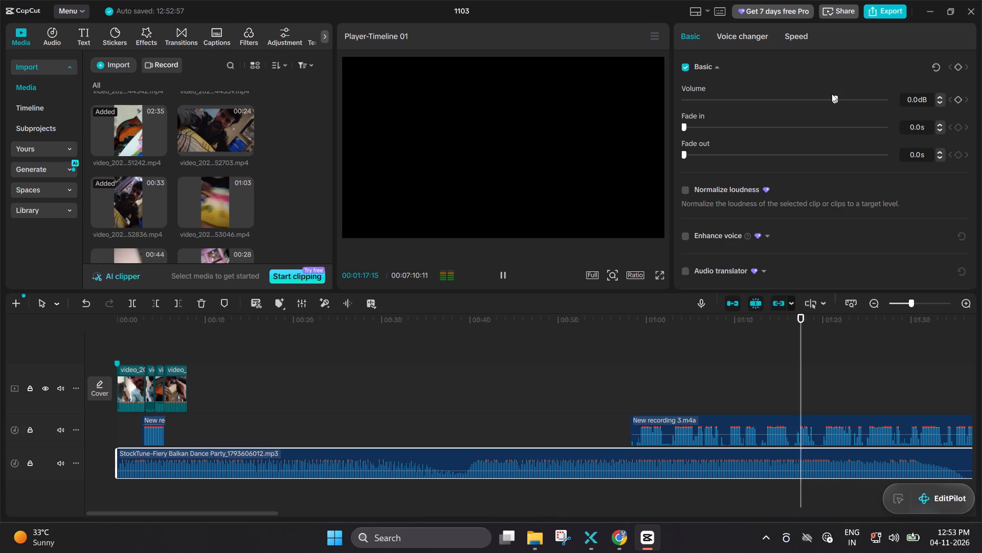
{"action": "left_click_drag", "start_coordinate": [832, 94], "coordinate": [825, 100]}
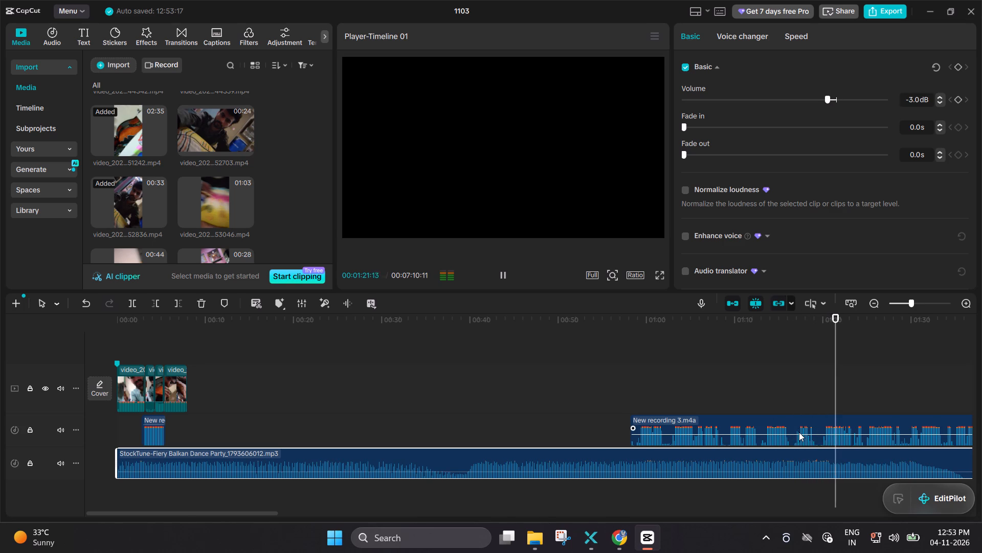
Move the long New recording 3.m4a segment earlier on its track so it starts at about 28 seconds.
{"action": "left_click_drag", "start_coordinate": [799, 432], "coordinate": [548, 430]}
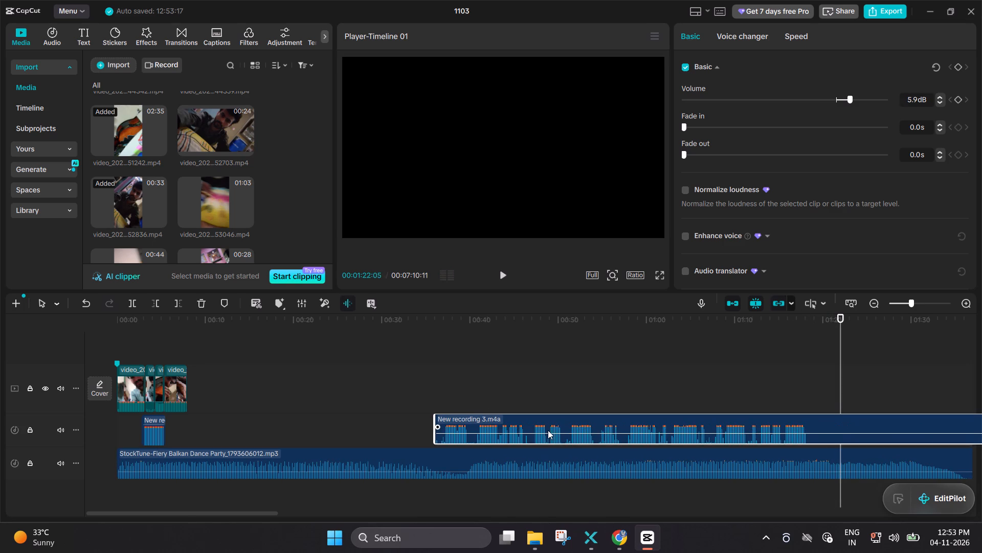
{"action": "left_click_drag", "start_coordinate": [548, 430], "coordinate": [538, 429]}
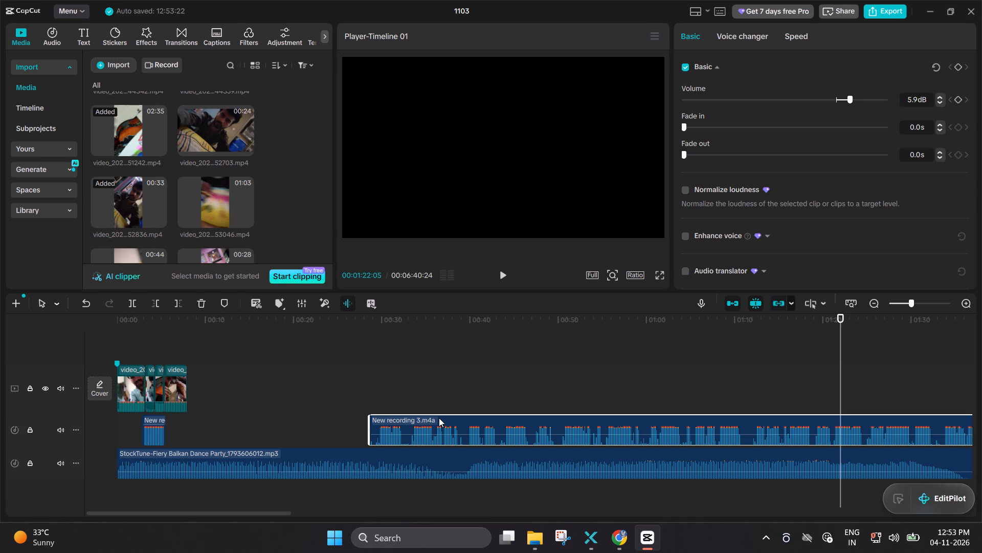
Play the New recording 3.m4a voice track with the music from about 1:14, and again from about 1:00, to check the audio.
{"action": "scroll", "coordinate": [465, 368], "scroll_direction": "down", "scroll_amount": 2, "text": "ctrl"}
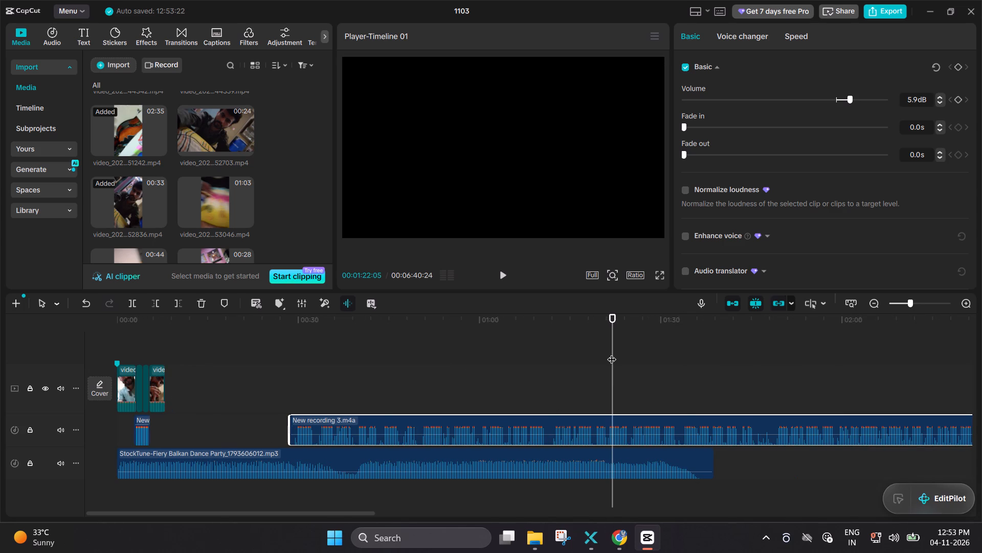
{"action": "left_click_drag", "start_coordinate": [612, 353], "coordinate": [566, 350]}
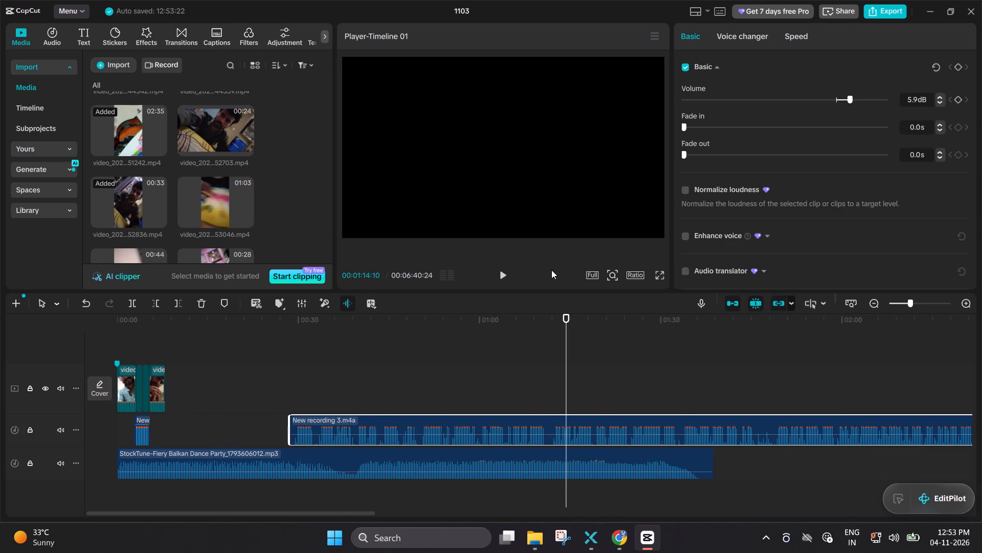
{"action": "key", "text": "space"}
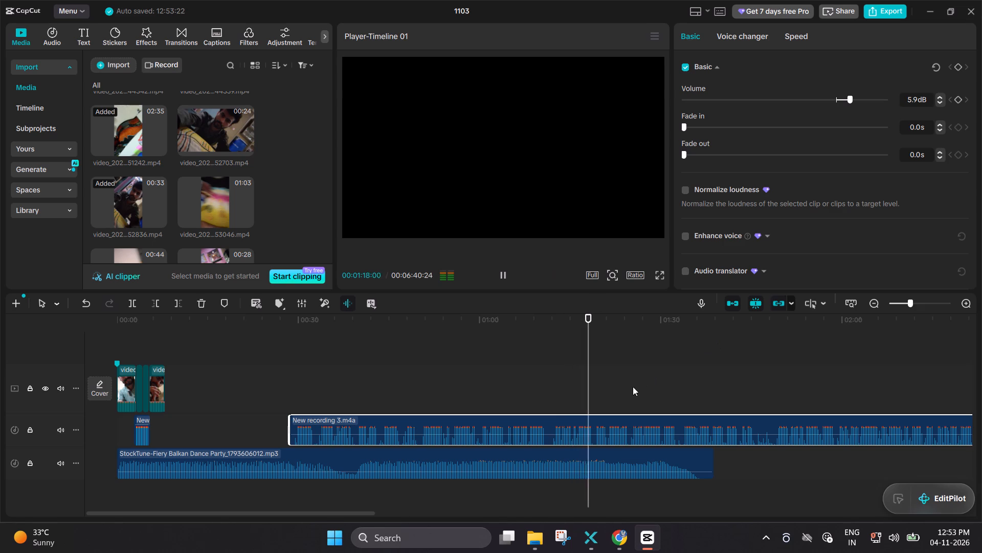
{"action": "left_click_drag", "start_coordinate": [594, 376], "coordinate": [475, 391]}
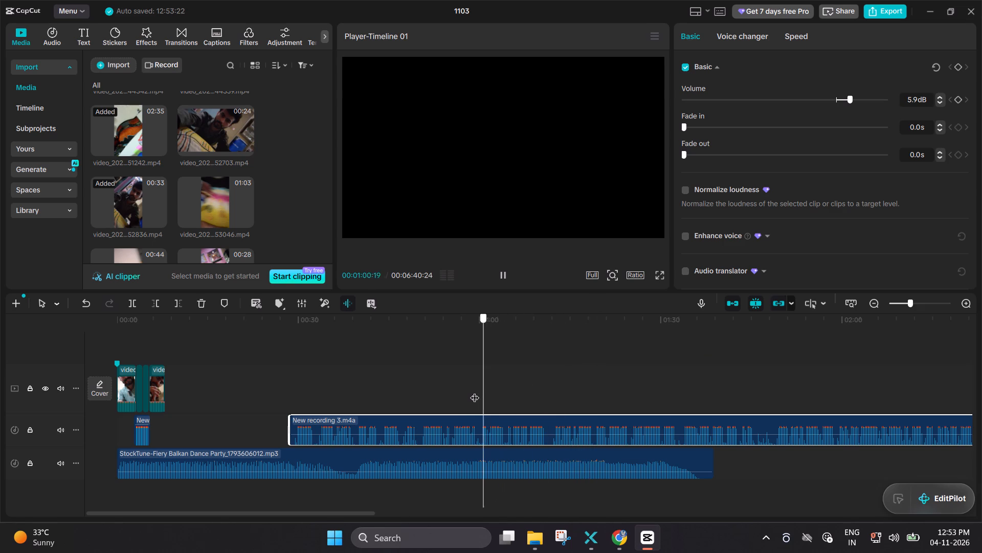
{"action": "left_click_drag", "start_coordinate": [475, 391], "coordinate": [474, 391]}
{"action": "key", "text": "space"}
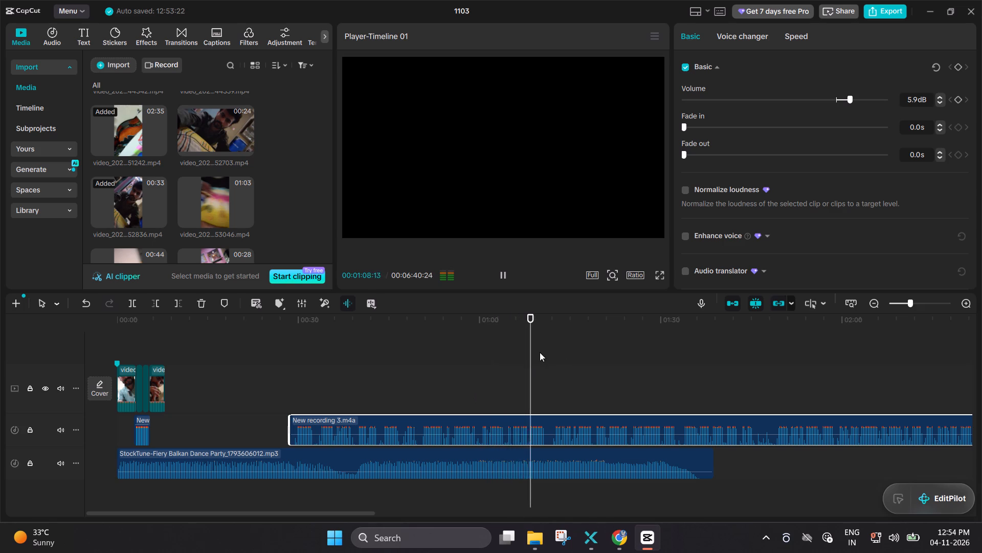
{"action": "left_click", "coordinate": [503, 275]}
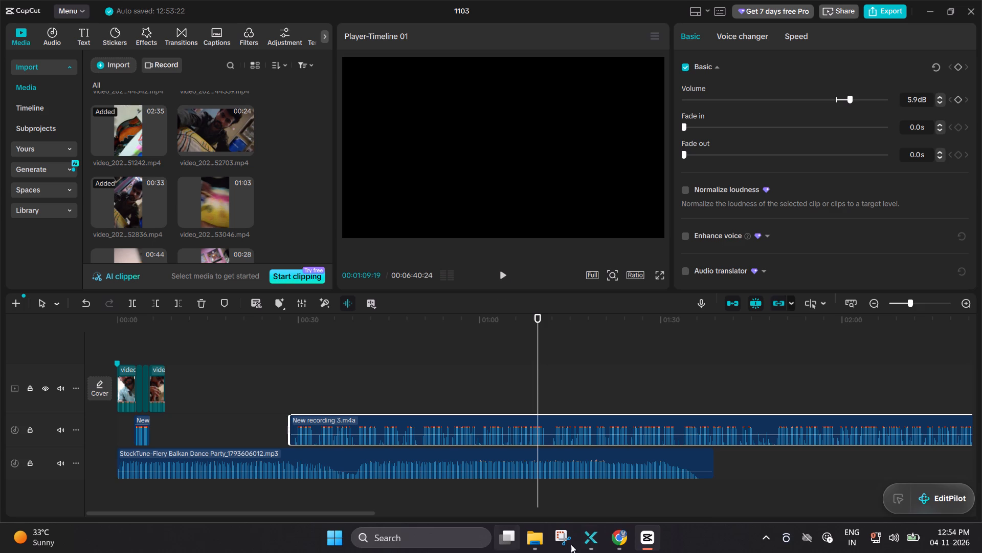
Switch to Chrome, lower the volume of the playing YouTube song, and return to CapCut.
{"action": "left_click", "coordinate": [620, 538]}
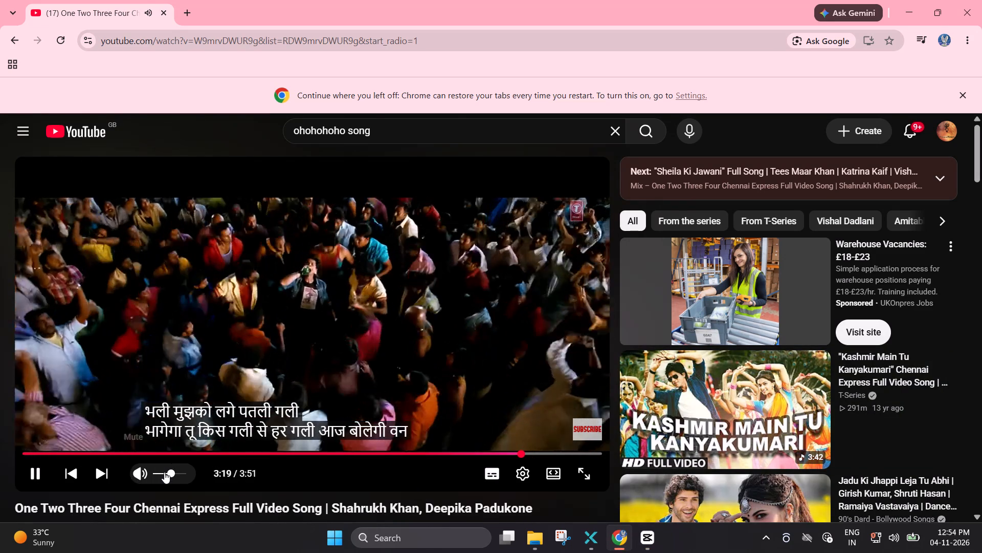
{"action": "left_click", "coordinate": [164, 472]}
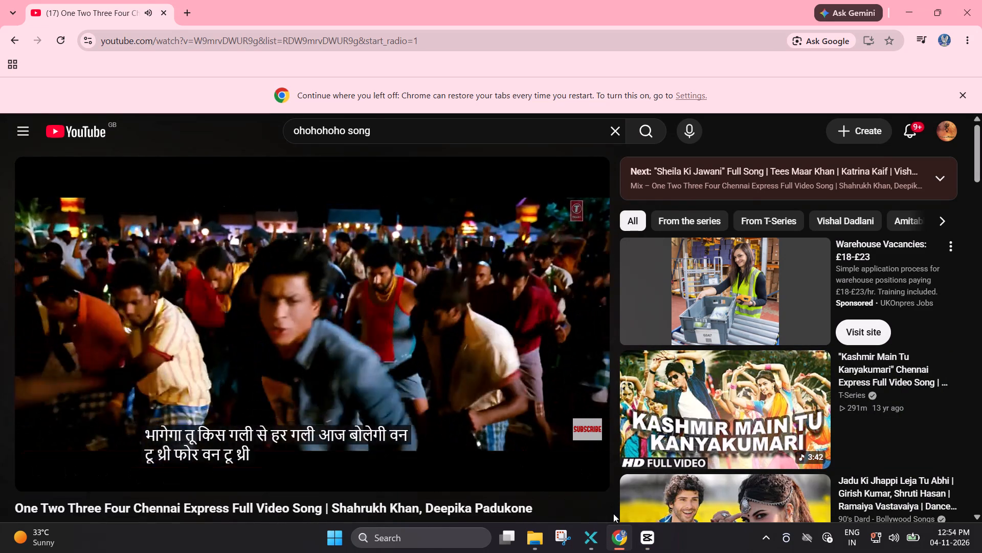
{"action": "left_click", "coordinate": [644, 542]}
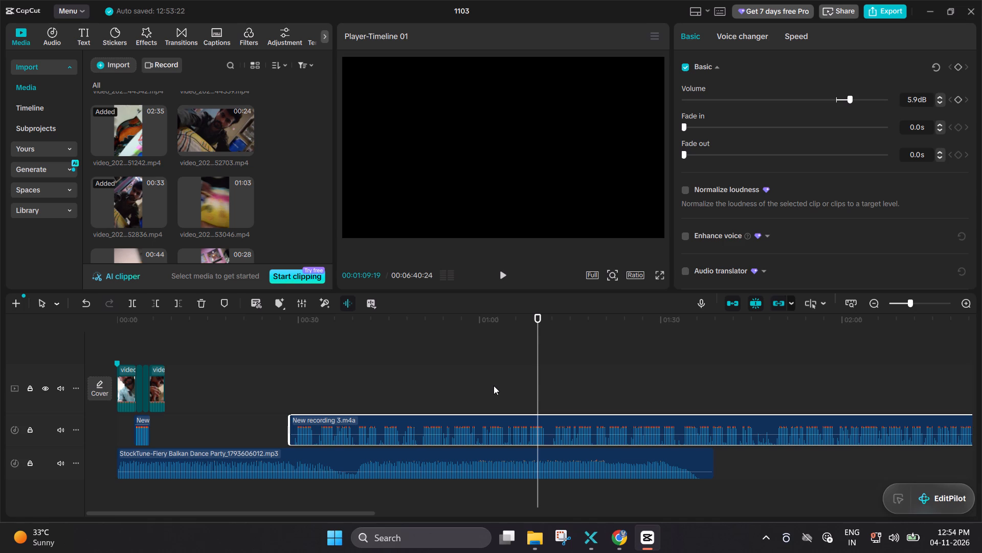
Listen to the voice recording over the music from about 1:09, and again from about 48 seconds.
{"action": "key", "text": "space"}
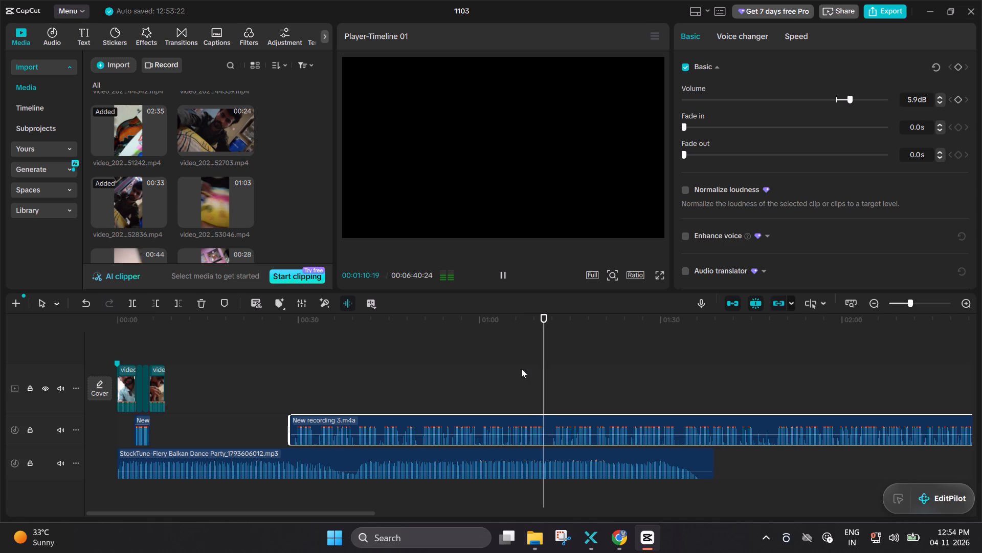
{"action": "key", "text": "Left"}
{"action": "key", "text": "Left"}
{"action": "key", "text": "Left"}
{"action": "key", "text": "Left"}
{"action": "key", "text": "Left"}
{"action": "key", "text": "Left"}
{"action": "key", "text": "Left"}
{"action": "key", "text": "Left"}
{"action": "key", "text": "Left"}
{"action": "key", "text": "Left"}
{"action": "key", "text": "Left"}
{"action": "key", "text": "Left"}
{"action": "key", "text": "Left"}
{"action": "key", "text": "Left"}
{"action": "key", "text": "Left"}
{"action": "key", "text": "Left"}
{"action": "key", "text": "Left"}
{"action": "key", "text": "Left"}
{"action": "key", "text": "Left"}
{"action": "key", "text": "Left"}
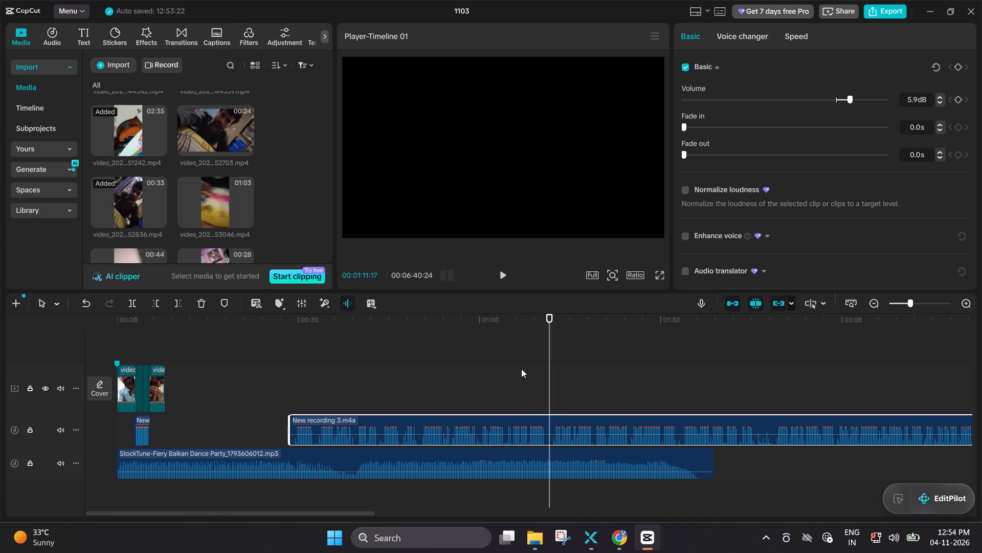
{"action": "double_click", "coordinate": [410, 378]}
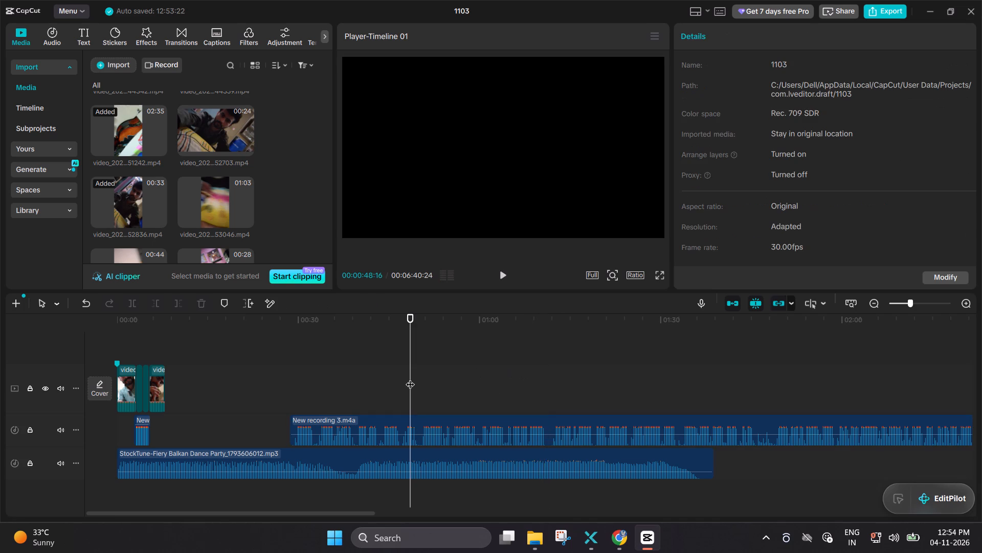
{"action": "key", "text": "space"}
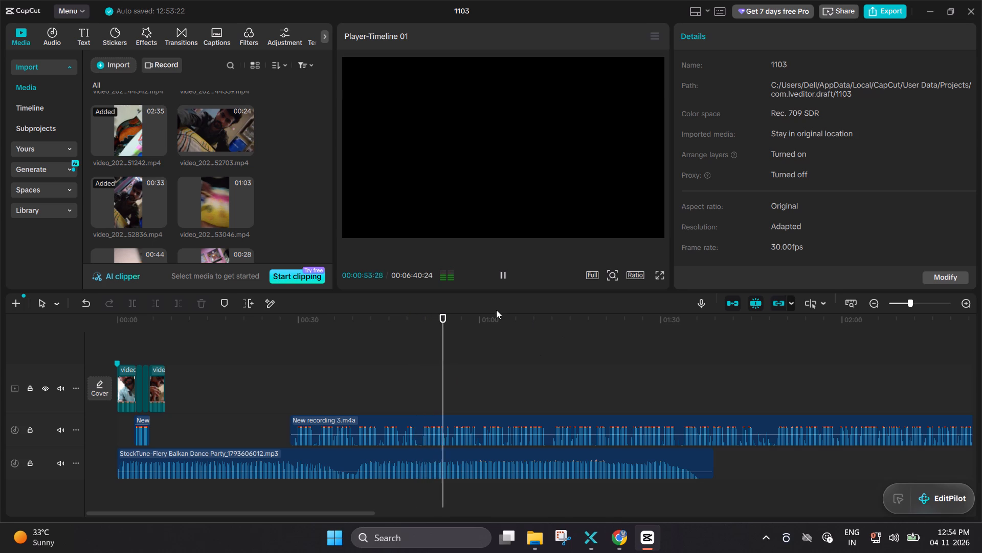
{"action": "left_click", "coordinate": [501, 275]}
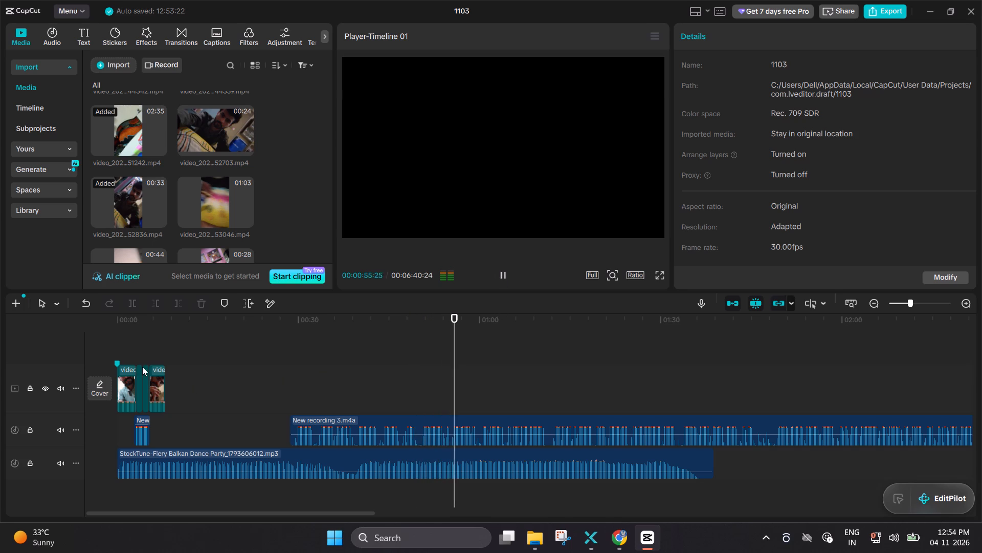
{"action": "left_click", "coordinate": [504, 272]}
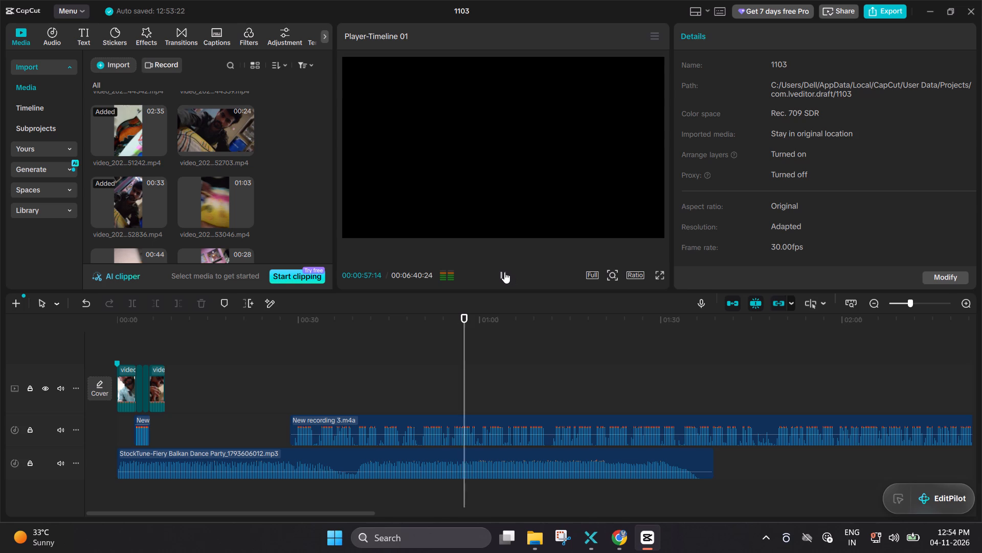
{"action": "left_click", "coordinate": [504, 272]}
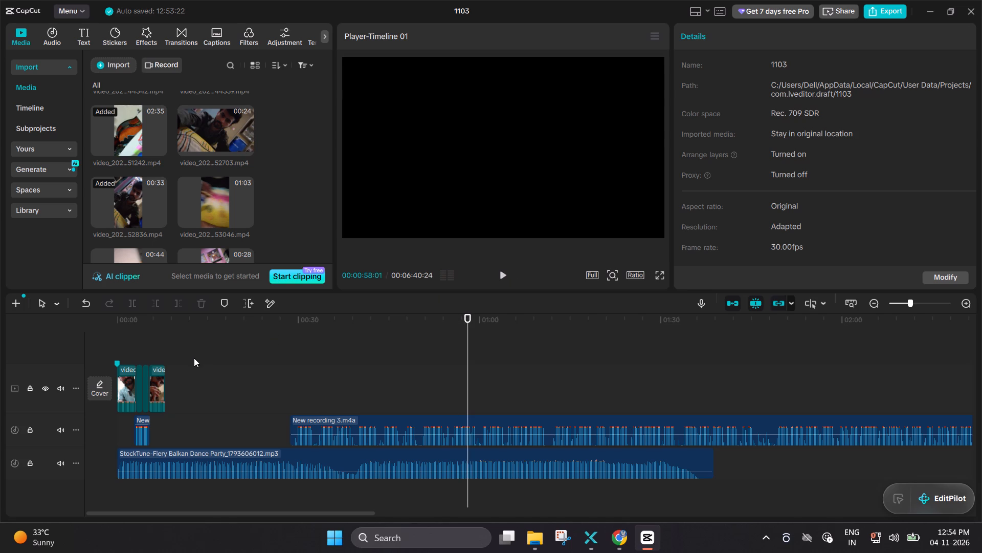
Play the timeline from about 5 seconds past the end of the last video clip to review the ending and music.
{"action": "double_click", "coordinate": [148, 343]}
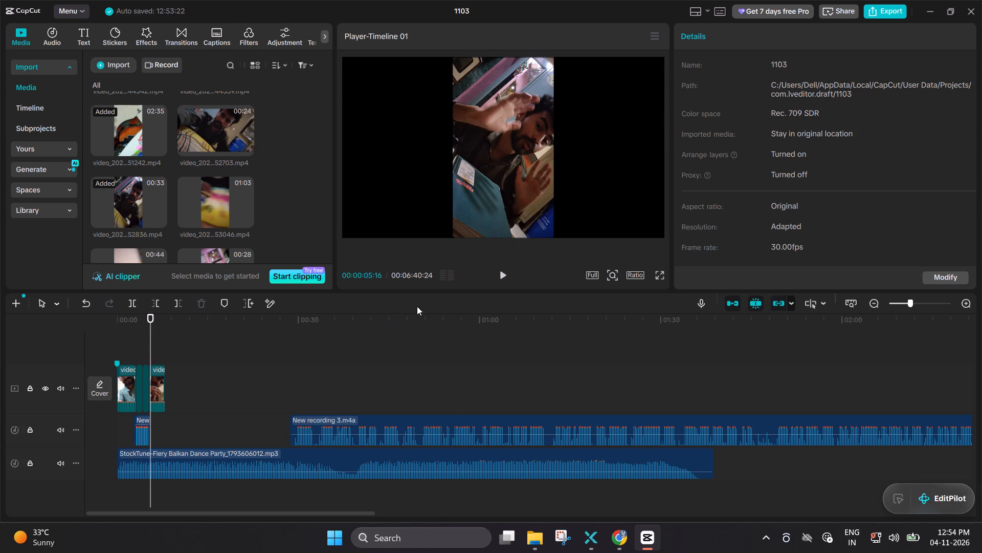
{"action": "left_click", "coordinate": [503, 280]}
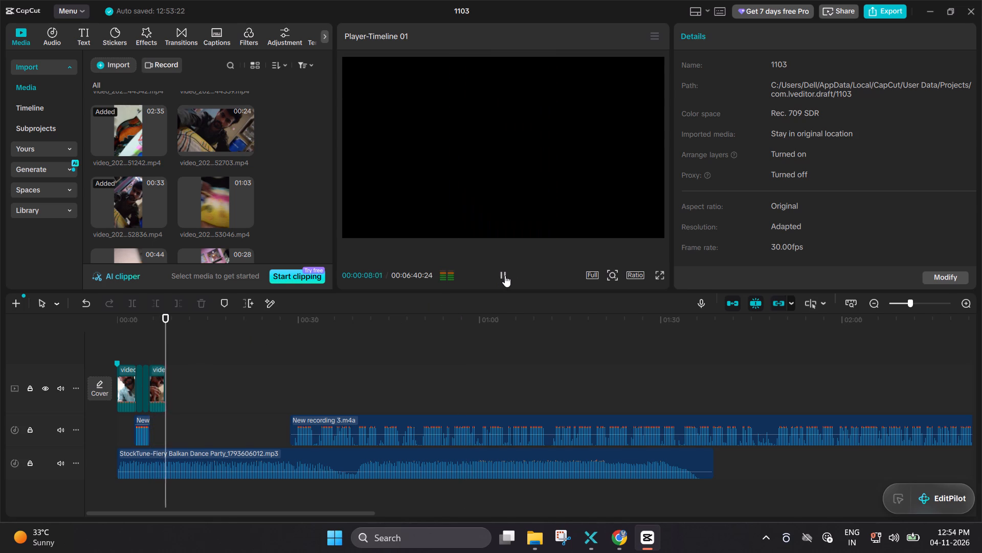
{"action": "scroll", "coordinate": [83, 354], "scroll_direction": "right", "scroll_amount": 2}
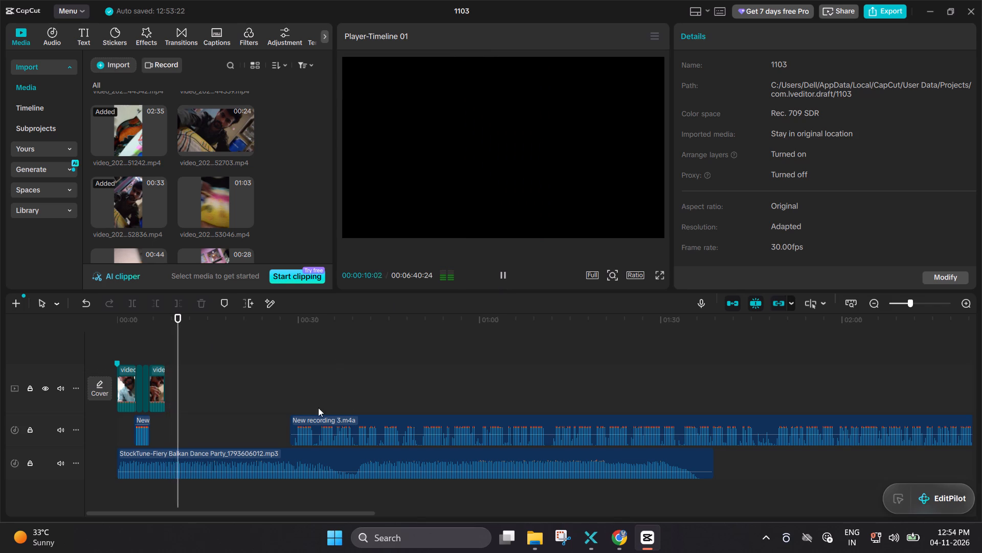
{"action": "left_click", "coordinate": [500, 272]}
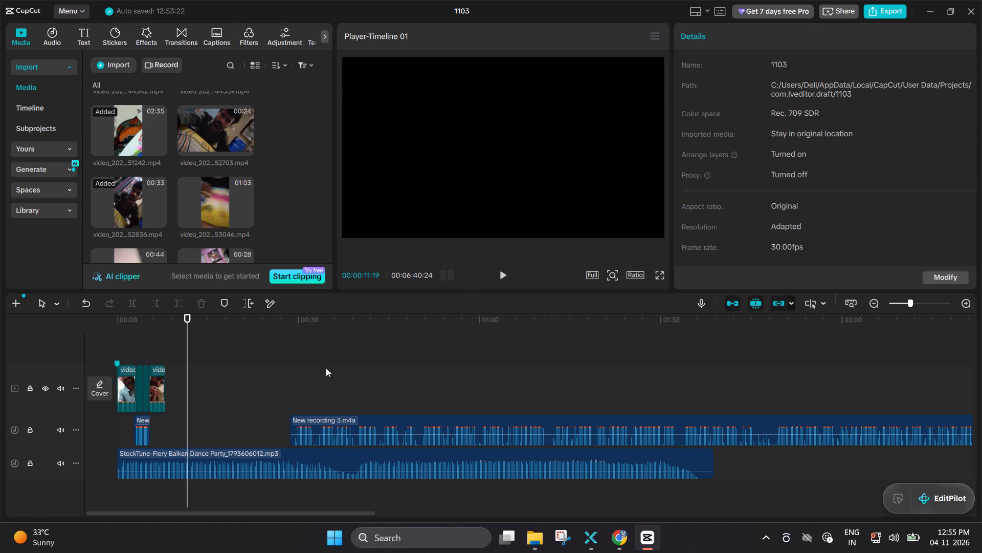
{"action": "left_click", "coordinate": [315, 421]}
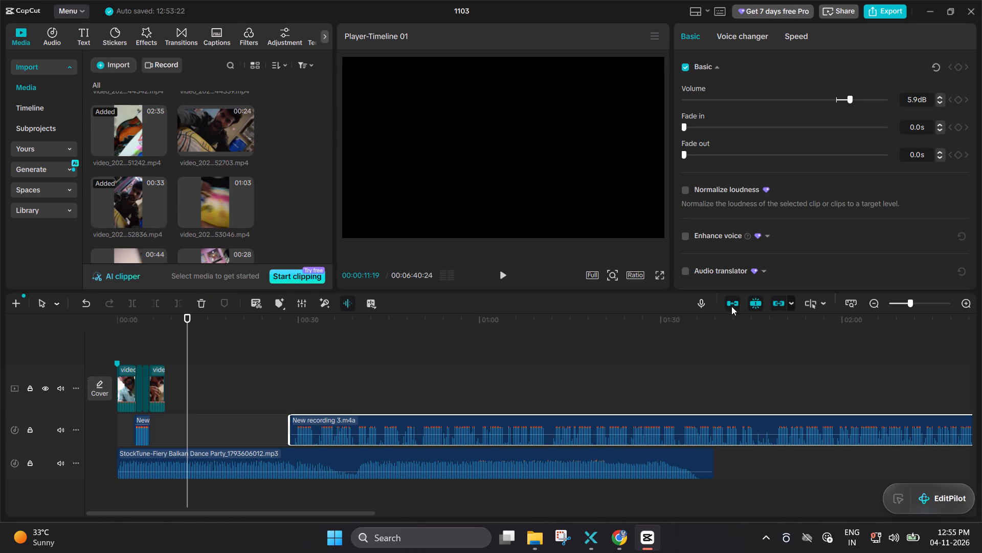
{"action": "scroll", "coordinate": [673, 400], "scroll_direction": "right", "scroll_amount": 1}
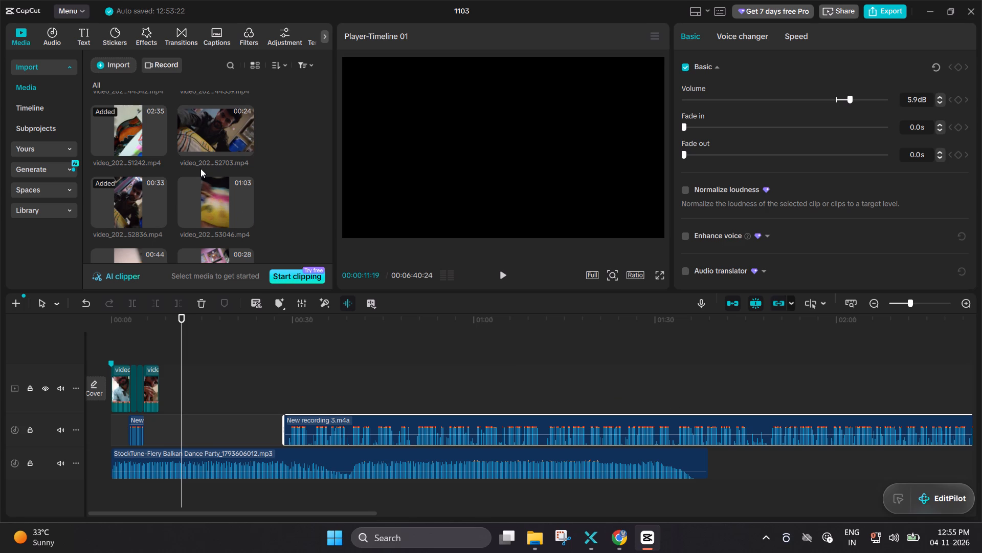
Add the 44-second video_20261031_153249 clip from the imported media to the main video track, directly after the last clip.
{"action": "scroll", "coordinate": [200, 168], "scroll_direction": "down", "scroll_amount": 2}
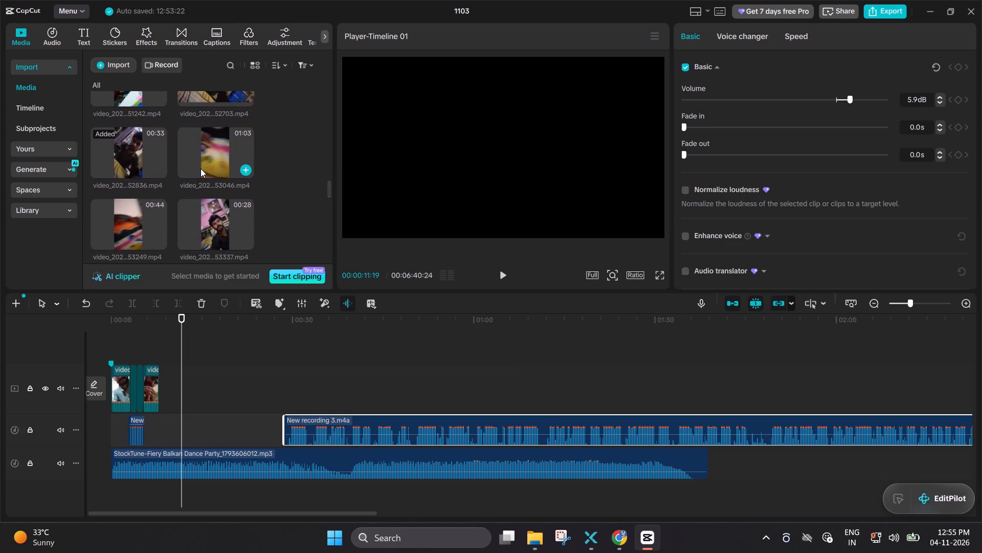
{"action": "scroll", "coordinate": [200, 168], "scroll_direction": "down", "scroll_amount": 3}
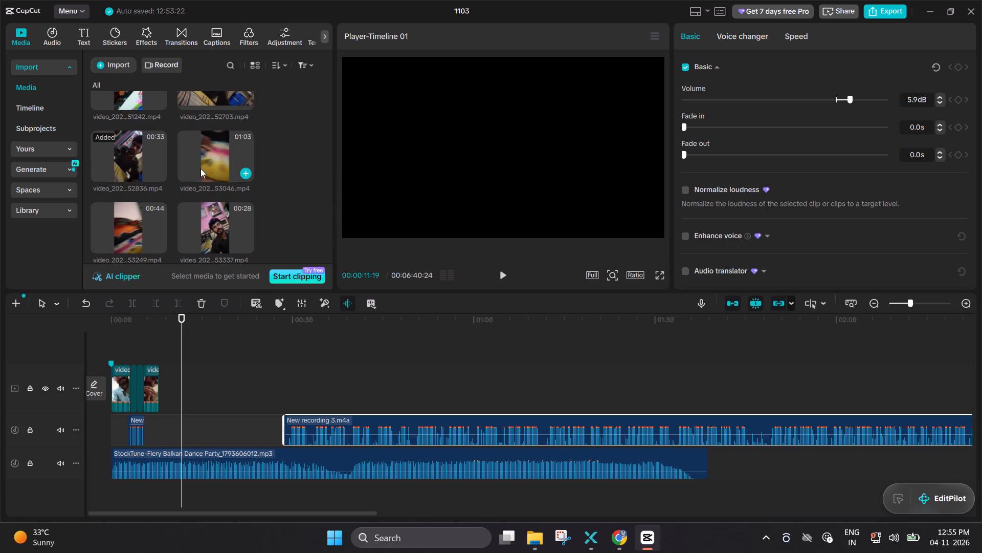
{"action": "scroll", "coordinate": [200, 168], "scroll_direction": "down", "scroll_amount": 3}
{"action": "scroll", "coordinate": [140, 147], "scroll_direction": "down", "scroll_amount": 2}
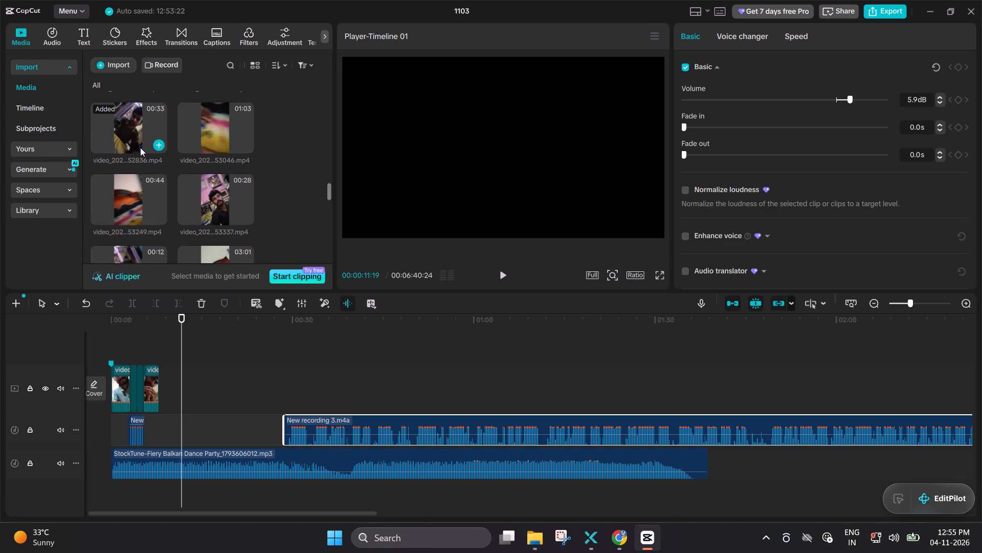
{"action": "scroll", "coordinate": [140, 147], "scroll_direction": "down", "scroll_amount": 1}
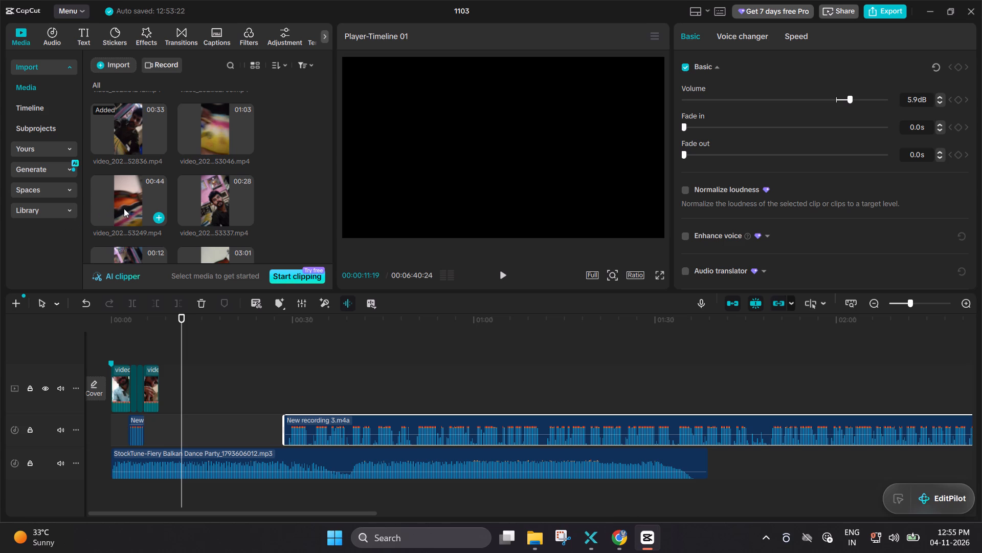
{"action": "scroll", "coordinate": [124, 208], "scroll_direction": "down", "scroll_amount": 1}
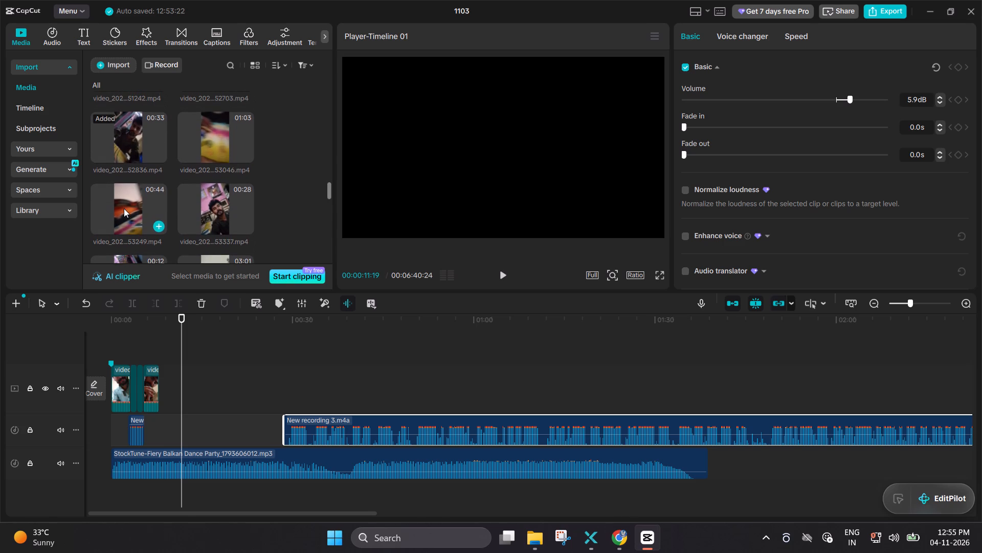
{"action": "left_click_drag", "start_coordinate": [124, 208], "coordinate": [173, 380]}
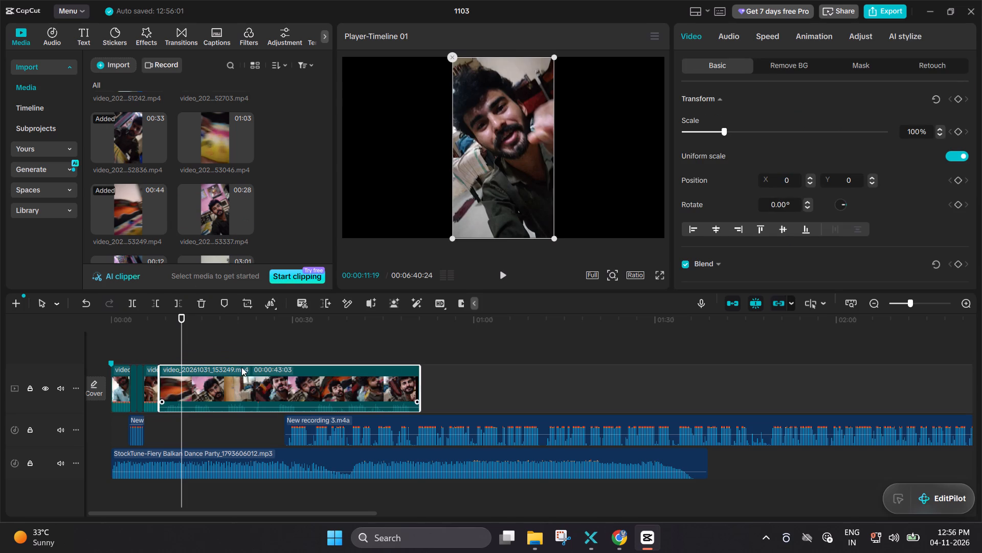
Scrub through the video_20261031_153249 clip between about 11 and 18 seconds on the timeline to review its footage.
{"action": "left_click_drag", "start_coordinate": [177, 329], "coordinate": [192, 339]}
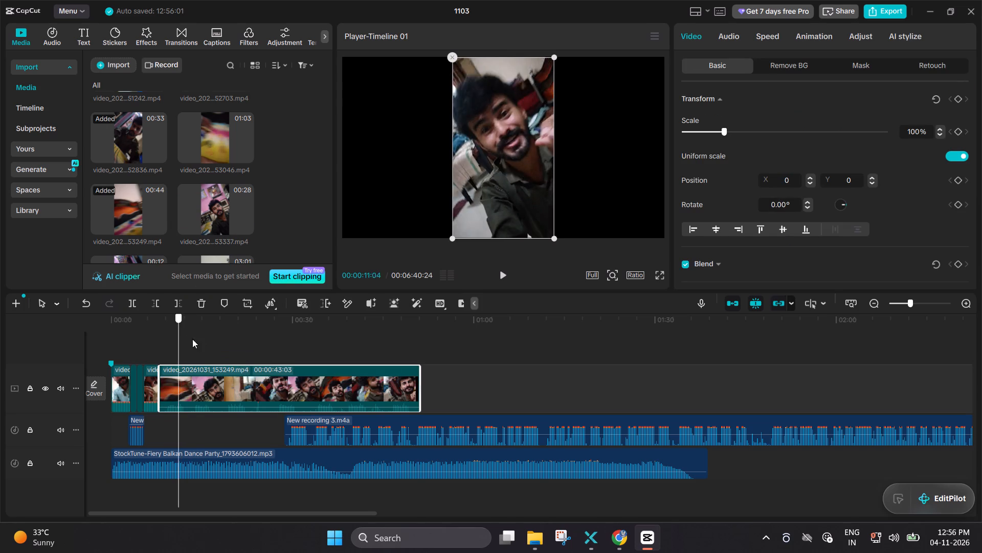
{"action": "left_click_drag", "start_coordinate": [192, 339], "coordinate": [221, 349]}
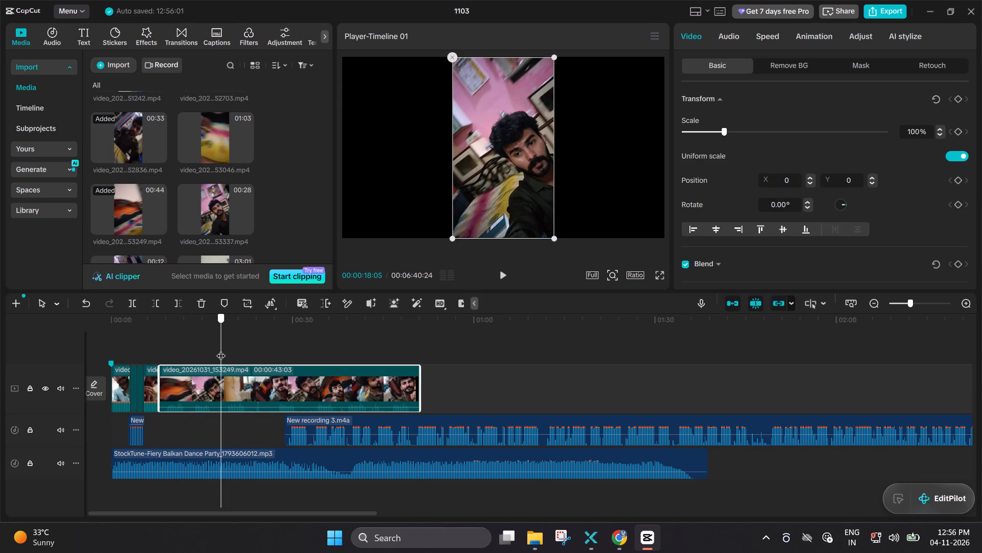
{"action": "left_click_drag", "start_coordinate": [221, 349], "coordinate": [203, 345]}
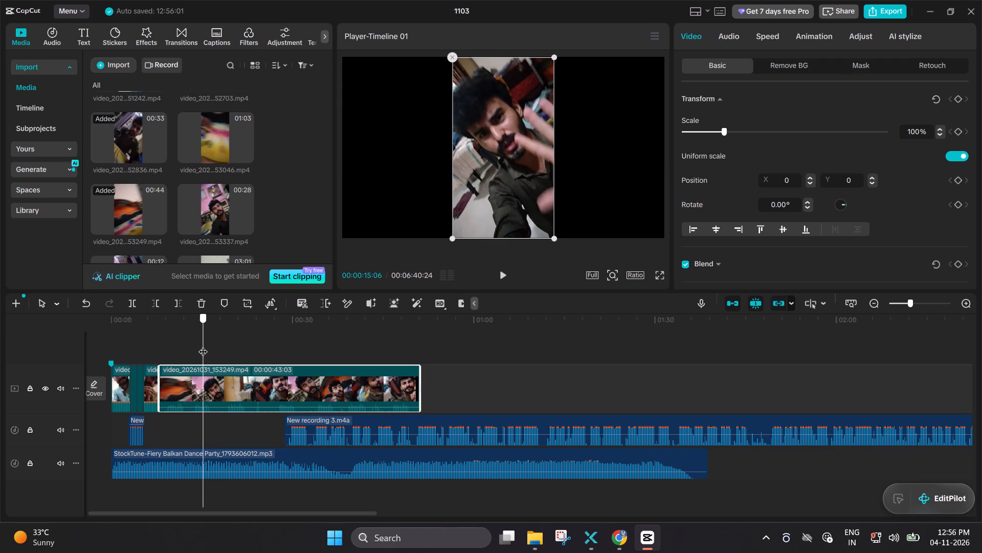
{"action": "left_click_drag", "start_coordinate": [203, 345], "coordinate": [206, 347]}
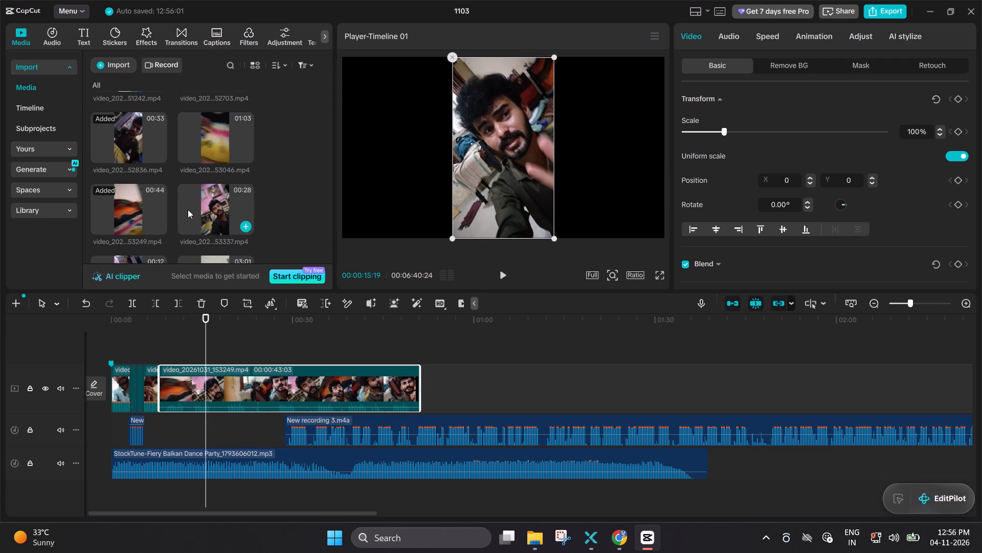
Add the 28-second video_20261031_153337 clip from the imported media to the main video track, directly after video_20261031_153249.
{"action": "left_click_drag", "start_coordinate": [194, 213], "coordinate": [271, 244]}
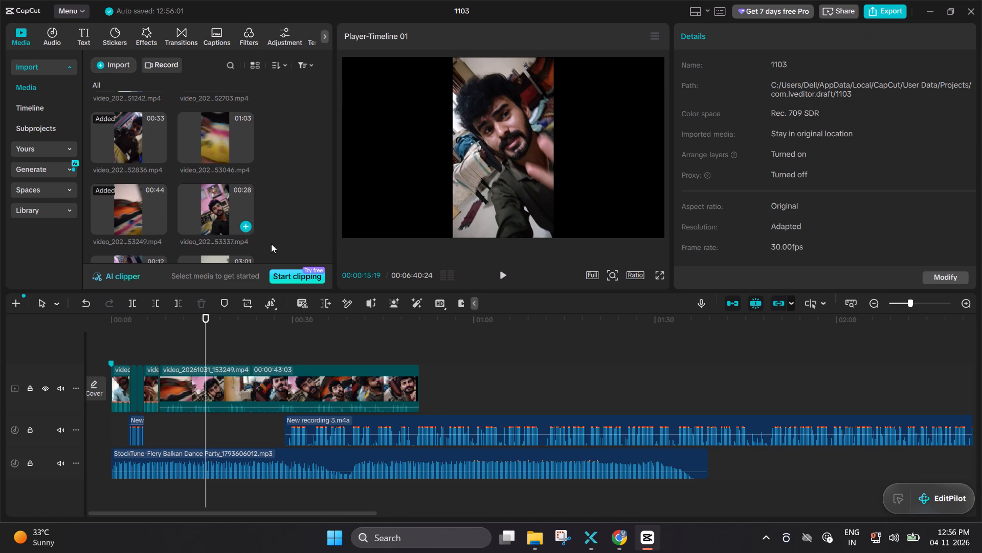
{"action": "left_click_drag", "start_coordinate": [271, 244], "coordinate": [453, 379]}
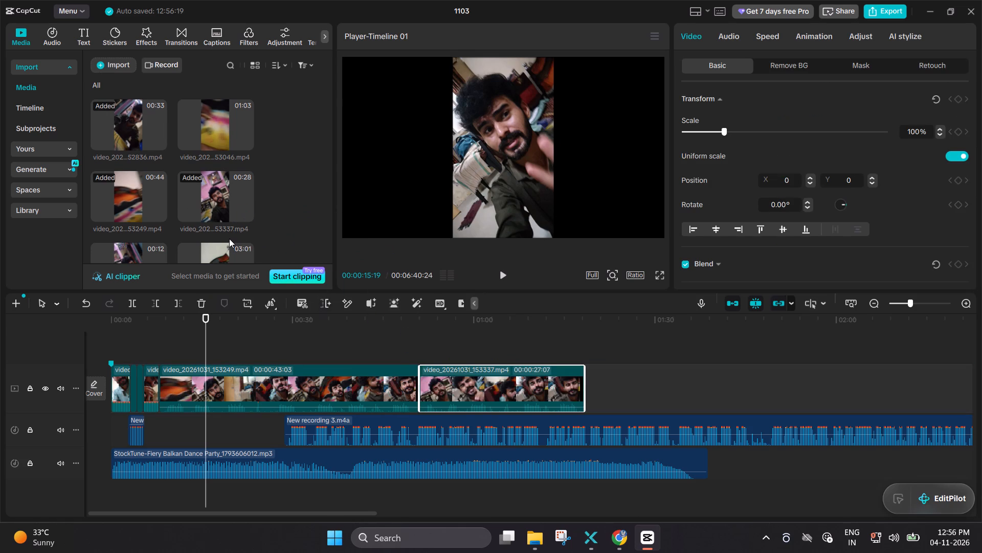
Browse the imported media beyond the video_20261031_153337 clip to look for further footage.
{"action": "scroll", "coordinate": [229, 239], "scroll_direction": "left", "scroll_amount": 1}
{"action": "scroll", "coordinate": [229, 239], "scroll_direction": "down", "scroll_amount": 2}
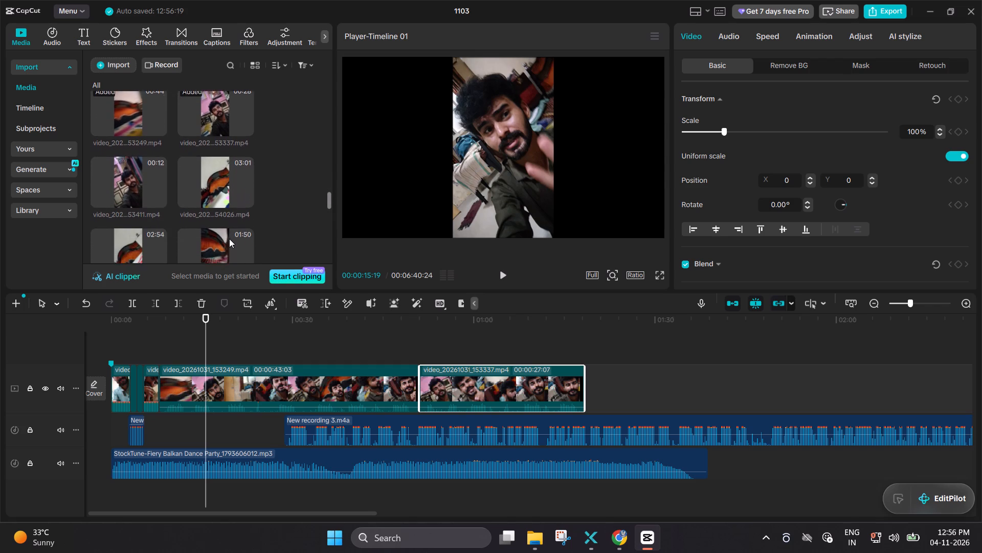
{"action": "scroll", "coordinate": [229, 239], "scroll_direction": "down", "scroll_amount": 2}
{"action": "scroll", "coordinate": [229, 239], "scroll_direction": "up", "scroll_amount": 1}
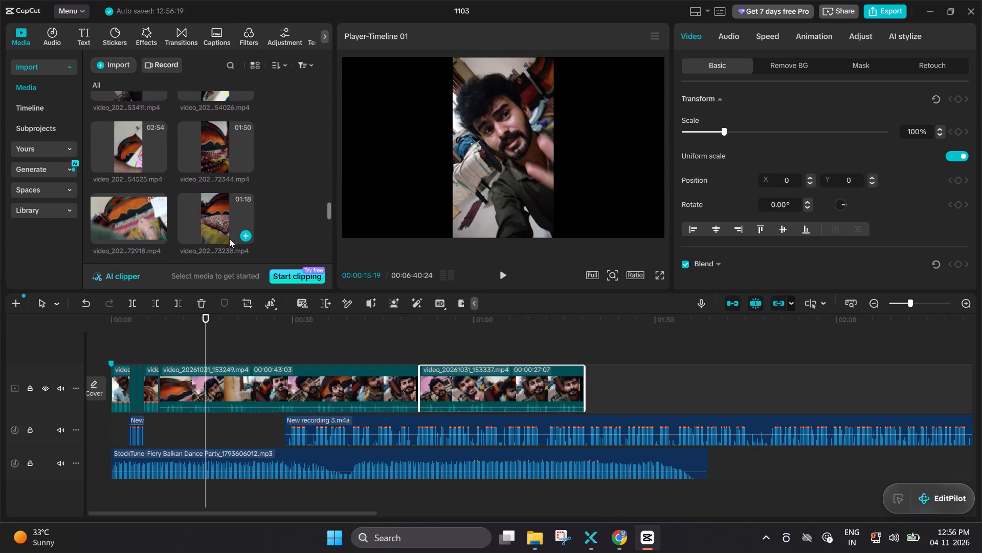
{"action": "scroll", "coordinate": [229, 239], "scroll_direction": "up", "scroll_amount": 1}
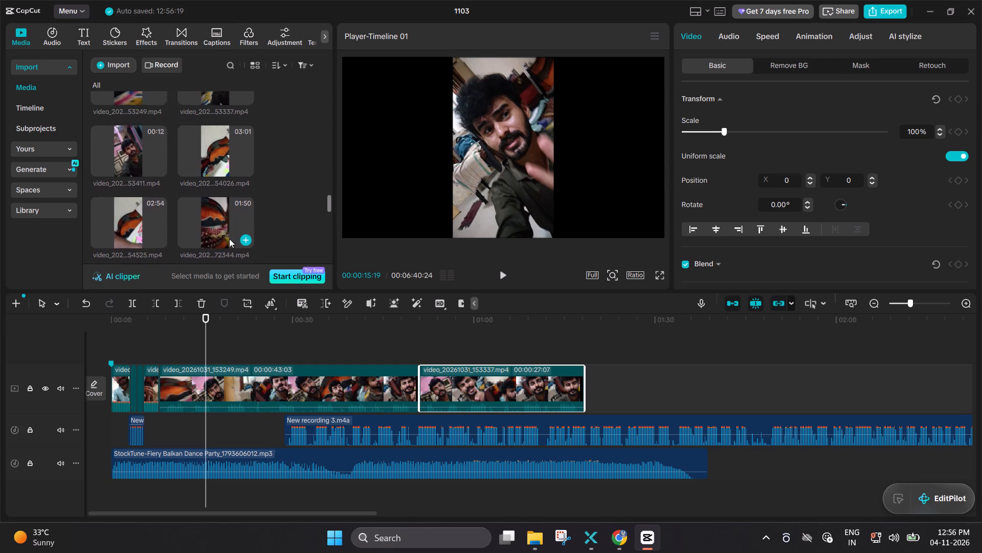
{"action": "scroll", "coordinate": [229, 239], "scroll_direction": "up", "scroll_amount": 1}
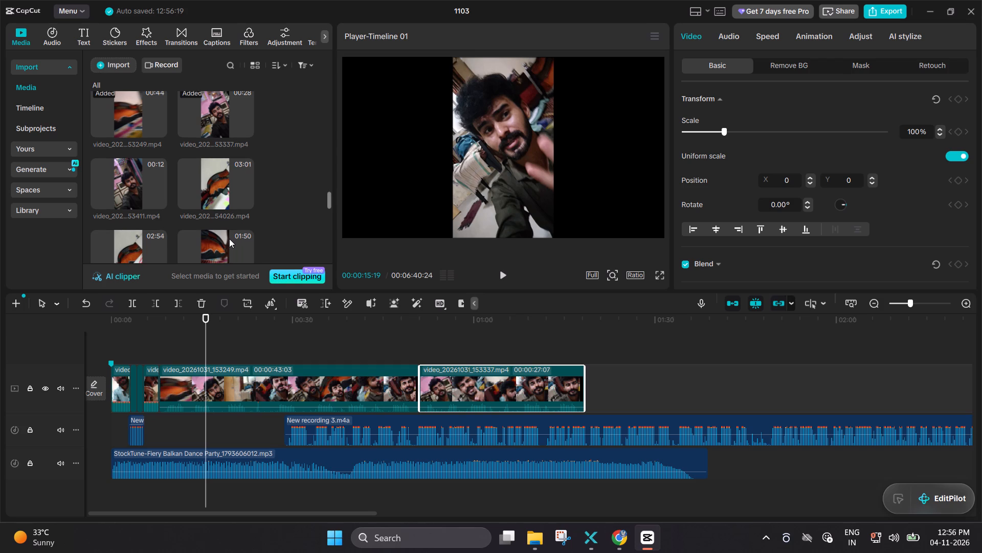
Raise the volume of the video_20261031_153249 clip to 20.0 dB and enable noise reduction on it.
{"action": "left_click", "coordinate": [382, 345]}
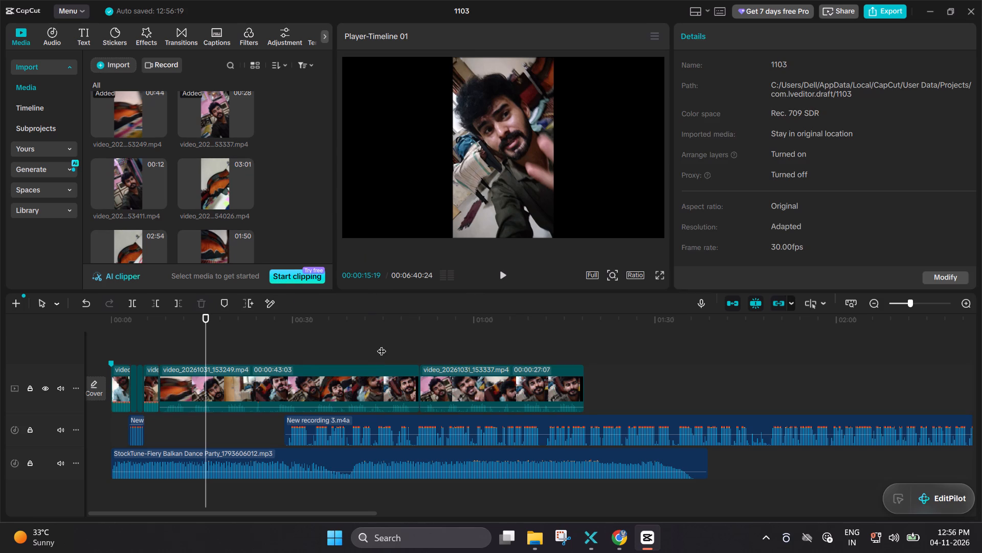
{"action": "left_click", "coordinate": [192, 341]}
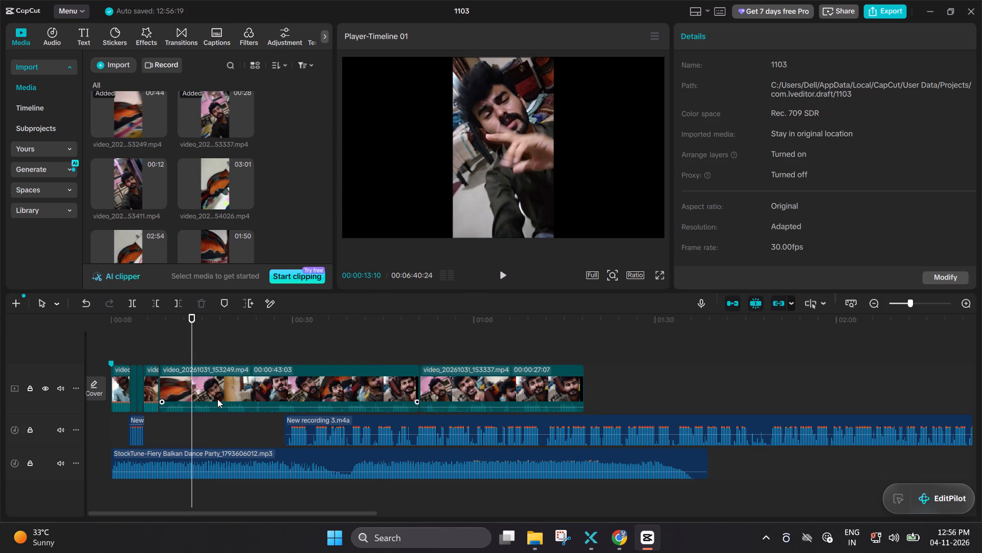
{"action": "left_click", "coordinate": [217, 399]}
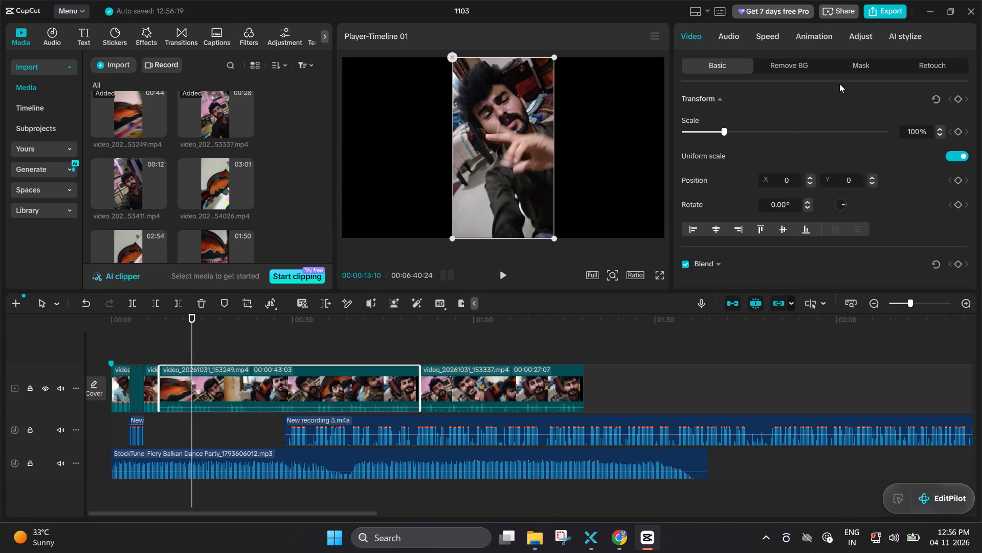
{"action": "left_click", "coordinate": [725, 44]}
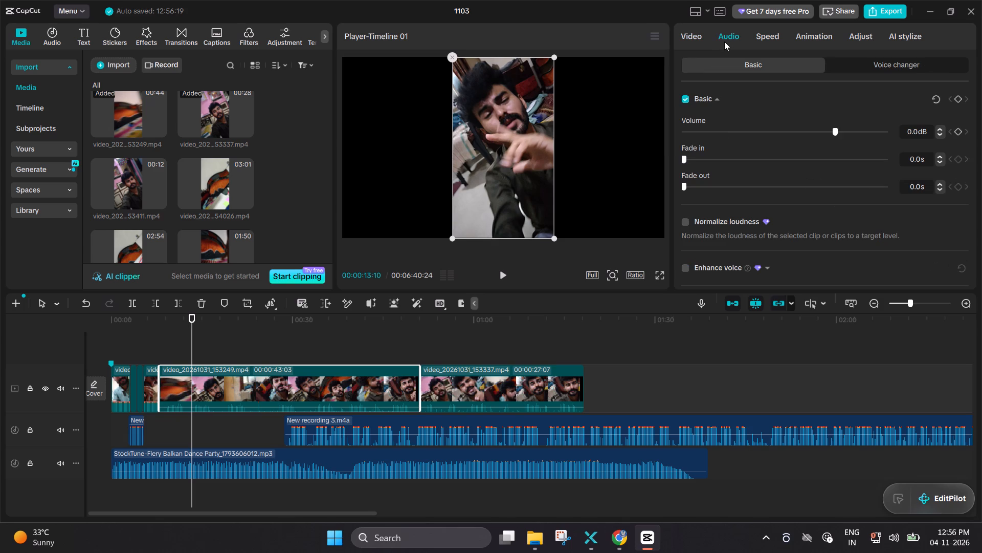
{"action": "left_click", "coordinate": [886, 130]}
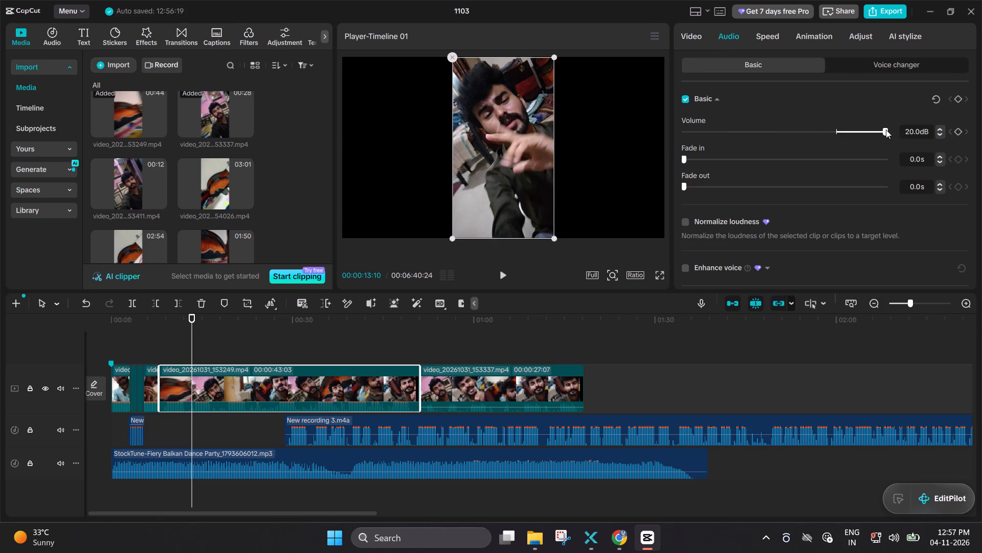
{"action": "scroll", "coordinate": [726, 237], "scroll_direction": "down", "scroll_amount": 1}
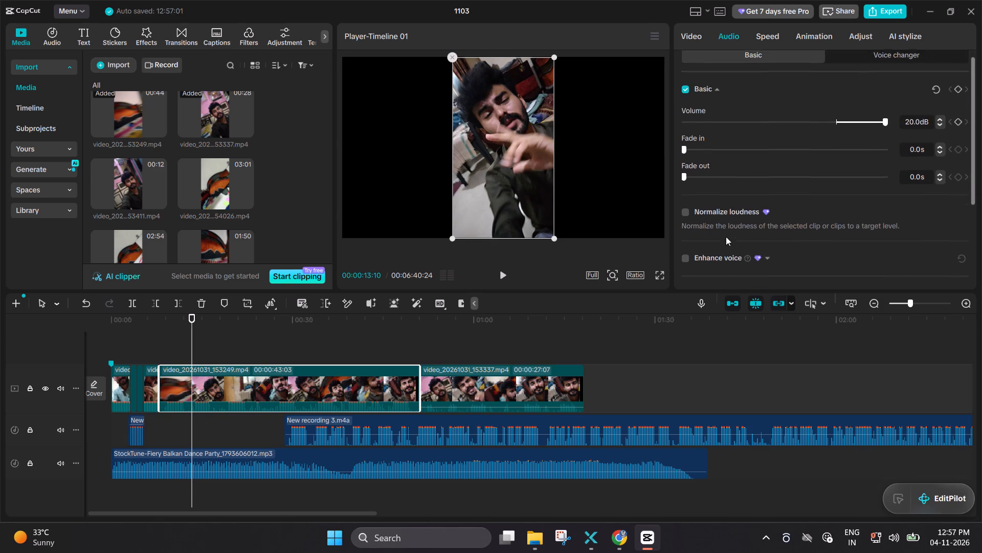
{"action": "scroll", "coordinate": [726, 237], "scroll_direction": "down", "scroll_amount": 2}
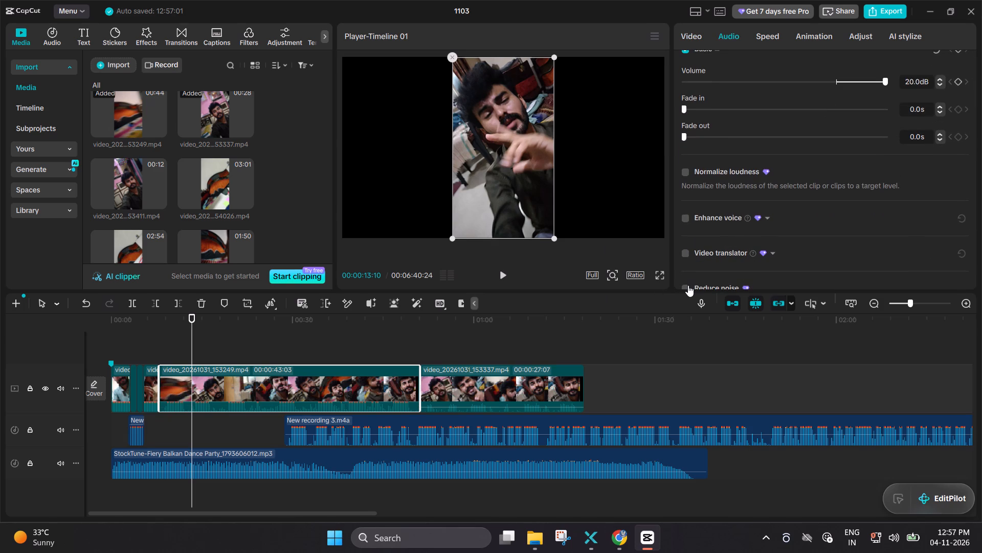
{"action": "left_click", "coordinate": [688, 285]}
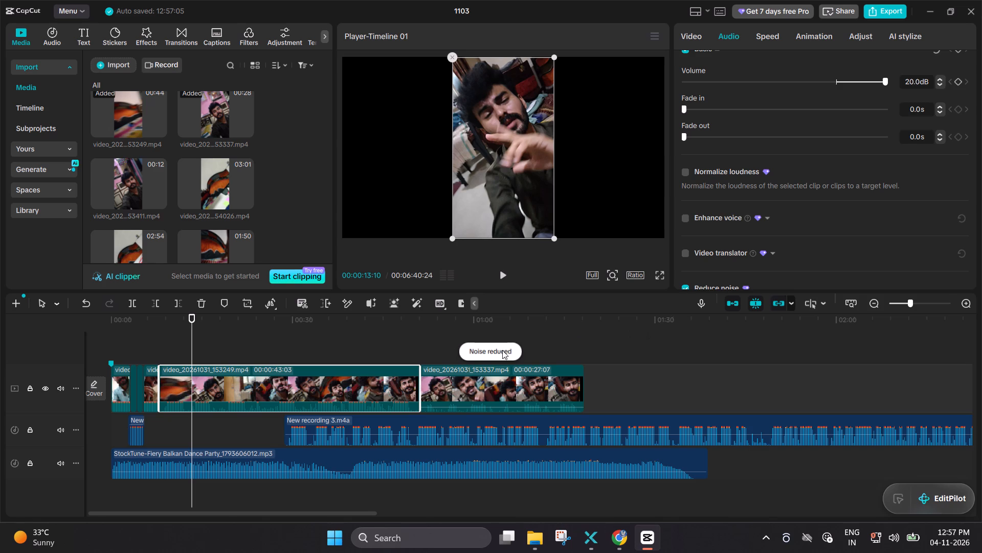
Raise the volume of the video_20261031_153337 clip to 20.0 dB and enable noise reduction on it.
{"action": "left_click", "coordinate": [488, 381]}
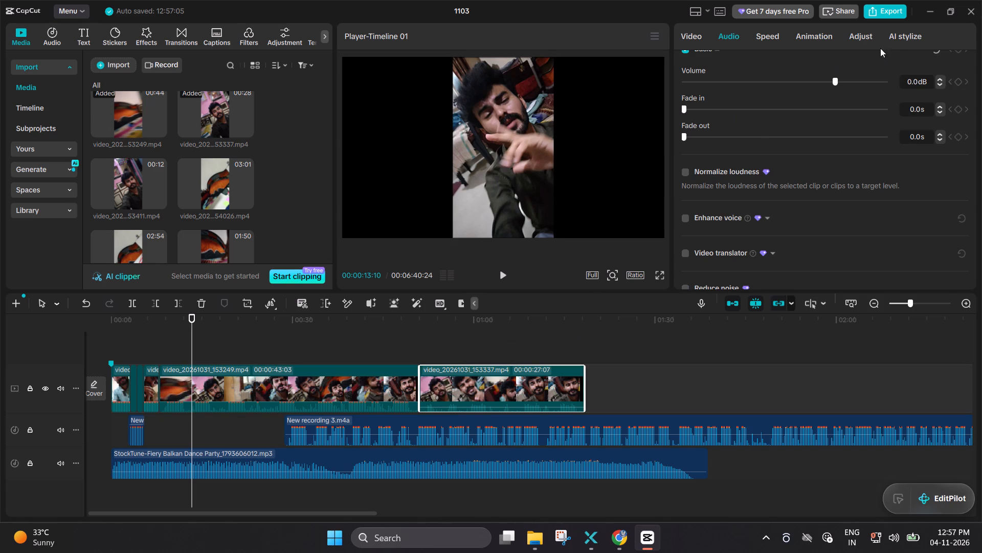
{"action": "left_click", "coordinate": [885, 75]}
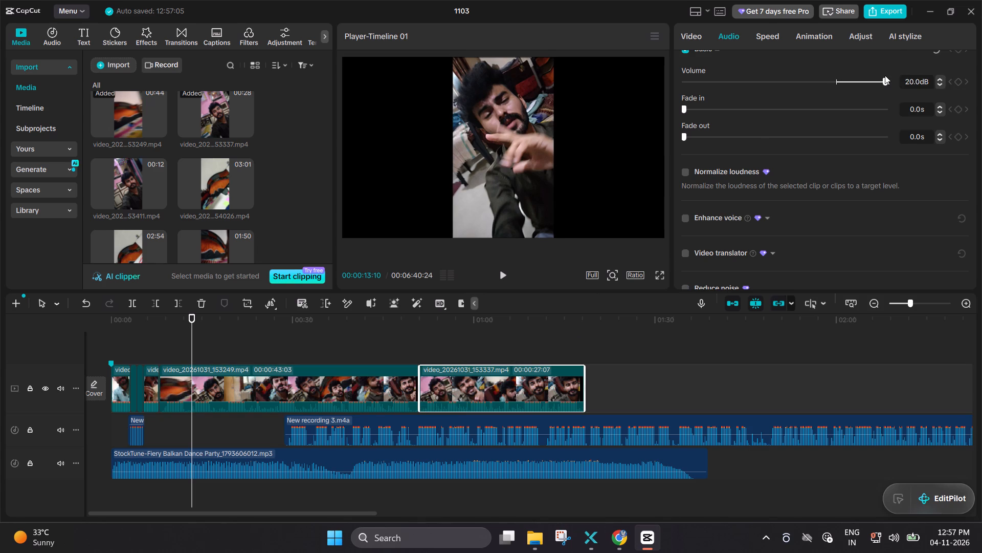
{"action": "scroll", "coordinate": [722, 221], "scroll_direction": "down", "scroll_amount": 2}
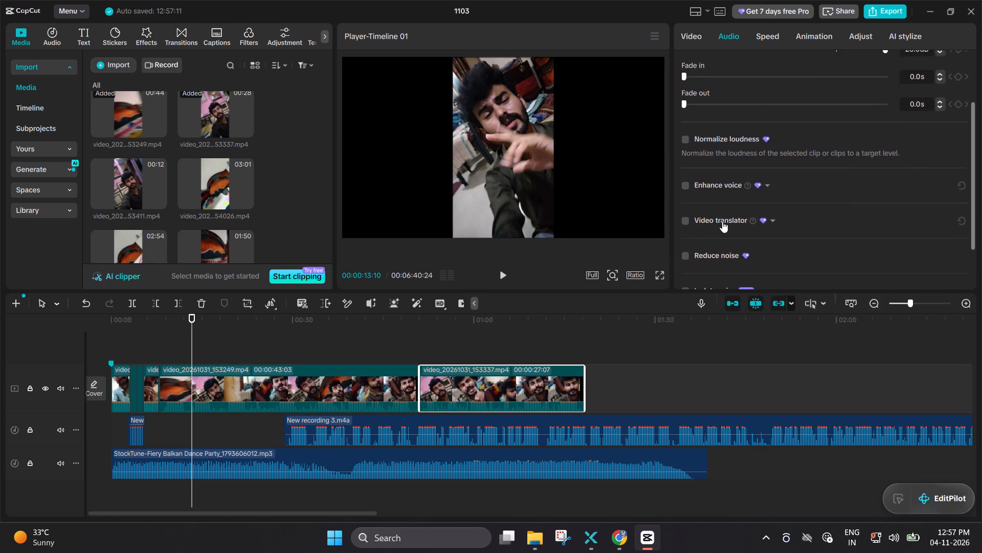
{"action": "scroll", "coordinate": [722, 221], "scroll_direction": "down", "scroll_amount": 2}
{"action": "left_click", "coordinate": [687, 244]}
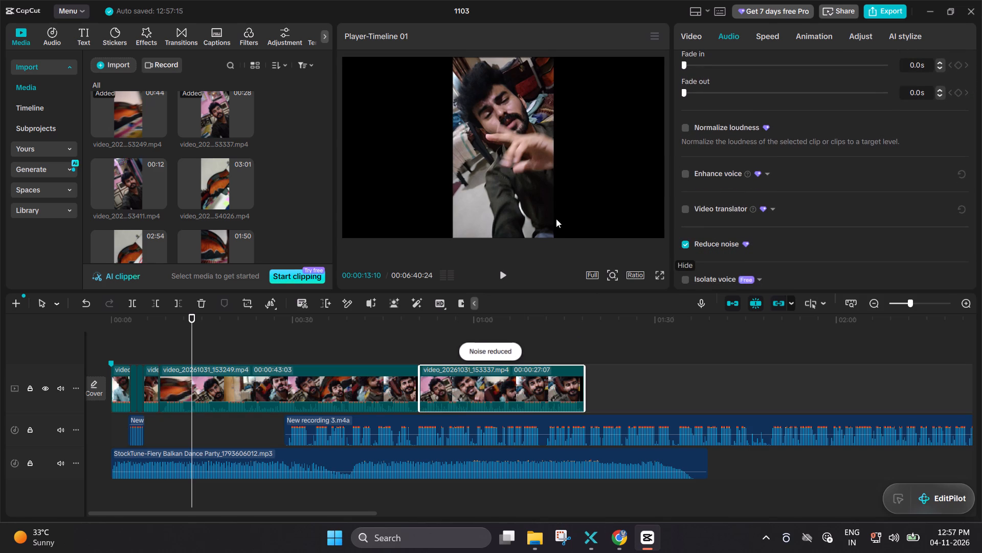
Play the timeline from about 4 seconds, skipping ahead within video_20261031_153249, to review its footage and sound against the music.
{"action": "left_click", "coordinate": [192, 347]}
{"action": "left_click_drag", "start_coordinate": [191, 342], "coordinate": [181, 332]}
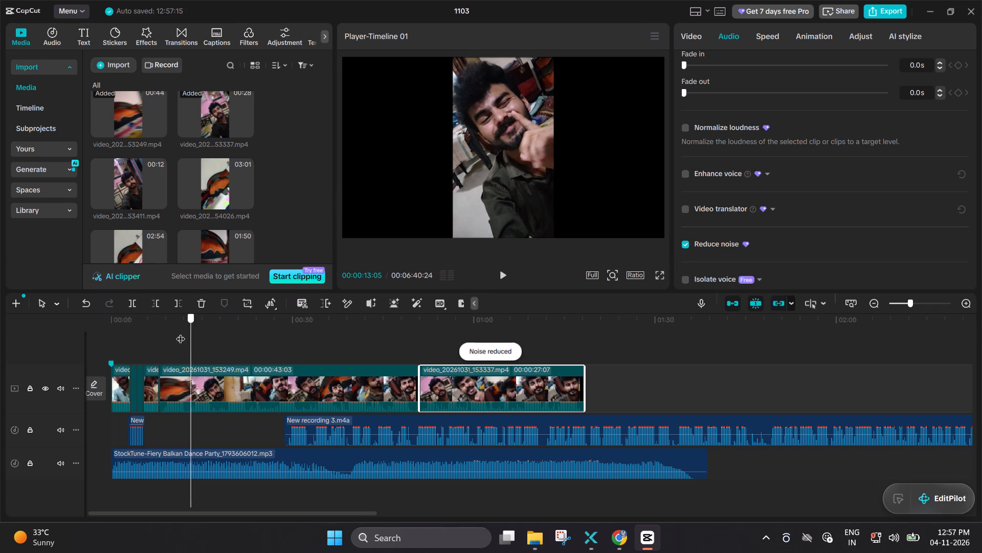
{"action": "left_click_drag", "start_coordinate": [181, 332], "coordinate": [139, 328]}
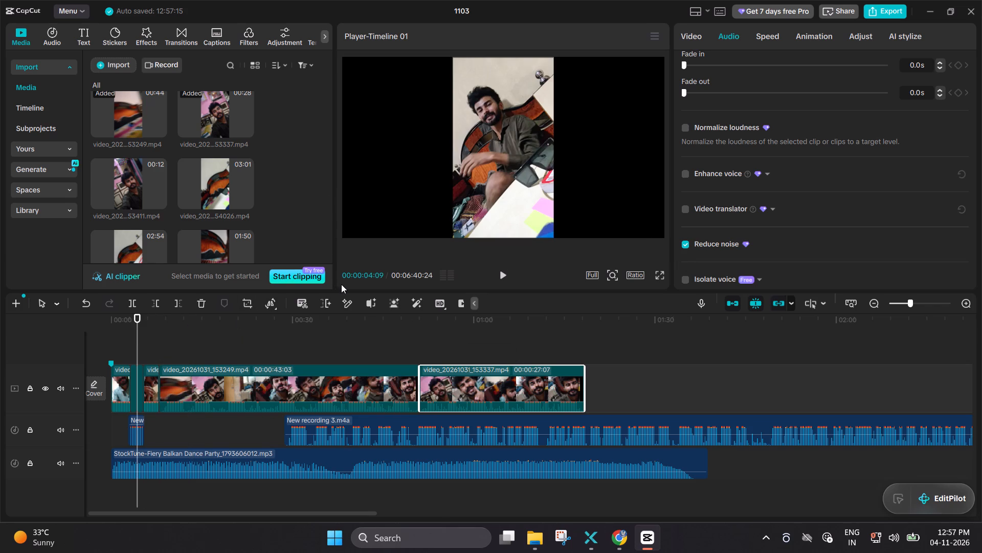
{"action": "key", "text": "space"}
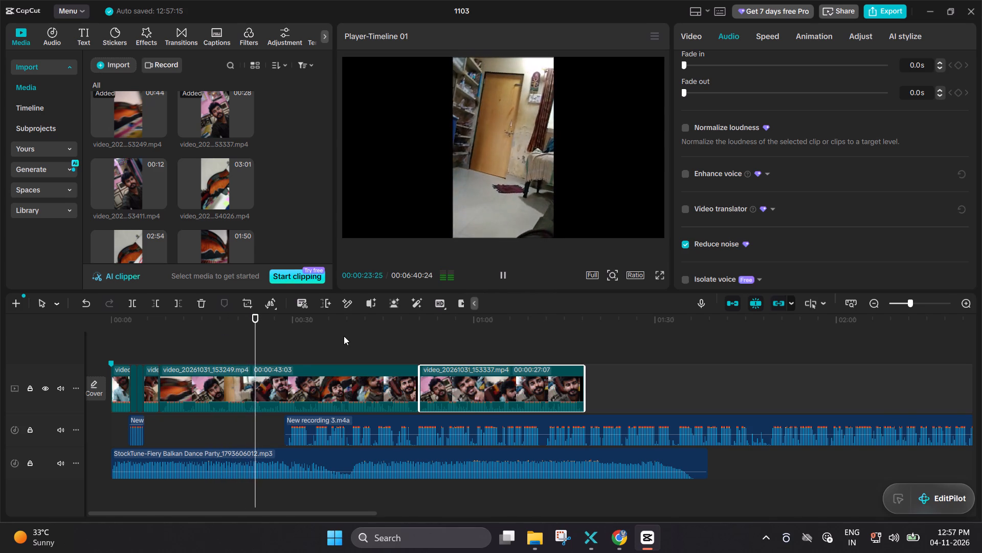
{"action": "left_click_drag", "start_coordinate": [264, 337], "coordinate": [322, 358]}
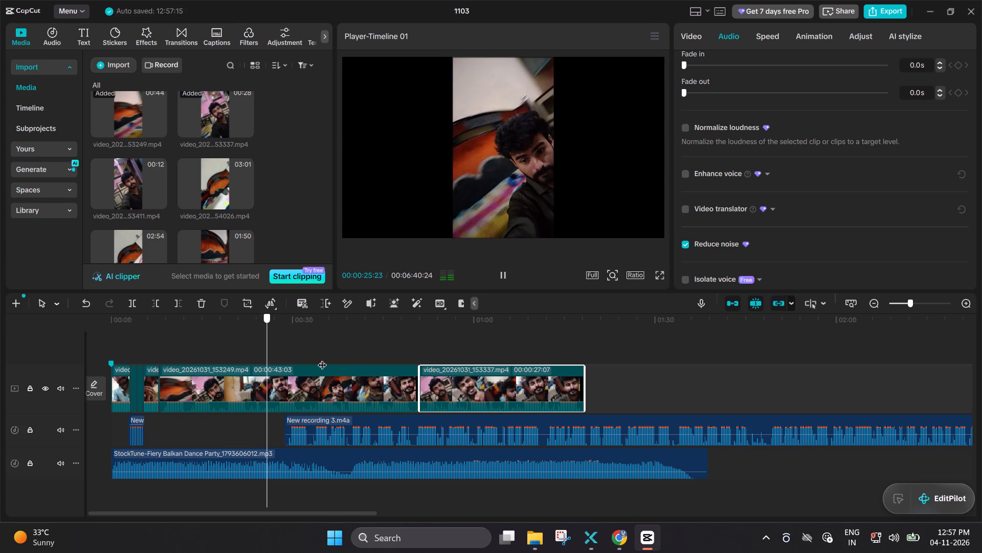
{"action": "left_click_drag", "start_coordinate": [322, 358], "coordinate": [349, 358]}
{"action": "key", "text": "space"}
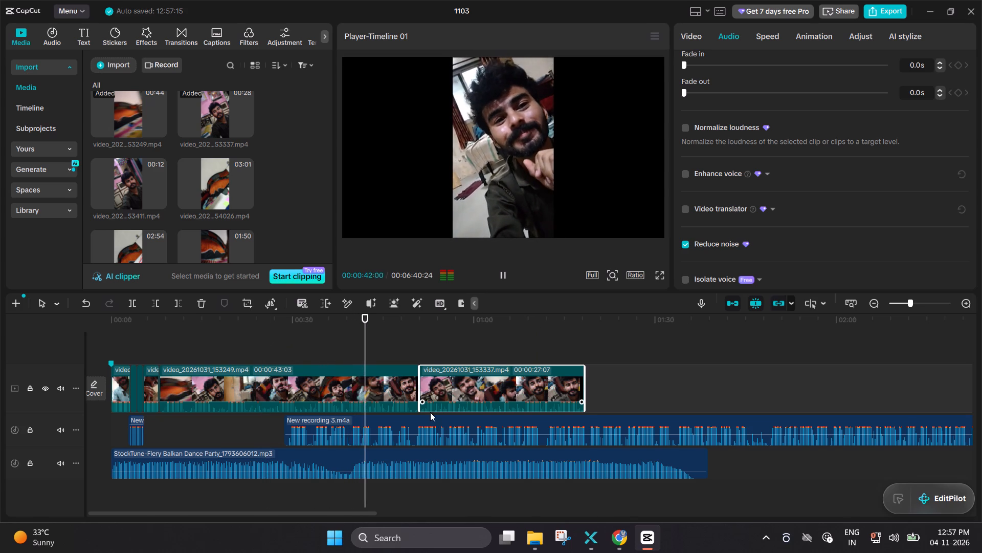
Delete the video_20261031_153249 clip from the main video track.
{"action": "left_click", "coordinate": [333, 371]}
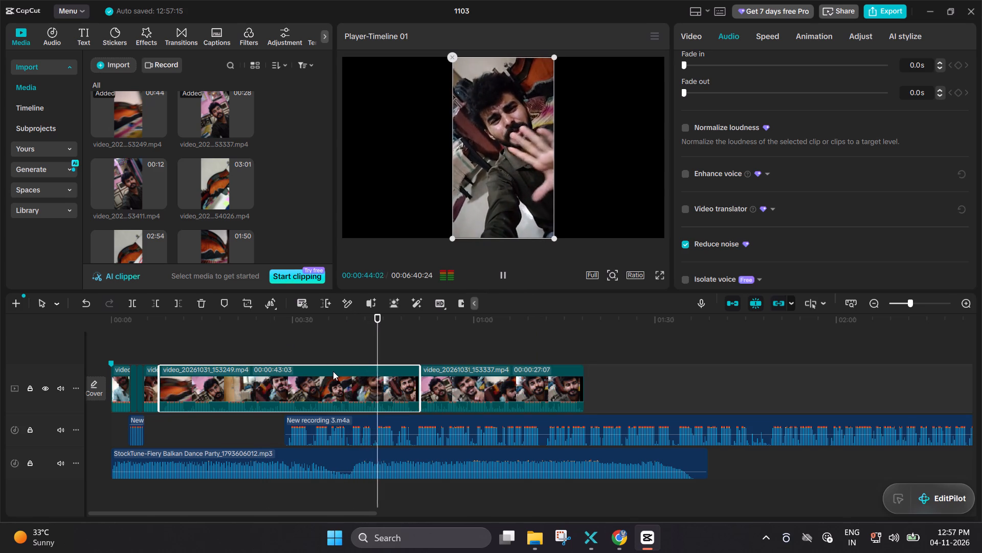
{"action": "key", "text": "BackSpace"}
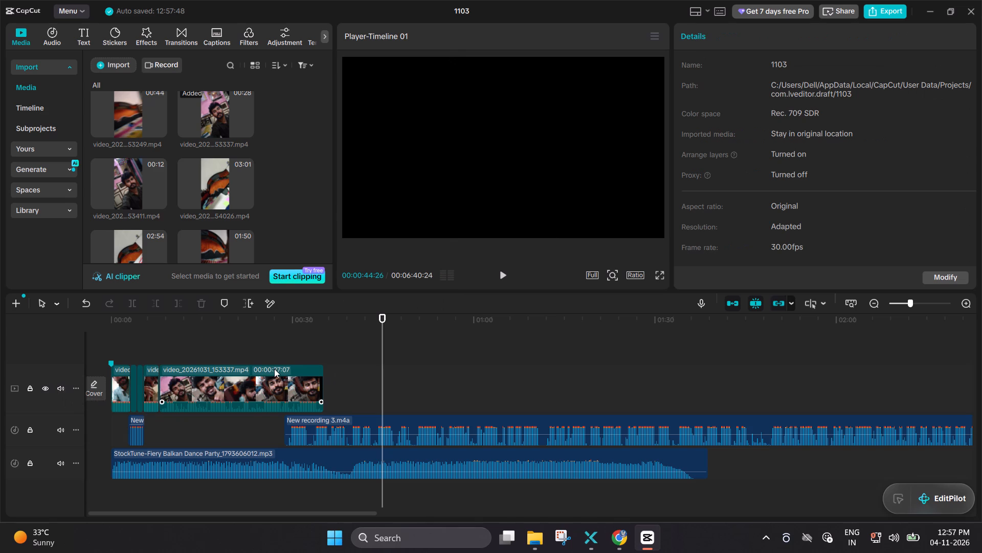
Play the video_20261031_153337 clip from its start to review it, and delete it from the main video track.
{"action": "double_click", "coordinate": [160, 342]}
{"action": "key", "text": "space"}
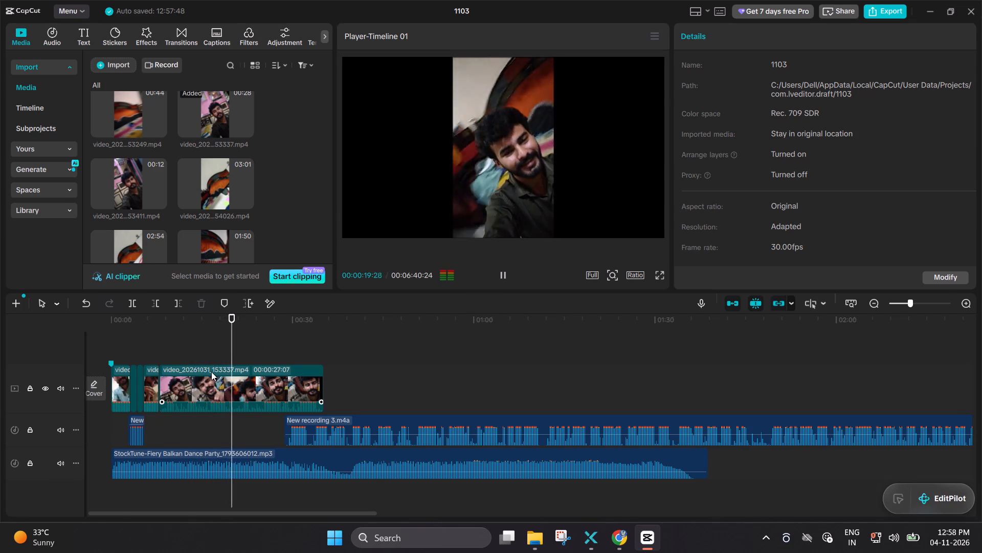
{"action": "left_click", "coordinate": [278, 369]}
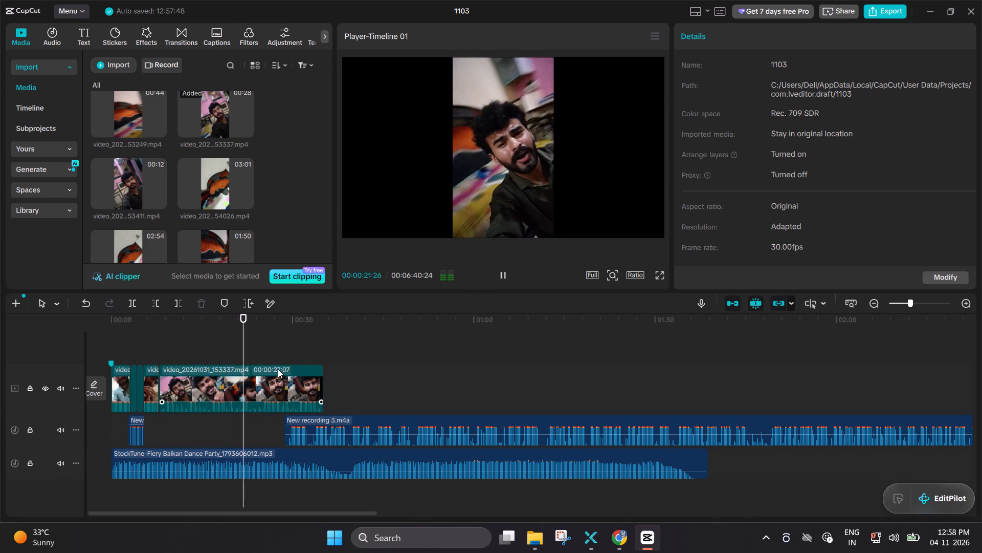
{"action": "key", "text": "BackSpace"}
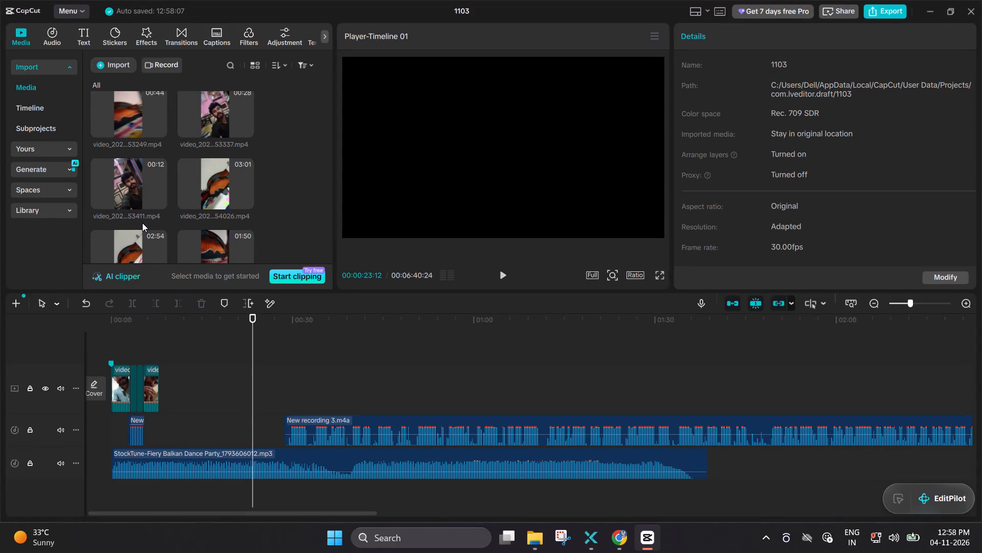
Browse the imported media library for footage to place after the existing clips.
{"action": "scroll", "coordinate": [142, 223], "scroll_direction": "down", "scroll_amount": 1}
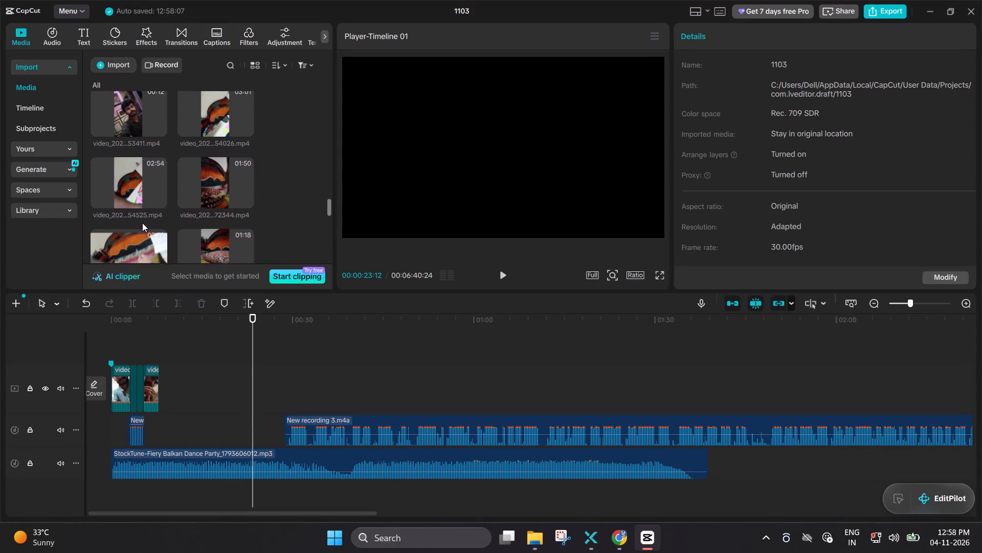
{"action": "scroll", "coordinate": [142, 223], "scroll_direction": "down", "scroll_amount": 1}
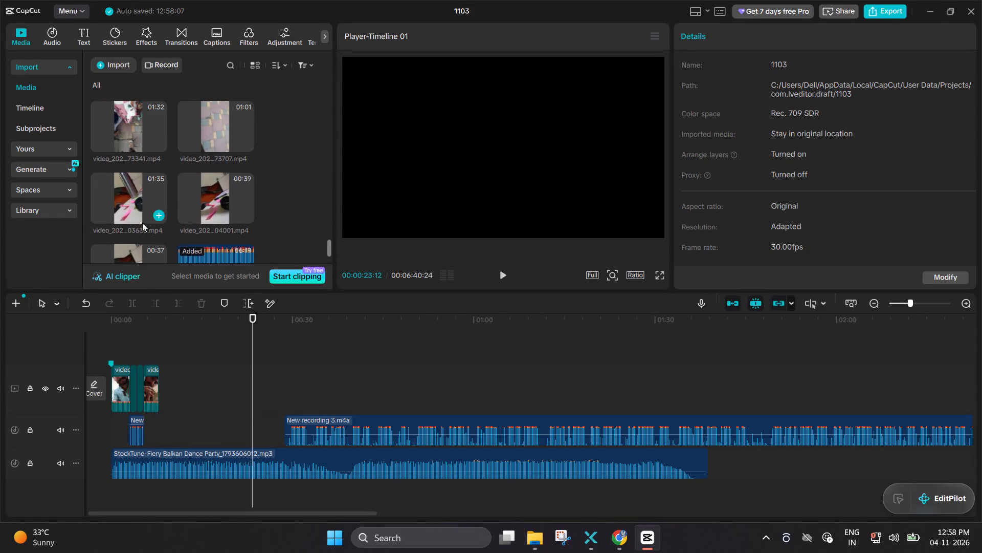
{"action": "scroll", "coordinate": [142, 223], "scroll_direction": "down", "scroll_amount": 1}
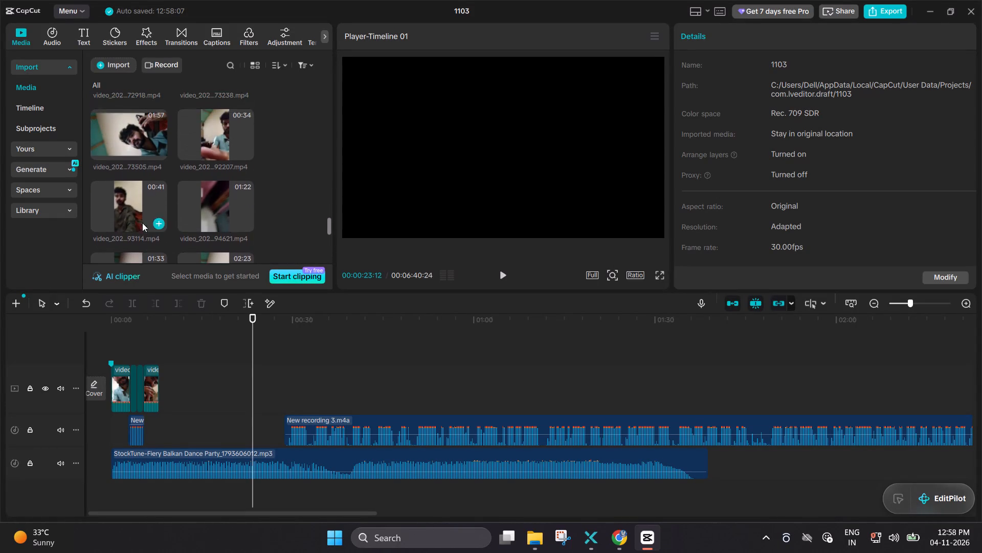
{"action": "scroll", "coordinate": [142, 223], "scroll_direction": "down", "scroll_amount": 1}
{"action": "scroll", "coordinate": [142, 223], "scroll_direction": "up", "scroll_amount": 2}
{"action": "scroll", "coordinate": [142, 223], "scroll_direction": "down", "scroll_amount": 1}
{"action": "scroll", "coordinate": [142, 223], "scroll_direction": "up", "scroll_amount": 2}
{"action": "scroll", "coordinate": [142, 223], "scroll_direction": "down", "scroll_amount": 1}
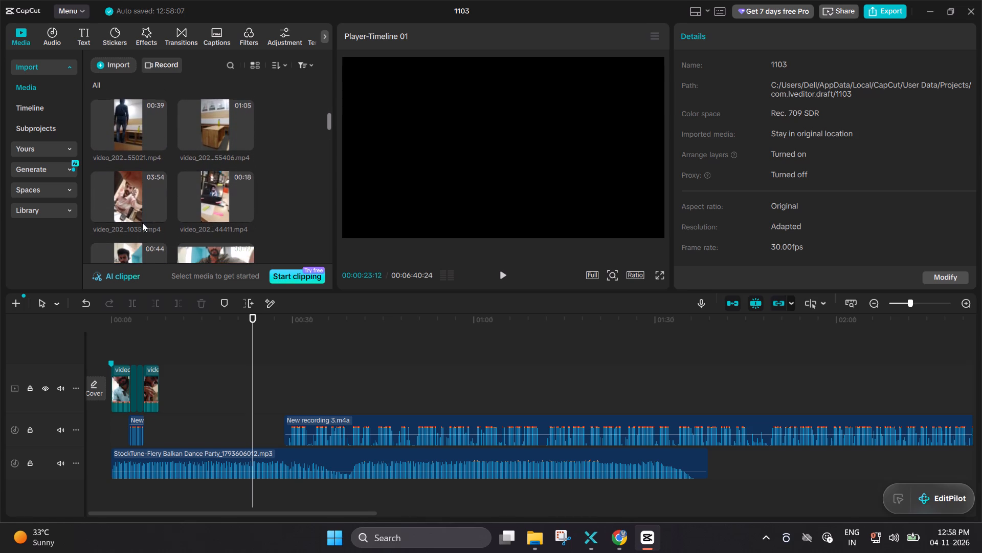
{"action": "scroll", "coordinate": [142, 223], "scroll_direction": "down", "scroll_amount": 1}
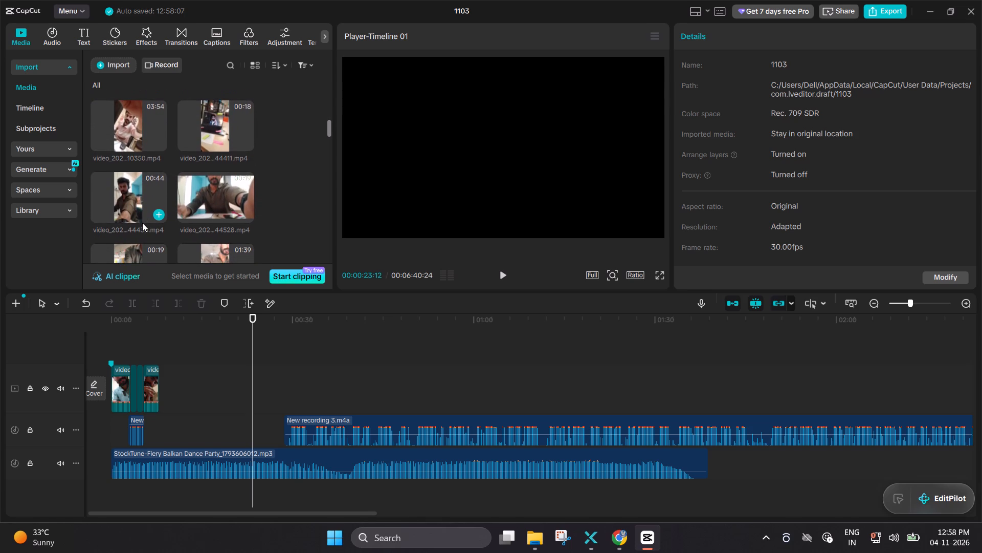
{"action": "scroll", "coordinate": [142, 223], "scroll_direction": "down", "scroll_amount": 2}
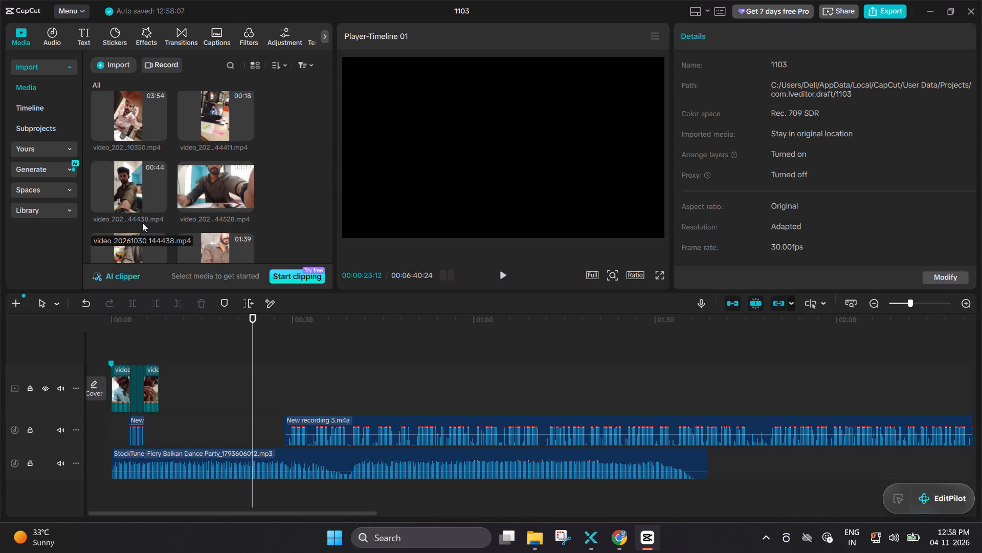
{"action": "scroll", "coordinate": [158, 219], "scroll_direction": "up", "scroll_amount": 1}
{"action": "scroll", "coordinate": [158, 219], "scroll_direction": "down", "scroll_amount": 1}
{"action": "scroll", "coordinate": [158, 219], "scroll_direction": "up", "scroll_amount": 1}
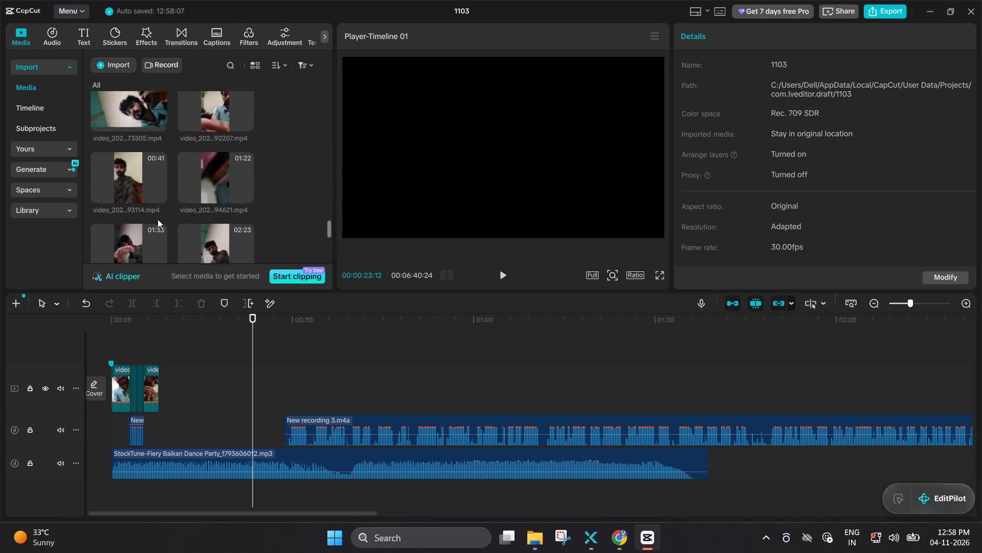
{"action": "scroll", "coordinate": [158, 219], "scroll_direction": "up", "scroll_amount": 1}
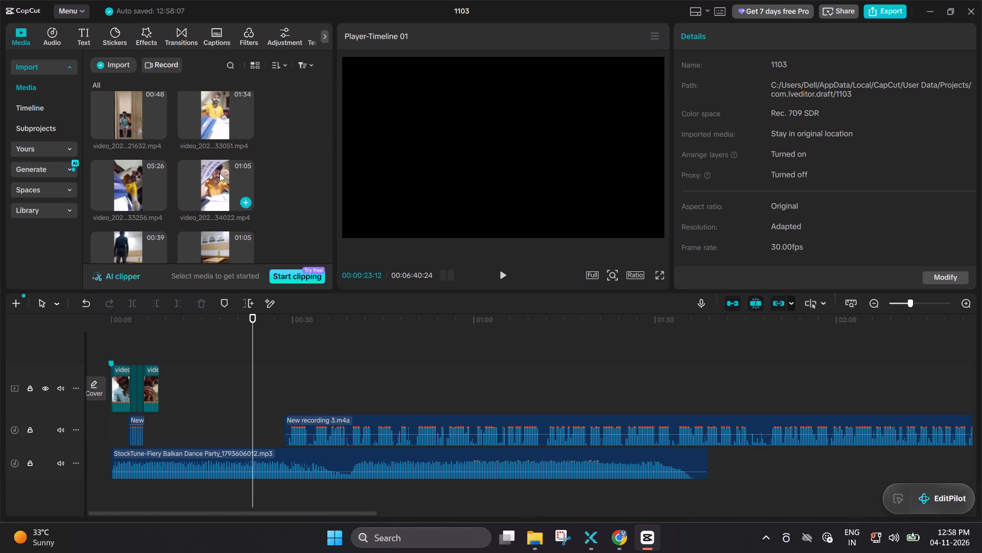
Preview the 48-second clip ending in 21632 from the media library, skipping forward to about 13 seconds.
{"action": "left_click", "coordinate": [121, 117]}
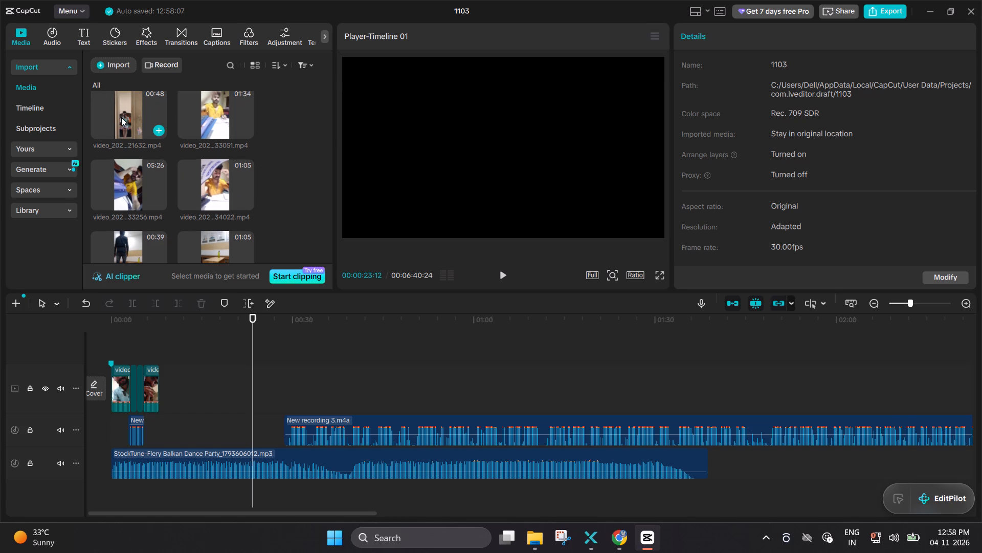
{"action": "left_click", "coordinate": [121, 117]}
{"action": "double_click", "coordinate": [121, 117]}
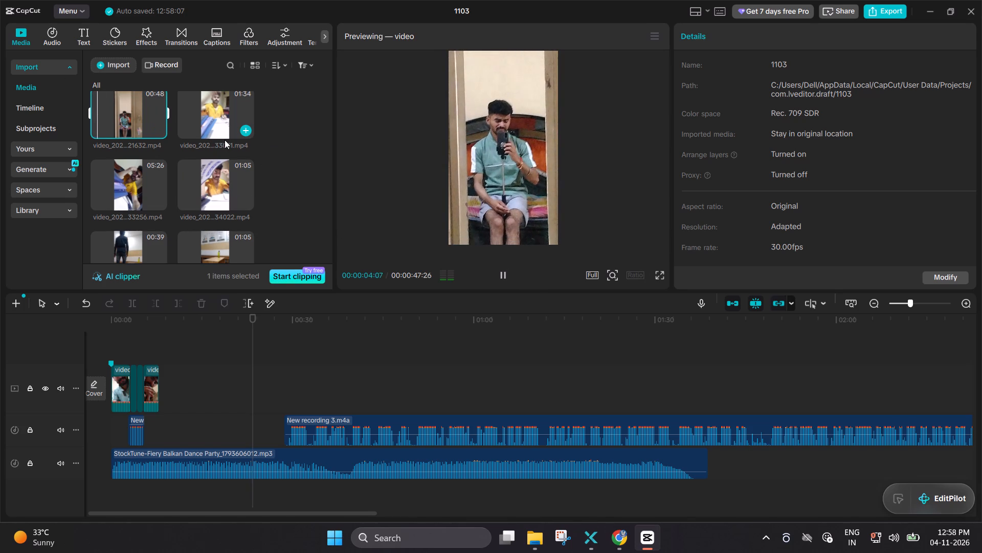
{"action": "key", "text": "Right"}
{"action": "key", "text": "Right"}
{"action": "key", "text": "Right"}
{"action": "key", "text": "Right"}
{"action": "key", "text": "Right"}
{"action": "key", "text": "Right"}
{"action": "key", "text": "Right"}
{"action": "key", "text": "Right"}
{"action": "key", "text": "Right"}
{"action": "key", "text": "Right"}
{"action": "key", "text": "Right"}
{"action": "key", "text": "Right"}
{"action": "key", "text": "Right"}
{"action": "key", "text": "Right"}
{"action": "key", "text": "Right"}
{"action": "key", "text": "Right"}
{"action": "key", "text": "Right"}
{"action": "key", "text": "Right"}
{"action": "key", "text": "Right"}
{"action": "key", "text": "Right"}
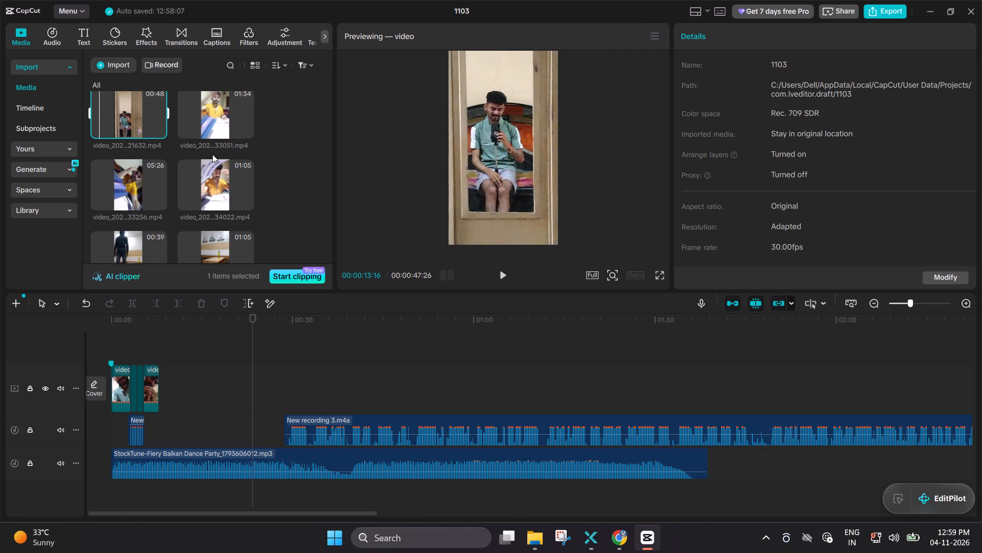
Preview the library clips ending in 34022, 33051 and 33256 to compare their footage.
{"action": "left_click", "coordinate": [212, 154]}
{"action": "left_click", "coordinate": [215, 160]}
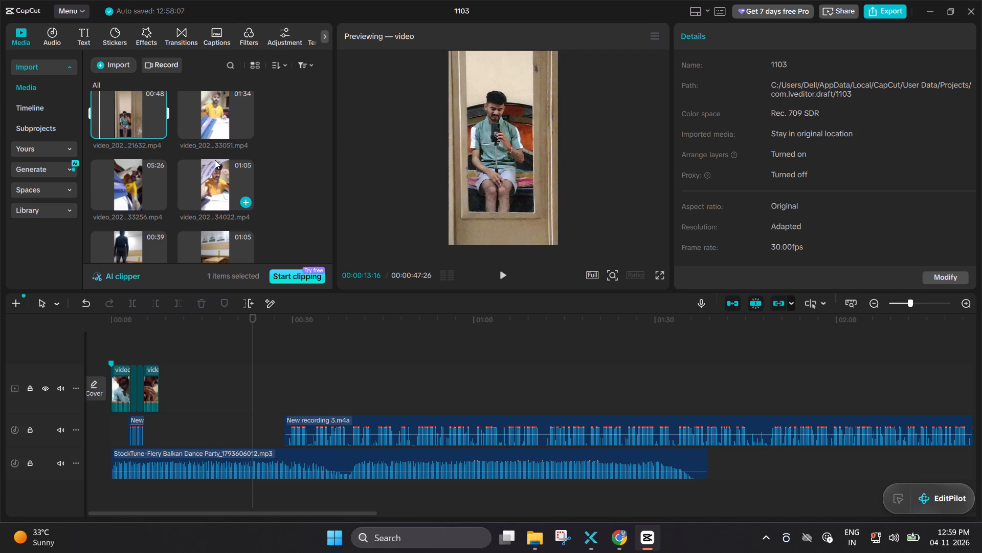
{"action": "double_click", "coordinate": [215, 160]}
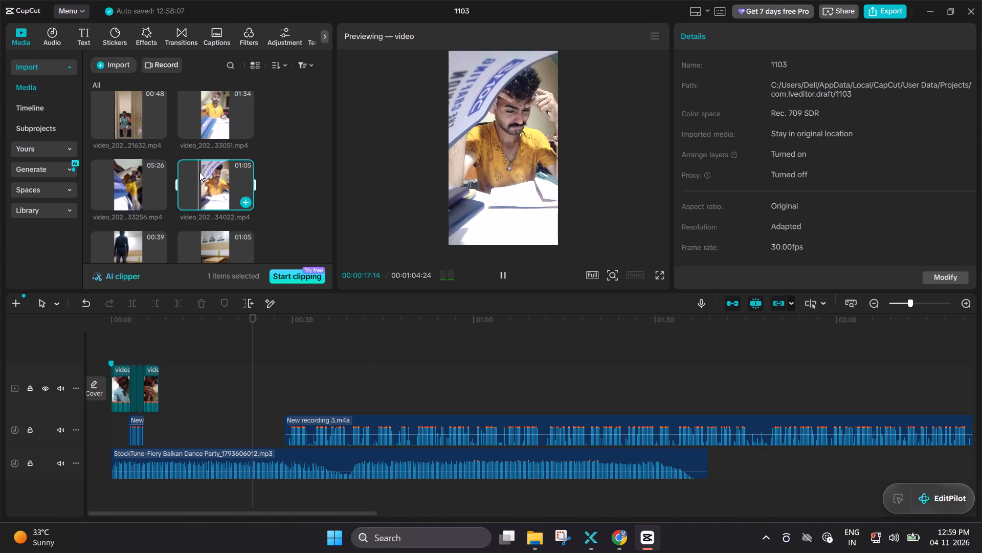
{"action": "left_click", "coordinate": [217, 115]}
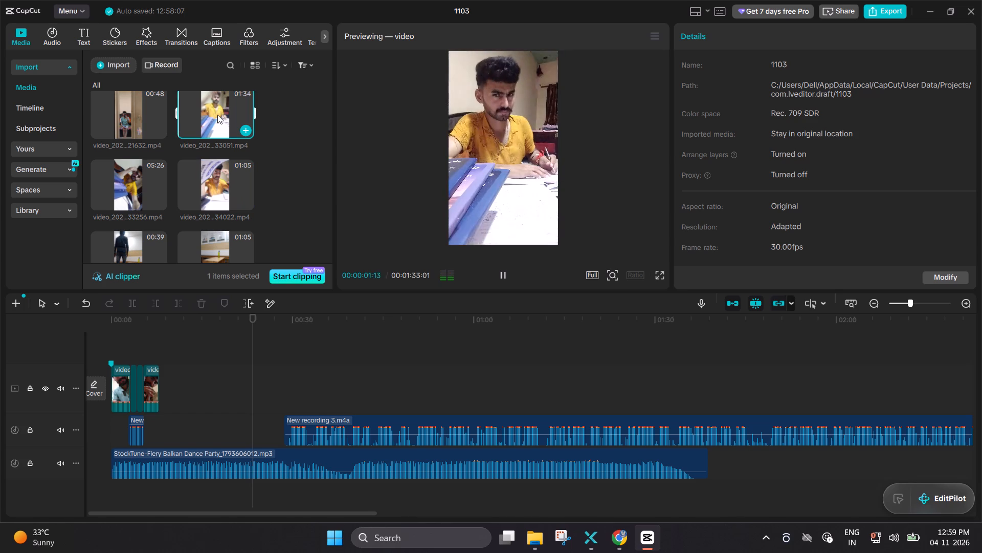
{"action": "double_click", "coordinate": [120, 190]}
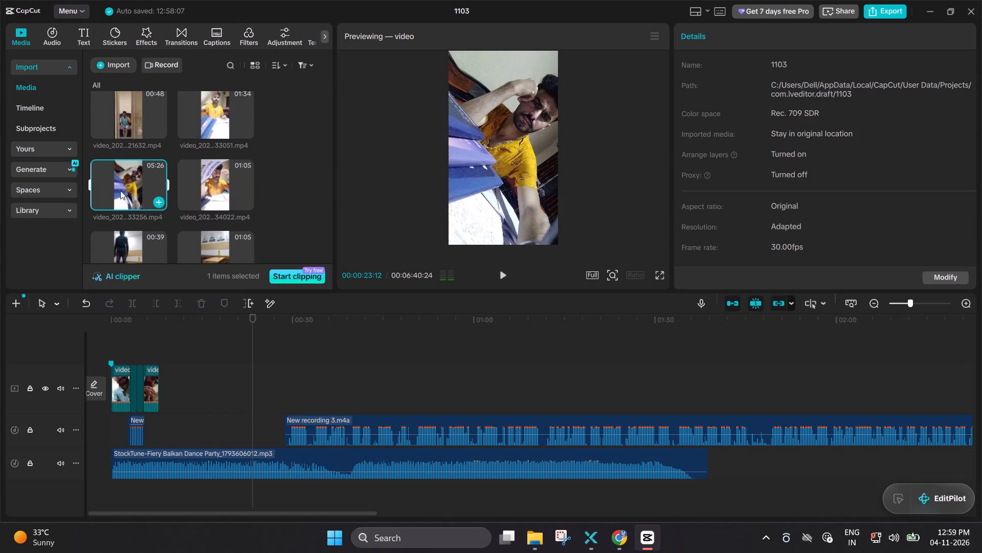
{"action": "double_click", "coordinate": [210, 211]}
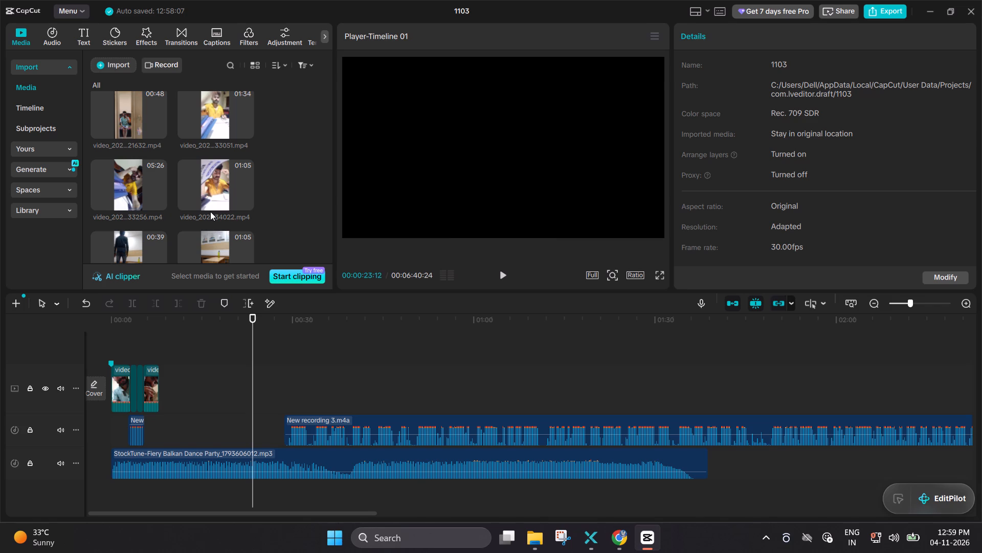
{"action": "left_click", "coordinate": [114, 202]}
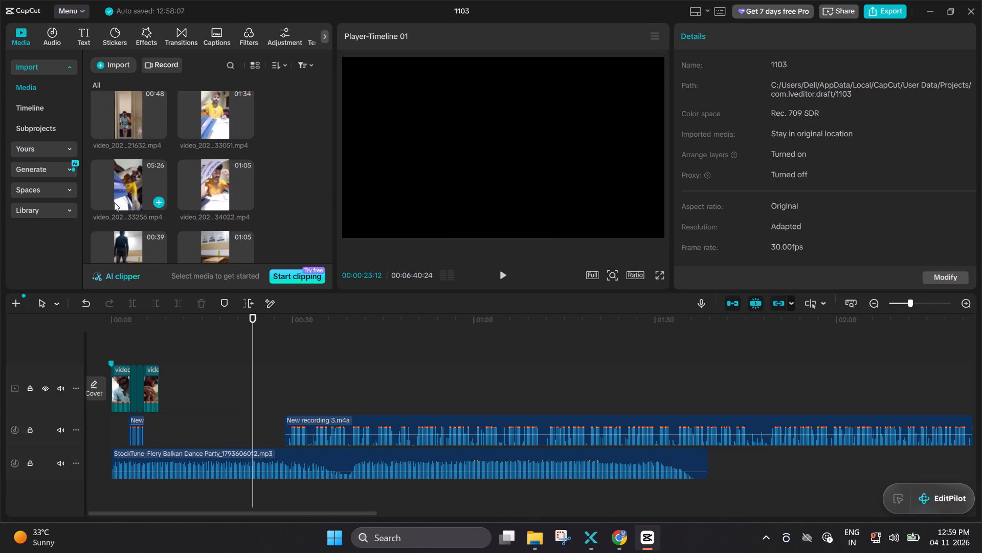
{"action": "triple_click", "coordinate": [114, 202]}
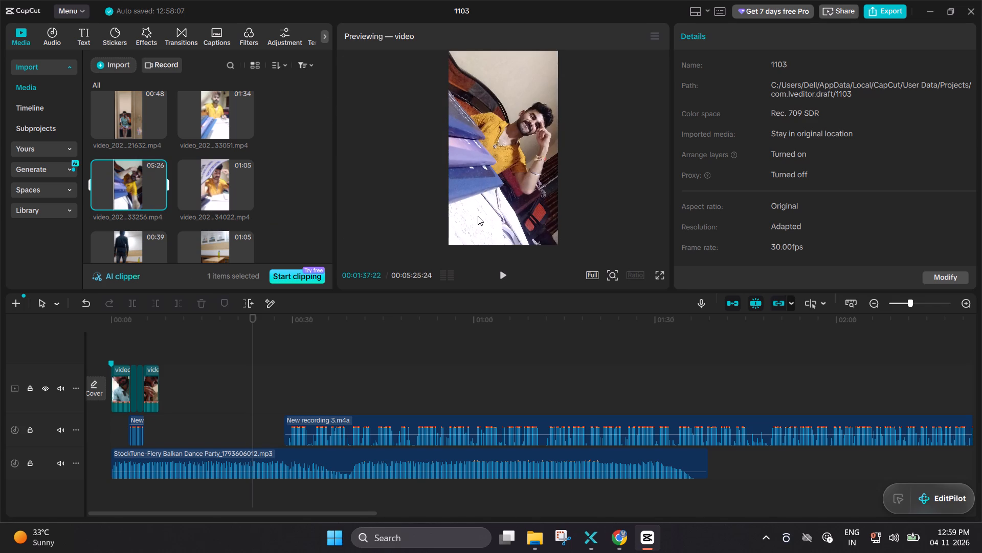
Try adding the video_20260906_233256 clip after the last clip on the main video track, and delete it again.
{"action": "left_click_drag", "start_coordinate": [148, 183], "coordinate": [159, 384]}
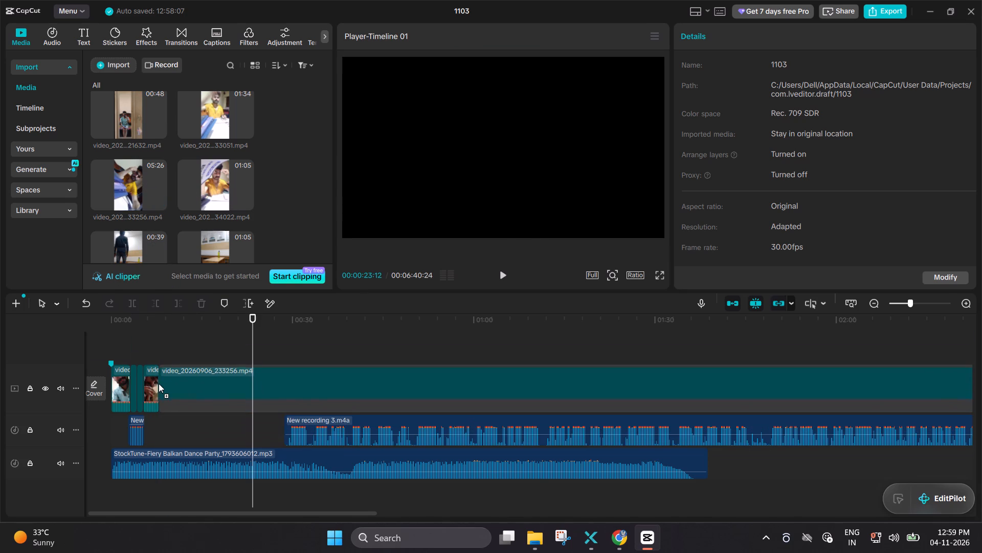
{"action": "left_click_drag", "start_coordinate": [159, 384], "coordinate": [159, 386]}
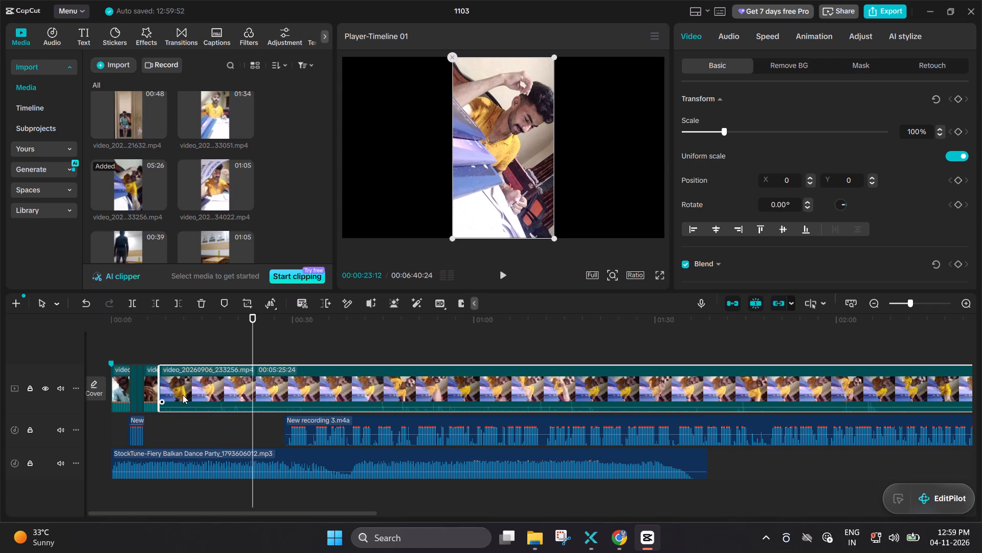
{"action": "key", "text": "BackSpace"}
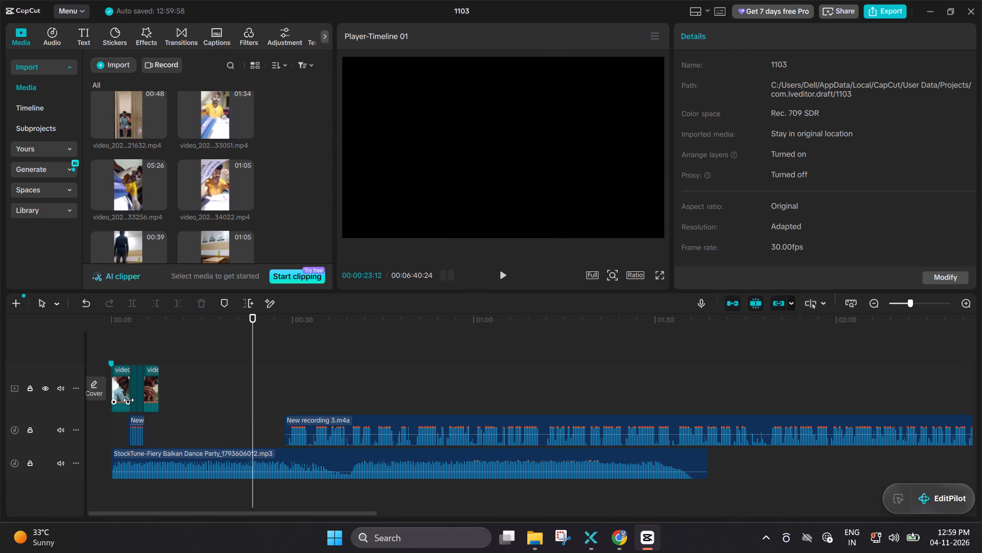
Copy the second clip on the main video track and paste it at about 10 seconds.
{"action": "scroll", "coordinate": [140, 397], "scroll_direction": "up", "scroll_amount": 6, "text": "ctrl"}
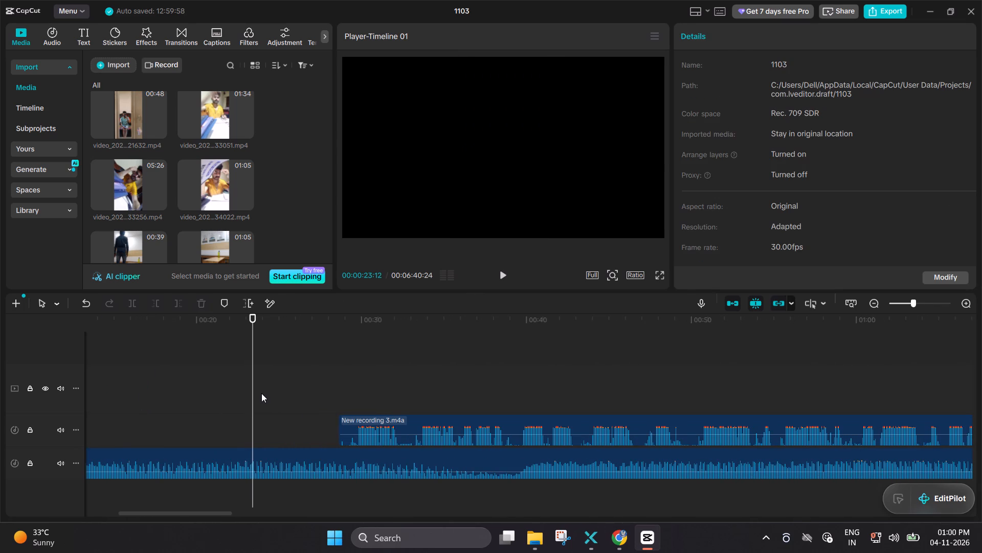
{"action": "left_click_drag", "start_coordinate": [251, 391], "coordinate": [186, 391]}
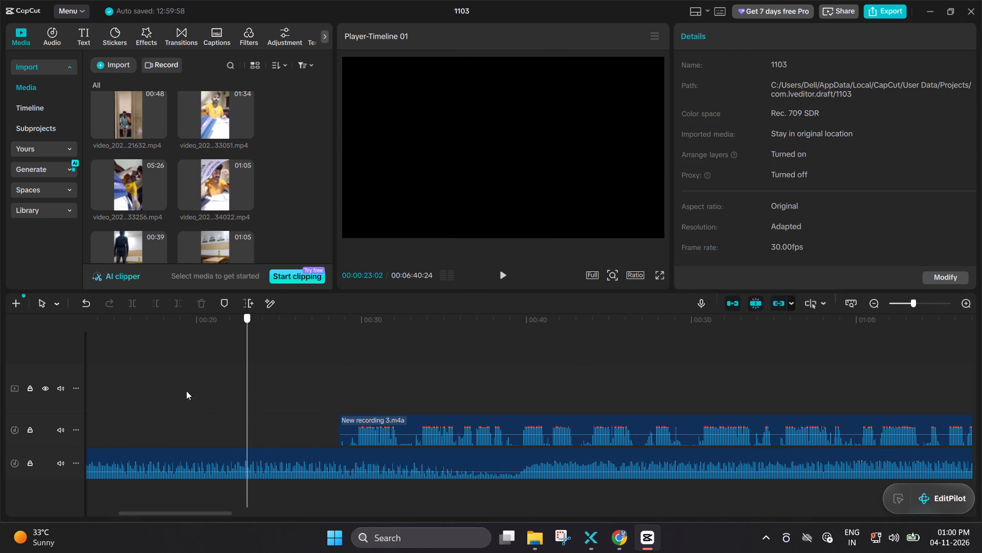
{"action": "left_click_drag", "start_coordinate": [186, 391], "coordinate": [0, 397]}
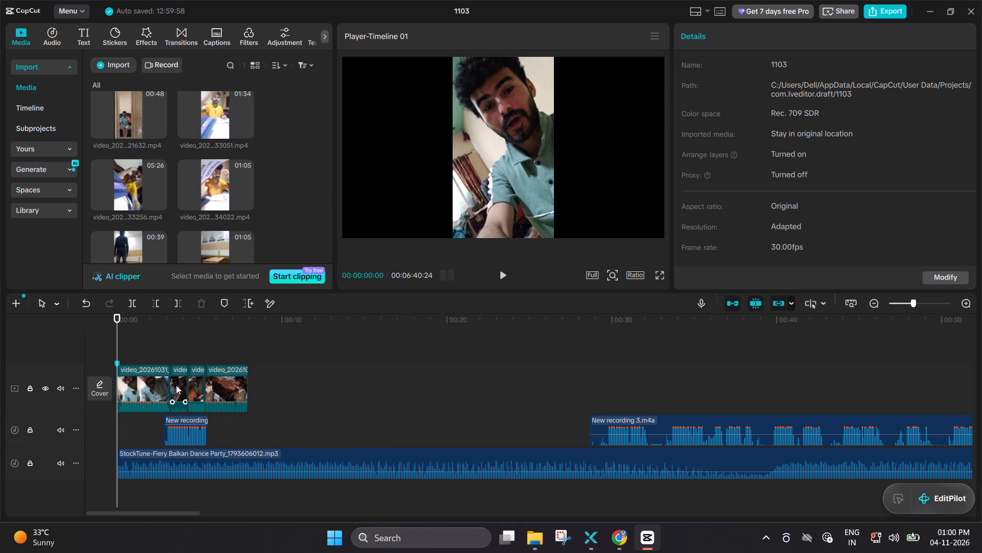
{"action": "left_click", "coordinate": [176, 385]}
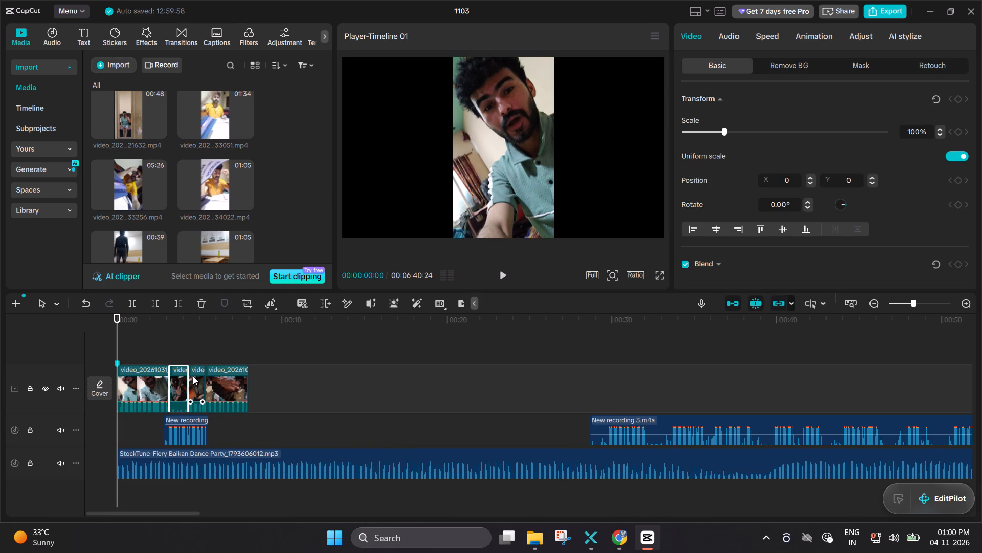
{"action": "key", "text": "ctrl+c"}
{"action": "left_click", "coordinate": [285, 390]}
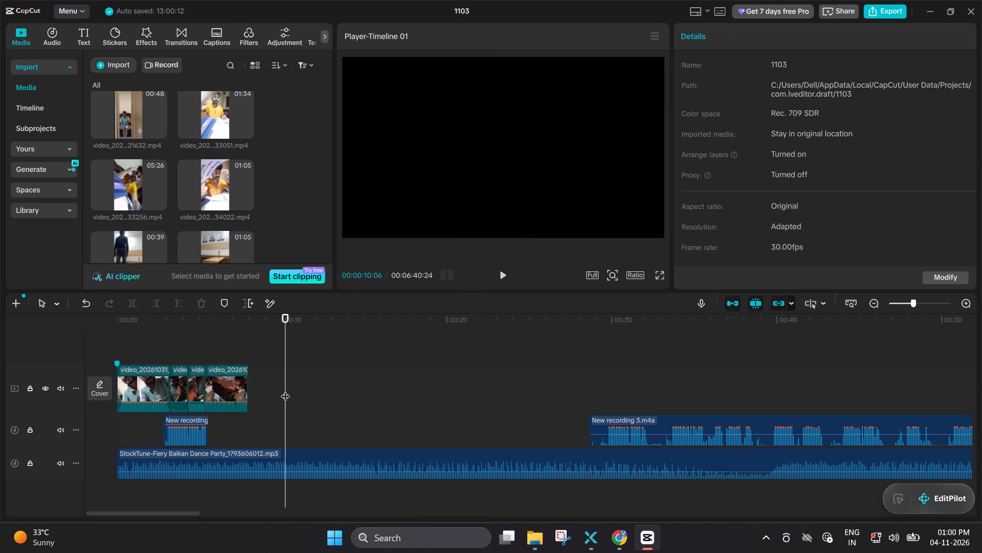
{"action": "key", "text": "ctrl+v"}
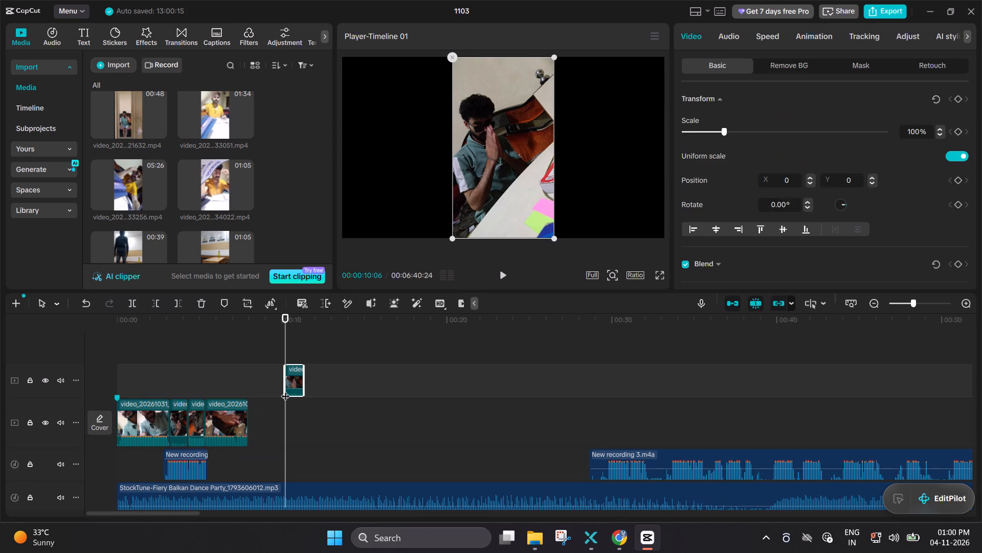
Play New recording 3 from about 30 seconds on the timeline, stepping forward frame by frame to 33 seconds.
{"action": "left_click", "coordinate": [198, 422]}
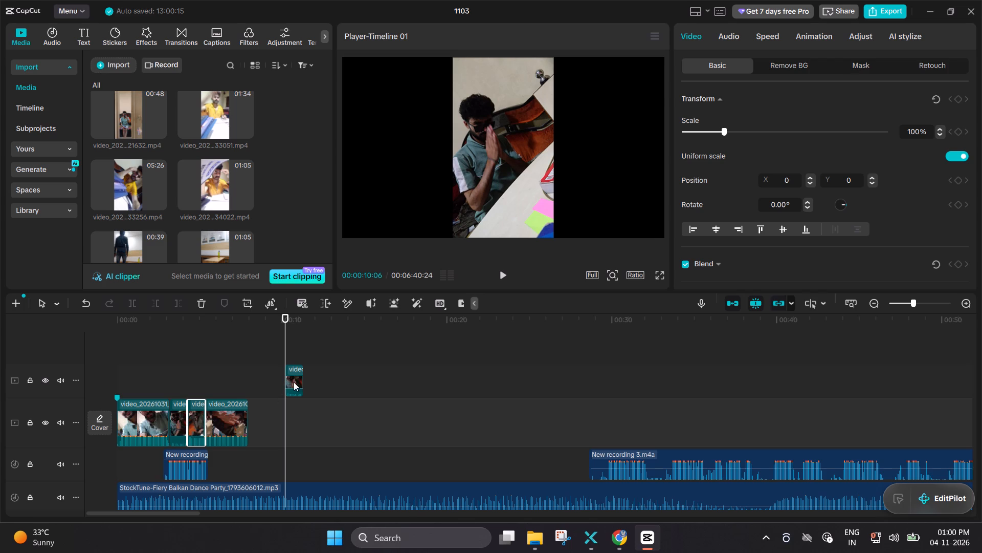
{"action": "left_click", "coordinate": [607, 419]}
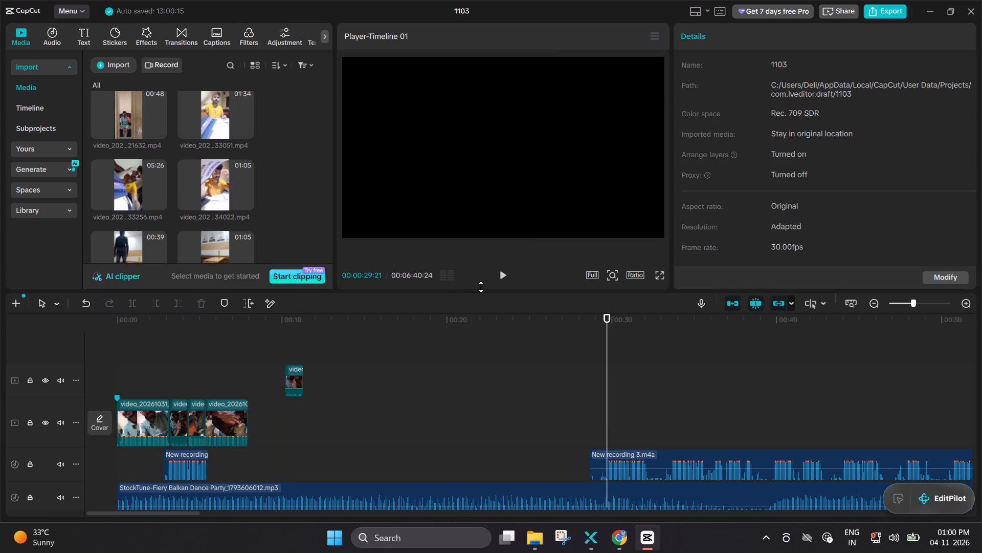
{"action": "key", "text": "space"}
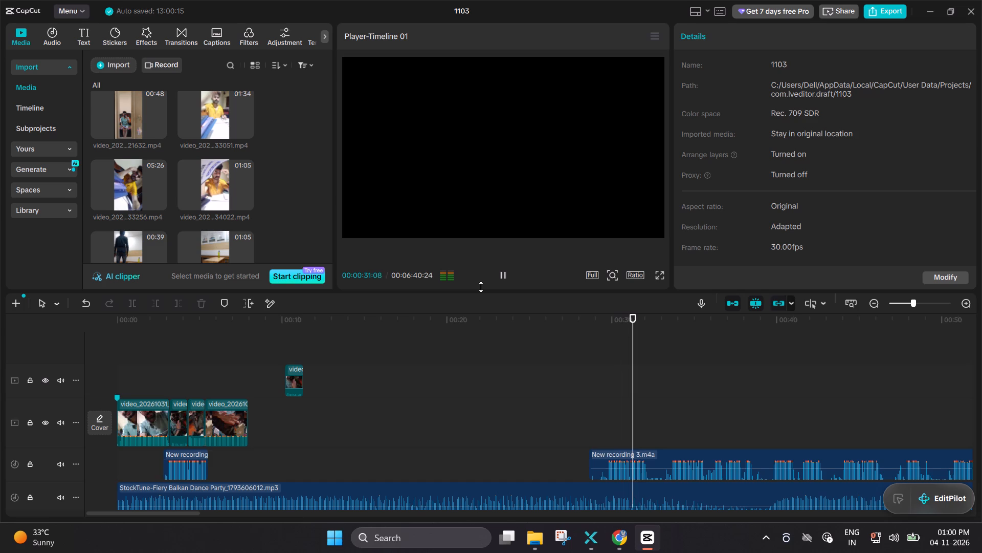
{"action": "key", "text": "Right"}
{"action": "key", "text": "Right"}
{"action": "key", "text": "Right"}
{"action": "key", "text": "Right"}
{"action": "key", "text": "Right"}
{"action": "key", "text": "Right"}
{"action": "key", "text": "Right"}
{"action": "key", "text": "Right"}
{"action": "key", "text": "Right"}
{"action": "key", "text": "Right"}
{"action": "key", "text": "Right"}
{"action": "key", "text": "Right"}
{"action": "key", "text": "Right"}
{"action": "key", "text": "Right"}
{"action": "key", "text": "Right"}
{"action": "key", "text": "Right"}
{"action": "key", "text": "Right"}
{"action": "key", "text": "Right"}
{"action": "key", "text": "Right"}
{"action": "key", "text": "Right"}
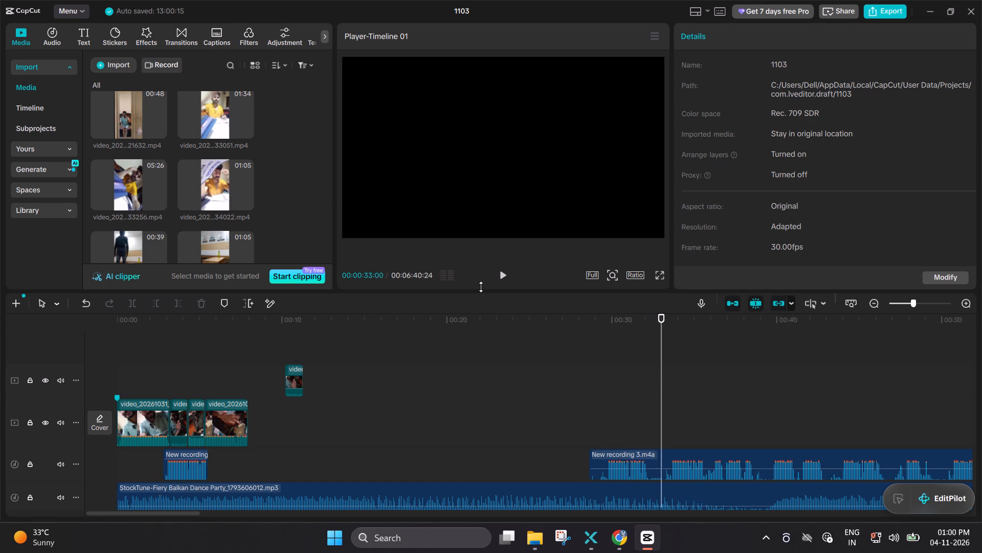
Listen to New recording 3 from 33 seconds onward, skipping ahead to about 58 seconds with more of the timeline in view.
{"action": "key", "text": "space"}
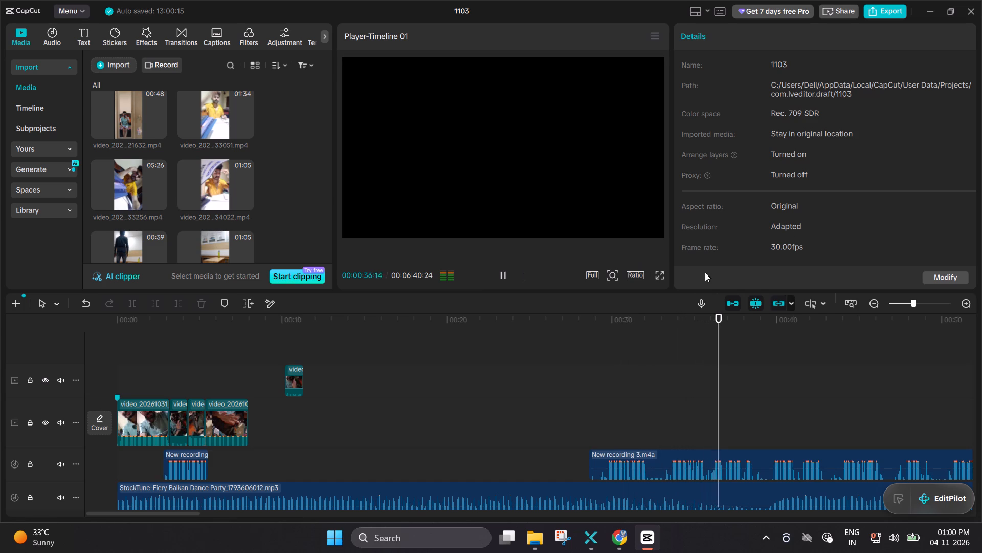
{"action": "scroll", "coordinate": [706, 345], "scroll_direction": "left", "scroll_amount": 1}
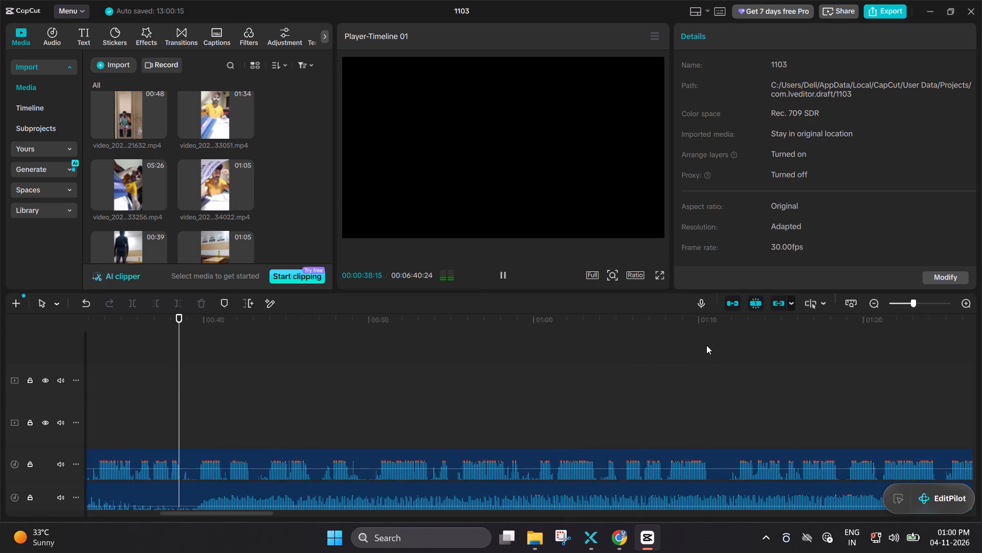
{"action": "scroll", "coordinate": [706, 345], "scroll_direction": "left", "scroll_amount": 1}
{"action": "scroll", "coordinate": [706, 345], "scroll_direction": "down", "scroll_amount": 5, "text": "ctrl"}
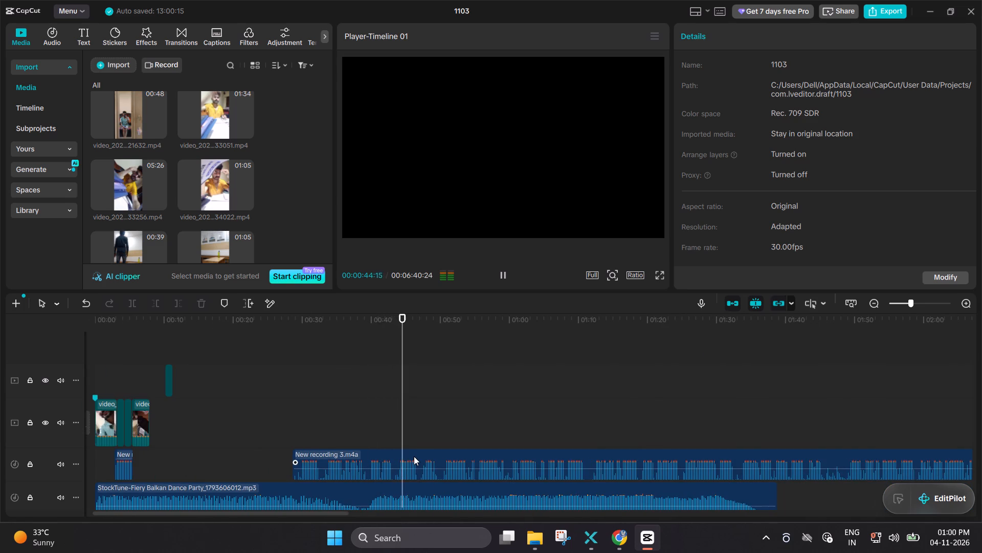
{"action": "left_click", "coordinate": [494, 449]}
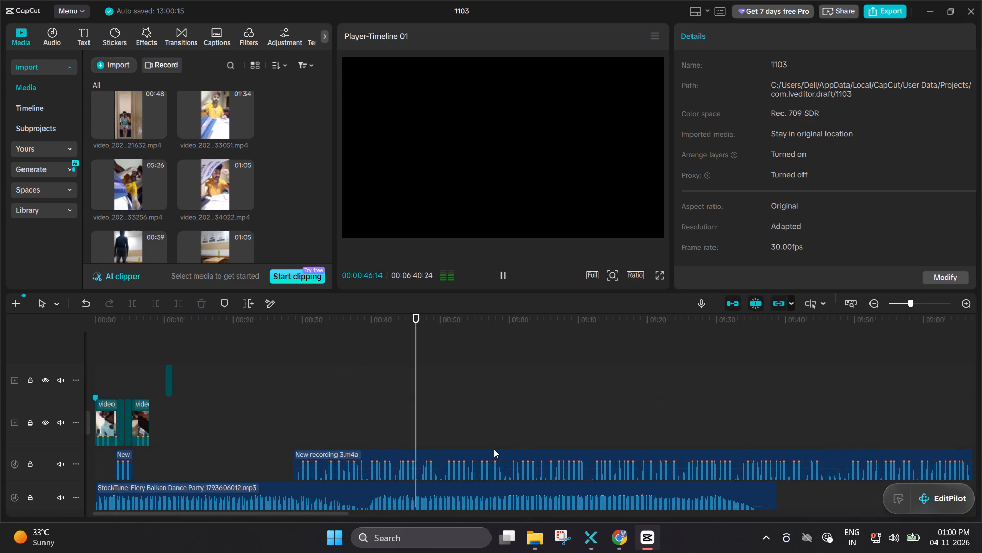
{"action": "key", "text": "space"}
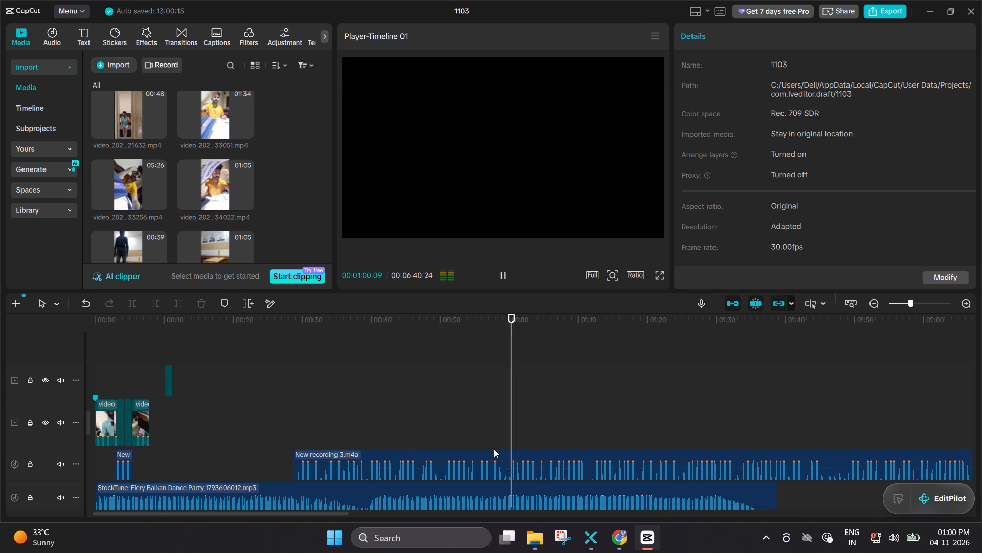
Step back a few frames near 1:01, then replay New recording 3 from about 51 seconds.
{"action": "key", "text": "Left"}
{"action": "key", "text": "Left"}
{"action": "key", "text": "Left"}
{"action": "key", "text": "Left"}
{"action": "key", "text": "Left"}
{"action": "key", "text": "Left"}
{"action": "key", "text": "Left"}
{"action": "key", "text": "Left"}
{"action": "key", "text": "Left"}
{"action": "key", "text": "Left"}
{"action": "key", "text": "Left"}
{"action": "key", "text": "Left"}
{"action": "key", "text": "Left"}
{"action": "key", "text": "Left"}
{"action": "key", "text": "Left"}
{"action": "key", "text": "Left"}
{"action": "key", "text": "Left"}
{"action": "key", "text": "Left"}
{"action": "key", "text": "Left"}
{"action": "key", "text": "Left"}
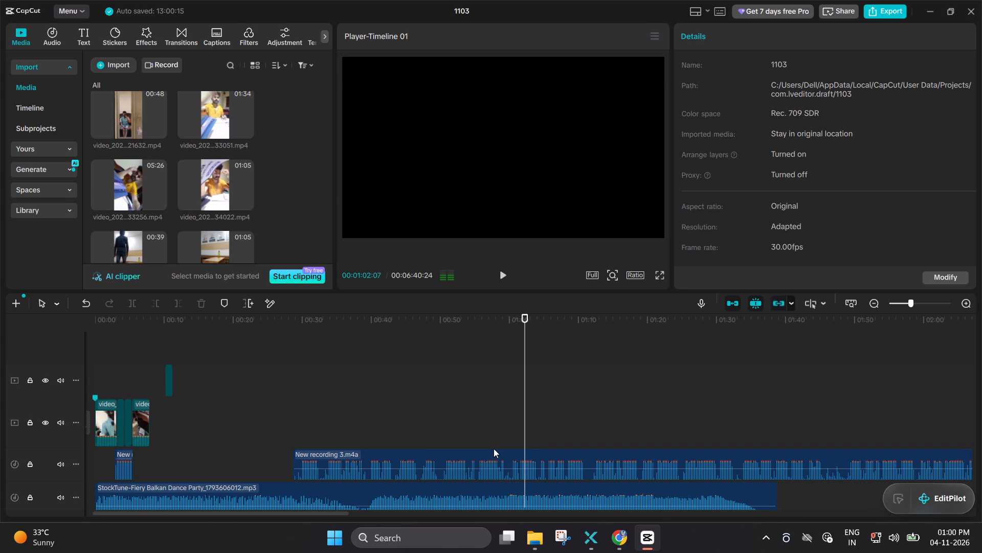
{"action": "double_click", "coordinate": [460, 447]}
{"action": "double_click", "coordinate": [447, 444]}
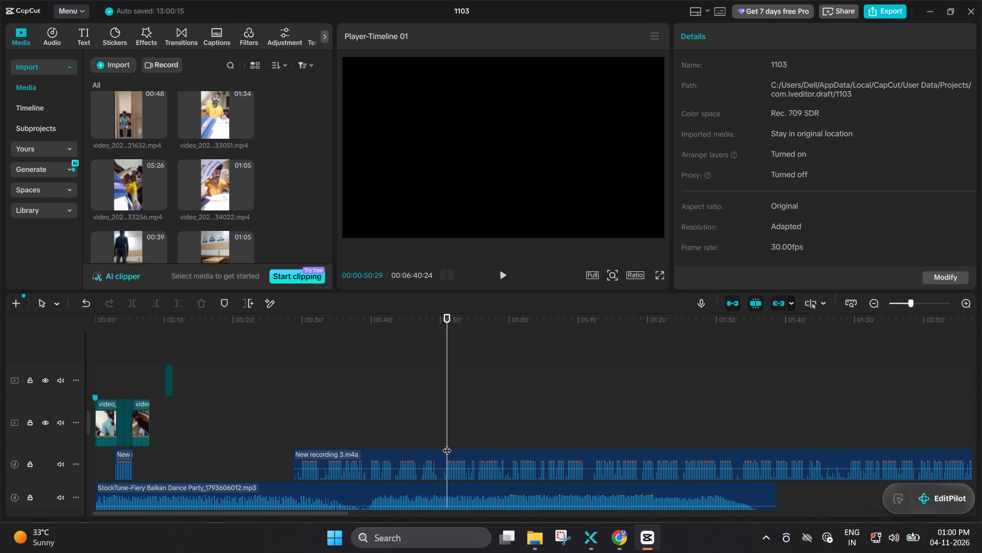
{"action": "key", "text": "space"}
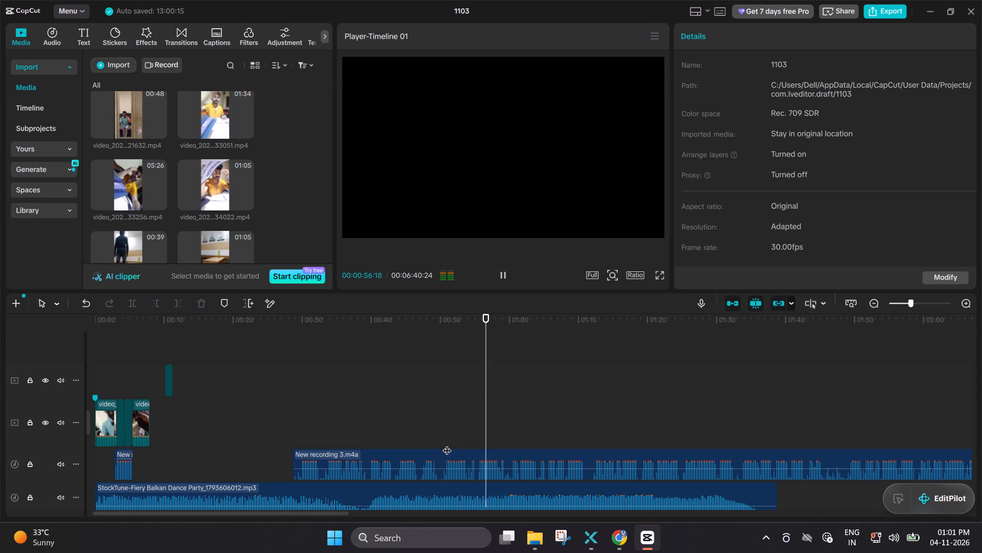
Switch to Chrome to start the open Sheila Ki Jawani YouTube video, then return to CapCut and stop the timeline playback.
{"action": "left_click", "coordinate": [614, 544]}
{"action": "left_click", "coordinate": [386, 381]}
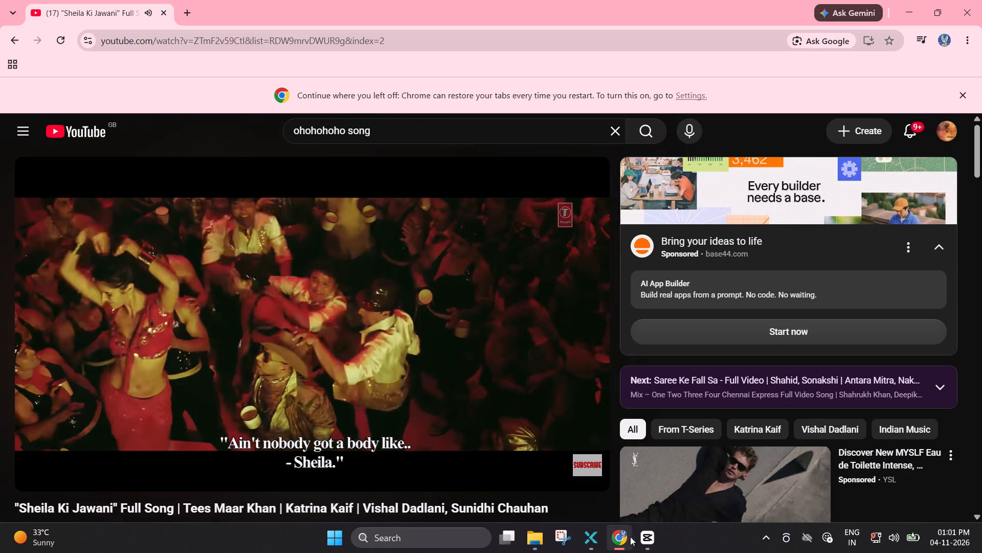
{"action": "left_click", "coordinate": [636, 537]}
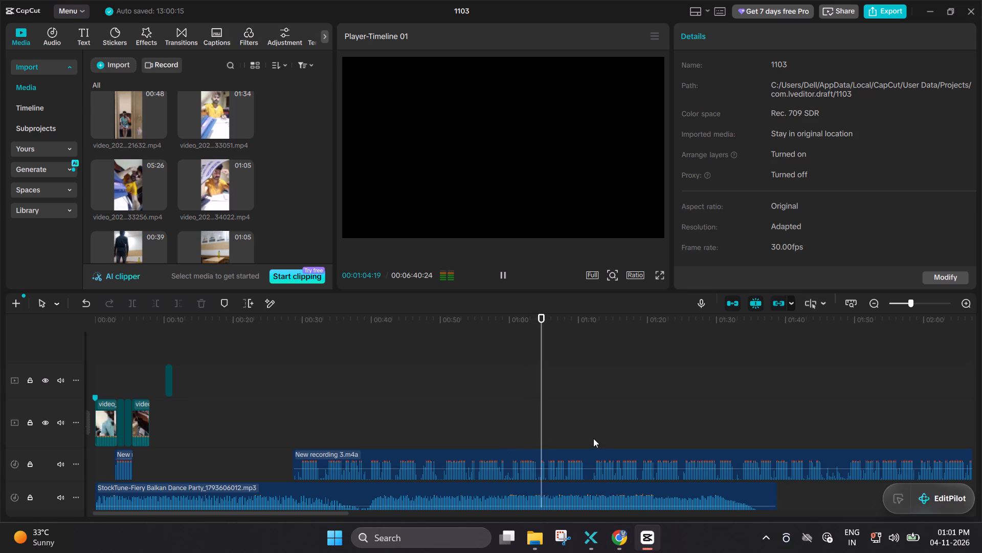
{"action": "key", "text": "space"}
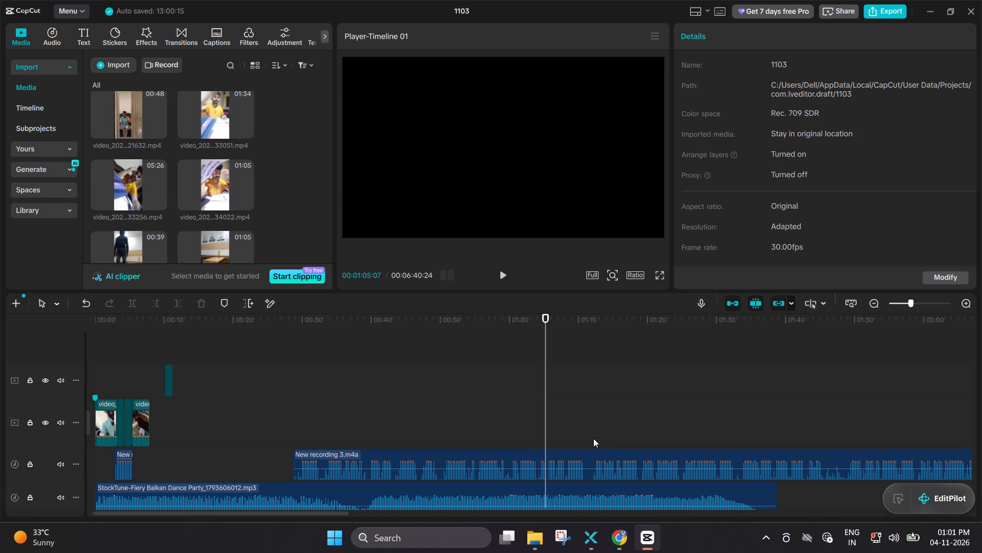
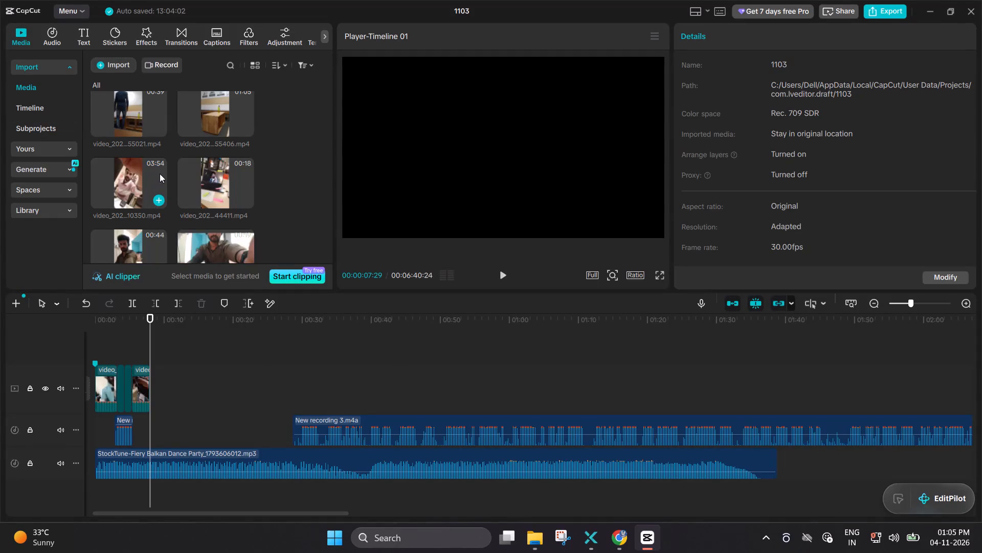
Browse the imported media library from end to end for footage to continue the video track after about 8 seconds.
{"action": "scroll", "coordinate": [160, 174], "scroll_direction": "down", "scroll_amount": 2}
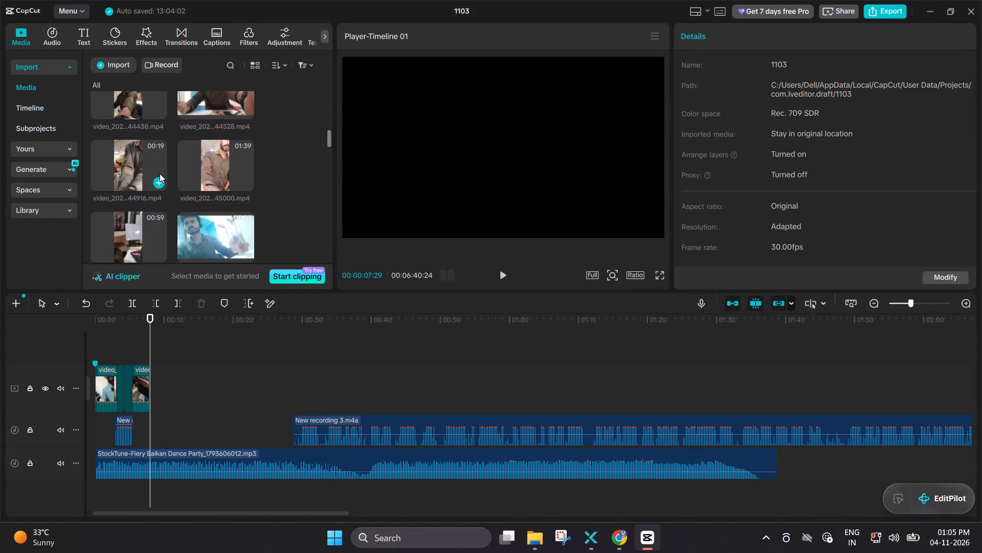
{"action": "scroll", "coordinate": [160, 174], "scroll_direction": "down", "scroll_amount": 2}
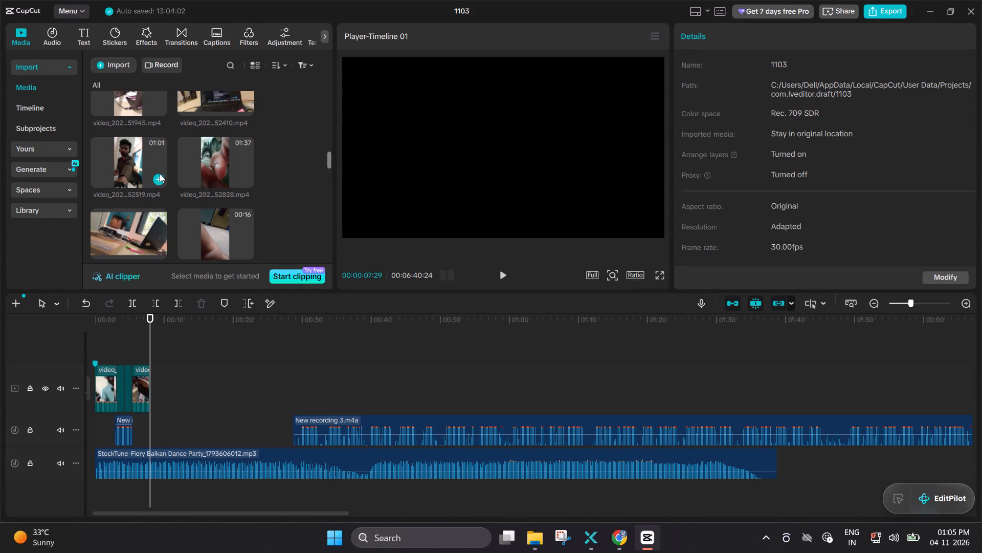
{"action": "scroll", "coordinate": [160, 174], "scroll_direction": "down", "scroll_amount": 1}
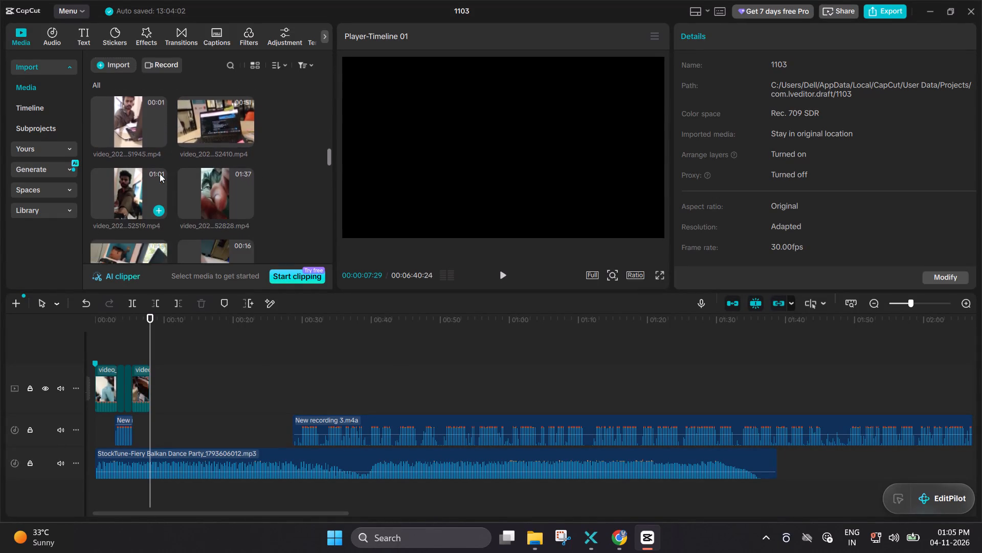
{"action": "scroll", "coordinate": [160, 174], "scroll_direction": "down", "scroll_amount": 2}
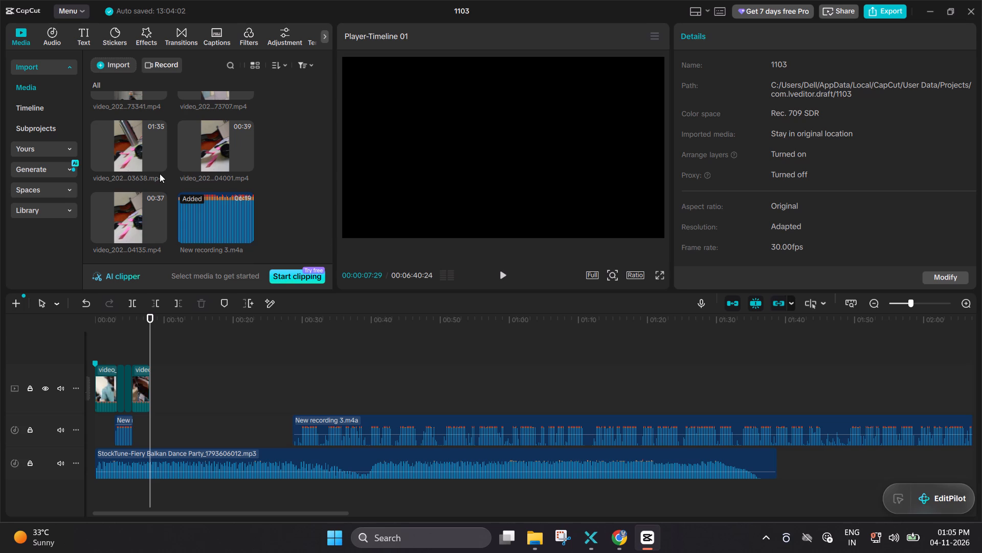
{"action": "scroll", "coordinate": [160, 174], "scroll_direction": "down", "scroll_amount": 1}
{"action": "scroll", "coordinate": [160, 174], "scroll_direction": "up", "scroll_amount": 1}
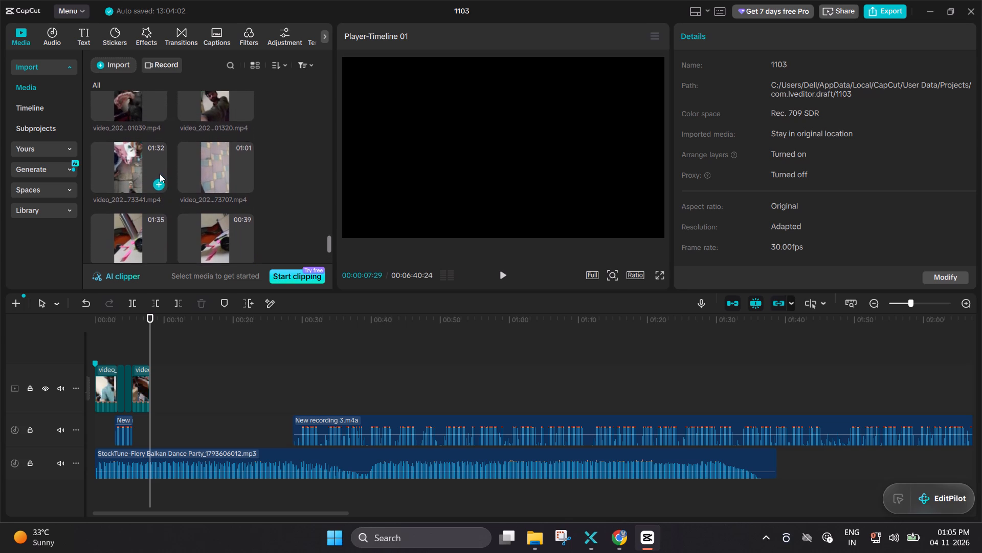
{"action": "scroll", "coordinate": [160, 174], "scroll_direction": "up", "scroll_amount": 1}
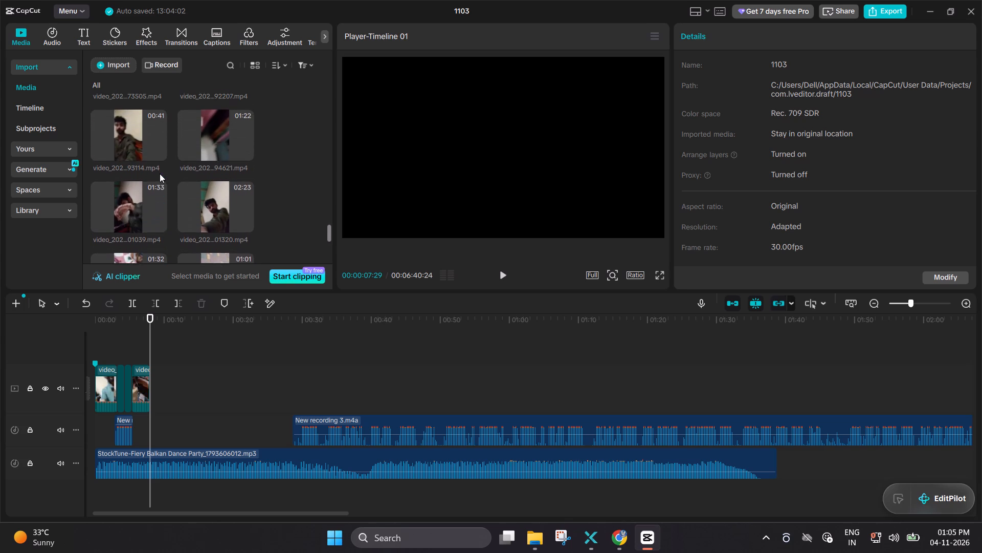
{"action": "scroll", "coordinate": [160, 174], "scroll_direction": "up", "scroll_amount": 4}
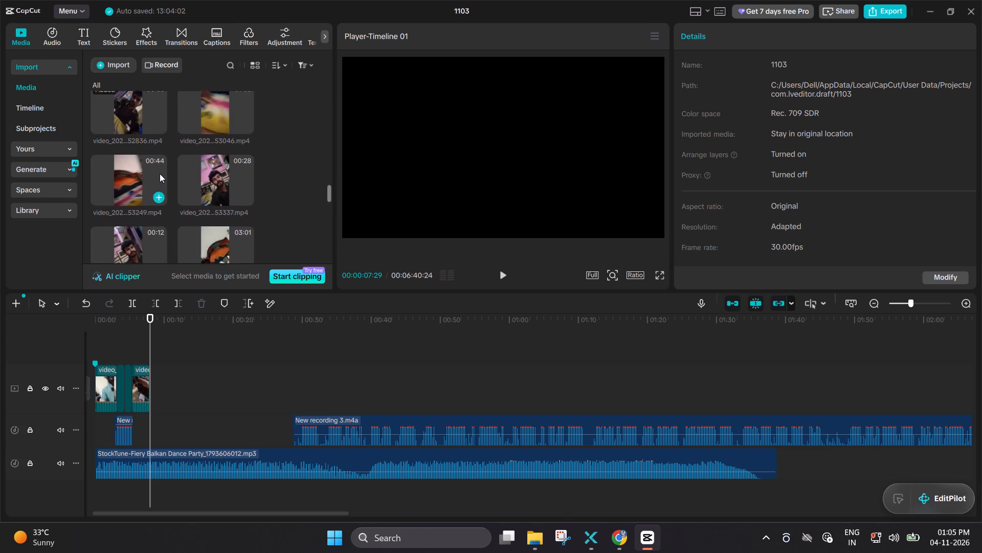
{"action": "scroll", "coordinate": [160, 174], "scroll_direction": "up", "scroll_amount": 1}
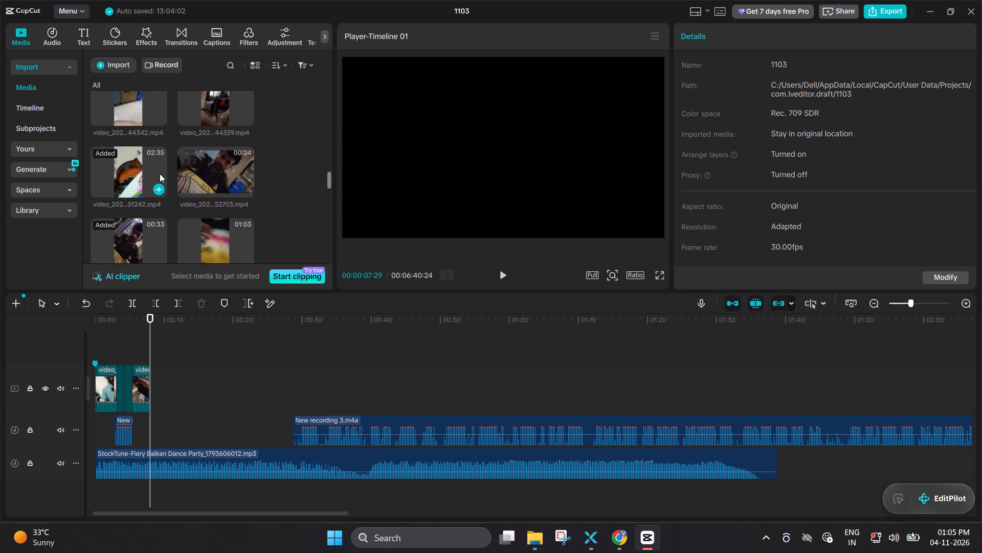
{"action": "scroll", "coordinate": [160, 174], "scroll_direction": "up", "scroll_amount": 1}
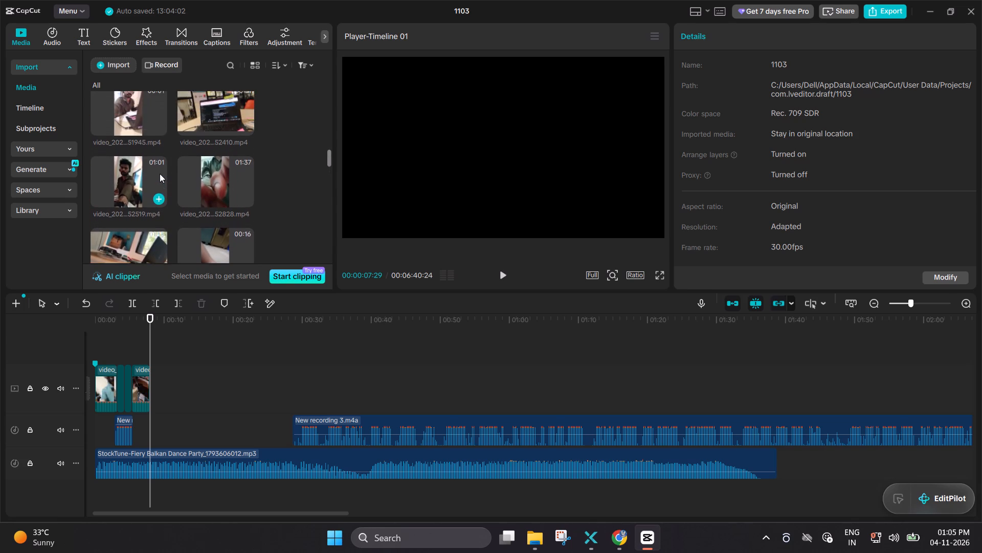
{"action": "scroll", "coordinate": [160, 174], "scroll_direction": "up", "scroll_amount": 3}
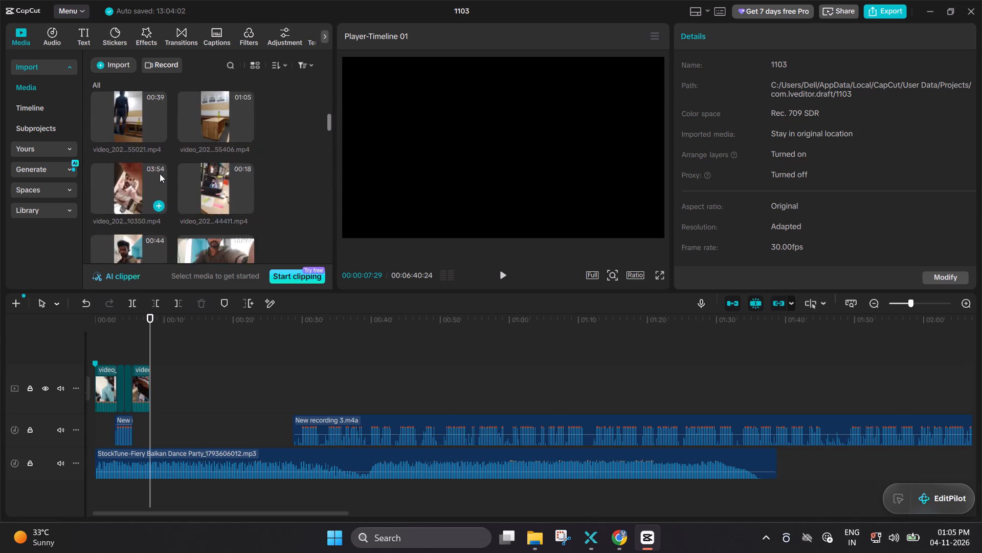
{"action": "scroll", "coordinate": [160, 174], "scroll_direction": "up", "scroll_amount": 1}
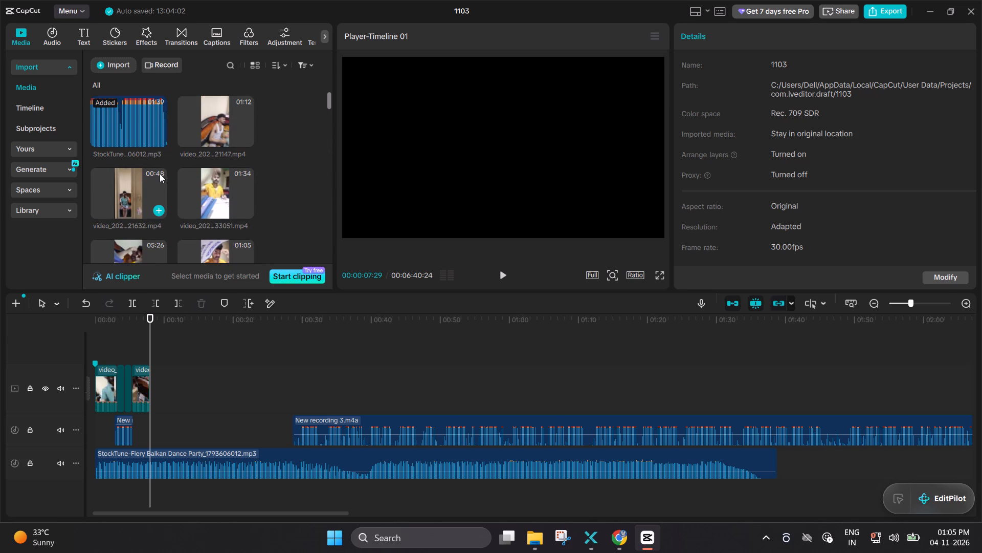
Go through the imported media again, concentrating on the clips around video_202...53249.mp4 to video_202...73505.mp4.
{"action": "scroll", "coordinate": [160, 174], "scroll_direction": "down", "scroll_amount": 11}
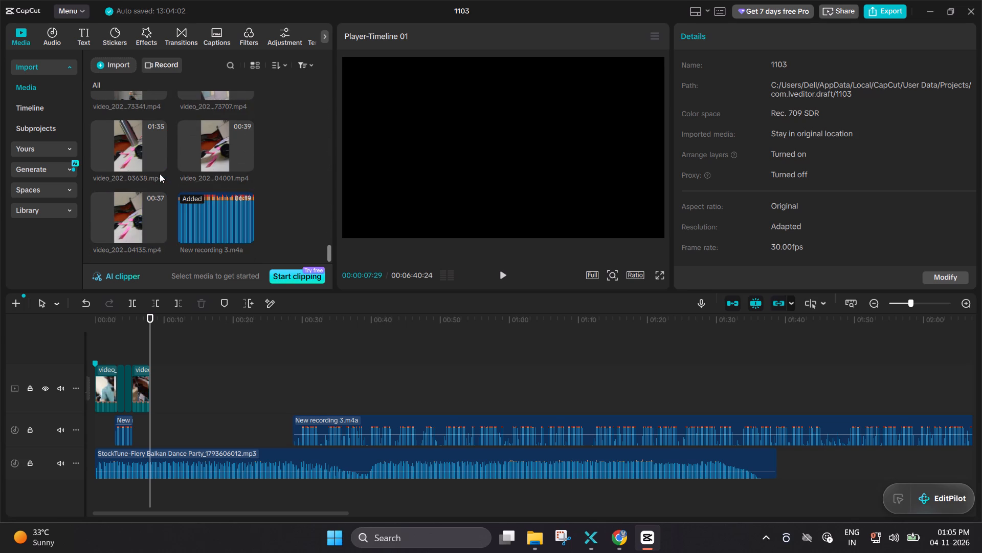
{"action": "scroll", "coordinate": [160, 174], "scroll_direction": "down", "scroll_amount": 3}
{"action": "scroll", "coordinate": [160, 174], "scroll_direction": "up", "scroll_amount": 17}
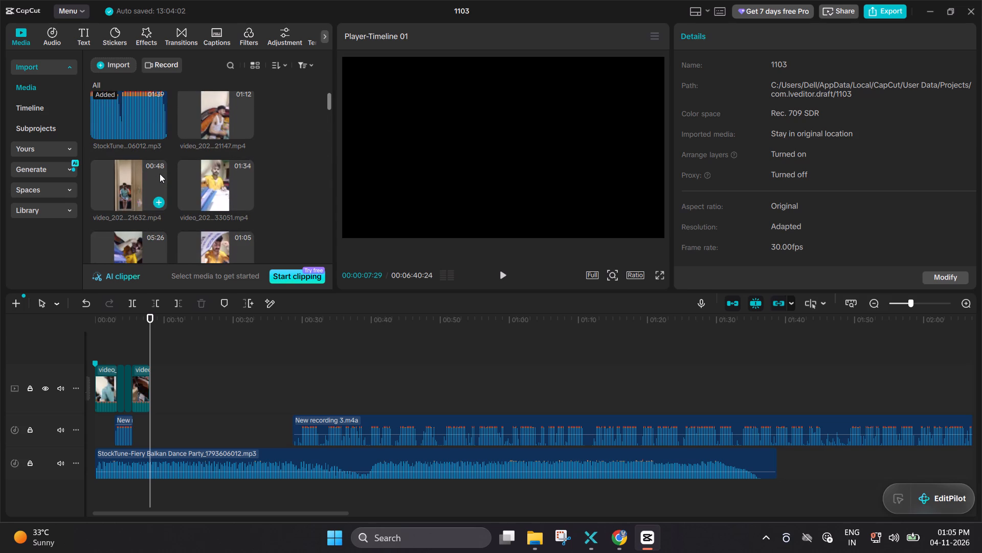
{"action": "scroll", "coordinate": [160, 174], "scroll_direction": "down", "scroll_amount": 1}
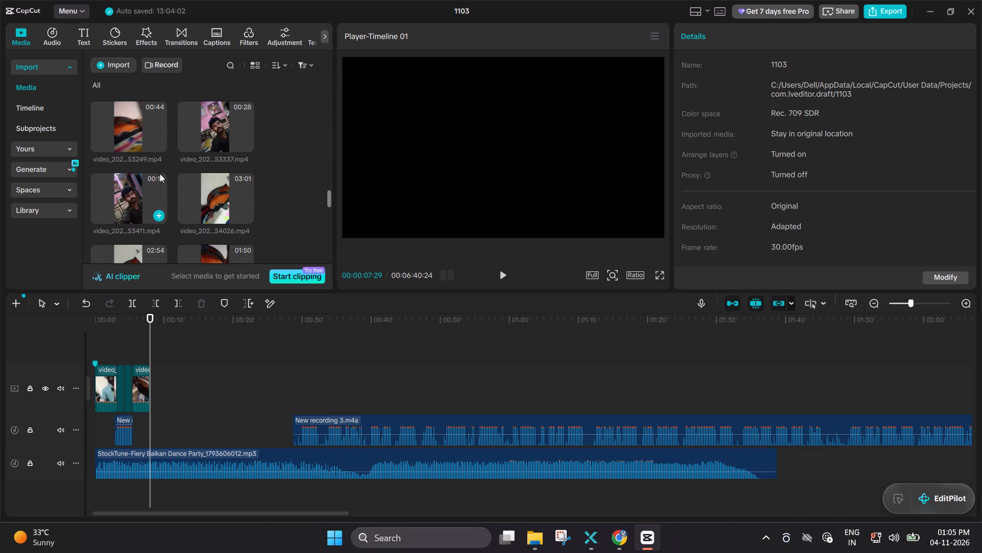
{"action": "scroll", "coordinate": [160, 174], "scroll_direction": "up", "scroll_amount": 1}
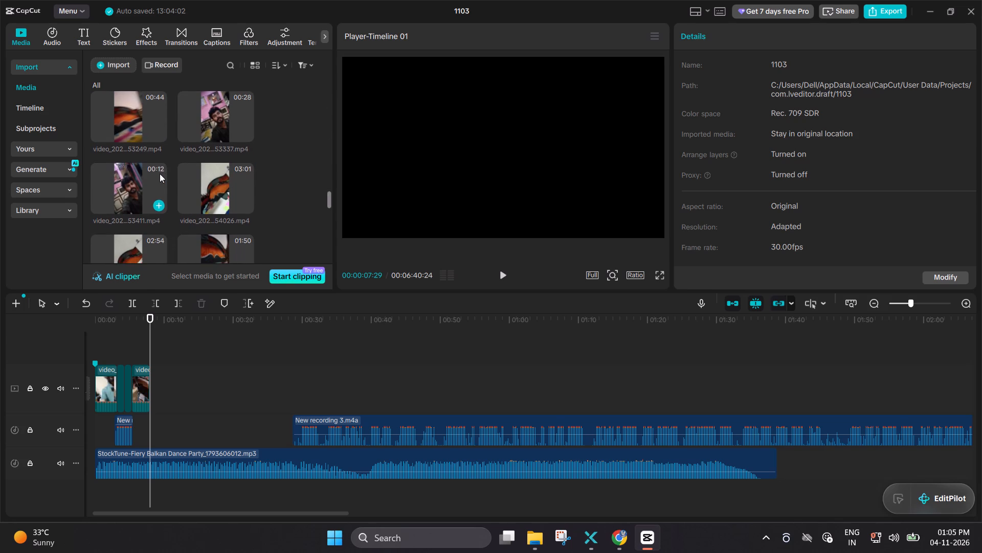
{"action": "scroll", "coordinate": [160, 174], "scroll_direction": "up", "scroll_amount": 1}
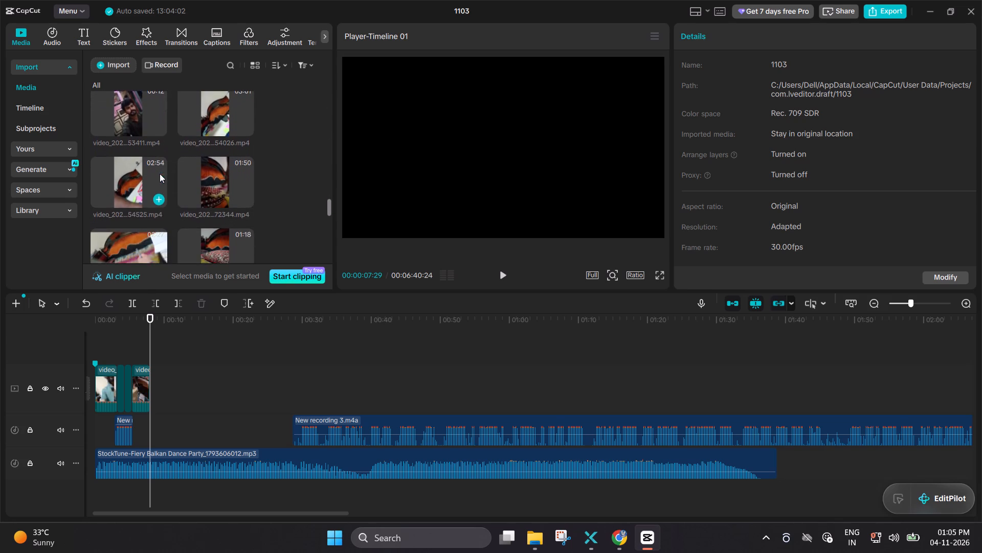
{"action": "scroll", "coordinate": [160, 174], "scroll_direction": "up", "scroll_amount": 2}
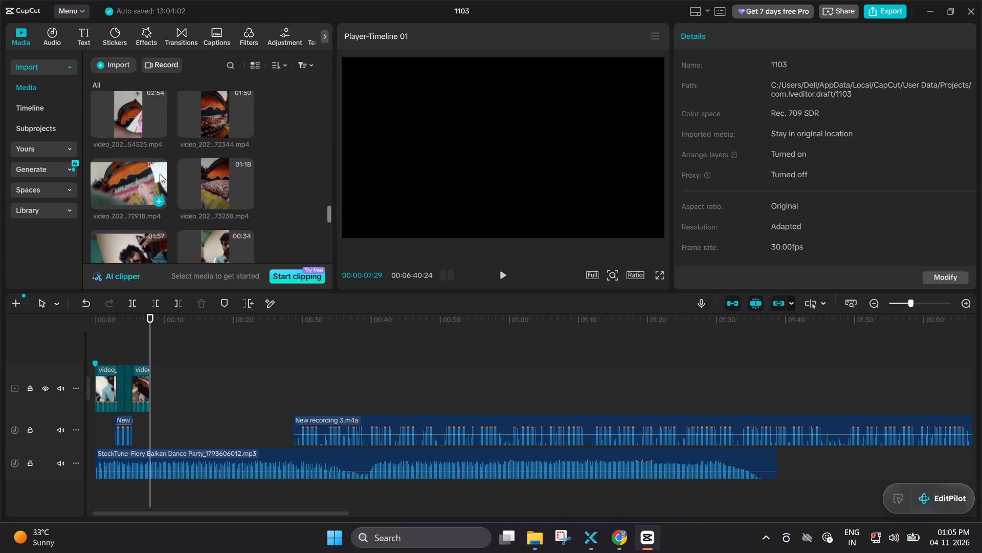
{"action": "scroll", "coordinate": [160, 174], "scroll_direction": "up", "scroll_amount": 1}
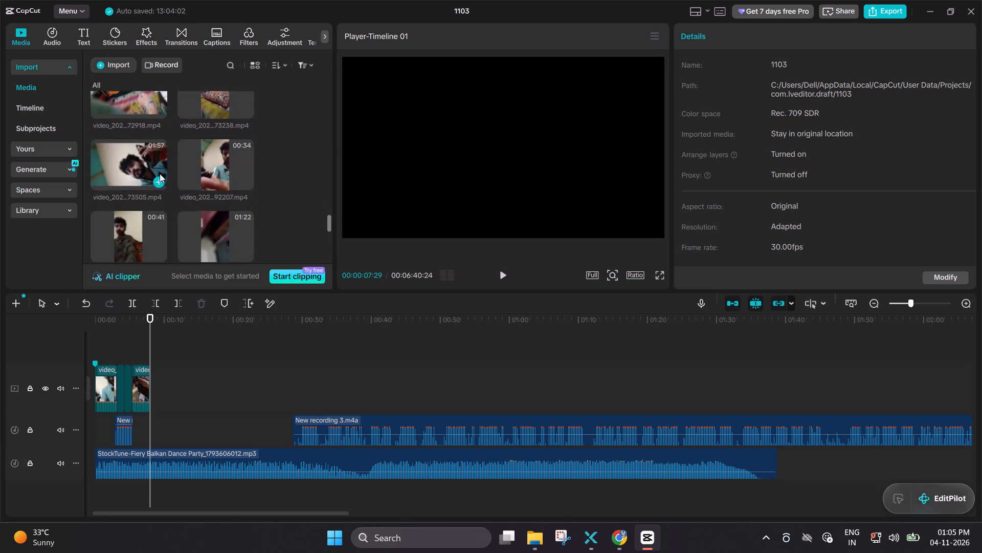
{"action": "scroll", "coordinate": [160, 174], "scroll_direction": "up", "scroll_amount": 1}
{"action": "scroll", "coordinate": [160, 174], "scroll_direction": "down", "scroll_amount": 1}
{"action": "scroll", "coordinate": [160, 174], "scroll_direction": "up", "scroll_amount": 1}
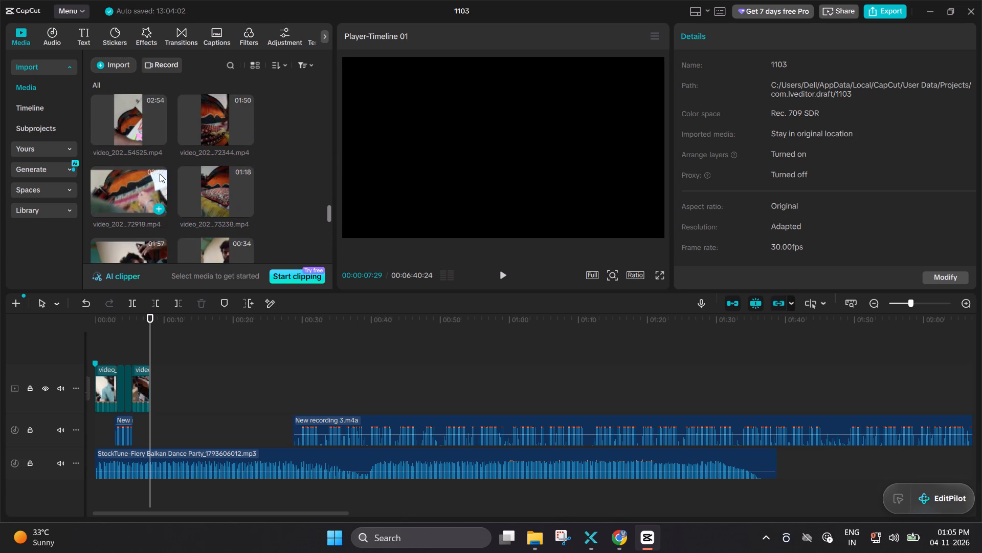
Preview the 34-second clip video_202...92207.mp4, stepping forward to about 32 seconds.
{"action": "double_click", "coordinate": [212, 162]}
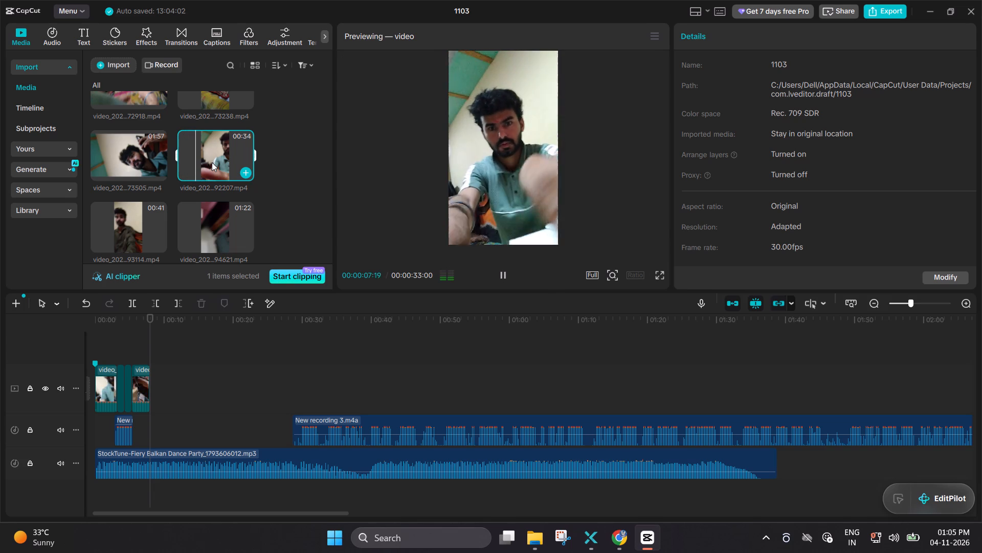
{"action": "key", "text": "Right"}
{"action": "key", "text": "Right"}
{"action": "key", "text": "Right"}
{"action": "key", "text": "Right"}
{"action": "key", "text": "Right"}
{"action": "key", "text": "Right"}
{"action": "key", "text": "Right"}
{"action": "key", "text": "Right"}
{"action": "key", "text": "Right"}
{"action": "key", "text": "Right"}
{"action": "key", "text": "Right"}
{"action": "key", "text": "Right"}
{"action": "key", "text": "Right"}
{"action": "key", "text": "Right"}
{"action": "key", "text": "Right"}
{"action": "key", "text": "Right"}
{"action": "key", "text": "Right"}
{"action": "key", "text": "Right"}
{"action": "key", "text": "Right"}
{"action": "key", "text": "Right"}
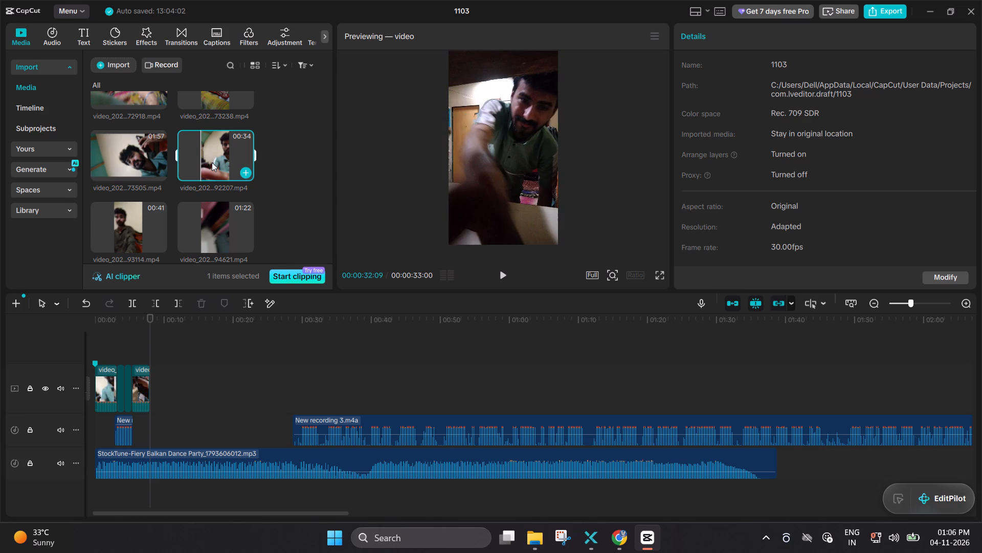
Preview the 39-second clip video_202...04001.mp4 near the end of the media library.
{"action": "scroll", "coordinate": [212, 162], "scroll_direction": "down", "scroll_amount": 1}
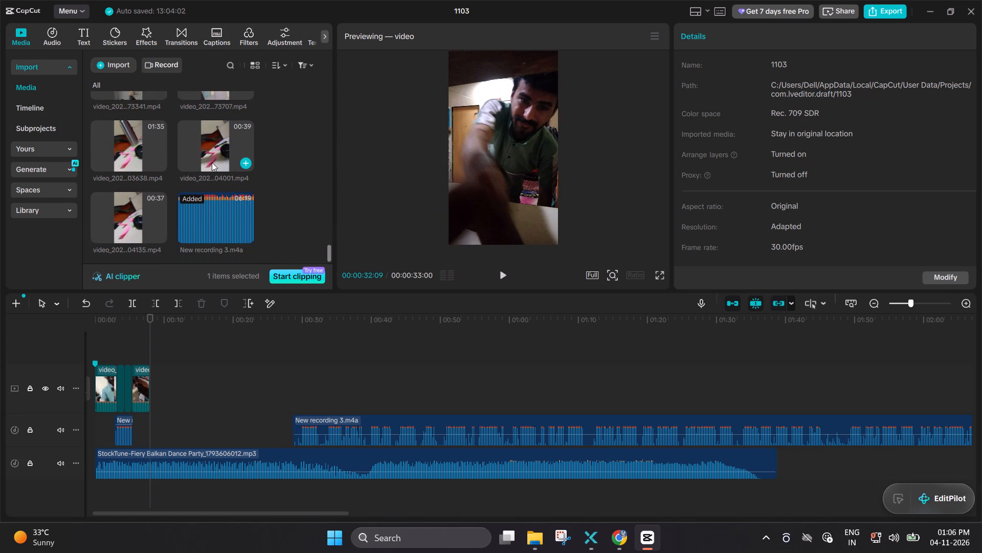
{"action": "scroll", "coordinate": [212, 162], "scroll_direction": "down", "scroll_amount": 1}
{"action": "left_click", "coordinate": [212, 162]}
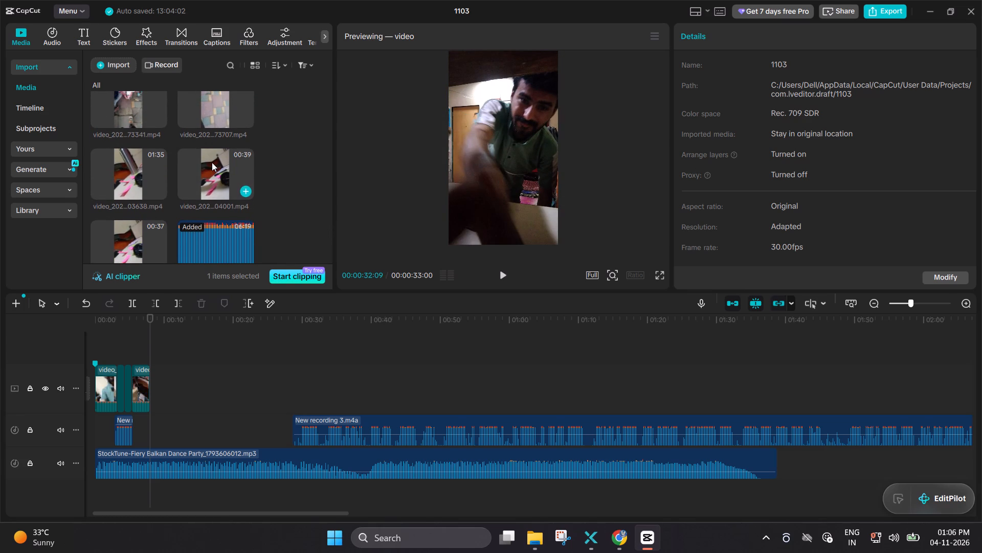
{"action": "double_click", "coordinate": [212, 162]}
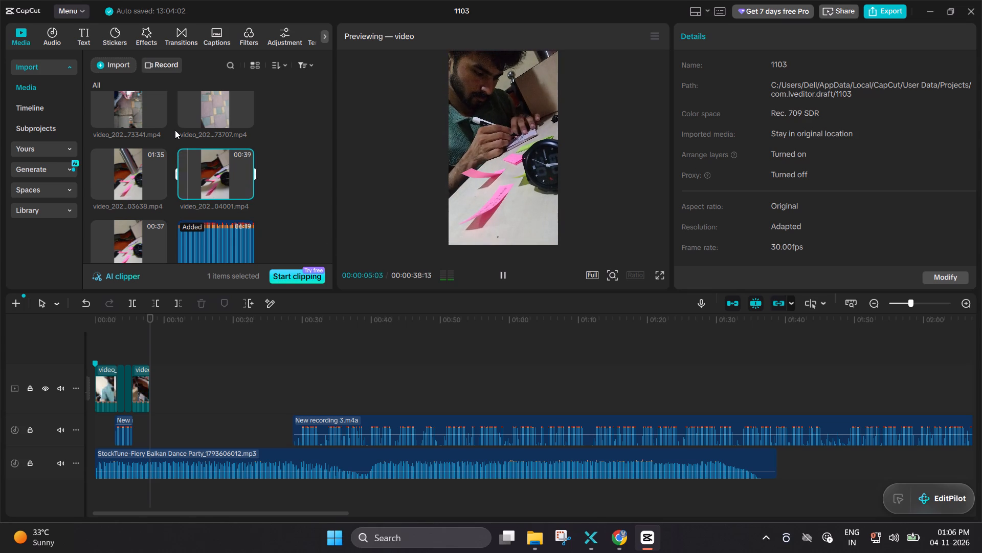
Keep the 39-second clip's preview playing while browsing the other imported clips, ending at the start of the media library.
{"action": "scroll", "coordinate": [175, 130], "scroll_direction": "down", "scroll_amount": 1}
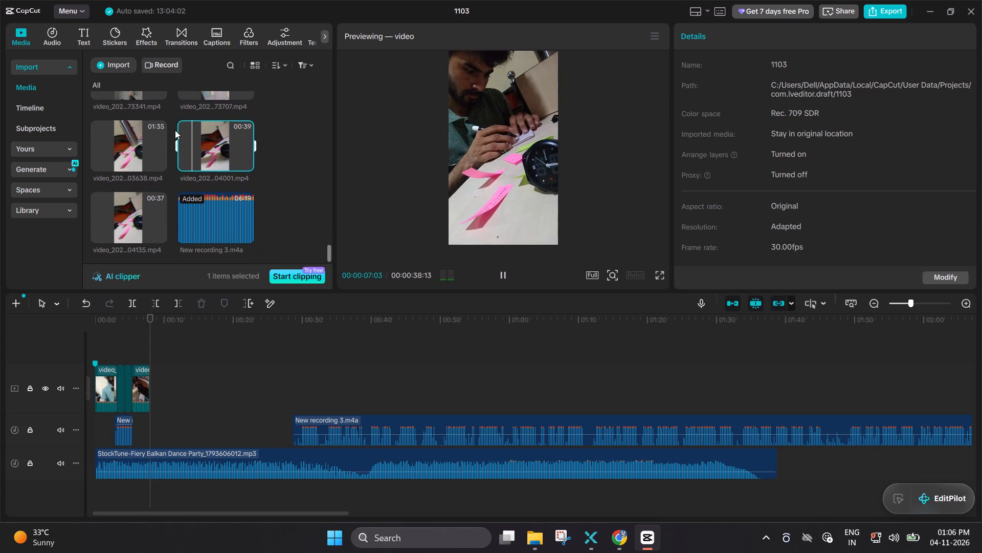
{"action": "scroll", "coordinate": [175, 130], "scroll_direction": "down", "scroll_amount": 1}
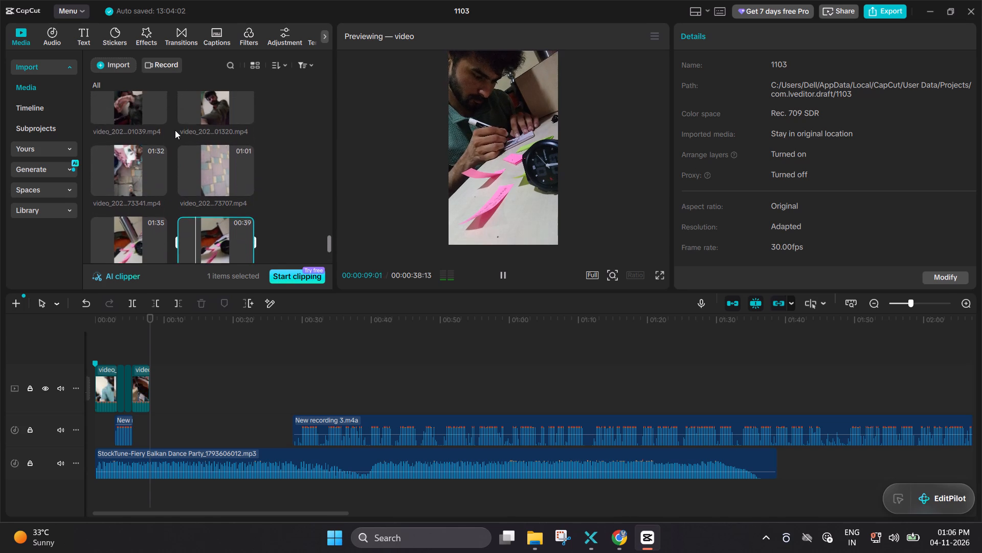
{"action": "scroll", "coordinate": [175, 130], "scroll_direction": "down", "scroll_amount": 1}
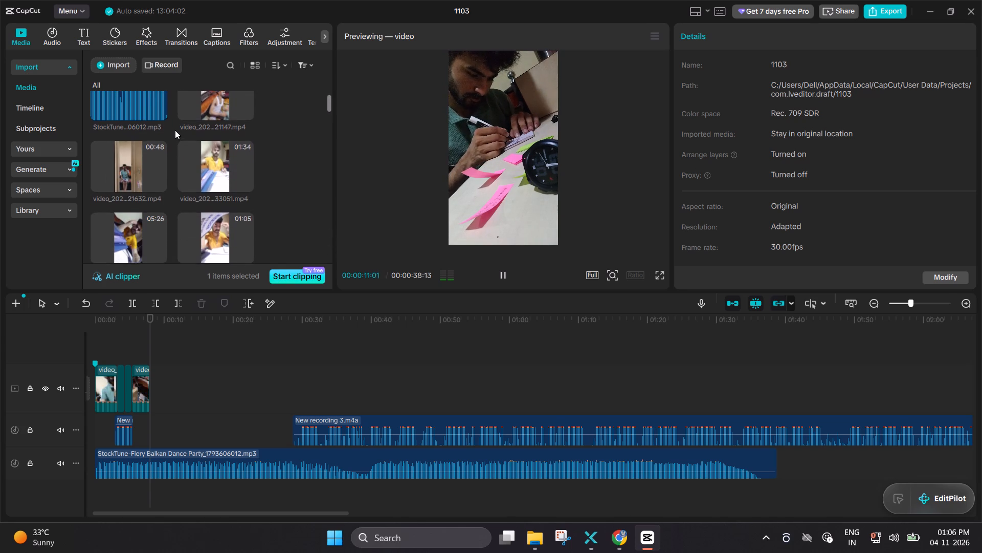
{"action": "scroll", "coordinate": [175, 130], "scroll_direction": "down", "scroll_amount": 3}
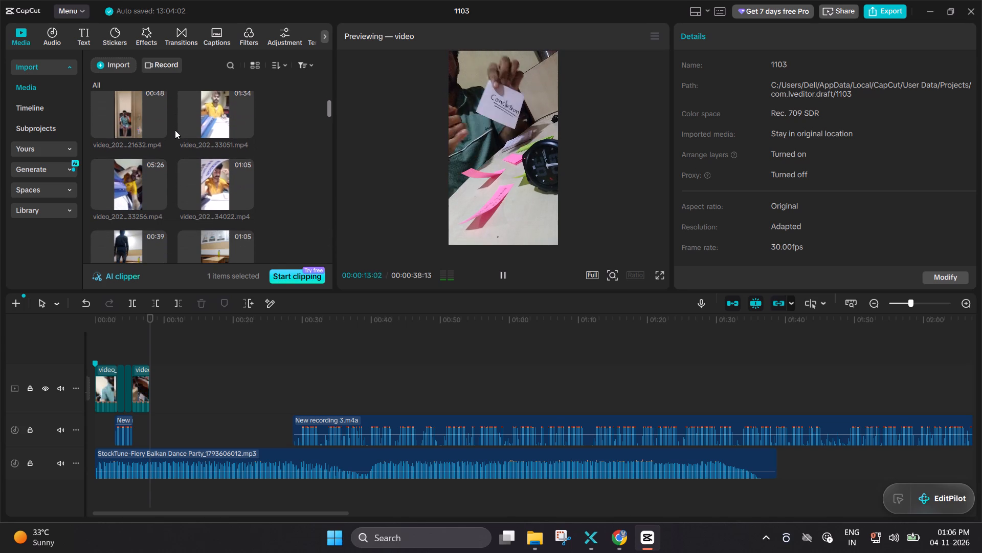
{"action": "scroll", "coordinate": [175, 130], "scroll_direction": "down", "scroll_amount": 1}
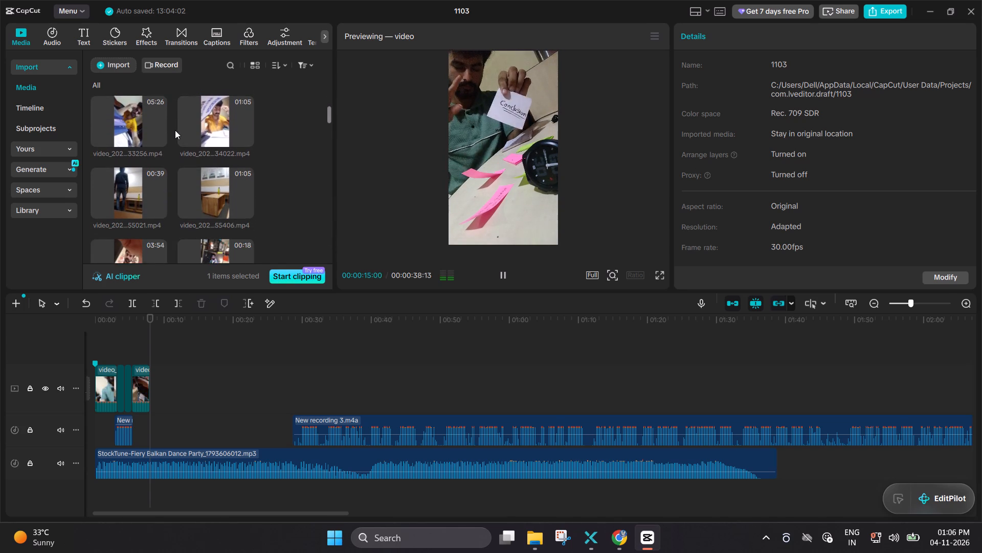
{"action": "scroll", "coordinate": [175, 130], "scroll_direction": "down", "scroll_amount": 2}
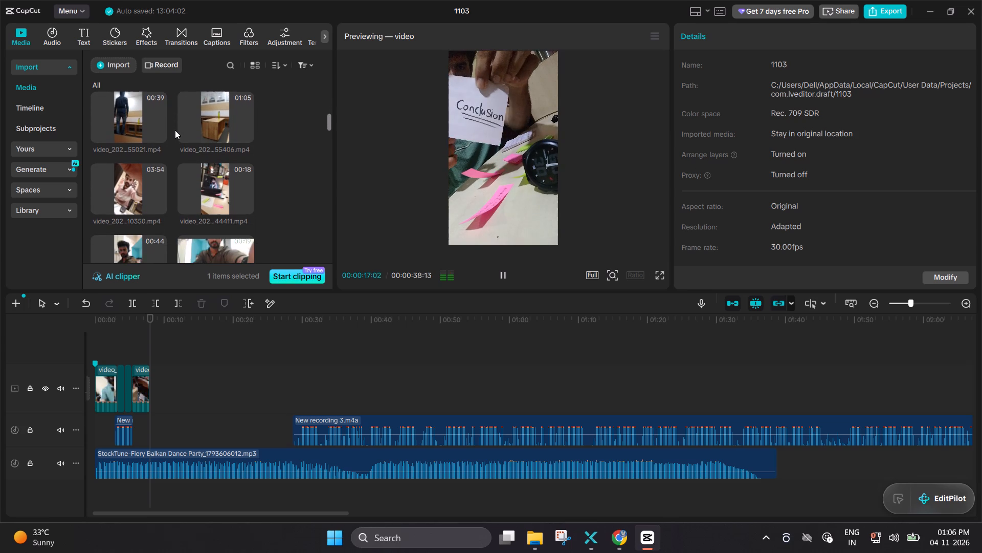
{"action": "scroll", "coordinate": [175, 130], "scroll_direction": "down", "scroll_amount": 1}
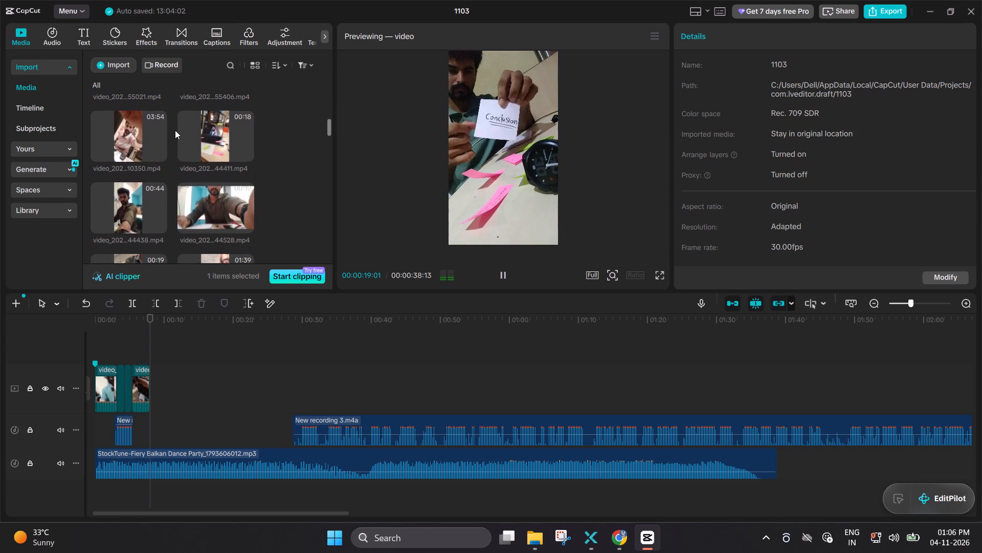
{"action": "scroll", "coordinate": [175, 130], "scroll_direction": "up", "scroll_amount": 2}
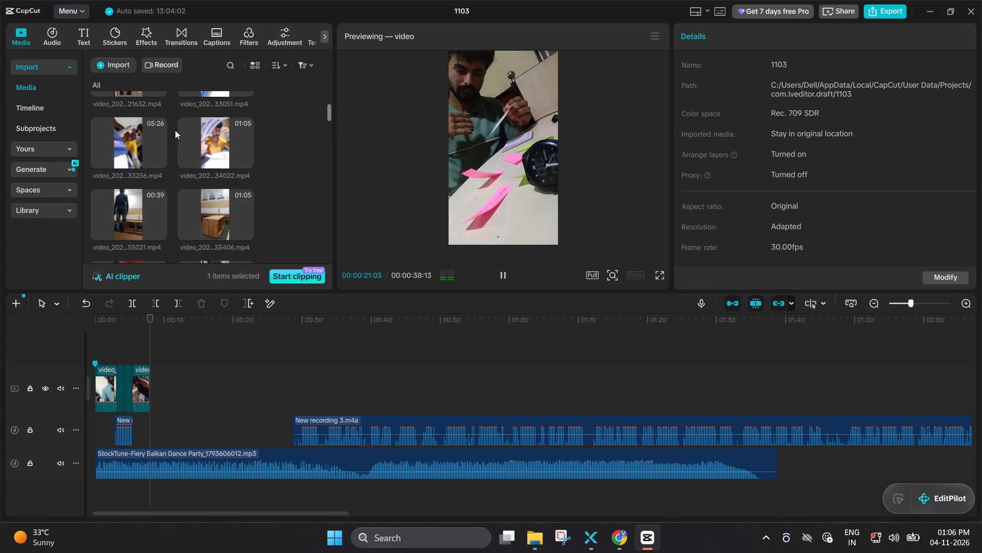
{"action": "scroll", "coordinate": [175, 130], "scroll_direction": "up", "scroll_amount": 5}
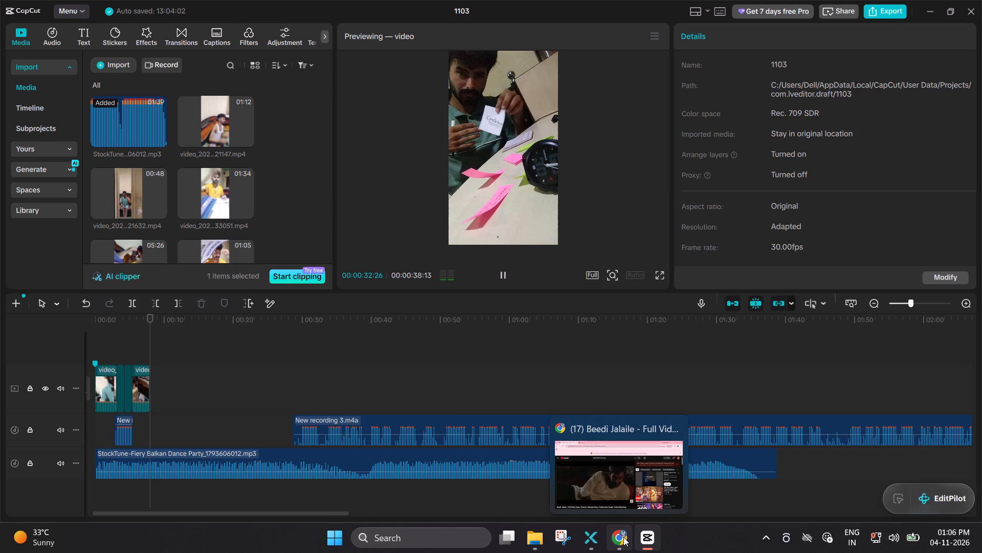
Preview the 1:34 clip video_202...33051.mp4 and the 39-second clip video_202...55021.mp4 from the imported media.
{"action": "left_click", "coordinate": [218, 182]}
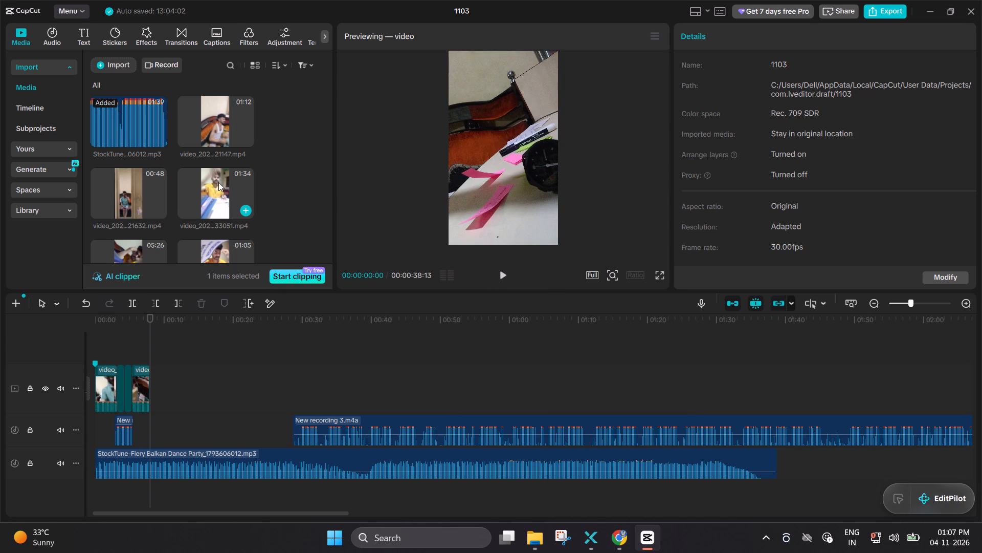
{"action": "double_click", "coordinate": [218, 182]}
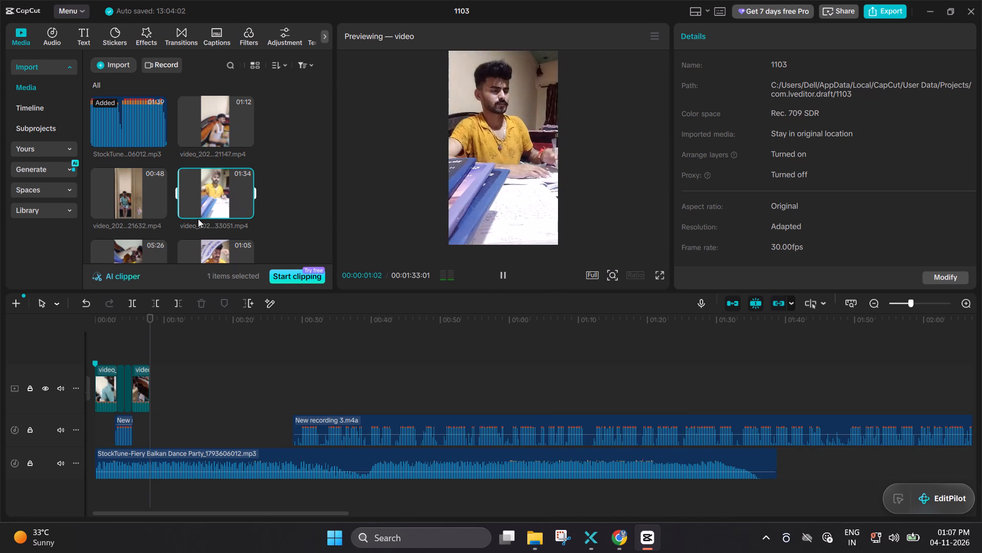
{"action": "scroll", "coordinate": [198, 219], "scroll_direction": "down", "scroll_amount": 2}
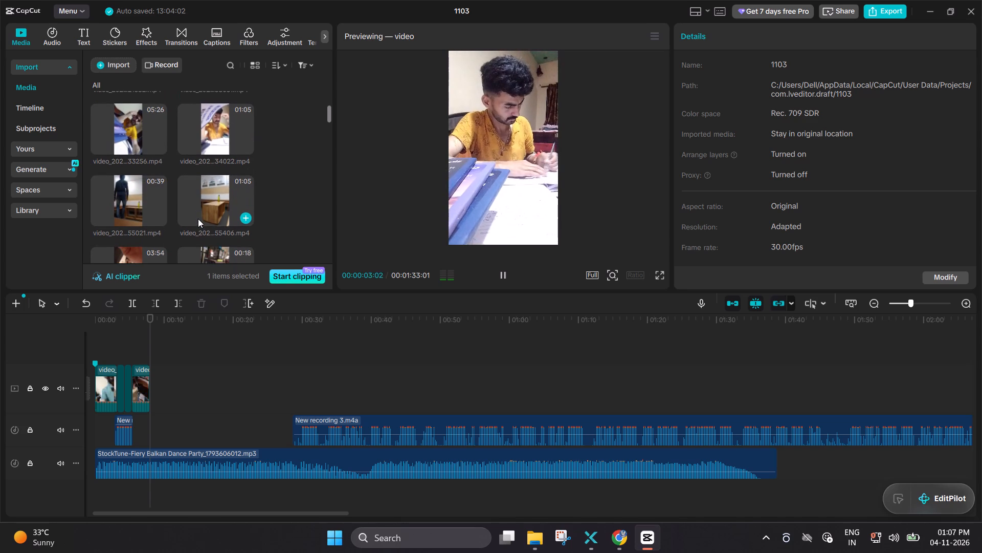
{"action": "scroll", "coordinate": [198, 219], "scroll_direction": "down", "scroll_amount": 2}
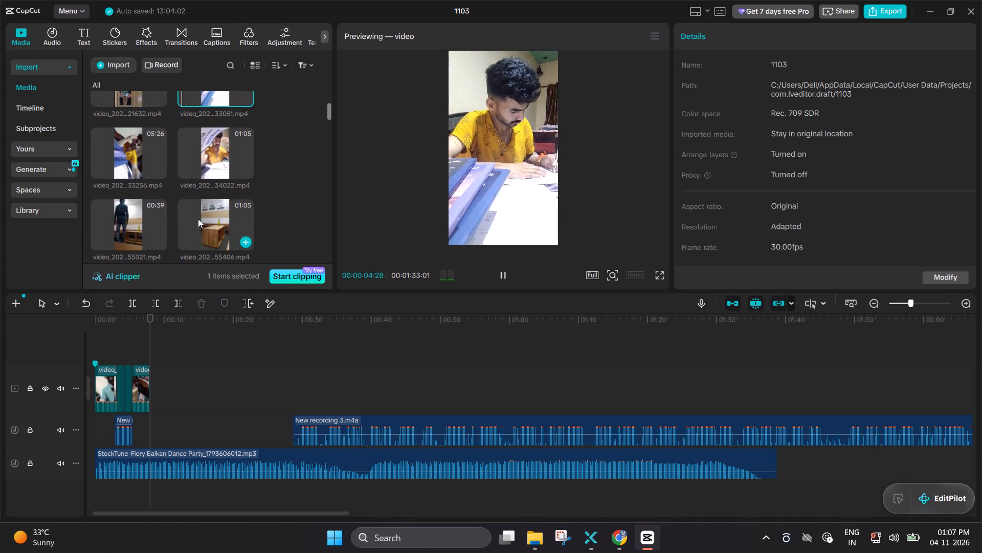
{"action": "scroll", "coordinate": [198, 219], "scroll_direction": "down", "scroll_amount": 1}
{"action": "double_click", "coordinate": [141, 214]}
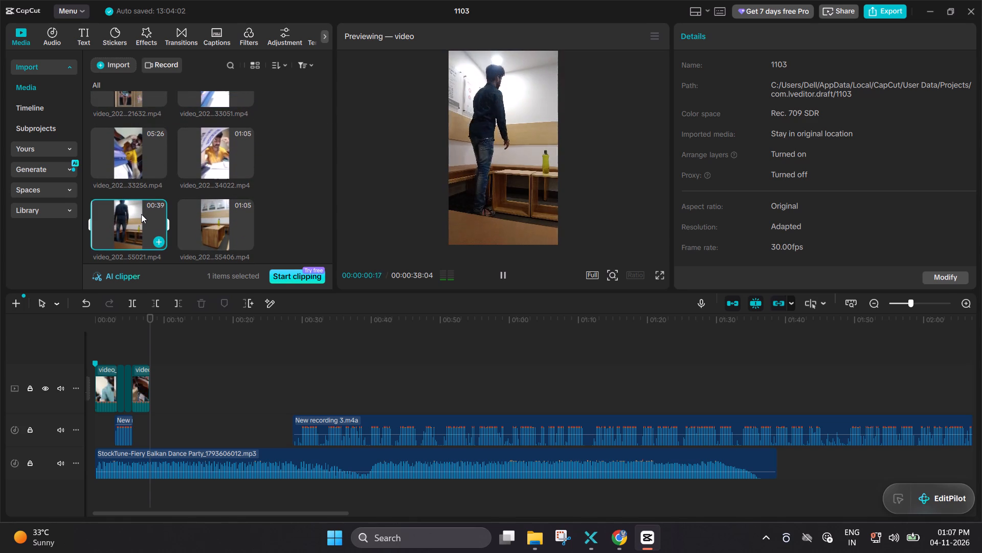
Preview the 1:05 clip video_202...55406.mp4, skipping ahead to about 15 and 30 seconds before playing from a slightly earlier point.
{"action": "double_click", "coordinate": [227, 226]}
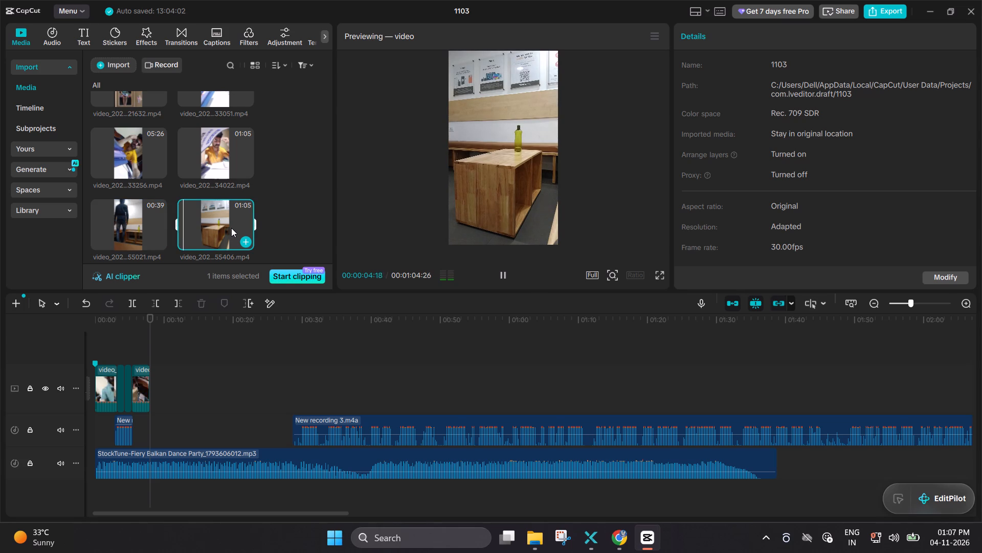
{"action": "left_click", "coordinate": [195, 217]}
{"action": "left_click", "coordinate": [195, 217]}
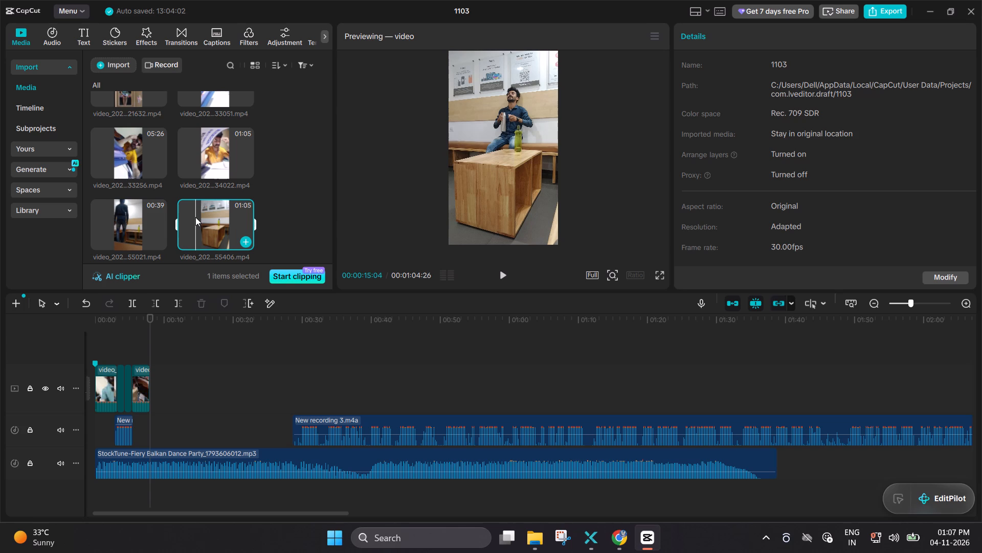
{"action": "double_click", "coordinate": [214, 218]}
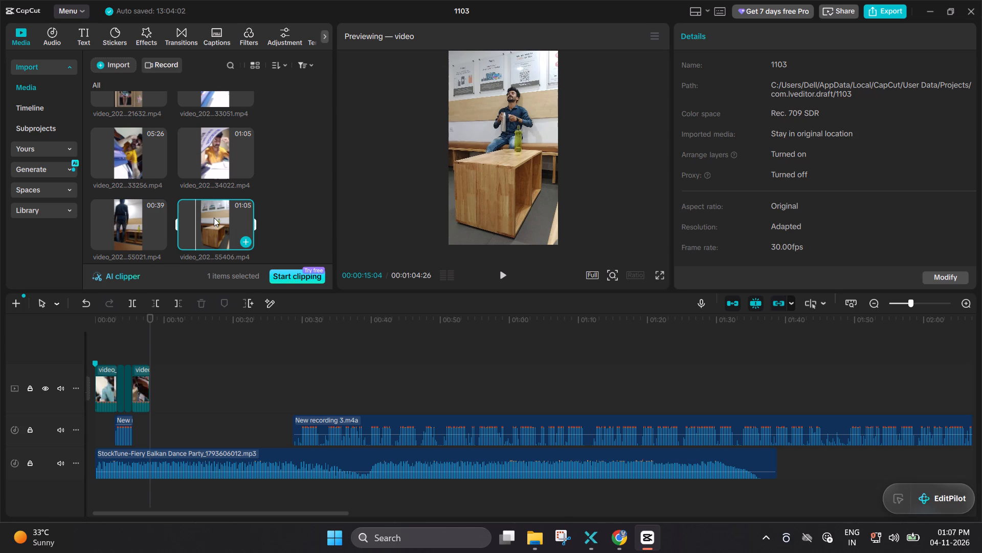
{"action": "triple_click", "coordinate": [214, 218]}
{"action": "left_click", "coordinate": [214, 218]}
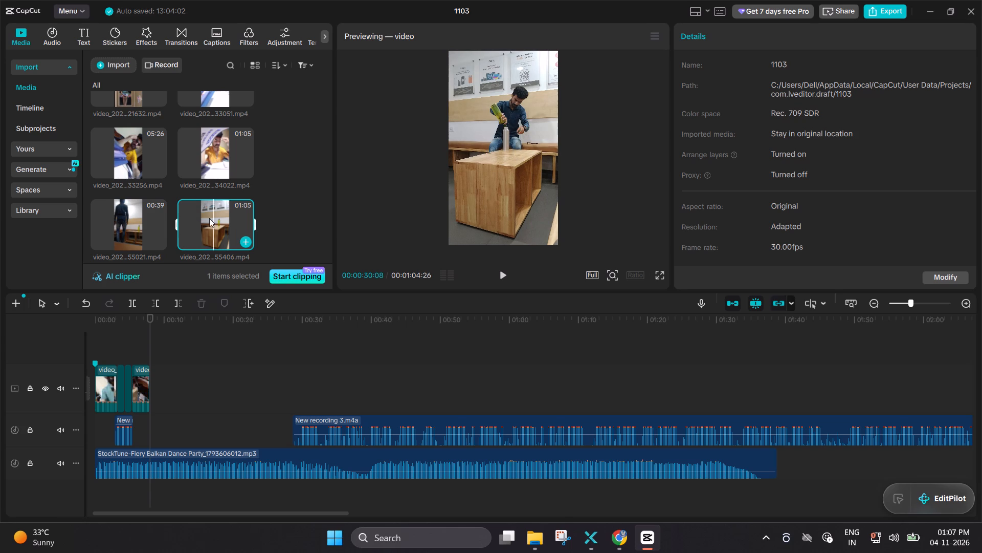
{"action": "left_click", "coordinate": [204, 218]}
{"action": "key", "text": "space"}
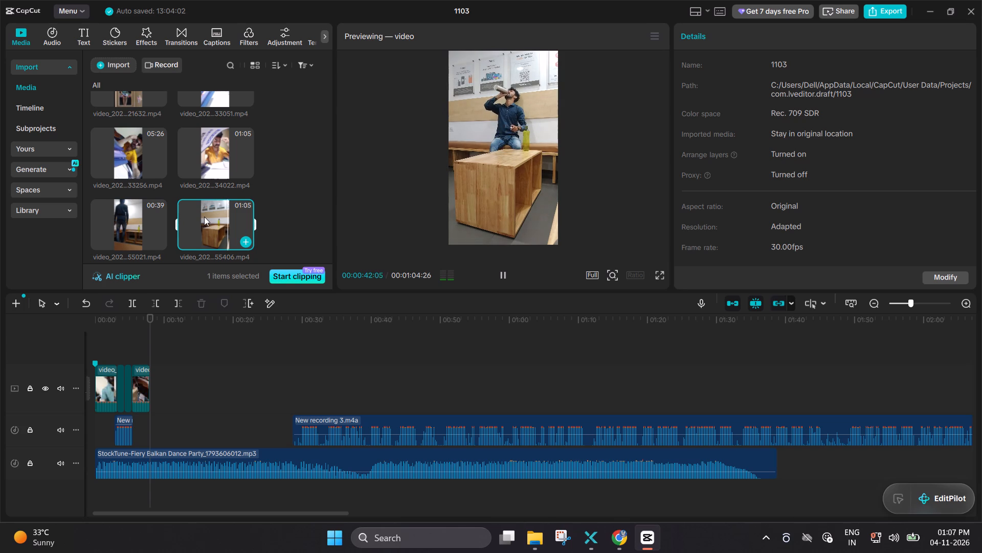
Replay the middle part of clip video_202...55406.mp4 and pause it at about 33 seconds.
{"action": "double_click", "coordinate": [204, 217]}
{"action": "double_click", "coordinate": [204, 217]}
{"action": "triple_click", "coordinate": [204, 217]}
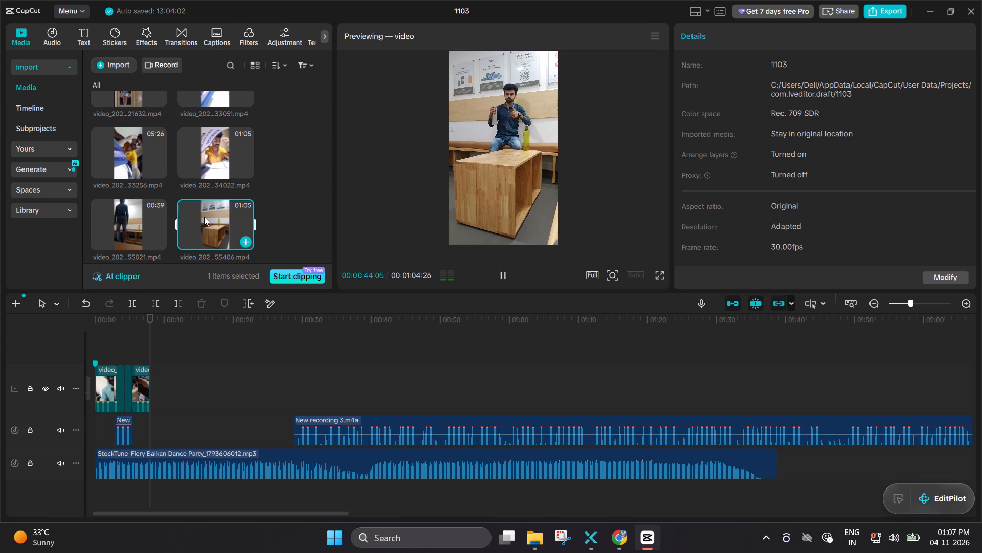
{"action": "triple_click", "coordinate": [204, 217]}
{"action": "triple_click", "coordinate": [204, 217]}
{"action": "double_click", "coordinate": [204, 217]}
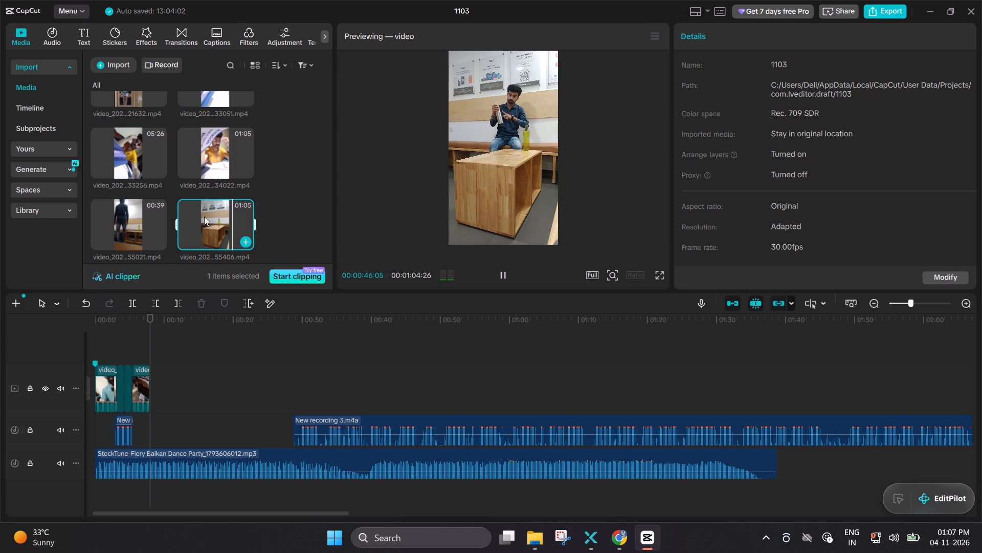
{"action": "double_click", "coordinate": [204, 217]}
{"action": "key", "text": "space"}
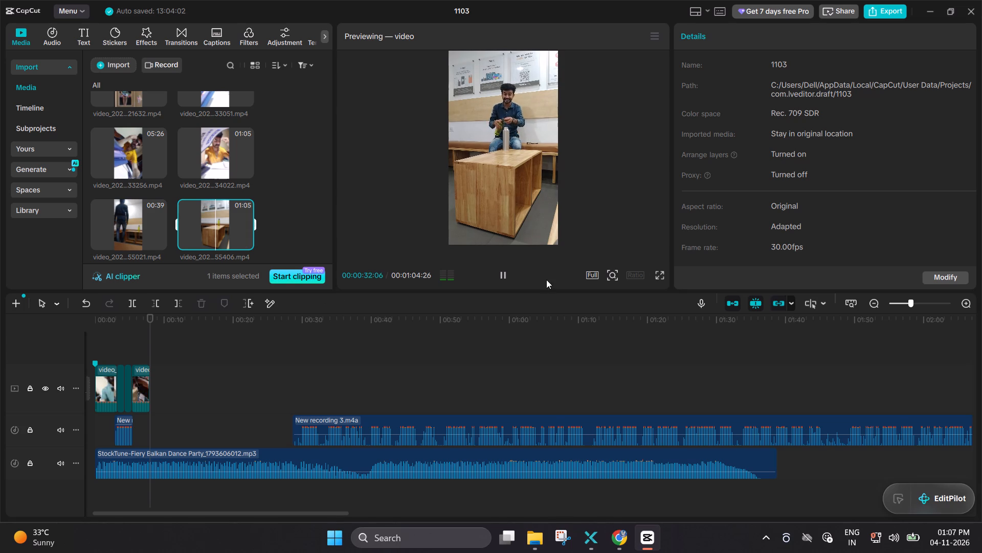
{"action": "left_click", "coordinate": [508, 277]}
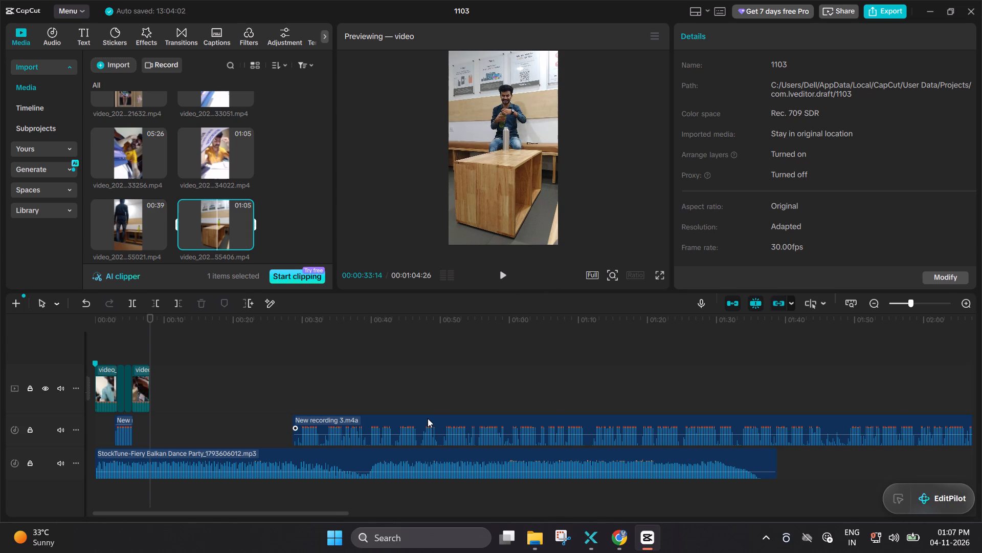
Listen to New recording 3.m4a on the timeline, playing from about 1:01 and about 1:13.
{"action": "left_click", "coordinate": [338, 415]}
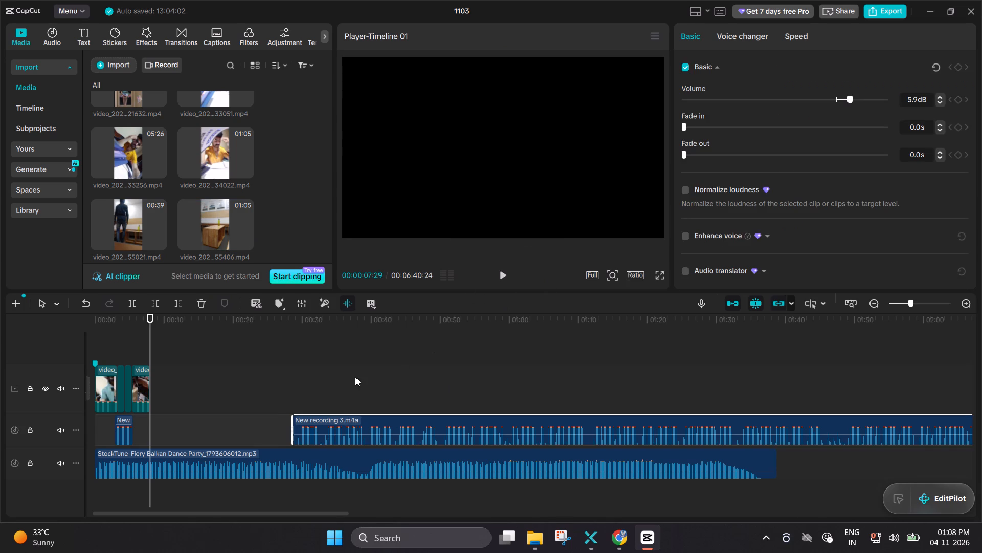
{"action": "double_click", "coordinate": [317, 391]}
{"action": "double_click", "coordinate": [517, 364]}
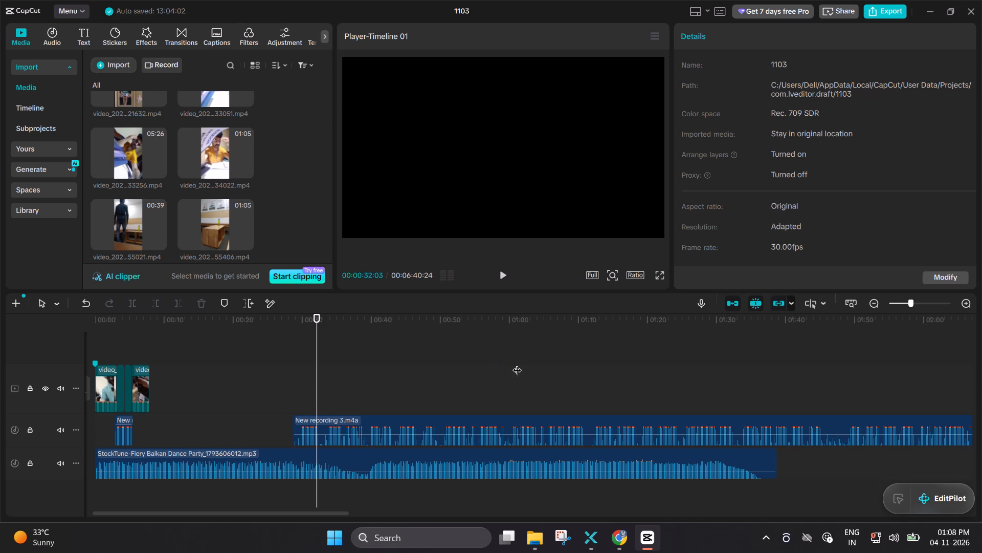
{"action": "left_click", "coordinate": [502, 273]}
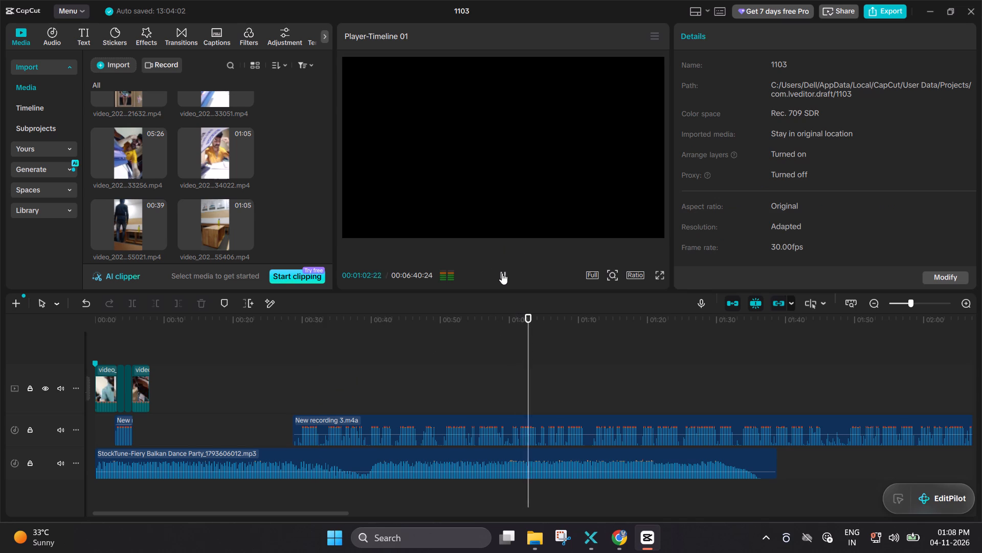
{"action": "left_click", "coordinate": [605, 348]}
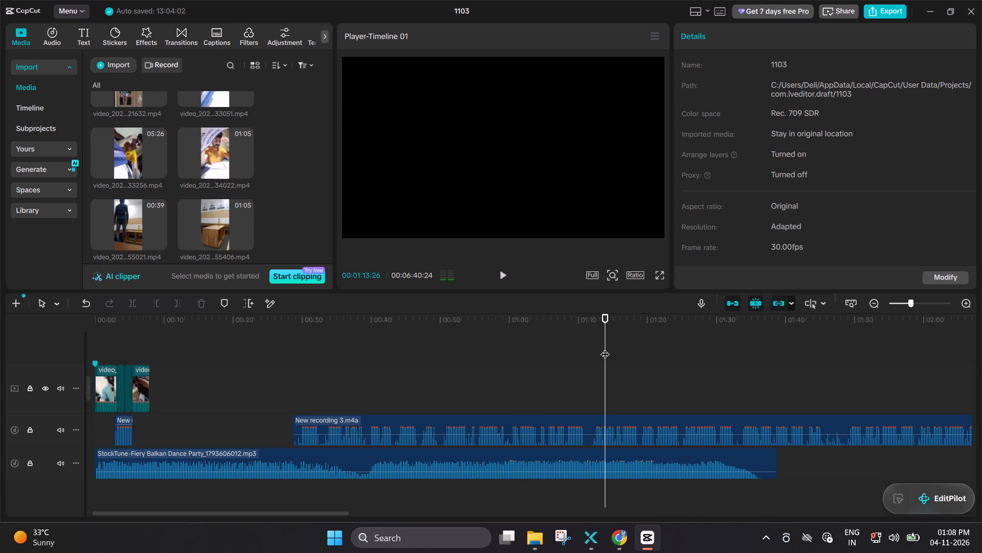
{"action": "left_click", "coordinate": [498, 277]}
{"action": "double_click", "coordinate": [475, 420]}
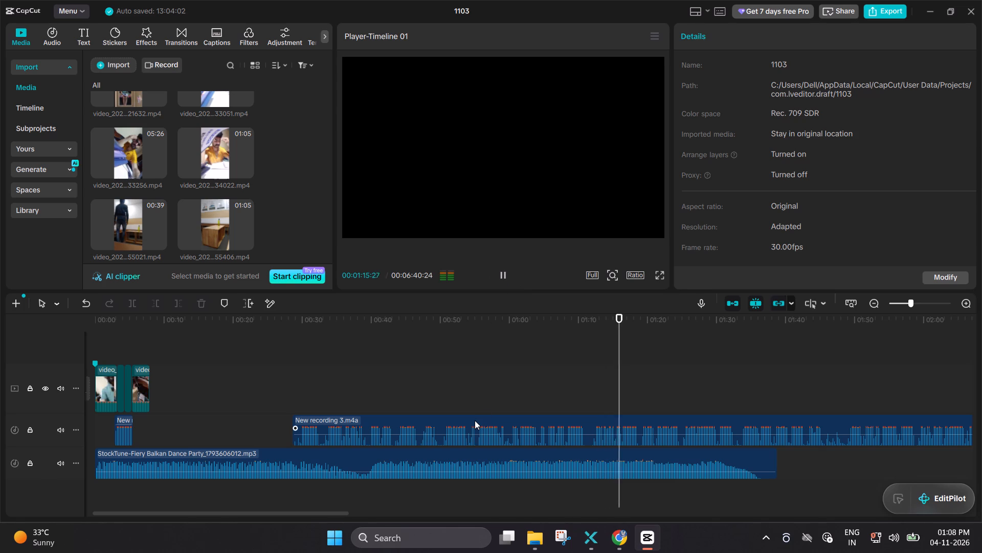
{"action": "double_click", "coordinate": [475, 420]}
{"action": "left_click_drag", "start_coordinate": [480, 411], "coordinate": [481, 405]}
{"action": "left_click", "coordinate": [481, 405]}
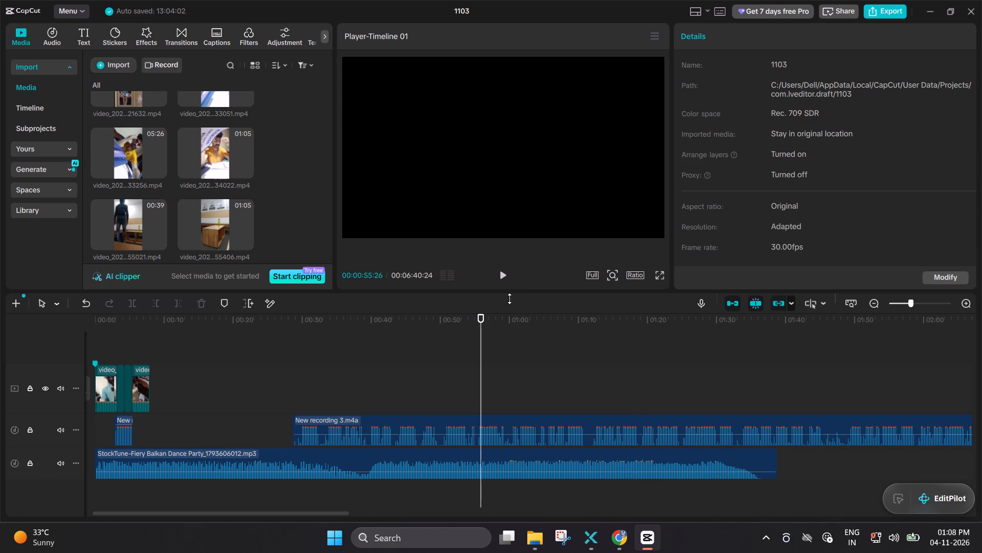
Listen to New recording 3.m4a on the timeline from about 0:55 and pause at about 1:03.
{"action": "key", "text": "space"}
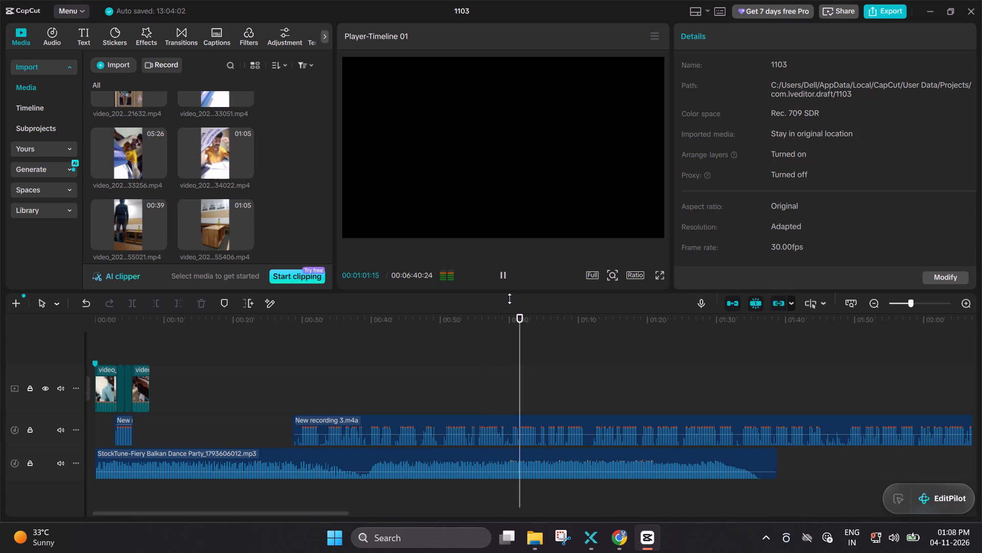
{"action": "left_click", "coordinate": [505, 268]}
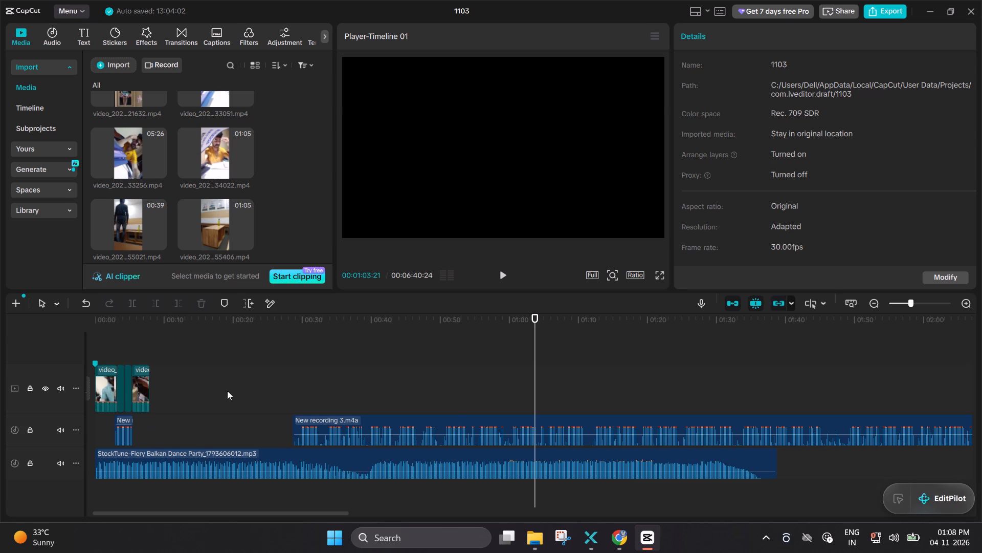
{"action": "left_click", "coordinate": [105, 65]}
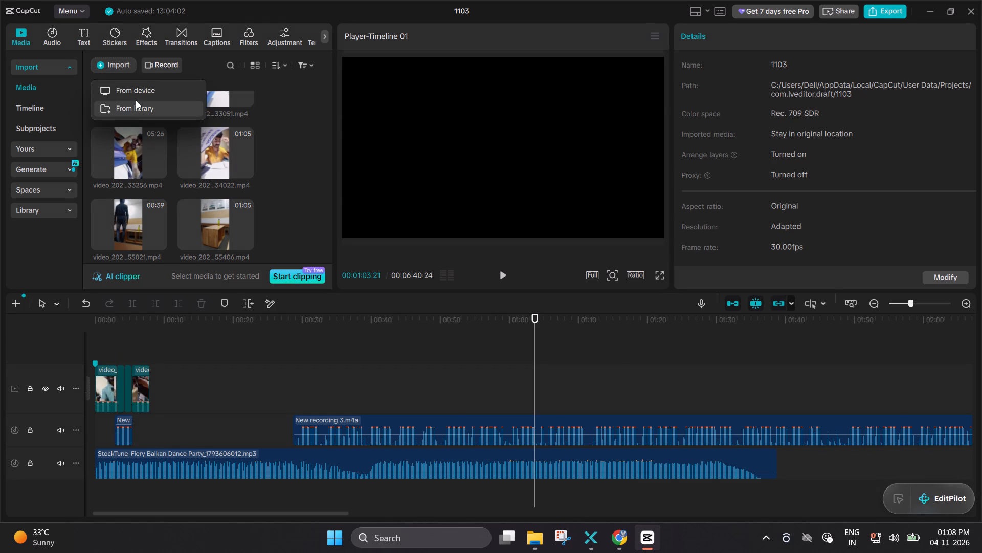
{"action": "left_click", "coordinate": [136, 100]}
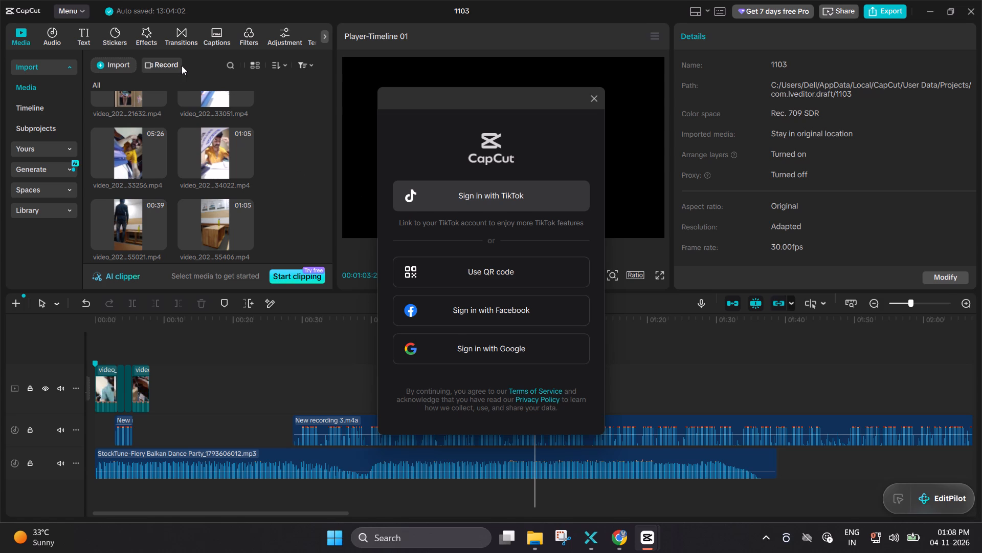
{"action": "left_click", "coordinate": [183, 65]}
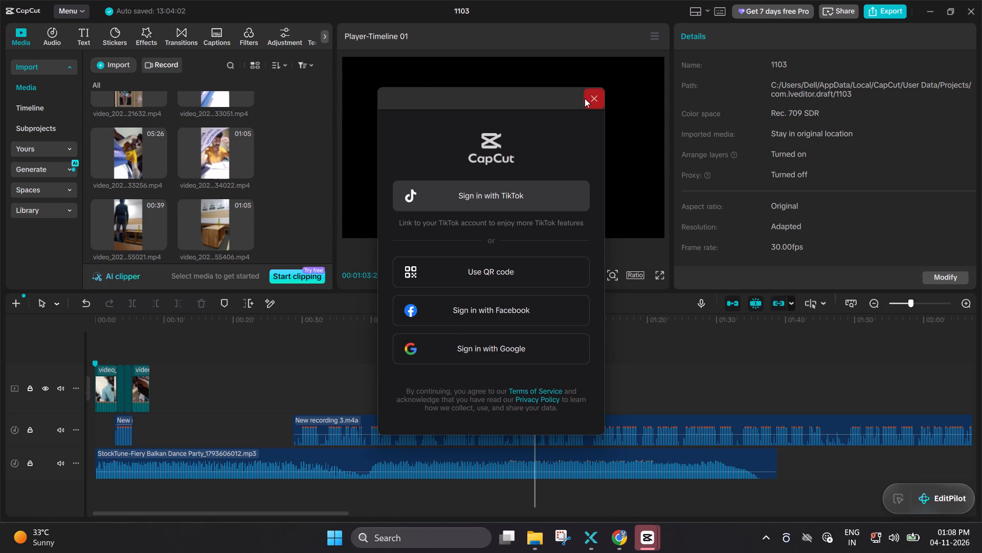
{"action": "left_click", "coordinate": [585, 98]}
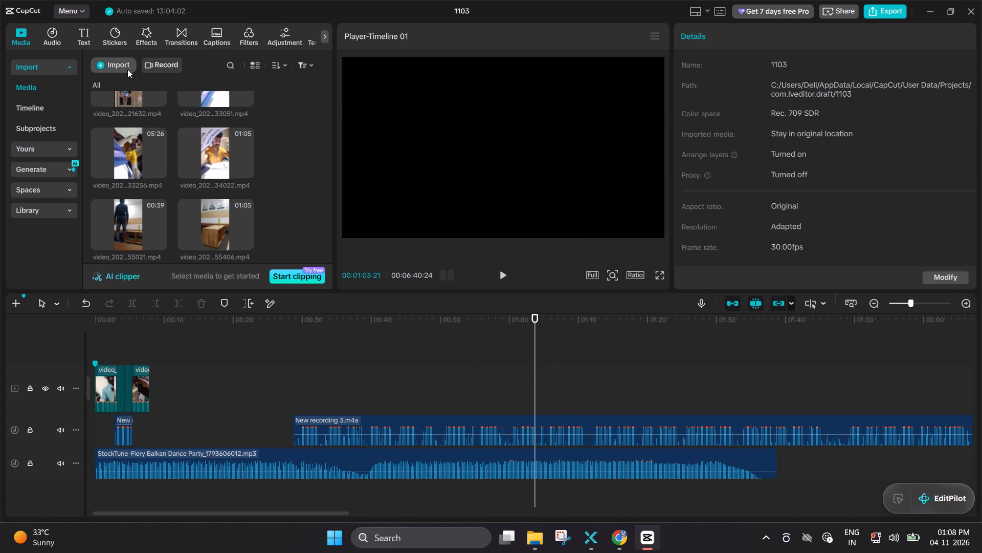
Open the media file selection for importing from the device.
{"action": "left_click", "coordinate": [120, 69]}
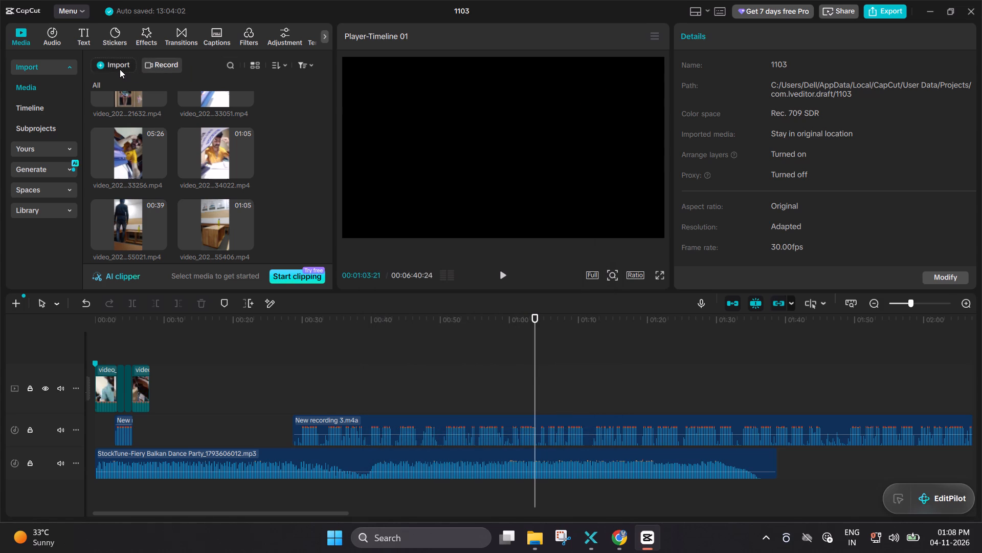
{"action": "left_click", "coordinate": [141, 87]}
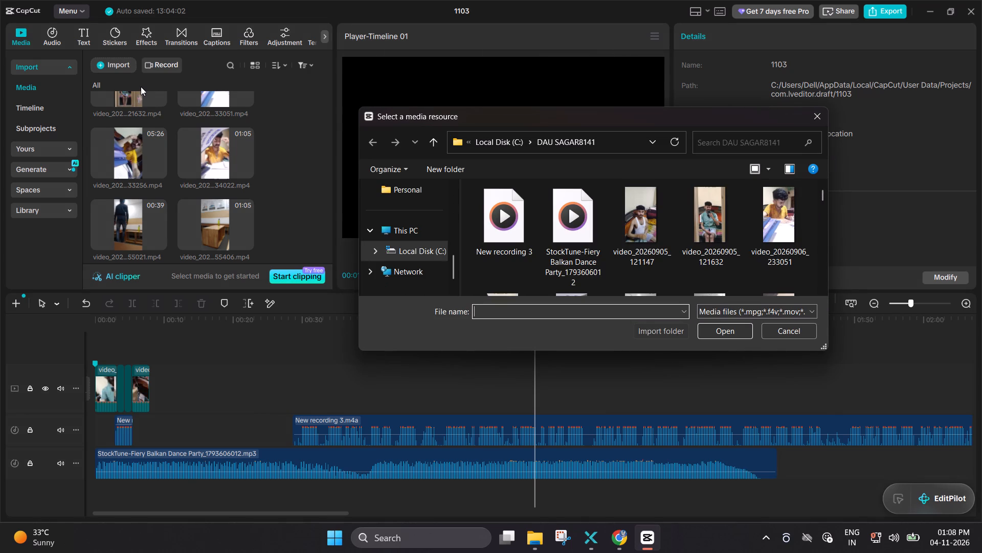
Browse the video files in the source folder of the import dialog for further clips to match the voice recording.
{"action": "scroll", "coordinate": [151, 139], "scroll_direction": "down", "scroll_amount": 1}
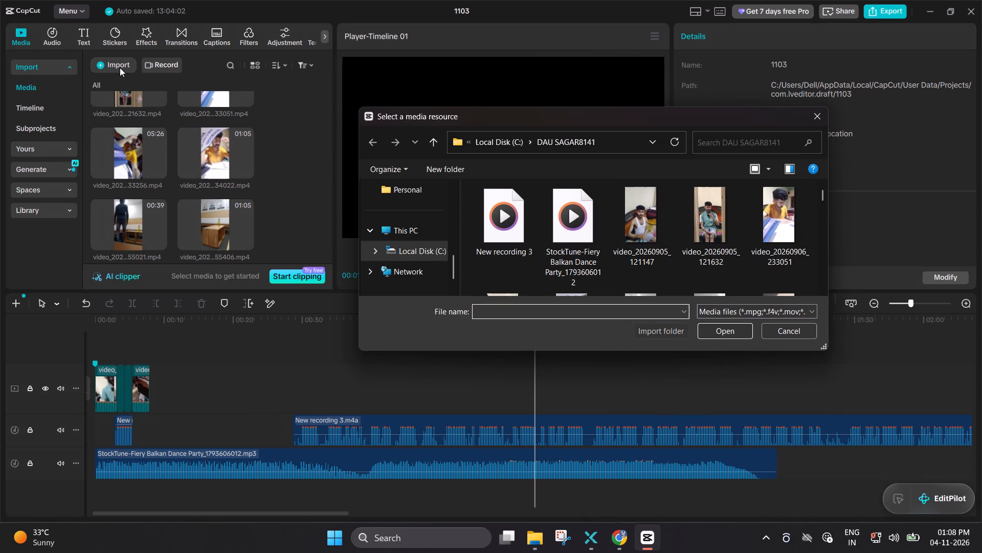
{"action": "left_click", "coordinate": [119, 67]}
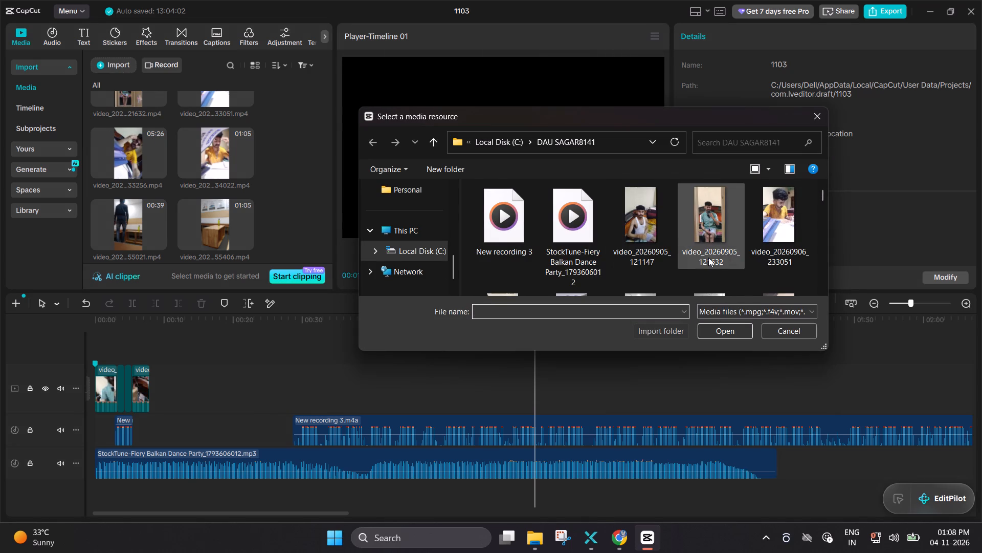
{"action": "scroll", "coordinate": [708, 258], "scroll_direction": "down", "scroll_amount": 1}
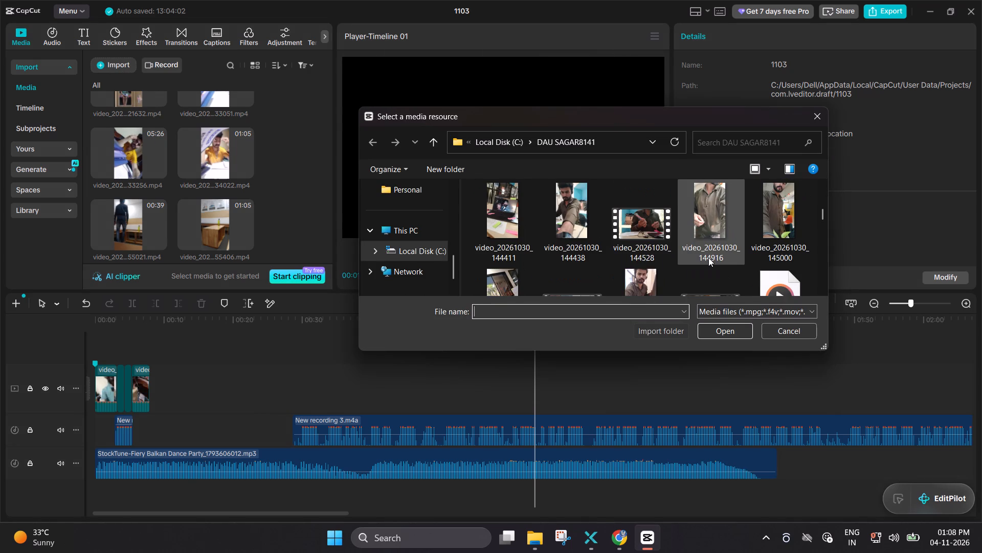
{"action": "scroll", "coordinate": [708, 258], "scroll_direction": "down", "scroll_amount": 1}
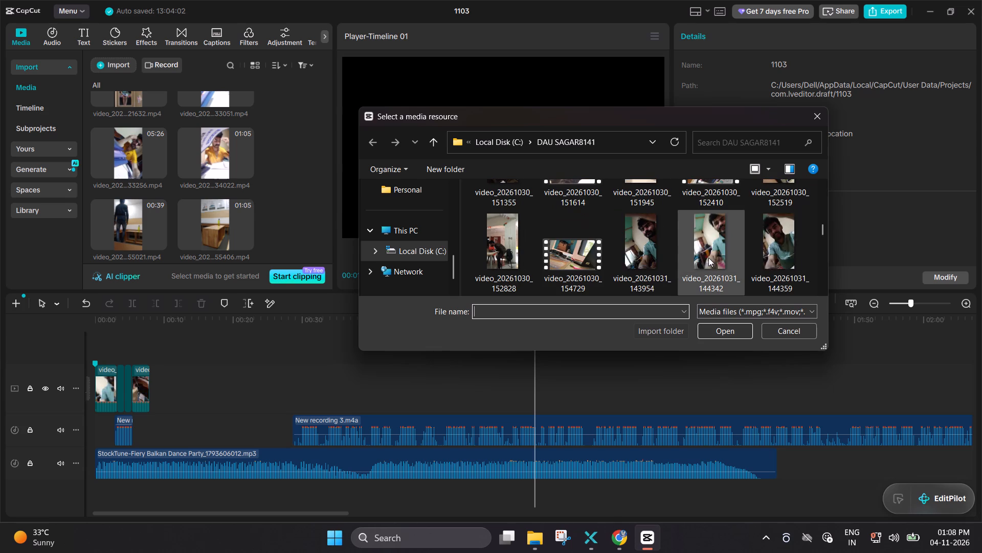
{"action": "scroll", "coordinate": [708, 258], "scroll_direction": "down", "scroll_amount": 1}
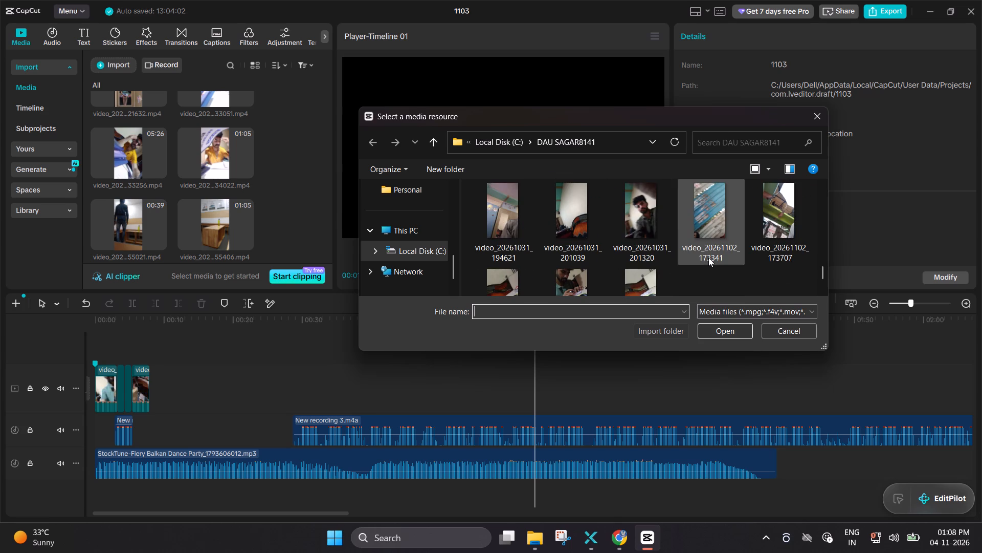
{"action": "scroll", "coordinate": [708, 258], "scroll_direction": "up", "scroll_amount": 1}
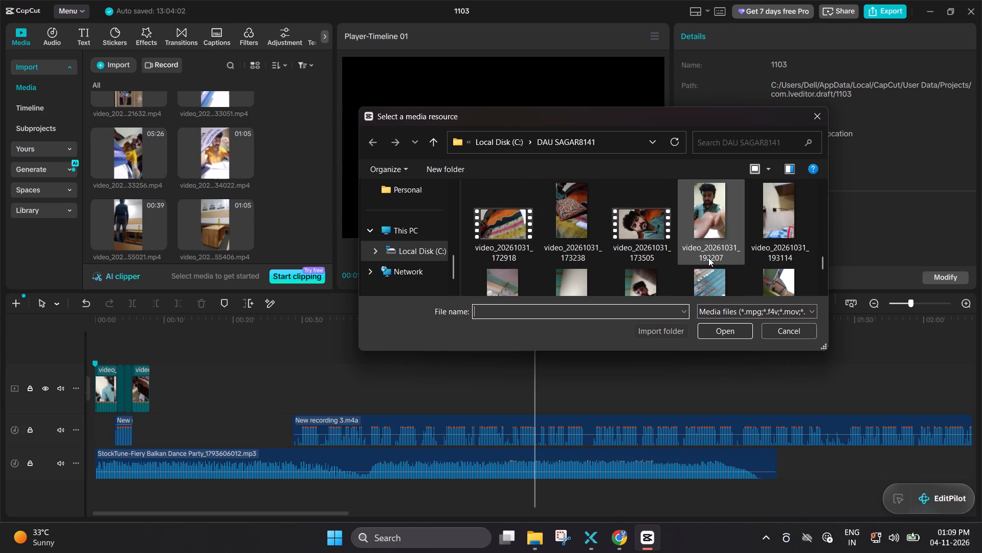
{"action": "scroll", "coordinate": [708, 258], "scroll_direction": "up", "scroll_amount": 1}
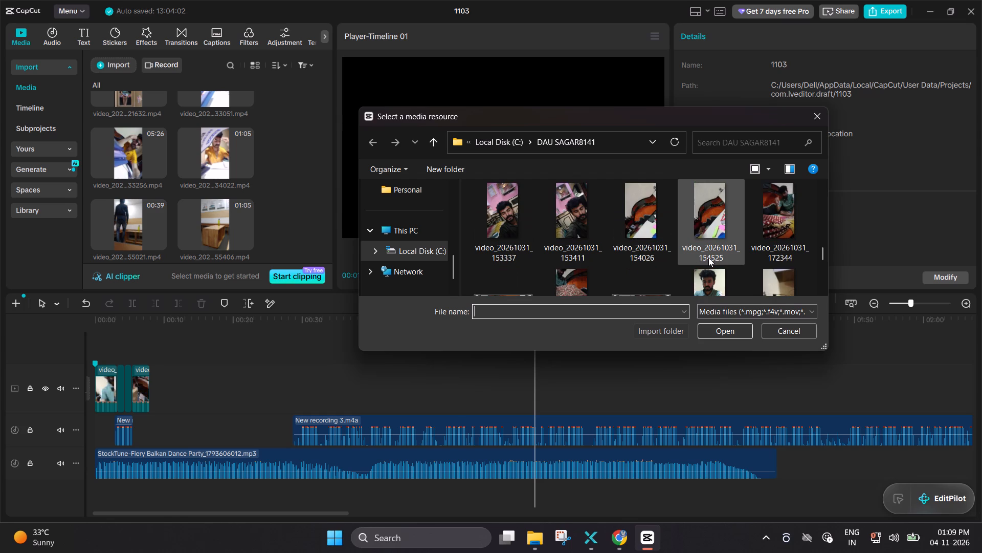
{"action": "scroll", "coordinate": [708, 258], "scroll_direction": "up", "scroll_amount": 1}
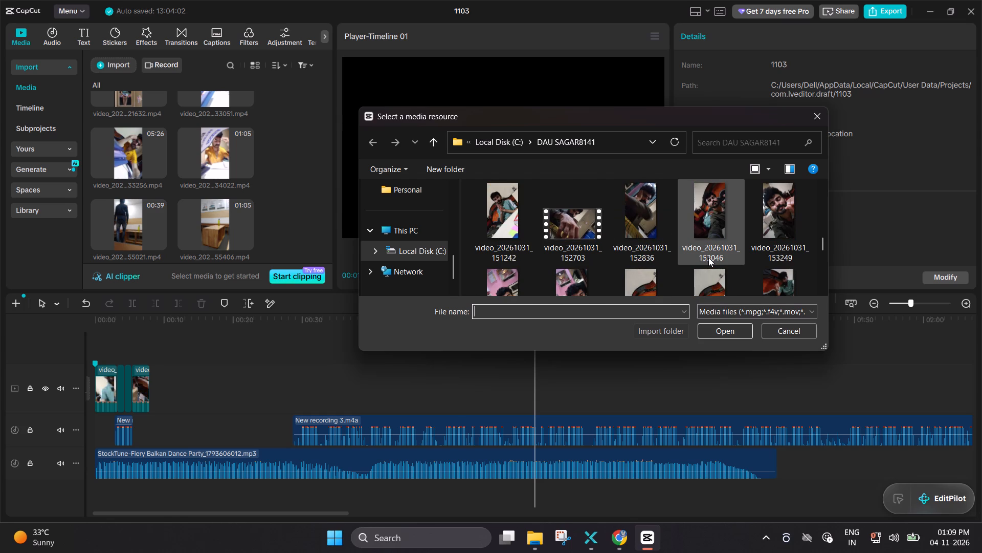
{"action": "scroll", "coordinate": [708, 258], "scroll_direction": "down", "scroll_amount": 2}
{"action": "scroll", "coordinate": [708, 258], "scroll_direction": "up", "scroll_amount": 1}
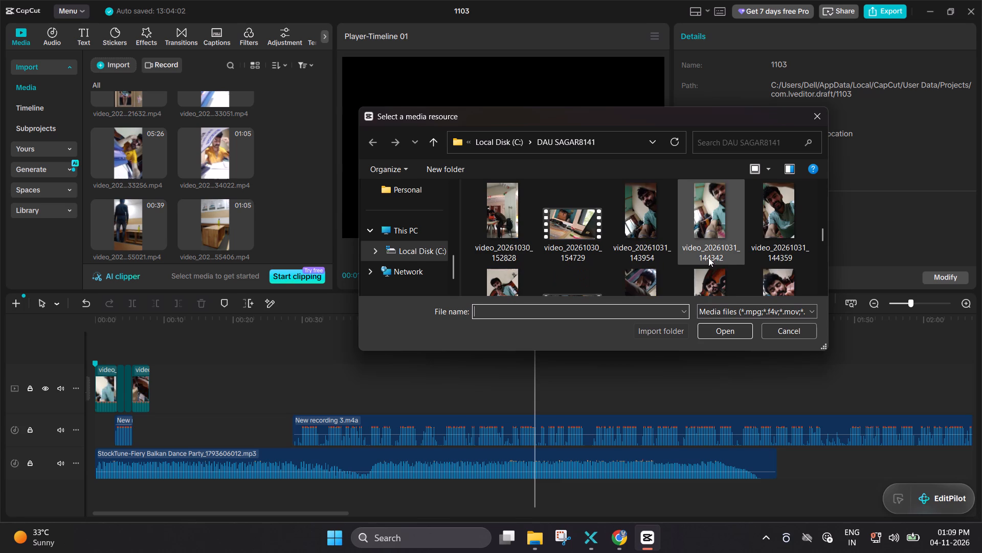
{"action": "scroll", "coordinate": [708, 258], "scroll_direction": "up", "scroll_amount": 6}
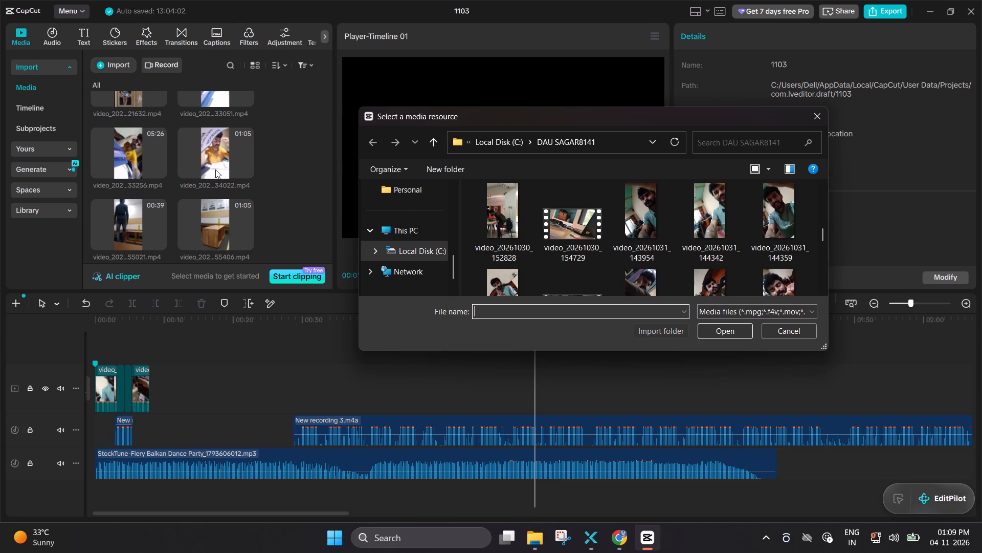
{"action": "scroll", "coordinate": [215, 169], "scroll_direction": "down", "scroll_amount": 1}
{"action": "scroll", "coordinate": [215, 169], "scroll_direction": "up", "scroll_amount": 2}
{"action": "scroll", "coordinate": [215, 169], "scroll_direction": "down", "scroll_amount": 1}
Enlarge the media selection window, shrink its thumbnails and examine the full set of source videos for a suitable clip.
{"action": "left_click_drag", "start_coordinate": [384, 315], "coordinate": [457, 310]}
{"action": "left_click_drag", "start_coordinate": [457, 310], "coordinate": [437, 314]}
{"action": "left_click_drag", "start_coordinate": [409, 321], "coordinate": [604, 260]}
{"action": "left_click", "coordinate": [664, 108]}
{"action": "left_click_drag", "start_coordinate": [664, 108], "coordinate": [692, 106]}
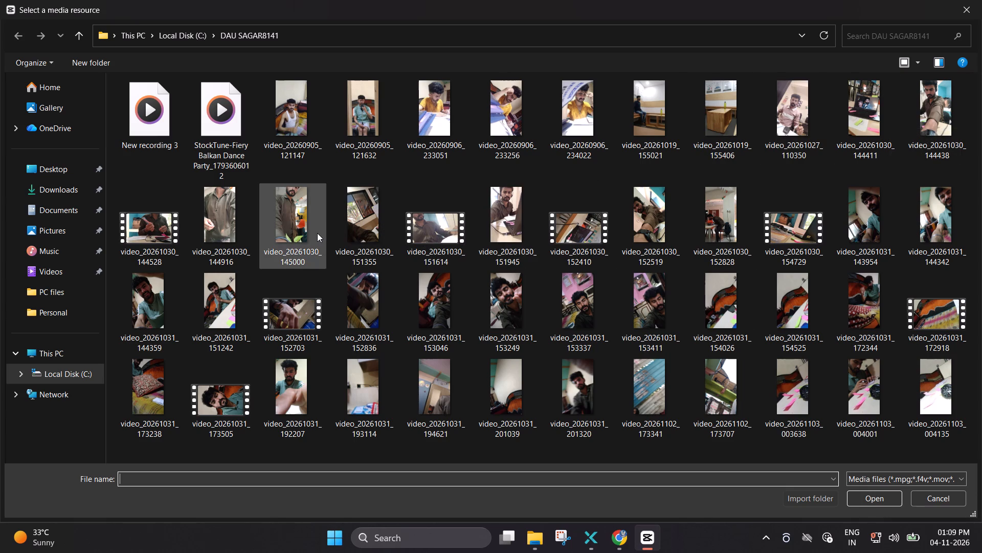
{"action": "scroll", "coordinate": [317, 233], "scroll_direction": "down", "scroll_amount": 1}
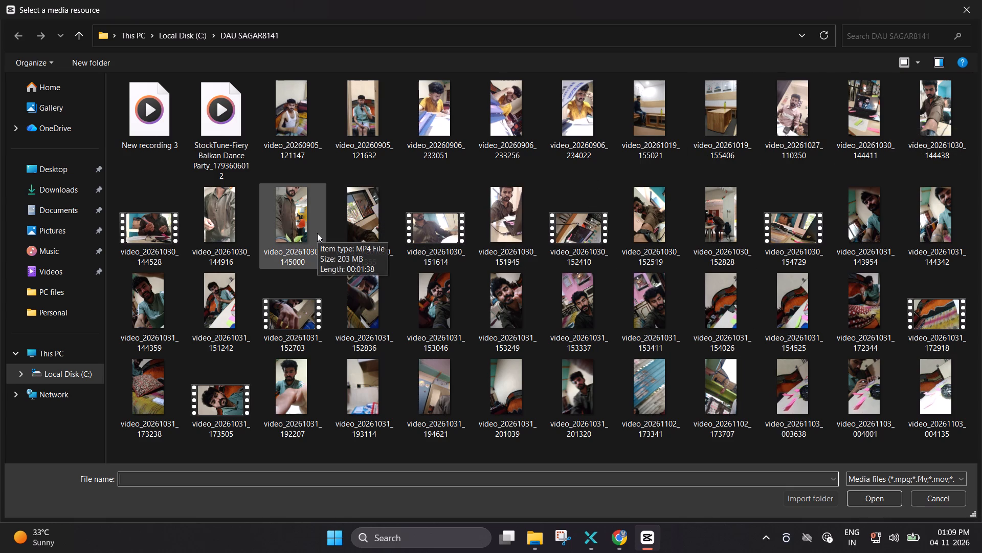
{"action": "scroll", "coordinate": [317, 233], "scroll_direction": "down", "scroll_amount": 2}
{"action": "scroll", "coordinate": [317, 233], "scroll_direction": "right", "scroll_amount": 2}
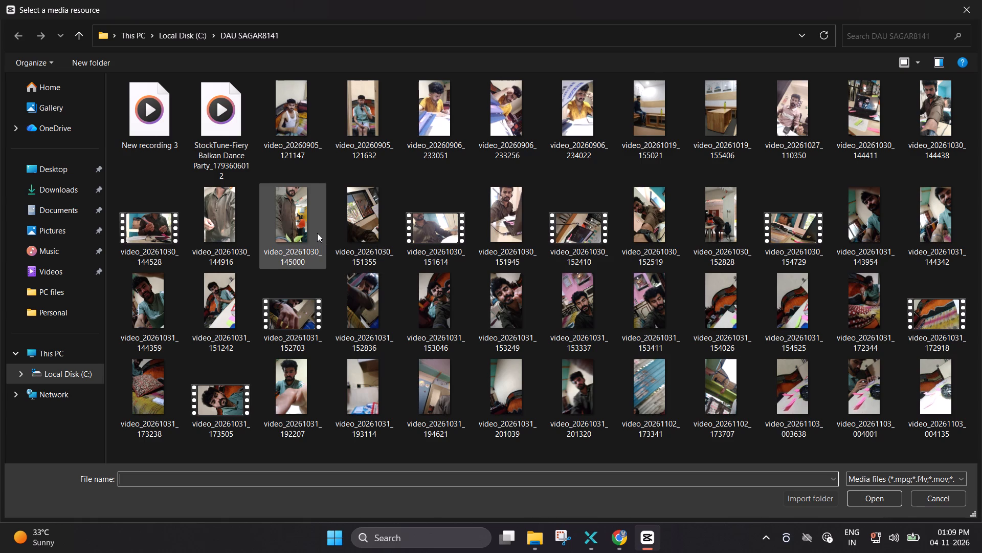
{"action": "scroll", "coordinate": [317, 233], "scroll_direction": "right", "scroll_amount": 1}
{"action": "scroll", "coordinate": [371, 325], "scroll_direction": "down", "scroll_amount": 1}
{"action": "scroll", "coordinate": [371, 325], "scroll_direction": "up", "scroll_amount": 2}
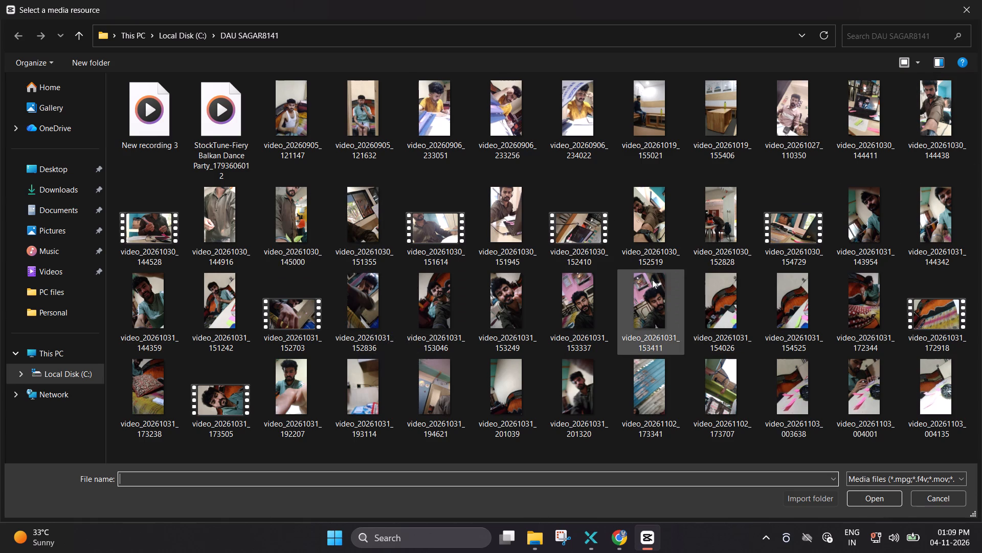
{"action": "scroll", "coordinate": [652, 280], "scroll_direction": "down", "scroll_amount": 2, "text": "ctrl"}
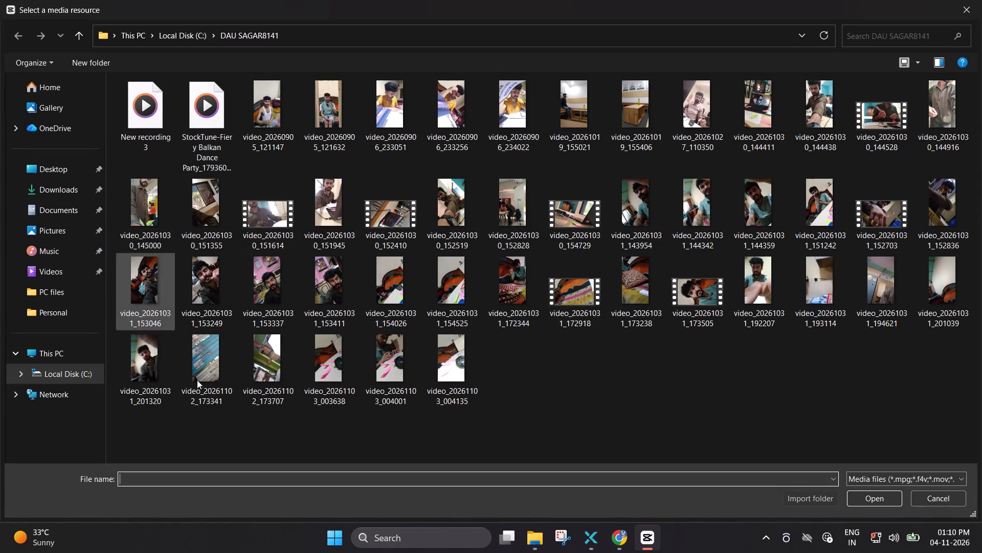
{"action": "left_click", "coordinate": [648, 538]}
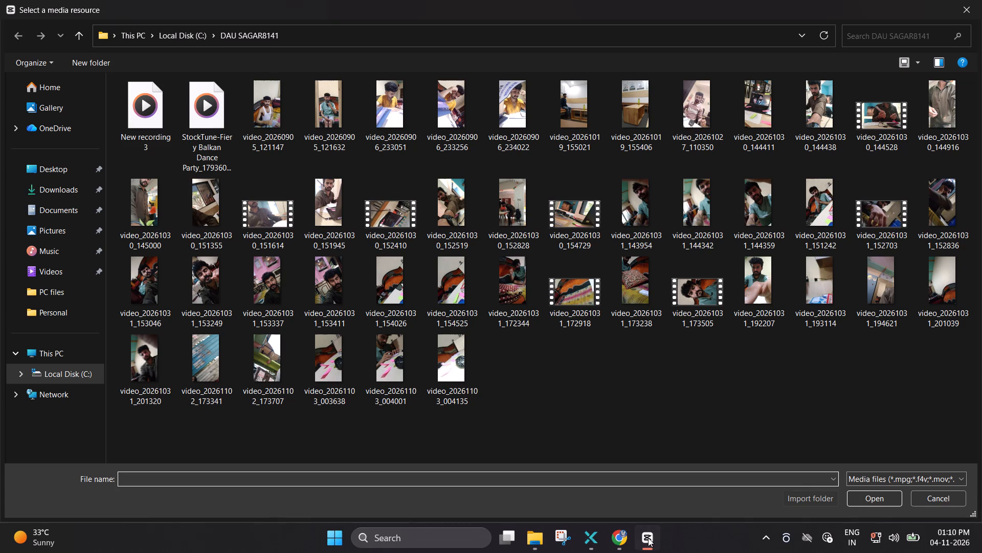
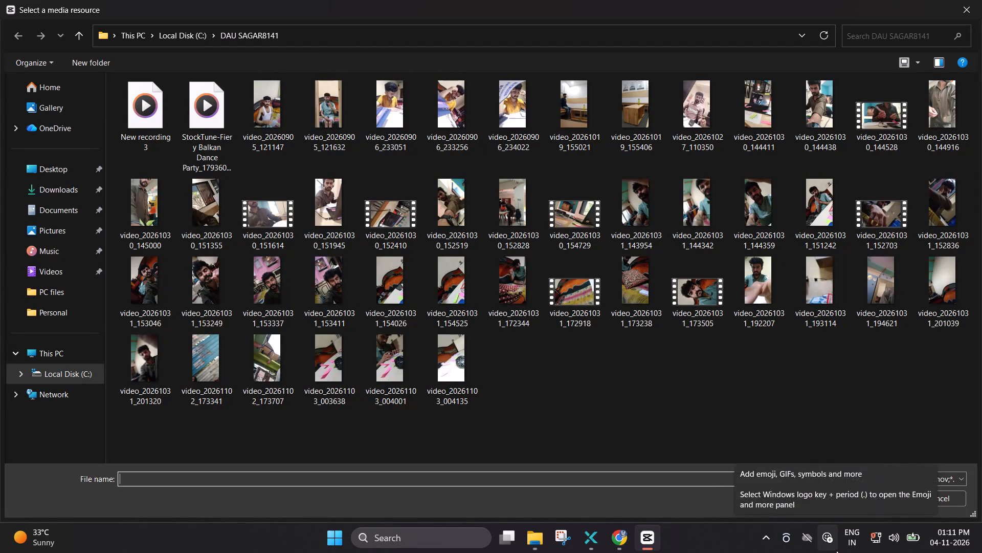
Restore the media selection window to its smaller size and close it without importing any file.
{"action": "double_click", "coordinate": [73, 6]}
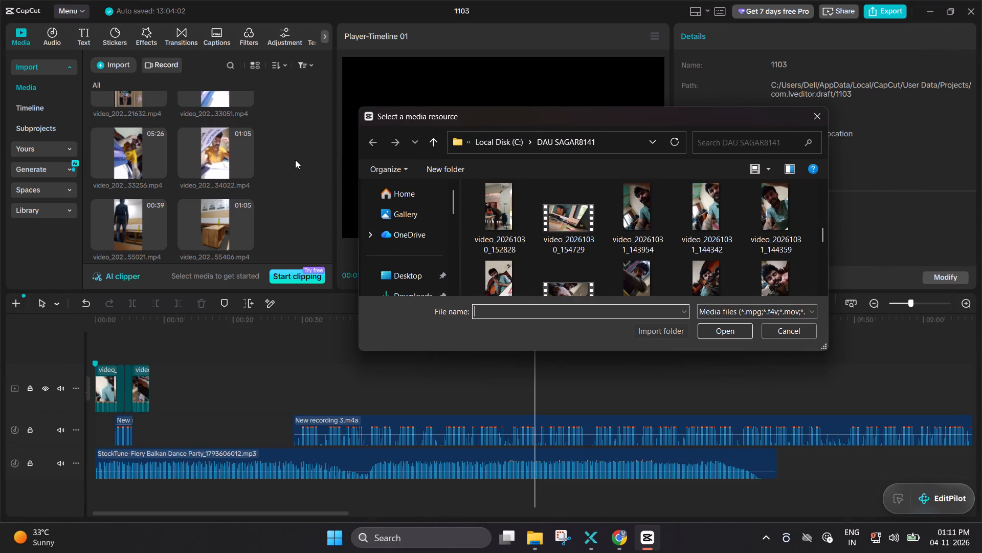
{"action": "scroll", "coordinate": [295, 160], "scroll_direction": "down", "scroll_amount": 2}
{"action": "scroll", "coordinate": [295, 160], "scroll_direction": "up", "scroll_amount": 3}
{"action": "left_click", "coordinate": [812, 117]}
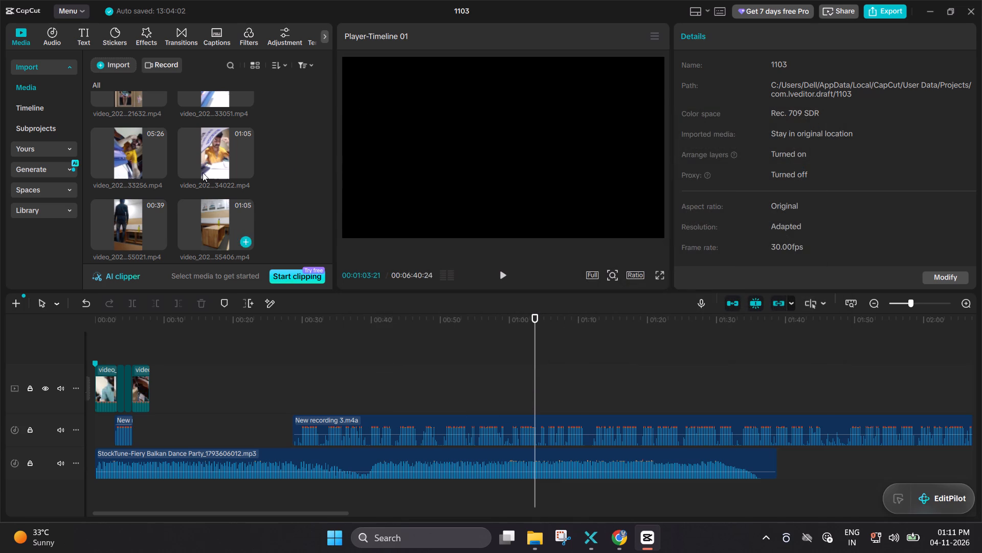
Look through the project's imported media down to New recording 3.m4a for footage that suits the voice recording.
{"action": "scroll", "coordinate": [206, 168], "scroll_direction": "down", "scroll_amount": 6}
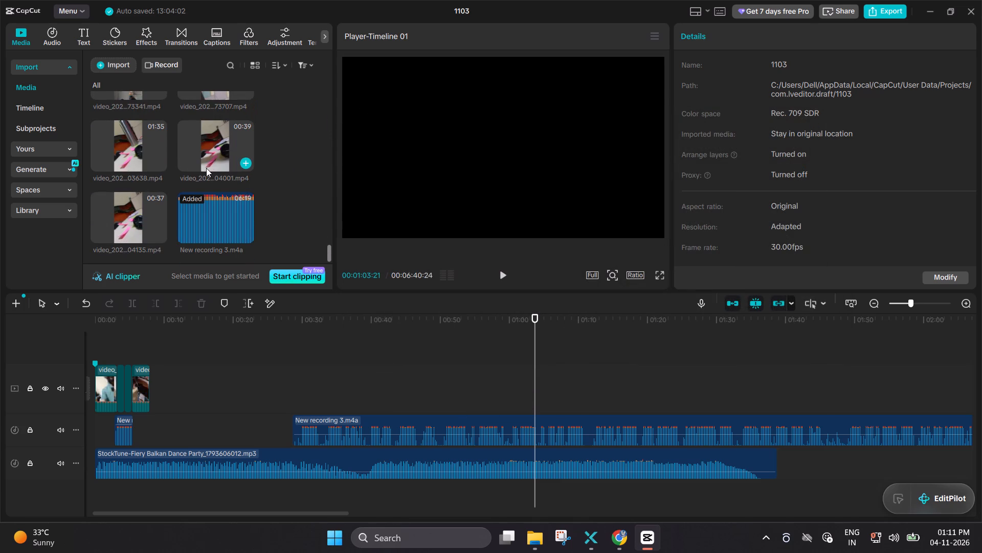
{"action": "scroll", "coordinate": [206, 168], "scroll_direction": "down", "scroll_amount": 1}
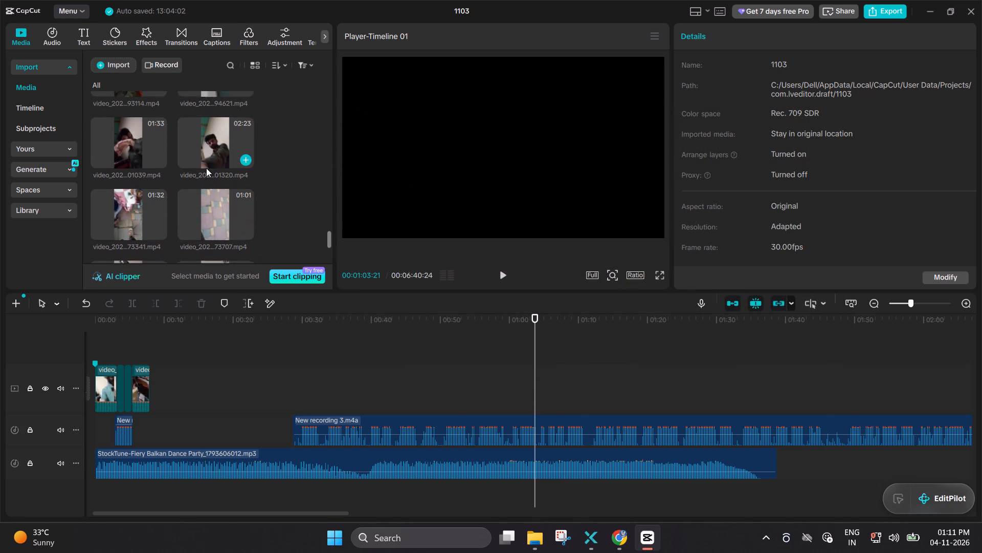
{"action": "scroll", "coordinate": [206, 168], "scroll_direction": "down", "scroll_amount": 1}
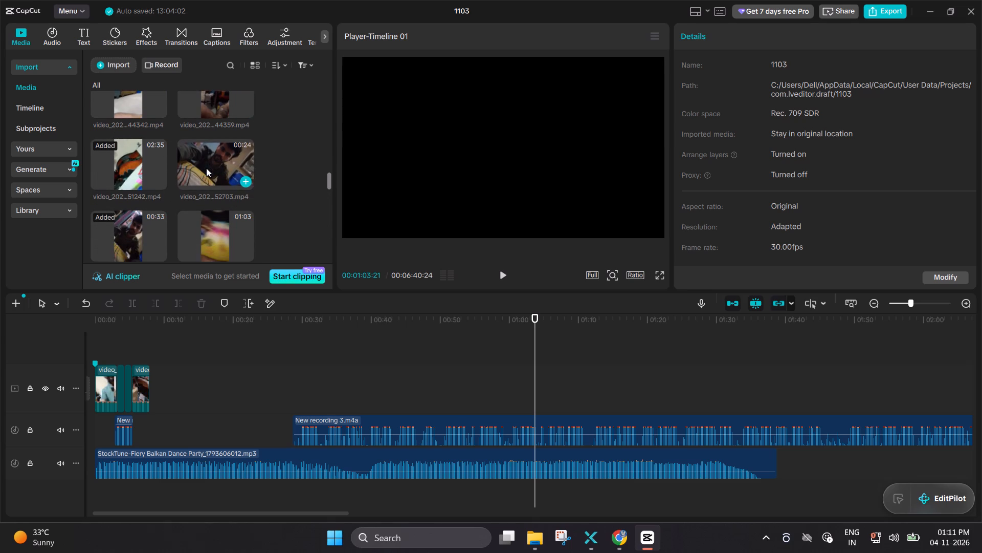
{"action": "scroll", "coordinate": [206, 168], "scroll_direction": "down", "scroll_amount": 1}
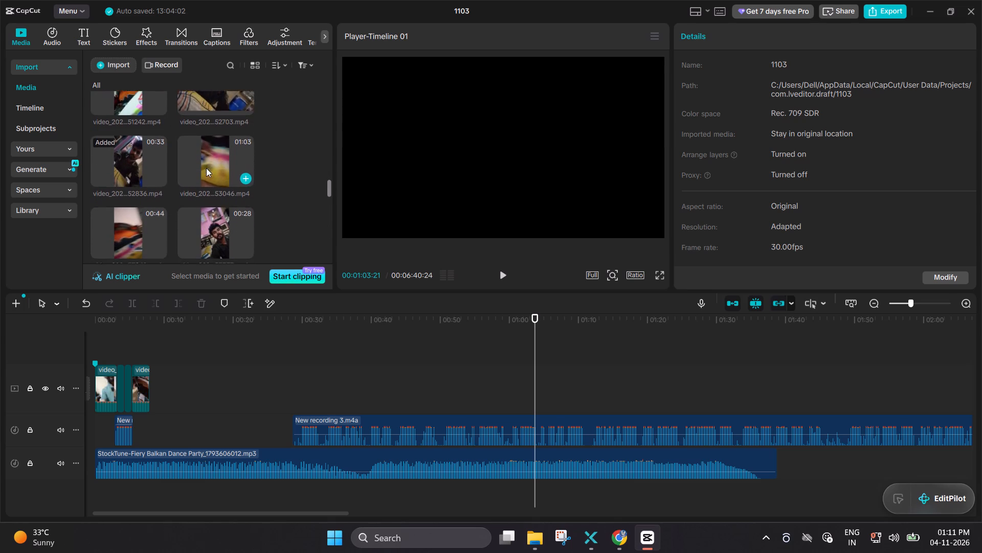
{"action": "scroll", "coordinate": [206, 168], "scroll_direction": "down", "scroll_amount": 1}
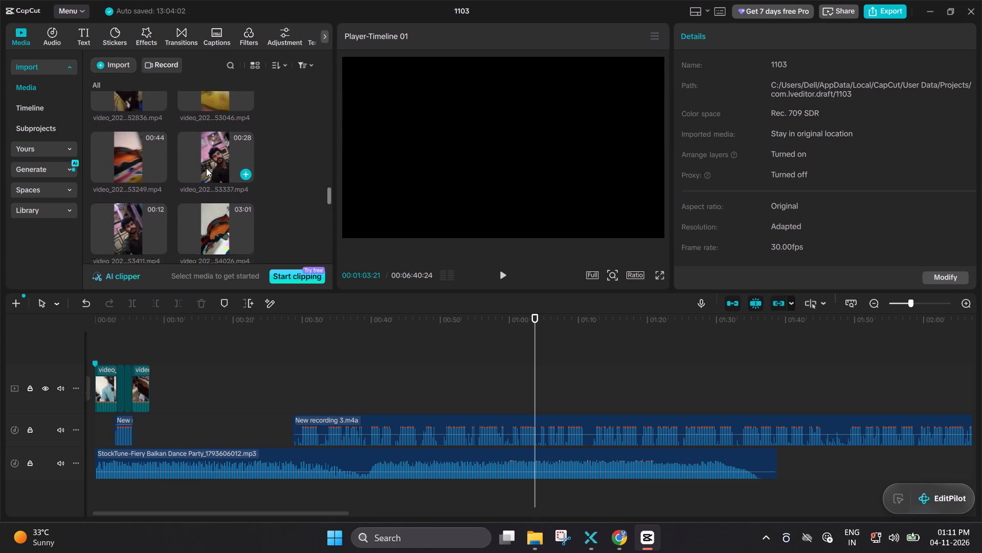
{"action": "scroll", "coordinate": [206, 168], "scroll_direction": "down", "scroll_amount": 2}
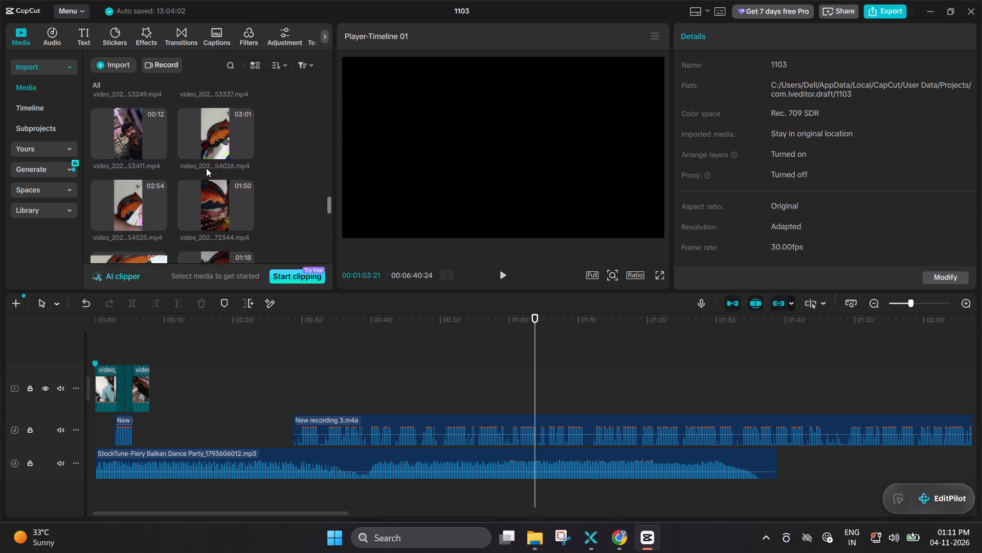
{"action": "scroll", "coordinate": [206, 168], "scroll_direction": "down", "scroll_amount": 1}
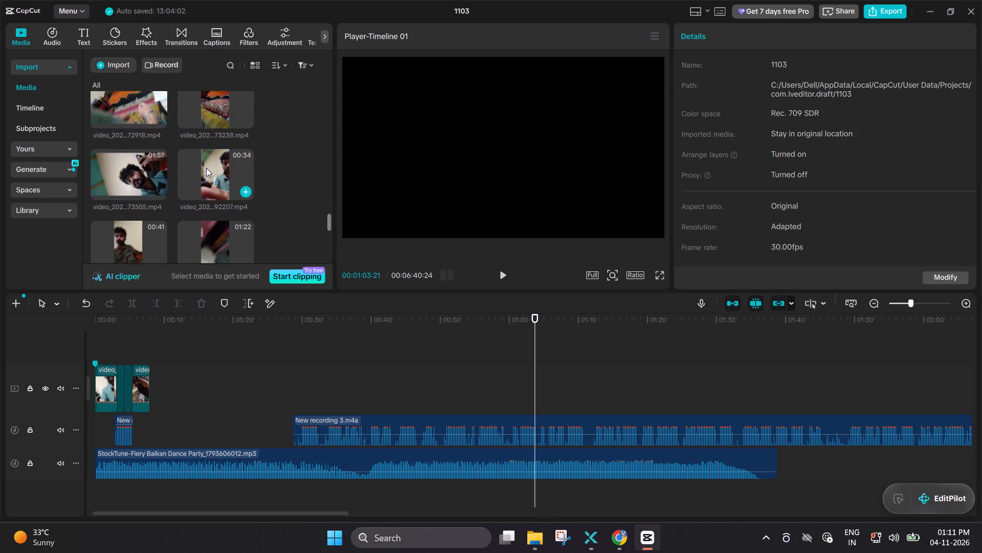
{"action": "scroll", "coordinate": [206, 168], "scroll_direction": "right", "scroll_amount": 1}
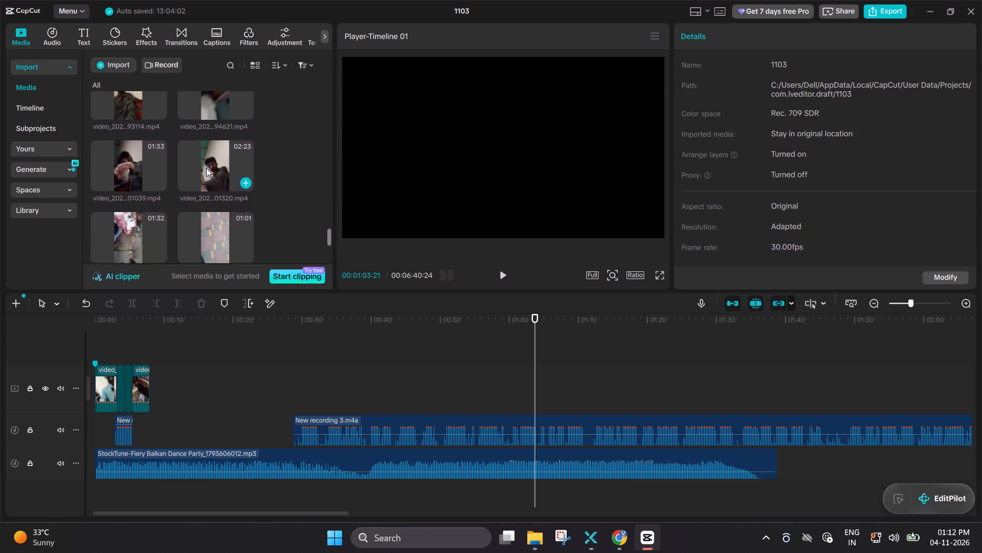
{"action": "scroll", "coordinate": [206, 168], "scroll_direction": "right", "scroll_amount": 1}
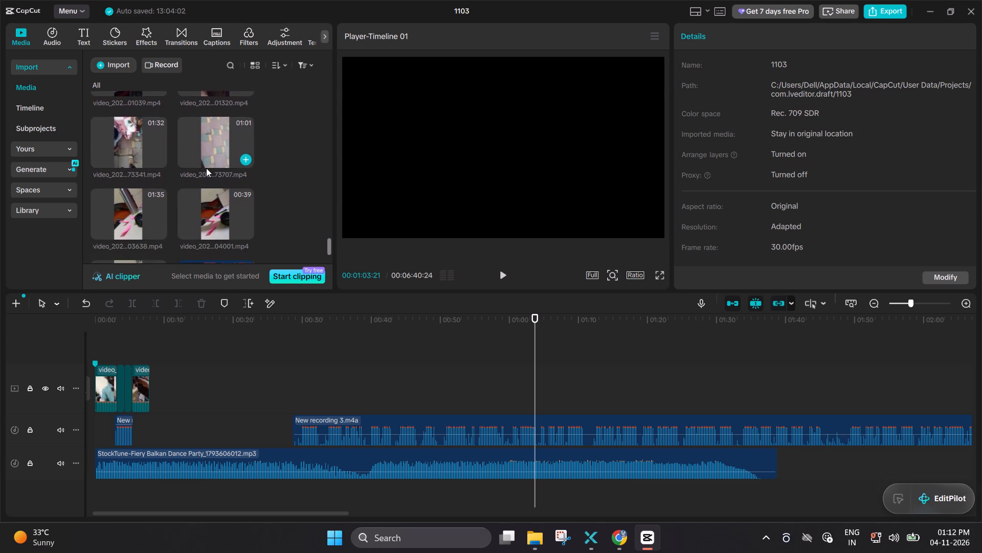
{"action": "scroll", "coordinate": [206, 168], "scroll_direction": "right", "scroll_amount": 2}
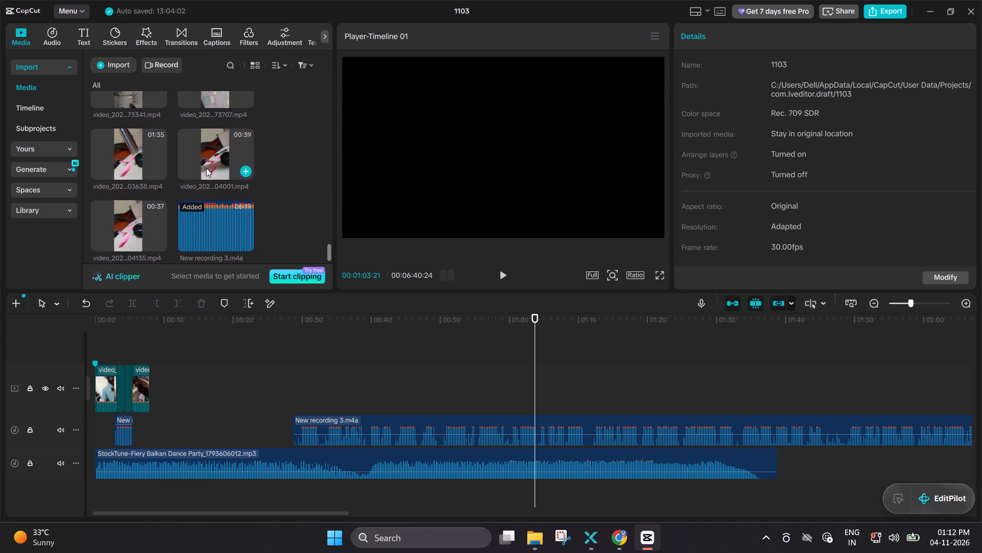
Go back through the imported clips from the end of the media library to video_202...10350.mp4, comparing their thumbnails.
{"action": "scroll", "coordinate": [206, 168], "scroll_direction": "right", "scroll_amount": 1}
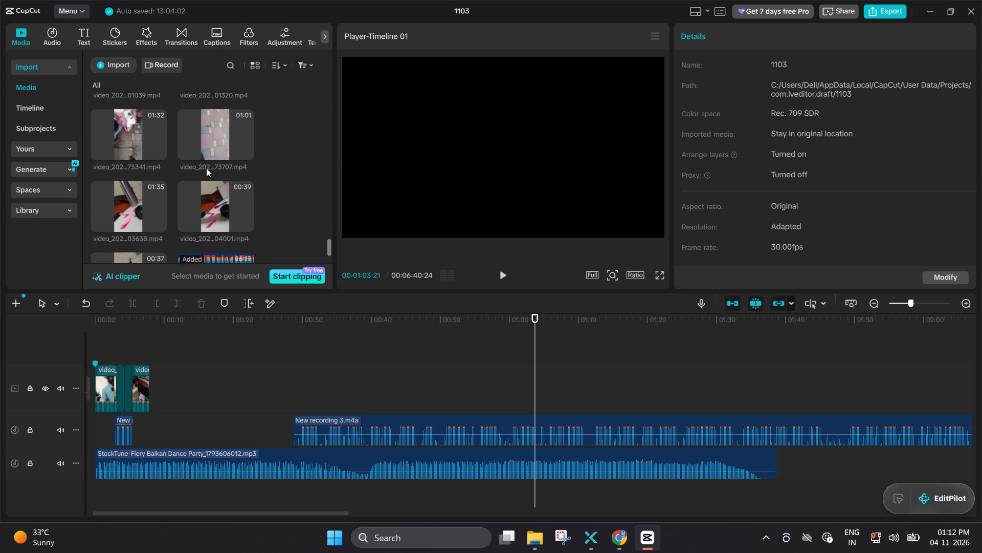
{"action": "scroll", "coordinate": [206, 168], "scroll_direction": "right", "scroll_amount": 1}
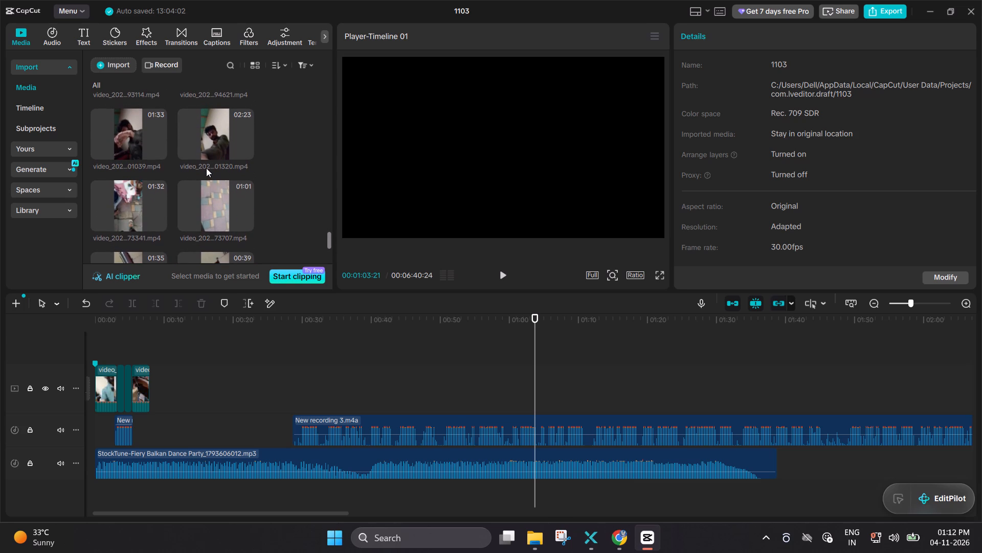
{"action": "scroll", "coordinate": [206, 168], "scroll_direction": "up", "scroll_amount": 1}
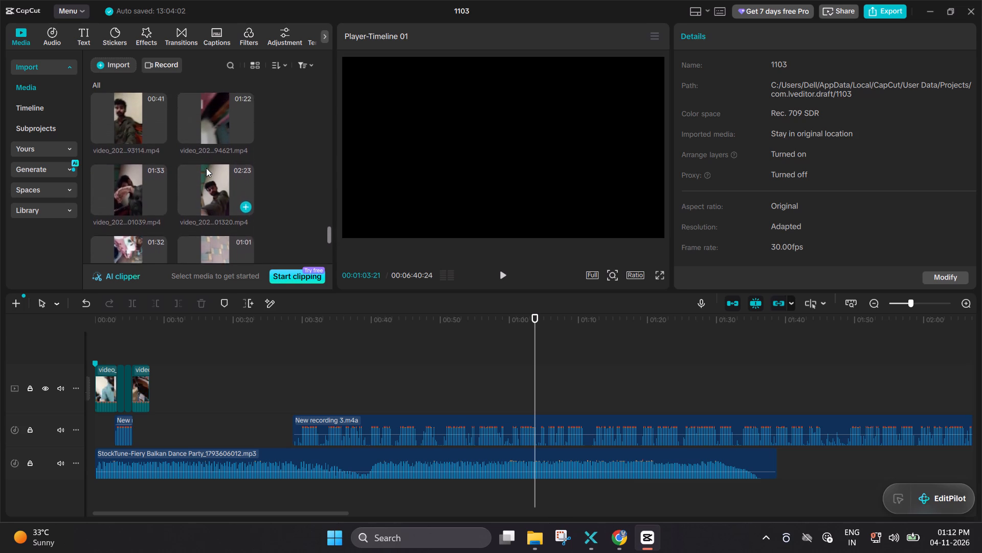
{"action": "scroll", "coordinate": [206, 168], "scroll_direction": "up", "scroll_amount": 2}
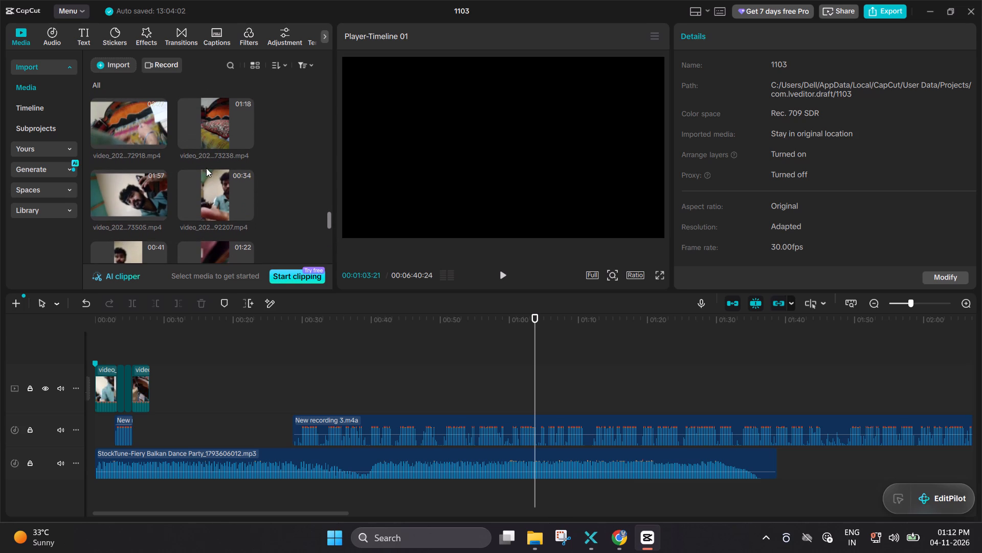
{"action": "scroll", "coordinate": [206, 168], "scroll_direction": "up", "scroll_amount": 2}
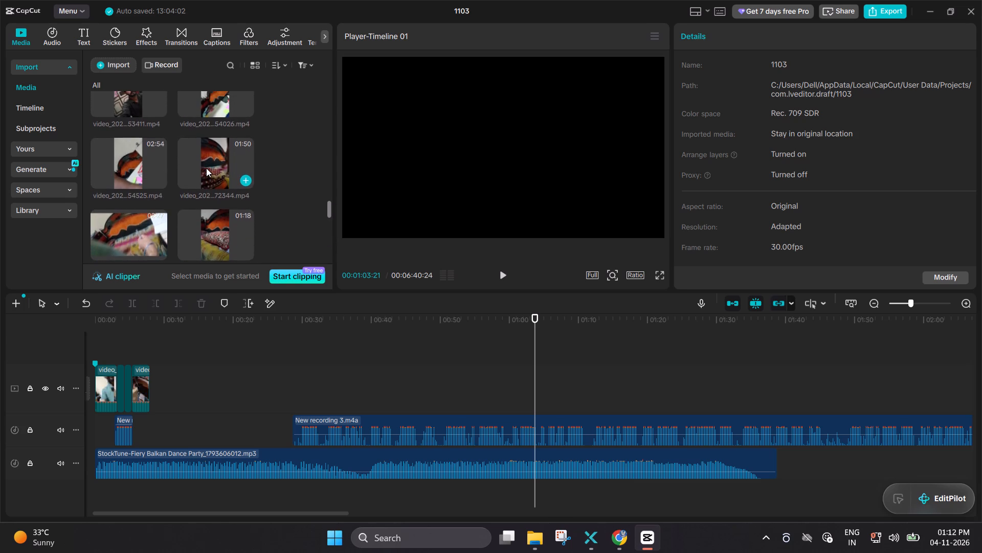
{"action": "scroll", "coordinate": [206, 168], "scroll_direction": "up", "scroll_amount": 2}
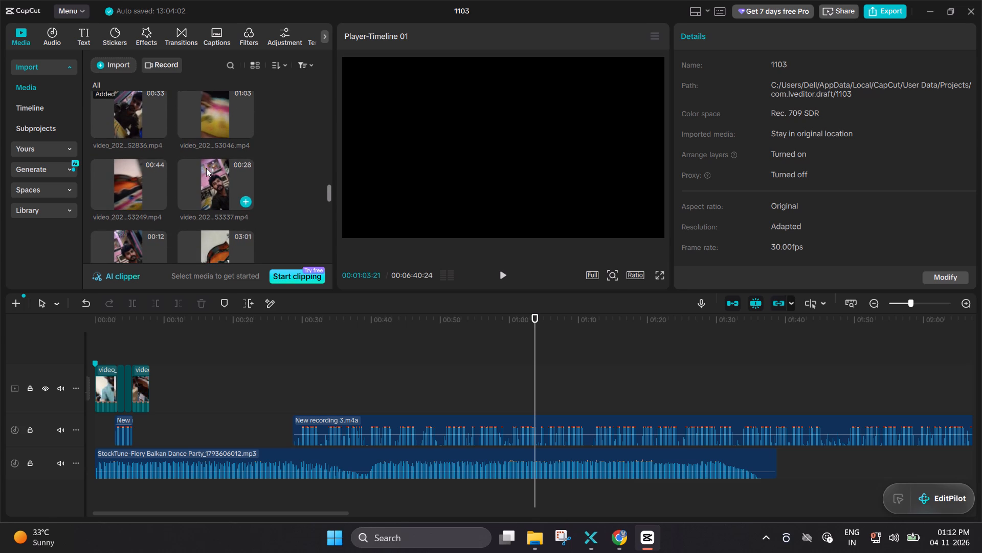
{"action": "scroll", "coordinate": [206, 168], "scroll_direction": "up", "scroll_amount": 1}
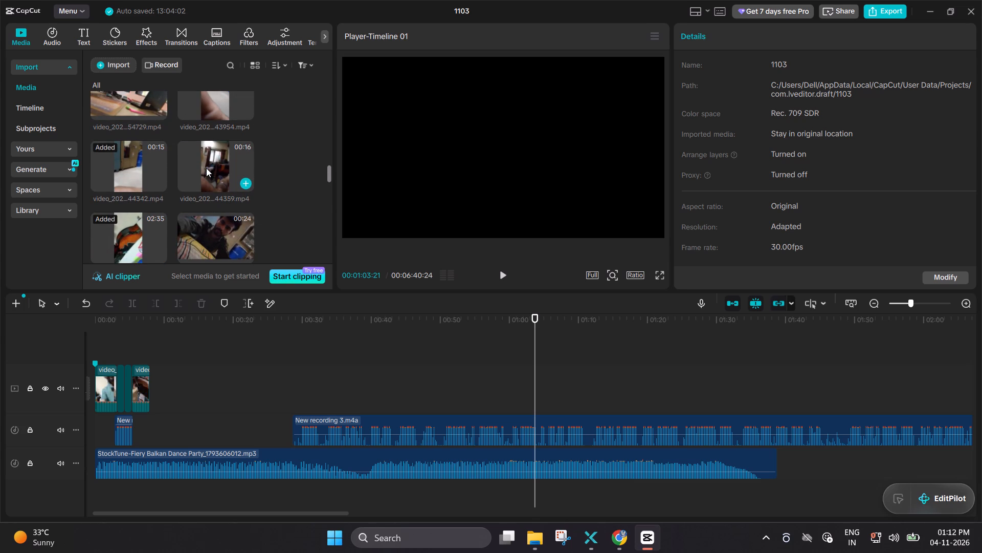
{"action": "scroll", "coordinate": [206, 168], "scroll_direction": "up", "scroll_amount": 1}
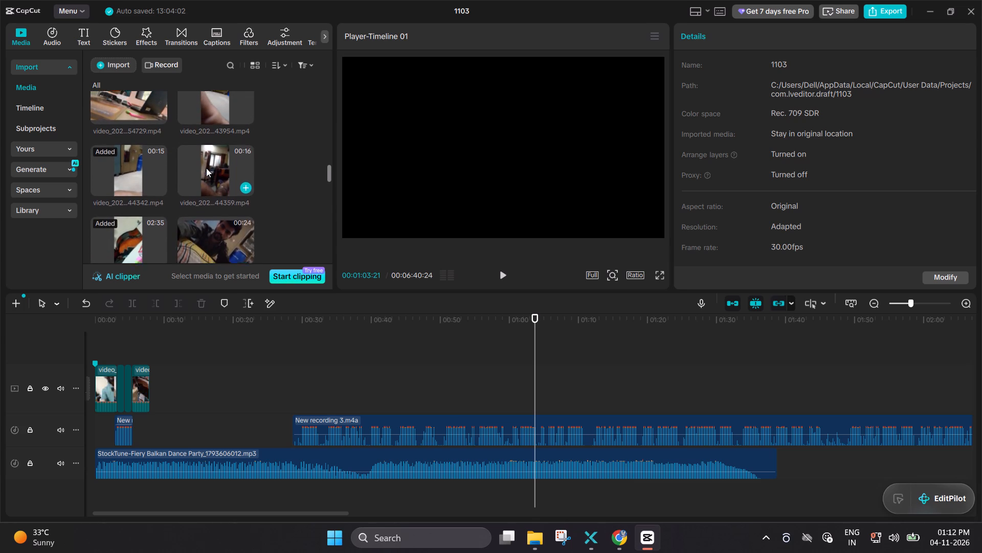
{"action": "scroll", "coordinate": [206, 168], "scroll_direction": "up", "scroll_amount": 1}
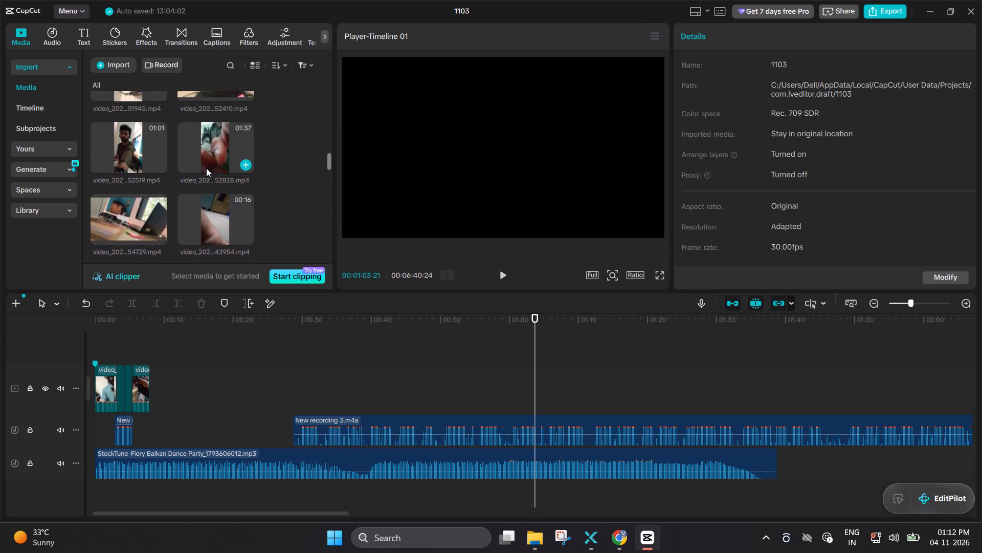
{"action": "scroll", "coordinate": [206, 168], "scroll_direction": "up", "scroll_amount": 2}
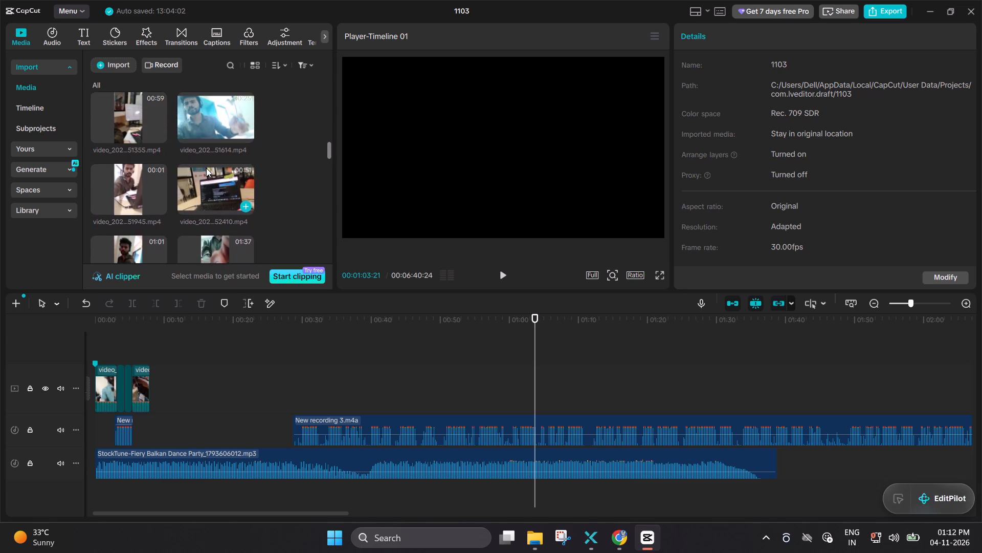
{"action": "scroll", "coordinate": [206, 168], "scroll_direction": "up", "scroll_amount": 3}
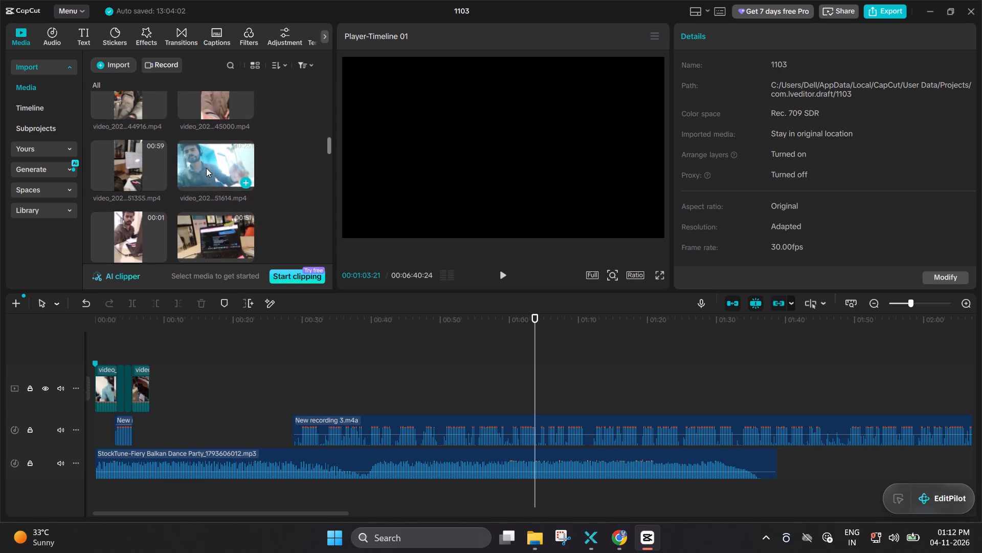
{"action": "scroll", "coordinate": [206, 168], "scroll_direction": "up", "scroll_amount": 1}
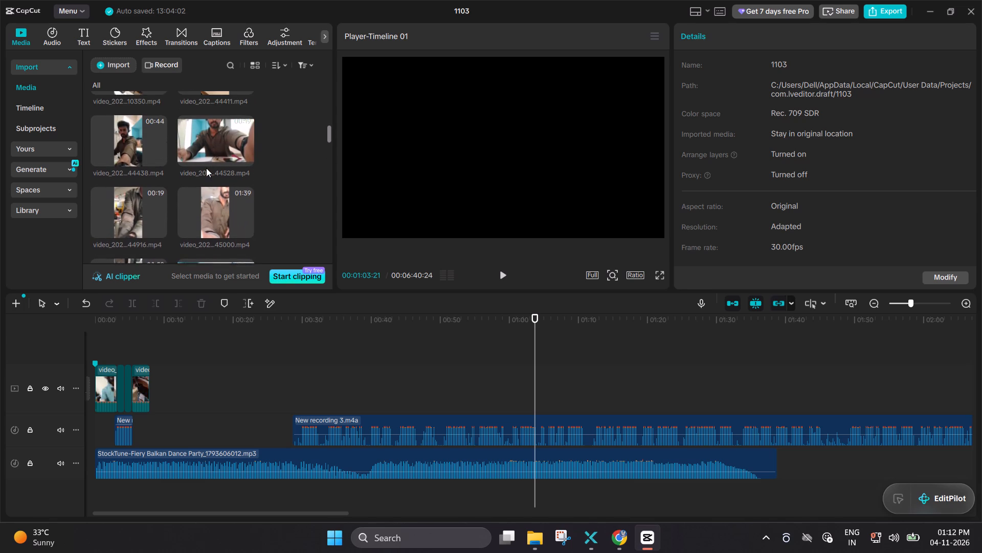
{"action": "scroll", "coordinate": [206, 168], "scroll_direction": "up", "scroll_amount": 2}
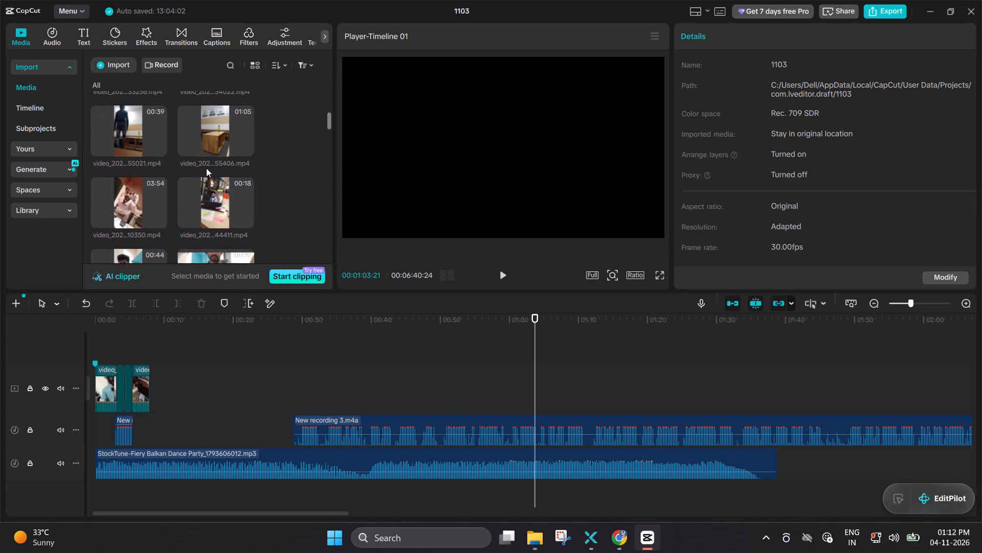
{"action": "scroll", "coordinate": [206, 168], "scroll_direction": "up", "scroll_amount": 1}
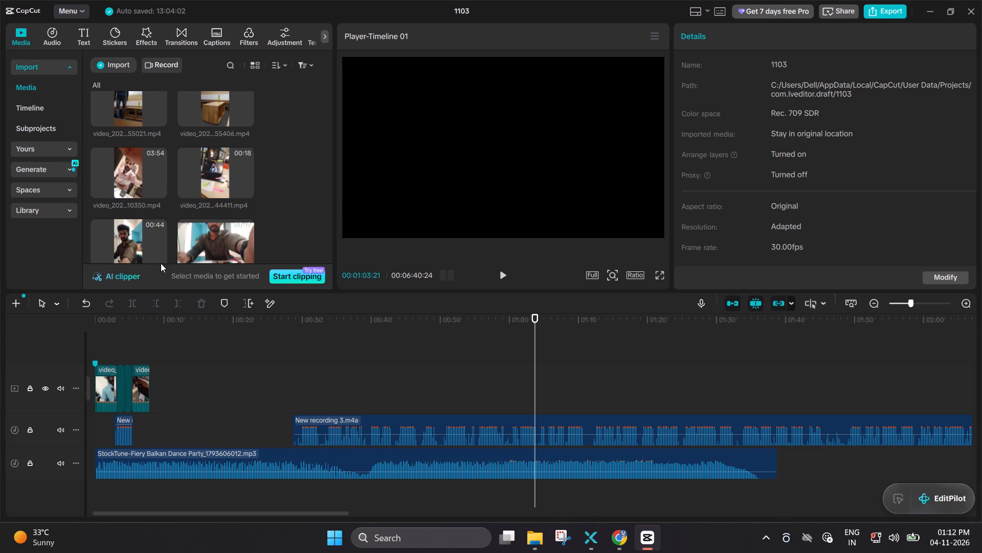
Add the 03:54 clip video_20261027_110350.mp4 to the main video track after the existing clips.
{"action": "left_click", "coordinate": [160, 185]}
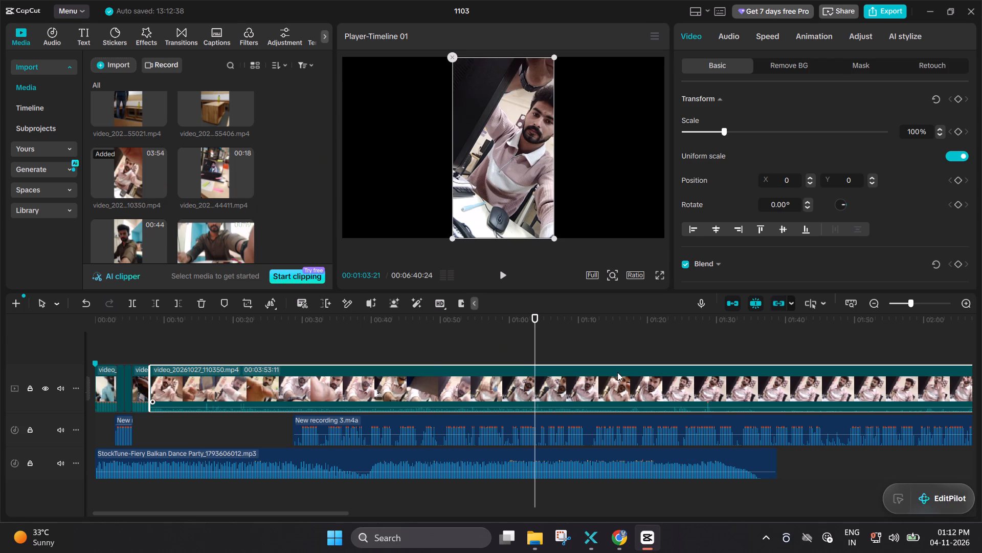
Skim the added clip video_20261027_110350.mp4 from about 1:03 to 3:27 on the timeline and return the playhead to the start.
{"action": "scroll", "coordinate": [540, 347], "scroll_direction": "down", "scroll_amount": 3, "text": "ctrl"}
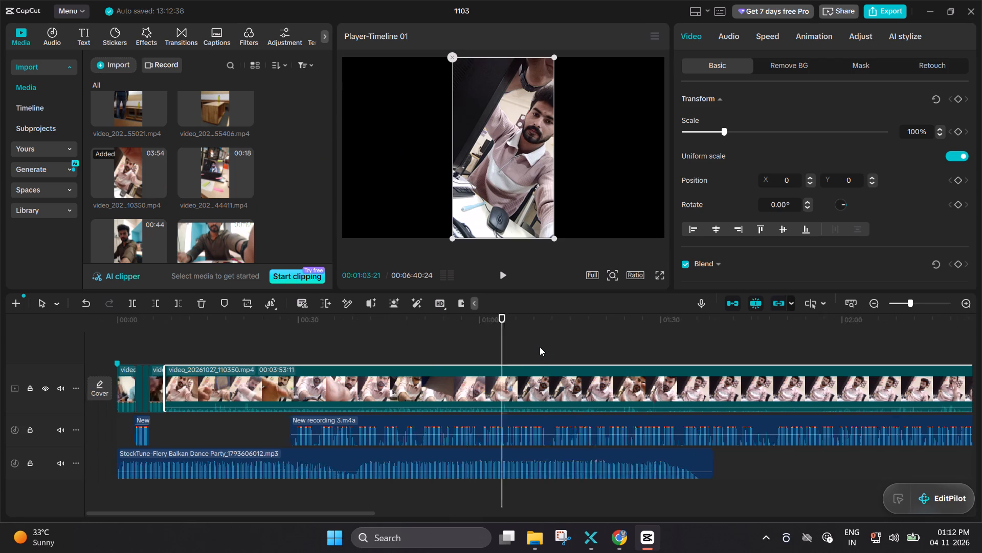
{"action": "scroll", "coordinate": [540, 347], "scroll_direction": "down", "scroll_amount": 2, "text": "ctrl"}
{"action": "scroll", "coordinate": [540, 347], "scroll_direction": "left", "scroll_amount": 1}
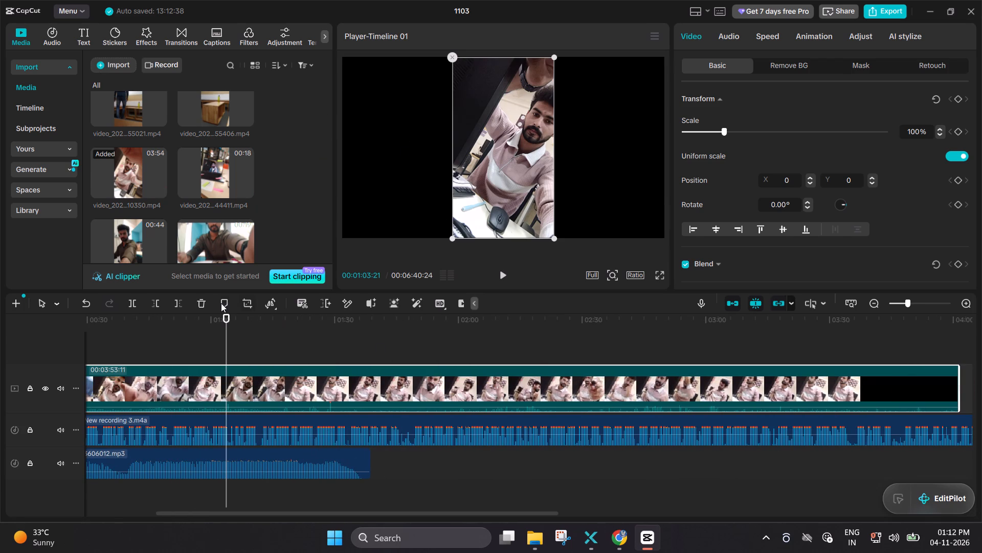
{"action": "left_click_drag", "start_coordinate": [227, 336], "coordinate": [228, 341]}
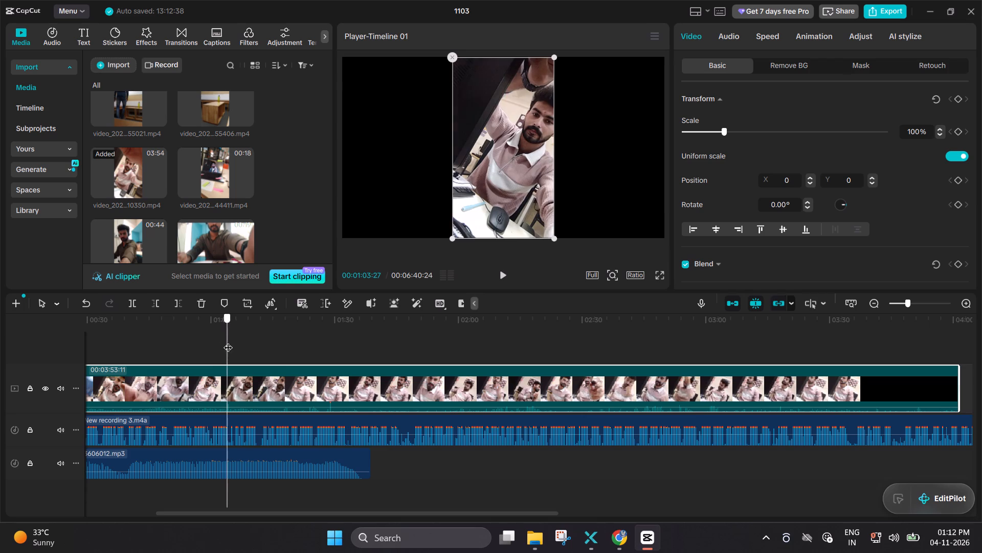
{"action": "left_click_drag", "start_coordinate": [228, 341], "coordinate": [537, 299]}
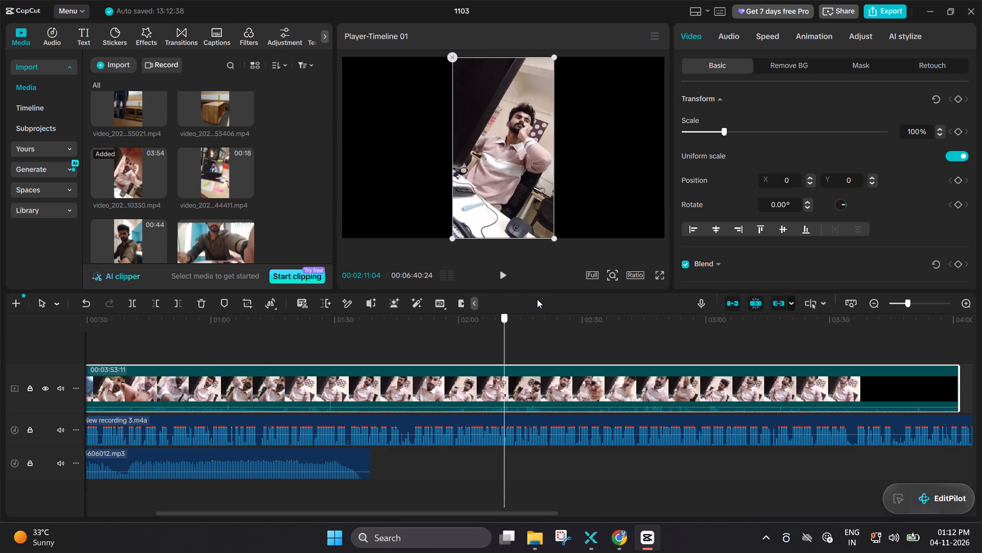
{"action": "left_click_drag", "start_coordinate": [537, 299], "coordinate": [672, 313]}
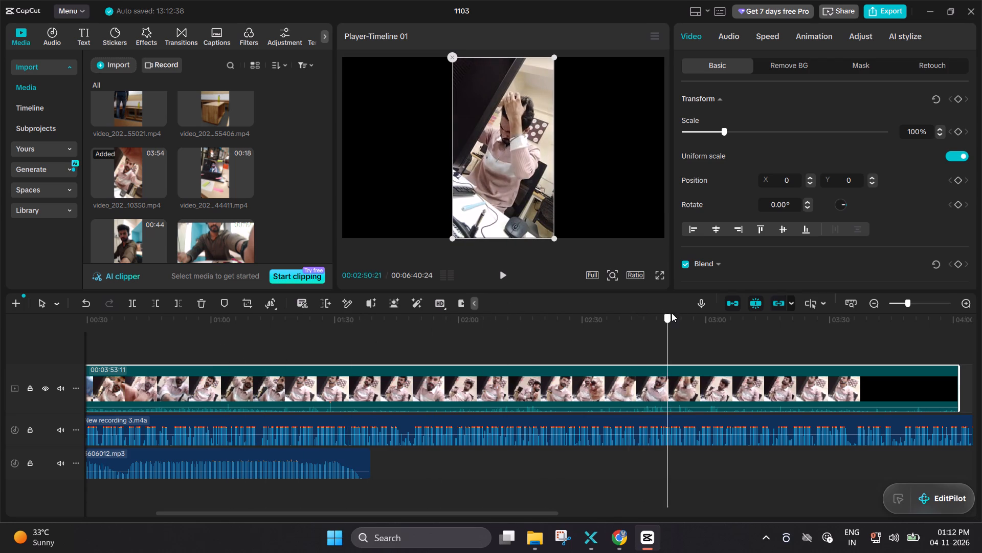
{"action": "left_click_drag", "start_coordinate": [672, 313], "coordinate": [843, 275]}
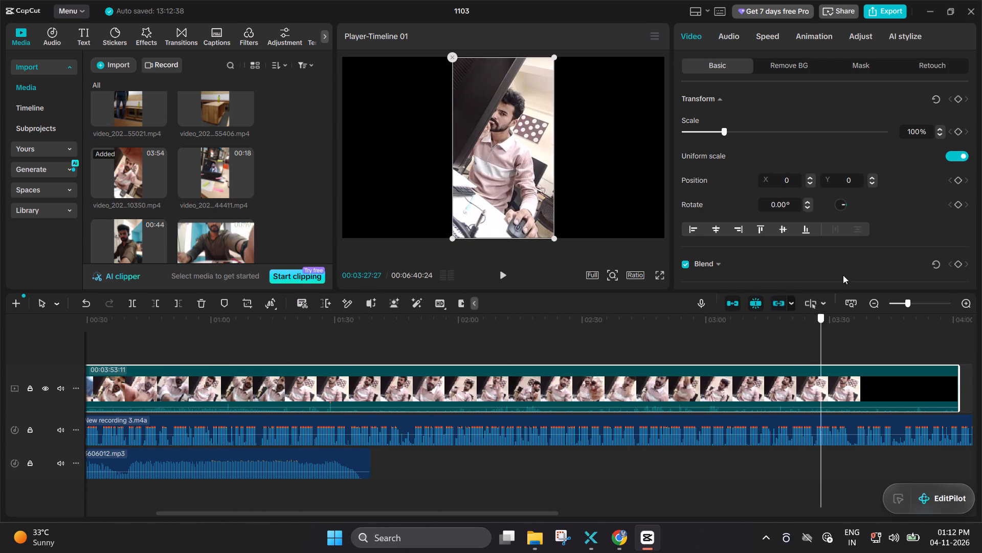
{"action": "left_click_drag", "start_coordinate": [843, 275], "coordinate": [119, 491]}
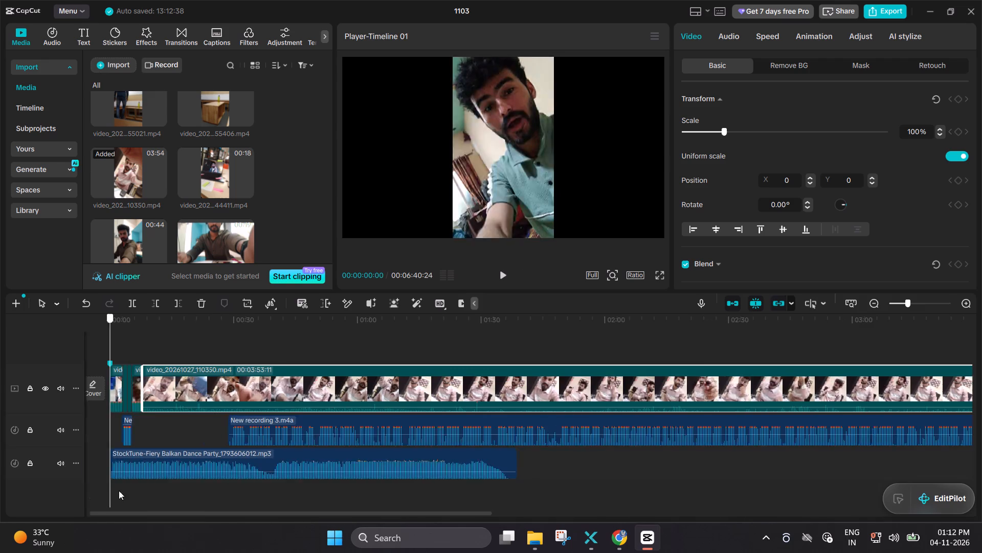
Check video_20261027_110350.mp4 at 22 seconds and delete the clip from the main video track.
{"action": "left_click_drag", "start_coordinate": [119, 491], "coordinate": [208, 459]}
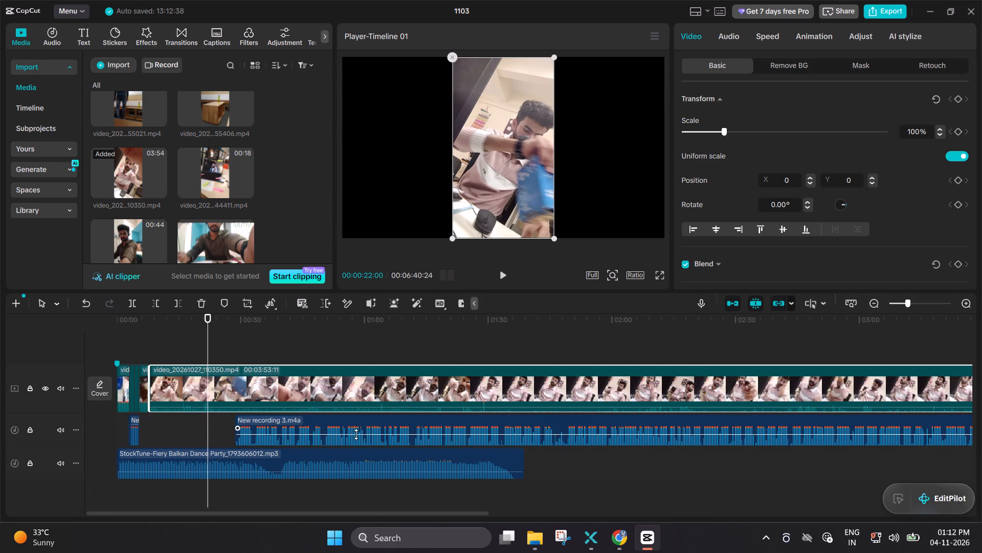
{"action": "left_click", "coordinate": [342, 396]}
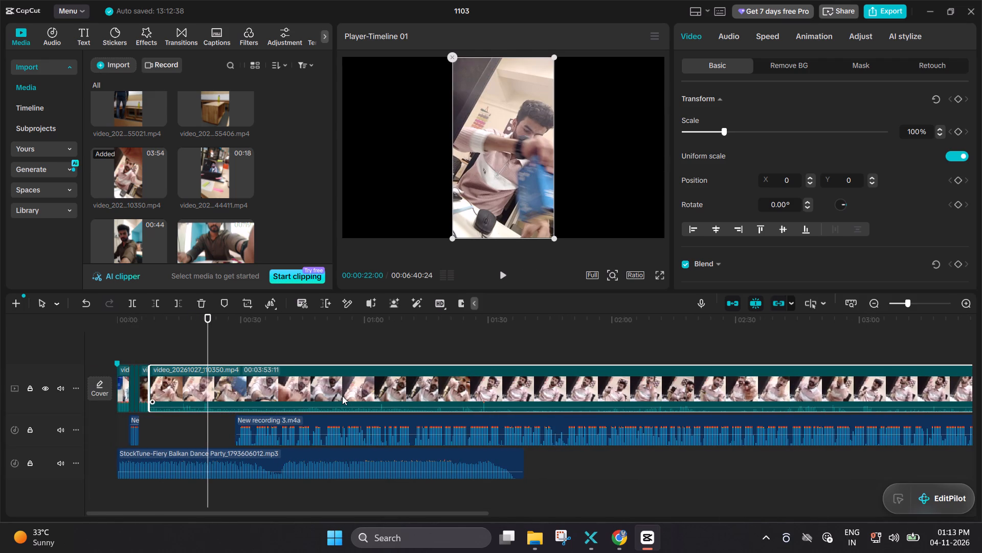
{"action": "key", "text": "BackSpace"}
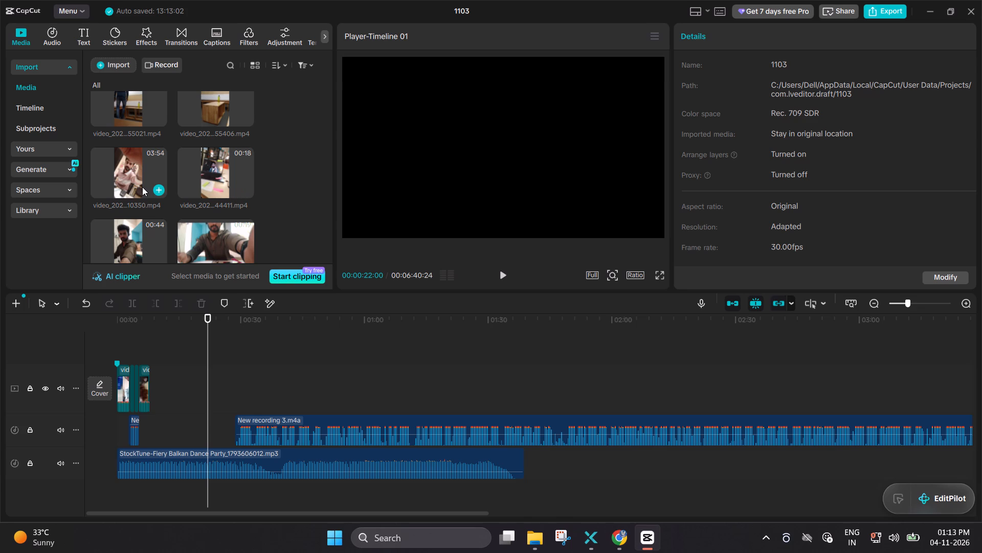
Look through the imported clips beyond video_202...10350.mp4 and preview the 01:33 clip video_202...01039.mp4.
{"action": "scroll", "coordinate": [142, 187], "scroll_direction": "left", "scroll_amount": 1}
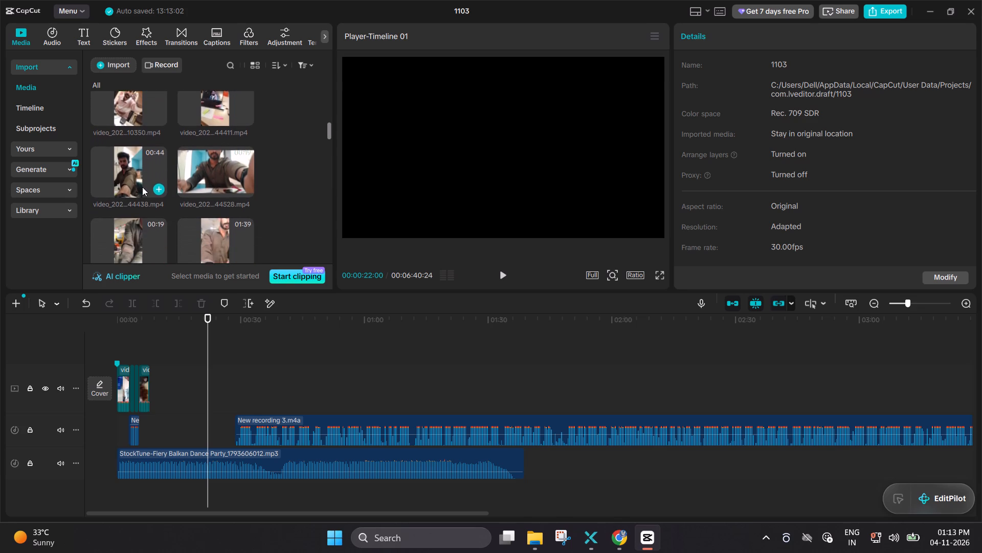
{"action": "scroll", "coordinate": [142, 187], "scroll_direction": "left", "scroll_amount": 1}
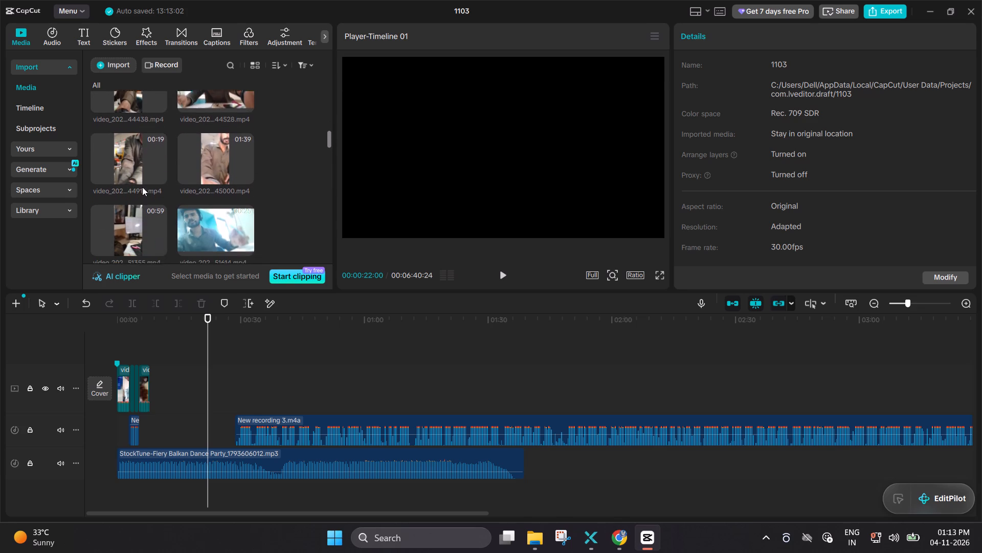
{"action": "scroll", "coordinate": [142, 187], "scroll_direction": "left", "scroll_amount": 1}
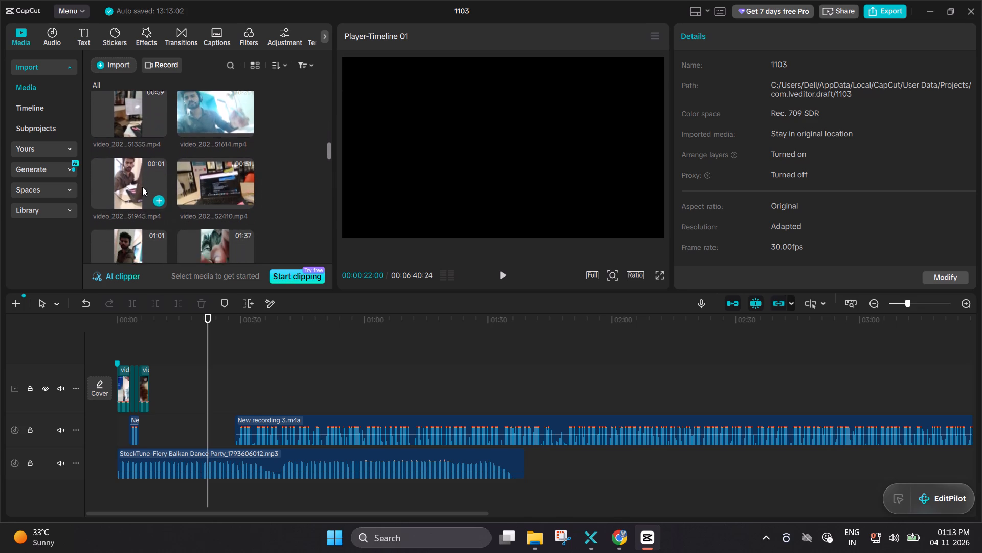
{"action": "scroll", "coordinate": [142, 187], "scroll_direction": "left", "scroll_amount": 1}
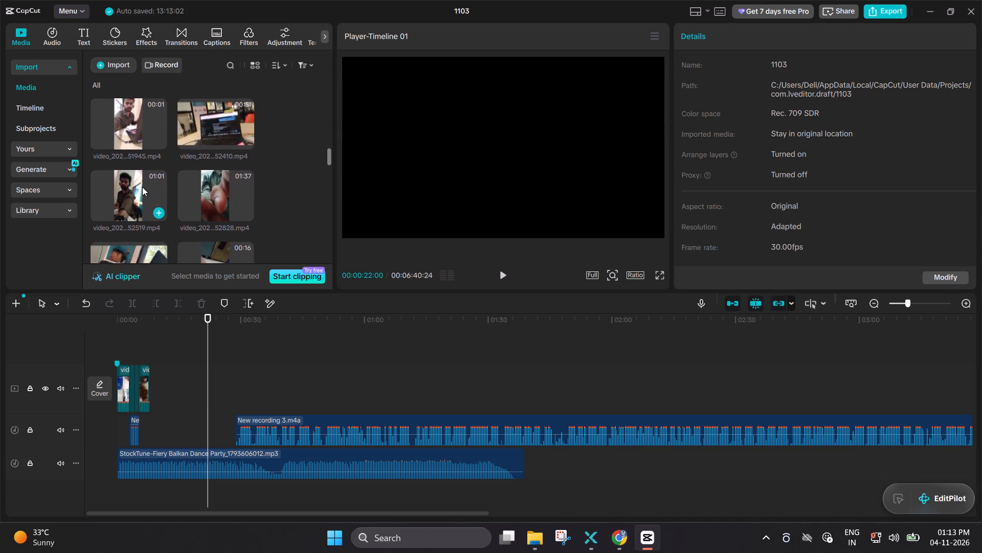
{"action": "scroll", "coordinate": [142, 187], "scroll_direction": "left", "scroll_amount": 3}
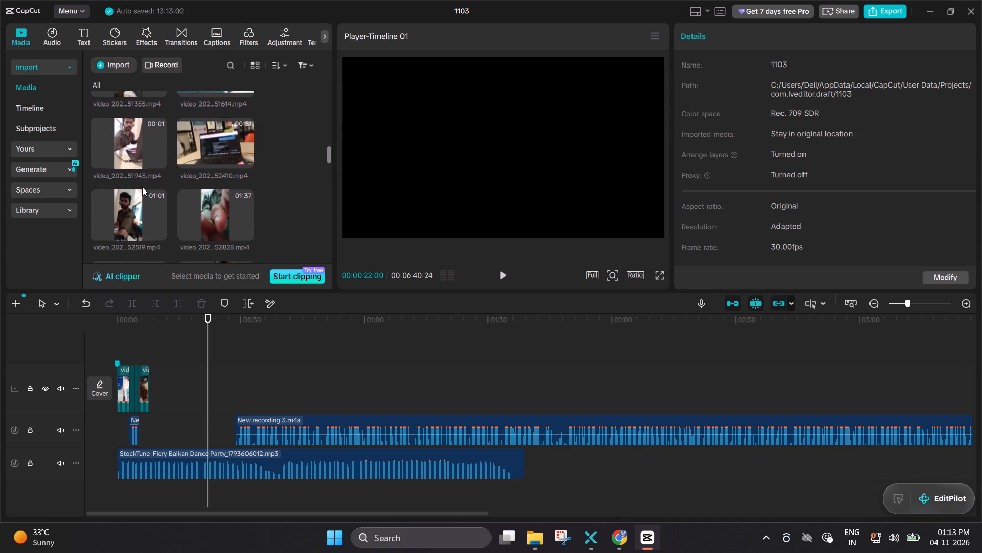
{"action": "scroll", "coordinate": [142, 187], "scroll_direction": "left", "scroll_amount": 1}
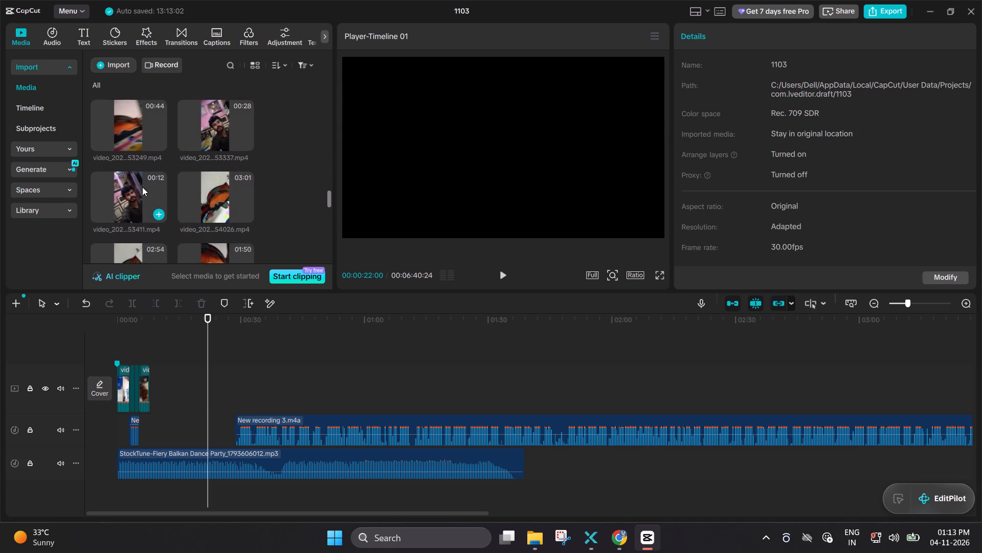
{"action": "scroll", "coordinate": [142, 187], "scroll_direction": "left", "scroll_amount": 2}
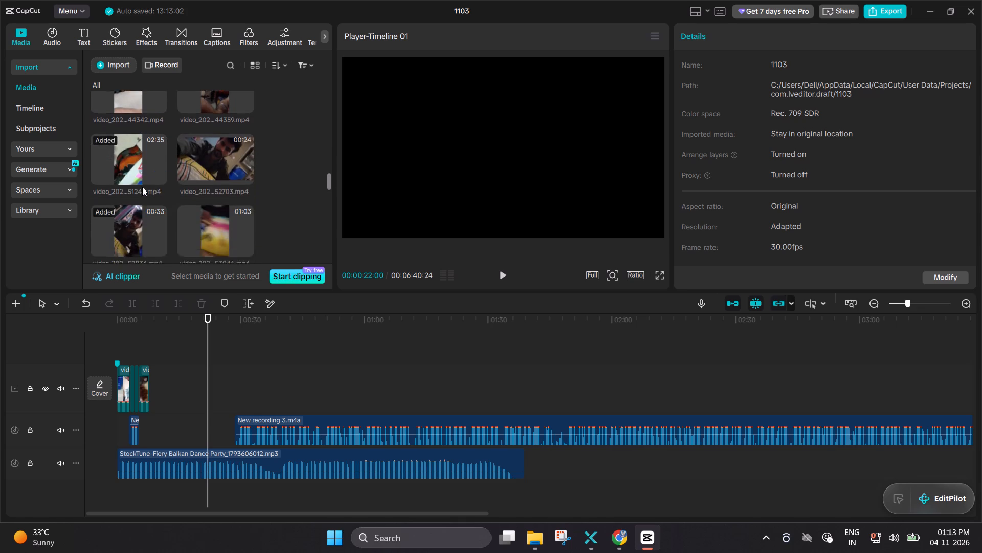
{"action": "scroll", "coordinate": [142, 187], "scroll_direction": "down", "scroll_amount": 1}
{"action": "scroll", "coordinate": [142, 187], "scroll_direction": "up", "scroll_amount": 1}
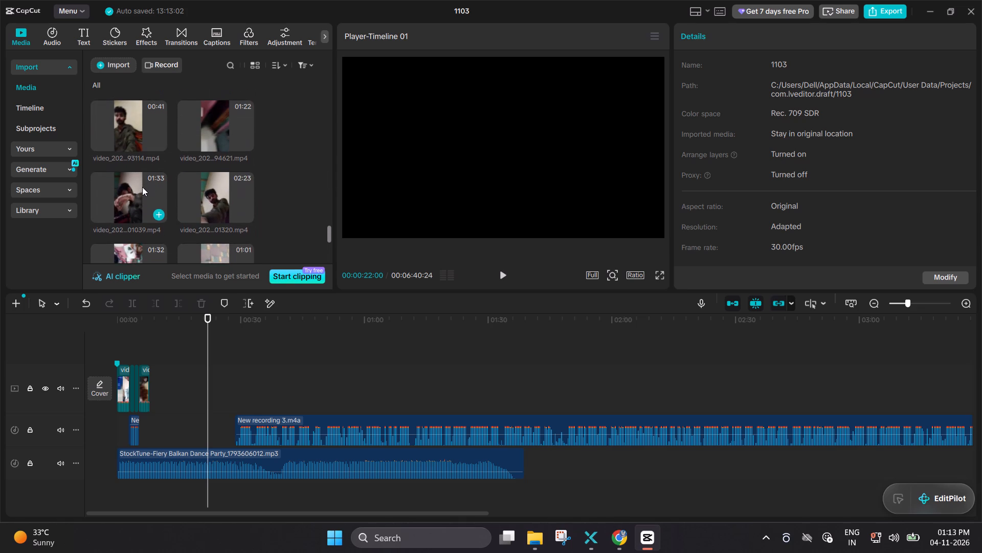
{"action": "scroll", "coordinate": [142, 187], "scroll_direction": "up", "scroll_amount": 1}
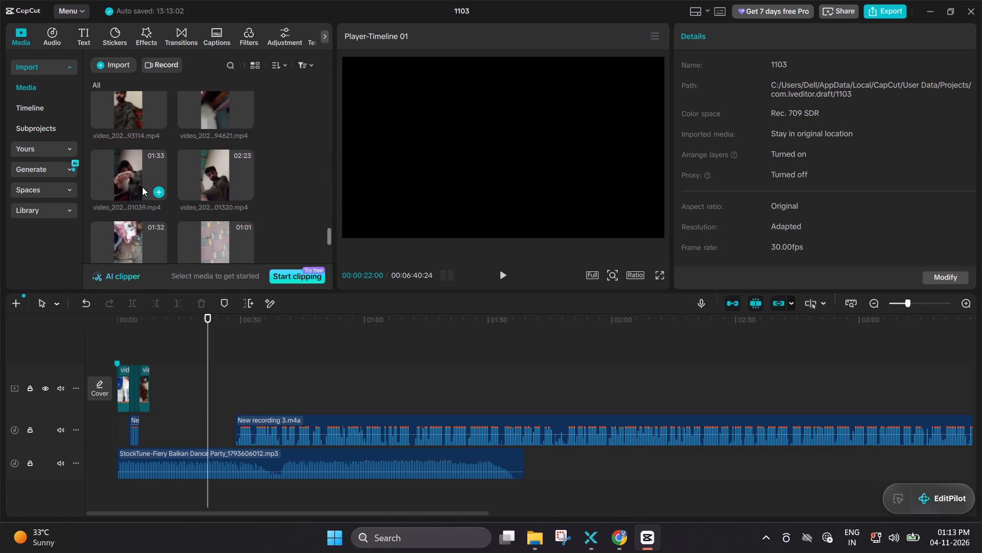
{"action": "left_click", "coordinate": [127, 175]}
{"action": "double_click", "coordinate": [127, 175]}
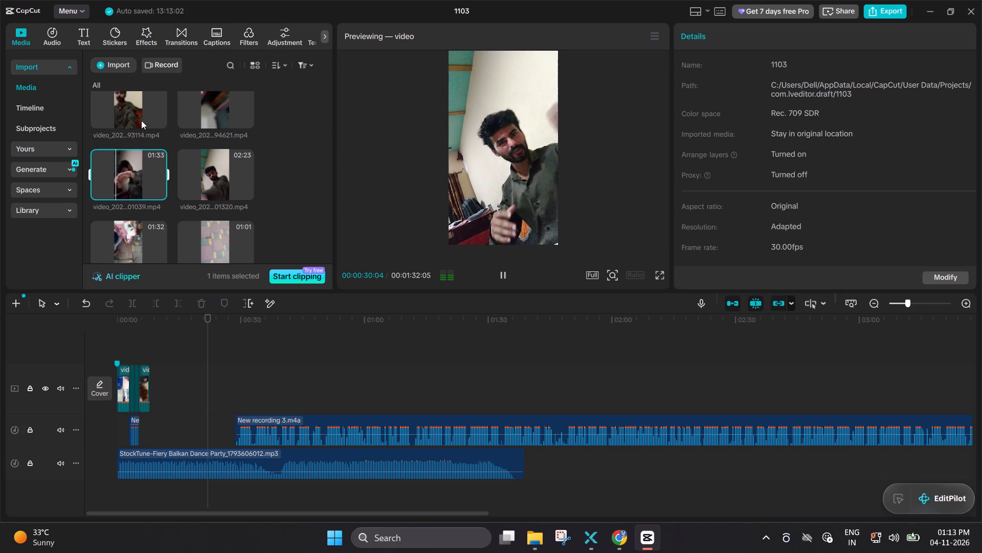
Go back through the imported clips and preview the 05:26 clip video_202...33256.mp4, the 00:39 clip video_202...55021.mp4 and the 01:05 clip video_202...55406.mp4.
{"action": "scroll", "coordinate": [140, 119], "scroll_direction": "up", "scroll_amount": 1}
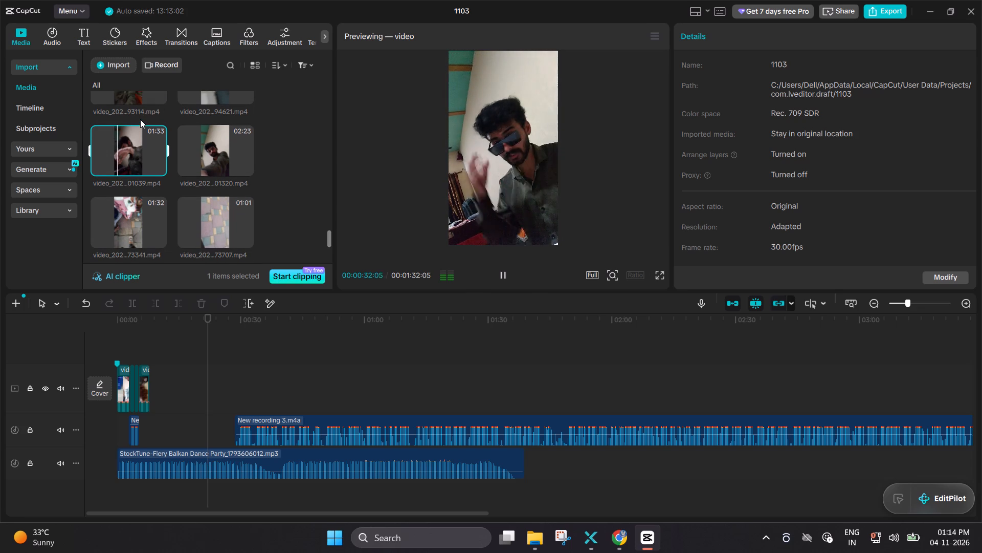
{"action": "scroll", "coordinate": [140, 119], "scroll_direction": "up", "scroll_amount": 1}
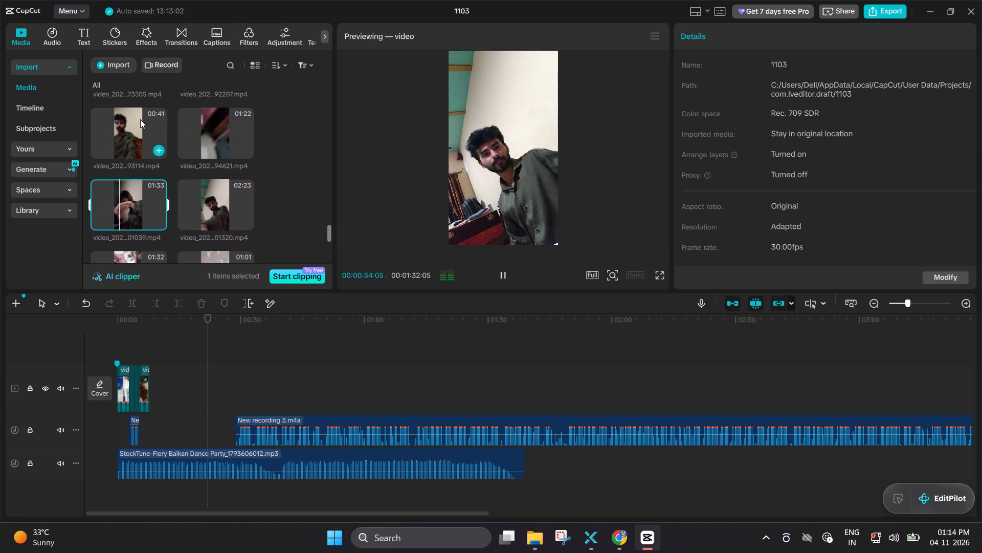
{"action": "scroll", "coordinate": [140, 119], "scroll_direction": "up", "scroll_amount": 2}
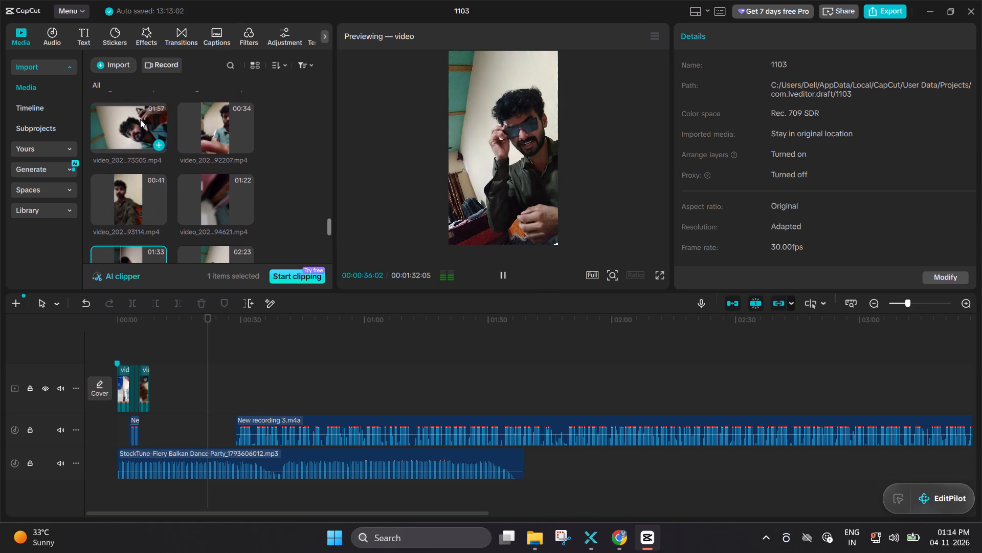
{"action": "scroll", "coordinate": [140, 119], "scroll_direction": "up", "scroll_amount": 1}
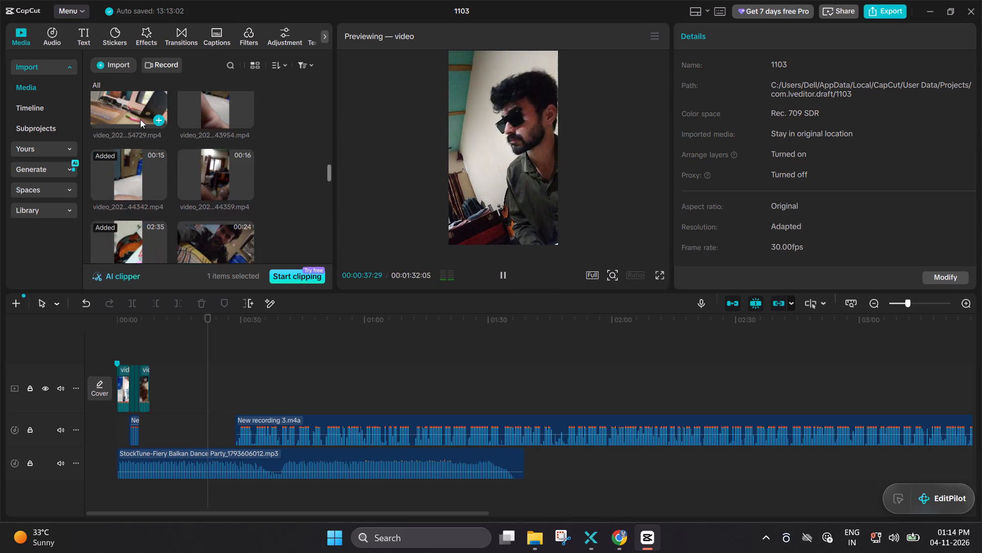
{"action": "scroll", "coordinate": [140, 119], "scroll_direction": "up", "scroll_amount": 2}
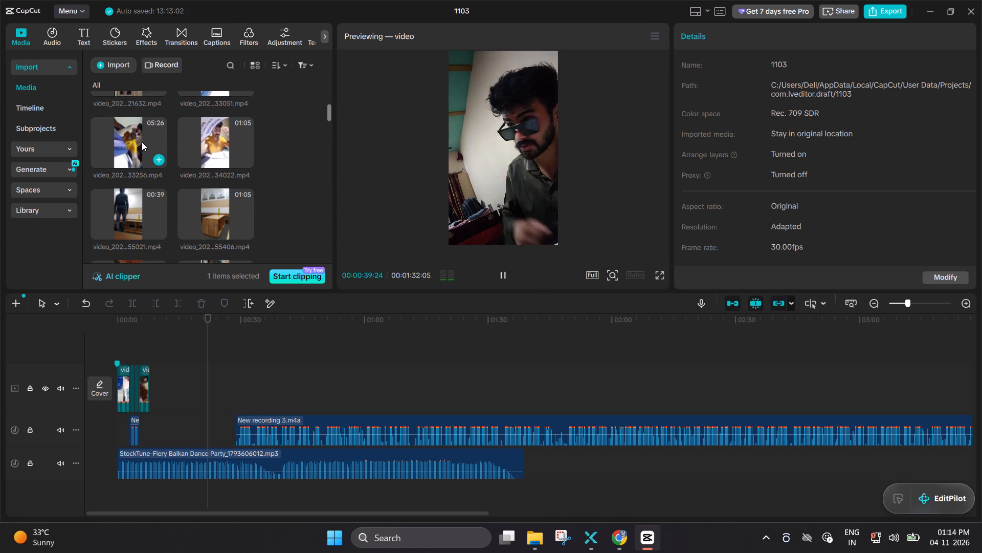
{"action": "left_click", "coordinate": [141, 141]}
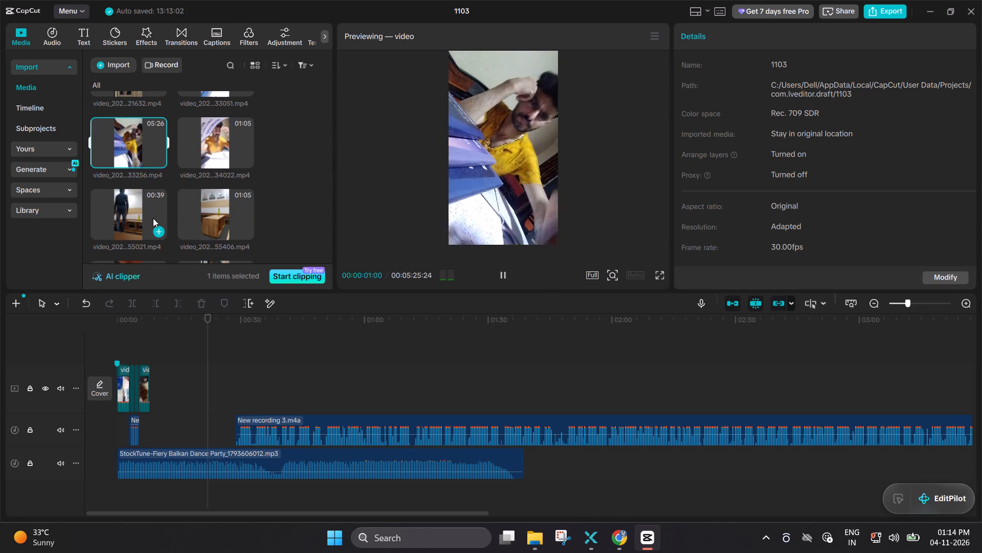
{"action": "left_click", "coordinate": [153, 218]}
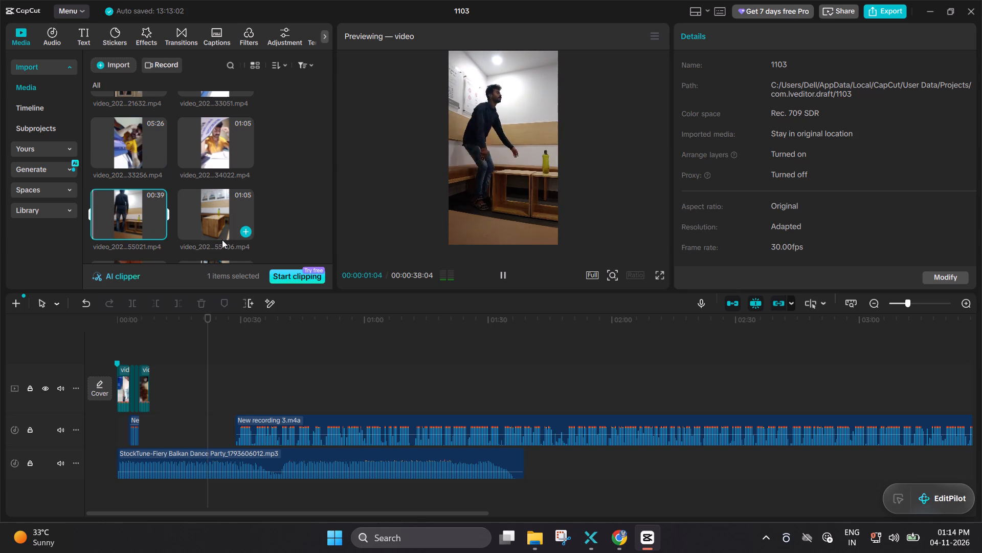
{"action": "left_click", "coordinate": [221, 240]}
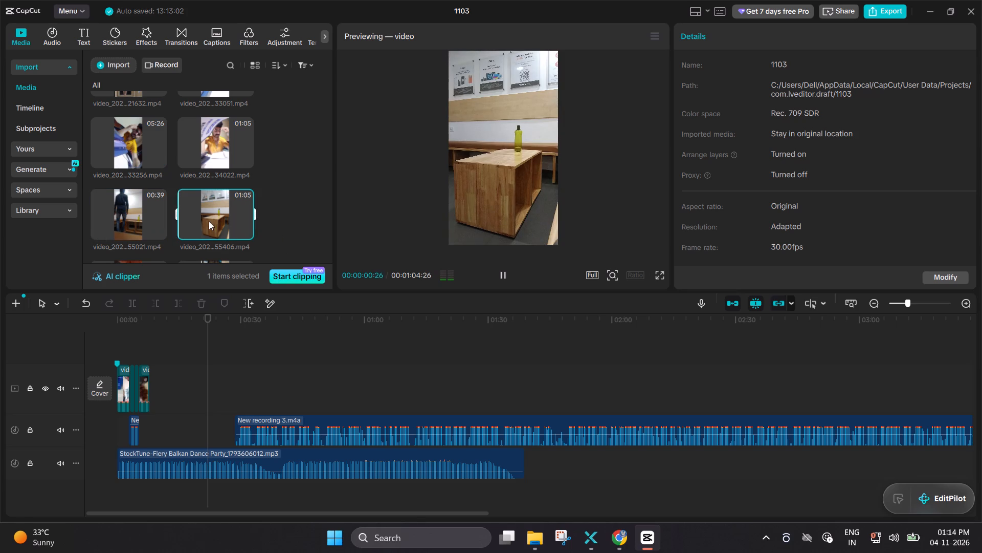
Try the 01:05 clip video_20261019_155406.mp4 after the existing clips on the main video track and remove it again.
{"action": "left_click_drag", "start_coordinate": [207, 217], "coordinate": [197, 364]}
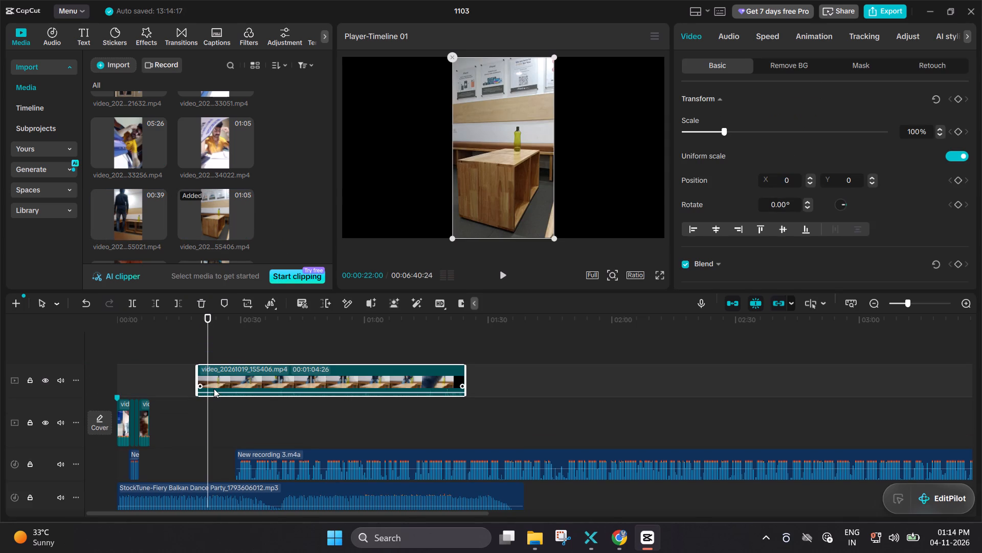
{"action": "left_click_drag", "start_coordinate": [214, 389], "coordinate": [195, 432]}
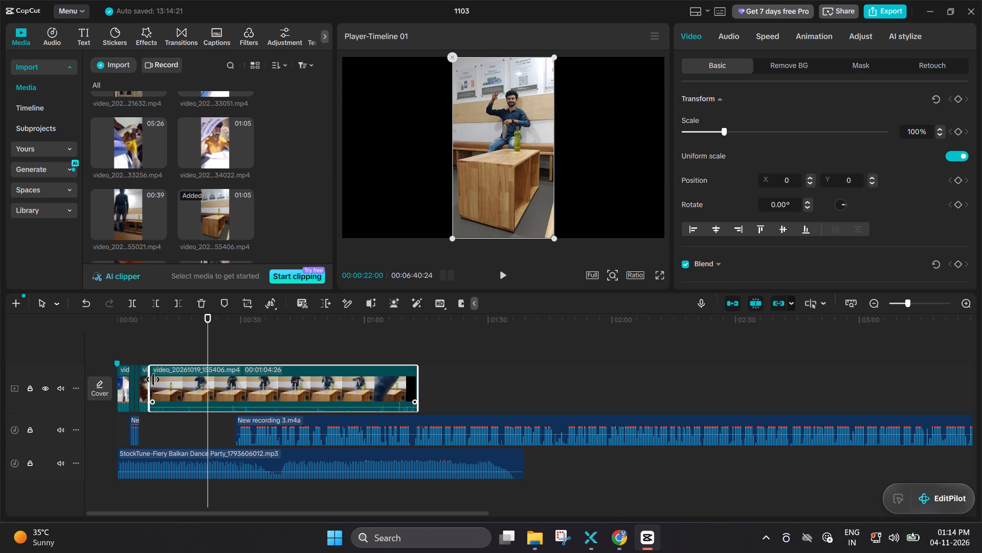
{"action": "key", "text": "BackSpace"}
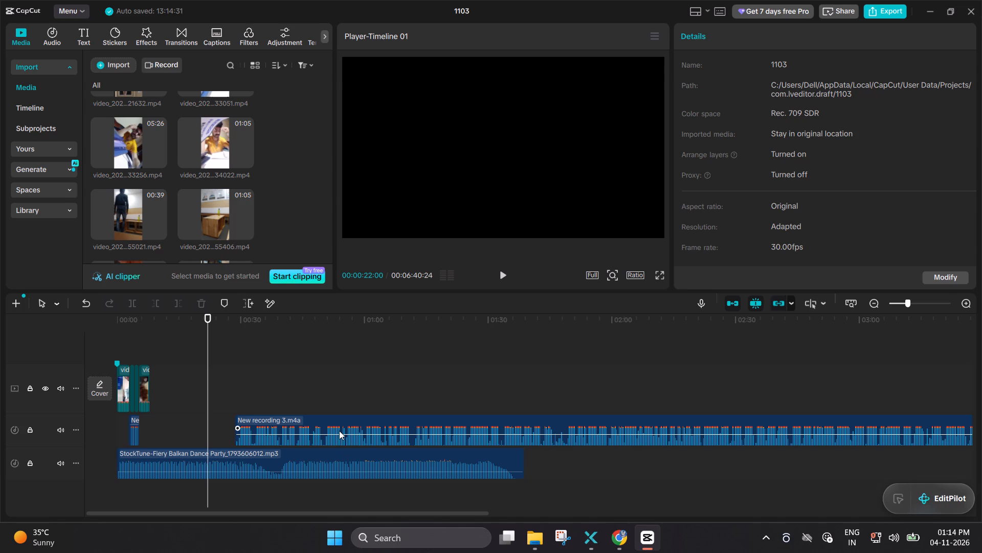
Listen to New recording 3.m4a on the timeline between about 0:54 and 1:17 to review the narration.
{"action": "left_click_drag", "start_coordinate": [208, 394], "coordinate": [392, 424]}
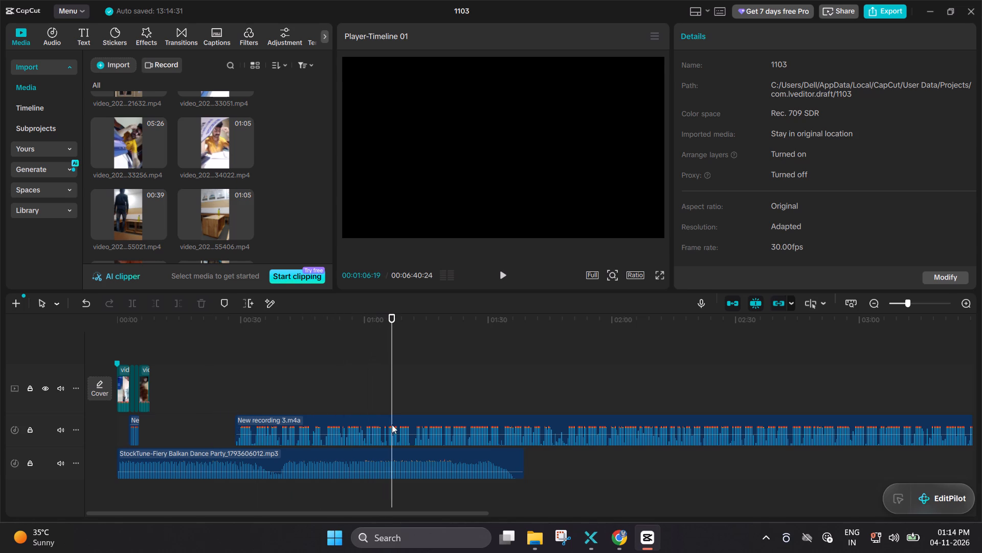
{"action": "left_click", "coordinate": [503, 277]}
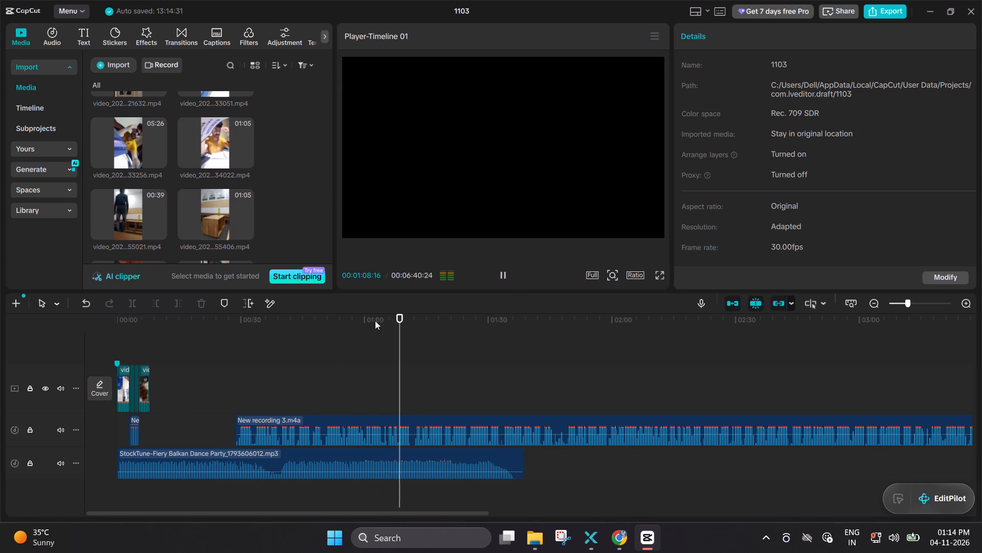
{"action": "double_click", "coordinate": [342, 369]}
{"action": "key", "text": "space"}
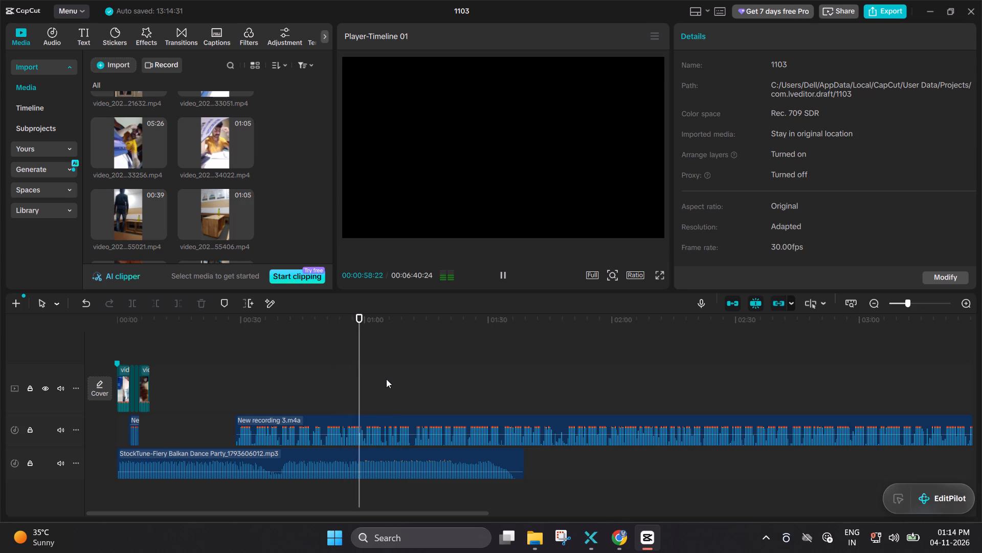
{"action": "key", "text": "Right"}
{"action": "key", "text": "Right"}
{"action": "key", "text": "Right"}
{"action": "key", "text": "Right"}
{"action": "key", "text": "Right"}
{"action": "key", "text": "Right"}
{"action": "key", "text": "Right"}
{"action": "key", "text": "Right"}
{"action": "key", "text": "Right"}
{"action": "key", "text": "Right"}
{"action": "key", "text": "Right"}
{"action": "key", "text": "Right"}
{"action": "key", "text": "Right"}
{"action": "key", "text": "Right"}
{"action": "key", "text": "Right"}
{"action": "key", "text": "Right"}
{"action": "key", "text": "Right"}
{"action": "key", "text": "Right"}
{"action": "key", "text": "Right"}
{"action": "key", "text": "Right"}
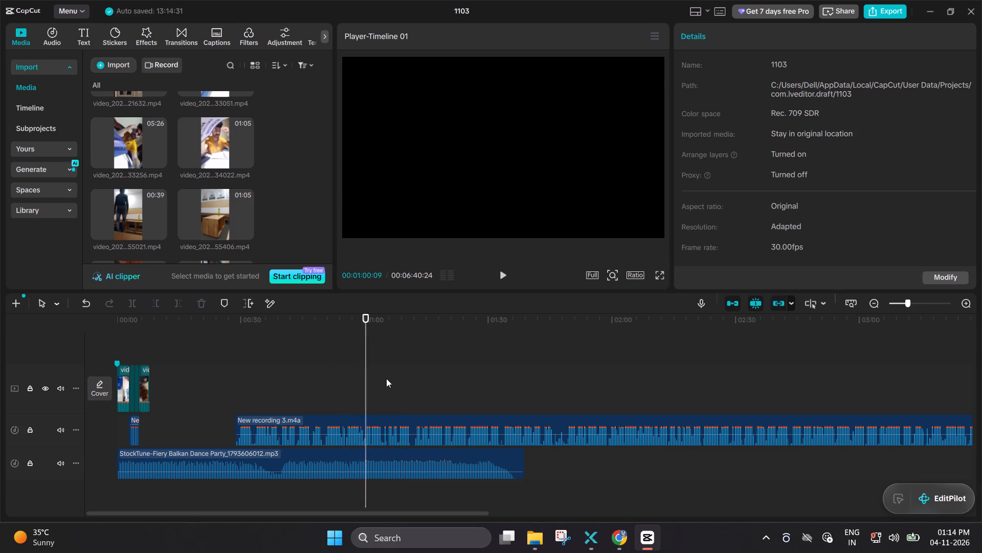
{"action": "key", "text": "space"}
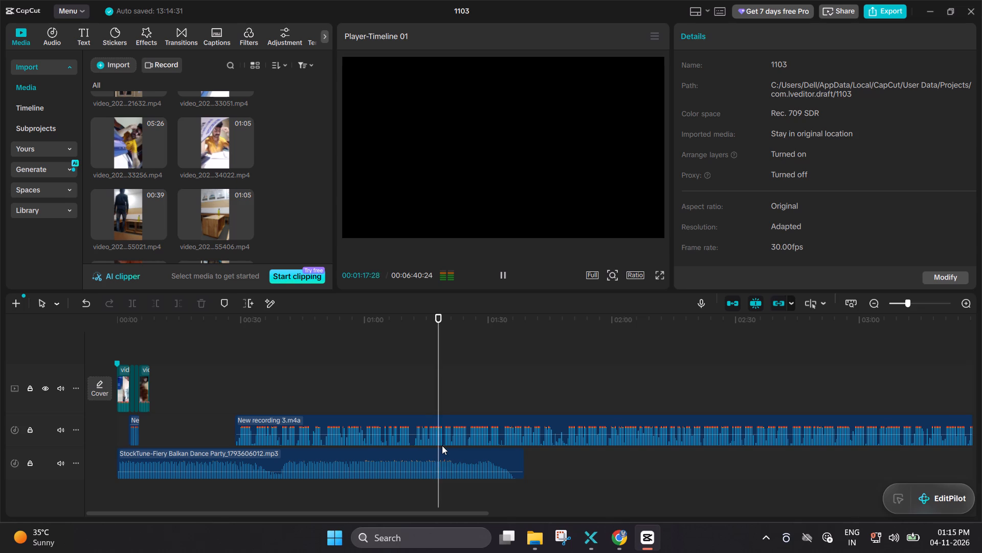
Find the cut point in the long New recording 3.m4a clip, split it at 00:01:15:06 and delete the part before the cut.
{"action": "double_click", "coordinate": [417, 417]}
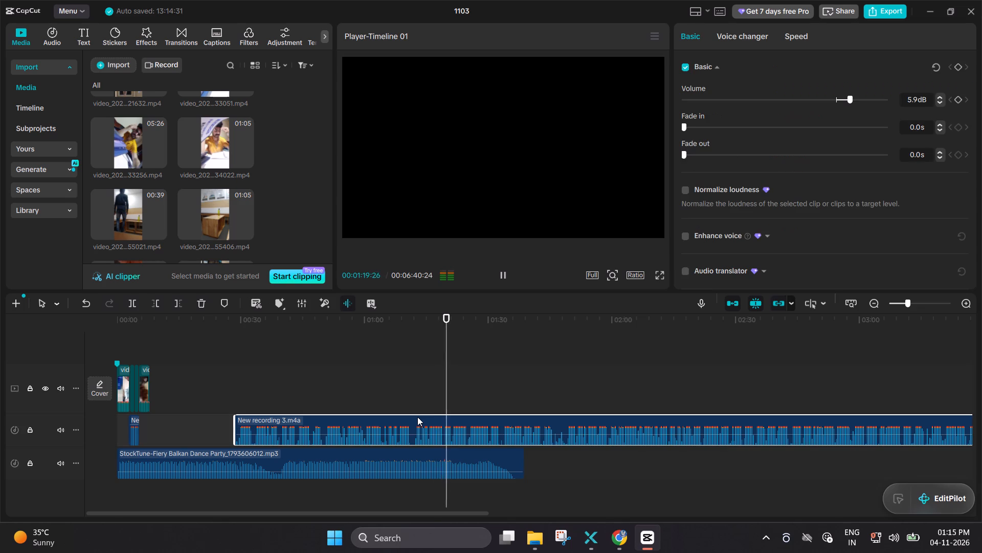
{"action": "double_click", "coordinate": [417, 417]}
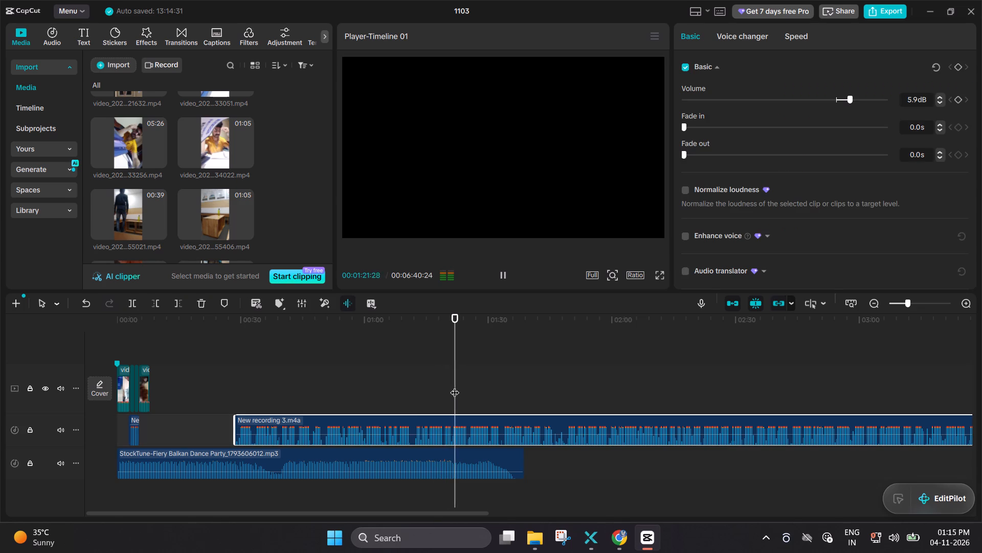
{"action": "left_click_drag", "start_coordinate": [455, 386], "coordinate": [393, 390]}
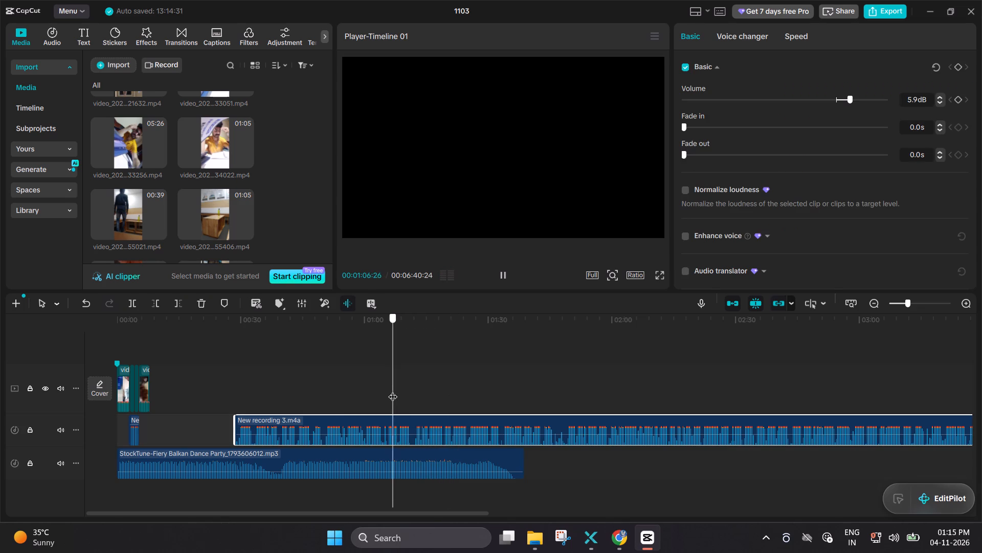
{"action": "left_click_drag", "start_coordinate": [393, 390], "coordinate": [424, 389]}
{"action": "key", "text": "space"}
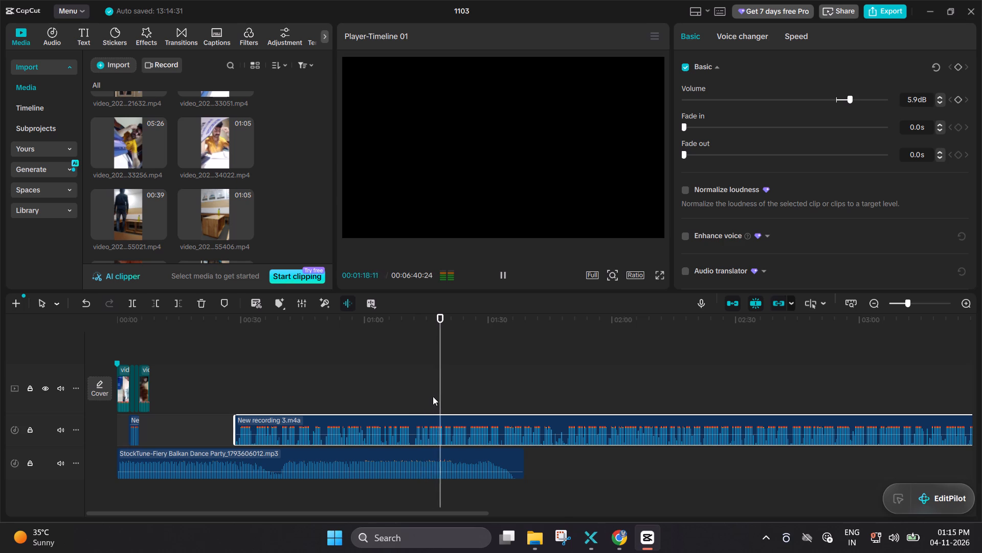
{"action": "left_click", "coordinate": [427, 395]}
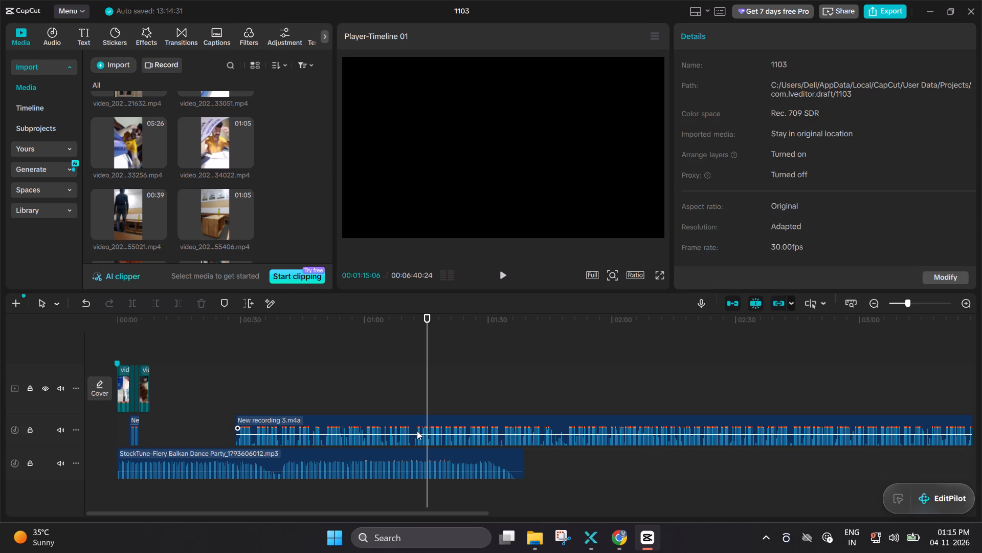
{"action": "left_click", "coordinate": [417, 430]}
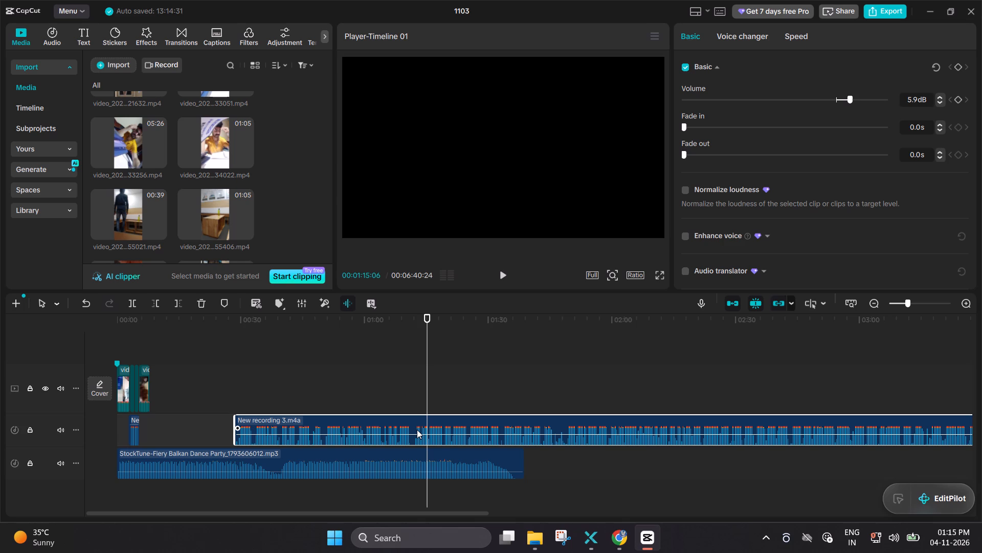
{"action": "key", "text": "ctrl+b"}
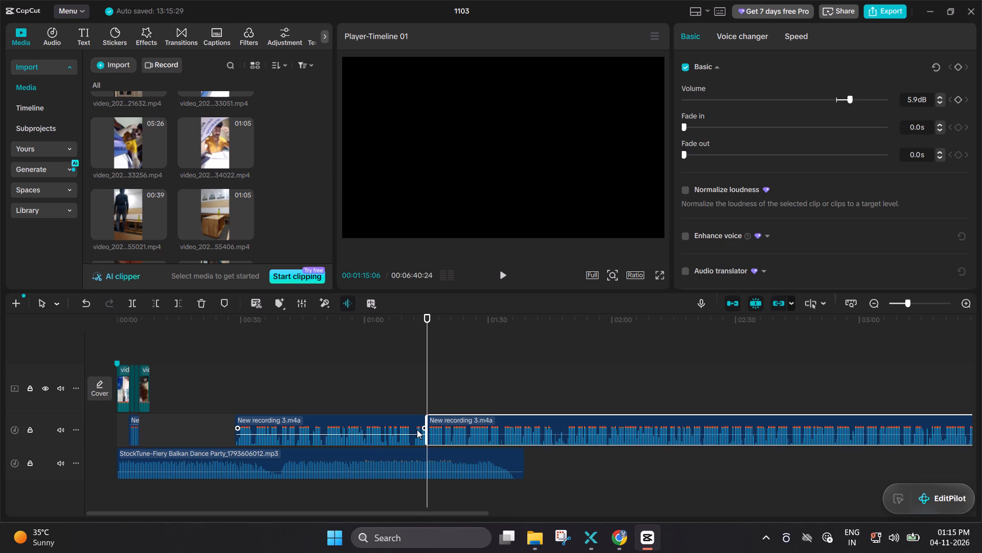
{"action": "left_click", "coordinate": [353, 433]}
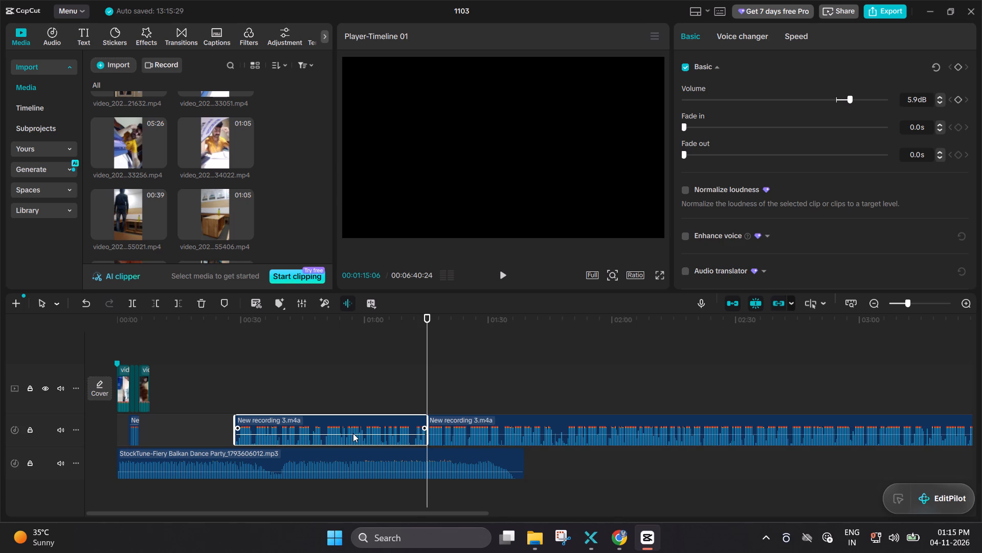
{"action": "key", "text": "BackSpace"}
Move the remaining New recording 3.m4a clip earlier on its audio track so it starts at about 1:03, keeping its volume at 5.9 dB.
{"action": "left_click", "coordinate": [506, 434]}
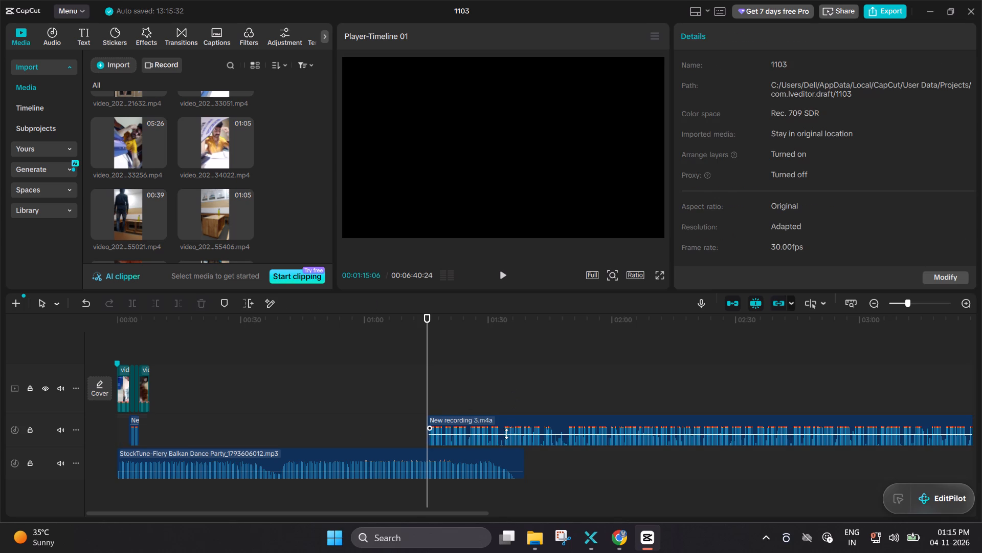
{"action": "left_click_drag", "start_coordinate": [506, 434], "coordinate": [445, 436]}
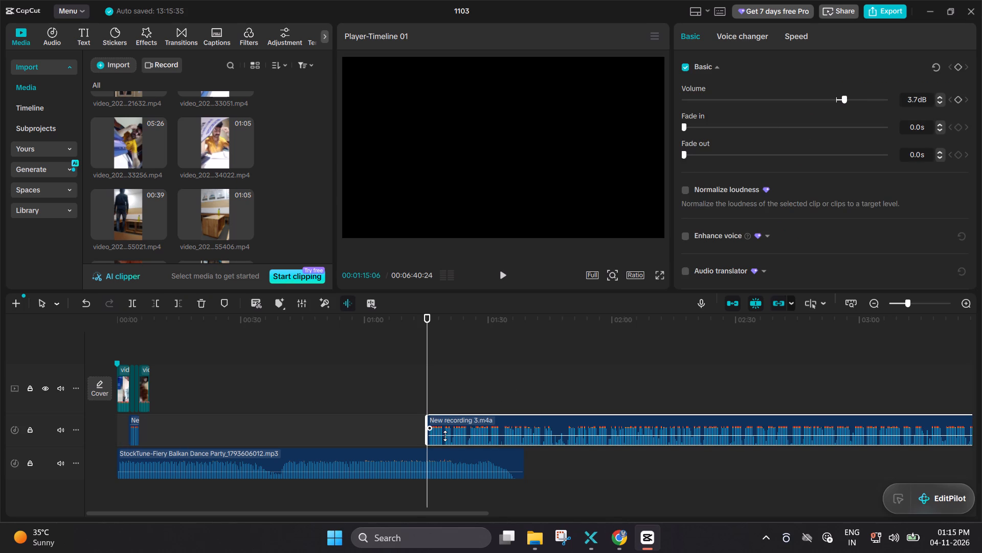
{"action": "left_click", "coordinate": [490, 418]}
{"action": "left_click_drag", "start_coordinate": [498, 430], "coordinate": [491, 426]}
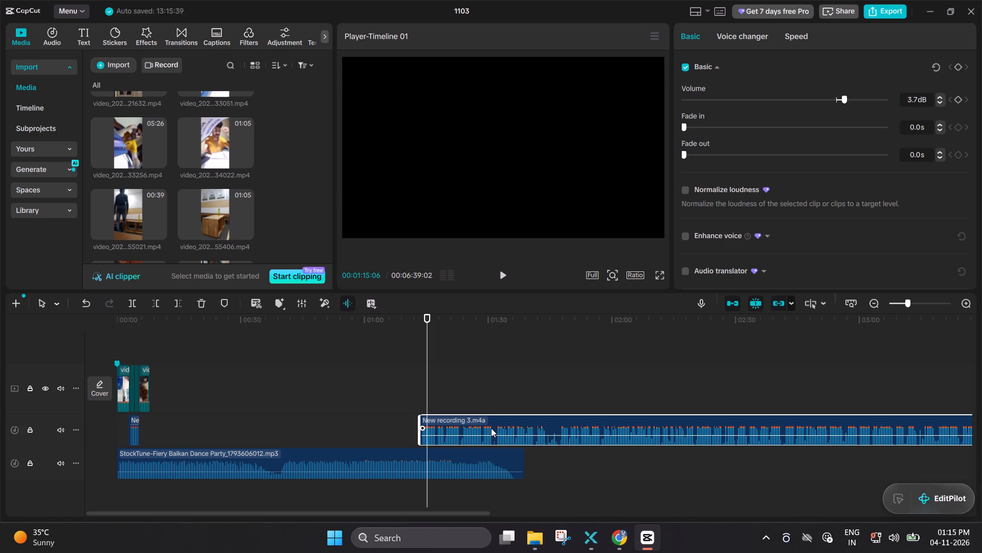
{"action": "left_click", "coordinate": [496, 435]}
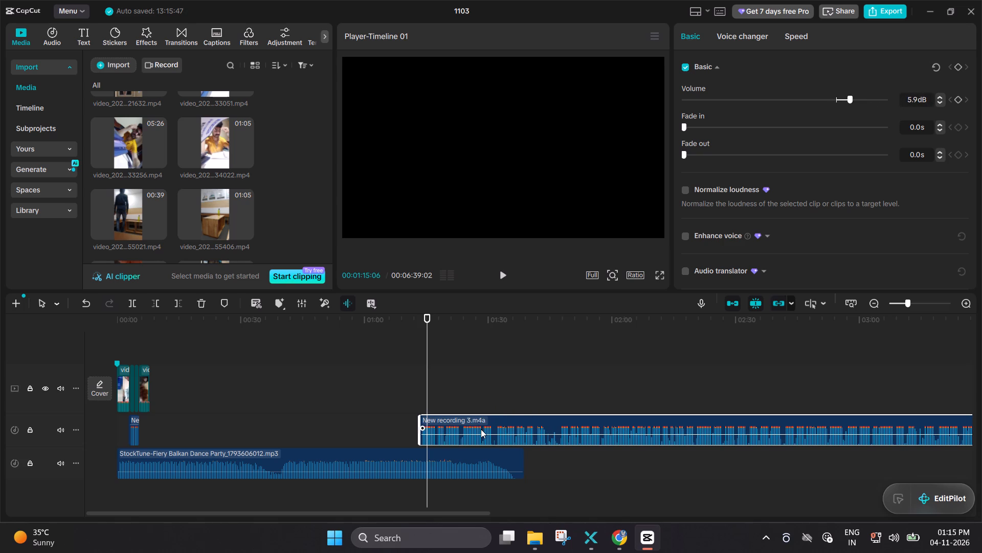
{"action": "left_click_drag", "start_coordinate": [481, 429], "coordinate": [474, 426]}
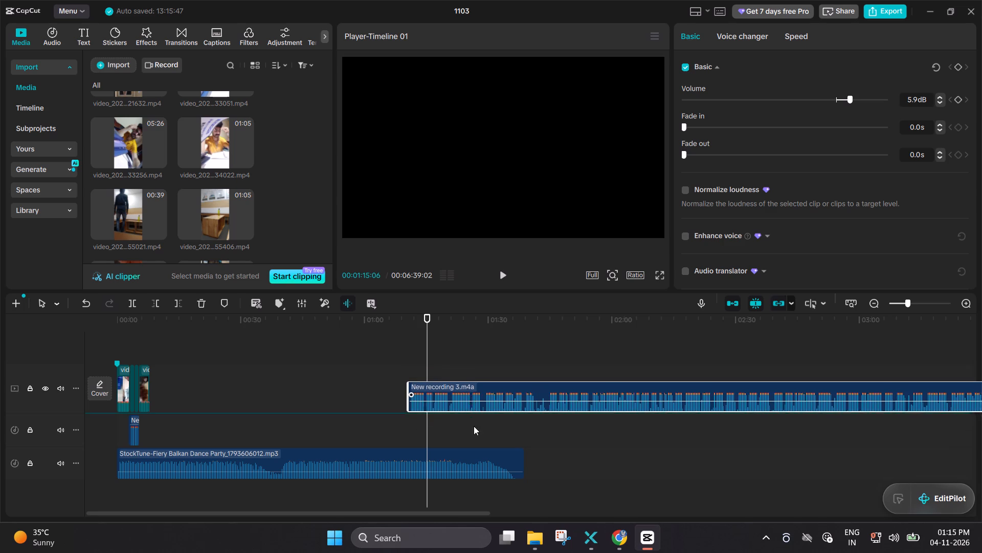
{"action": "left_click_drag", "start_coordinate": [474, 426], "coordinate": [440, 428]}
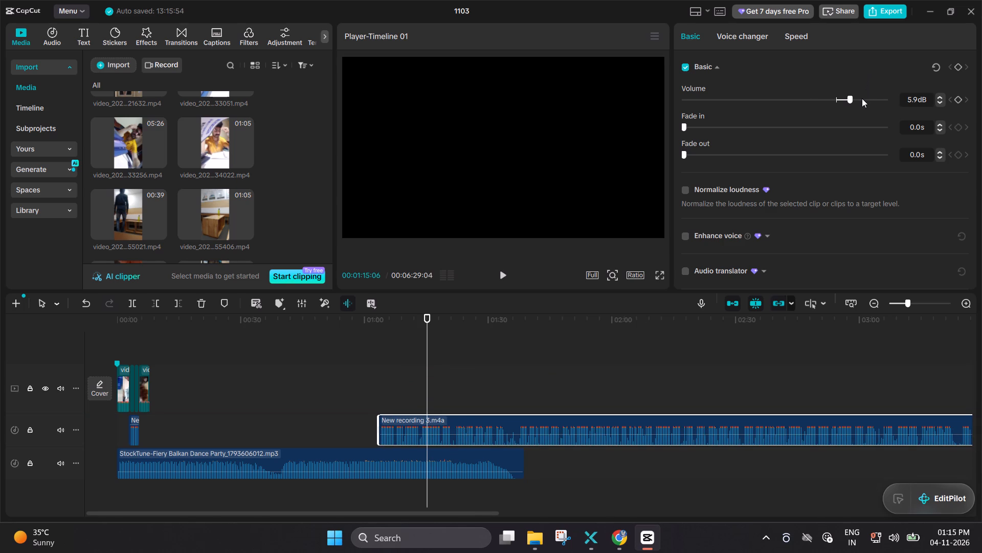
Raise the volume of the remaining long New recording 3.m4a clip to 20.0 dB.
{"action": "left_click_drag", "start_coordinate": [849, 97], "coordinate": [901, 109]}
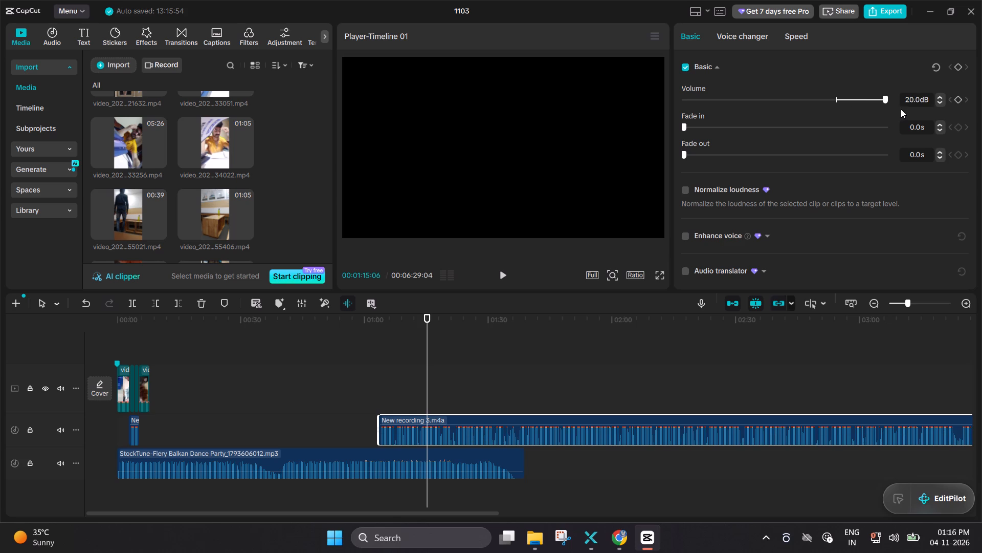
{"action": "left_click_drag", "start_coordinate": [901, 109], "coordinate": [827, 121]}
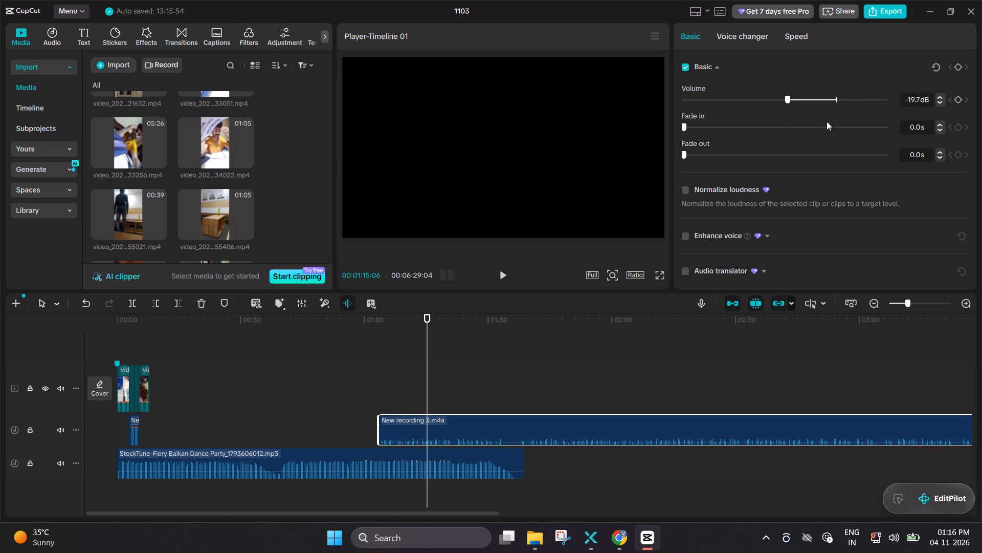
{"action": "left_click_drag", "start_coordinate": [827, 121], "coordinate": [981, 98]}
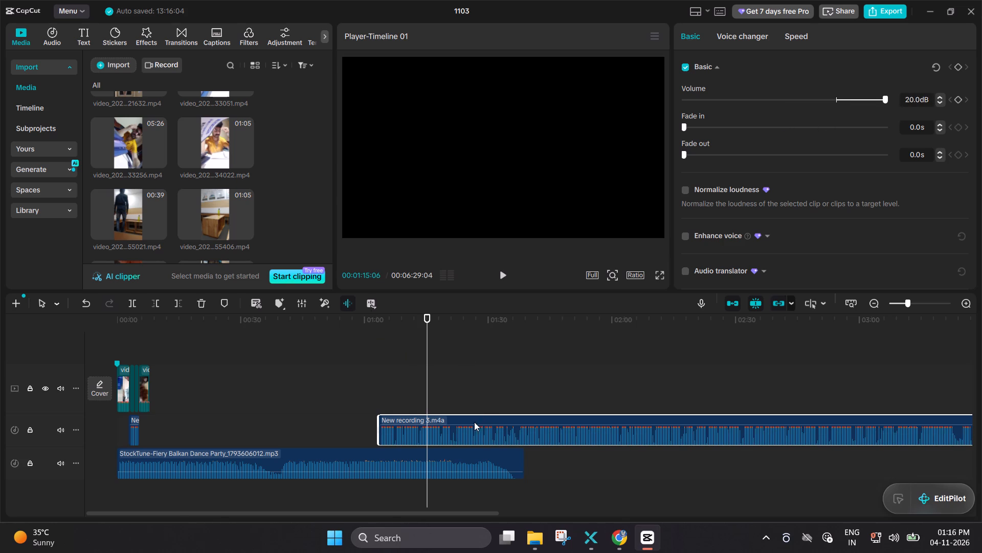
Move the long New recording 3.m4a clip on its existing audio track to start at about 0:08, where the last video clip ends.
{"action": "left_click", "coordinate": [466, 429]}
{"action": "left_click_drag", "start_coordinate": [466, 429], "coordinate": [271, 435]}
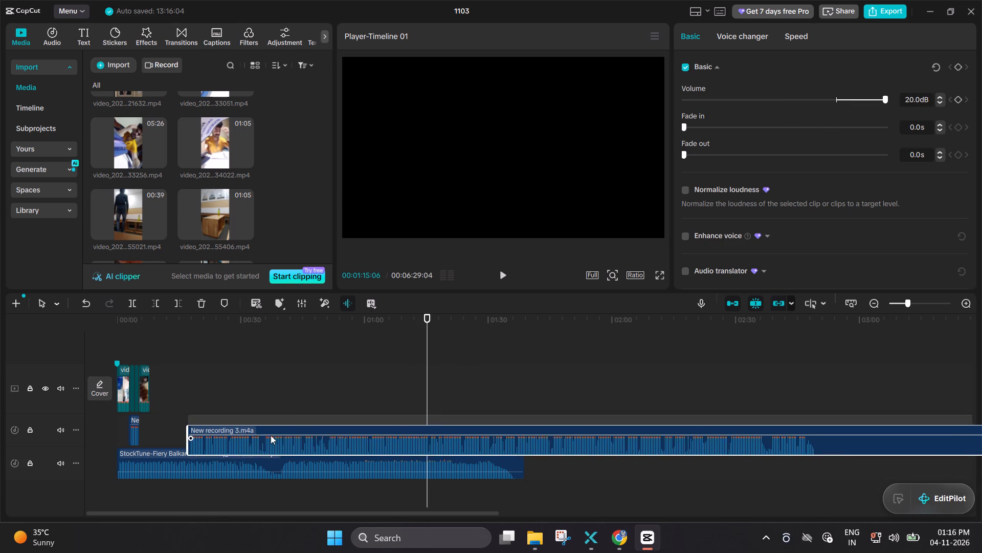
{"action": "left_click_drag", "start_coordinate": [271, 435], "coordinate": [255, 430]}
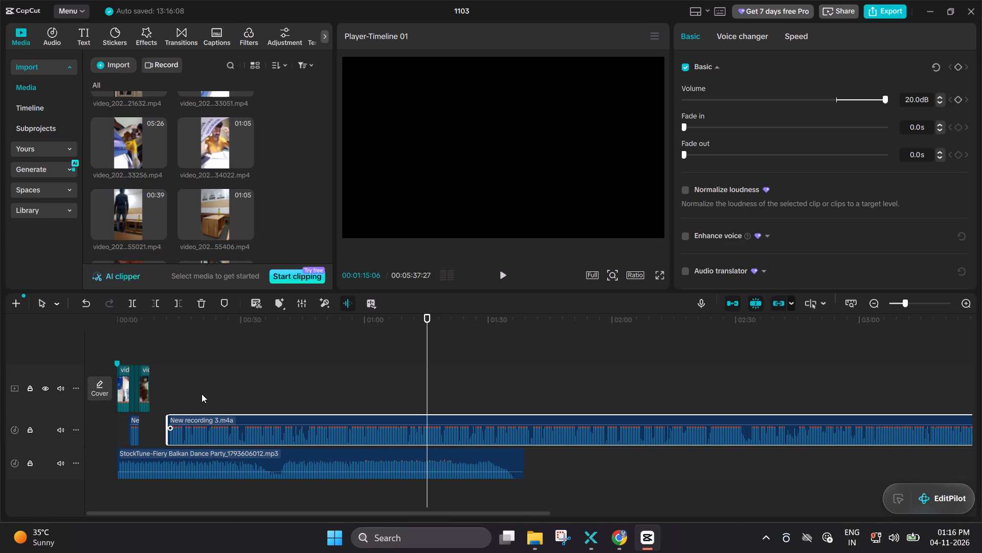
{"action": "scroll", "coordinate": [202, 394], "scroll_direction": "up", "scroll_amount": 4, "text": "ctrl"}
{"action": "scroll", "coordinate": [212, 394], "scroll_direction": "right", "scroll_amount": 1}
{"action": "scroll", "coordinate": [362, 385], "scroll_direction": "up", "scroll_amount": 7, "text": "ctrl"}
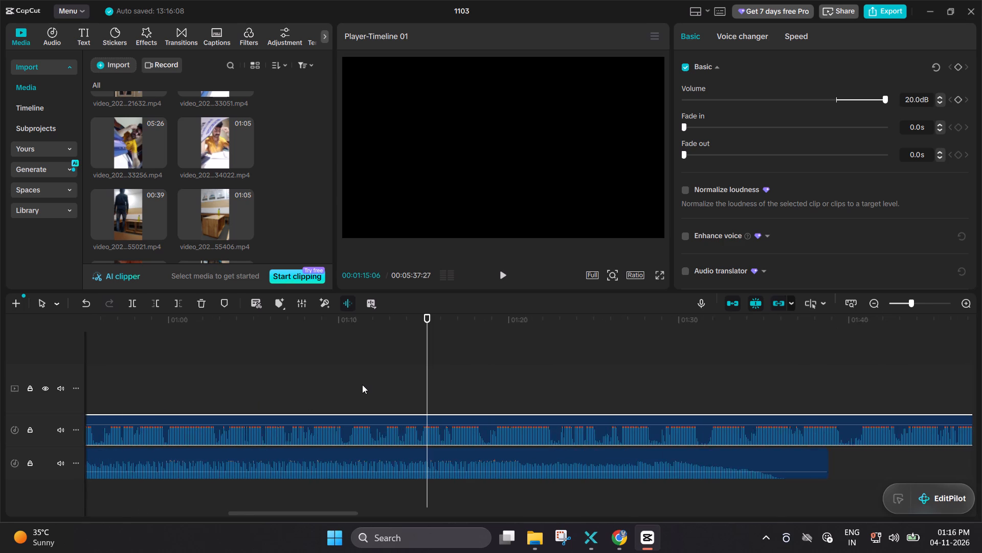
{"action": "scroll", "coordinate": [362, 385], "scroll_direction": "up", "scroll_amount": 4, "text": "ctrl"}
{"action": "scroll", "coordinate": [362, 385], "scroll_direction": "right", "scroll_amount": 9}
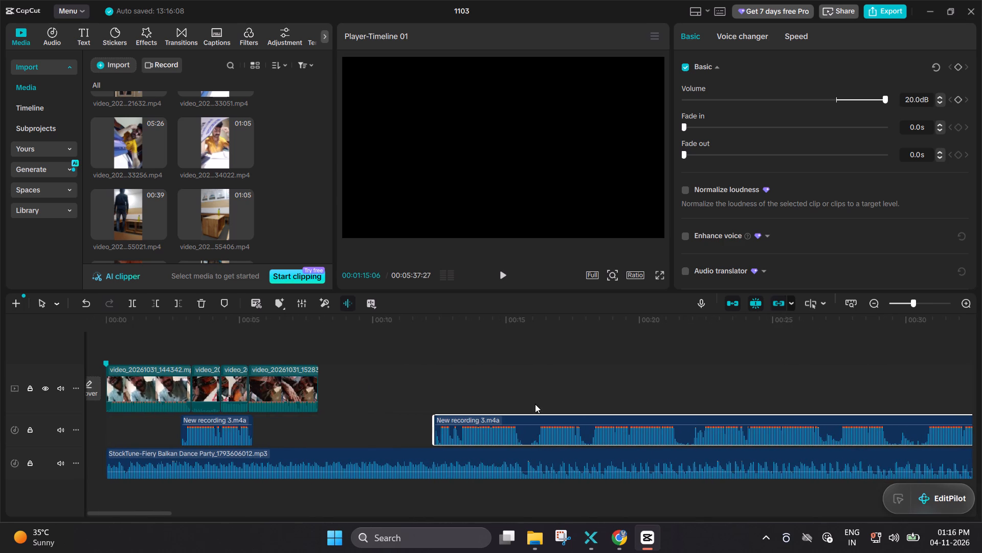
{"action": "left_click_drag", "start_coordinate": [518, 442], "coordinate": [383, 452]}
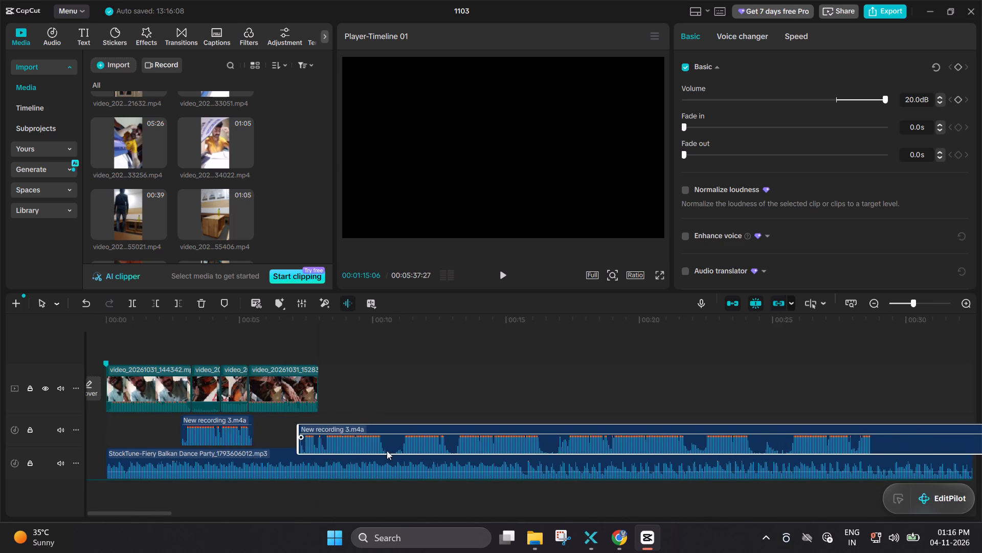
{"action": "left_click_drag", "start_coordinate": [417, 507], "coordinate": [411, 445]}
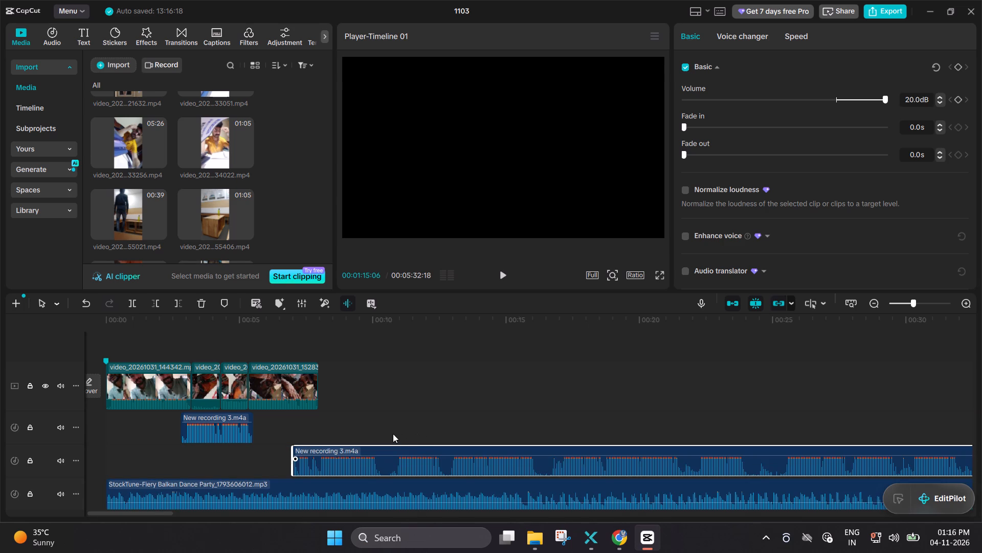
{"action": "left_click_drag", "start_coordinate": [401, 457], "coordinate": [439, 439]}
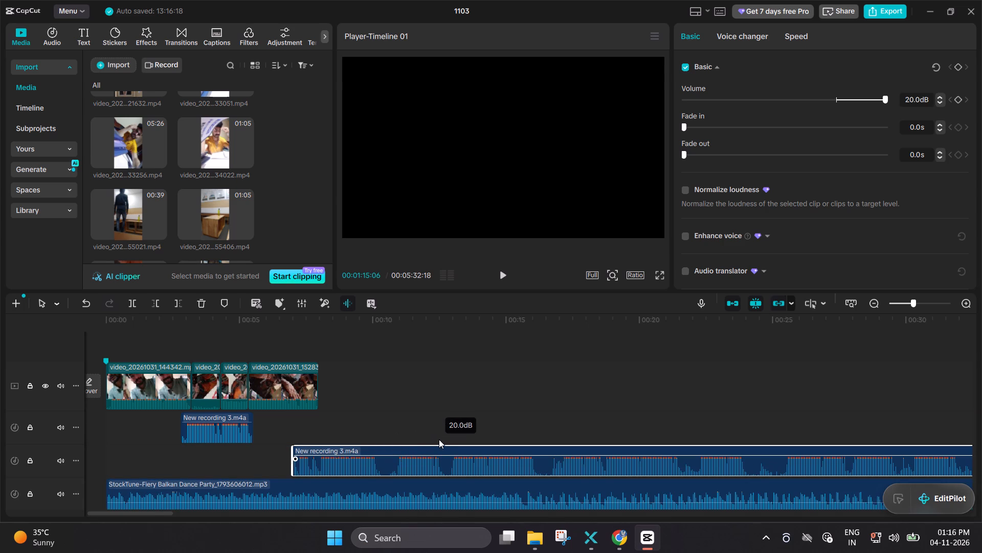
{"action": "left_click_drag", "start_coordinate": [439, 439], "coordinate": [439, 433]}
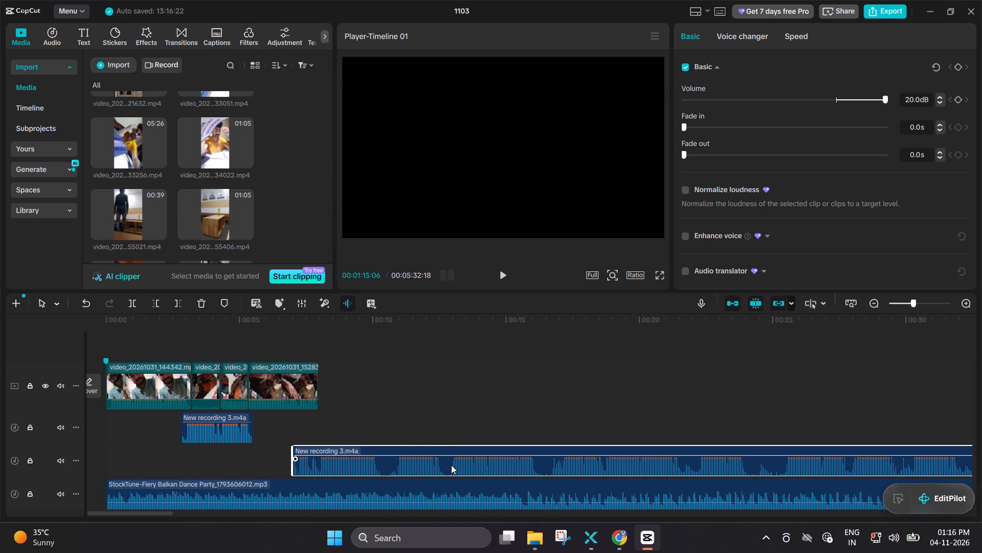
{"action": "left_click_drag", "start_coordinate": [451, 464], "coordinate": [479, 432]}
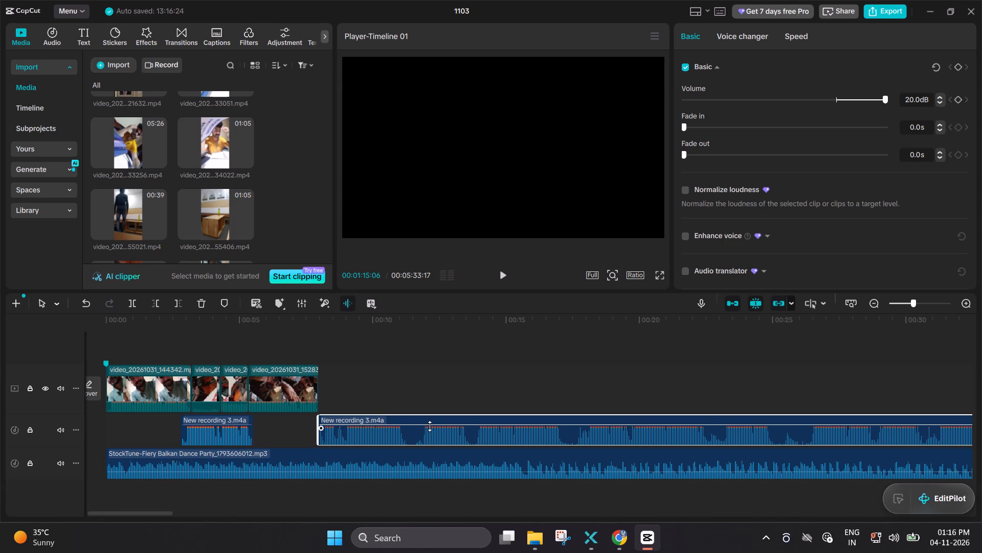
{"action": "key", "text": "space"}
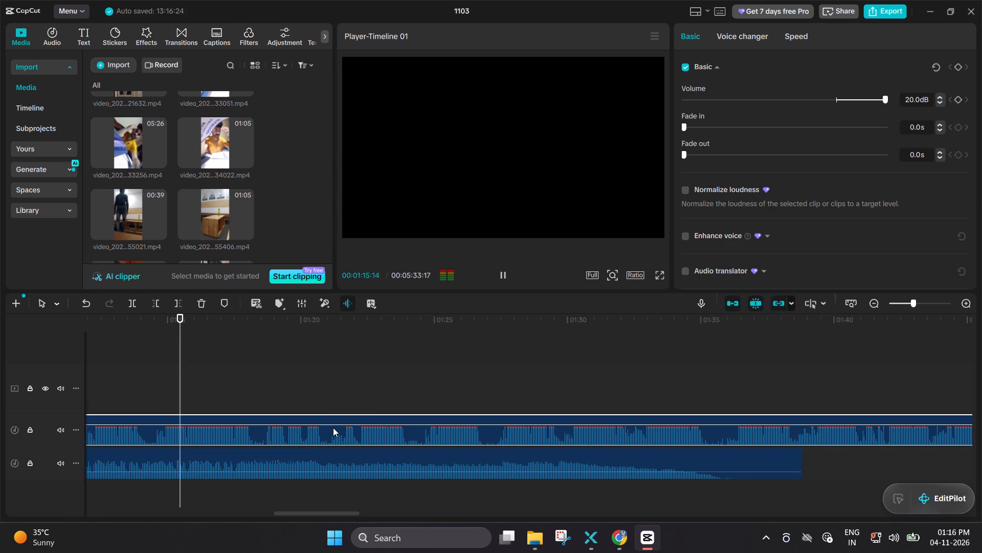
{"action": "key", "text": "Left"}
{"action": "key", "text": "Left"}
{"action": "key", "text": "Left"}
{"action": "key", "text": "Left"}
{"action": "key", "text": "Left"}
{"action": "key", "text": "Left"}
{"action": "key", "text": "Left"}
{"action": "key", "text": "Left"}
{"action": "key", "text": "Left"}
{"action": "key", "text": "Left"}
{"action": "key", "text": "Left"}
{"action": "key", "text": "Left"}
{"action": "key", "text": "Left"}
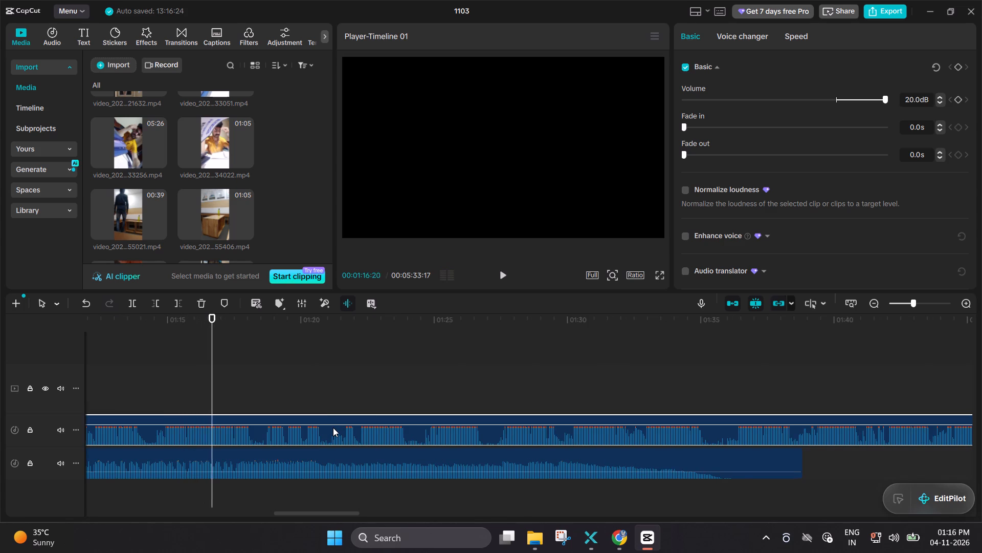
Listen to the start of the repositioned New recording 3.m4a clip, playing from 00:00:07:16 to 00:00:12:04.
{"action": "scroll", "coordinate": [175, 431], "scroll_direction": "right", "scroll_amount": 6}
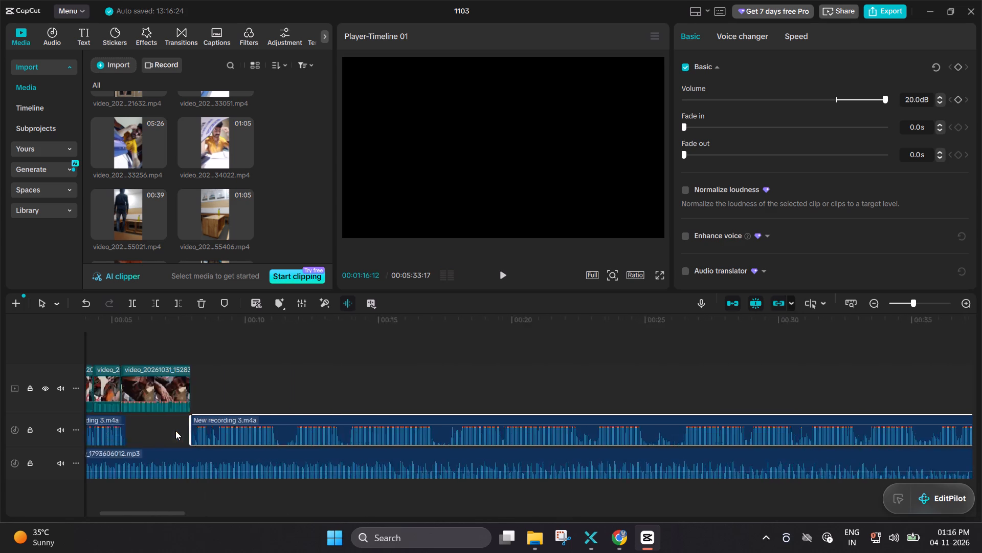
{"action": "scroll", "coordinate": [175, 431], "scroll_direction": "right", "scroll_amount": 4}
{"action": "scroll", "coordinate": [175, 431], "scroll_direction": "left", "scroll_amount": 1}
{"action": "scroll", "coordinate": [175, 431], "scroll_direction": "right", "scroll_amount": 1}
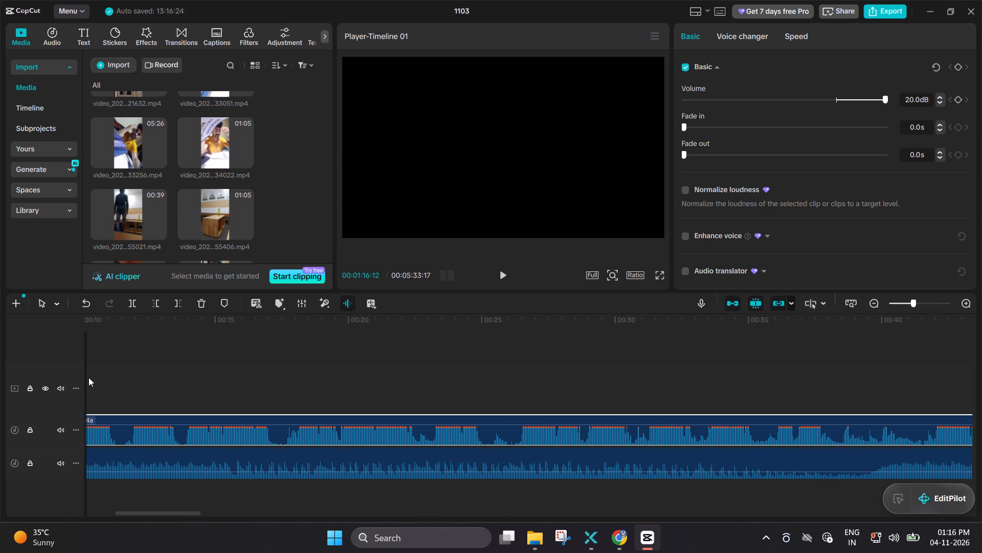
{"action": "double_click", "coordinate": [88, 377]}
{"action": "scroll", "coordinate": [114, 382], "scroll_direction": "right", "scroll_amount": 1}
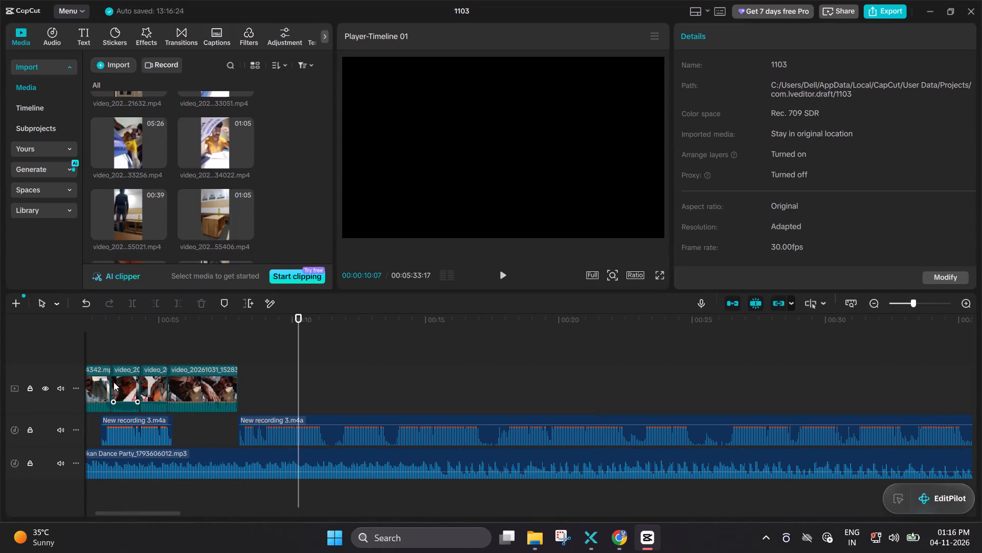
{"action": "double_click", "coordinate": [226, 327]}
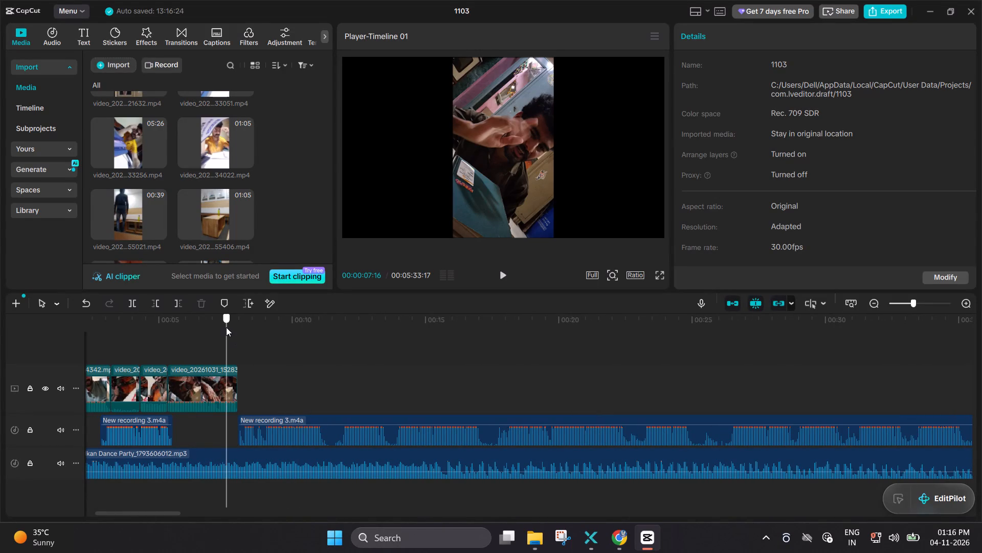
{"action": "key", "text": "space"}
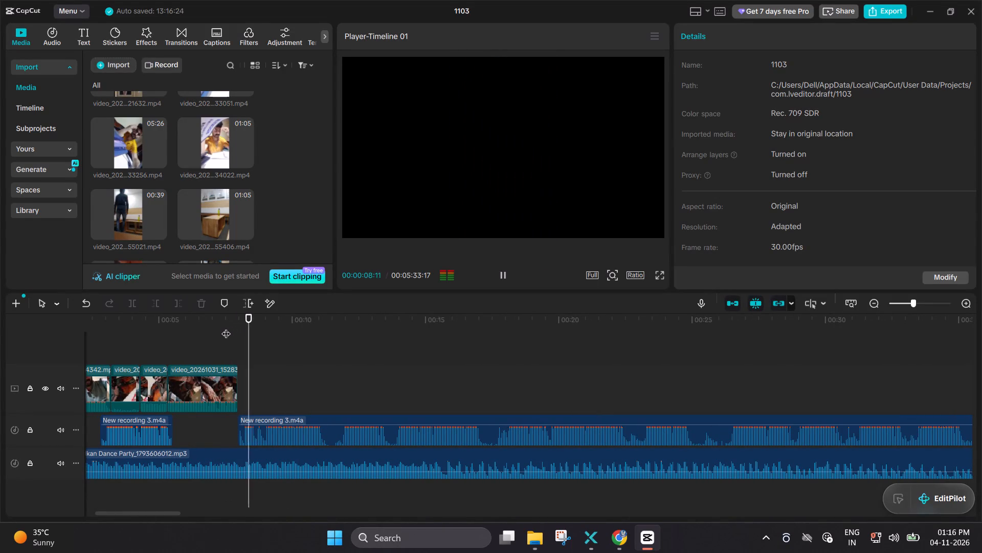
{"action": "double_click", "coordinate": [268, 433]}
{"action": "left_click", "coordinate": [261, 432]}
{"action": "key", "text": "space"}
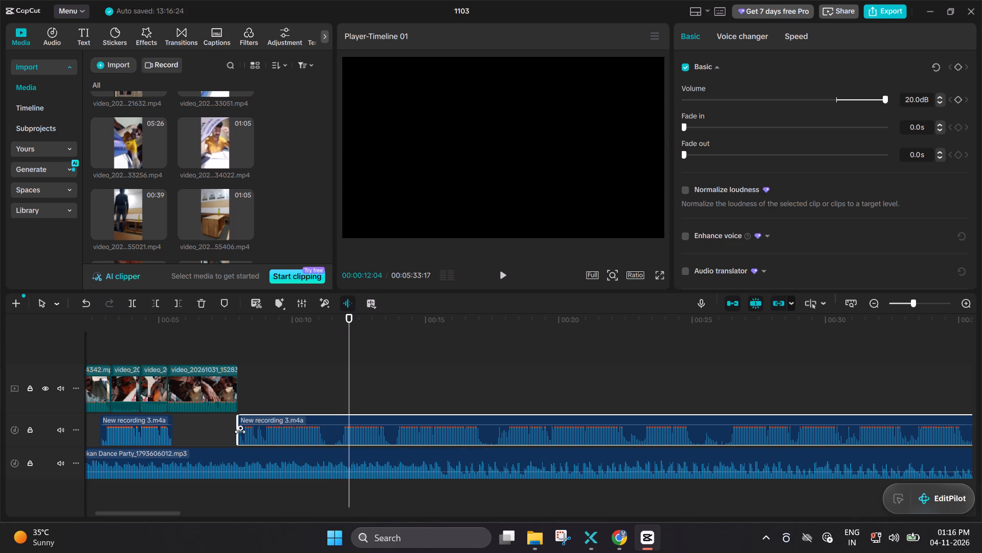
Trim about 1 second off the start of the long New recording 3.m4a clip so it begins at about 0:09.
{"action": "left_click_drag", "start_coordinate": [237, 432], "coordinate": [251, 438]}
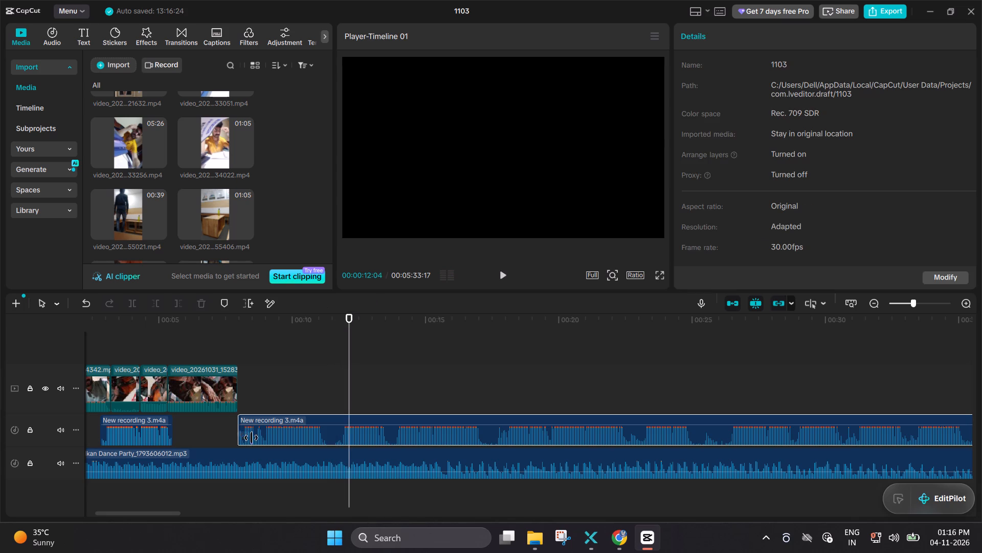
{"action": "left_click_drag", "start_coordinate": [251, 438], "coordinate": [254, 440]}
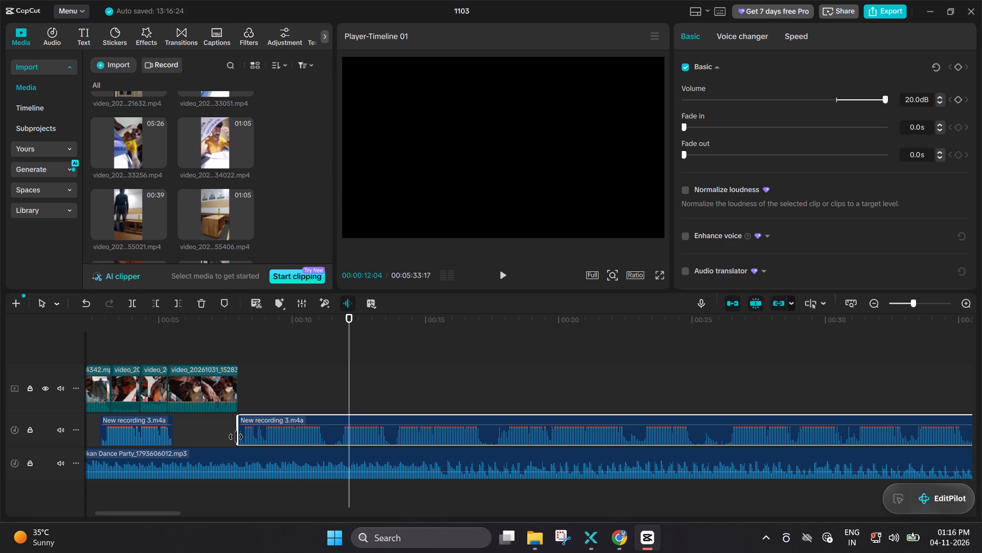
{"action": "left_click_drag", "start_coordinate": [237, 436], "coordinate": [251, 436]}
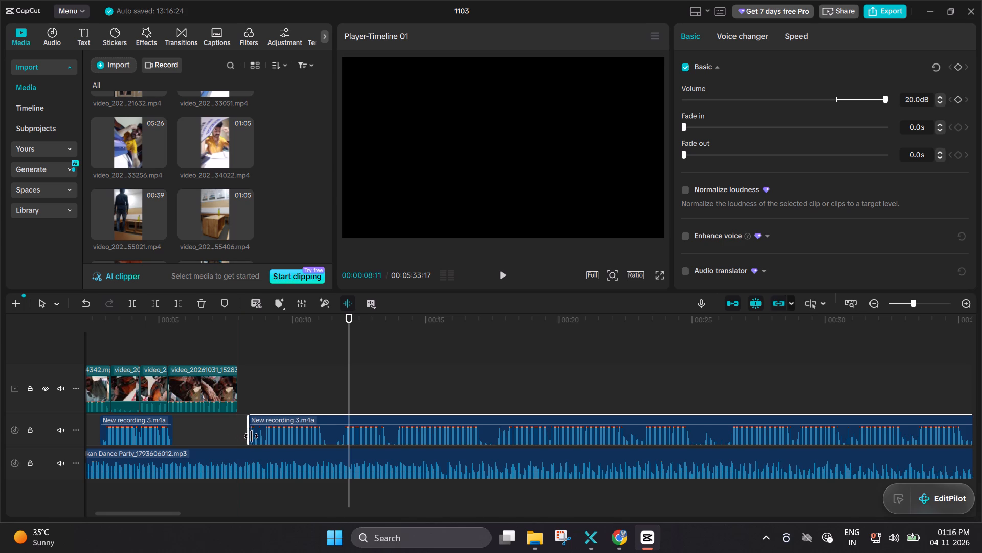
{"action": "left_click_drag", "start_coordinate": [251, 436], "coordinate": [265, 444]}
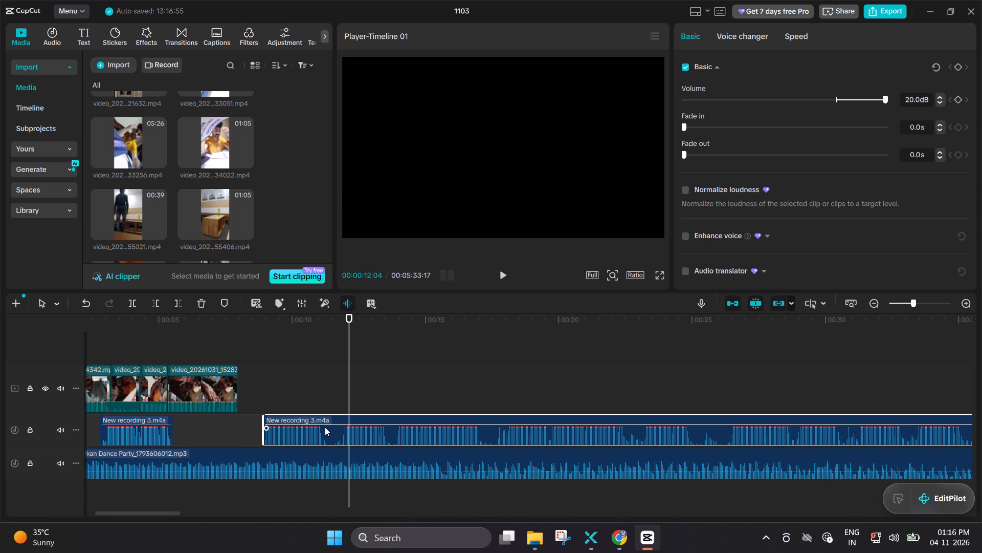
Move the trimmed New recording 3.m4a clip back to start at about 0:08, at the end of the last video clip.
{"action": "left_click", "coordinate": [323, 427]}
{"action": "left_click_drag", "start_coordinate": [323, 427], "coordinate": [284, 427]}
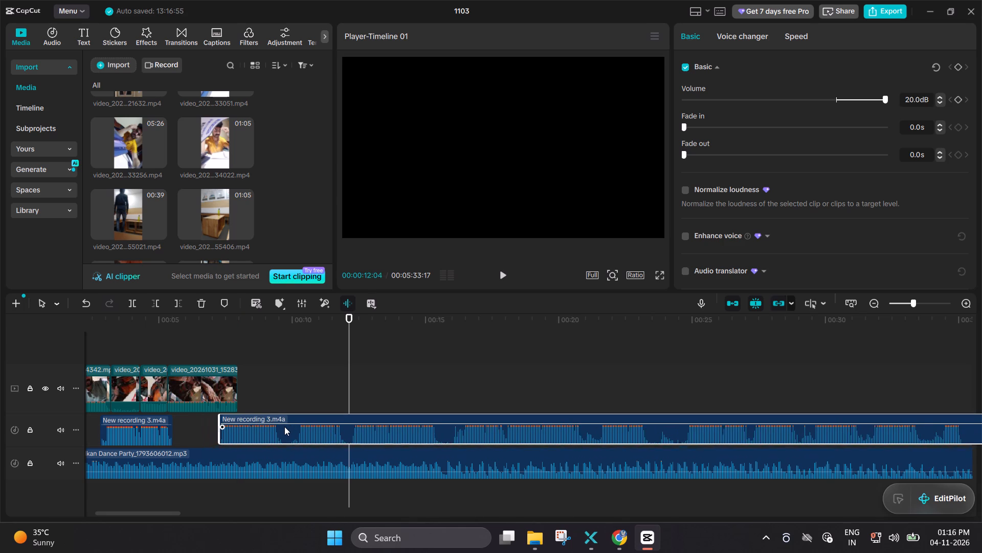
{"action": "left_click_drag", "start_coordinate": [284, 427], "coordinate": [293, 427]}
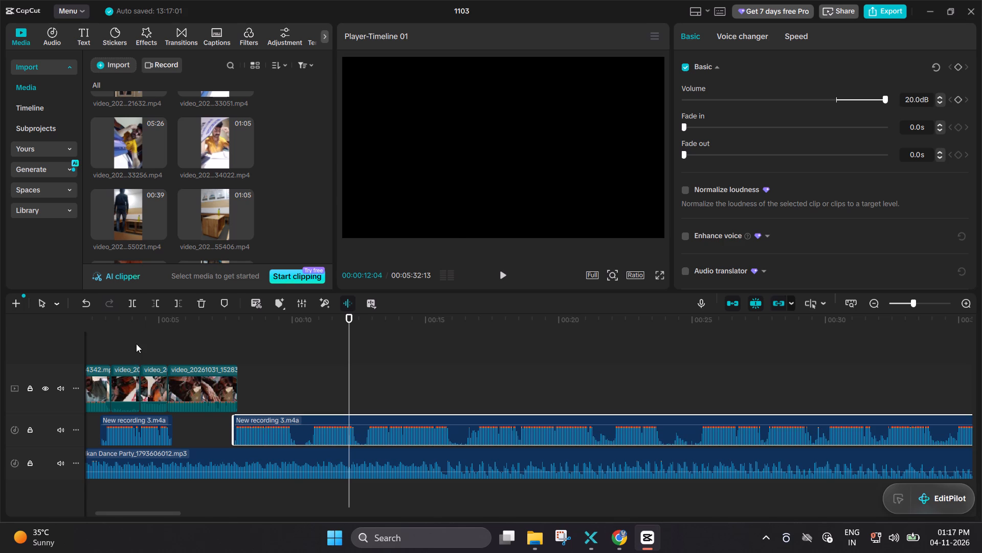
Listen to the narration across the repositioned clip's start, and park the playhead at 00:00:10:07, where its first phrase ends.
{"action": "double_click", "coordinate": [136, 344]}
{"action": "key", "text": "space"}
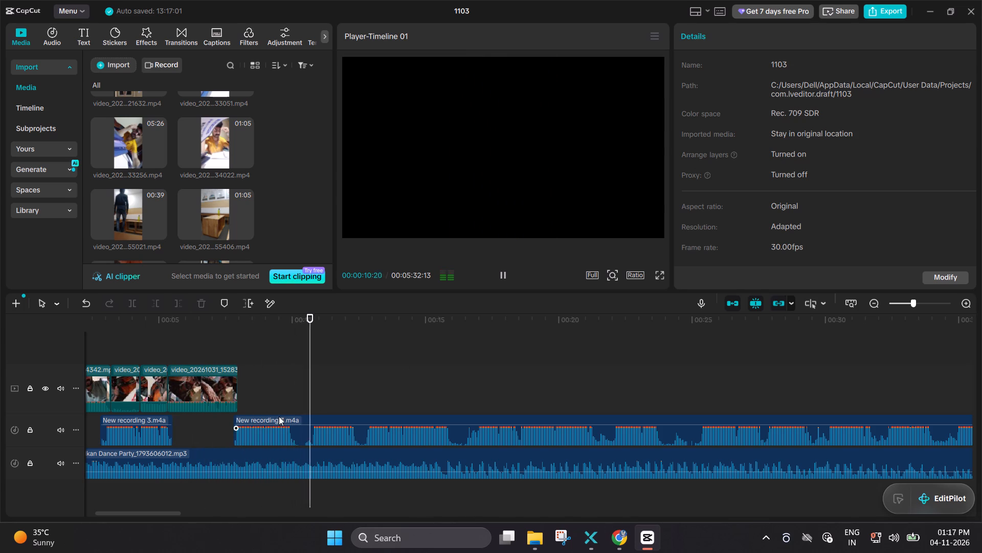
{"action": "double_click", "coordinate": [292, 416]}
{"action": "left_click", "coordinate": [358, 418]}
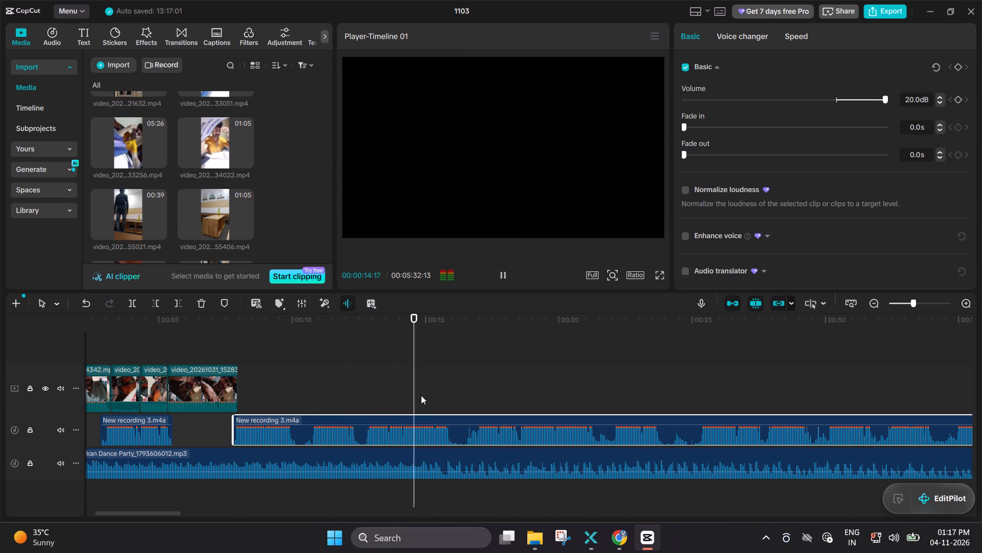
{"action": "left_click_drag", "start_coordinate": [421, 395], "coordinate": [304, 421]}
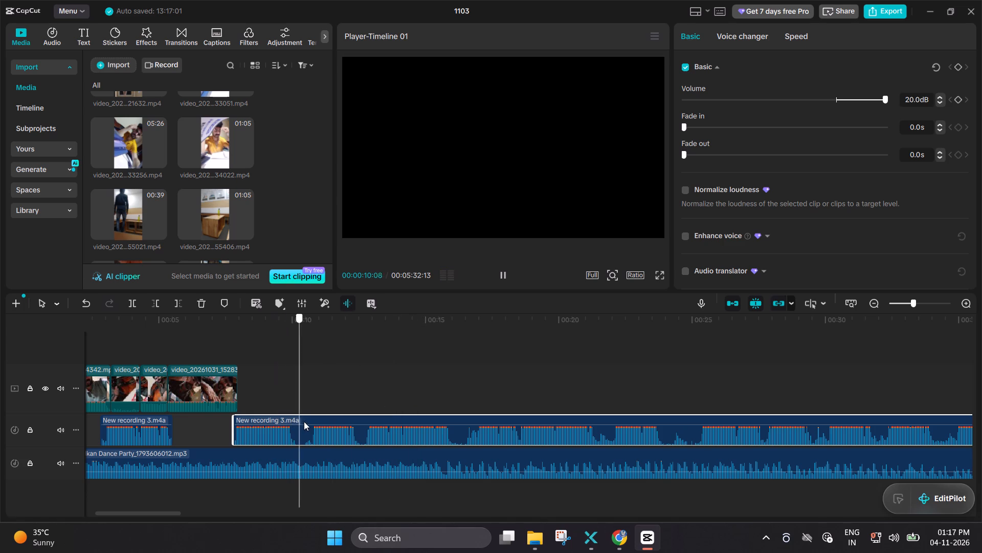
{"action": "left_click_drag", "start_coordinate": [304, 421], "coordinate": [298, 424]}
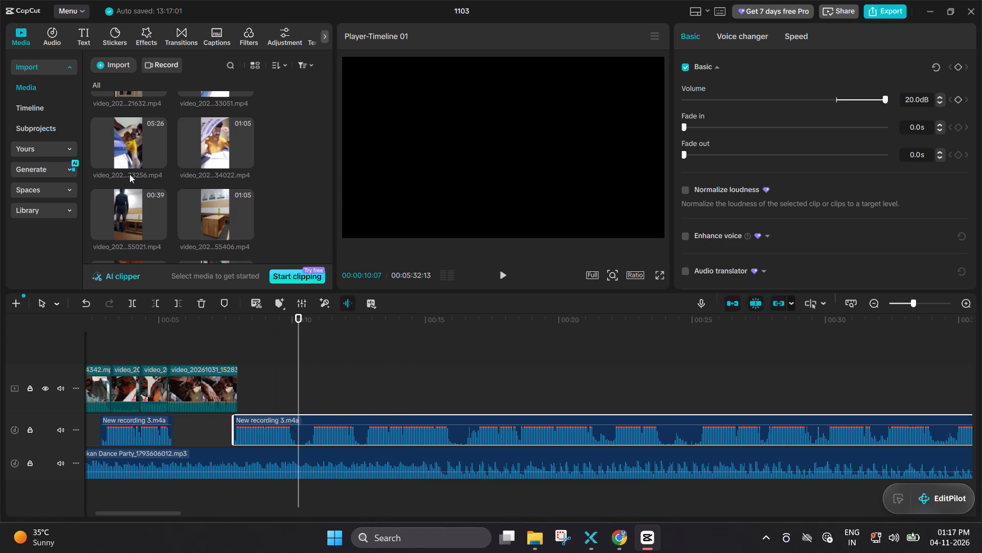
Browse the imported video clips in the media library for footage that fits the narration's first phrase.
{"action": "scroll", "coordinate": [129, 174], "scroll_direction": "up", "scroll_amount": 1}
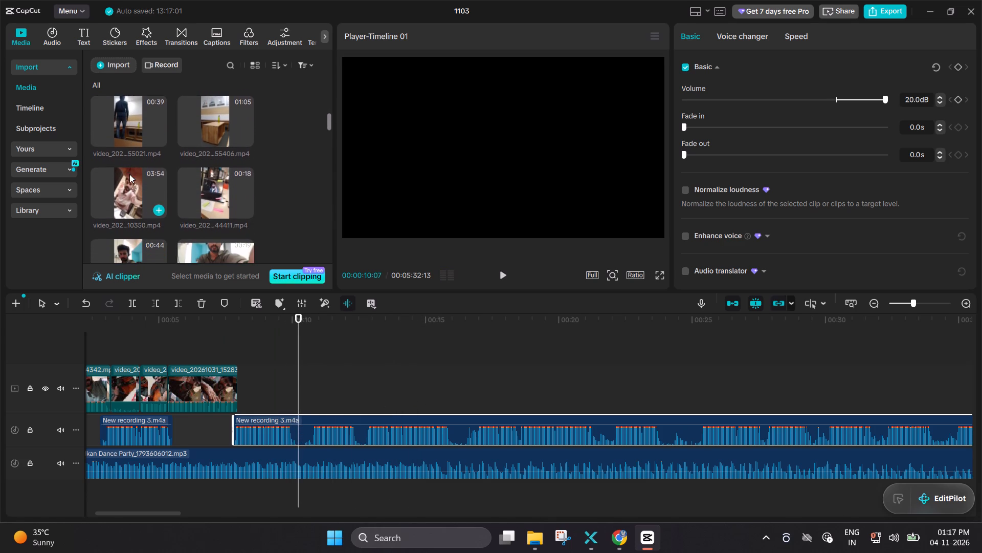
{"action": "scroll", "coordinate": [129, 174], "scroll_direction": "up", "scroll_amount": 1}
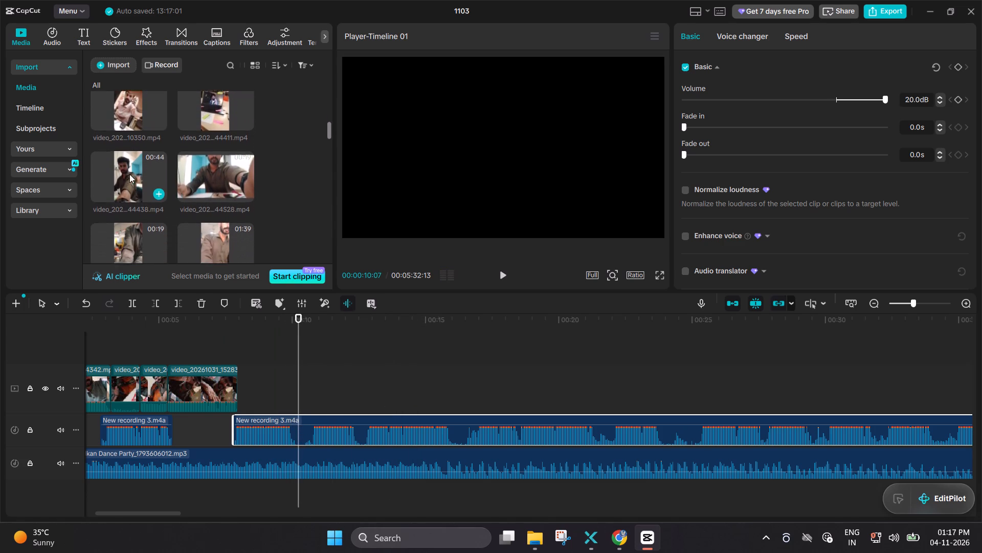
{"action": "scroll", "coordinate": [129, 174], "scroll_direction": "up", "scroll_amount": 1}
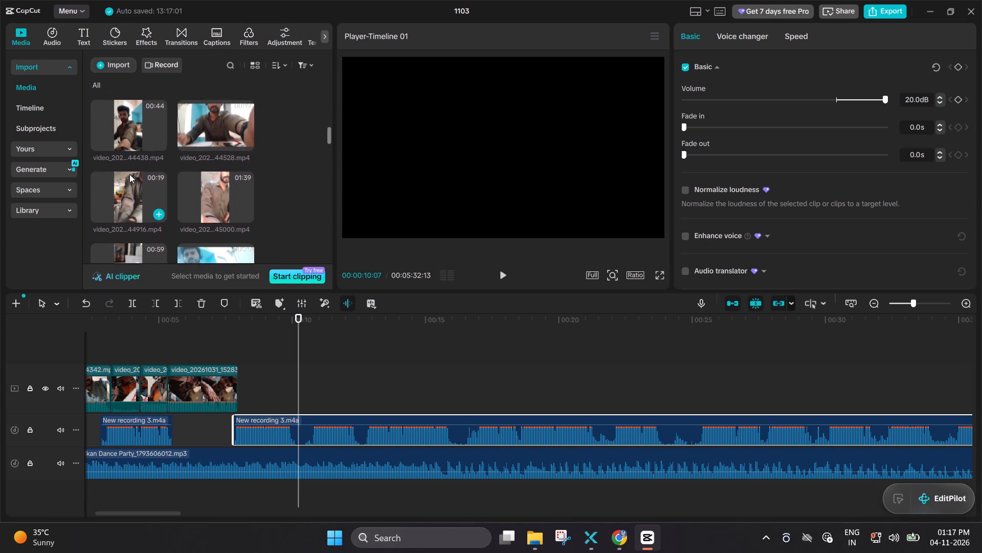
{"action": "scroll", "coordinate": [129, 174], "scroll_direction": "up", "scroll_amount": 1}
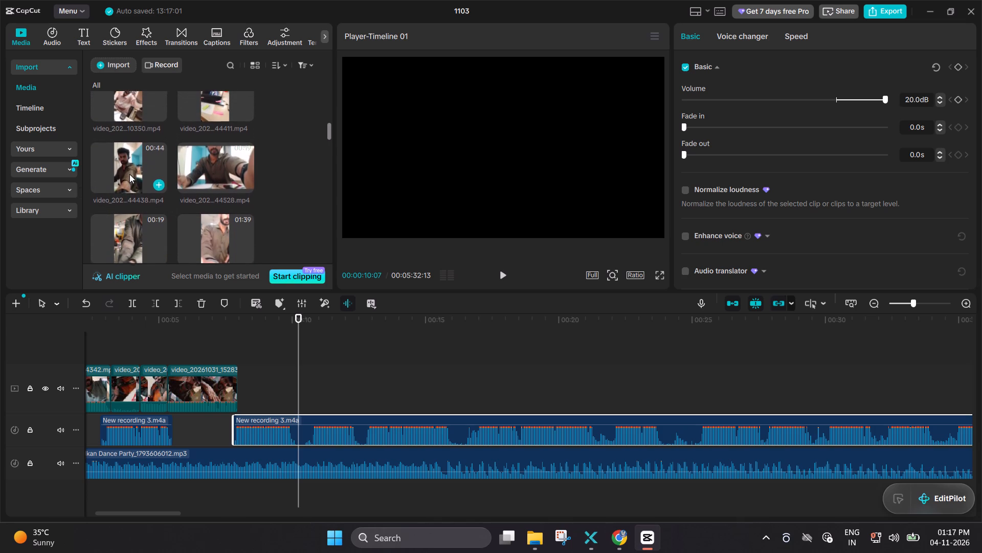
{"action": "scroll", "coordinate": [129, 174], "scroll_direction": "up", "scroll_amount": 1}
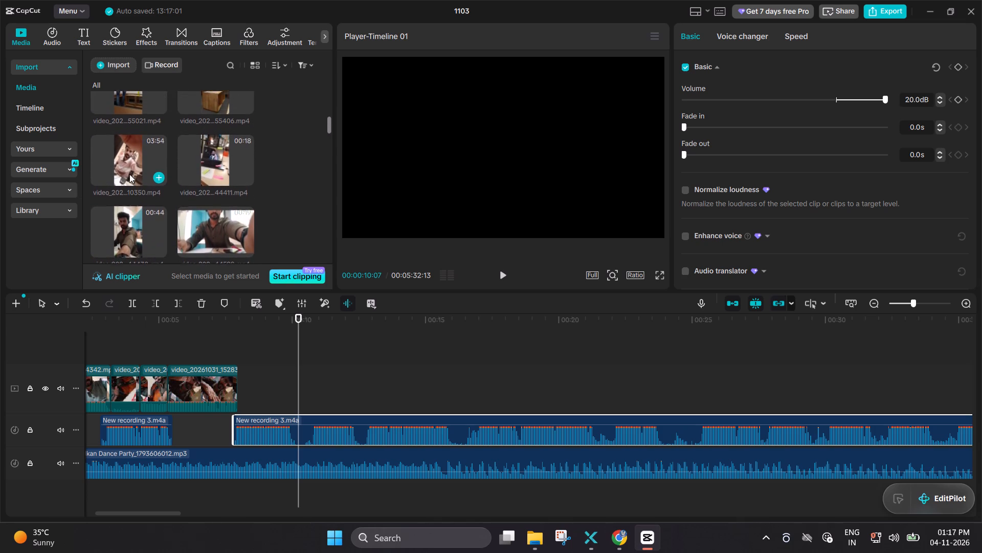
{"action": "scroll", "coordinate": [129, 174], "scroll_direction": "up", "scroll_amount": 1}
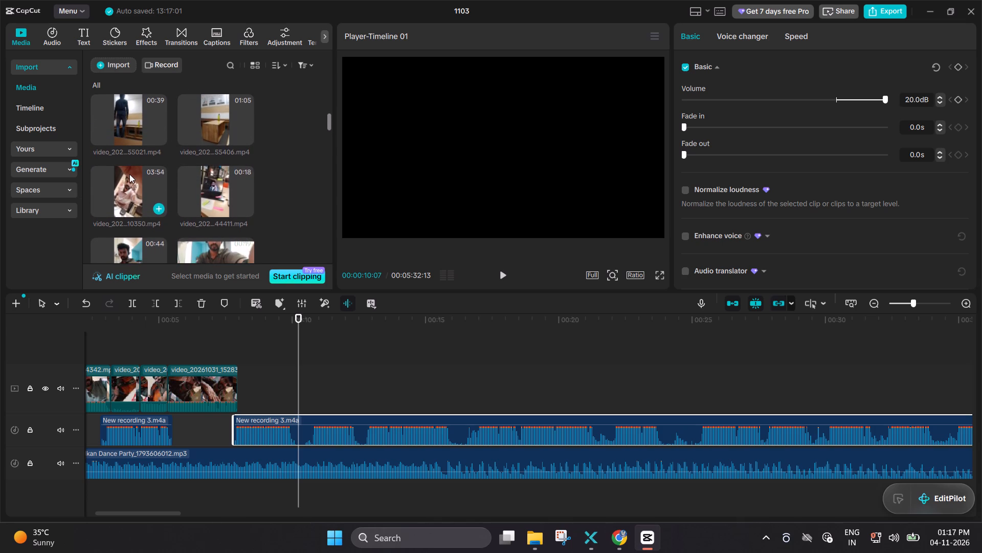
{"action": "scroll", "coordinate": [129, 174], "scroll_direction": "up", "scroll_amount": 1}
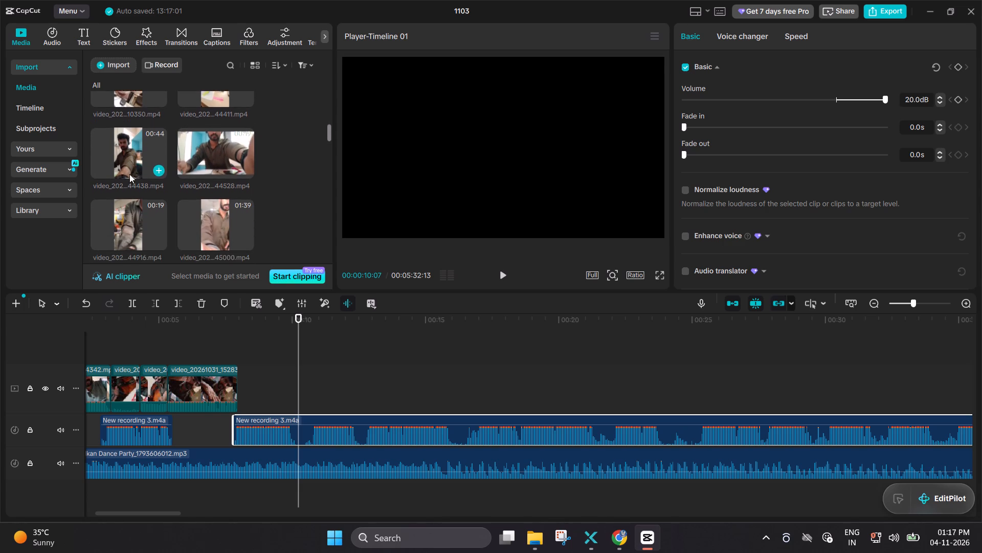
{"action": "scroll", "coordinate": [129, 174], "scroll_direction": "up", "scroll_amount": 2}
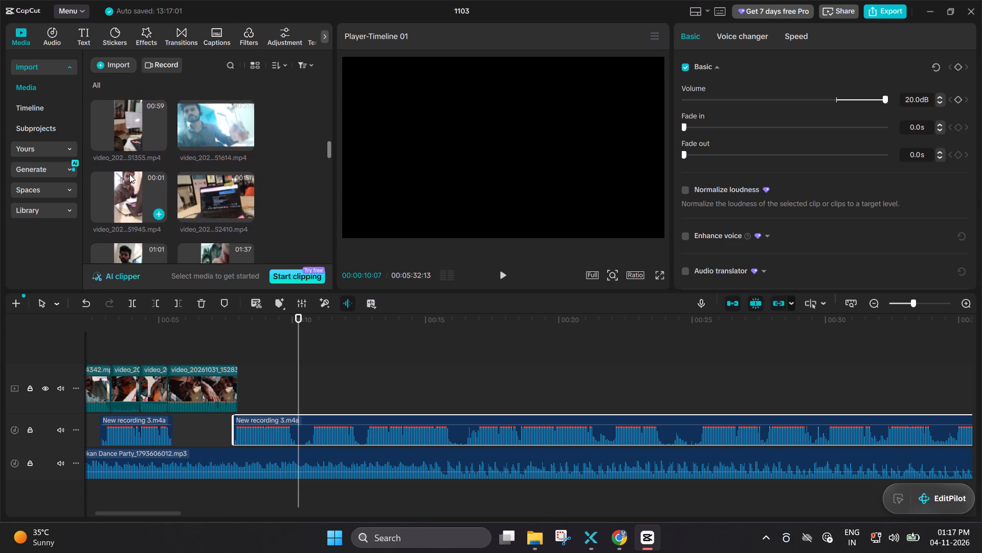
{"action": "scroll", "coordinate": [129, 174], "scroll_direction": "up", "scroll_amount": 2}
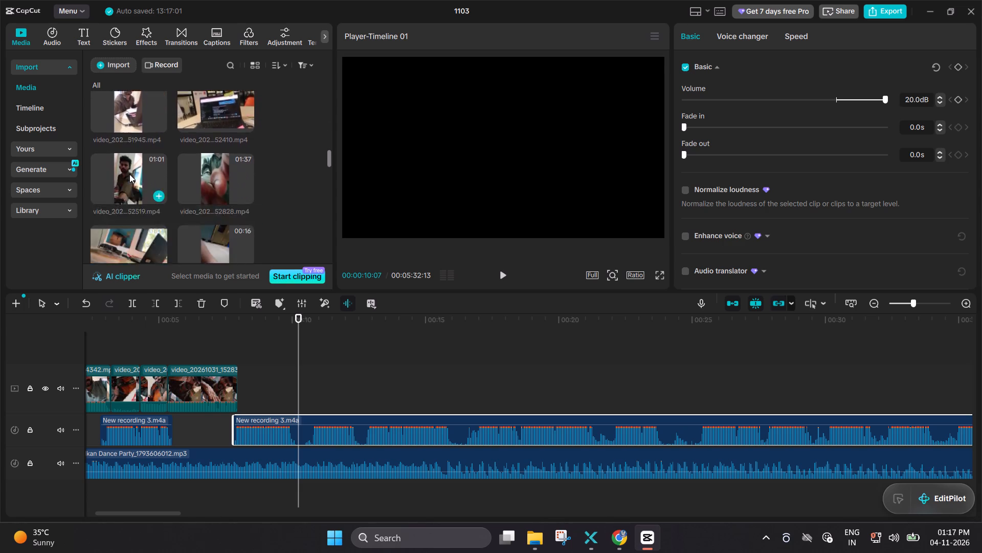
{"action": "scroll", "coordinate": [129, 174], "scroll_direction": "up", "scroll_amount": 1}
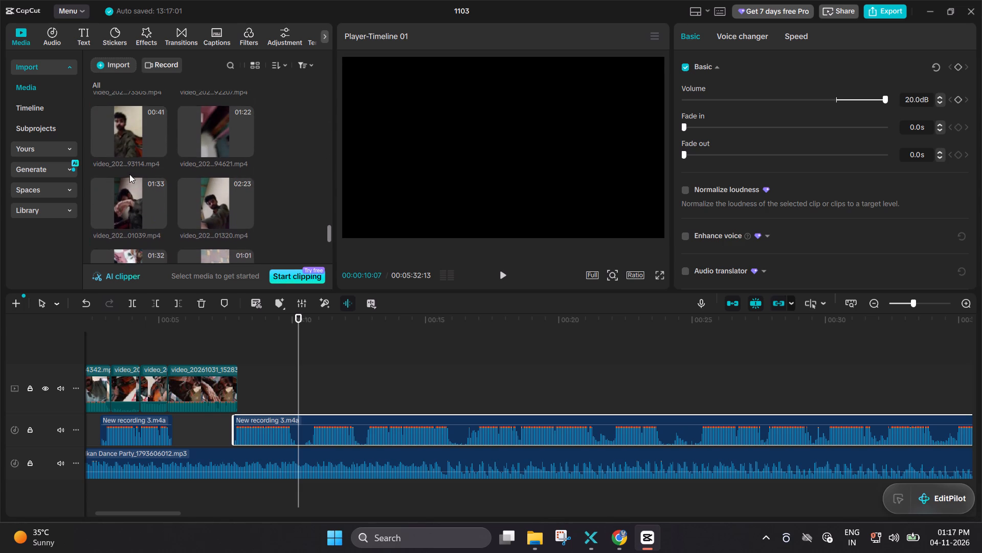
{"action": "scroll", "coordinate": [129, 174], "scroll_direction": "up", "scroll_amount": 1}
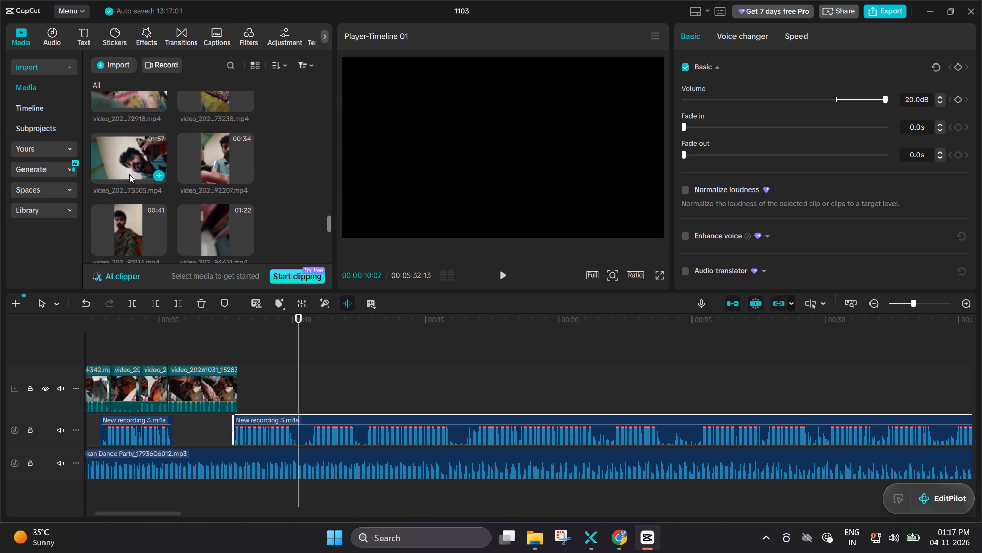
{"action": "scroll", "coordinate": [129, 174], "scroll_direction": "up", "scroll_amount": 1}
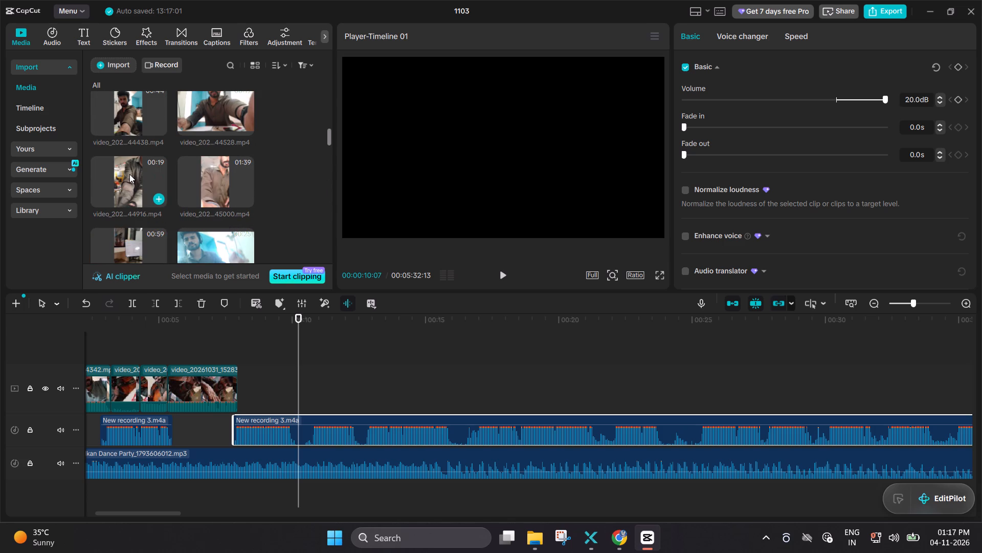
{"action": "scroll", "coordinate": [279, 118], "scroll_direction": "down", "scroll_amount": 6, "text": "ctrl"}
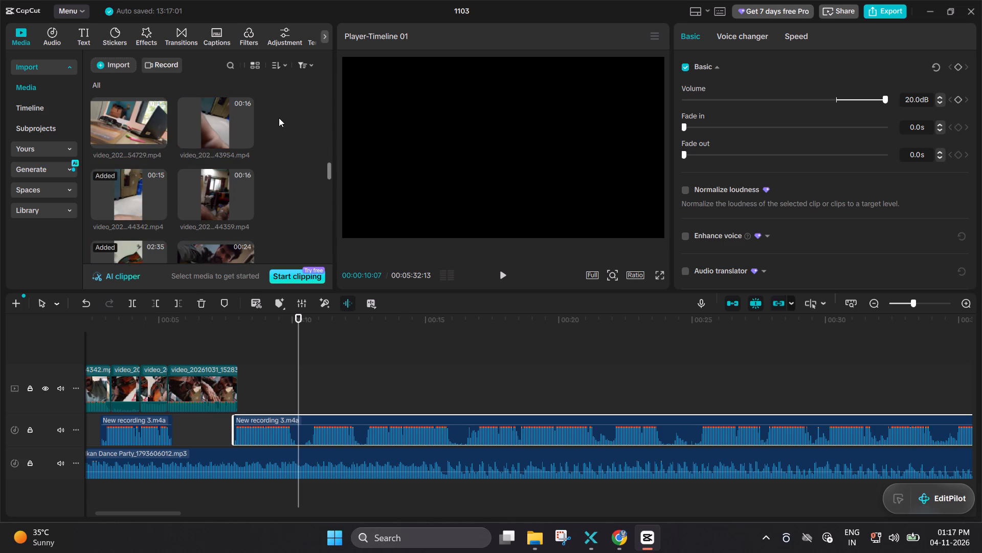
{"action": "scroll", "coordinate": [279, 118], "scroll_direction": "up", "scroll_amount": 12, "text": "ctrl"}
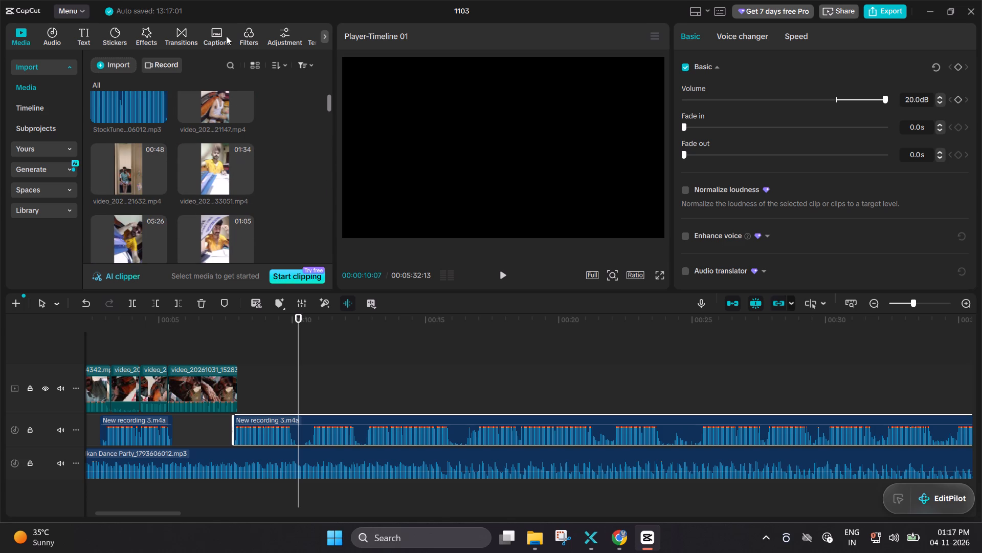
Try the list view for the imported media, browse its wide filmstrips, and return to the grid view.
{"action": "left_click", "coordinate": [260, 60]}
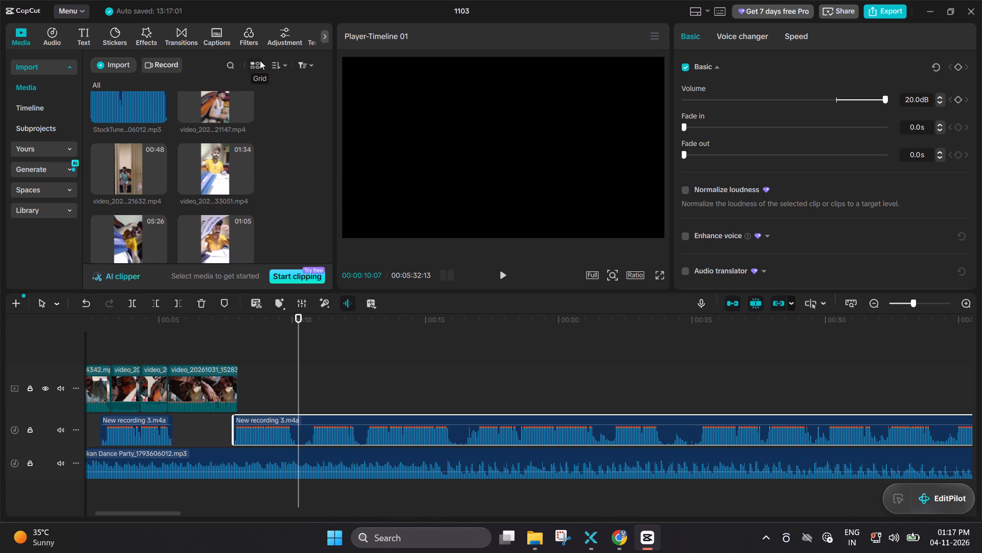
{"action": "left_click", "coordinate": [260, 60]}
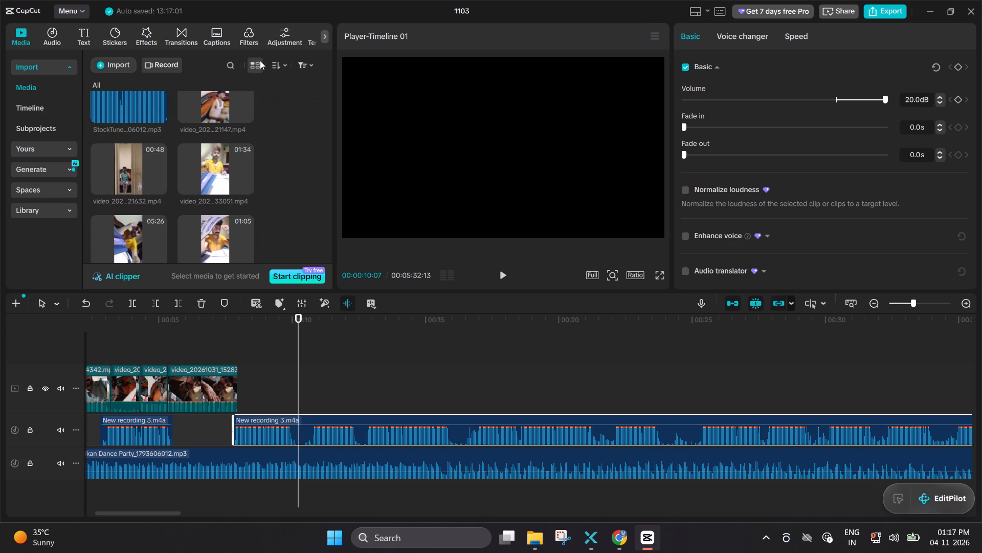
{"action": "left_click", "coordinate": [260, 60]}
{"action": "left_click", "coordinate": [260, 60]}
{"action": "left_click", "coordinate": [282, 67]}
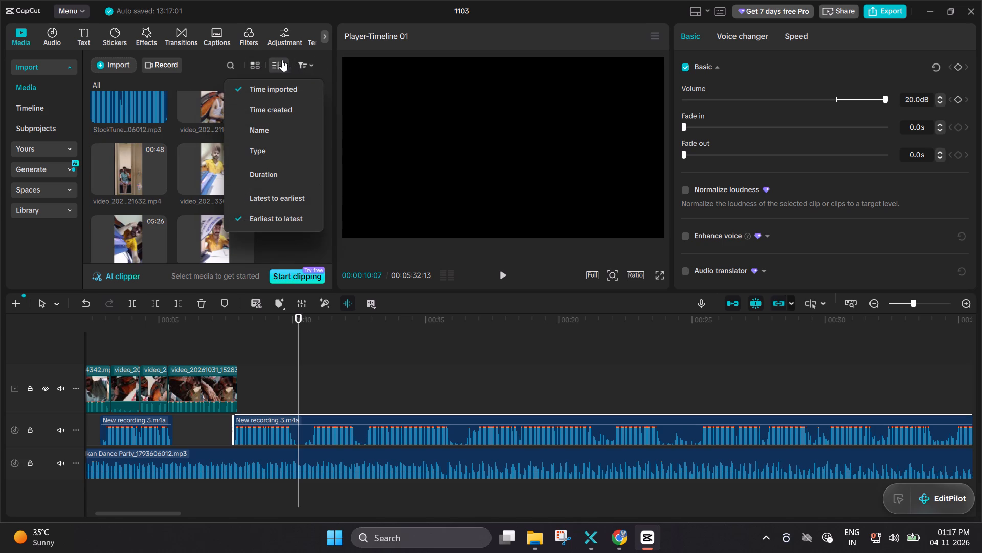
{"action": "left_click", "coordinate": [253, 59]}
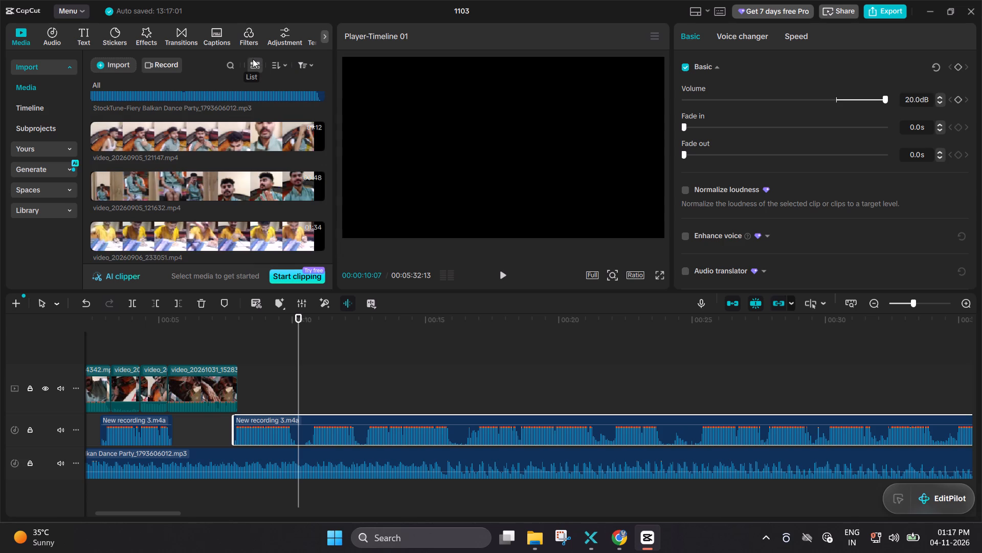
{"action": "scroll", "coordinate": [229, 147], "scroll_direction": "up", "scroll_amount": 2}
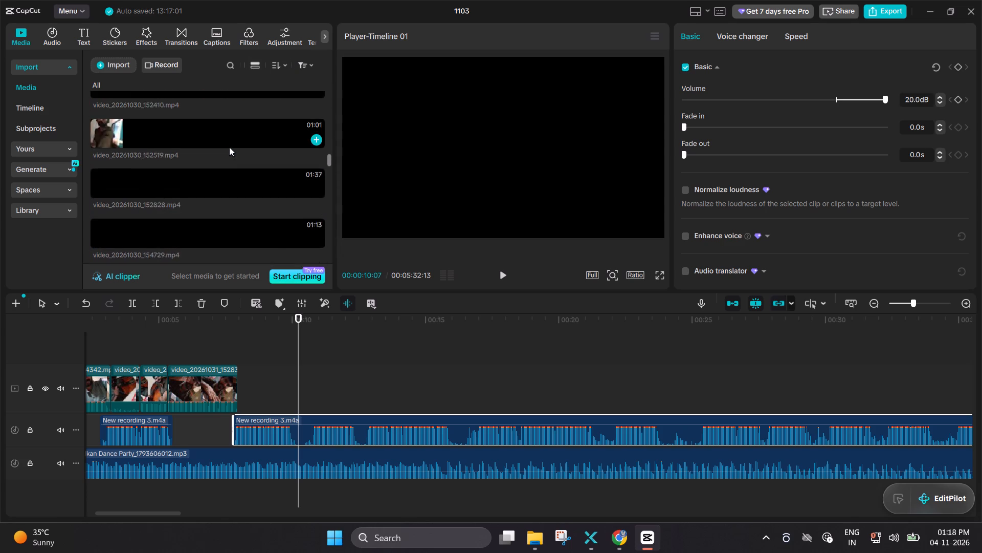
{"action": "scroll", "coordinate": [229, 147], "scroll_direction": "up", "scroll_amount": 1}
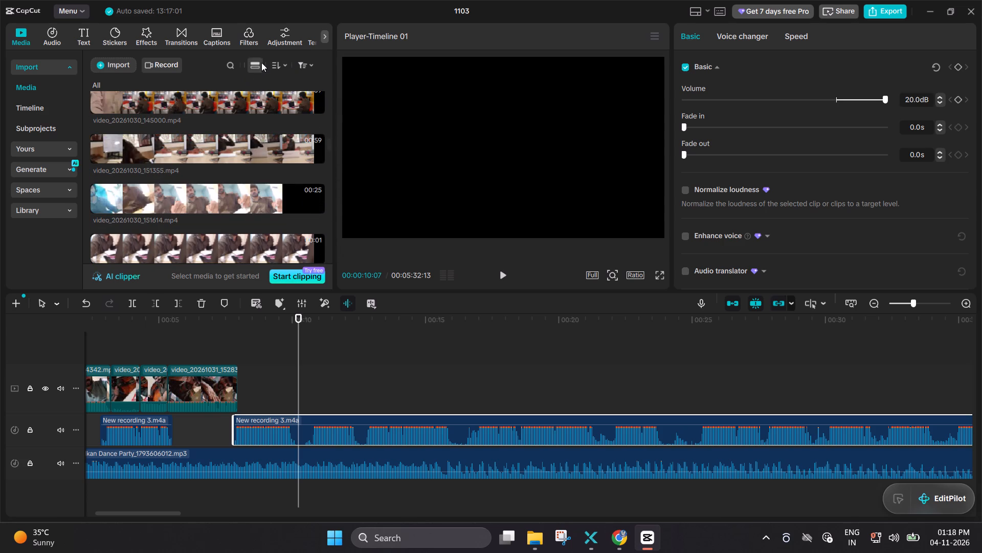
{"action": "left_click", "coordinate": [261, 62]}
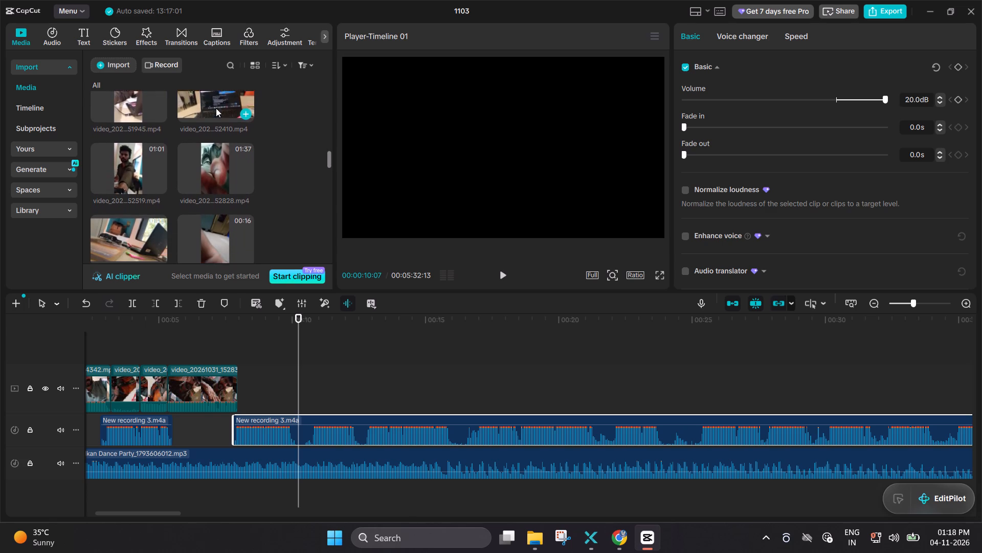
Preview the imported clips video_20261030_152828.mp4 and the neighbouring 01:01 clip ending in 52519 for footage that fits the narration.
{"action": "left_click", "coordinate": [216, 108]}
{"action": "double_click", "coordinate": [216, 108]}
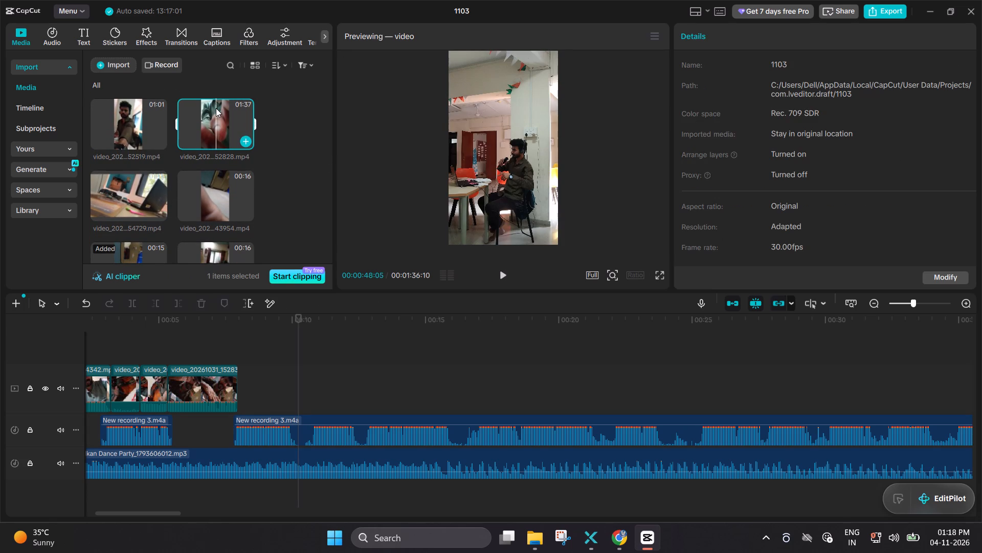
{"action": "double_click", "coordinate": [206, 109]}
{"action": "left_click_drag", "start_coordinate": [215, 113], "coordinate": [190, 109]}
{"action": "left_click_drag", "start_coordinate": [216, 117], "coordinate": [203, 118]}
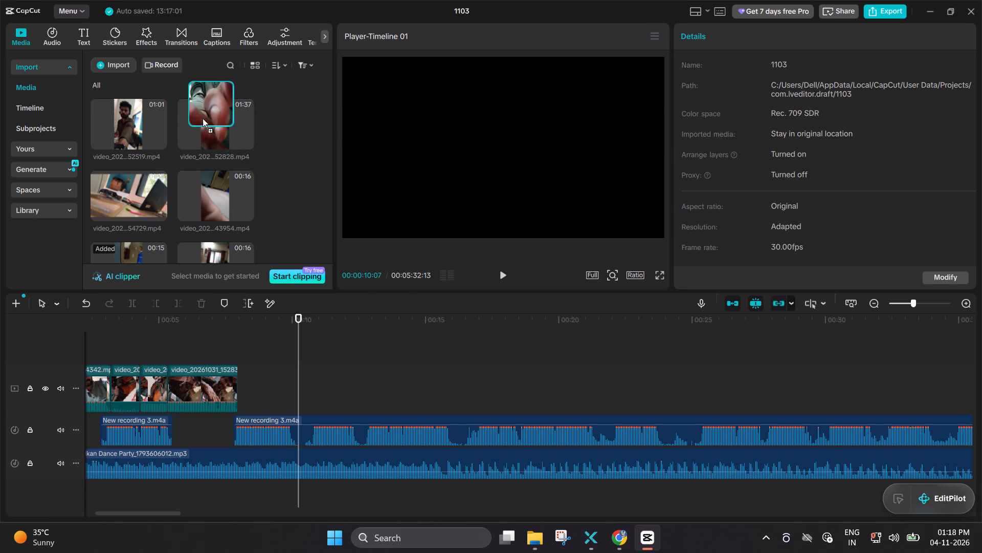
{"action": "left_click_drag", "start_coordinate": [203, 118], "coordinate": [212, 132]}
{"action": "left_click", "coordinate": [212, 132]}
{"action": "double_click", "coordinate": [193, 123]}
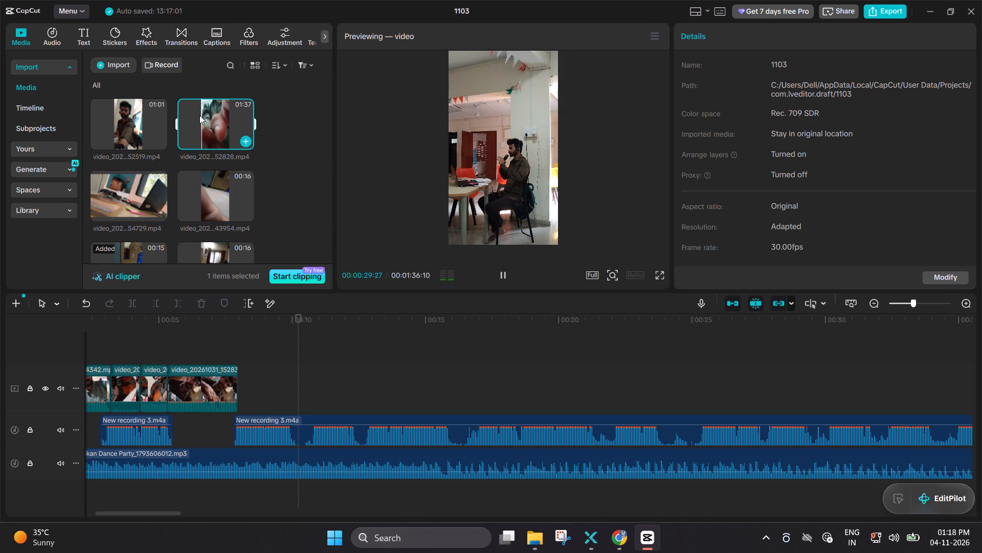
{"action": "left_click_drag", "start_coordinate": [199, 115], "coordinate": [176, 120]}
{"action": "left_click_drag", "start_coordinate": [186, 125], "coordinate": [195, 137]}
{"action": "left_click_drag", "start_coordinate": [198, 141], "coordinate": [232, 234]}
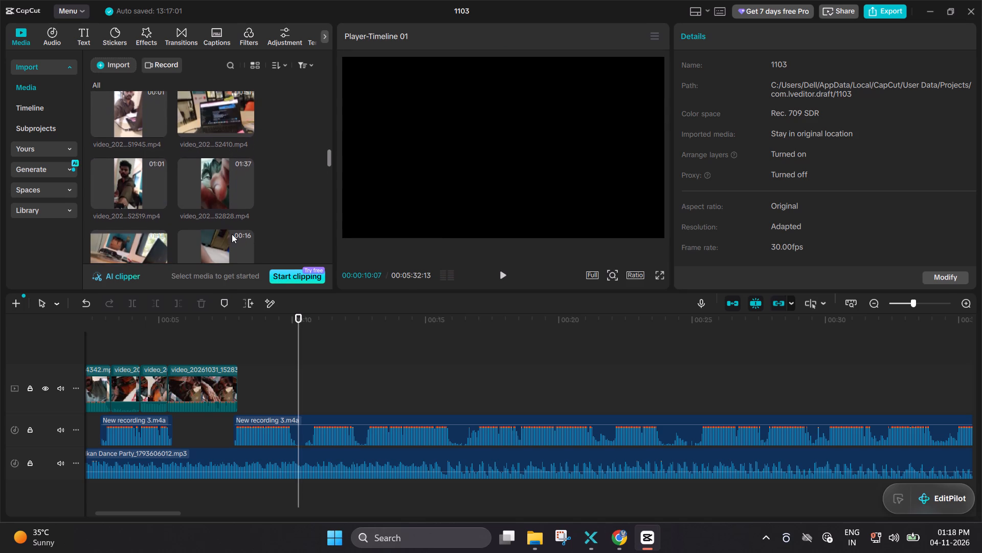
{"action": "left_click_drag", "start_coordinate": [232, 234], "coordinate": [232, 232]}
{"action": "triple_click", "coordinate": [218, 190]}
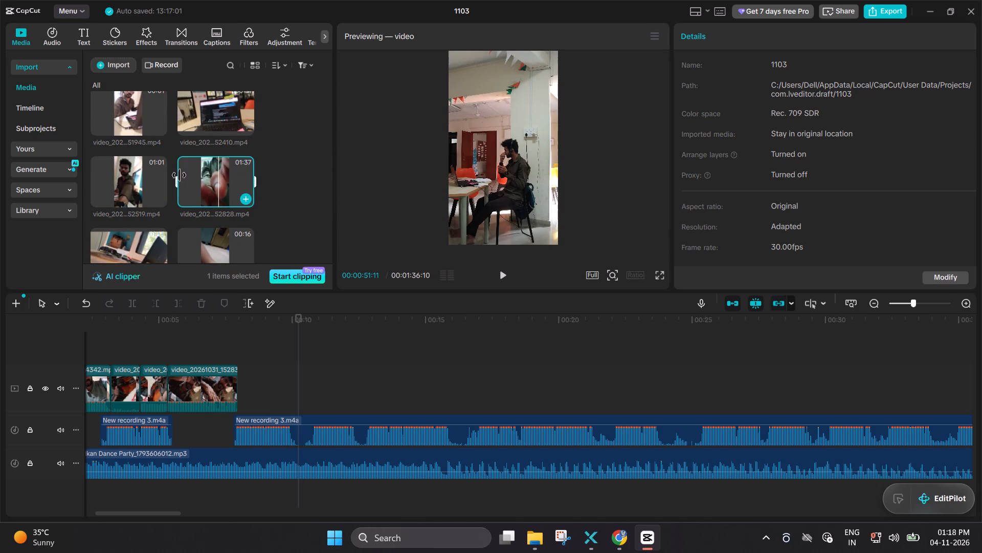
{"action": "double_click", "coordinate": [192, 180]}
{"action": "double_click", "coordinate": [104, 178]}
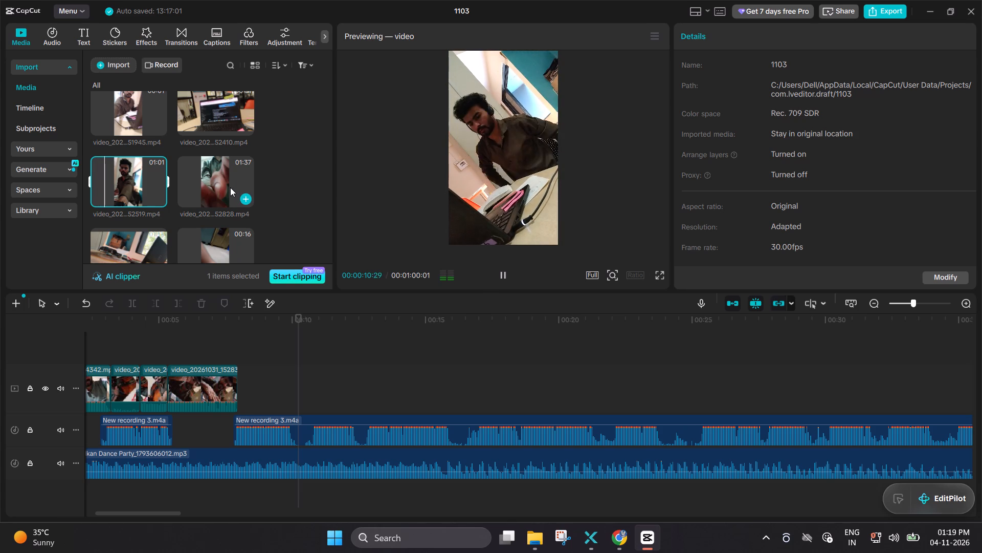
{"action": "double_click", "coordinate": [230, 187]}
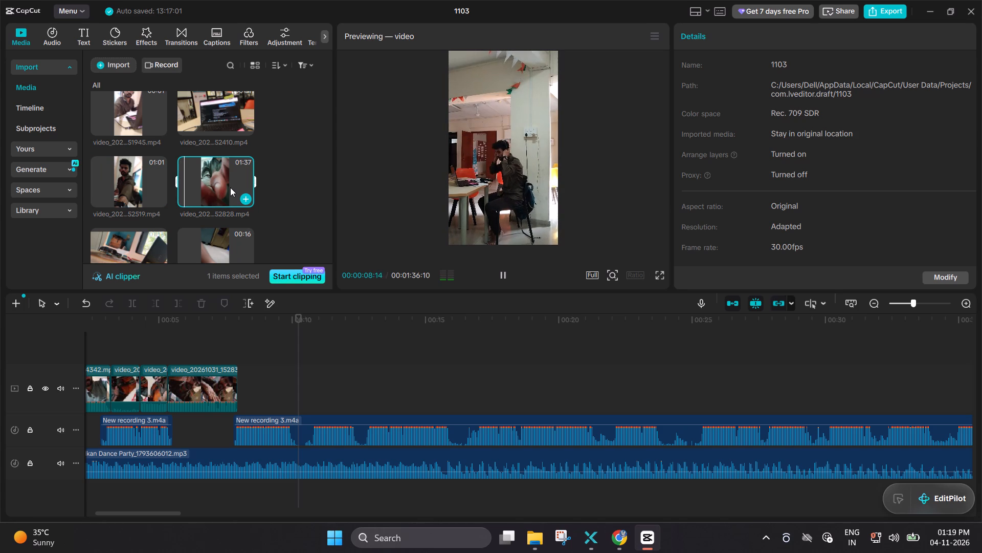
Add video_20261030_152828.mp4 directly after the last video clip, at about 0:08, and play it against the narration.
{"action": "left_click_drag", "start_coordinate": [215, 185], "coordinate": [268, 351]}
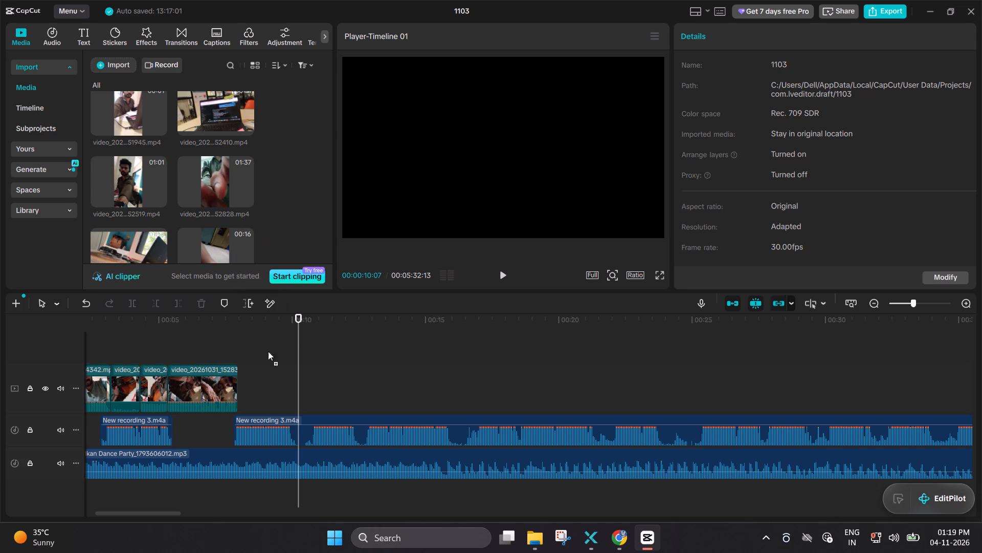
{"action": "left_click_drag", "start_coordinate": [268, 351], "coordinate": [240, 385]}
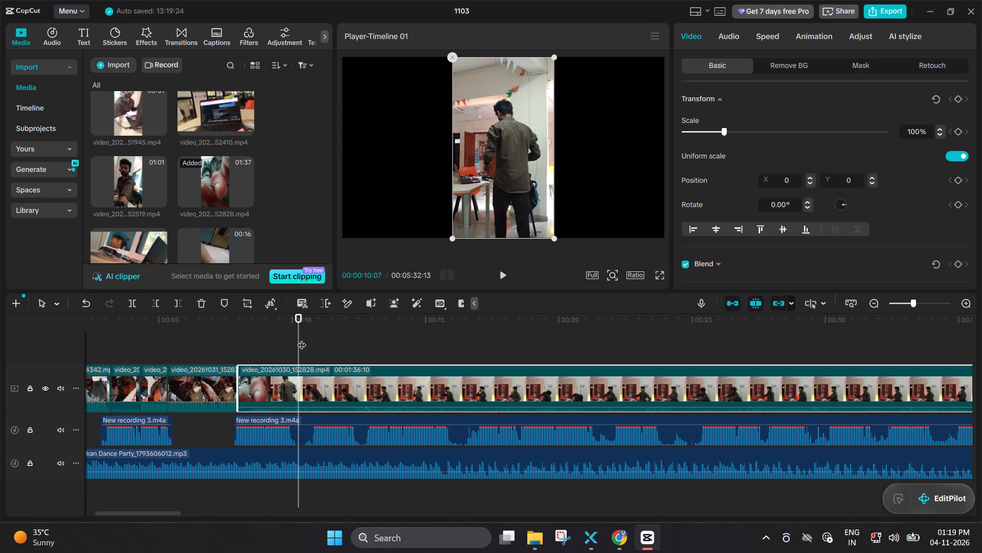
{"action": "left_click_drag", "start_coordinate": [302, 339], "coordinate": [248, 326]}
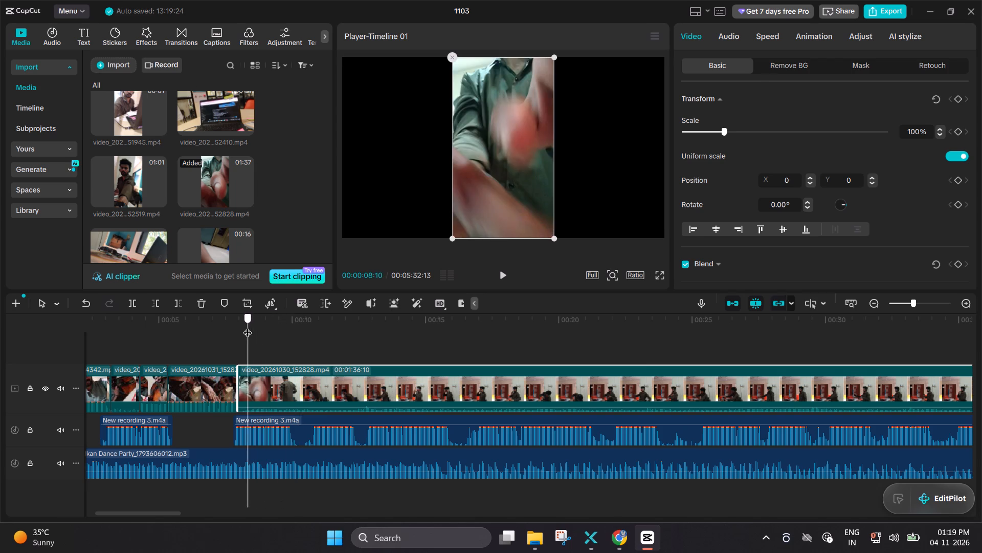
{"action": "left_click_drag", "start_coordinate": [248, 326], "coordinate": [219, 315]}
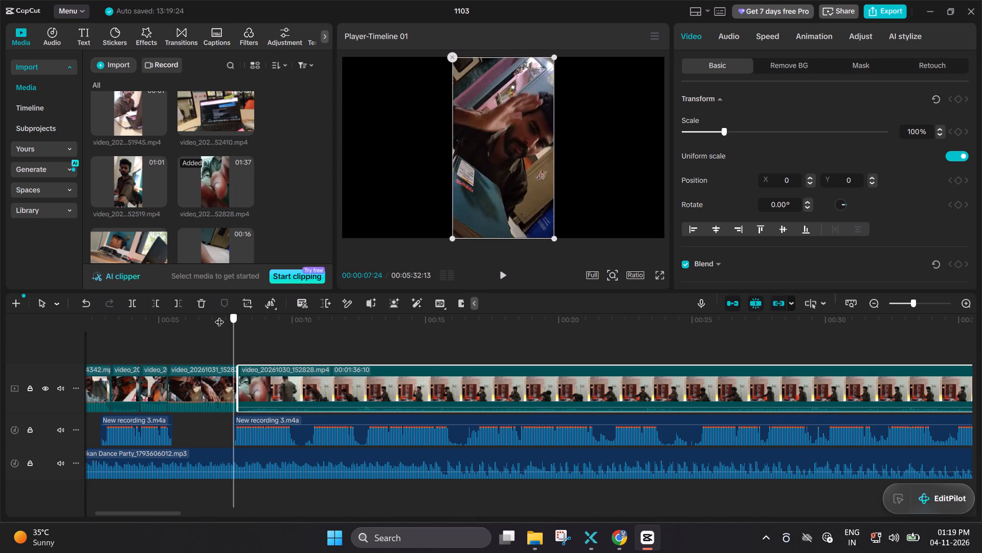
{"action": "left_click_drag", "start_coordinate": [219, 315], "coordinate": [216, 314]}
{"action": "key", "text": "space"}
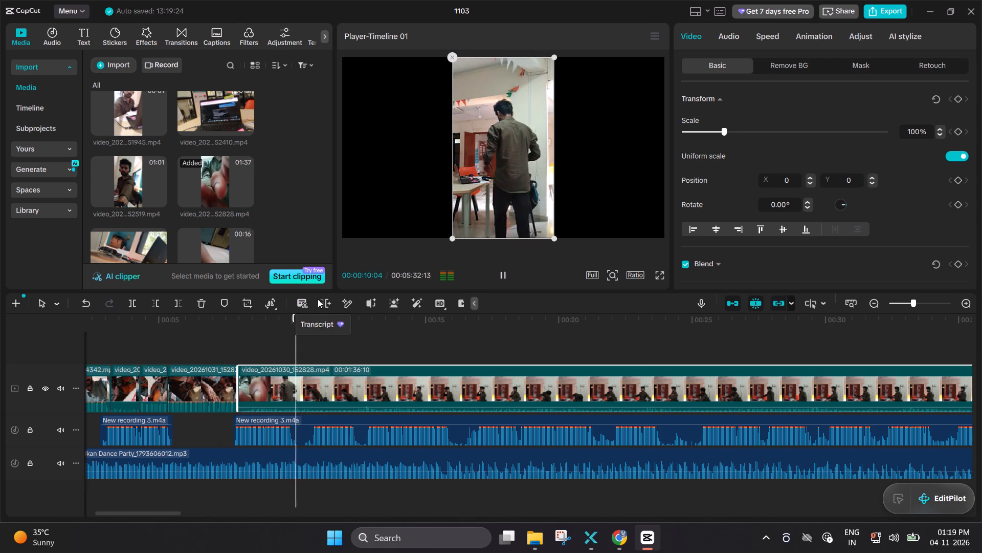
{"action": "left_click", "coordinate": [505, 267]}
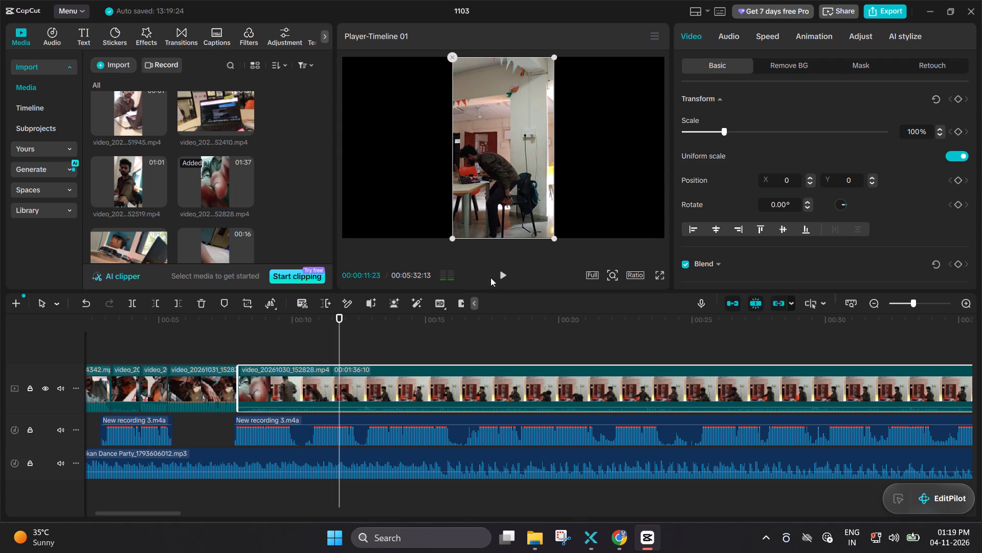
{"action": "double_click", "coordinate": [267, 347]}
Split the New recording 3.m4a narration at 00:00:10:10, in the pause after its first phrase.
{"action": "scroll", "coordinate": [267, 347], "scroll_direction": "up", "scroll_amount": 2, "text": "ctrl"}
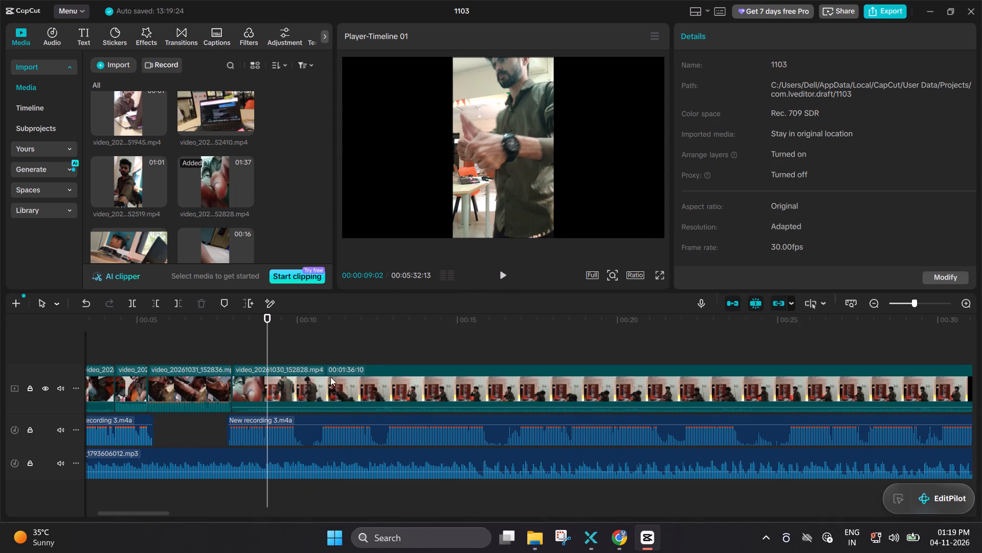
{"action": "left_click", "coordinate": [306, 440]}
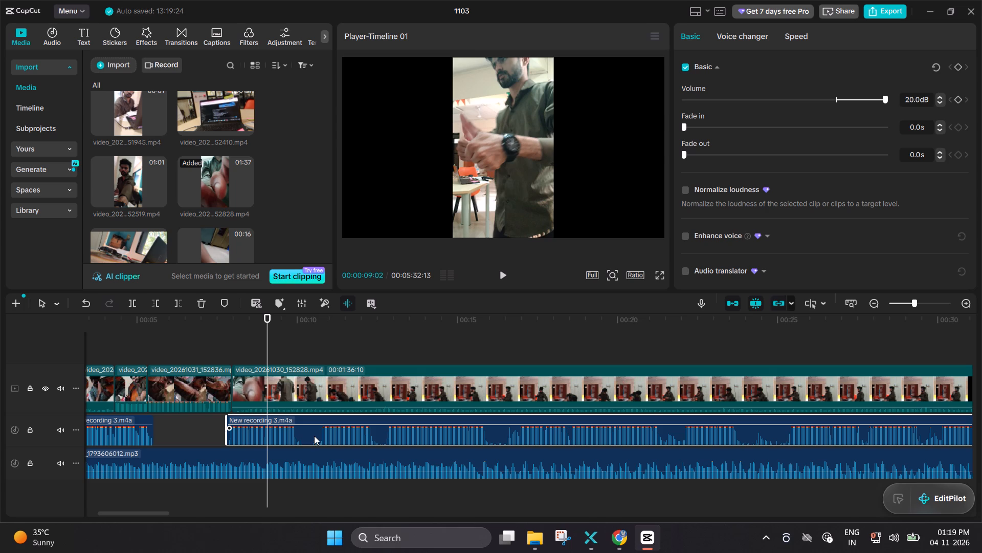
{"action": "left_click_drag", "start_coordinate": [268, 338], "coordinate": [318, 348]}
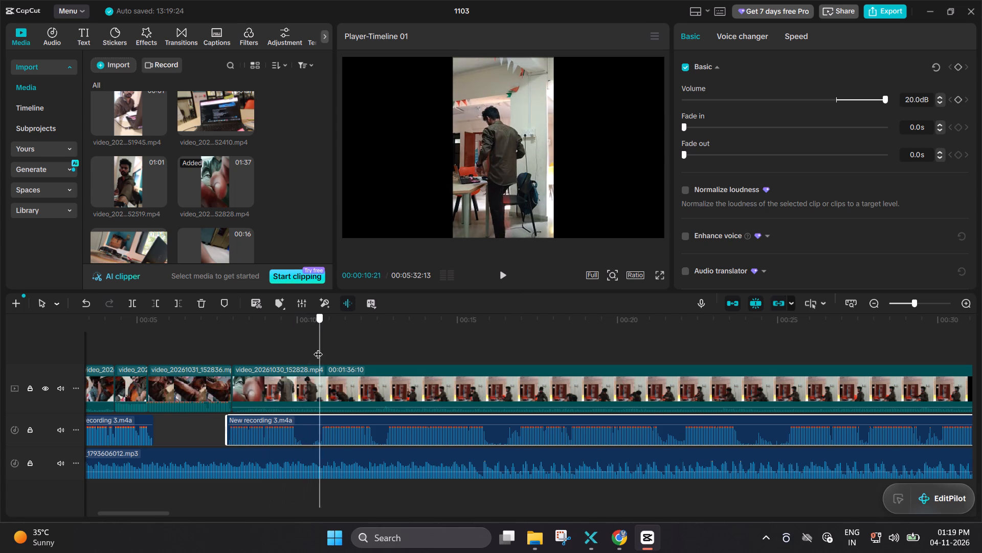
{"action": "left_click_drag", "start_coordinate": [318, 348], "coordinate": [308, 348]}
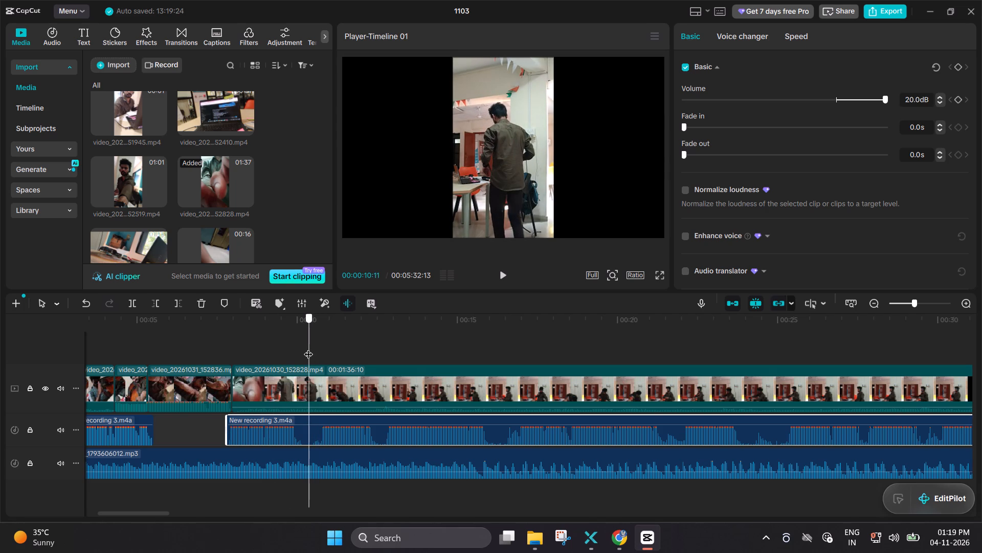
{"action": "left_click_drag", "start_coordinate": [308, 348], "coordinate": [307, 348]}
{"action": "key", "text": "ctrl+b"}
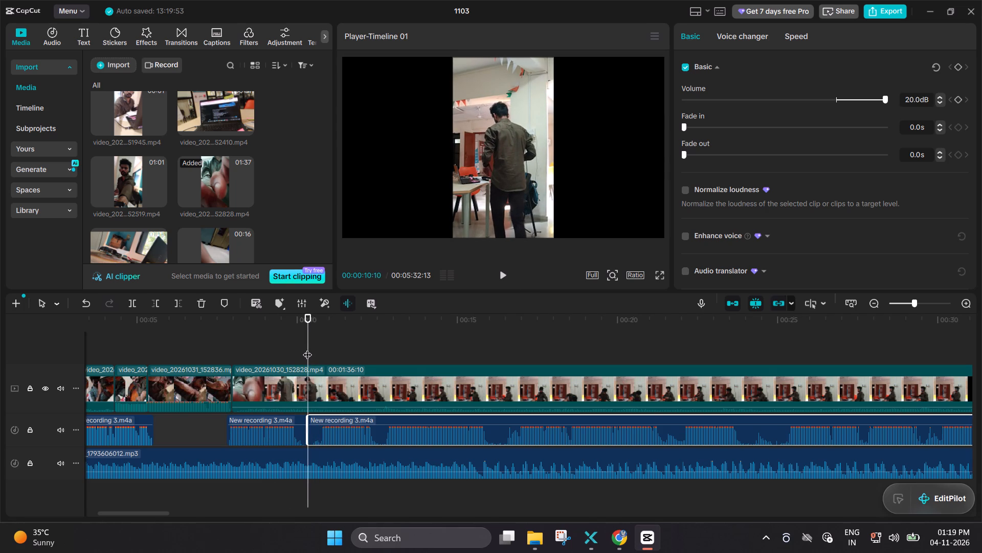
Review the start of the video_20261030_152828.mp4 clip on the timeline and split it at 00:00:10:04, just before the narration cut.
{"action": "left_click", "coordinate": [288, 393]}
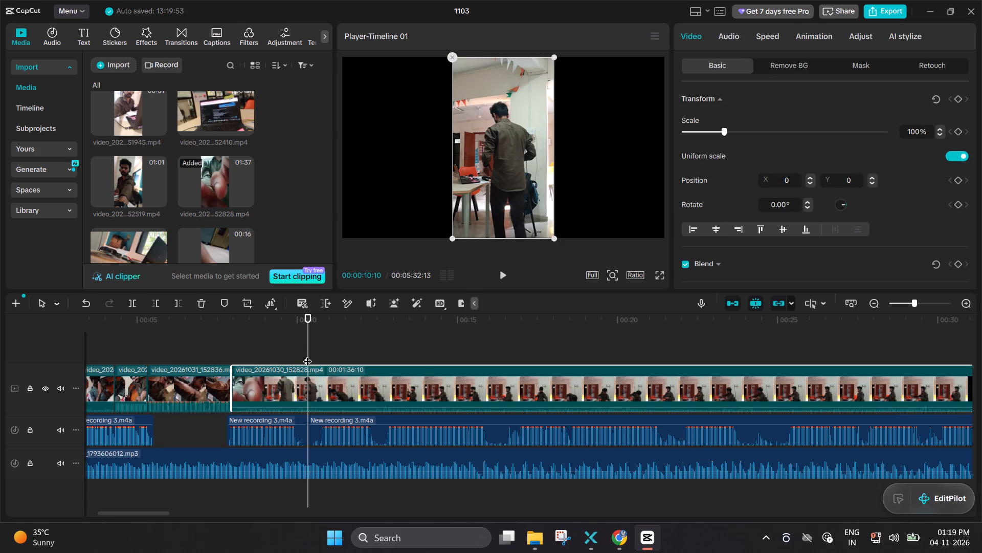
{"action": "left_click_drag", "start_coordinate": [307, 351], "coordinate": [289, 353]}
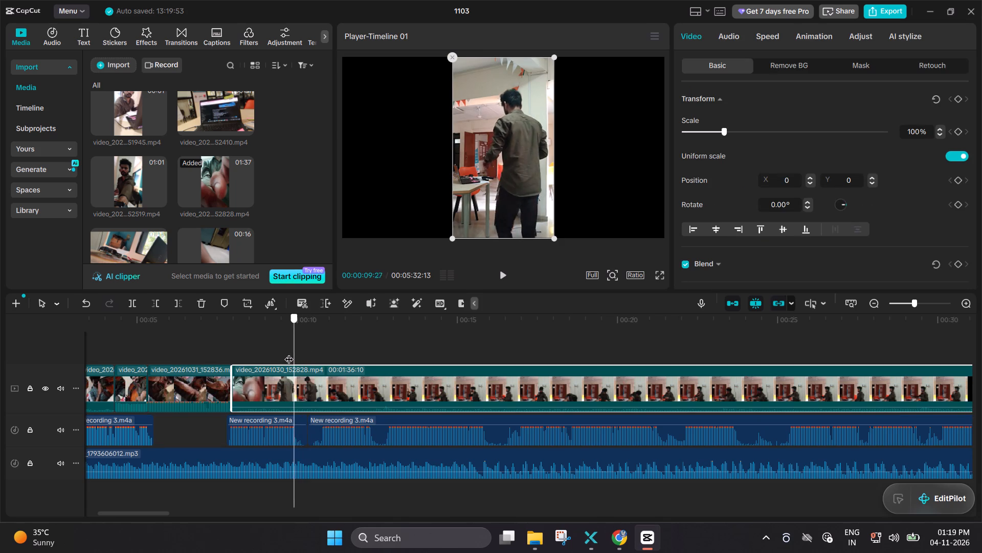
{"action": "left_click_drag", "start_coordinate": [289, 353], "coordinate": [260, 354]}
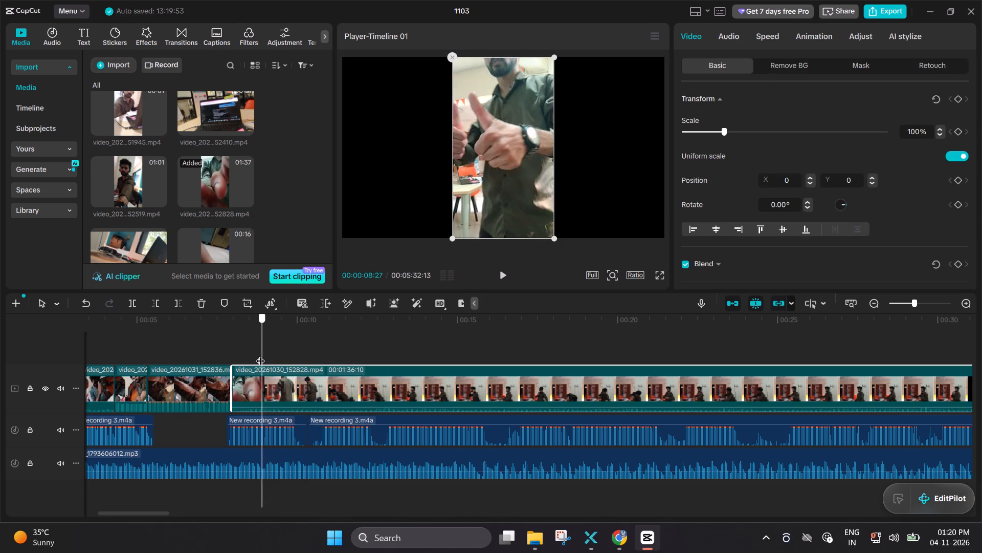
{"action": "left_click_drag", "start_coordinate": [260, 354], "coordinate": [280, 351]}
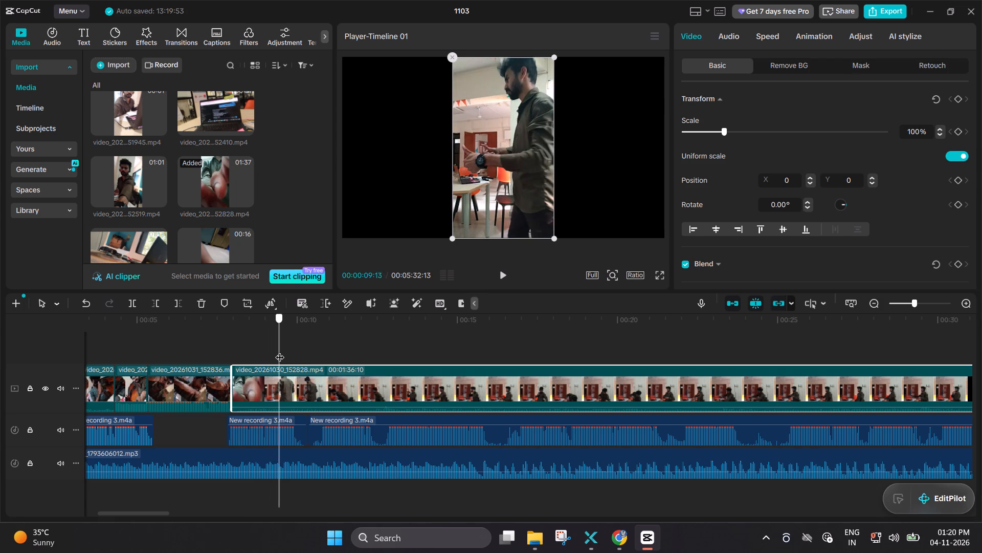
{"action": "left_click_drag", "start_coordinate": [280, 351], "coordinate": [302, 351]}
{"action": "left_click", "coordinate": [295, 396]}
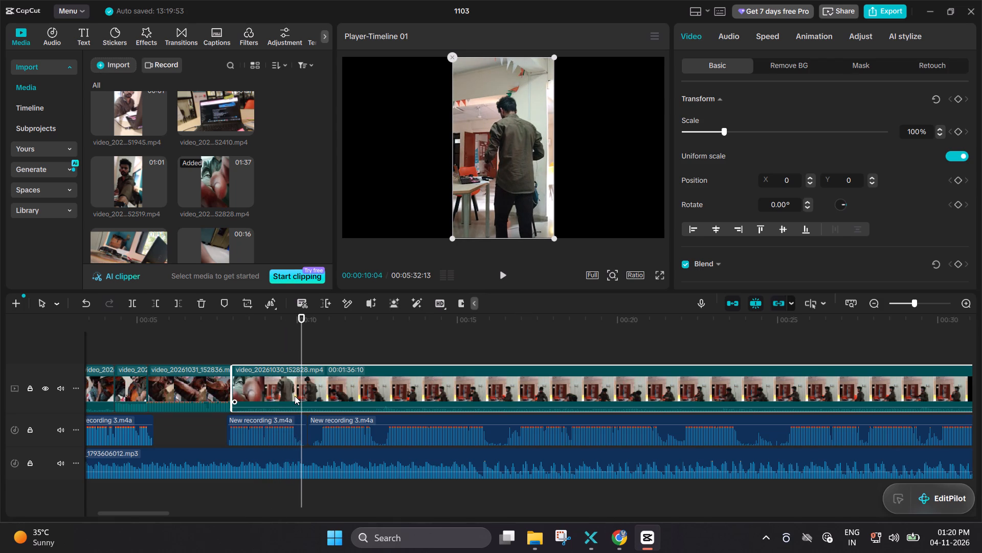
{"action": "left_click", "coordinate": [295, 396]}
{"action": "key", "text": "ctrl+b"}
Review the part of video_20261030_152828.mp4 after the 00:00:10:04 split through to its end, and delete that piece.
{"action": "left_click", "coordinate": [395, 381]}
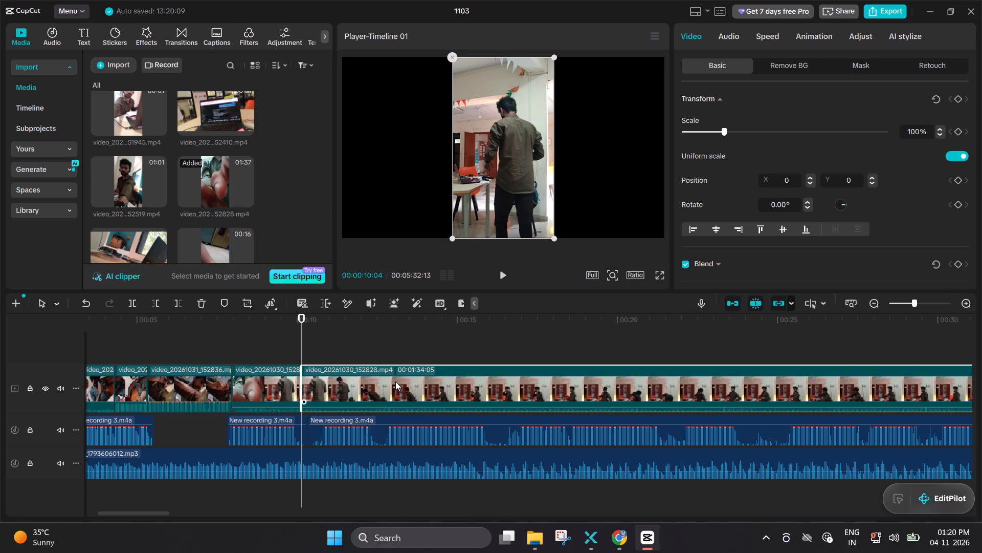
{"action": "left_click_drag", "start_coordinate": [302, 343], "coordinate": [590, 375]}
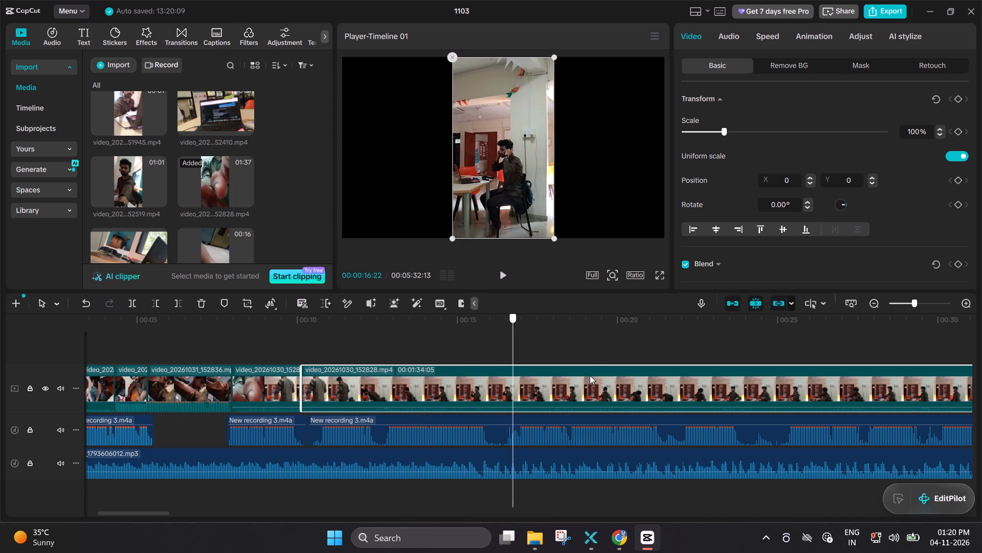
{"action": "left_click_drag", "start_coordinate": [590, 375], "coordinate": [786, 343]}
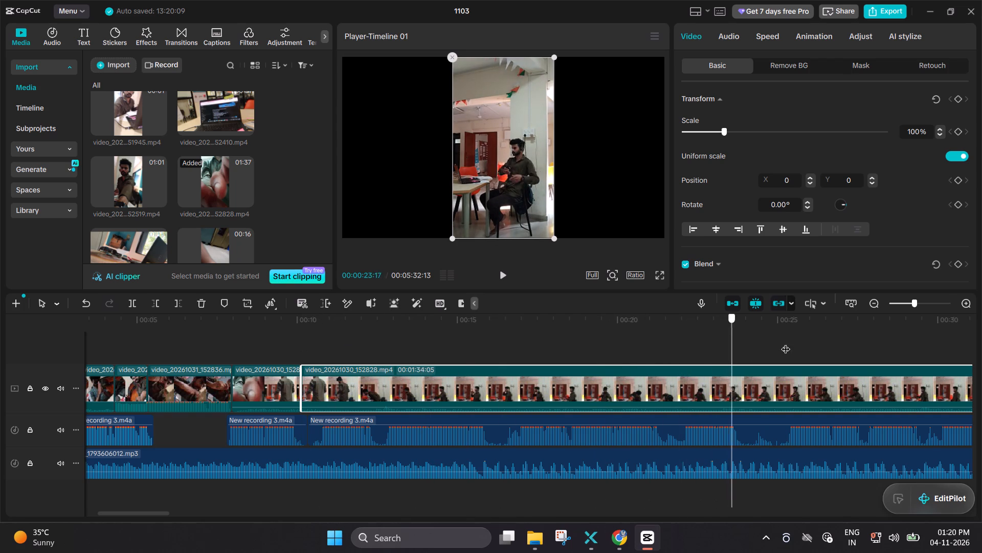
{"action": "left_click_drag", "start_coordinate": [786, 343], "coordinate": [981, 332]}
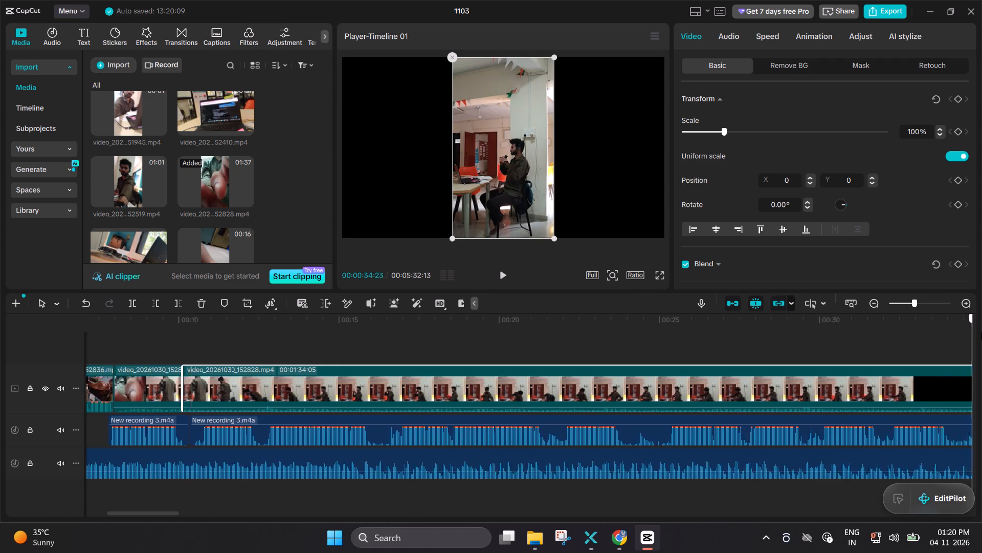
{"action": "left_click_drag", "start_coordinate": [981, 332], "coordinate": [977, 332]}
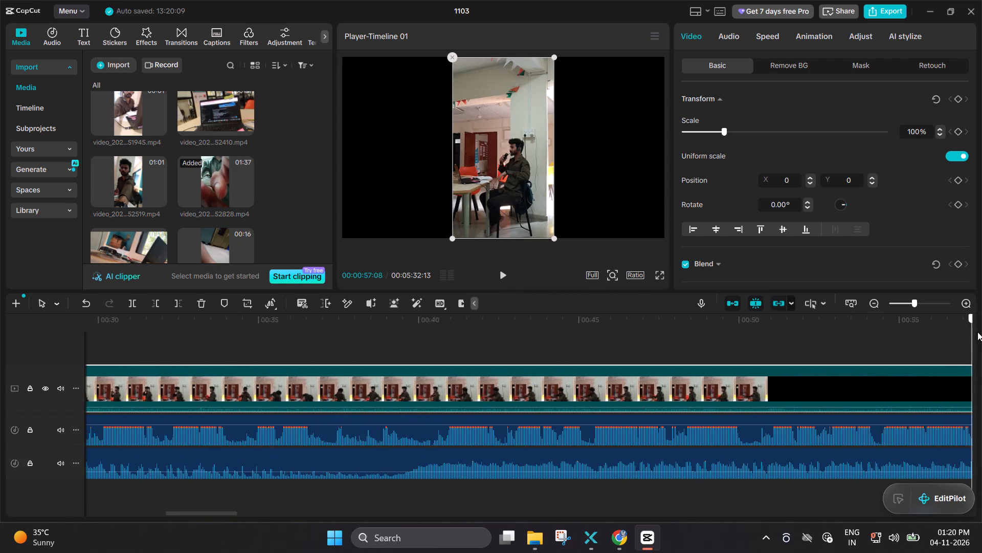
{"action": "left_click_drag", "start_coordinate": [977, 332], "coordinate": [975, 332]}
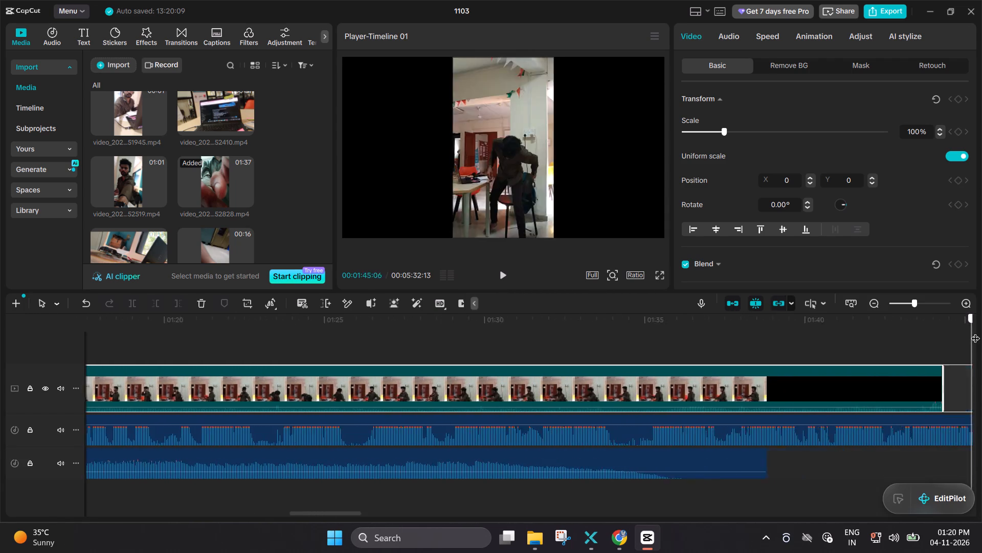
{"action": "left_click_drag", "start_coordinate": [975, 332], "coordinate": [113, 379]}
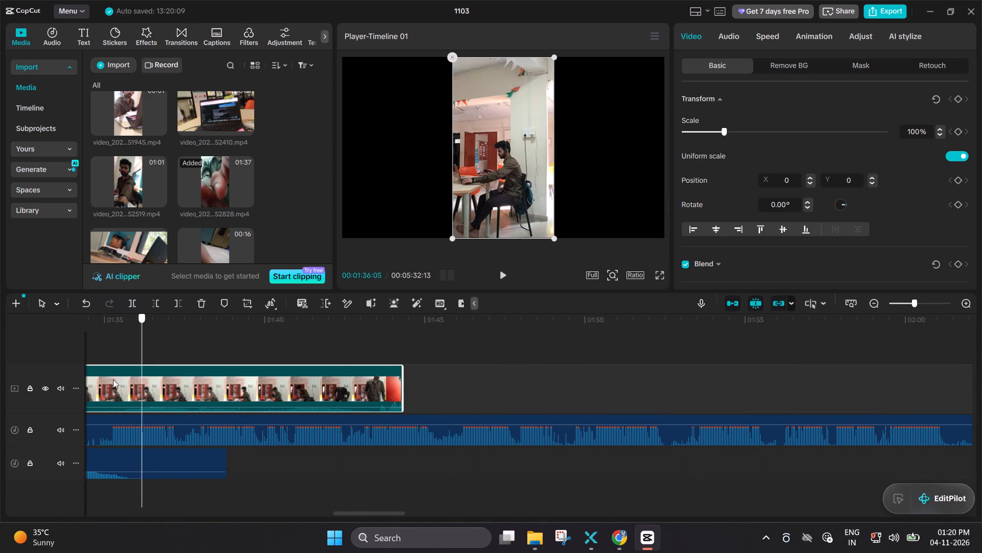
{"action": "left_click_drag", "start_coordinate": [113, 379], "coordinate": [353, 383]}
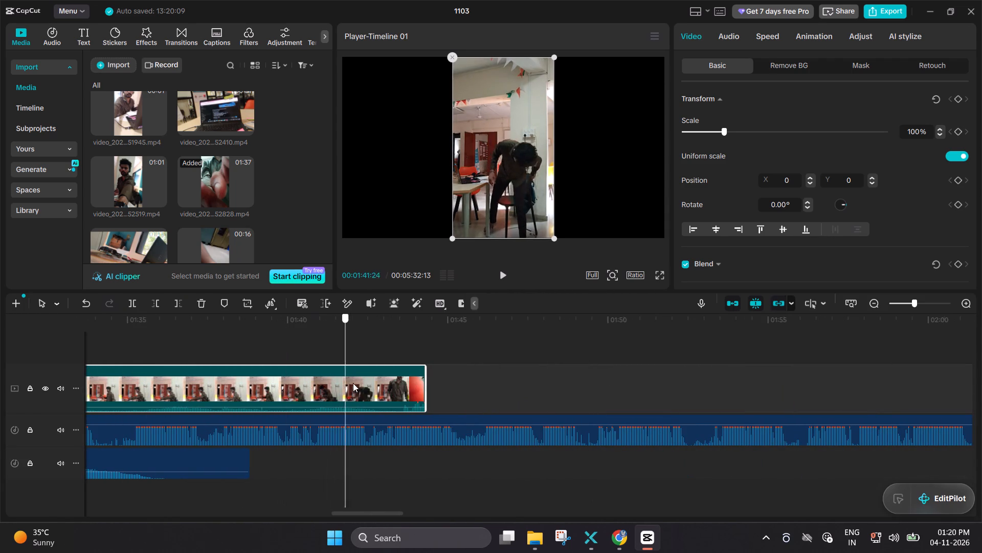
{"action": "left_click_drag", "start_coordinate": [353, 383], "coordinate": [379, 382]}
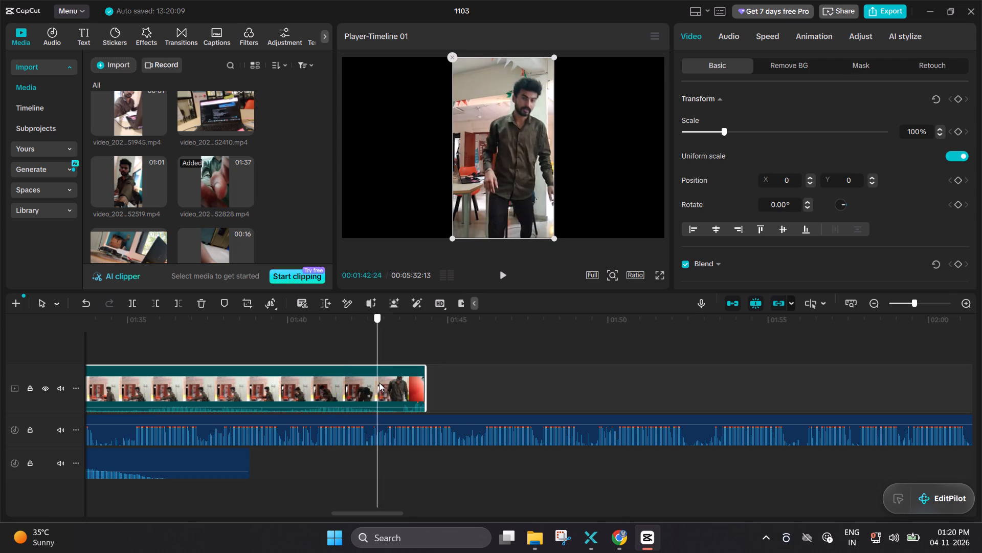
{"action": "left_click_drag", "start_coordinate": [379, 382], "coordinate": [413, 382]}
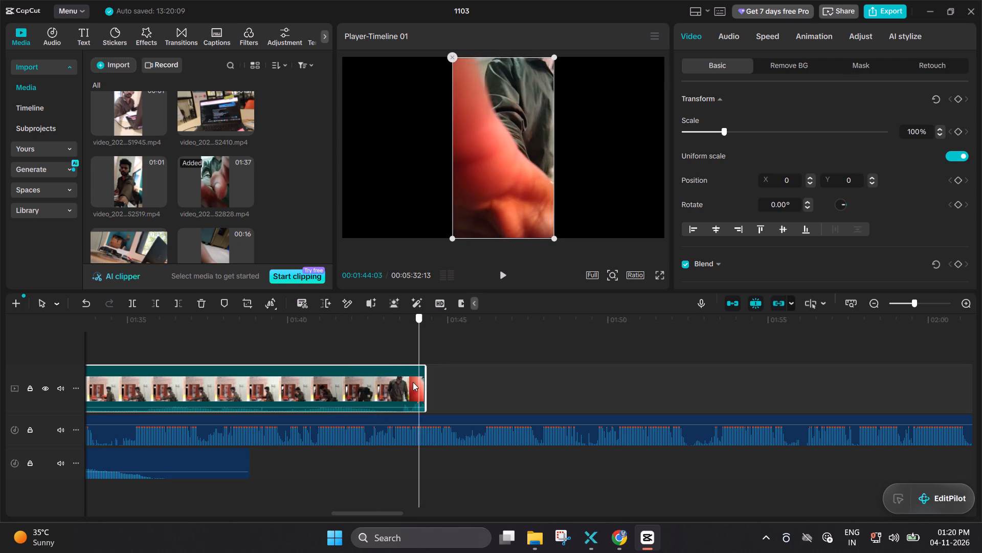
{"action": "left_click_drag", "start_coordinate": [413, 382], "coordinate": [373, 381]}
{"action": "left_click", "coordinate": [372, 380]}
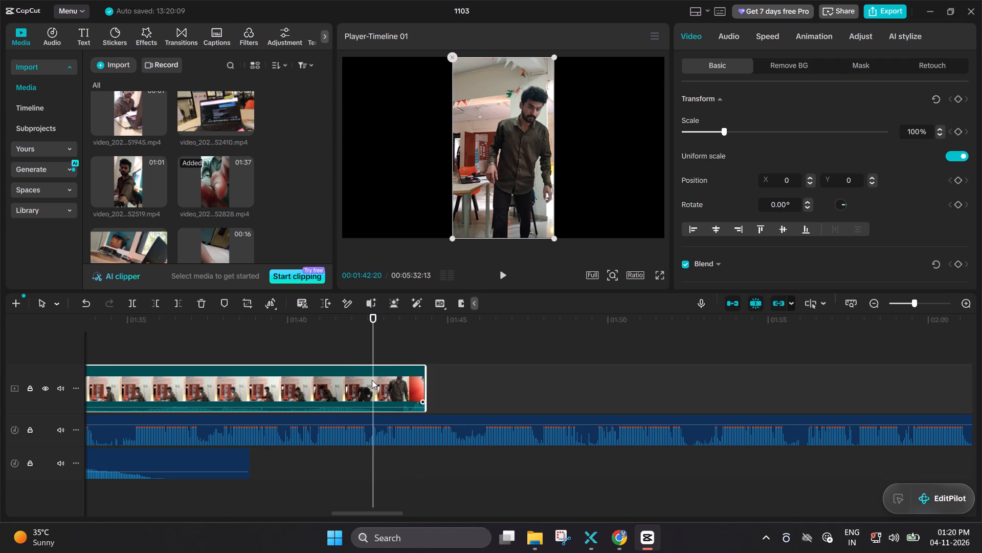
{"action": "key", "text": "BackSpace"}
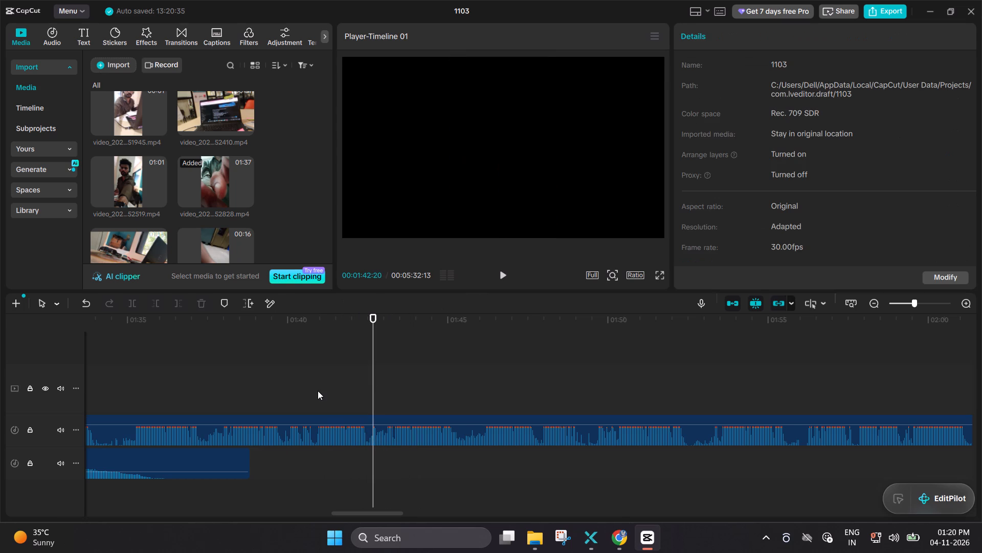
Trim the start of the last New recording 3.m4a segment to about 00:00:10:20, just before its first phrase begins.
{"action": "scroll", "coordinate": [318, 391], "scroll_direction": "right", "scroll_amount": 5}
{"action": "scroll", "coordinate": [318, 391], "scroll_direction": "down", "scroll_amount": 7, "text": "ctrl"}
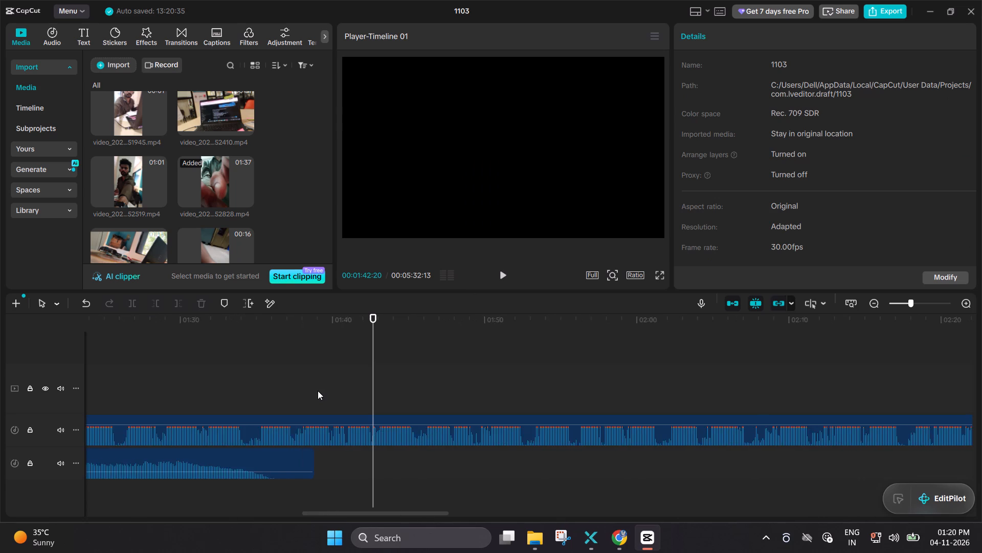
{"action": "scroll", "coordinate": [318, 391], "scroll_direction": "down", "scroll_amount": 1, "text": "ctrl"}
{"action": "scroll", "coordinate": [318, 391], "scroll_direction": "right", "scroll_amount": 19}
{"action": "scroll", "coordinate": [318, 391], "scroll_direction": "left", "scroll_amount": 1}
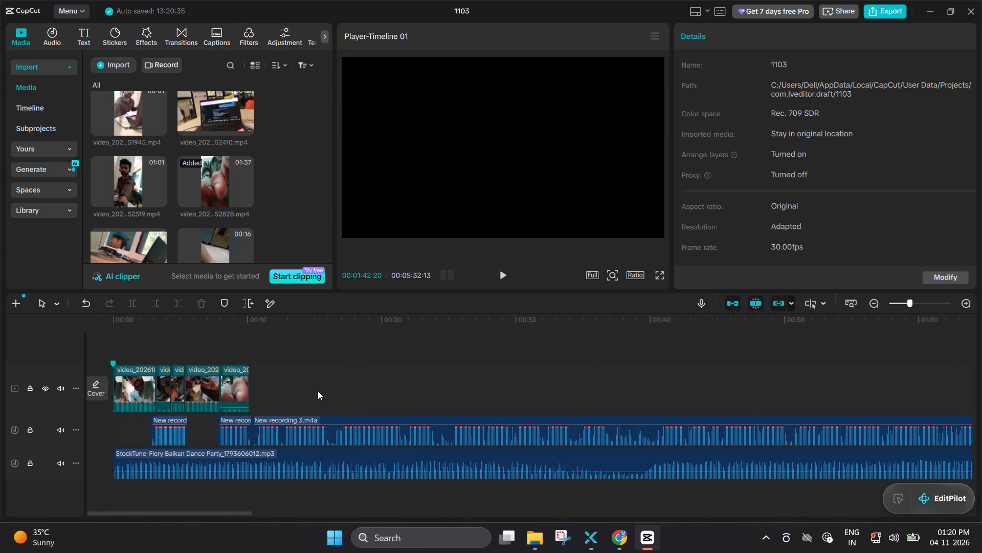
{"action": "scroll", "coordinate": [282, 400], "scroll_direction": "up", "scroll_amount": 5, "text": "ctrl"}
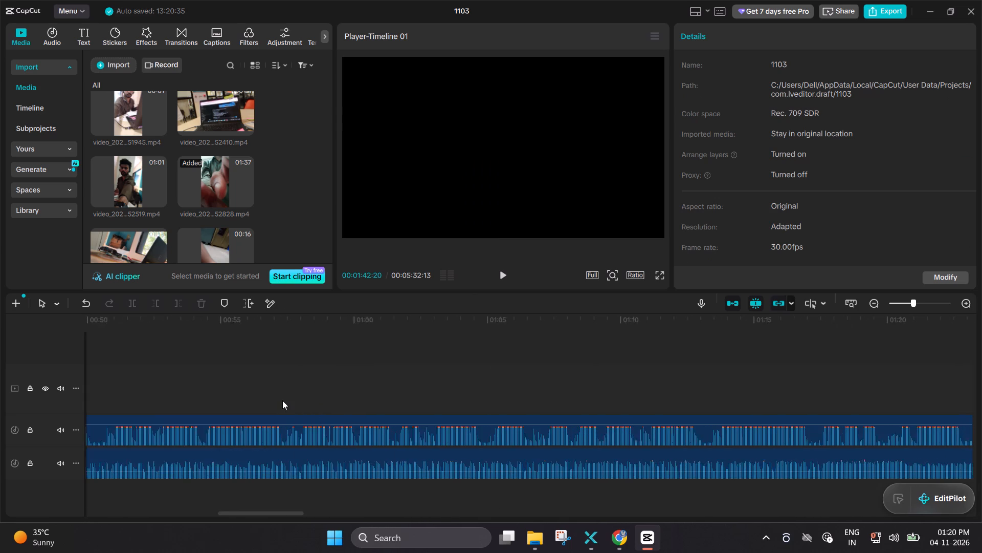
{"action": "scroll", "coordinate": [282, 400], "scroll_direction": "up", "scroll_amount": 2, "text": "ctrl"}
{"action": "scroll", "coordinate": [188, 385], "scroll_direction": "right", "scroll_amount": 5}
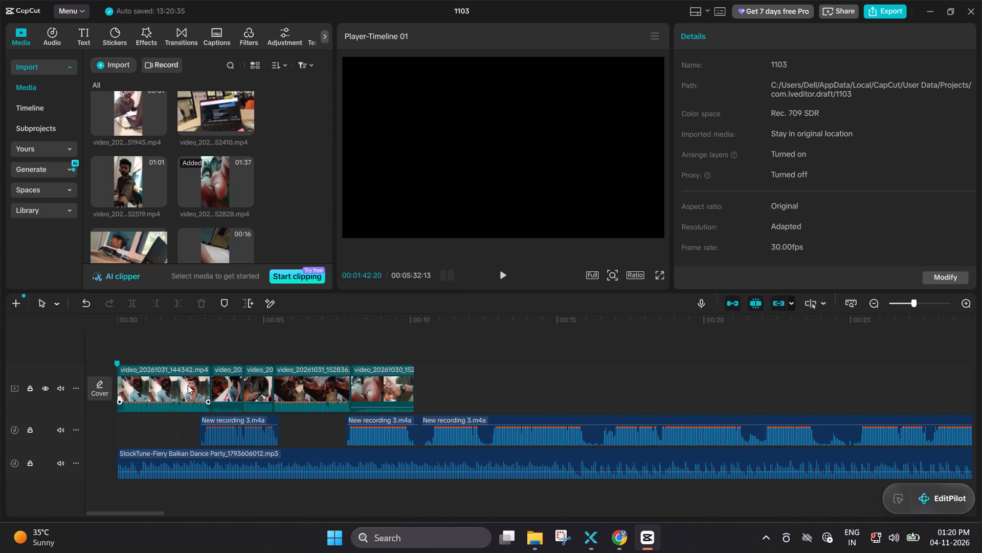
{"action": "scroll", "coordinate": [188, 385], "scroll_direction": "right", "scroll_amount": 1}
{"action": "scroll", "coordinate": [502, 353], "scroll_direction": "up", "scroll_amount": 9, "text": "ctrl"}
{"action": "scroll", "coordinate": [502, 353], "scroll_direction": "right", "scroll_amount": 3}
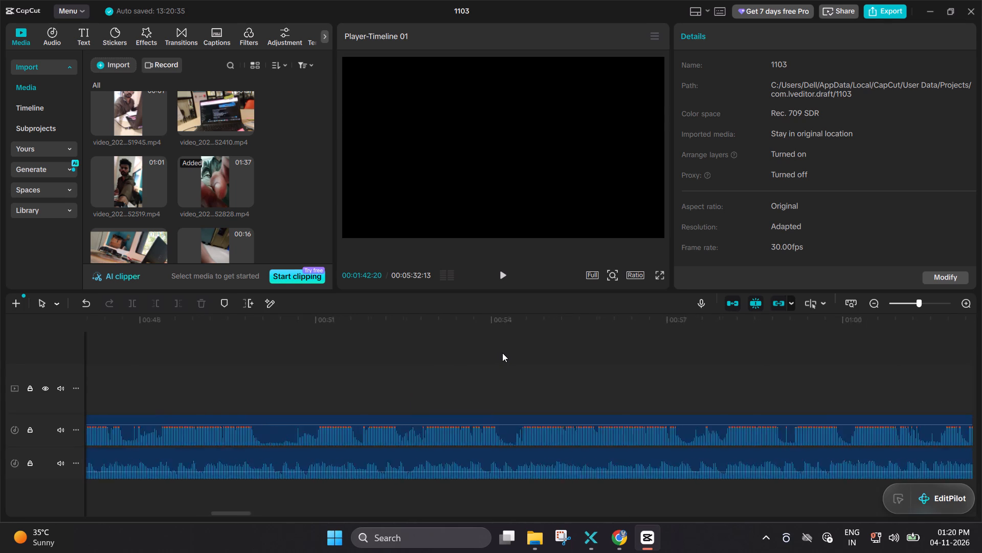
{"action": "scroll", "coordinate": [502, 353], "scroll_direction": "right", "scroll_amount": 9}
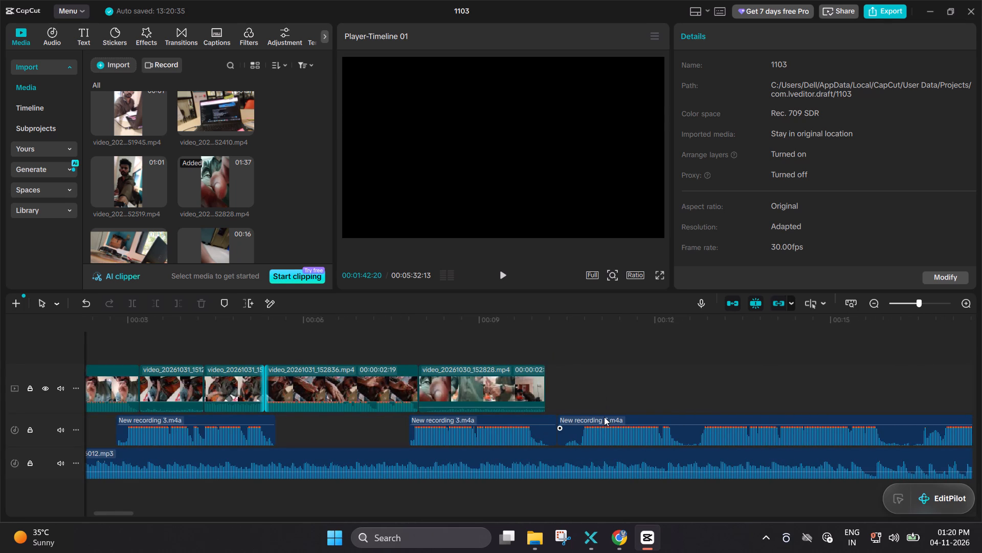
{"action": "left_click", "coordinate": [604, 417]}
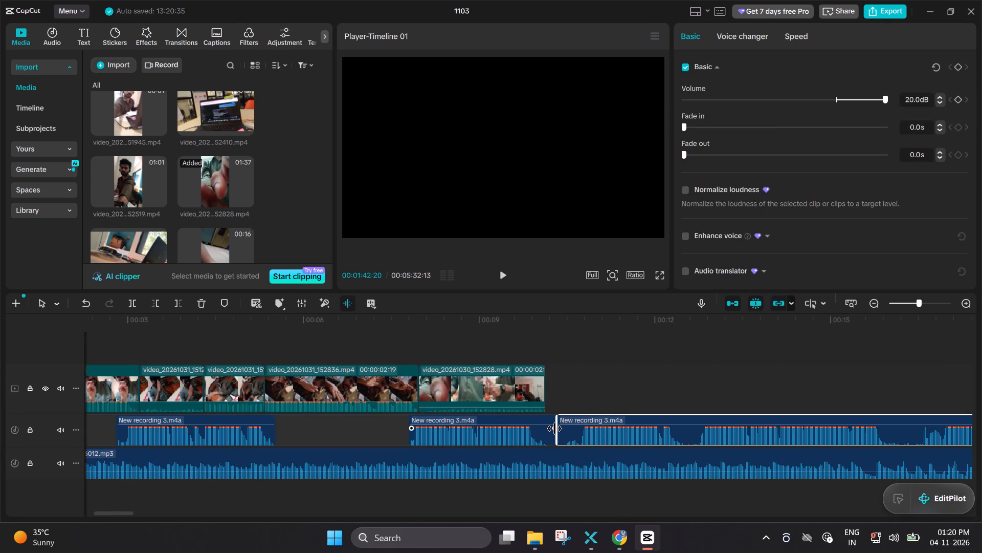
{"action": "left_click_drag", "start_coordinate": [555, 429], "coordinate": [577, 433]}
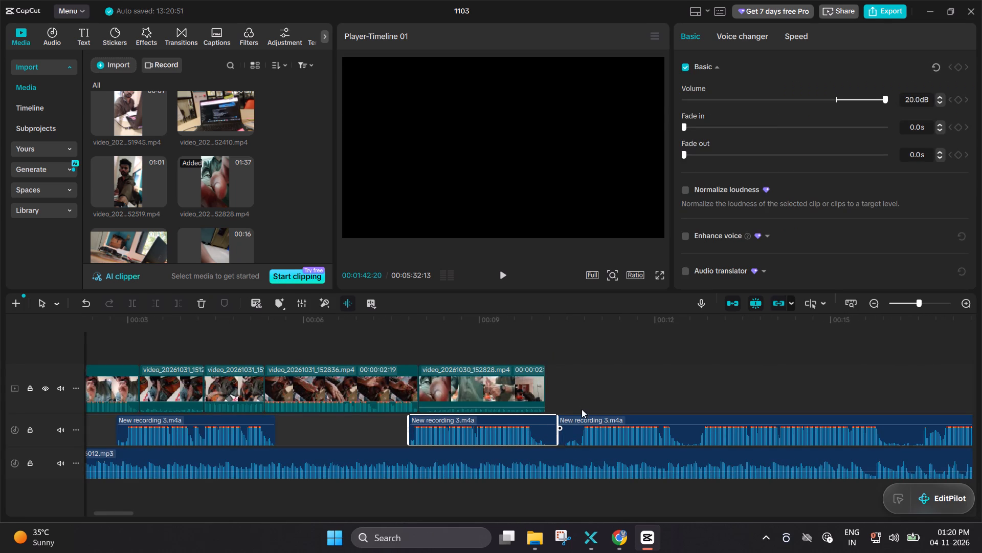
{"action": "left_click", "coordinate": [574, 432]}
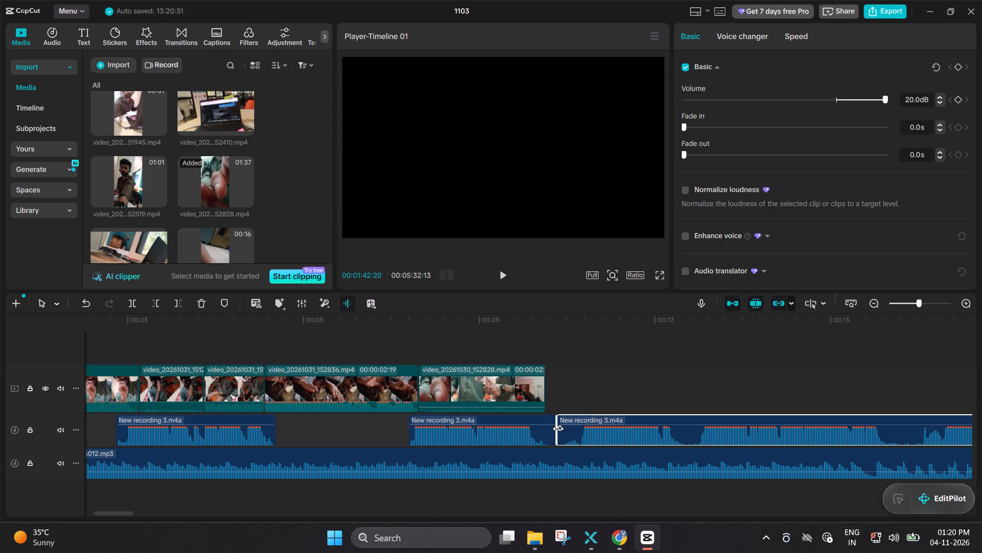
{"action": "left_click_drag", "start_coordinate": [557, 439], "coordinate": [569, 437]}
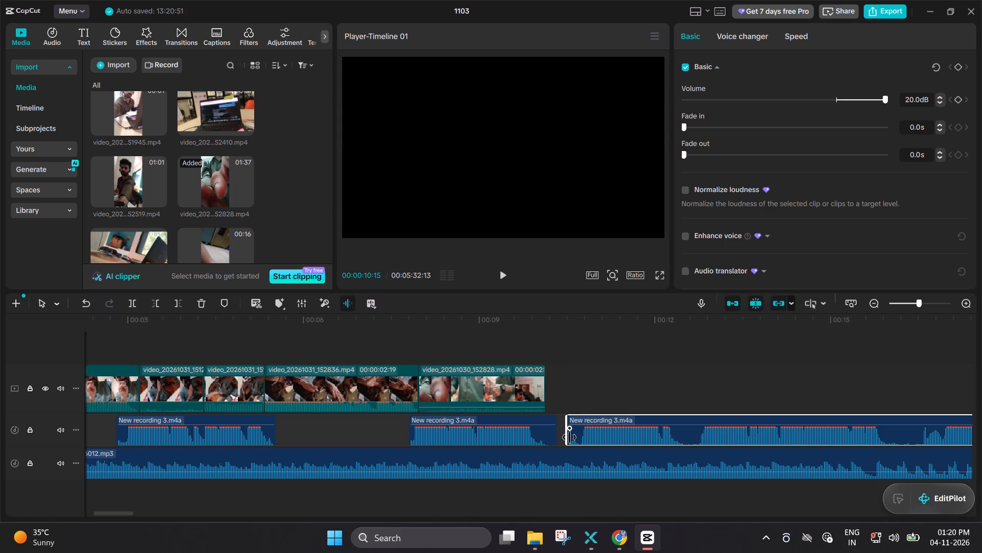
{"action": "left_click_drag", "start_coordinate": [569, 437], "coordinate": [576, 437]}
Play the trimmed narration from about 0:10 and pause at 00:00:34:16, listening for the next phrases.
{"action": "left_click", "coordinate": [588, 367]}
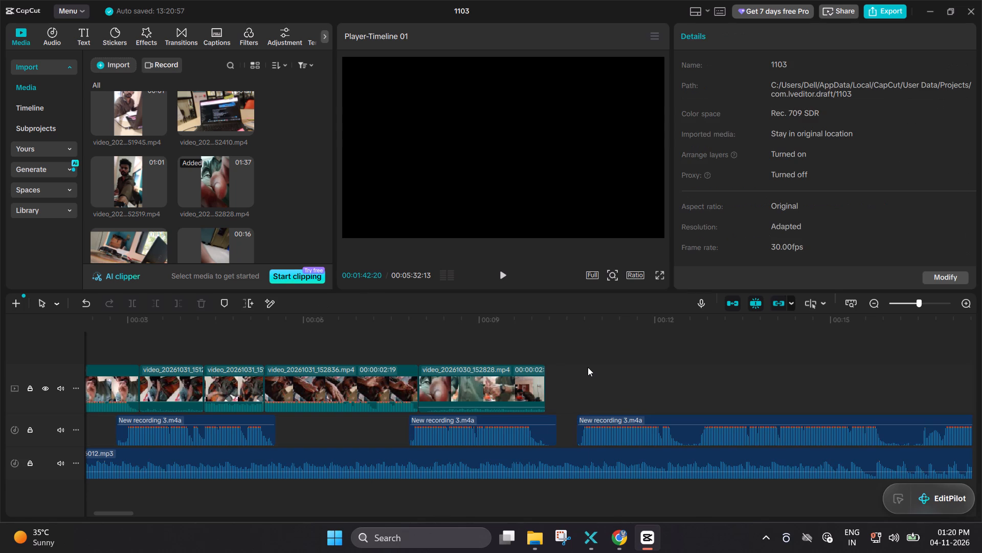
{"action": "key", "text": "space"}
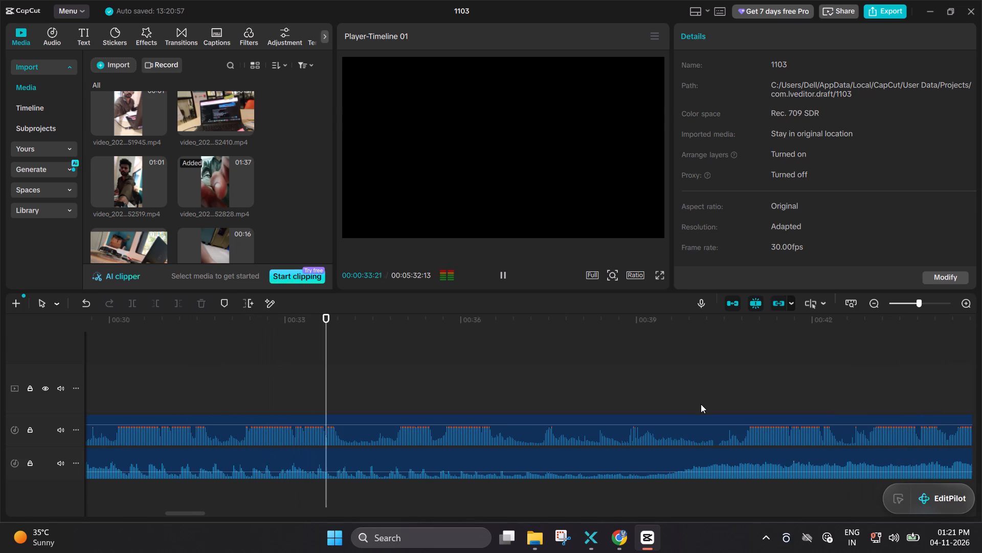
{"action": "key", "text": "space"}
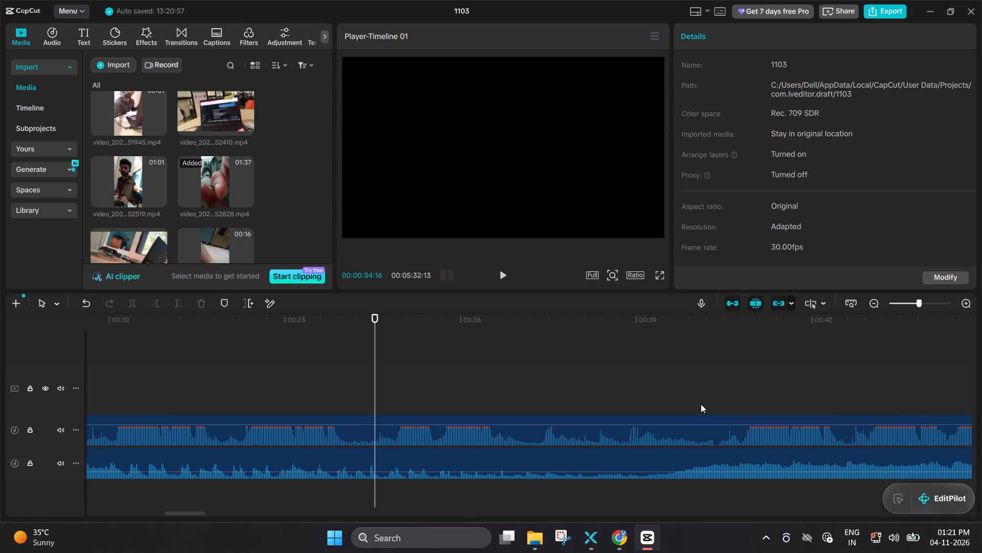
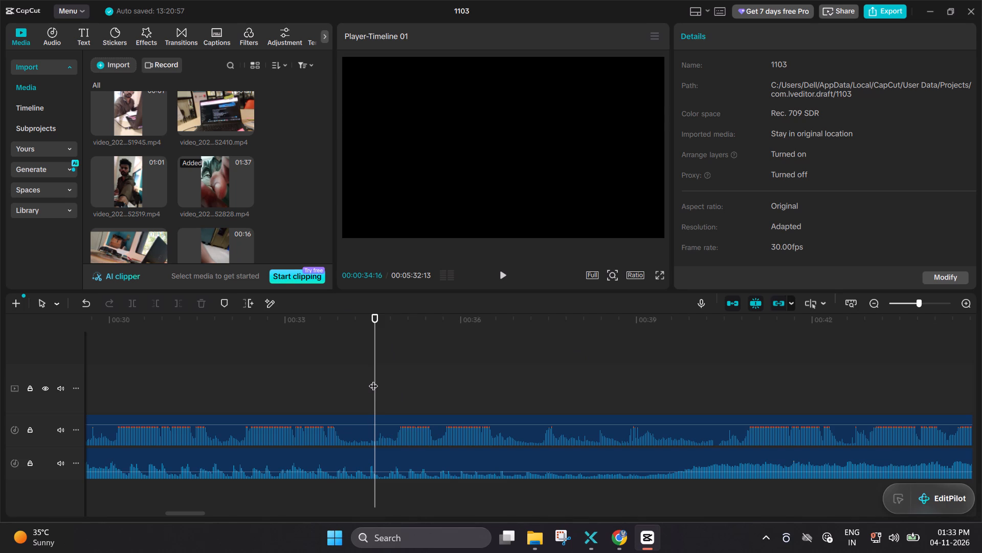
Replay the narration from 00:00:32:16, and again from about 0:08 to 0:31, listening to its phrases.
{"action": "left_click_drag", "start_coordinate": [373, 379], "coordinate": [340, 385]}
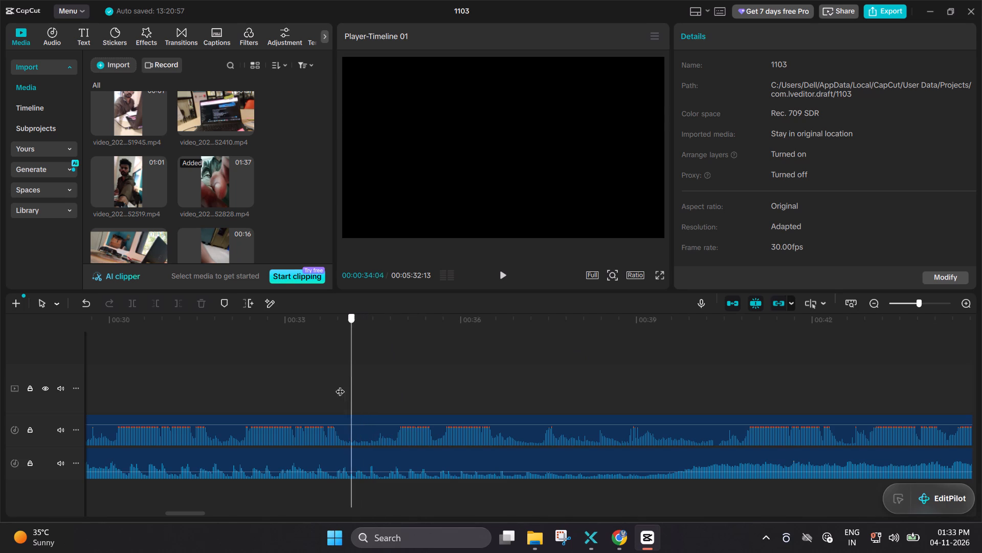
{"action": "left_click_drag", "start_coordinate": [340, 385], "coordinate": [257, 374]}
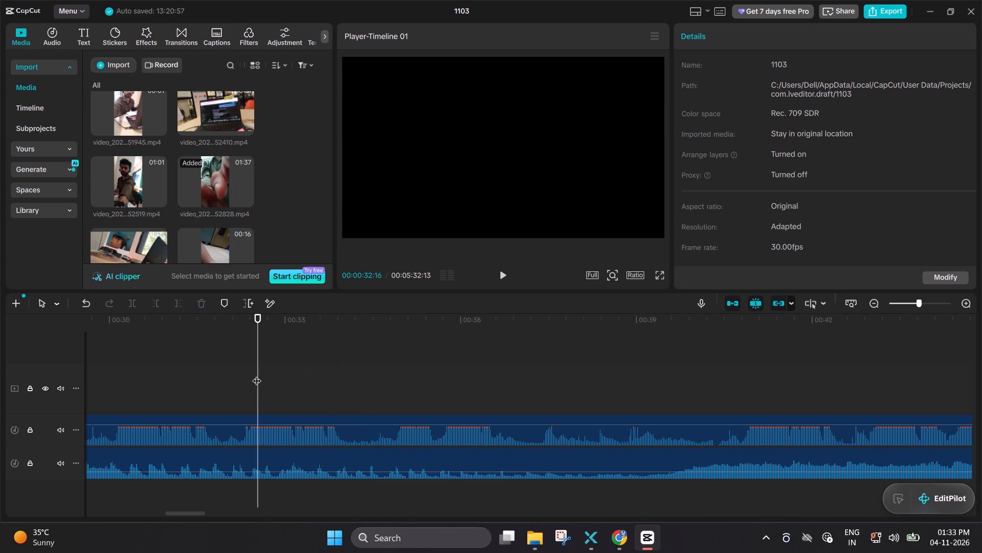
{"action": "key", "text": "space"}
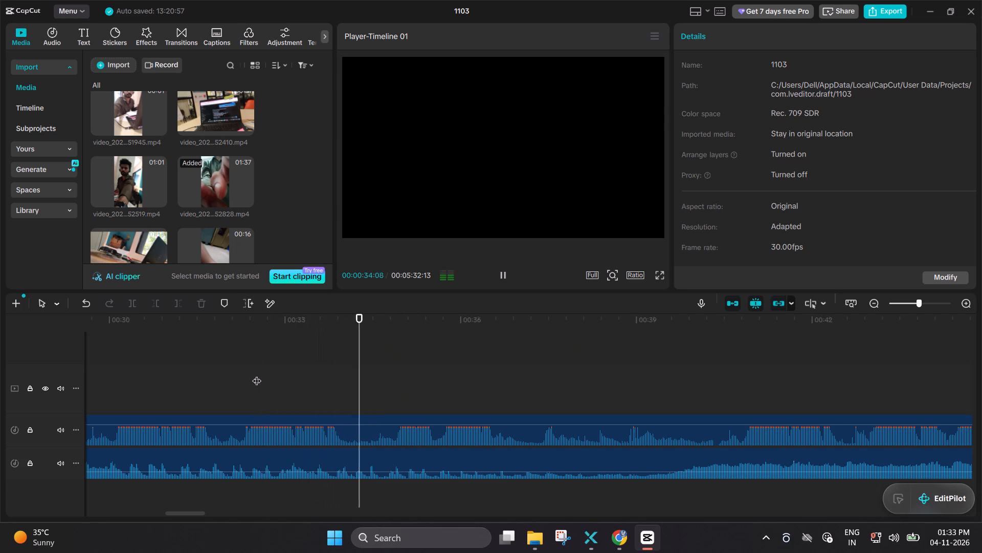
{"action": "left_click", "coordinate": [151, 363]}
{"action": "scroll", "coordinate": [151, 363], "scroll_direction": "right", "scroll_amount": 2}
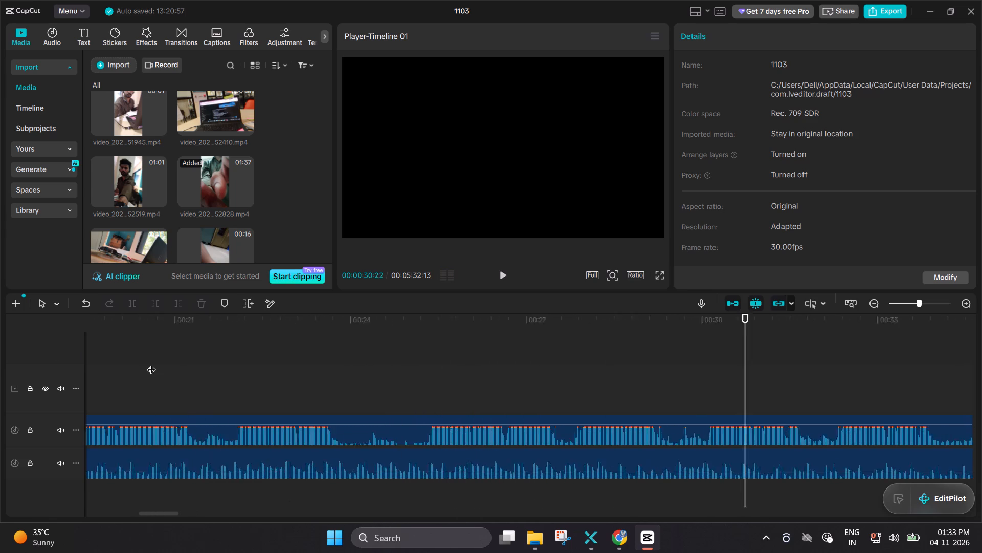
{"action": "scroll", "coordinate": [151, 363], "scroll_direction": "right", "scroll_amount": 3}
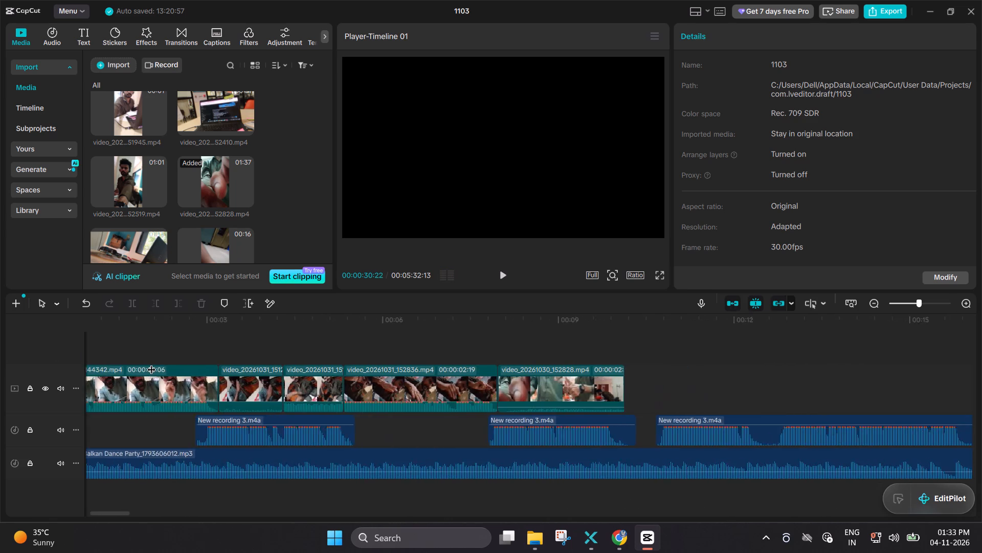
{"action": "scroll", "coordinate": [151, 363], "scroll_direction": "right", "scroll_amount": 2}
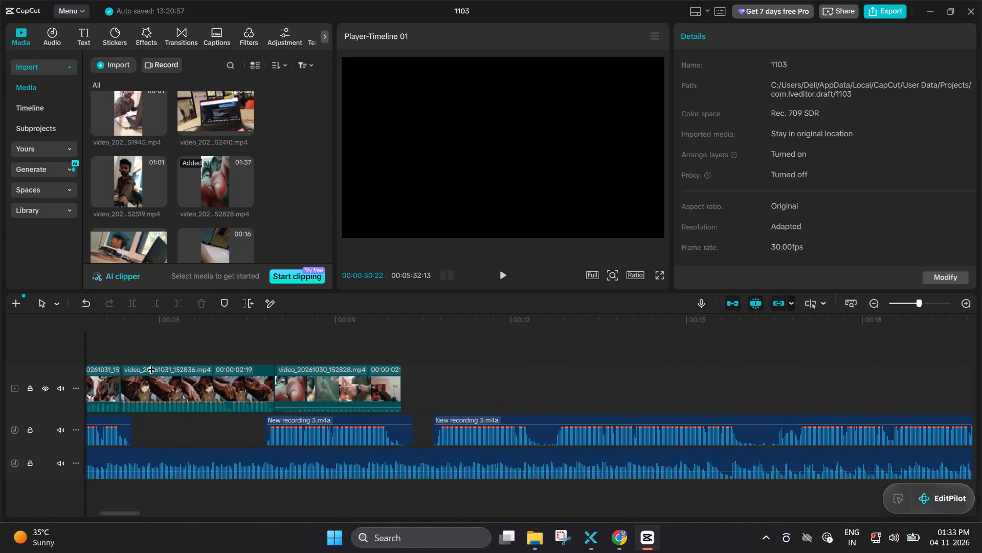
{"action": "scroll", "coordinate": [151, 363], "scroll_direction": "right", "scroll_amount": 1}
{"action": "left_click", "coordinate": [219, 319]}
{"action": "key", "text": "space"}
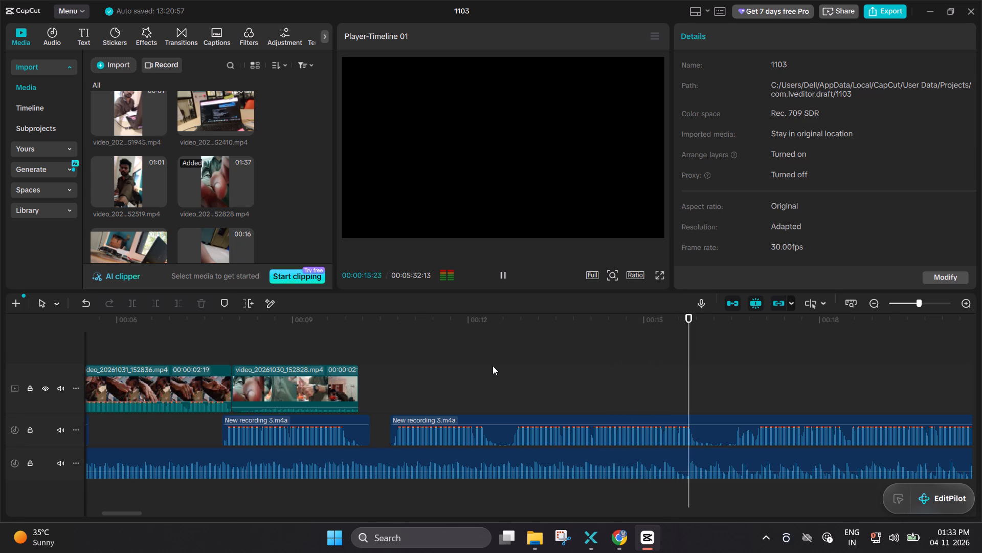
{"action": "scroll", "coordinate": [844, 409], "scroll_direction": "left", "scroll_amount": 1}
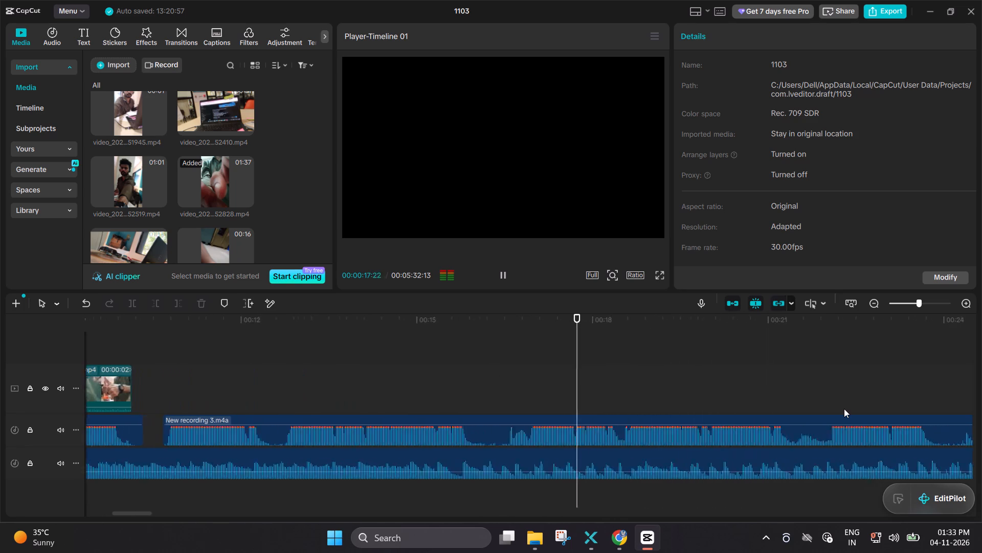
{"action": "scroll", "coordinate": [844, 409], "scroll_direction": "left", "scroll_amount": 1}
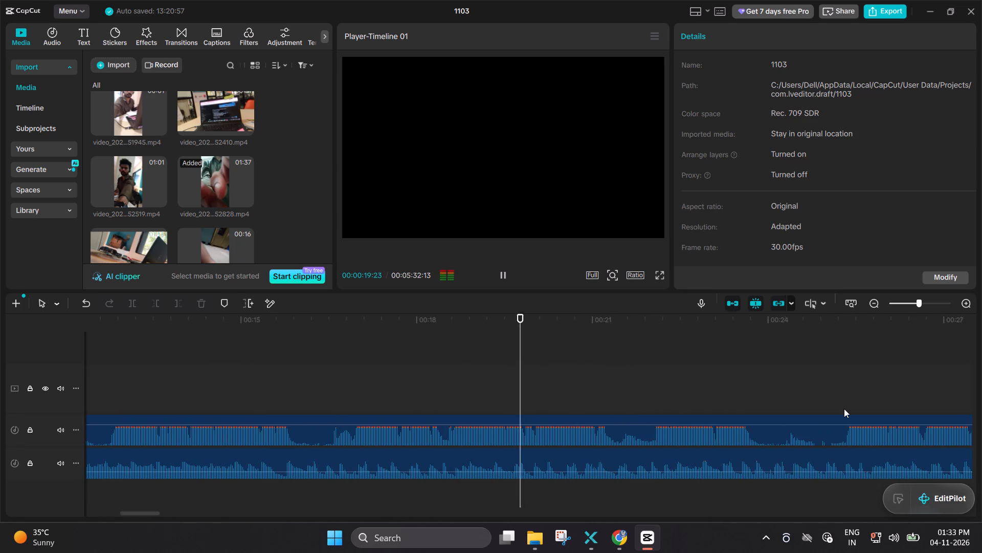
{"action": "scroll", "coordinate": [844, 409], "scroll_direction": "left", "scroll_amount": 1}
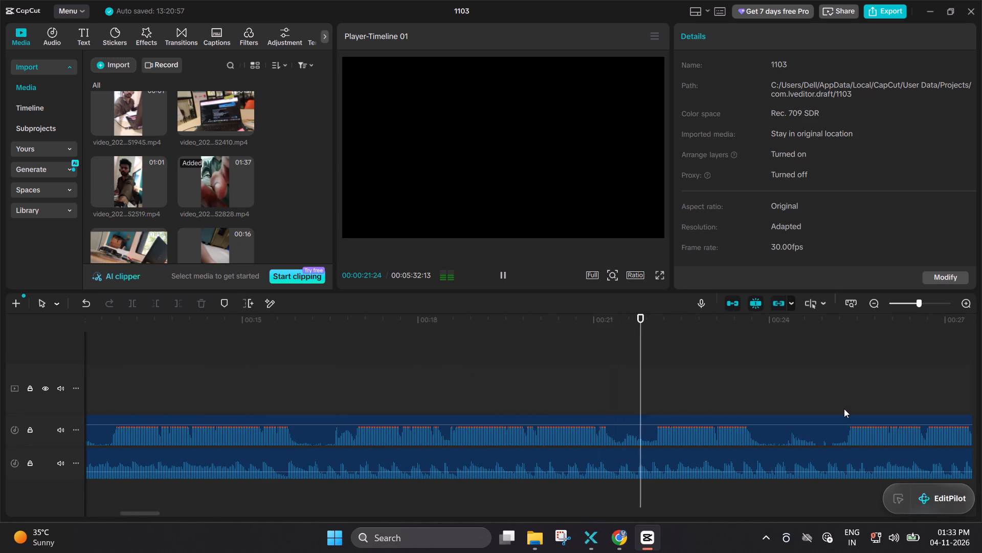
{"action": "scroll", "coordinate": [844, 409], "scroll_direction": "left", "scroll_amount": 1}
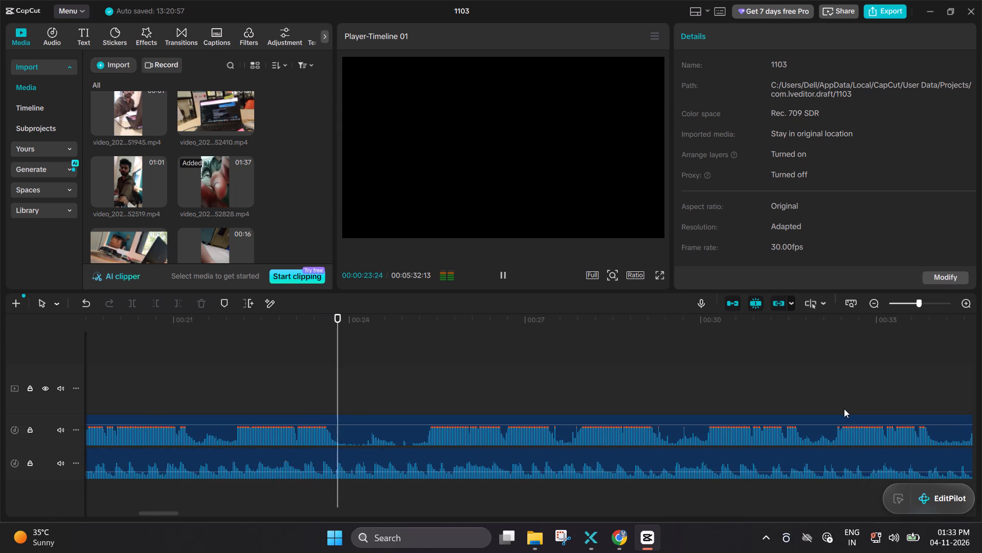
{"action": "scroll", "coordinate": [844, 409], "scroll_direction": "left", "scroll_amount": 2}
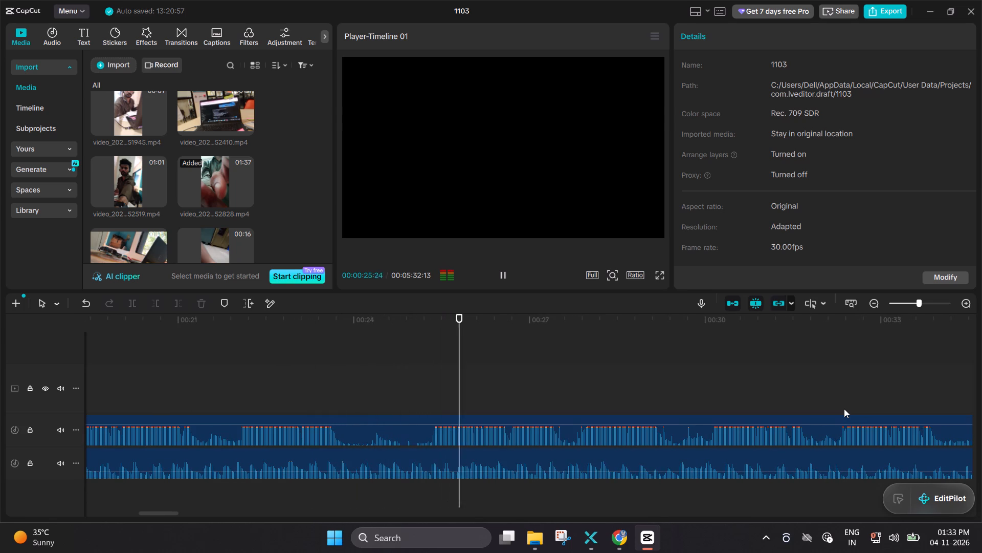
{"action": "scroll", "coordinate": [844, 409], "scroll_direction": "left", "scroll_amount": 2}
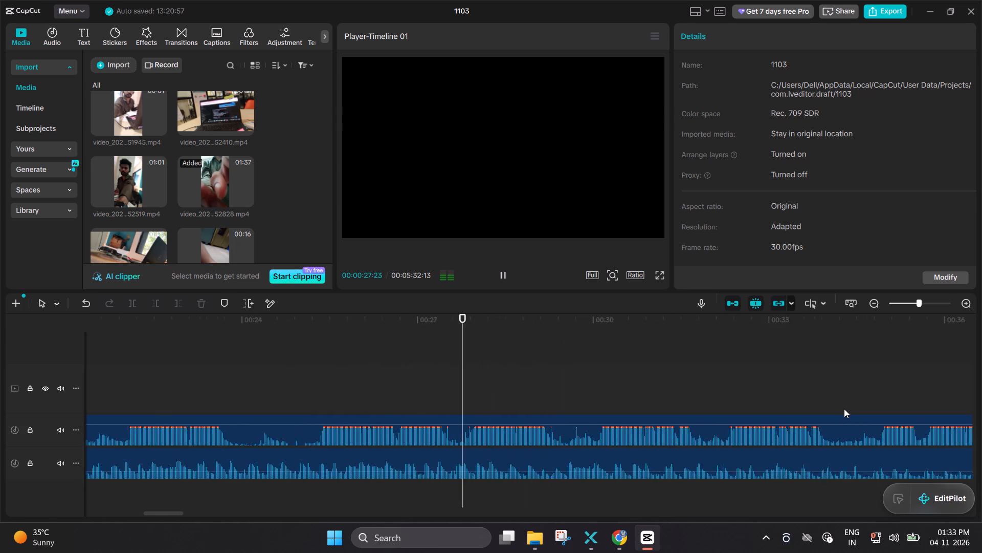
{"action": "scroll", "coordinate": [844, 409], "scroll_direction": "left", "scroll_amount": 3}
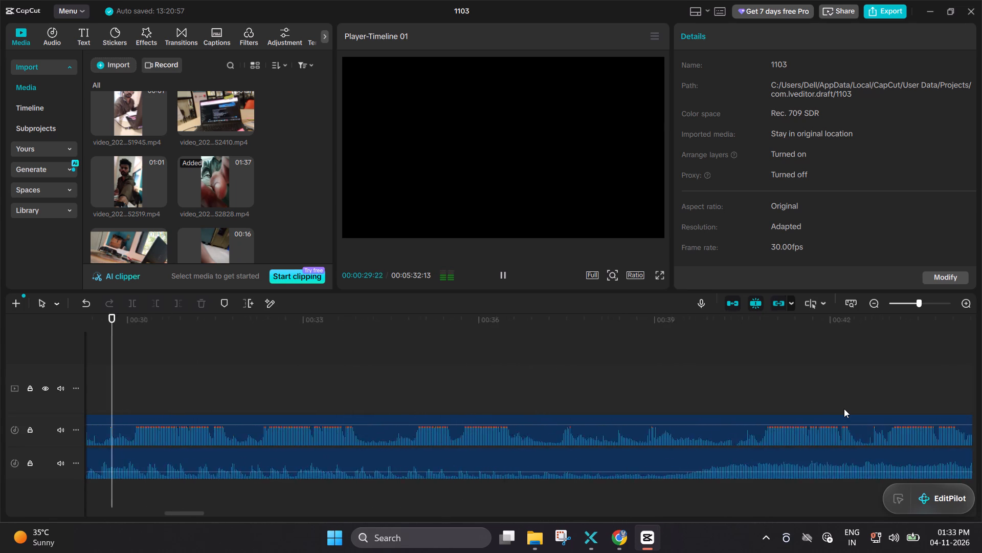
{"action": "scroll", "coordinate": [844, 409], "scroll_direction": "left", "scroll_amount": 1}
{"action": "scroll", "coordinate": [844, 409], "scroll_direction": "down", "scroll_amount": 8, "text": "ctrl"}
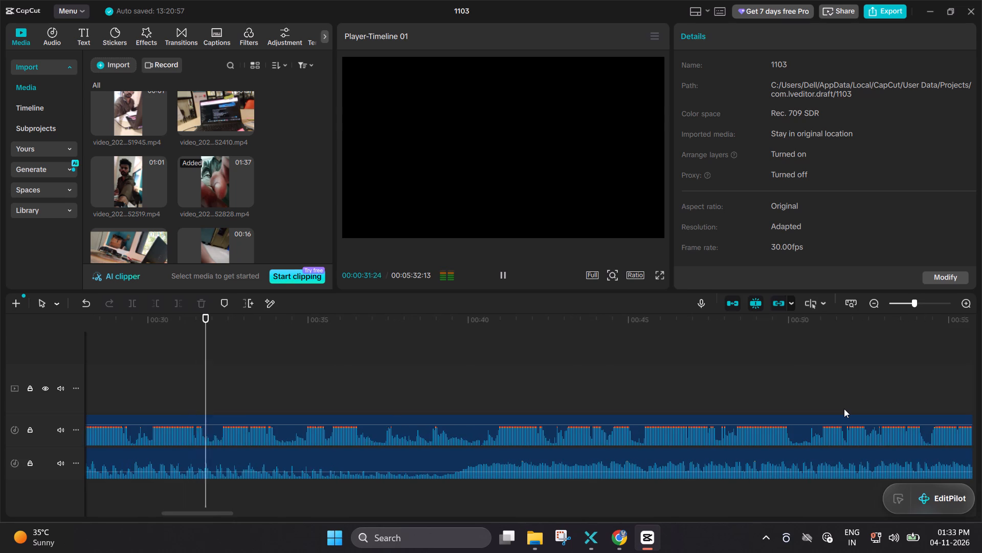
Play the narration further along, from about 0:45 to about 1:03, listening to the phrases there.
{"action": "left_click", "coordinate": [649, 396]}
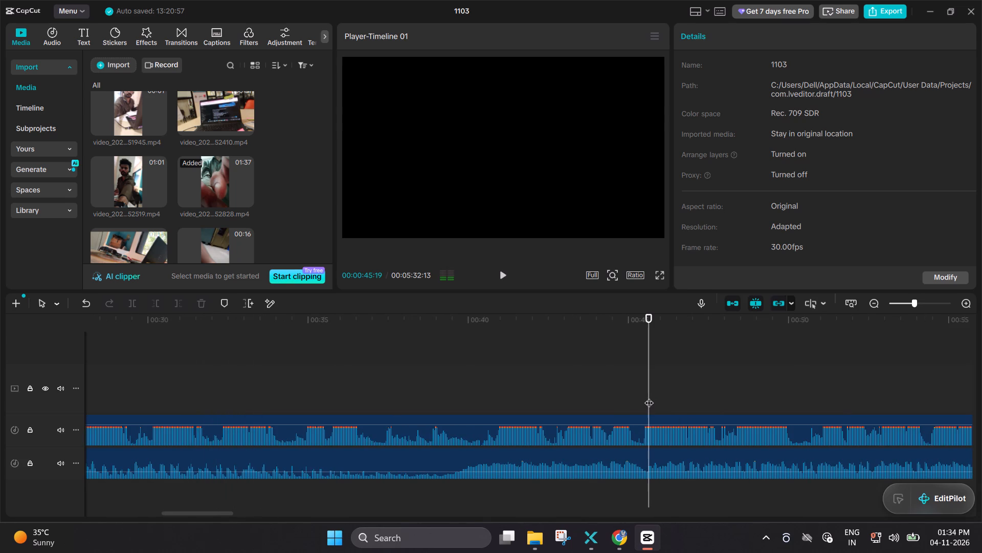
{"action": "left_click", "coordinate": [620, 394]}
{"action": "key", "text": "space"}
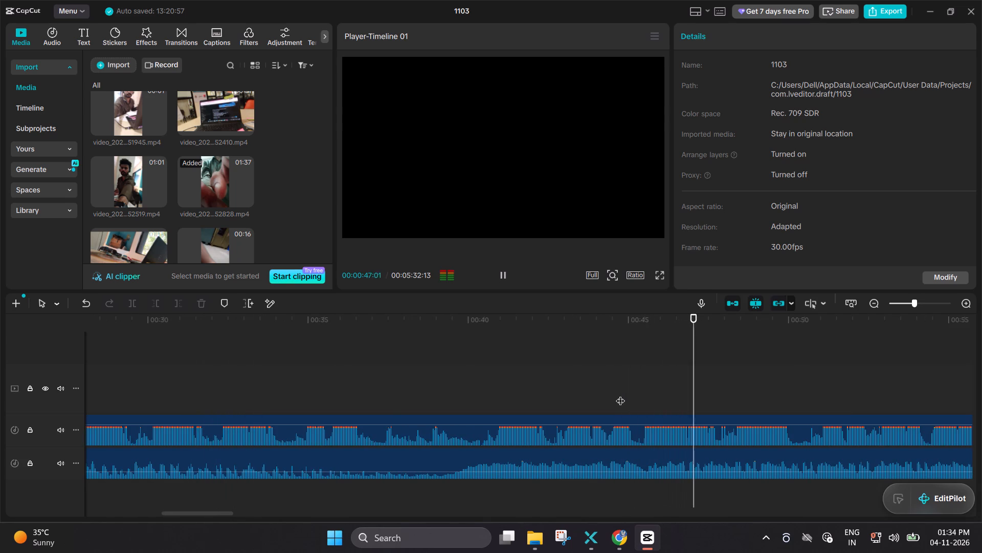
{"action": "scroll", "coordinate": [620, 394], "scroll_direction": "down", "scroll_amount": 3, "text": "ctrl"}
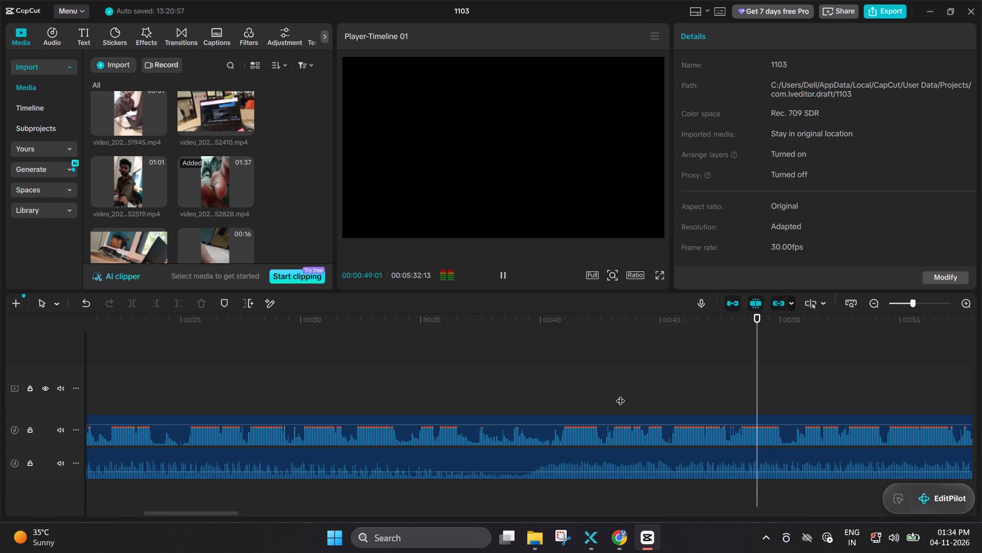
{"action": "scroll", "coordinate": [620, 394], "scroll_direction": "down", "scroll_amount": 2, "text": "ctrl"}
{"action": "scroll", "coordinate": [569, 416], "scroll_direction": "left", "scroll_amount": 1}
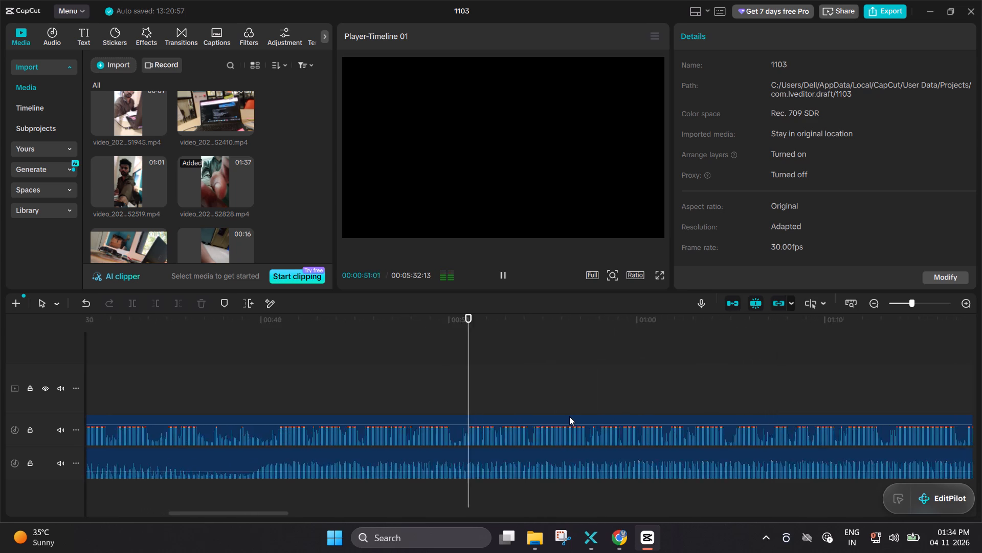
{"action": "scroll", "coordinate": [569, 416], "scroll_direction": "left", "scroll_amount": 1}
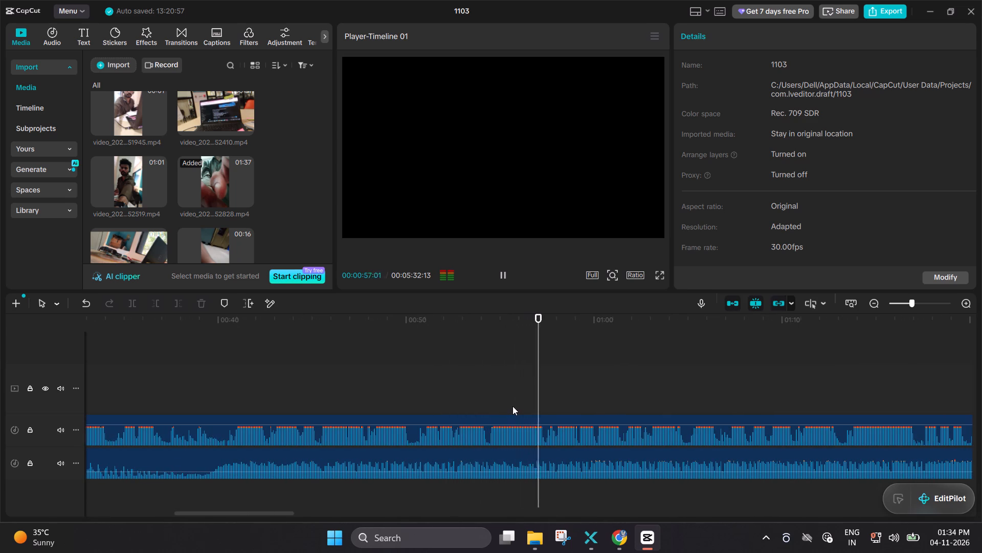
{"action": "scroll", "coordinate": [337, 392], "scroll_direction": "right", "scroll_amount": 3}
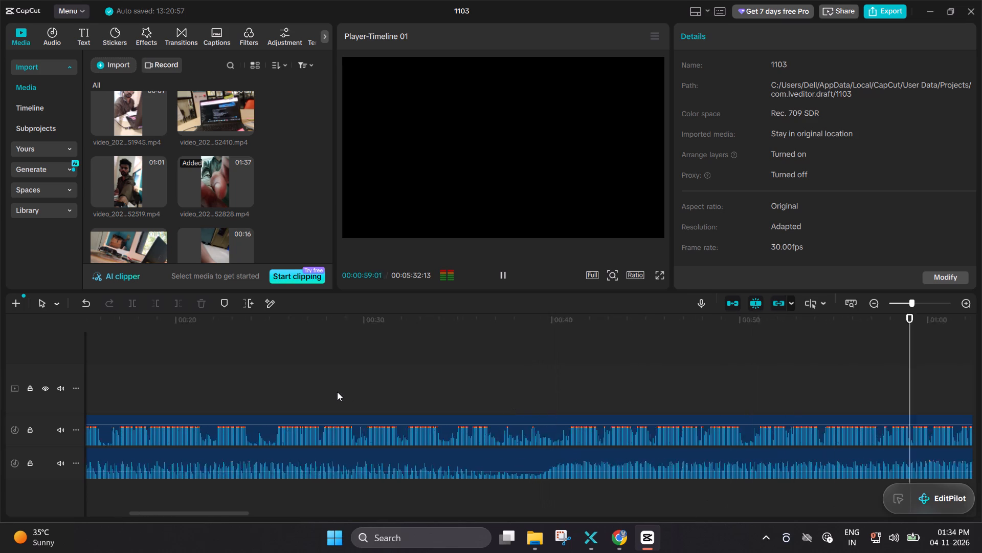
{"action": "scroll", "coordinate": [337, 392], "scroll_direction": "right", "scroll_amount": 5}
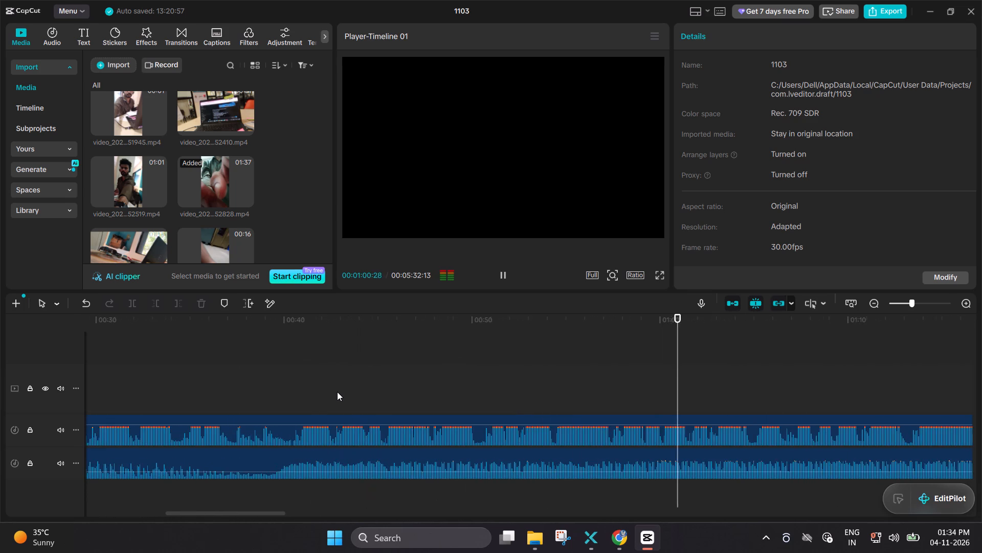
{"action": "scroll", "coordinate": [337, 392], "scroll_direction": "right", "scroll_amount": 6}
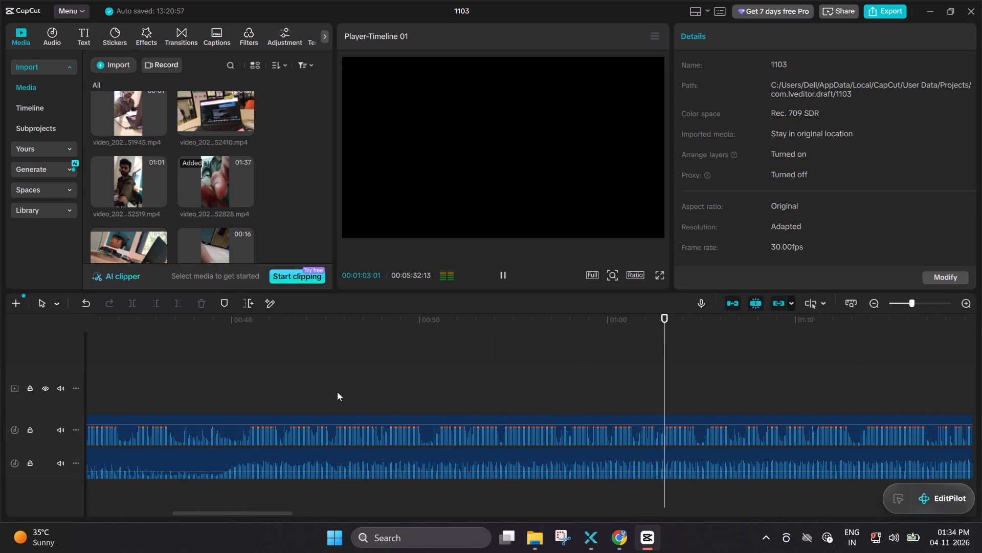
{"action": "left_click", "coordinate": [337, 392]}
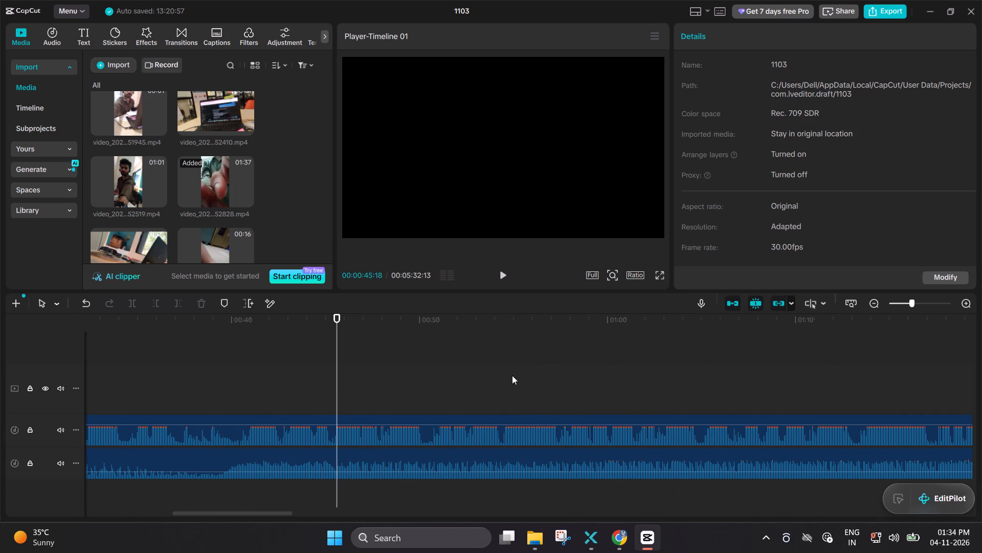
Replay the last narration segment from about 0:16 and again from about 0:13, listening for where its opening phrases divide.
{"action": "scroll", "coordinate": [414, 370], "scroll_direction": "right", "scroll_amount": 4}
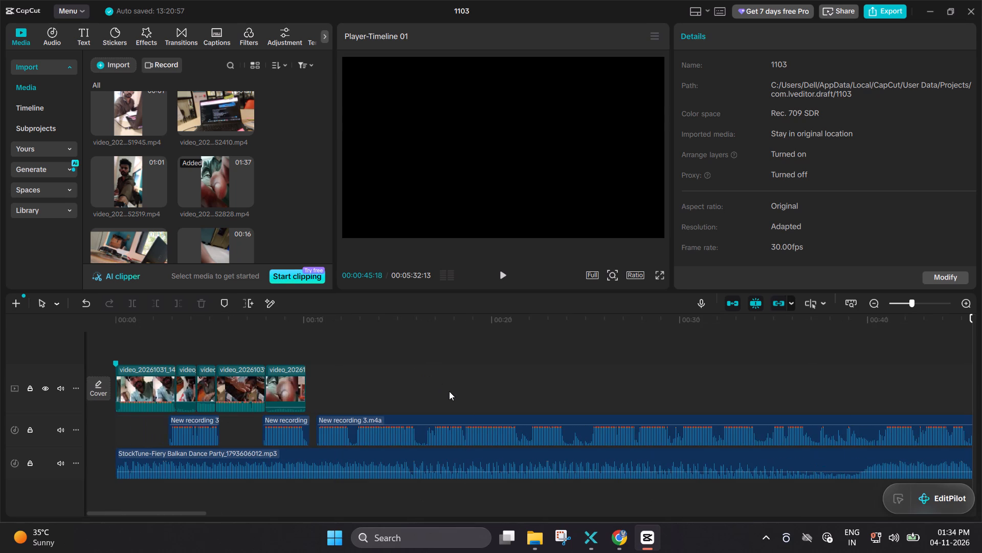
{"action": "left_click", "coordinate": [452, 394]}
{"action": "left_click", "coordinate": [423, 386]}
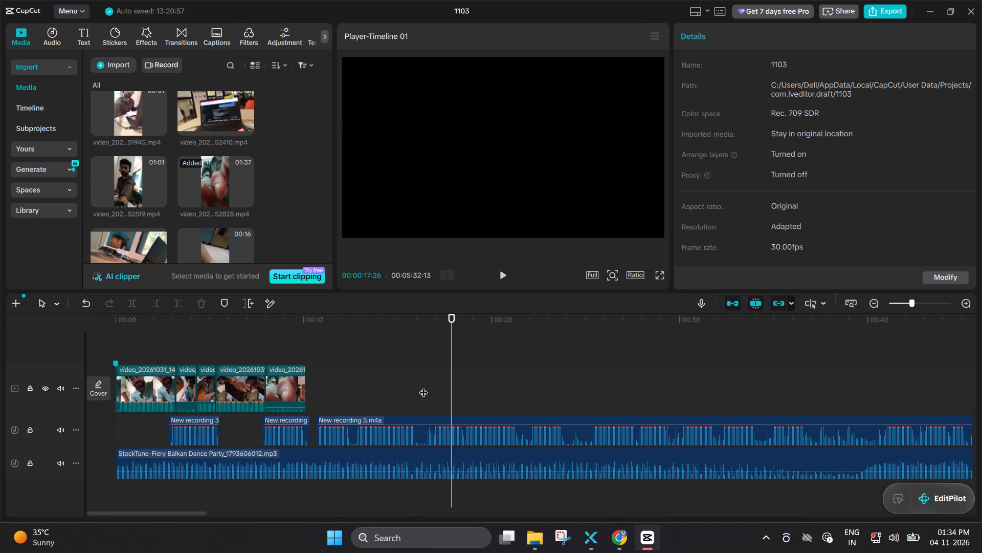
{"action": "key", "text": "space"}
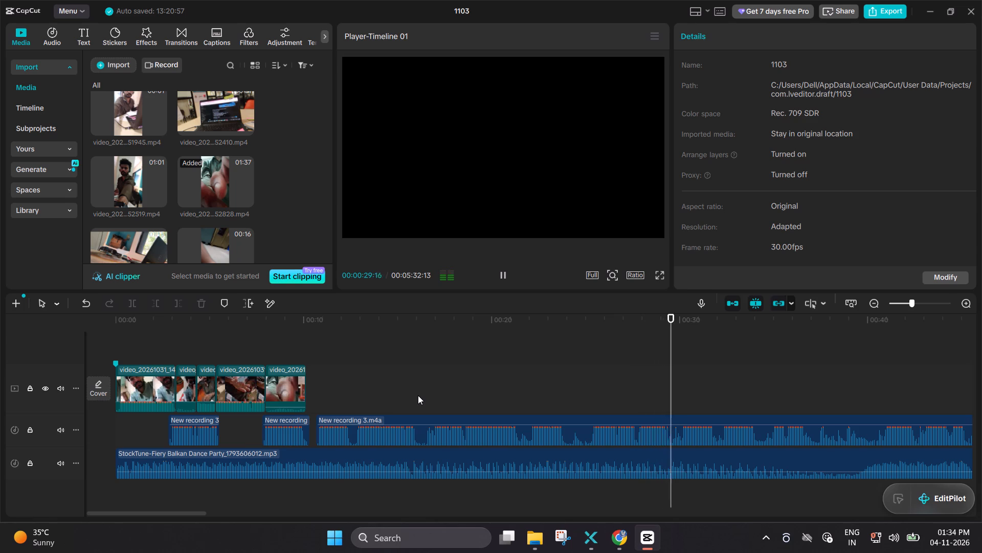
{"action": "left_click", "coordinate": [414, 395]}
{"action": "left_click_drag", "start_coordinate": [414, 395], "coordinate": [358, 389]}
{"action": "key", "text": "space"}
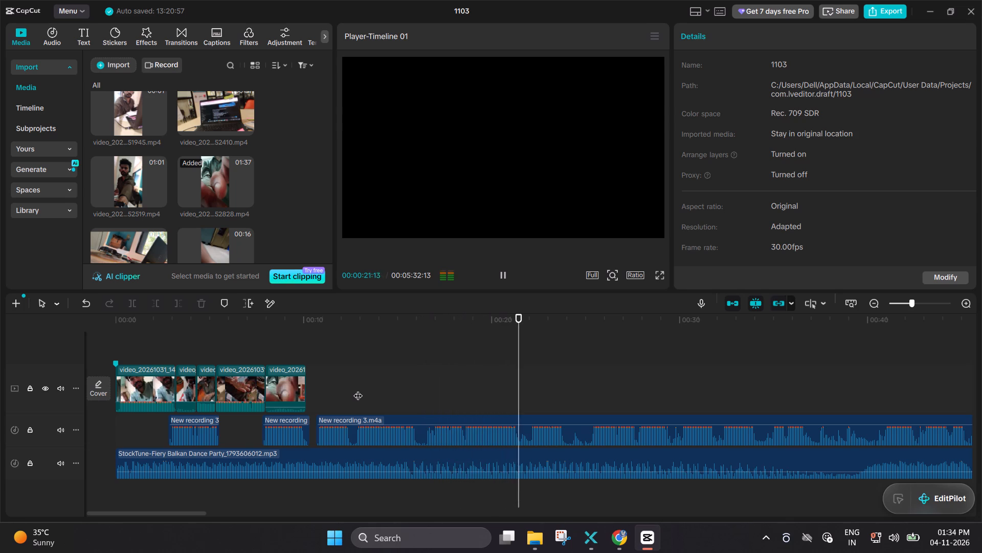
Split the last New recording 3.m4a segment at 00:00:12:19, in the gap after its first phrase.
{"action": "double_click", "coordinate": [346, 390]}
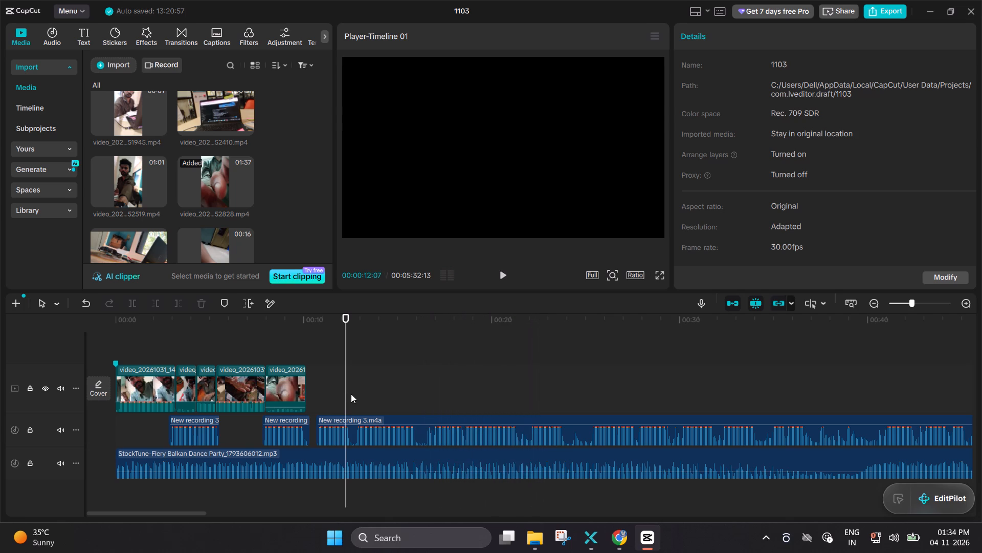
{"action": "left_click", "coordinate": [353, 395]}
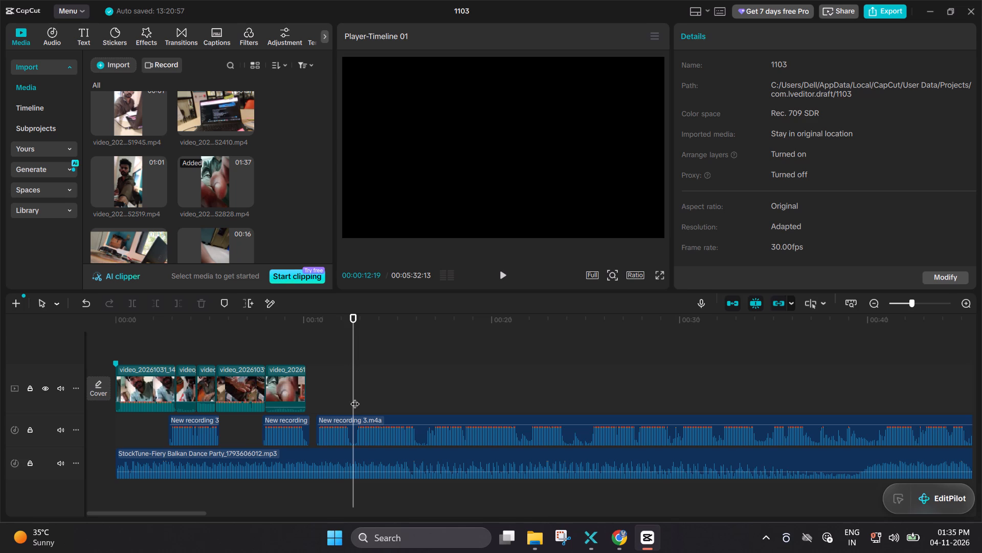
{"action": "left_click", "coordinate": [340, 426]}
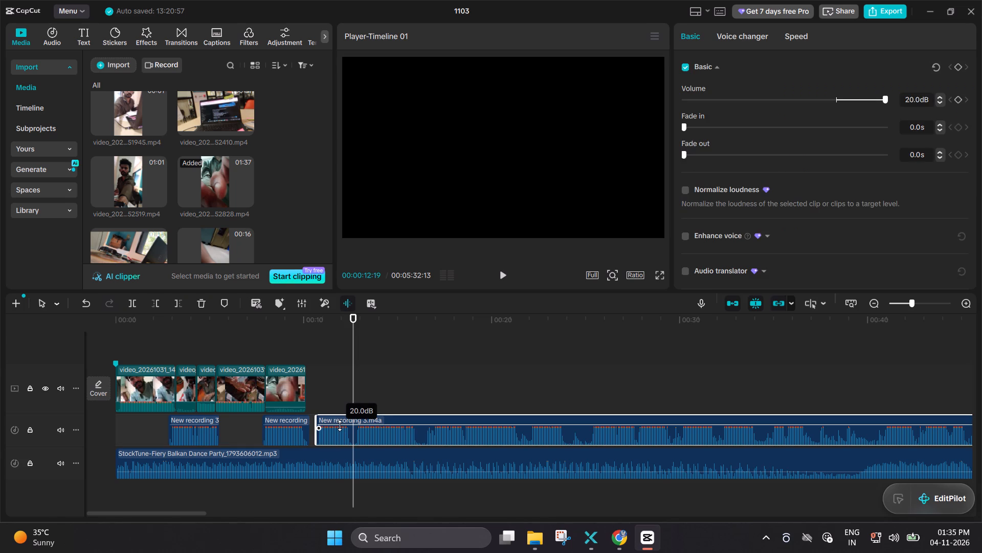
{"action": "key", "text": "ctrl+n"}
{"action": "key", "text": "ctrl+b"}
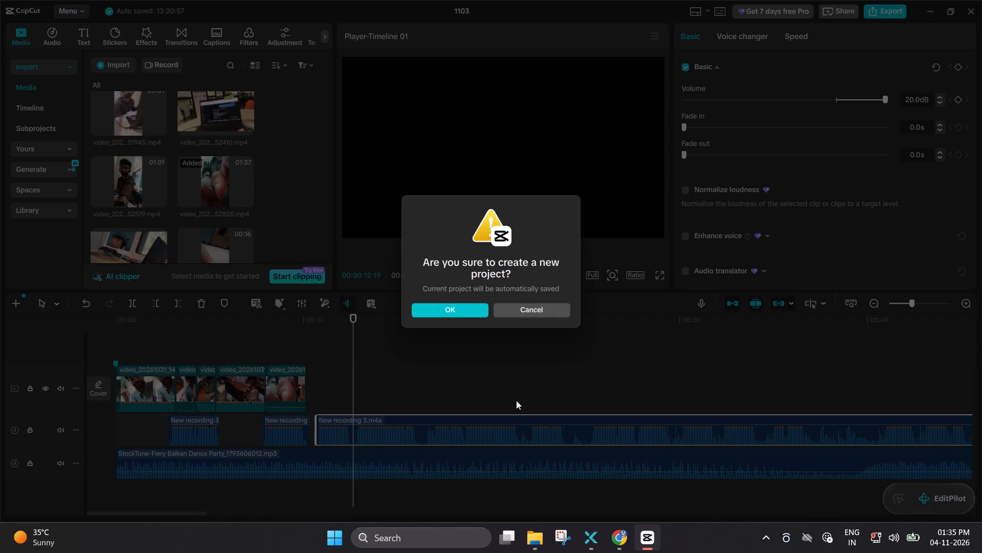
{"action": "left_click", "coordinate": [551, 312]}
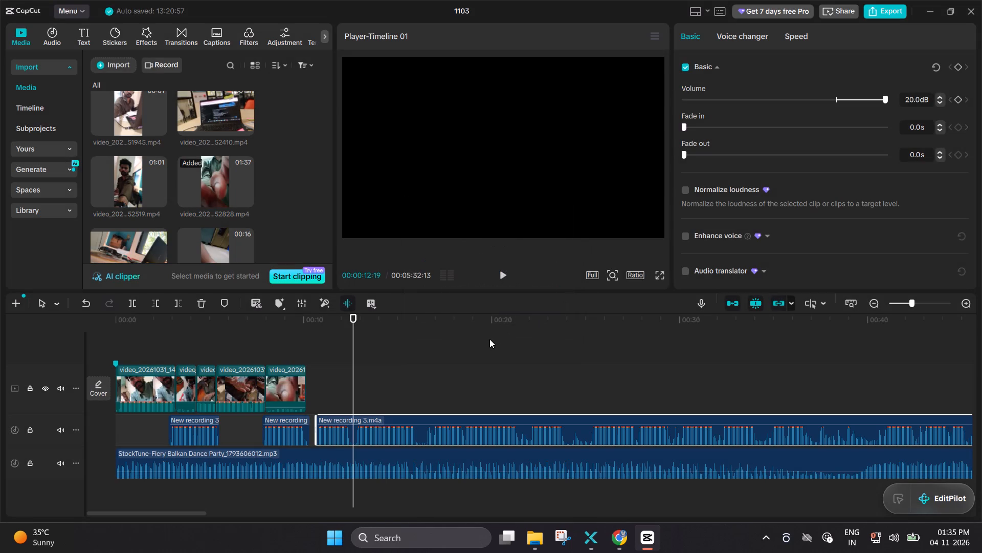
{"action": "key", "text": "ctrl+b"}
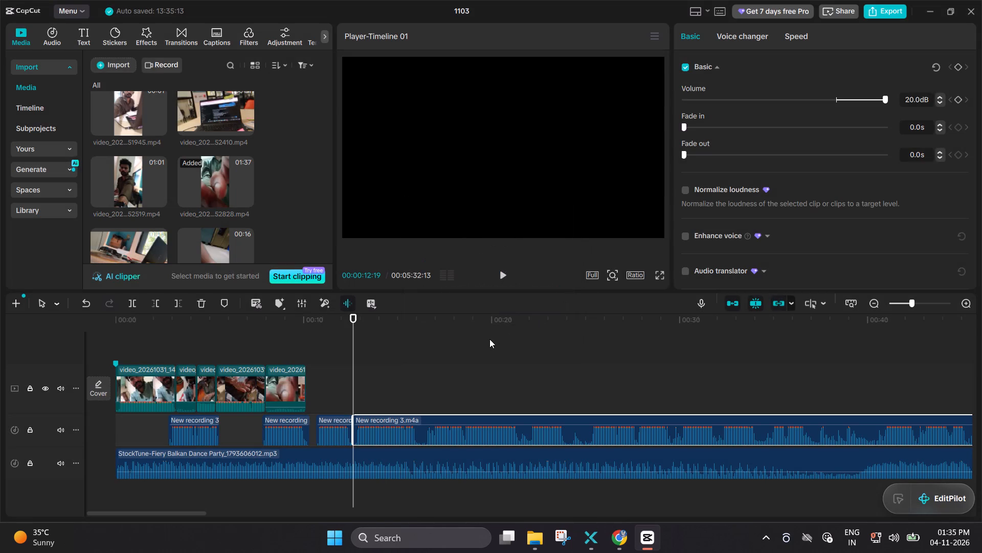
Delete the short New recording 3.m4a segment just before the 00:00:12:19 split.
{"action": "left_click", "coordinate": [330, 423]}
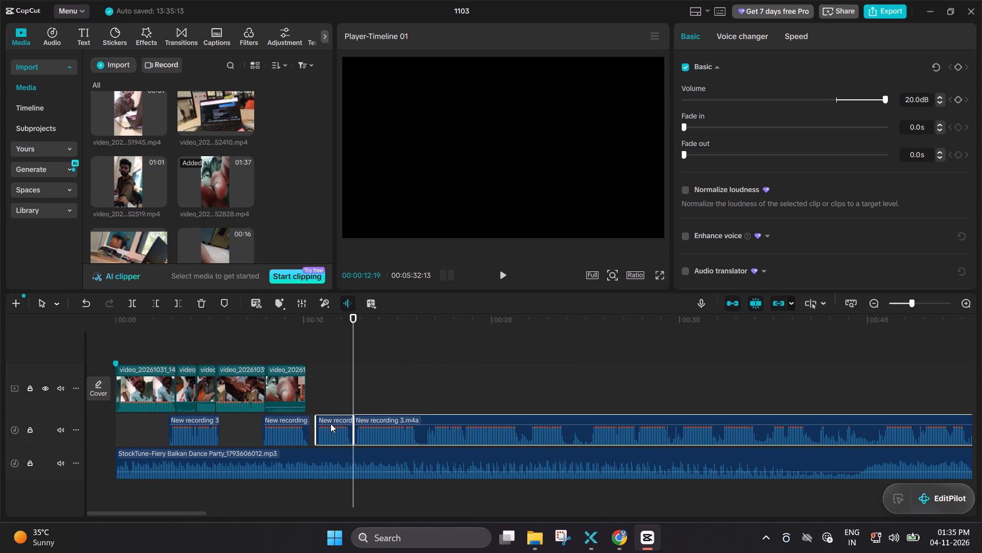
{"action": "key", "text": "BackSpace"}
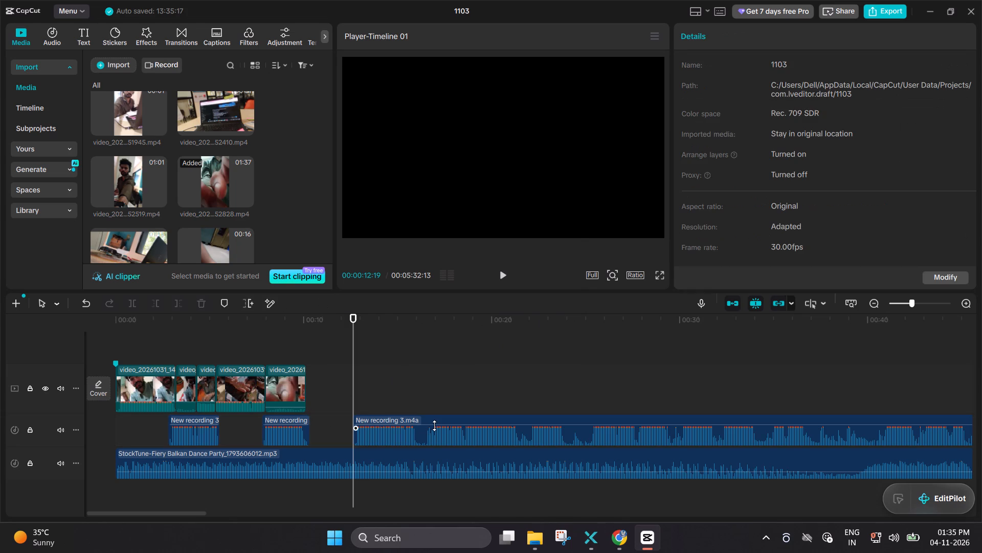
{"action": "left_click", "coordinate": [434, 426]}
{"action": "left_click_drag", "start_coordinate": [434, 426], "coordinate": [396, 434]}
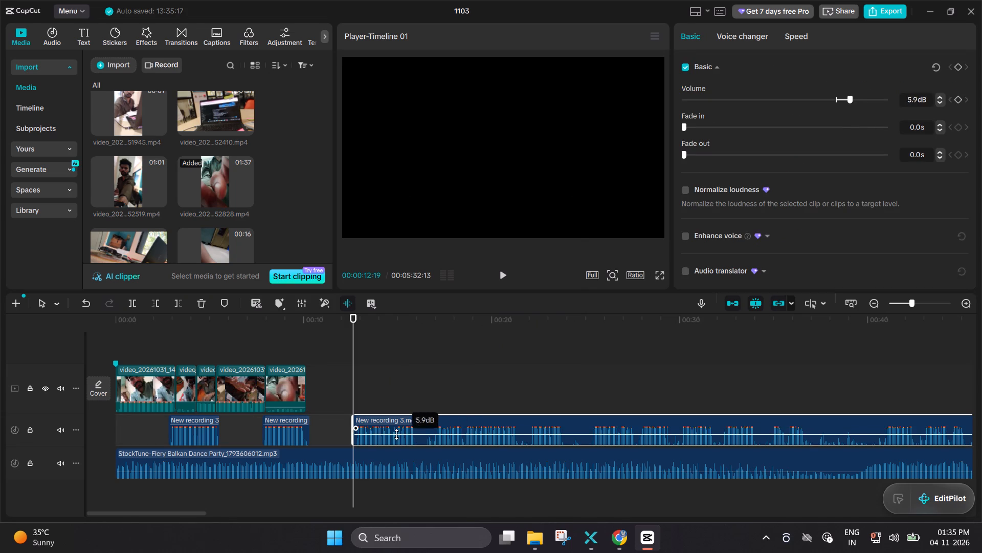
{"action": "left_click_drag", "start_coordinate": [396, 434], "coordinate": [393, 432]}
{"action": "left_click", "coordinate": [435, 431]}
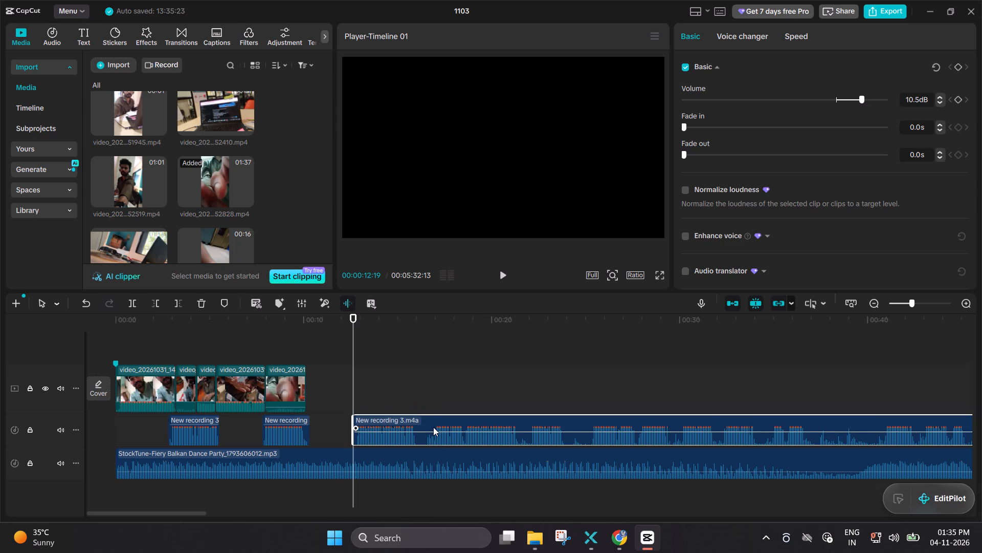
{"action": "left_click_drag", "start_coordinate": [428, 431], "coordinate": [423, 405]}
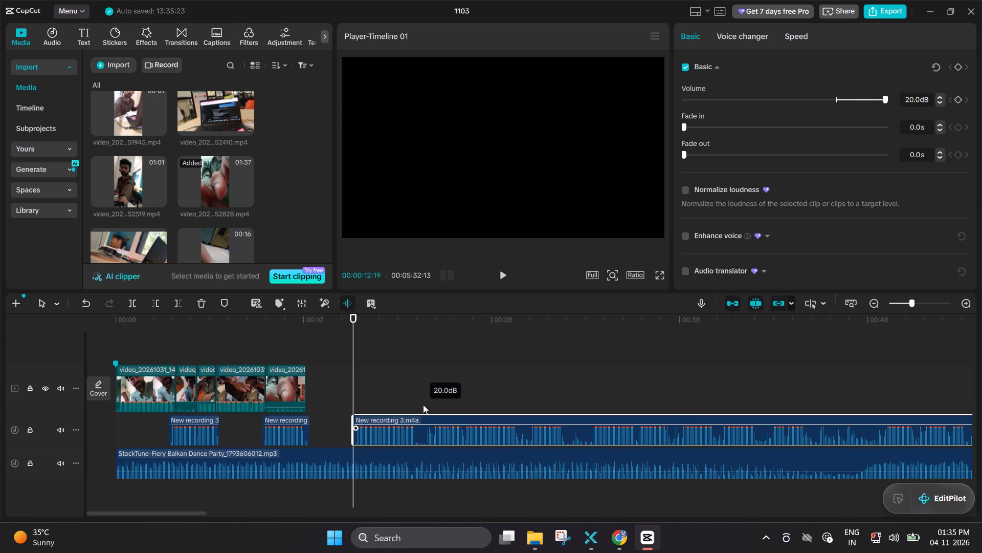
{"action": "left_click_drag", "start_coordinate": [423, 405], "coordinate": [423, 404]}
Move the last New recording 3.m4a segment earlier, starting at about 0:10.5, just after the preceding narration segment.
{"action": "left_click_drag", "start_coordinate": [473, 348], "coordinate": [437, 386]}
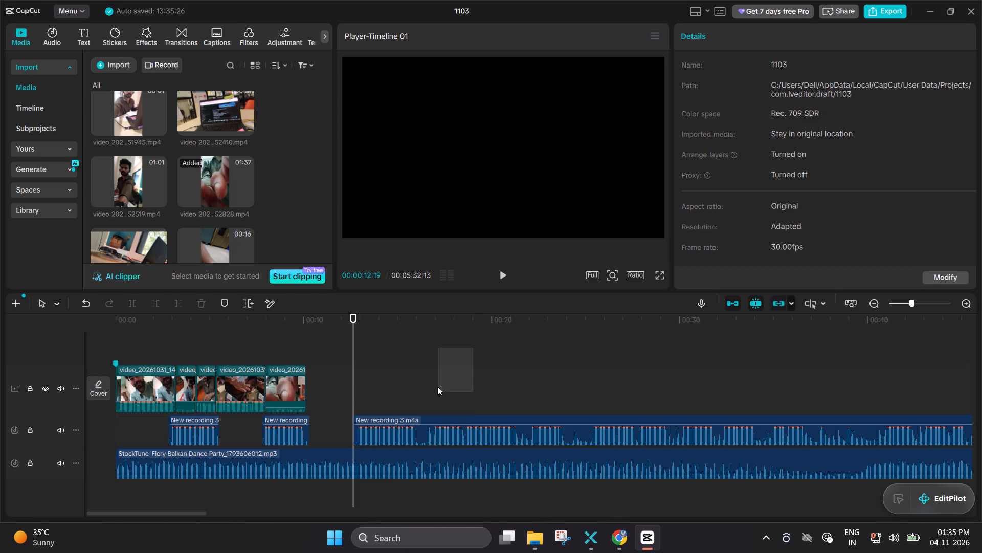
{"action": "left_click_drag", "start_coordinate": [437, 386], "coordinate": [437, 377]}
{"action": "left_click", "coordinate": [437, 377]}
{"action": "left_click_drag", "start_coordinate": [454, 416], "coordinate": [453, 416]}
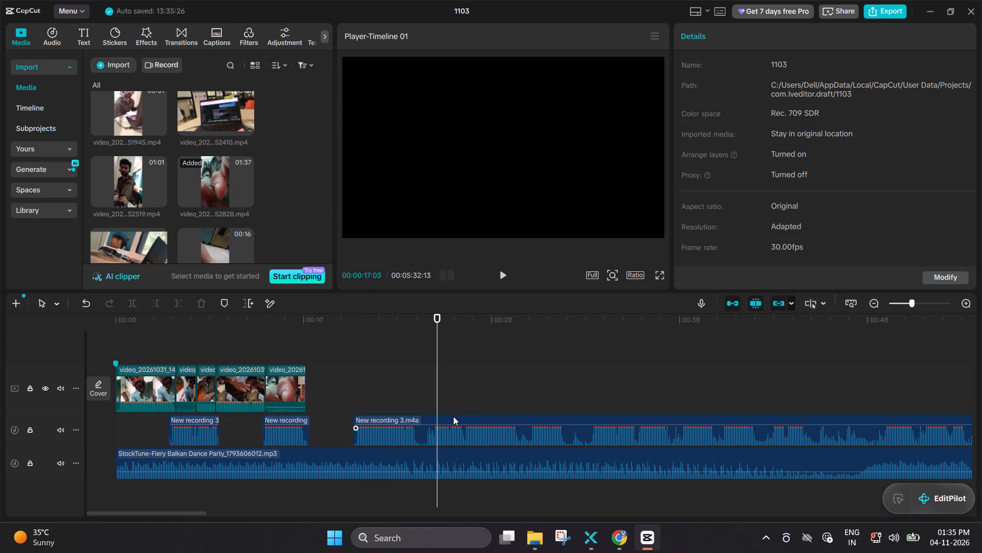
{"action": "left_click_drag", "start_coordinate": [453, 416], "coordinate": [415, 417]}
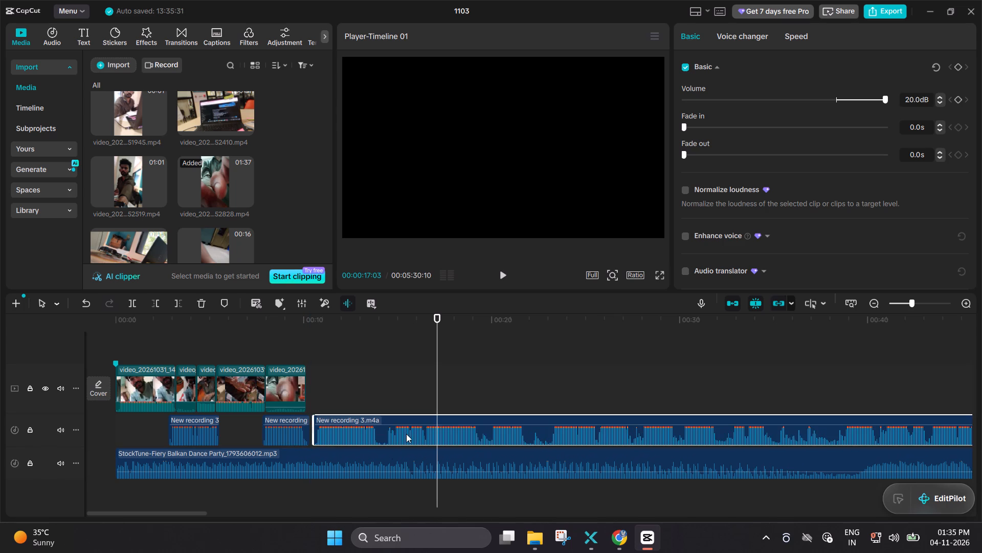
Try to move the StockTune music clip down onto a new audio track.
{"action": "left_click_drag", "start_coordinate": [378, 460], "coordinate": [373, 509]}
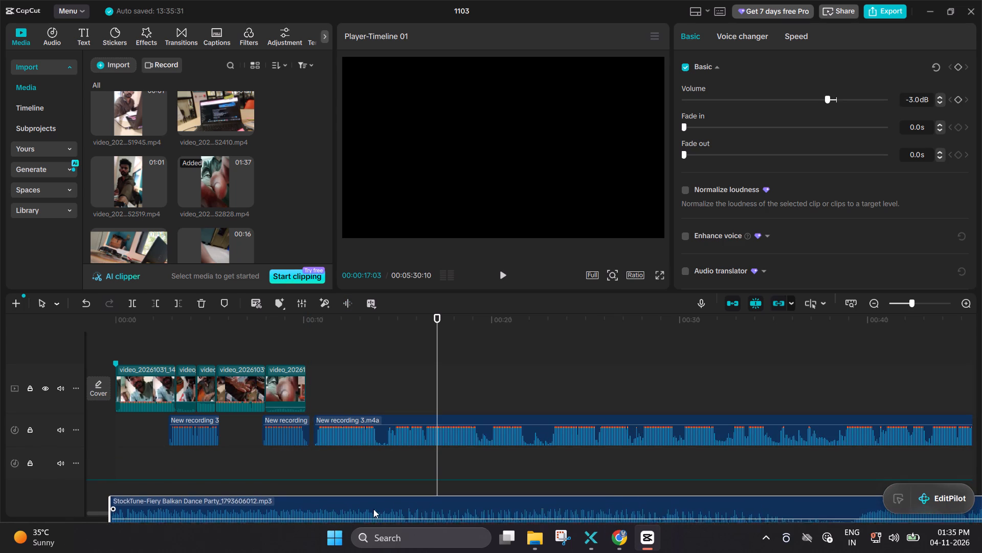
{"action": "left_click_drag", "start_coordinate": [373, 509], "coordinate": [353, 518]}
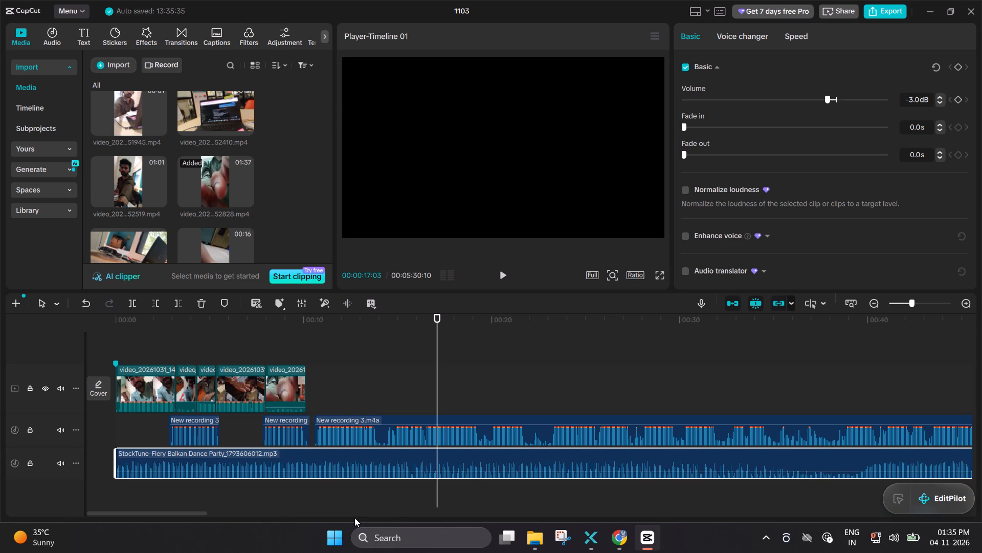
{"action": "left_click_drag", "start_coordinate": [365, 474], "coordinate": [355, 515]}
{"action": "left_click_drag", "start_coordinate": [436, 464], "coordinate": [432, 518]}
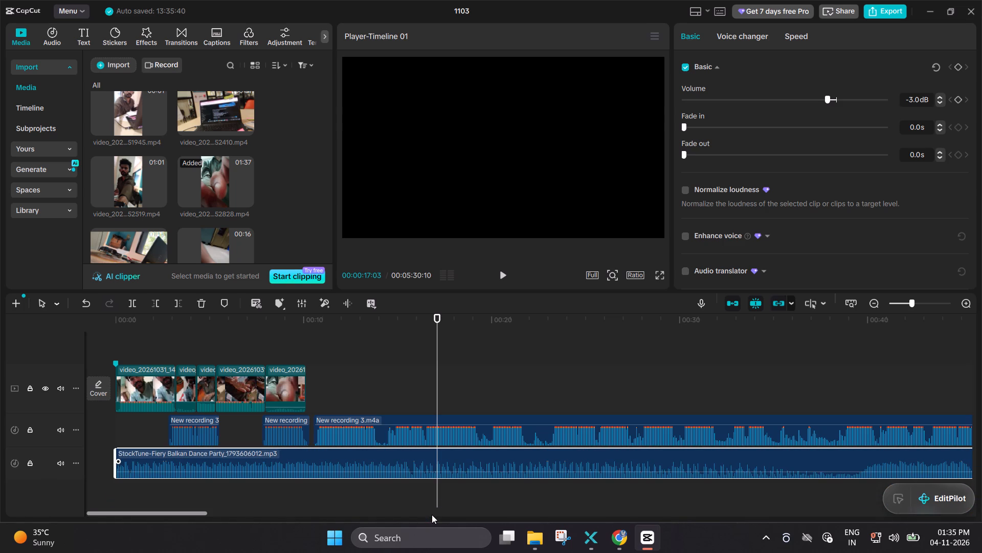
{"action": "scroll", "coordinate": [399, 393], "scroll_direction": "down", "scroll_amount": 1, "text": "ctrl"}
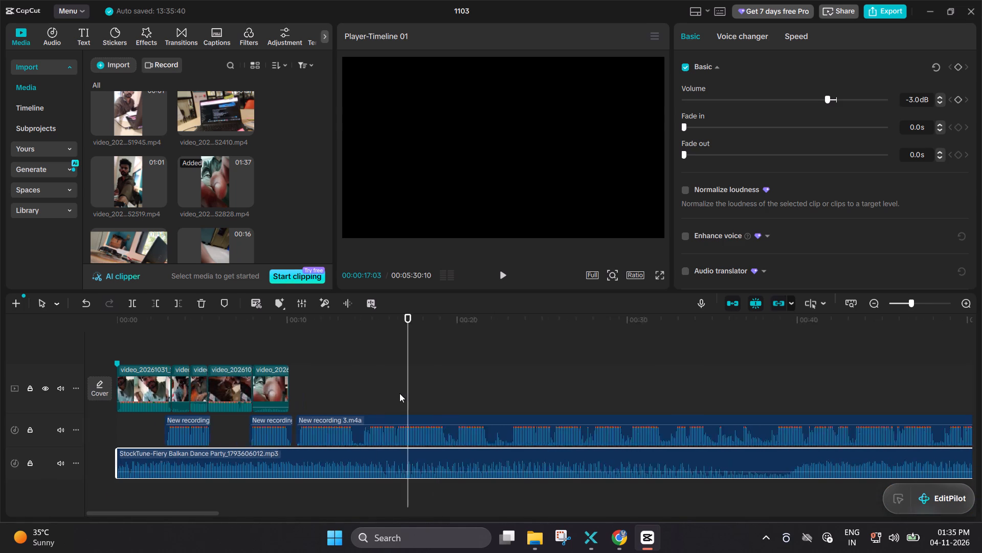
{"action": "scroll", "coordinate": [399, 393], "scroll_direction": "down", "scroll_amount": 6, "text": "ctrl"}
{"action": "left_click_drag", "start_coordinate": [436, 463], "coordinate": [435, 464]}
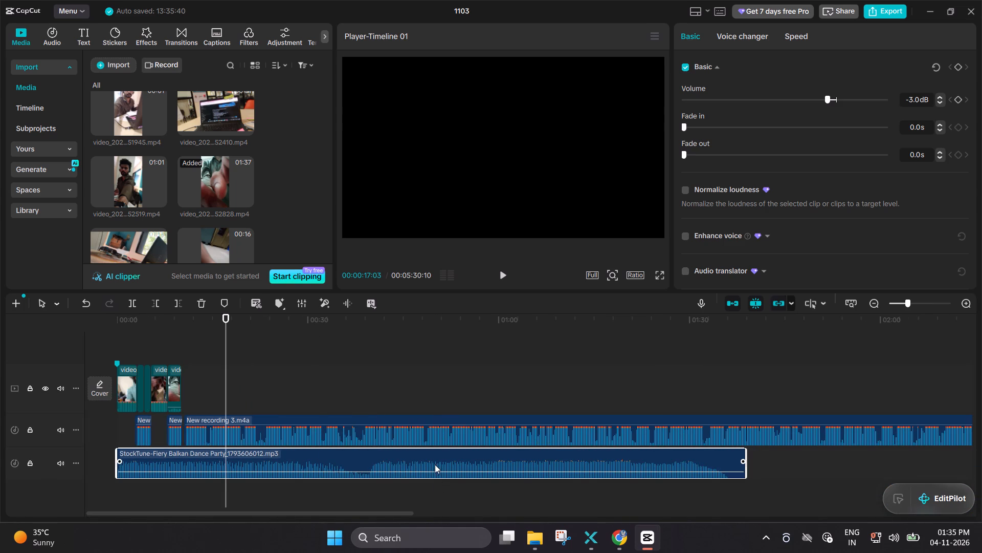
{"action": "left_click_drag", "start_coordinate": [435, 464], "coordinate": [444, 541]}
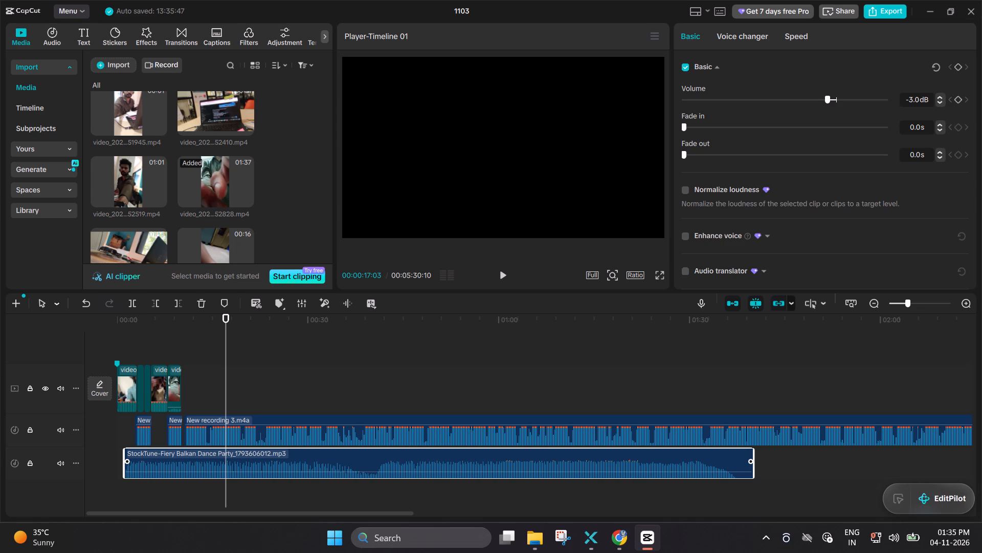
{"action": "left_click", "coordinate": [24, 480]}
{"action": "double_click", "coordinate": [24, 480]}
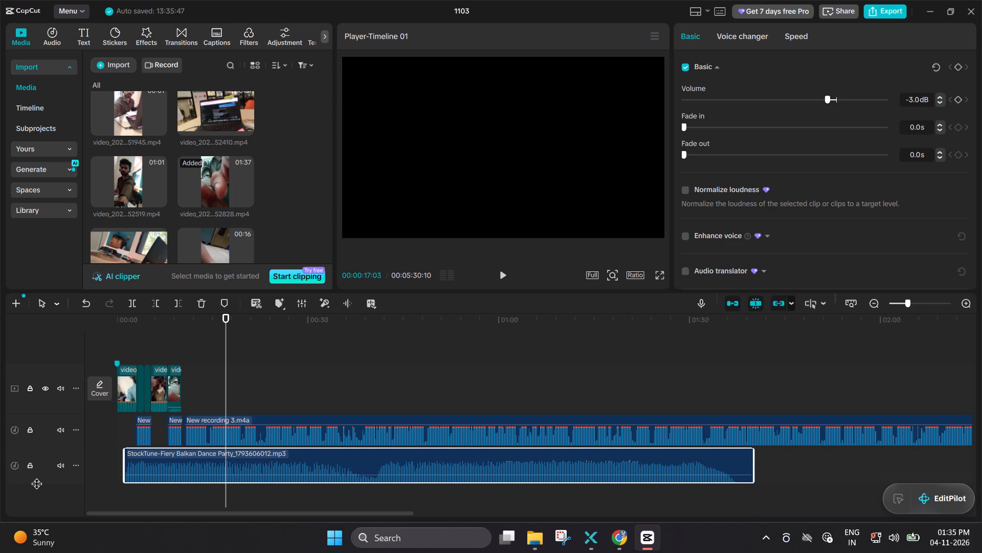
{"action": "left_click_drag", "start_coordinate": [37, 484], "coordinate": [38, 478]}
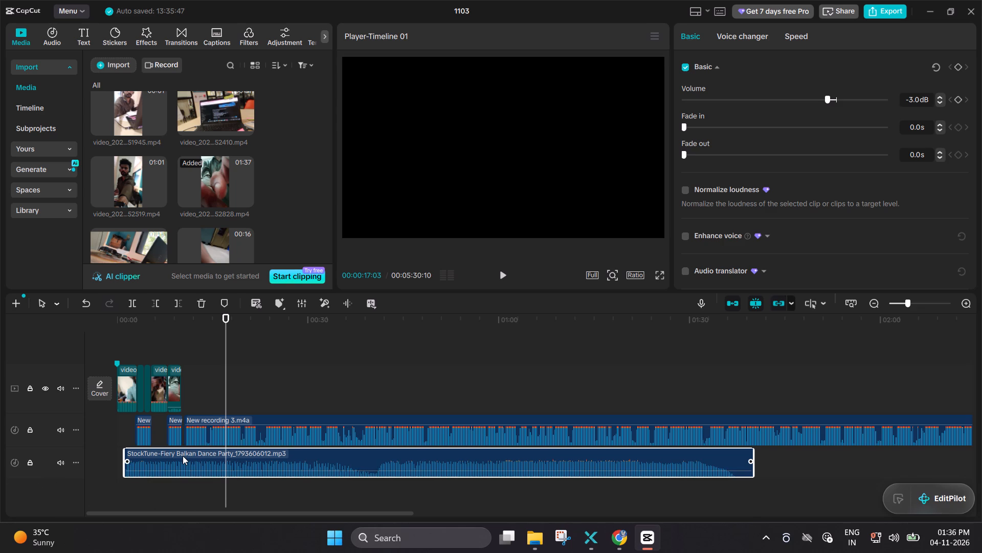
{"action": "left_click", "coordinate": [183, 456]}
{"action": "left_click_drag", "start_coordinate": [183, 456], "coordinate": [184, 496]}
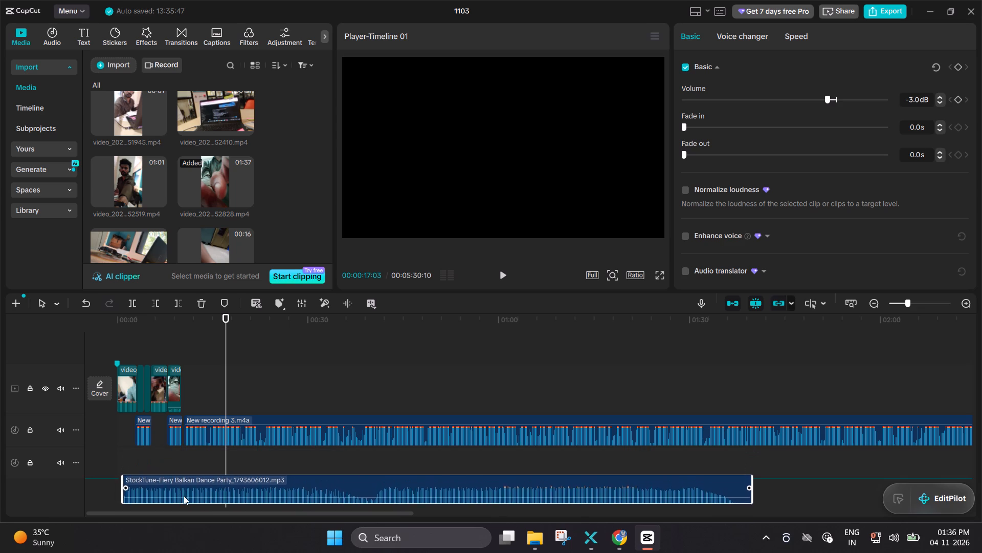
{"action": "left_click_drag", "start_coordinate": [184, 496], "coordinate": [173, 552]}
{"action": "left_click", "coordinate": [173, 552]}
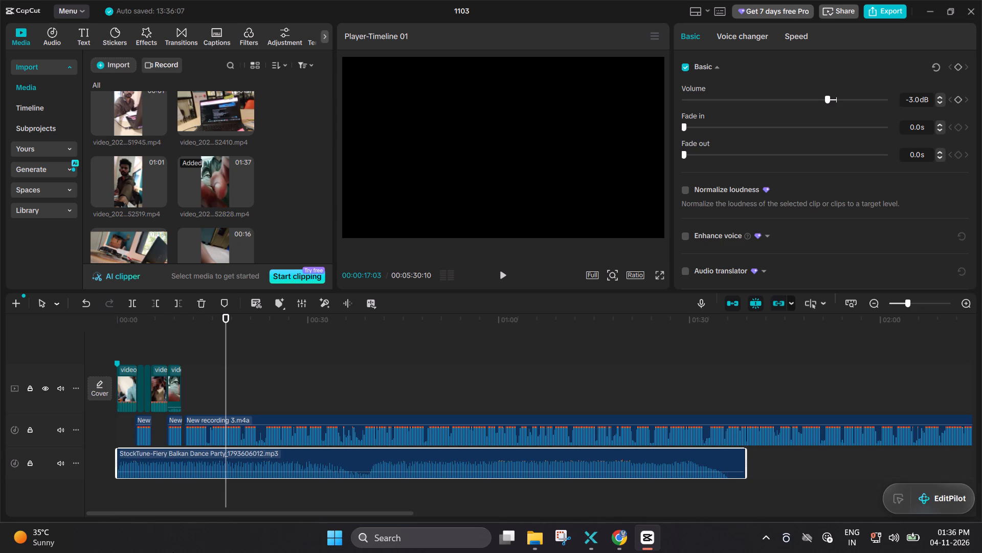
Move the last New recording 3.m4a segment onto a new audio track below the music, starting at about 0:10.
{"action": "left_click_drag", "start_coordinate": [363, 433], "coordinate": [357, 506]}
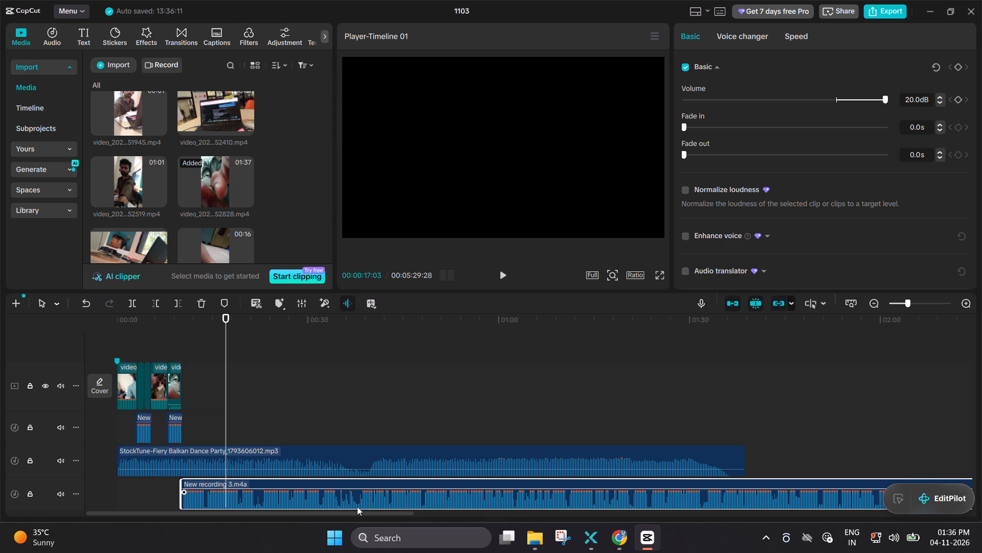
Move the StockTune music clip onto a new audio track beneath the last narration segment, starting at about 0:01.
{"action": "left_click_drag", "start_coordinate": [346, 465], "coordinate": [346, 473]}
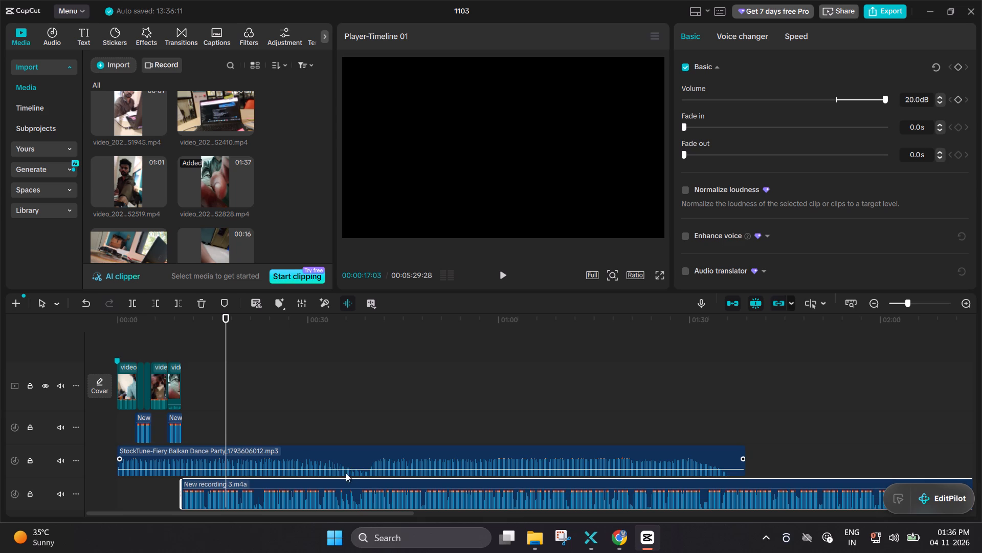
{"action": "left_click_drag", "start_coordinate": [346, 473], "coordinate": [364, 511]}
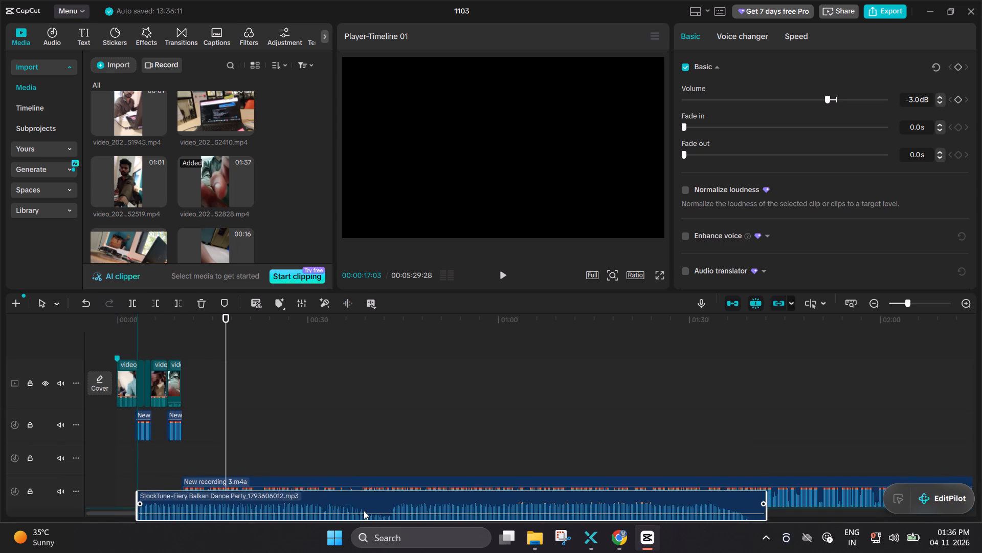
{"action": "left_click_drag", "start_coordinate": [364, 511], "coordinate": [353, 499]}
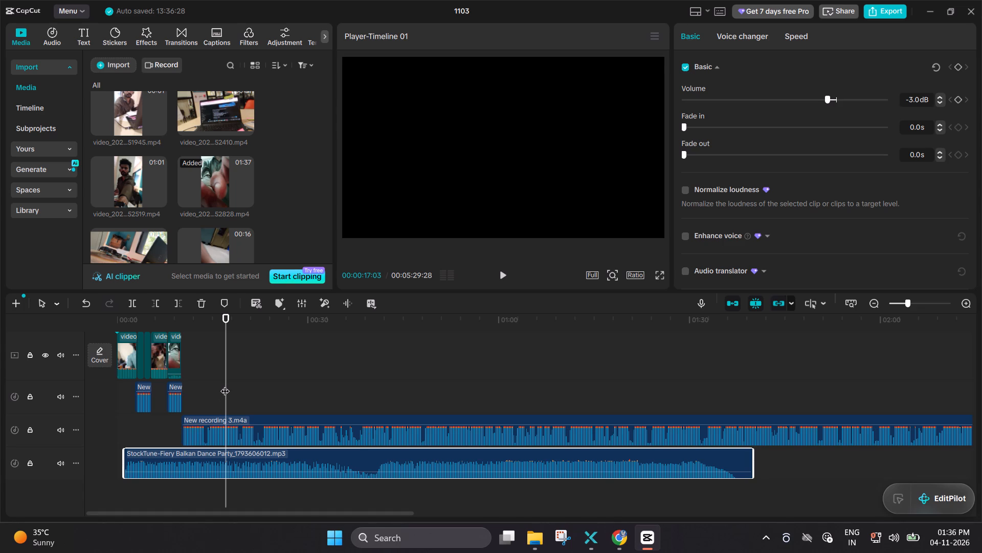
Play the last narration segment from 00:00:14:27 to about 0:20, listening to its phrases.
{"action": "left_click_drag", "start_coordinate": [216, 386], "coordinate": [210, 387]}
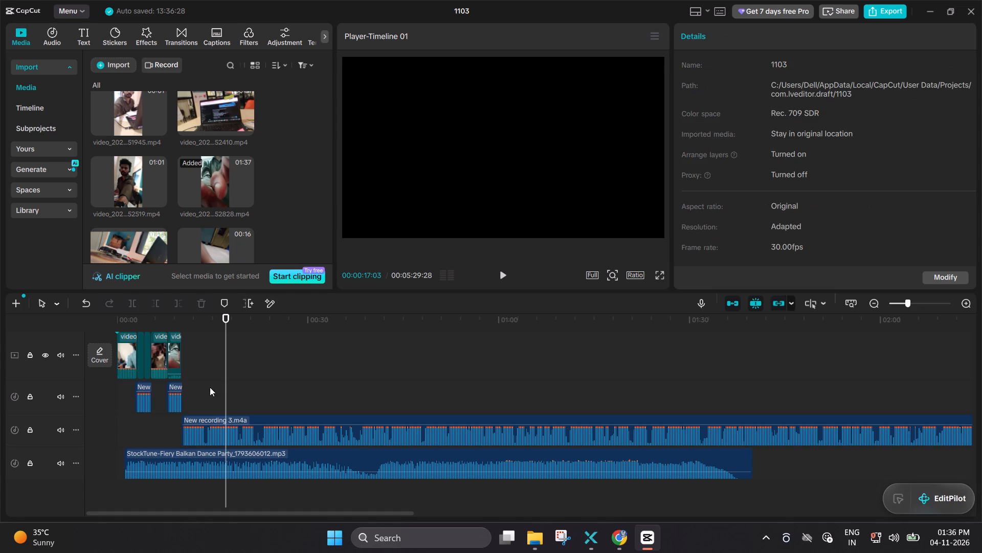
{"action": "left_click_drag", "start_coordinate": [210, 387], "coordinate": [208, 387]}
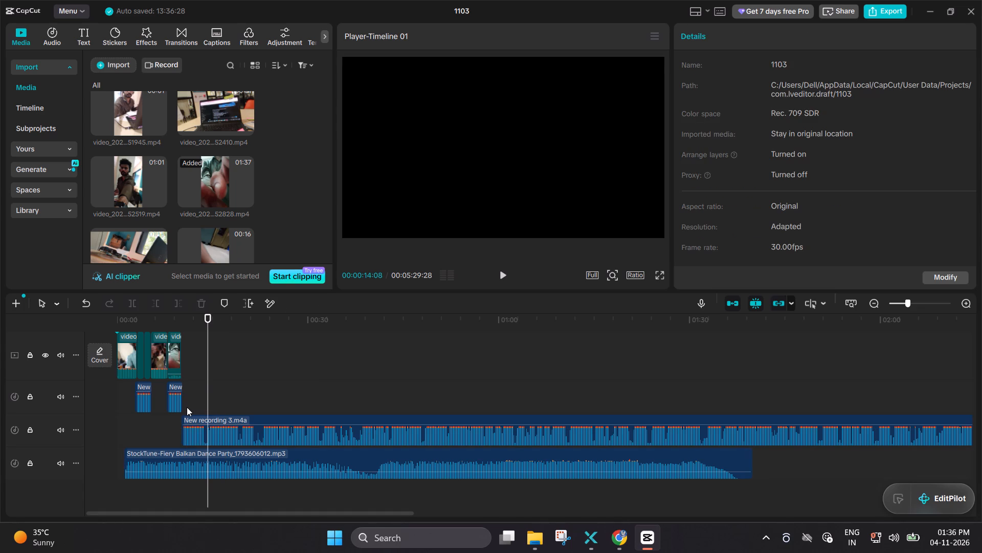
{"action": "left_click", "coordinate": [187, 407]}
{"action": "left_click", "coordinate": [233, 400]}
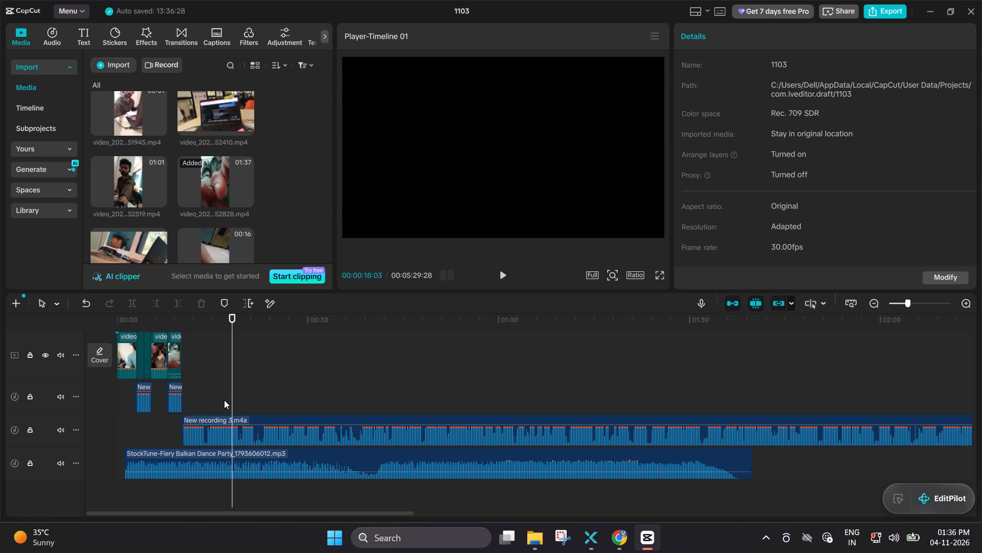
{"action": "left_click", "coordinate": [204, 401]}
{"action": "left_click", "coordinate": [212, 399]}
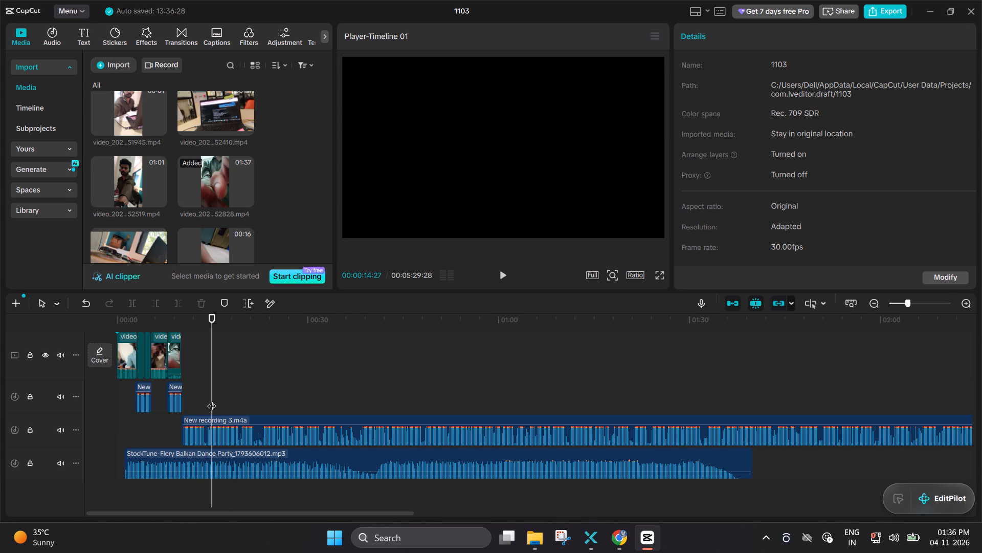
{"action": "key", "text": "space"}
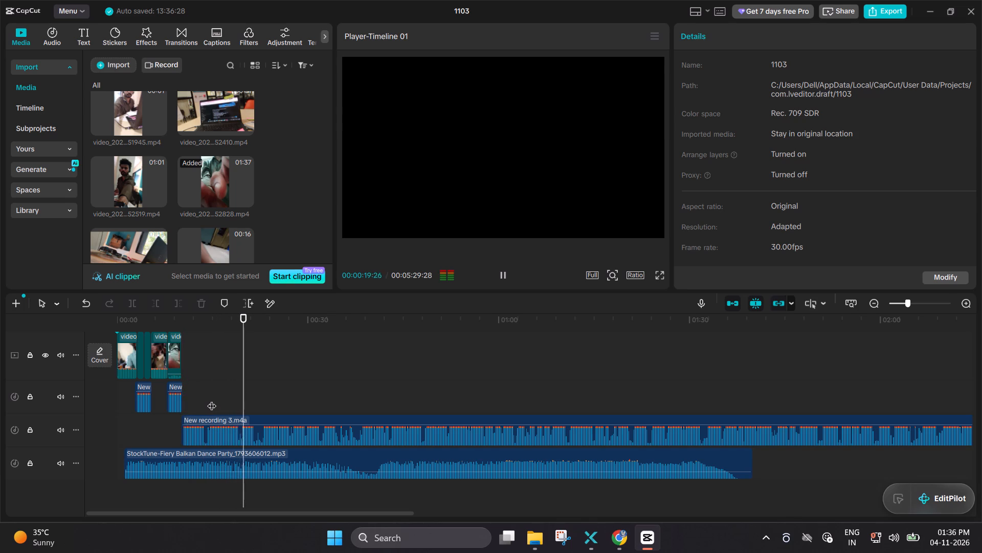
{"action": "key", "text": "space"}
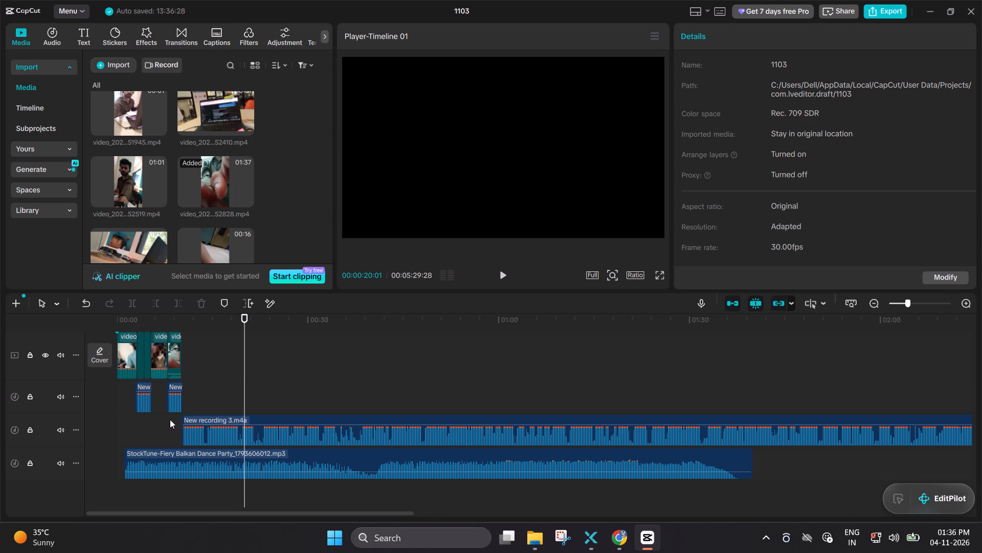
Shift the last New recording 3.m4a segment slightly earlier on its own track, starting at about 0:09.7, overlapping the previous narration segment's end.
{"action": "scroll", "coordinate": [170, 419], "scroll_direction": "up", "scroll_amount": 4, "text": "ctrl"}
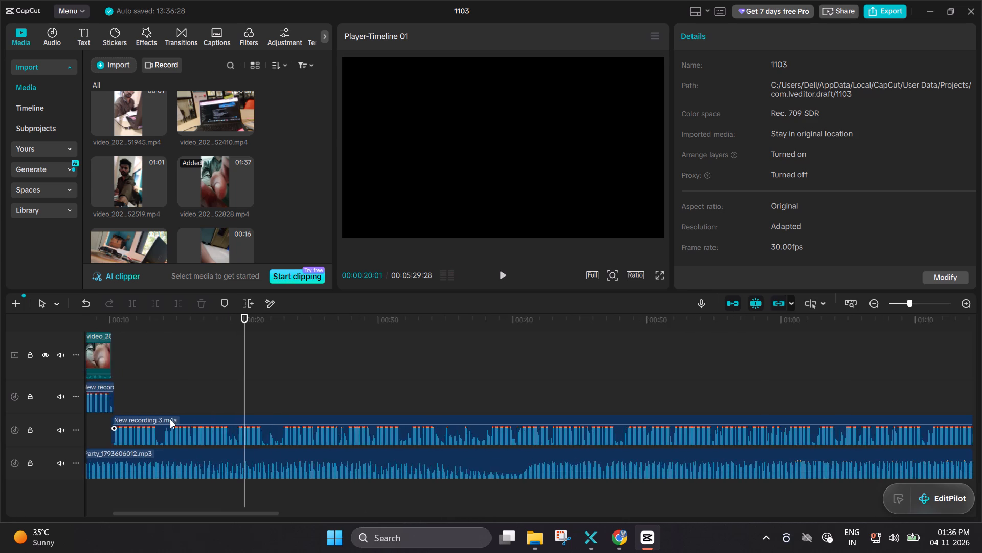
{"action": "scroll", "coordinate": [170, 419], "scroll_direction": "up", "scroll_amount": 5, "text": "ctrl"}
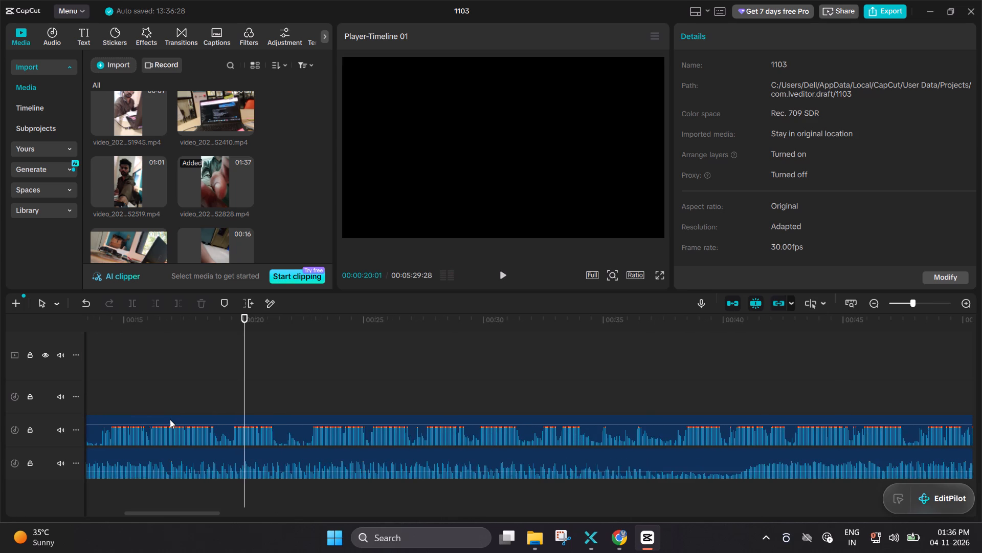
{"action": "scroll", "coordinate": [170, 419], "scroll_direction": "up", "scroll_amount": 3, "text": "ctrl"}
{"action": "scroll", "coordinate": [172, 374], "scroll_direction": "right", "scroll_amount": 1}
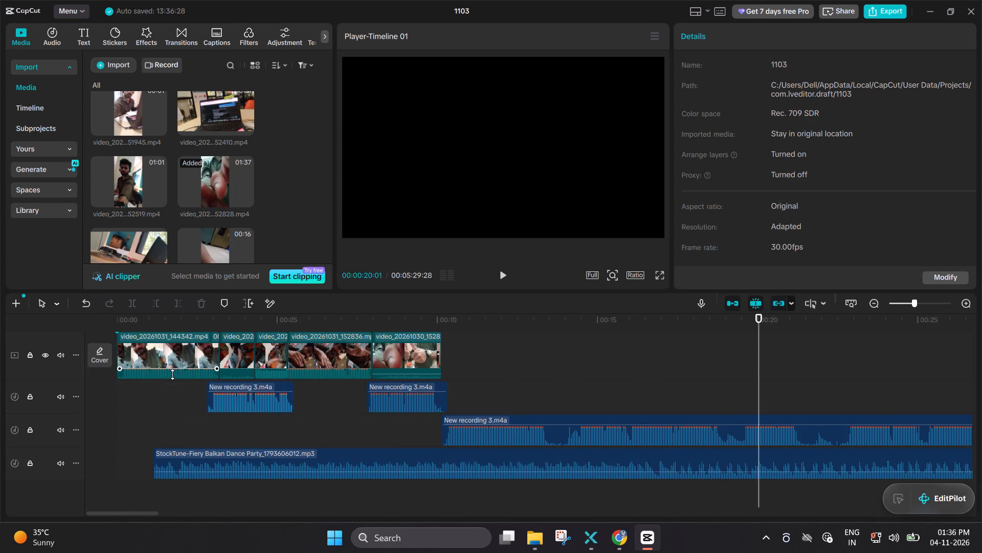
{"action": "scroll", "coordinate": [172, 374], "scroll_direction": "right", "scroll_amount": 2}
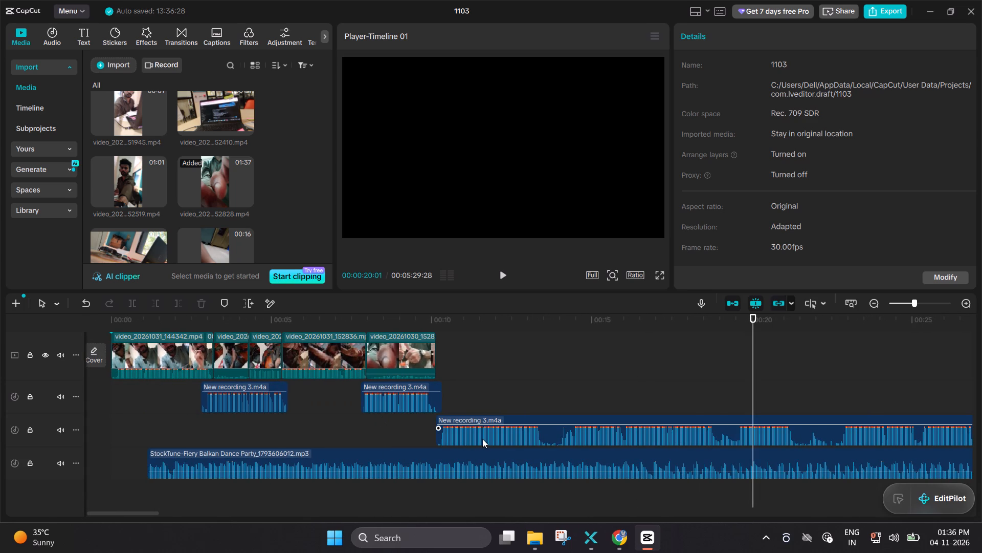
{"action": "left_click_drag", "start_coordinate": [482, 439], "coordinate": [474, 440]}
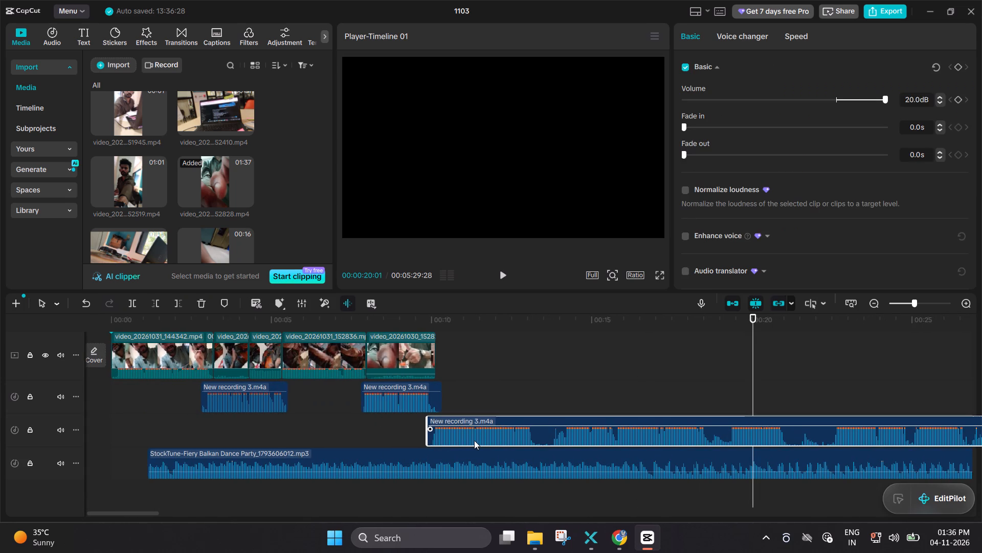
{"action": "left_click_drag", "start_coordinate": [474, 440], "coordinate": [471, 438]}
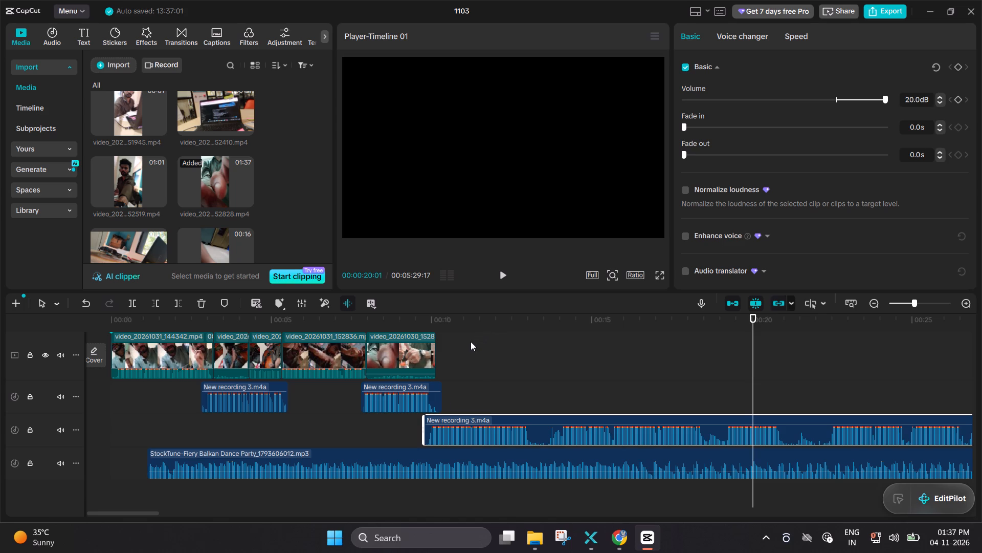
{"action": "left_click_drag", "start_coordinate": [455, 433], "coordinate": [461, 433]}
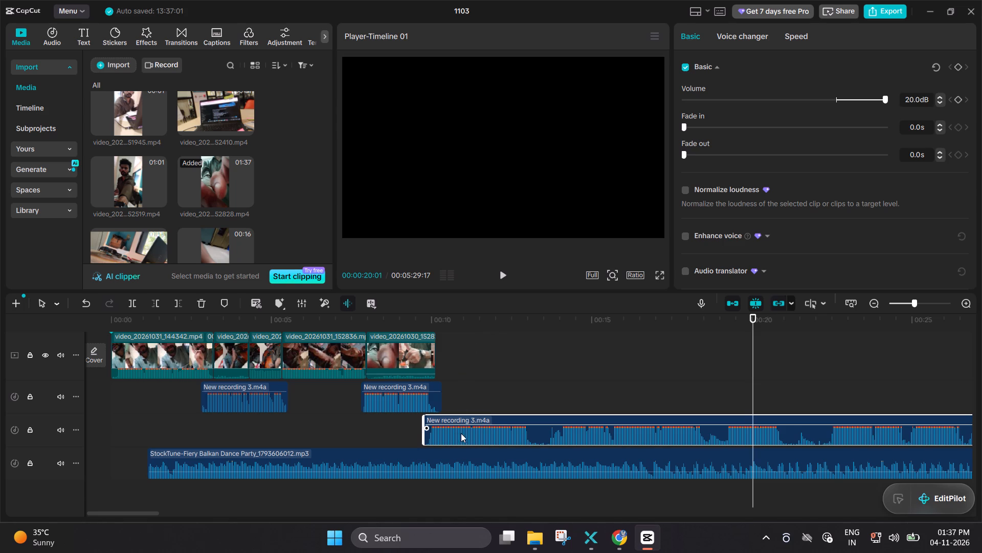
Shift the last New recording 3.m4a segment slightly later on its track, starting at about 0:10.
{"action": "left_click_drag", "start_coordinate": [461, 433], "coordinate": [462, 433]}
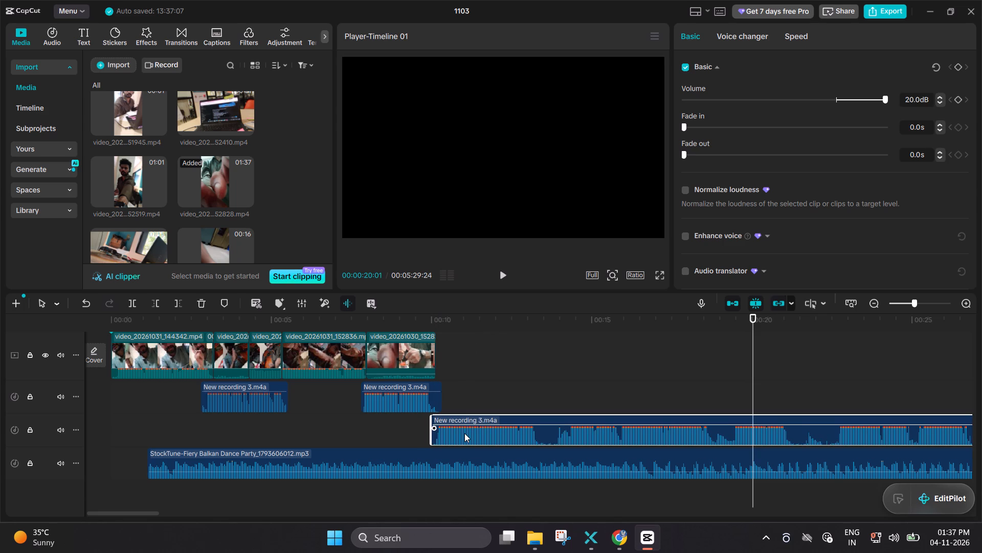
Split the last New recording 3.m4a segment at 00:00:13:17, in the pause after its first phrase.
{"action": "scroll", "coordinate": [534, 415], "scroll_direction": "up", "scroll_amount": 1, "text": "ctrl"}
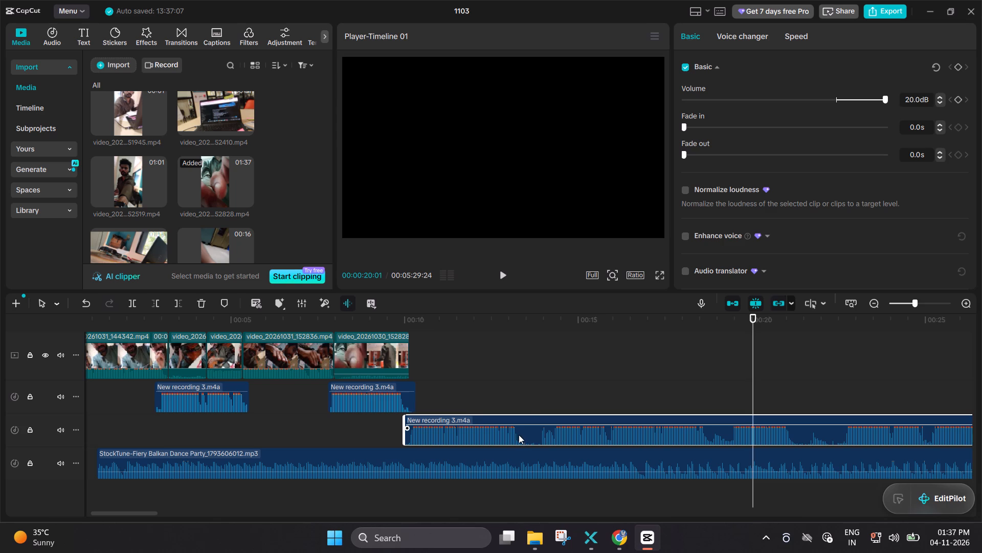
{"action": "left_click", "coordinate": [527, 436]}
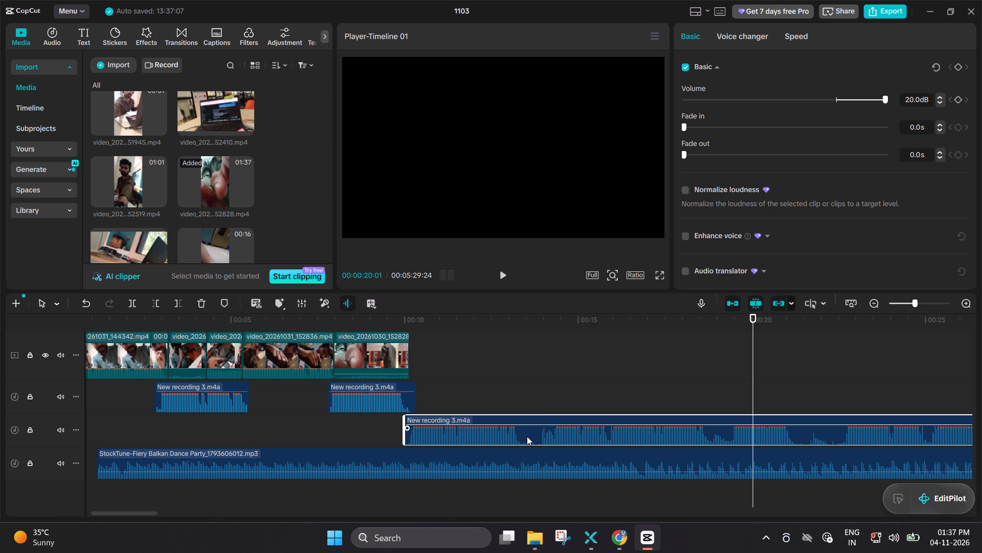
{"action": "double_click", "coordinate": [527, 436]}
{"action": "double_click", "coordinate": [529, 369]}
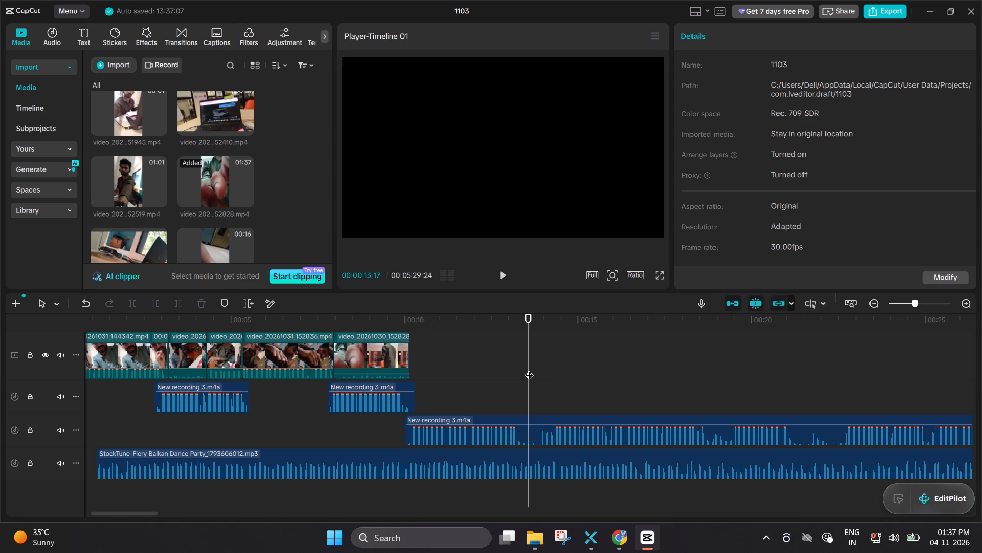
{"action": "left_click", "coordinate": [516, 419]}
{"action": "key", "text": "ctrl+b"}
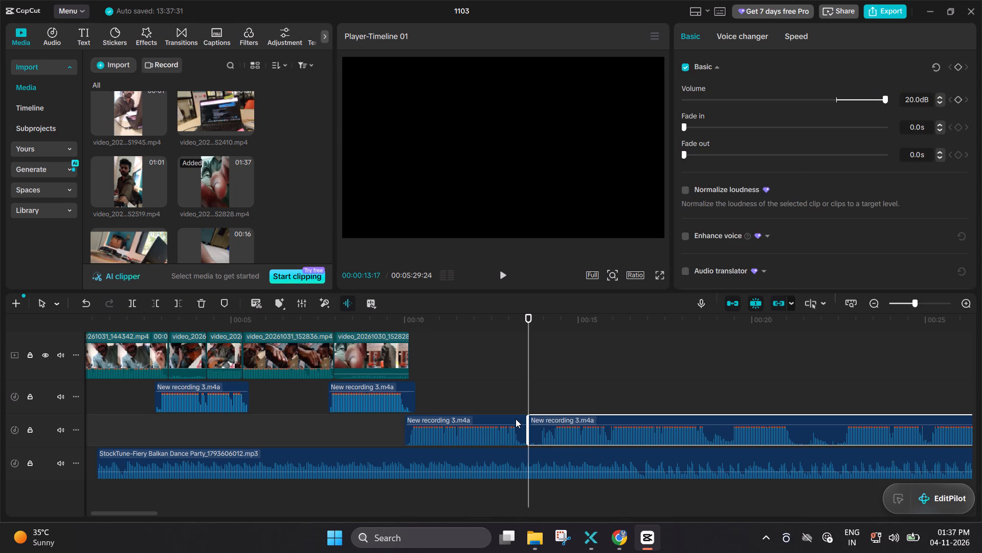
{"action": "left_click", "coordinate": [516, 419], "text": "ctrl"}
{"action": "left_click", "coordinate": [520, 350]}
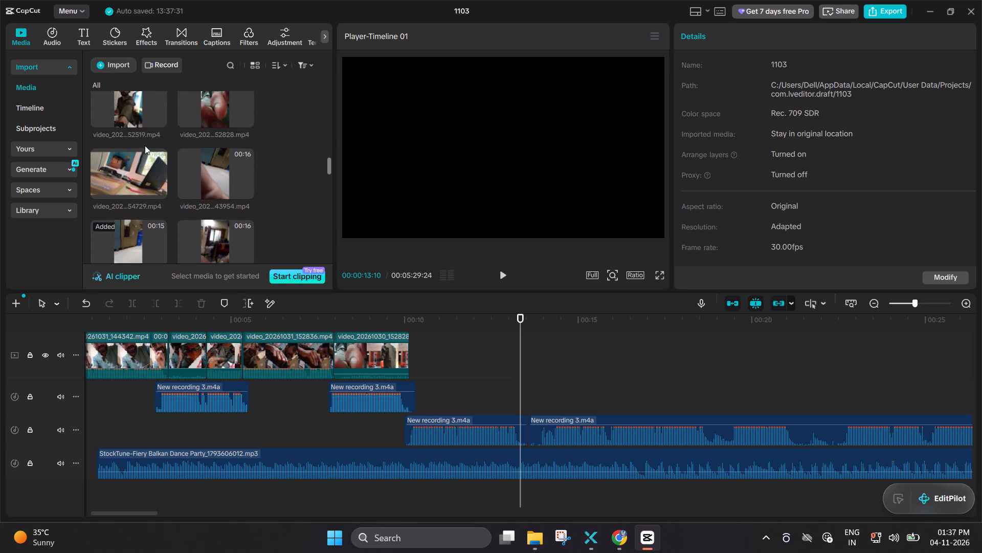
Preview the imported videos ending in 52519 and 54729 to look for footage matching the newly split narration phrase.
{"action": "scroll", "coordinate": [145, 145], "scroll_direction": "up", "scroll_amount": 1}
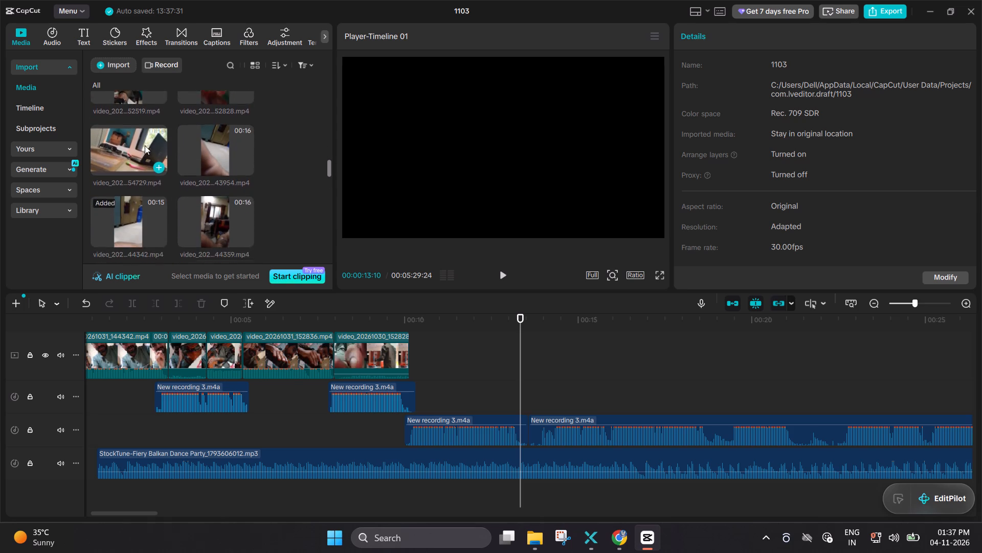
{"action": "scroll", "coordinate": [145, 145], "scroll_direction": "up", "scroll_amount": 1}
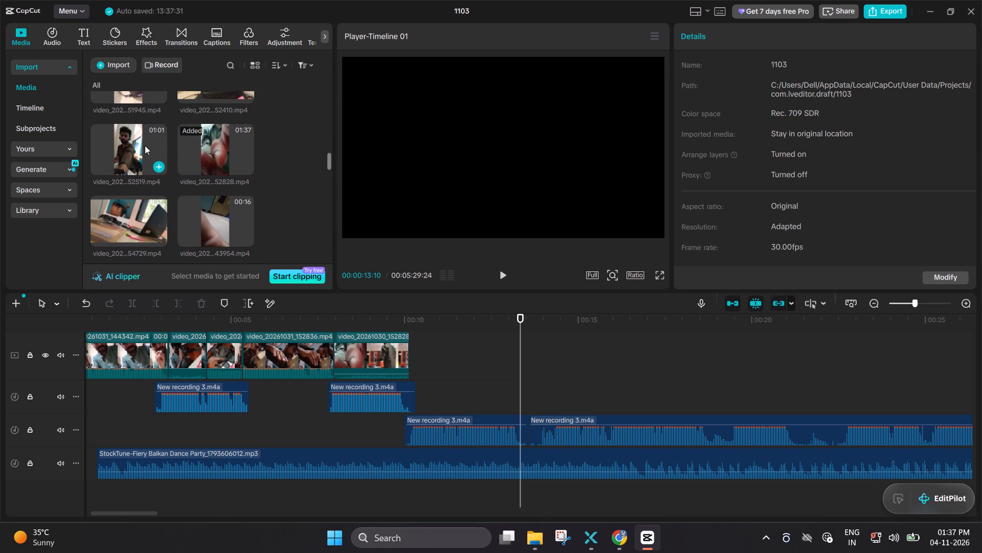
{"action": "left_click", "coordinate": [120, 139]}
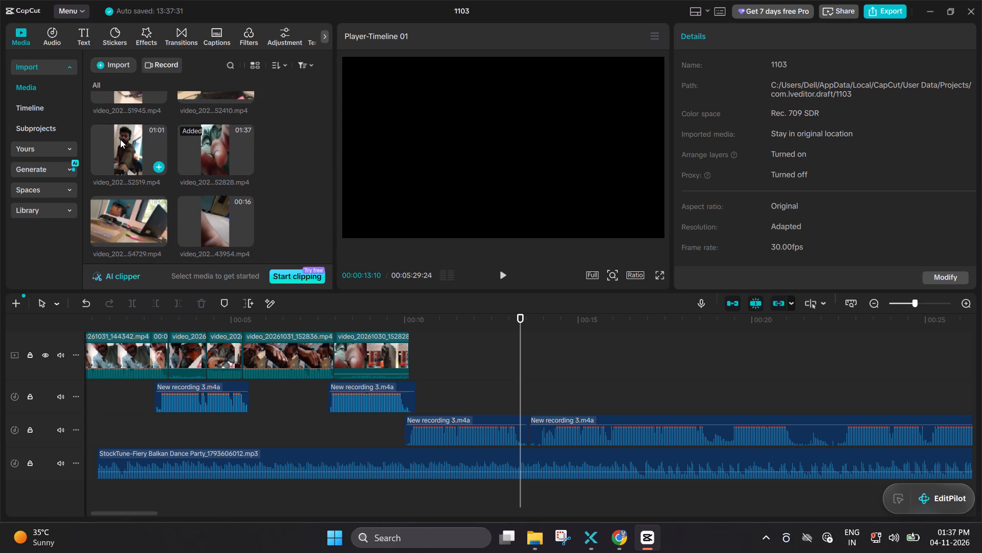
{"action": "double_click", "coordinate": [120, 139]}
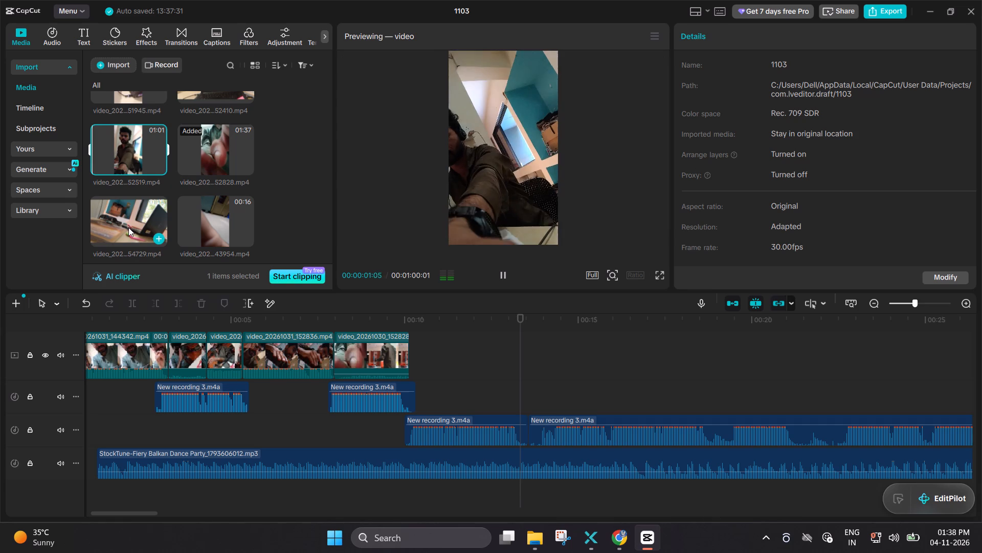
{"action": "double_click", "coordinate": [128, 227]}
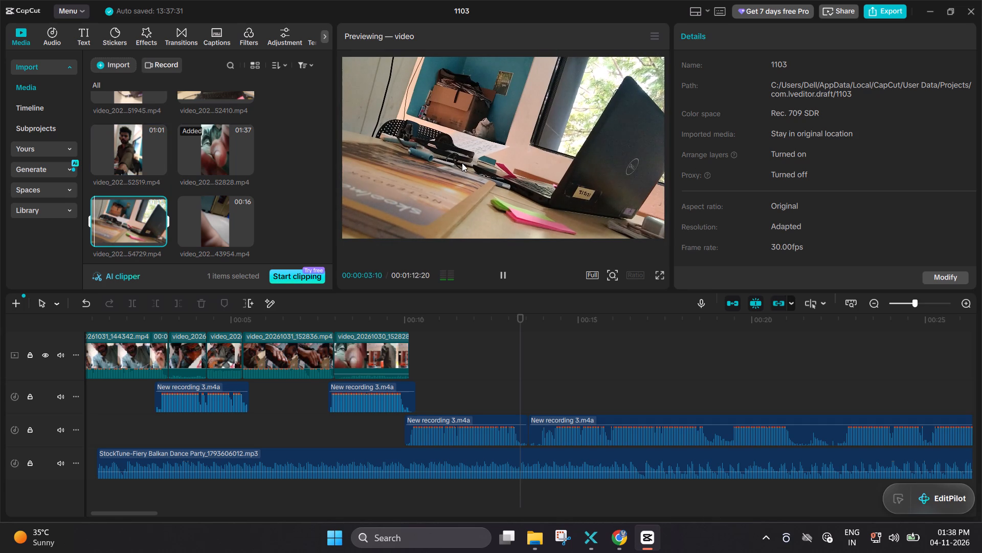
{"action": "key", "text": "space"}
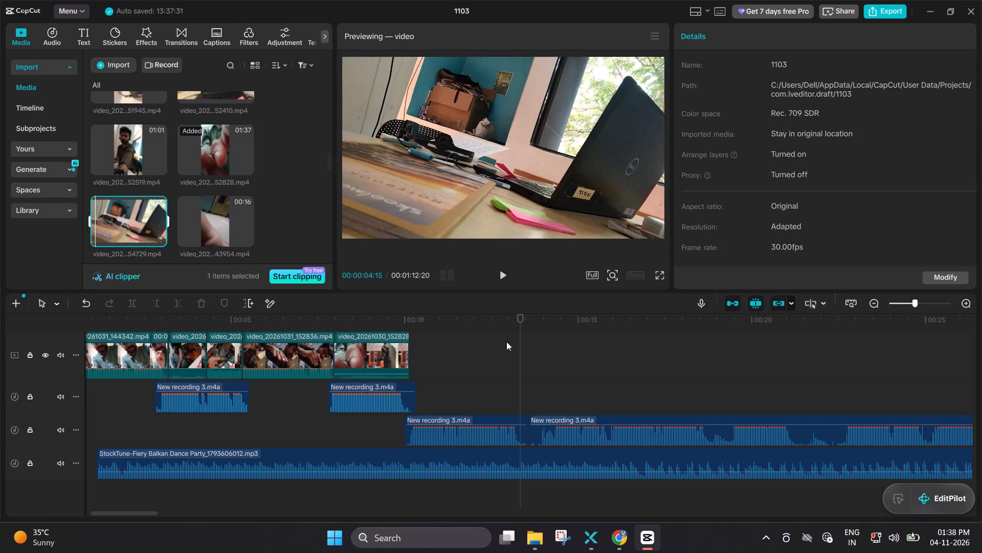
{"action": "left_click", "coordinate": [576, 333]}
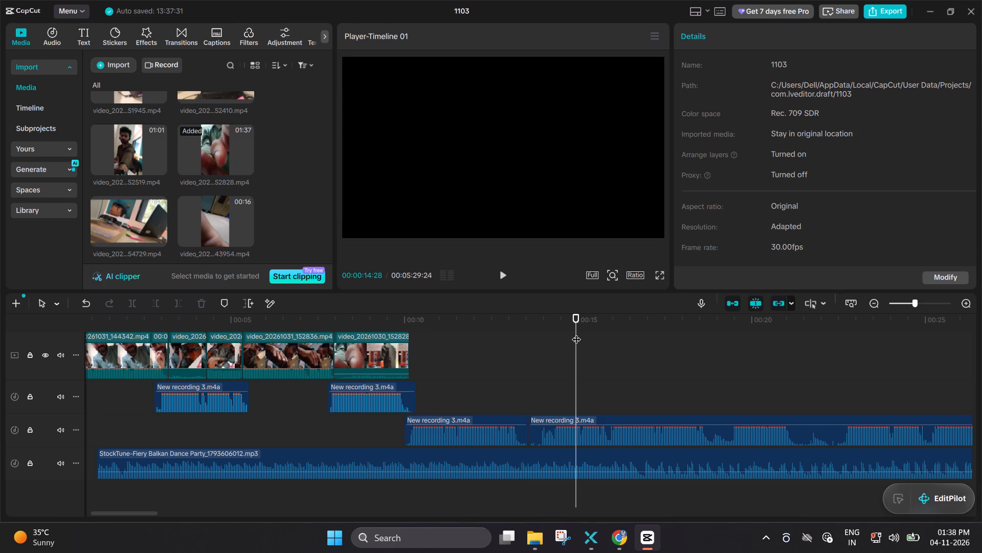
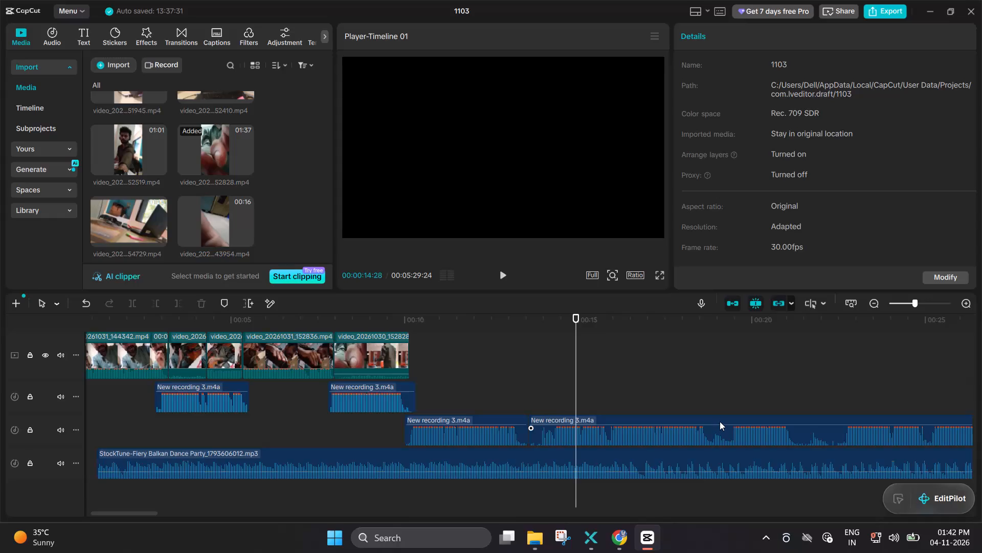
Play the edit from near the timeline's start to check how the video clips, narration segments and music fit together.
{"action": "scroll", "coordinate": [245, 367], "scroll_direction": "left", "scroll_amount": 1}
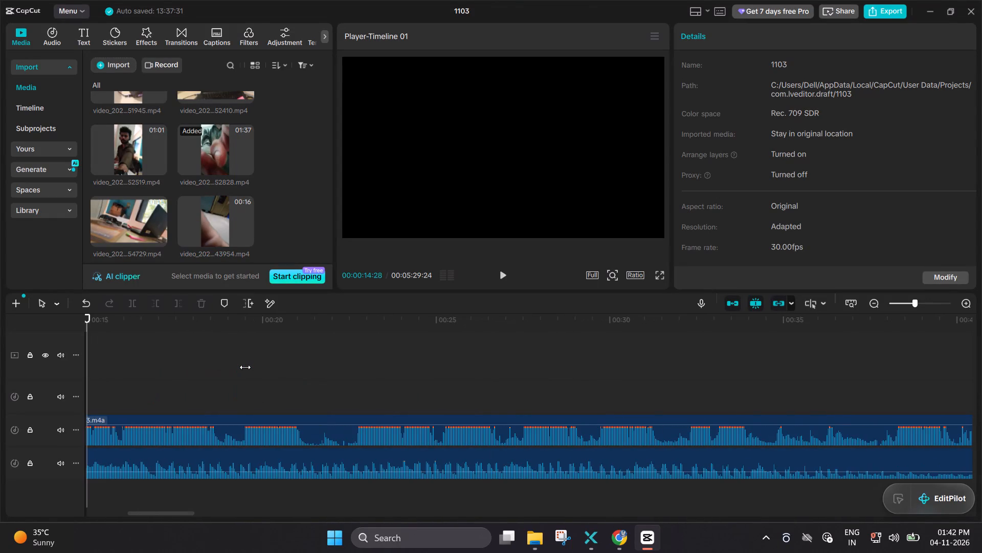
{"action": "scroll", "coordinate": [245, 367], "scroll_direction": "right", "scroll_amount": 20}
{"action": "scroll", "coordinate": [245, 367], "scroll_direction": "right", "scroll_amount": 16}
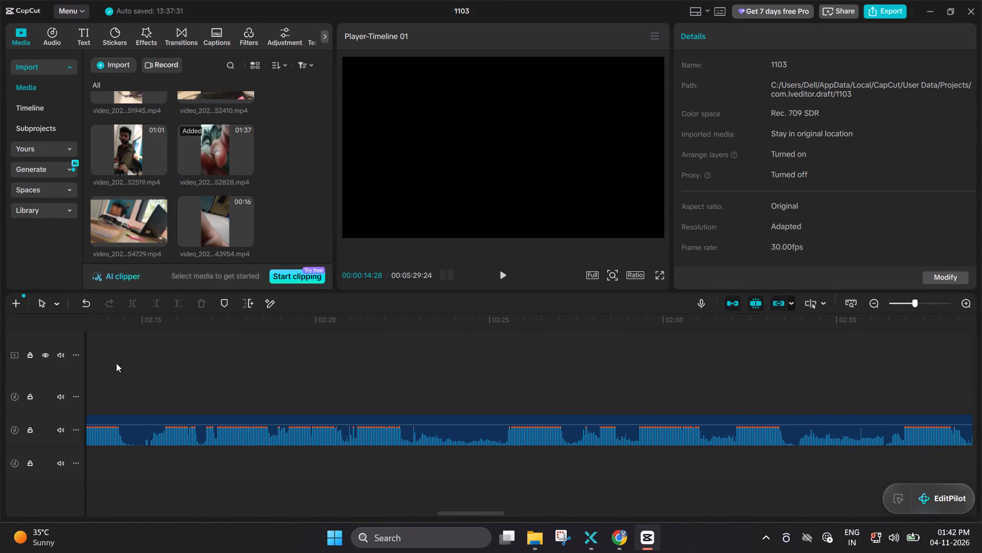
{"action": "scroll", "coordinate": [398, 387], "scroll_direction": "right", "scroll_amount": 19}
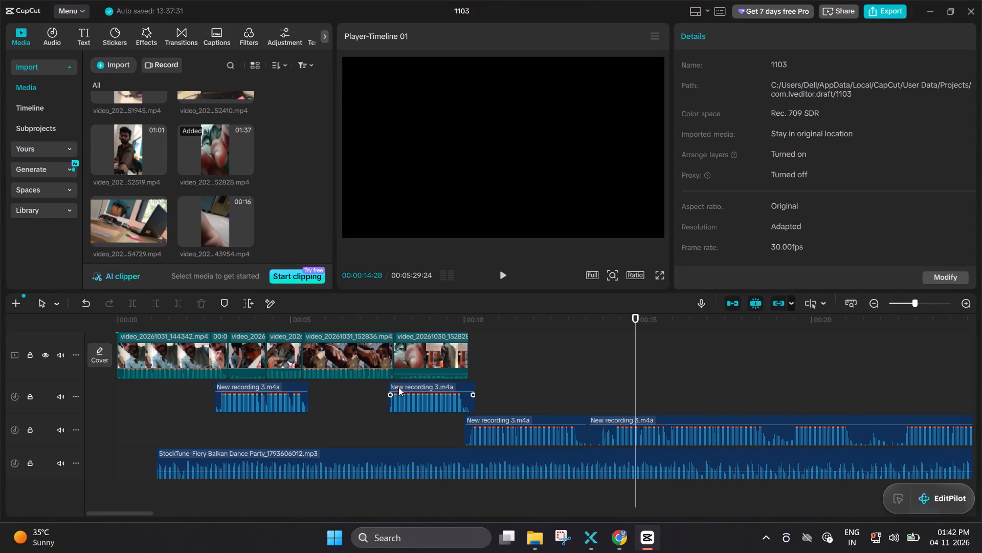
{"action": "double_click", "coordinate": [142, 401]}
{"action": "key", "text": "Left"}
{"action": "key", "text": "Left"}
{"action": "key", "text": "Left"}
{"action": "key", "text": "Left"}
{"action": "key", "text": "Left"}
{"action": "key", "text": "Left"}
{"action": "key", "text": "Left"}
{"action": "key", "text": "Left"}
{"action": "key", "text": "Left"}
{"action": "key", "text": "Left"}
{"action": "key", "text": "Left"}
{"action": "key", "text": "Left"}
{"action": "key", "text": "Left"}
{"action": "key", "text": "Left"}
{"action": "key", "text": "Left"}
{"action": "key", "text": "Left"}
{"action": "key", "text": "Left"}
{"action": "key", "text": "Left"}
{"action": "key", "text": "Left"}
{"action": "key", "text": "Left"}
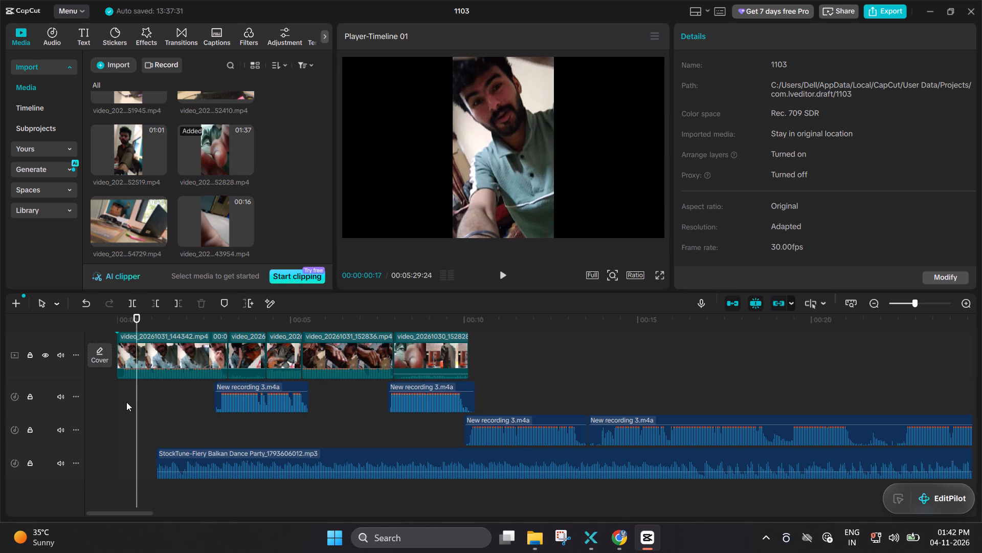
{"action": "key", "text": "space"}
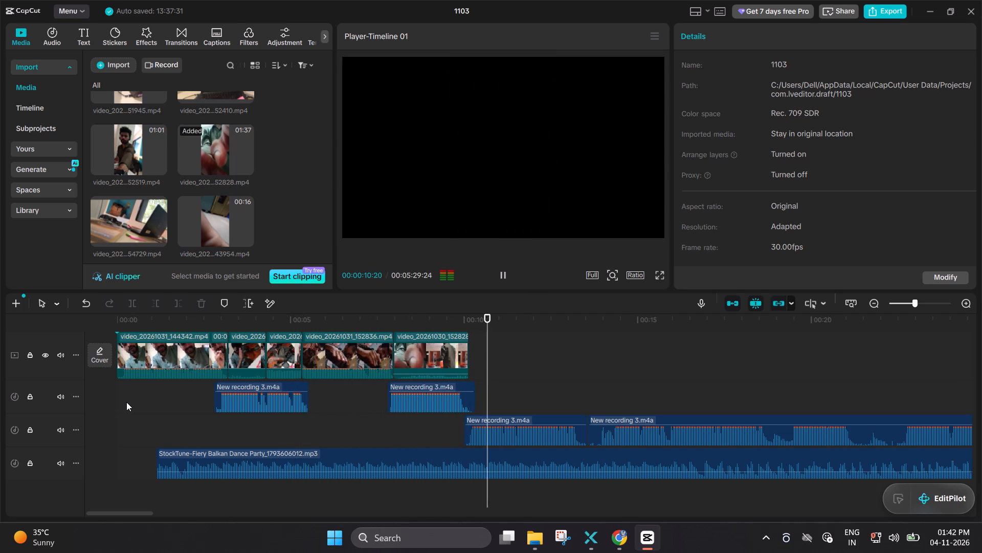
Replay the edit from 00:00:00:00 to just past the latest narration split, reviewing the clips' timing against the narration and the uncovered phrase.
{"action": "key", "text": "Left"}
{"action": "key", "text": "Left"}
{"action": "key", "text": "Left"}
{"action": "key", "text": "Left"}
{"action": "key", "text": "Left"}
{"action": "key", "text": "Left"}
{"action": "key", "text": "Left"}
{"action": "key", "text": "Left"}
{"action": "key", "text": "Left"}
{"action": "key", "text": "Left"}
{"action": "key", "text": "Left"}
{"action": "key", "text": "Left"}
{"action": "key", "text": "Left"}
{"action": "key", "text": "Left"}
{"action": "key", "text": "Left"}
{"action": "key", "text": "Left"}
{"action": "key", "text": "Left"}
{"action": "key", "text": "Left"}
{"action": "key", "text": "Left"}
{"action": "key", "text": "Left"}
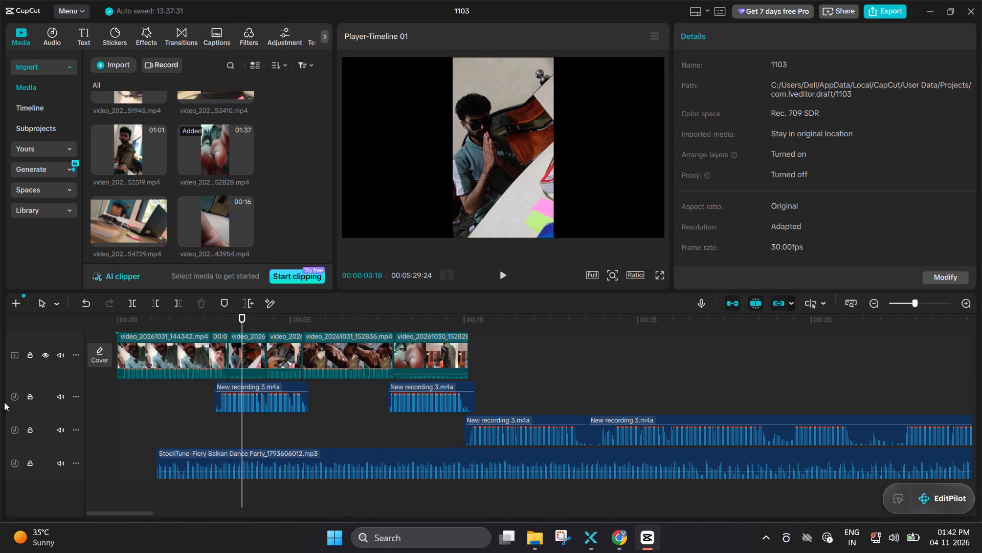
{"action": "double_click", "coordinate": [148, 422]}
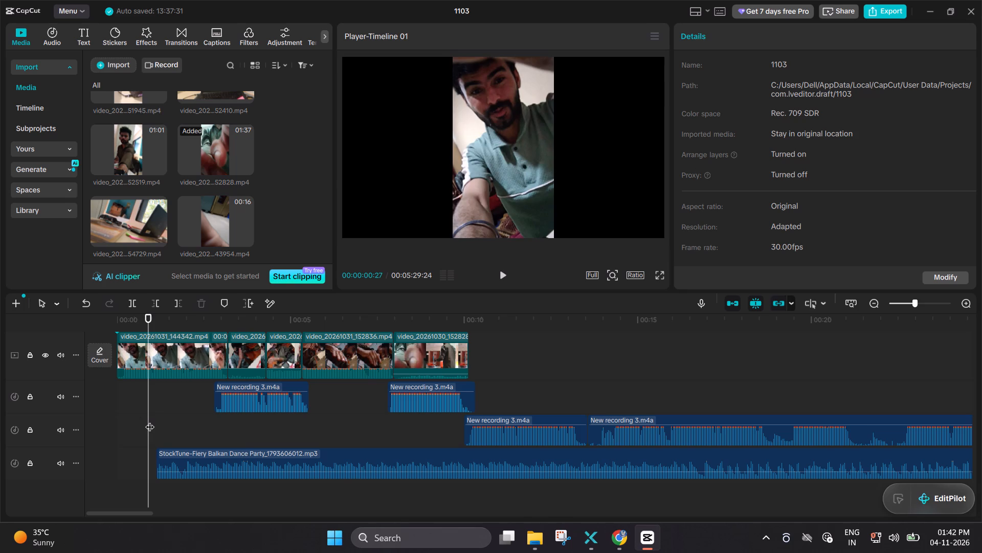
{"action": "left_click_drag", "start_coordinate": [151, 426], "coordinate": [13, 455]}
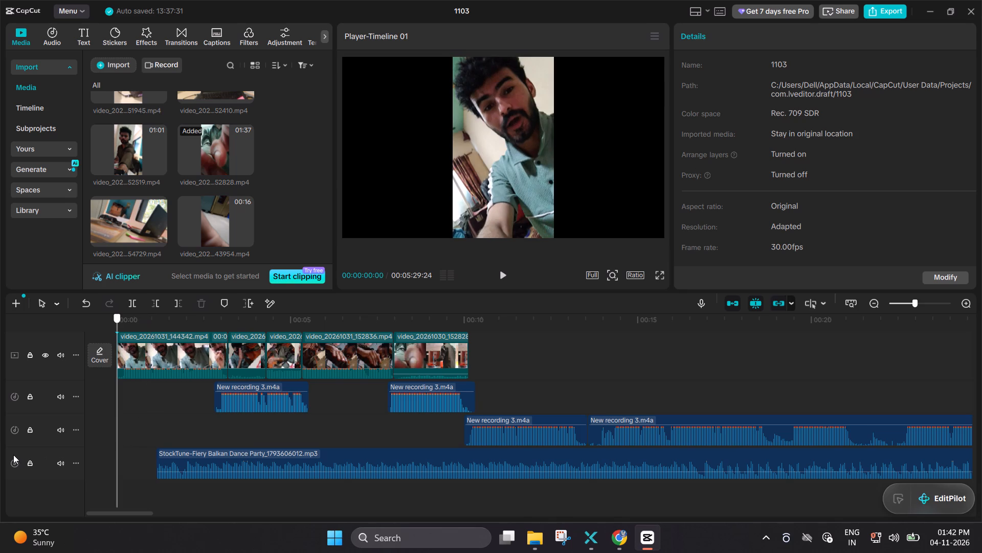
{"action": "left_click_drag", "start_coordinate": [13, 455], "coordinate": [17, 455]}
{"action": "key", "text": "space"}
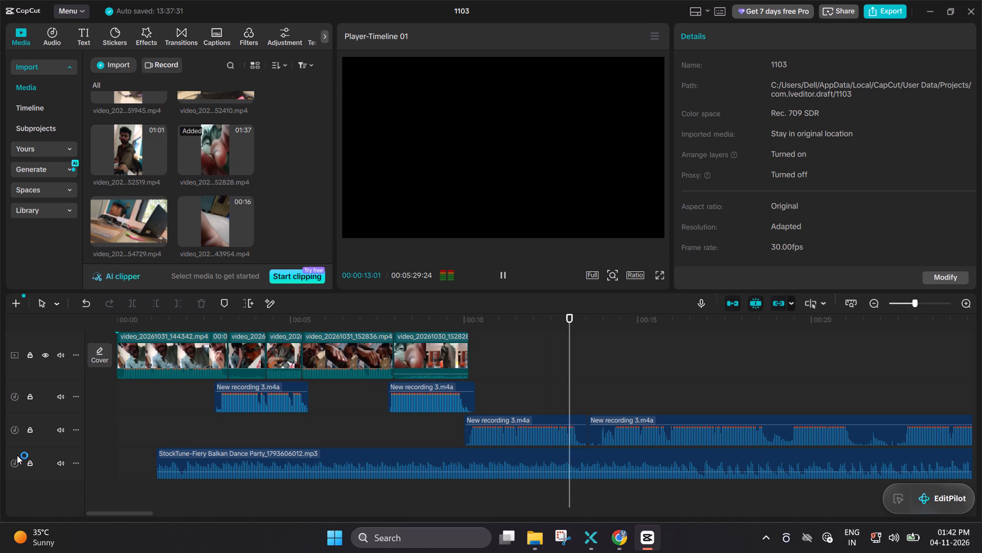
{"action": "key", "text": "space"}
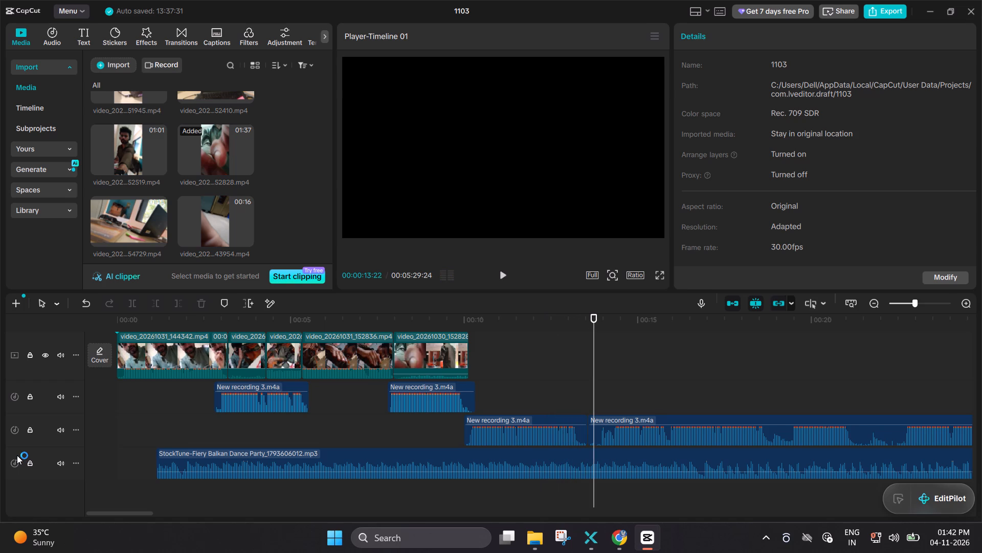
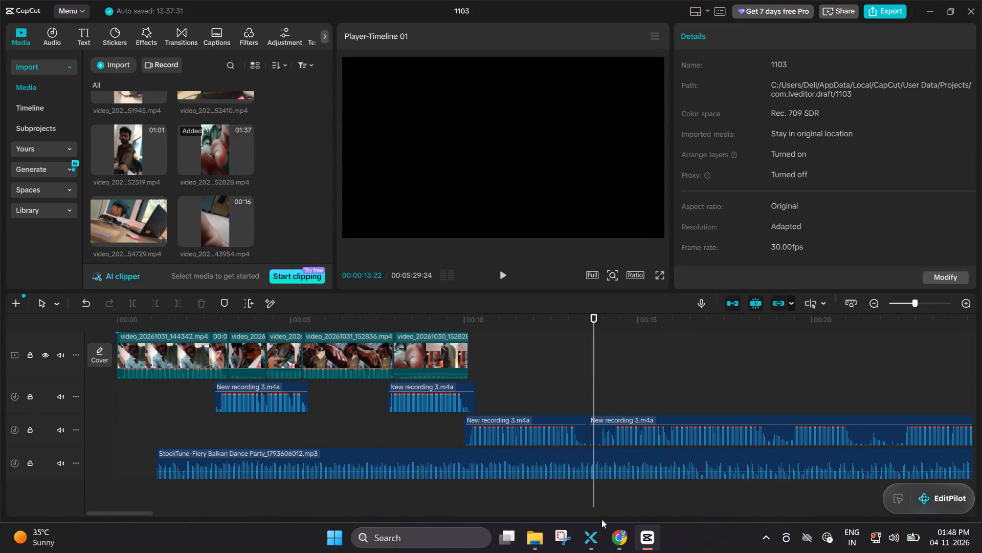
Switch to Chrome, continue the paused YouTube session and search YouTube for "paritosh annand".
{"action": "left_click", "coordinate": [617, 541]}
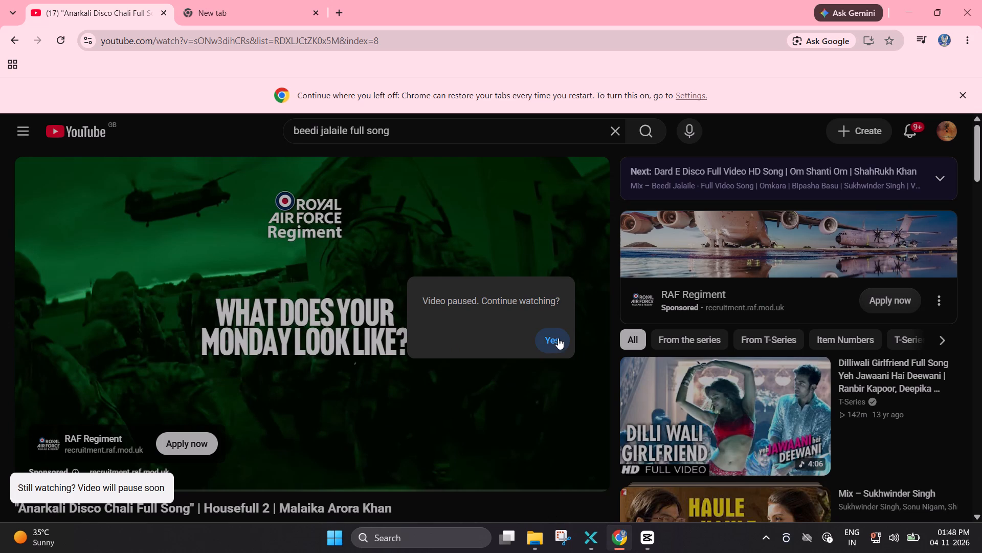
{"action": "left_click", "coordinate": [557, 338]}
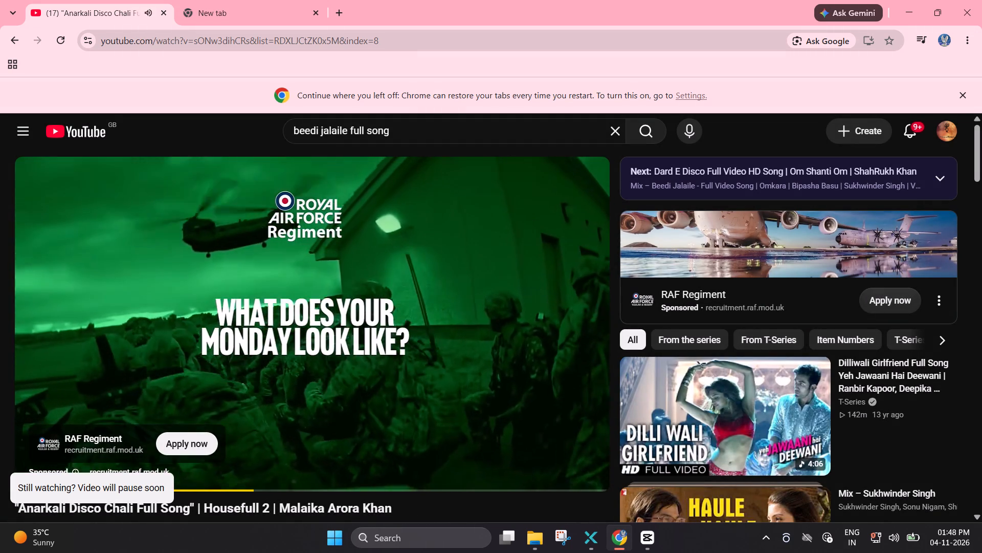
{"action": "left_click", "coordinate": [496, 135]}
{"action": "left_click", "coordinate": [609, 137]}
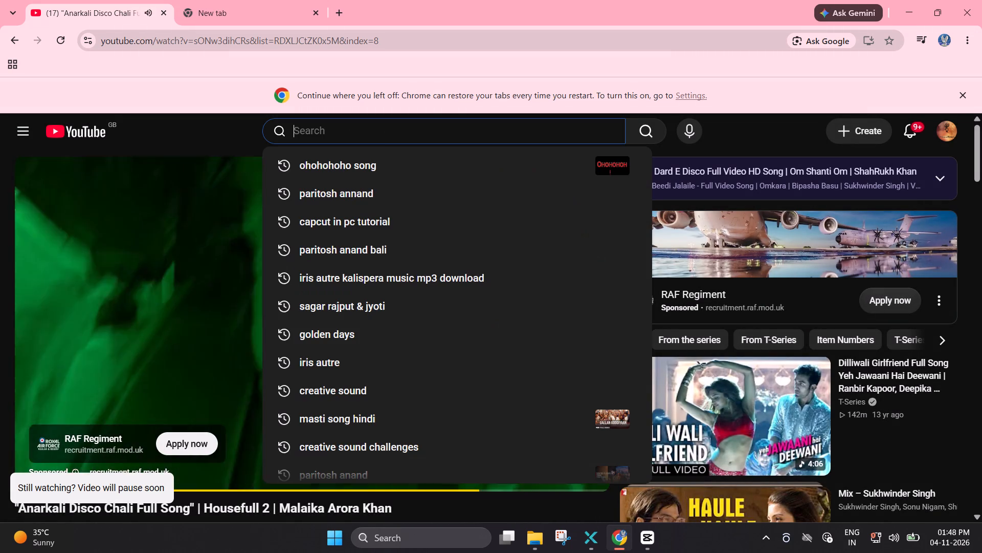
{"action": "left_click", "coordinate": [361, 197]}
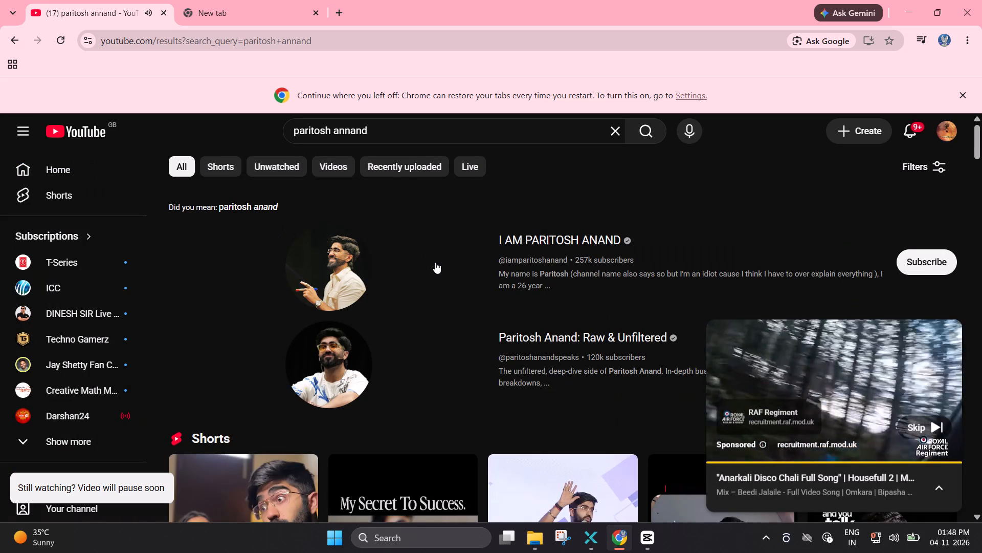
Open the I AM PARITOSH ANAND channel's videos and play "watch these 18 minutes if you want to get out of a bad day".
{"action": "left_click", "coordinate": [308, 237]}
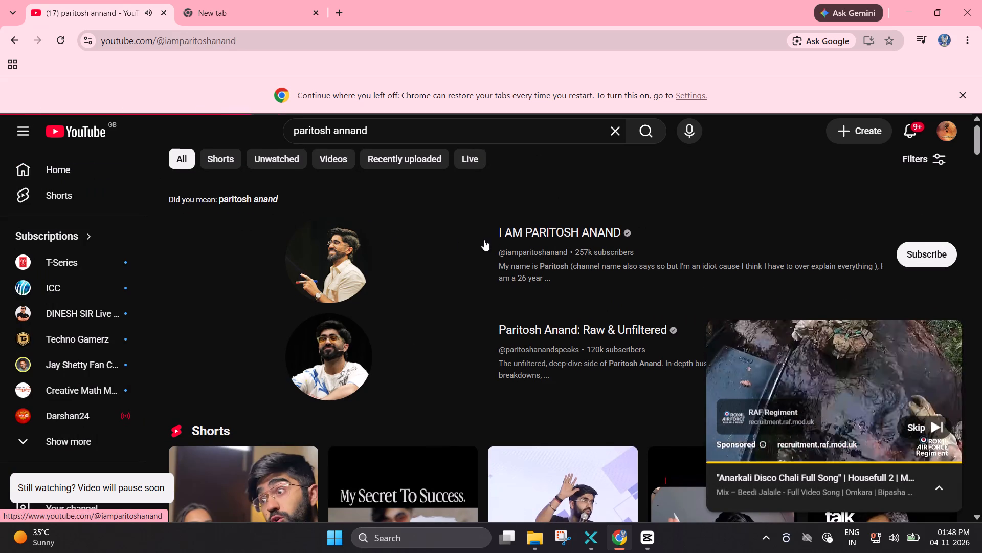
{"action": "left_click", "coordinate": [526, 244]}
{"action": "scroll", "coordinate": [493, 304], "scroll_direction": "down", "scroll_amount": 2}
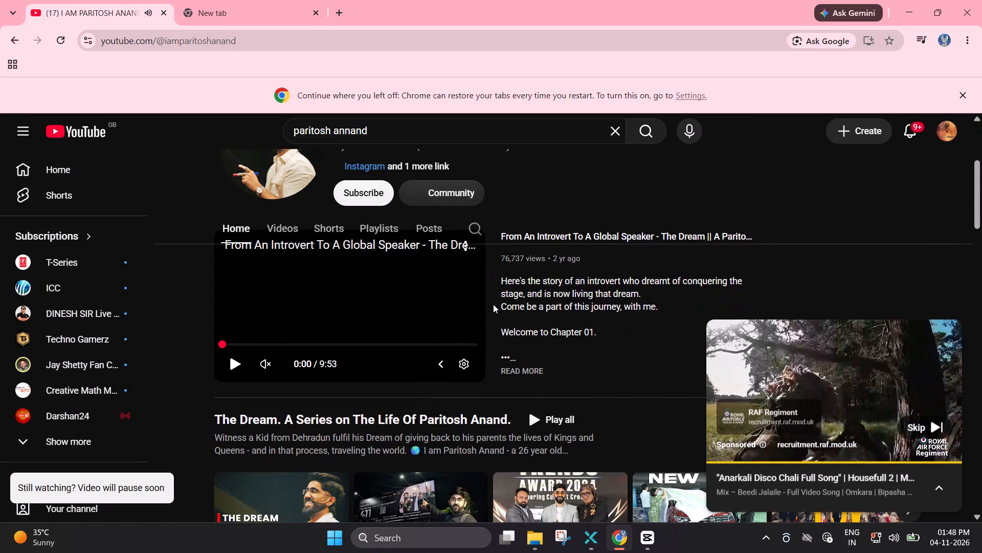
{"action": "scroll", "coordinate": [493, 304], "scroll_direction": "down", "scroll_amount": 1}
{"action": "left_click", "coordinate": [282, 200]}
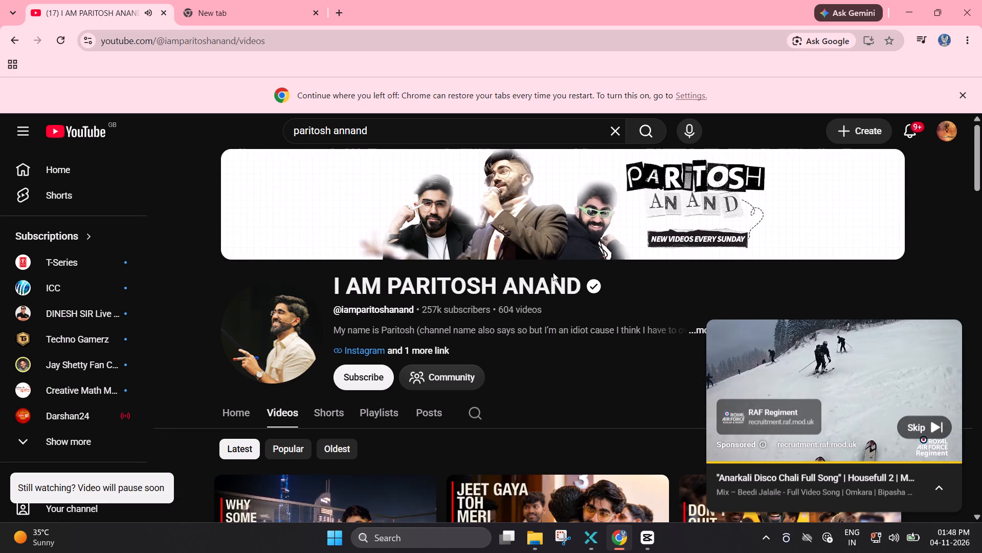
{"action": "scroll", "coordinate": [564, 386], "scroll_direction": "down", "scroll_amount": 3}
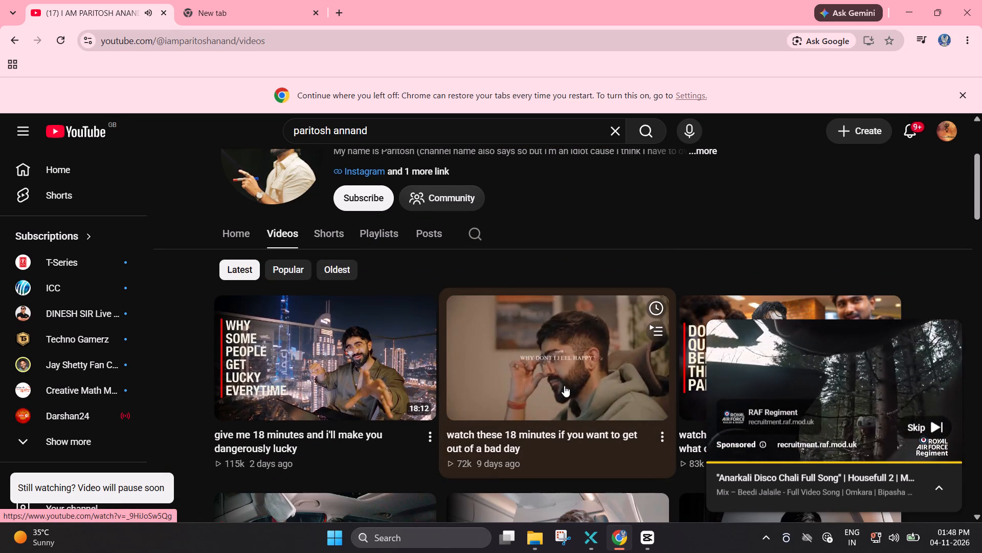
{"action": "left_click", "coordinate": [564, 386]}
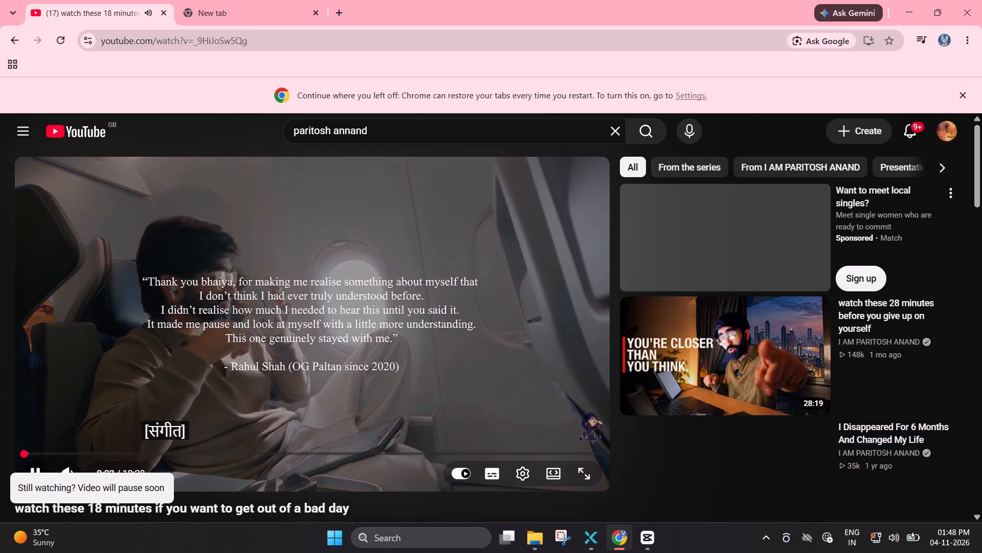
Raise the YouTube video's volume to maximum and watch its opening as an editing reference.
{"action": "left_click", "coordinate": [146, 424]}
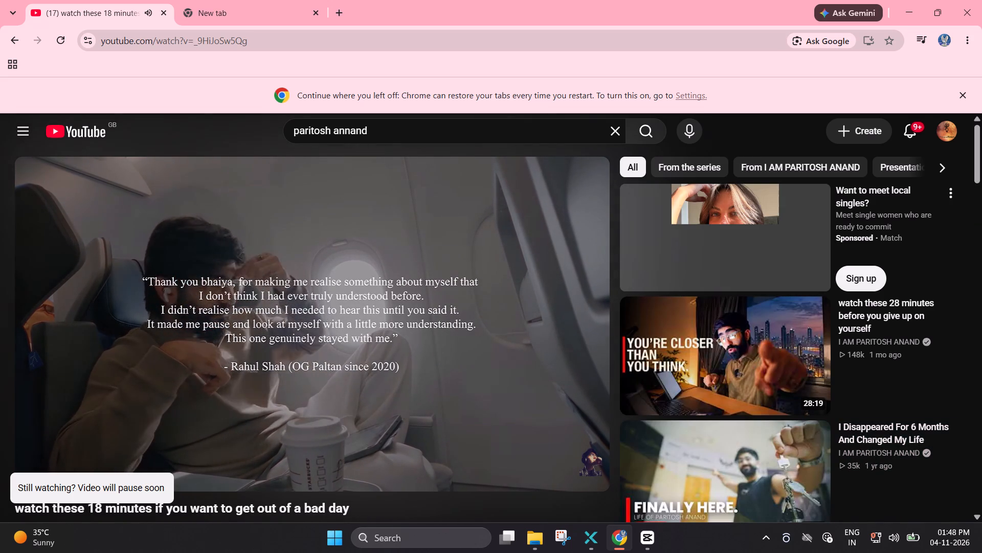
{"action": "left_click", "coordinate": [122, 488]}
{"action": "left_click", "coordinate": [122, 488]}
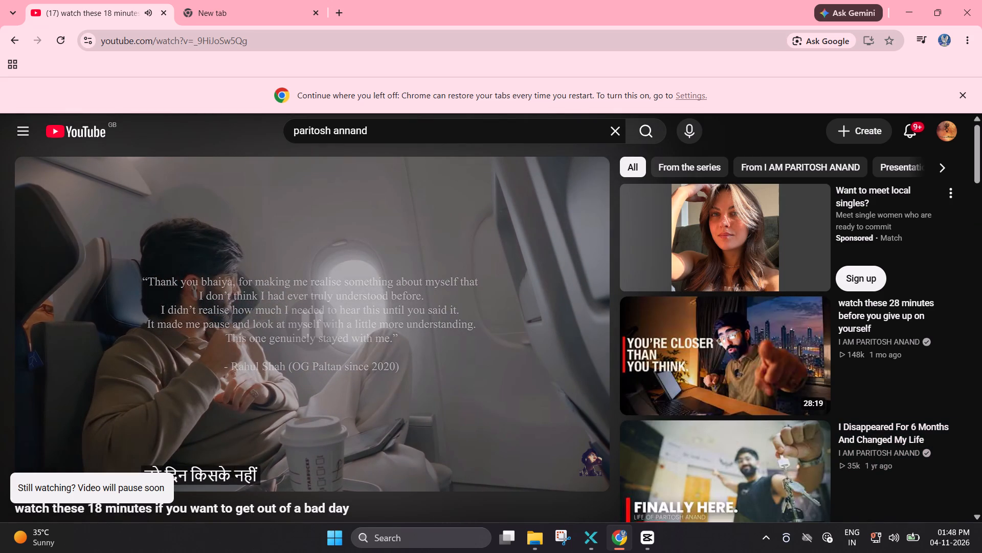
{"action": "scroll", "coordinate": [142, 412], "scroll_direction": "down", "scroll_amount": 1}
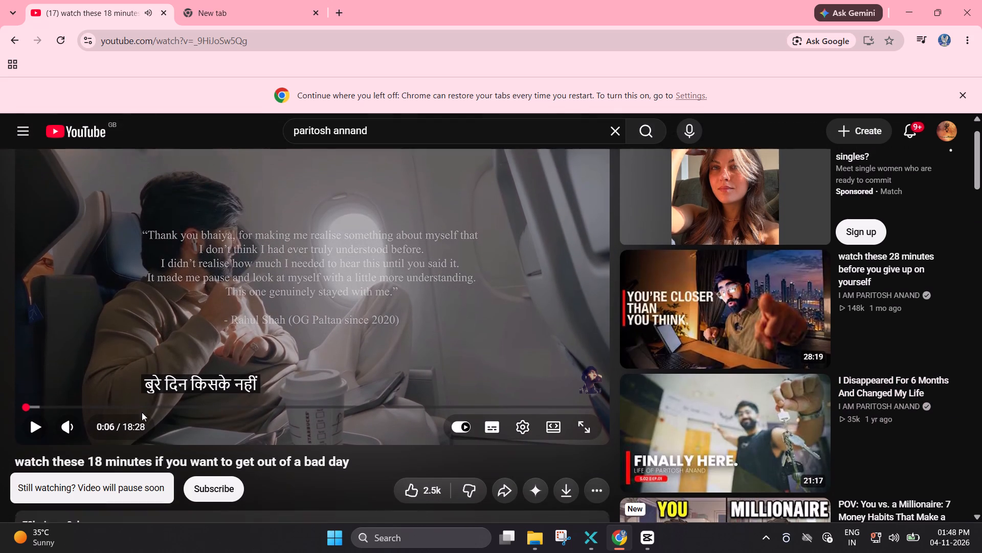
{"action": "scroll", "coordinate": [142, 412], "scroll_direction": "down", "scroll_amount": 1}
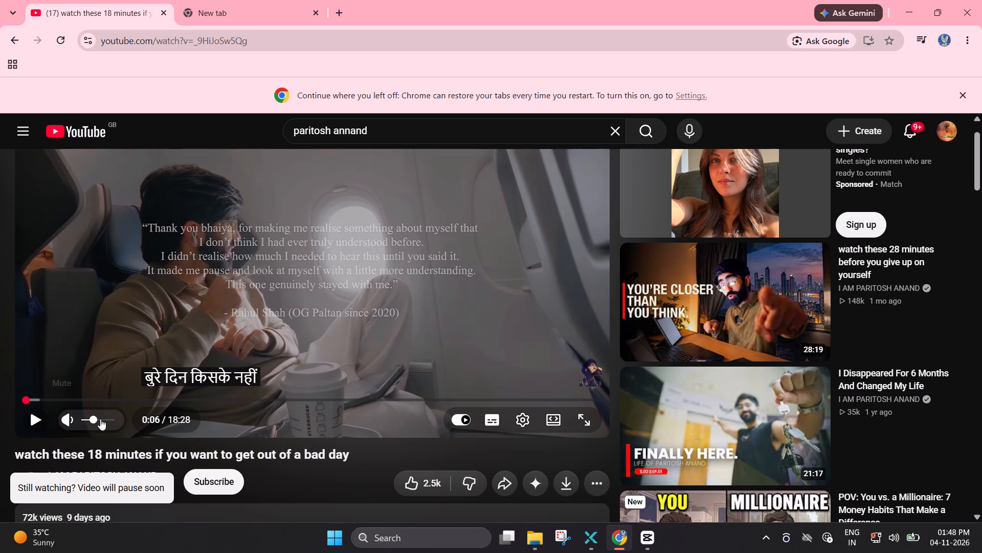
{"action": "double_click", "coordinate": [100, 419]}
{"action": "double_click", "coordinate": [110, 418]}
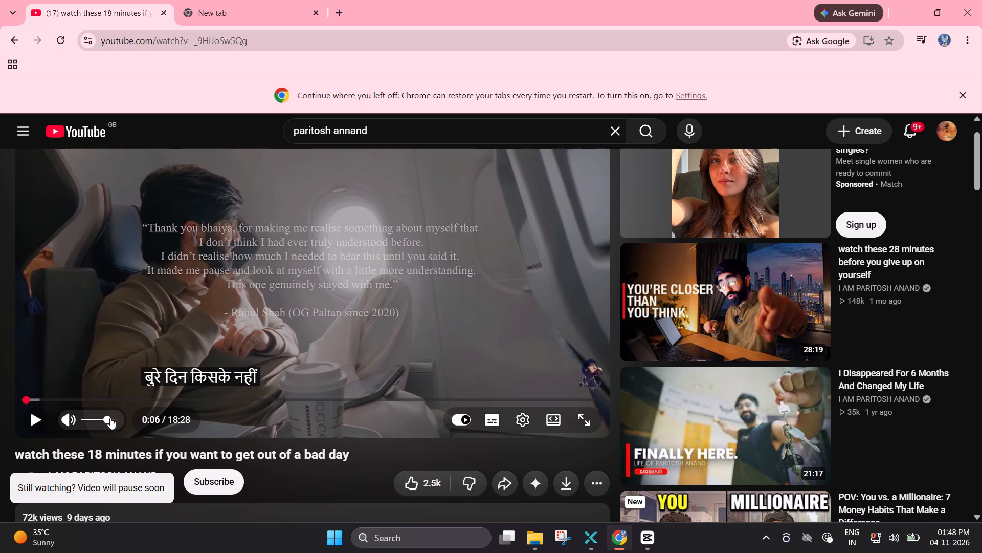
{"action": "left_click", "coordinate": [110, 418]}
{"action": "left_click_drag", "start_coordinate": [110, 418], "coordinate": [154, 424]}
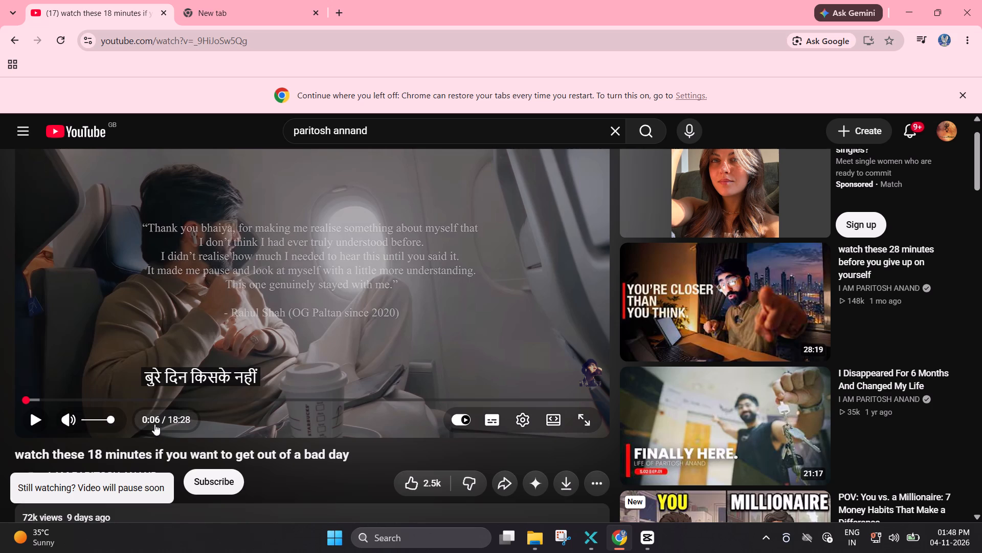
{"action": "left_click", "coordinate": [259, 263]}
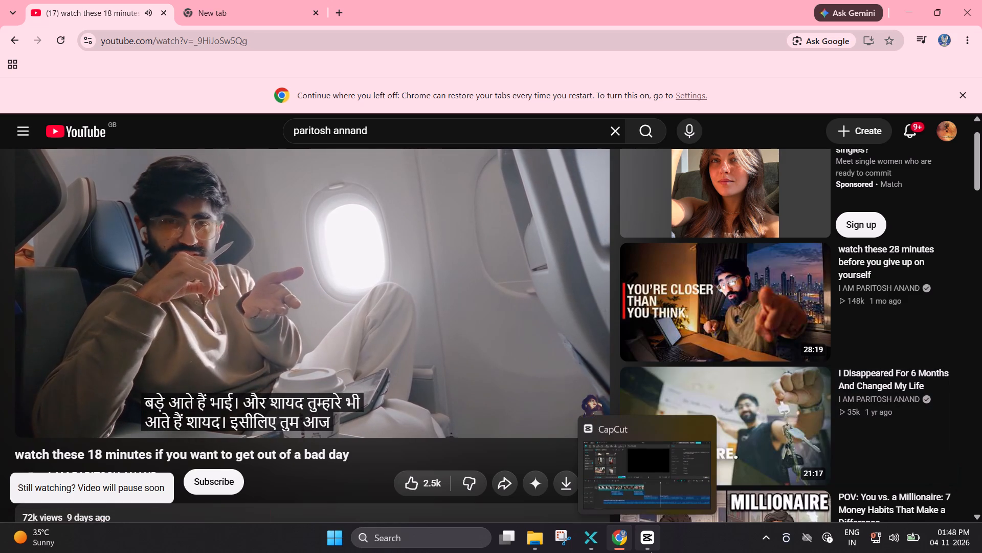
Switch back to CapCut and replay the edit from about 00:00:08:10, checking the gap between the second and third narration segments.
{"action": "left_click", "coordinate": [649, 493]}
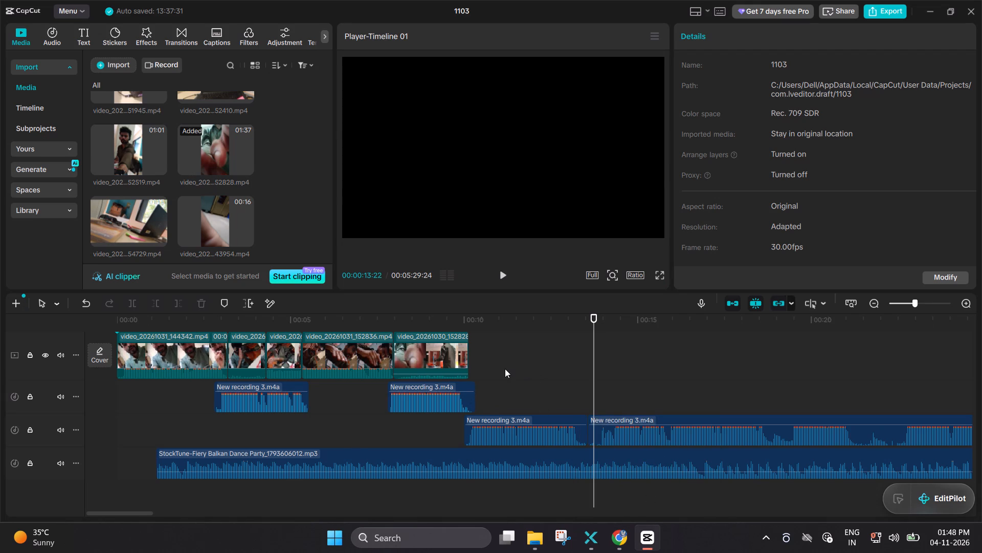
{"action": "left_click_drag", "start_coordinate": [505, 369], "coordinate": [494, 372]}
{"action": "left_click_drag", "start_coordinate": [594, 349], "coordinate": [405, 400]}
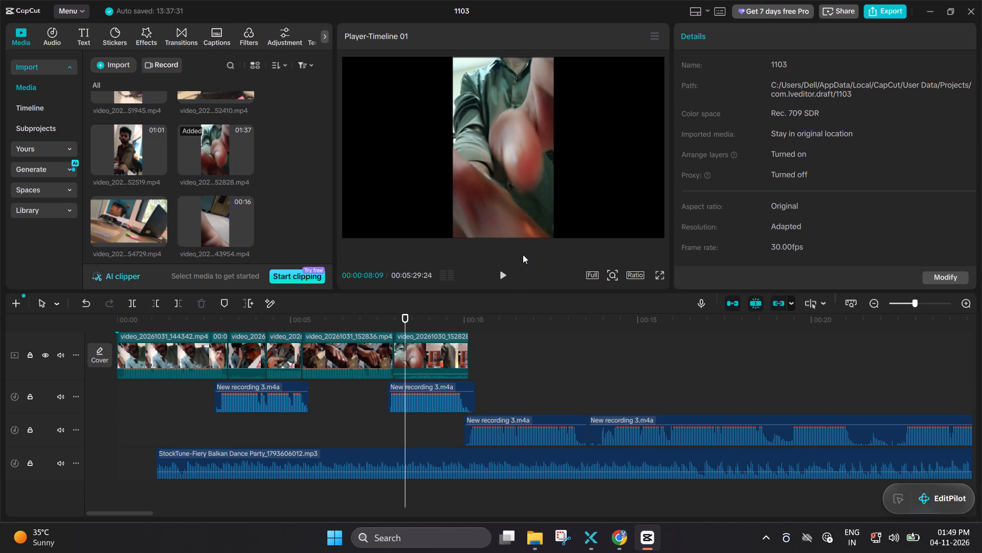
{"action": "key", "text": "space"}
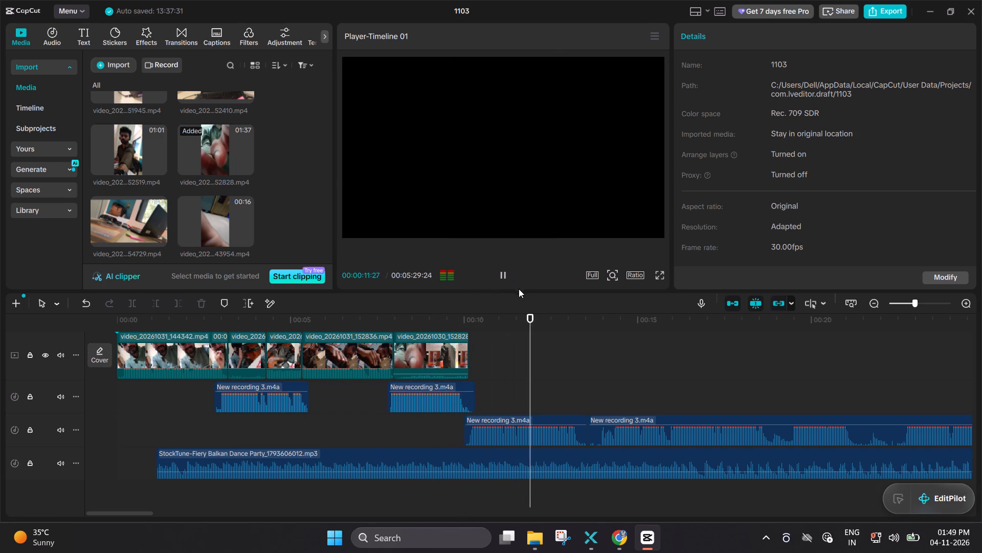
{"action": "left_click", "coordinate": [502, 276]}
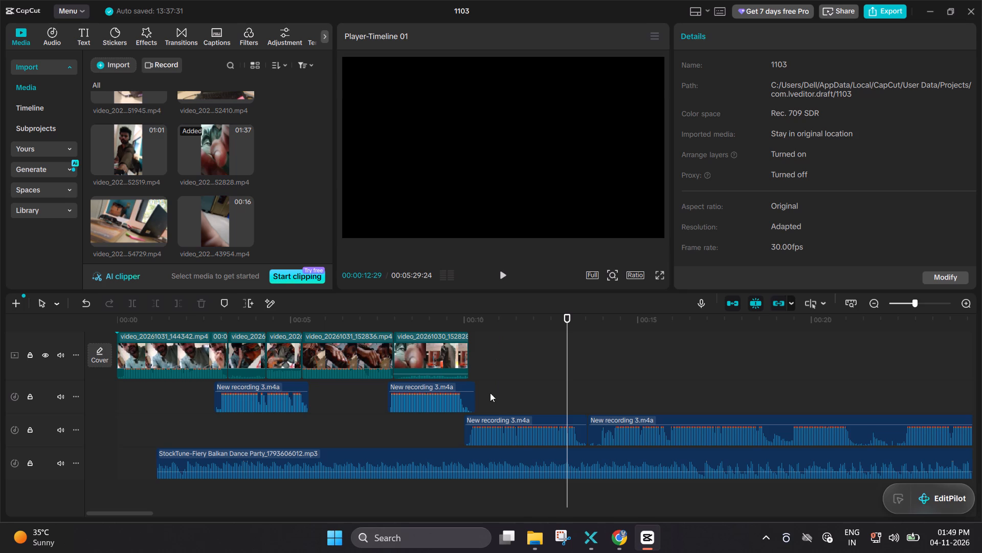
{"action": "left_click", "coordinate": [502, 277]}
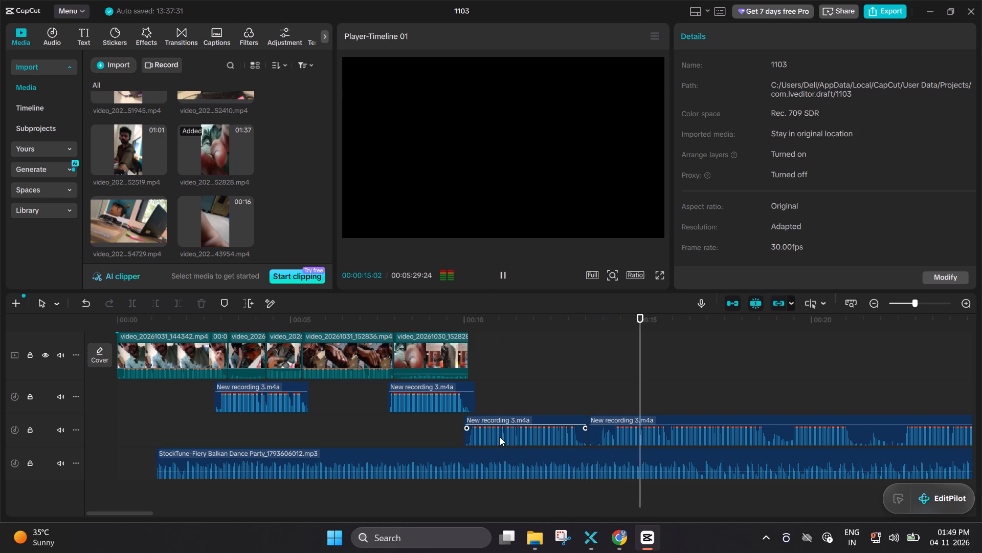
{"action": "double_click", "coordinate": [407, 329]}
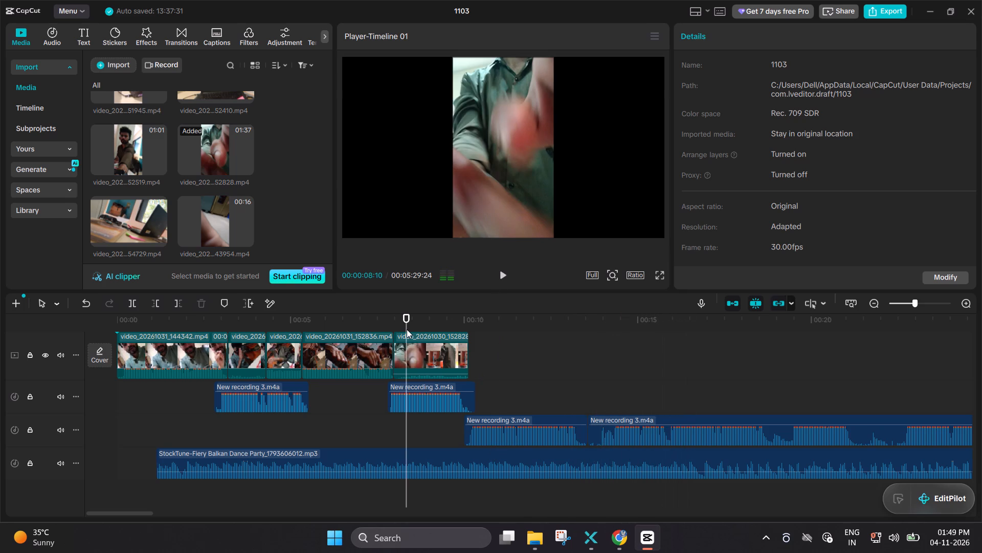
{"action": "left_click", "coordinate": [407, 329]}
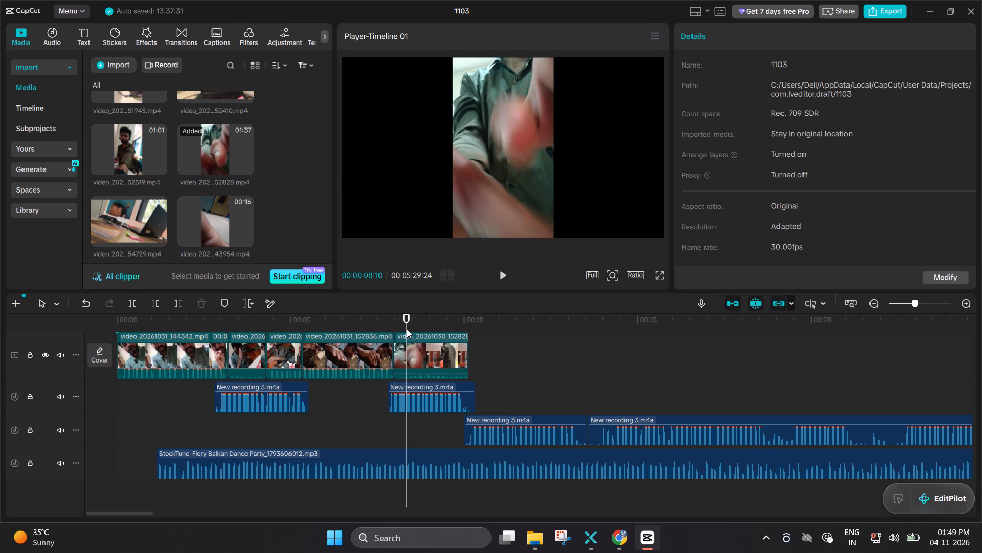
{"action": "left_click", "coordinate": [407, 329]}
{"action": "key", "text": "space"}
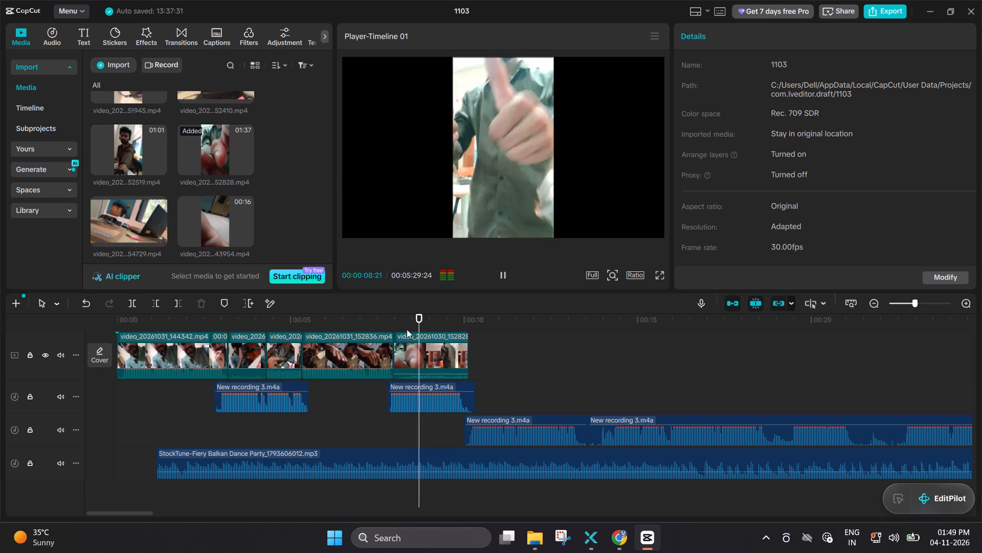
{"action": "left_click", "coordinate": [407, 329]}
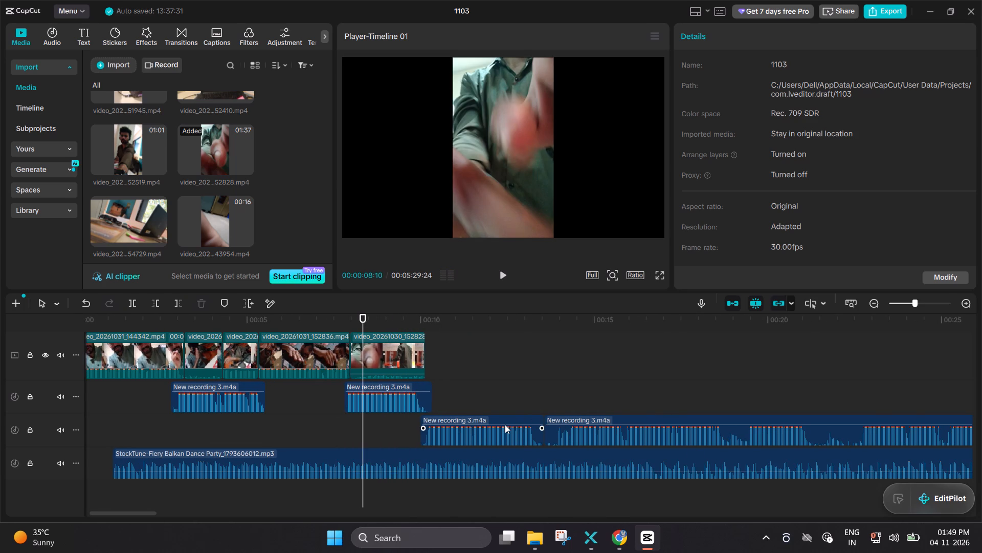
Move the third narration segment about half a second earlier so it slightly overlaps the end of the second segment.
{"action": "left_click_drag", "start_coordinate": [505, 424], "coordinate": [498, 424]}
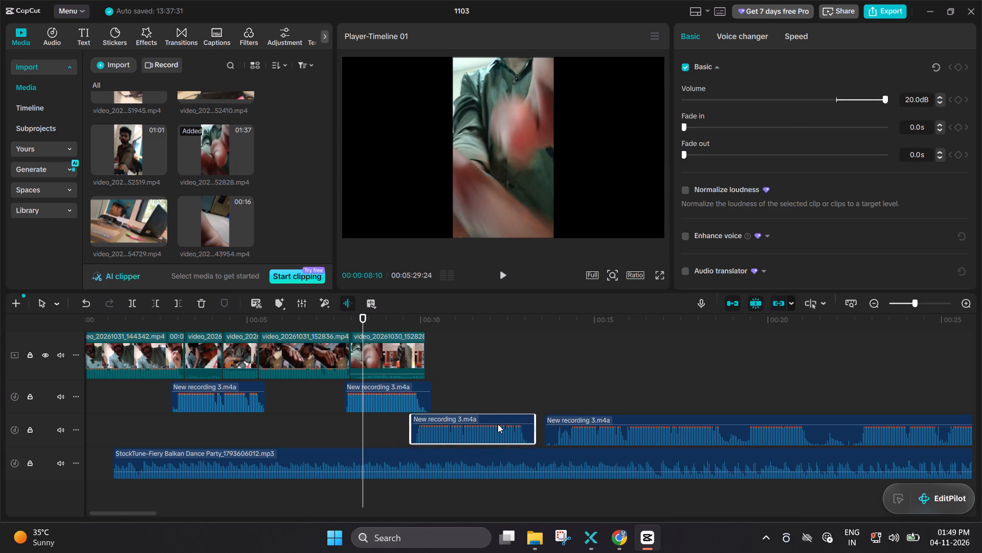
{"action": "left_click_drag", "start_coordinate": [498, 424], "coordinate": [490, 427]}
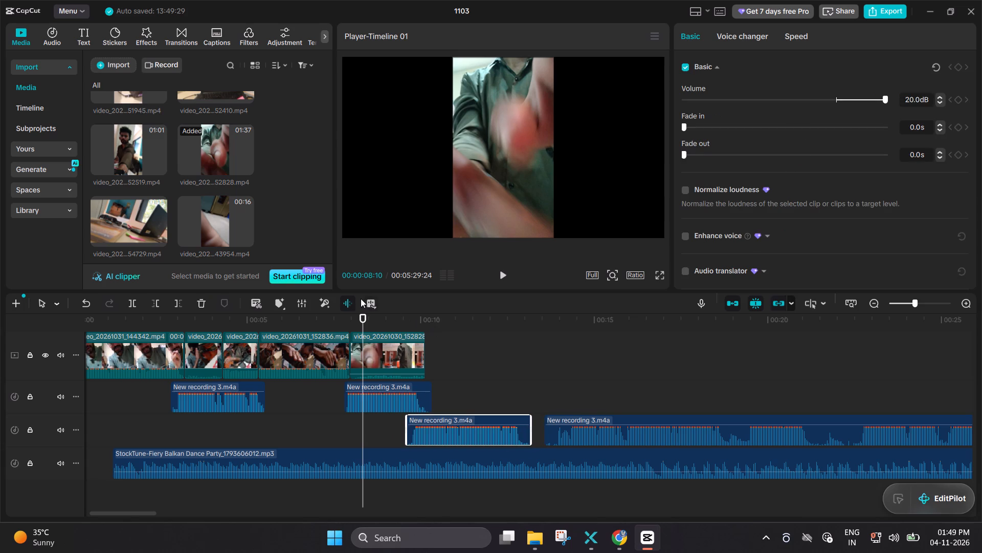
Replay the edit from about 00:00:08:10 past the moved narration segment to check its timing, keeping the media library in grid view.
{"action": "left_click", "coordinate": [349, 318]}
{"action": "key", "text": "space"}
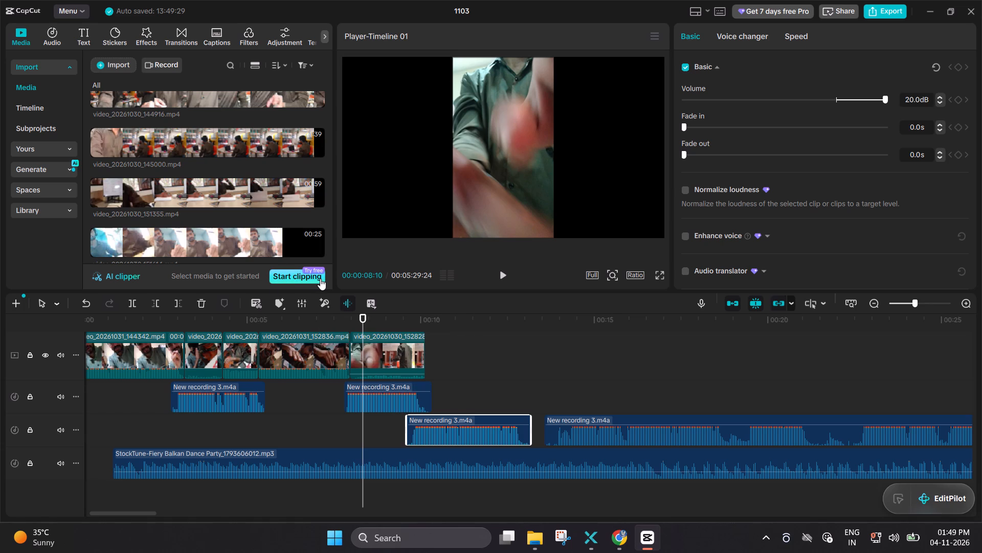
{"action": "key", "text": "space"}
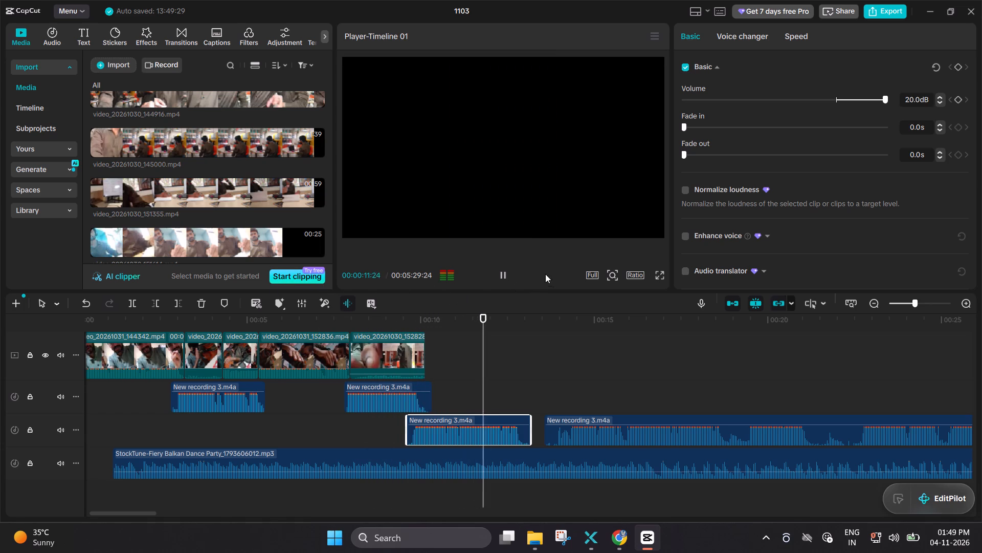
{"action": "left_click", "coordinate": [505, 273]}
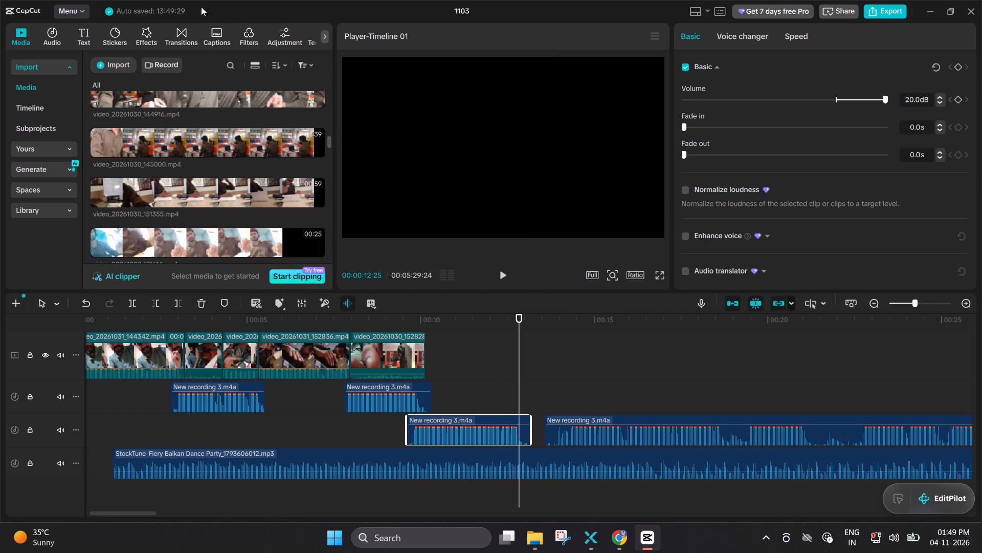
{"action": "left_click", "coordinate": [254, 68]}
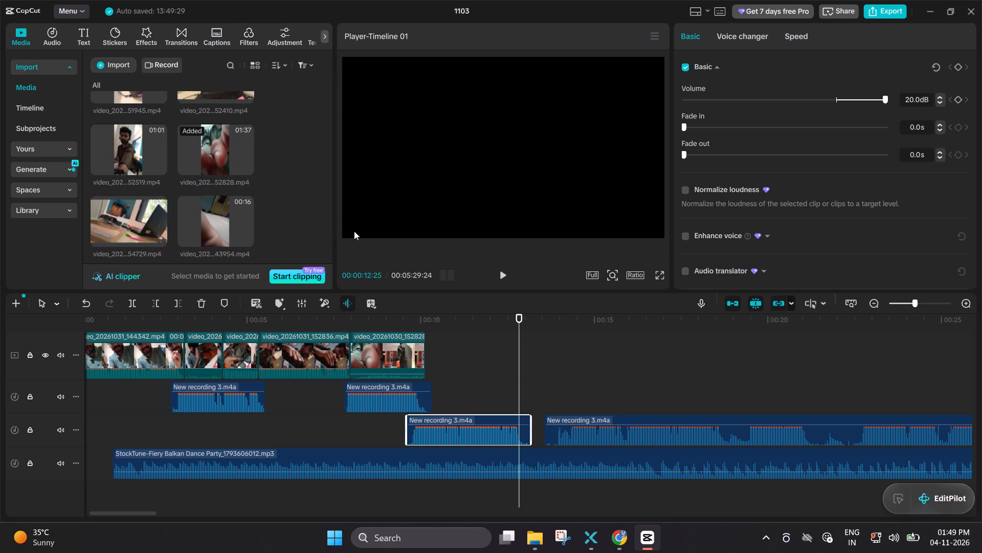
{"action": "left_click_drag", "start_coordinate": [519, 332], "coordinate": [392, 328]}
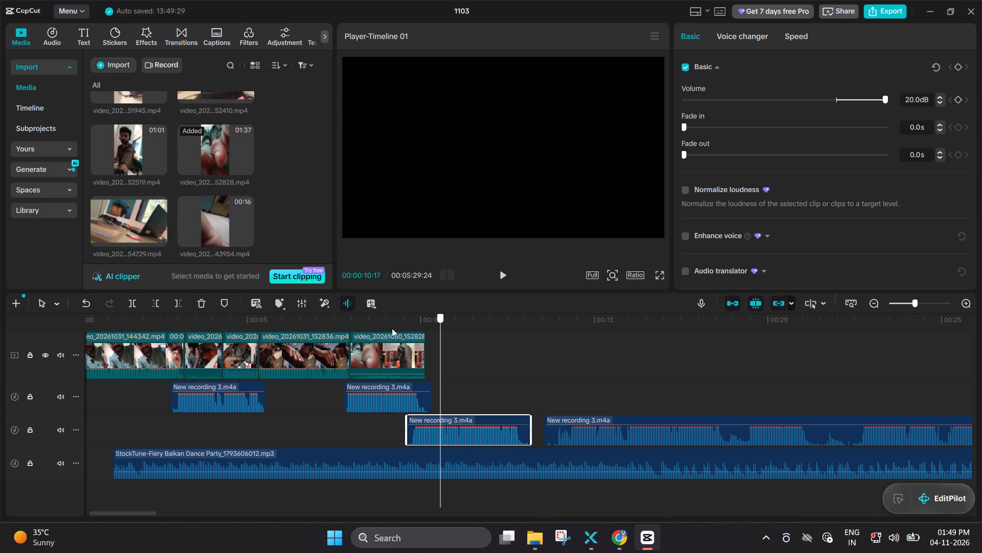
{"action": "left_click_drag", "start_coordinate": [392, 328], "coordinate": [369, 333]}
{"action": "key", "text": "space"}
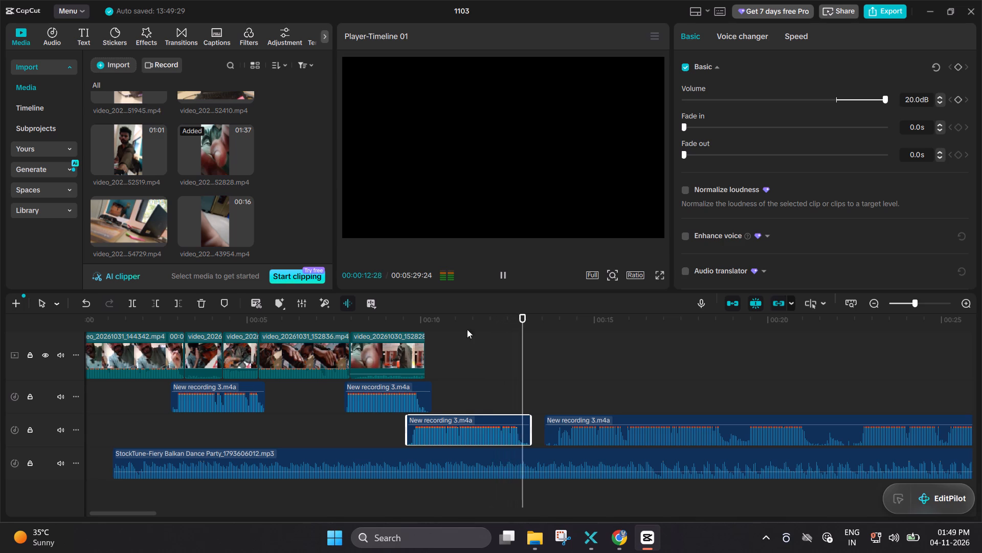
{"action": "key", "text": "space"}
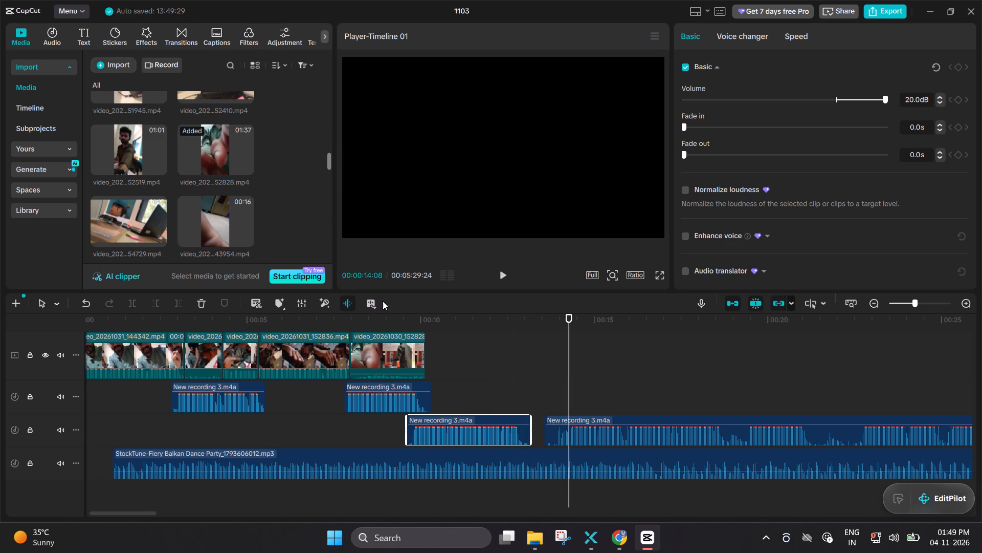
Browse the media library's video thumbnails for footage that suits the third narration segment.
{"action": "scroll", "coordinate": [192, 194], "scroll_direction": "down", "scroll_amount": 1}
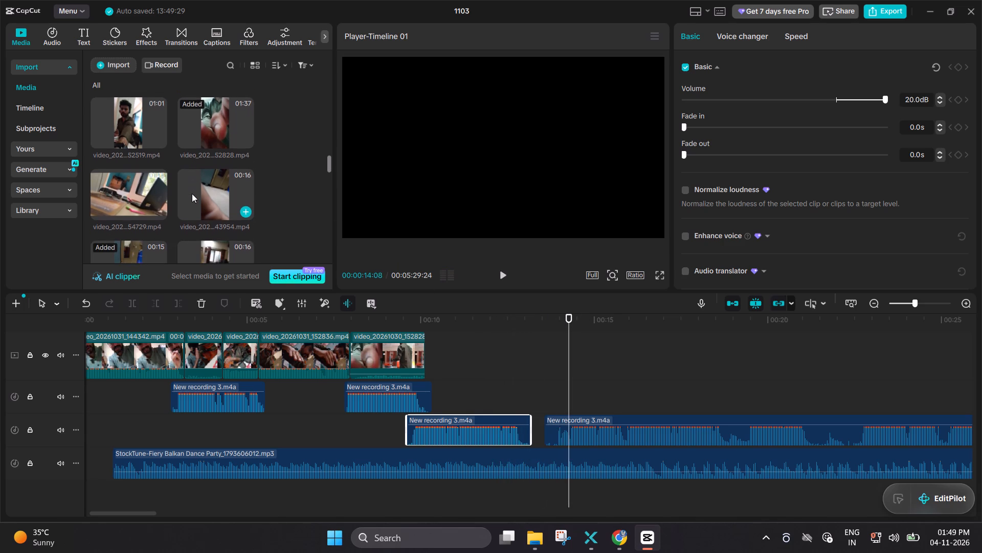
{"action": "scroll", "coordinate": [192, 194], "scroll_direction": "down", "scroll_amount": 1}
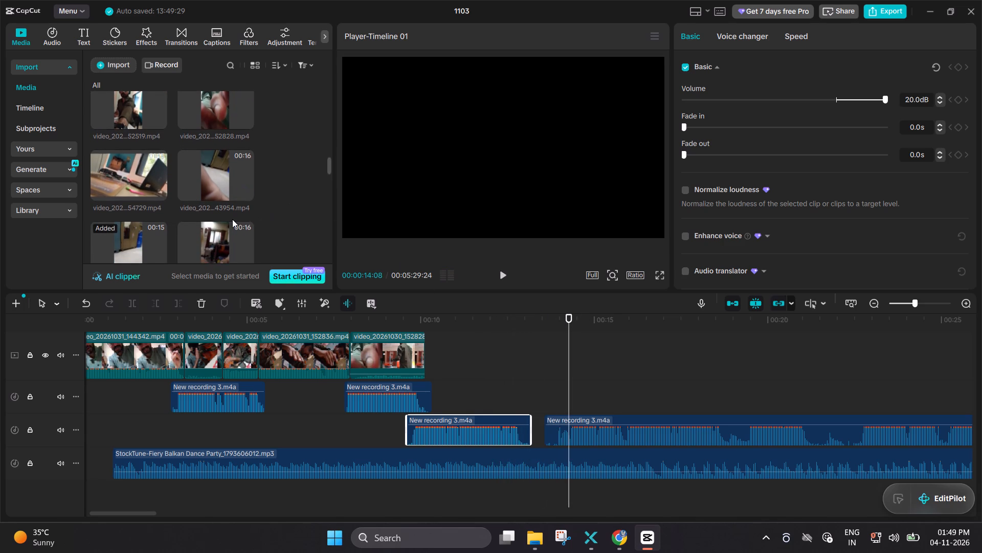
{"action": "scroll", "coordinate": [232, 219], "scroll_direction": "up", "scroll_amount": 2}
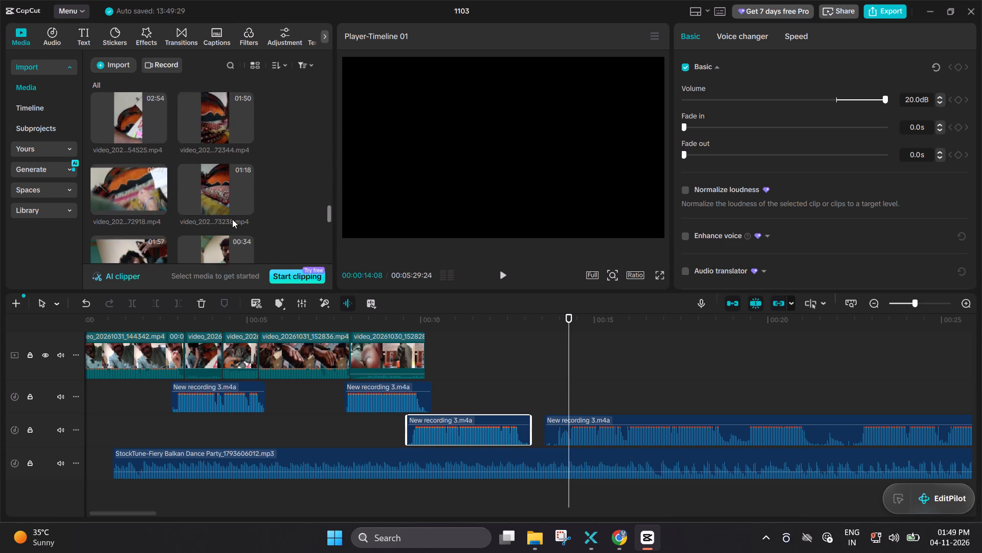
{"action": "scroll", "coordinate": [232, 219], "scroll_direction": "up", "scroll_amount": 1}
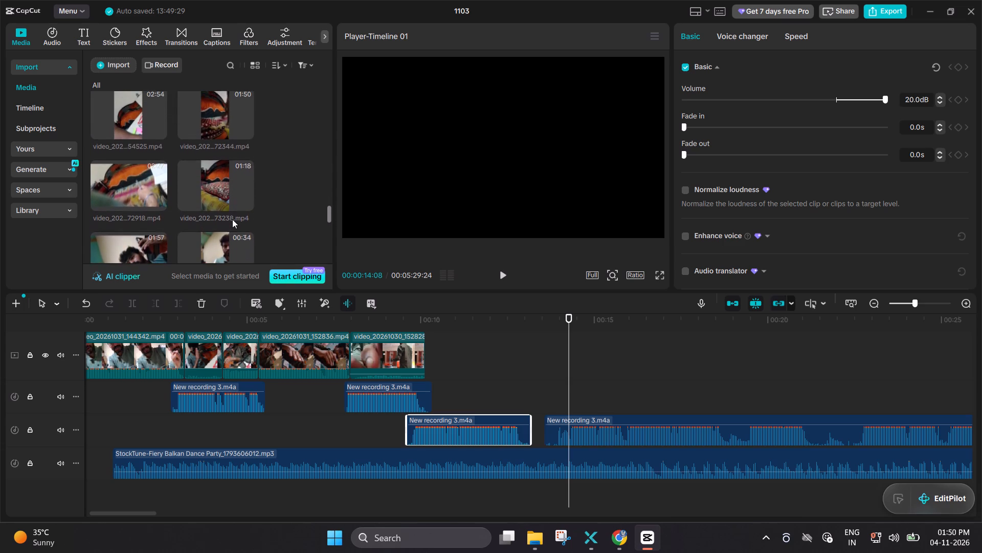
{"action": "scroll", "coordinate": [232, 219], "scroll_direction": "up", "scroll_amount": 1}
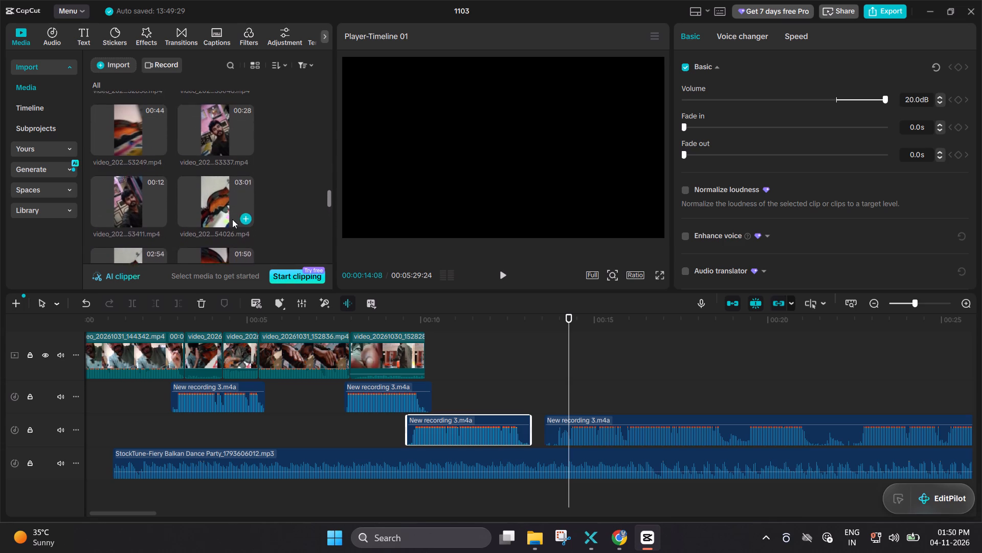
{"action": "scroll", "coordinate": [232, 219], "scroll_direction": "up", "scroll_amount": 2}
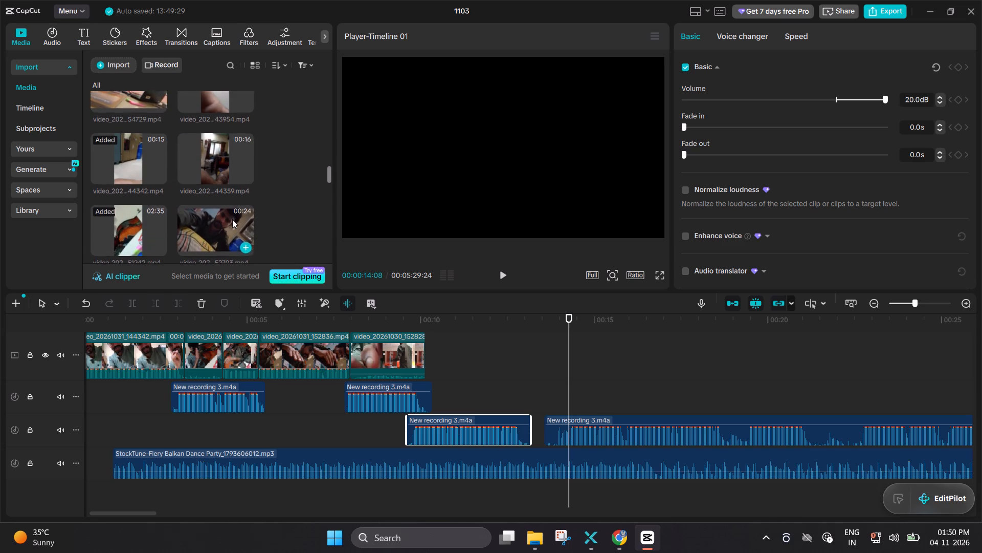
{"action": "scroll", "coordinate": [232, 219], "scroll_direction": "up", "scroll_amount": 2}
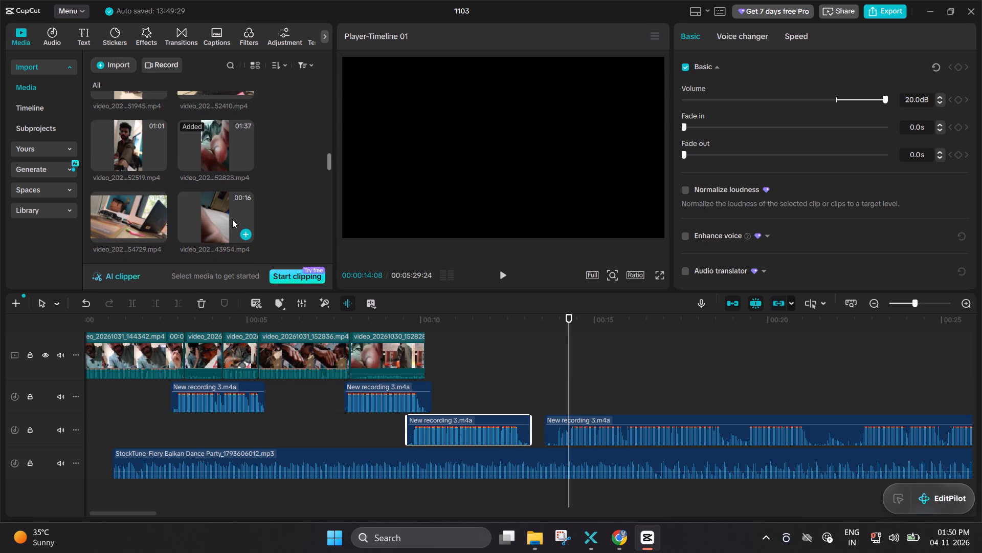
{"action": "scroll", "coordinate": [232, 219], "scroll_direction": "up", "scroll_amount": 1}
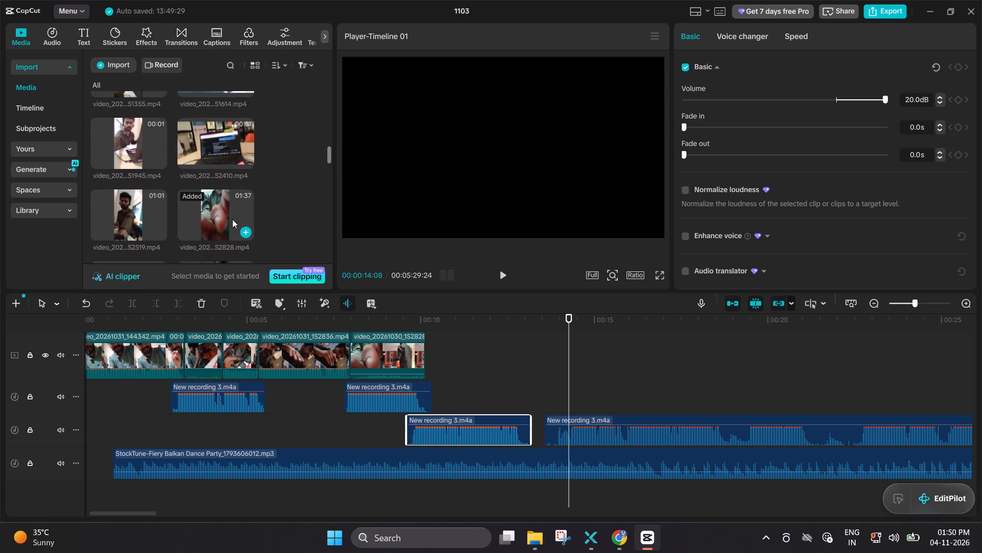
{"action": "scroll", "coordinate": [232, 219], "scroll_direction": "up", "scroll_amount": 1}
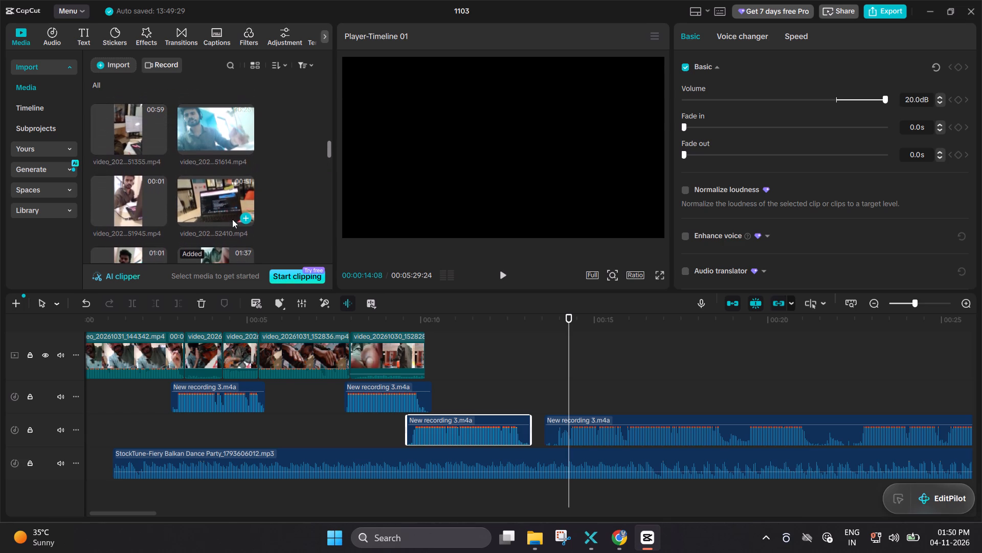
{"action": "scroll", "coordinate": [232, 219], "scroll_direction": "up", "scroll_amount": 3}
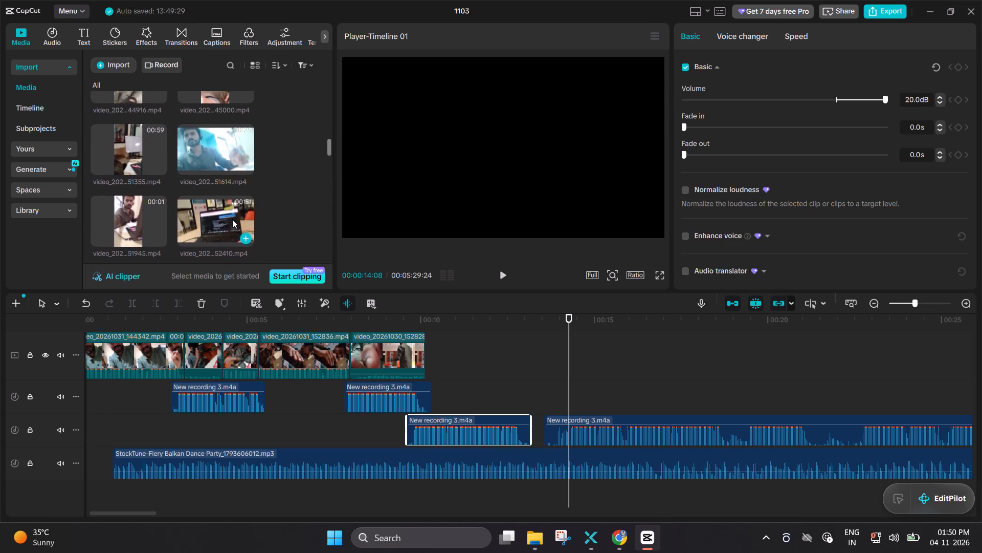
{"action": "scroll", "coordinate": [232, 219], "scroll_direction": "up", "scroll_amount": 1}
Preview the 59-second clip ending in 51355 and the 19-second clip ending in 44916 as candidate footage.
{"action": "double_click", "coordinate": [144, 226]}
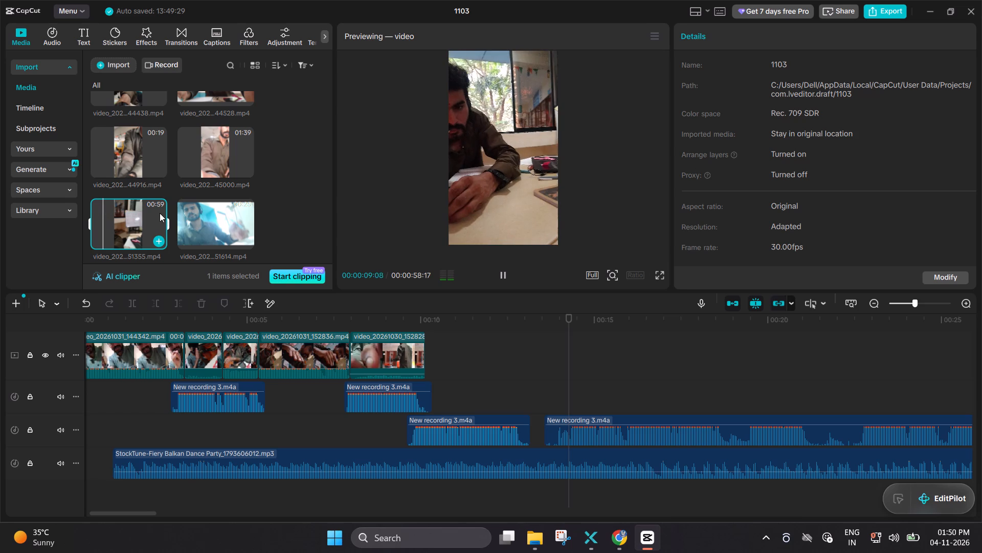
{"action": "double_click", "coordinate": [127, 209]}
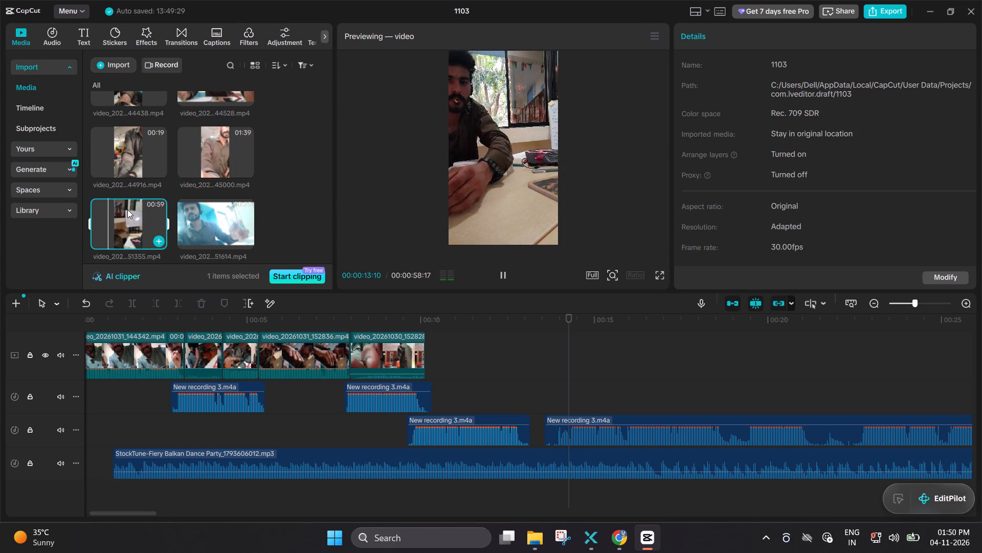
{"action": "left_click", "coordinate": [127, 209]}
{"action": "left_click", "coordinate": [114, 202]}
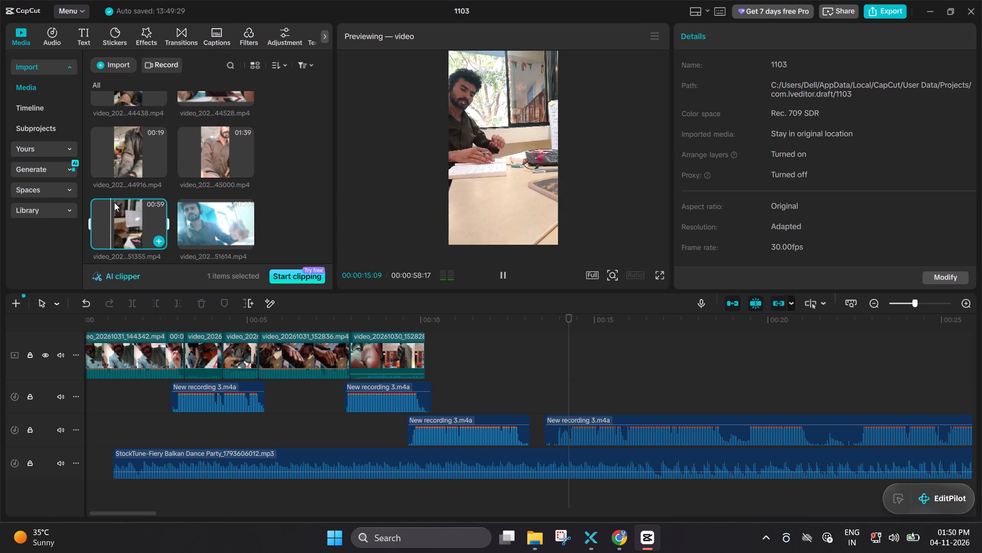
{"action": "double_click", "coordinate": [114, 202]}
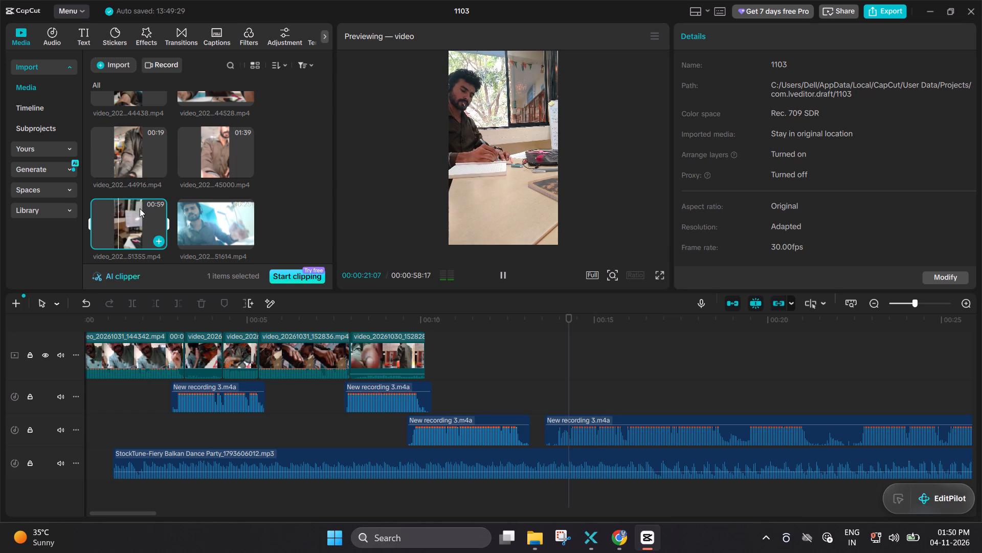
{"action": "left_click", "coordinate": [161, 155]}
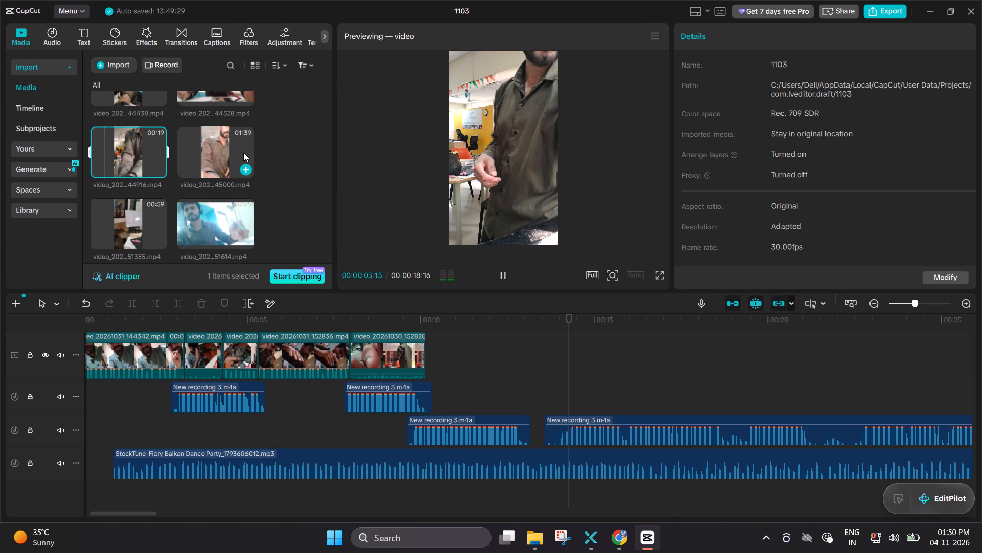
Preview video_20261030_145000.mp4 and add it to the main video track directly after the last clip, at about 00:00:10.
{"action": "left_click", "coordinate": [221, 150]}
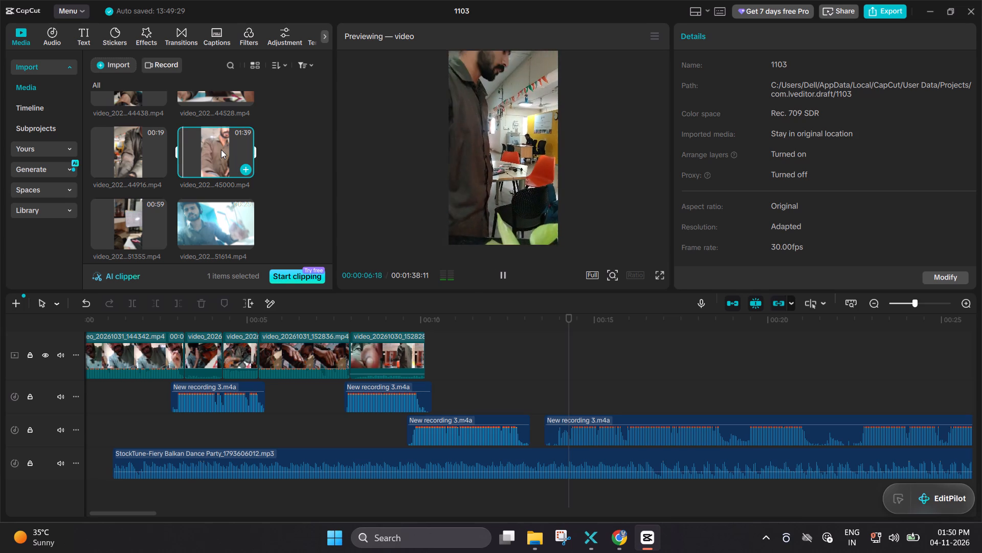
{"action": "left_click_drag", "start_coordinate": [221, 150], "coordinate": [426, 282]}
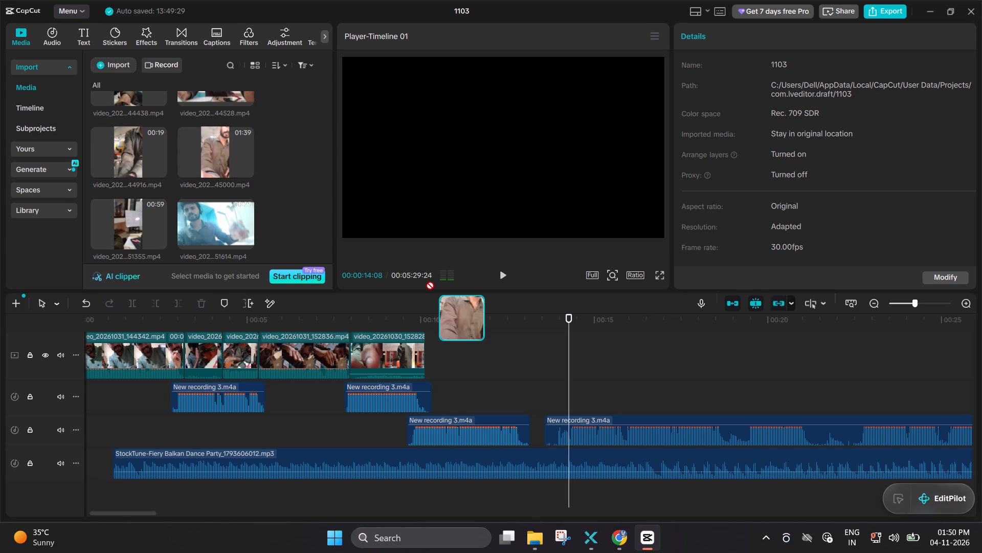
{"action": "left_click_drag", "start_coordinate": [426, 282], "coordinate": [436, 361]}
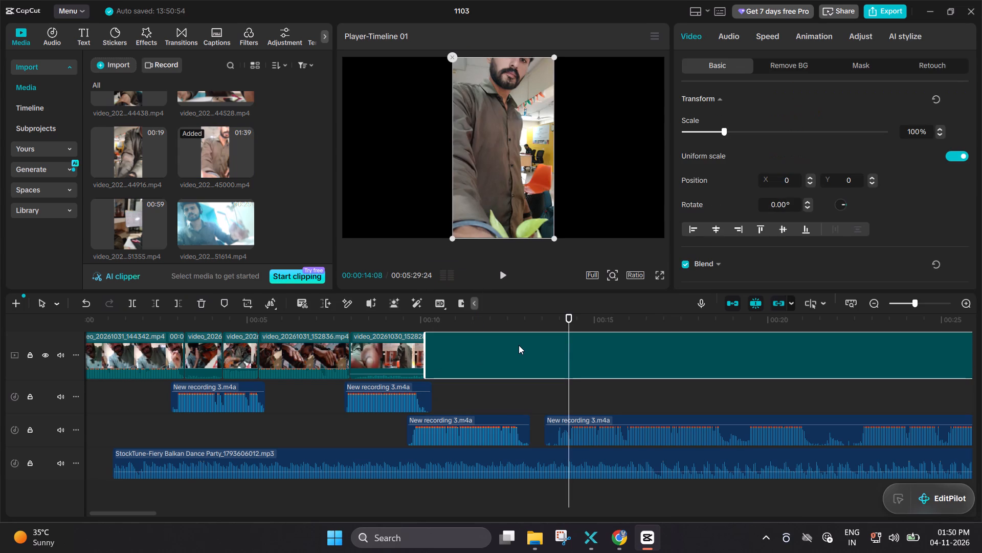
{"action": "left_click_drag", "start_coordinate": [567, 347], "coordinate": [626, 344]}
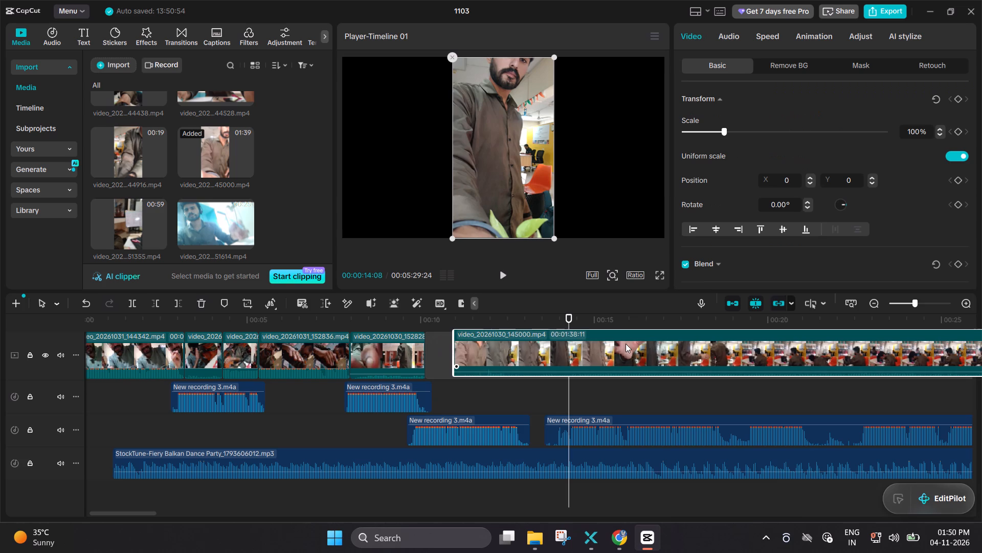
{"action": "left_click_drag", "start_coordinate": [626, 344], "coordinate": [579, 347]}
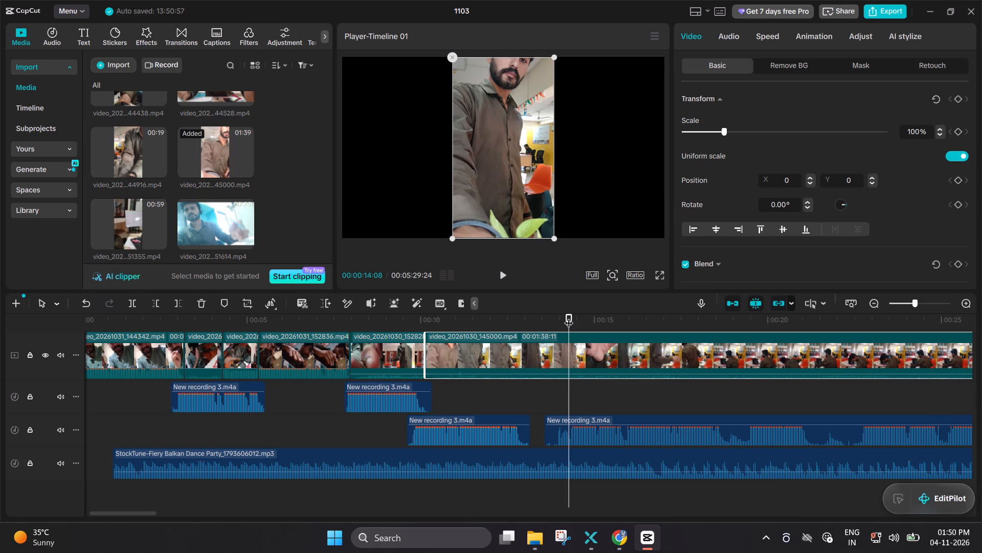
Scrub through the added video_20261030_145000.mp4 clip between about 00:00:14 and 00:00:43 to examine which part suits the narration.
{"action": "left_click_drag", "start_coordinate": [569, 316], "coordinate": [608, 317]}
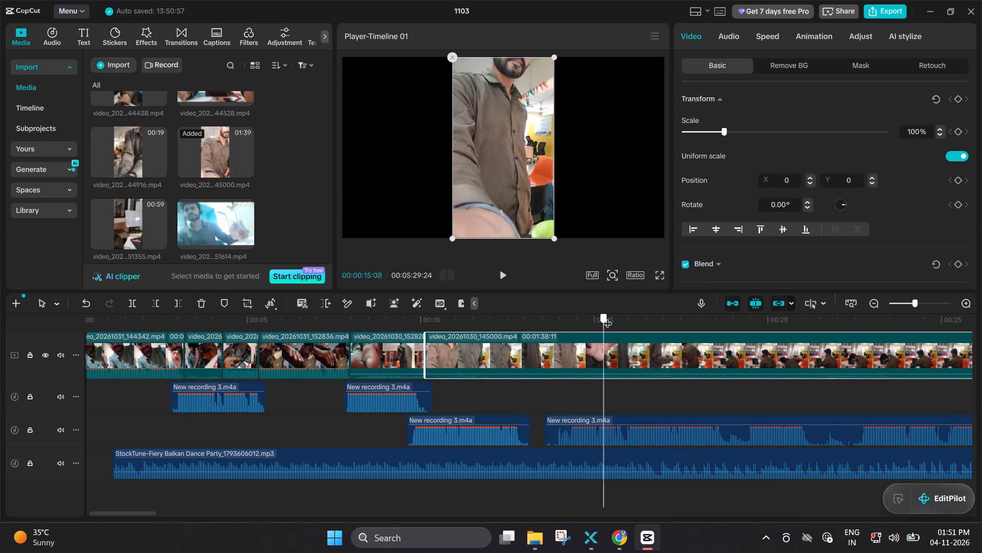
{"action": "left_click_drag", "start_coordinate": [608, 317], "coordinate": [711, 310]}
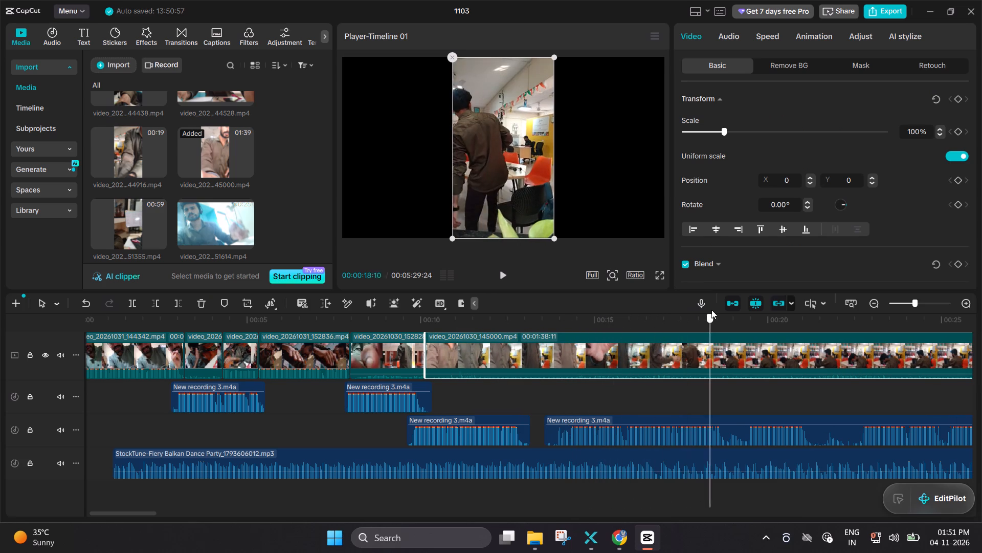
{"action": "left_click_drag", "start_coordinate": [711, 310], "coordinate": [865, 327]}
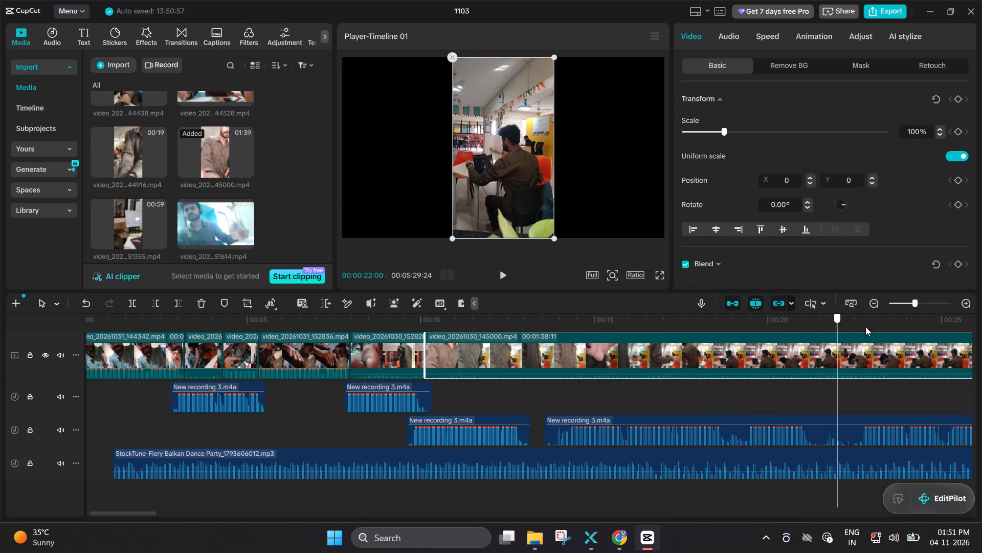
{"action": "left_click_drag", "start_coordinate": [865, 327], "coordinate": [981, 352]}
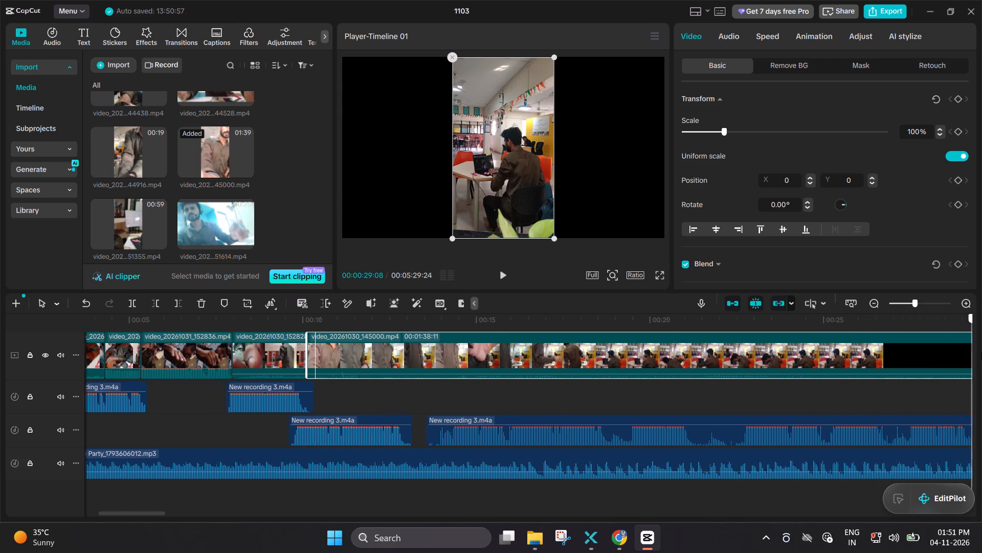
{"action": "left_click_drag", "start_coordinate": [981, 352], "coordinate": [657, 396]}
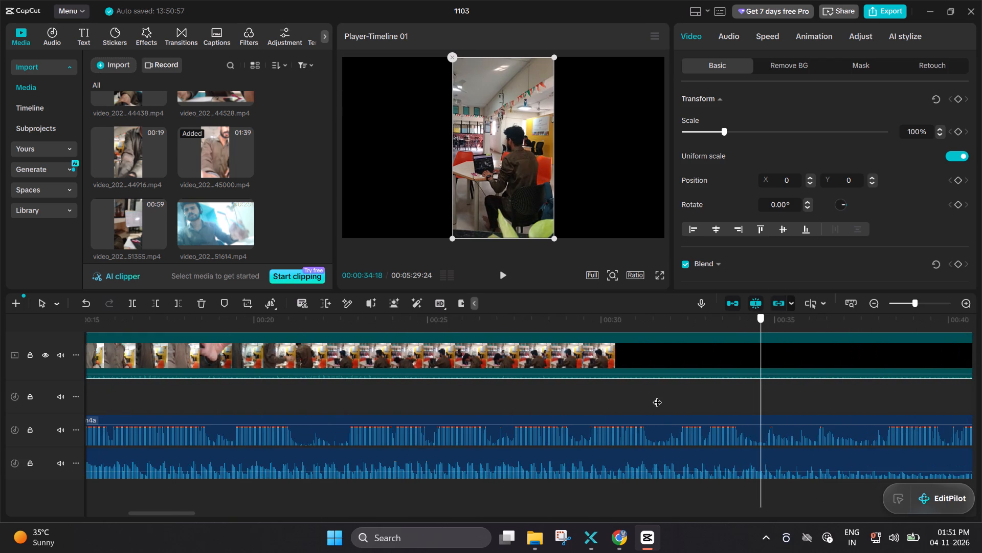
{"action": "left_click_drag", "start_coordinate": [657, 396], "coordinate": [598, 404]}
{"action": "scroll", "coordinate": [598, 404], "scroll_direction": "down", "scroll_amount": 7, "text": "ctrl"}
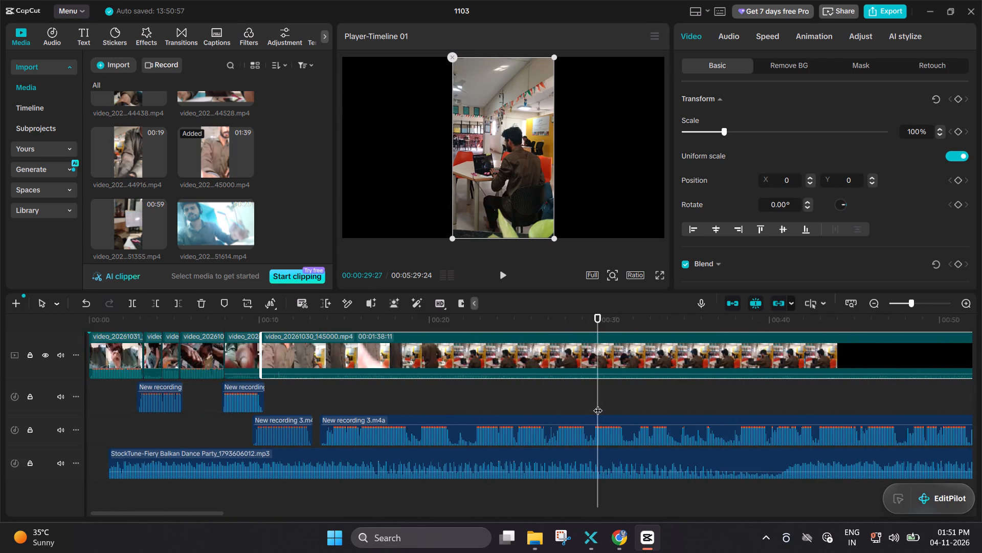
{"action": "scroll", "coordinate": [598, 404], "scroll_direction": "down", "scroll_amount": 4, "text": "ctrl"}
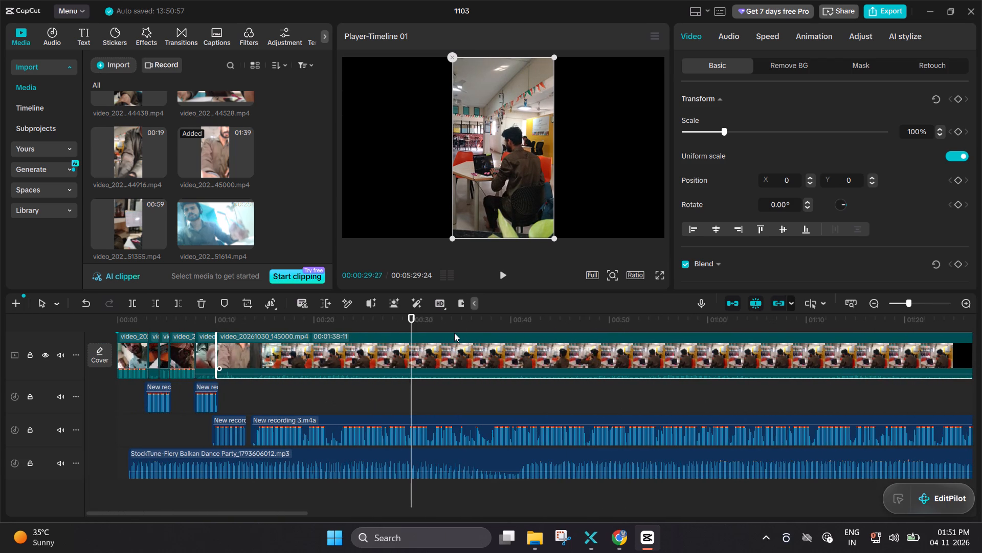
{"action": "left_click_drag", "start_coordinate": [408, 328], "coordinate": [440, 329]}
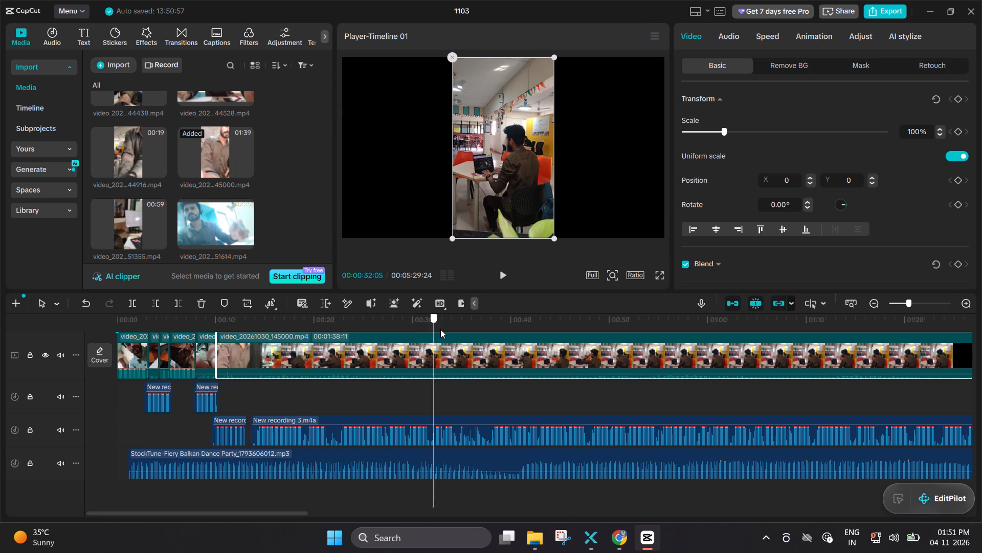
{"action": "left_click_drag", "start_coordinate": [440, 329], "coordinate": [487, 337]}
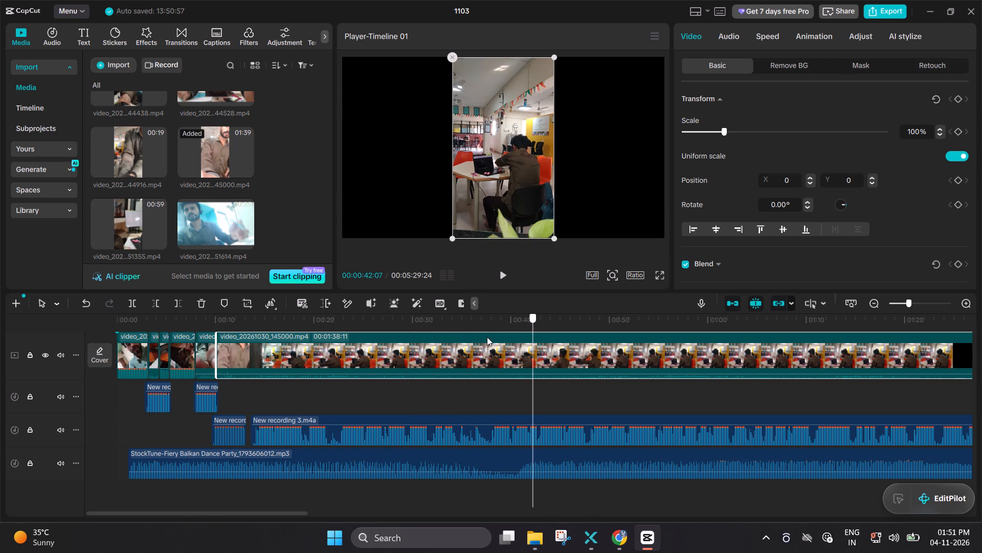
{"action": "left_click_drag", "start_coordinate": [487, 337], "coordinate": [475, 342]}
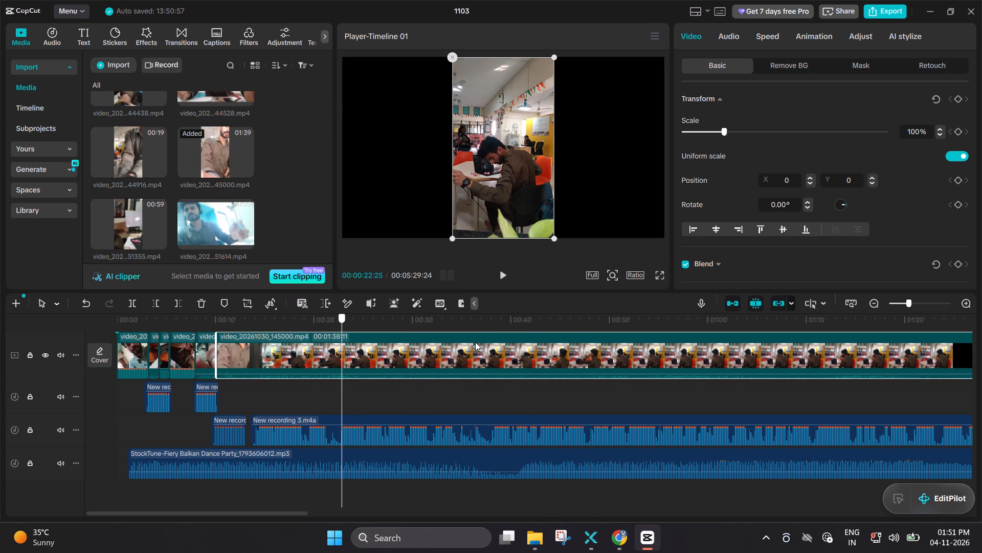
{"action": "left_click_drag", "start_coordinate": [475, 342], "coordinate": [544, 345]}
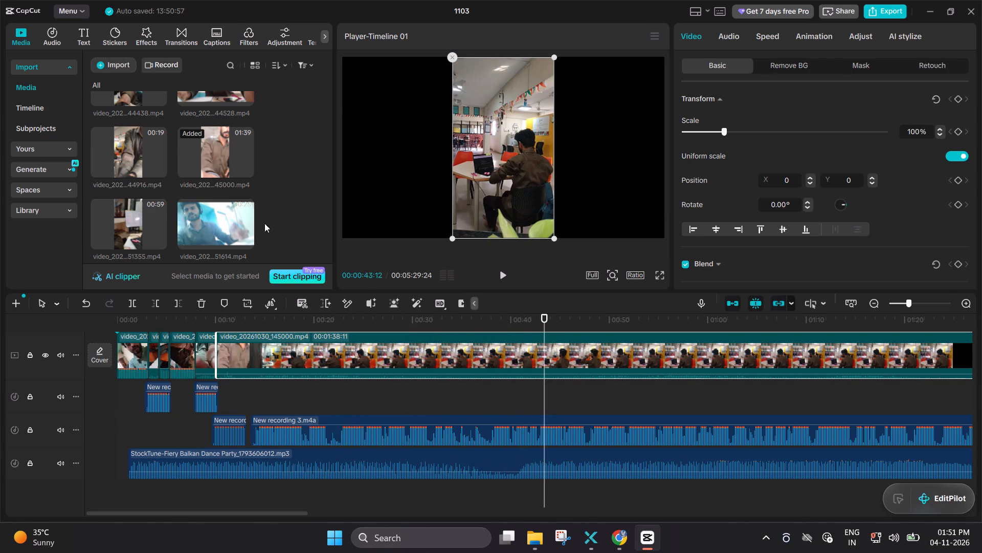
Find the 18-second clip ending in 44411 in the media library and preview it as alternative footage.
{"action": "scroll", "coordinate": [227, 203], "scroll_direction": "up", "scroll_amount": 1}
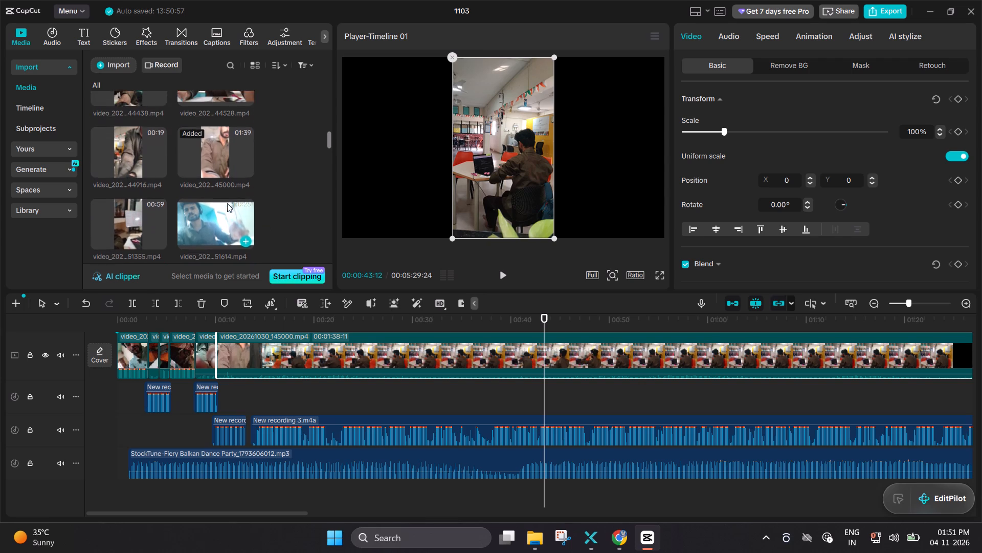
{"action": "scroll", "coordinate": [227, 203], "scroll_direction": "up", "scroll_amount": 1}
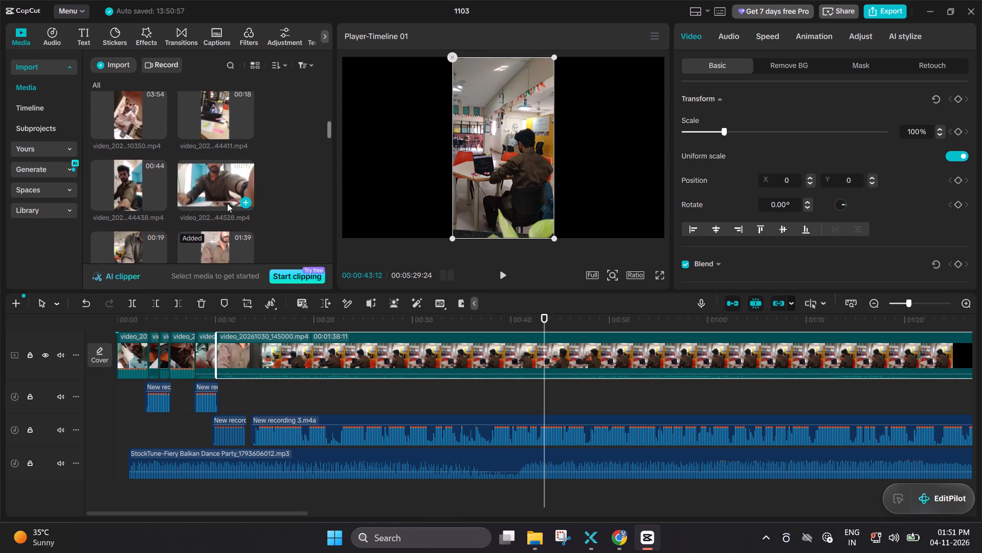
{"action": "scroll", "coordinate": [227, 203], "scroll_direction": "up", "scroll_amount": 1}
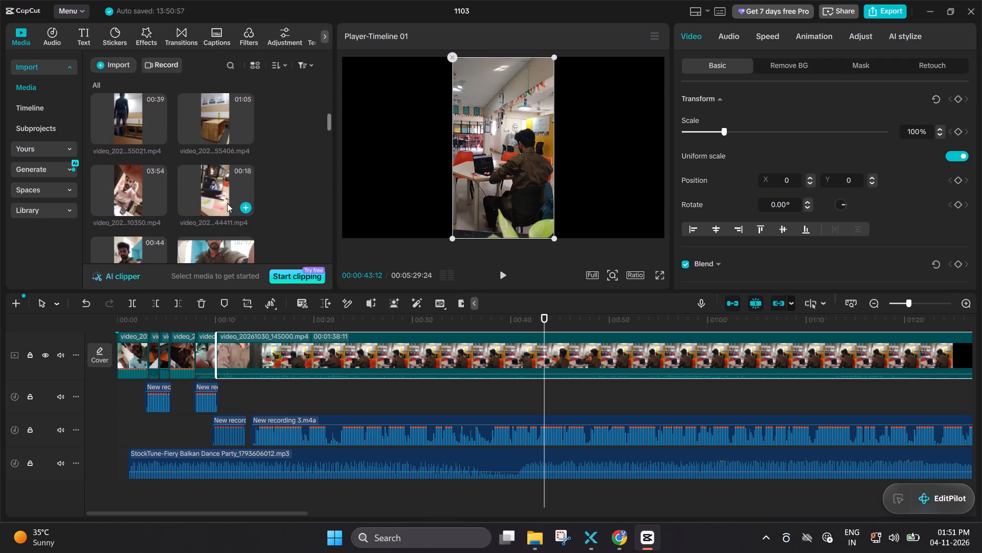
{"action": "scroll", "coordinate": [227, 203], "scroll_direction": "up", "scroll_amount": 1}
{"action": "left_click", "coordinate": [226, 194]}
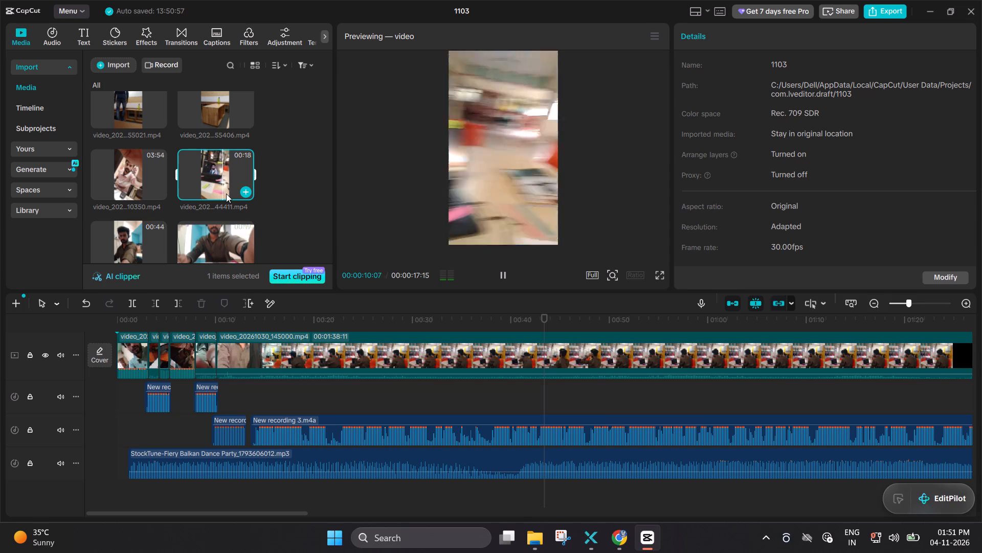
Preview the library clips ending in 44528, 44438 and 44916 as candidate footage for the narration.
{"action": "left_click", "coordinate": [202, 231]}
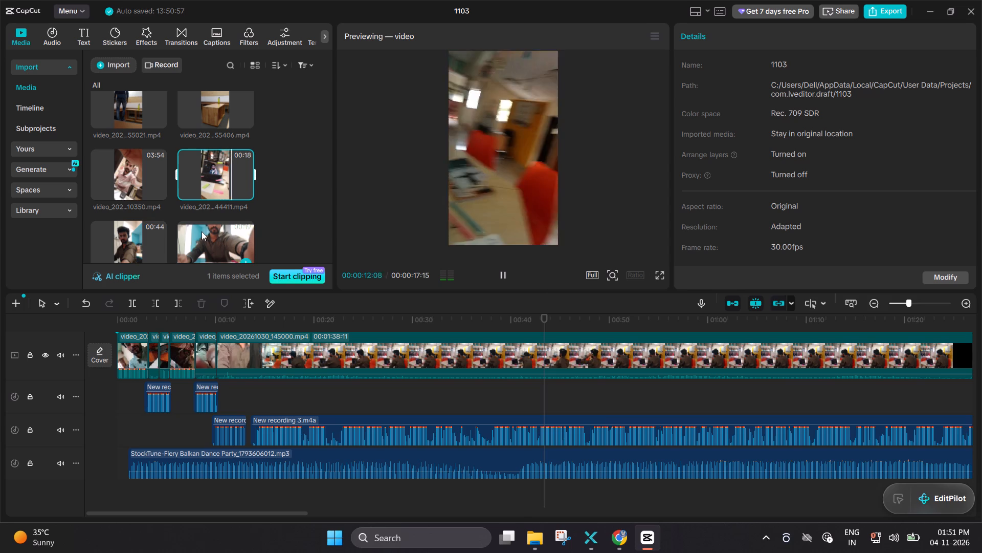
{"action": "left_click", "coordinate": [202, 231]}
{"action": "left_click", "coordinate": [202, 231]}
{"action": "left_click", "coordinate": [202, 231]}
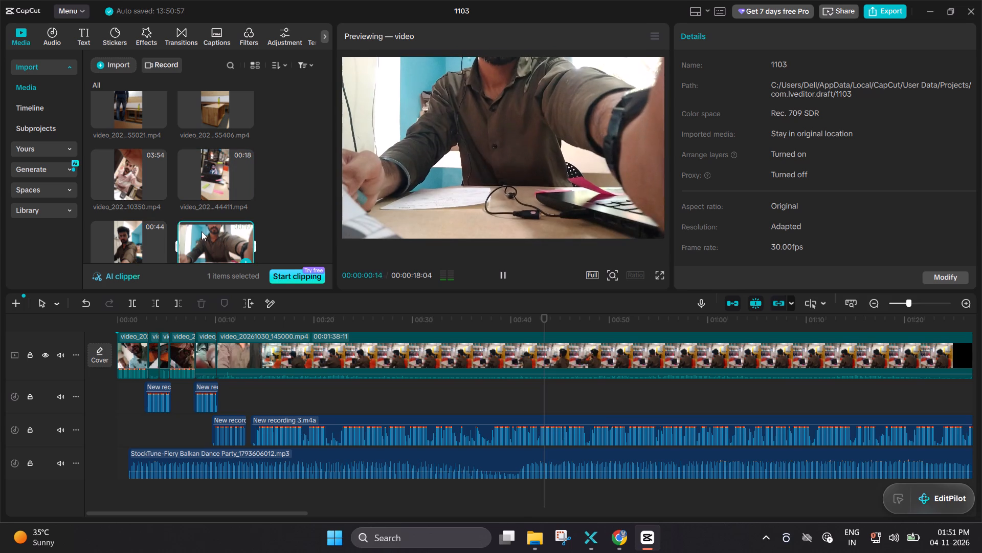
{"action": "scroll", "coordinate": [202, 231], "scroll_direction": "down", "scroll_amount": 1}
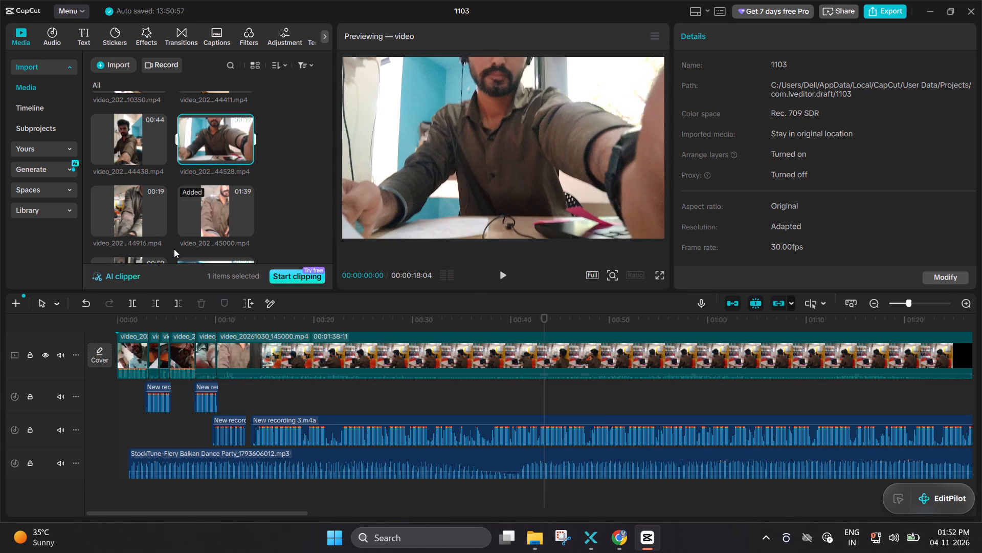
{"action": "left_click", "coordinate": [124, 145]}
{"action": "double_click", "coordinate": [124, 145]}
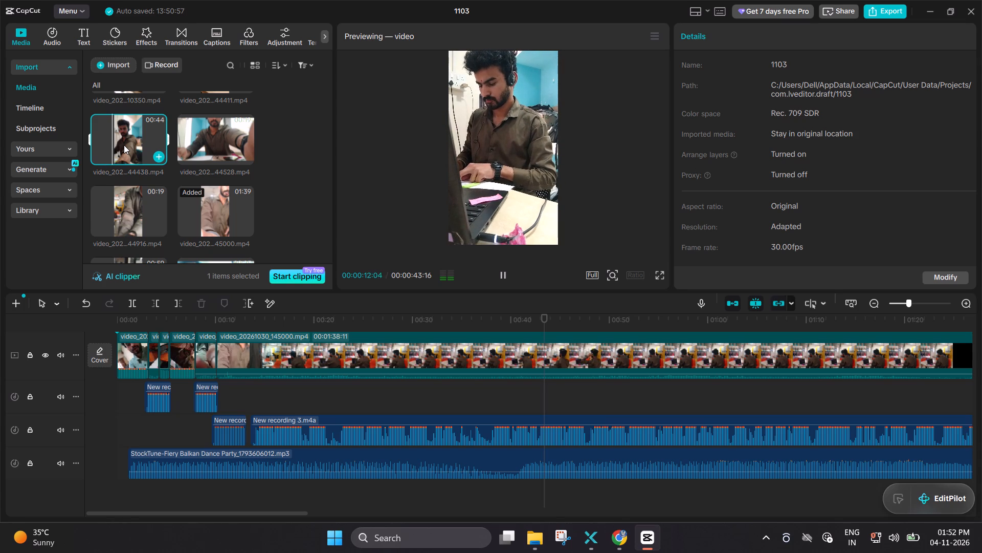
{"action": "scroll", "coordinate": [145, 136], "scroll_direction": "down", "scroll_amount": 1}
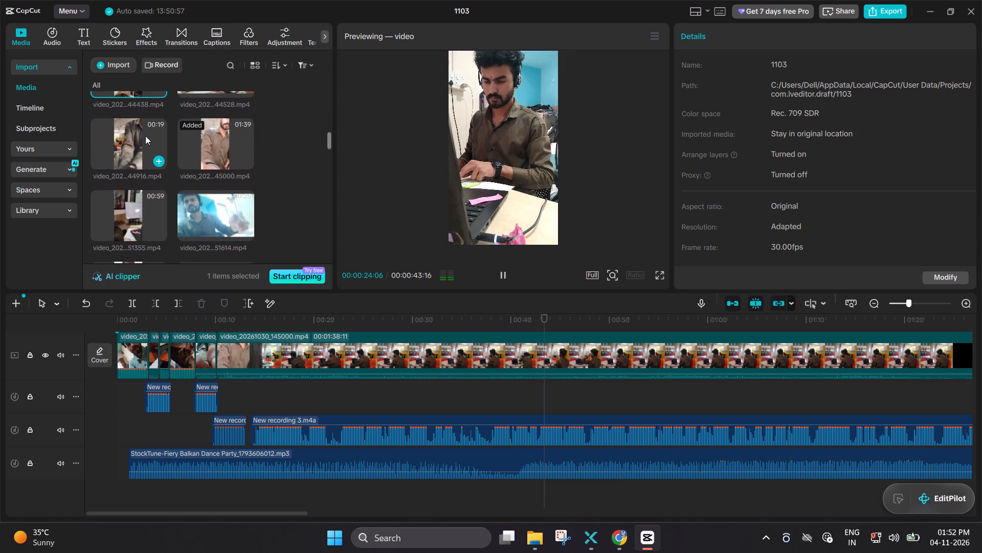
{"action": "left_click", "coordinate": [145, 136]}
{"action": "double_click", "coordinate": [145, 136]}
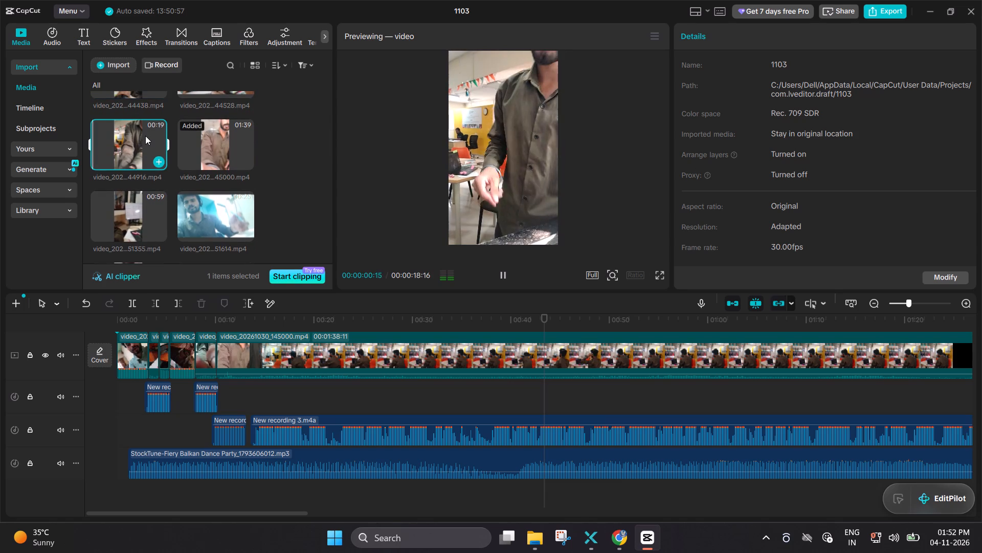
Browse further through the media library and preview the clips ending in 51945 and 51614.
{"action": "scroll", "coordinate": [205, 152], "scroll_direction": "down", "scroll_amount": 1}
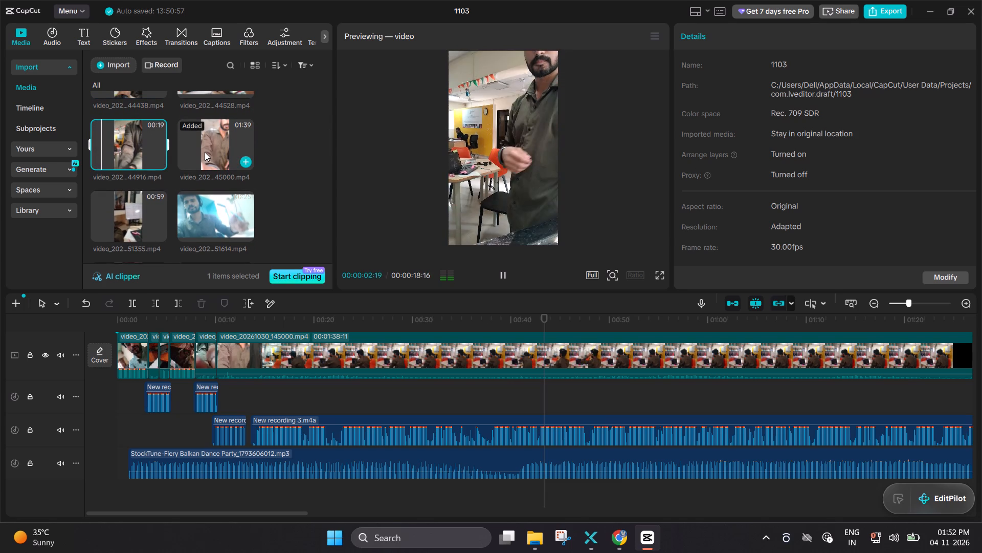
{"action": "scroll", "coordinate": [205, 152], "scroll_direction": "down", "scroll_amount": 2}
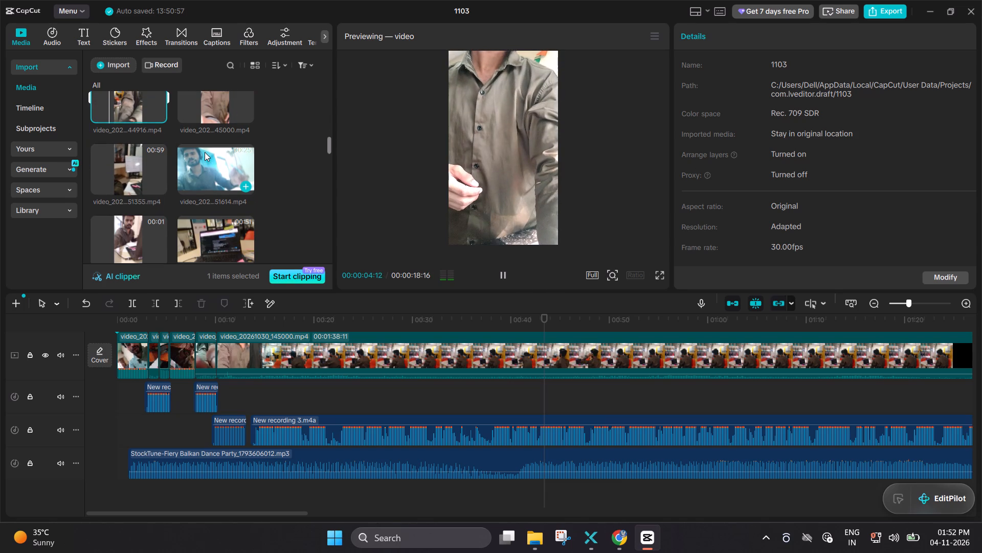
{"action": "scroll", "coordinate": [205, 152], "scroll_direction": "down", "scroll_amount": 1}
{"action": "double_click", "coordinate": [136, 187]}
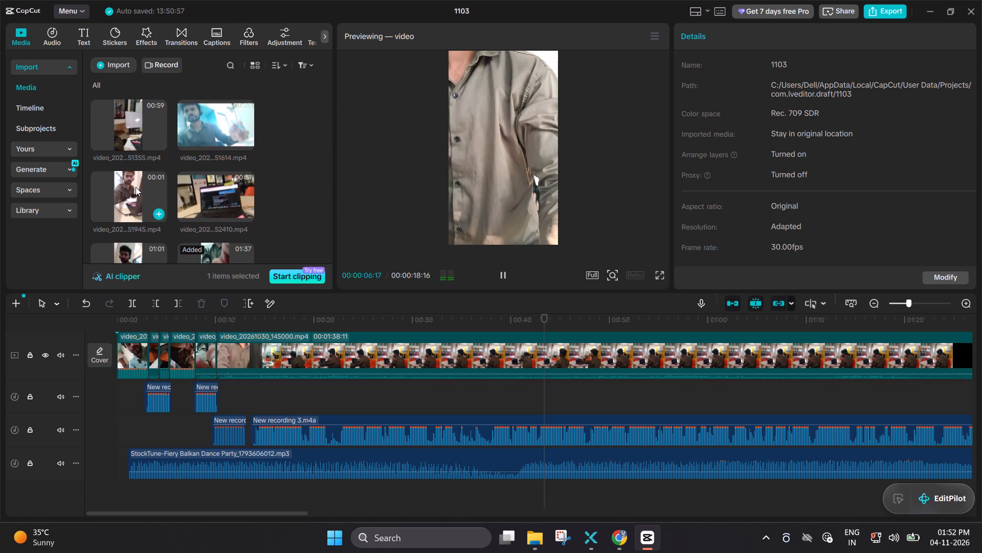
{"action": "double_click", "coordinate": [202, 131]}
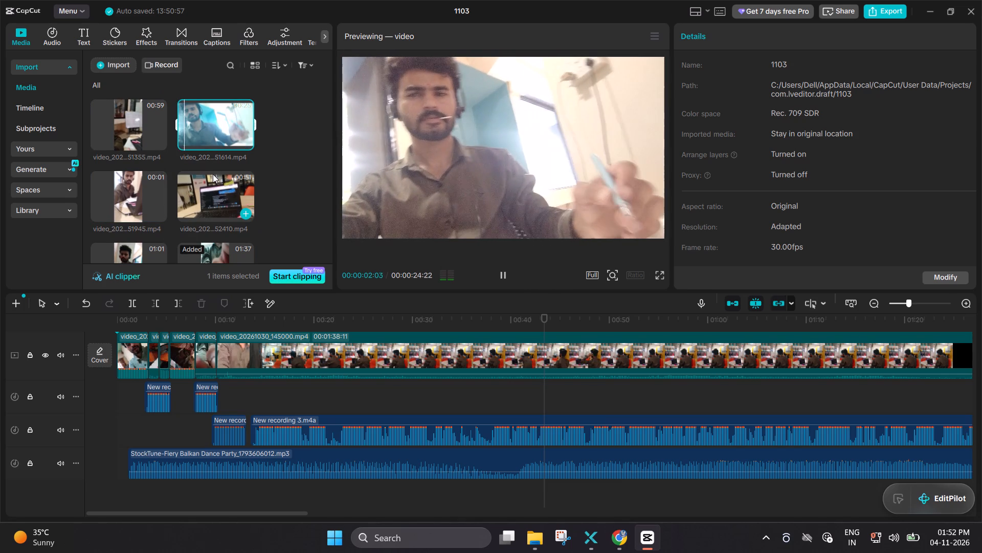
Preview the clip ending in 52519 from its opening seconds and around 00:00:26 to 00:00:30 to judge its suitability.
{"action": "scroll", "coordinate": [214, 179], "scroll_direction": "down", "scroll_amount": 1}
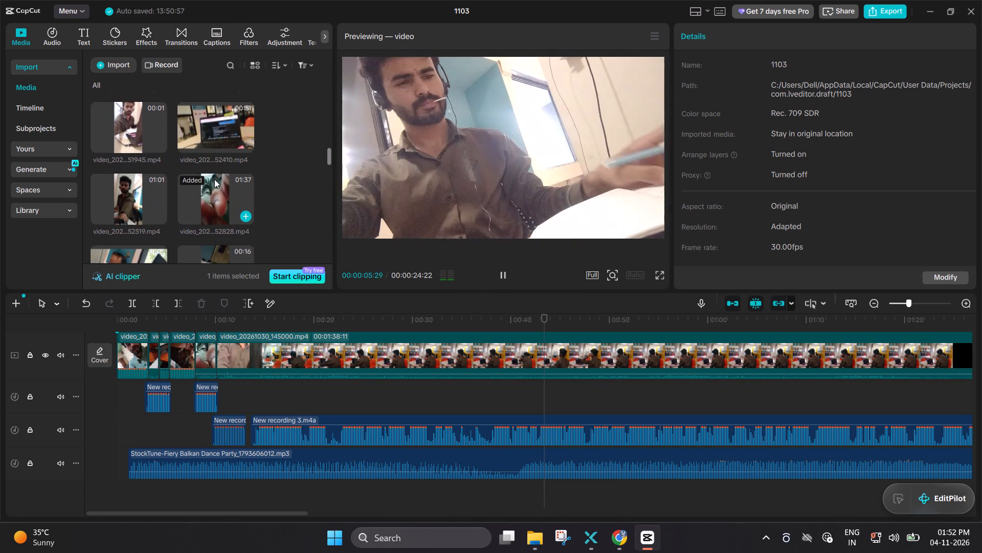
{"action": "scroll", "coordinate": [214, 179], "scroll_direction": "down", "scroll_amount": 1}
{"action": "double_click", "coordinate": [130, 202]}
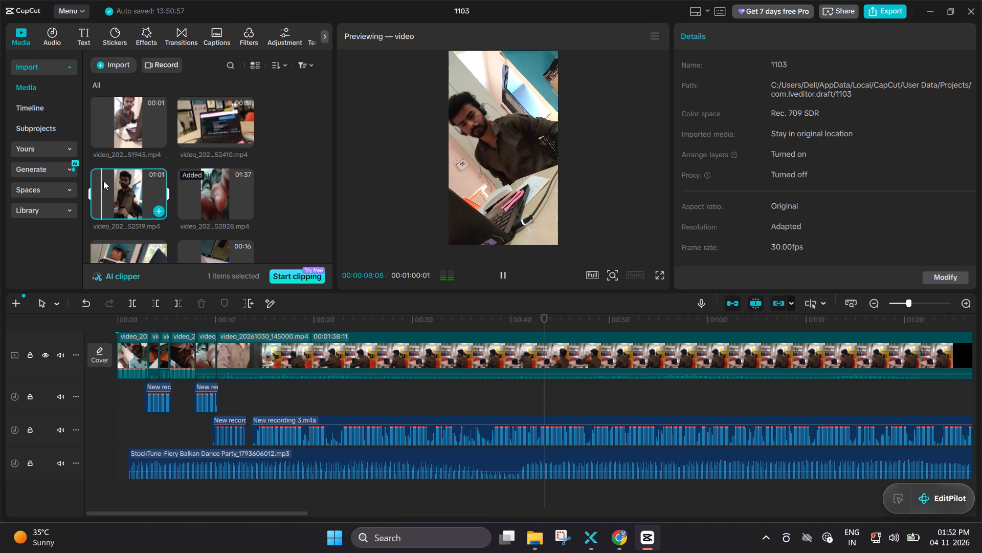
{"action": "double_click", "coordinate": [108, 182]}
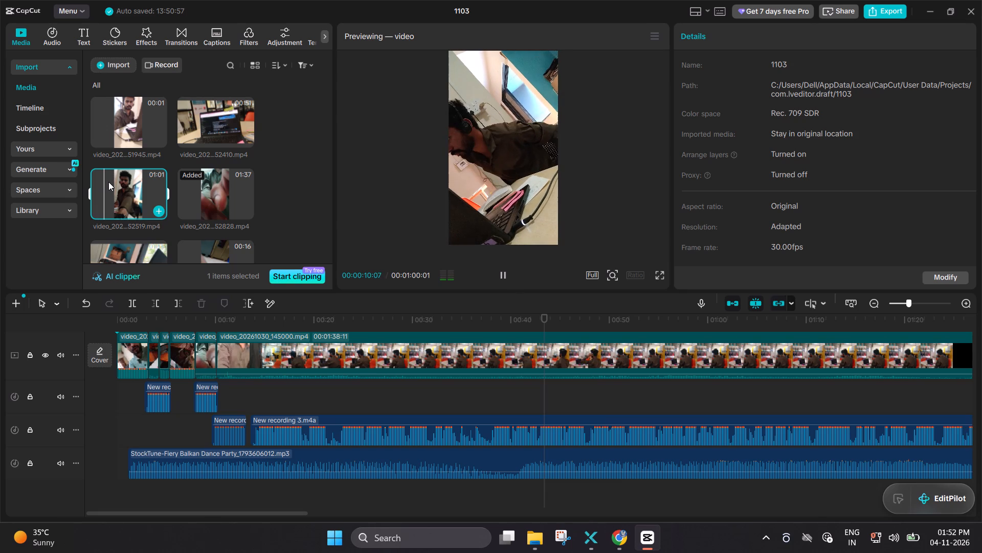
{"action": "double_click", "coordinate": [108, 182]}
{"action": "triple_click", "coordinate": [126, 183]}
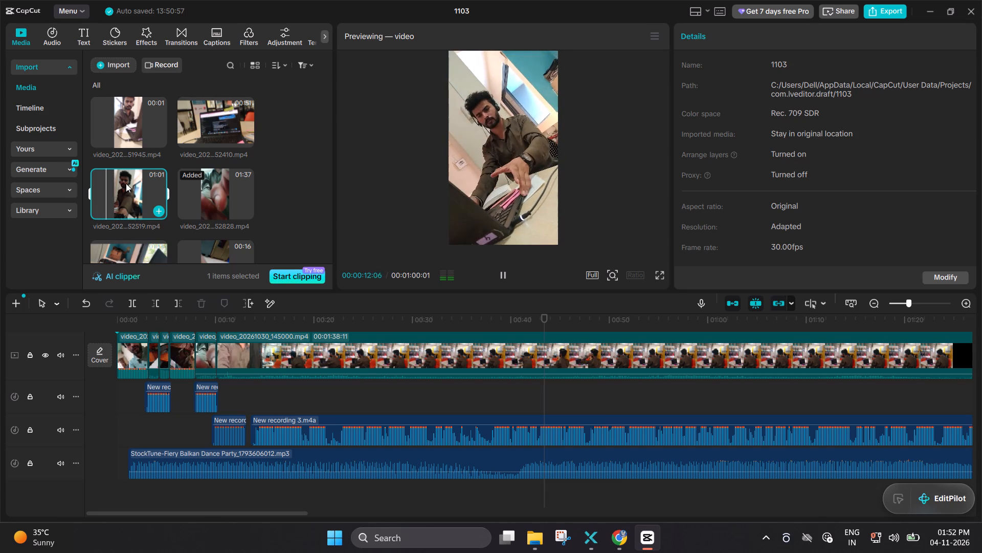
{"action": "double_click", "coordinate": [126, 183]}
{"action": "left_click_drag", "start_coordinate": [126, 183], "coordinate": [104, 184]}
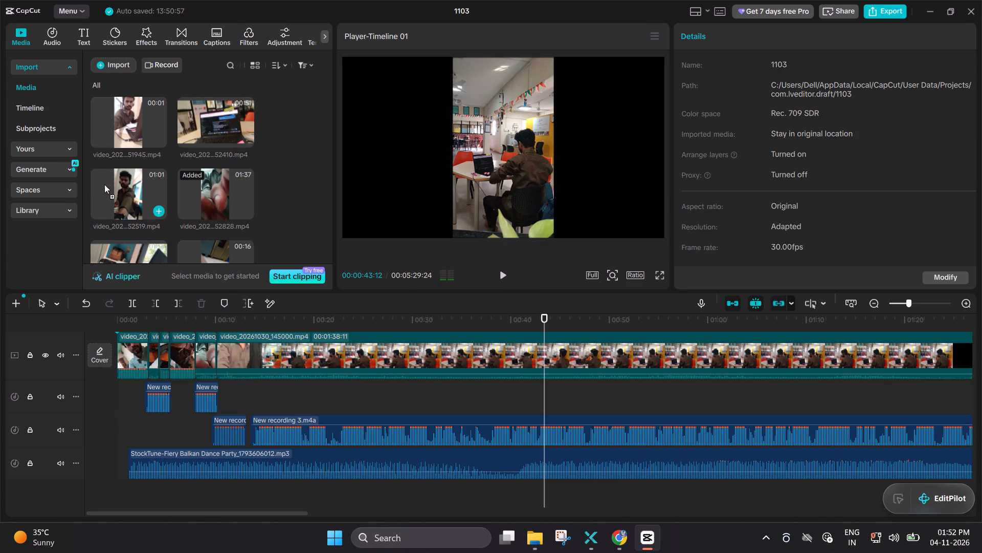
{"action": "left_click_drag", "start_coordinate": [104, 184], "coordinate": [110, 199]}
{"action": "left_click", "coordinate": [110, 199]}
{"action": "triple_click", "coordinate": [110, 199]}
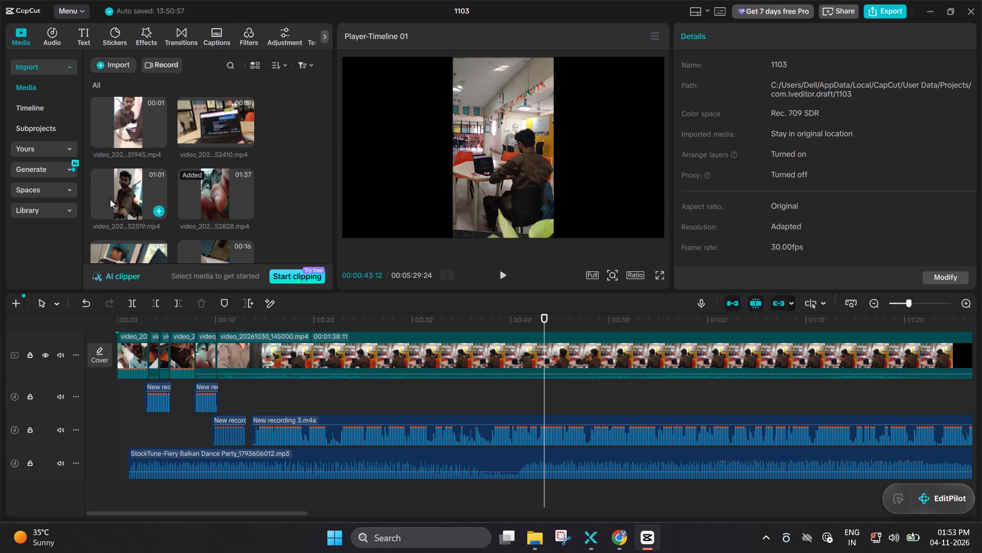
{"action": "left_click", "coordinate": [110, 199]}
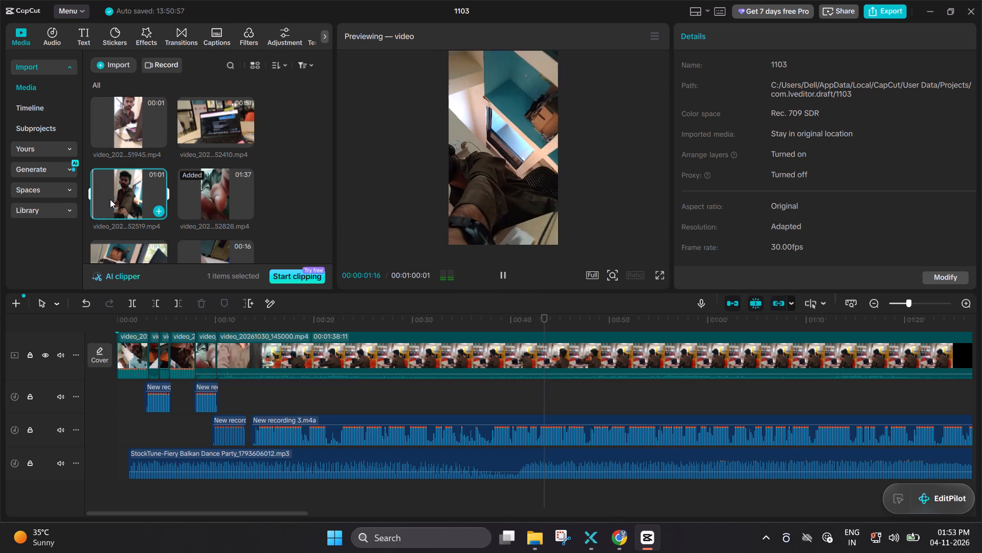
{"action": "left_click_drag", "start_coordinate": [110, 199], "coordinate": [118, 201]}
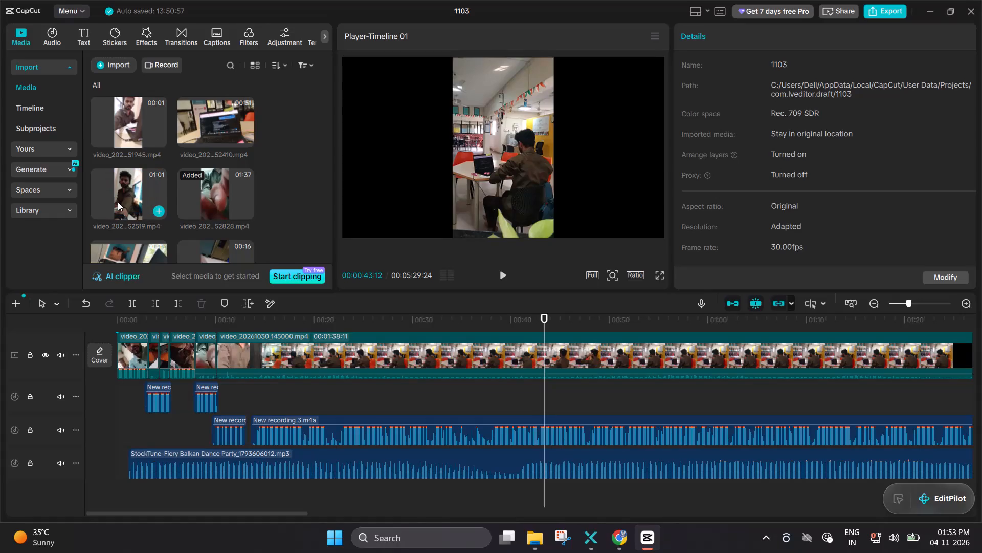
{"action": "right_click", "coordinate": [118, 202]}
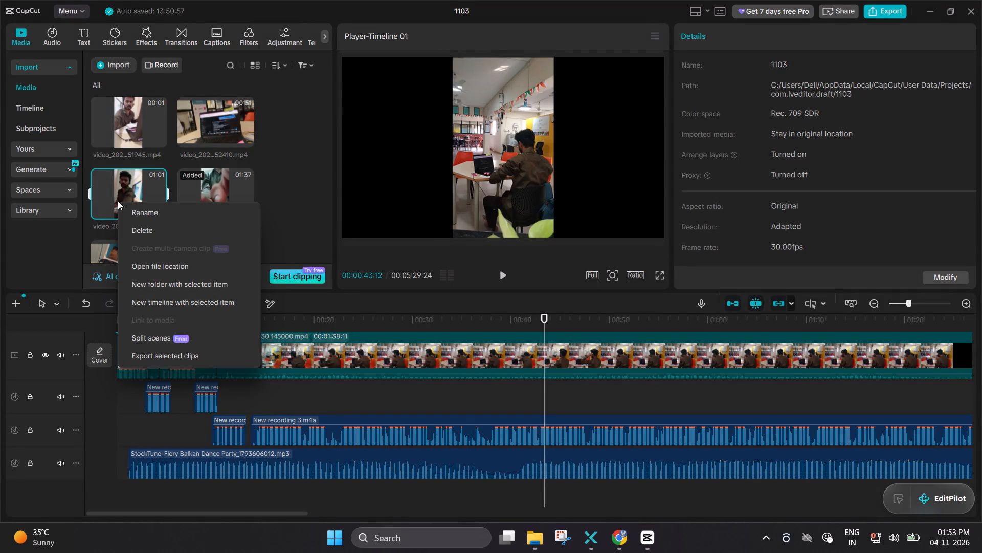
{"action": "left_click", "coordinate": [118, 201]}
{"action": "double_click", "coordinate": [118, 201]}
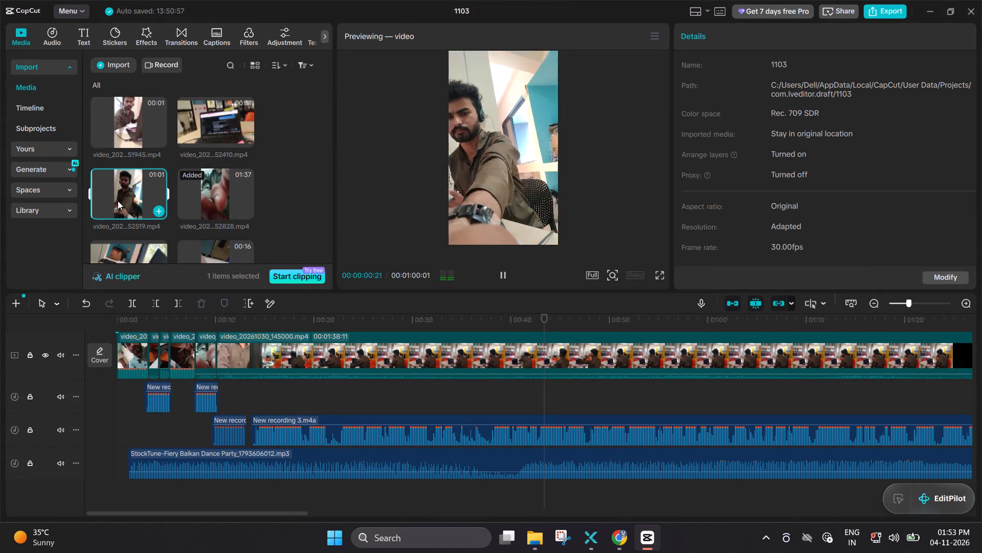
{"action": "left_click", "coordinate": [125, 192]}
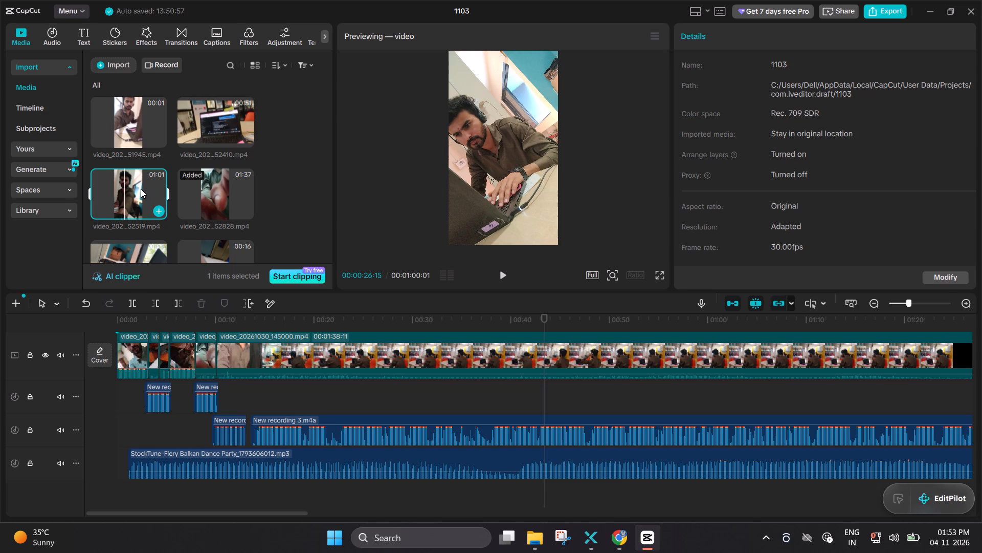
{"action": "key", "text": "space"}
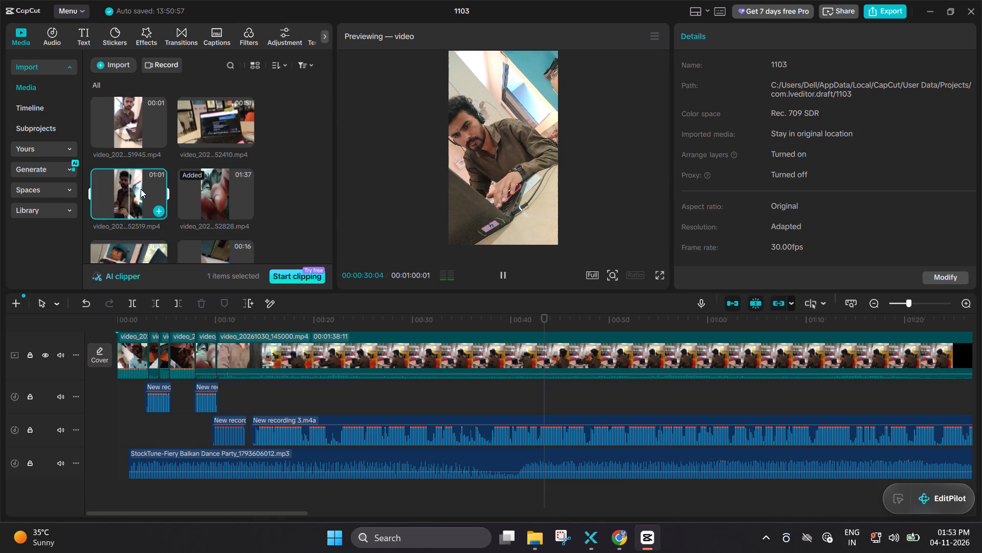
Delete the video_20261030_145000.mp4 clip from the end of the main video track.
{"action": "left_click", "coordinate": [301, 351]}
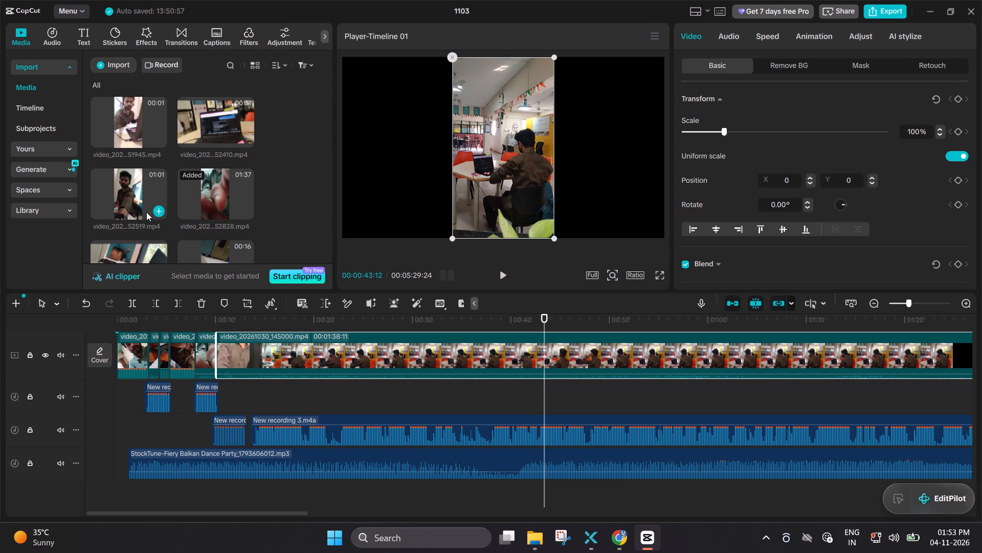
{"action": "left_click", "coordinate": [406, 353]}
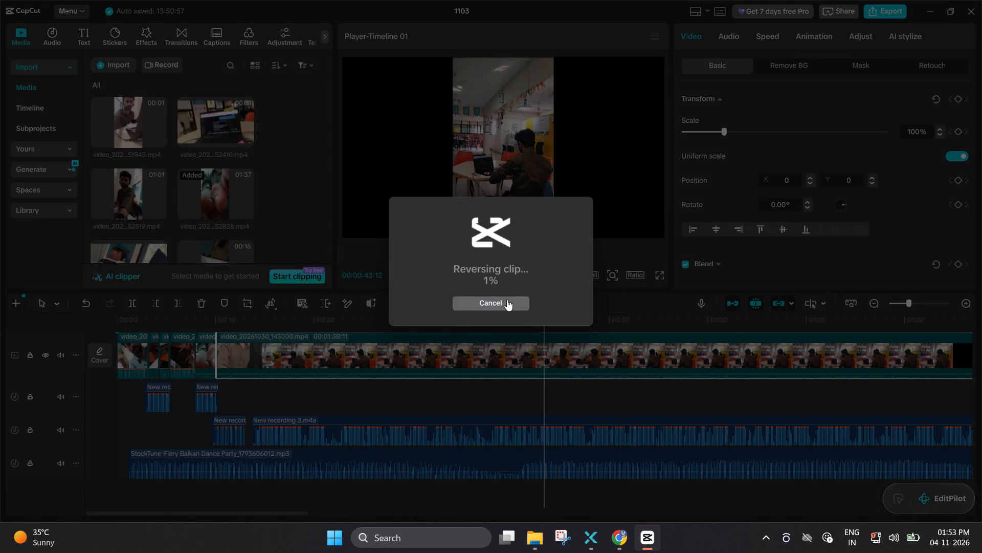
{"action": "left_click", "coordinate": [507, 300]}
{"action": "left_click", "coordinate": [332, 366]}
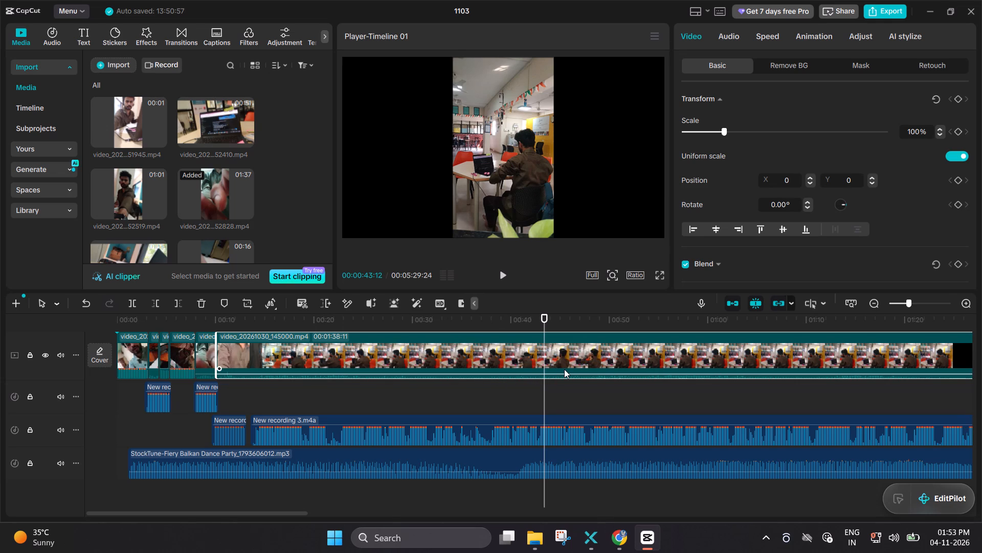
{"action": "key", "text": "BackSpace"}
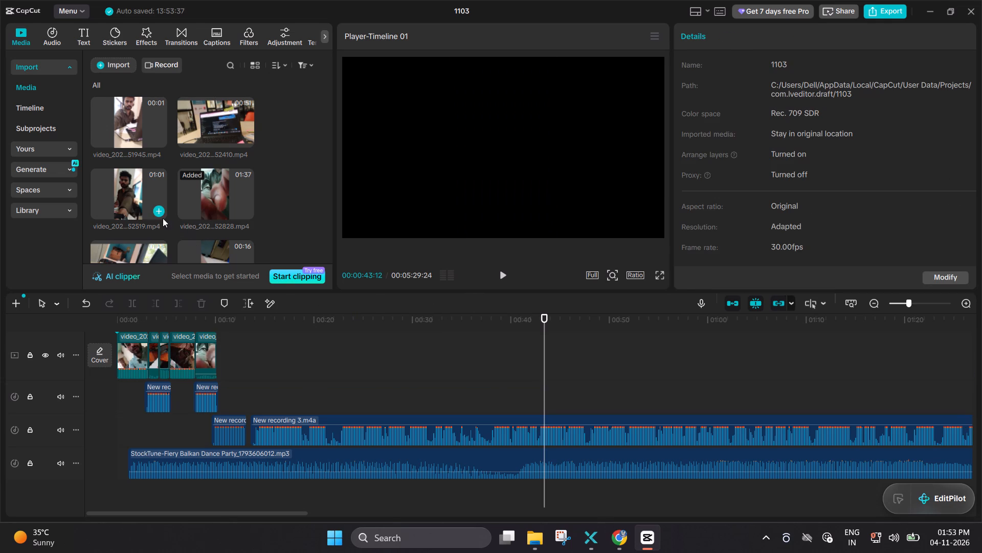
Add video_20261030_152519.mp4 to the main video track directly after the last clip, at about 00:00:10.
{"action": "left_click", "coordinate": [154, 211]}
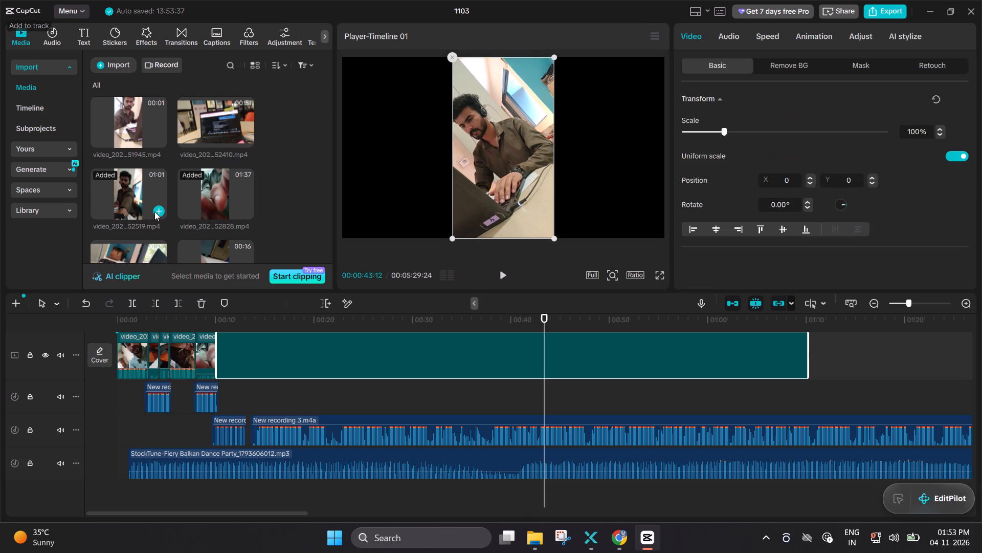
{"action": "left_click_drag", "start_coordinate": [331, 382], "coordinate": [441, 343]}
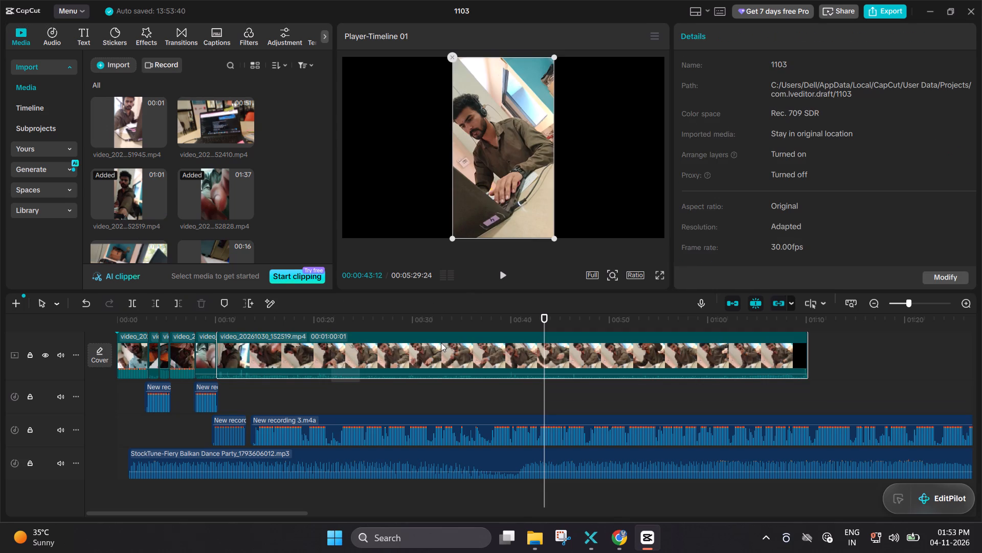
{"action": "left_click_drag", "start_coordinate": [441, 343], "coordinate": [462, 342]}
{"action": "left_click", "coordinate": [493, 350]}
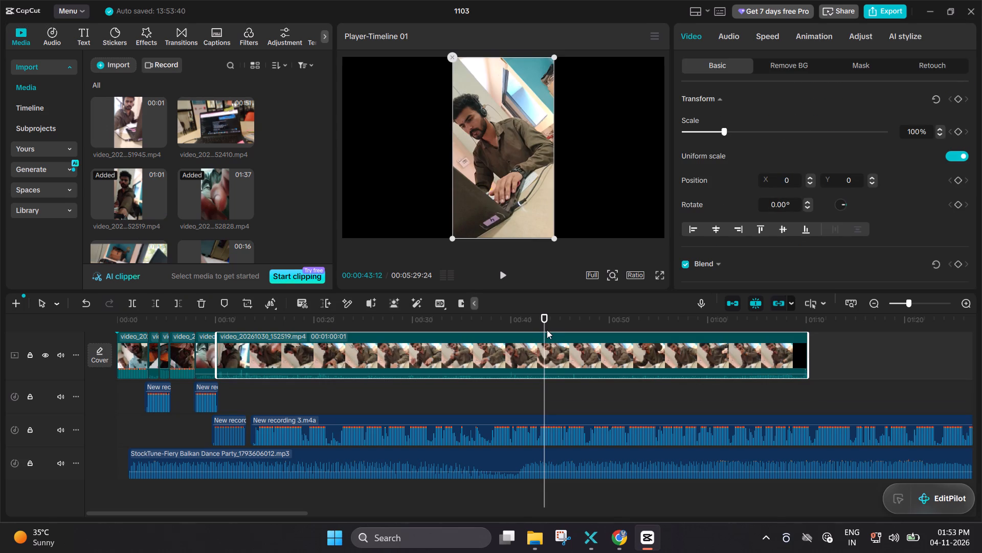
Scrub video_20261030_152519.mp4 around 00:00:30 and move it to a new track above the main video, starting at about 00:00:10.
{"action": "left_click_drag", "start_coordinate": [544, 330], "coordinate": [497, 331]}
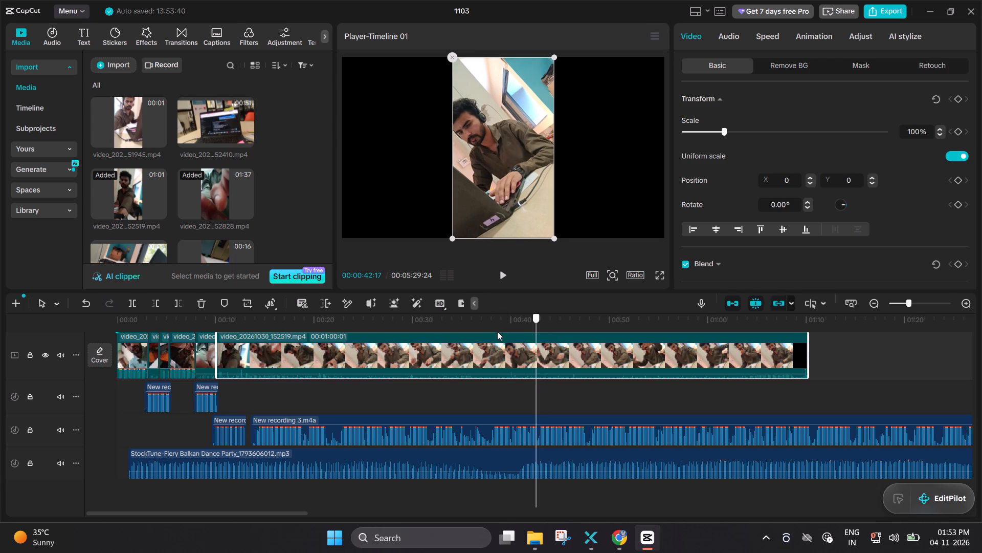
{"action": "left_click_drag", "start_coordinate": [497, 331], "coordinate": [400, 346]}
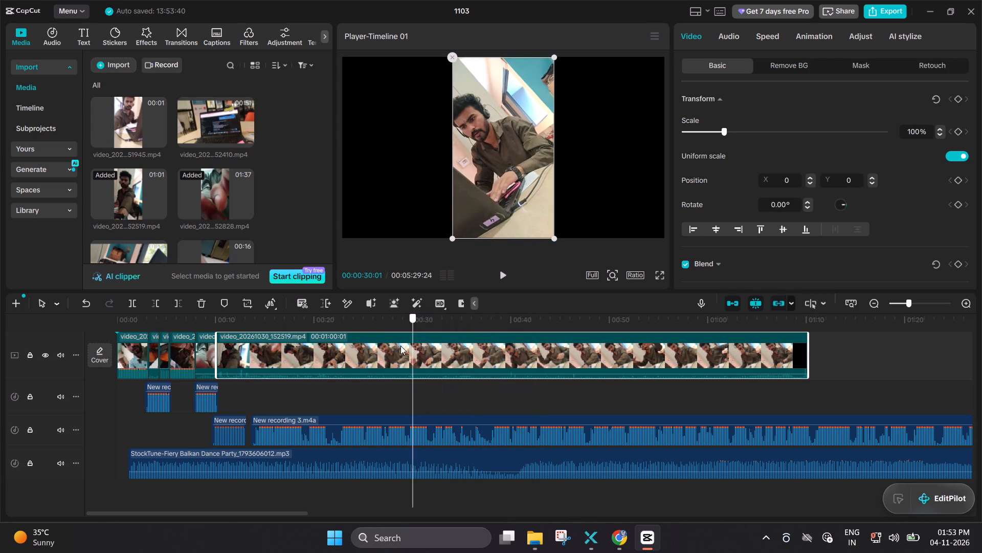
{"action": "left_click_drag", "start_coordinate": [400, 346], "coordinate": [414, 335]}
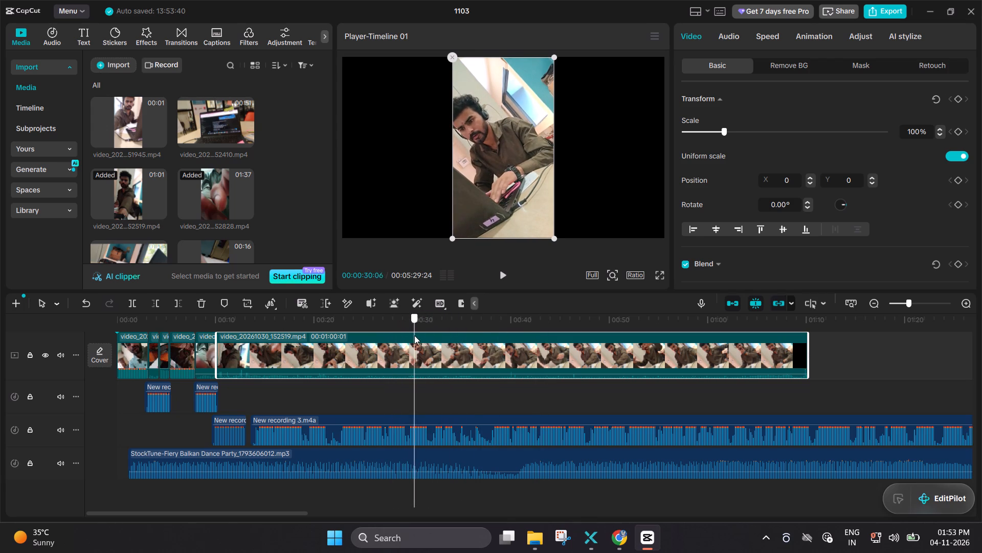
{"action": "left_click_drag", "start_coordinate": [414, 335], "coordinate": [413, 335]}
{"action": "left_click_drag", "start_coordinate": [411, 336], "coordinate": [419, 337]}
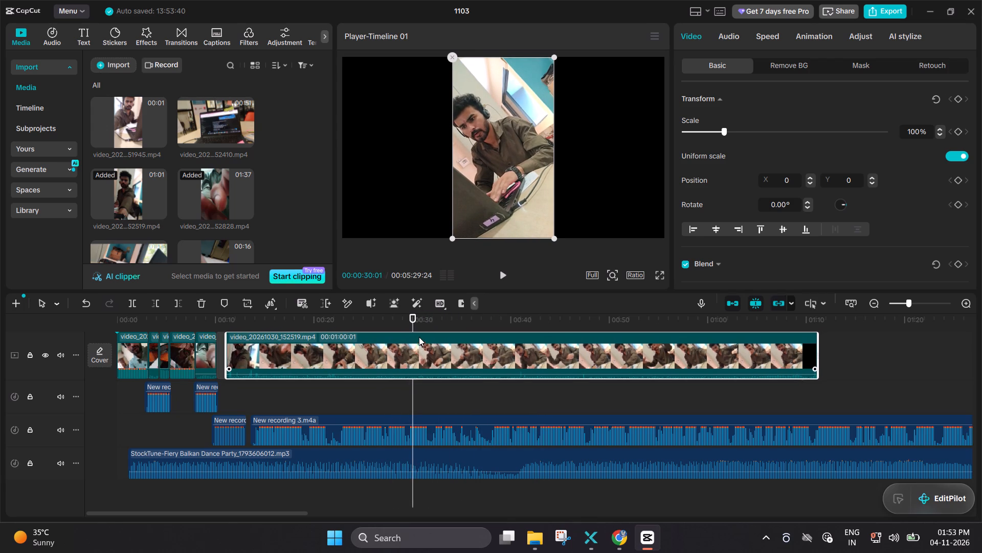
{"action": "left_click_drag", "start_coordinate": [419, 337], "coordinate": [417, 323]}
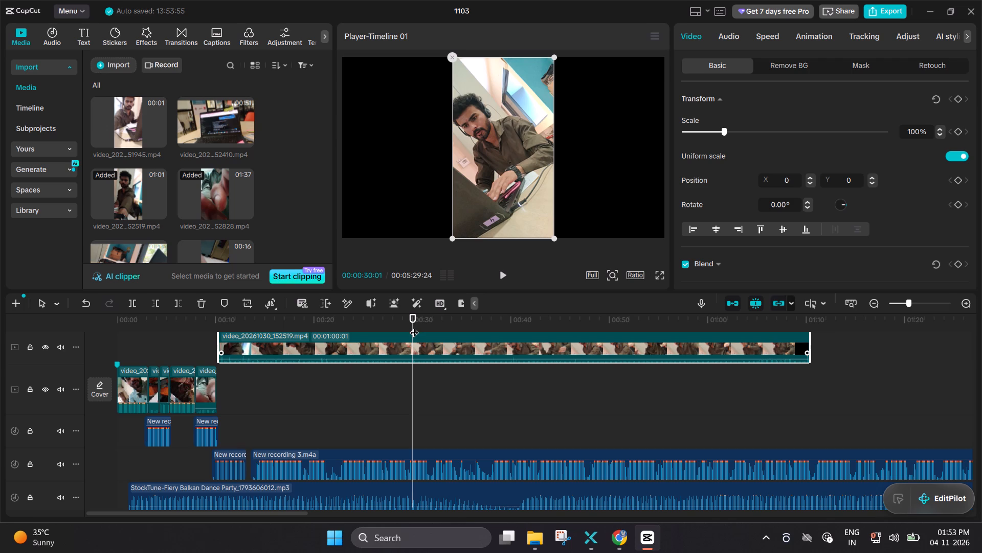
{"action": "left_click_drag", "start_coordinate": [414, 326], "coordinate": [429, 336]}
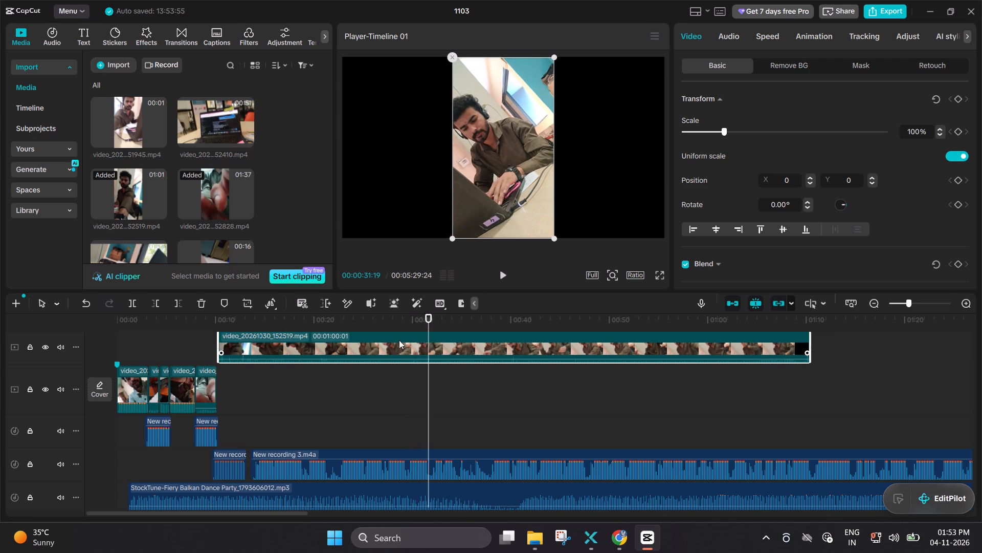
Move video_20261030_152519.mp4 back onto the main video track, directly after the last clip at about 00:00:10.
{"action": "left_click", "coordinate": [383, 343]}
{"action": "left_click_drag", "start_coordinate": [383, 343], "coordinate": [377, 365]}
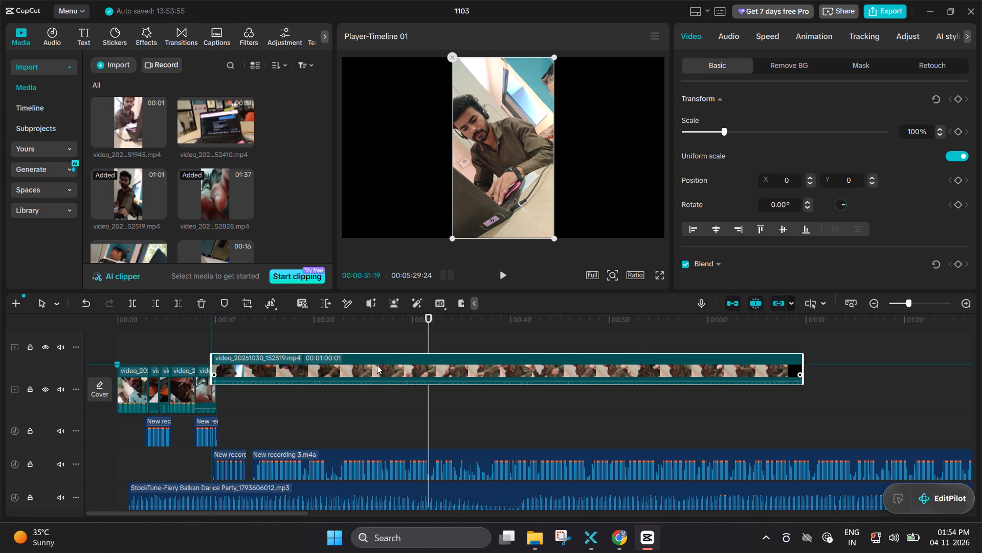
{"action": "left_click_drag", "start_coordinate": [376, 347], "coordinate": [377, 386]}
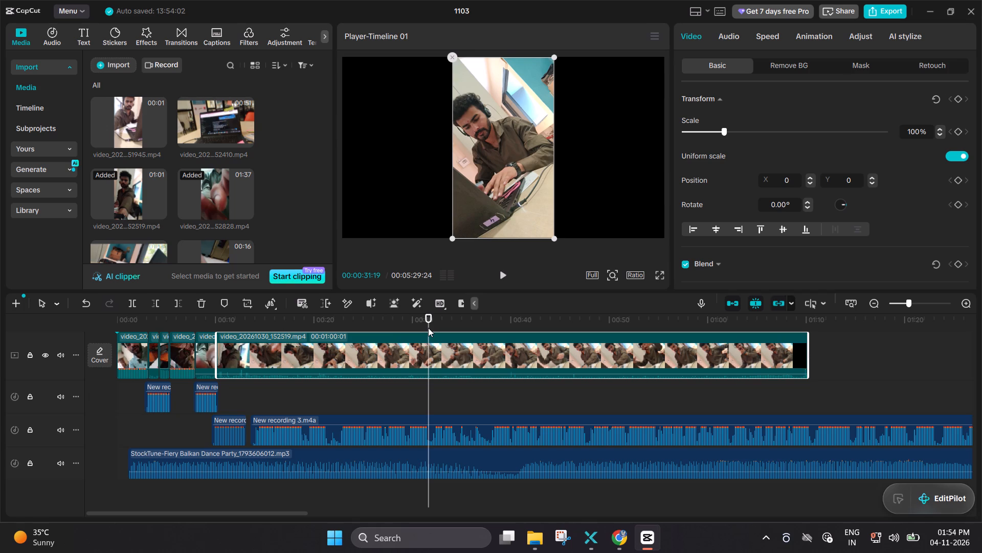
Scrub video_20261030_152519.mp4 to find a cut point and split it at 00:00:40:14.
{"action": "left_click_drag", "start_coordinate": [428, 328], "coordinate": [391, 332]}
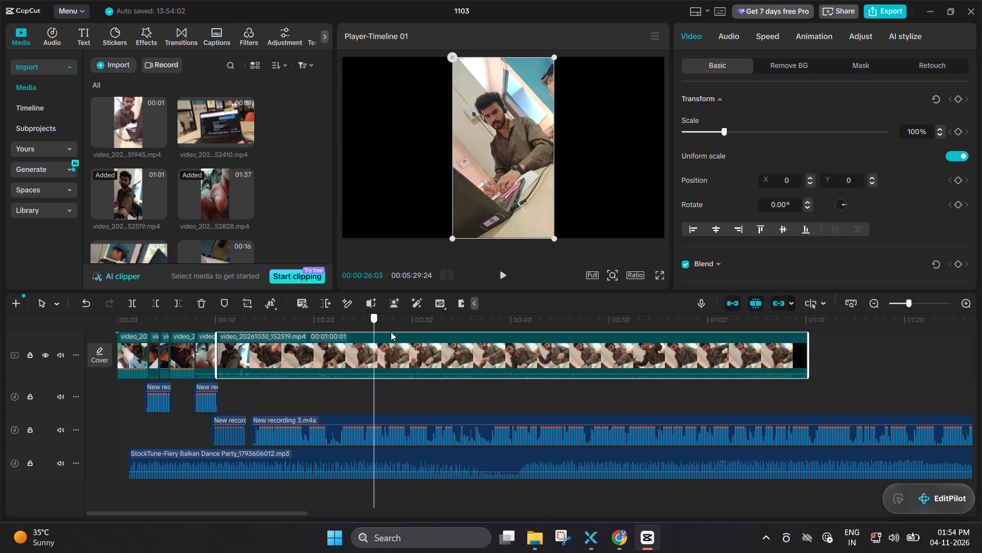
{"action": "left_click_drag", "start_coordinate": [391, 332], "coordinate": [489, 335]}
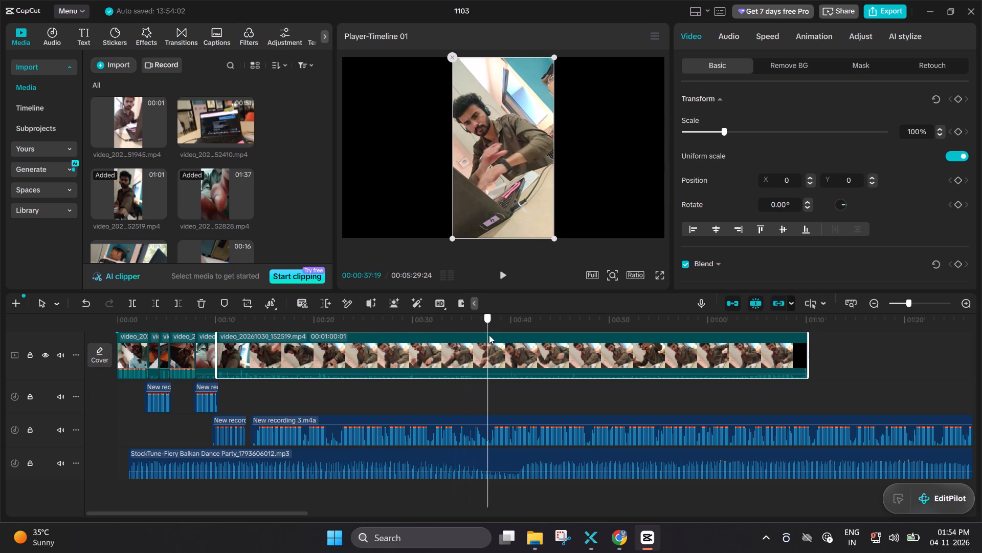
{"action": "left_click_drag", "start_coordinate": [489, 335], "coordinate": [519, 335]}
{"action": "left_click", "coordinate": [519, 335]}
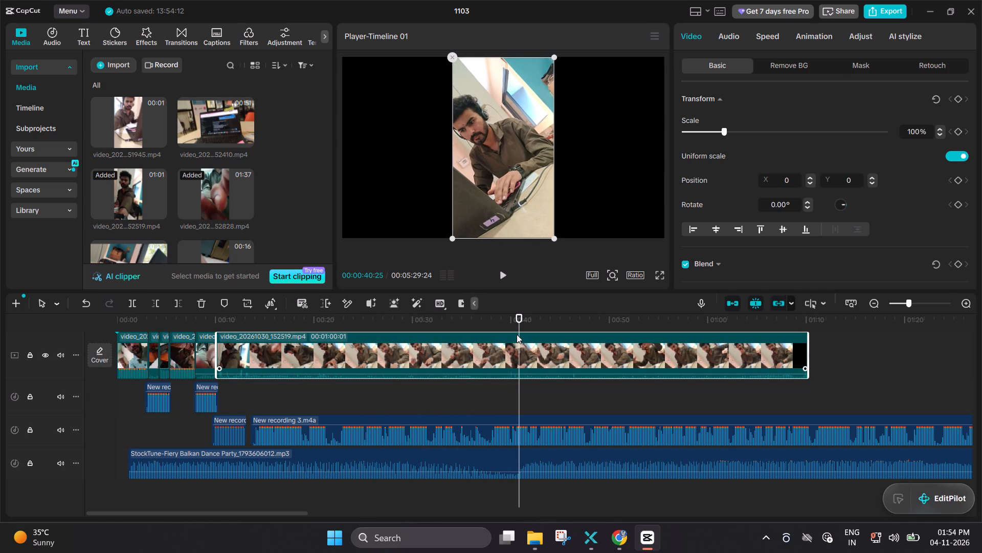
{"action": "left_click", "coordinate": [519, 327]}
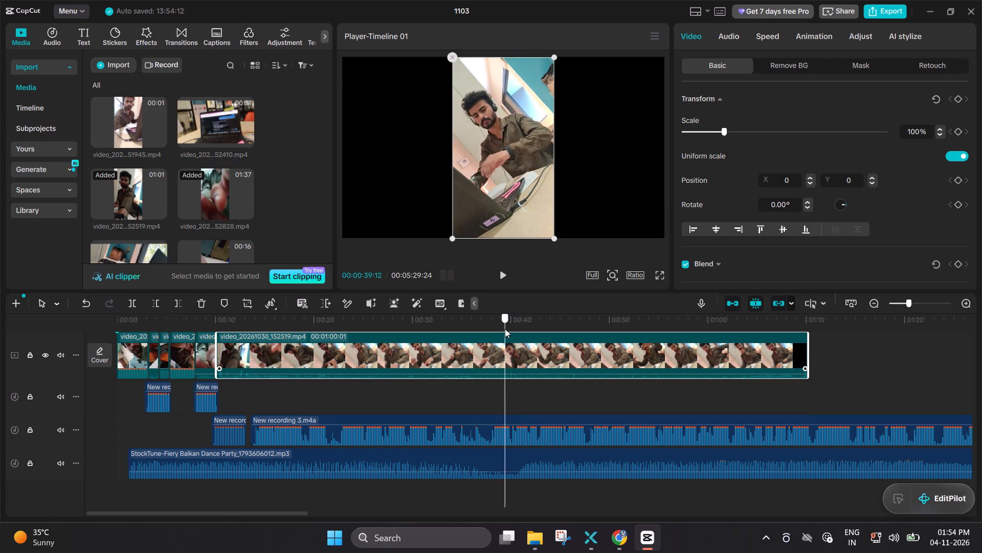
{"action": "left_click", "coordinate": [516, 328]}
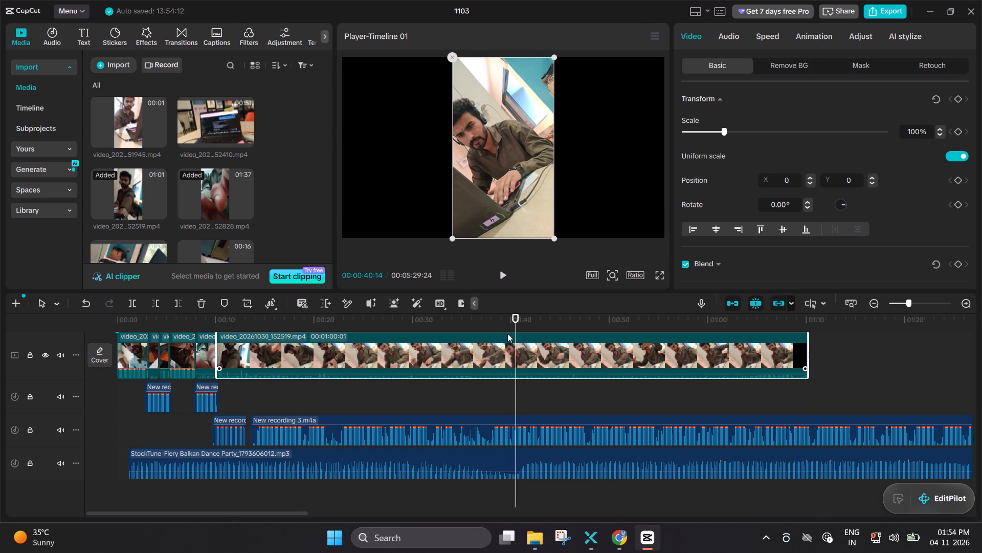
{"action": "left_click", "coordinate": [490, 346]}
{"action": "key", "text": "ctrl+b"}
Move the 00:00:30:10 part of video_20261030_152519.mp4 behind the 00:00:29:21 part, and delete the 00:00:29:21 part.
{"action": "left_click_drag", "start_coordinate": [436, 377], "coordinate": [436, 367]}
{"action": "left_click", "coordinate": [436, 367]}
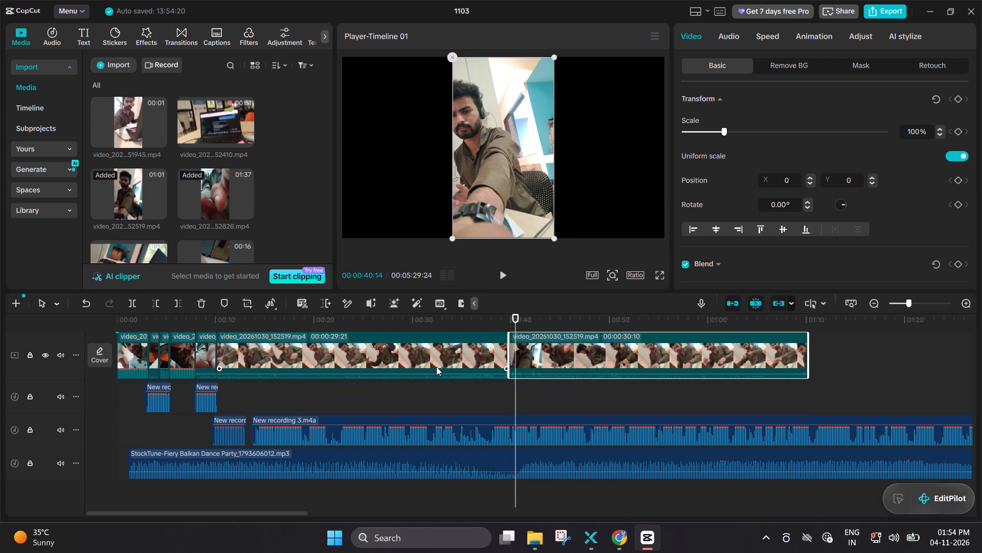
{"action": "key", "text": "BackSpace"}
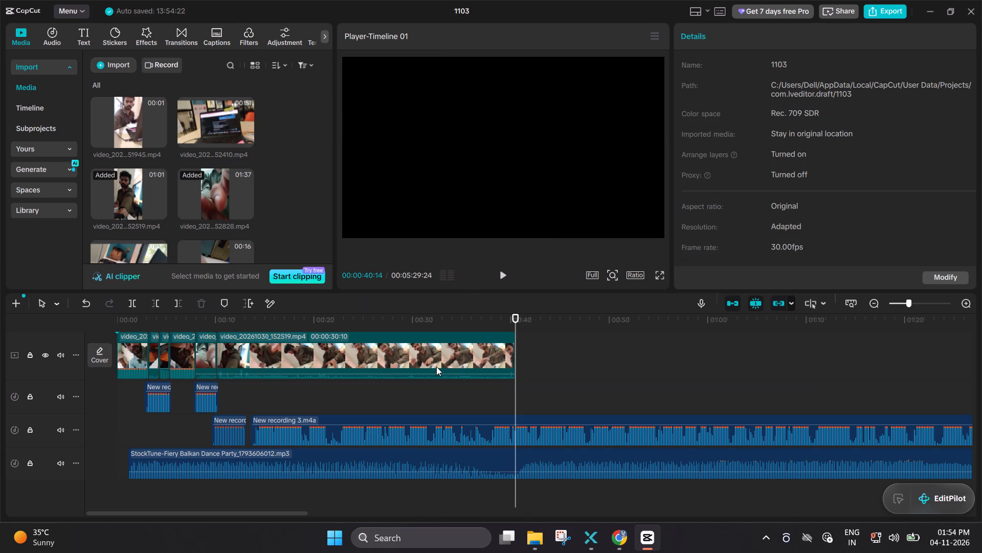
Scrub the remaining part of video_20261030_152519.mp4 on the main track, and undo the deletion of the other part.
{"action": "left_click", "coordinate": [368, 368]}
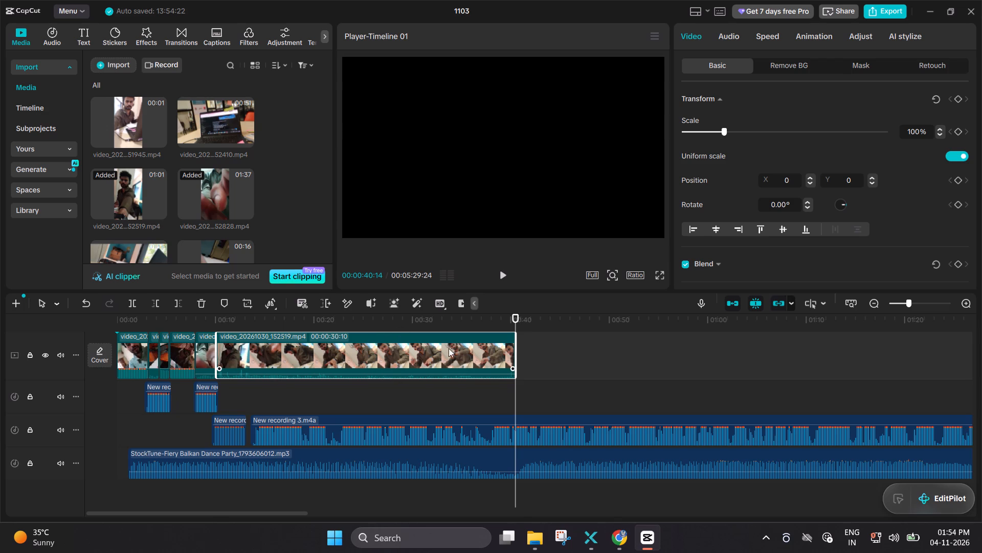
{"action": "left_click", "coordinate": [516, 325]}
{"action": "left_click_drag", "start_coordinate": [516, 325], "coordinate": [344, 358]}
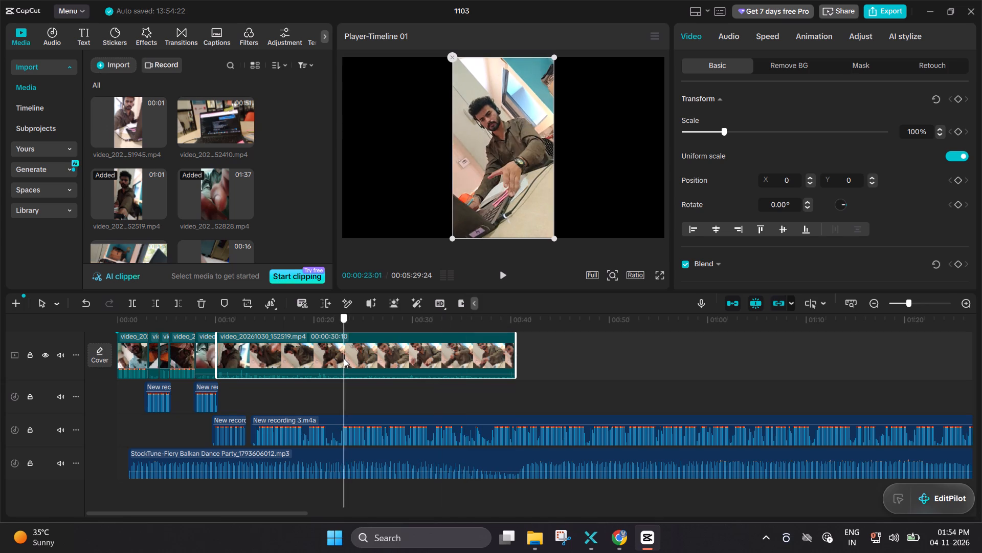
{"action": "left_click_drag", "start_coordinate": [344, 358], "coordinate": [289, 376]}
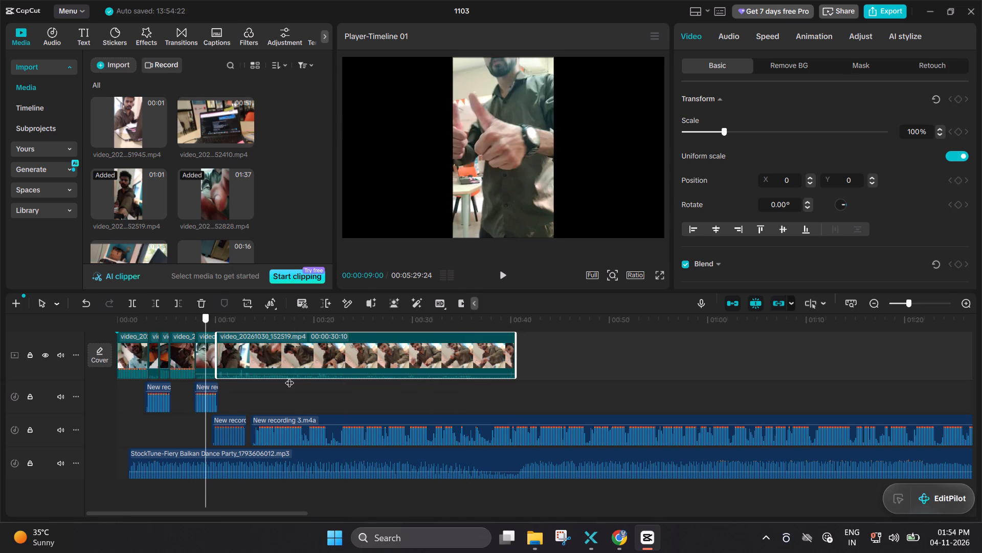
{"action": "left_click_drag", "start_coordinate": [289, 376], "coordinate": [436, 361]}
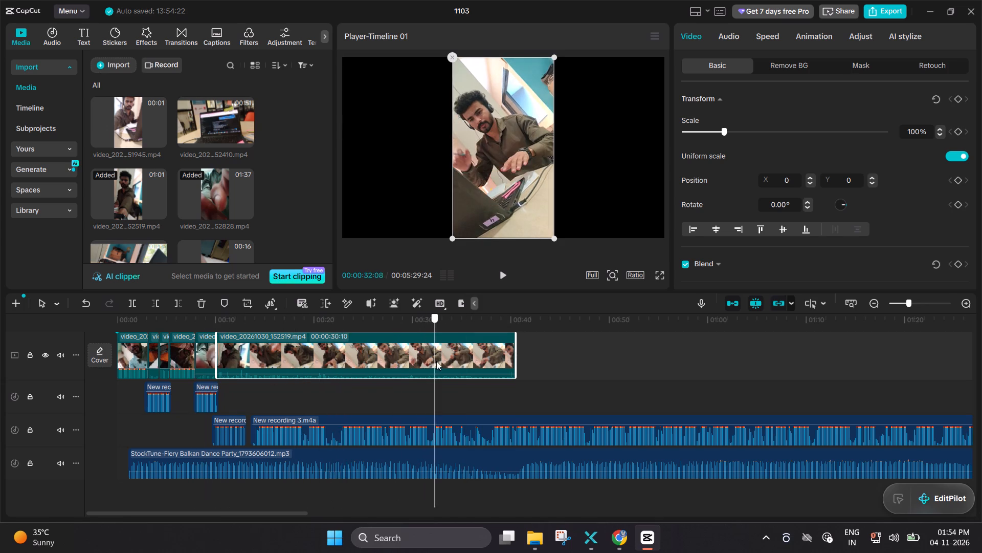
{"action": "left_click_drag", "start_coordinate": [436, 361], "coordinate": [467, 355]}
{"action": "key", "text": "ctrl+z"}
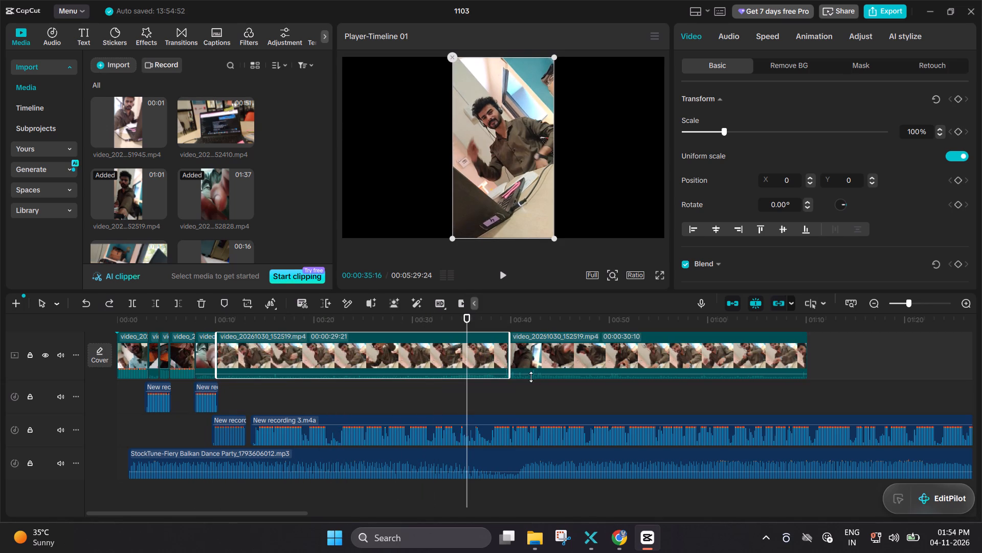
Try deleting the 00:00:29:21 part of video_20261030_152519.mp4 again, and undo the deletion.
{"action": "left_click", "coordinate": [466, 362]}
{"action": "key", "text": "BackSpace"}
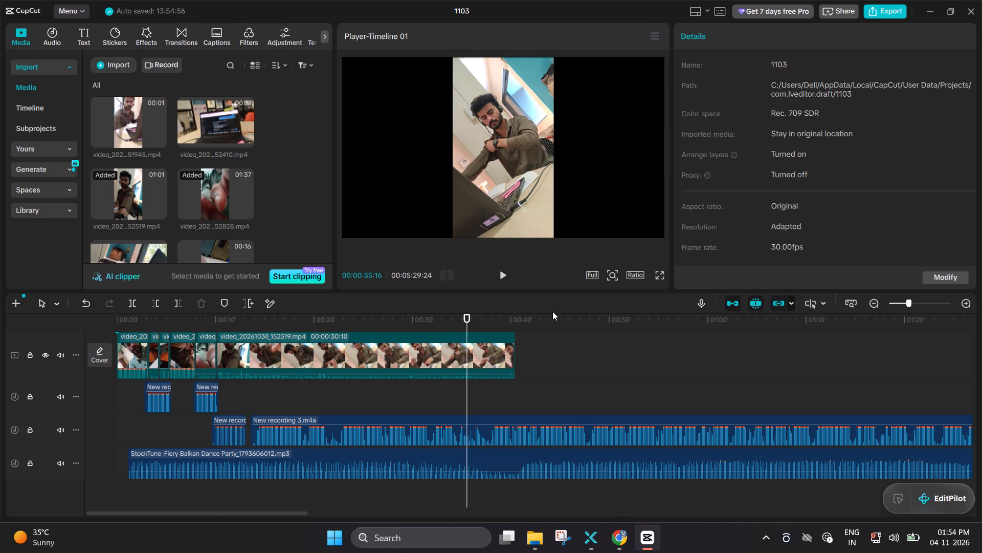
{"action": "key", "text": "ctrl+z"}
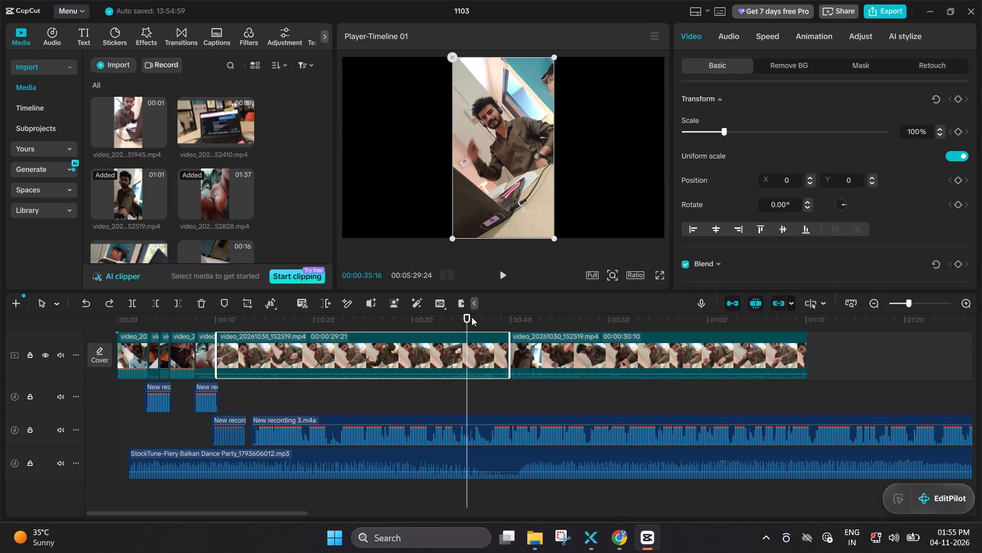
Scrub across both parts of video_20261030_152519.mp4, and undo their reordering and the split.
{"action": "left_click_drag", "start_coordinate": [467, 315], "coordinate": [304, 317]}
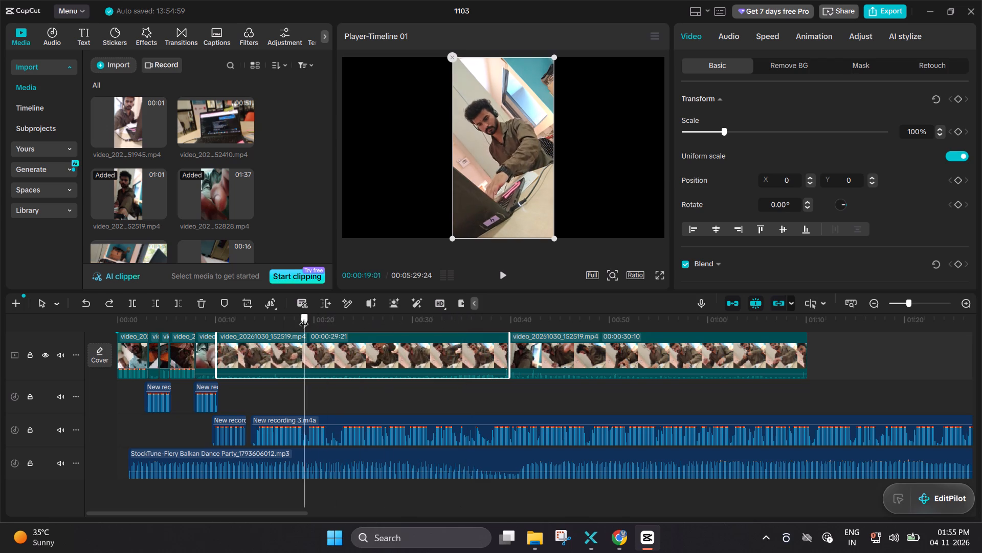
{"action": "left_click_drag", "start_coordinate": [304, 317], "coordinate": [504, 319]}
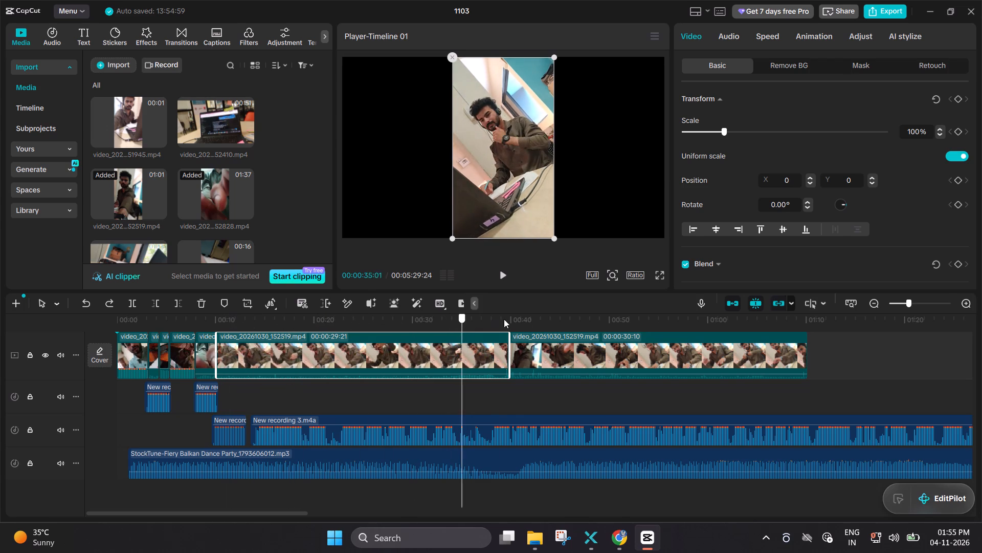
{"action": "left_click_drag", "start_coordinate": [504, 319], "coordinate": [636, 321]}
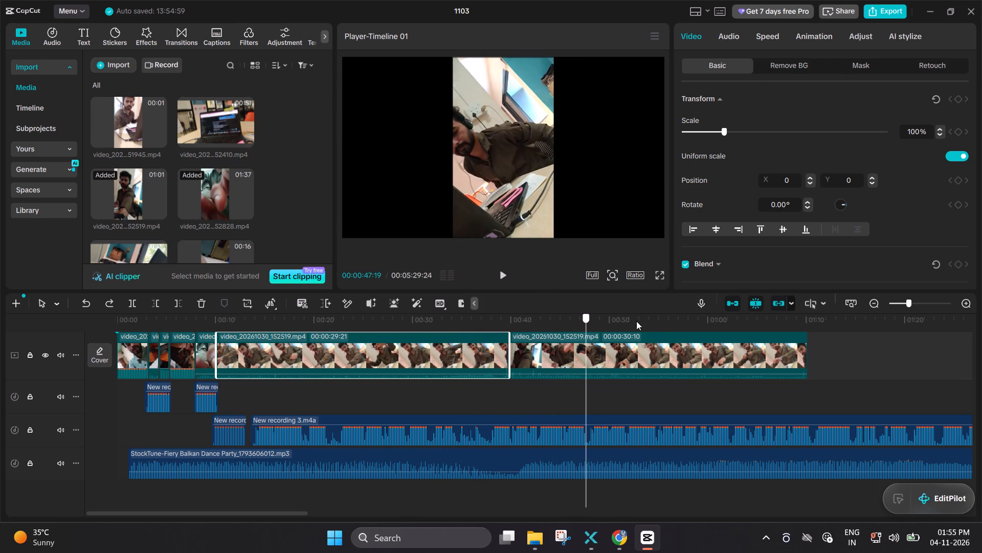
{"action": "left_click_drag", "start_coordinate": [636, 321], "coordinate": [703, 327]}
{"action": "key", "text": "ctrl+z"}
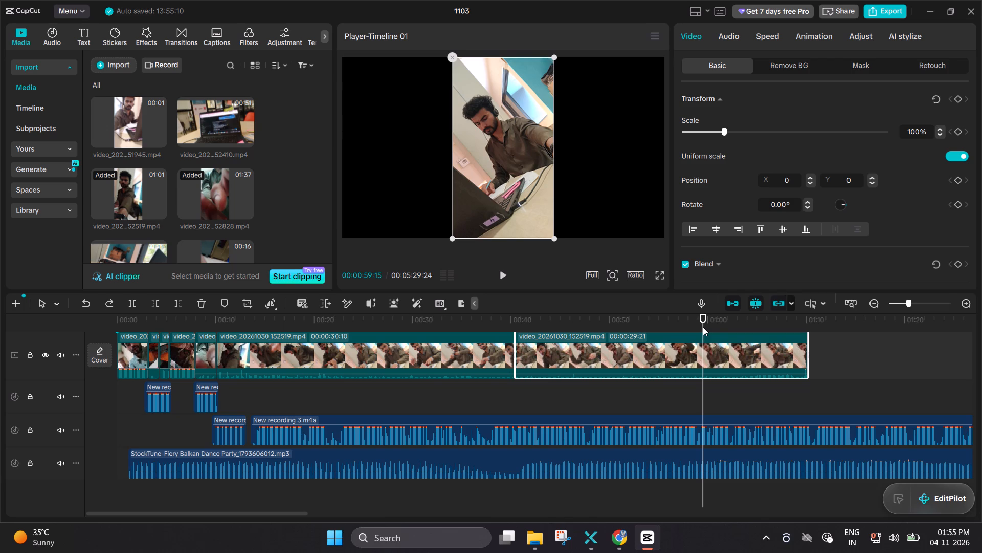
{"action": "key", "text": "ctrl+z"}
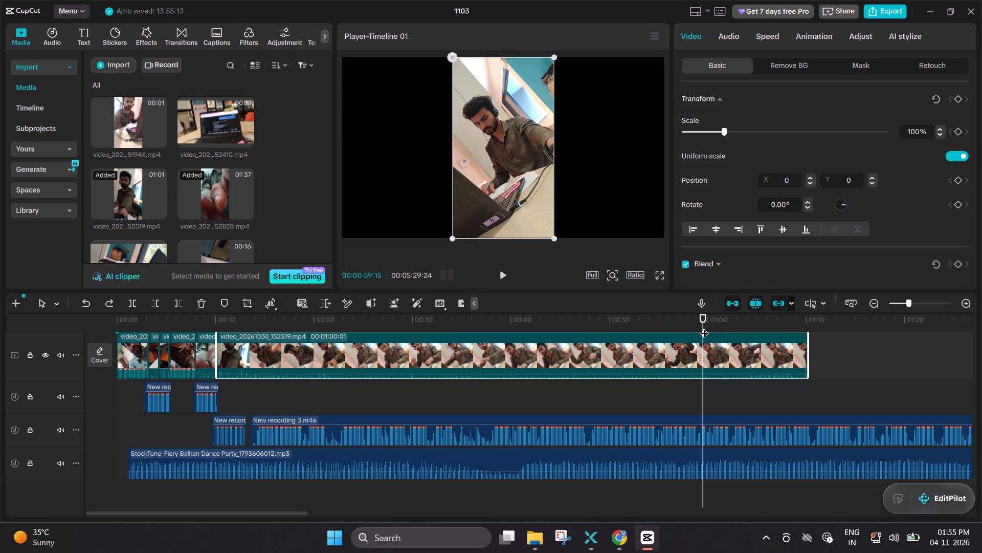
Scrub video_20261030_152519.mp4 to find the cut point and split the clip at 00:00:41:12.
{"action": "left_click_drag", "start_coordinate": [704, 327], "coordinate": [562, 331]}
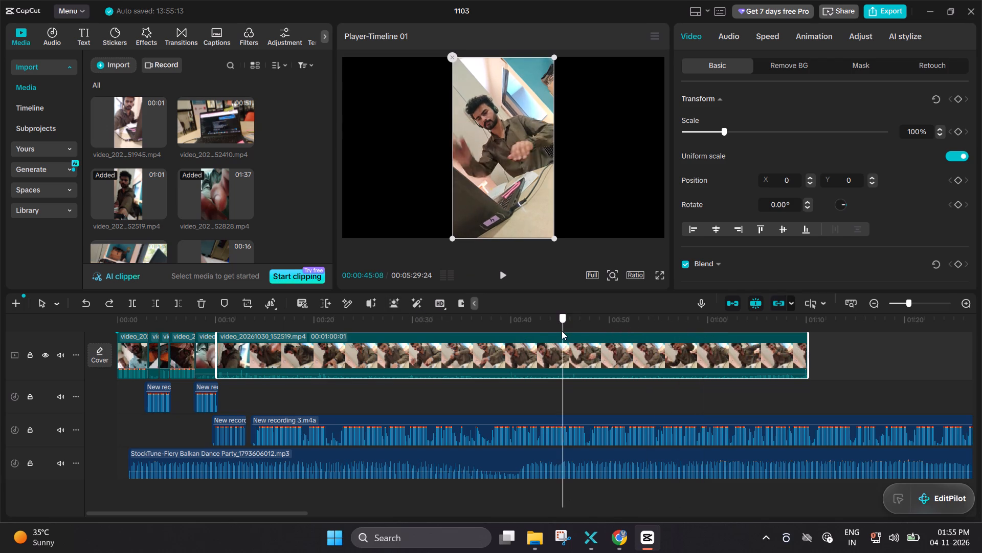
{"action": "left_click_drag", "start_coordinate": [562, 331], "coordinate": [604, 316]}
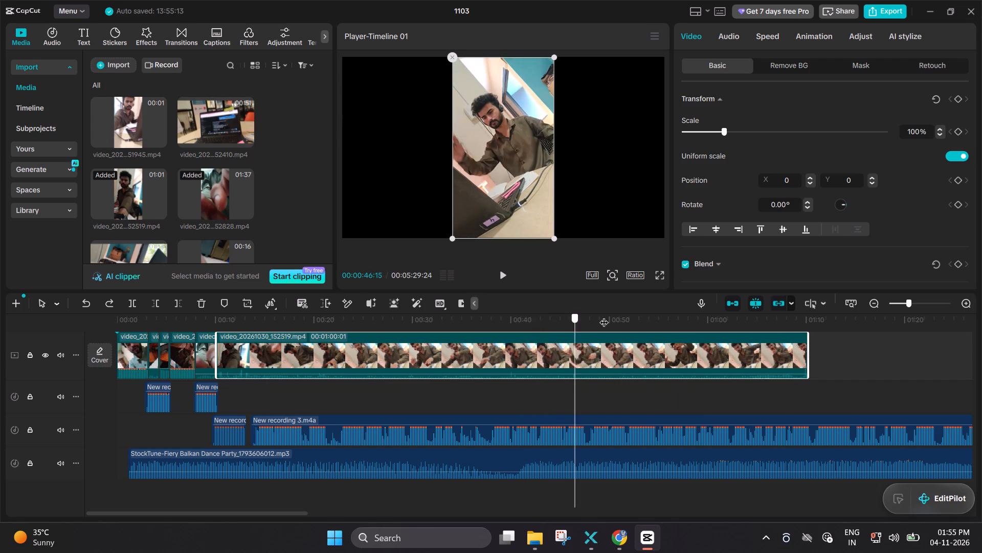
{"action": "left_click_drag", "start_coordinate": [604, 316], "coordinate": [685, 304]}
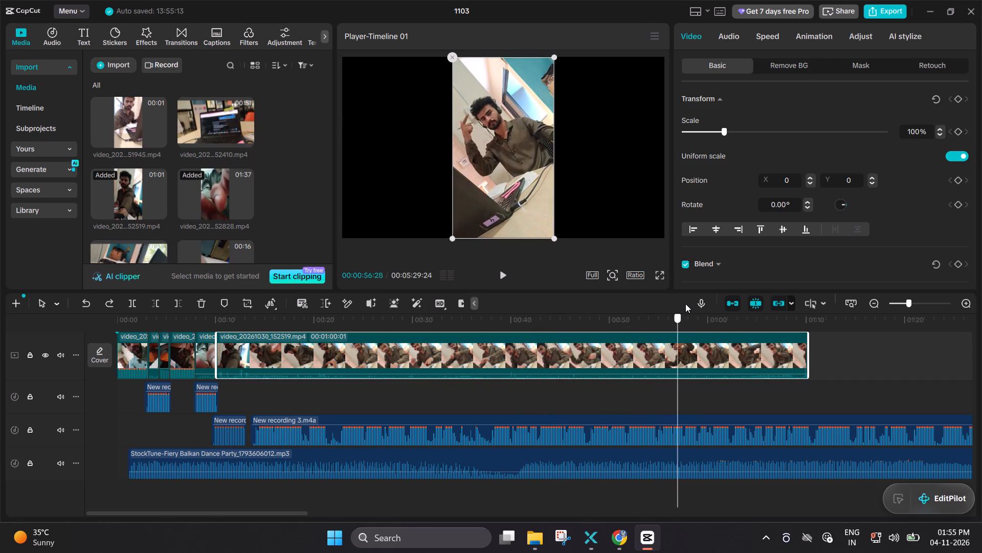
{"action": "left_click_drag", "start_coordinate": [685, 304], "coordinate": [560, 321]}
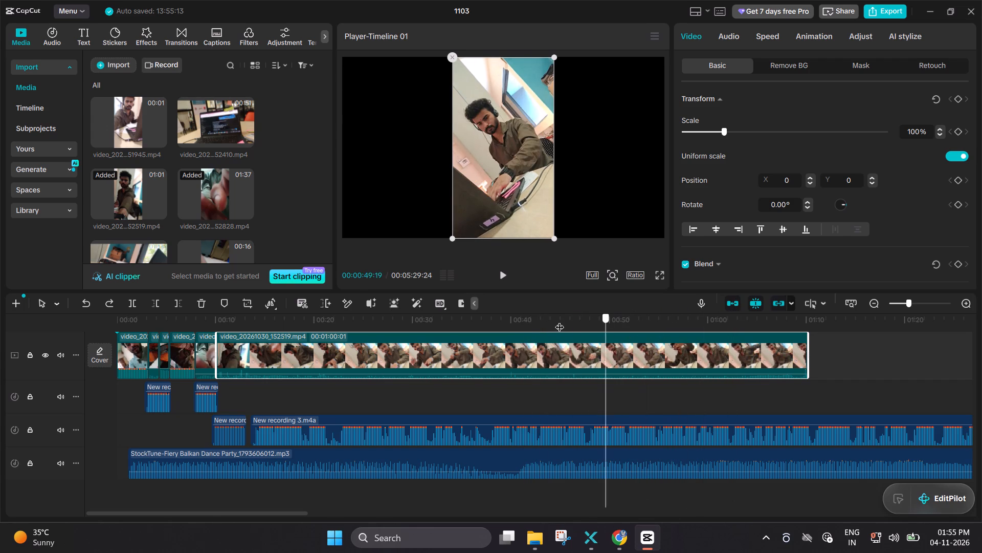
{"action": "left_click_drag", "start_coordinate": [560, 321], "coordinate": [531, 308]}
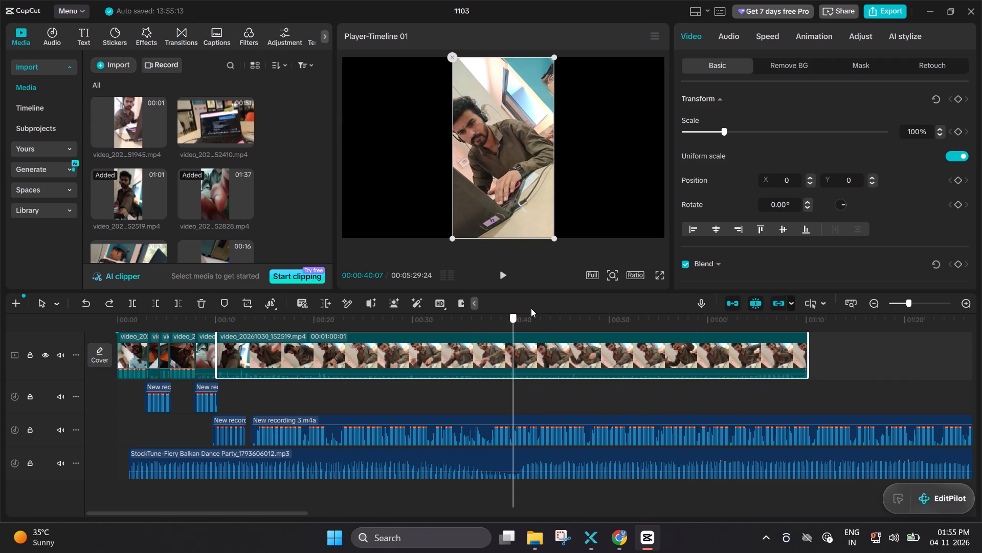
{"action": "left_click_drag", "start_coordinate": [531, 308], "coordinate": [534, 306]}
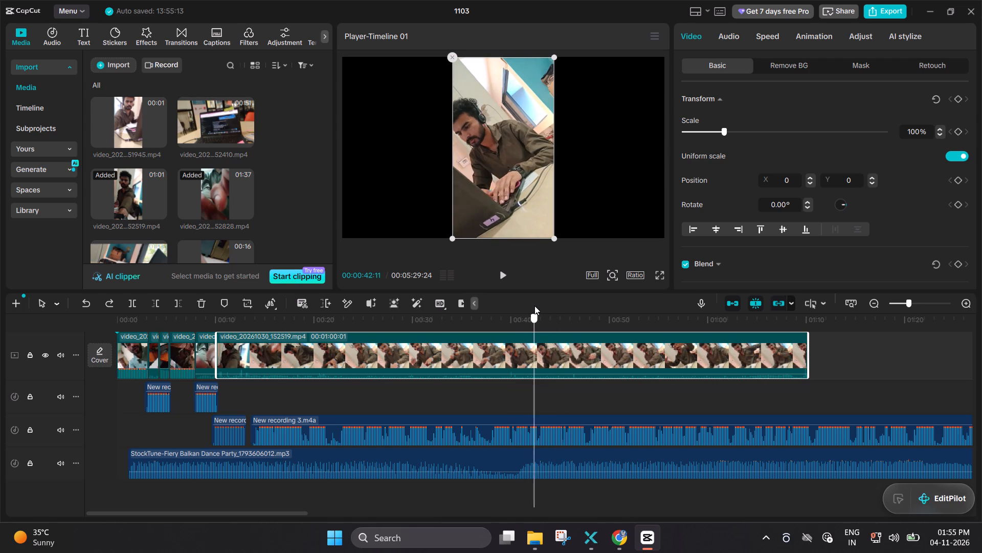
{"action": "left_click_drag", "start_coordinate": [534, 306], "coordinate": [511, 305]}
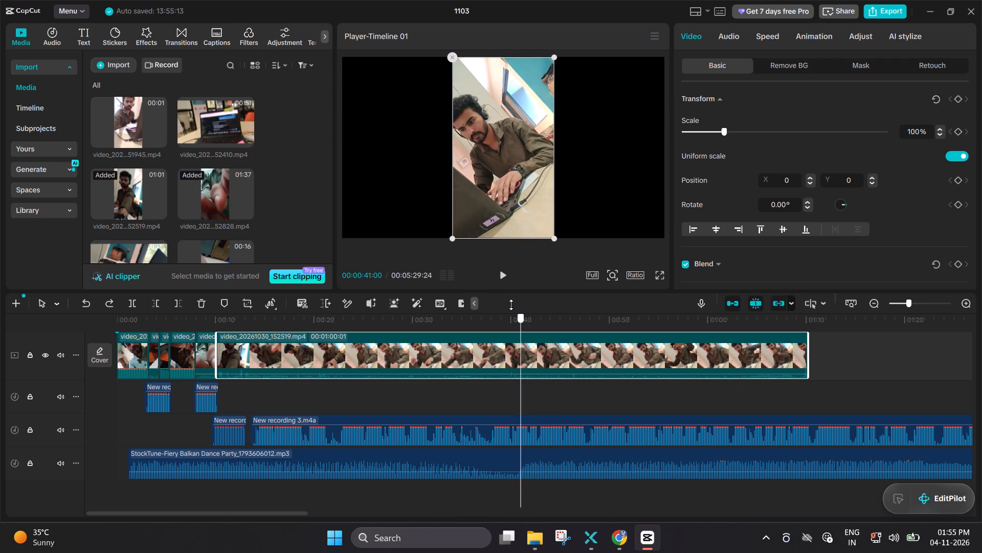
{"action": "left_click_drag", "start_coordinate": [511, 305], "coordinate": [520, 302]}
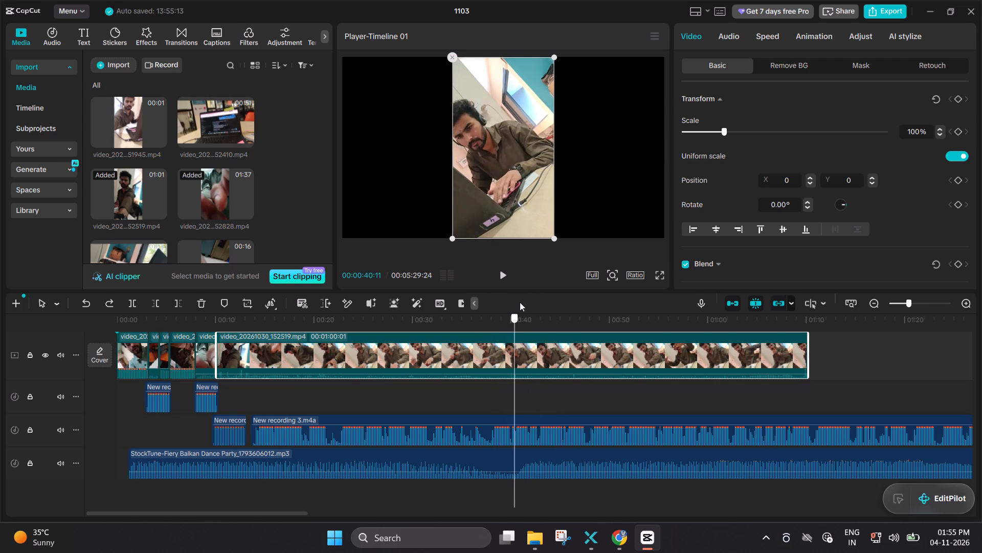
{"action": "left_click_drag", "start_coordinate": [520, 302], "coordinate": [525, 304]}
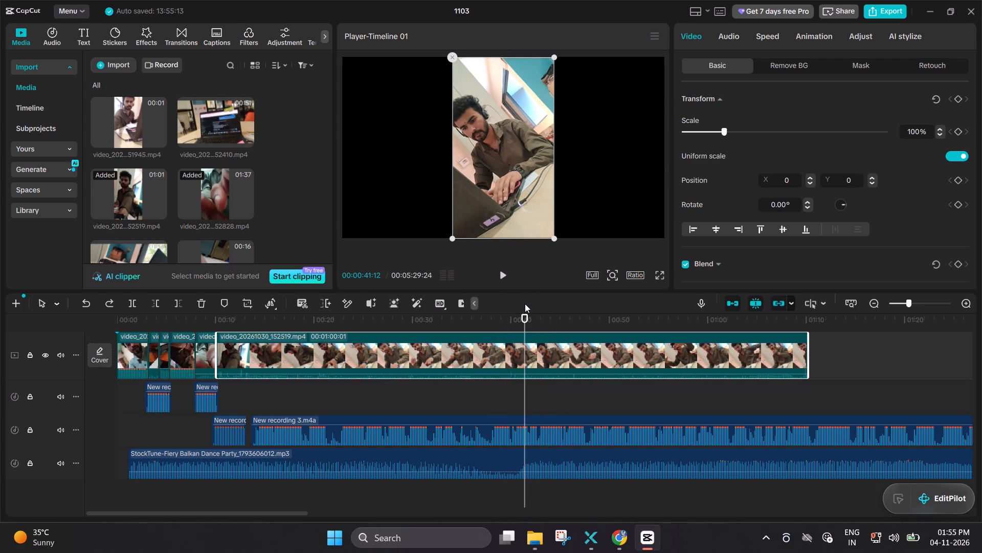
{"action": "left_click", "coordinate": [507, 347]}
{"action": "left_click", "coordinate": [529, 344]}
{"action": "key", "text": "ctrl+b"}
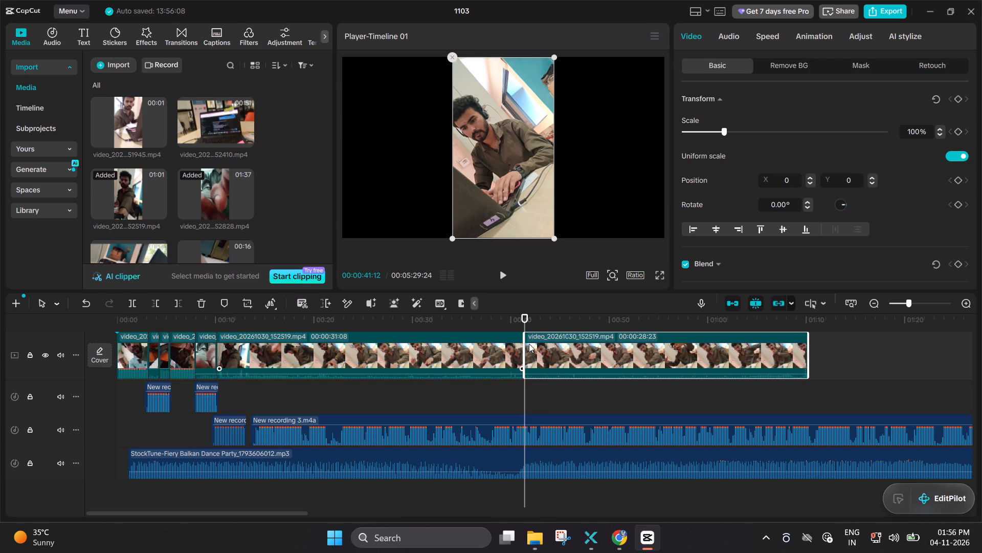
Delete the first part of the split video_20261030_152519.mp4, the 00:00:31:08 piece, from the main track.
{"action": "left_click", "coordinate": [451, 346]}
{"action": "key", "text": "BackSpace"}
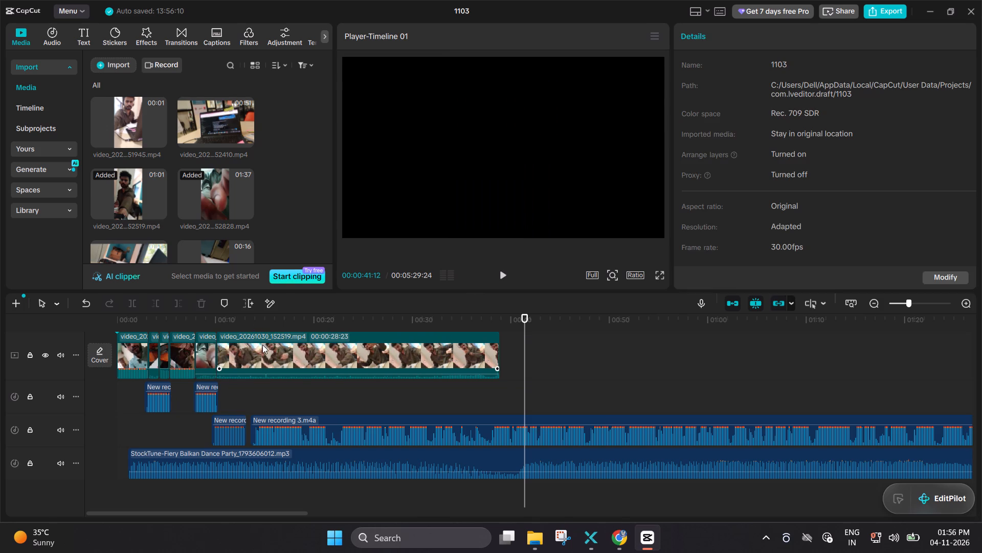
Scrub the start of the remaining video_20261030_152519.mp4 part and trim its end back to 00:00:11:24.
{"action": "double_click", "coordinate": [232, 316]}
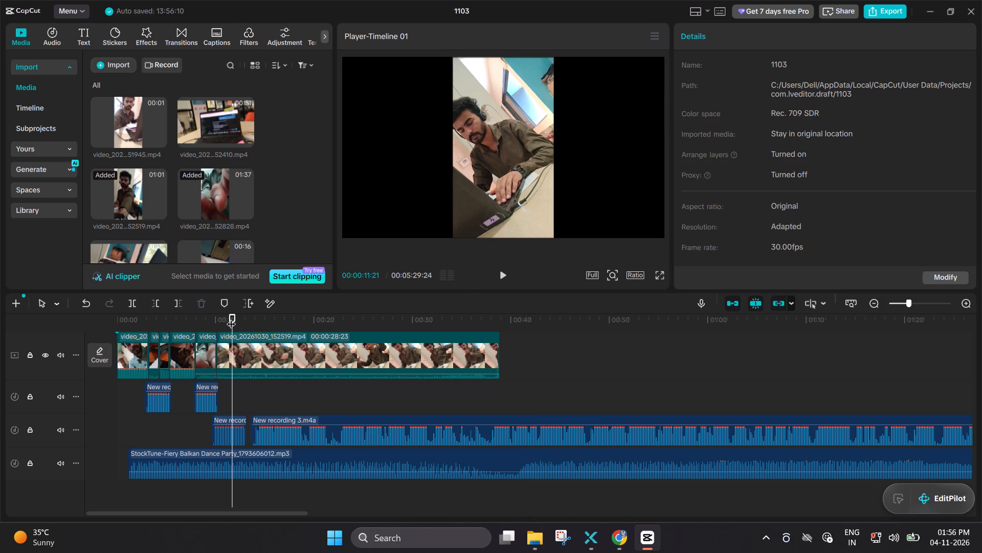
{"action": "left_click_drag", "start_coordinate": [233, 318], "coordinate": [215, 322]}
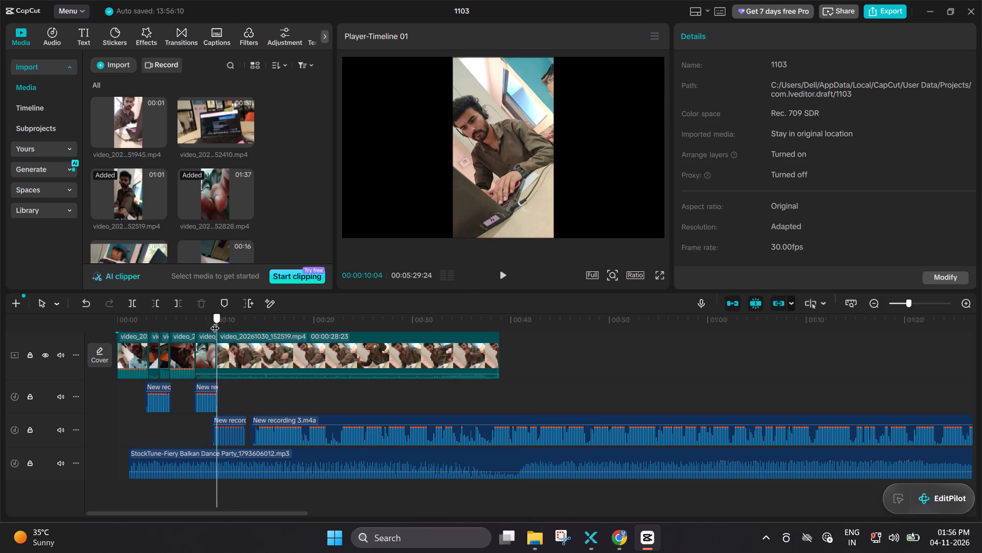
{"action": "left_click_drag", "start_coordinate": [215, 322], "coordinate": [233, 324]}
{"action": "left_click", "coordinate": [484, 339]}
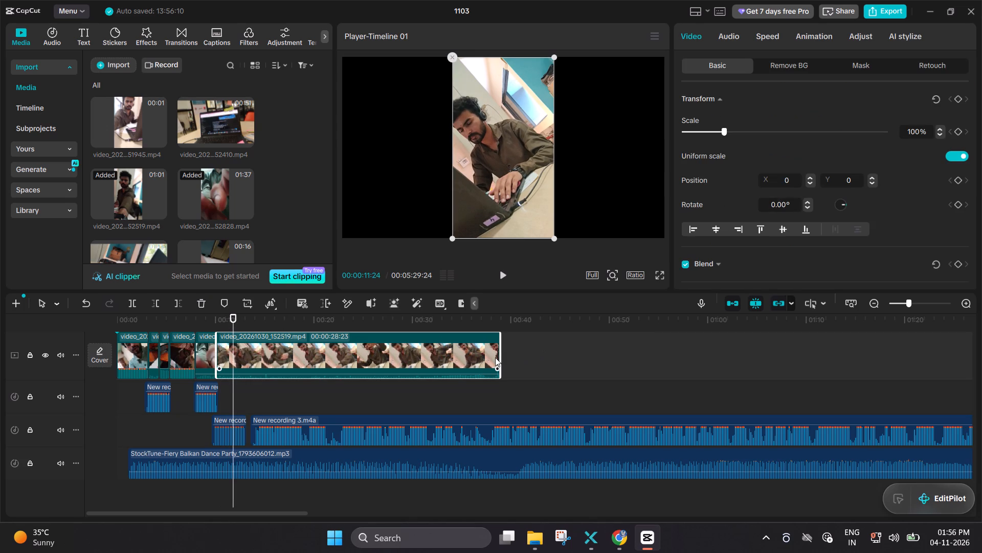
{"action": "left_click_drag", "start_coordinate": [500, 354], "coordinate": [299, 356]}
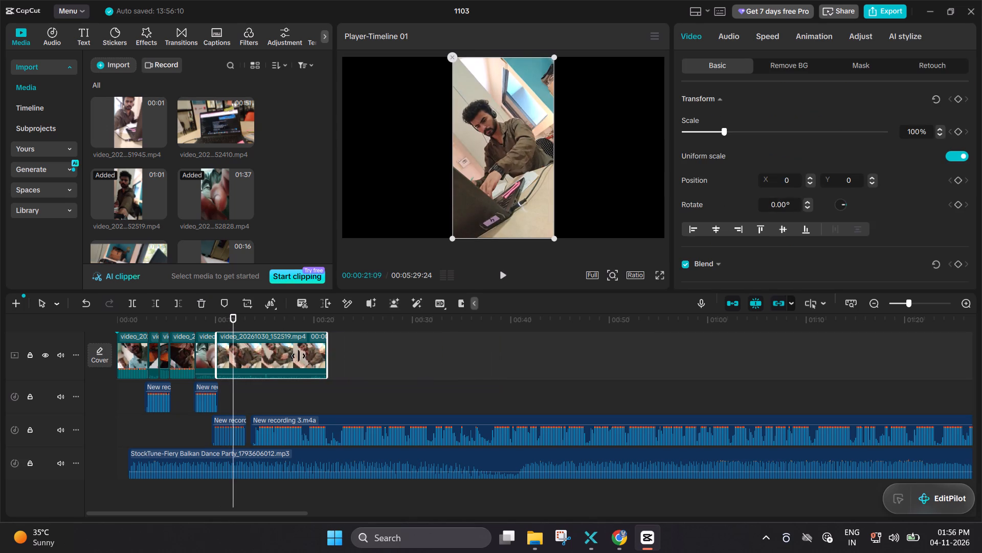
{"action": "left_click_drag", "start_coordinate": [299, 356], "coordinate": [229, 361]}
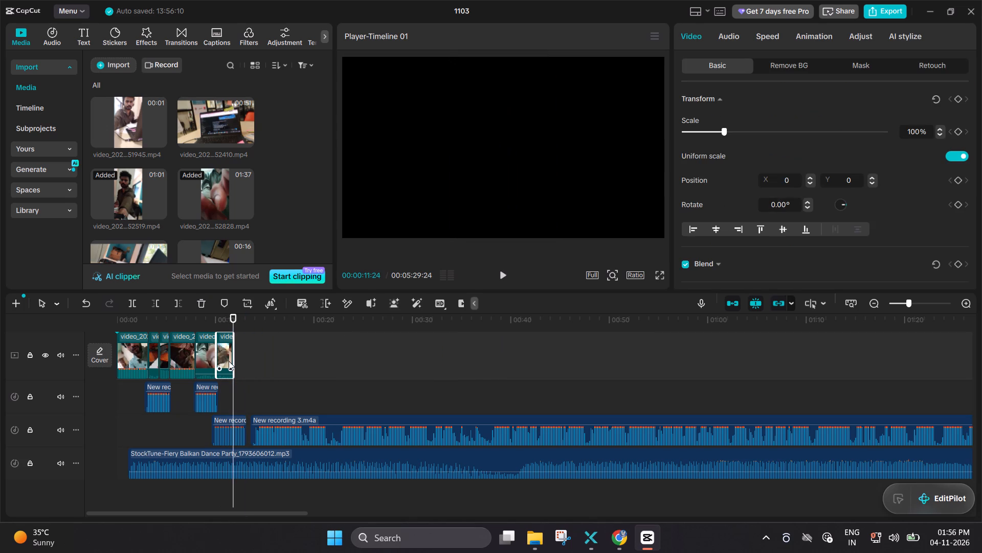
Play the short New recording 3.m4a narration piece and shorten the end of video_20261030_152519.mp4 to about 00:00:11.
{"action": "scroll", "coordinate": [229, 361], "scroll_direction": "up", "scroll_amount": 8, "text": "ctrl"}
{"action": "scroll", "coordinate": [229, 361], "scroll_direction": "right", "scroll_amount": 1}
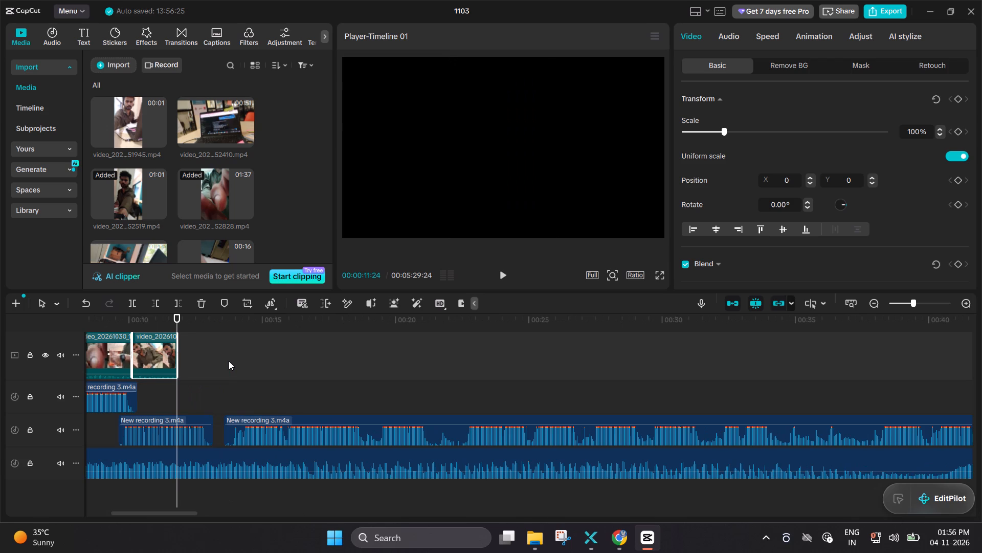
{"action": "scroll", "coordinate": [167, 389], "scroll_direction": "up", "scroll_amount": 4, "text": "ctrl"}
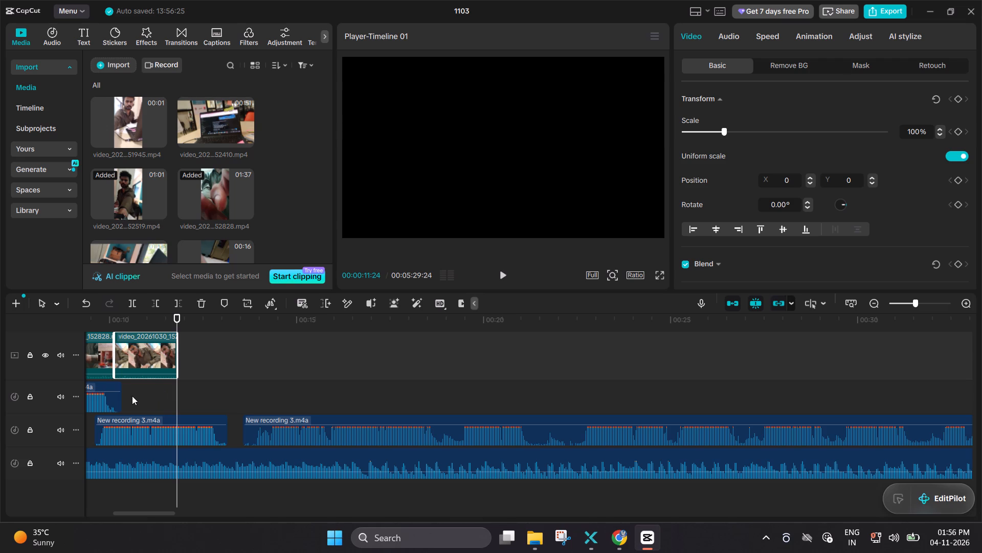
{"action": "double_click", "coordinate": [92, 420]}
{"action": "key", "text": "space"}
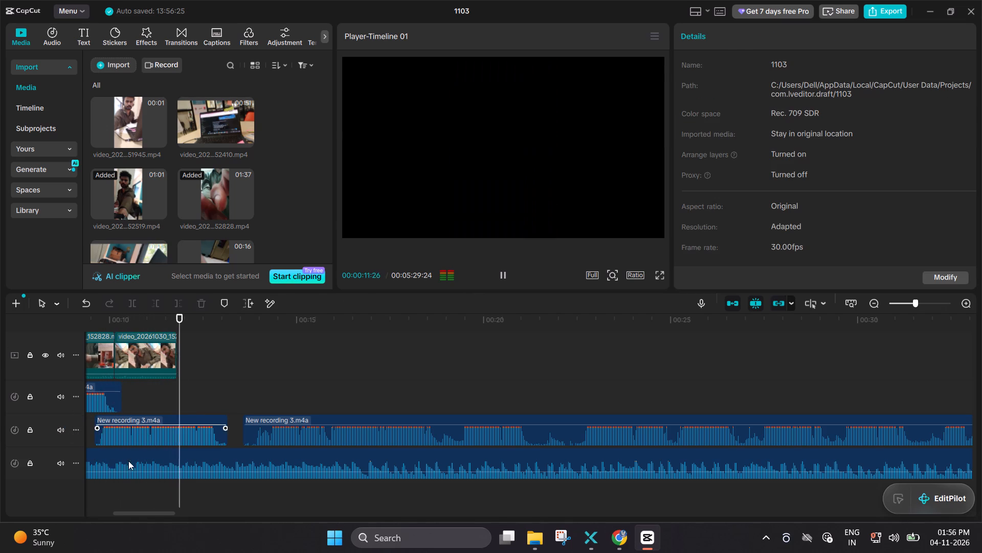
{"action": "key", "text": "space"}
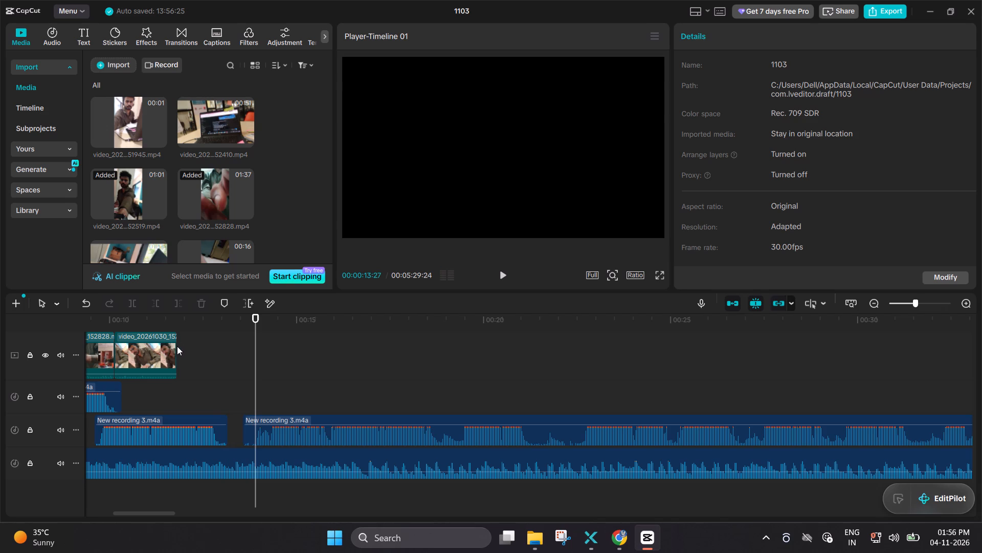
{"action": "left_click_drag", "start_coordinate": [175, 347], "coordinate": [160, 356]}
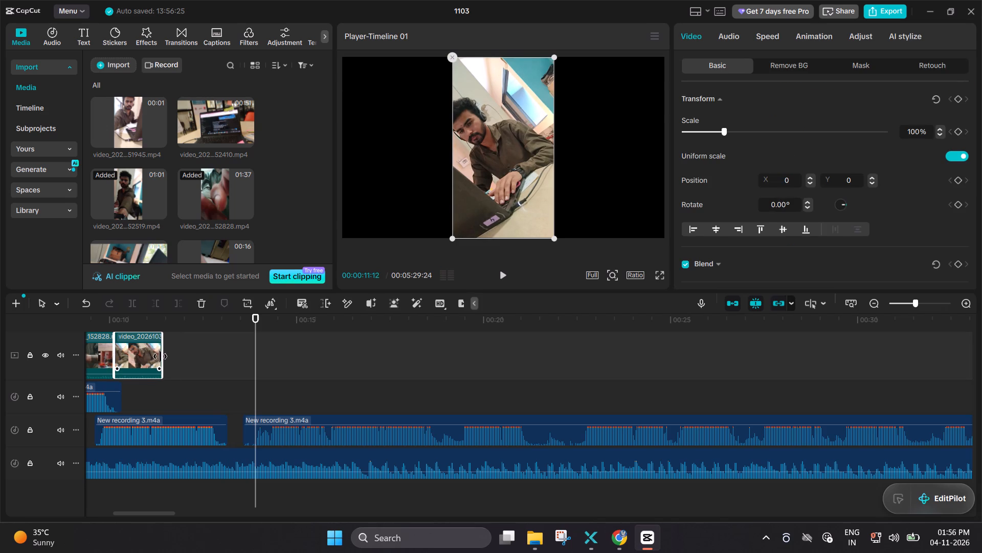
{"action": "left_click_drag", "start_coordinate": [160, 356], "coordinate": [150, 359]}
Look over the imported footage and replay the narration from about 00:00:11 to decide which clip should follow.
{"action": "left_click", "coordinate": [196, 358]}
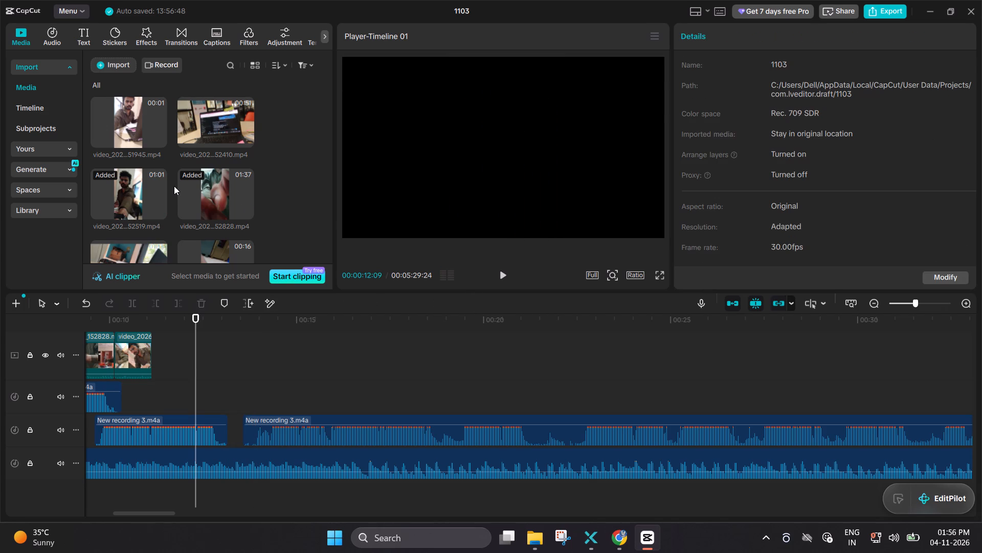
{"action": "left_click", "coordinate": [202, 193]}
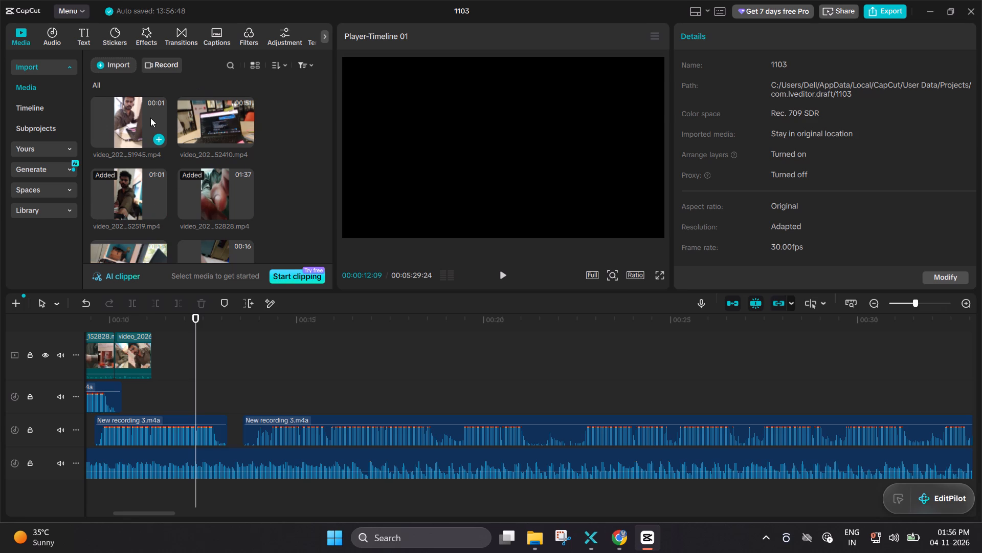
{"action": "left_click", "coordinate": [145, 116]}
{"action": "scroll", "coordinate": [199, 124], "scroll_direction": "down", "scroll_amount": 1}
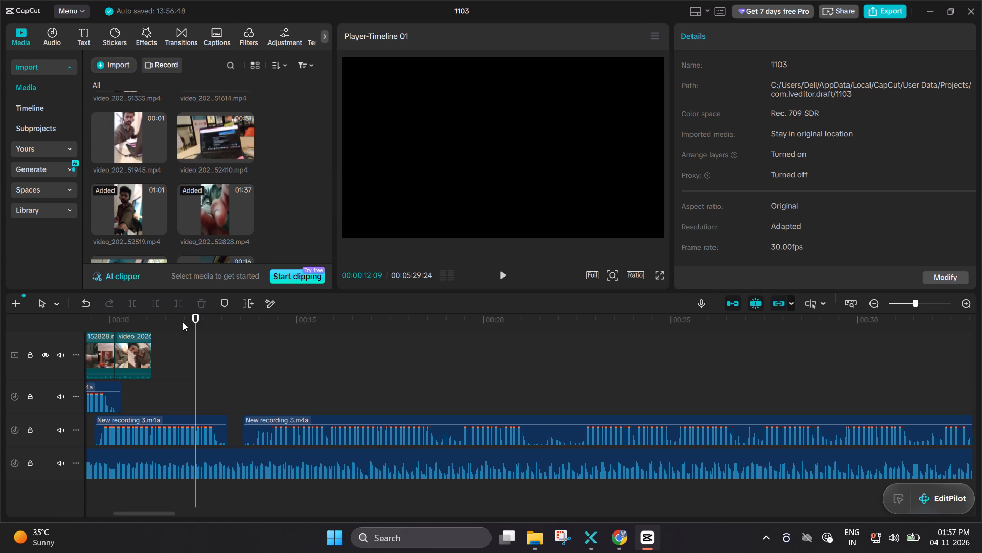
{"action": "double_click", "coordinate": [132, 320]}
{"action": "key", "text": "space"}
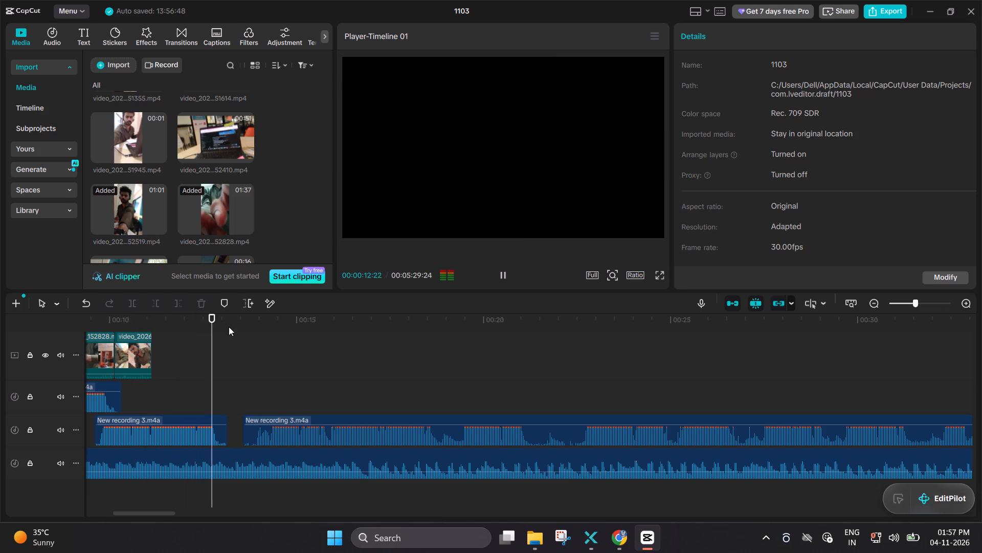
{"action": "key", "text": "space"}
{"action": "double_click", "coordinate": [141, 319]}
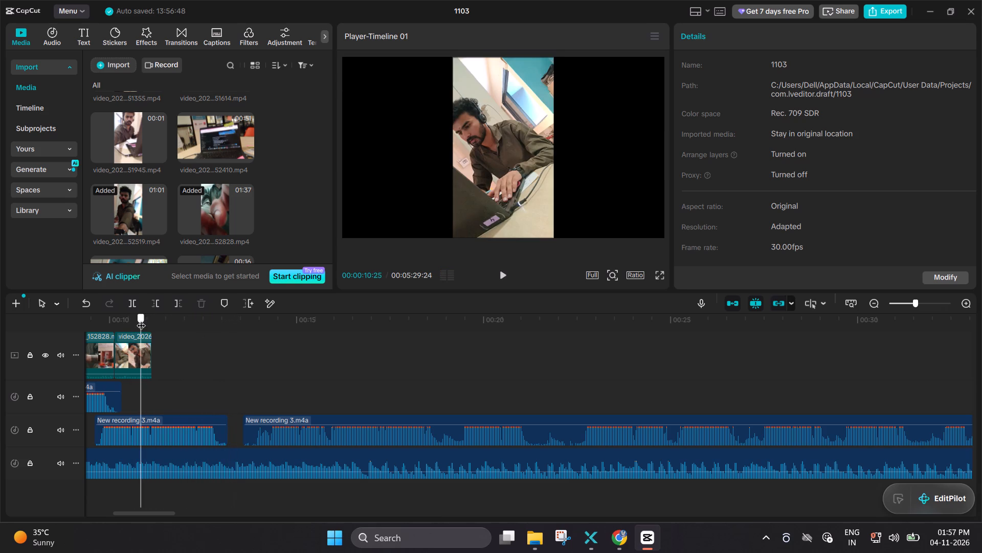
{"action": "key", "text": "space"}
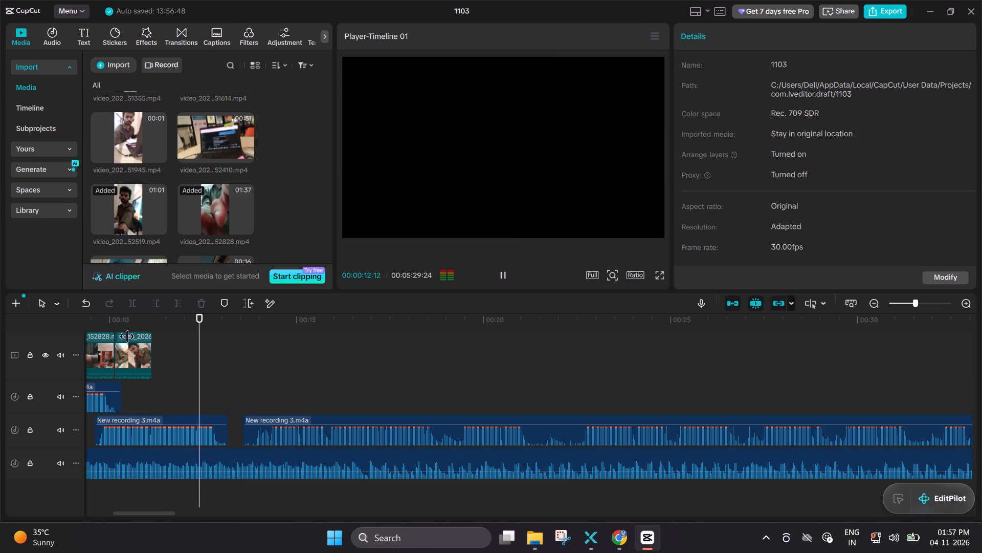
{"action": "key", "text": "space"}
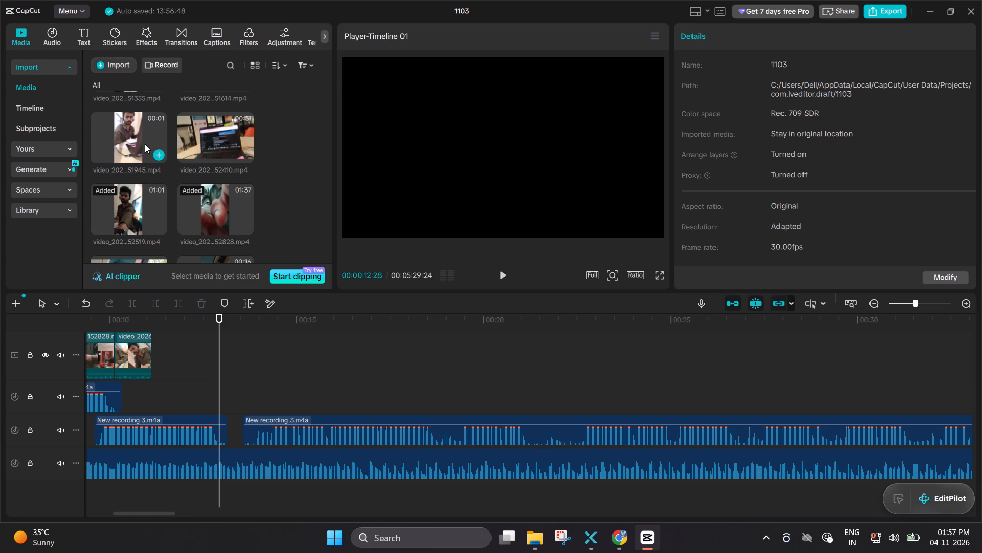
Find video_20261030_145000.mp4 in the imported media, preview it and add it after video_20261030_152519.mp4 on the main track.
{"action": "scroll", "coordinate": [145, 144], "scroll_direction": "up", "scroll_amount": 1}
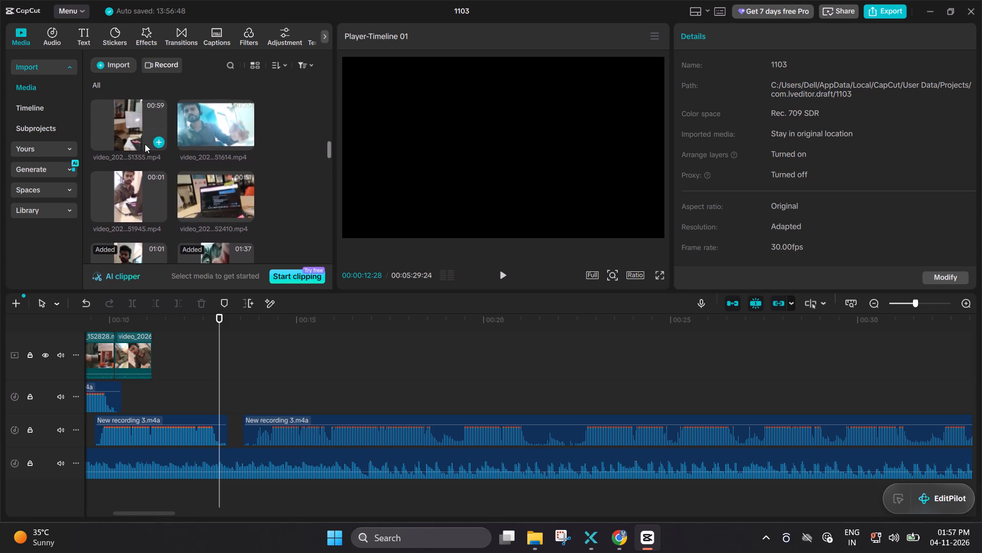
{"action": "scroll", "coordinate": [145, 144], "scroll_direction": "up", "scroll_amount": 1}
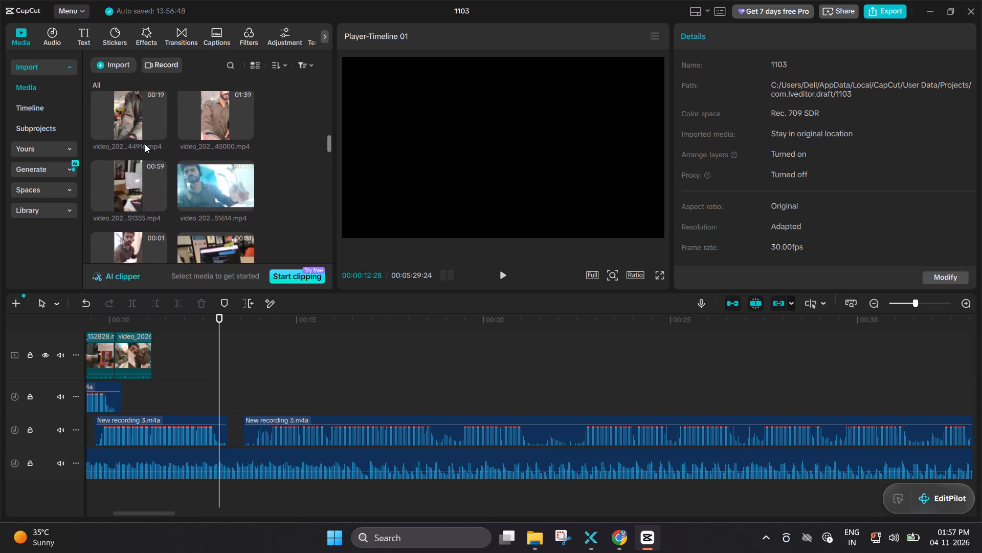
{"action": "scroll", "coordinate": [145, 144], "scroll_direction": "up", "scroll_amount": 1}
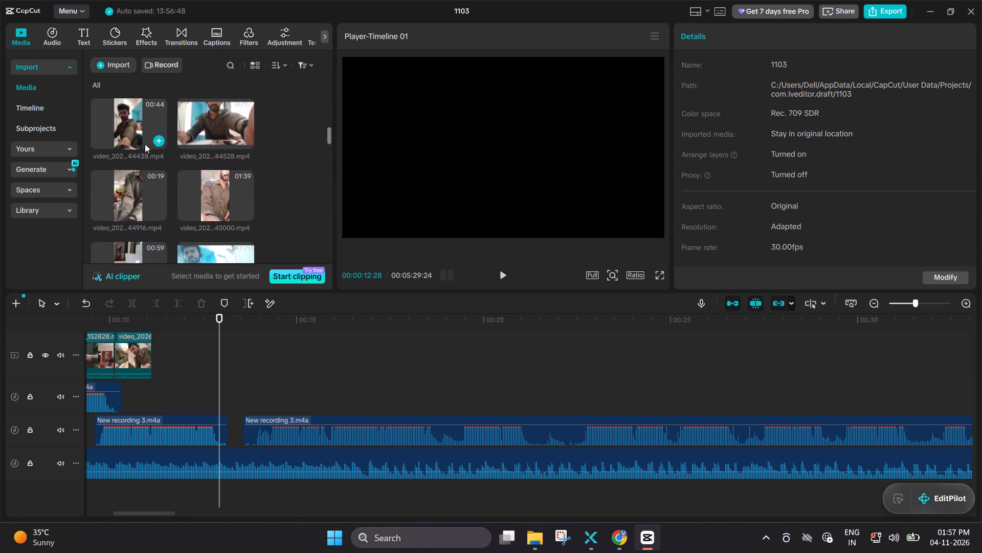
{"action": "scroll", "coordinate": [145, 144], "scroll_direction": "up", "scroll_amount": 1}
{"action": "left_click", "coordinate": [256, 159]}
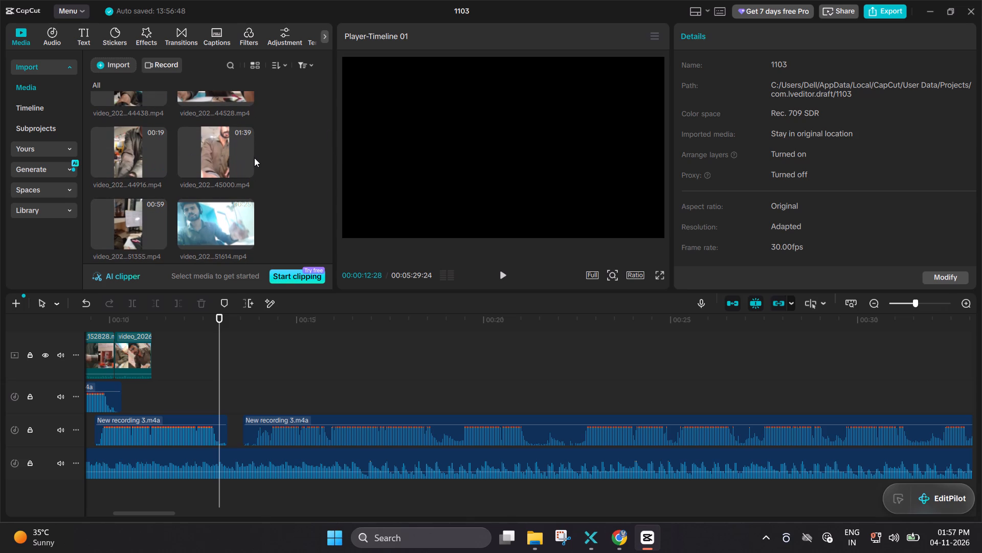
{"action": "double_click", "coordinate": [240, 151]}
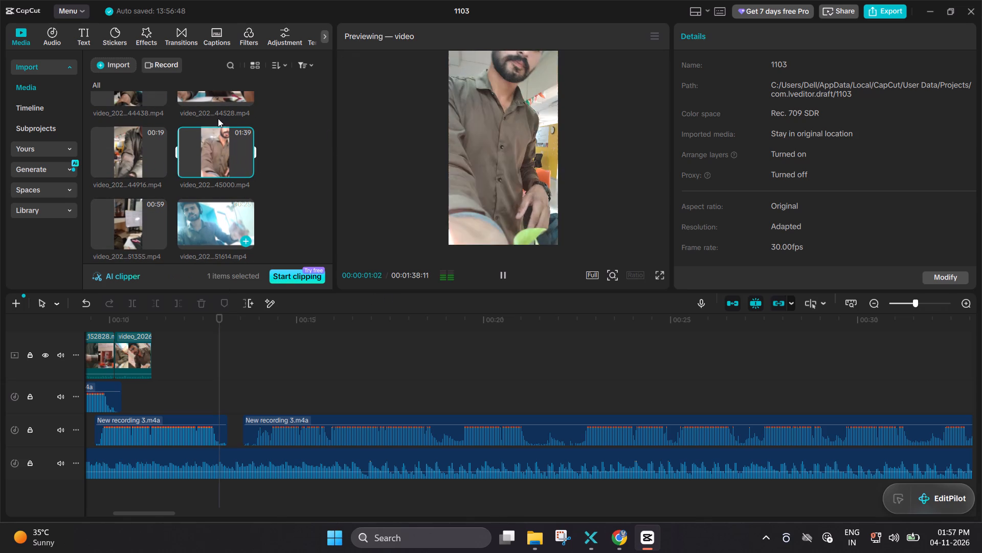
{"action": "left_click", "coordinate": [247, 168]}
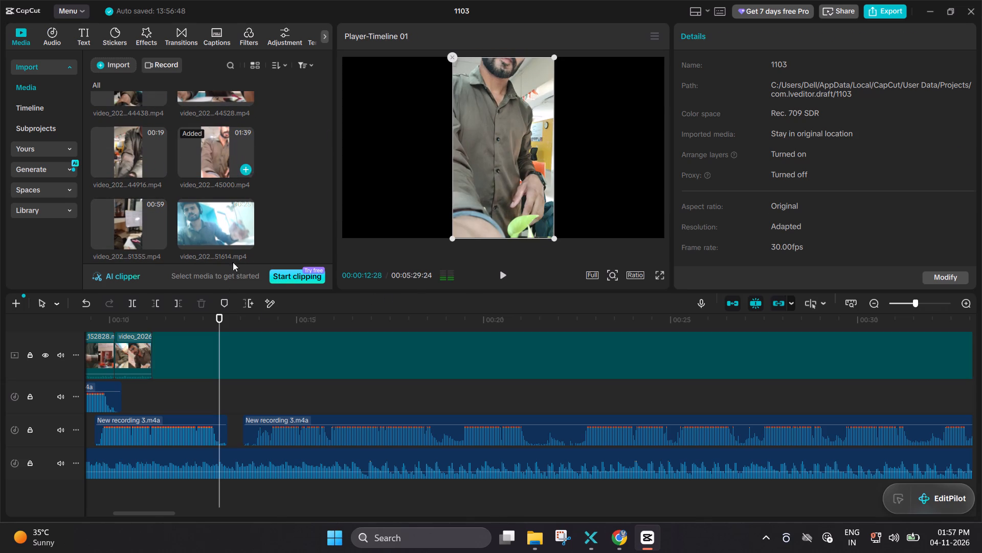
Scrub through video_20261030_145000.mp4 to find the laptop-working shot and split the clip at 00:00:35:29.
{"action": "left_click", "coordinate": [221, 362]}
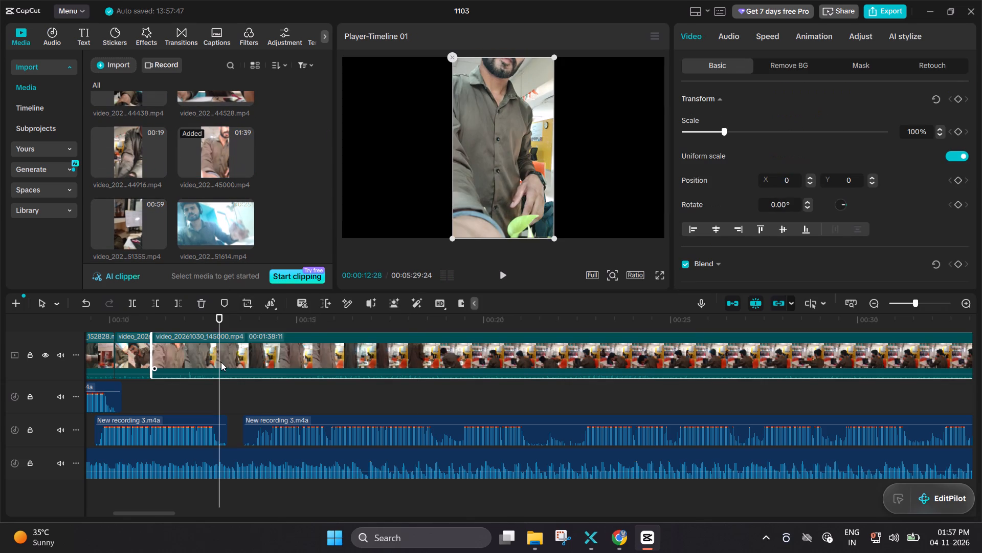
{"action": "left_click_drag", "start_coordinate": [221, 362], "coordinate": [237, 350]}
{"action": "left_click_drag", "start_coordinate": [221, 319], "coordinate": [496, 339]}
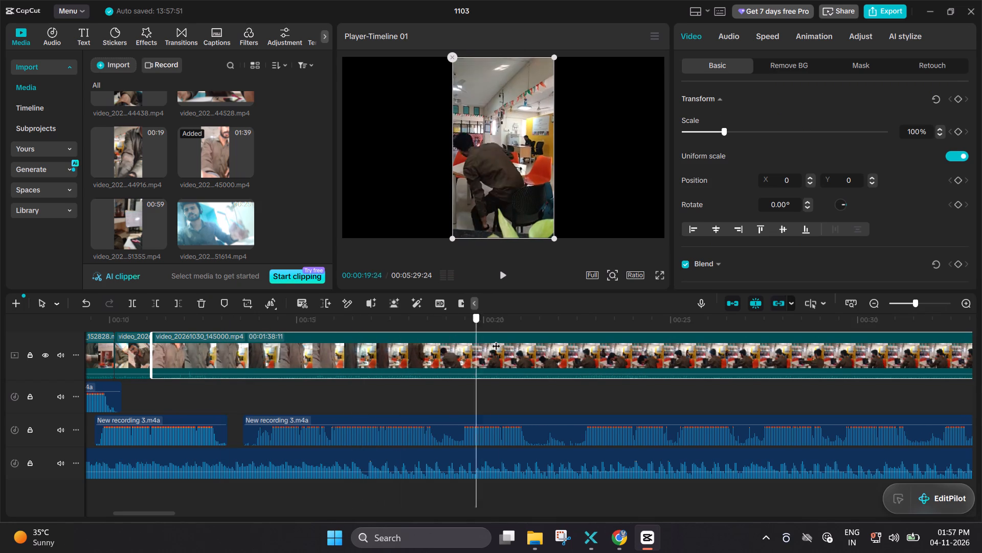
{"action": "left_click_drag", "start_coordinate": [496, 339], "coordinate": [941, 333]}
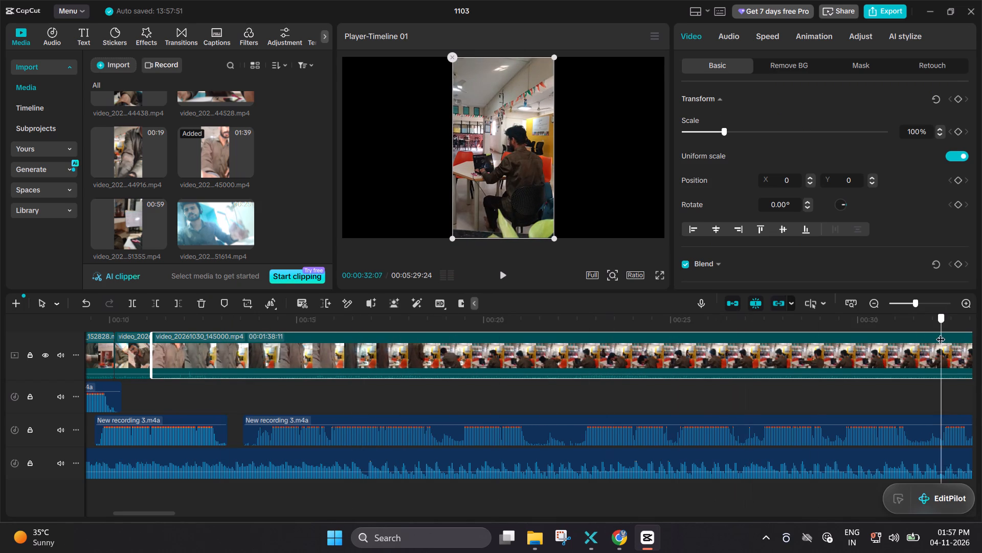
{"action": "left_click_drag", "start_coordinate": [941, 333], "coordinate": [981, 323]}
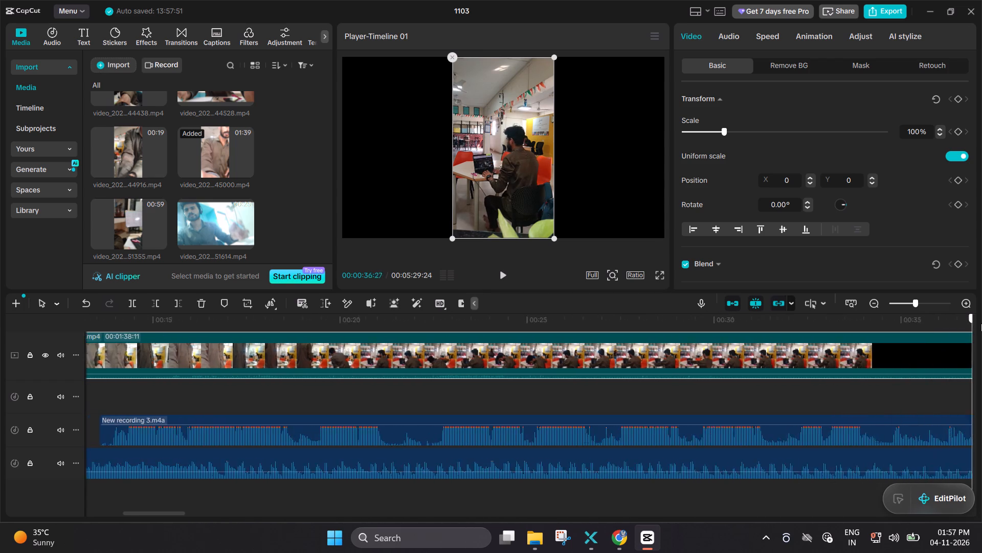
{"action": "left_click_drag", "start_coordinate": [981, 323], "coordinate": [675, 366]}
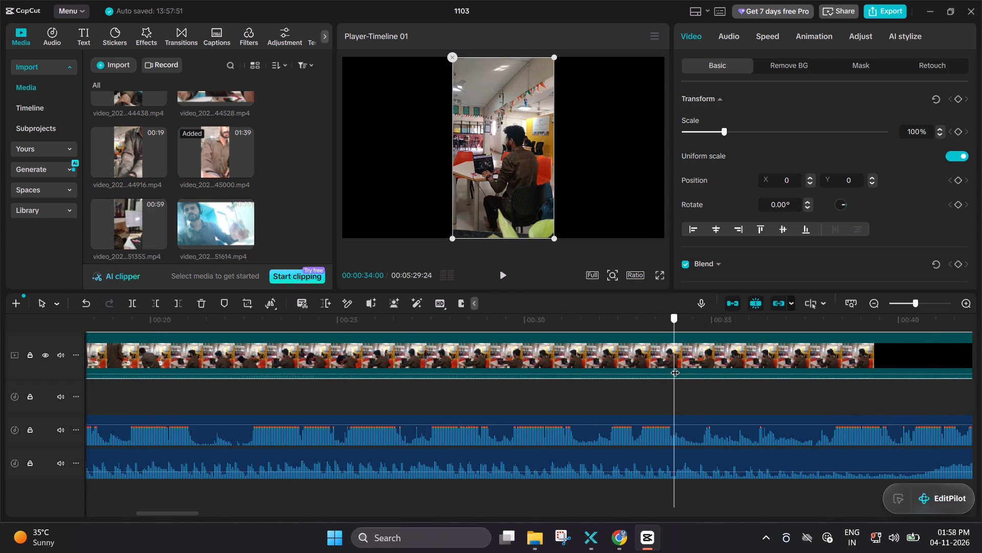
{"action": "left_click_drag", "start_coordinate": [675, 366], "coordinate": [839, 348]}
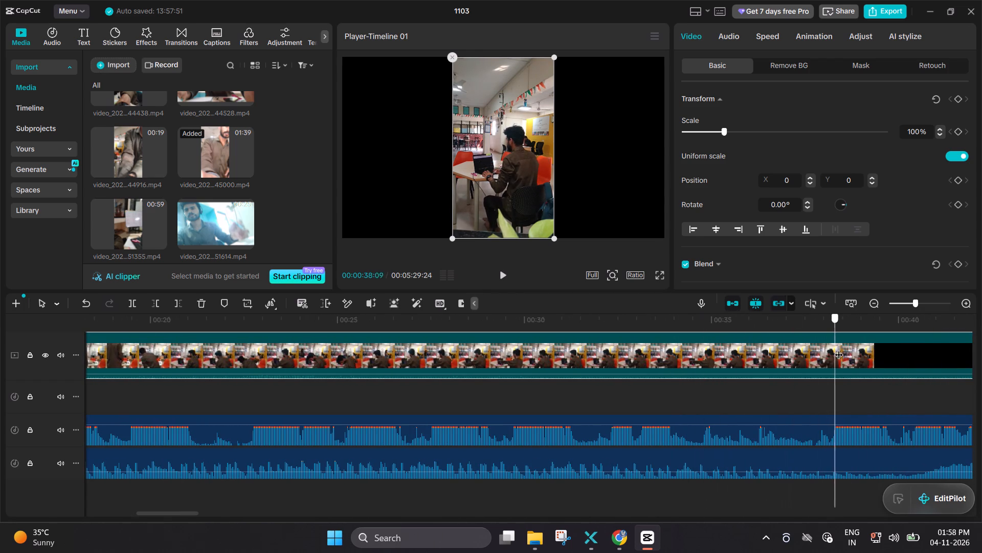
{"action": "left_click_drag", "start_coordinate": [839, 348], "coordinate": [747, 354]}
{"action": "left_click", "coordinate": [707, 346]}
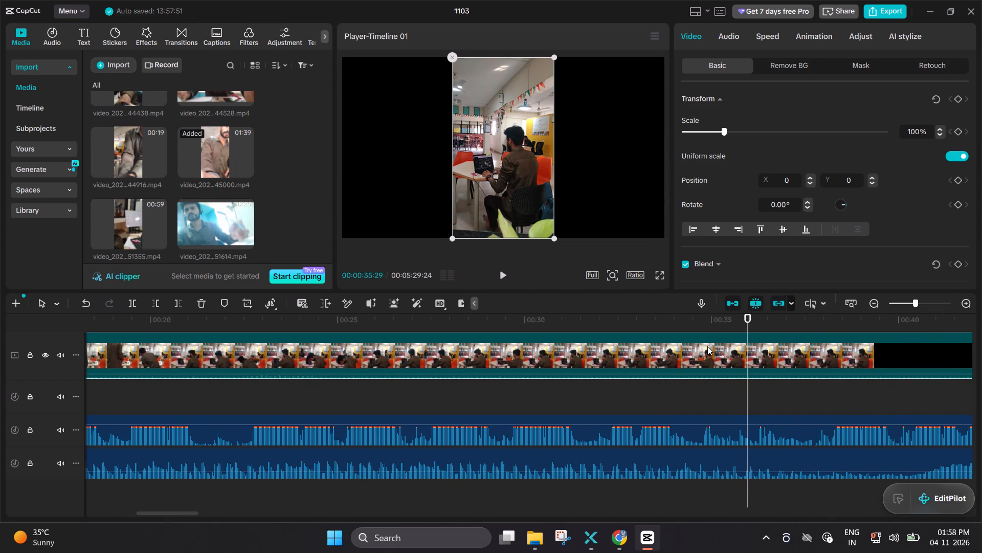
{"action": "key", "text": "ctrl+b"}
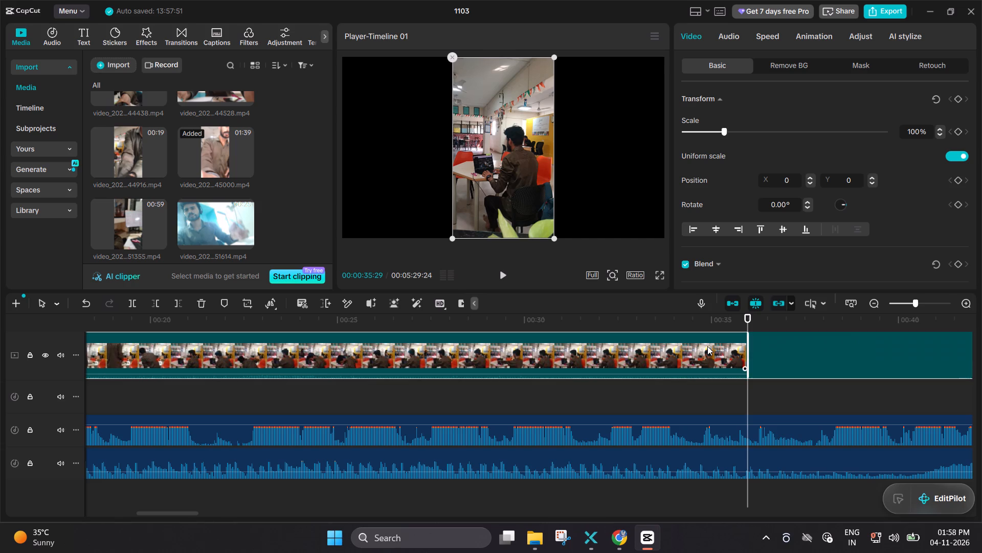
Delete the part of video_20261030_145000.mp4 that lies before the split at 00:00:35:29.
{"action": "left_click", "coordinate": [665, 334]}
{"action": "double_click", "coordinate": [665, 334]}
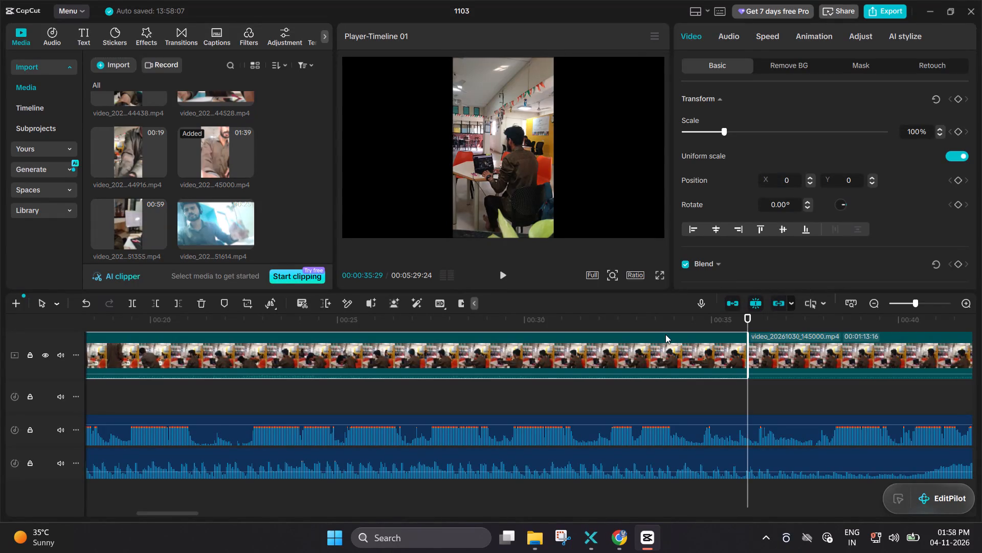
{"action": "key", "text": "BackSpace"}
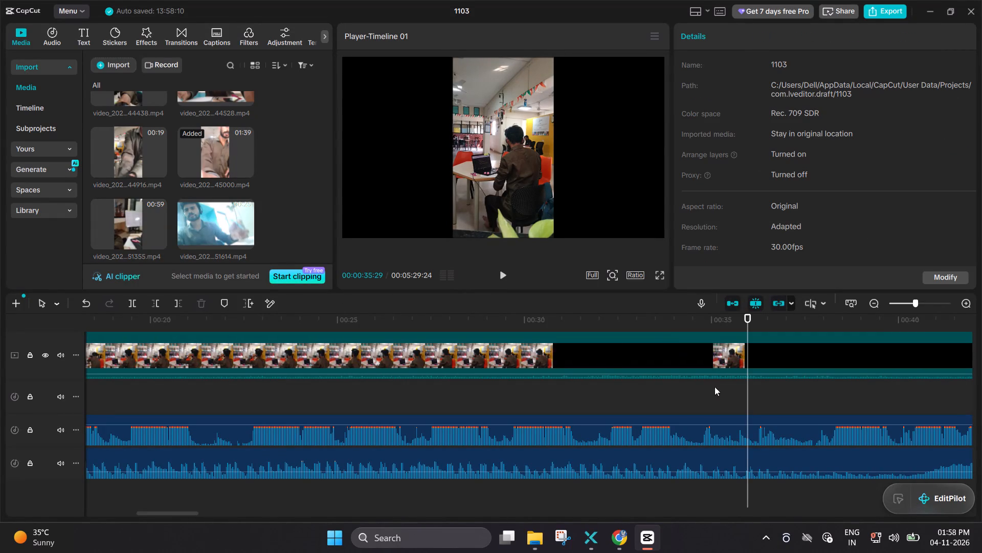
Play the narration from 00:00:11:02 to check how the laptop-working shot follows video_20261030_152519.mp4.
{"action": "scroll", "coordinate": [557, 368], "scroll_direction": "down", "scroll_amount": 6, "text": "ctrl"}
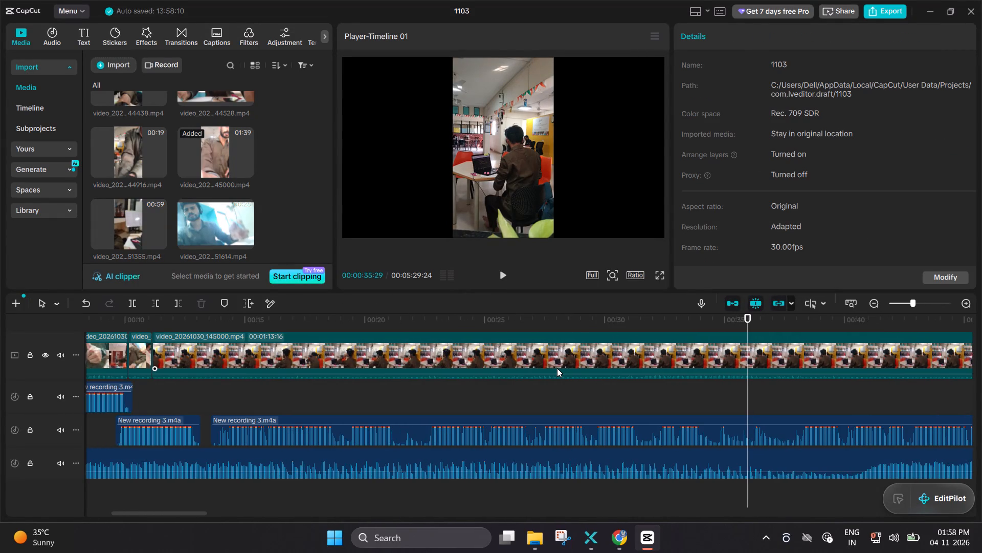
{"action": "scroll", "coordinate": [557, 368], "scroll_direction": "down", "scroll_amount": 2, "text": "ctrl"}
{"action": "left_click", "coordinate": [409, 347]}
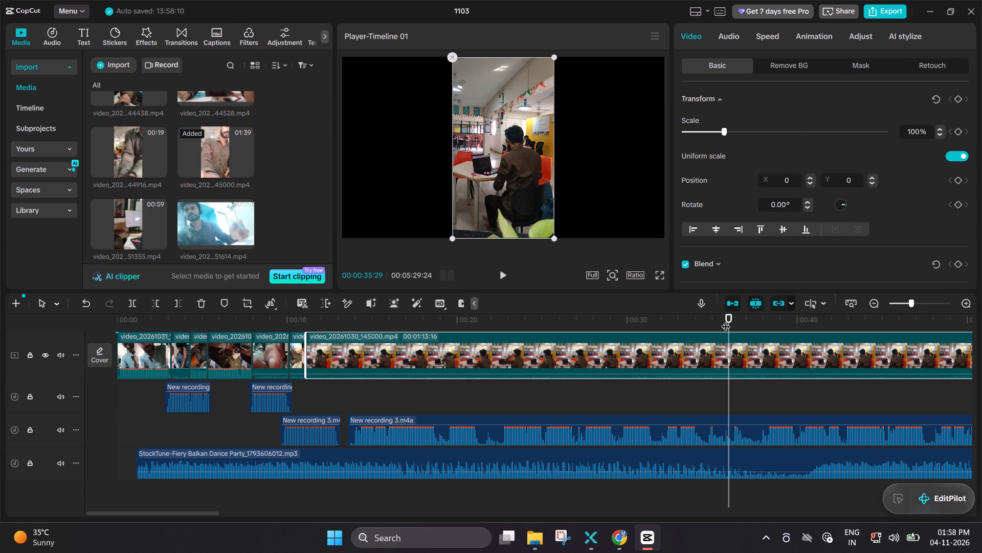
{"action": "left_click_drag", "start_coordinate": [726, 320], "coordinate": [276, 333]}
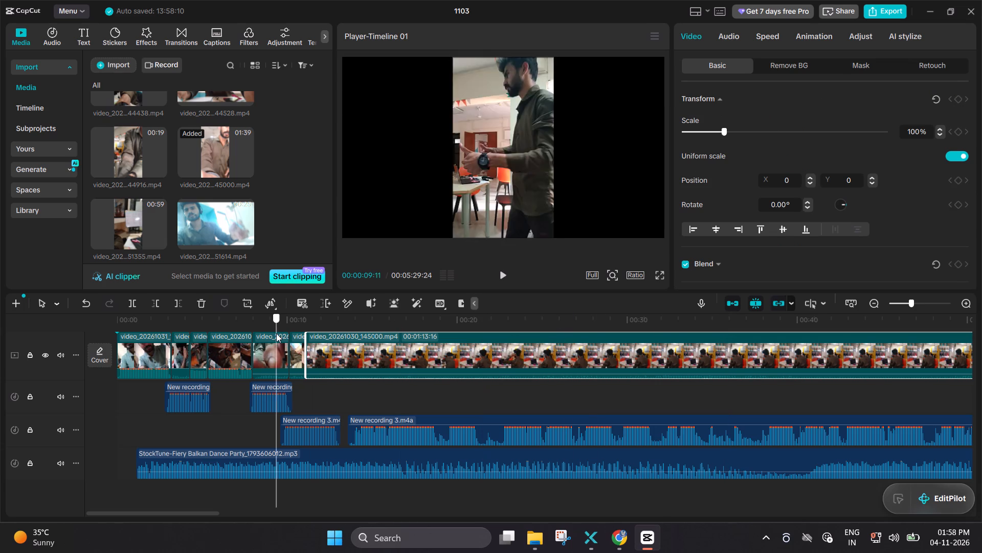
{"action": "left_click_drag", "start_coordinate": [276, 333], "coordinate": [319, 336]}
{"action": "scroll", "coordinate": [319, 337], "scroll_direction": "up", "scroll_amount": 3, "text": "ctrl"}
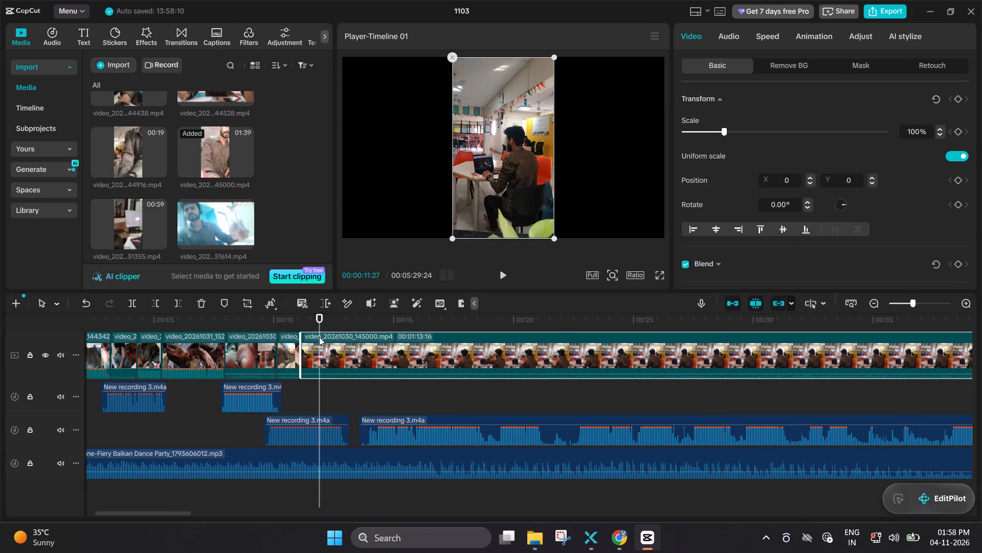
{"action": "scroll", "coordinate": [333, 337], "scroll_direction": "right", "scroll_amount": 1}
{"action": "scroll", "coordinate": [709, 338], "scroll_direction": "up", "scroll_amount": 9, "text": "ctrl"}
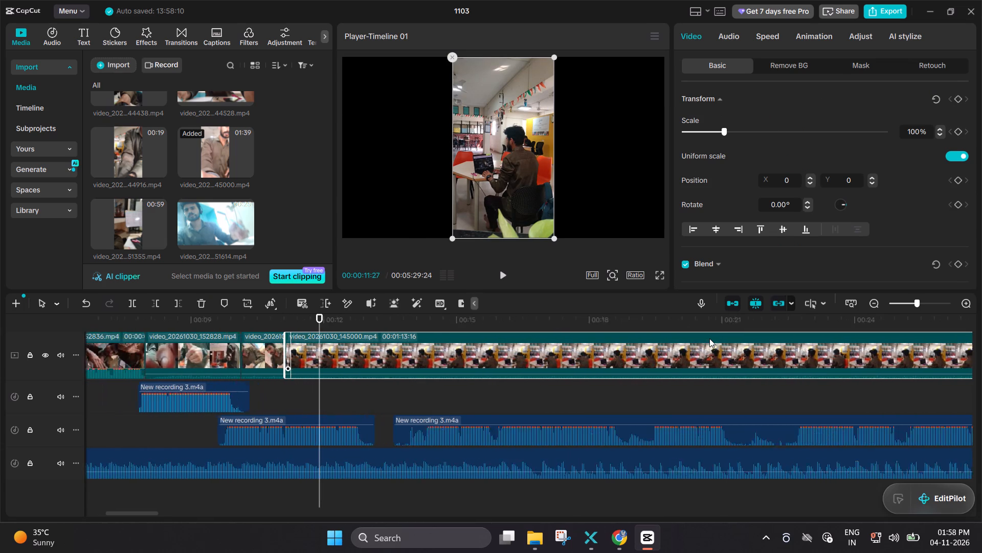
{"action": "scroll", "coordinate": [709, 338], "scroll_direction": "up", "scroll_amount": 16, "text": "ctrl"}
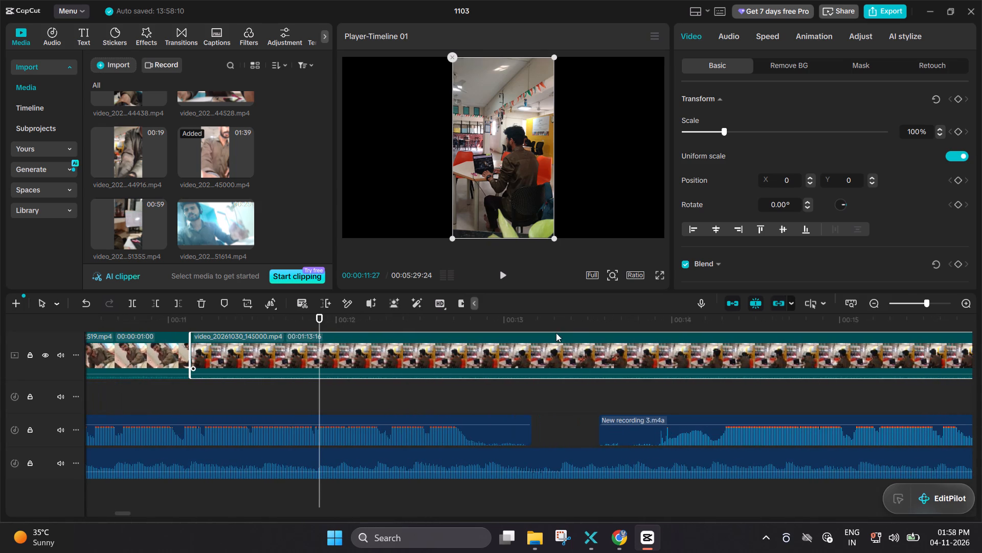
{"action": "double_click", "coordinate": [180, 316]}
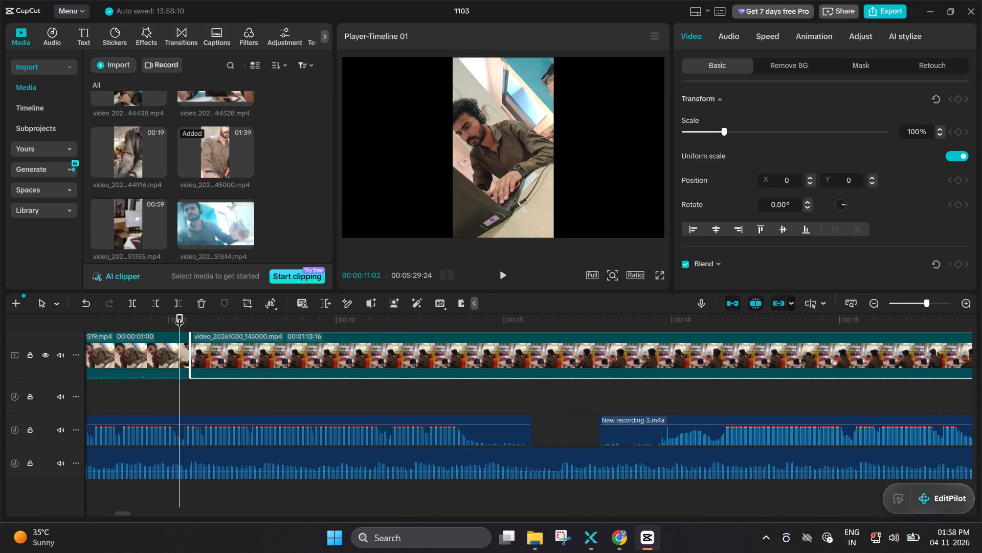
{"action": "key", "text": "space"}
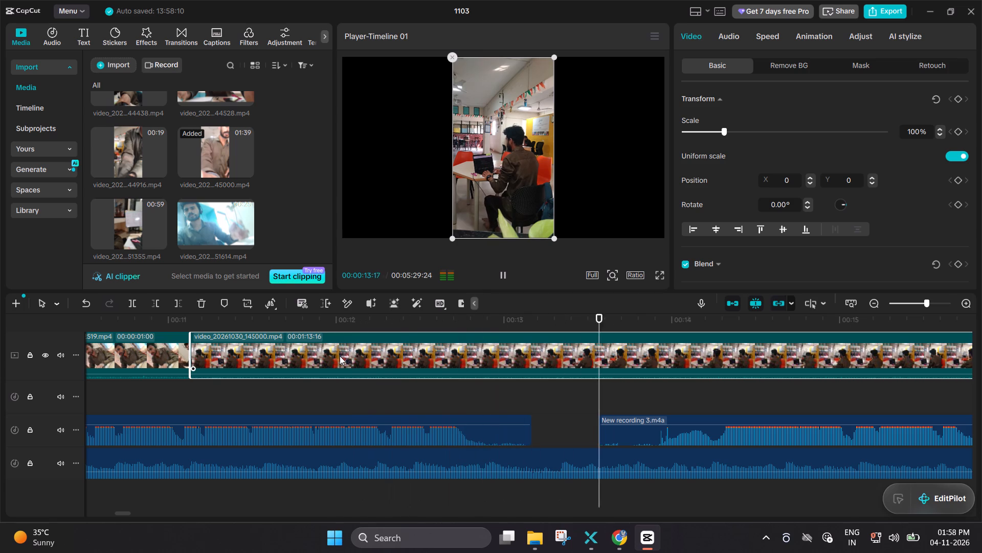
{"action": "key", "text": "space"}
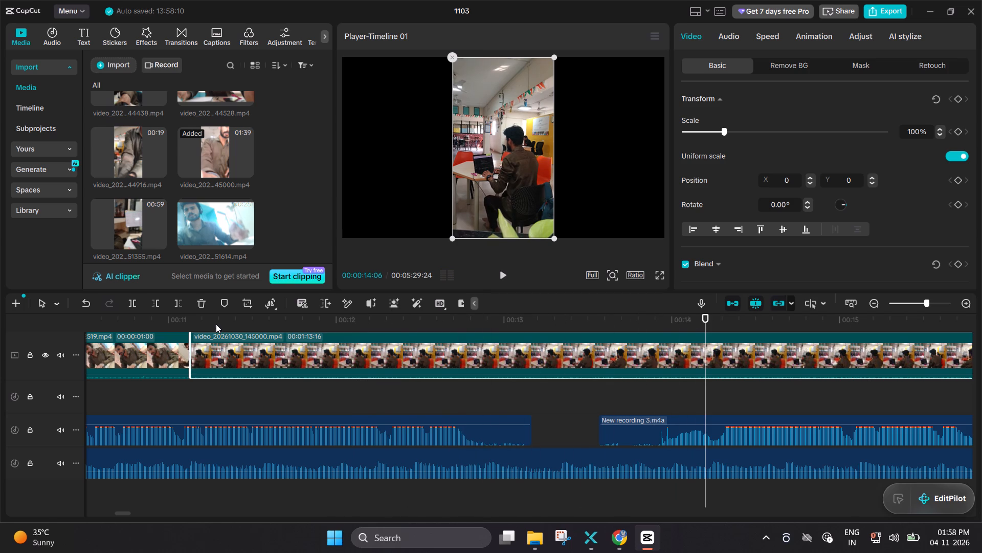
Split video_20261030_145000.mp4 at 00:00:11:17 and delete everything after the cut, keeping only the short laptop-working shot.
{"action": "left_click", "coordinate": [216, 324]}
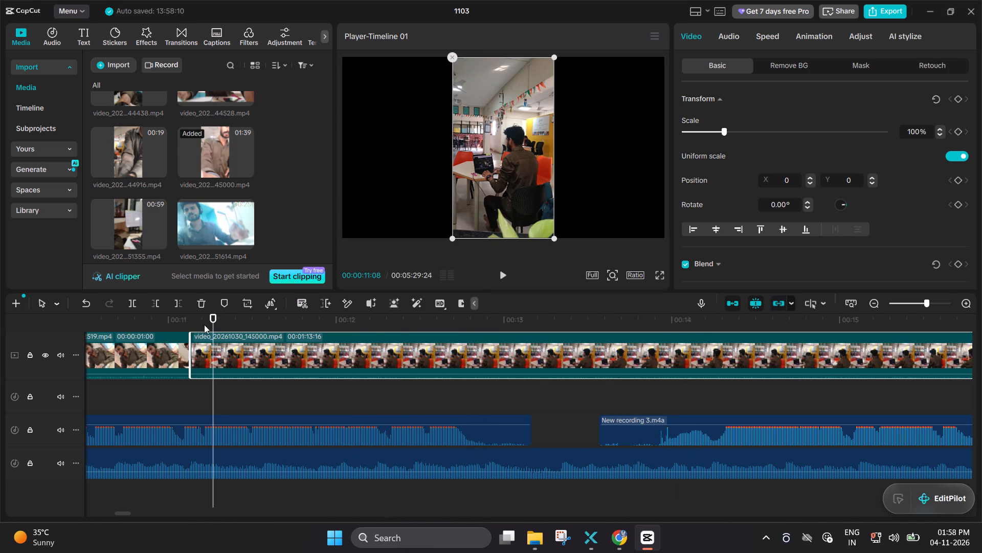
{"action": "left_click", "coordinate": [261, 337]}
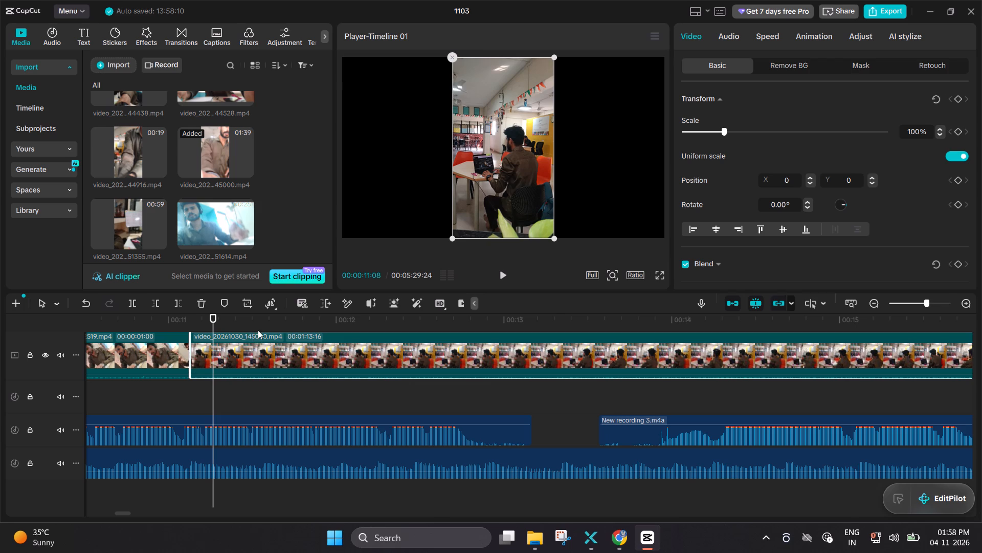
{"action": "double_click", "coordinate": [260, 335]}
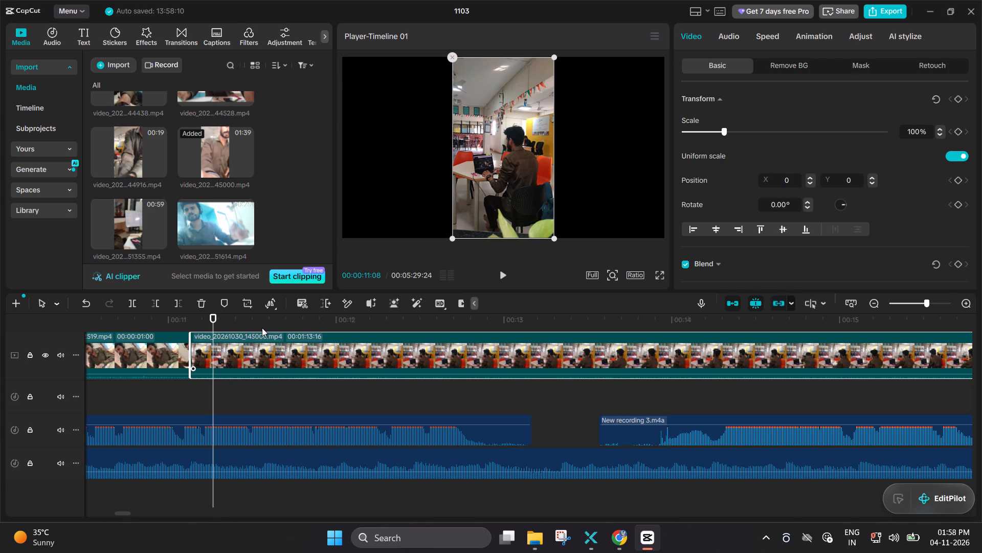
{"action": "double_click", "coordinate": [262, 324]}
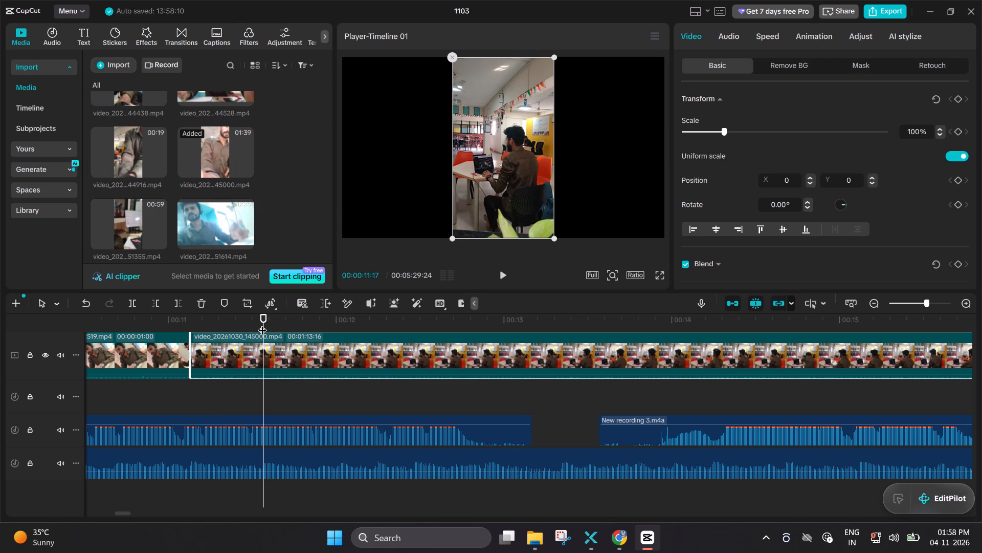
{"action": "key", "text": "ctrl+b"}
{"action": "left_click", "coordinate": [295, 349]}
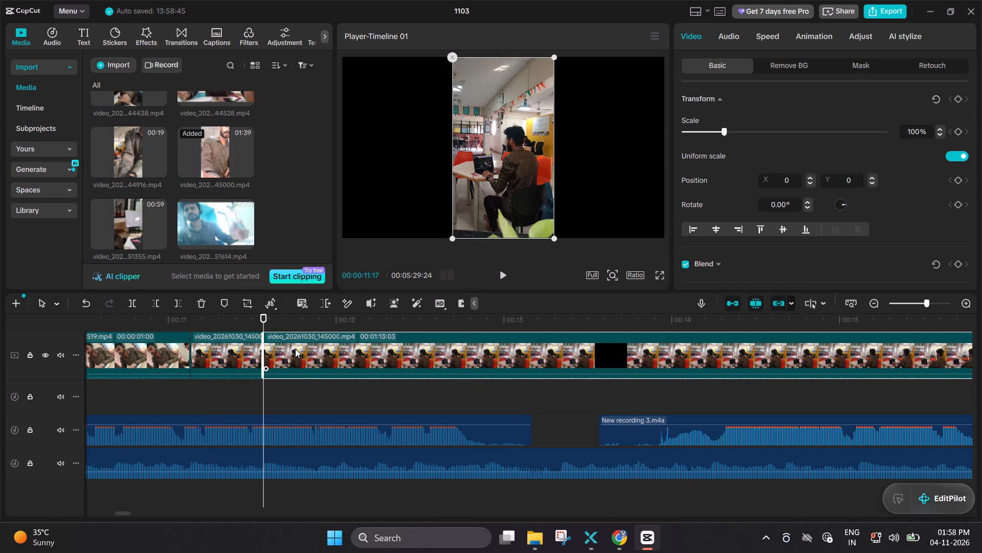
{"action": "key", "text": "BackSpace"}
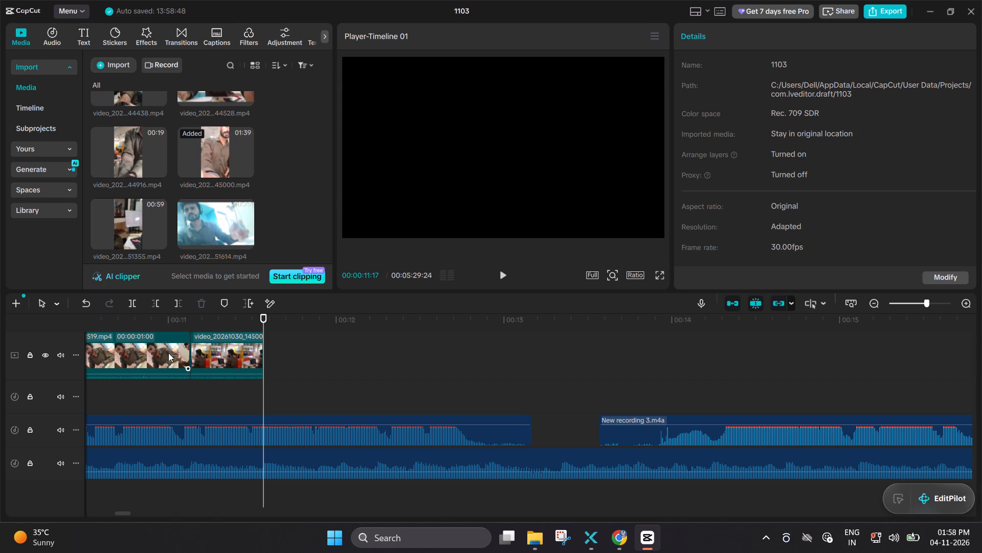
Replay the narration from 00:00:11:05 past the end of the shortened laptop-working shot.
{"action": "left_click", "coordinate": [196, 319]}
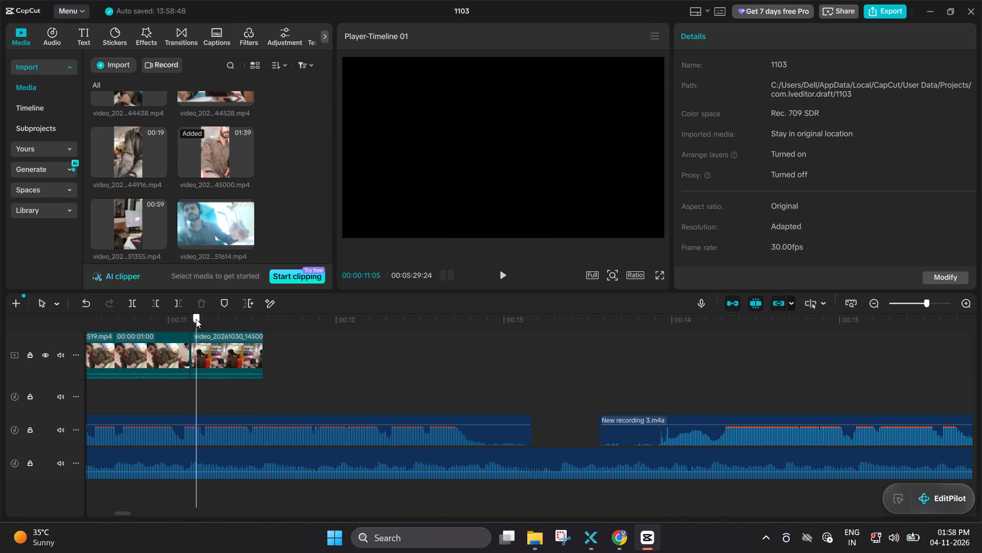
{"action": "key", "text": "space"}
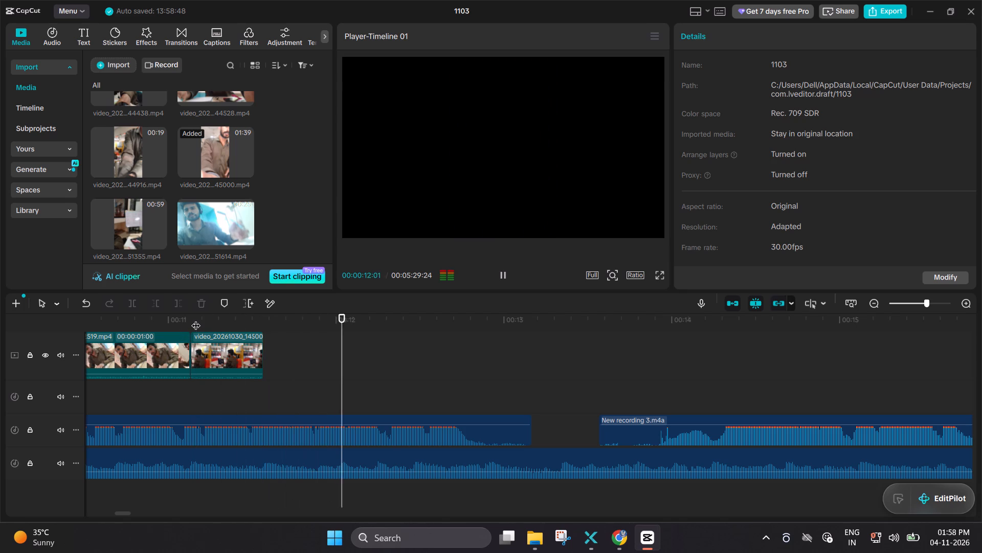
{"action": "left_click", "coordinate": [167, 335]}
{"action": "key", "text": "space"}
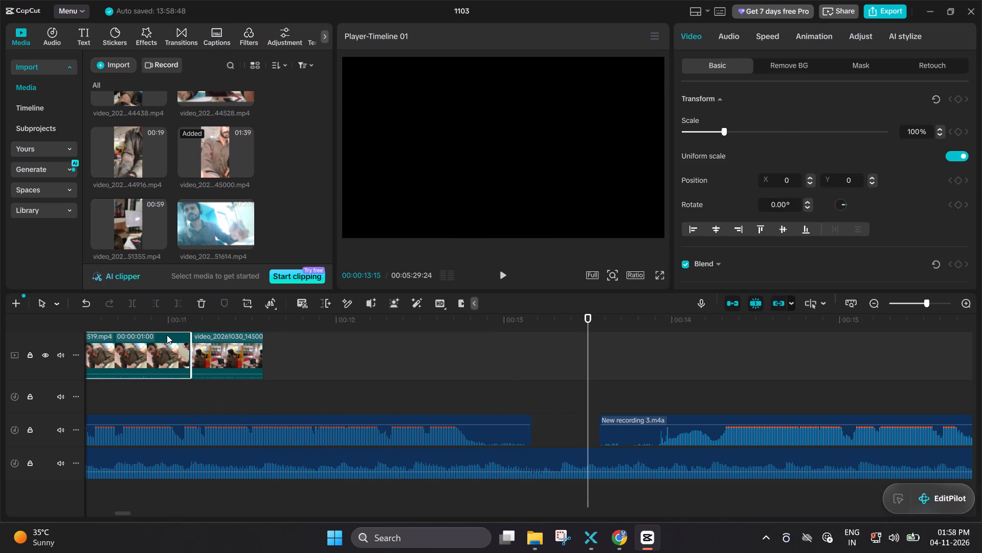
{"action": "double_click", "coordinate": [207, 312]}
{"action": "left_click", "coordinate": [215, 319]}
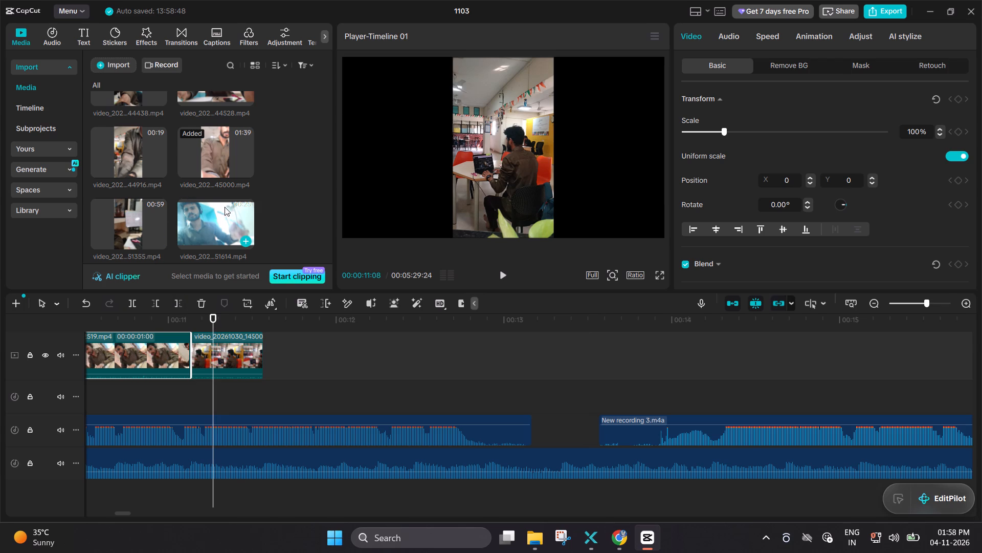
Browse the imported media for footage to follow the shortened laptop-working shot.
{"action": "scroll", "coordinate": [203, 212], "scroll_direction": "down", "scroll_amount": 1}
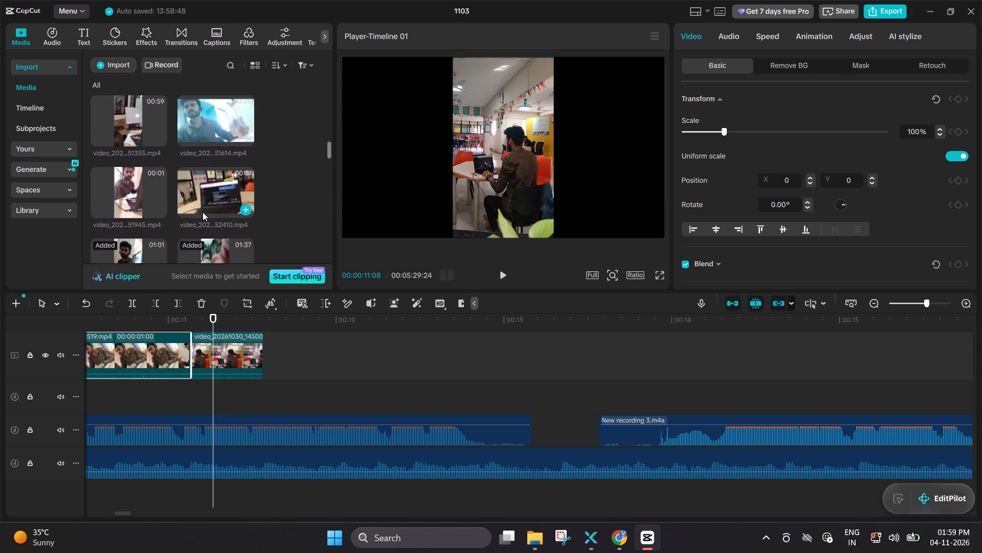
{"action": "scroll", "coordinate": [203, 212], "scroll_direction": "down", "scroll_amount": 1}
{"action": "scroll", "coordinate": [203, 212], "scroll_direction": "up", "scroll_amount": 1}
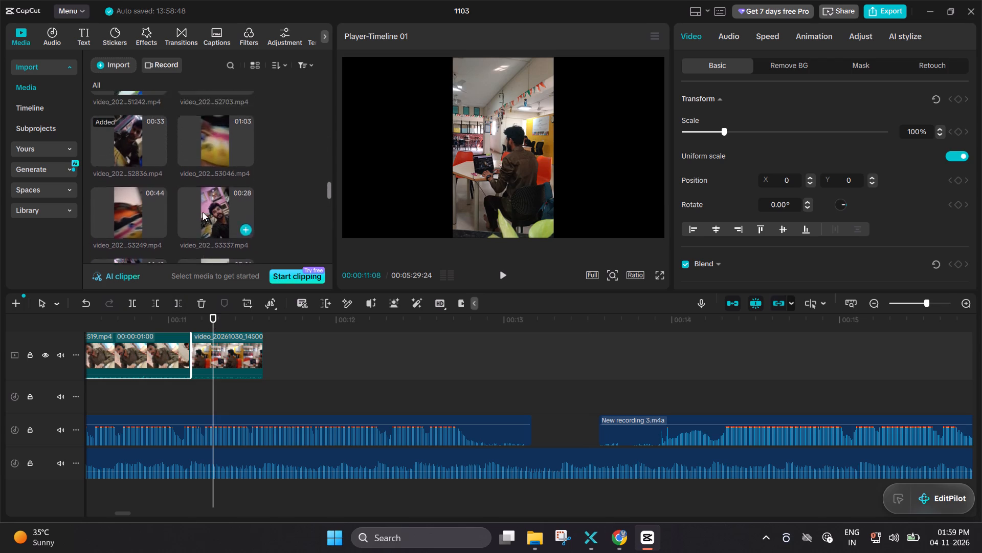
{"action": "scroll", "coordinate": [203, 212], "scroll_direction": "up", "scroll_amount": 2}
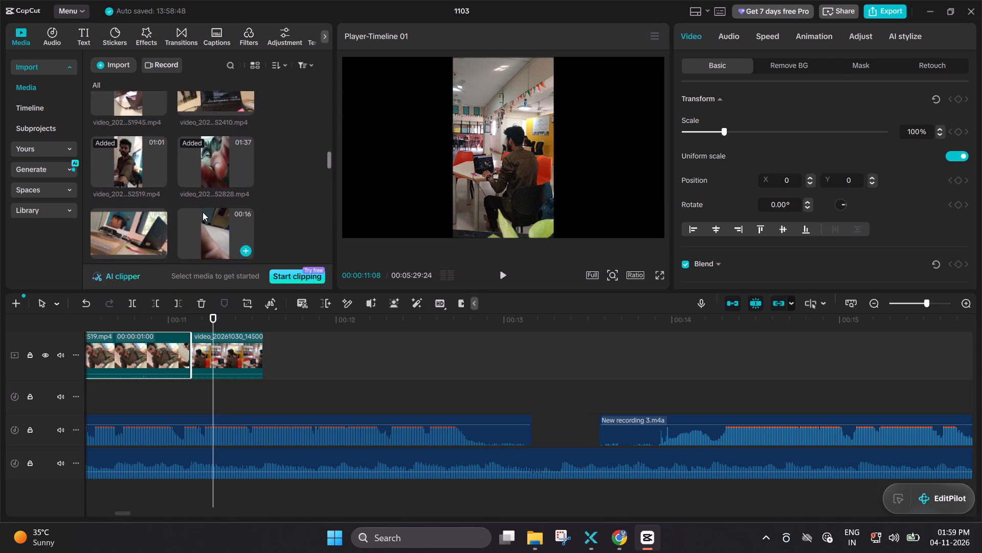
{"action": "scroll", "coordinate": [203, 212], "scroll_direction": "up", "scroll_amount": 2}
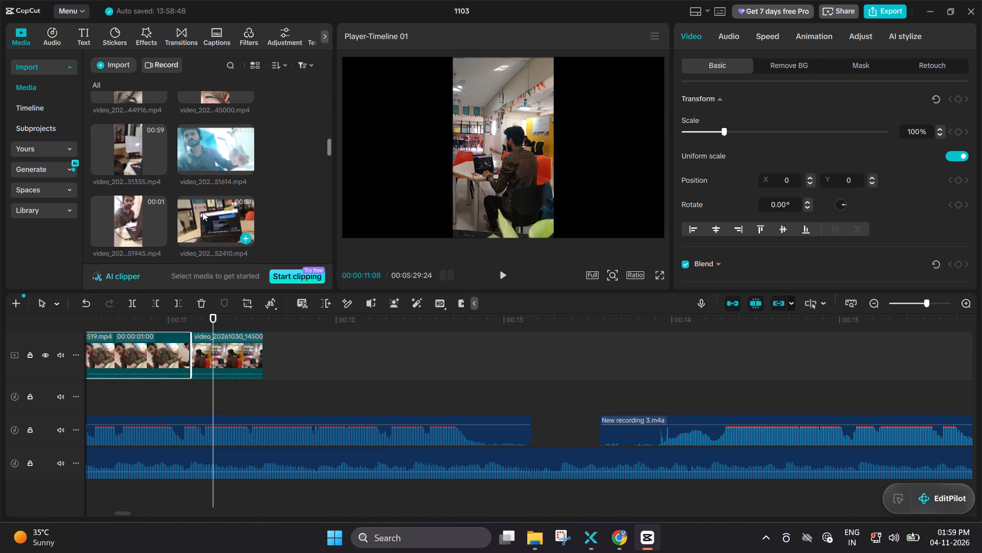
{"action": "scroll", "coordinate": [203, 212], "scroll_direction": "up", "scroll_amount": 1}
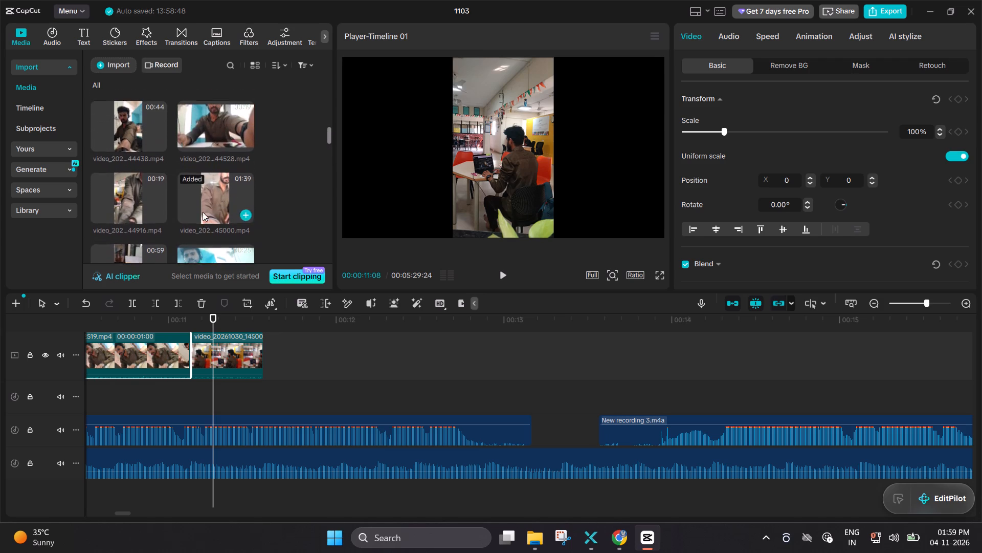
{"action": "scroll", "coordinate": [203, 212], "scroll_direction": "up", "scroll_amount": 1}
{"action": "scroll", "coordinate": [203, 212], "scroll_direction": "down", "scroll_amount": 1}
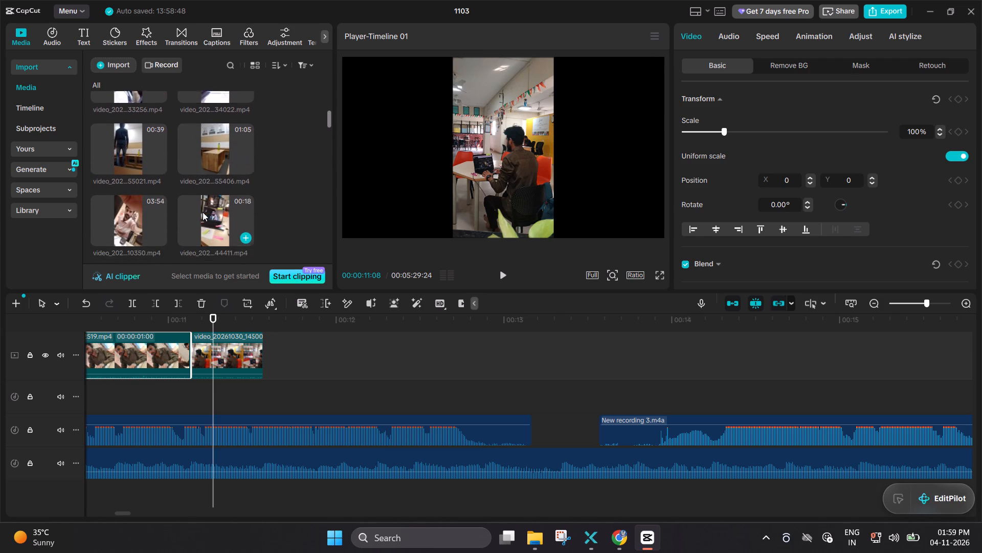
{"action": "scroll", "coordinate": [203, 212], "scroll_direction": "down", "scroll_amount": 1}
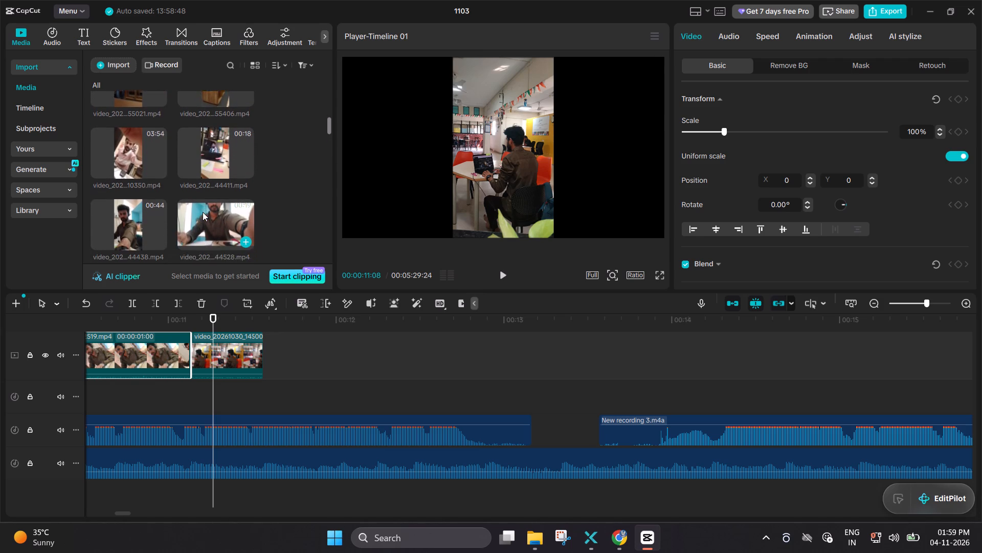
{"action": "scroll", "coordinate": [203, 212], "scroll_direction": "down", "scroll_amount": 1}
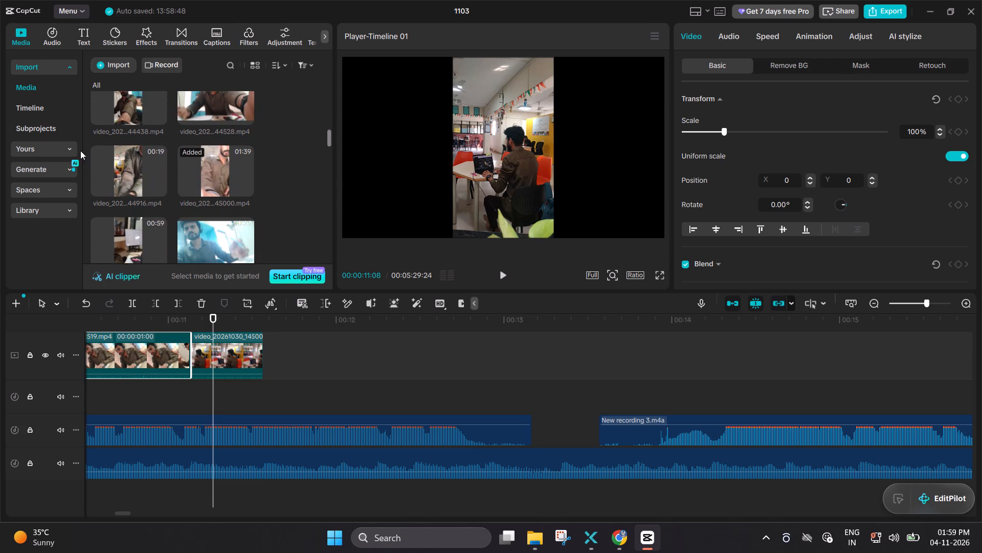
Preview the 19-second clip ending in 44916 and video_20261030_145000.mp4, playing the latter's final part from 00:01:23:18.
{"action": "double_click", "coordinate": [132, 166]}
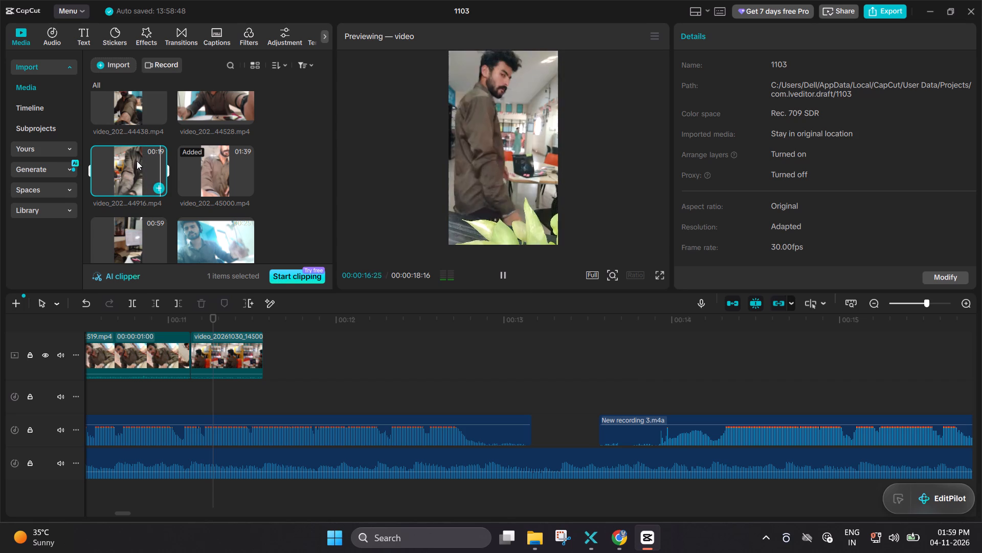
{"action": "double_click", "coordinate": [202, 163]}
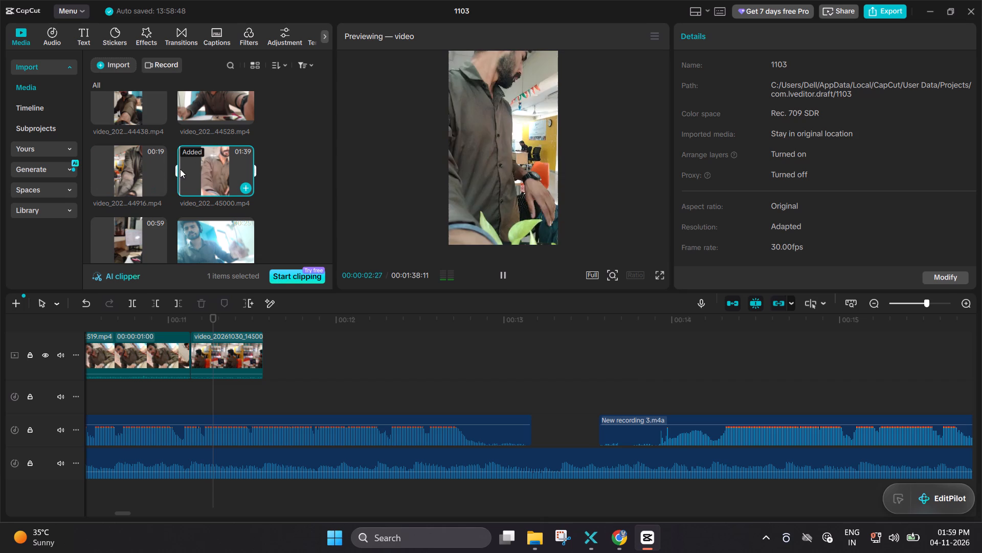
{"action": "left_click", "coordinate": [243, 172]}
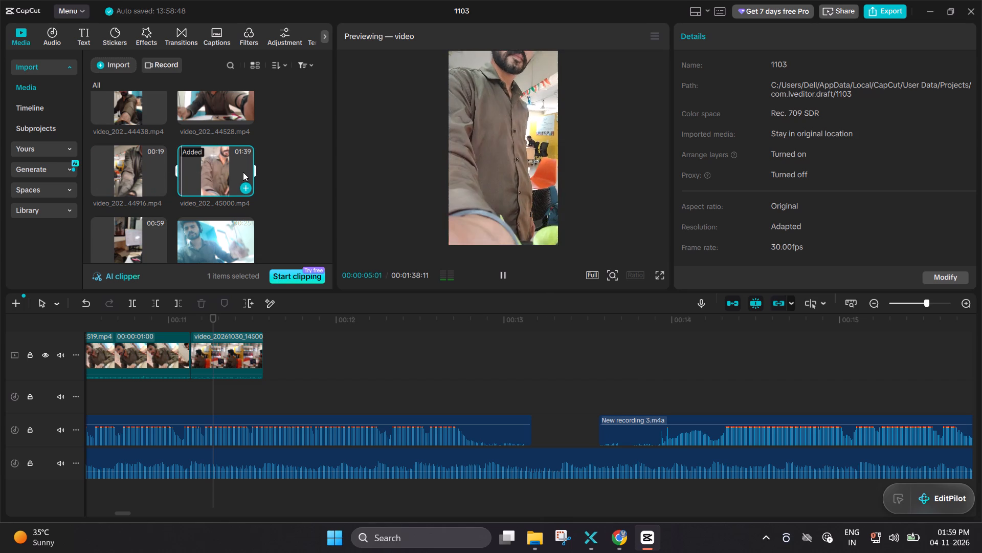
{"action": "double_click", "coordinate": [243, 172]}
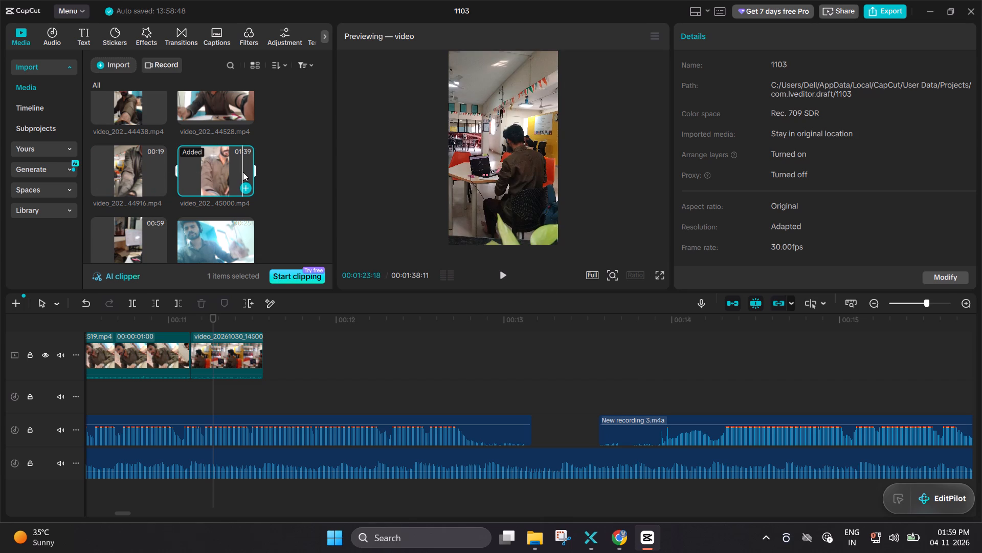
{"action": "left_click", "coordinate": [243, 172]}
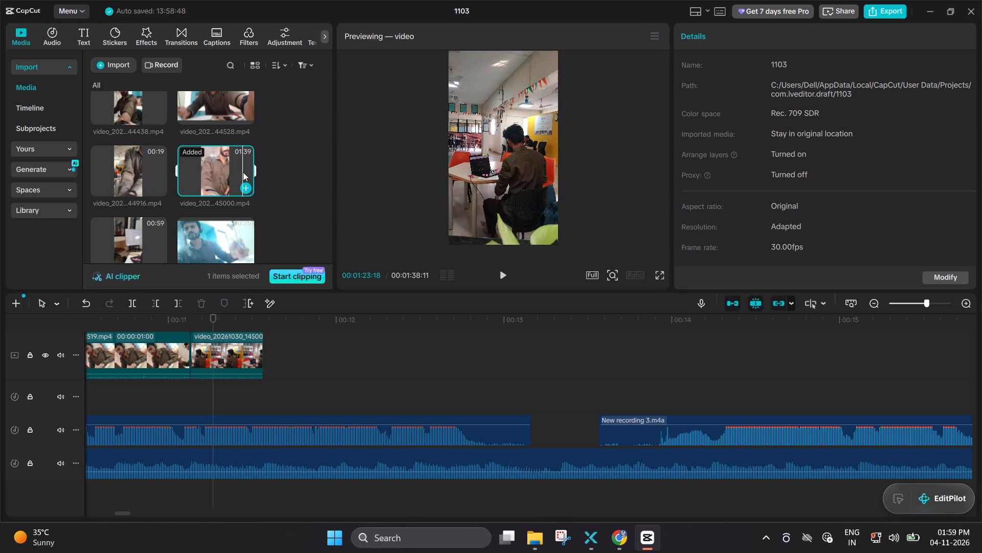
{"action": "double_click", "coordinate": [237, 168]}
{"action": "double_click", "coordinate": [237, 168]}
{"action": "key", "text": "space"}
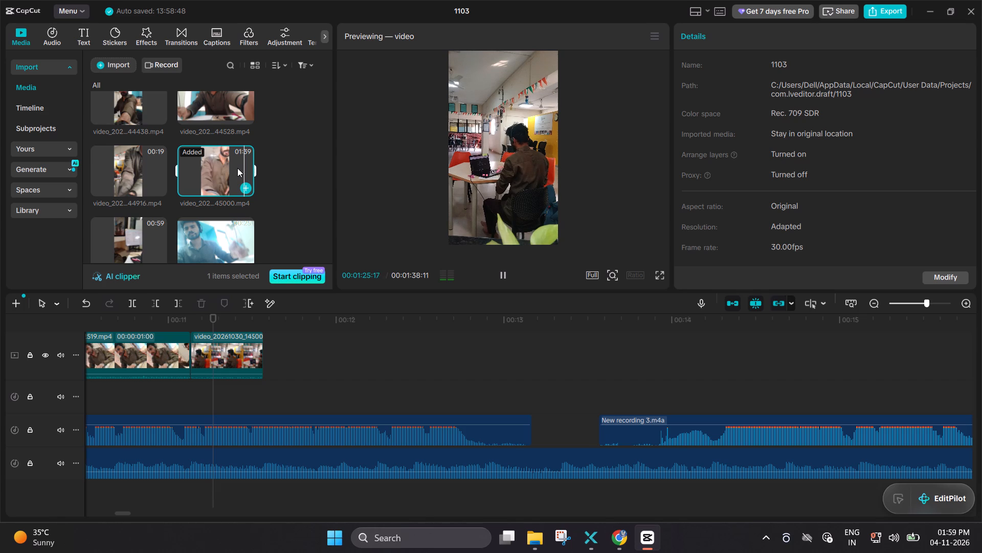
Preview video_20261030_152410.mp4 and add it to the main video track directly after the laptop-working shot.
{"action": "scroll", "coordinate": [216, 126], "scroll_direction": "down", "scroll_amount": 1}
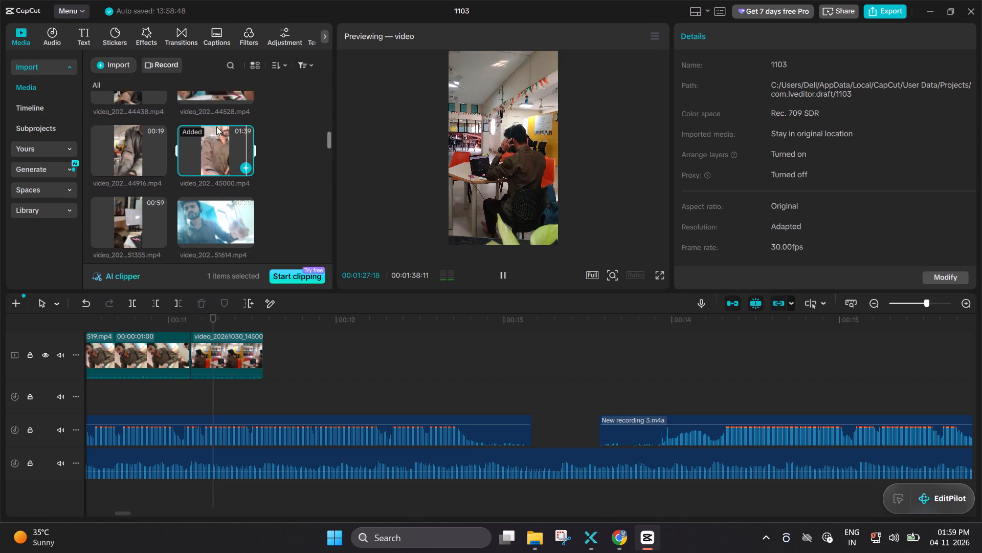
{"action": "scroll", "coordinate": [216, 126], "scroll_direction": "down", "scroll_amount": 1}
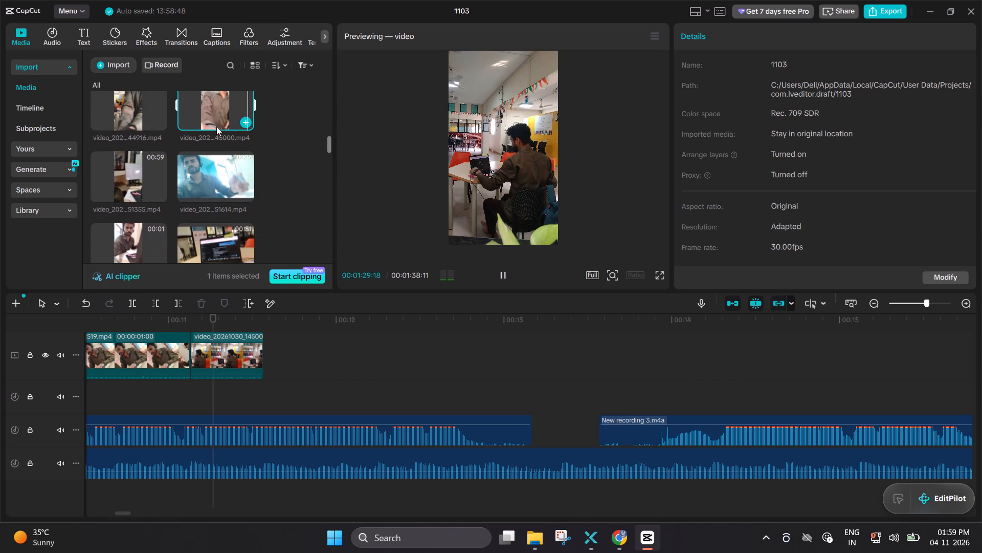
{"action": "scroll", "coordinate": [216, 126], "scroll_direction": "down", "scroll_amount": 2}
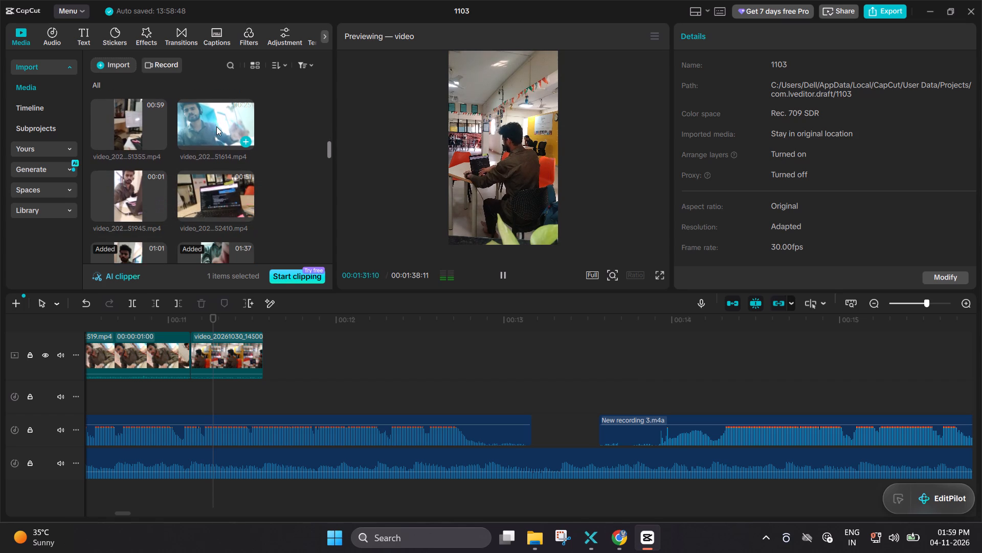
{"action": "scroll", "coordinate": [216, 126], "scroll_direction": "down", "scroll_amount": 1}
{"action": "double_click", "coordinate": [207, 137]}
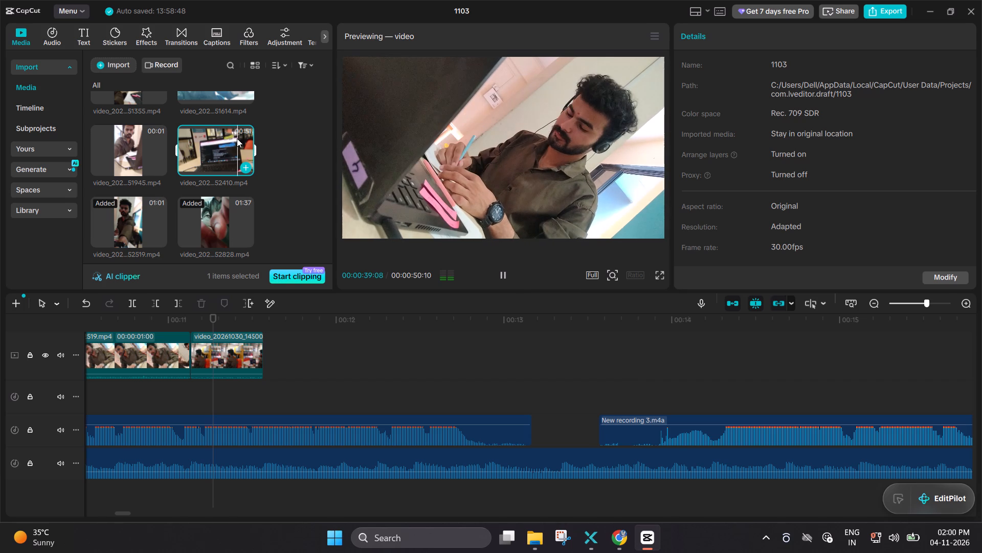
{"action": "left_click", "coordinate": [237, 138]}
{"action": "left_click", "coordinate": [237, 138]}
{"action": "left_click_drag", "start_coordinate": [237, 138], "coordinate": [236, 140]}
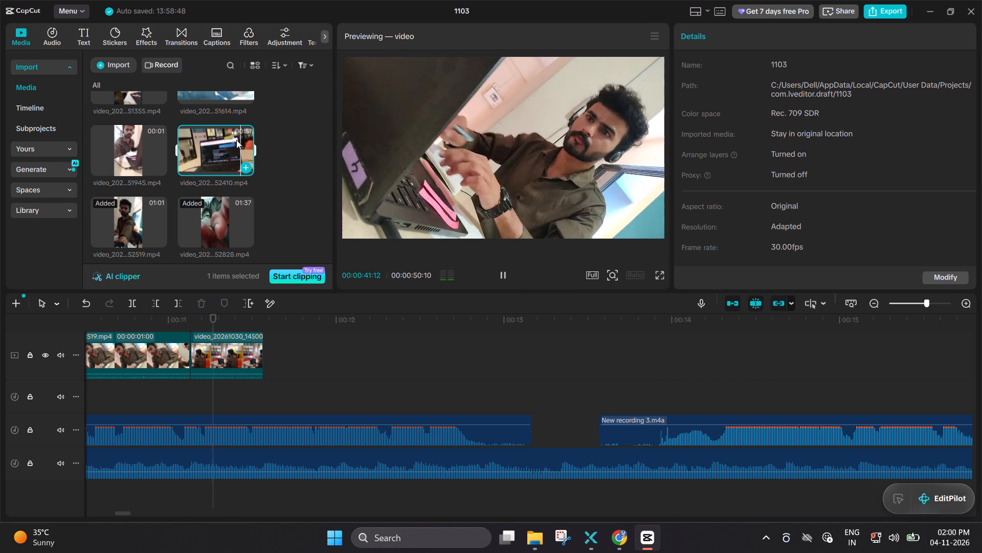
{"action": "left_click_drag", "start_coordinate": [236, 140], "coordinate": [289, 363]}
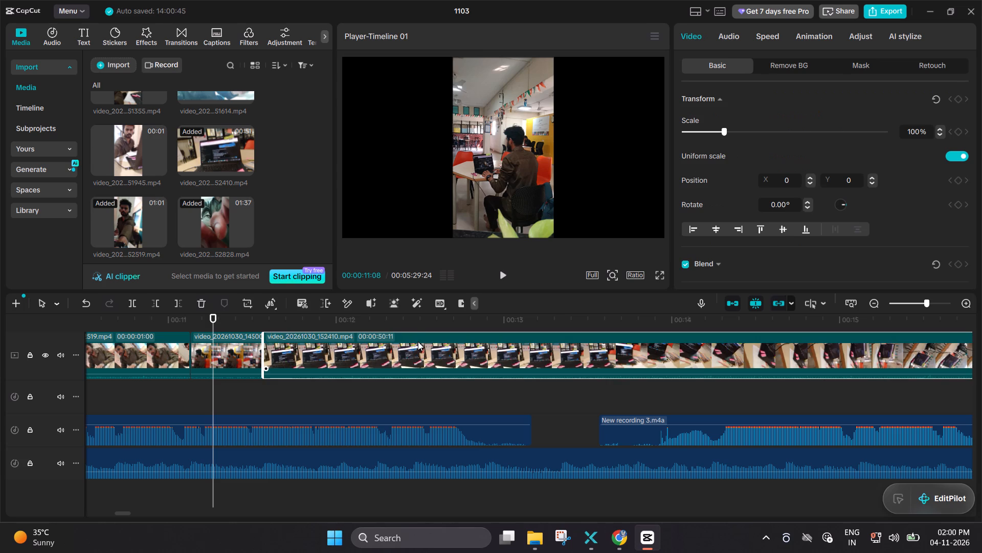
Scrub through the added video_20261030_152410.mp4 clip from the laptop-screen opening to its end to find a usable section.
{"action": "scroll", "coordinate": [418, 342], "scroll_direction": "down", "scroll_amount": 2, "text": "ctrl"}
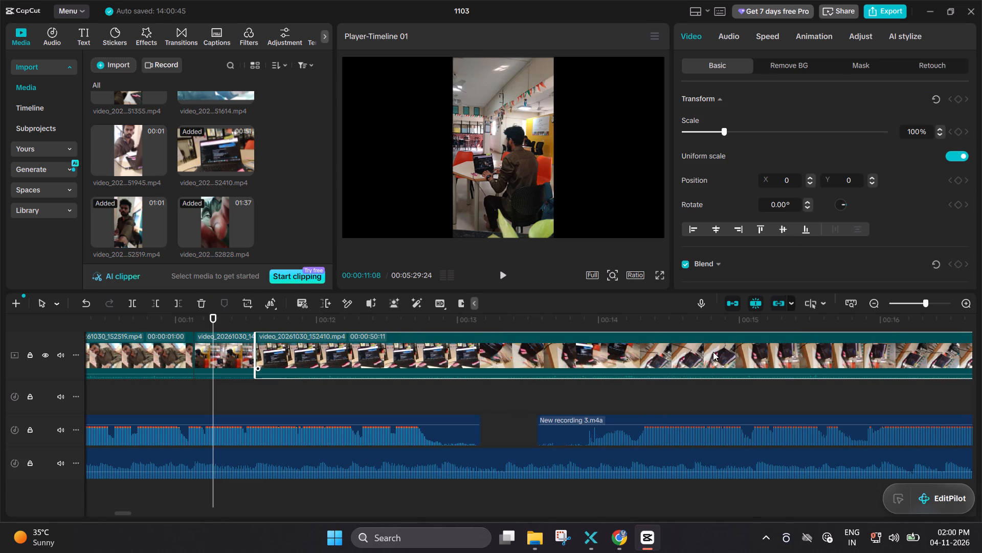
{"action": "left_click_drag", "start_coordinate": [675, 317], "coordinate": [691, 320]}
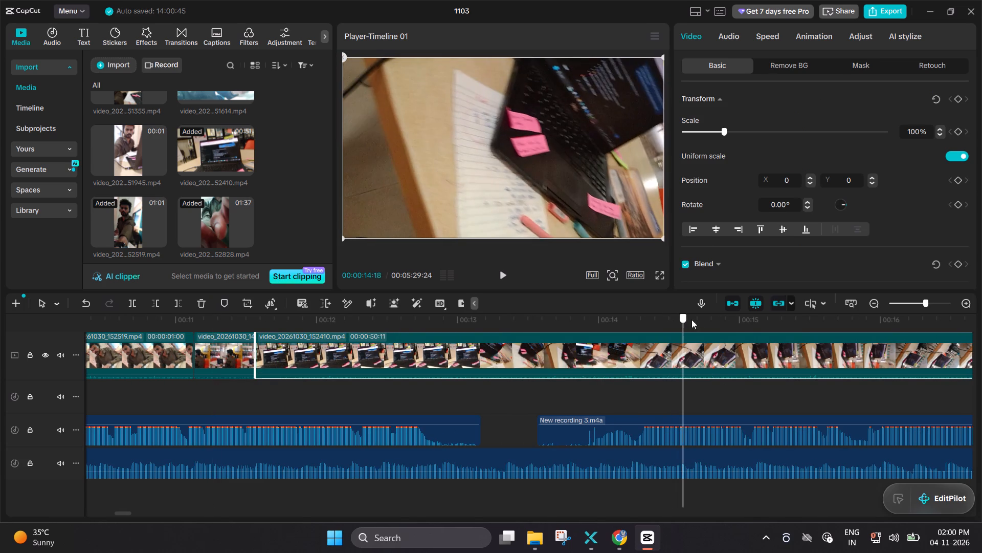
{"action": "left_click_drag", "start_coordinate": [691, 320], "coordinate": [981, 299]}
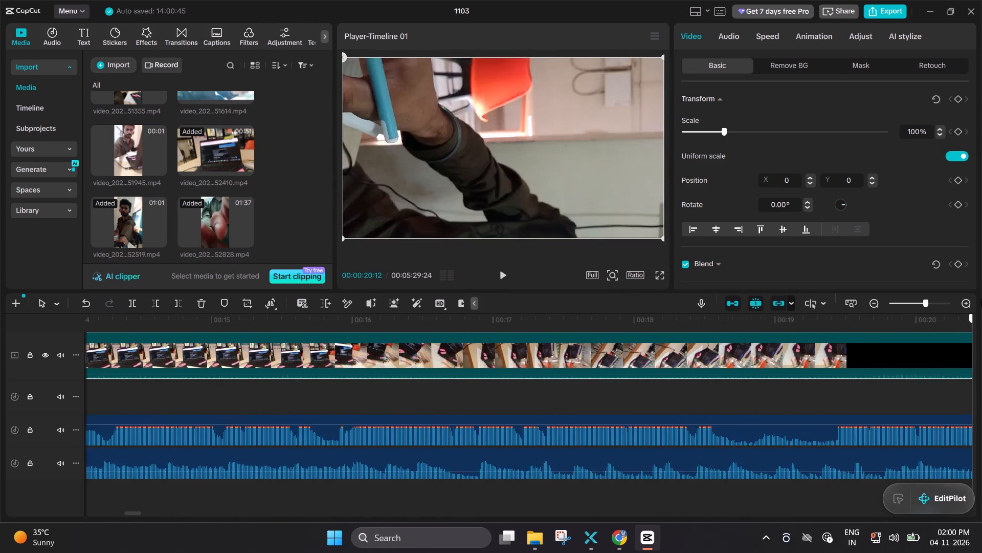
{"action": "left_click_drag", "start_coordinate": [981, 299], "coordinate": [980, 299]}
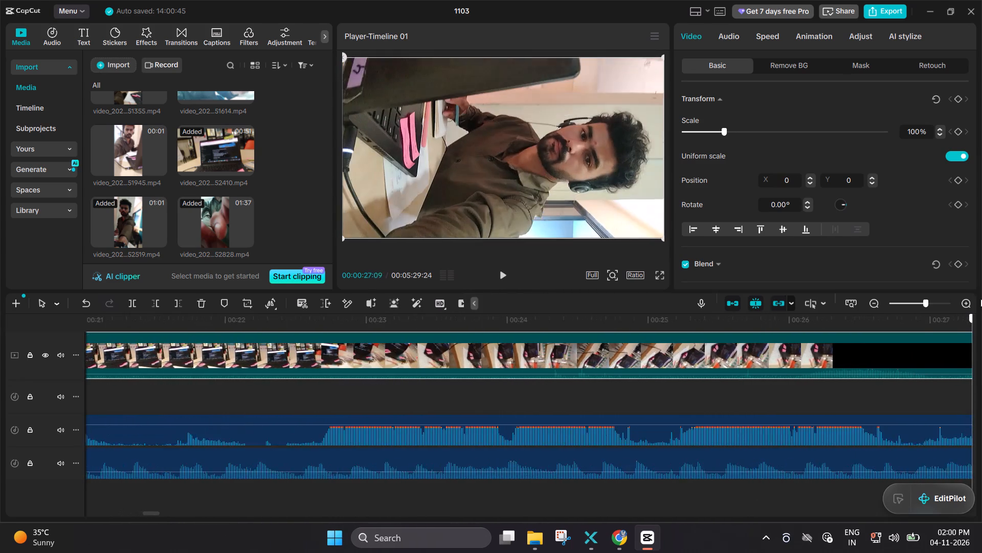
{"action": "left_click_drag", "start_coordinate": [980, 299], "coordinate": [900, 304]}
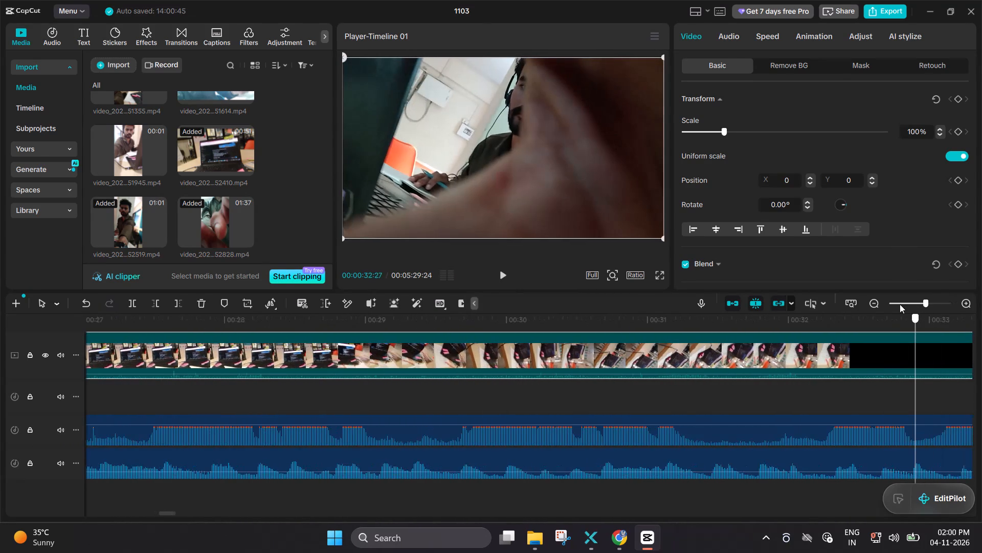
{"action": "left_click_drag", "start_coordinate": [900, 304], "coordinate": [961, 290]}
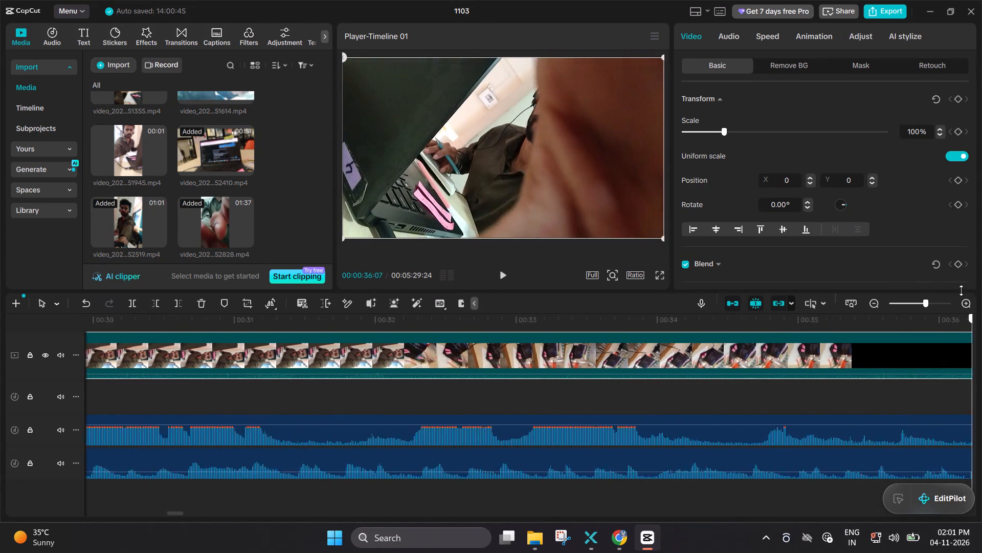
{"action": "left_click_drag", "start_coordinate": [961, 290], "coordinate": [981, 273]}
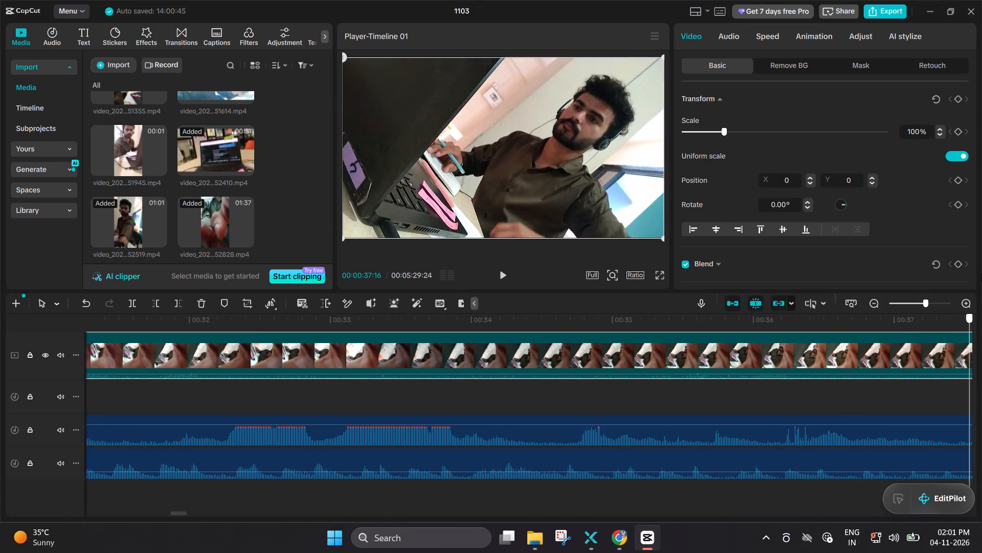
{"action": "left_click_drag", "start_coordinate": [981, 273], "coordinate": [977, 272]}
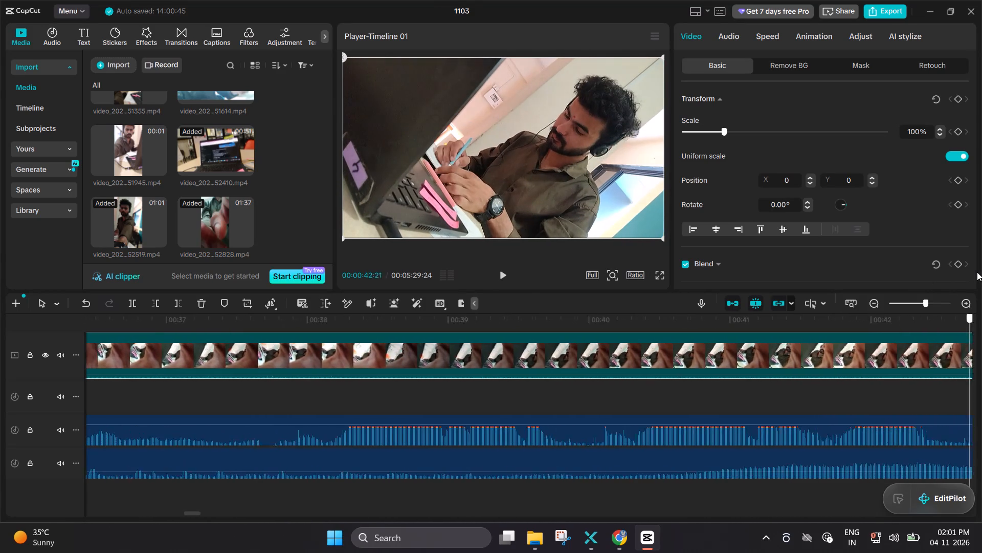
{"action": "left_click_drag", "start_coordinate": [977, 272], "coordinate": [975, 272]}
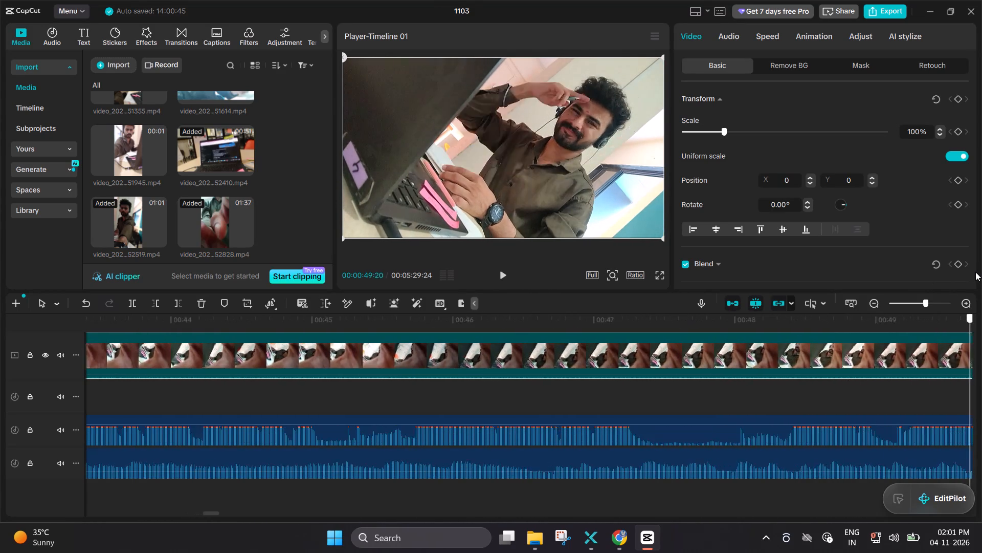
{"action": "left_click_drag", "start_coordinate": [975, 272], "coordinate": [945, 275]}
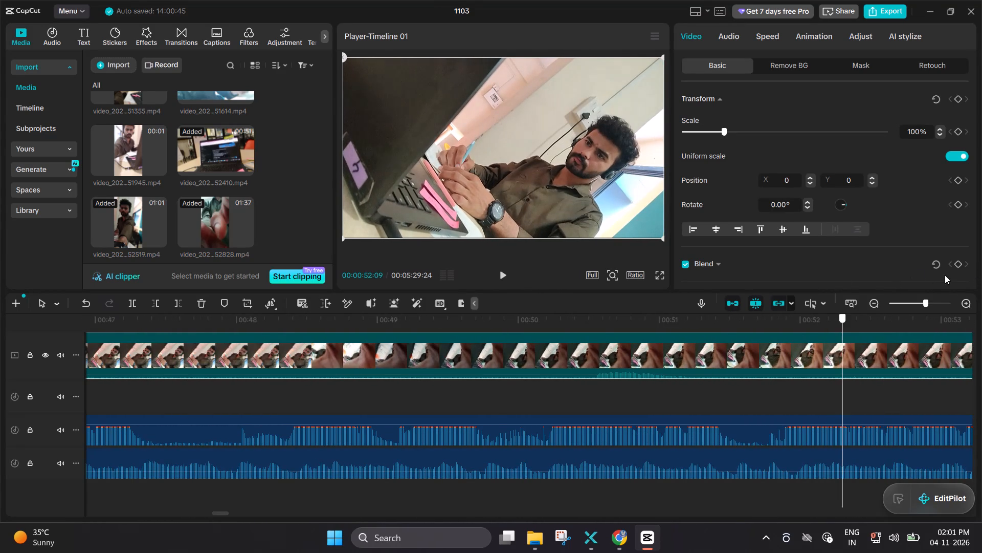
{"action": "left_click_drag", "start_coordinate": [945, 275], "coordinate": [981, 256]}
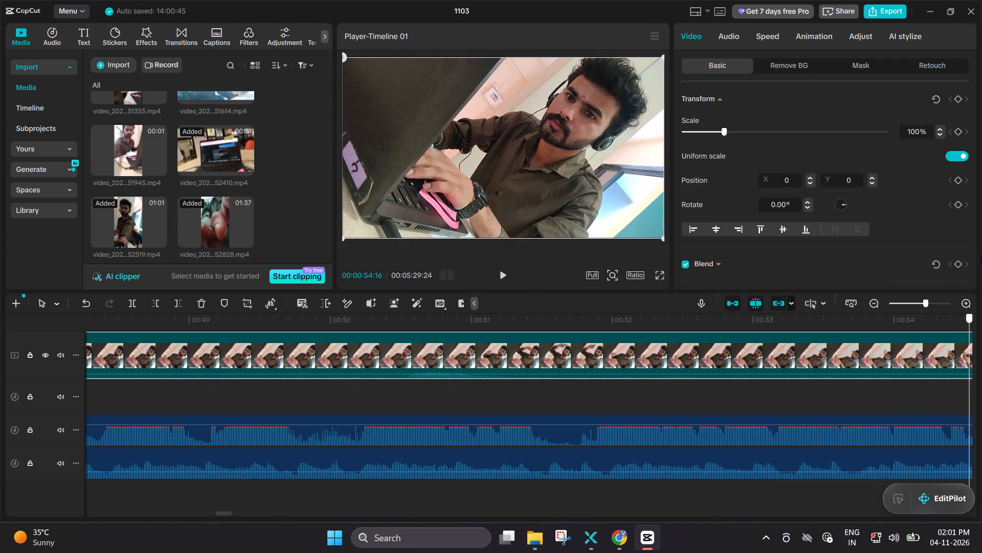
{"action": "left_click_drag", "start_coordinate": [981, 256], "coordinate": [981, 256]}
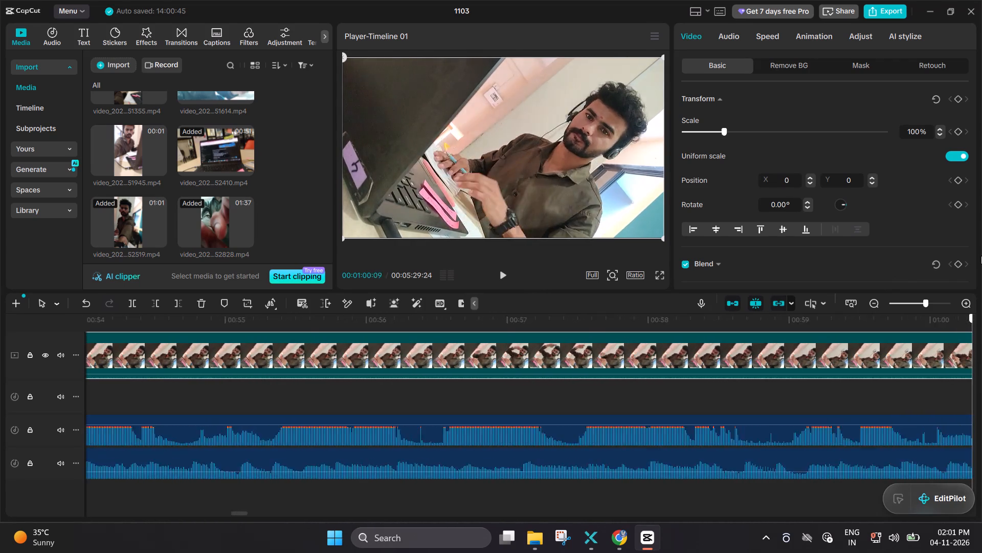
{"action": "left_click_drag", "start_coordinate": [981, 256], "coordinate": [541, 352]}
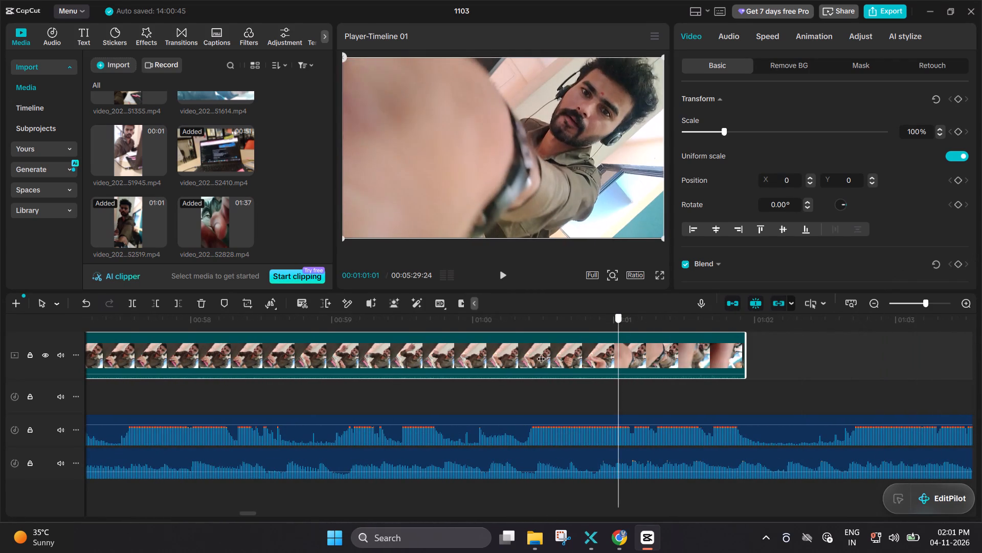
Split video_20261030_152410.mp4 at 00:00:49:05 and delete the part before the split.
{"action": "left_click_drag", "start_coordinate": [541, 352], "coordinate": [350, 397]}
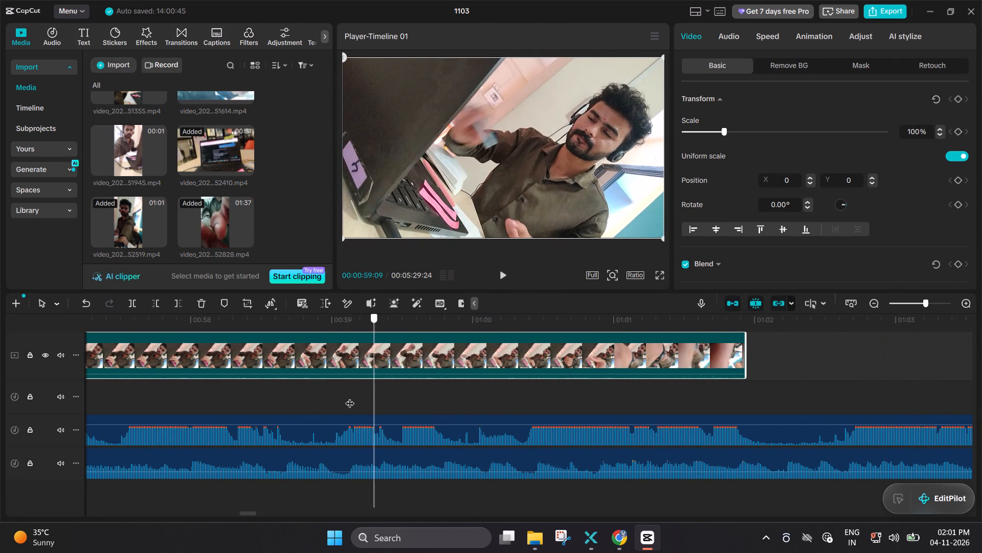
{"action": "left_click_drag", "start_coordinate": [350, 397], "coordinate": [360, 397]}
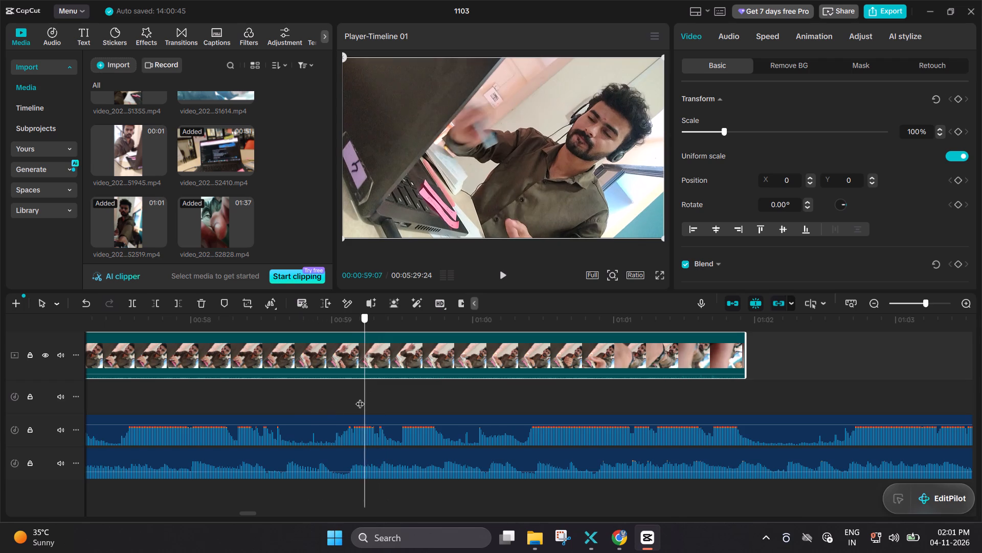
{"action": "left_click_drag", "start_coordinate": [360, 397], "coordinate": [282, 409]}
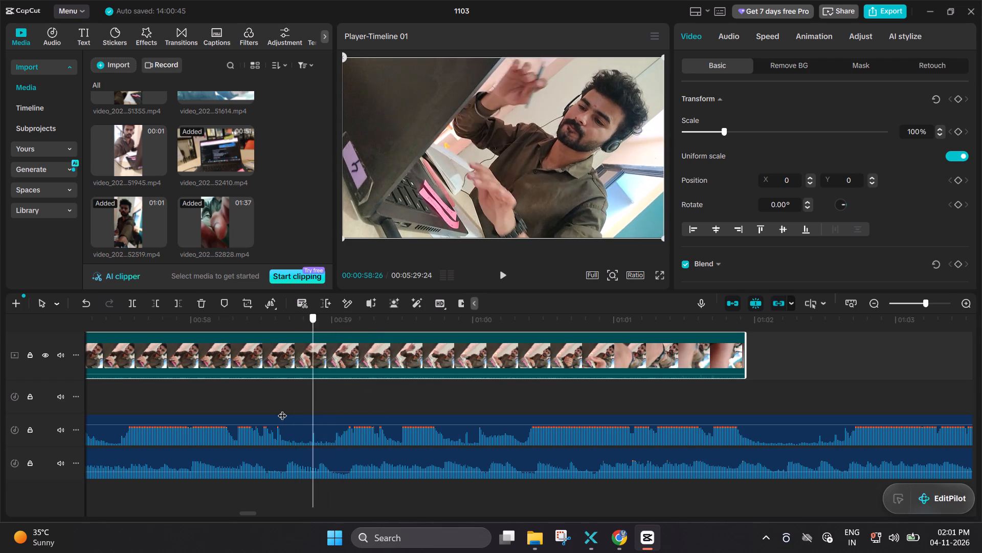
{"action": "left_click_drag", "start_coordinate": [282, 409], "coordinate": [126, 427]}
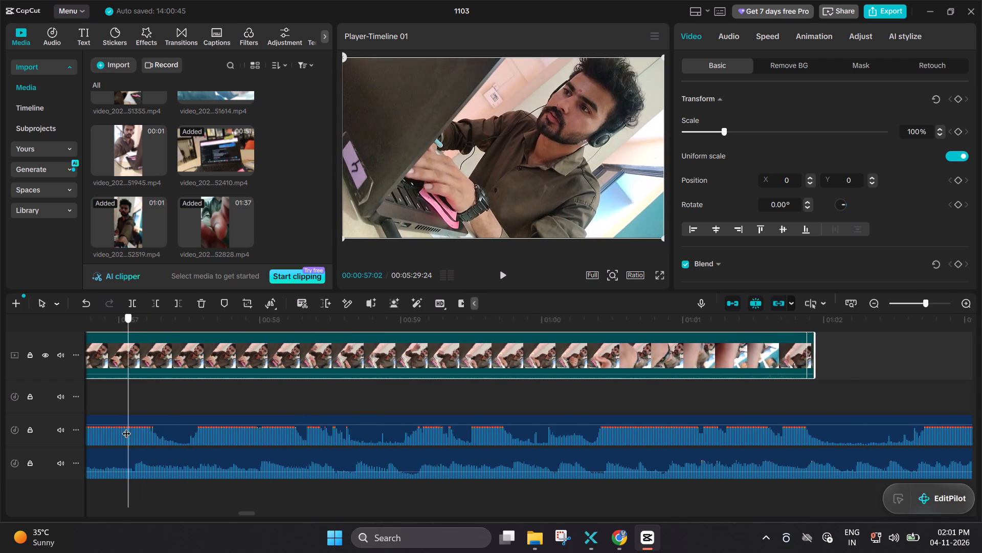
{"action": "left_click_drag", "start_coordinate": [126, 427], "coordinate": [206, 416]}
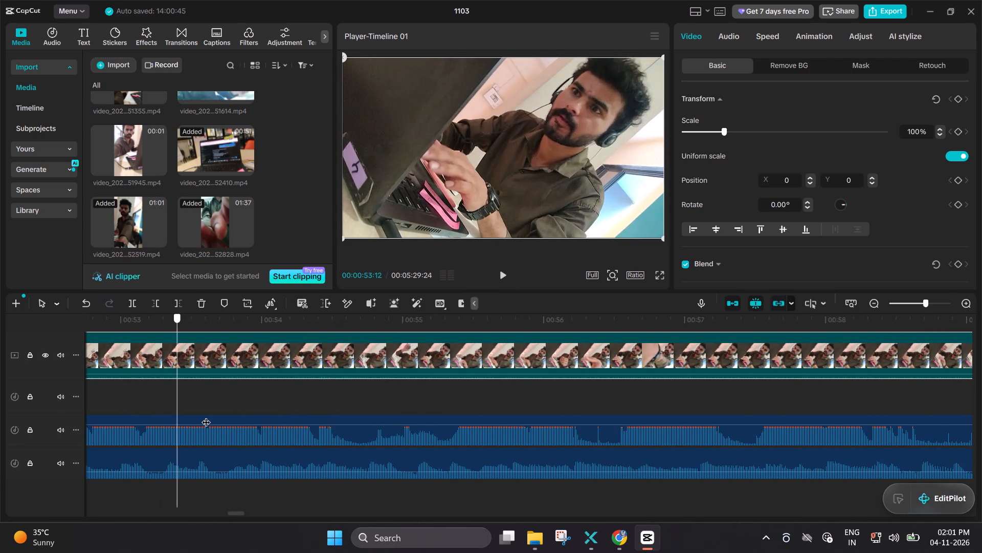
{"action": "left_click_drag", "start_coordinate": [206, 416], "coordinate": [113, 425]}
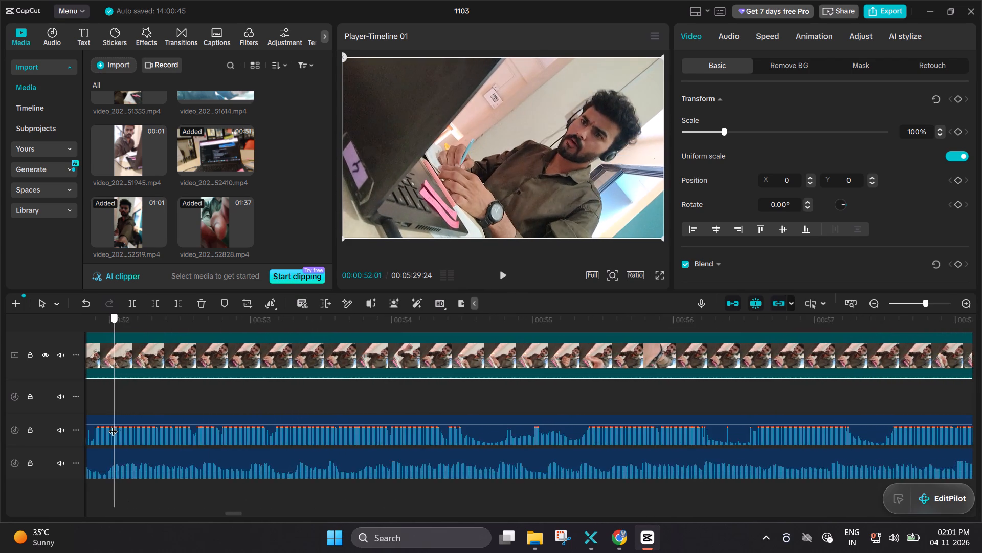
{"action": "left_click_drag", "start_coordinate": [113, 425], "coordinate": [136, 417]}
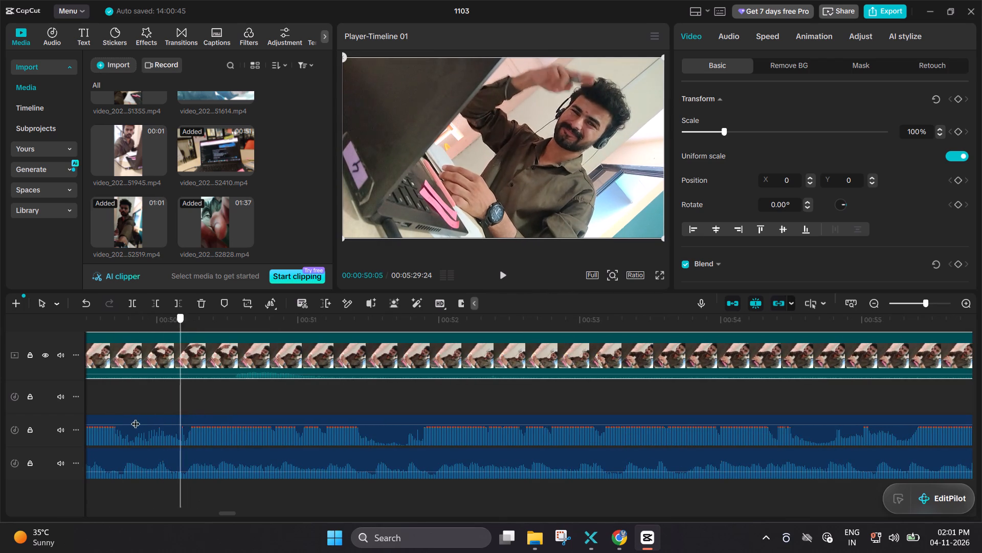
{"action": "left_click_drag", "start_coordinate": [136, 417], "coordinate": [200, 405]}
{"action": "left_click", "coordinate": [195, 366]}
{"action": "double_click", "coordinate": [195, 366]}
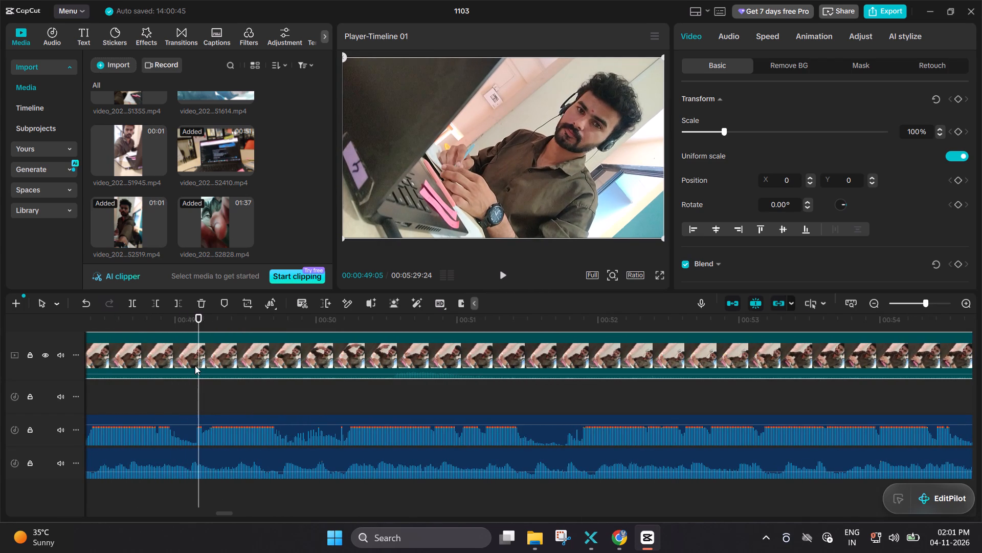
{"action": "triple_click", "coordinate": [212, 358]}
{"action": "key", "text": "ctrl+b"}
{"action": "left_click", "coordinate": [174, 343]}
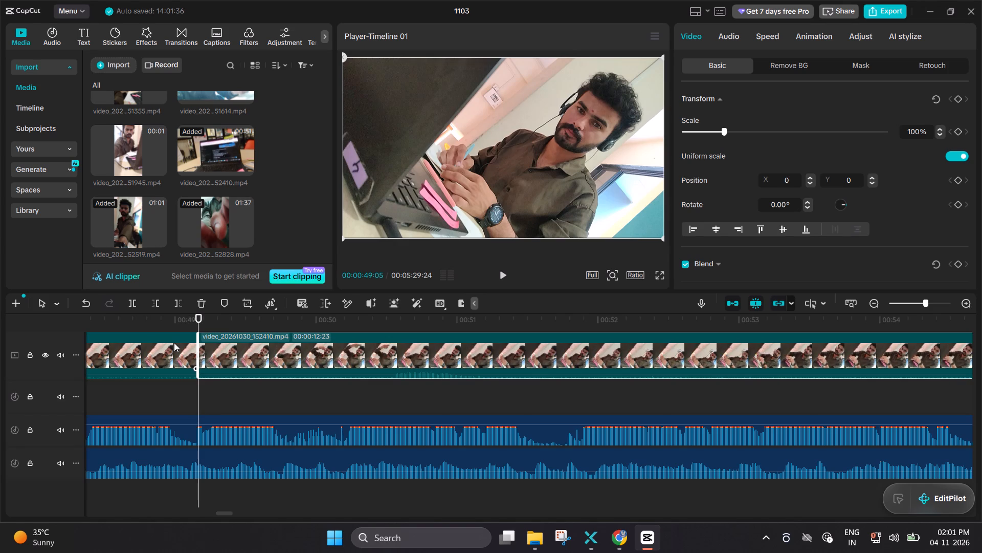
{"action": "key", "text": "BackSpace"}
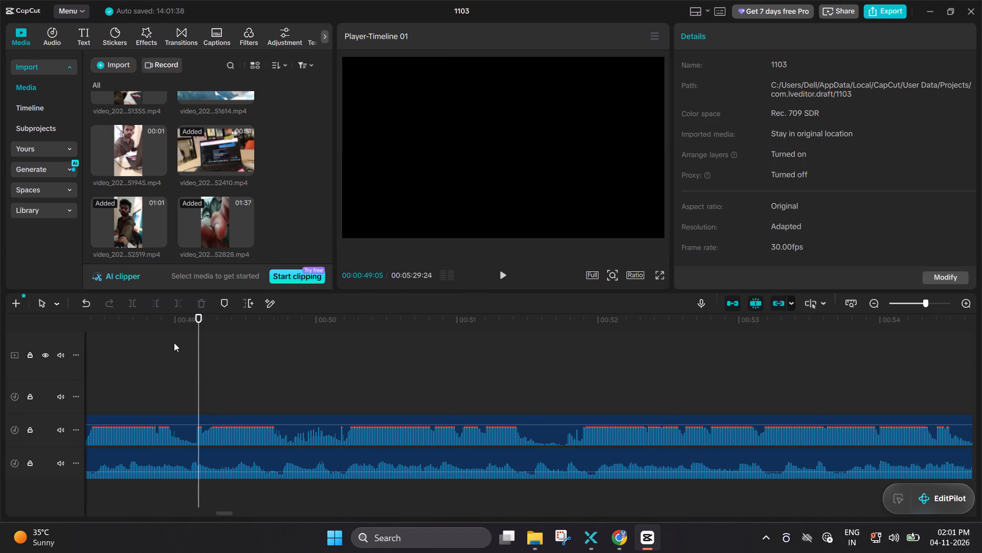
Review the start of the timeline and the cuts around the laptop-working shot and the trimmed video_20261030_152410.mp4 clip.
{"action": "scroll", "coordinate": [174, 343], "scroll_direction": "down", "scroll_amount": 6, "text": "ctrl"}
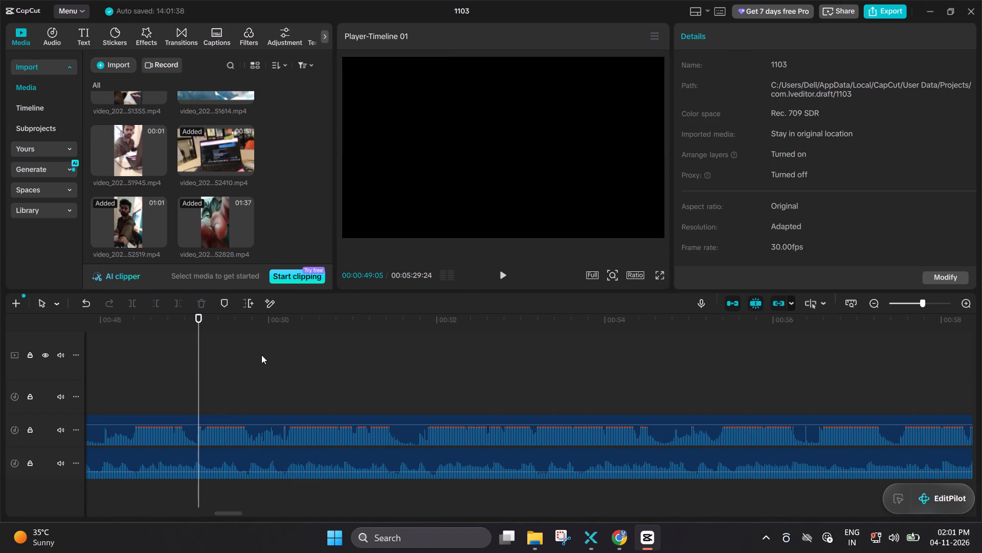
{"action": "scroll", "coordinate": [261, 355], "scroll_direction": "down", "scroll_amount": 8, "text": "ctrl"}
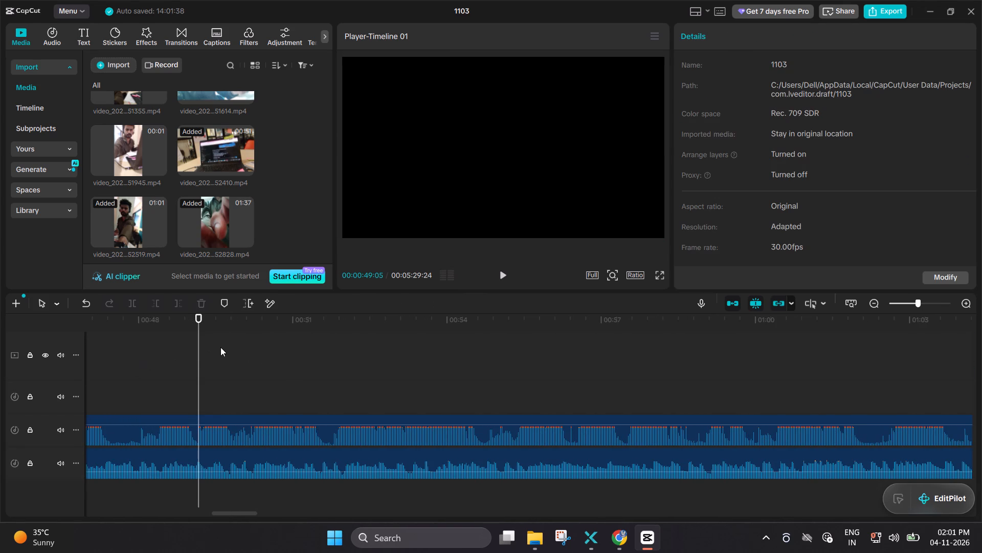
{"action": "left_click_drag", "start_coordinate": [199, 344], "coordinate": [1, 382]}
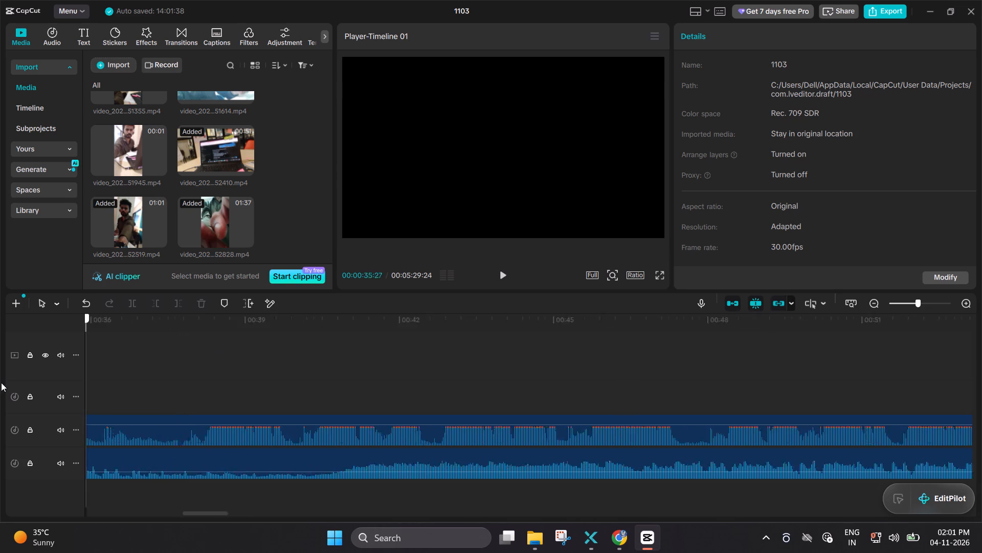
{"action": "left_click_drag", "start_coordinate": [1, 382], "coordinate": [442, 339]}
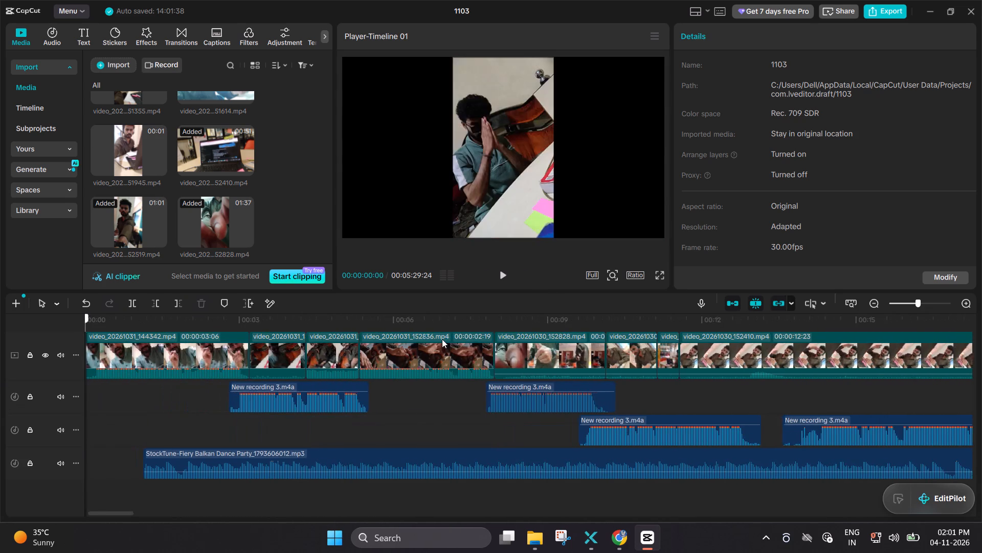
{"action": "left_click_drag", "start_coordinate": [442, 339], "coordinate": [769, 300]}
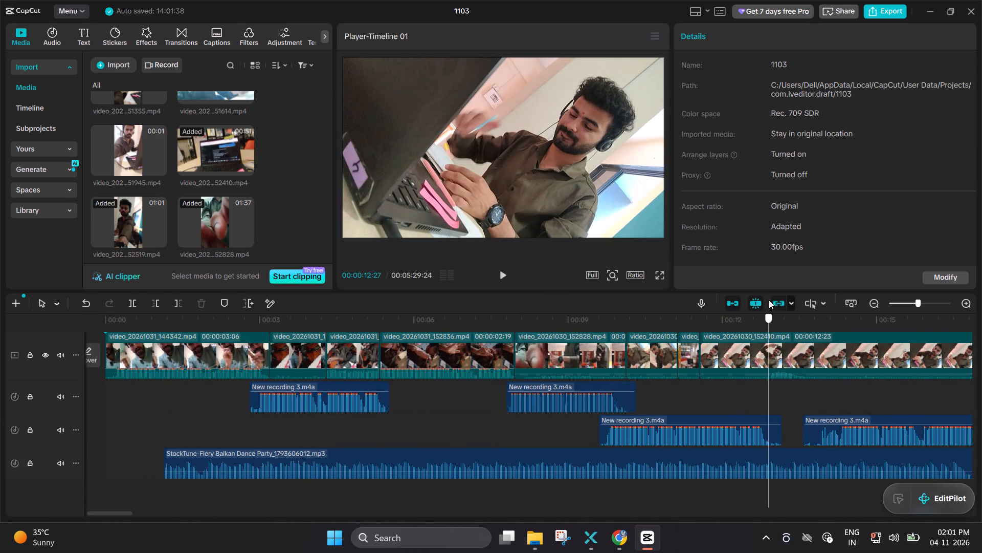
{"action": "left_click_drag", "start_coordinate": [769, 300], "coordinate": [873, 281]}
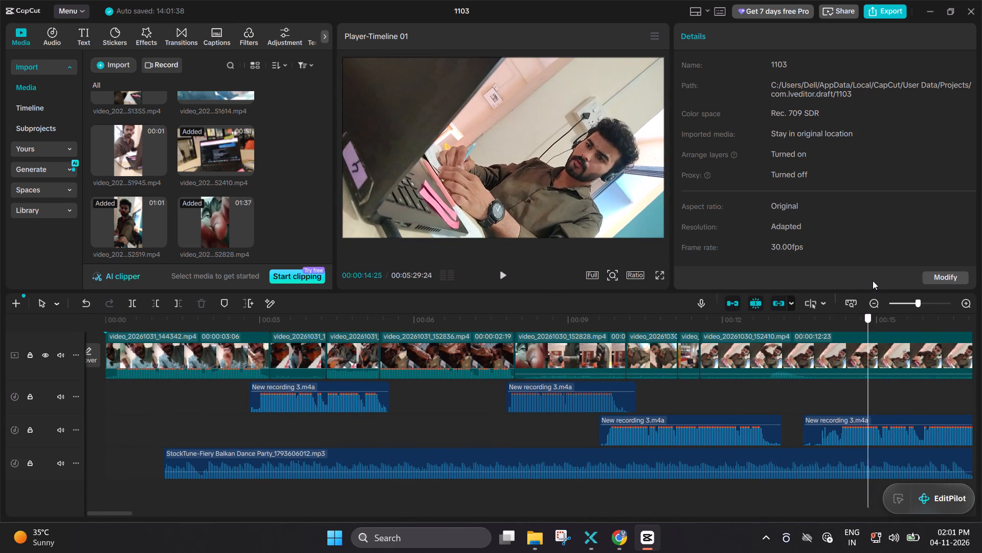
{"action": "left_click_drag", "start_coordinate": [873, 281], "coordinate": [683, 290]}
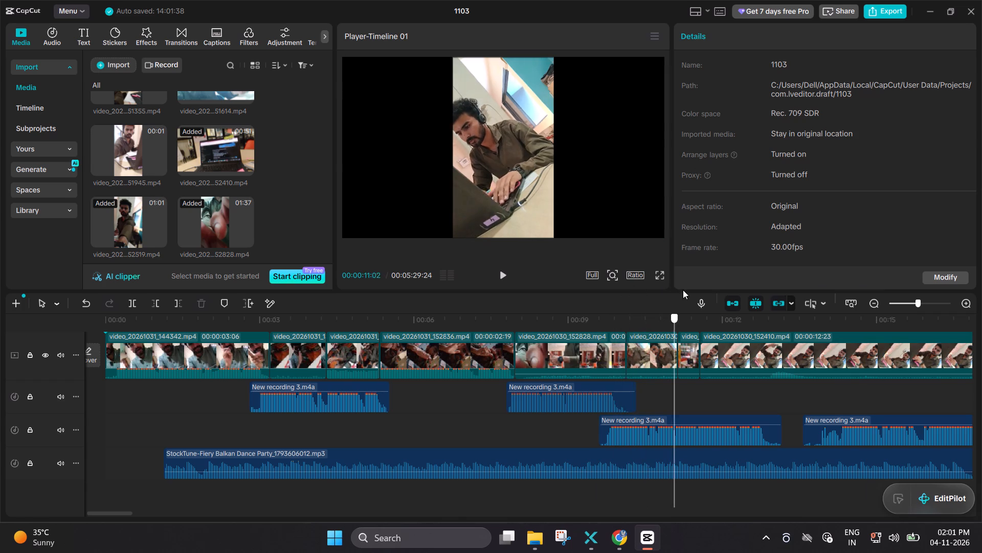
{"action": "left_click_drag", "start_coordinate": [683, 290], "coordinate": [651, 269]}
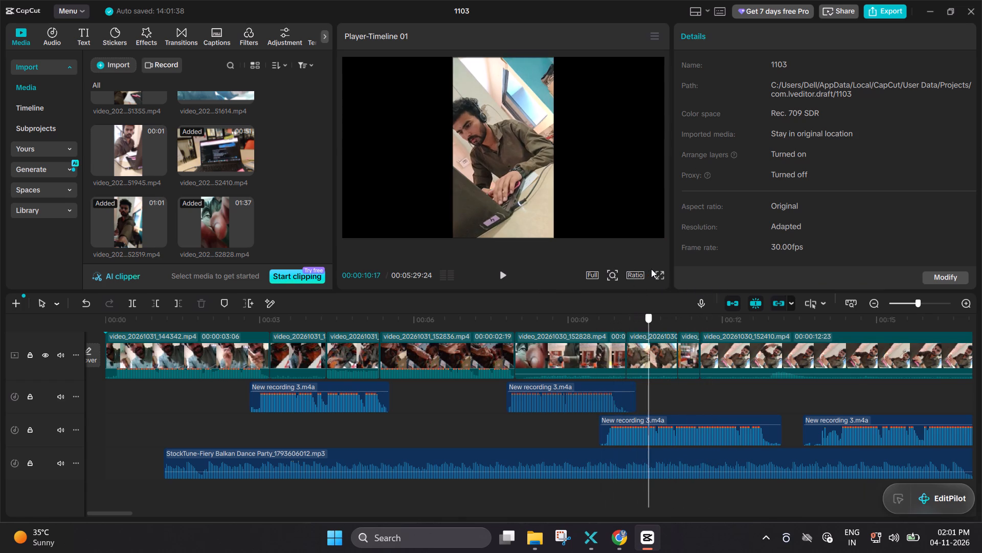
{"action": "left_click_drag", "start_coordinate": [651, 269], "coordinate": [681, 269]}
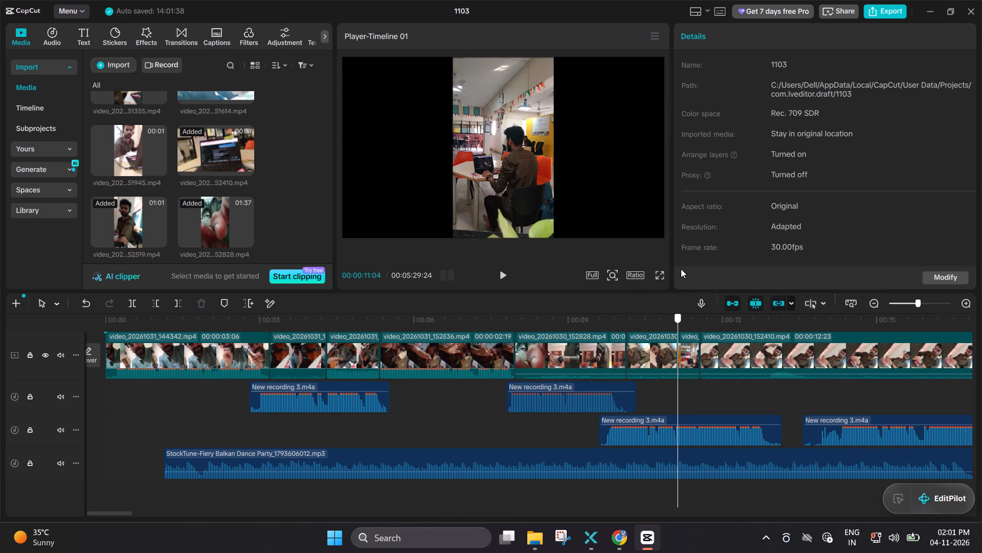
Rotate the last video_20261030_152410.mp4 clip to -90° and scale it to 57% so it fits upright in the frame.
{"action": "left_click_drag", "start_coordinate": [681, 269], "coordinate": [700, 270]}
{"action": "left_click", "coordinate": [561, 157]}
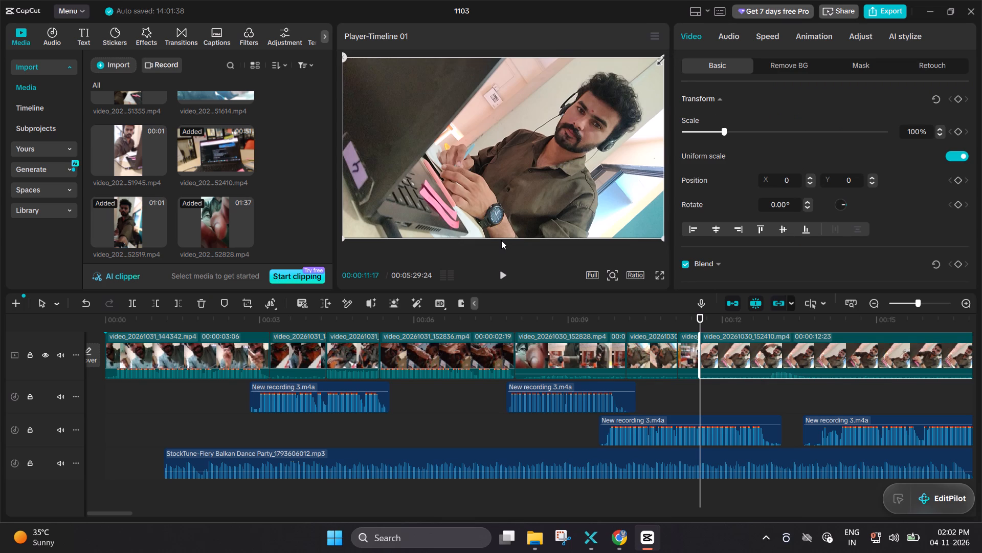
{"action": "left_click", "coordinate": [609, 273]}
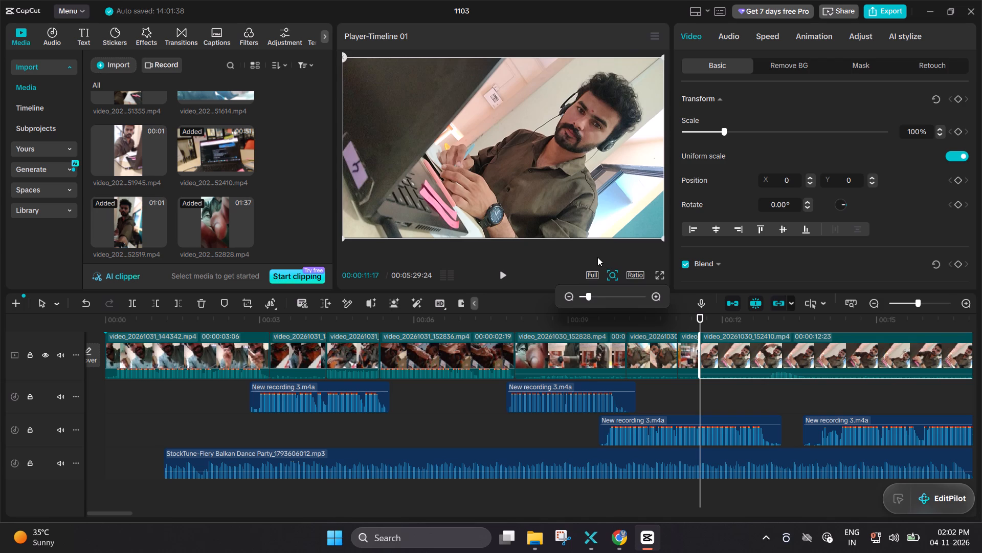
{"action": "left_click", "coordinate": [611, 267]}
{"action": "left_click", "coordinate": [611, 271]}
{"action": "left_click_drag", "start_coordinate": [663, 56], "coordinate": [598, 49]}
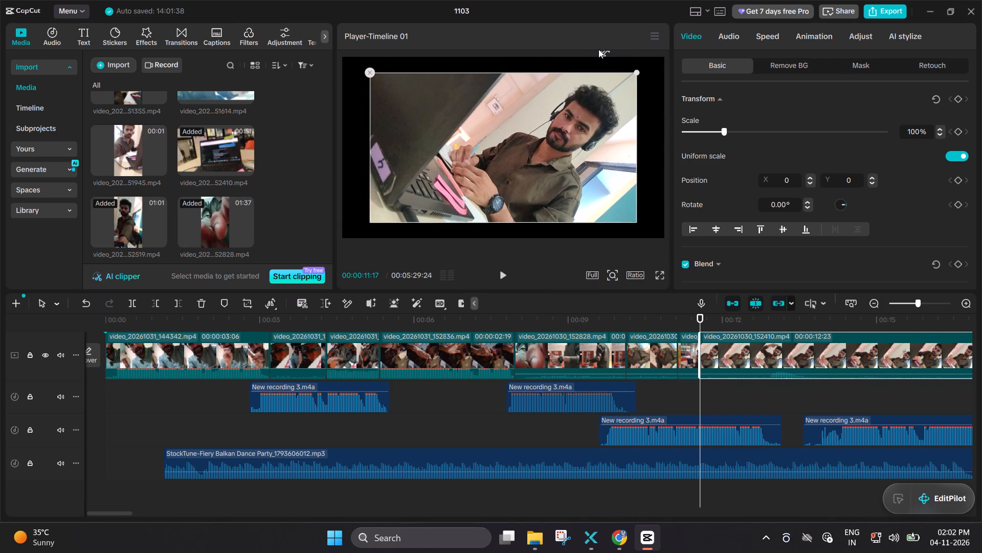
{"action": "left_click_drag", "start_coordinate": [598, 49], "coordinate": [595, 49]}
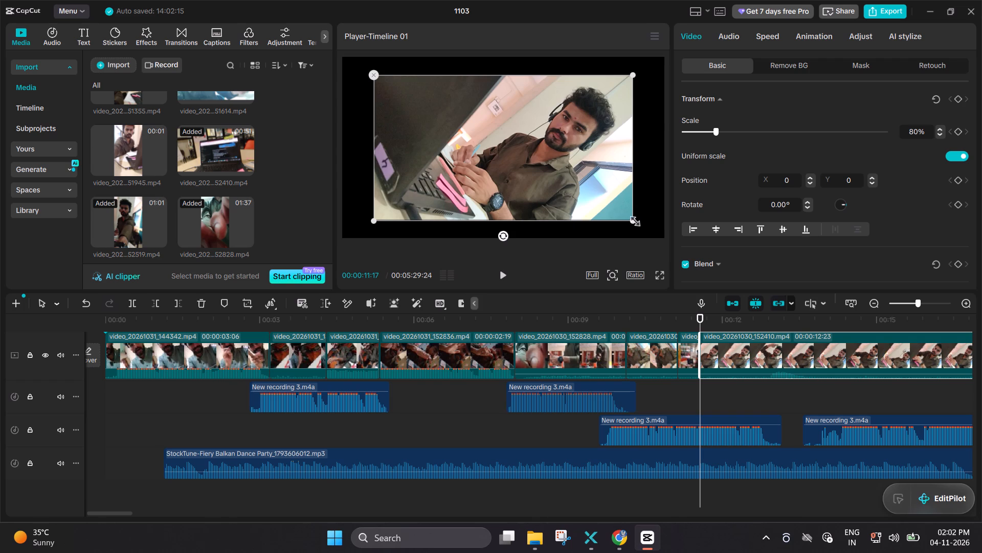
{"action": "left_click_drag", "start_coordinate": [632, 219], "coordinate": [613, 204]}
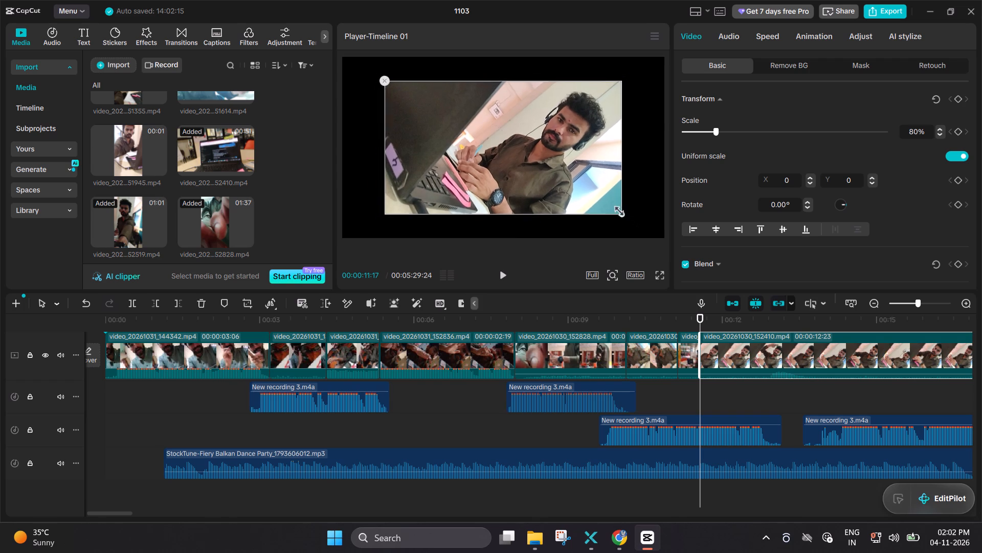
{"action": "left_click_drag", "start_coordinate": [613, 204], "coordinate": [574, 174]}
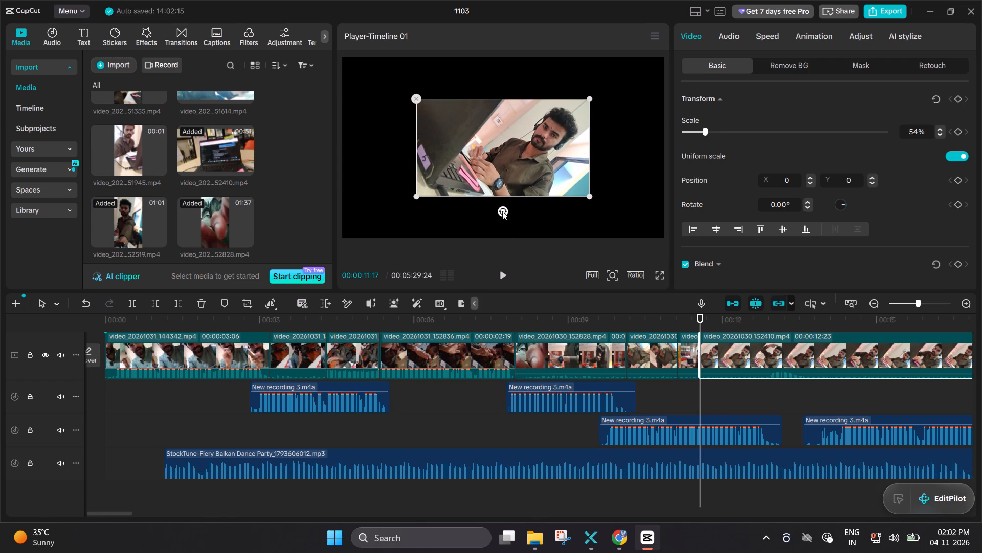
{"action": "left_click_drag", "start_coordinate": [502, 208], "coordinate": [613, 166]}
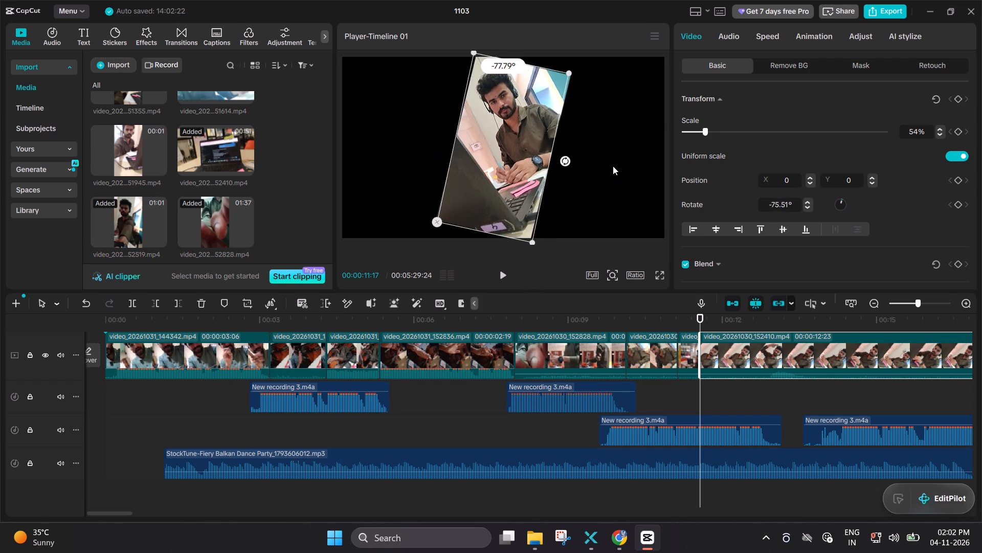
{"action": "left_click_drag", "start_coordinate": [613, 166], "coordinate": [609, 150]}
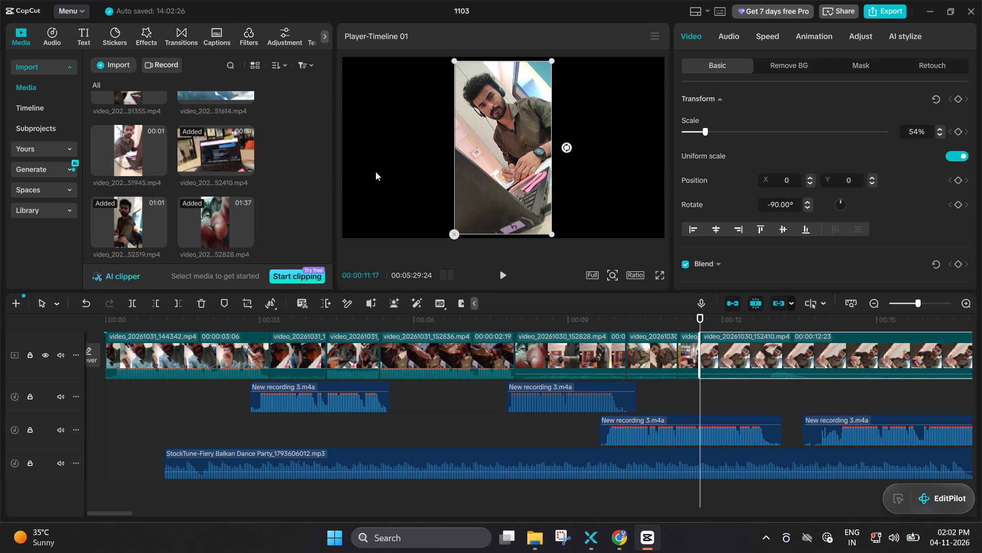
{"action": "left_click", "coordinate": [705, 129]}
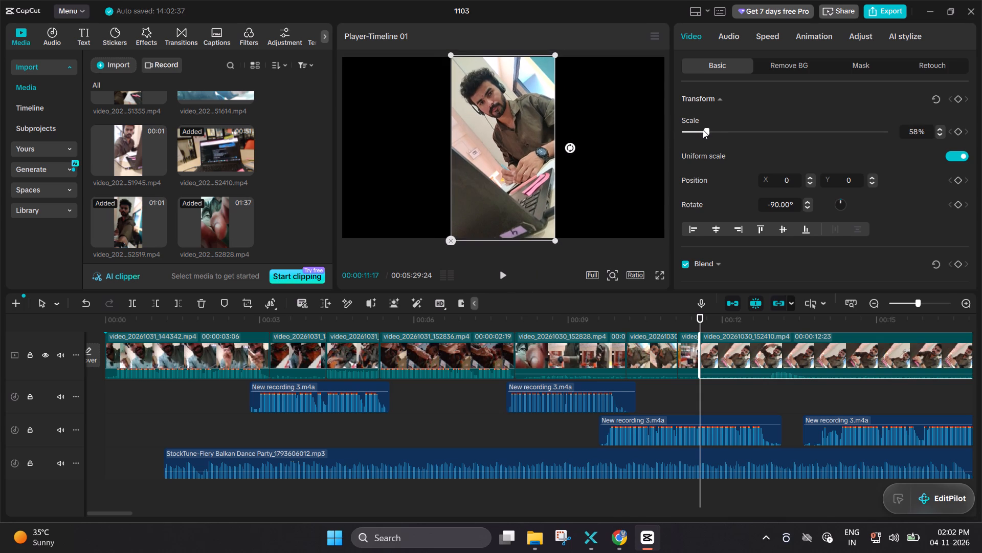
{"action": "left_click", "coordinate": [939, 135]}
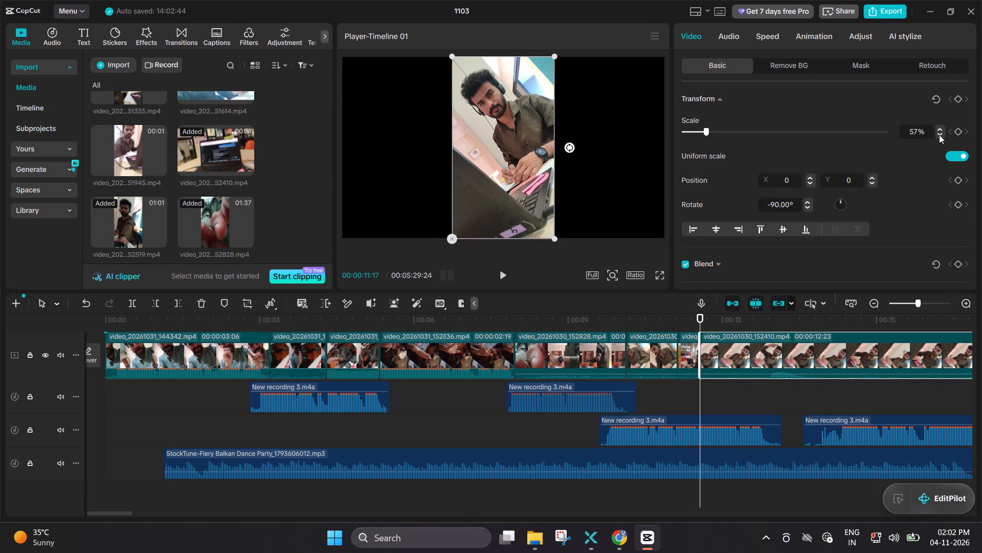
Trim the start of the rotated video_20261030_152410.mp4 clip, shortening it to a duration of 00:00:12:09.
{"action": "key", "text": "Down"}
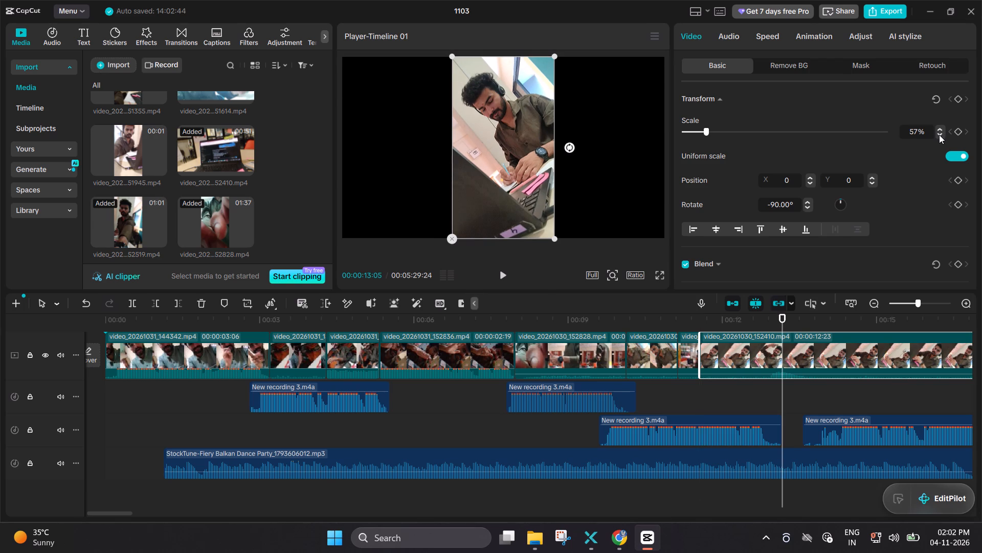
{"action": "key", "text": "Down"}
{"action": "key", "text": "Down"}
{"action": "key", "text": "Up"}
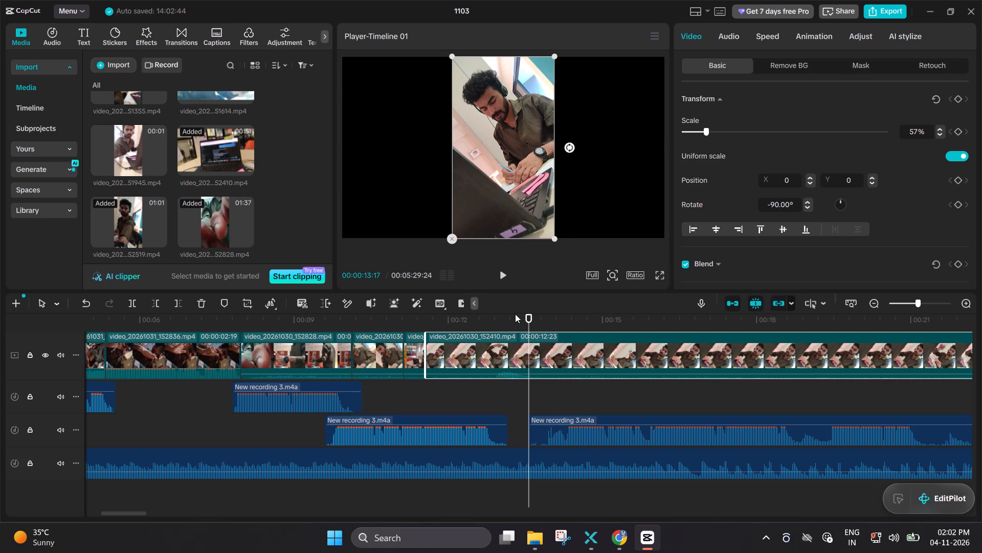
{"action": "left_click_drag", "start_coordinate": [527, 323], "coordinate": [500, 327]}
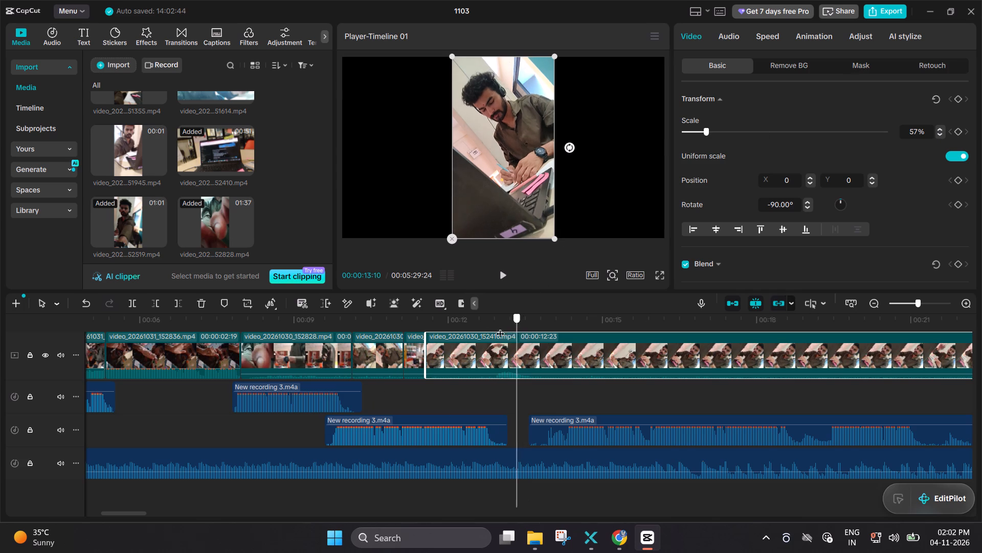
{"action": "left_click_drag", "start_coordinate": [500, 327], "coordinate": [432, 322]}
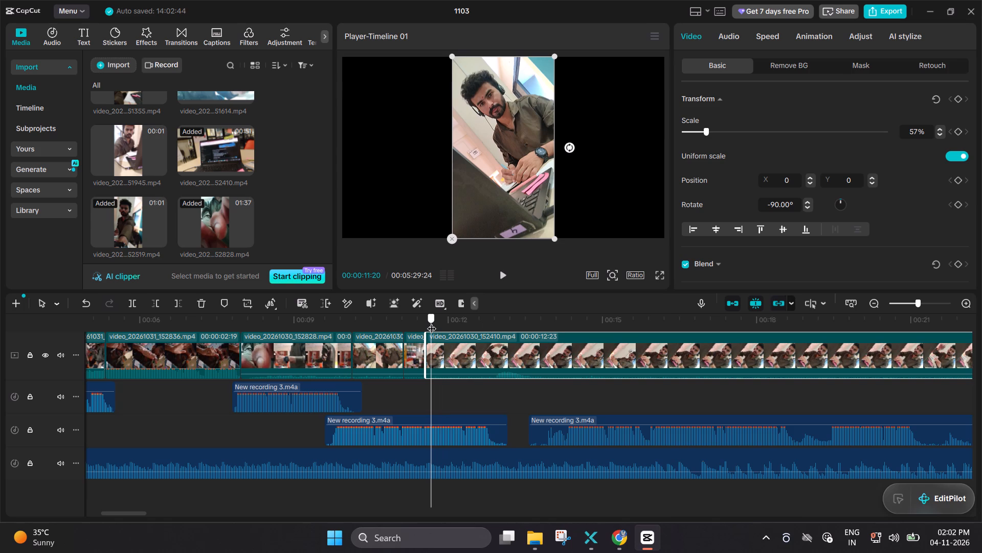
{"action": "left_click_drag", "start_coordinate": [432, 322], "coordinate": [450, 322]}
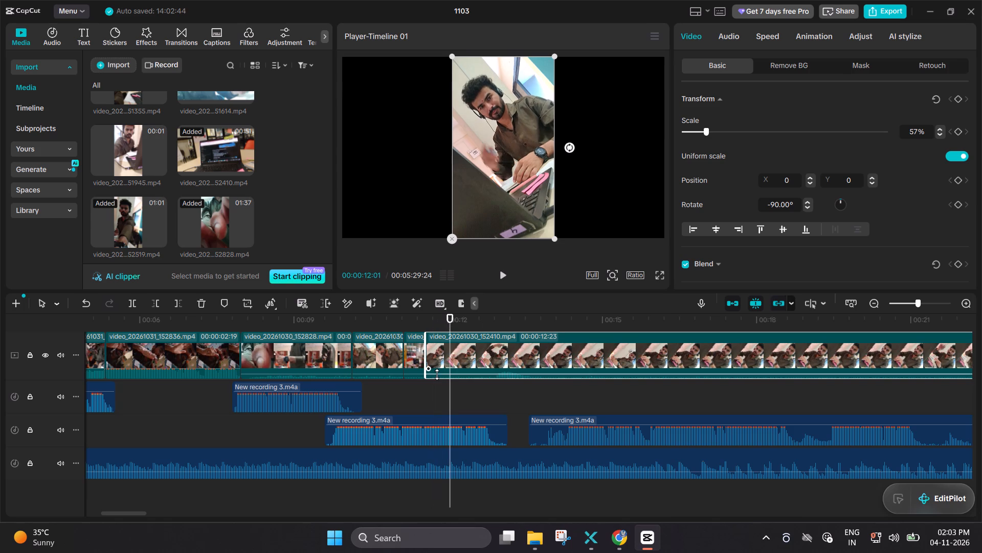
{"action": "left_click", "coordinate": [436, 353]}
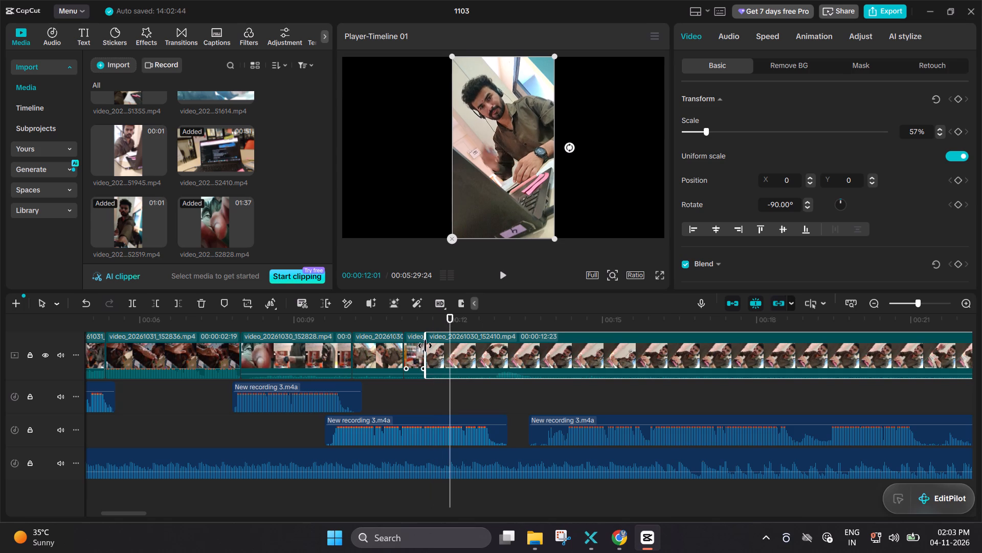
{"action": "left_click_drag", "start_coordinate": [425, 346], "coordinate": [455, 348]}
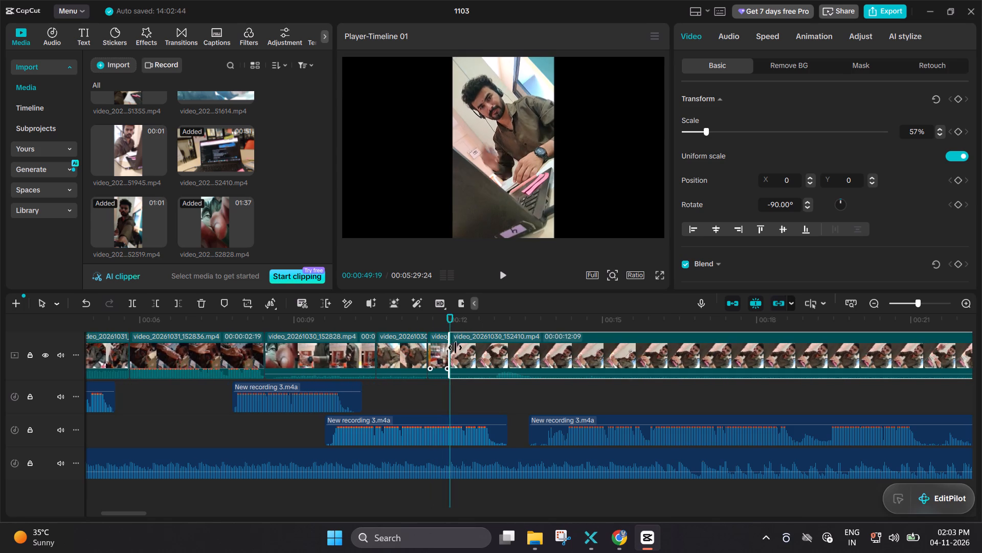
{"action": "left_click_drag", "start_coordinate": [455, 348], "coordinate": [449, 348]}
{"action": "left_click_drag", "start_coordinate": [449, 348], "coordinate": [451, 348]}
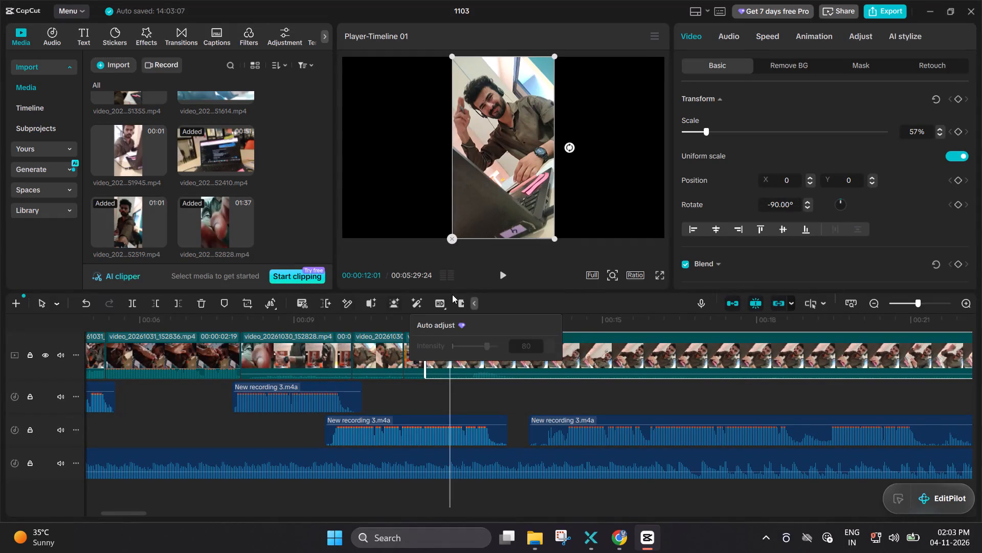
Play back the cut into the rotated clip, split that clip at 00:00:12:05 and delete the part after the split.
{"action": "left_click", "coordinate": [308, 323]}
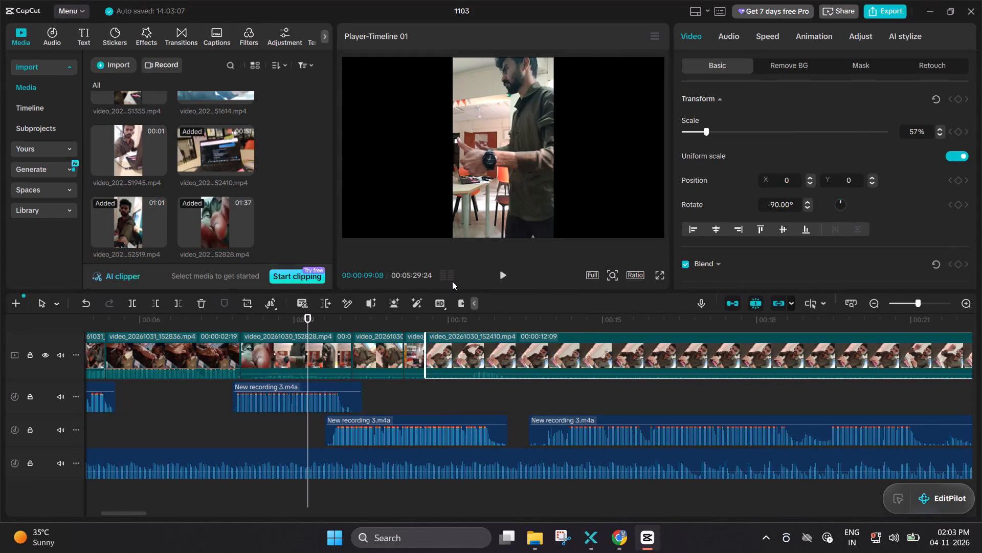
{"action": "key", "text": "space"}
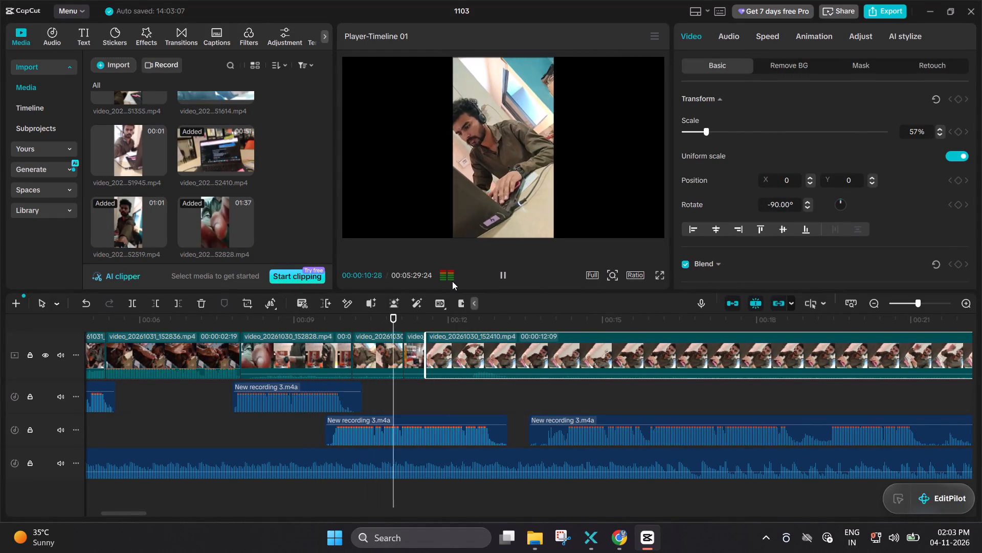
{"action": "left_click", "coordinate": [505, 281]}
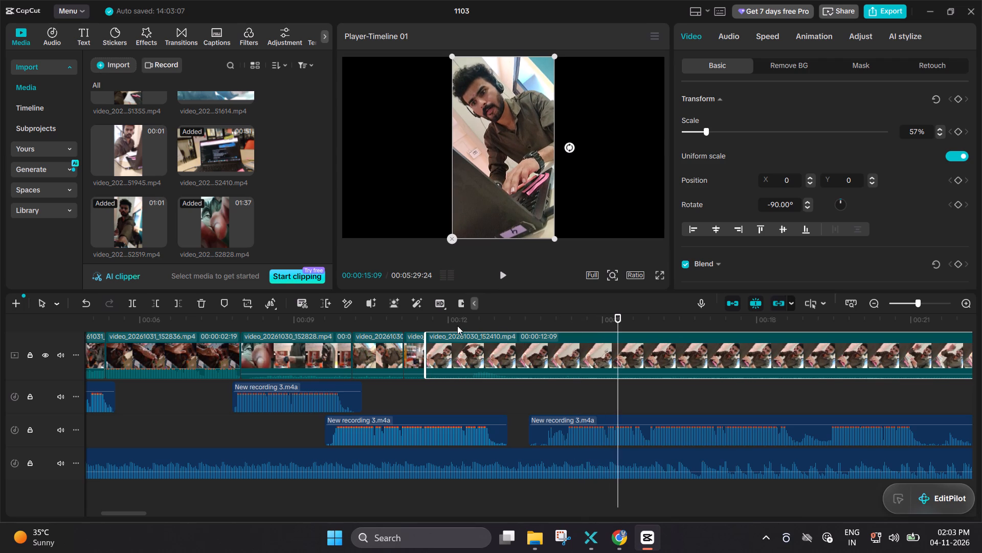
{"action": "left_click", "coordinate": [456, 325]}
{"action": "left_click", "coordinate": [439, 320]}
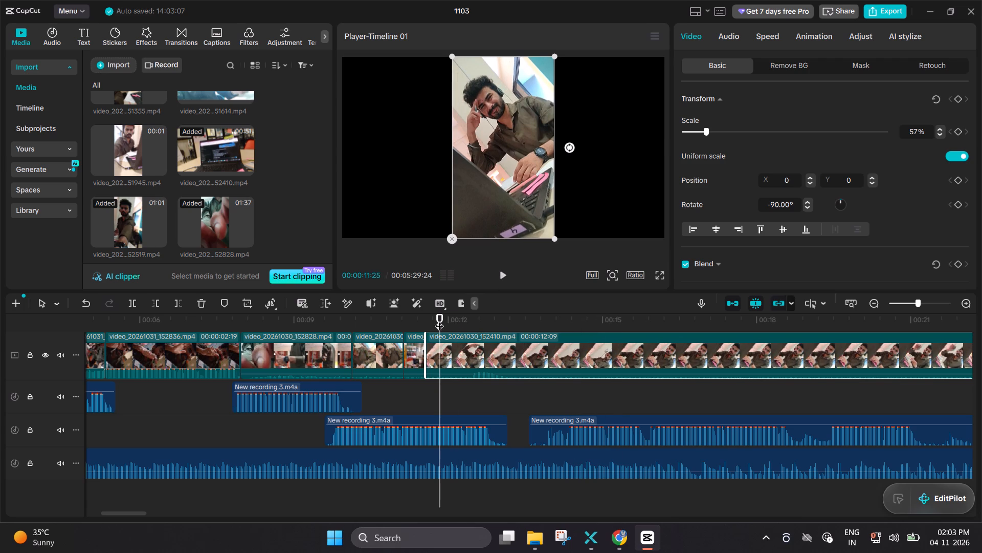
{"action": "left_click", "coordinate": [451, 320]}
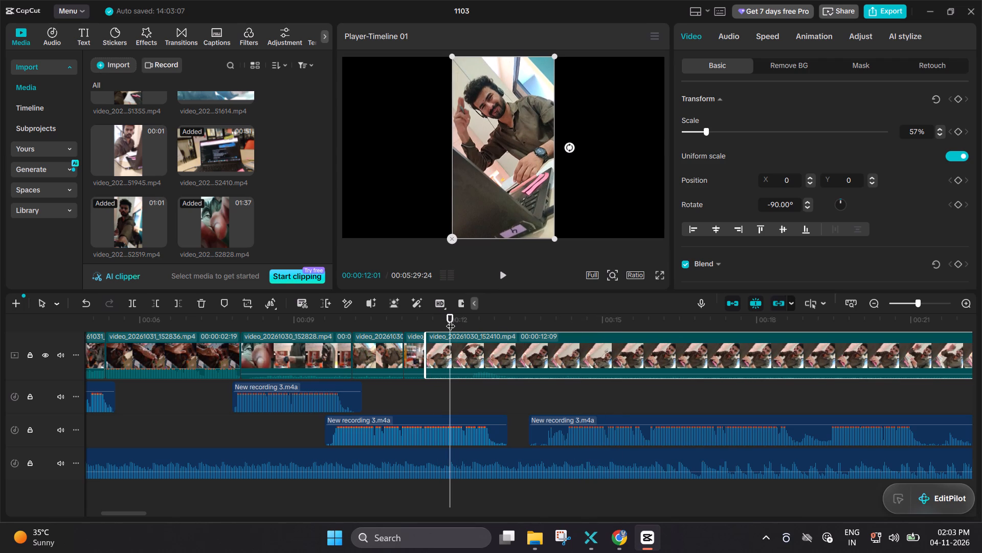
{"action": "left_click", "coordinate": [456, 321]}
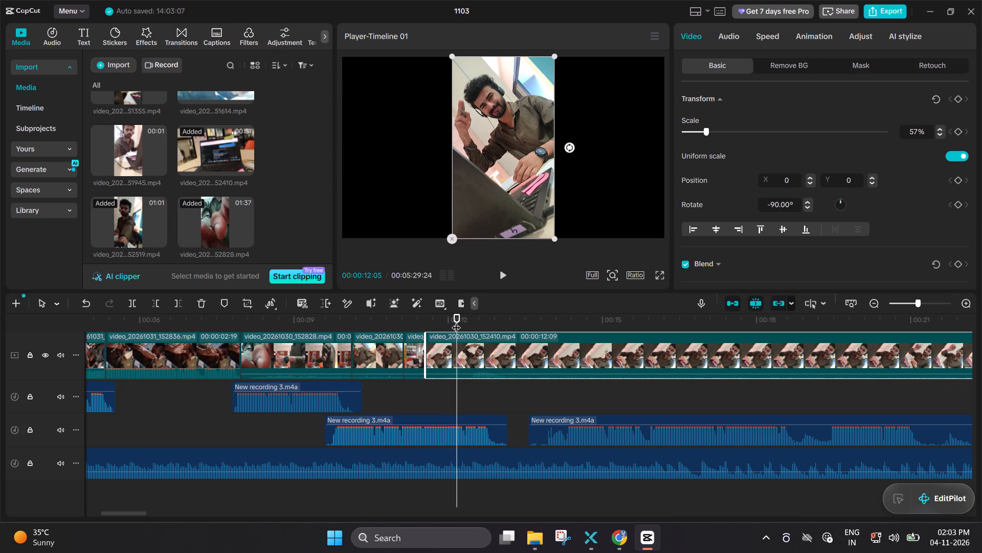
{"action": "left_click", "coordinate": [463, 337]}
{"action": "key", "text": "ctrl+b"}
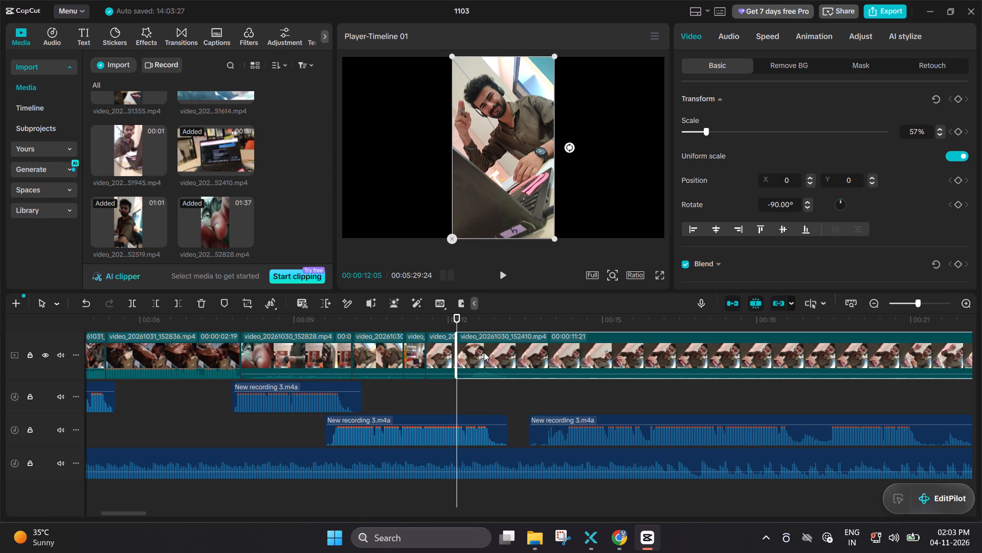
{"action": "key", "text": "BackSpace"}
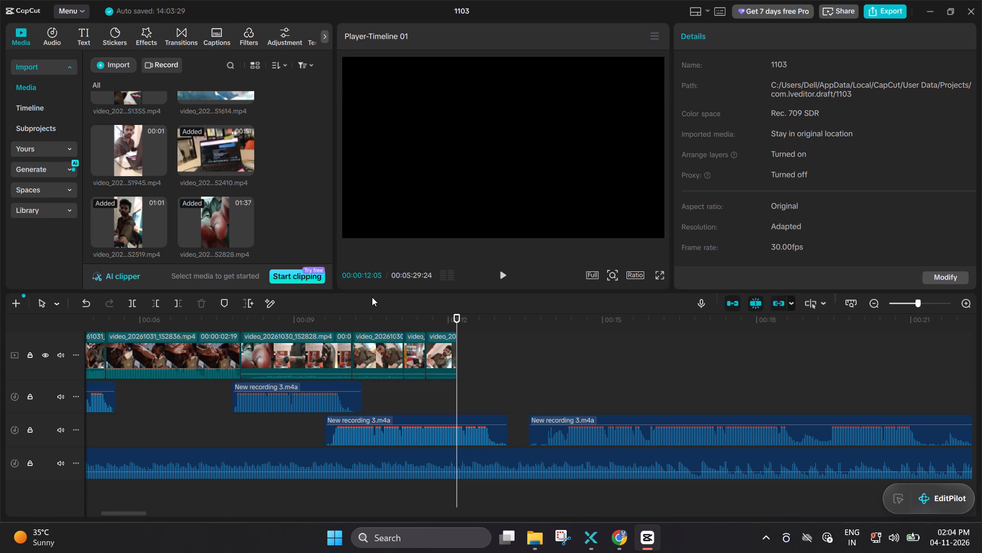
Preview the unused desk clip ending 54729.mp4 in the media library, checking its headphone and notebook-writing moments for the next shot.
{"action": "scroll", "coordinate": [241, 176], "scroll_direction": "down", "scroll_amount": 2}
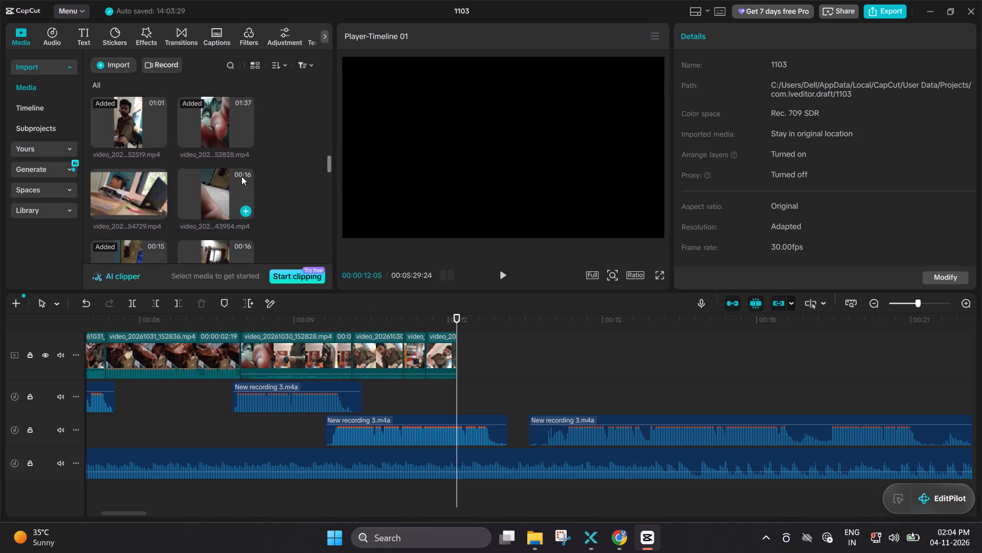
{"action": "scroll", "coordinate": [241, 176], "scroll_direction": "down", "scroll_amount": 1}
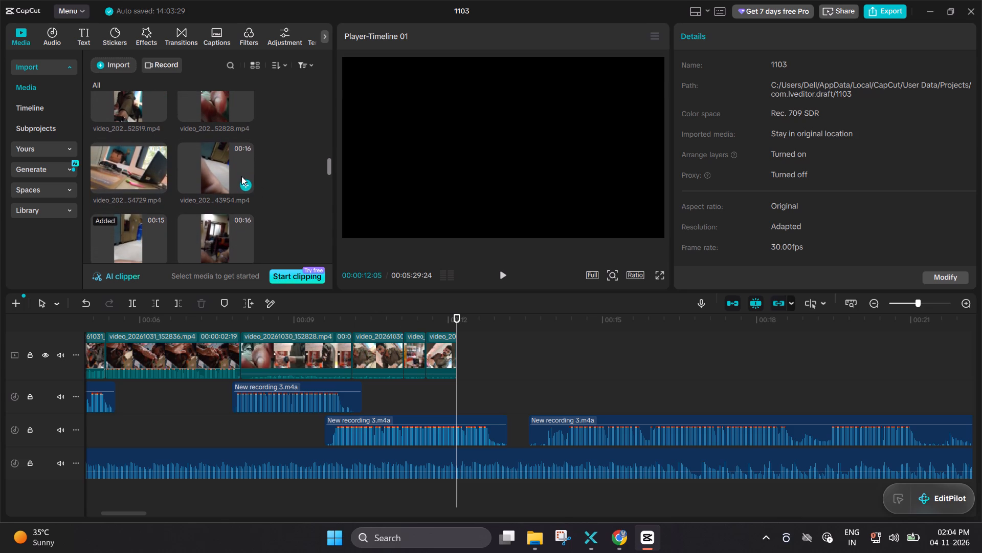
{"action": "scroll", "coordinate": [241, 176], "scroll_direction": "down", "scroll_amount": 1}
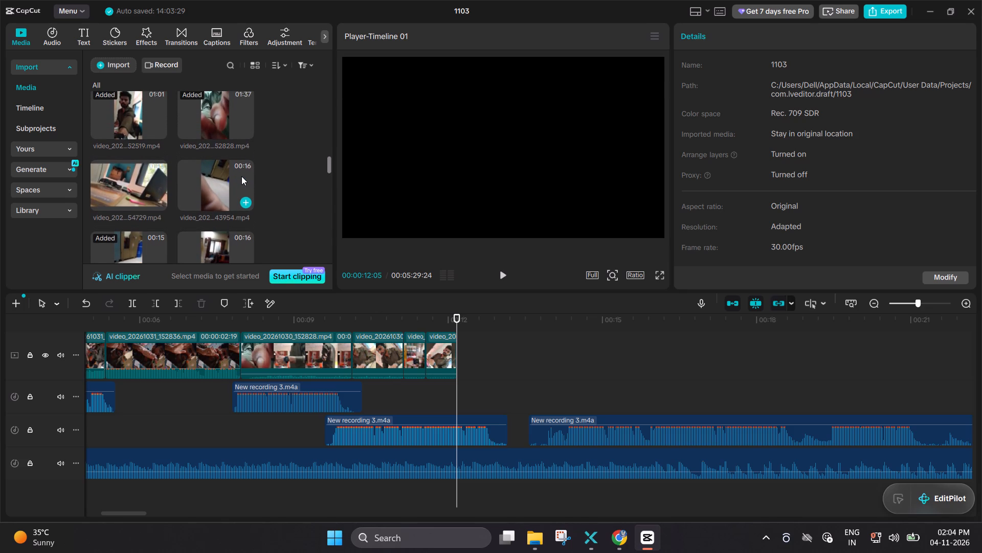
{"action": "scroll", "coordinate": [241, 176], "scroll_direction": "down", "scroll_amount": 3}
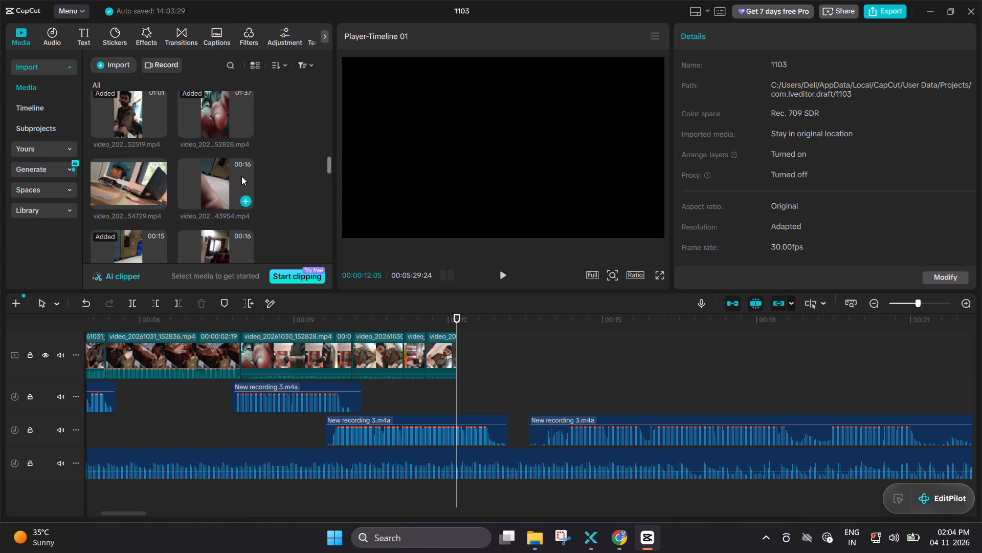
{"action": "scroll", "coordinate": [241, 176], "scroll_direction": "down", "scroll_amount": 2}
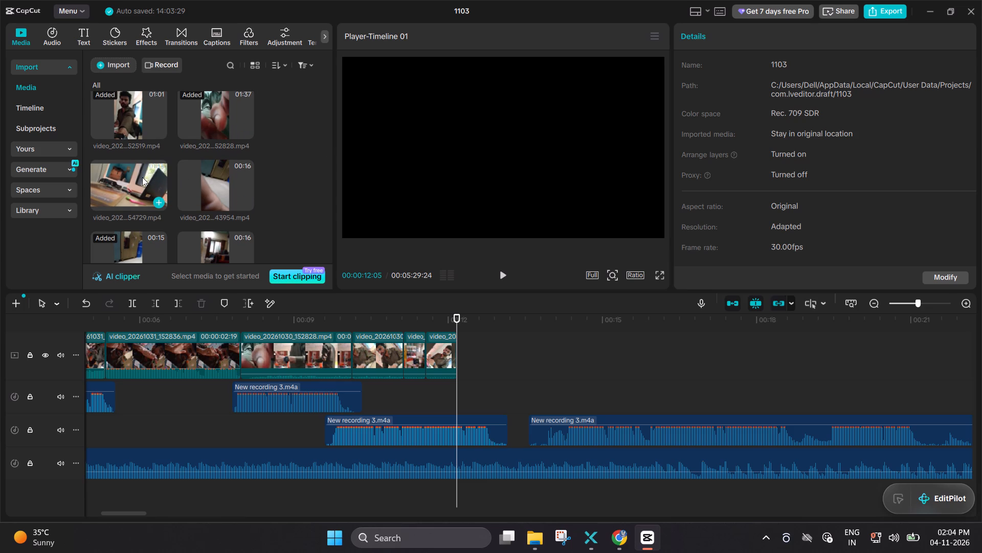
{"action": "double_click", "coordinate": [95, 168]}
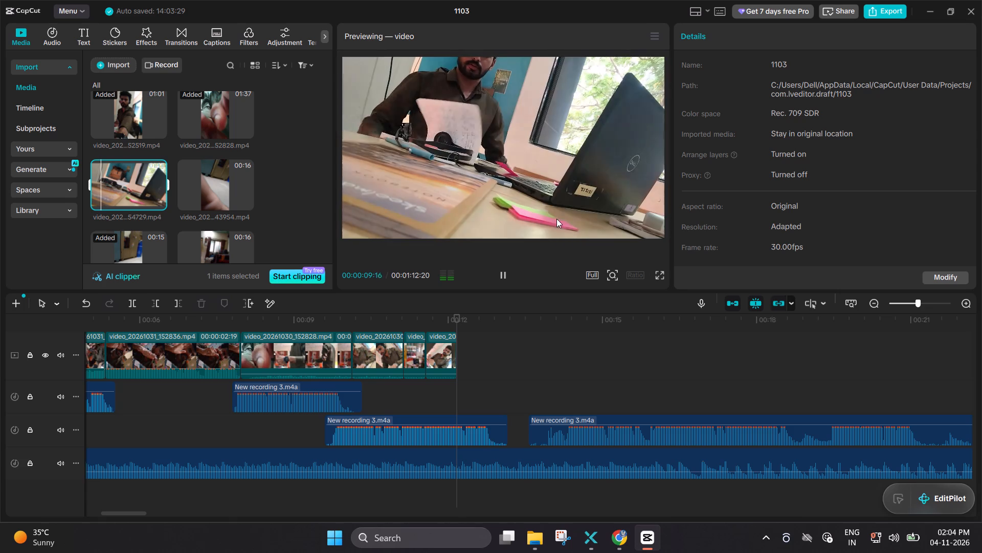
{"action": "left_click", "coordinate": [507, 269]}
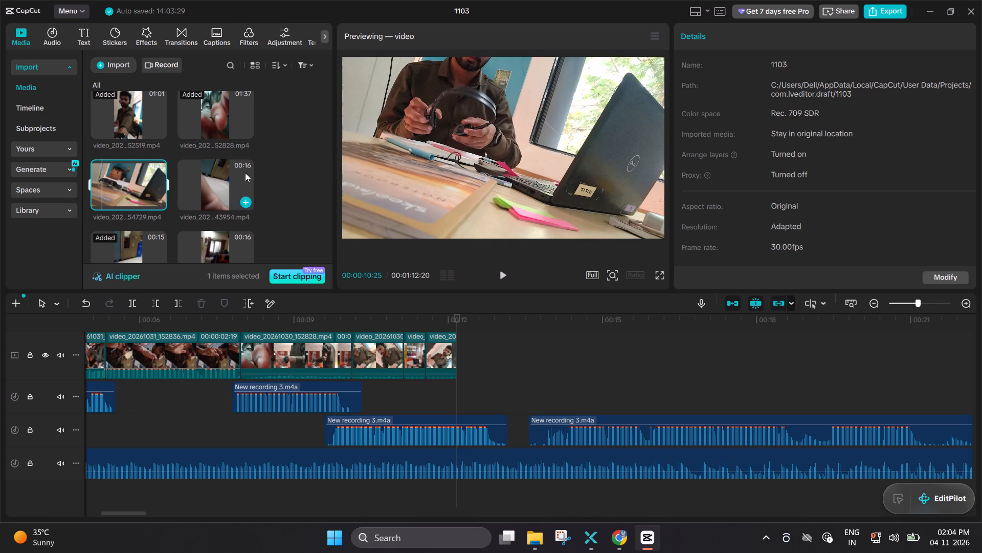
{"action": "key", "text": "space"}
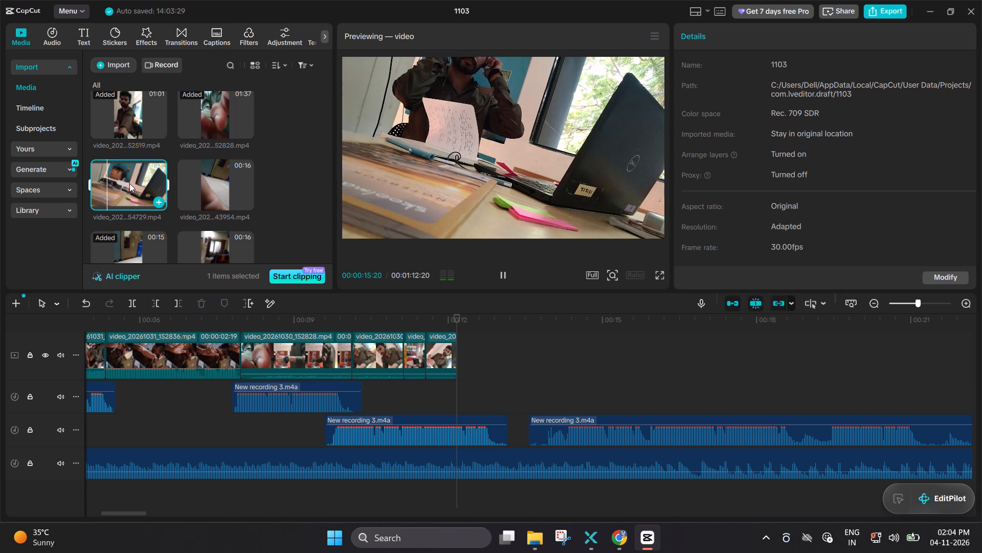
{"action": "left_click", "coordinate": [118, 175]}
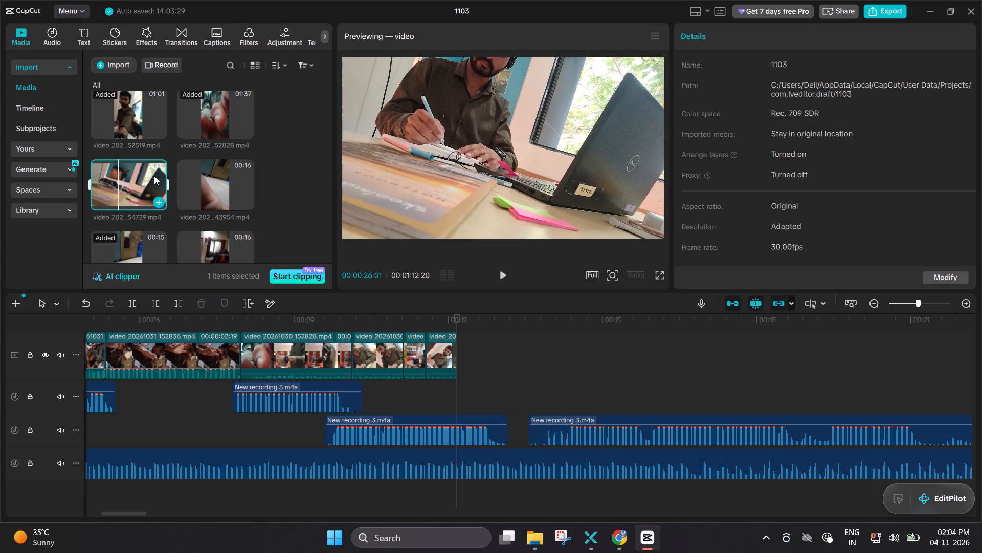
{"action": "left_click", "coordinate": [154, 176]}
{"action": "left_click", "coordinate": [141, 175]}
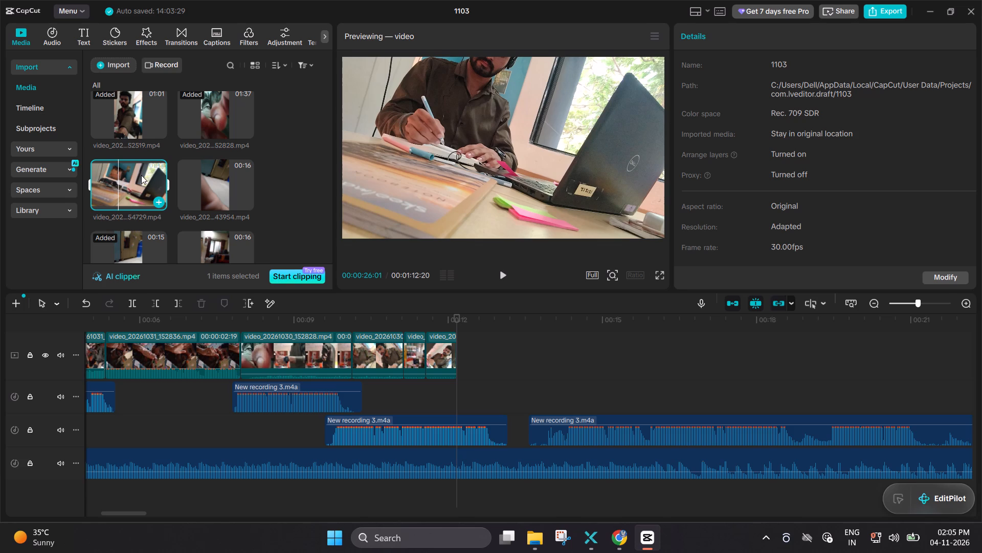
{"action": "triple_click", "coordinate": [141, 175]}
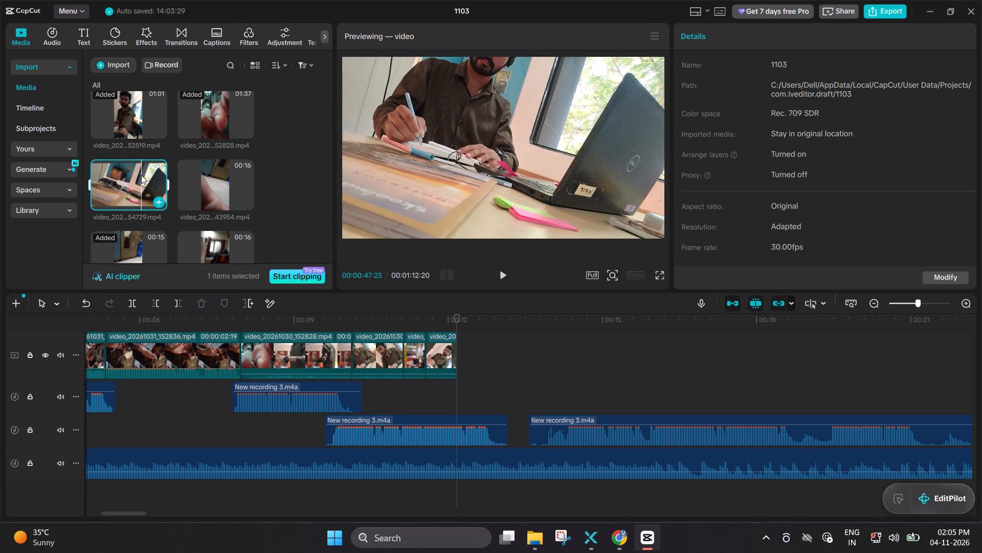
{"action": "double_click", "coordinate": [146, 175]}
Preview the media library clips ending 43954.mp4 and 52828.mp4 as candidates for the next shot.
{"action": "left_click", "coordinate": [184, 196]}
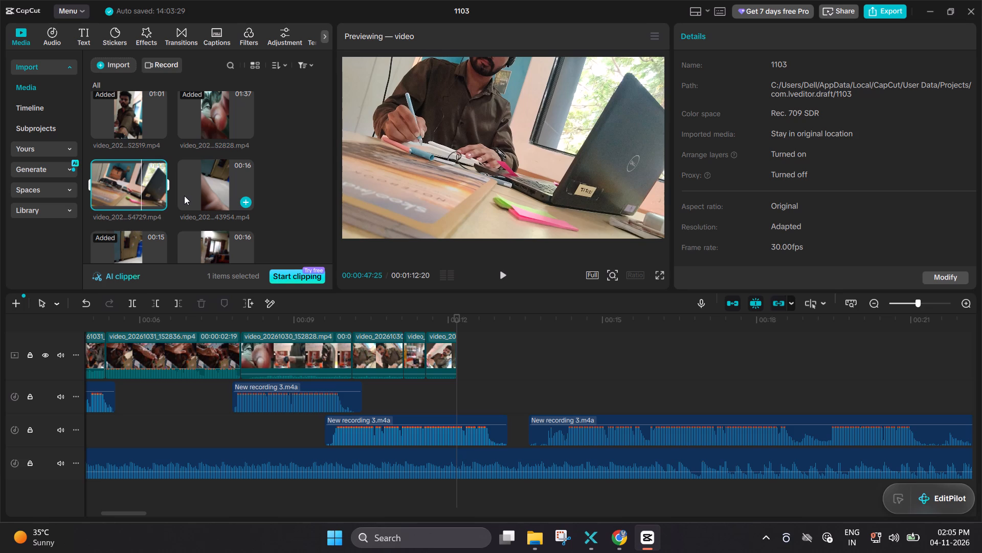
{"action": "double_click", "coordinate": [184, 196]}
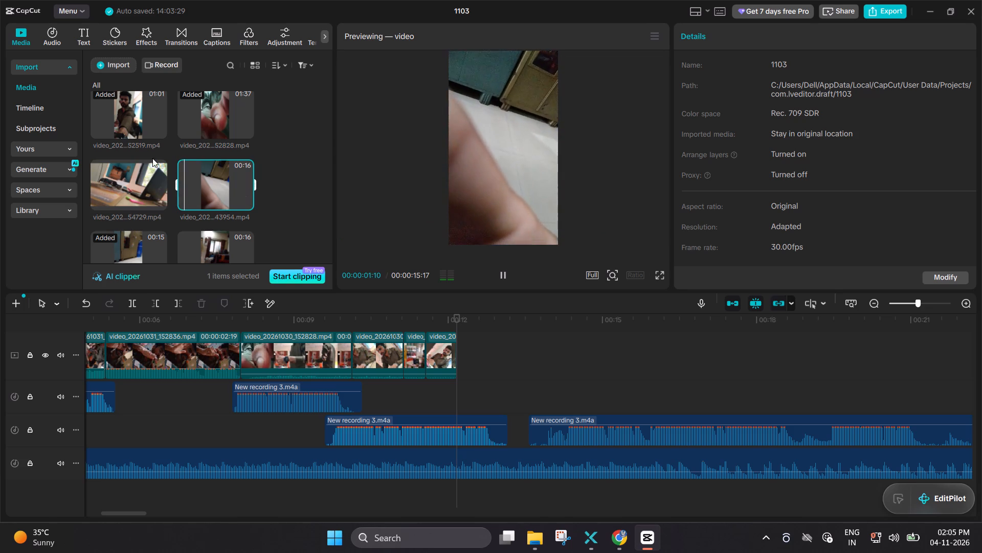
{"action": "left_click", "coordinate": [182, 123]}
{"action": "double_click", "coordinate": [182, 123]}
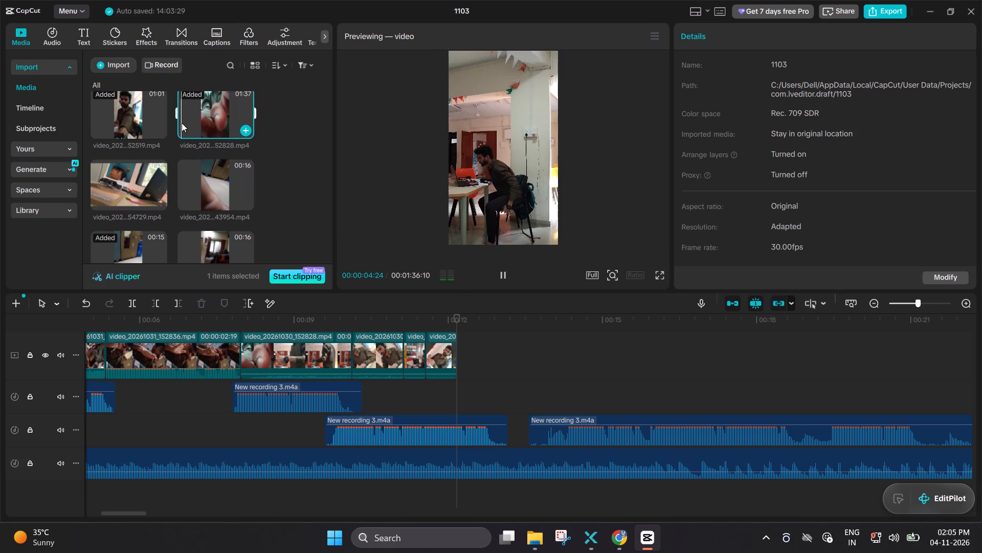
Preview the library clips ending 51614.mp4, 51945.mp4, 52410.mp4 and 45000.mp4 to look for footage for the next narrated phrase.
{"action": "scroll", "coordinate": [123, 118], "scroll_direction": "down", "scroll_amount": 1}
{"action": "scroll", "coordinate": [123, 118], "scroll_direction": "up", "scroll_amount": 1}
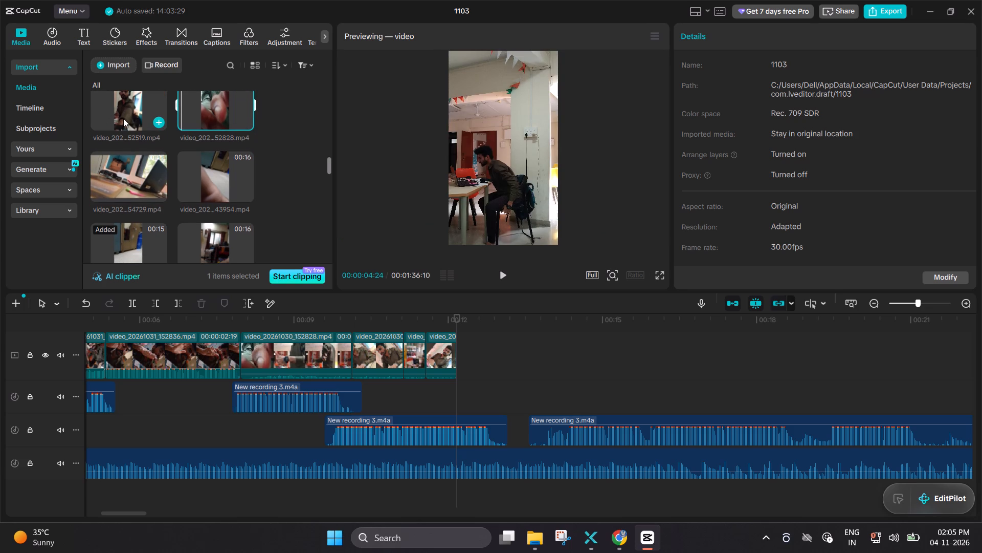
{"action": "scroll", "coordinate": [123, 118], "scroll_direction": "up", "scroll_amount": 1}
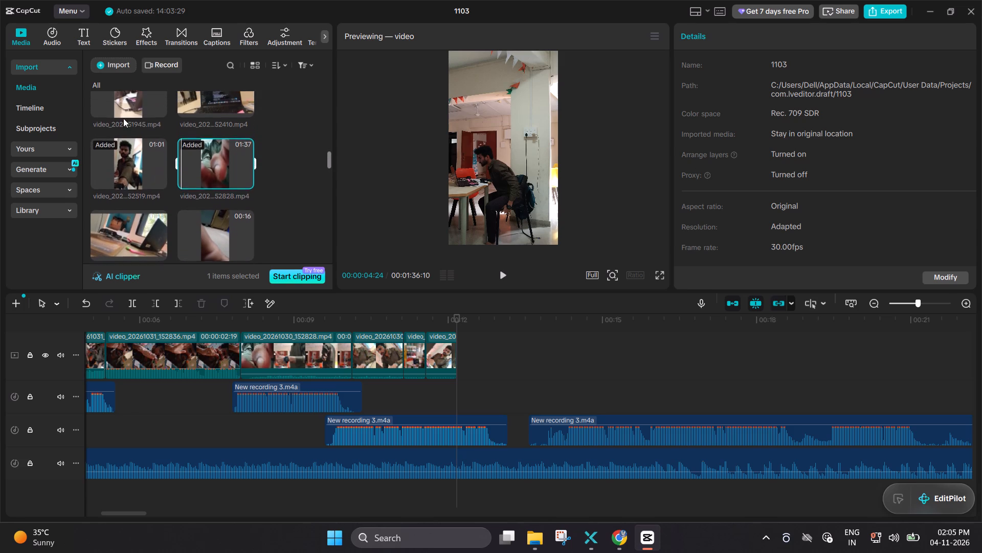
{"action": "scroll", "coordinate": [123, 118], "scroll_direction": "up", "scroll_amount": 1}
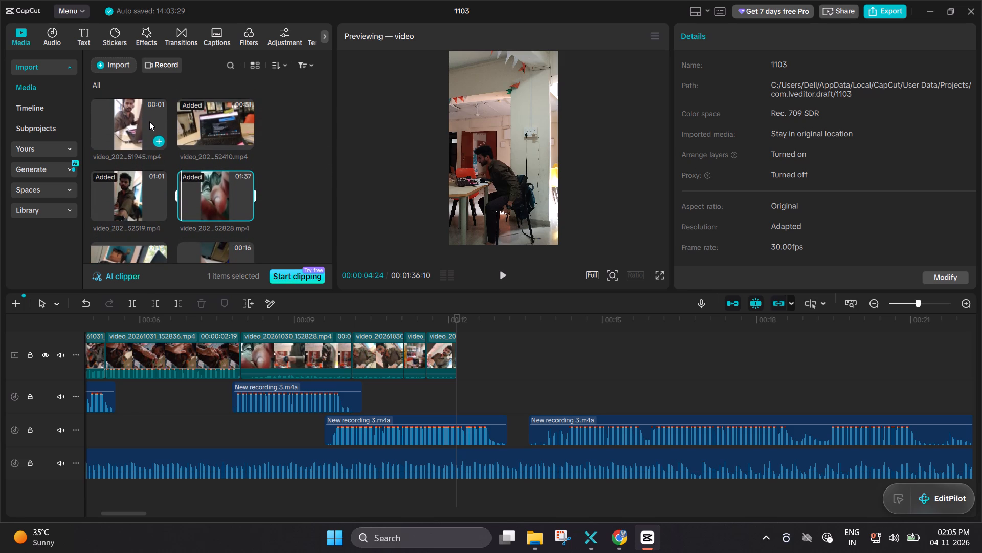
{"action": "scroll", "coordinate": [143, 121], "scroll_direction": "up", "scroll_amount": 1}
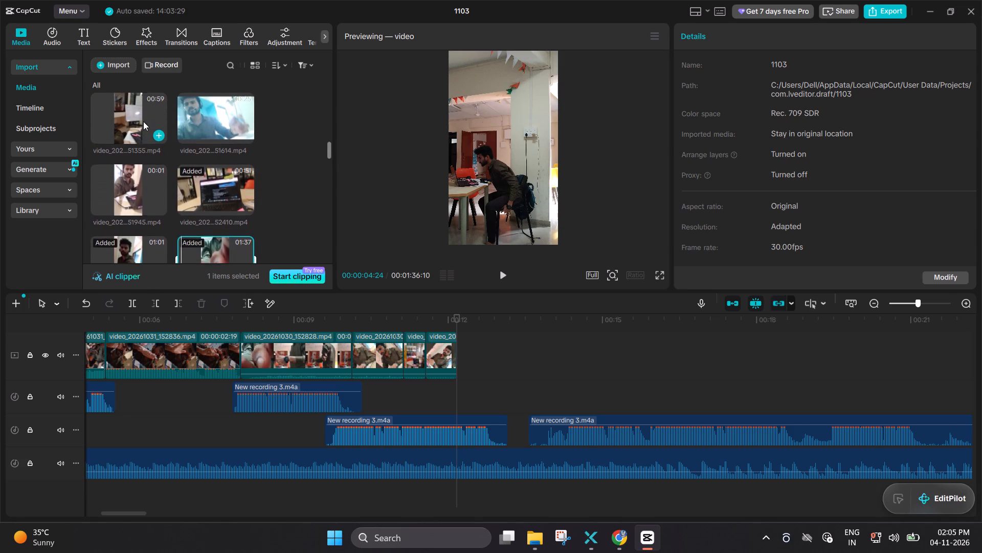
{"action": "scroll", "coordinate": [143, 121], "scroll_direction": "up", "scroll_amount": 2}
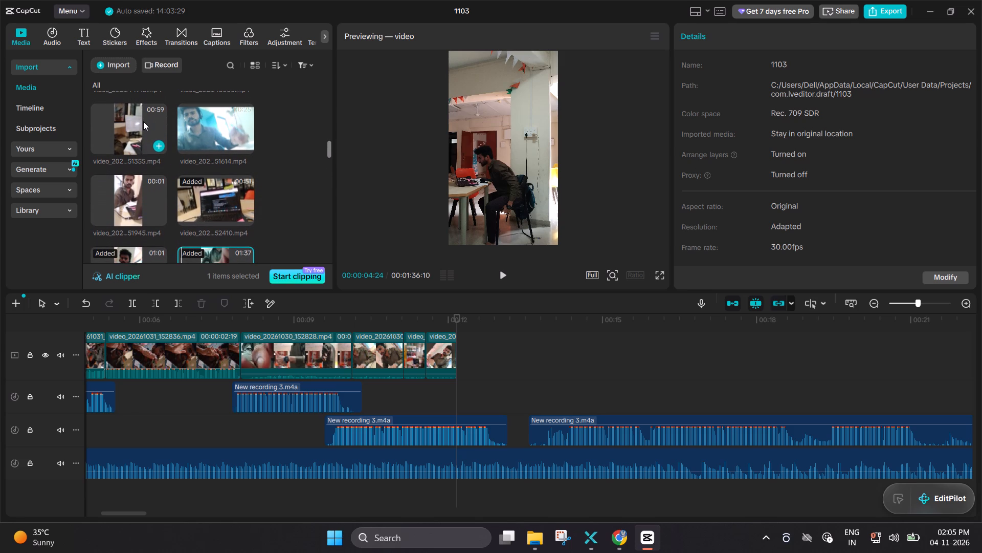
{"action": "double_click", "coordinate": [213, 125]}
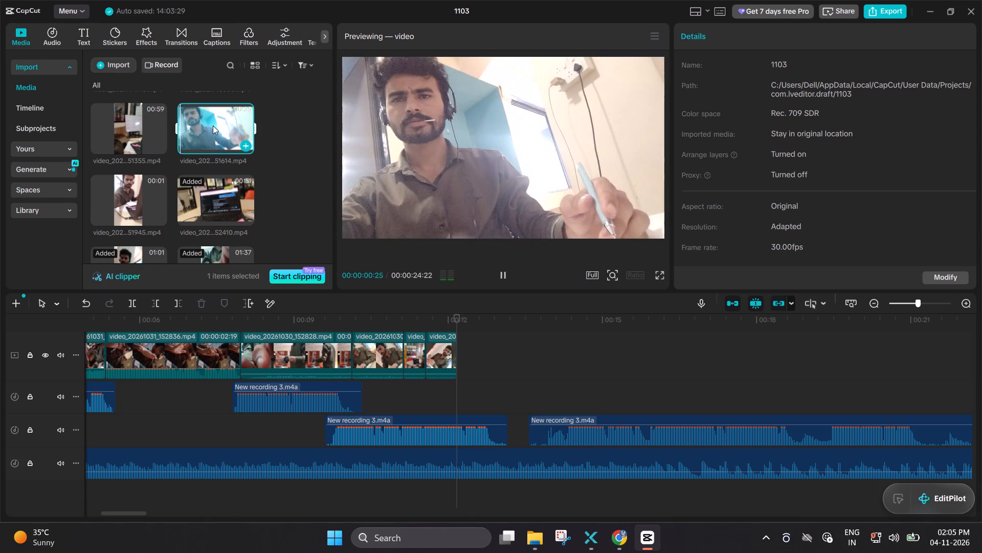
{"action": "double_click", "coordinate": [122, 200]}
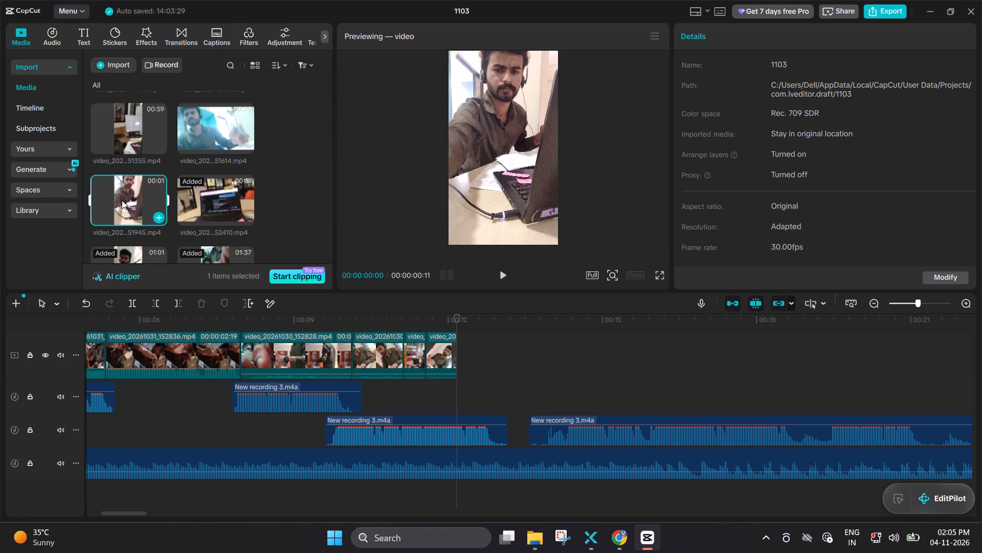
{"action": "left_click", "coordinate": [232, 198]}
{"action": "double_click", "coordinate": [232, 198]}
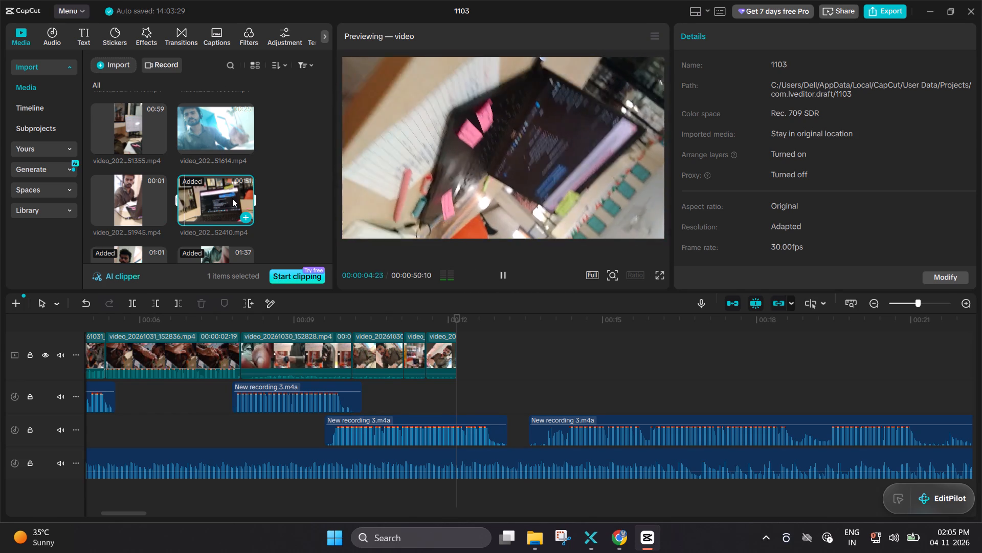
{"action": "scroll", "coordinate": [203, 145], "scroll_direction": "down", "scroll_amount": 1}
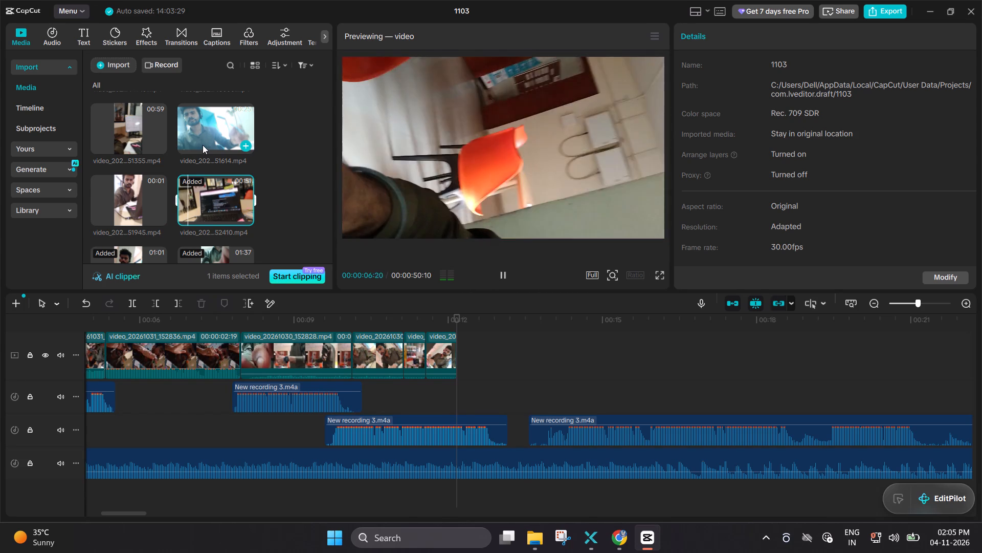
{"action": "scroll", "coordinate": [203, 145], "scroll_direction": "up", "scroll_amount": 1}
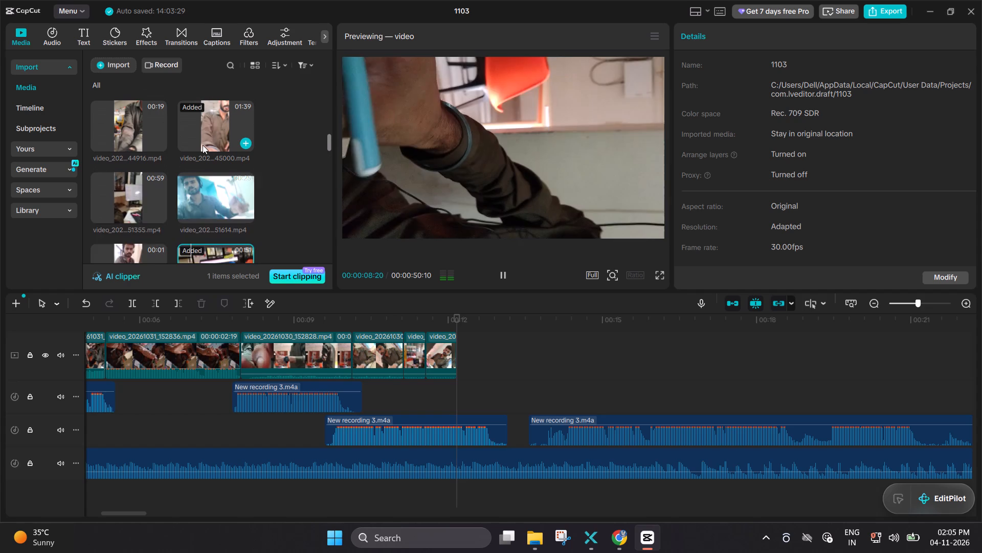
{"action": "scroll", "coordinate": [203, 145], "scroll_direction": "up", "scroll_amount": 1}
{"action": "double_click", "coordinate": [203, 145]}
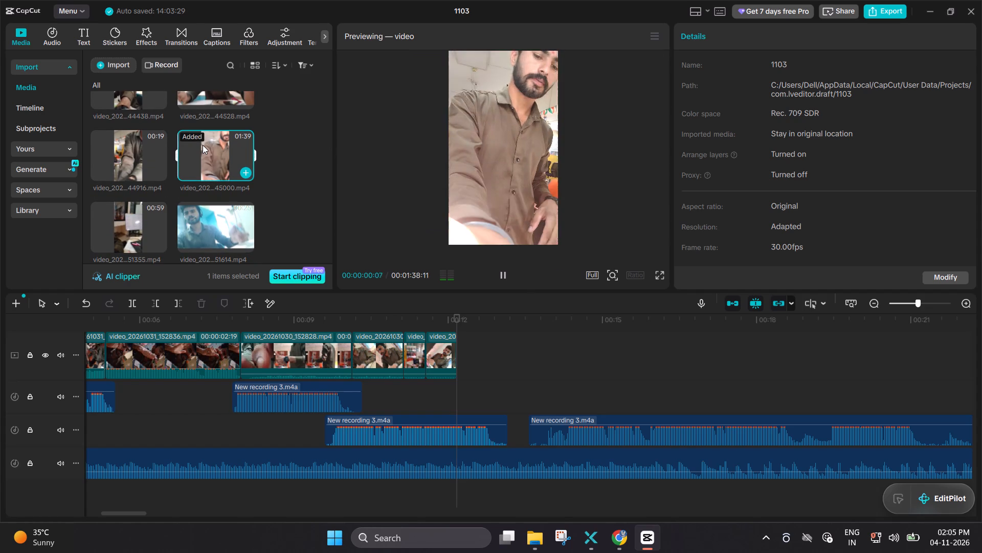
Preview the clip ending 51355.mp4 at several points, examining the part where the man writes at the table.
{"action": "left_click", "coordinate": [115, 247]}
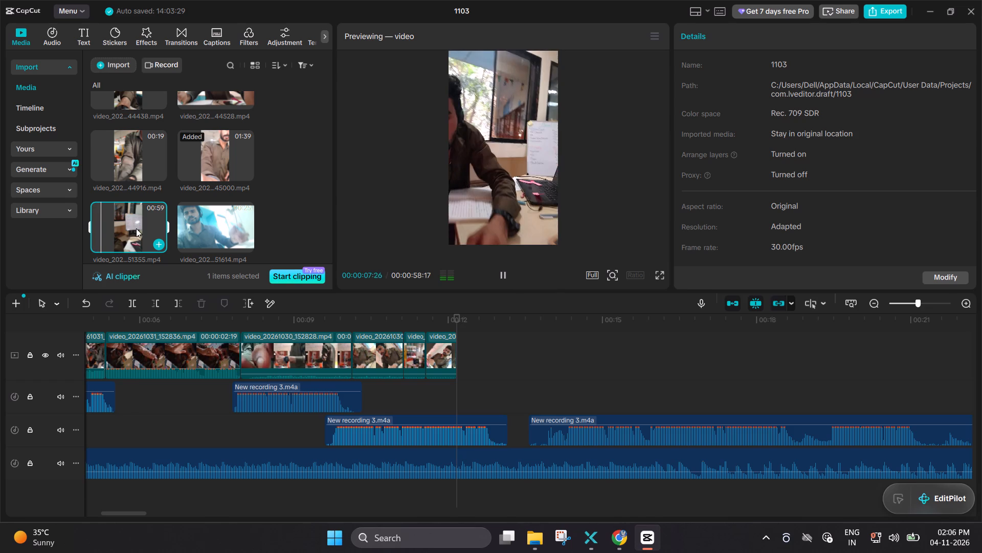
{"action": "left_click", "coordinate": [118, 223]}
{"action": "double_click", "coordinate": [118, 223]}
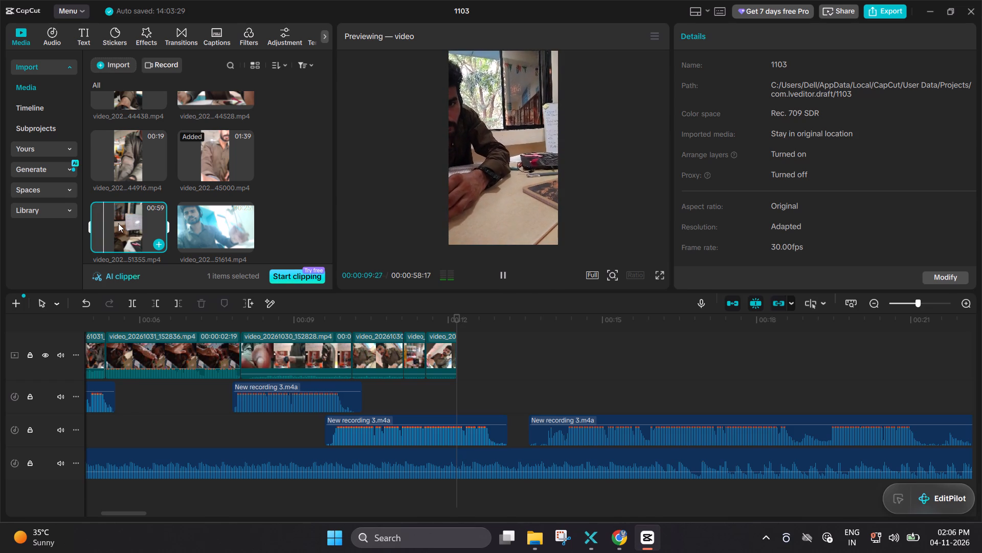
{"action": "triple_click", "coordinate": [118, 223]}
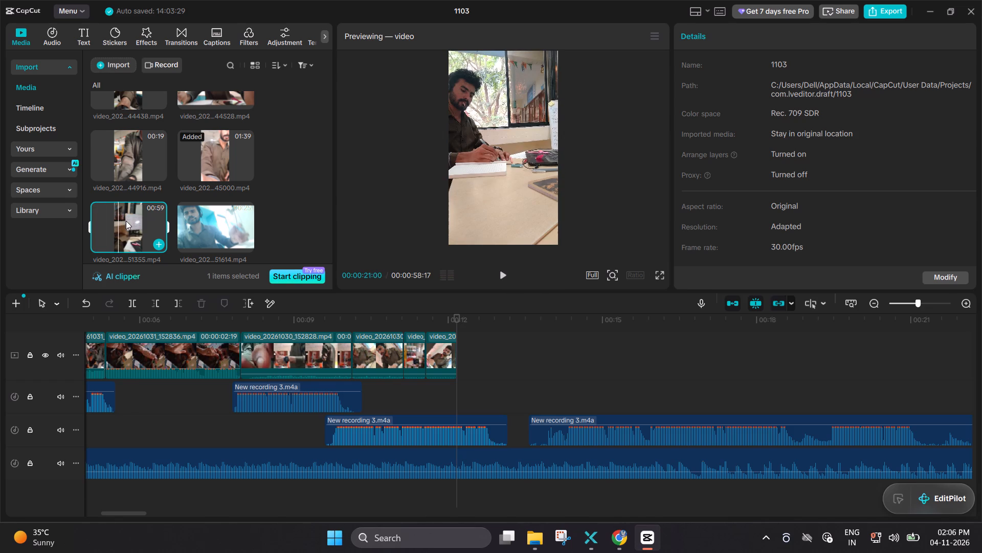
{"action": "triple_click", "coordinate": [146, 222]}
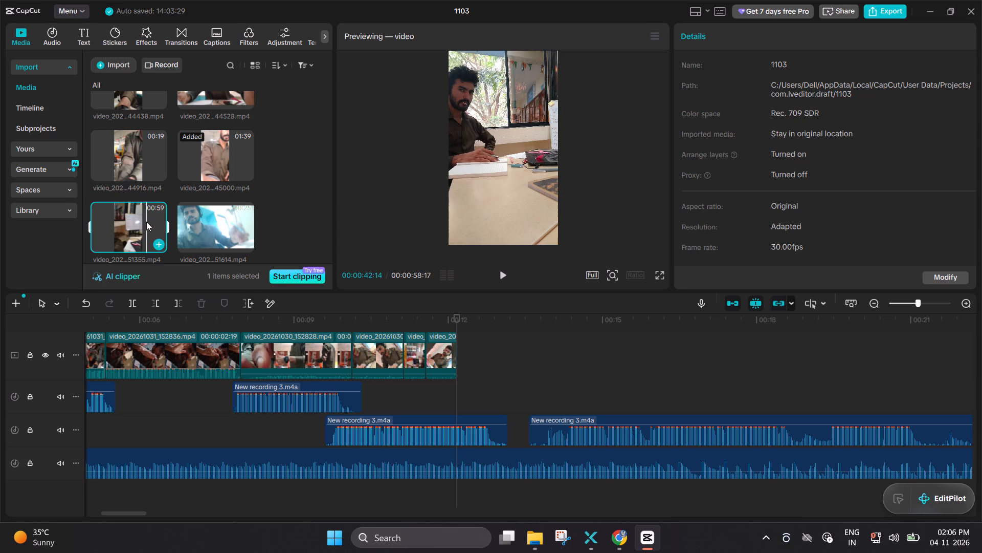
{"action": "triple_click", "coordinate": [140, 222]}
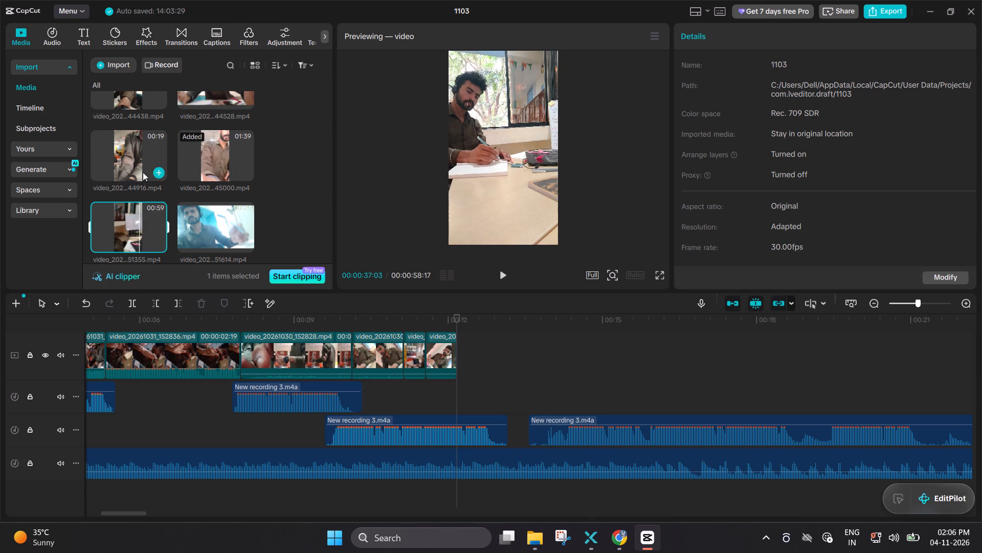
Preview the library clip ending 44528.mp4 from start to the close-up of the man's face as a candidate for the next shot.
{"action": "scroll", "coordinate": [142, 172], "scroll_direction": "up", "scroll_amount": 1}
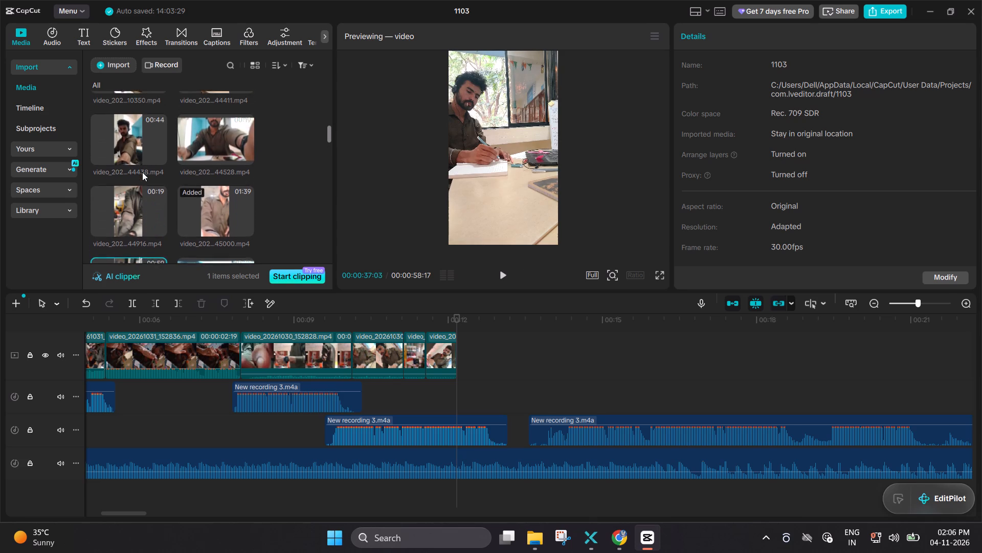
{"action": "scroll", "coordinate": [142, 172], "scroll_direction": "up", "scroll_amount": 1}
{"action": "double_click", "coordinate": [200, 167]}
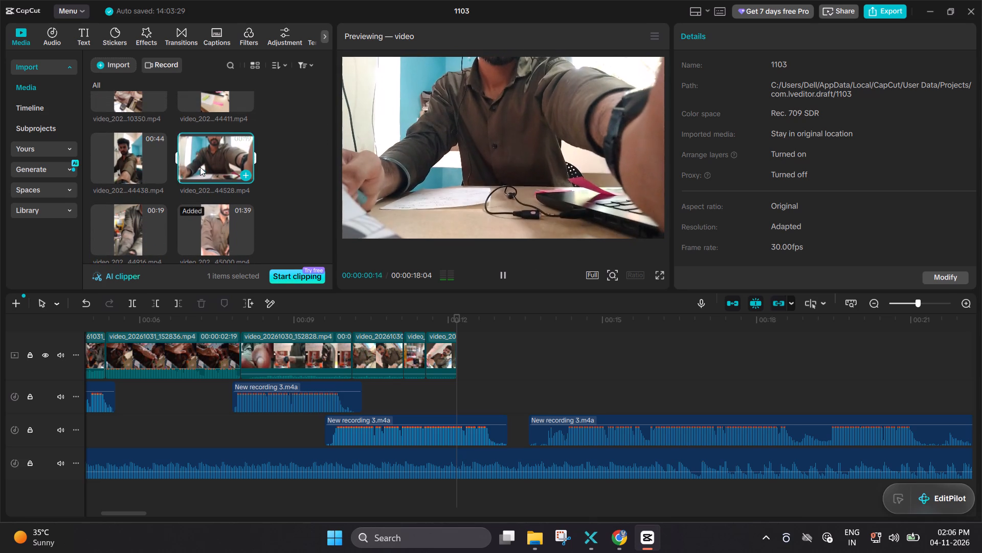
{"action": "double_click", "coordinate": [211, 169]}
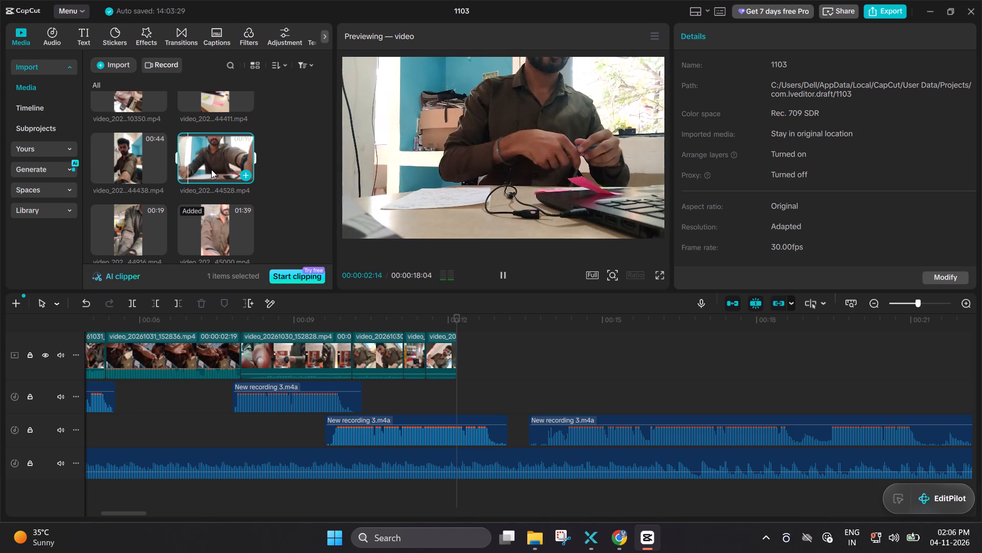
{"action": "triple_click", "coordinate": [211, 169]}
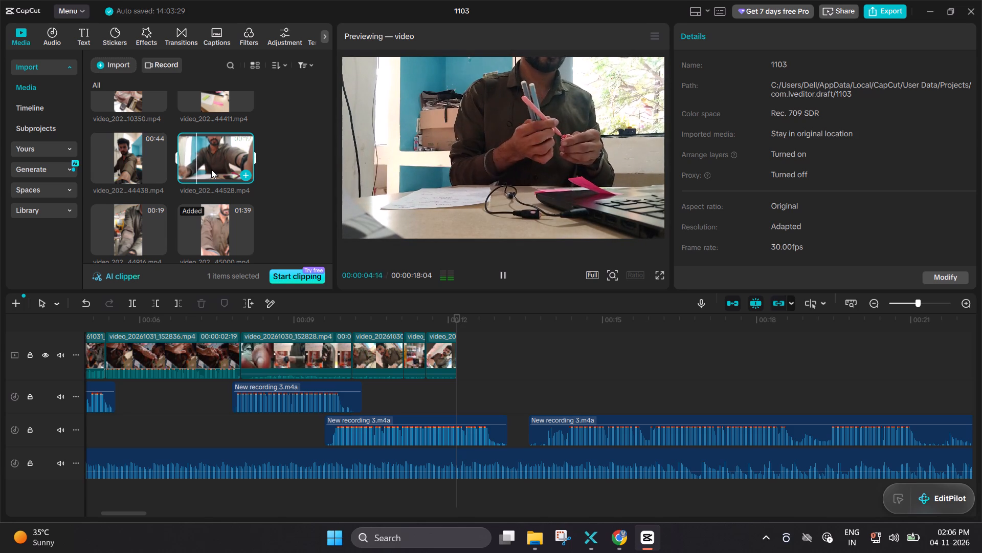
{"action": "double_click", "coordinate": [211, 169]}
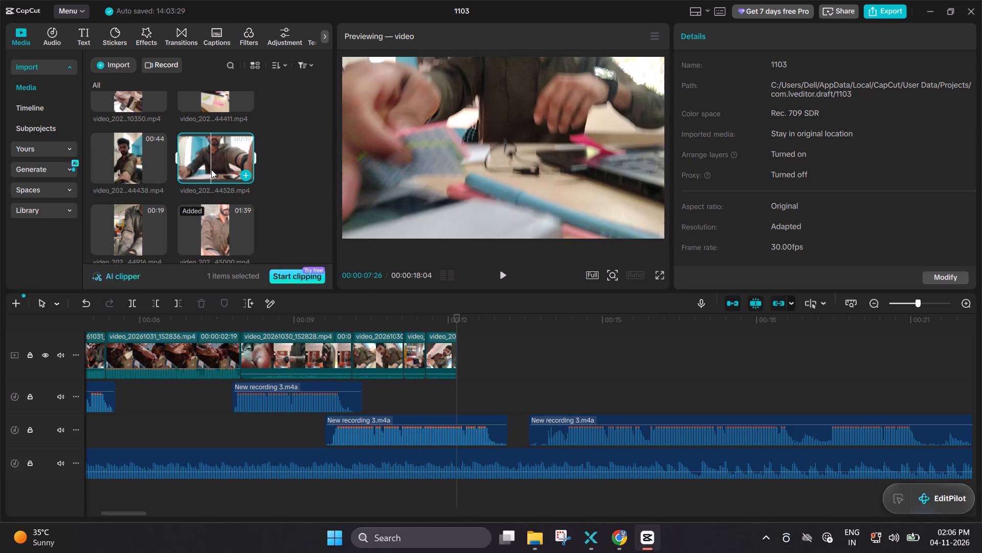
{"action": "key", "text": "space"}
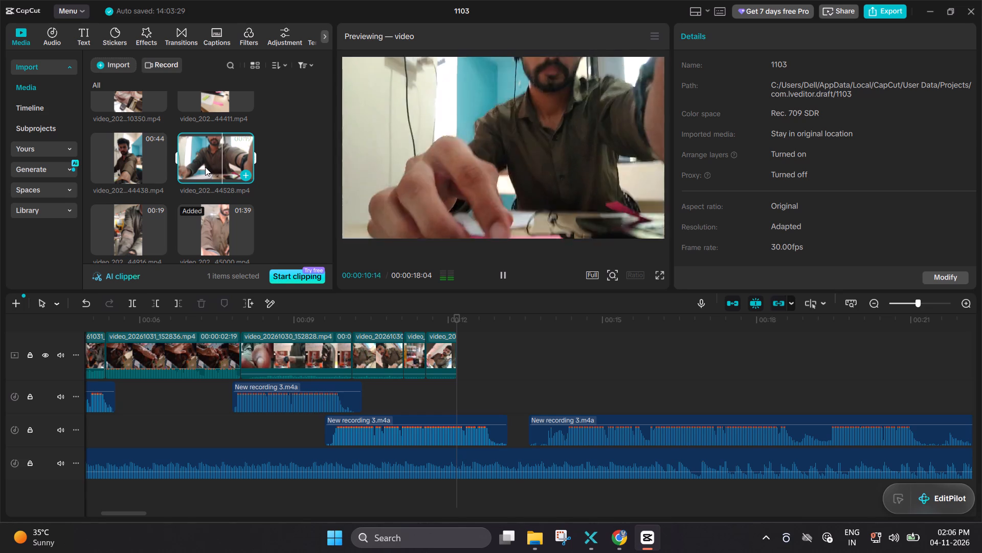
{"action": "double_click", "coordinate": [205, 167]}
{"action": "triple_click", "coordinate": [205, 167]}
{"action": "triple_click", "coordinate": [205, 167]}
{"action": "triple_click", "coordinate": [205, 167]}
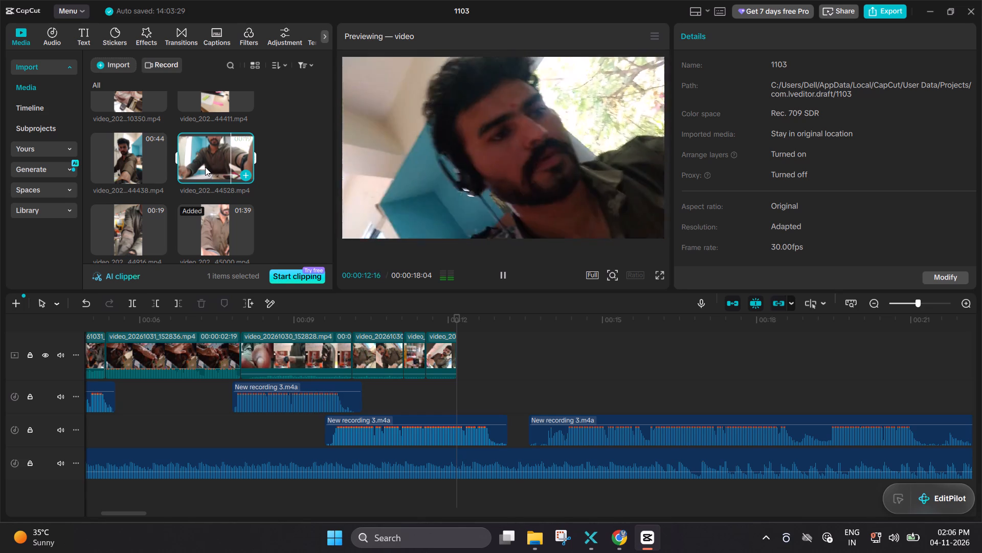
{"action": "triple_click", "coordinate": [205, 167]}
{"action": "key", "text": "space"}
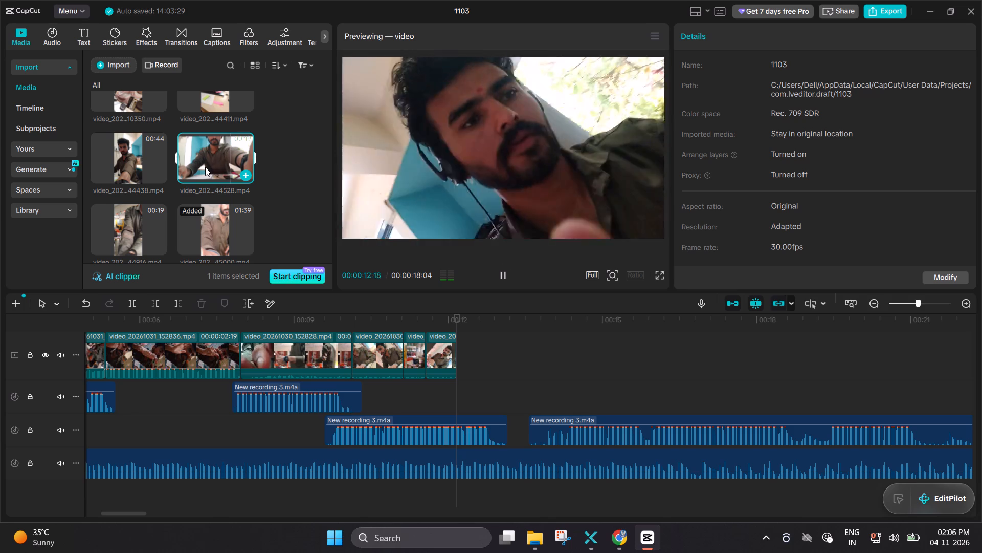
Place the clip video_20261030_144528.mp4 on the main video track, directly after the last clip at 00:00:12:05.
{"action": "left_click_drag", "start_coordinate": [205, 167], "coordinate": [310, 239]}
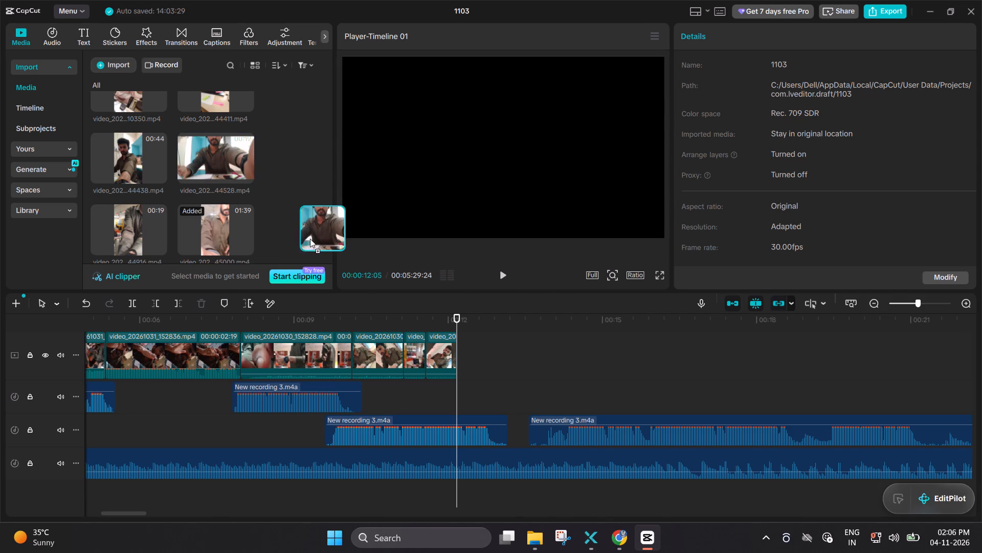
{"action": "left_click_drag", "start_coordinate": [310, 239], "coordinate": [517, 361]}
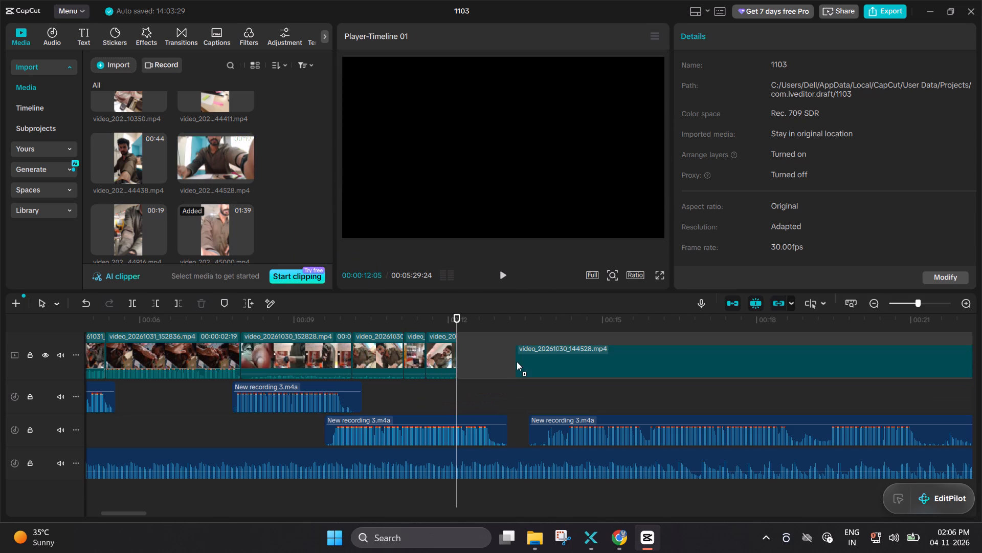
{"action": "left_click_drag", "start_coordinate": [517, 361], "coordinate": [497, 355]}
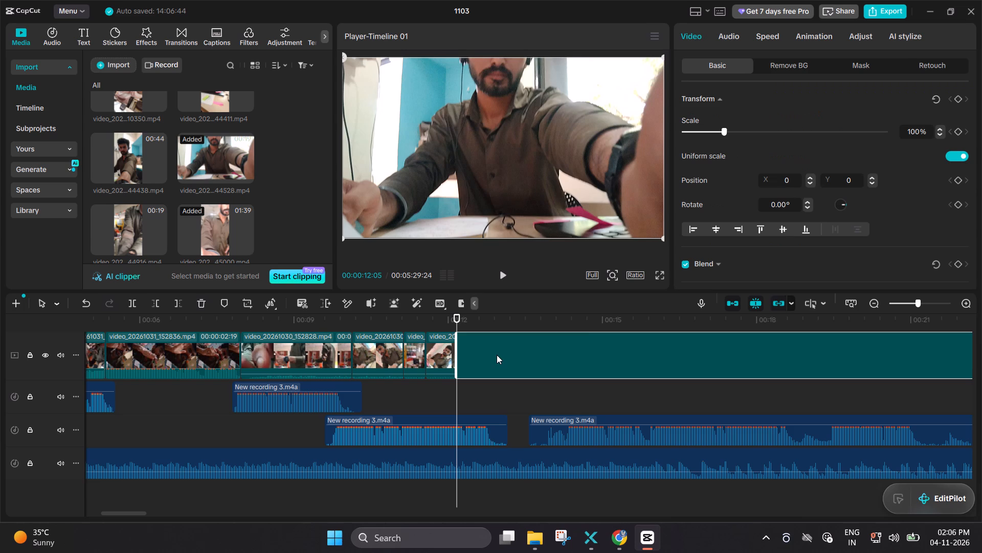
Split the video_20261030_144528.mp4 clip at 00:00:17:03, where the man holds the pens upright.
{"action": "left_click", "coordinate": [579, 342]}
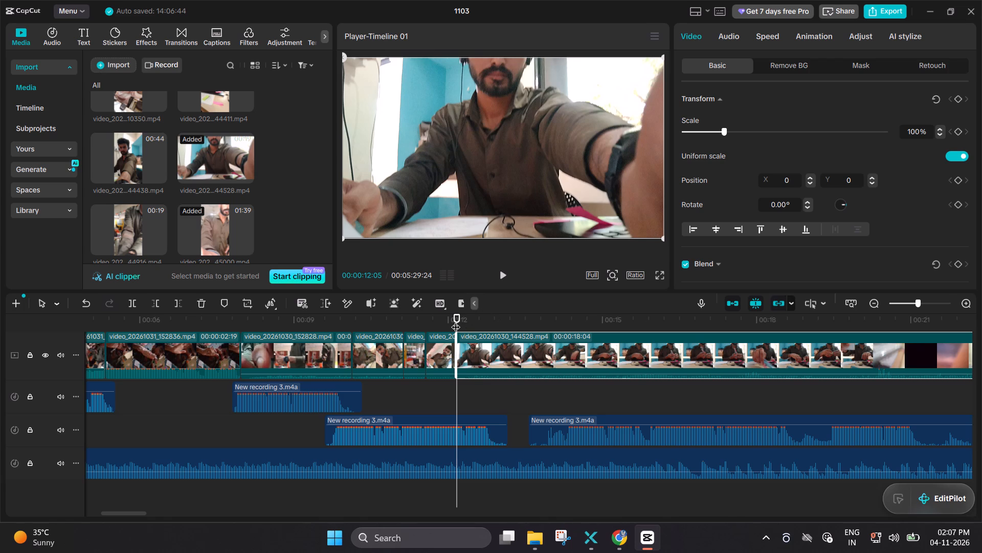
{"action": "left_click_drag", "start_coordinate": [456, 320], "coordinate": [624, 332]}
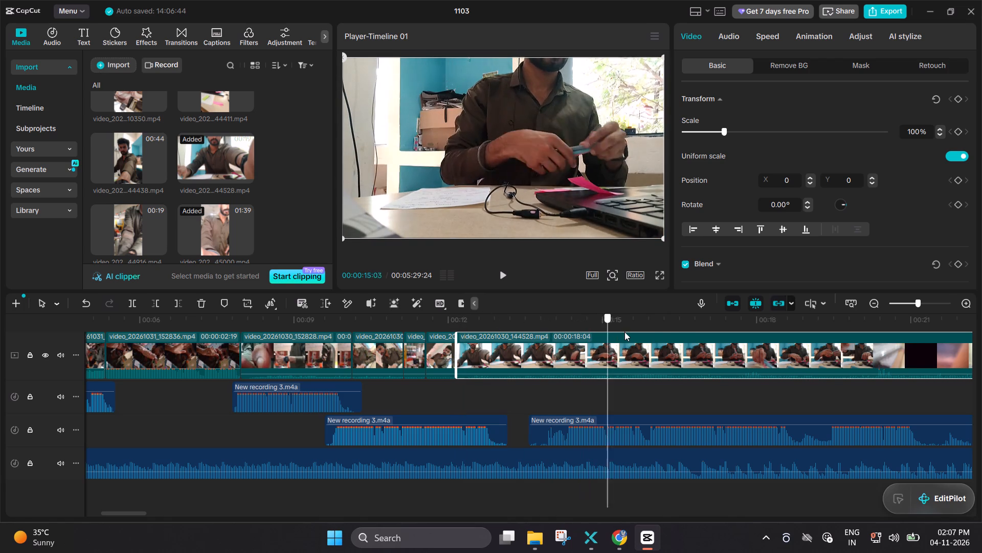
{"action": "left_click_drag", "start_coordinate": [624, 332], "coordinate": [792, 337]}
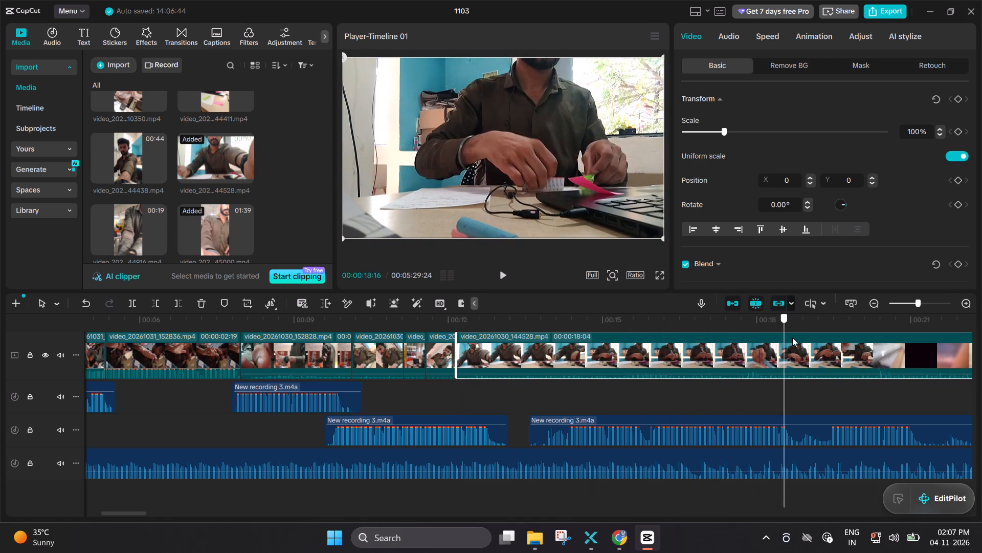
{"action": "left_click_drag", "start_coordinate": [792, 337], "coordinate": [819, 346]}
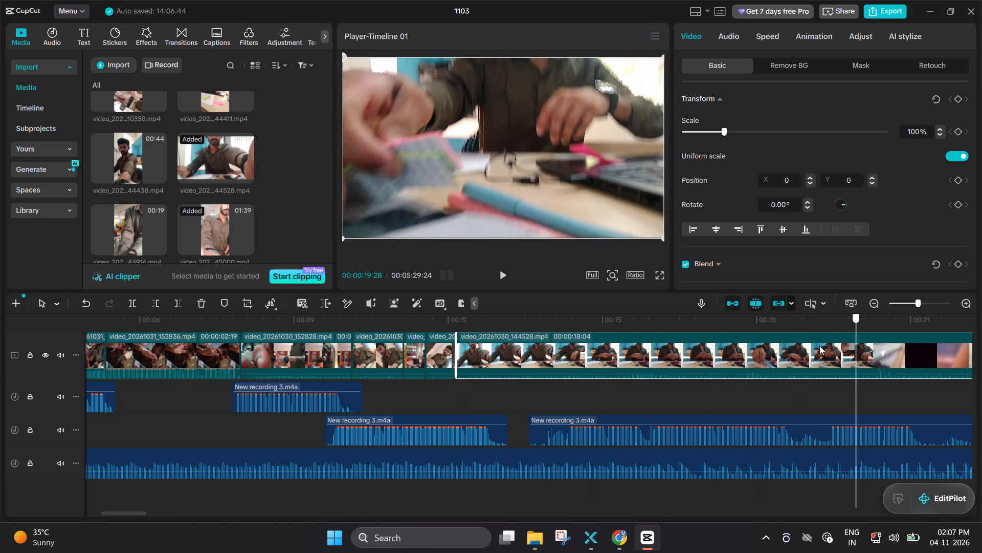
{"action": "left_click_drag", "start_coordinate": [819, 346], "coordinate": [710, 356]}
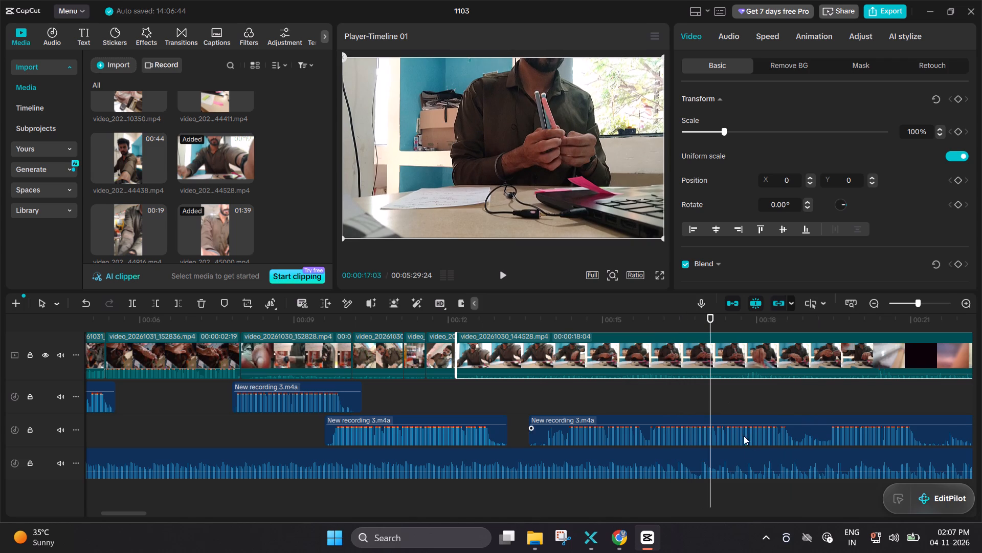
{"action": "left_click", "coordinate": [632, 333]}
{"action": "key", "text": "ctrl+b"}
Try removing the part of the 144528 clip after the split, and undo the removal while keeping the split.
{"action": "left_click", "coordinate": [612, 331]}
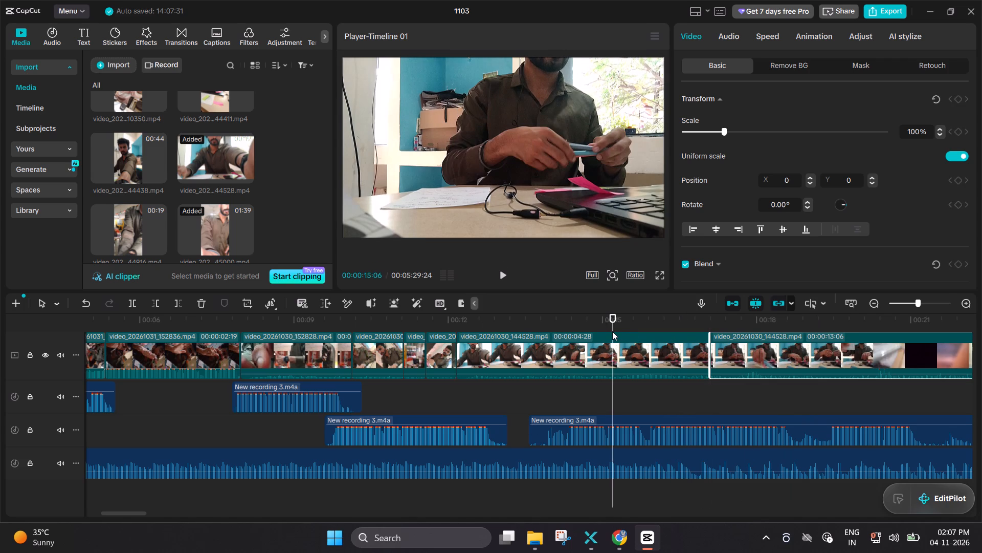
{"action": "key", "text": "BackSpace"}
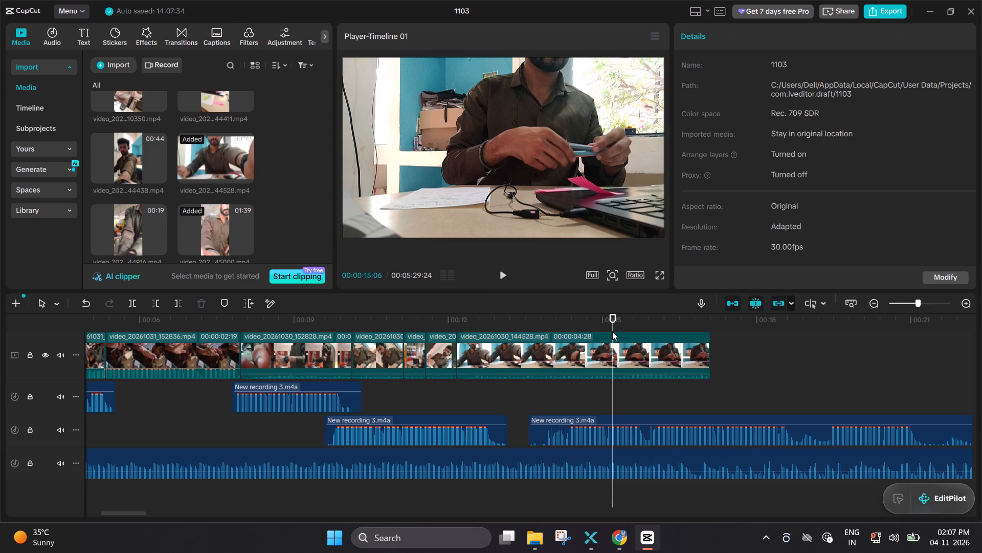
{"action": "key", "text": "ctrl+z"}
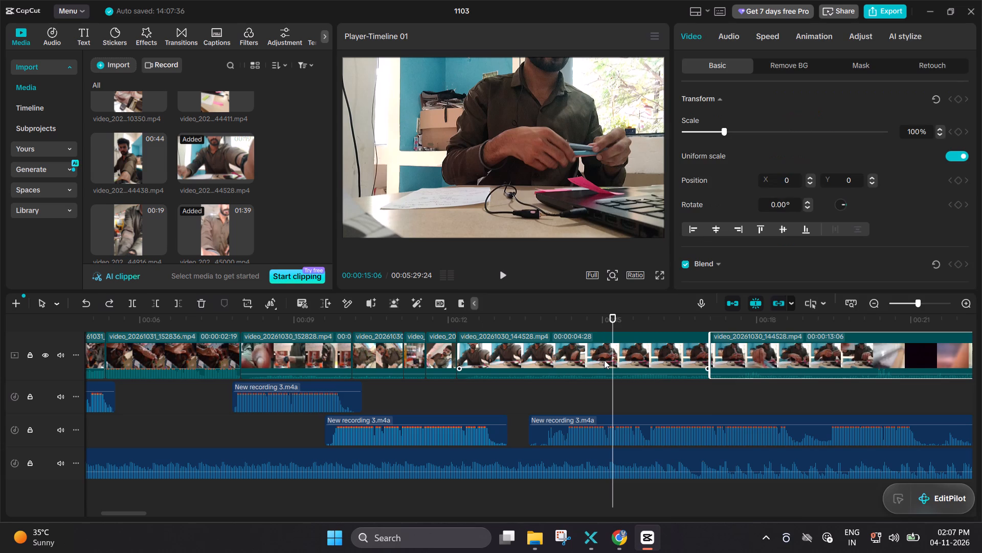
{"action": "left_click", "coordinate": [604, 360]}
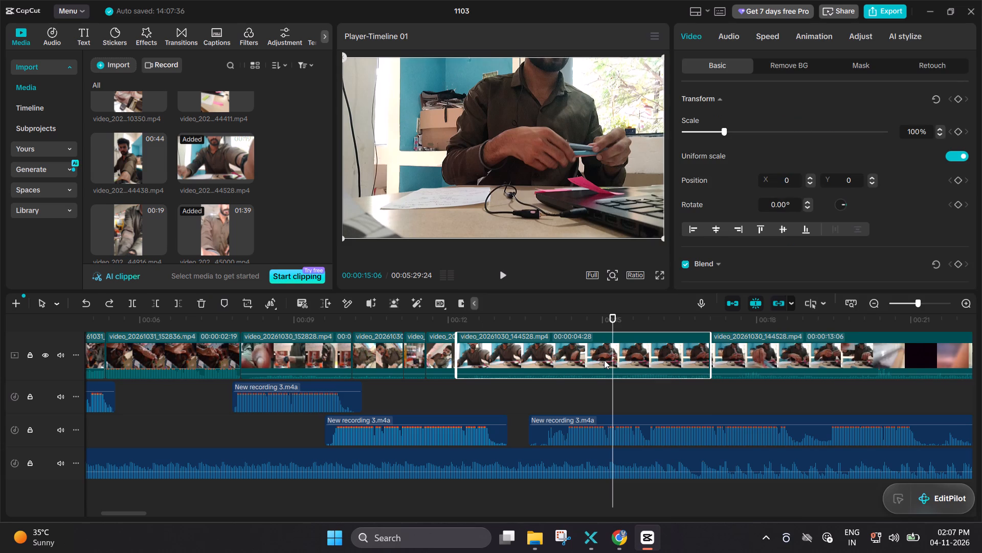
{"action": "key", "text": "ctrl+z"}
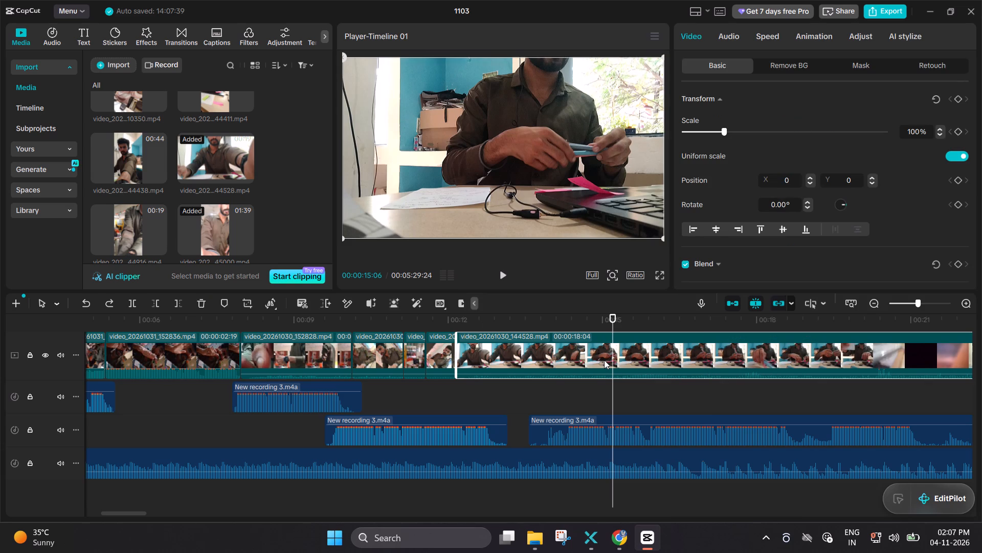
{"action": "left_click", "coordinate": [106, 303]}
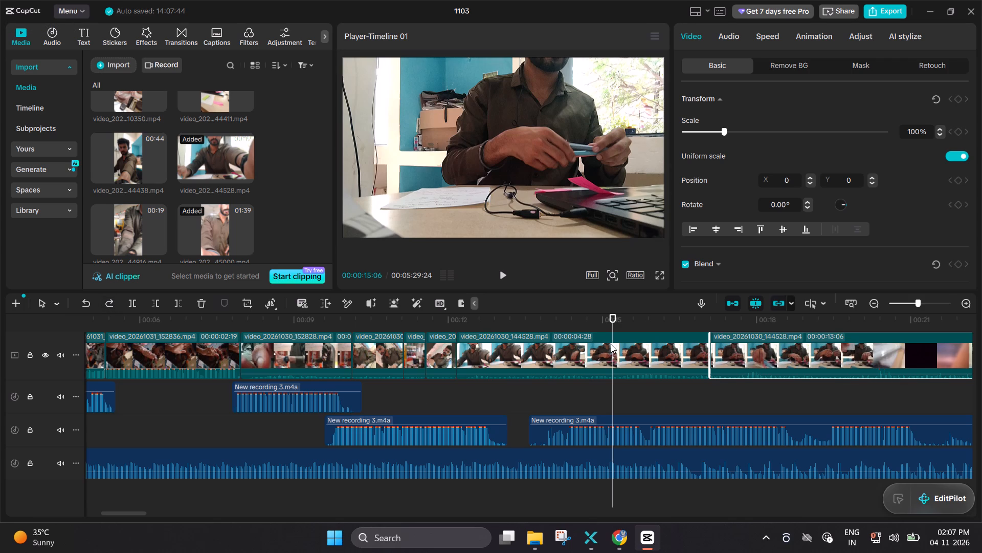
Delete the part of the 144528 clip before the split, closing the gap to the preceding clip.
{"action": "left_click", "coordinate": [611, 344]}
{"action": "key", "text": "BackSpace"}
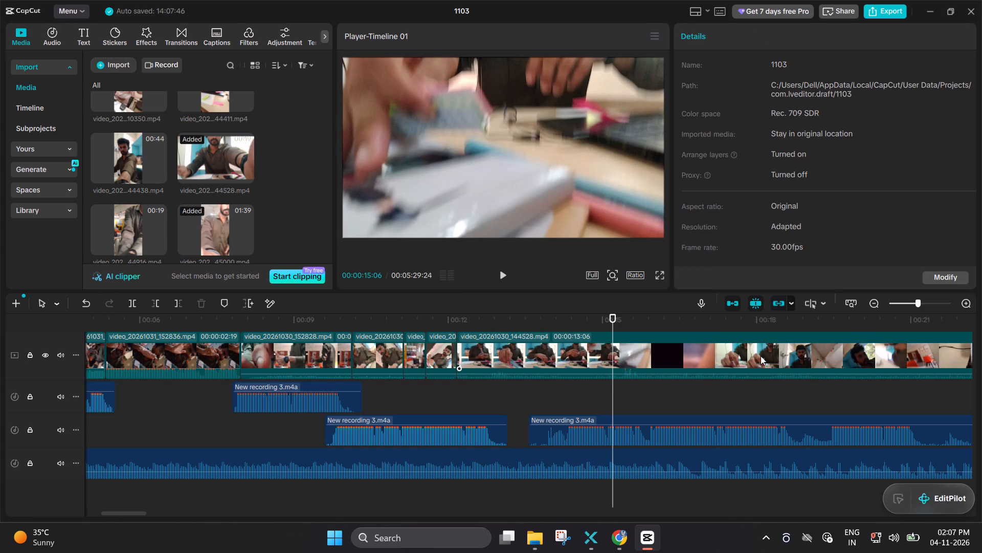
Scrub through the remaining 144528 clip from its start to its end to examine which footage to keep.
{"action": "left_click_drag", "start_coordinate": [613, 343], "coordinate": [624, 347]}
{"action": "left_click_drag", "start_coordinate": [615, 324], "coordinate": [733, 322]}
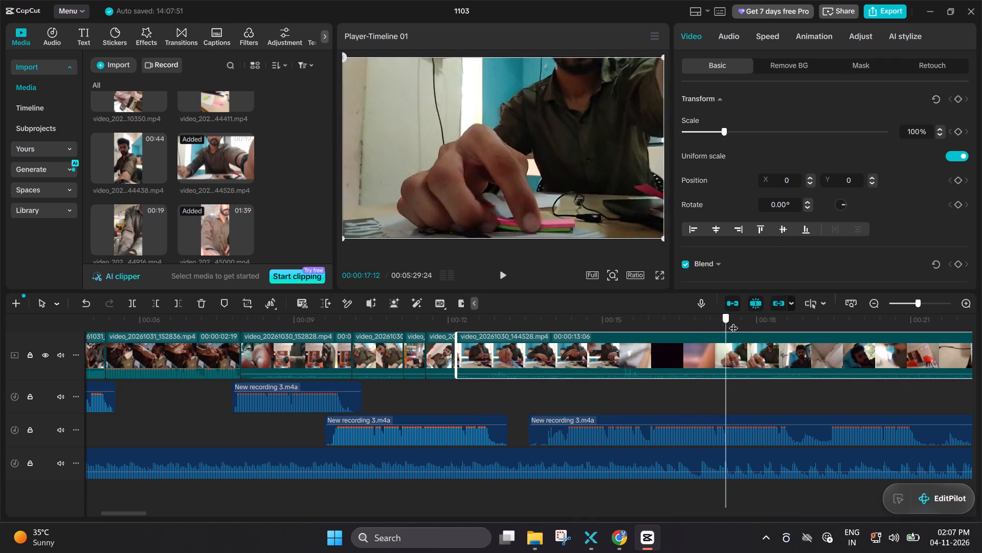
{"action": "left_click_drag", "start_coordinate": [733, 322], "coordinate": [813, 320]}
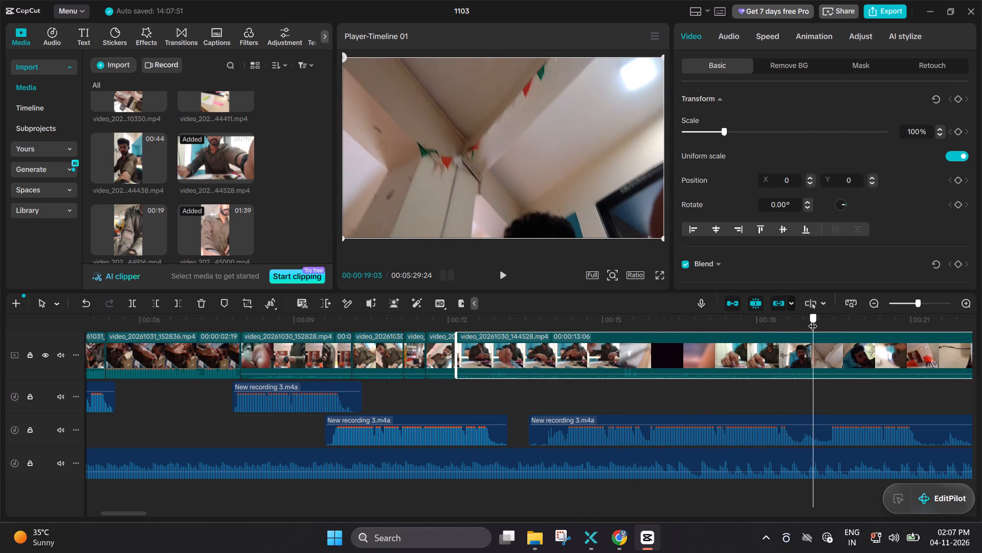
{"action": "left_click_drag", "start_coordinate": [813, 320], "coordinate": [940, 309]}
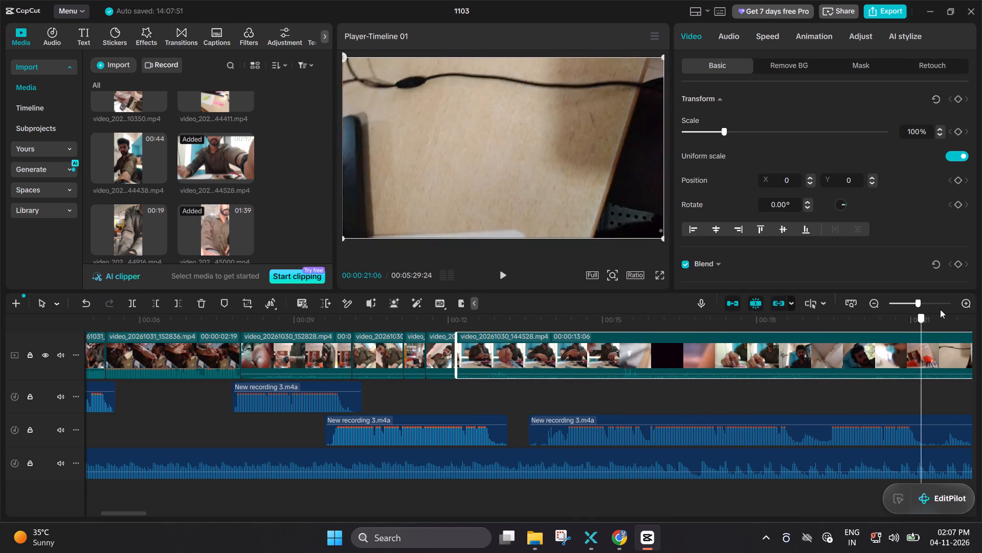
{"action": "left_click_drag", "start_coordinate": [940, 309], "coordinate": [736, 317]}
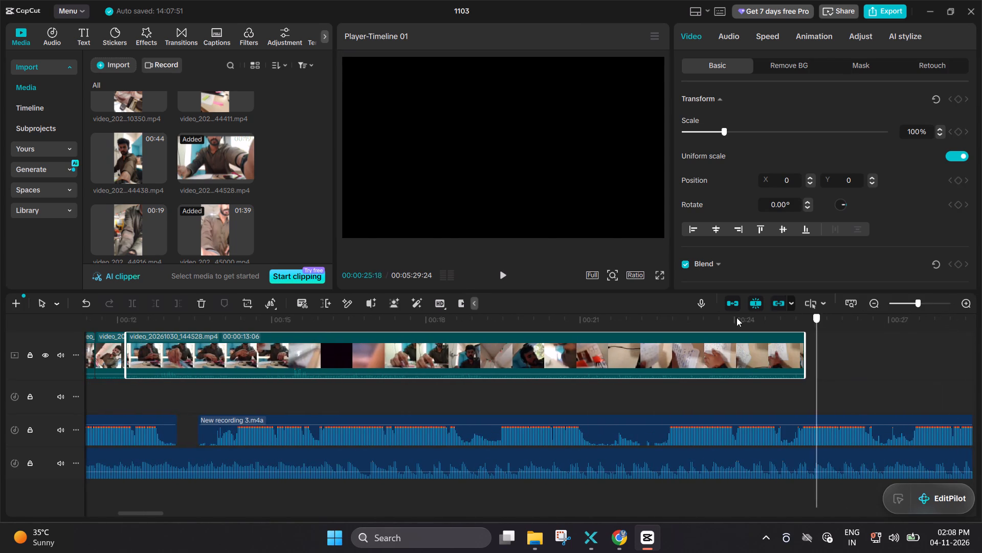
{"action": "left_click_drag", "start_coordinate": [736, 317], "coordinate": [377, 321]}
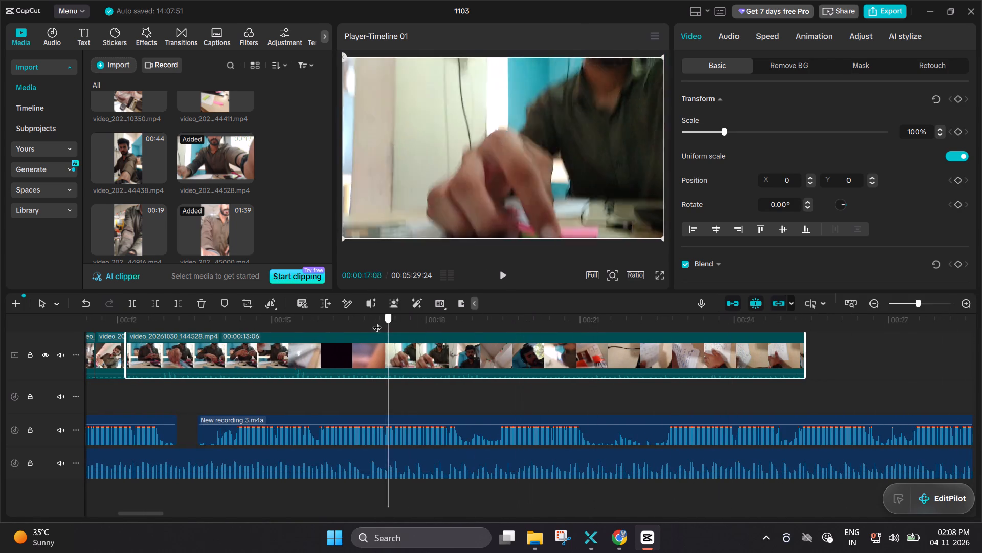
{"action": "left_click_drag", "start_coordinate": [377, 321], "coordinate": [262, 320]}
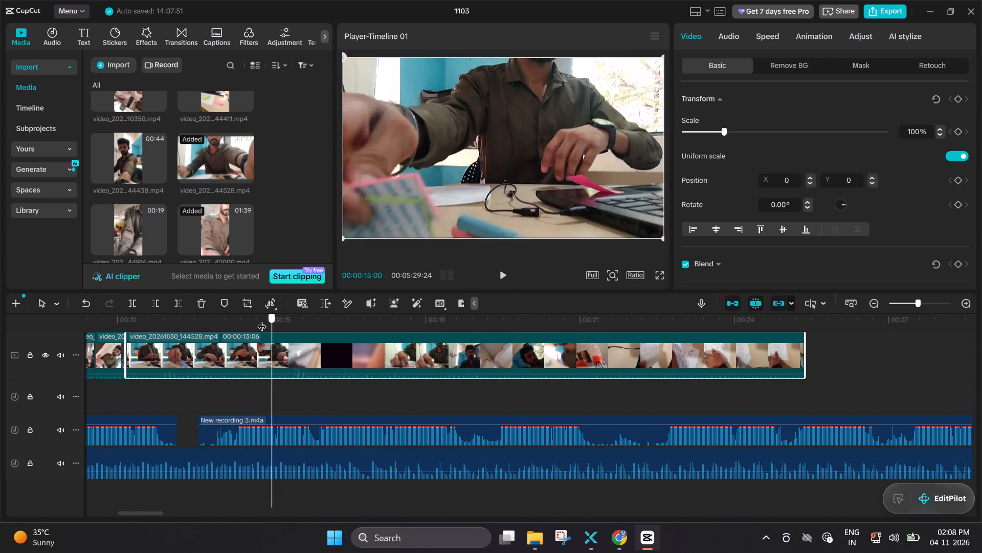
{"action": "left_click_drag", "start_coordinate": [262, 320], "coordinate": [290, 323]}
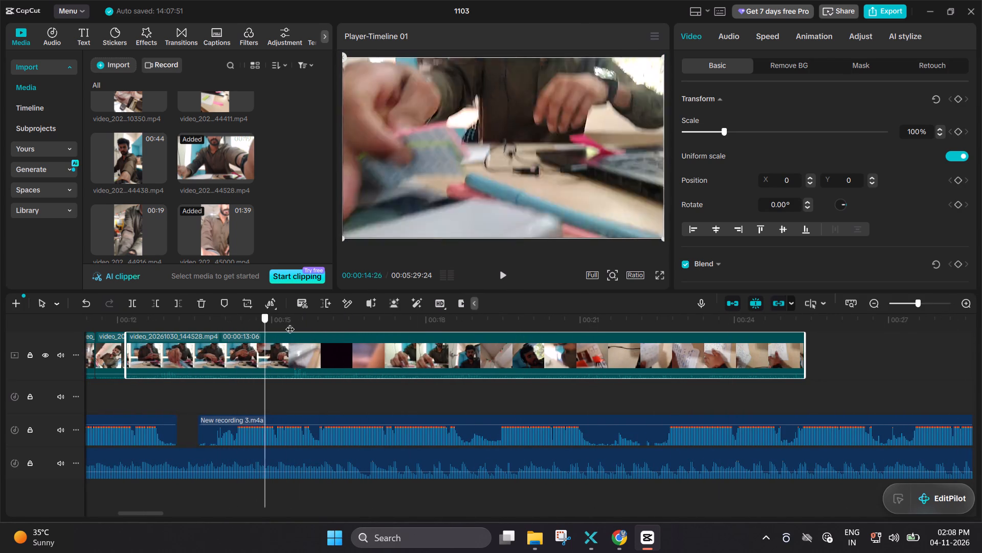
{"action": "left_click_drag", "start_coordinate": [290, 323], "coordinate": [264, 326]}
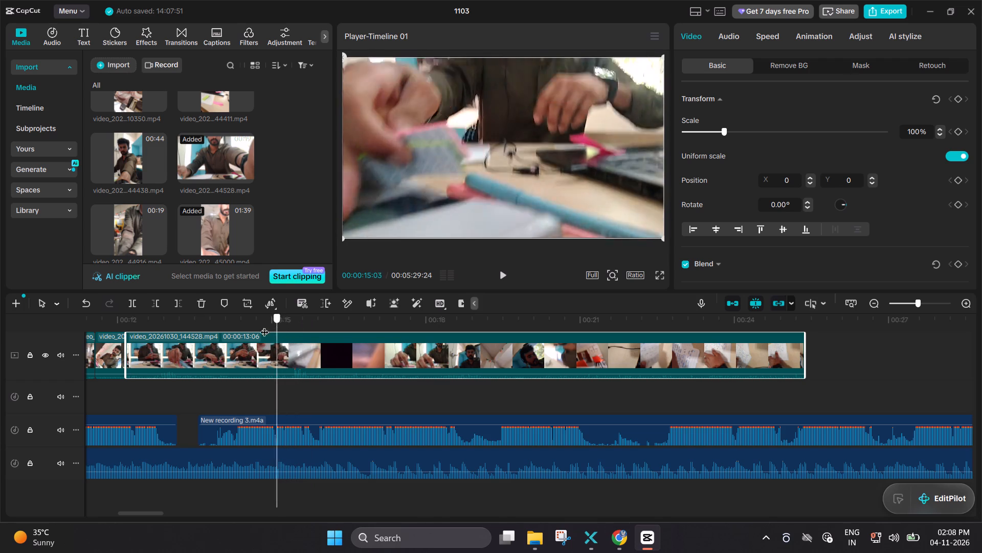
{"action": "left_click_drag", "start_coordinate": [264, 326], "coordinate": [251, 331]}
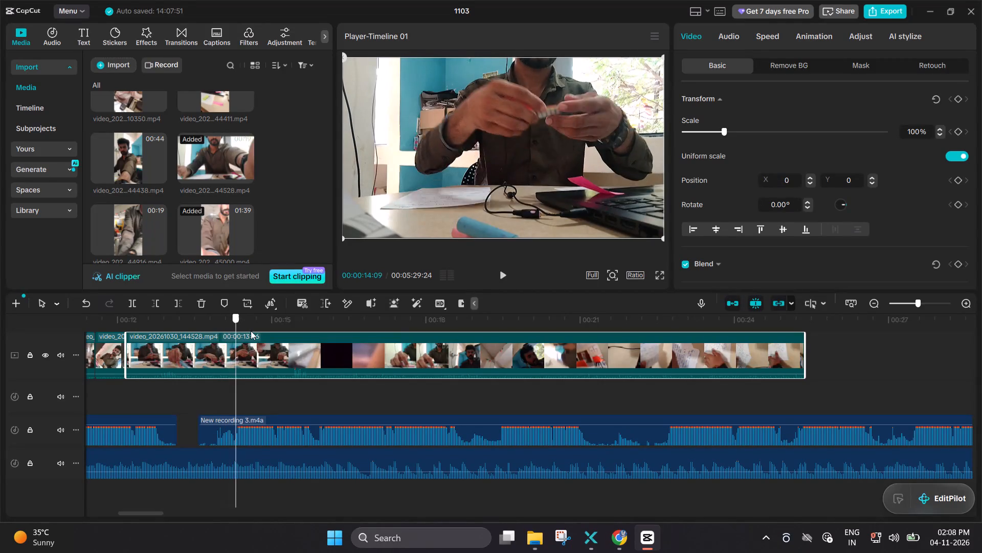
{"action": "left_click_drag", "start_coordinate": [251, 331], "coordinate": [153, 338]}
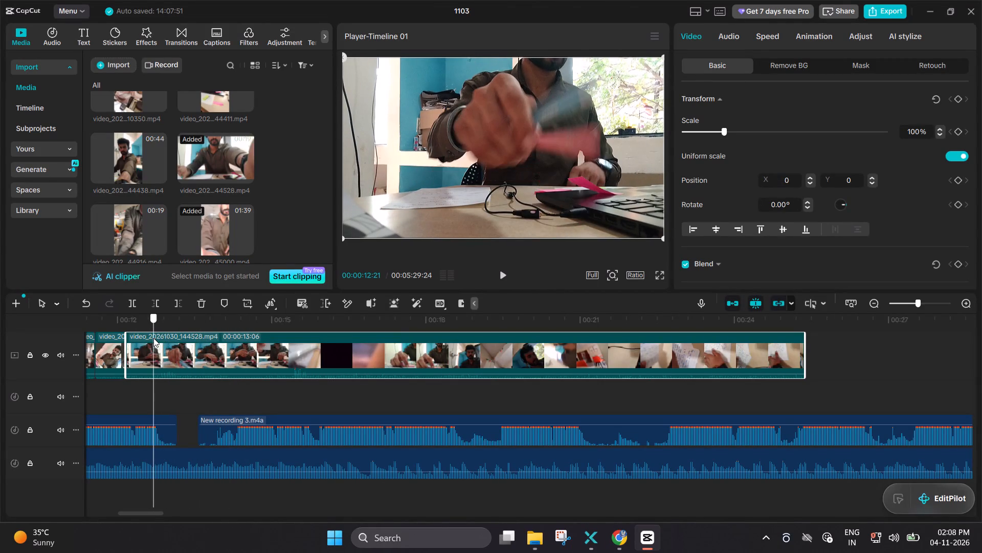
Split the 144528 clip at 00:00:13:28, where the man holds the green sticky notes.
{"action": "left_click_drag", "start_coordinate": [153, 338], "coordinate": [263, 339]}
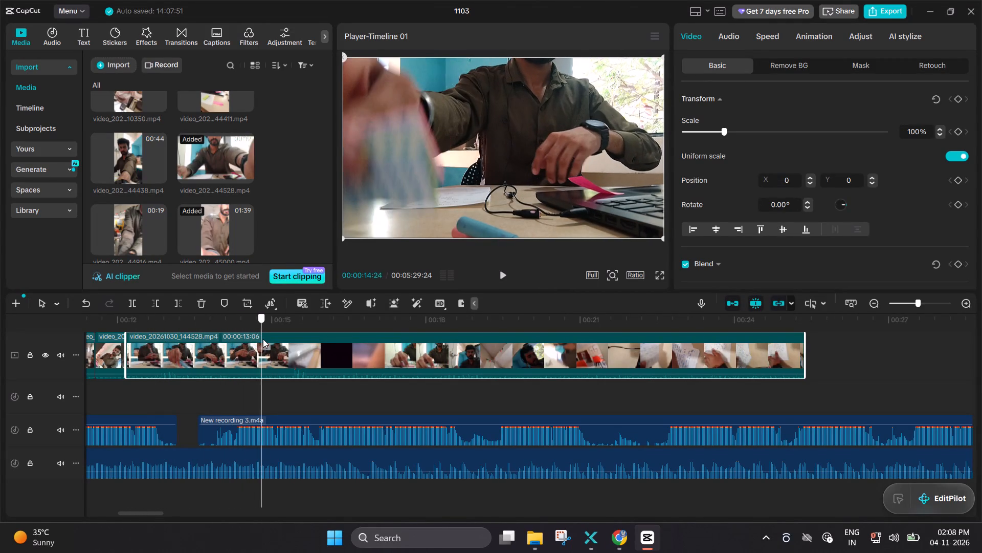
{"action": "left_click_drag", "start_coordinate": [263, 339], "coordinate": [204, 338]}
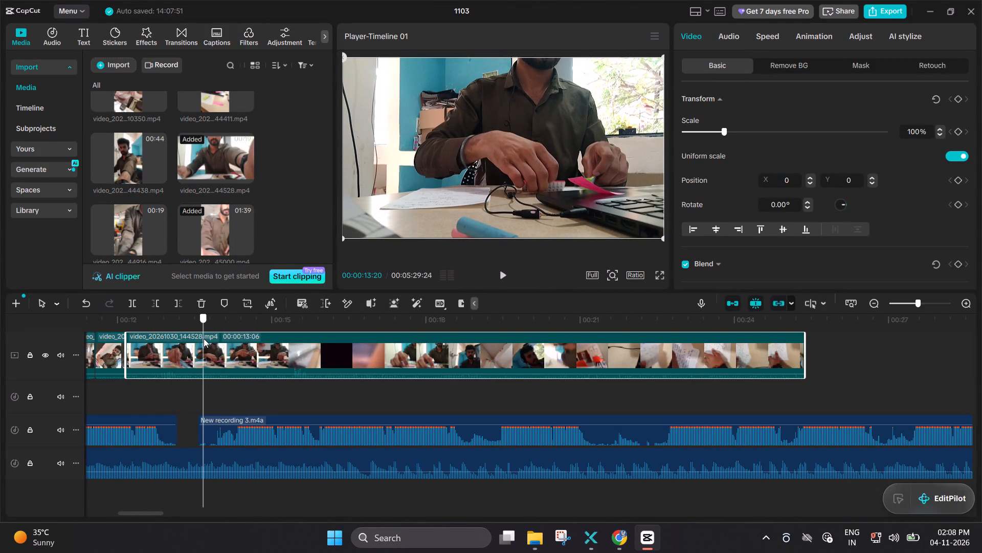
{"action": "left_click_drag", "start_coordinate": [204, 338], "coordinate": [217, 338]}
{"action": "left_click_drag", "start_coordinate": [217, 338], "coordinate": [212, 341]}
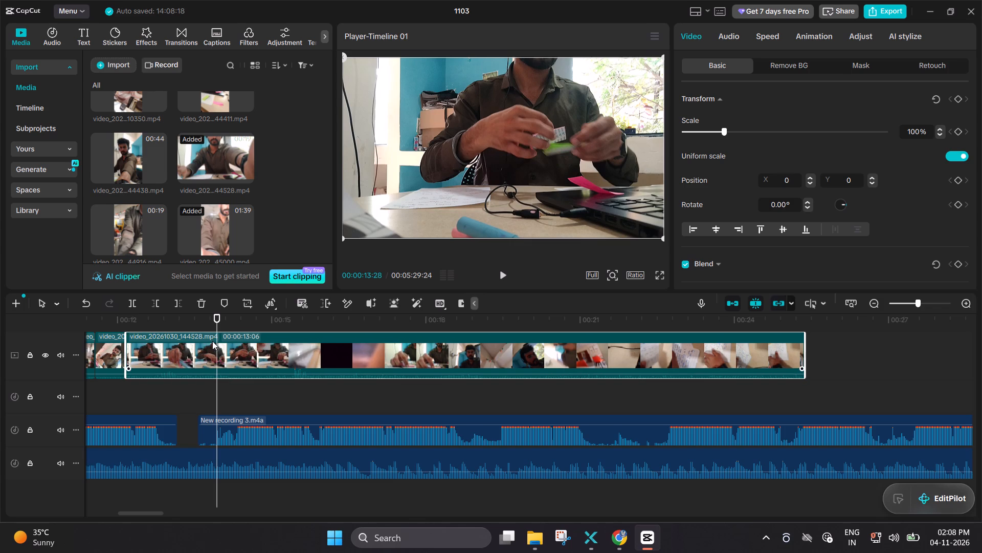
{"action": "left_click", "coordinate": [217, 342]}
{"action": "key", "text": "ctrl+b"}
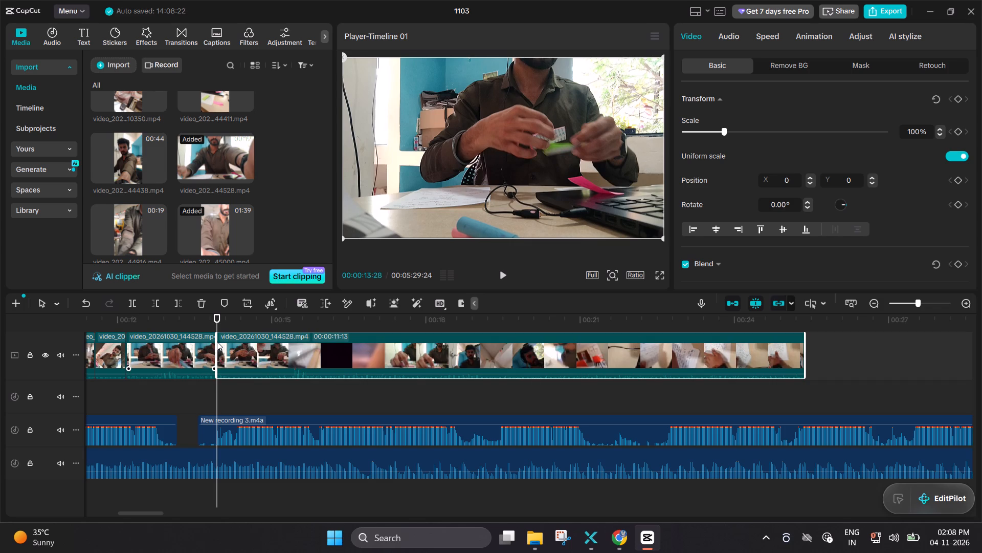
Delete the part of the 144528 clip before the split, closing the gap to the preceding clip.
{"action": "key", "text": "Left"}
{"action": "key", "text": "Left"}
{"action": "key", "text": "Left"}
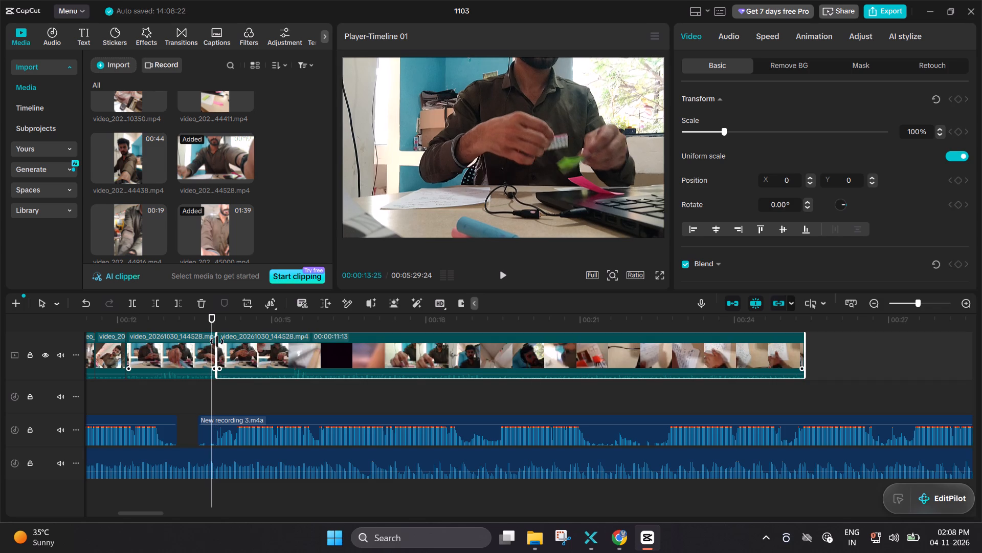
{"action": "key", "text": "Left"}
{"action": "key", "text": "Left"}
{"action": "key", "text": "Left"}
{"action": "left_click", "coordinate": [217, 342]}
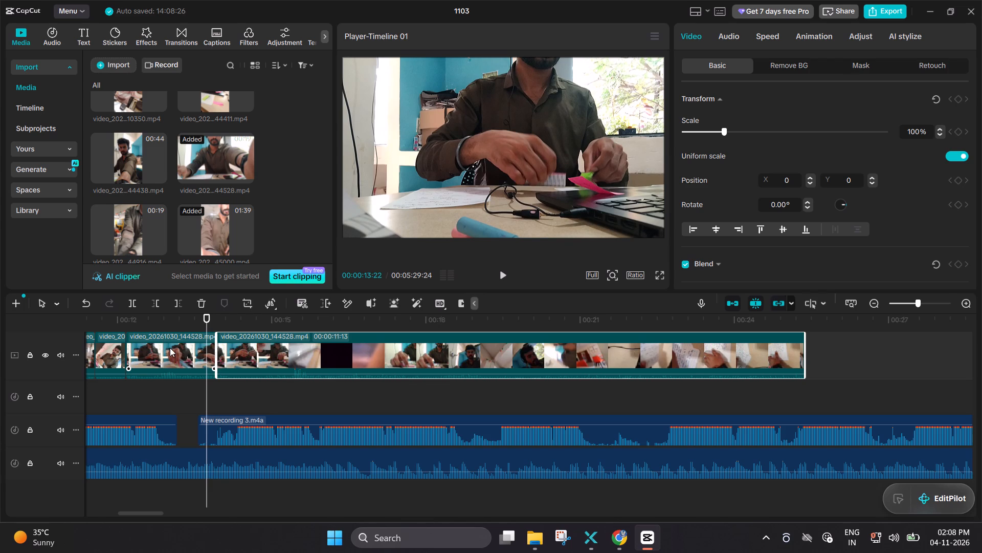
{"action": "left_click", "coordinate": [170, 348]}
{"action": "key", "text": "BackSpace"}
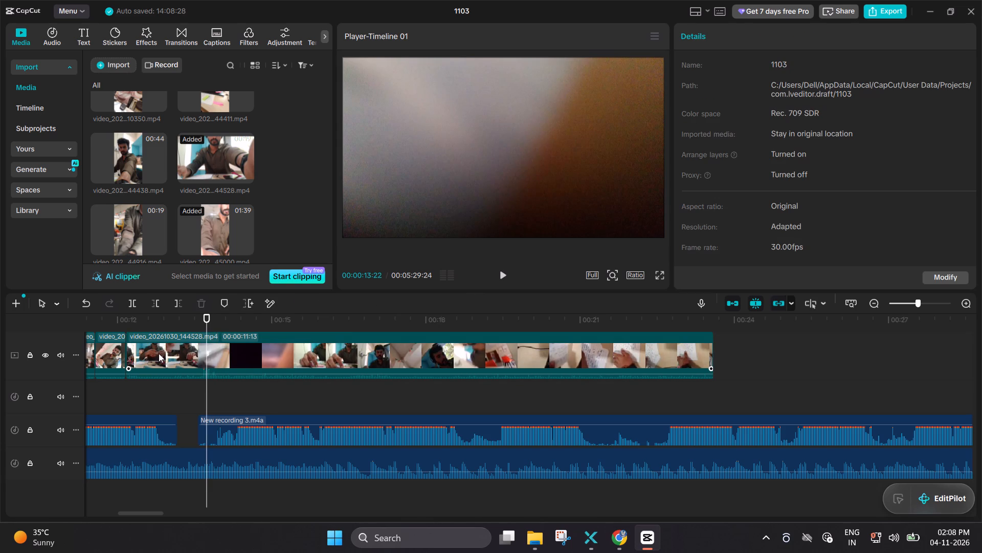
Trim the start of the remaining 144528 clip to shorten it to a duration of 00:00:10:18.
{"action": "left_click", "coordinate": [137, 344]}
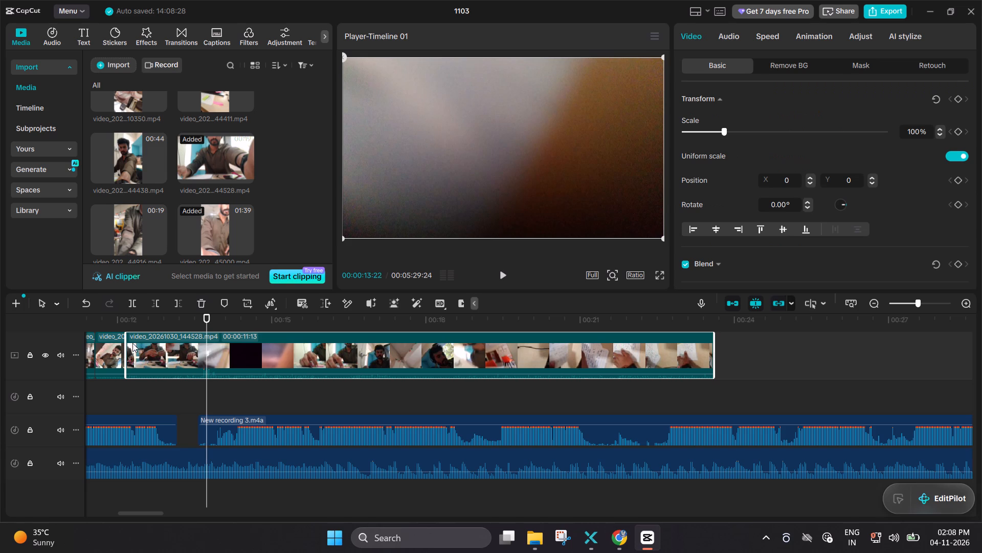
{"action": "left_click_drag", "start_coordinate": [127, 347], "coordinate": [127, 348]}
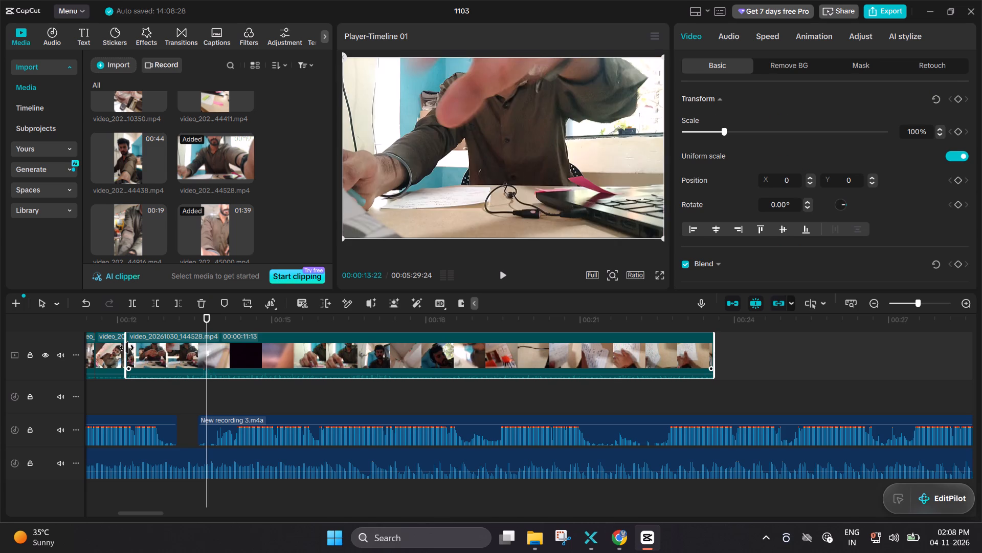
{"action": "left_click_drag", "start_coordinate": [127, 348], "coordinate": [151, 351]}
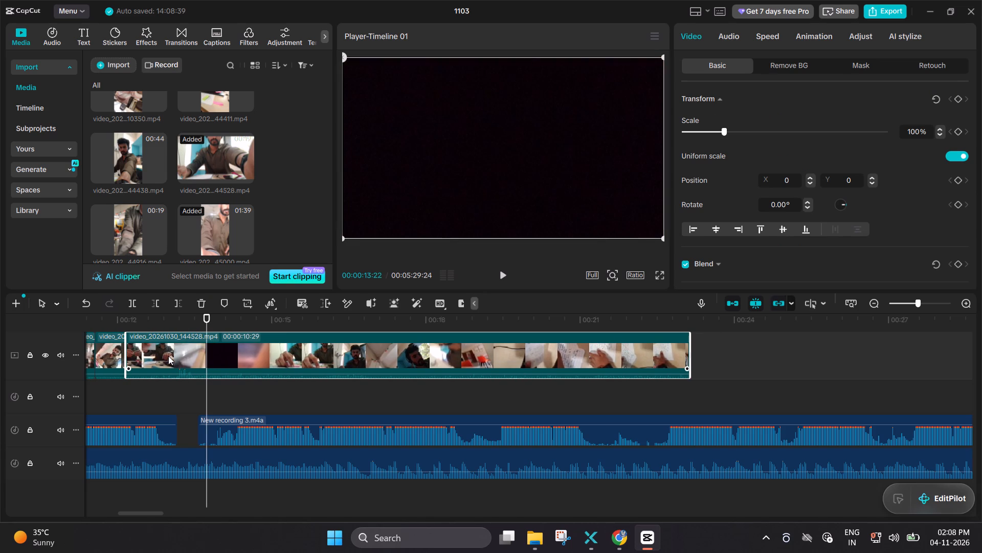
{"action": "left_click_drag", "start_coordinate": [128, 348], "coordinate": [143, 347]}
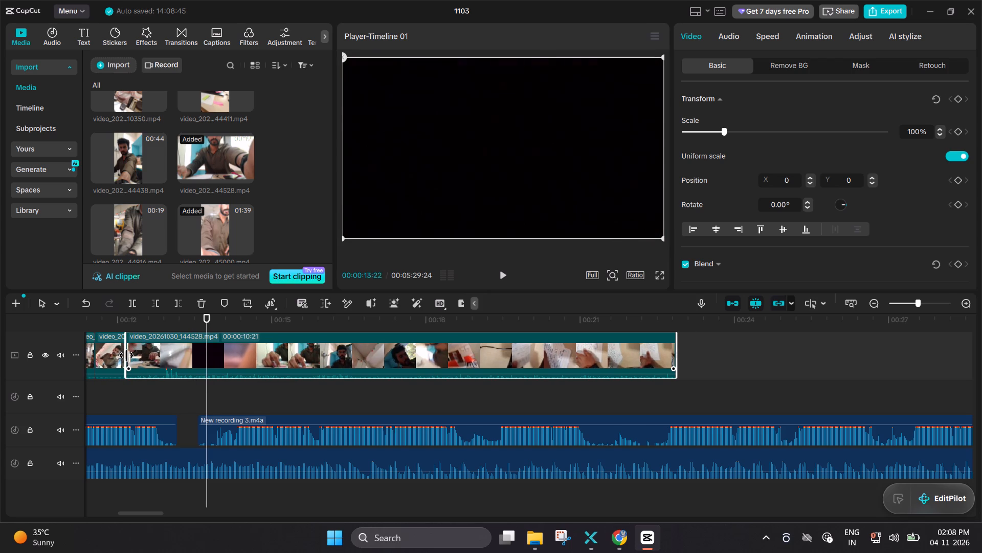
{"action": "left_click_drag", "start_coordinate": [126, 355], "coordinate": [131, 356]}
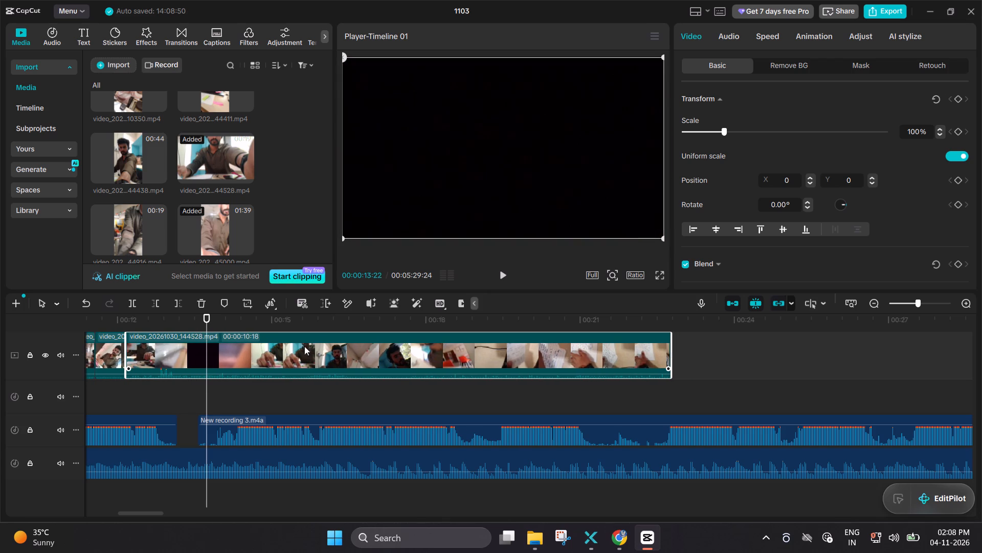
Play back the preceding clips and the opening of the 144528 clip to check the cut against the narration.
{"action": "left_click_drag", "start_coordinate": [205, 327], "coordinate": [348, 334]}
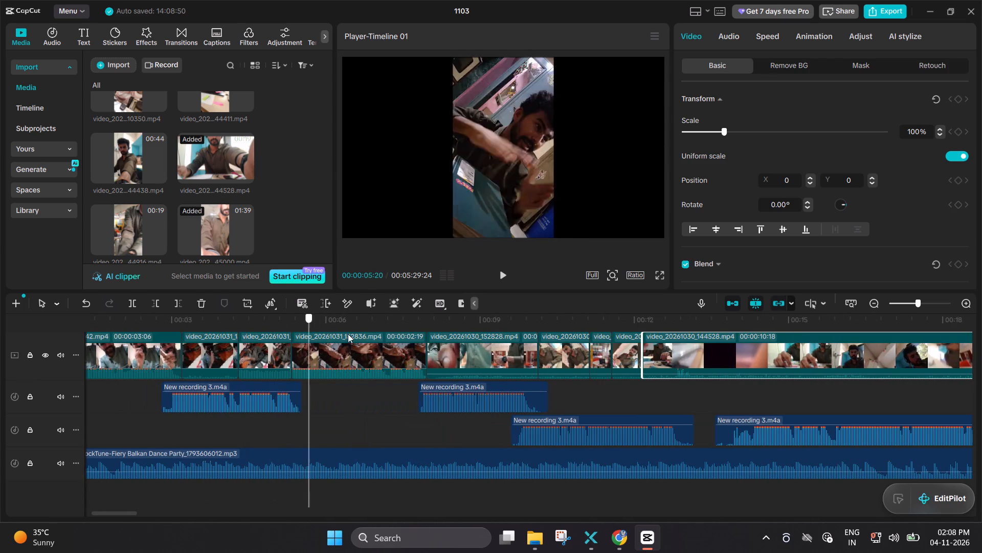
{"action": "left_click_drag", "start_coordinate": [348, 334], "coordinate": [489, 343]}
{"action": "key", "text": "space"}
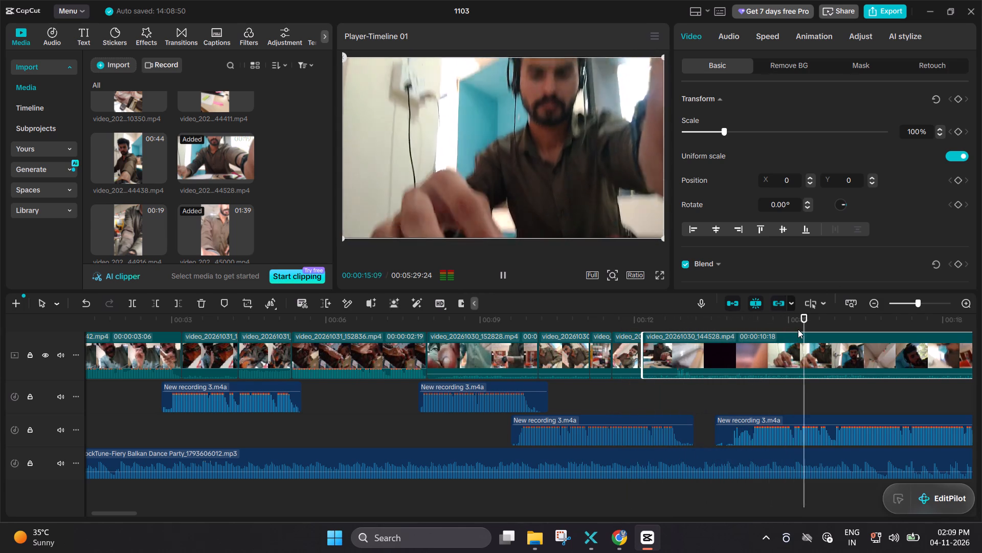
{"action": "key", "text": "space"}
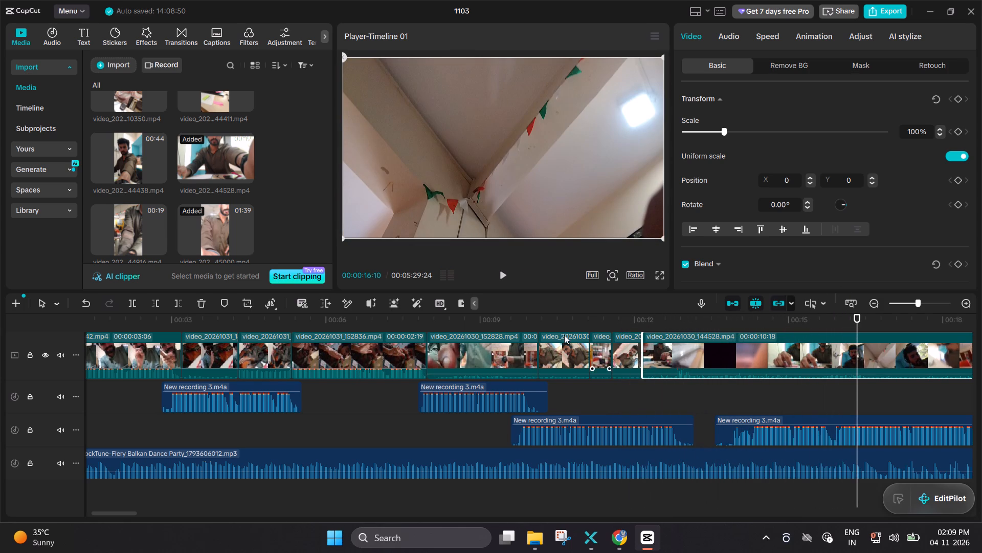
{"action": "left_click", "coordinate": [611, 320]}
{"action": "key", "text": "space"}
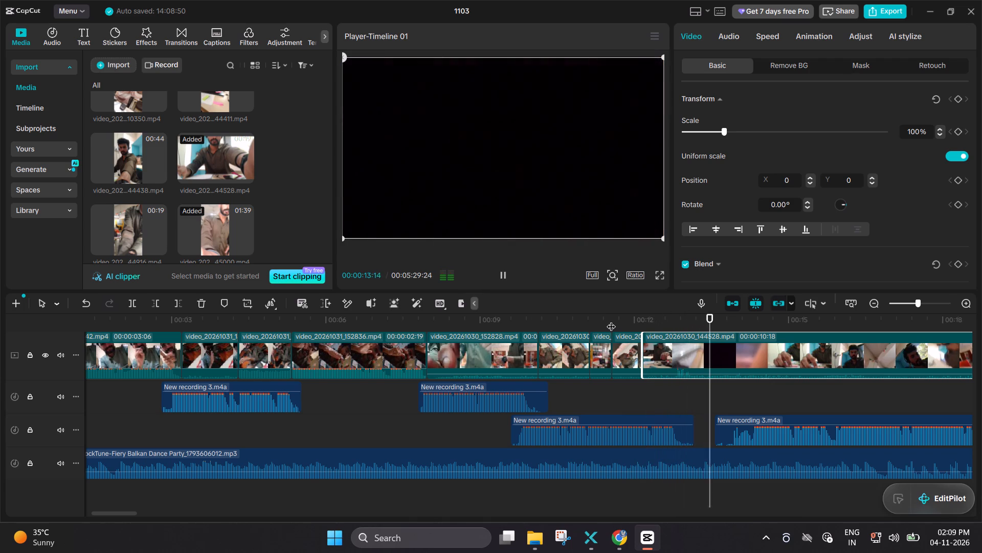
{"action": "key", "text": "space"}
{"action": "left_click", "coordinate": [619, 320]}
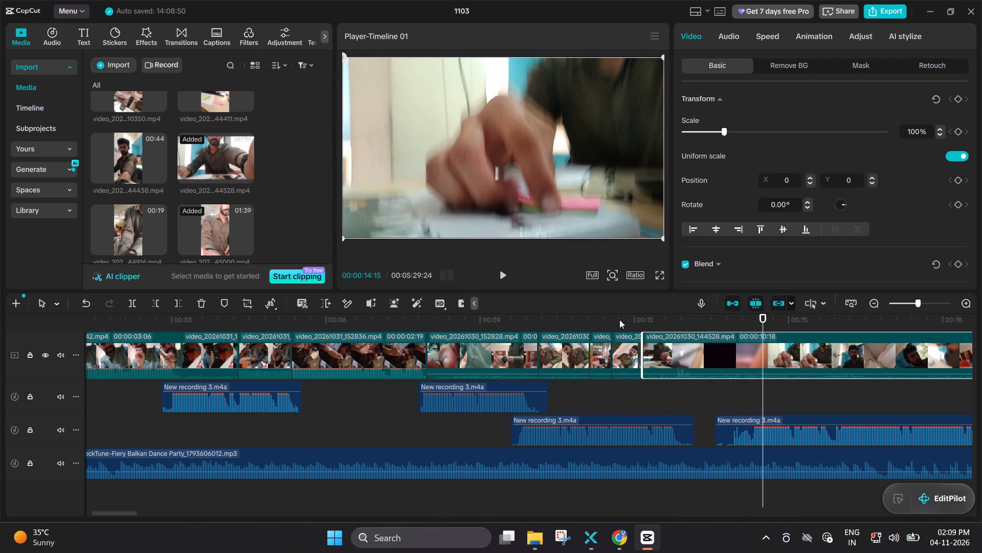
{"action": "key", "text": "space"}
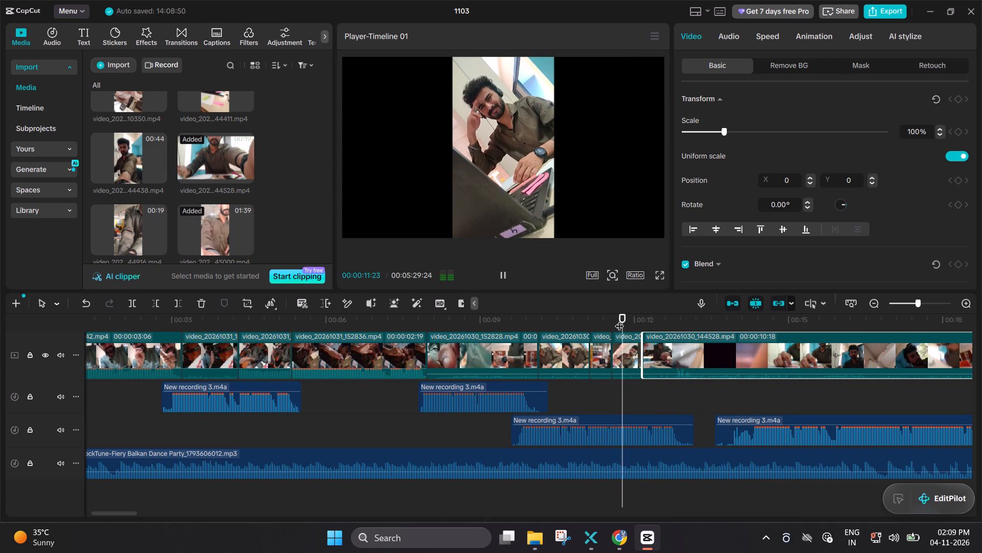
{"action": "key", "text": "space"}
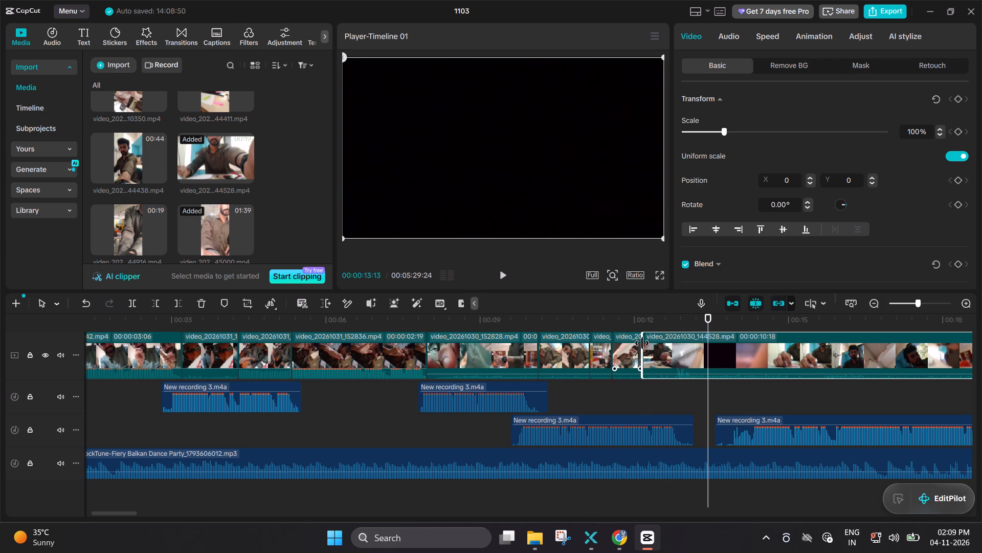
Trim the start of the 144528 clip further to a duration of 00:00:10:04.
{"action": "left_click_drag", "start_coordinate": [642, 343], "coordinate": [651, 346]}
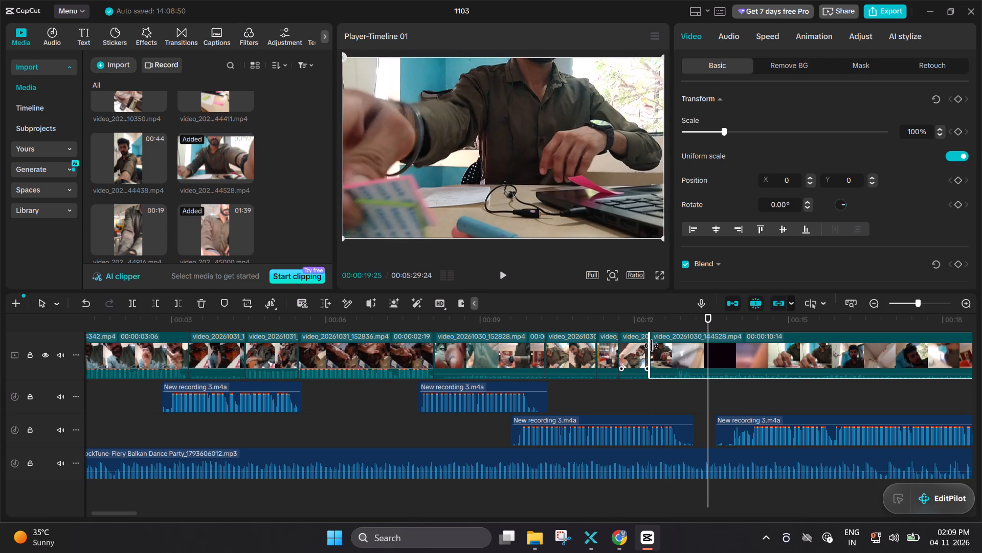
{"action": "left_click_drag", "start_coordinate": [651, 346], "coordinate": [663, 348]}
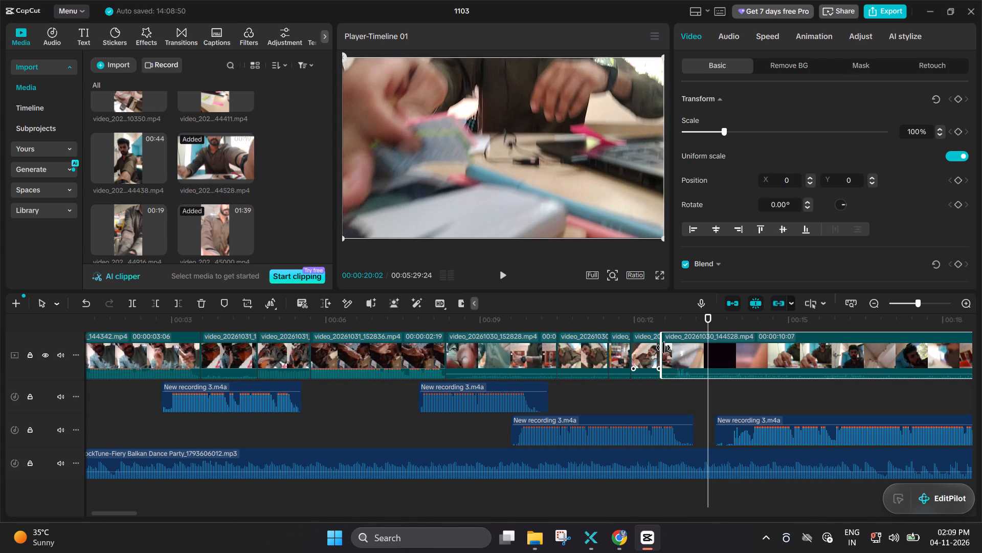
{"action": "left_click_drag", "start_coordinate": [663, 348], "coordinate": [667, 350]}
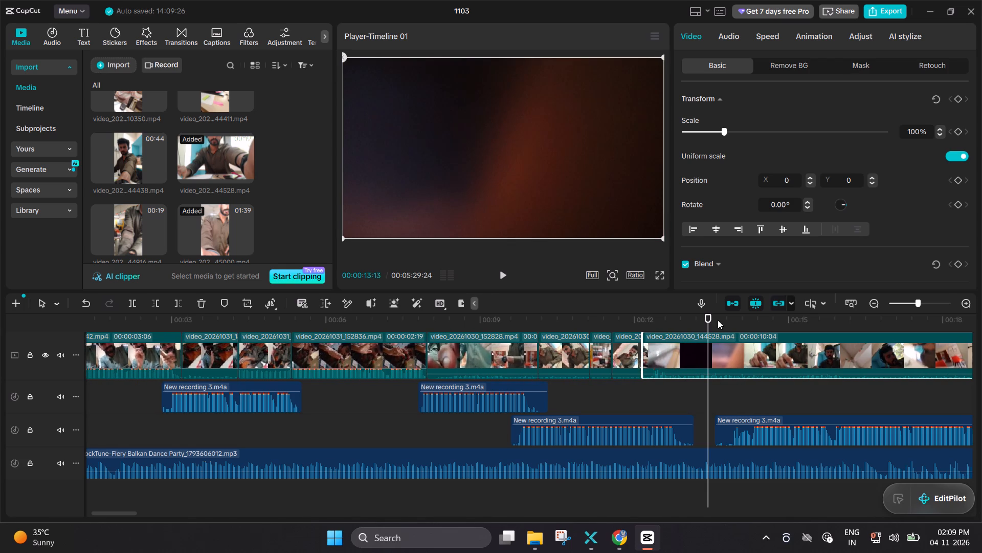
Raise the audio volume of the 144528 clip to 20.0 dB.
{"action": "left_click_drag", "start_coordinate": [711, 320], "coordinate": [690, 320]}
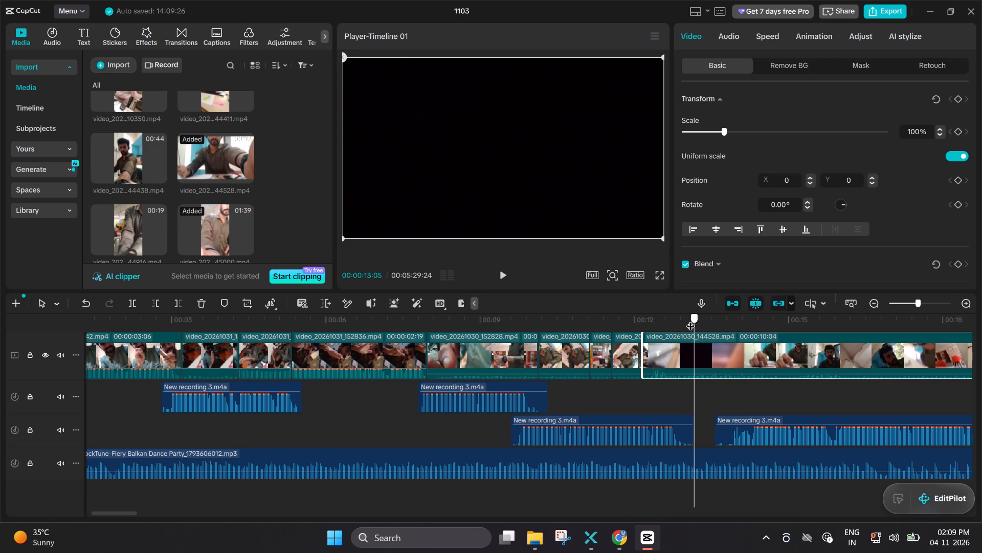
{"action": "left_click_drag", "start_coordinate": [690, 320], "coordinate": [668, 321]}
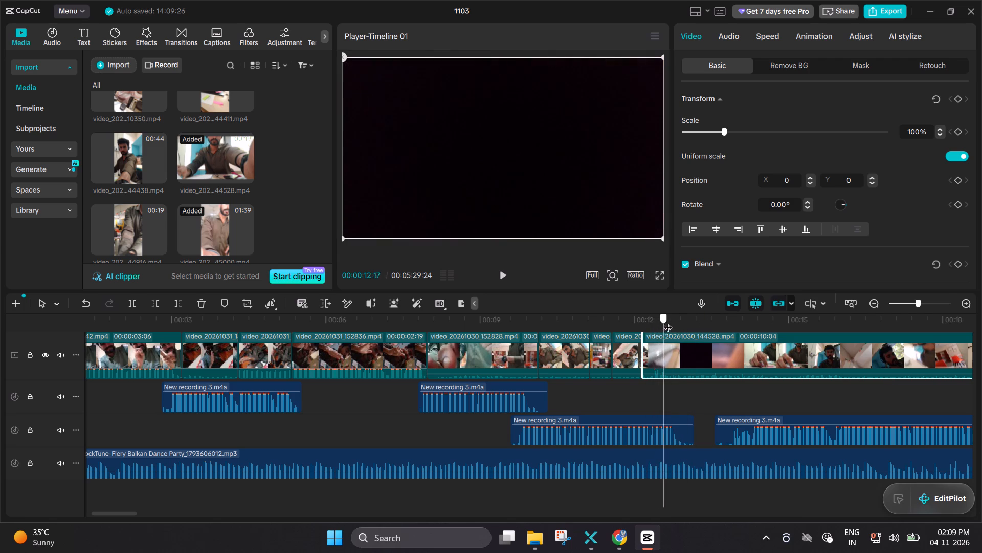
{"action": "left_click_drag", "start_coordinate": [668, 321], "coordinate": [681, 320]}
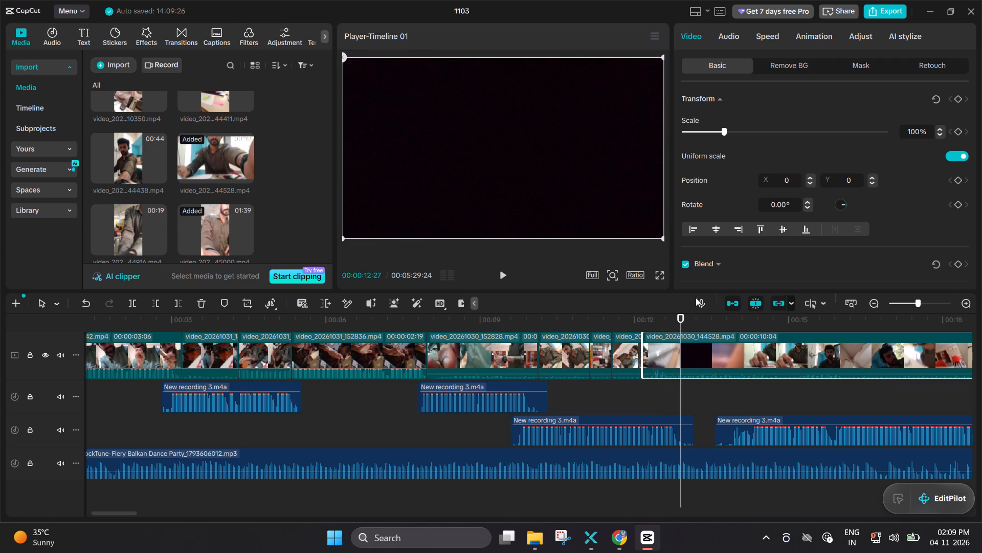
{"action": "left_click", "coordinate": [652, 349]}
{"action": "left_click", "coordinate": [729, 34]}
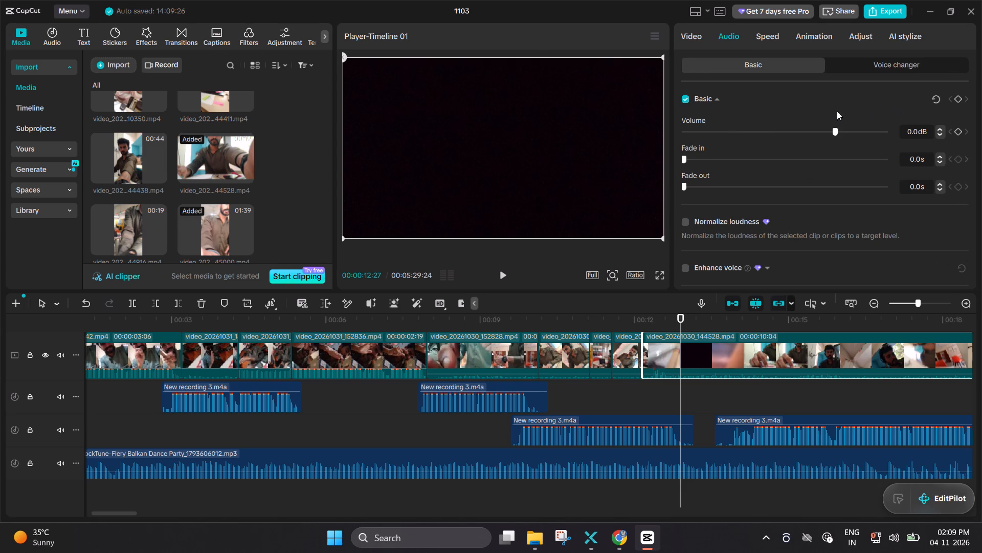
{"action": "left_click", "coordinate": [887, 129]}
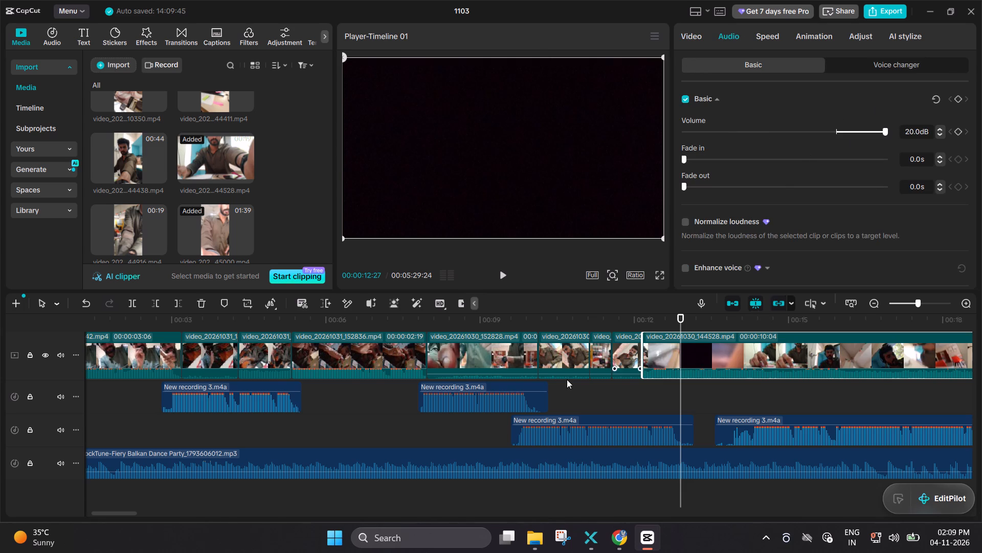
Play back from about 00:00:07:01 into the 144528 clip to check its audio against the narration.
{"action": "left_click", "coordinate": [414, 316]}
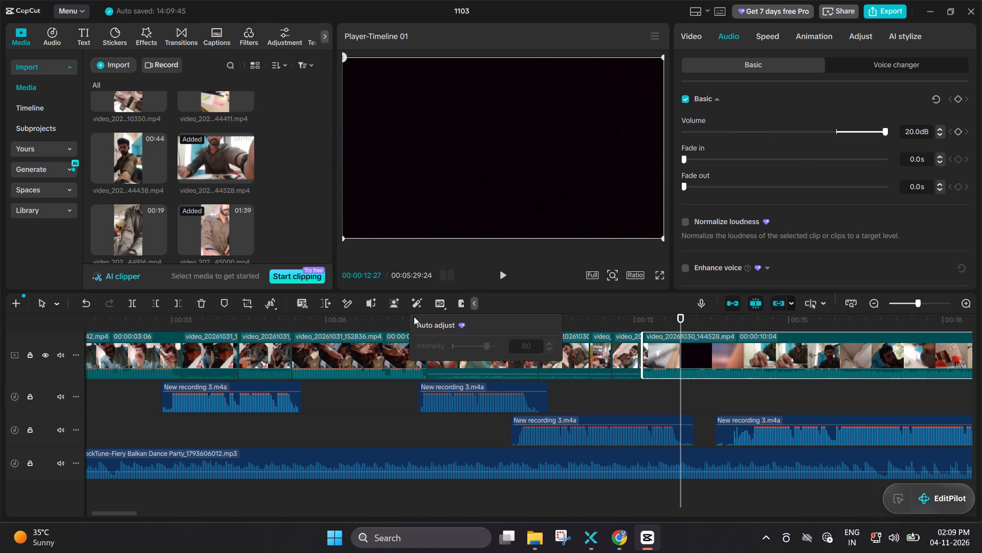
{"action": "left_click", "coordinate": [379, 322]}
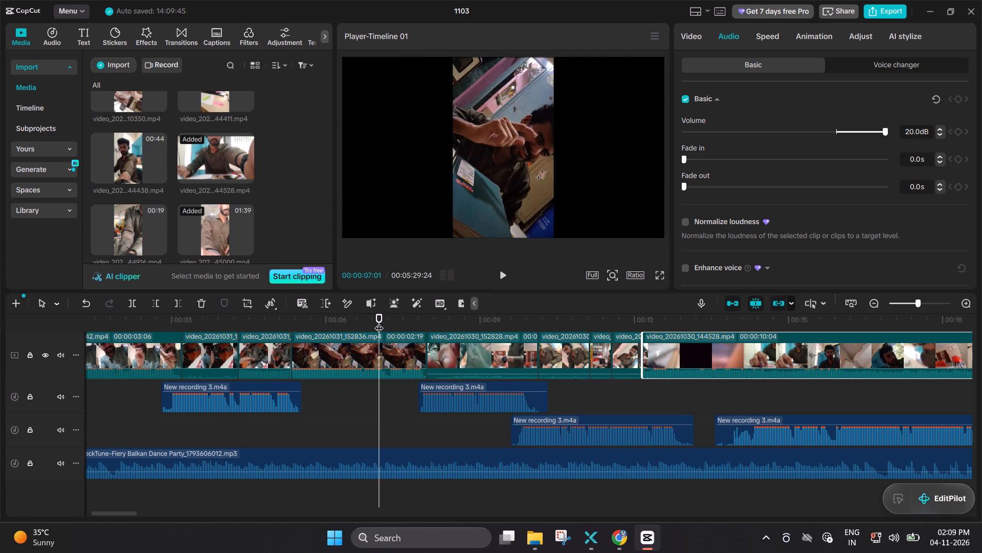
{"action": "key", "text": "space"}
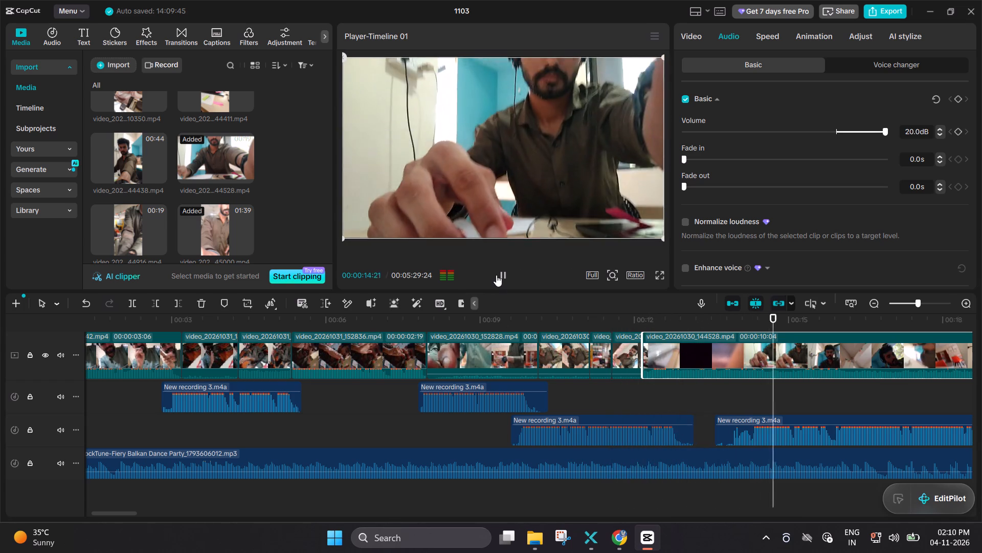
{"action": "left_click", "coordinate": [499, 274]}
{"action": "left_click", "coordinate": [551, 321]}
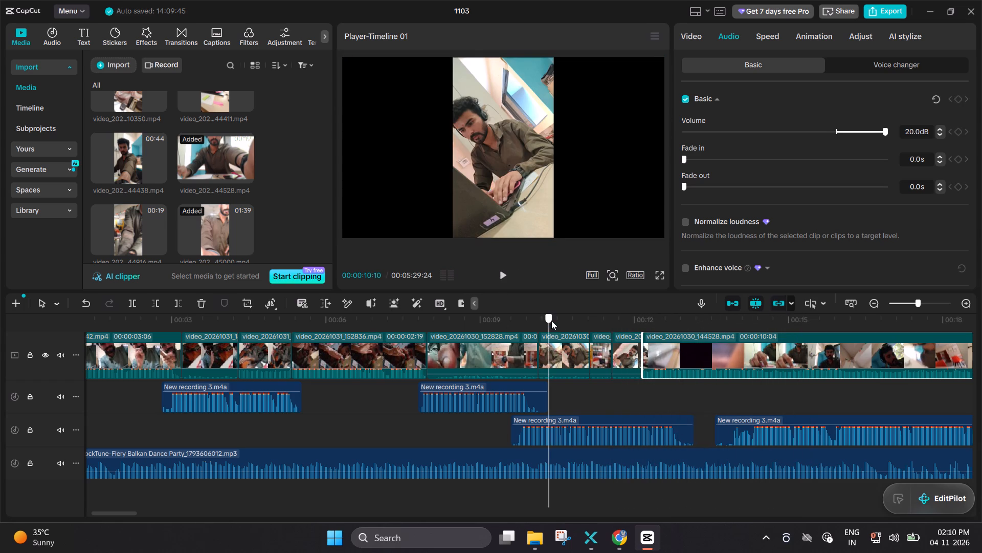
Scale down the 144528 clip and rotate it 90° clockwise so it fits the frame height in portrait orientation.
{"action": "left_click", "coordinate": [664, 336]}
{"action": "left_click", "coordinate": [664, 336]}
{"action": "left_click", "coordinate": [681, 347]}
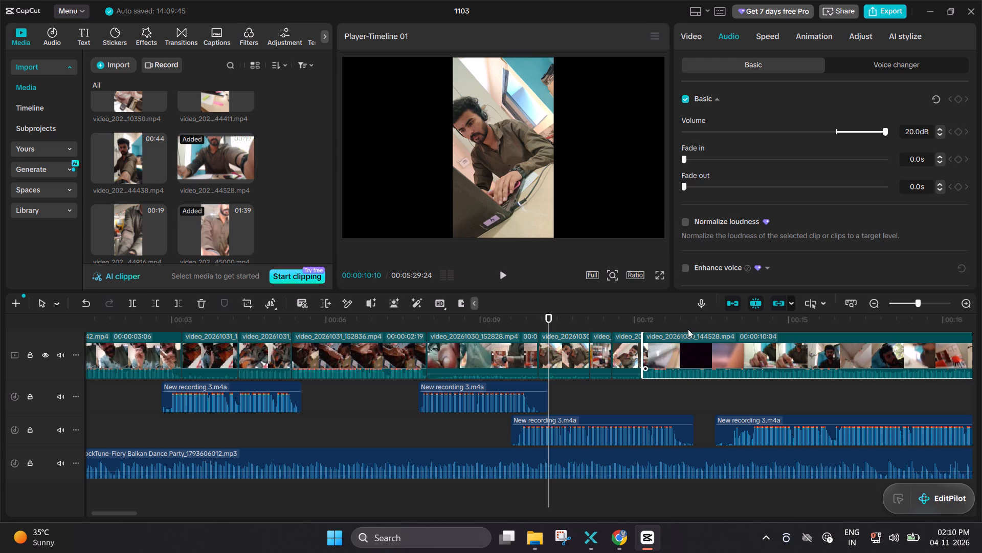
{"action": "left_click", "coordinate": [687, 328]}
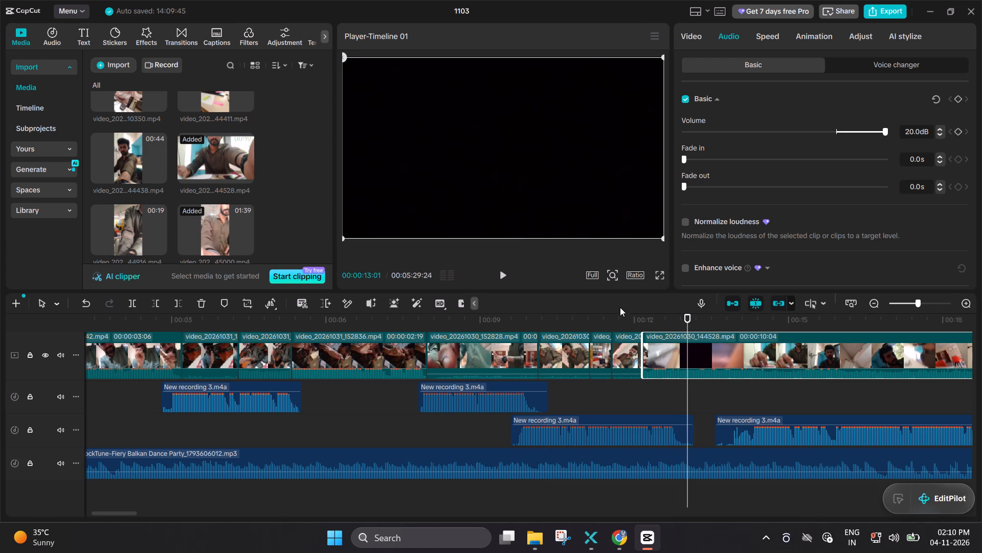
{"action": "left_click", "coordinate": [645, 313]}
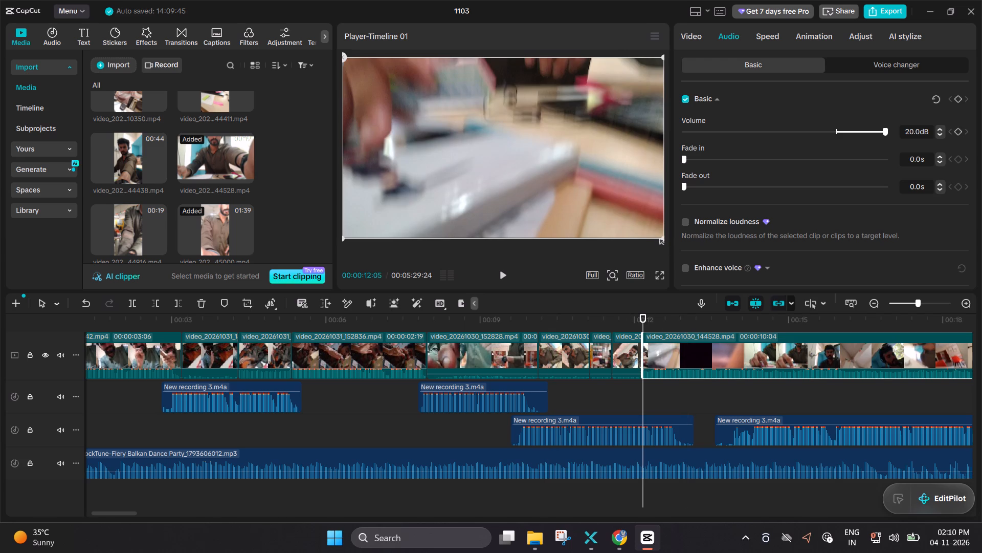
{"action": "left_click_drag", "start_coordinate": [660, 242], "coordinate": [613, 231]}
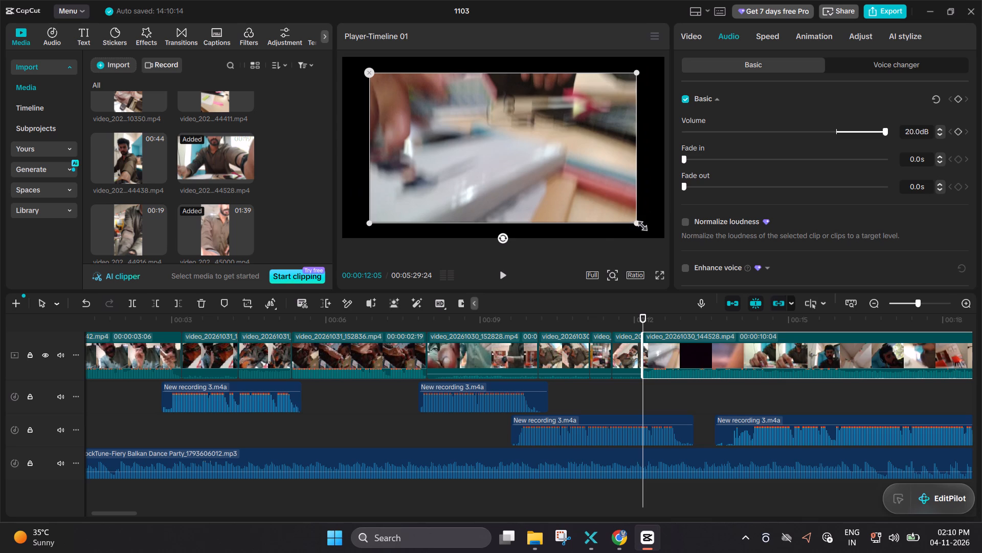
{"action": "left_click_drag", "start_coordinate": [639, 224], "coordinate": [567, 196]}
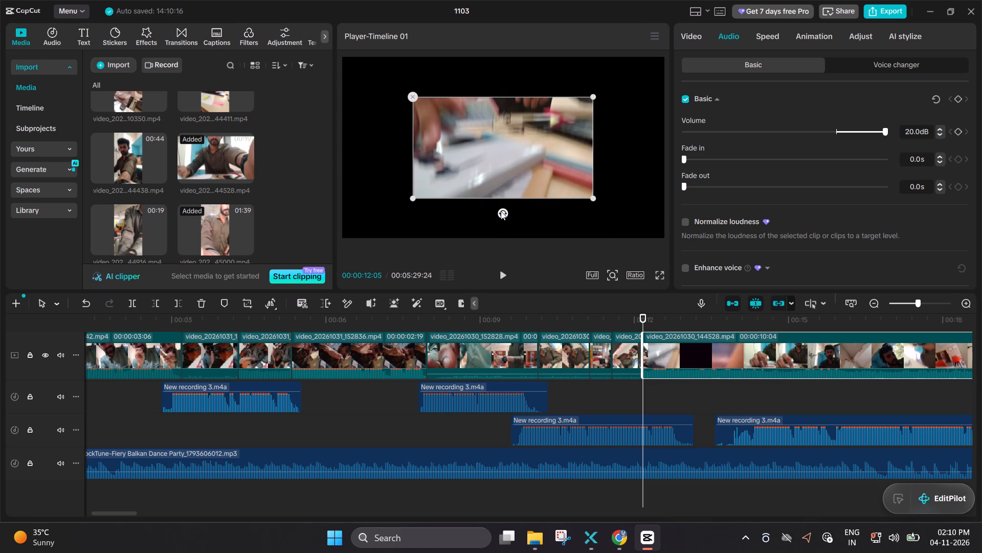
{"action": "left_click_drag", "start_coordinate": [503, 210], "coordinate": [400, 150]}
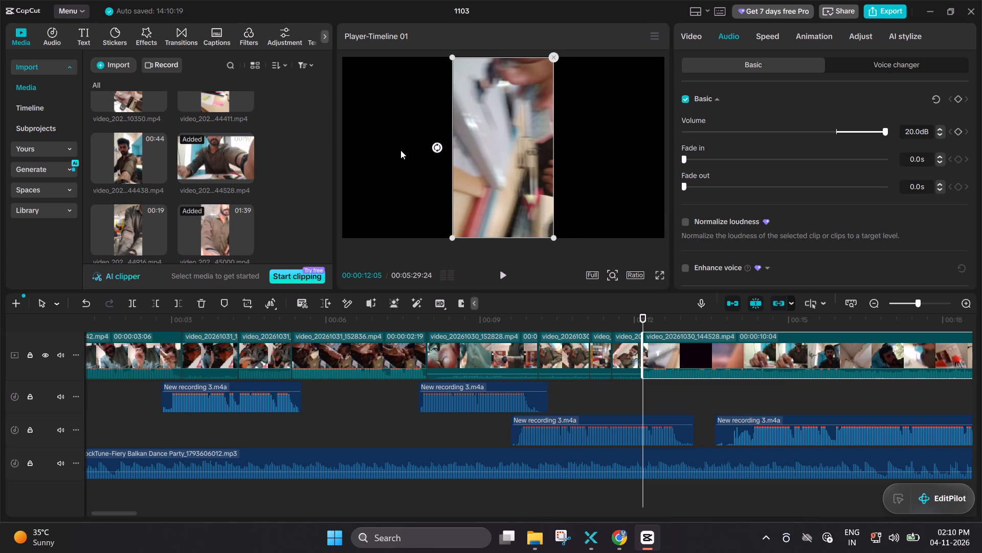
{"action": "left_click", "coordinate": [582, 195]}
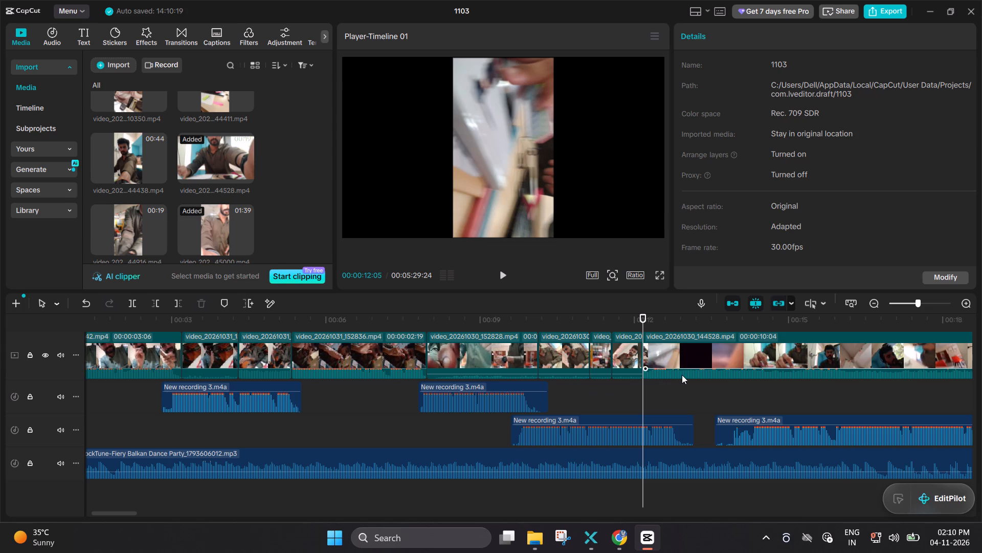
Play back from about 00:00:09:20 into the rotated 144528 clip to check the transition from the preceding clips.
{"action": "left_click", "coordinate": [515, 313]}
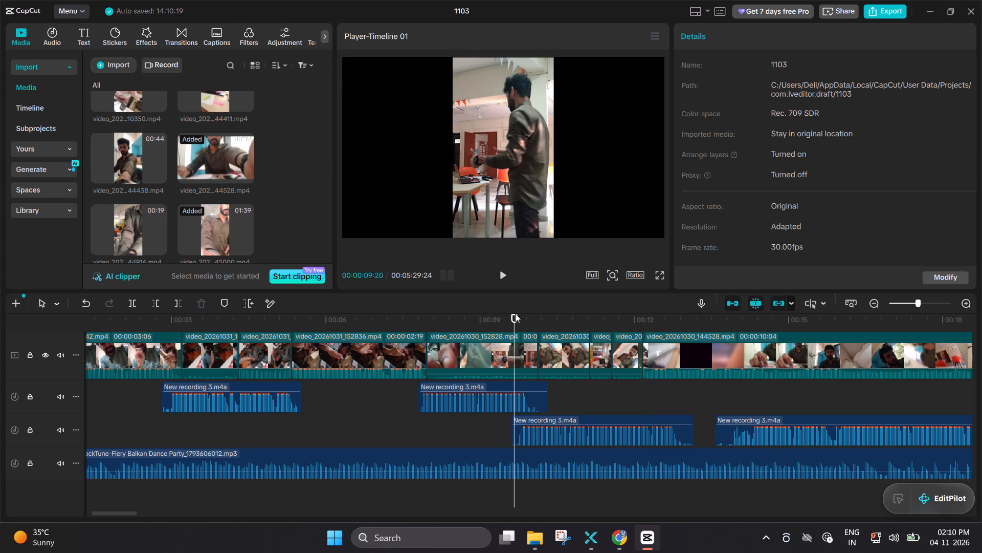
{"action": "key", "text": "space"}
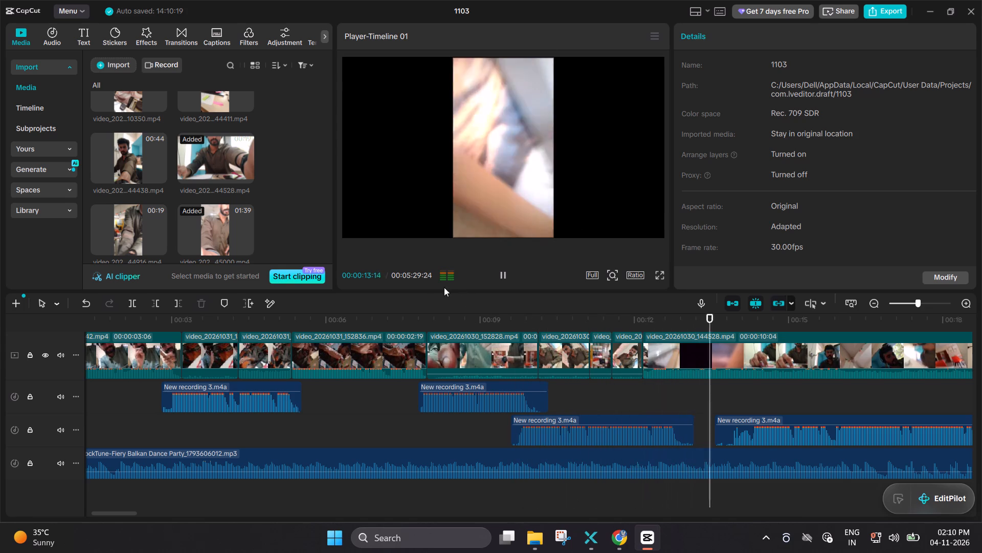
{"action": "left_click", "coordinate": [507, 272]}
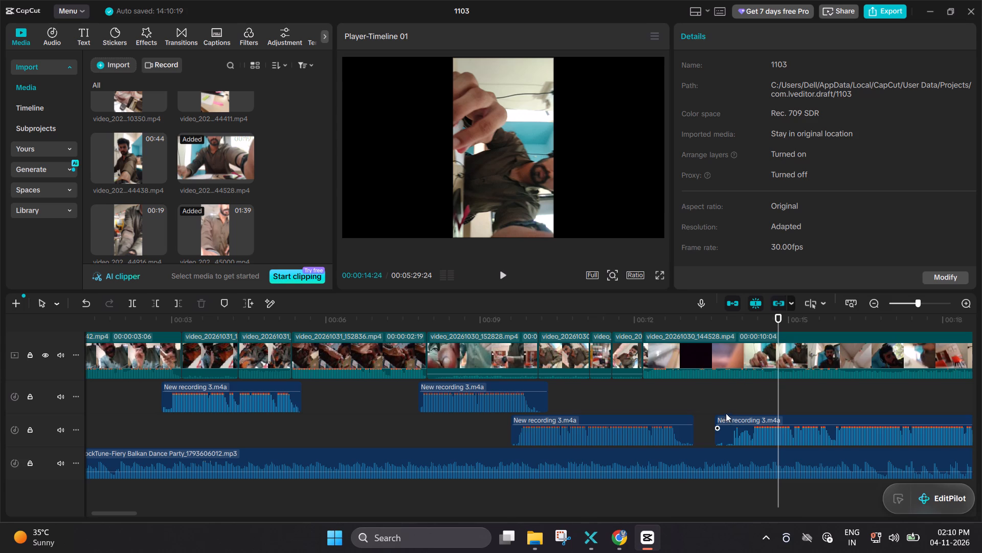
Play the narration and StockTune background music from about 00:00:40 to 00:00:51, beyond the placed video clips.
{"action": "scroll", "coordinate": [751, 405], "scroll_direction": "left", "scroll_amount": 2}
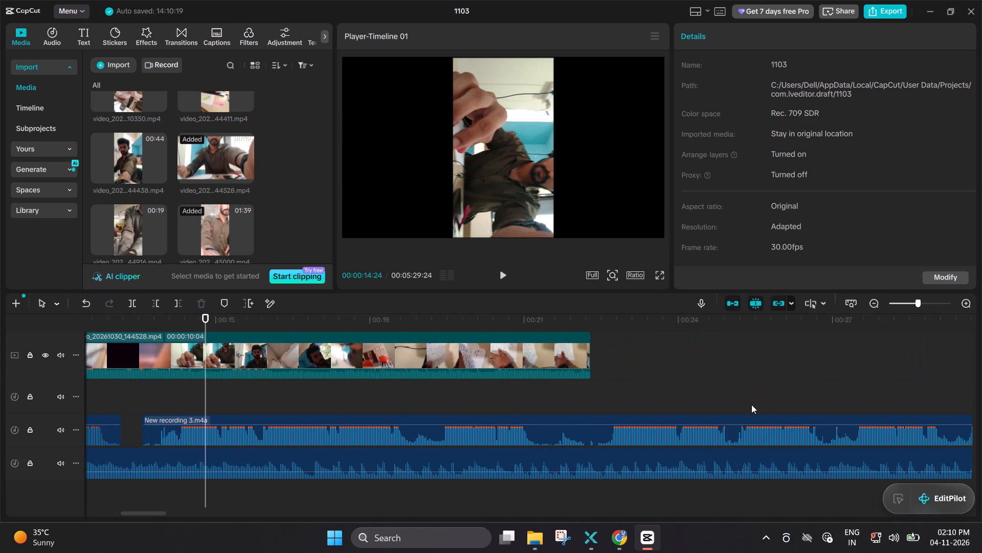
{"action": "scroll", "coordinate": [751, 405], "scroll_direction": "left", "scroll_amount": 1}
{"action": "scroll", "coordinate": [751, 405], "scroll_direction": "down", "scroll_amount": 1}
{"action": "scroll", "coordinate": [542, 476], "scroll_direction": "down", "scroll_amount": 4, "text": "ctrl"}
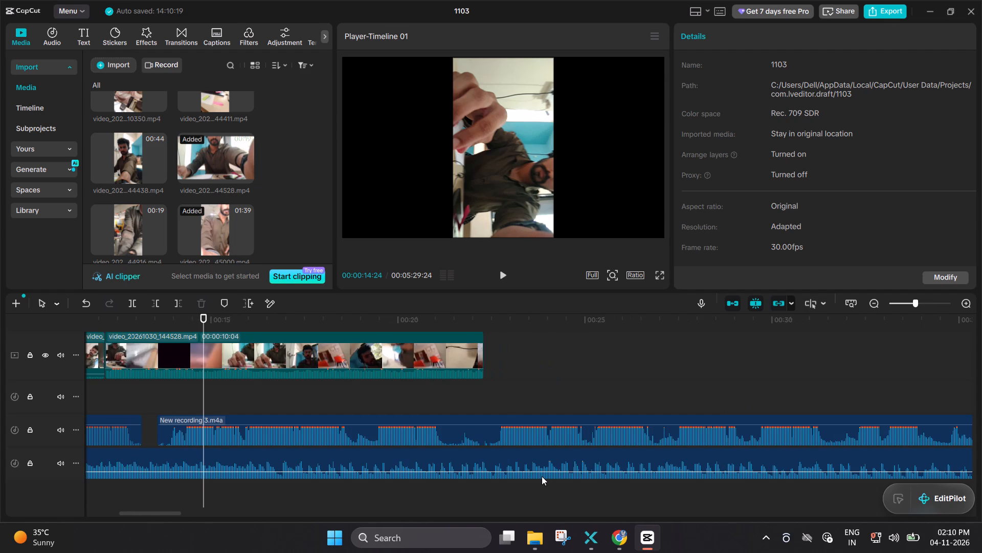
{"action": "scroll", "coordinate": [542, 476], "scroll_direction": "down", "scroll_amount": 10, "text": "ctrl"}
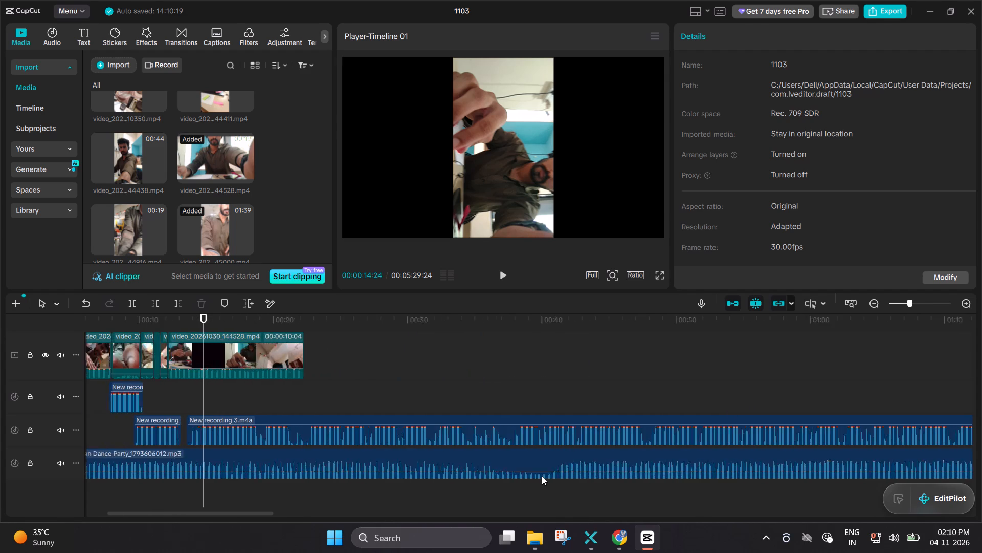
{"action": "scroll", "coordinate": [542, 476], "scroll_direction": "down", "scroll_amount": 6, "text": "ctrl"}
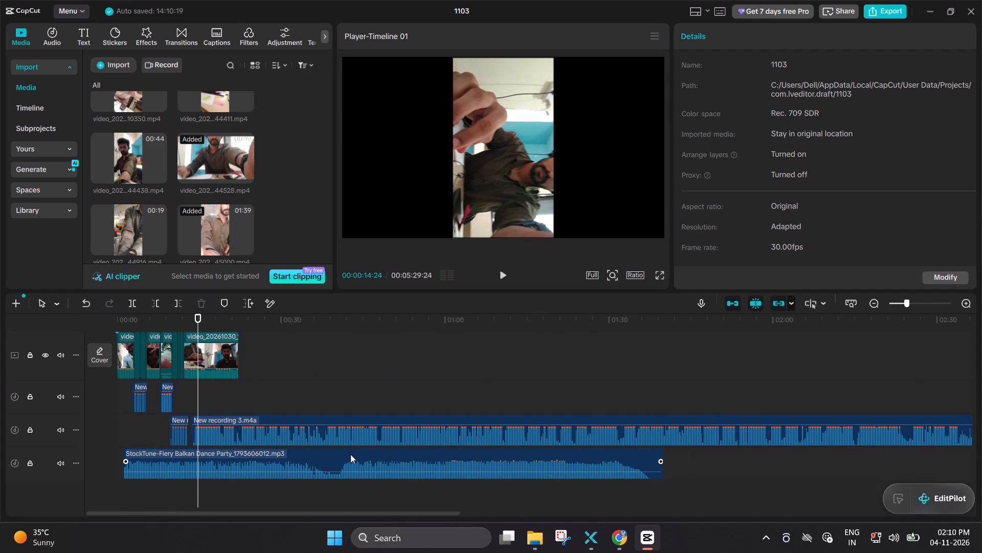
{"action": "triple_click", "coordinate": [346, 452]}
{"action": "double_click", "coordinate": [334, 386]}
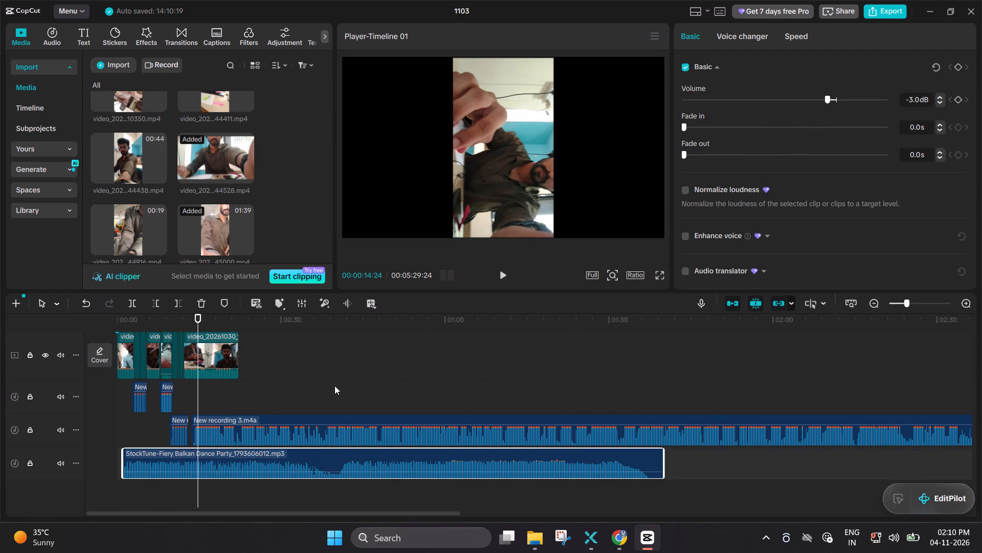
{"action": "key", "text": "space"}
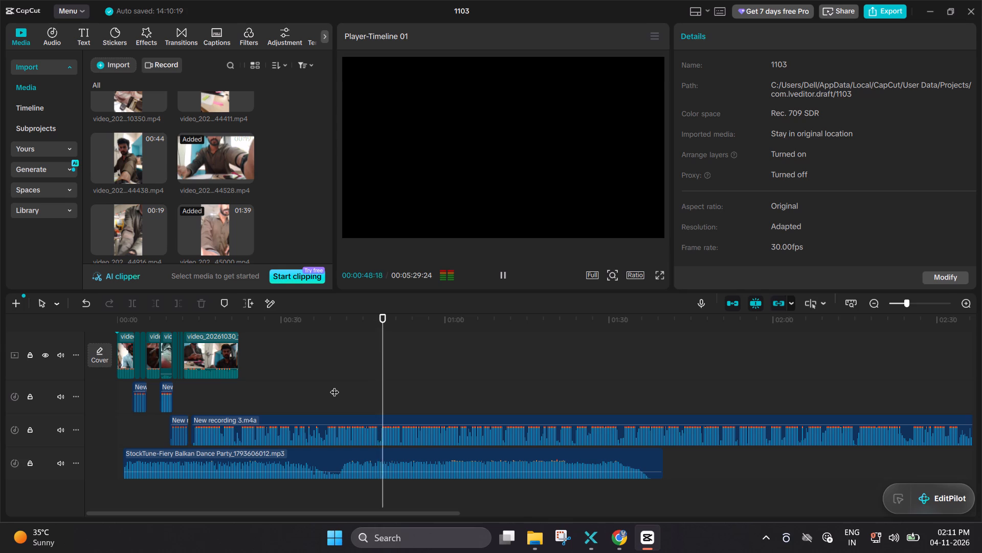
{"action": "double_click", "coordinate": [374, 455]}
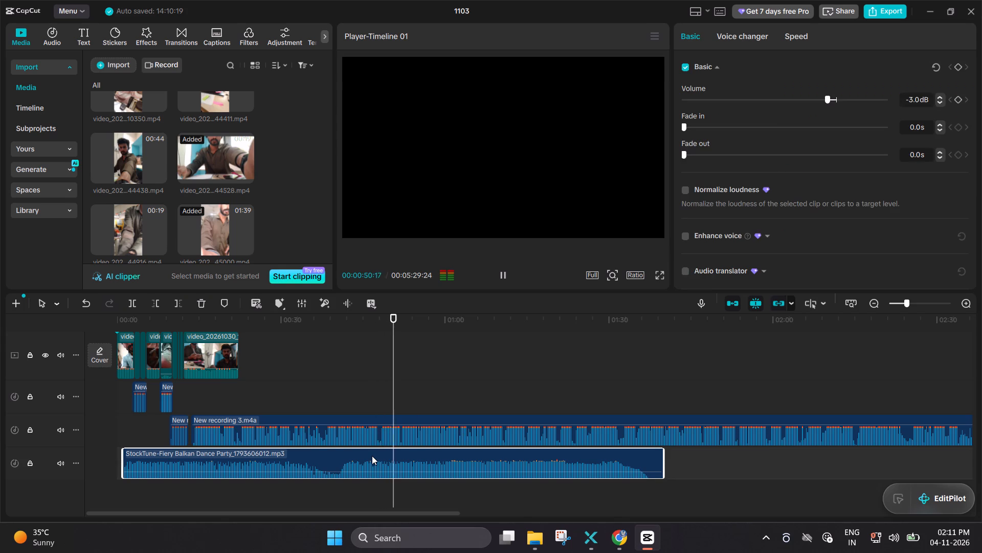
{"action": "double_click", "coordinate": [372, 456]}
{"action": "key", "text": "space"}
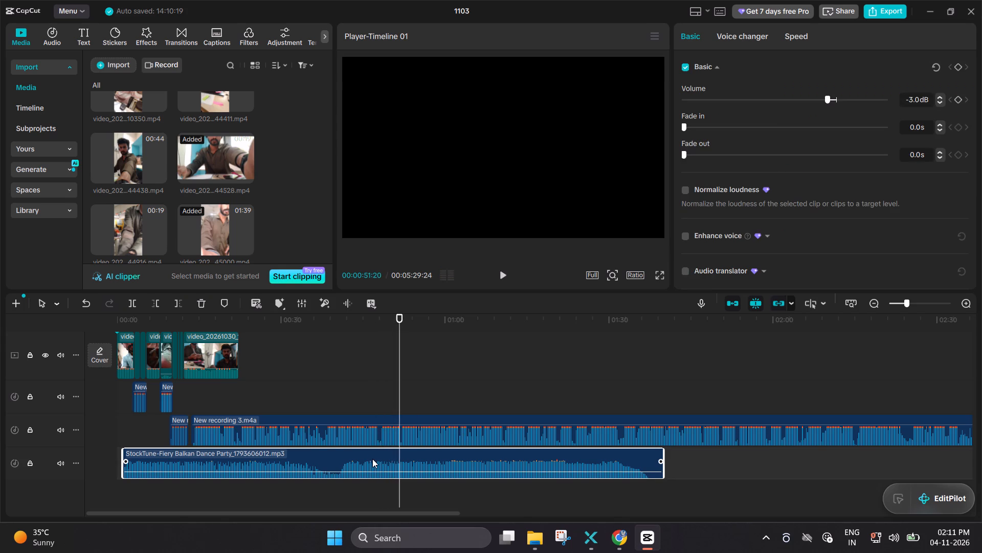
Shift the StockTune background music clip slightly later so it starts level with the first narration clip.
{"action": "left_click_drag", "start_coordinate": [372, 459], "coordinate": [378, 460]}
{"action": "left_click", "coordinate": [378, 460]}
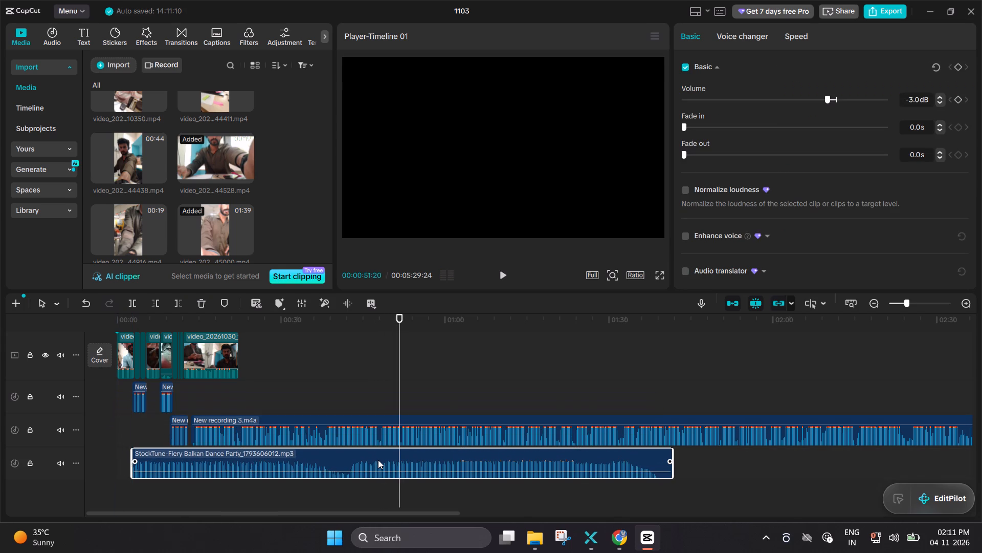
Split the StockTune background music clip at 00:00:45:09, just after its quiet passage.
{"action": "double_click", "coordinate": [365, 371]}
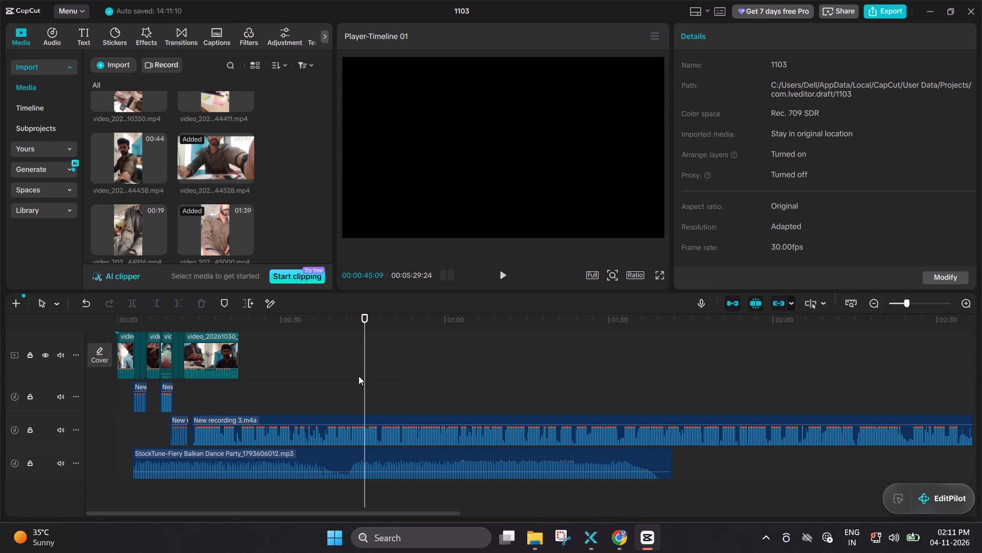
{"action": "left_click", "coordinate": [349, 474]}
{"action": "key", "text": "ctrl+b"}
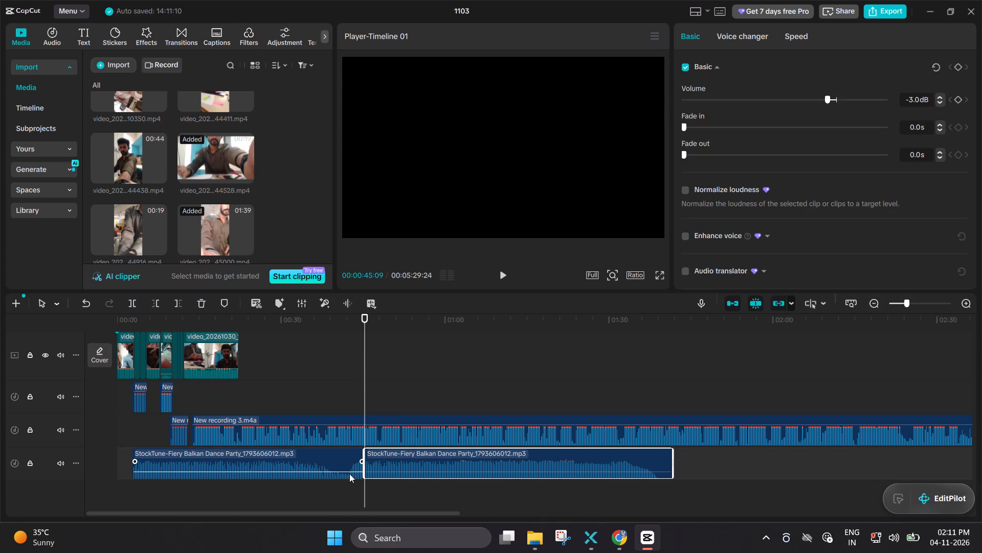
Move the second part of the split StockTune music to a new audio track below, starting at about 00:00:26.
{"action": "left_click", "coordinate": [336, 459]}
{"action": "left_click", "coordinate": [423, 475]}
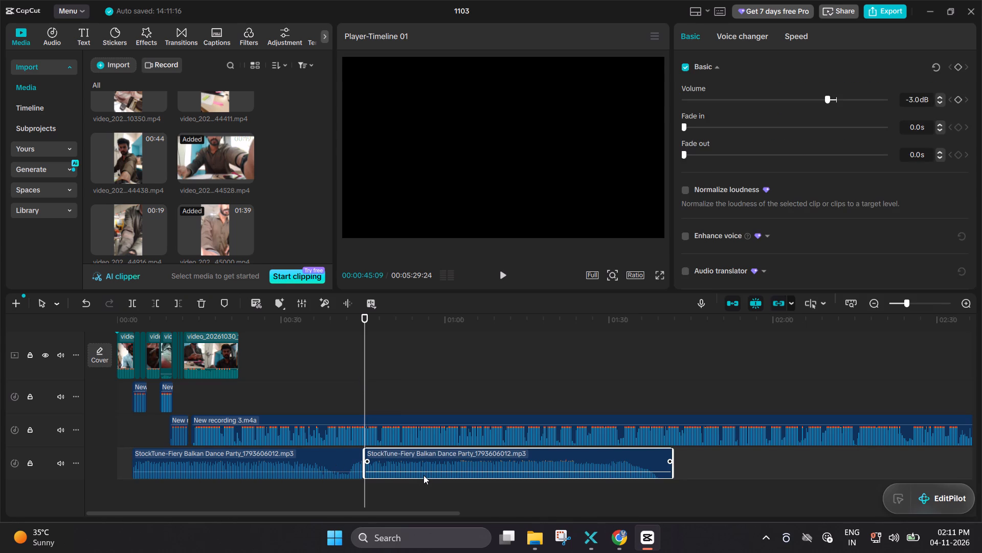
{"action": "left_click_drag", "start_coordinate": [423, 475], "coordinate": [228, 506]}
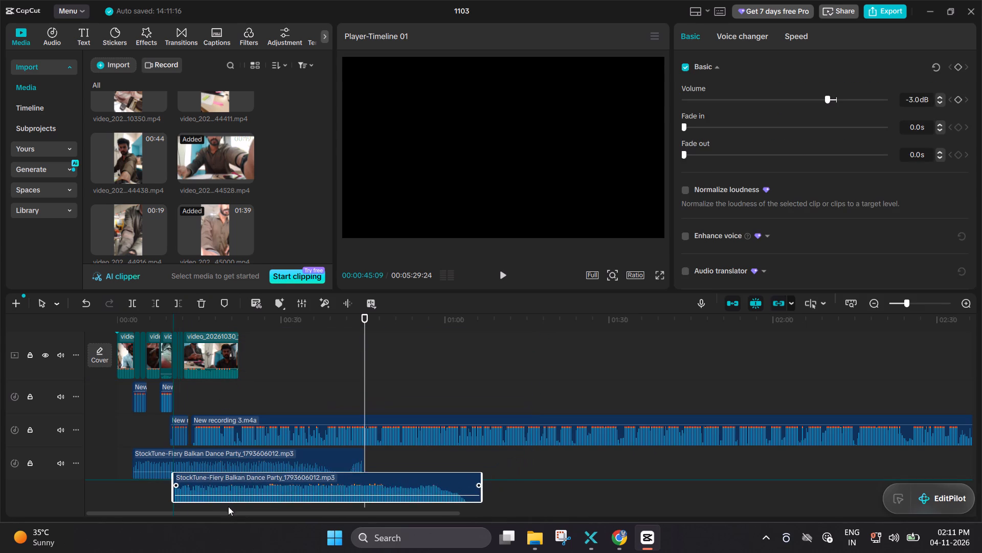
{"action": "left_click_drag", "start_coordinate": [228, 506], "coordinate": [299, 514]}
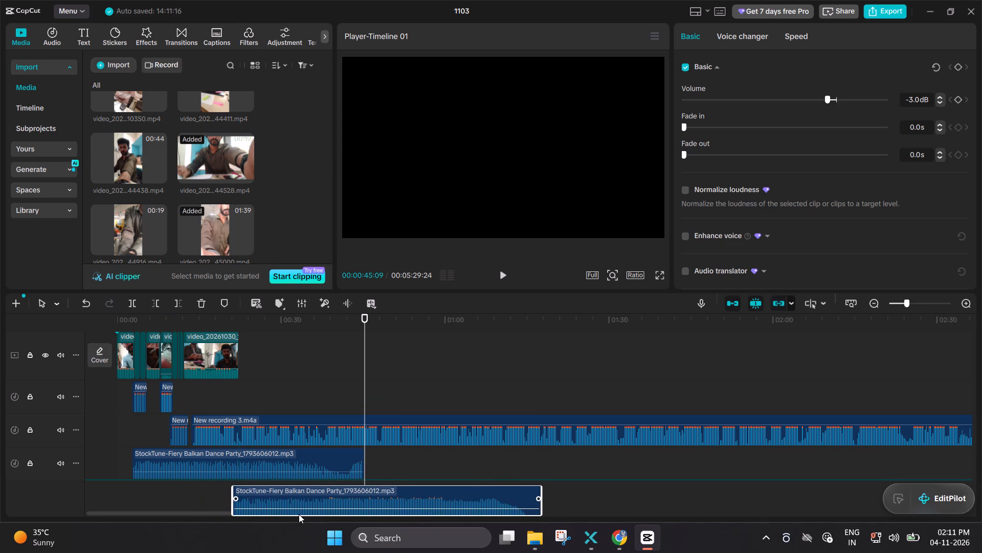
{"action": "left_click_drag", "start_coordinate": [299, 514], "coordinate": [318, 514]}
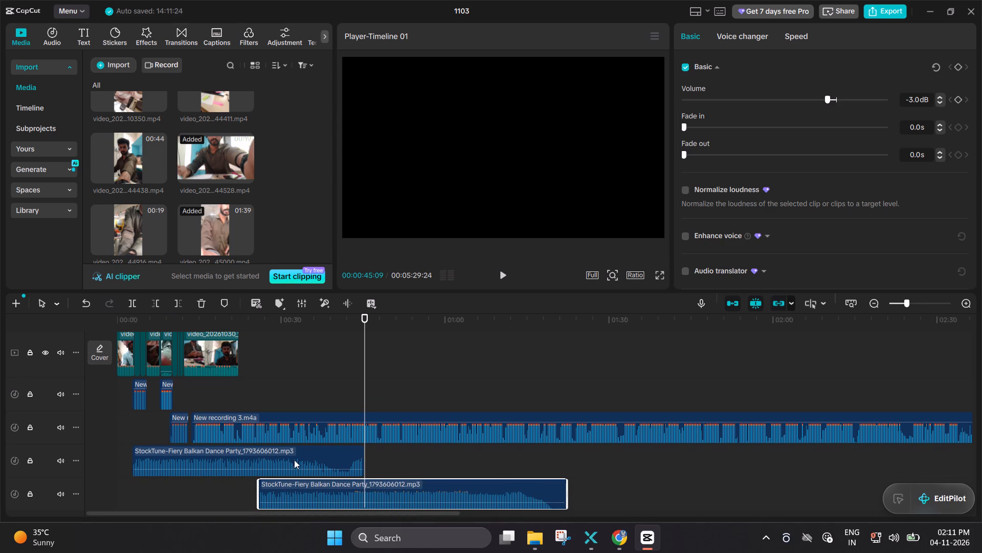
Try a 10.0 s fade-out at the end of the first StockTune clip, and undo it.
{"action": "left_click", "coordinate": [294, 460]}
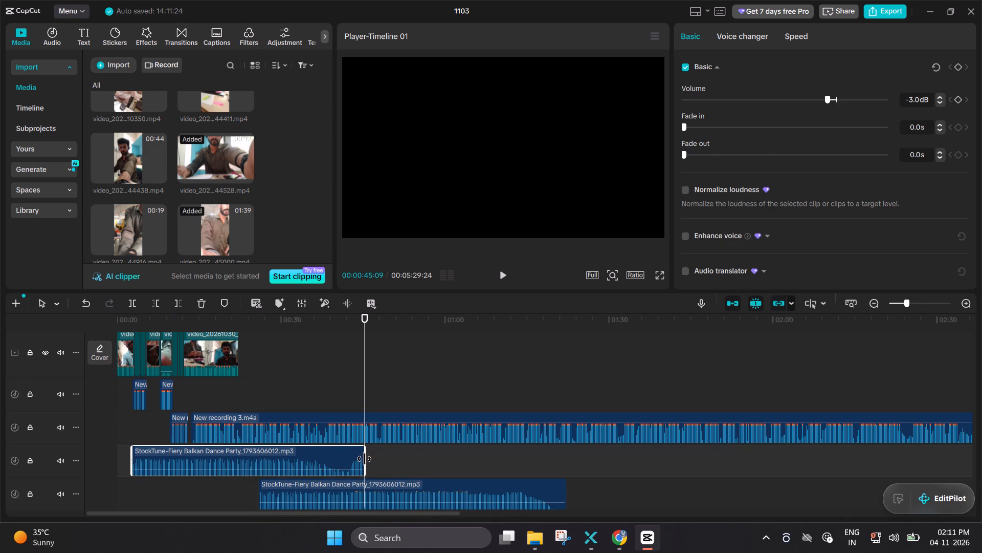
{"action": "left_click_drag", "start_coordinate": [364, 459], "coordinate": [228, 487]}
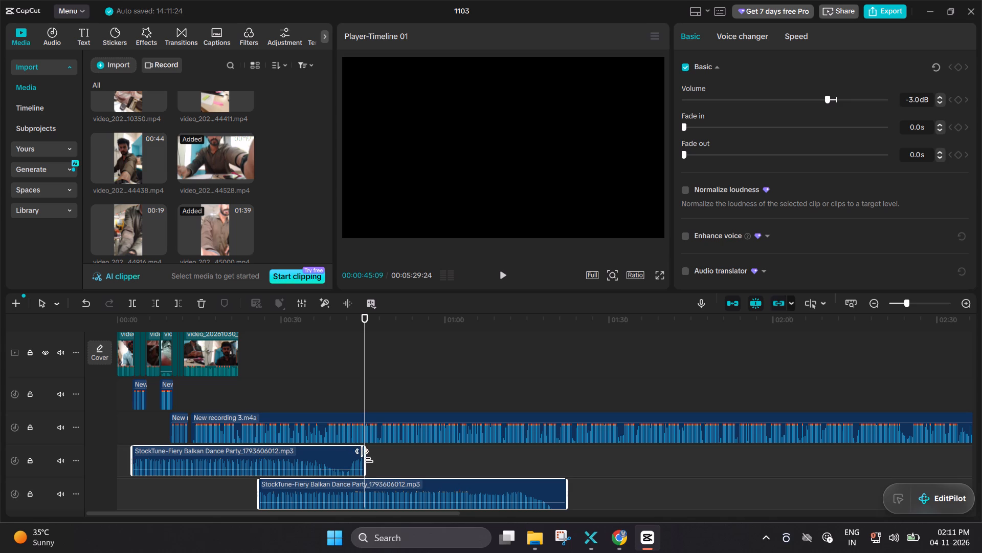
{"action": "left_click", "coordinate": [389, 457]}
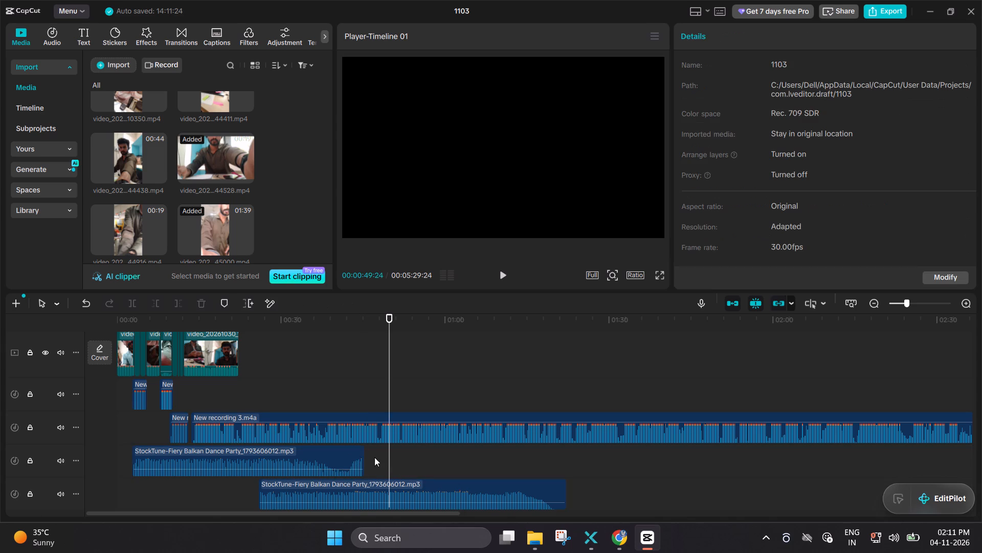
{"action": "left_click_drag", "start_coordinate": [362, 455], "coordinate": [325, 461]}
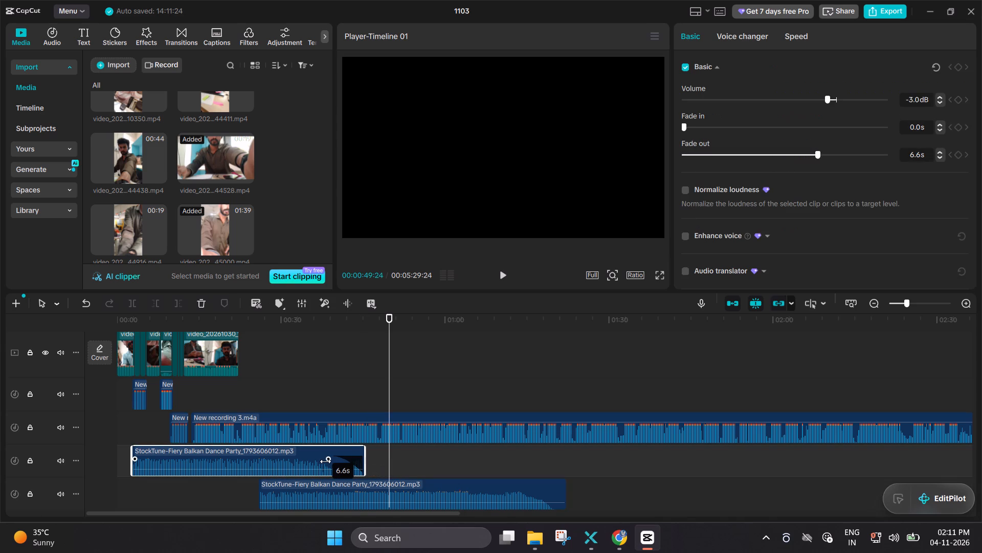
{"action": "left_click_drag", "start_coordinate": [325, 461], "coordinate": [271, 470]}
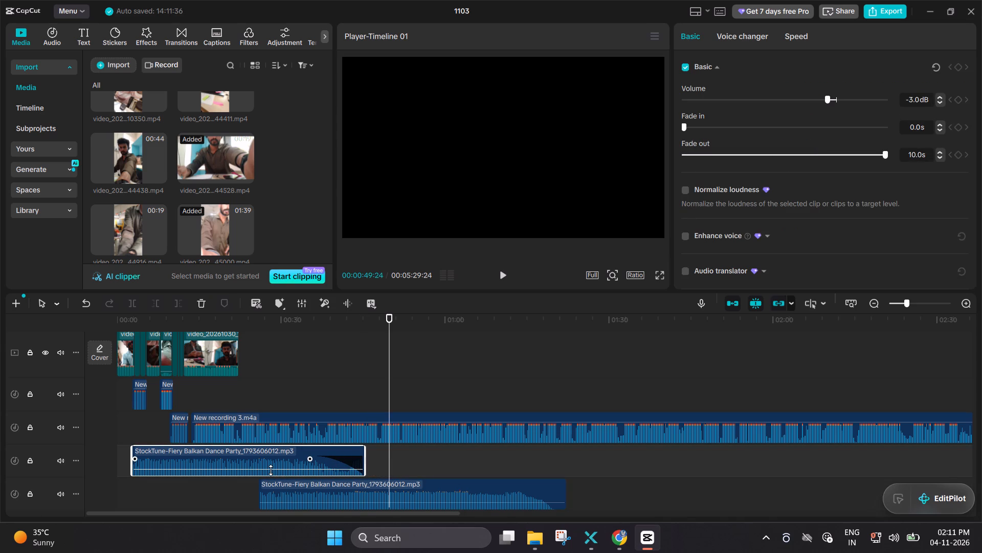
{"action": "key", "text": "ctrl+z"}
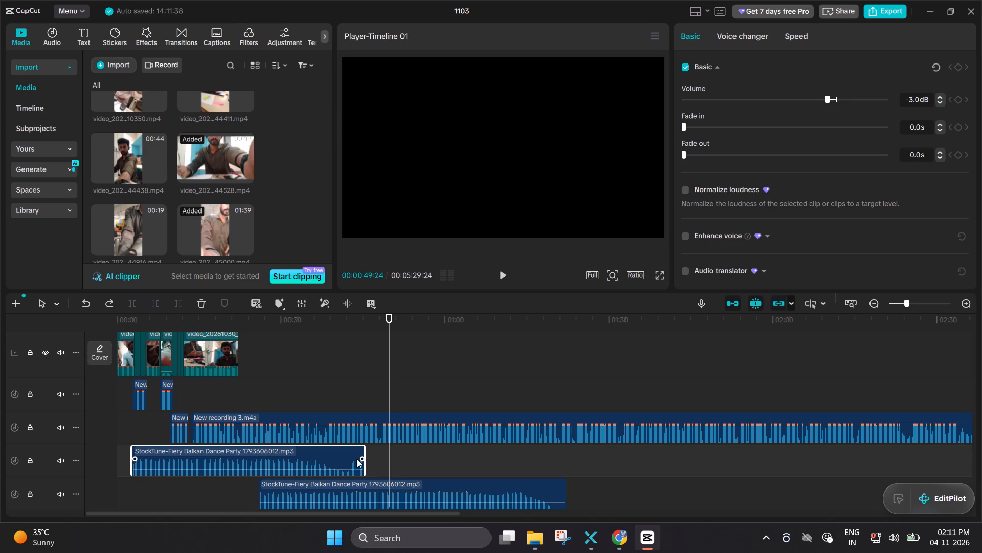
Set the volume of the first StockTune clip to 0.0 dB.
{"action": "left_click", "coordinate": [336, 470]}
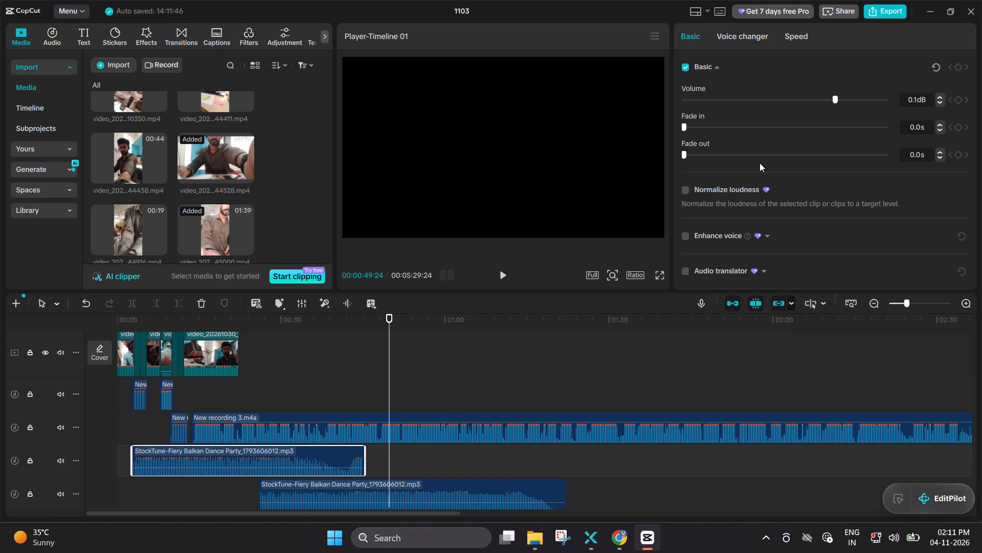
{"action": "left_click", "coordinate": [835, 99]}
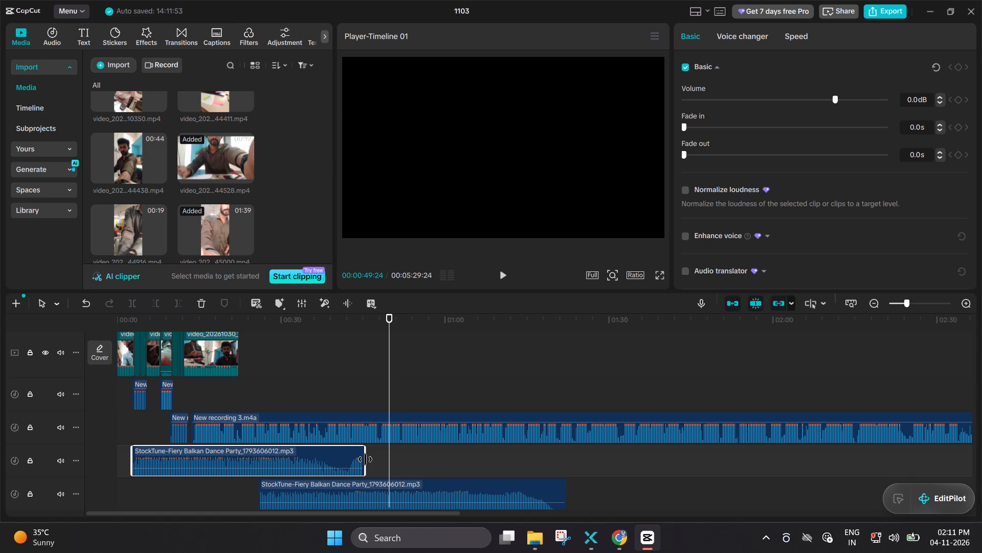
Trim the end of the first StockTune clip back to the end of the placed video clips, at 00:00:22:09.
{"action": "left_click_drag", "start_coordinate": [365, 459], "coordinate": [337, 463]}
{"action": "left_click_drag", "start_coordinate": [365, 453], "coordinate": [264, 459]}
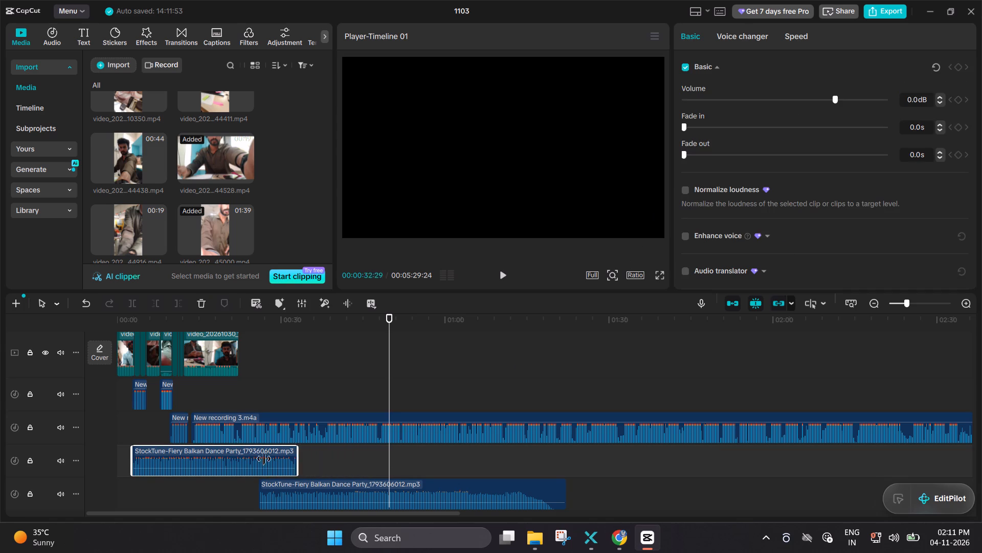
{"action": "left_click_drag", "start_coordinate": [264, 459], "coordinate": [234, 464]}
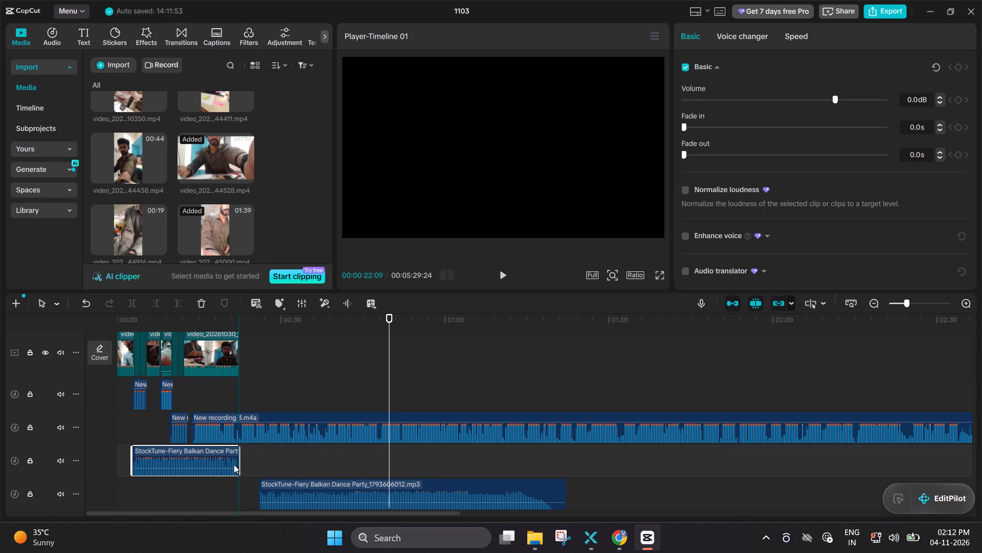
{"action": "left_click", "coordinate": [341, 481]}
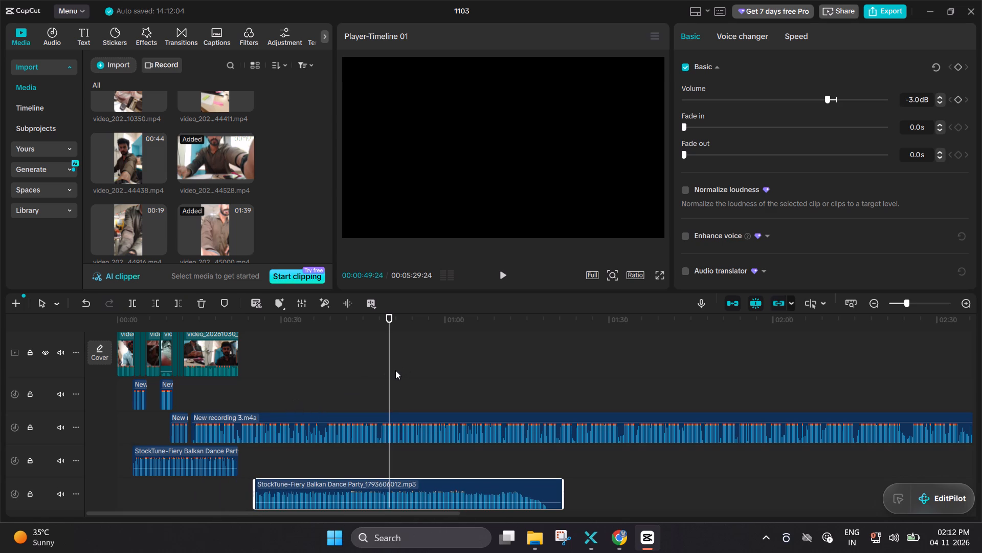
Play back the 144528 clip with narration and music from about 00:00:15:17 to the end of the placed video.
{"action": "left_click_drag", "start_coordinate": [391, 375], "coordinate": [204, 389]}
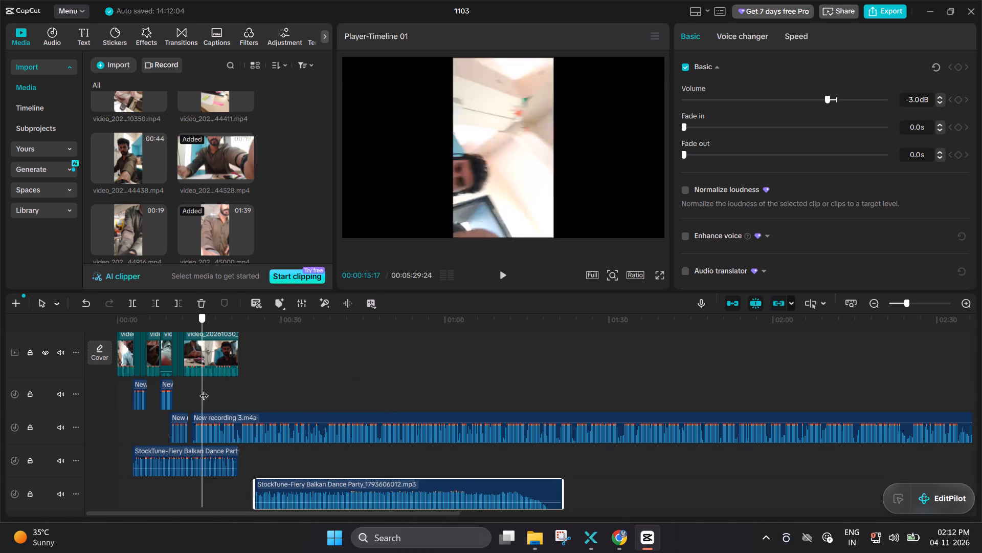
{"action": "left_click_drag", "start_coordinate": [204, 389], "coordinate": [206, 388]}
{"action": "key", "text": "space"}
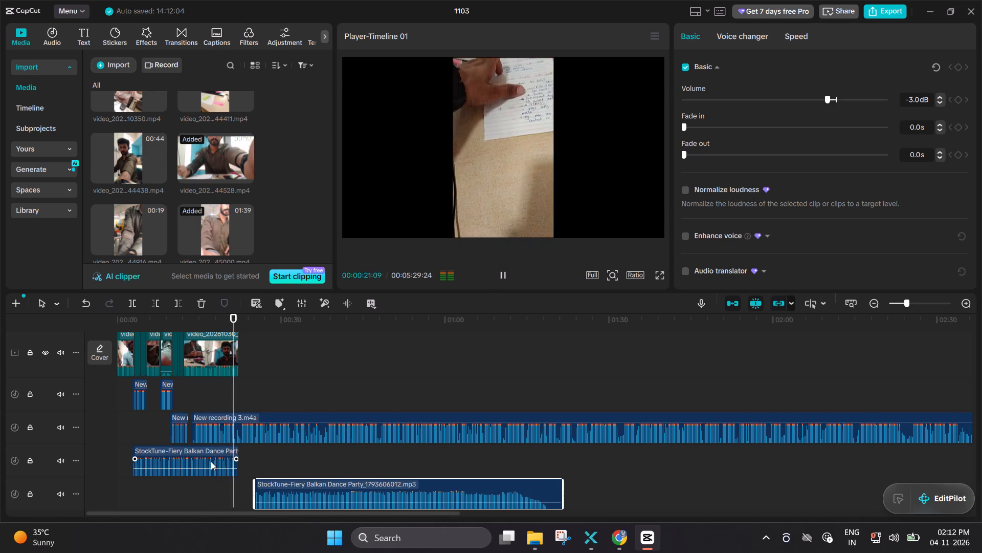
{"action": "key", "text": "space"}
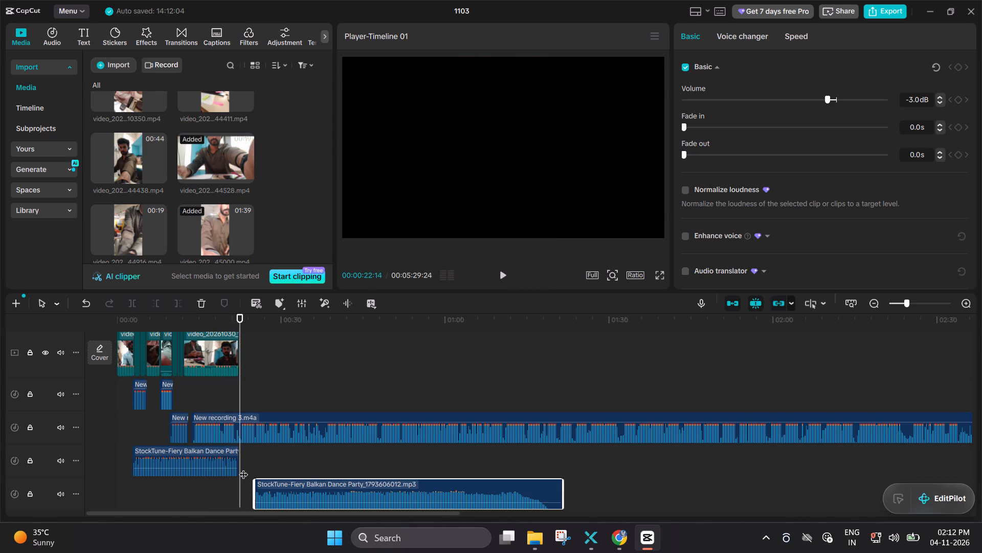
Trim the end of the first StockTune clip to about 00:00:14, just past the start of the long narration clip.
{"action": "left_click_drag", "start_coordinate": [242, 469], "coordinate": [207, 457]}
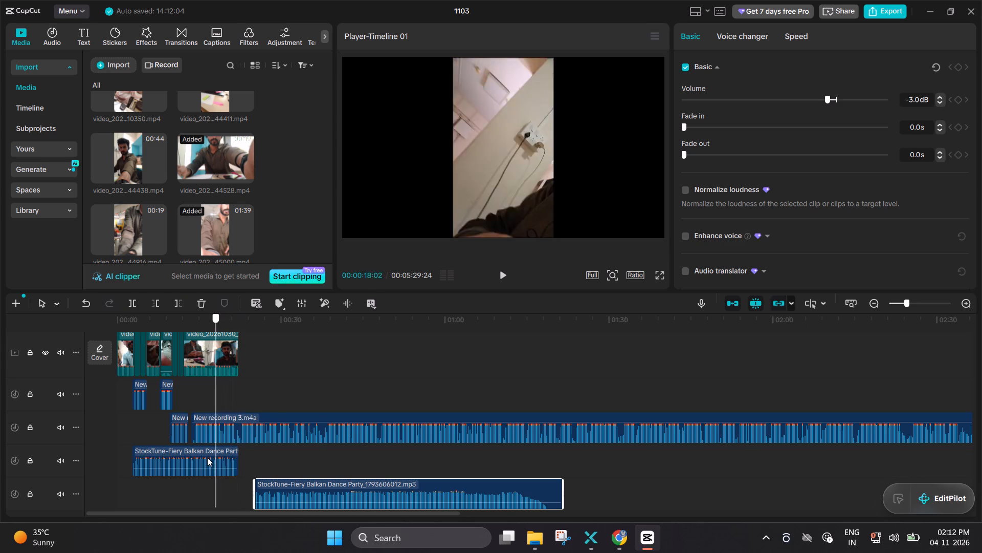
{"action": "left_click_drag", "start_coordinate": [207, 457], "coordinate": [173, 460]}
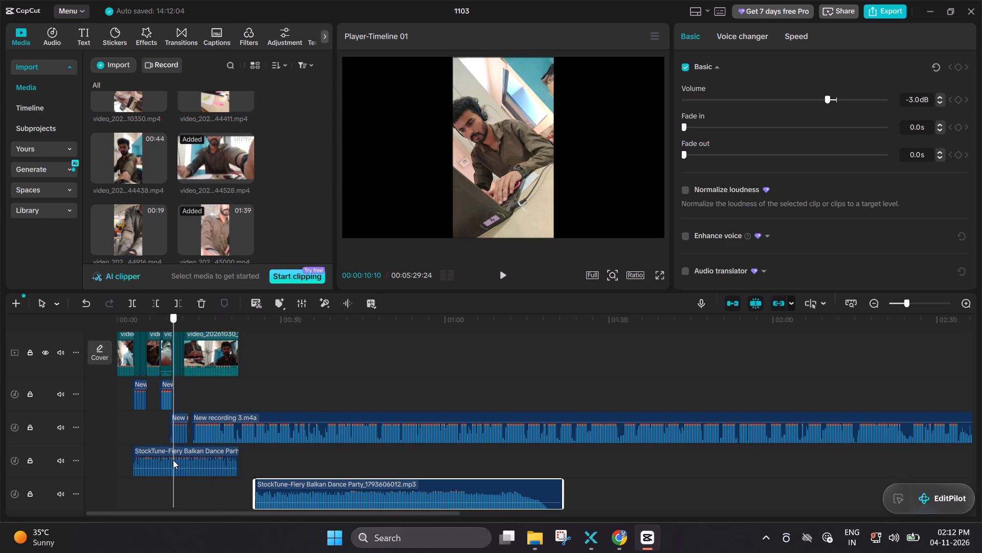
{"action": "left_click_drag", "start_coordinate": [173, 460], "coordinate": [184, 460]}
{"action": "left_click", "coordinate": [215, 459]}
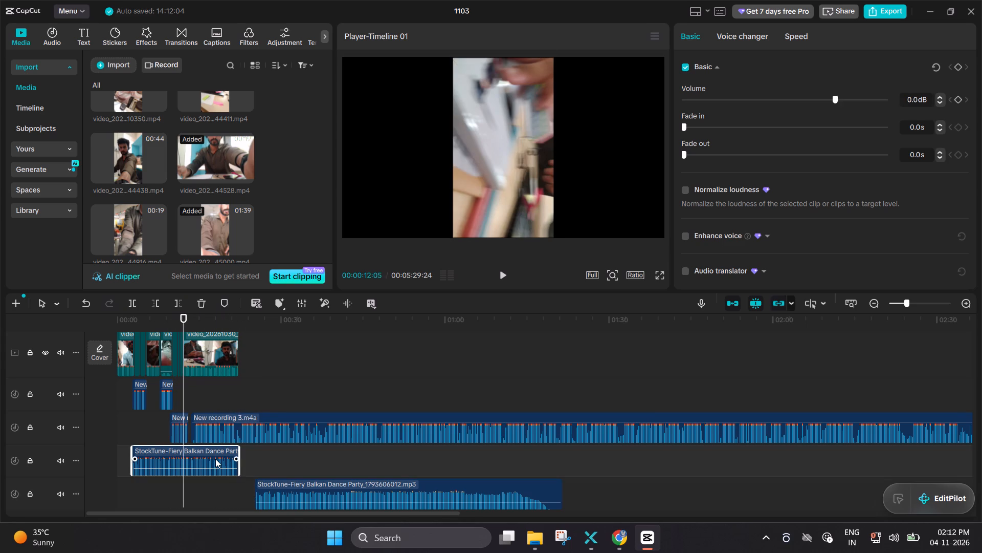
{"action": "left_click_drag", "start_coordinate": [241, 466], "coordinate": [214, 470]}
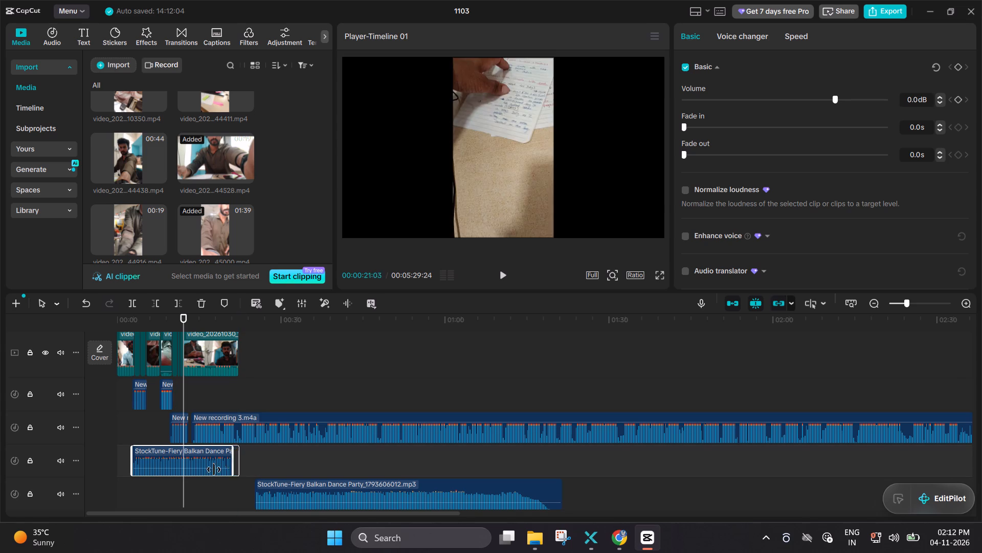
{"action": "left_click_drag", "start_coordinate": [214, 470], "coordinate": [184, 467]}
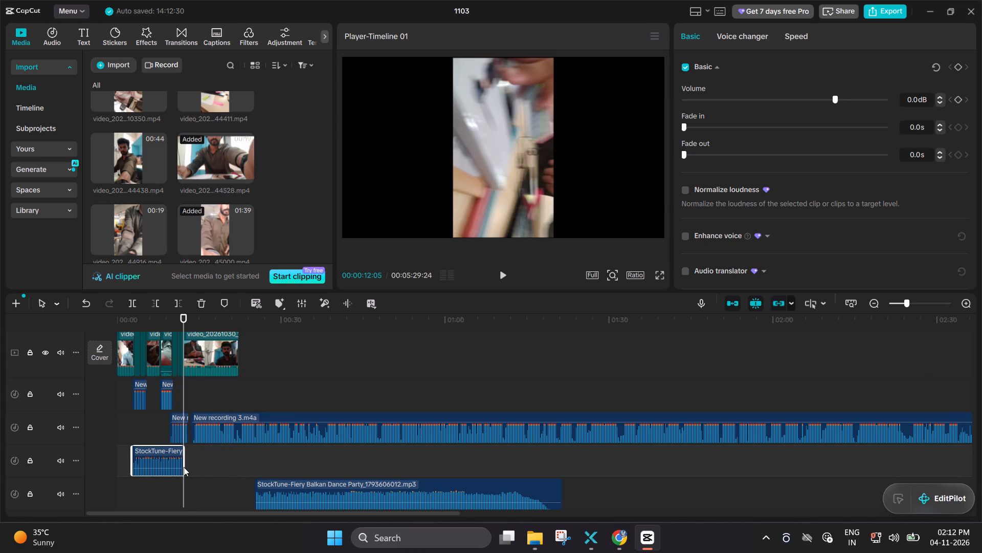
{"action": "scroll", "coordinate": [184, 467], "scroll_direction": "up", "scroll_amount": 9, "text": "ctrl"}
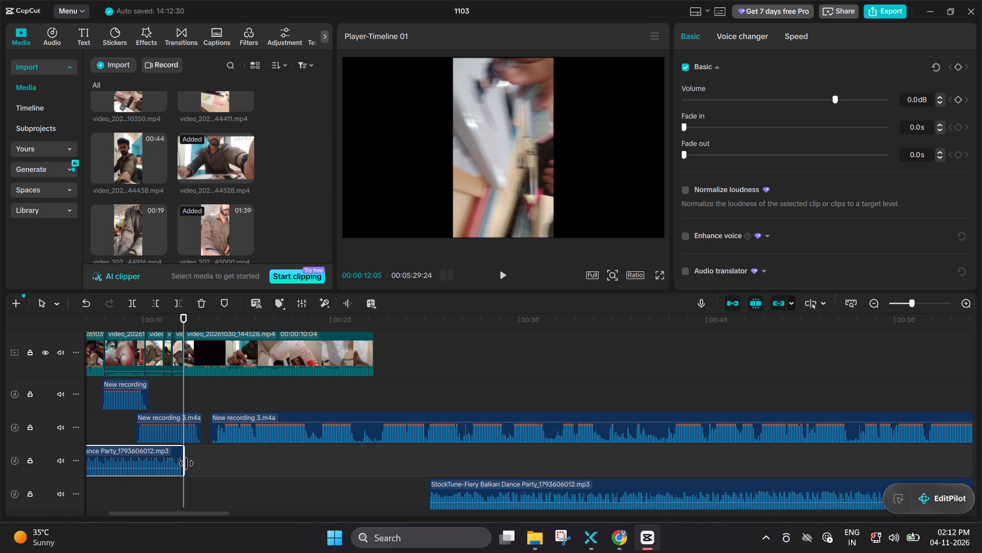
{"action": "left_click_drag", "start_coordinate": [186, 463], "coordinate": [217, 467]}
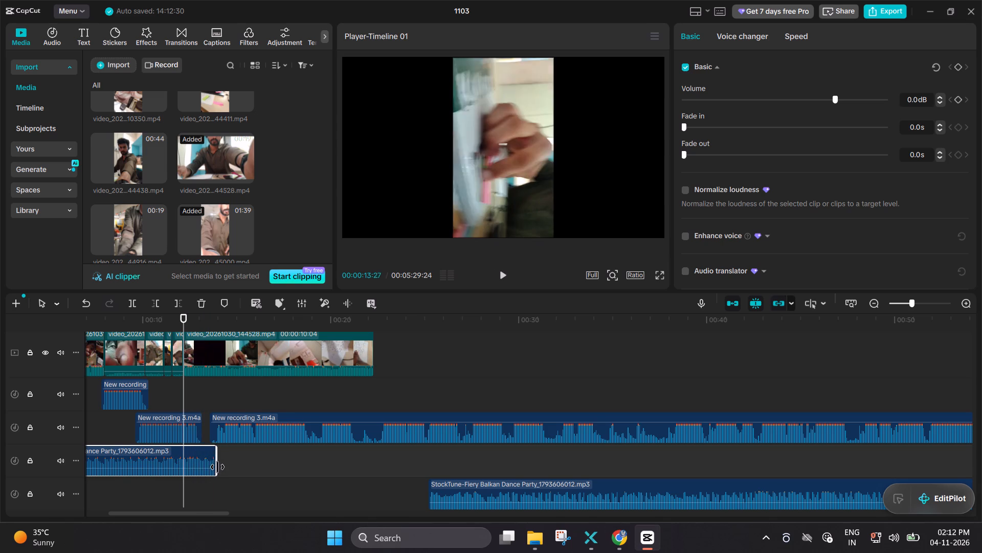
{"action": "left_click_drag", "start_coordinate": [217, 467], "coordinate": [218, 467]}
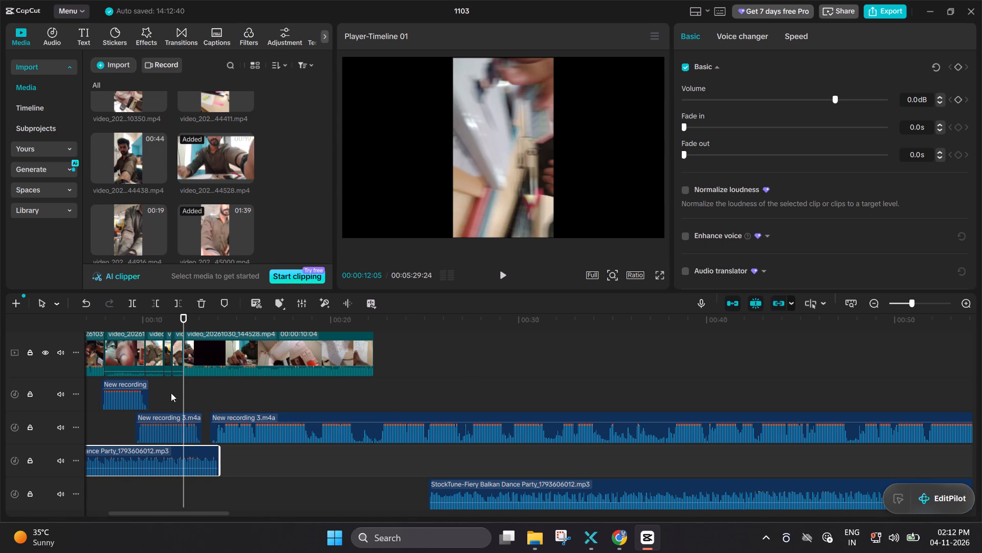
Trim the end of the first StockTune clip to just past the start of the 144528 video clip at 00:00:12:05.
{"action": "left_click_drag", "start_coordinate": [185, 388], "coordinate": [146, 388]}
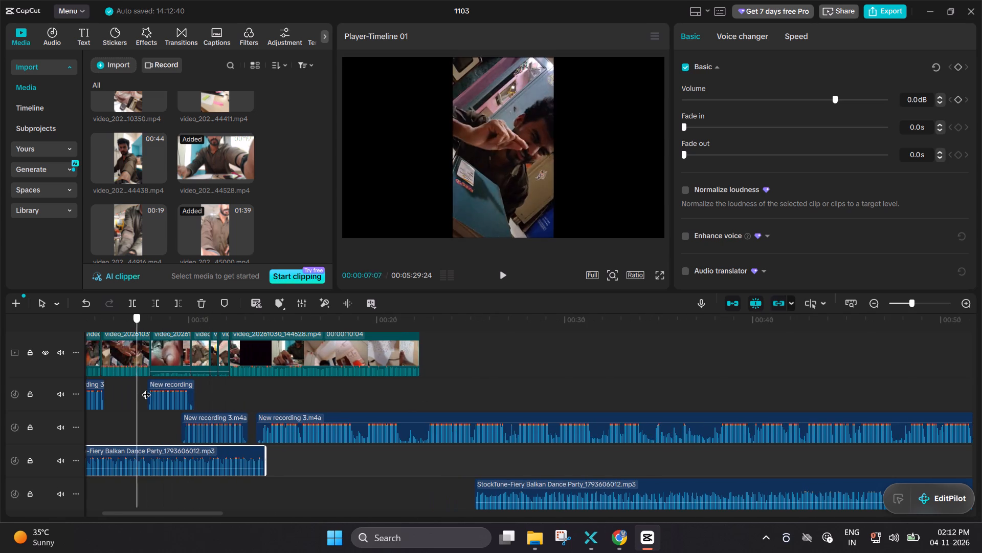
{"action": "left_click_drag", "start_coordinate": [146, 388], "coordinate": [258, 381]}
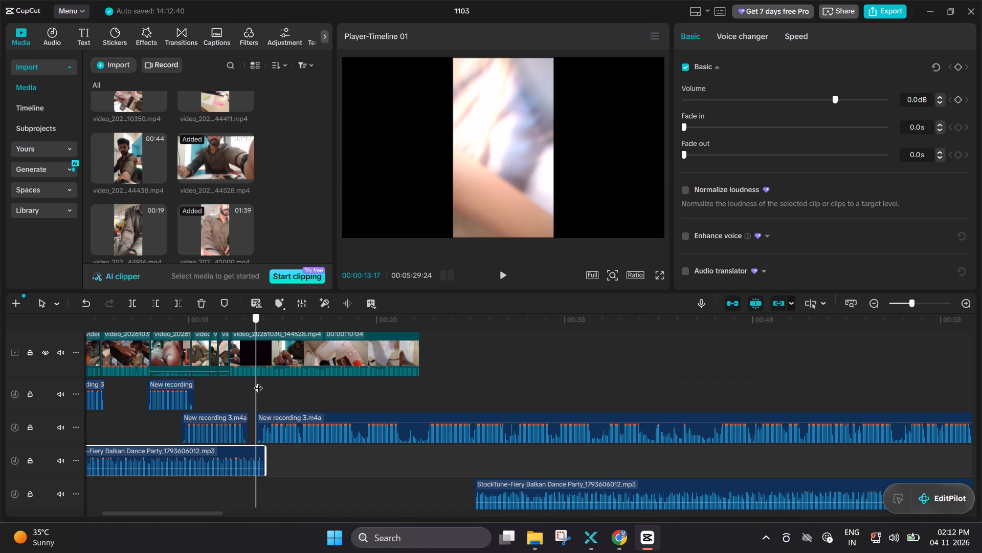
{"action": "left_click_drag", "start_coordinate": [258, 381], "coordinate": [227, 383]}
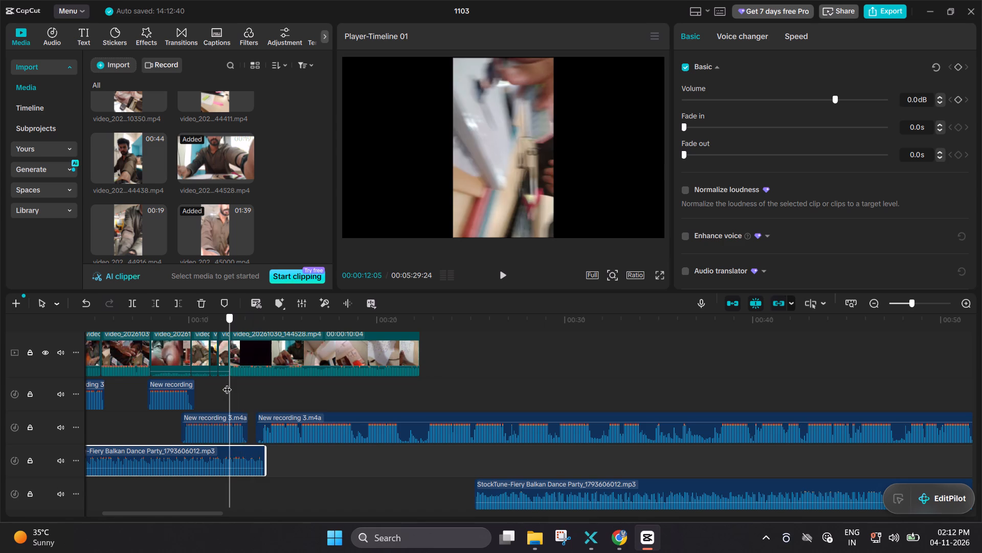
{"action": "left_click_drag", "start_coordinate": [227, 383], "coordinate": [221, 385]}
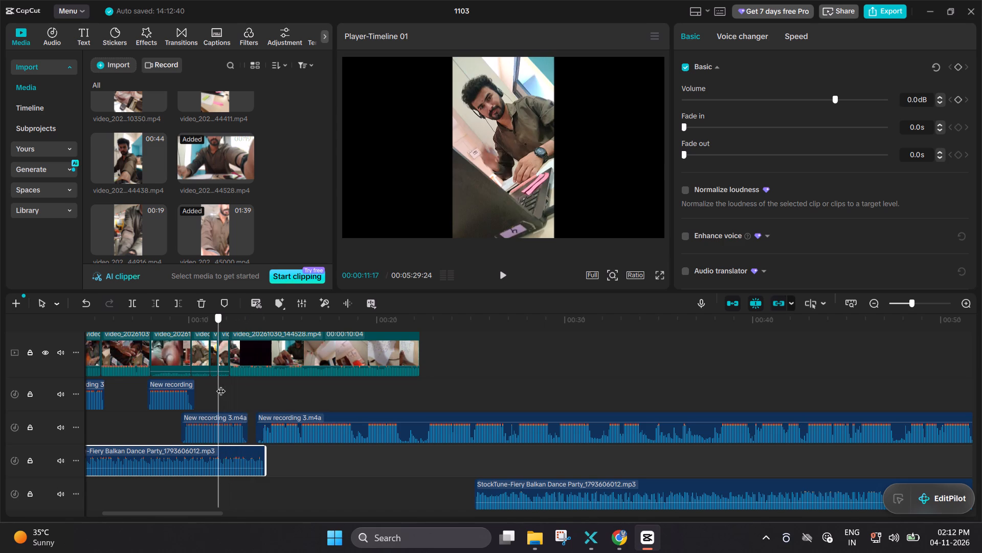
{"action": "left_click_drag", "start_coordinate": [221, 385], "coordinate": [230, 382]}
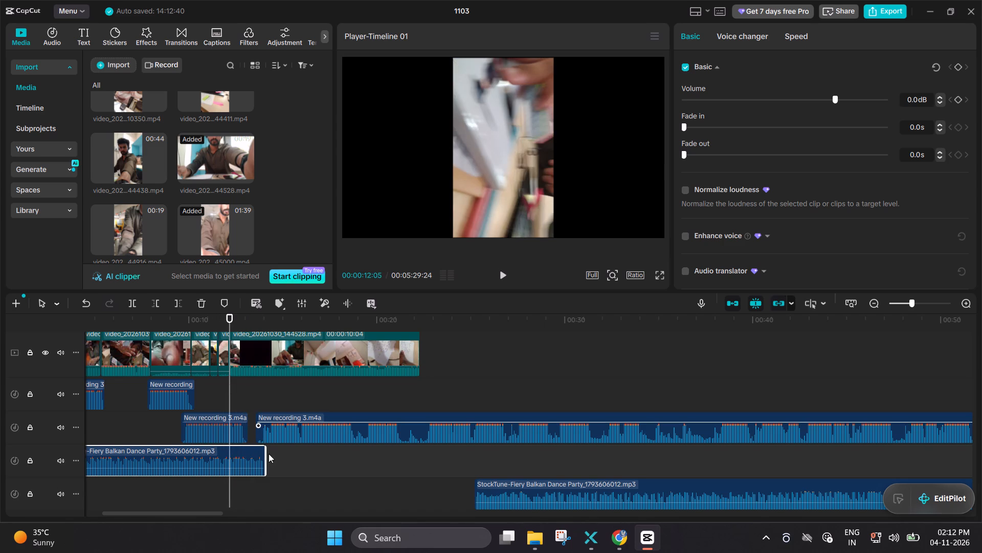
{"action": "left_click_drag", "start_coordinate": [266, 454], "coordinate": [226, 467]}
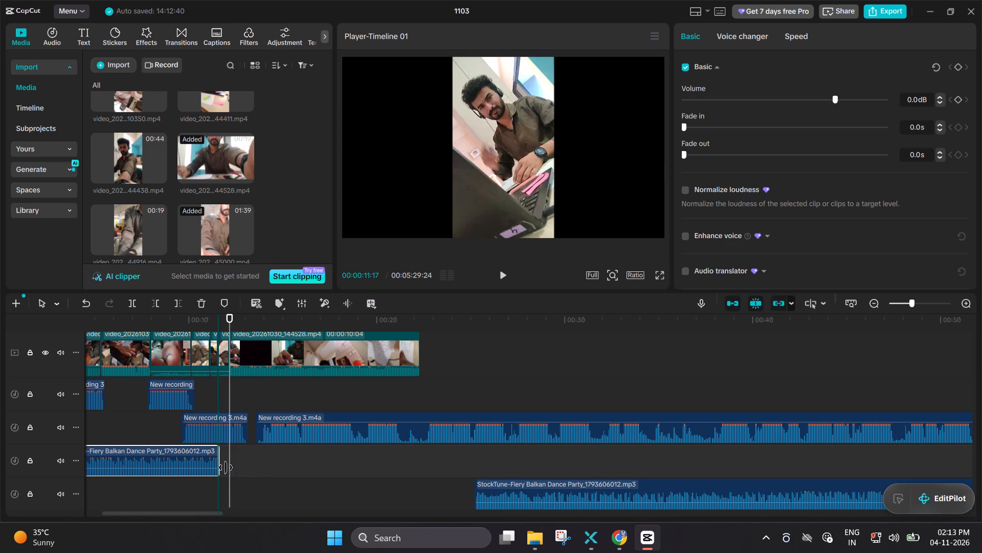
{"action": "left_click_drag", "start_coordinate": [226, 467], "coordinate": [232, 472]}
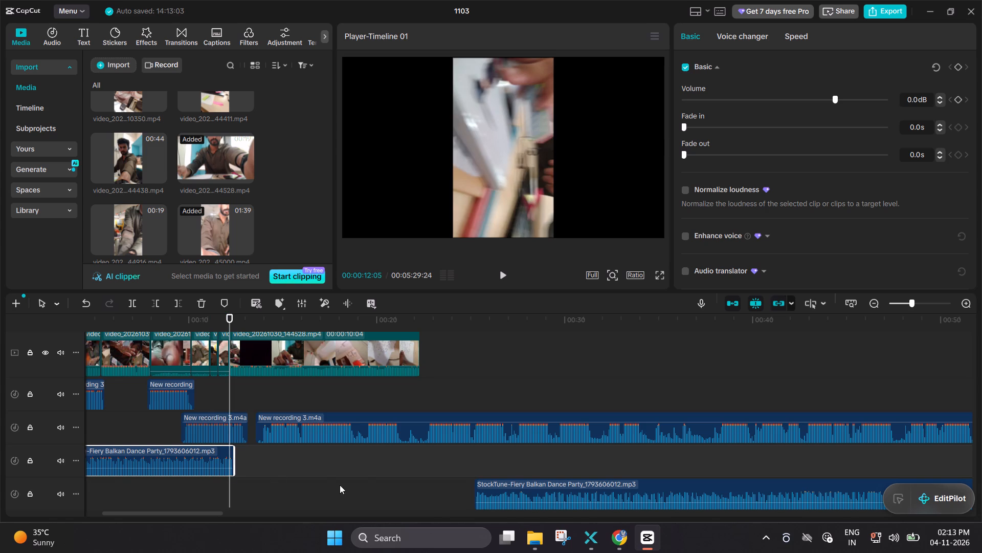
Move the second StockTune clip earlier onto the first music clip's track, starting at about 00:00:15.
{"action": "left_click", "coordinate": [491, 487]}
{"action": "left_click_drag", "start_coordinate": [491, 487], "coordinate": [400, 477]}
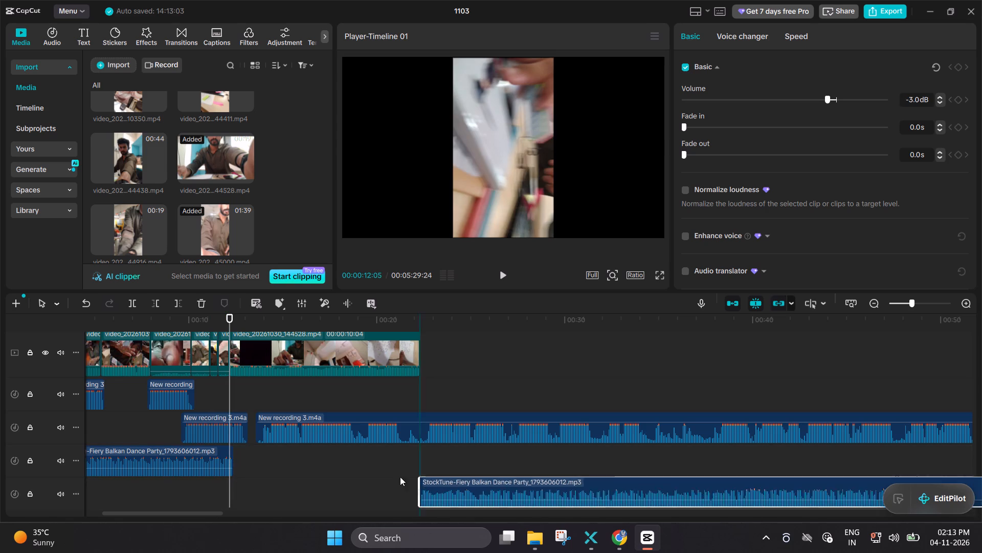
{"action": "left_click_drag", "start_coordinate": [400, 477], "coordinate": [302, 457]}
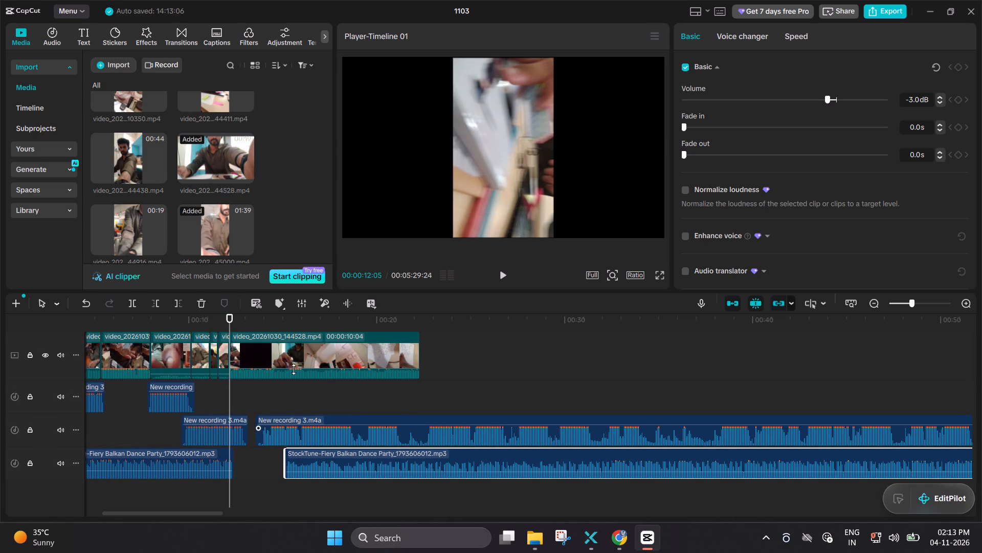
Trim the end of the 144528 video clip to about 00:00:15:04, at the start of the second StockTune clip.
{"action": "left_click", "coordinate": [281, 356]}
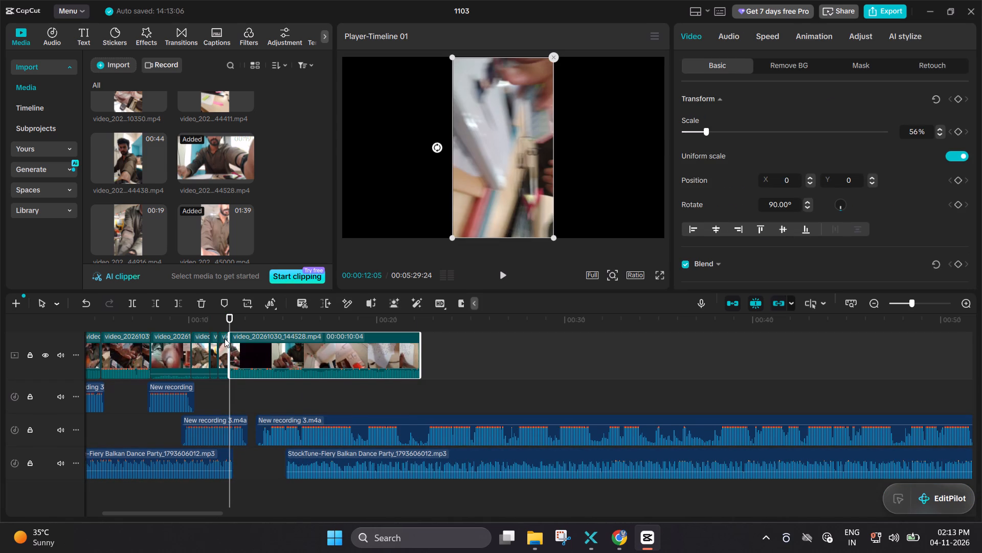
{"action": "left_click_drag", "start_coordinate": [228, 318], "coordinate": [229, 318]}
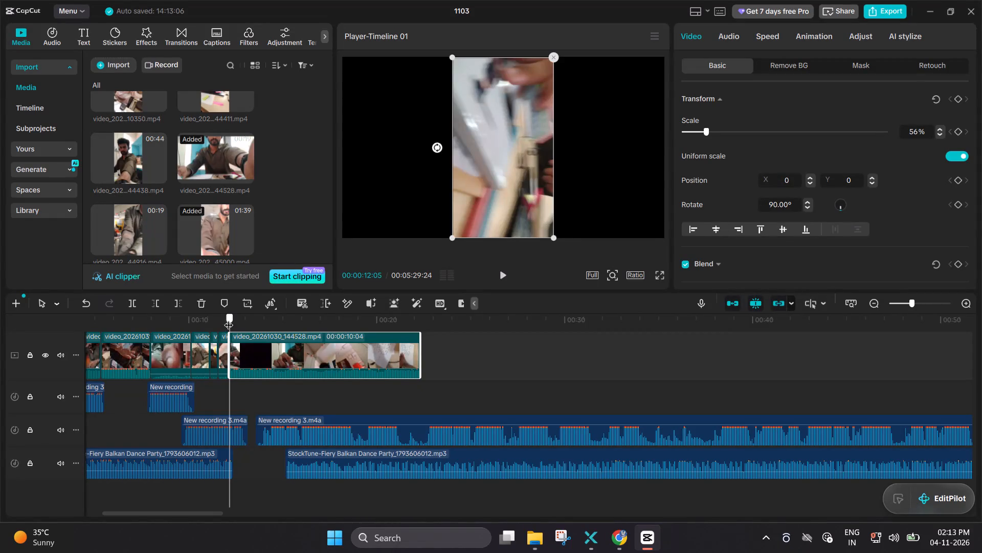
{"action": "left_click_drag", "start_coordinate": [229, 318], "coordinate": [271, 326]}
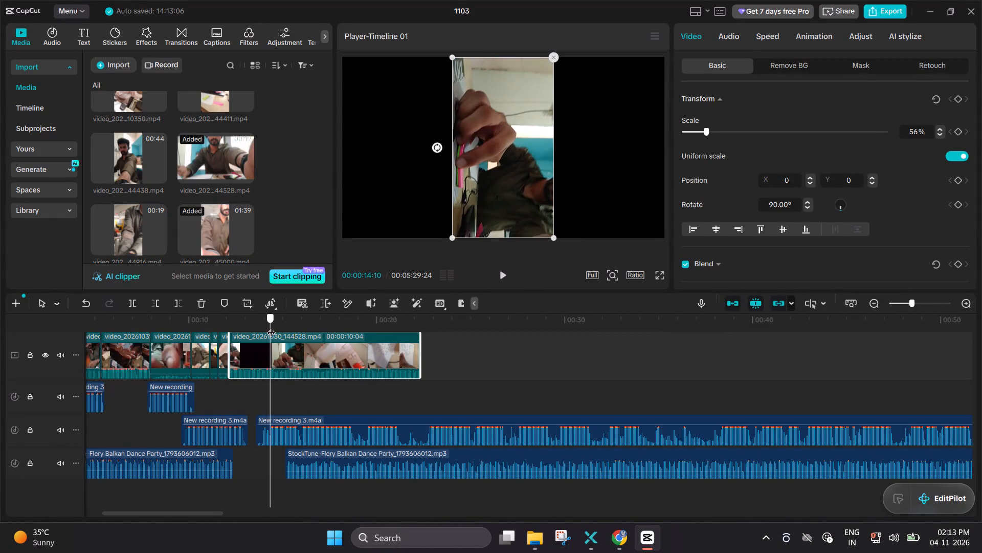
{"action": "left_click_drag", "start_coordinate": [271, 326], "coordinate": [272, 326]}
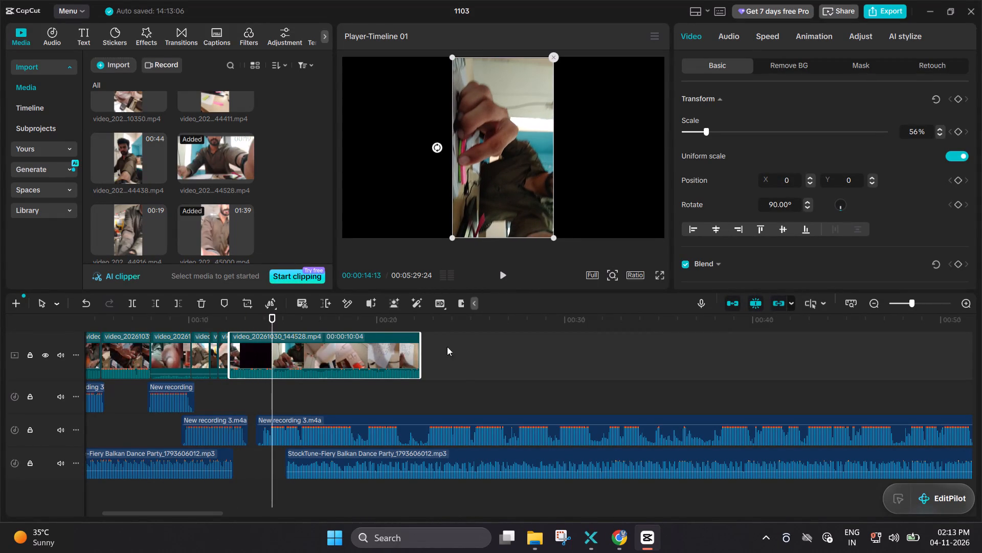
{"action": "left_click", "coordinate": [419, 346]}
{"action": "left_click_drag", "start_coordinate": [419, 346], "coordinate": [263, 346]}
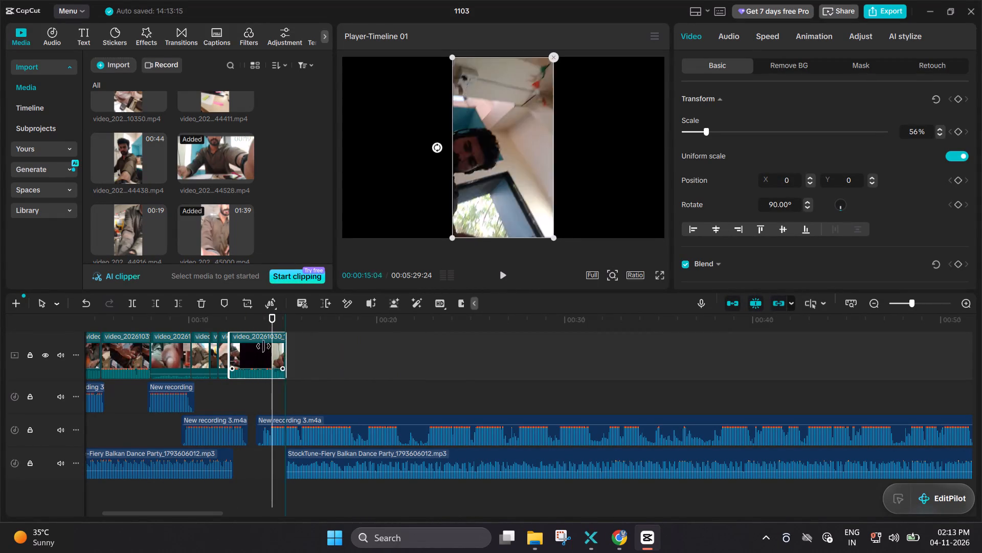
{"action": "left_click_drag", "start_coordinate": [263, 346], "coordinate": [280, 347]}
Play back part of the opening 144342 clip from 00:00:01:02 to about 00:00:02:09.
{"action": "left_click", "coordinate": [399, 351]}
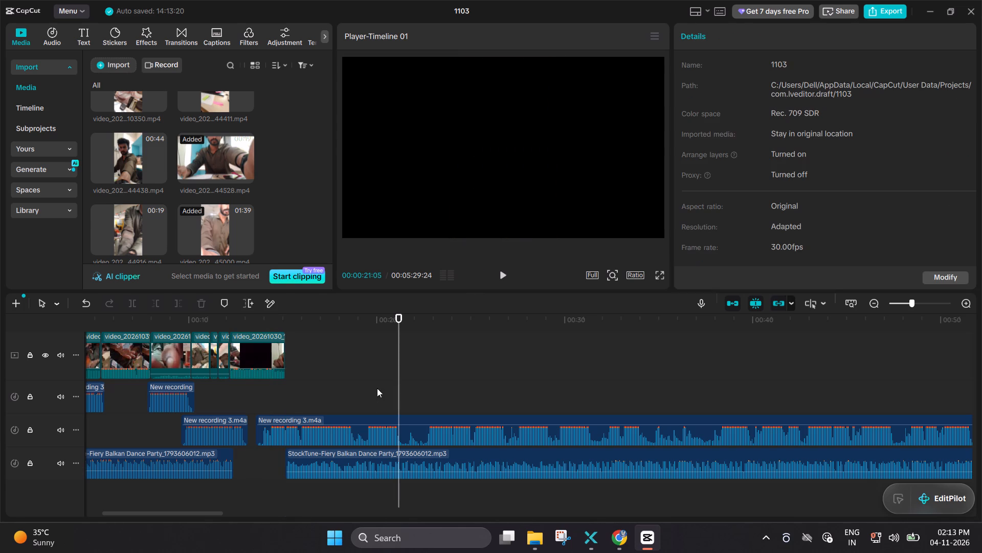
{"action": "left_click", "coordinate": [302, 465]}
{"action": "left_click", "coordinate": [302, 465]}
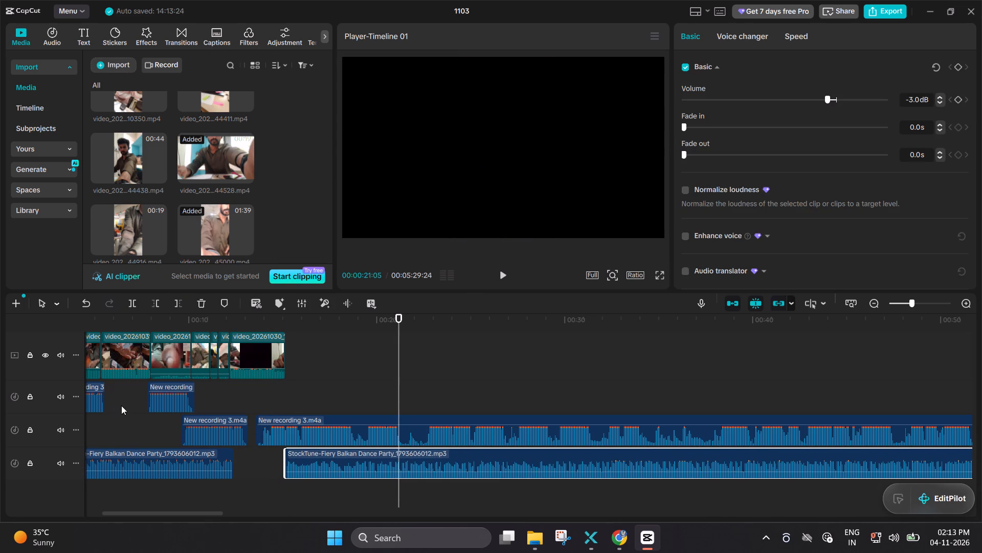
{"action": "left_click_drag", "start_coordinate": [397, 398], "coordinate": [257, 411]}
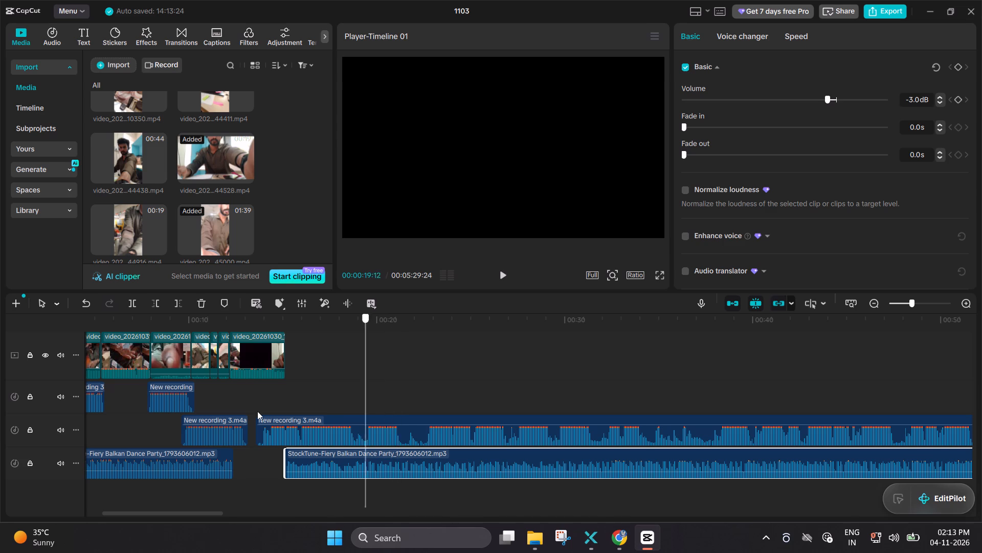
{"action": "left_click_drag", "start_coordinate": [257, 411], "coordinate": [102, 392]}
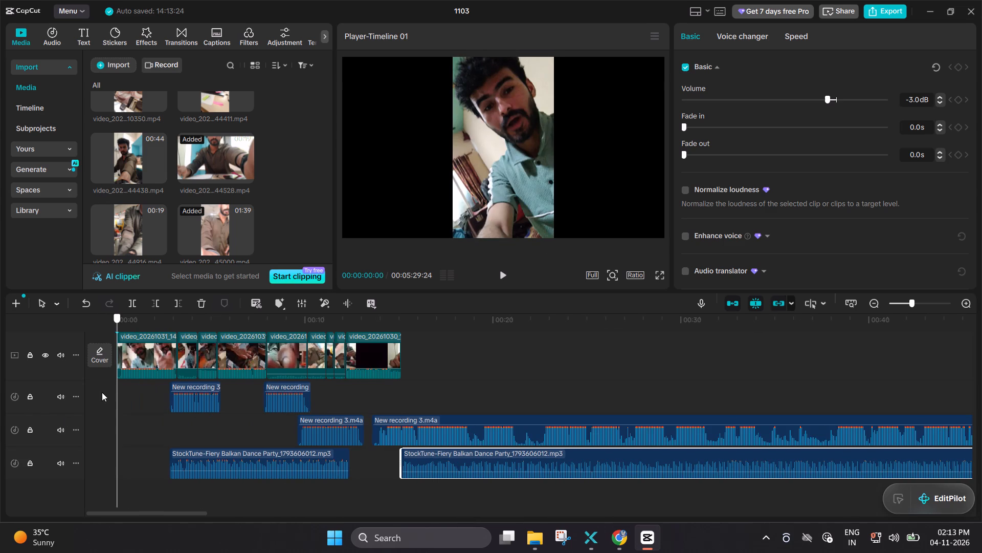
{"action": "left_click_drag", "start_coordinate": [102, 392], "coordinate": [137, 385]}
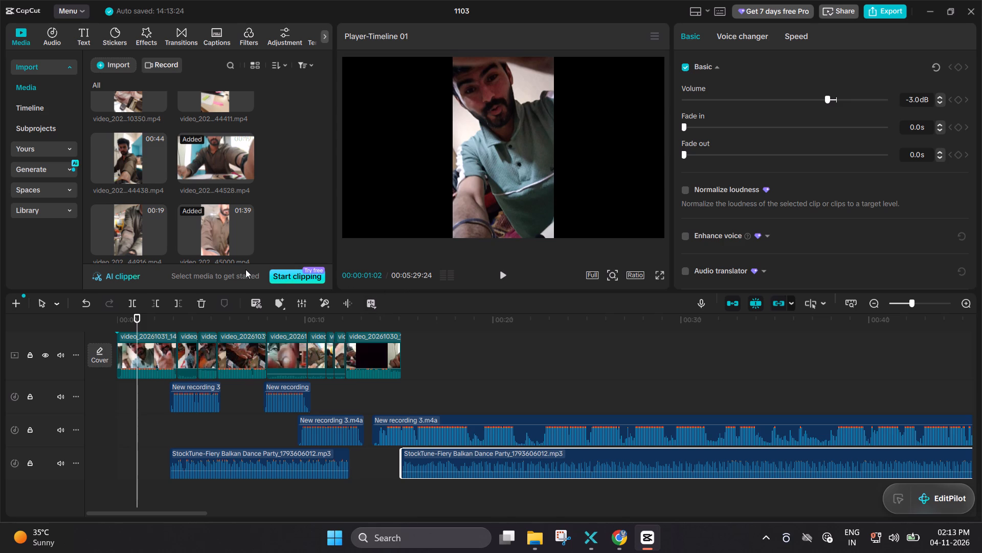
{"action": "scroll", "coordinate": [245, 269], "scroll_direction": "up", "scroll_amount": 12, "text": "ctrl"}
{"action": "scroll", "coordinate": [218, 375], "scroll_direction": "up", "scroll_amount": 5, "text": "ctrl"}
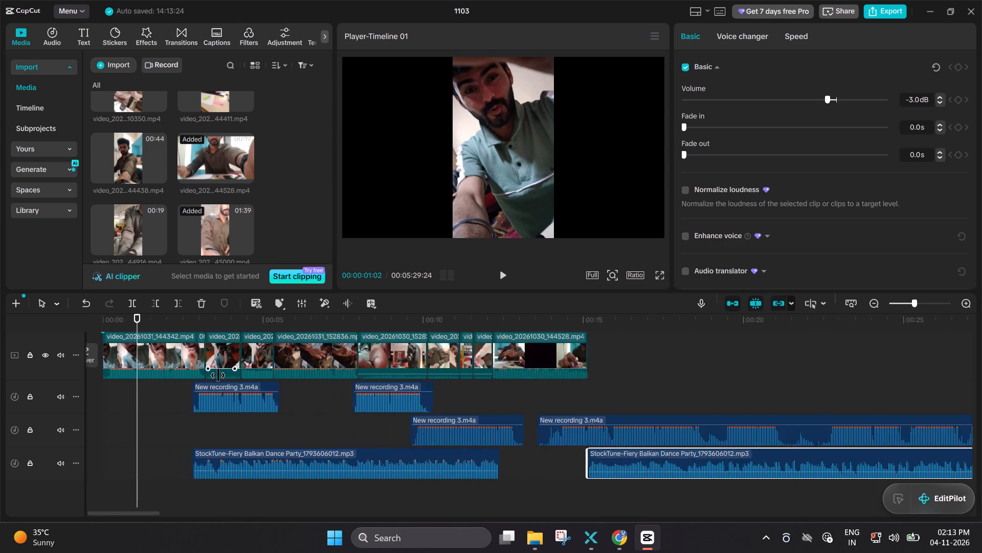
{"action": "scroll", "coordinate": [218, 375], "scroll_direction": "up", "scroll_amount": 8, "text": "ctrl"}
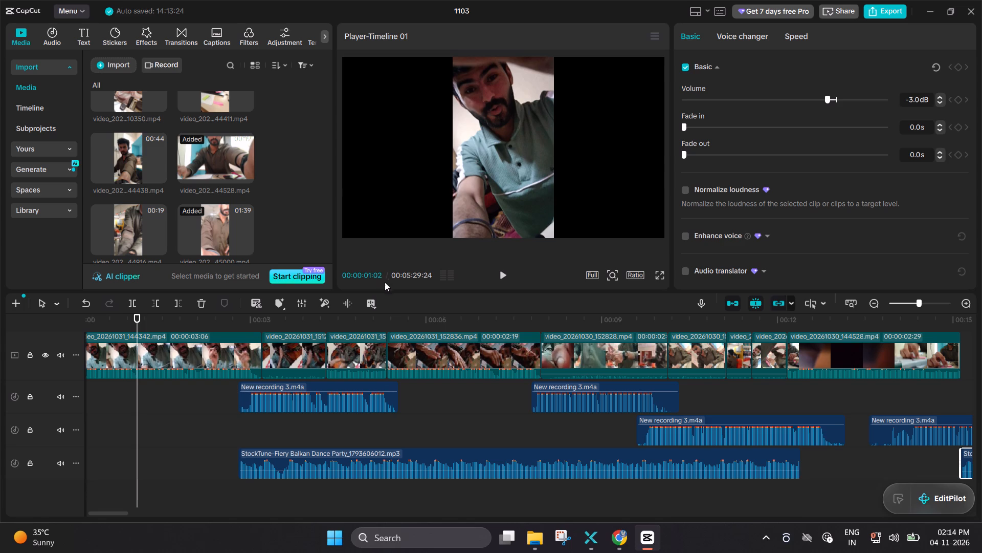
{"action": "left_click", "coordinate": [502, 271]}
{"action": "left_click", "coordinate": [502, 271]}
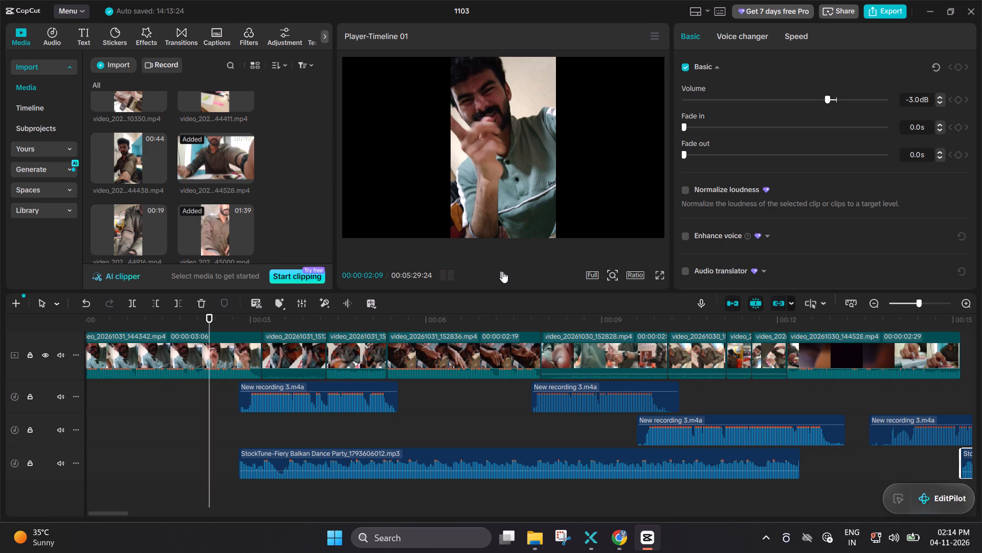
Play back the edit from 00:00:00:00 past the end of the placed video, to about 00:00:19.
{"action": "key", "text": "Left"}
{"action": "key", "text": "Left"}
{"action": "key", "text": "Left"}
{"action": "key", "text": "Left"}
{"action": "key", "text": "Left"}
{"action": "key", "text": "Left"}
{"action": "key", "text": "Left"}
{"action": "key", "text": "Left"}
{"action": "key", "text": "Left"}
{"action": "key", "text": "Left"}
{"action": "key", "text": "Left"}
{"action": "key", "text": "Left"}
{"action": "key", "text": "Left"}
{"action": "key", "text": "Left"}
{"action": "key", "text": "Left"}
{"action": "key", "text": "Left"}
{"action": "key", "text": "Left"}
{"action": "key", "text": "Left"}
{"action": "key", "text": "Left"}
{"action": "key", "text": "Left"}
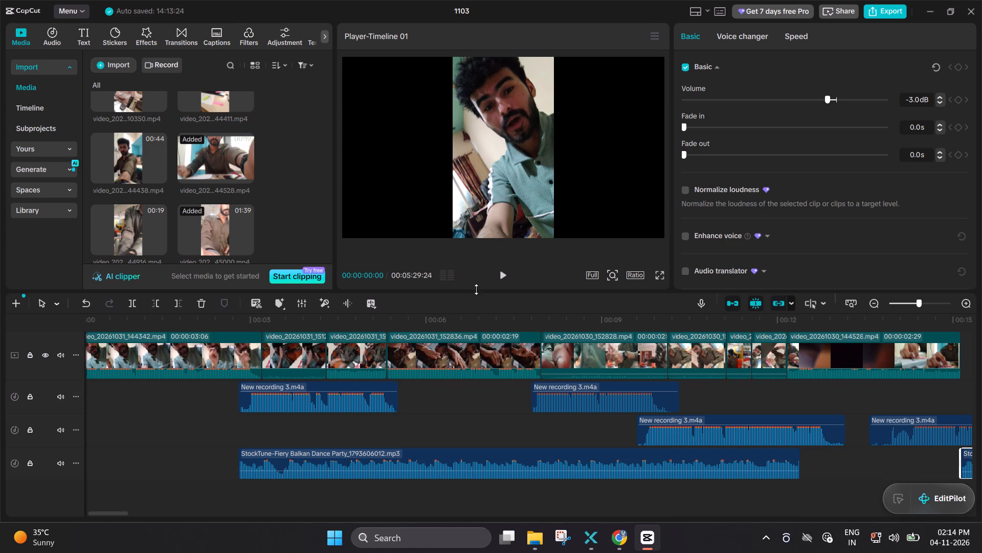
{"action": "left_click", "coordinate": [505, 277]}
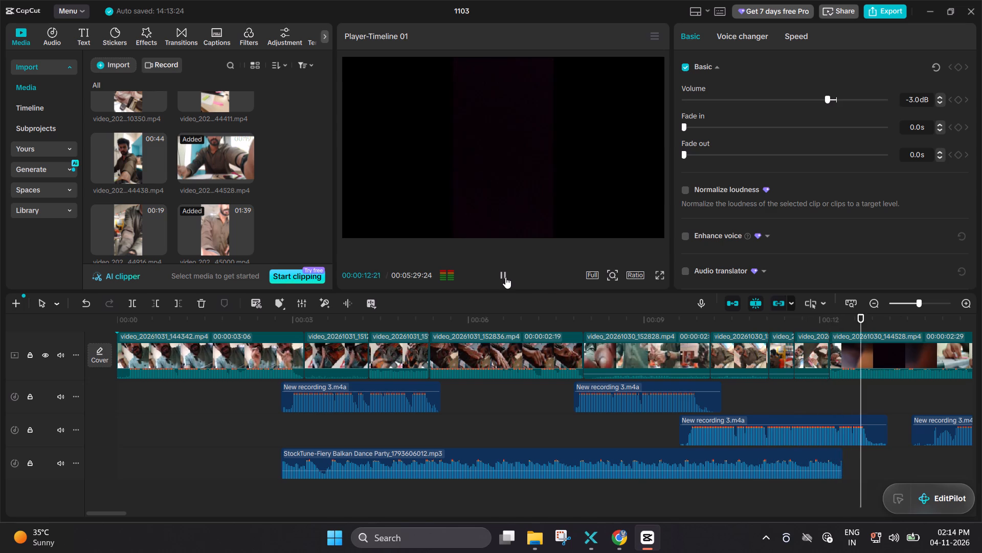
{"action": "scroll", "coordinate": [505, 277], "scroll_direction": "down", "scroll_amount": 2, "text": "ctrl"}
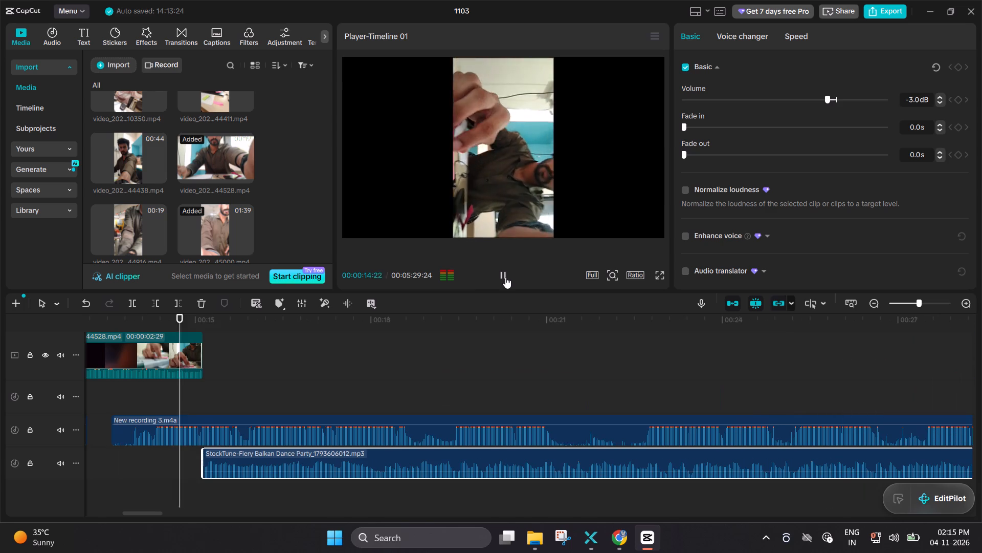
{"action": "scroll", "coordinate": [505, 277], "scroll_direction": "down", "scroll_amount": 4, "text": "ctrl"}
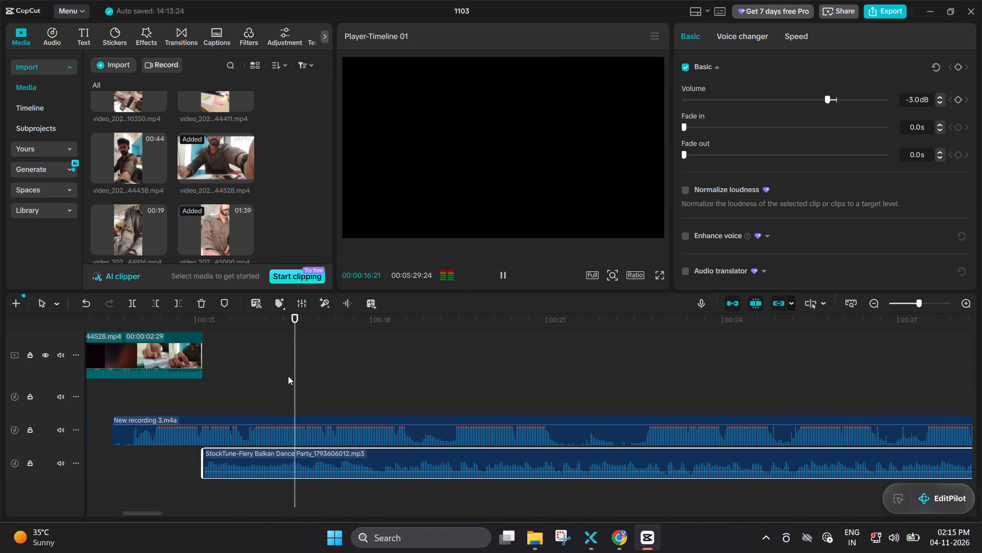
{"action": "left_click", "coordinate": [401, 372]}
{"action": "key", "text": "space"}
{"action": "key", "text": "space"}
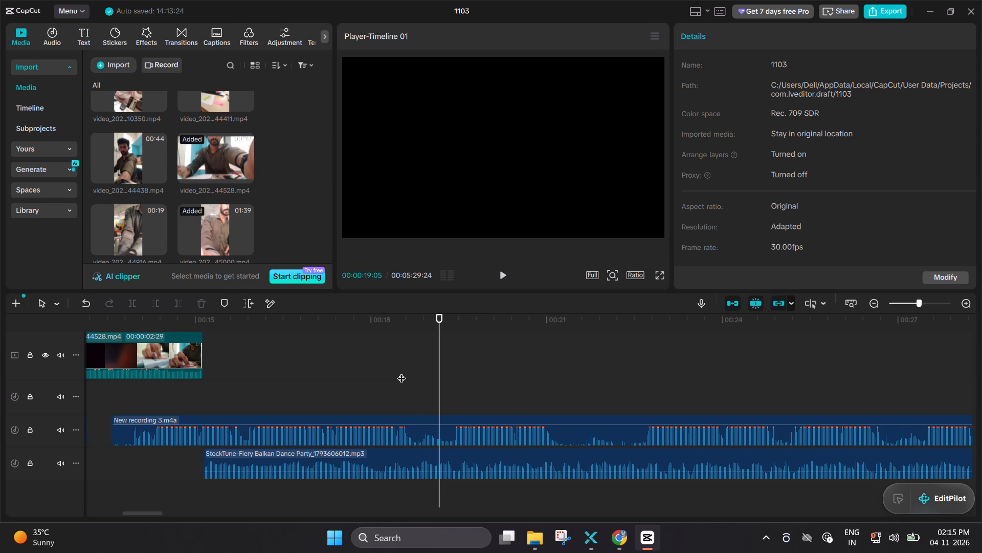
Listen to samples of the long narration with the second music clip from about 00:00:31, 00:00:48 and 00:01:08.
{"action": "left_click", "coordinate": [219, 360]}
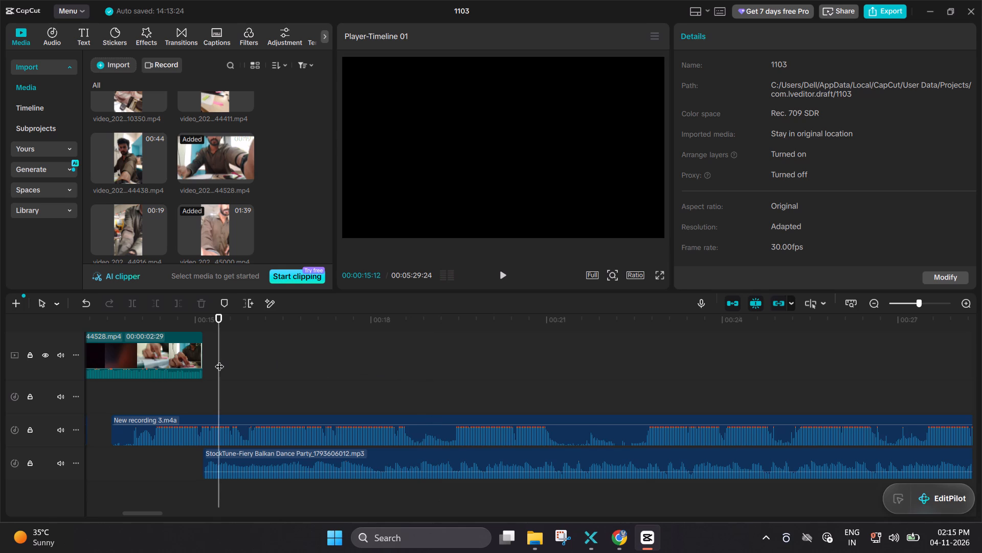
{"action": "scroll", "coordinate": [447, 420], "scroll_direction": "down", "scroll_amount": 9, "text": "ctrl"}
{"action": "left_click", "coordinate": [689, 429]}
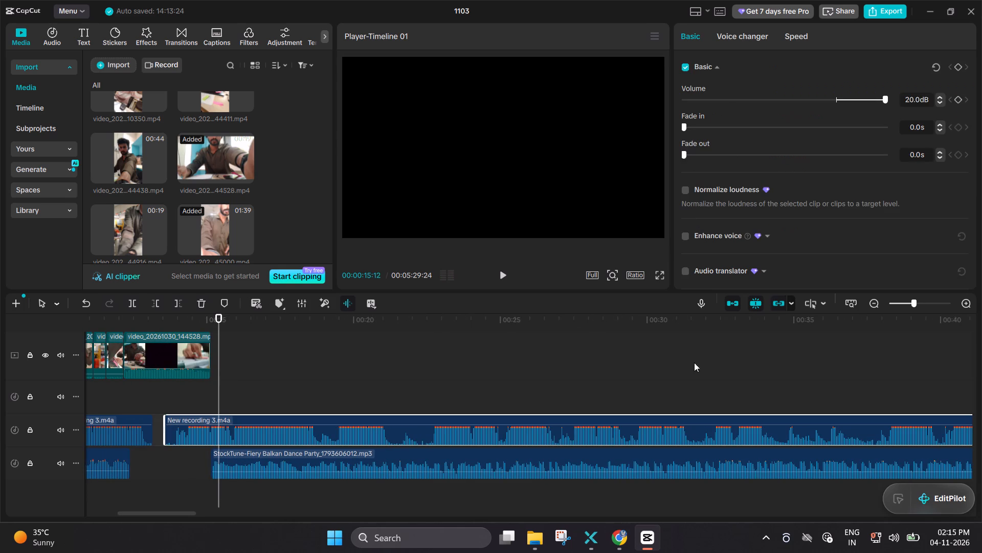
{"action": "double_click", "coordinate": [696, 356]}
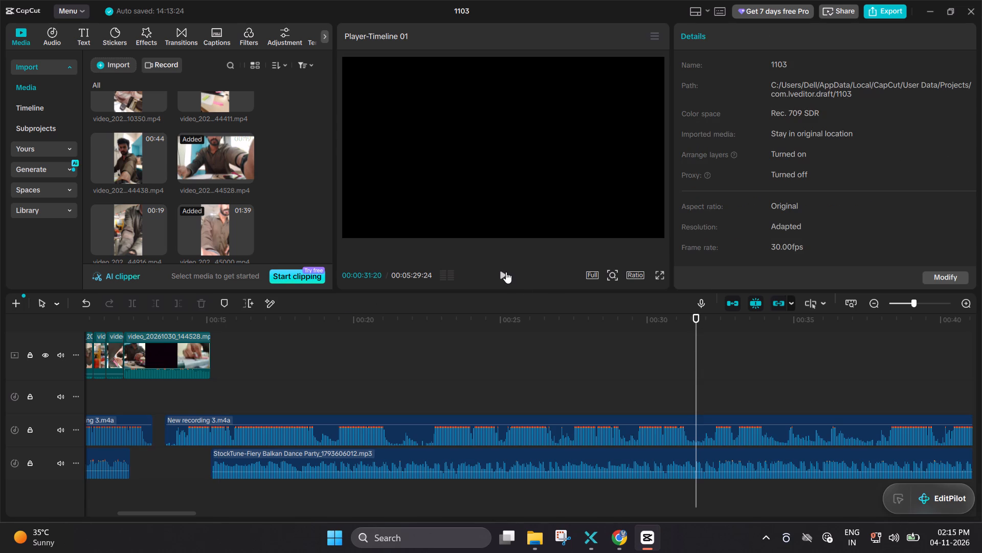
{"action": "left_click", "coordinate": [506, 272]}
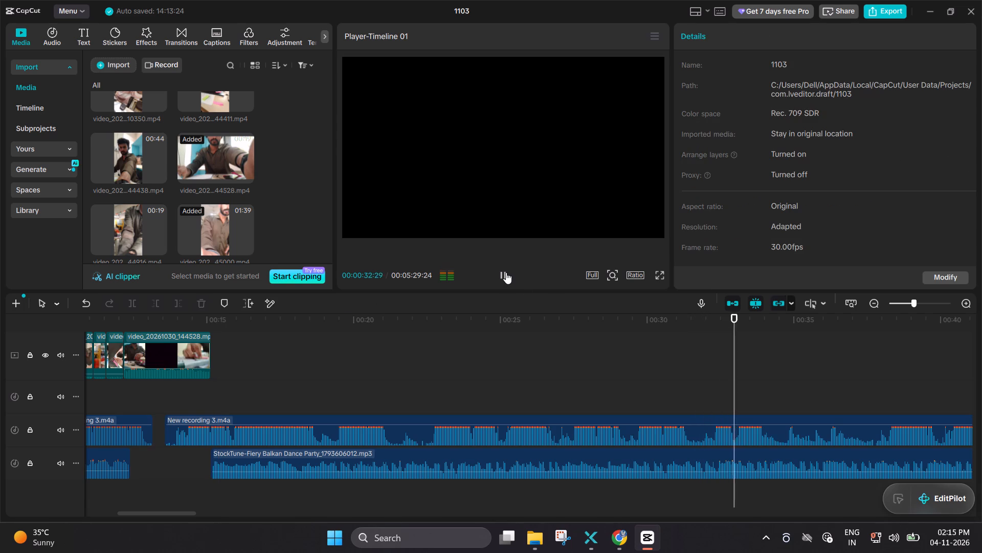
{"action": "scroll", "coordinate": [708, 367], "scroll_direction": "down", "scroll_amount": 4, "text": "ctrl"}
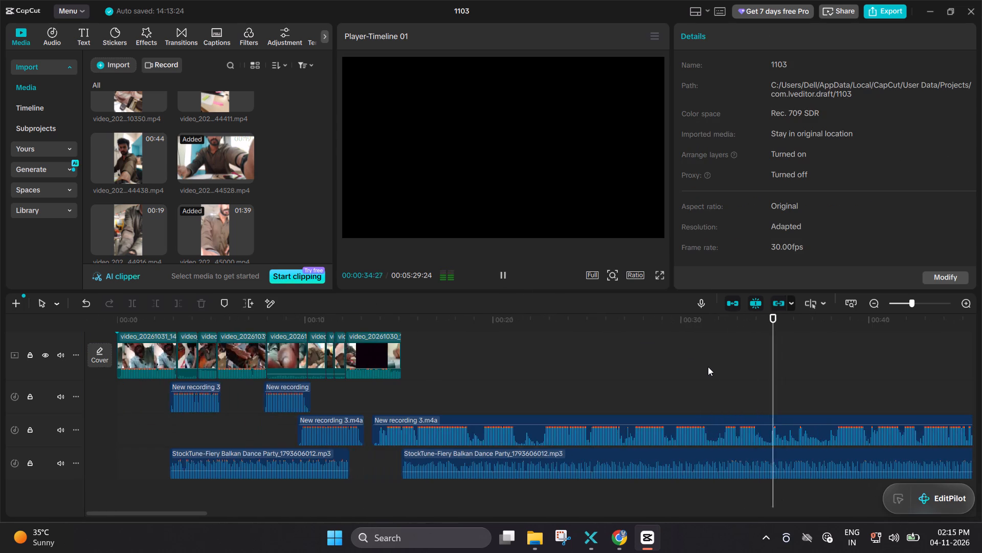
{"action": "scroll", "coordinate": [708, 367], "scroll_direction": "down", "scroll_amount": 5, "text": "ctrl"}
{"action": "double_click", "coordinate": [598, 370]}
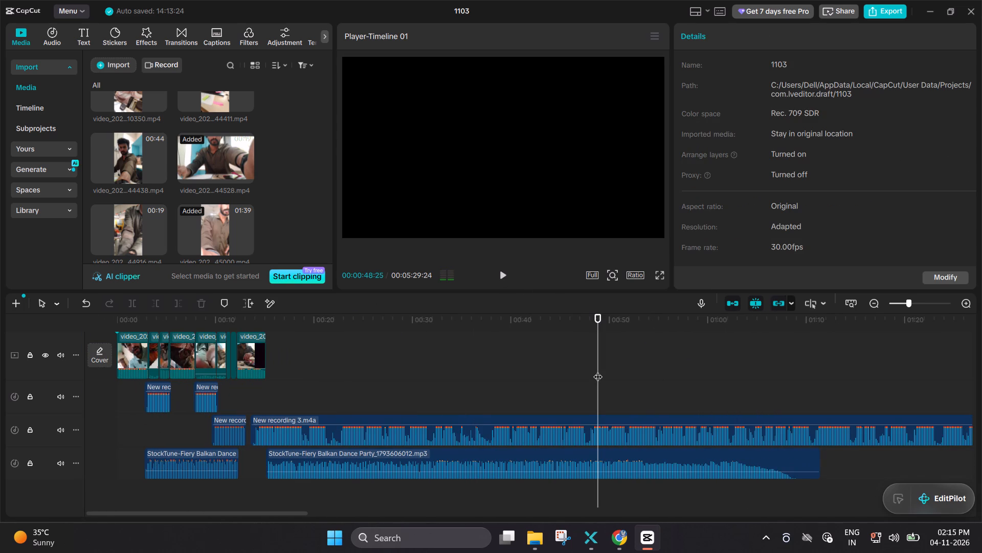
{"action": "key", "text": "space"}
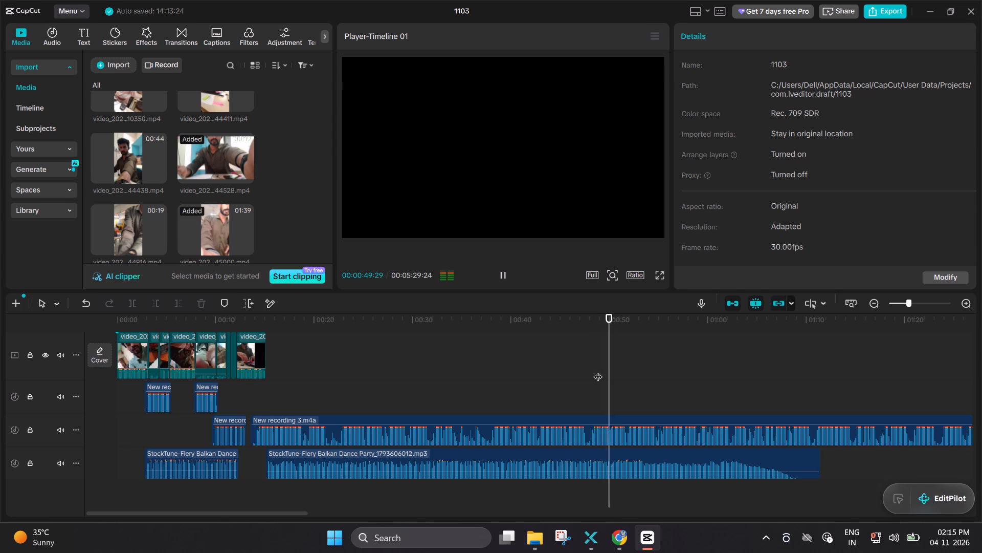
{"action": "double_click", "coordinate": [786, 379]}
{"action": "key", "text": "space"}
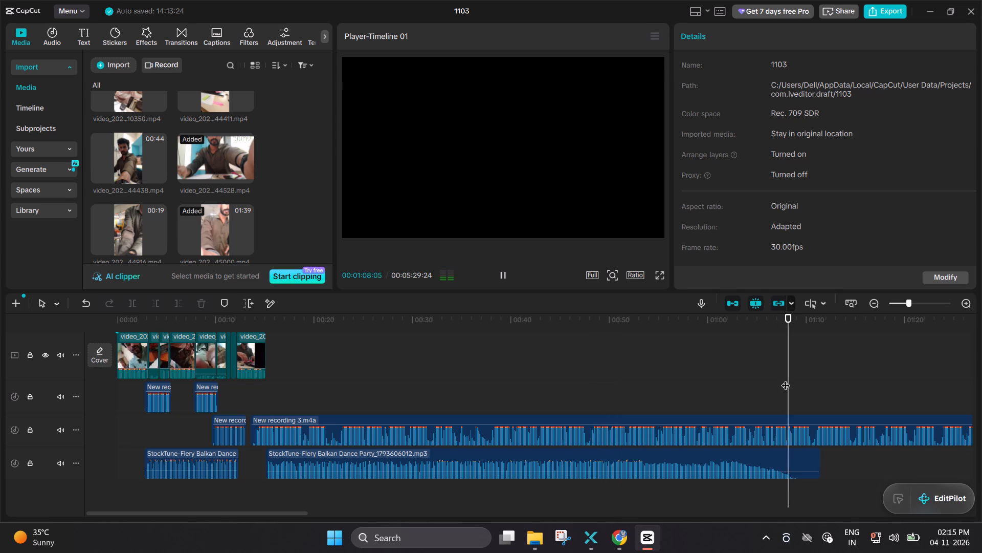
Listen to samples of the long narration beyond the music's end, between about 00:01:25 and 00:01:55, pausing at 00:01:31:00.
{"action": "scroll", "coordinate": [781, 378], "scroll_direction": "left", "scroll_amount": 1}
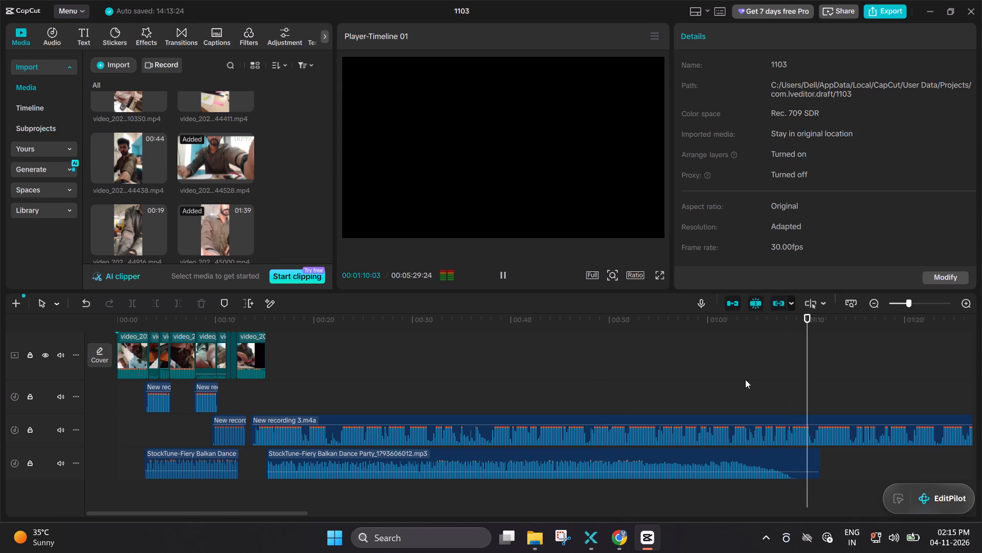
{"action": "scroll", "coordinate": [714, 387], "scroll_direction": "left", "scroll_amount": 3}
{"action": "left_click", "coordinate": [714, 387]}
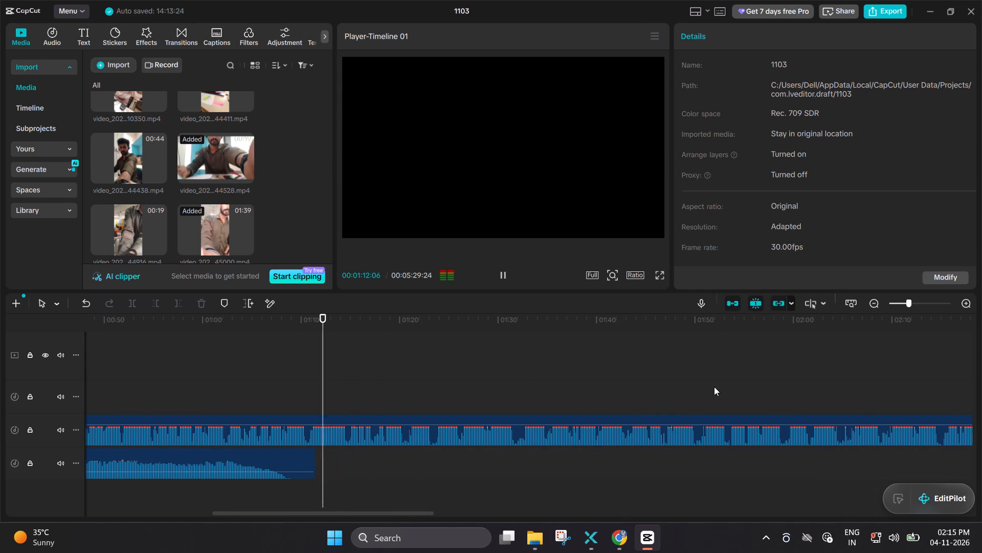
{"action": "left_click", "coordinate": [714, 387]}
{"action": "key", "text": "space"}
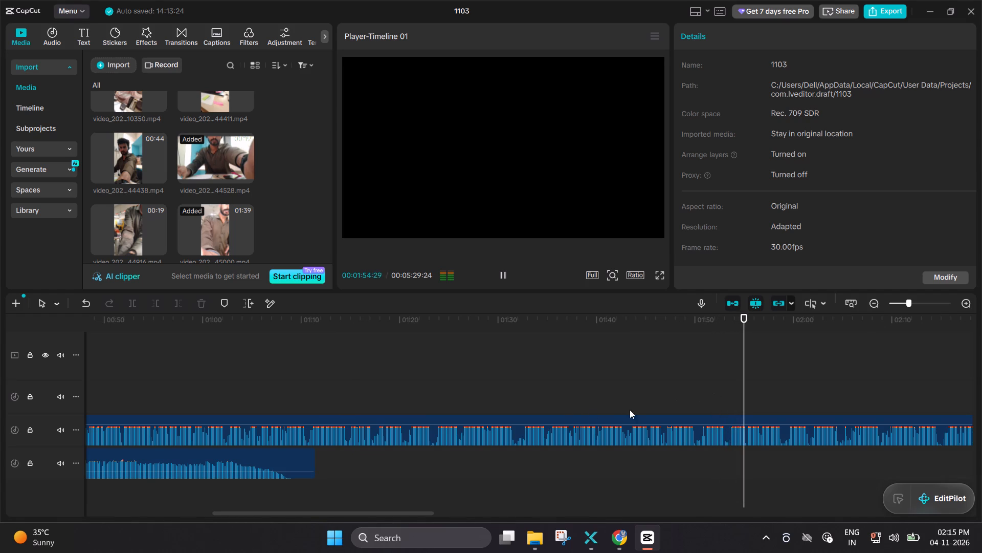
{"action": "double_click", "coordinate": [576, 405]}
{"action": "key", "text": "space"}
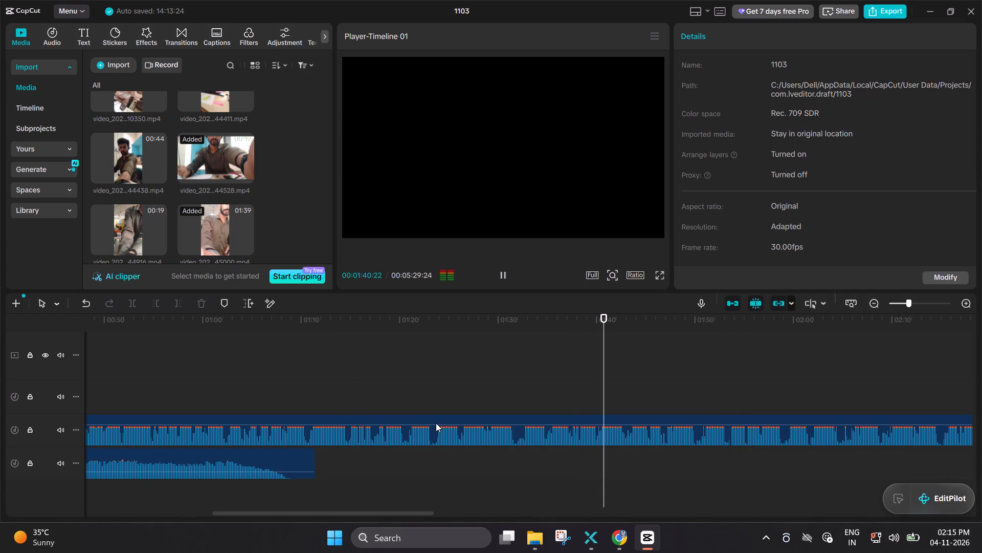
{"action": "double_click", "coordinate": [449, 411]}
{"action": "key", "text": "space"}
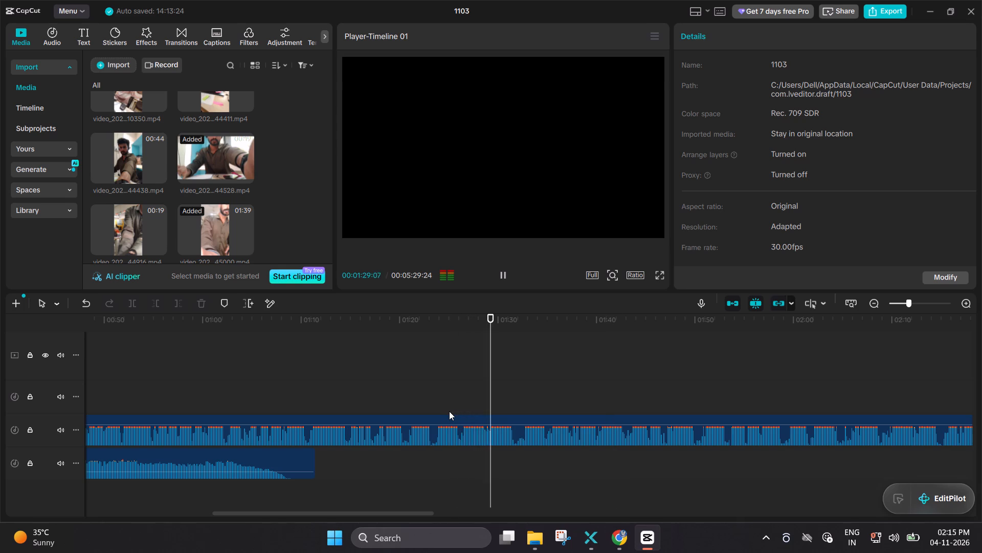
{"action": "key", "text": "space"}
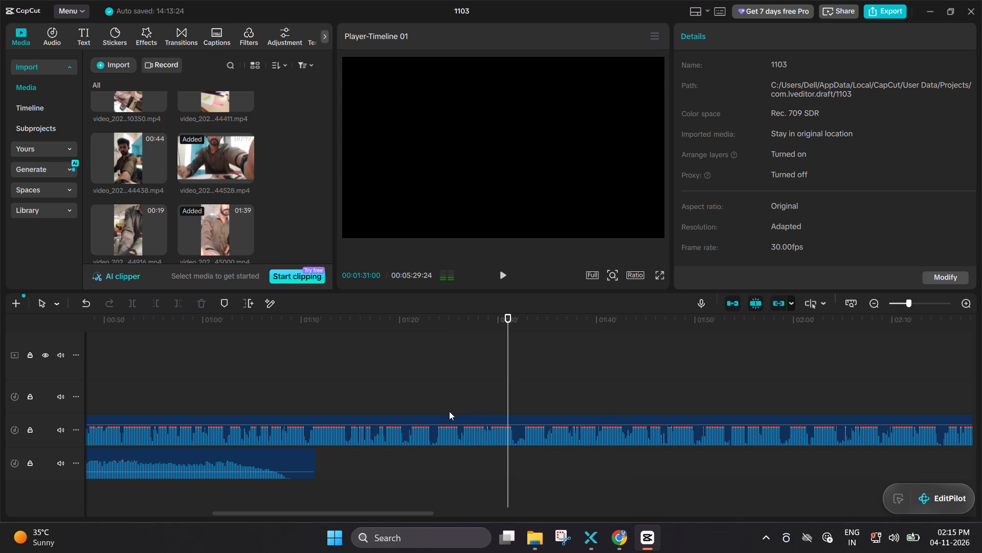
Find the pause in the long narration, split it at 00:01:23:19, and delete the part before the cut.
{"action": "double_click", "coordinate": [371, 407]}
{"action": "key", "text": "space"}
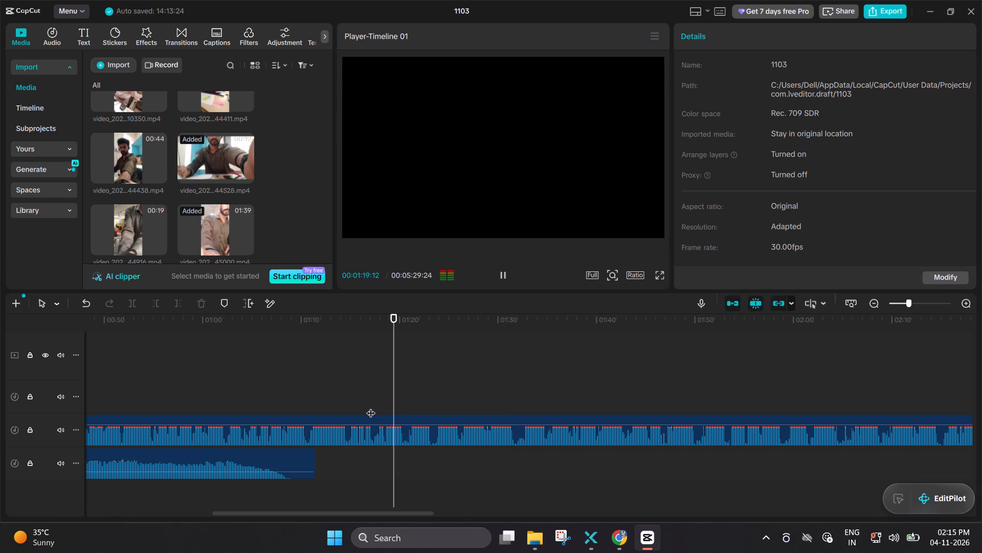
{"action": "double_click", "coordinate": [463, 388]}
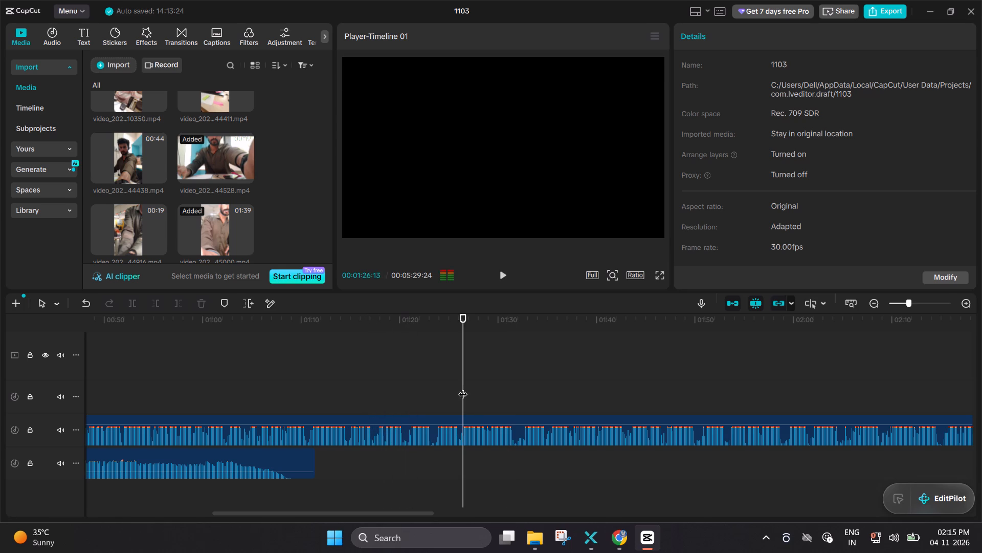
{"action": "key", "text": "space"}
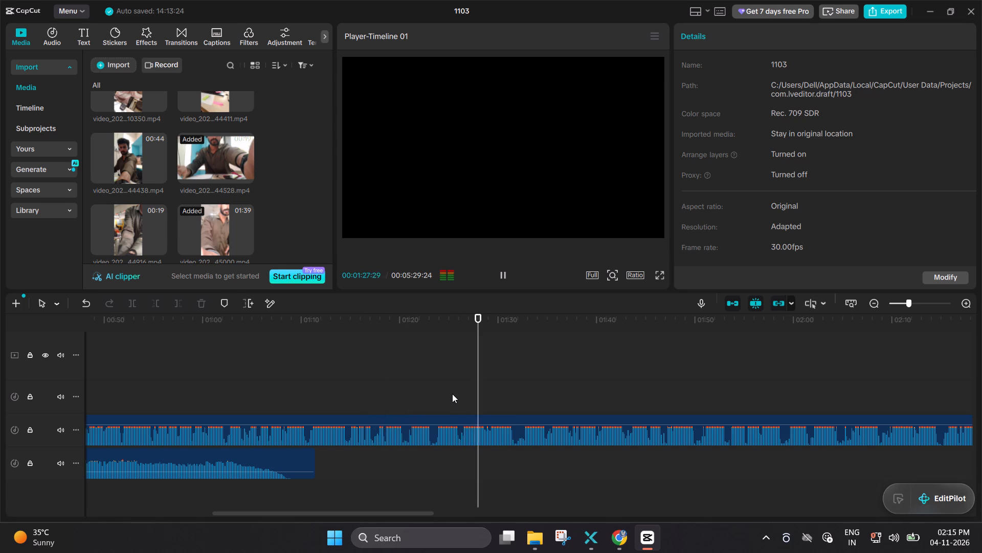
{"action": "left_click", "coordinate": [452, 394]}
{"action": "double_click", "coordinate": [441, 394]}
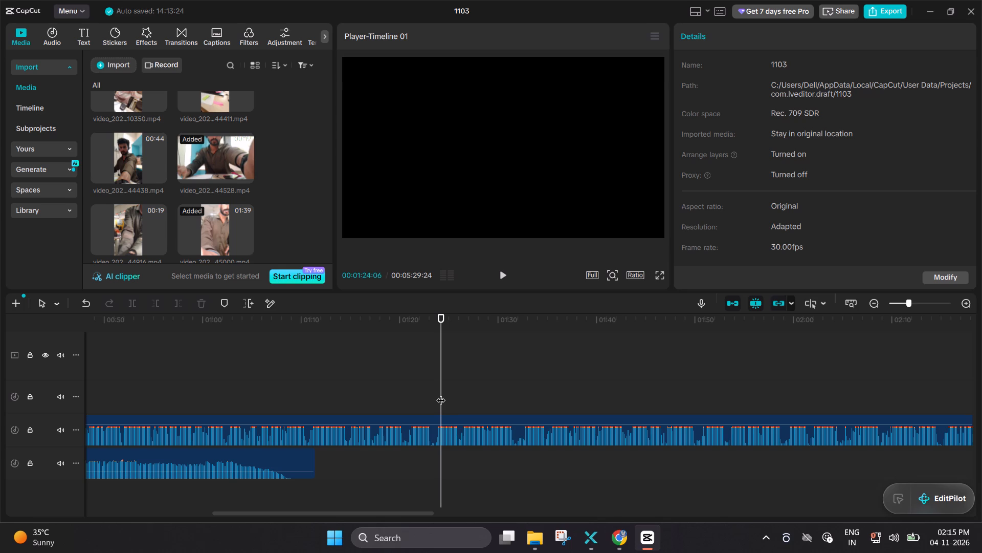
{"action": "left_click", "coordinate": [440, 394]}
{"action": "double_click", "coordinate": [435, 394]}
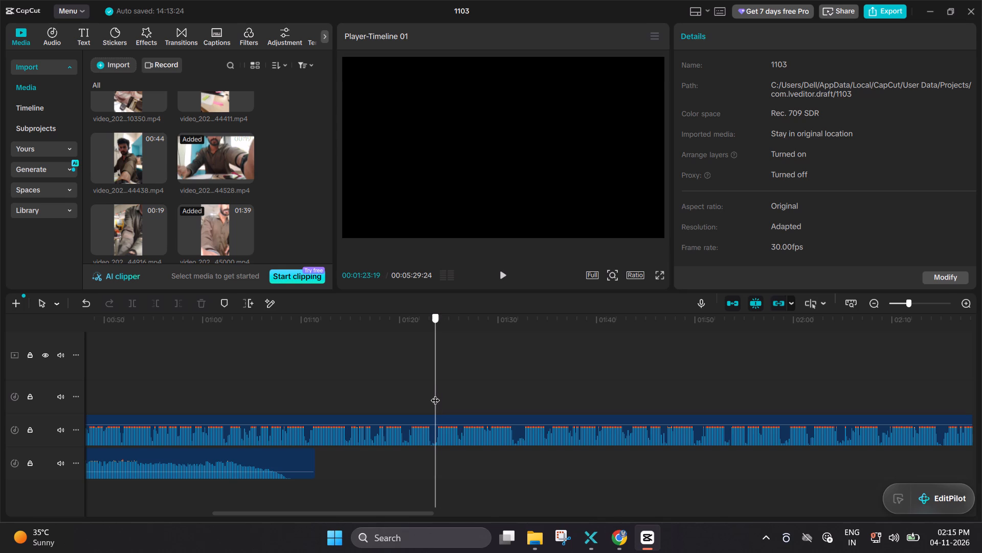
{"action": "left_click", "coordinate": [434, 427]}
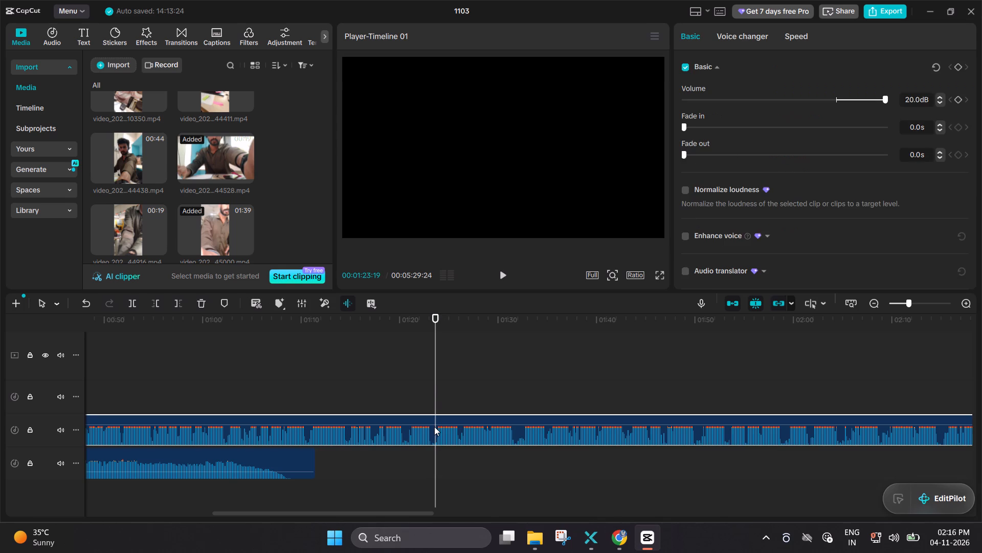
{"action": "key", "text": "ctrl+b"}
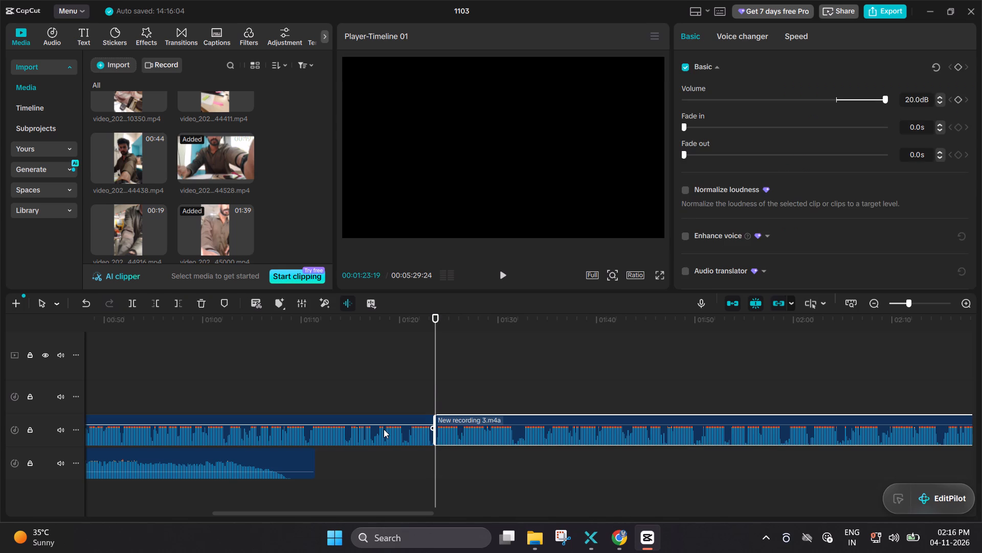
{"action": "left_click", "coordinate": [384, 429]}
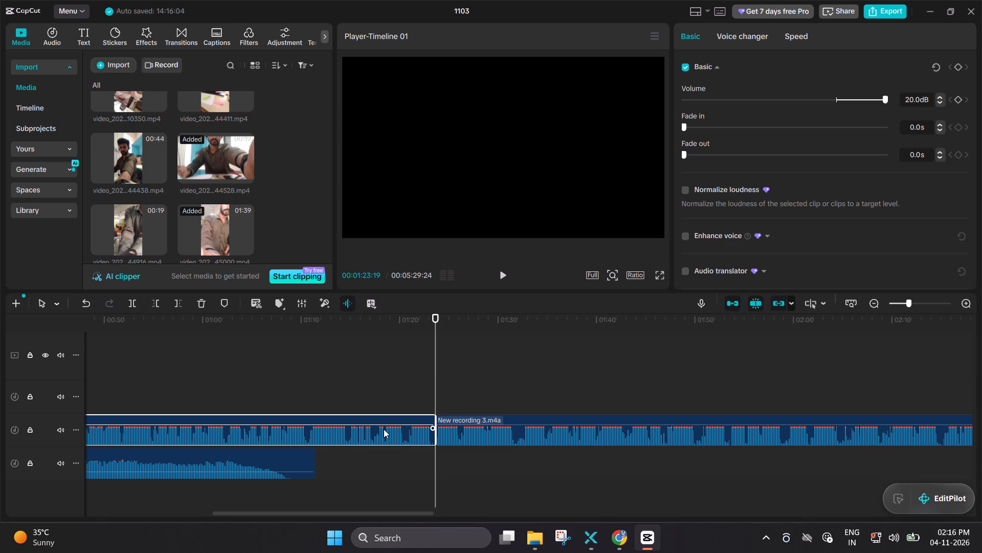
{"action": "key", "text": "BackSpace"}
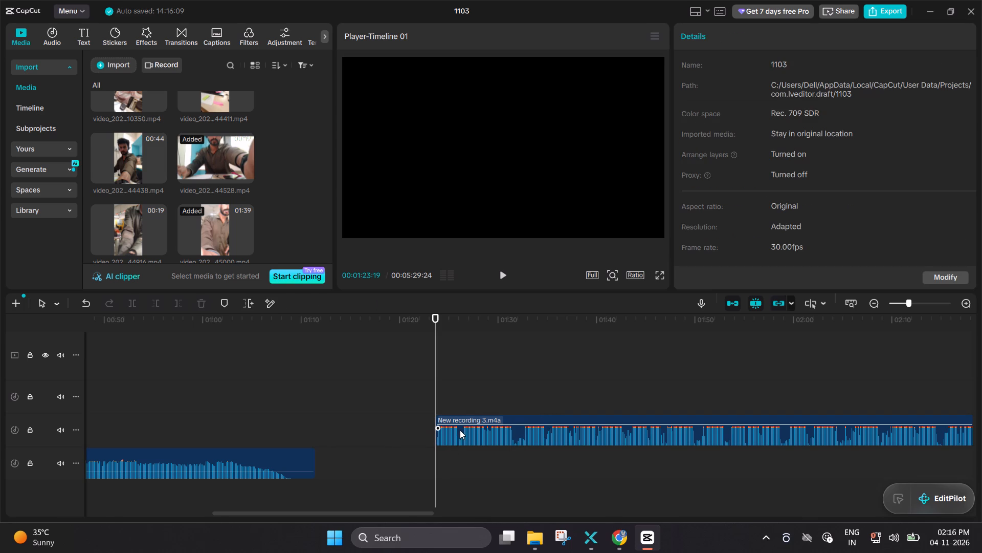
Move the remaining narration to the first audio track, starting at about 00:00:15 near the end of the placed videos.
{"action": "left_click_drag", "start_coordinate": [460, 430], "coordinate": [122, 448]}
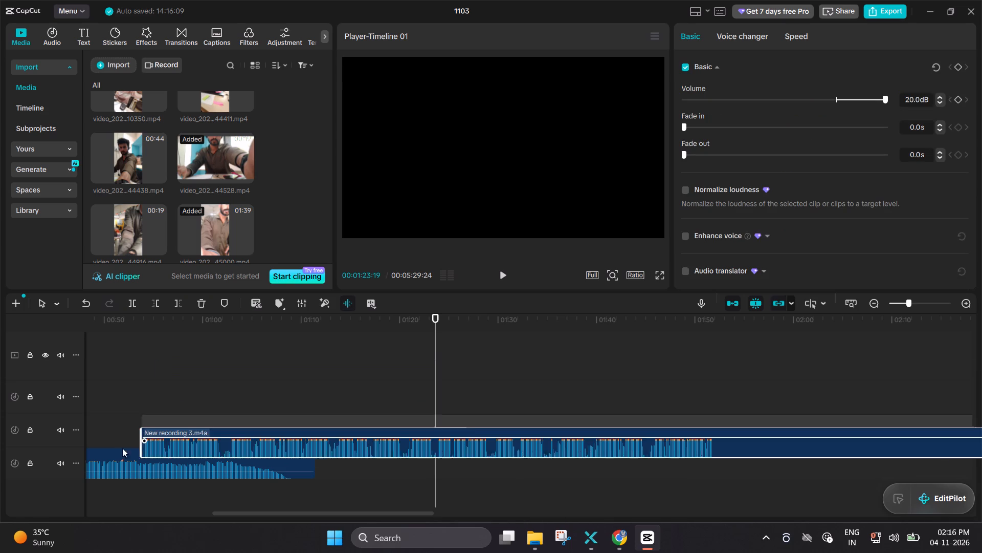
{"action": "left_click_drag", "start_coordinate": [122, 448], "coordinate": [188, 412]}
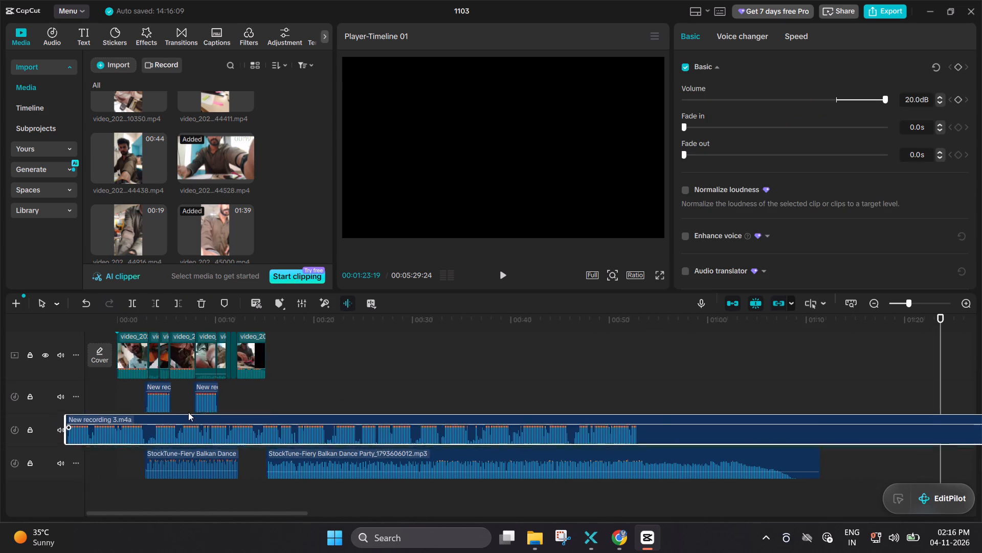
{"action": "left_click_drag", "start_coordinate": [188, 412], "coordinate": [276, 395]}
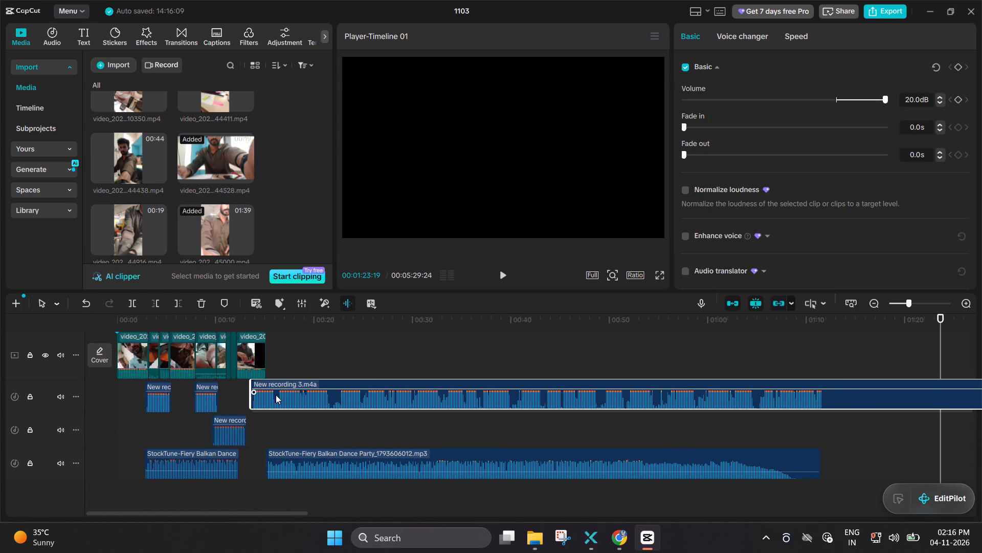
{"action": "left_click_drag", "start_coordinate": [276, 395], "coordinate": [289, 395]}
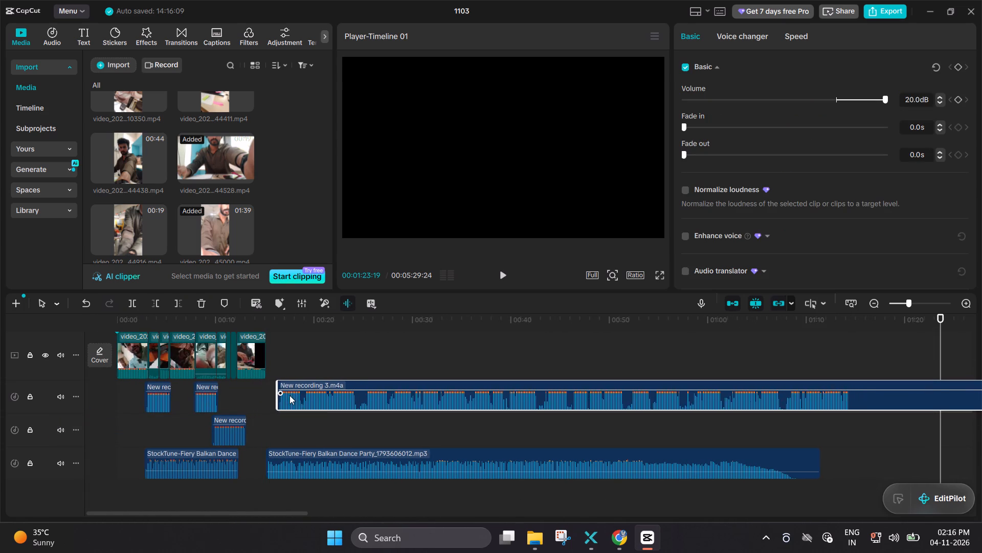
{"action": "left_click_drag", "start_coordinate": [289, 395], "coordinate": [289, 395]}
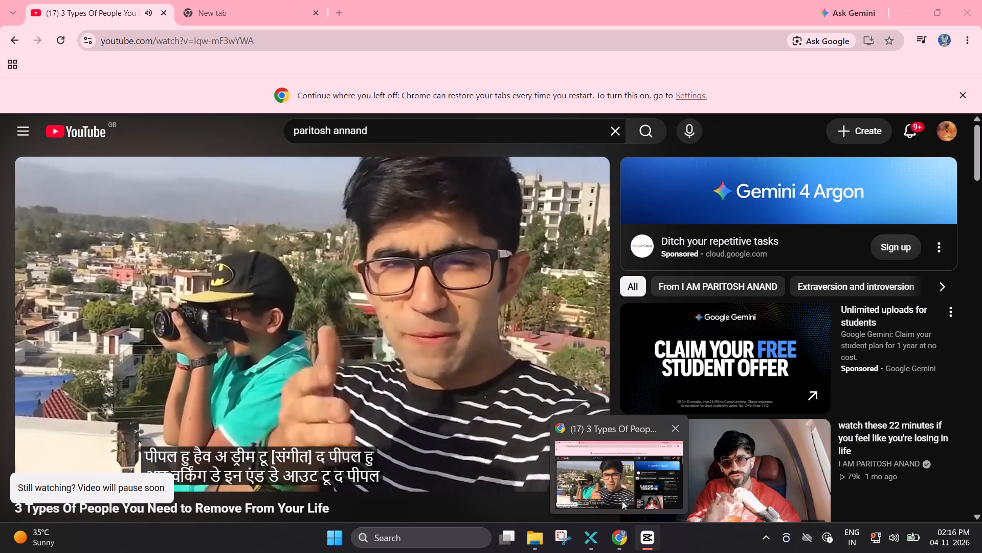
Switch to Chrome, like the YouTube video "3 Types Of People You Need to Remove From Your Life", and return to CapCut.
{"action": "left_click", "coordinate": [622, 501]}
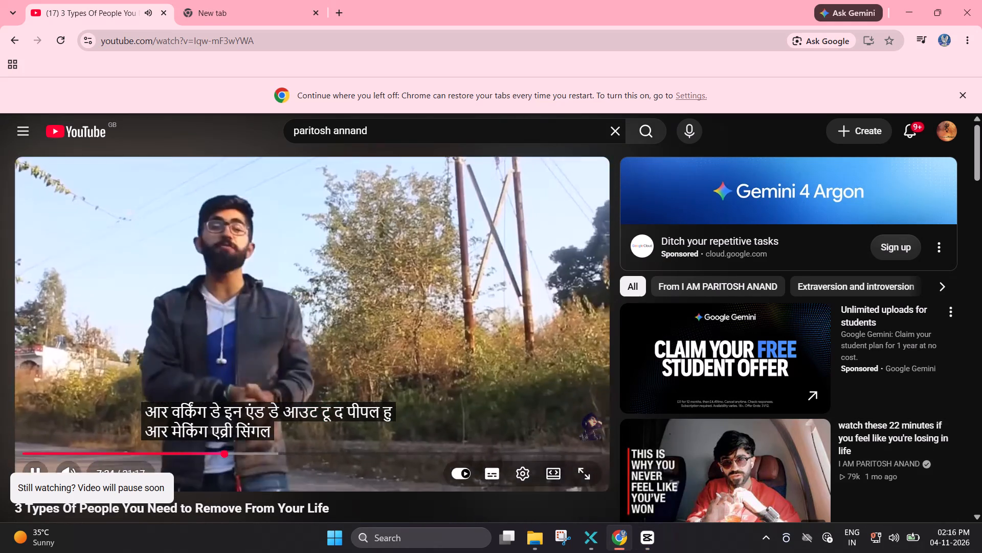
{"action": "scroll", "coordinate": [388, 435], "scroll_direction": "down", "scroll_amount": 4}
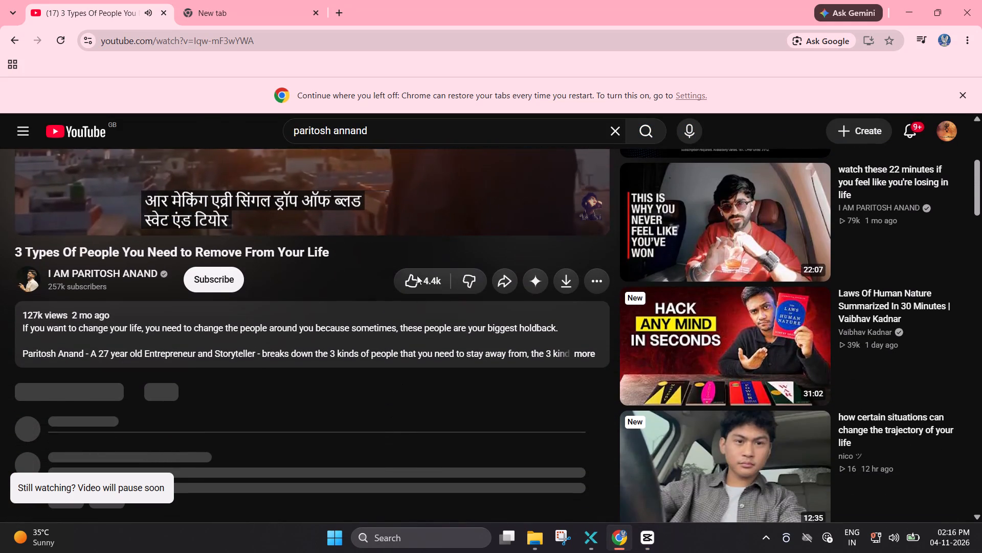
{"action": "left_click", "coordinate": [413, 278]}
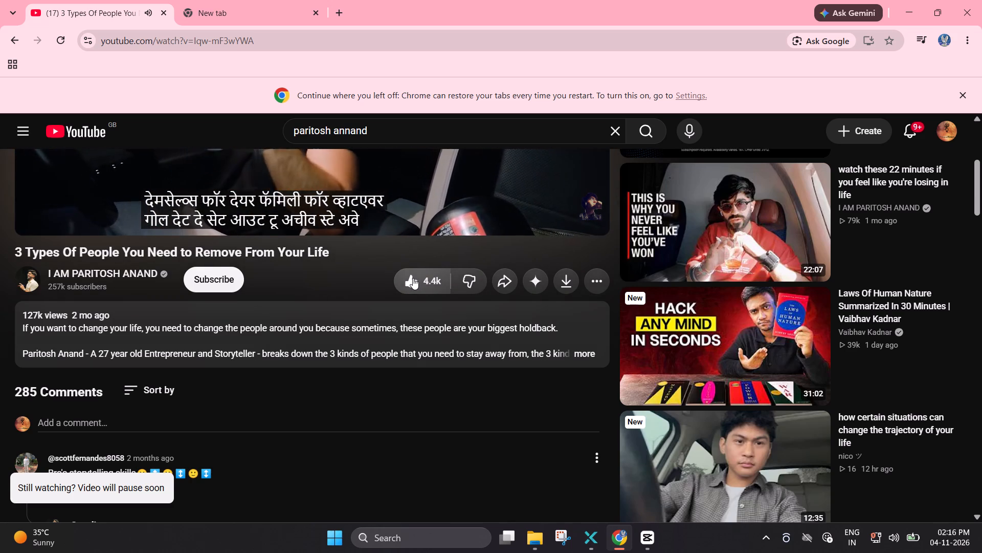
{"action": "scroll", "coordinate": [413, 278], "scroll_direction": "up", "scroll_amount": 4}
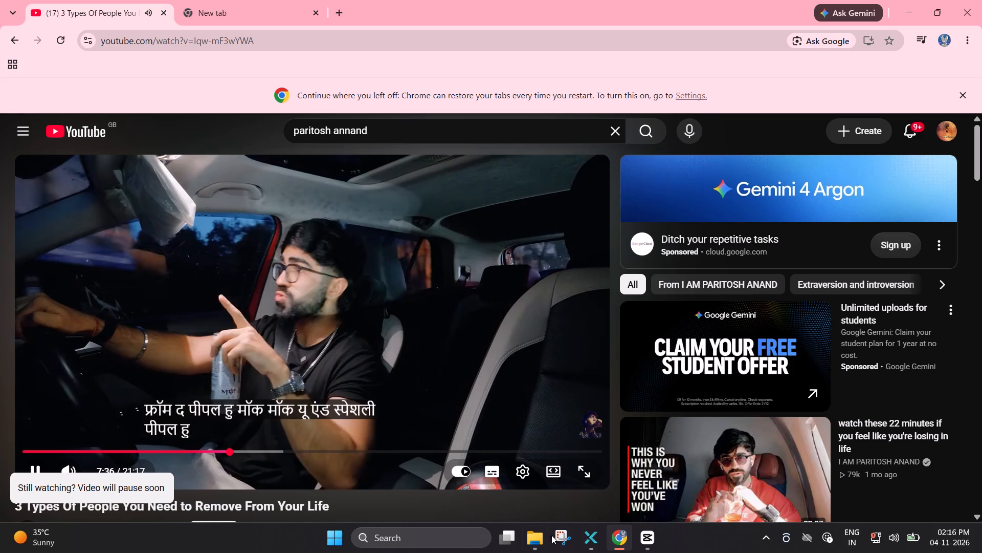
{"action": "left_click", "coordinate": [651, 549]}
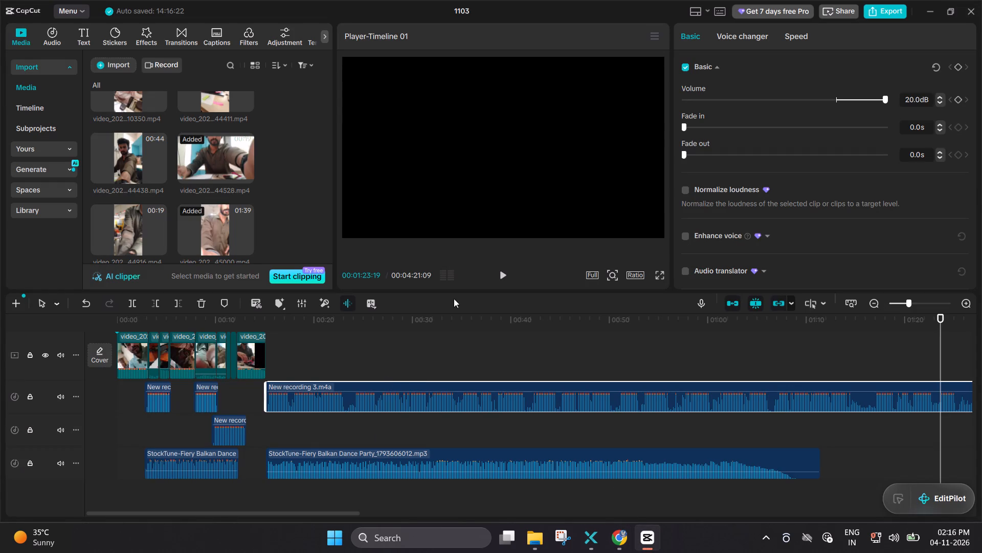
Play back the edit from 00:00:04:25 into the start of the moved narration, pausing at 00:00:15:12.
{"action": "left_click", "coordinate": [165, 318]}
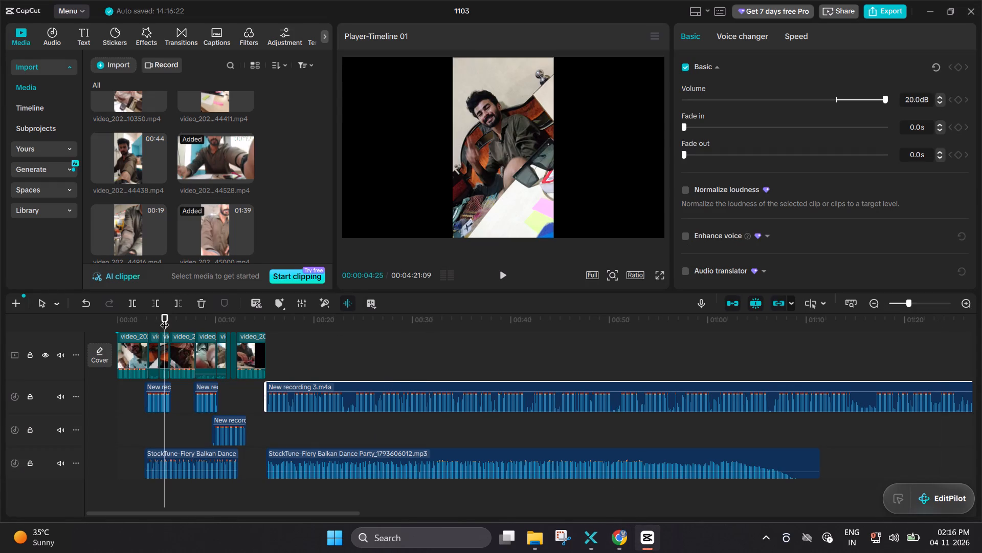
{"action": "key", "text": "space"}
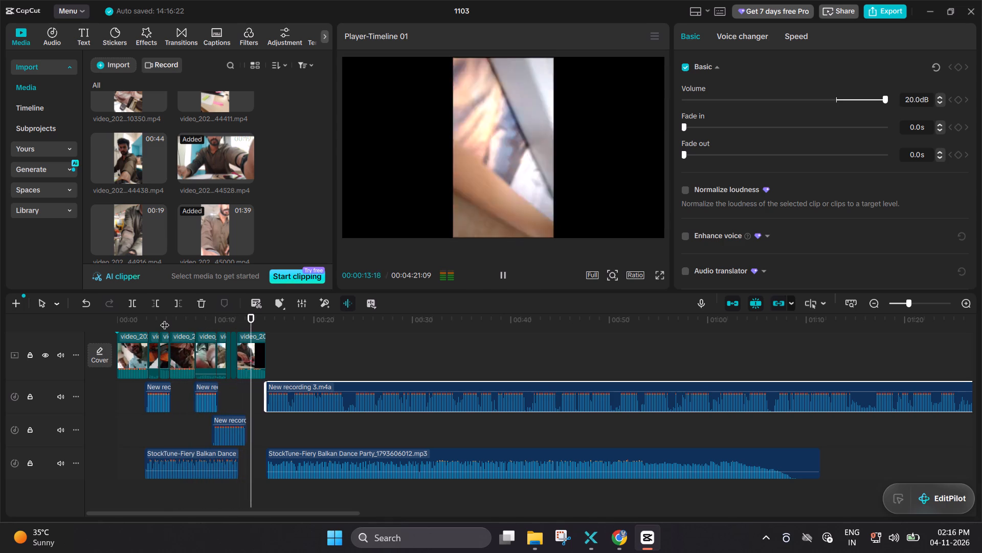
{"action": "key", "text": "space"}
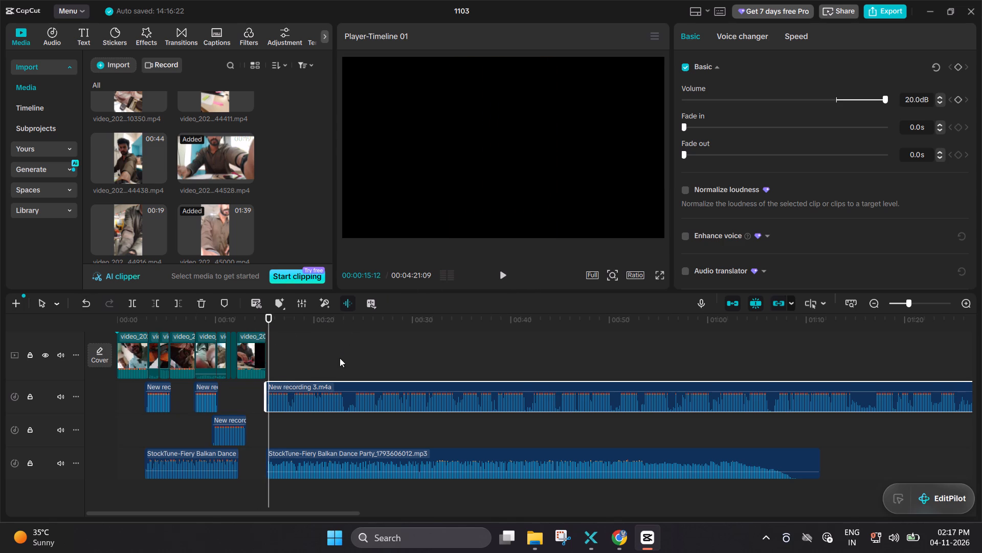
Shift the long narration slightly earlier so it starts at about 00:00:14:26, overlapping the end of the last video.
{"action": "scroll", "coordinate": [255, 394], "scroll_direction": "up", "scroll_amount": 12, "text": "ctrl"}
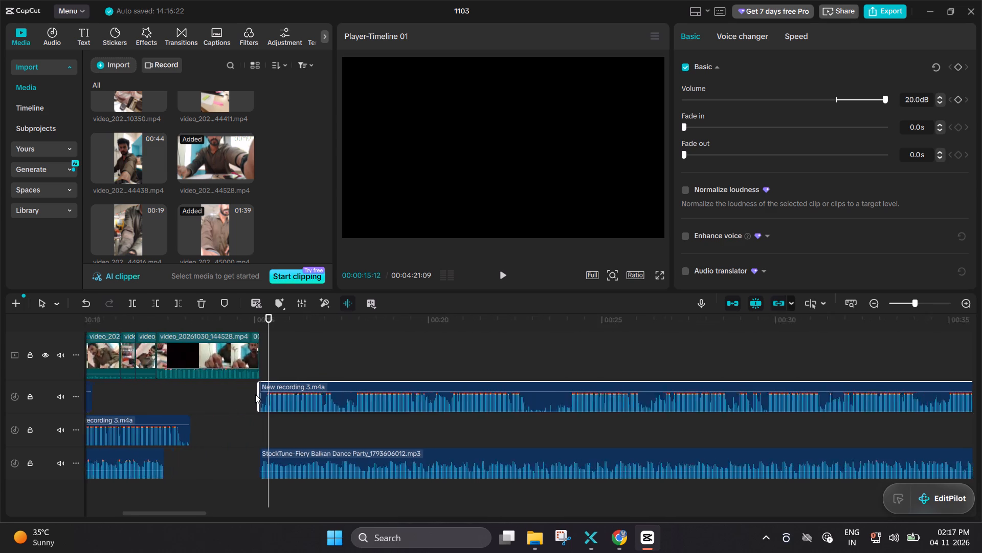
{"action": "scroll", "coordinate": [255, 394], "scroll_direction": "up", "scroll_amount": 12, "text": "ctrl"}
{"action": "left_click_drag", "start_coordinate": [324, 400], "coordinate": [301, 402]}
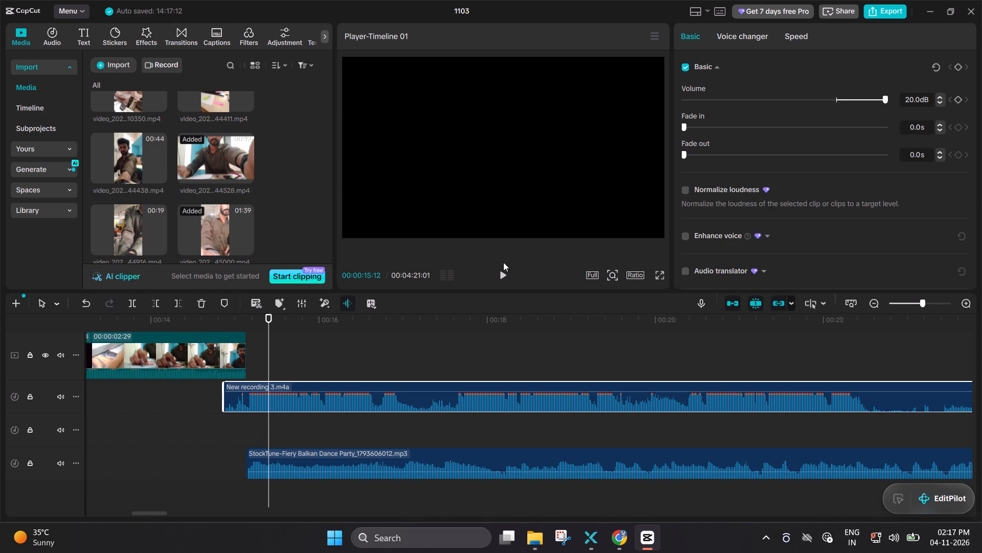
Listen to the narration's opening from 00:00:14:12 and trim the quiet lead-in off its start, up to about 00:00:15.
{"action": "double_click", "coordinate": [184, 321]}
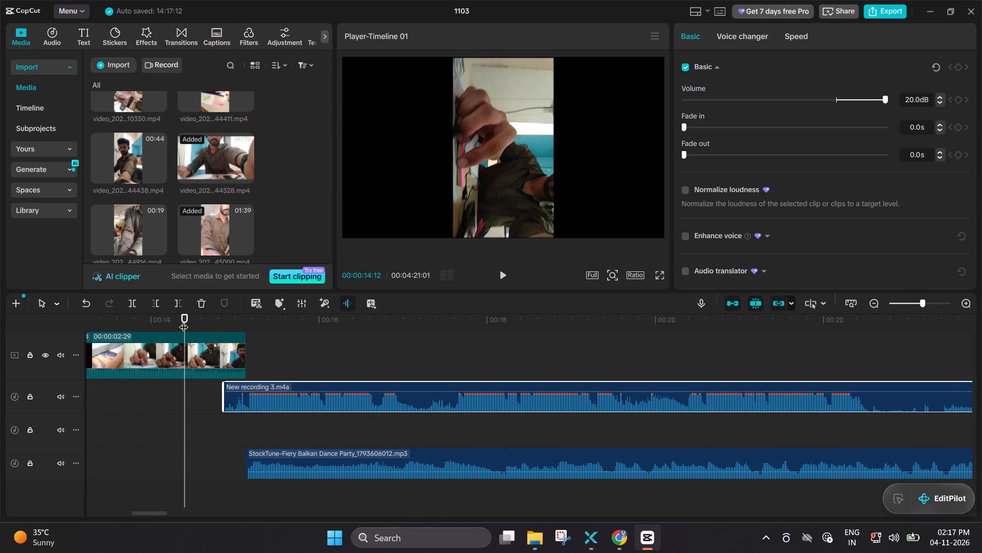
{"action": "key", "text": "space"}
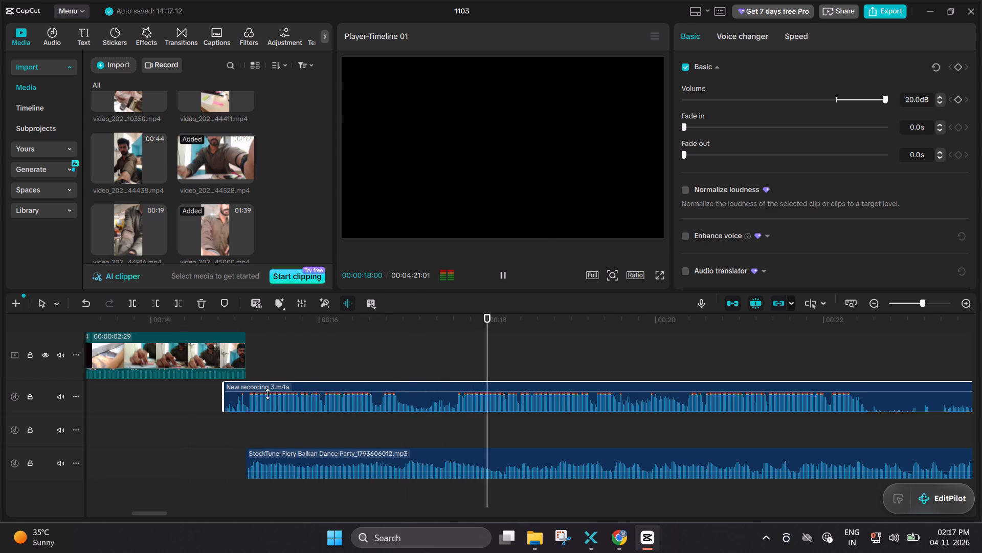
{"action": "left_click_drag", "start_coordinate": [224, 391], "coordinate": [260, 388]}
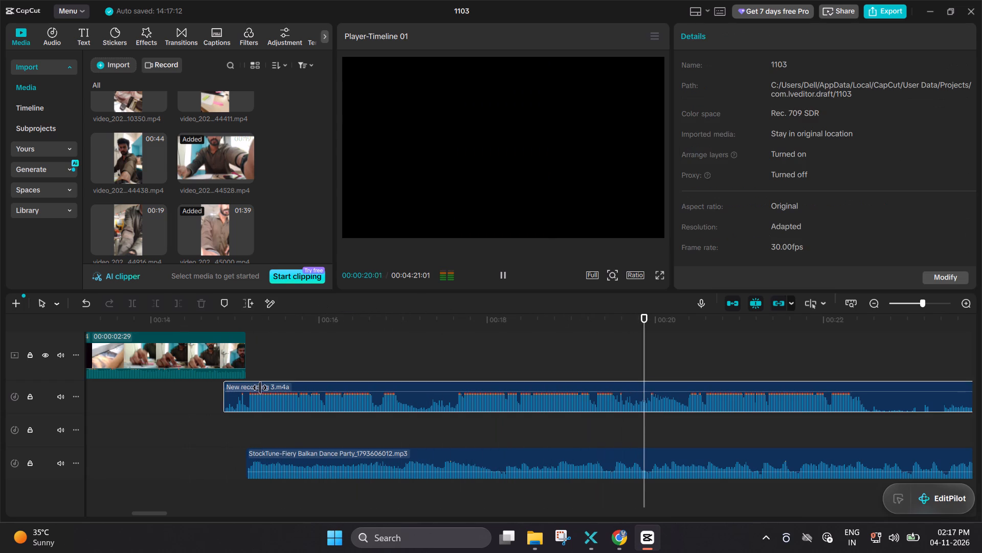
{"action": "left_click_drag", "start_coordinate": [260, 388], "coordinate": [262, 388]}
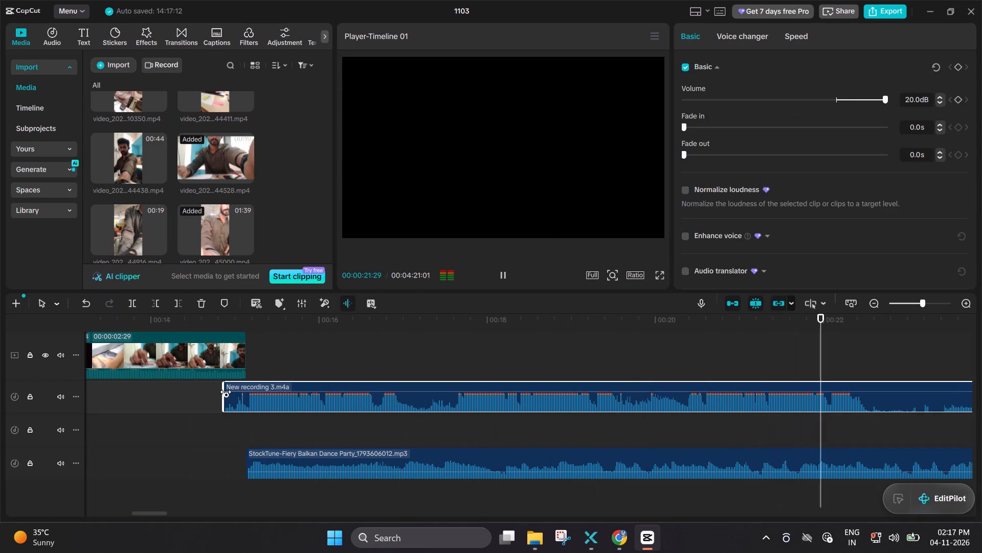
{"action": "key", "text": "space"}
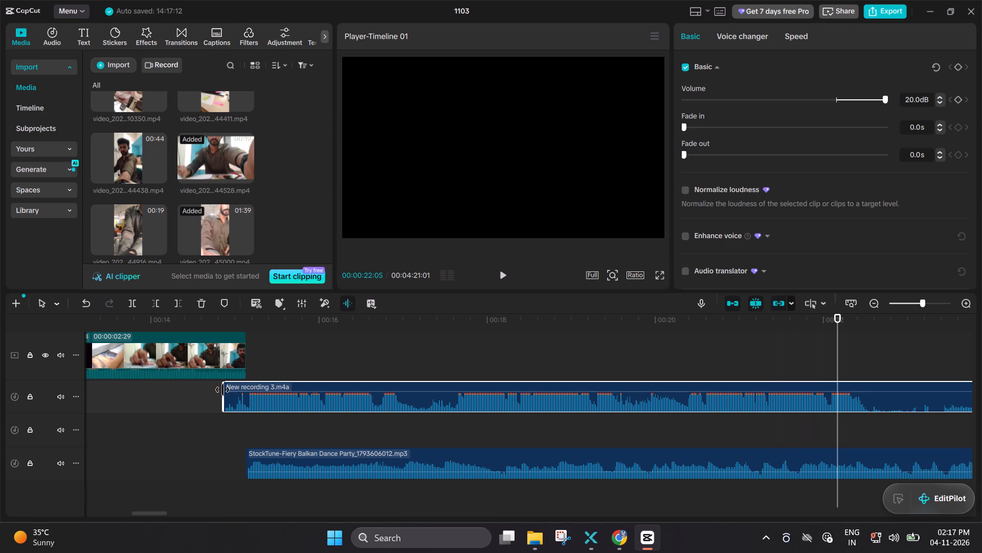
{"action": "left_click_drag", "start_coordinate": [224, 389], "coordinate": [243, 399]}
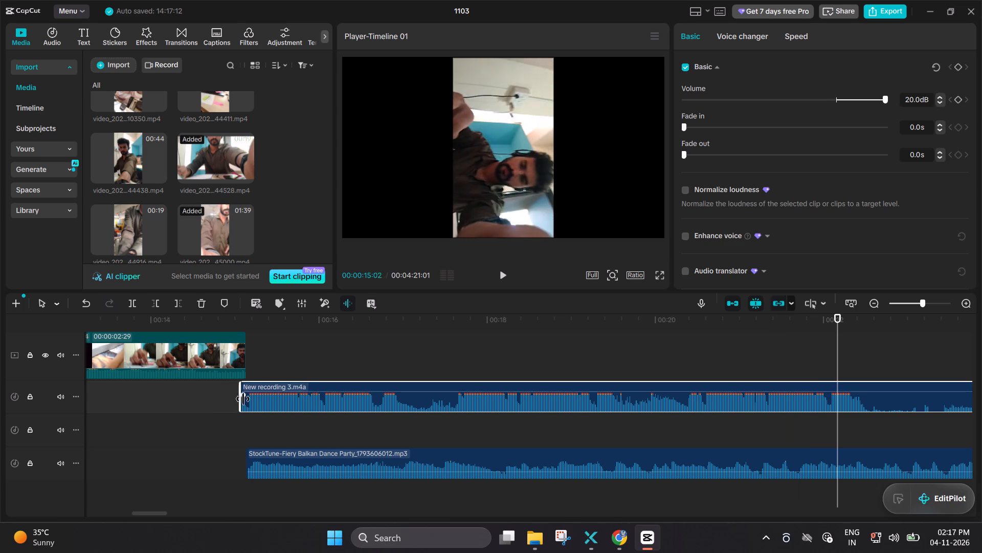
{"action": "left_click_drag", "start_coordinate": [243, 399], "coordinate": [245, 401]}
Move the trimmed narration earlier so it starts at about 00:00:14:28, just before the last video ends.
{"action": "left_click_drag", "start_coordinate": [304, 395], "coordinate": [295, 395]}
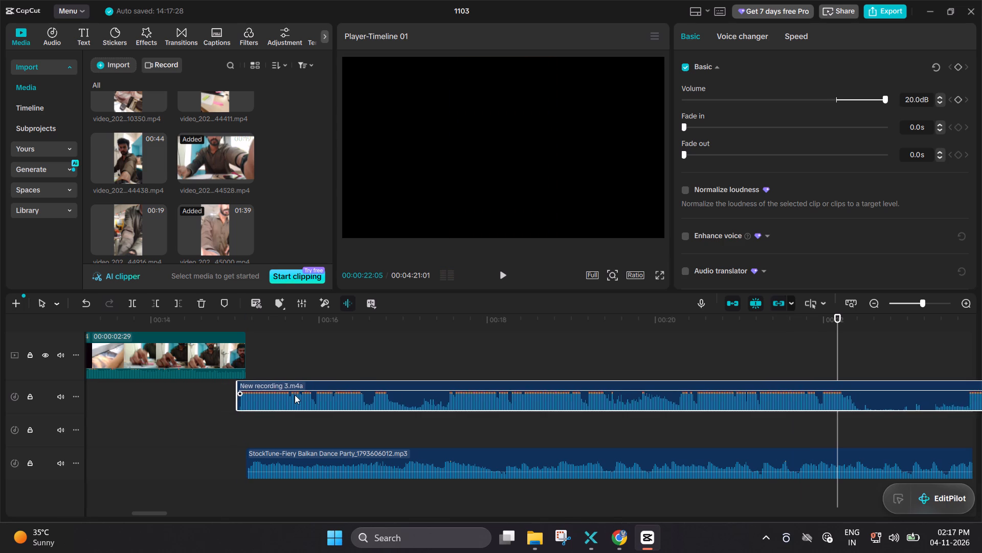
{"action": "left_click_drag", "start_coordinate": [295, 395], "coordinate": [288, 395]}
Play back the narration's new start from about 00:00:14 to just past 00:00:21, then stop at 00:00:20:23.
{"action": "double_click", "coordinate": [160, 390]}
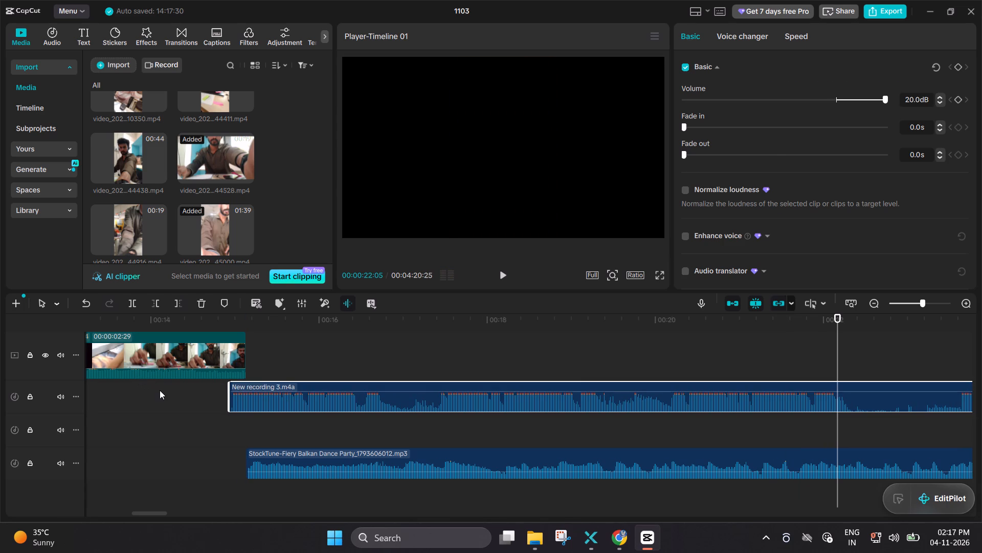
{"action": "key", "text": "space"}
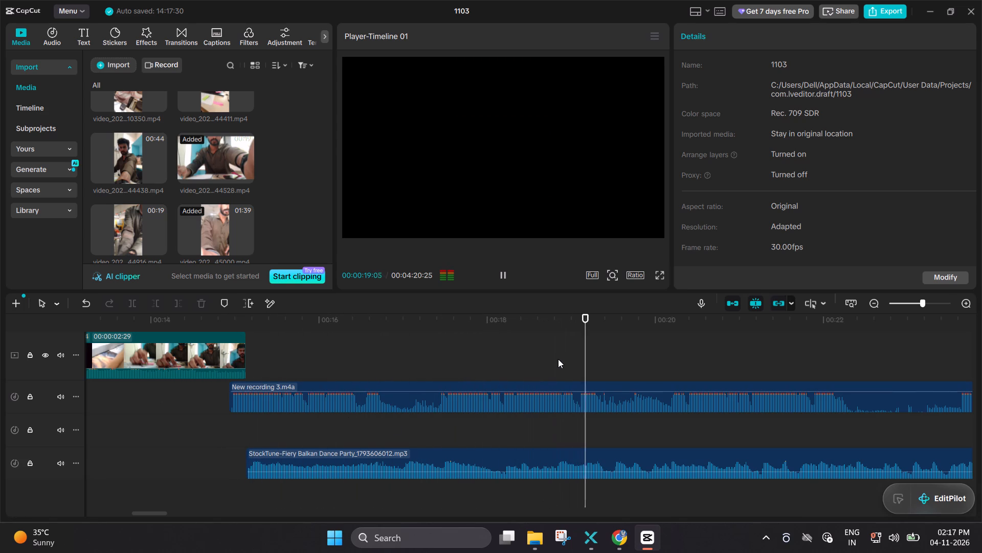
{"action": "scroll", "coordinate": [584, 359], "scroll_direction": "down", "scroll_amount": 3, "text": "ctrl"}
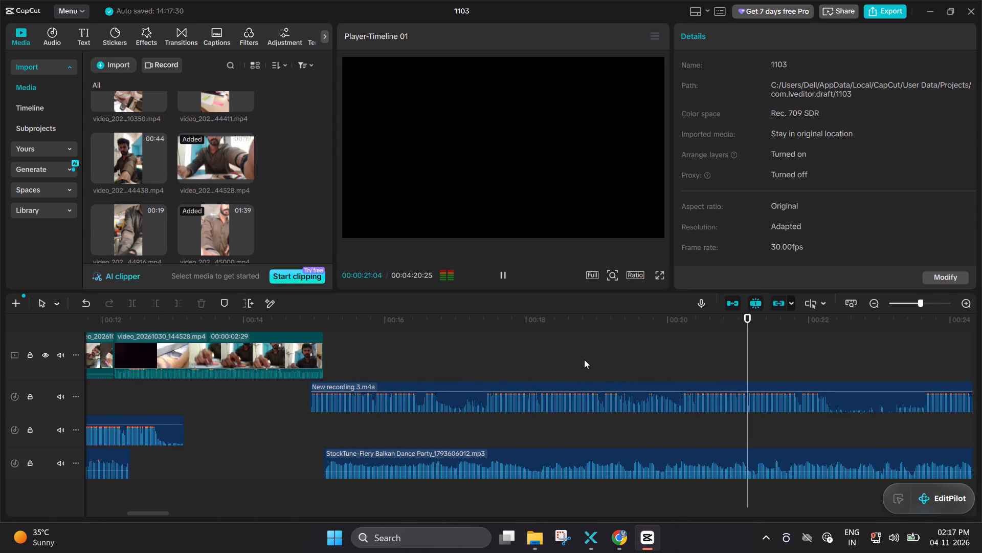
{"action": "scroll", "coordinate": [584, 359], "scroll_direction": "down", "scroll_amount": 1, "text": "ctrl"}
{"action": "double_click", "coordinate": [724, 376]}
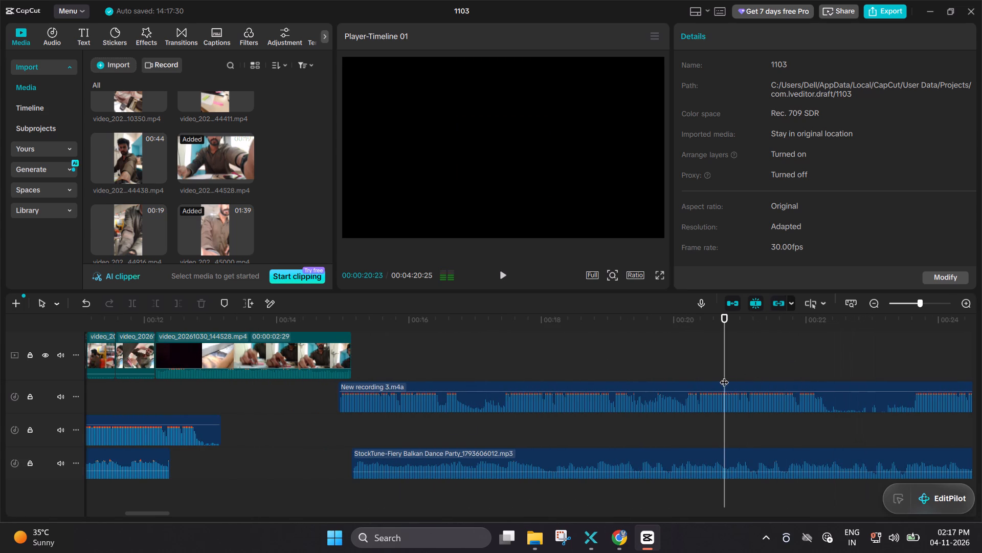
Split the long narration at 00:00:20:04 and delete the piece before the cut.
{"action": "left_click", "coordinate": [686, 372]}
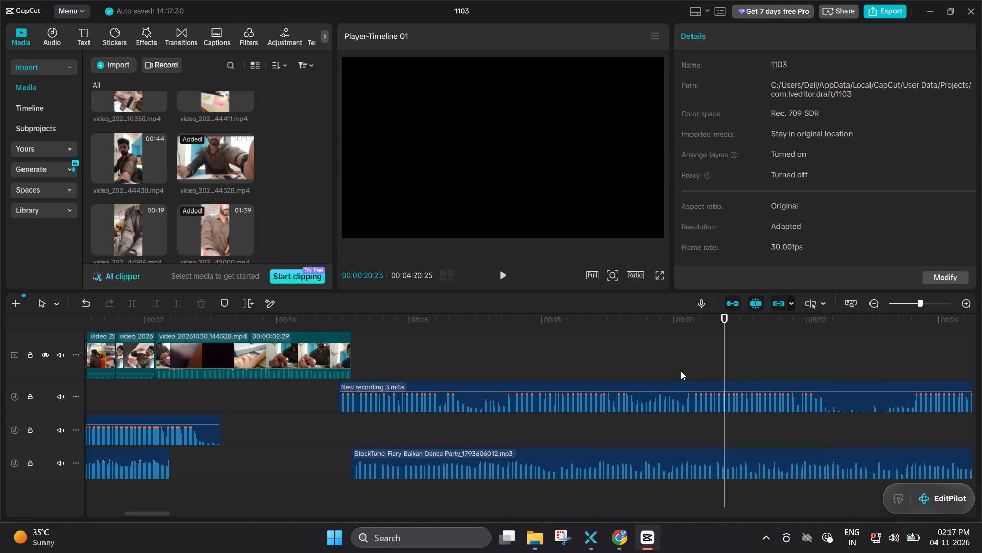
{"action": "double_click", "coordinate": [681, 371]}
{"action": "double_click", "coordinate": [682, 371]}
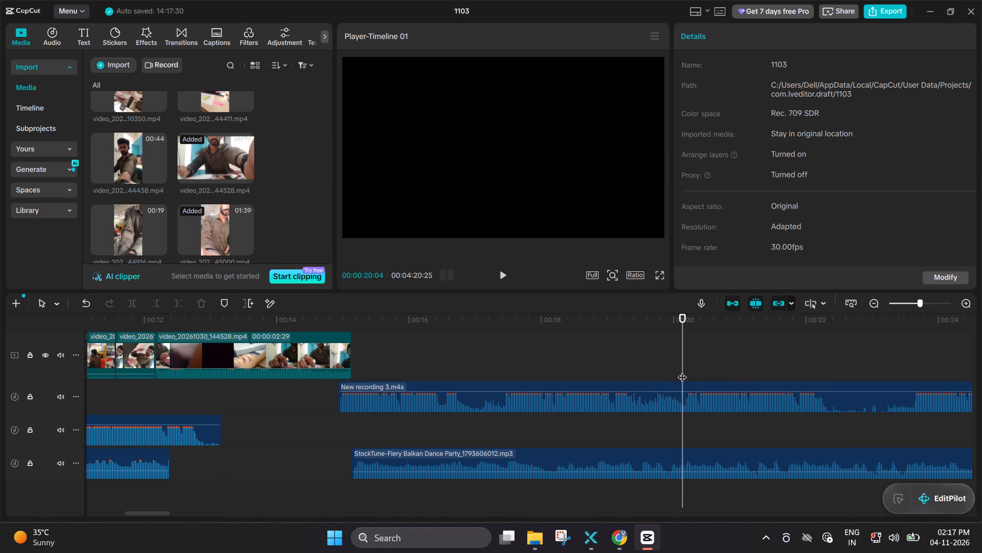
{"action": "left_click", "coordinate": [683, 386]}
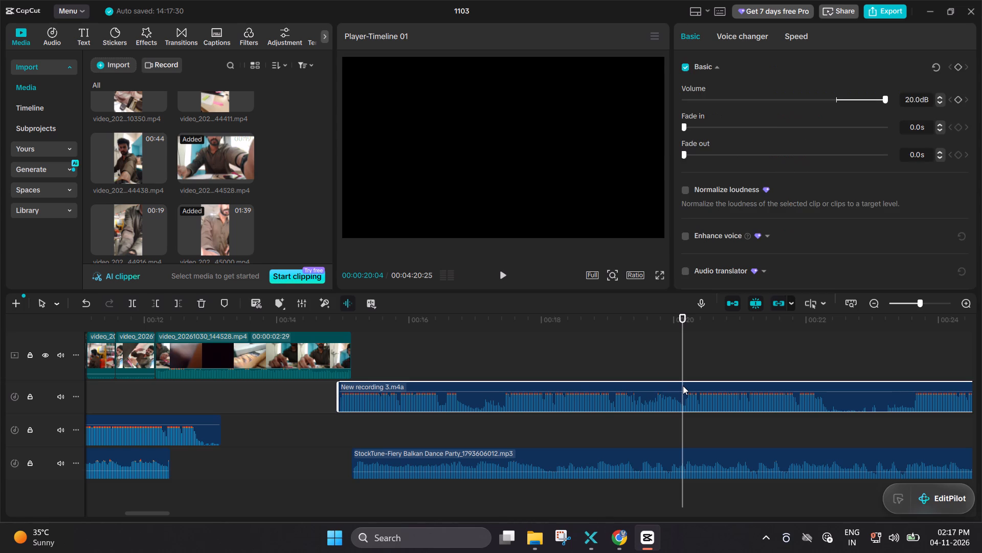
{"action": "key", "text": "ctrl+b"}
{"action": "left_click", "coordinate": [683, 386]}
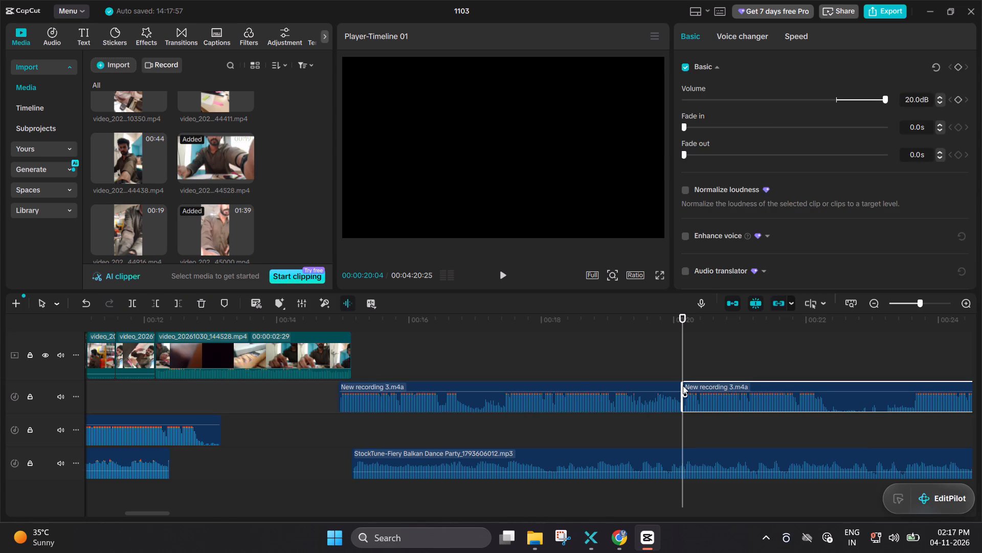
{"action": "left_click", "coordinate": [664, 389]}
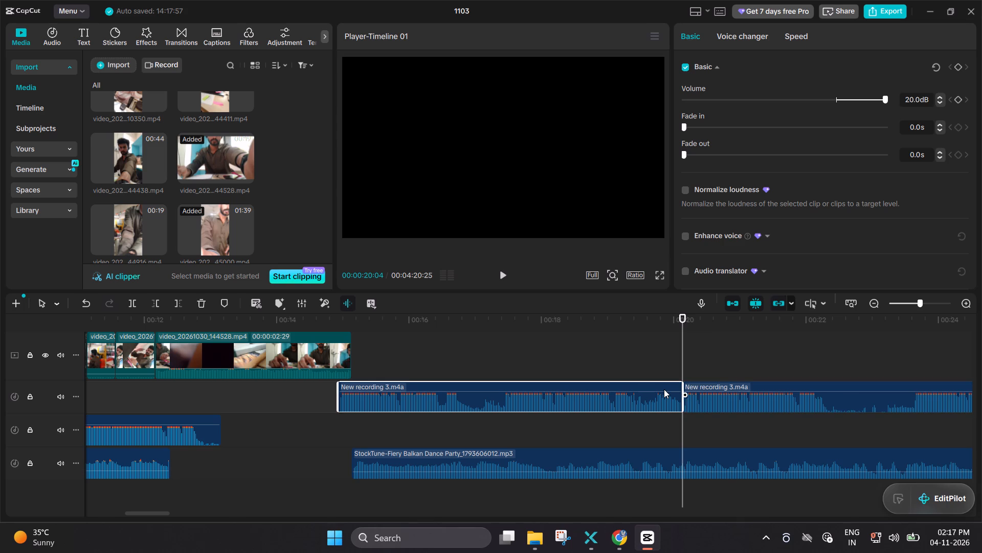
{"action": "key", "text": "BackSpace"}
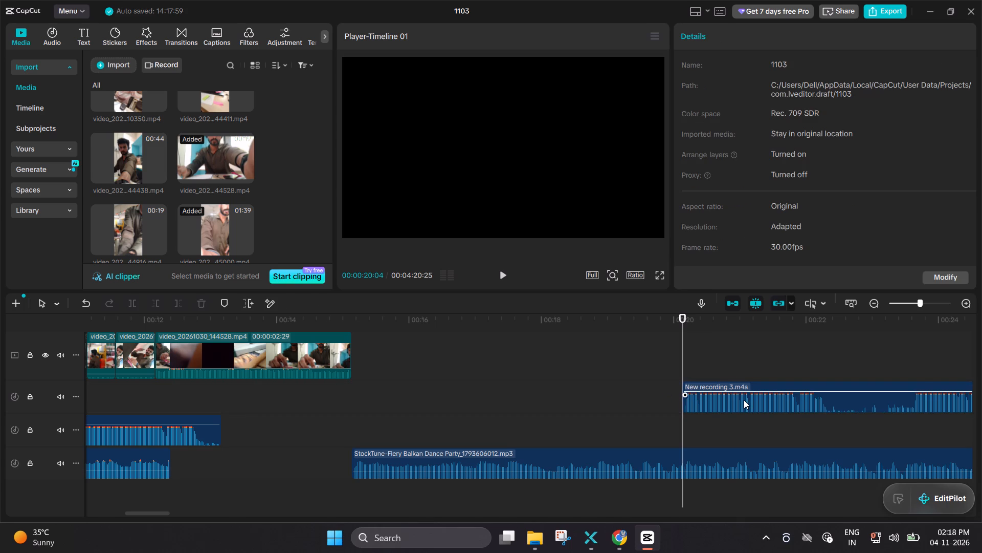
Move the remaining narration earlier so it starts at about 00:00:15:01, close to the end of the last video.
{"action": "left_click_drag", "start_coordinate": [744, 400], "coordinate": [394, 398]}
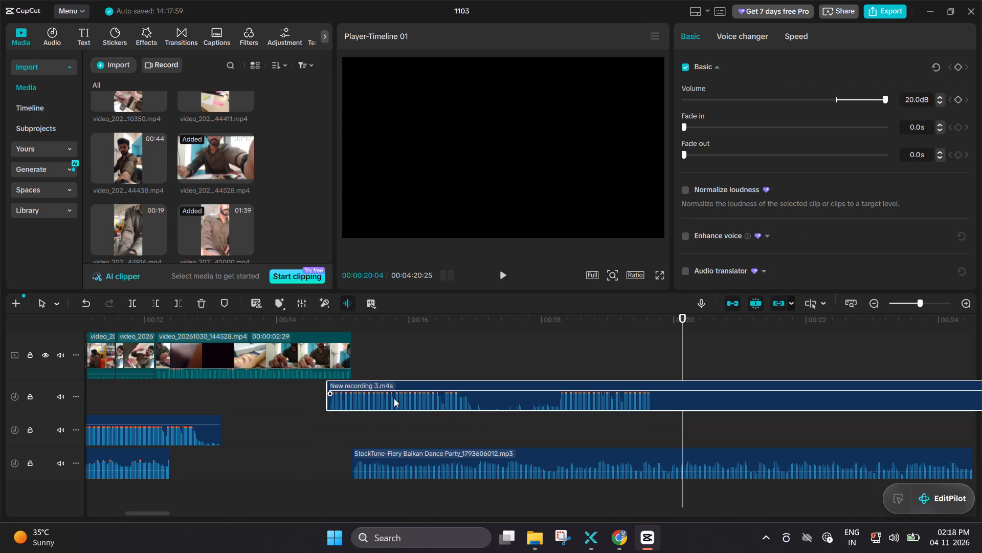
{"action": "left_click_drag", "start_coordinate": [394, 398], "coordinate": [406, 403]}
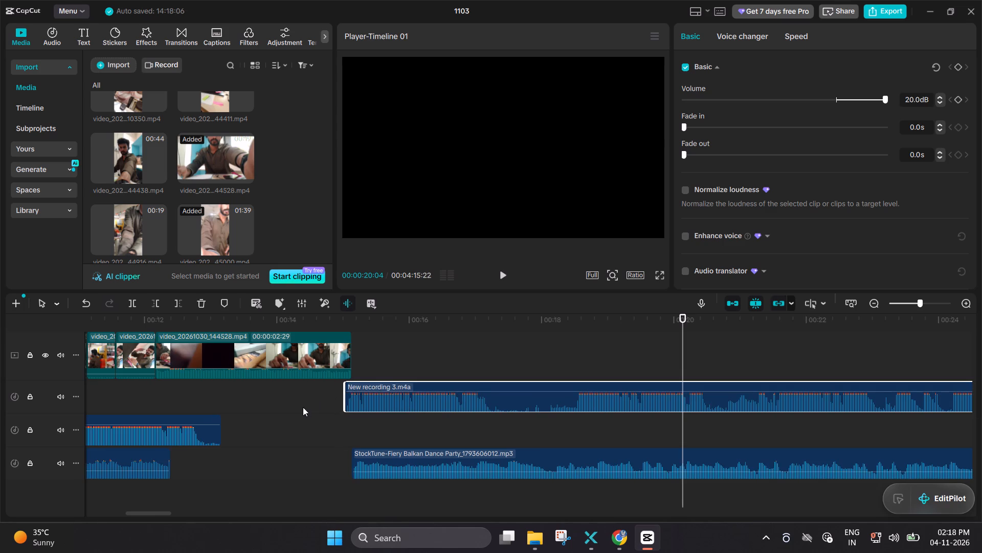
Listen to the moved narration's opening from about 00:00:14, repeating it, and replay the lead-in from about 00:00:12.
{"action": "double_click", "coordinate": [287, 410]}
{"action": "key", "text": "space"}
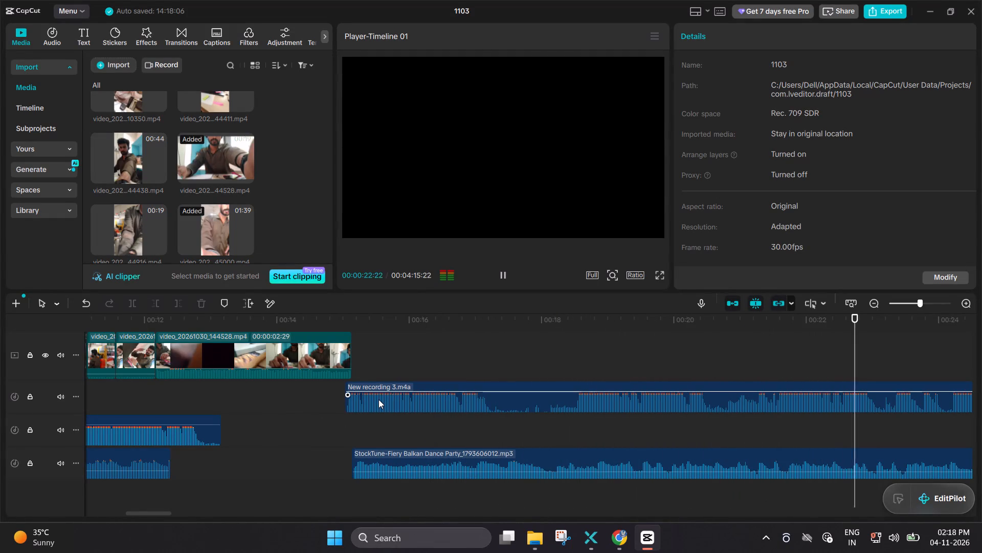
{"action": "double_click", "coordinate": [278, 406]}
{"action": "key", "text": "space"}
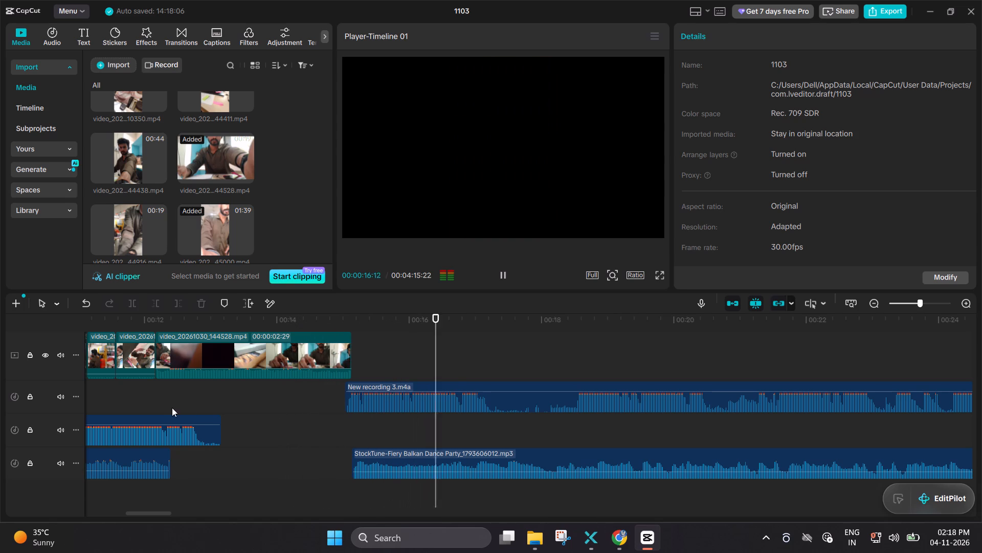
{"action": "double_click", "coordinate": [130, 395]}
{"action": "key", "text": "space"}
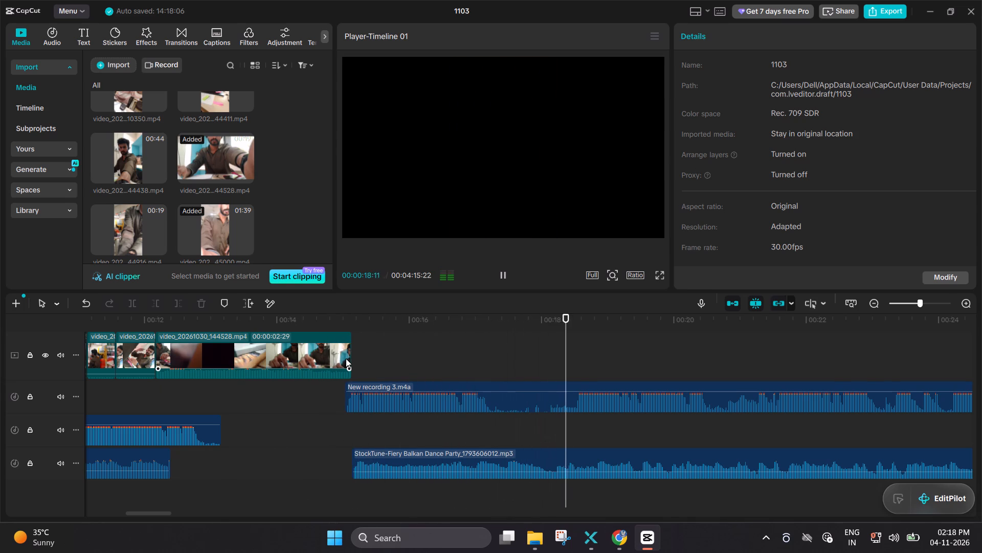
Trim the end of the last video clip, video_20261030_144528.mp4, to a duration of 00:00:02:26.
{"action": "left_click_drag", "start_coordinate": [350, 352], "coordinate": [340, 352]}
Move the long narration earlier so it starts at about 00:00:14:14, overlapping the end of the last video.
{"action": "left_click", "coordinate": [419, 387]}
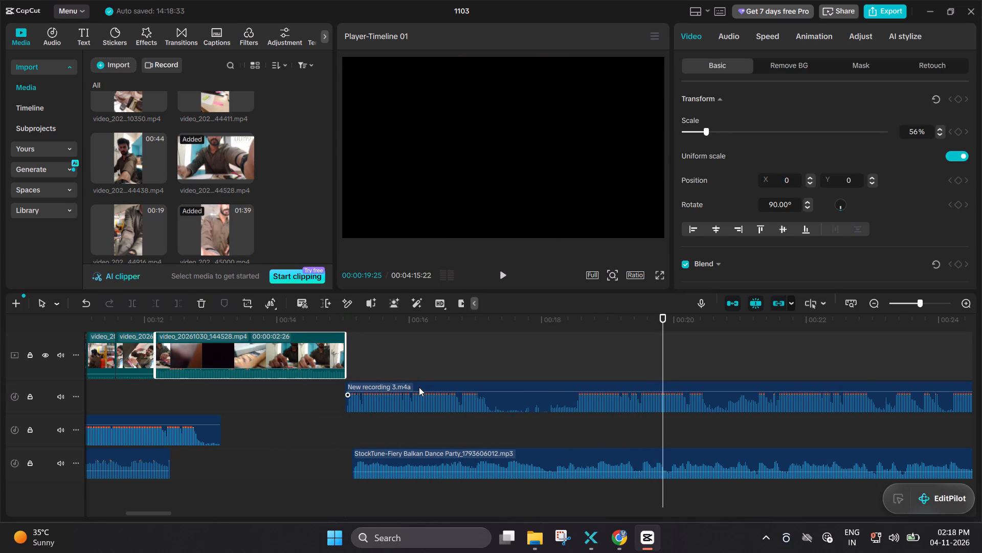
{"action": "left_click_drag", "start_coordinate": [419, 387], "coordinate": [382, 390]}
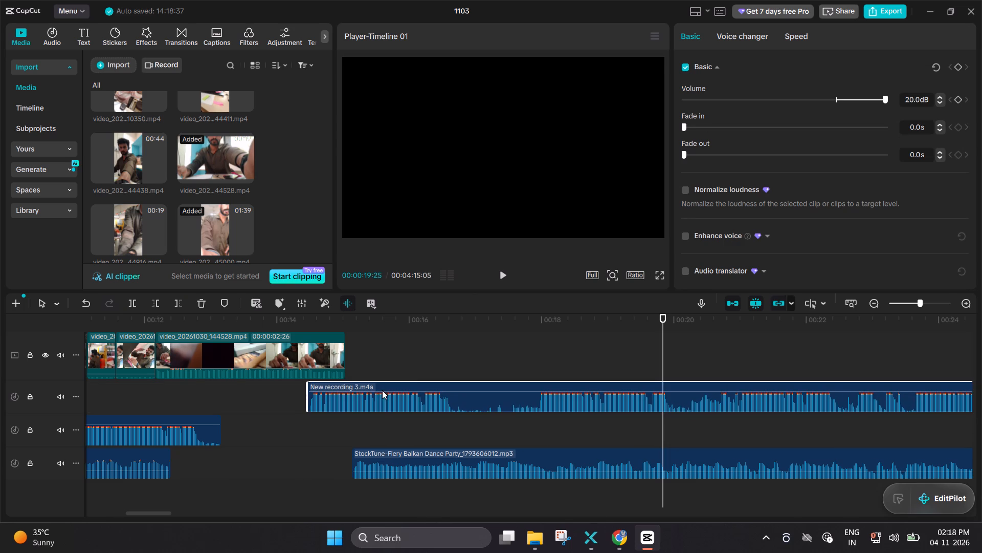
Move the second StockTune-Fiery Balkan Dance Party music clip earlier so it starts at about 00:00:14:17, just after the narration begins.
{"action": "left_click_drag", "start_coordinate": [434, 476], "coordinate": [401, 477]}
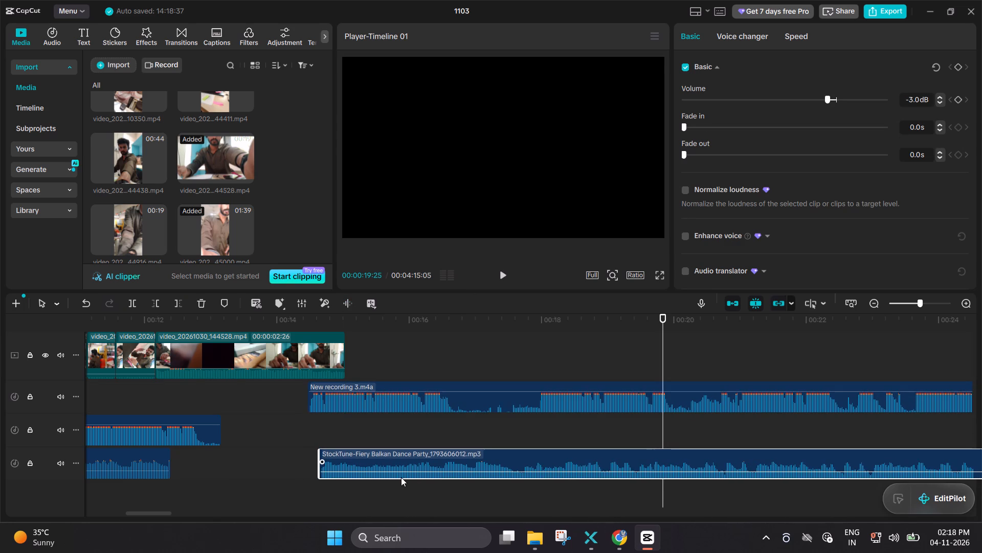
{"action": "left_click_drag", "start_coordinate": [401, 477], "coordinate": [397, 477]}
Play from 00:00:13:12 through the narration's first phrase and split the narration after that phrase, at 00:00:16:22.
{"action": "double_click", "coordinate": [237, 422]}
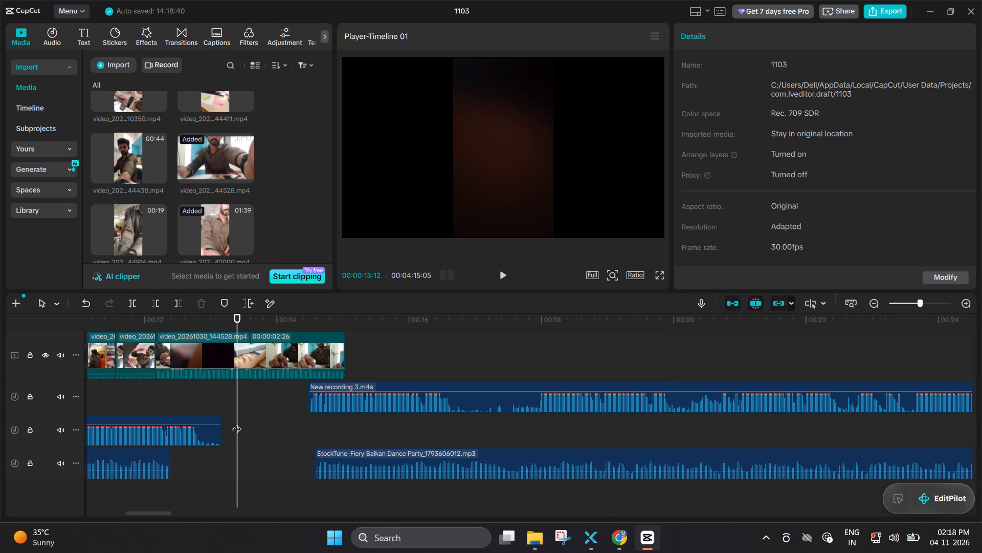
{"action": "key", "text": "space"}
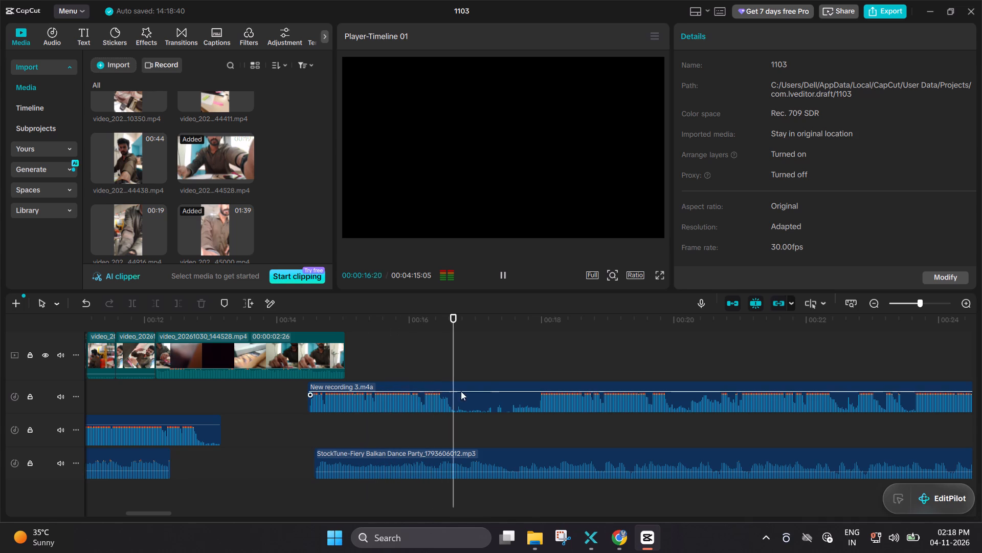
{"action": "left_click", "coordinate": [457, 371]}
{"action": "left_click", "coordinate": [457, 371]}
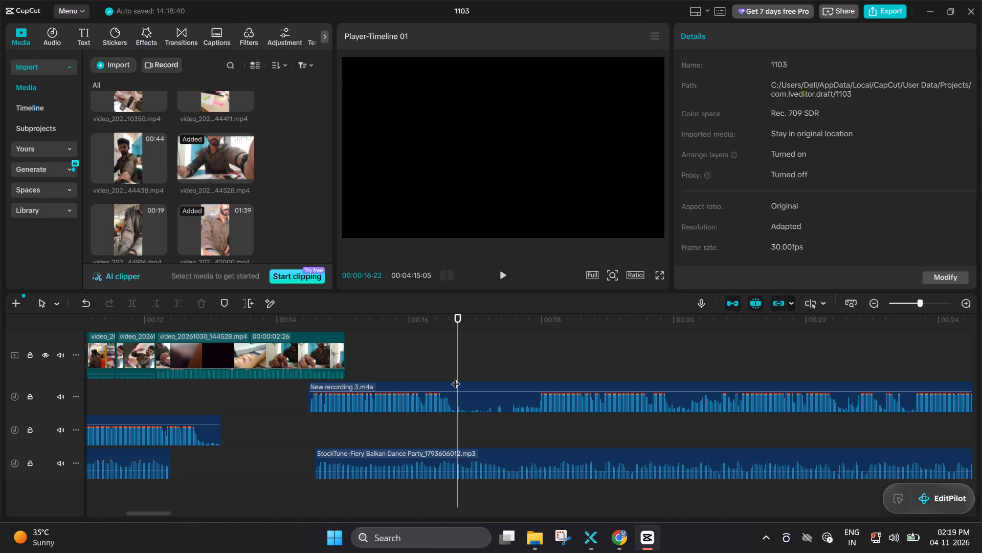
{"action": "left_click", "coordinate": [460, 391]}
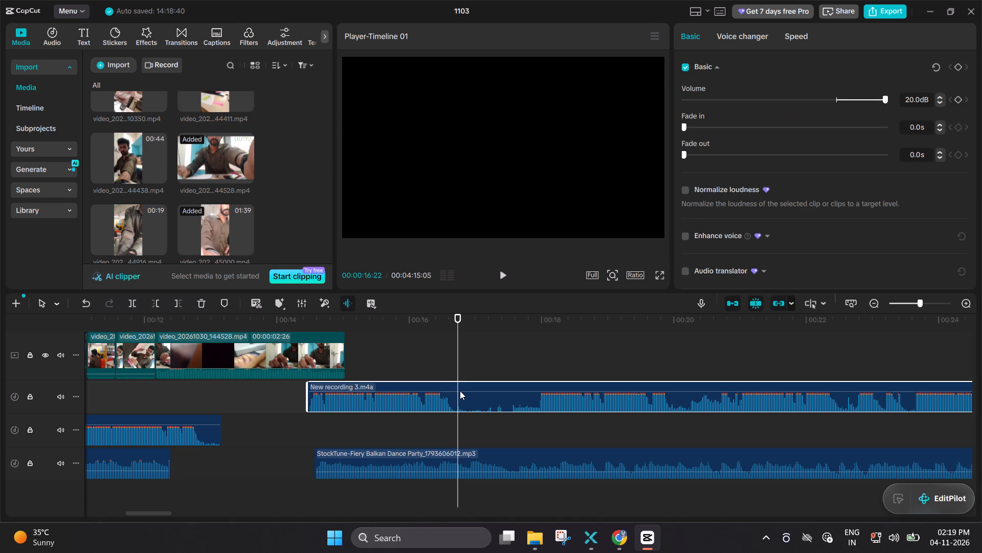
{"action": "key", "text": "ctrl+b"}
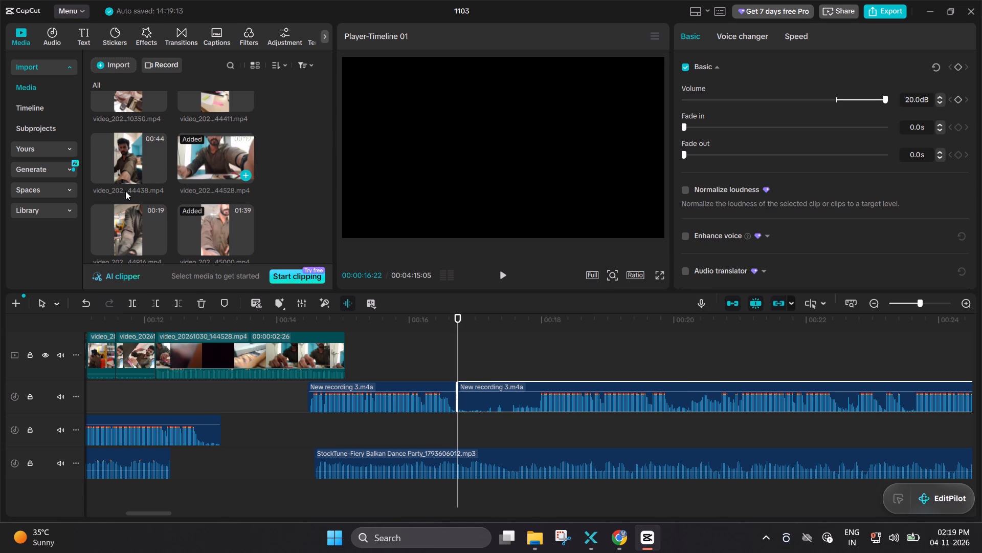
Find and preview the 00:48 mirror video, video_20260905_121632.mp4, and place it on the video track right after the last clip.
{"action": "scroll", "coordinate": [125, 191], "scroll_direction": "up", "scroll_amount": 1}
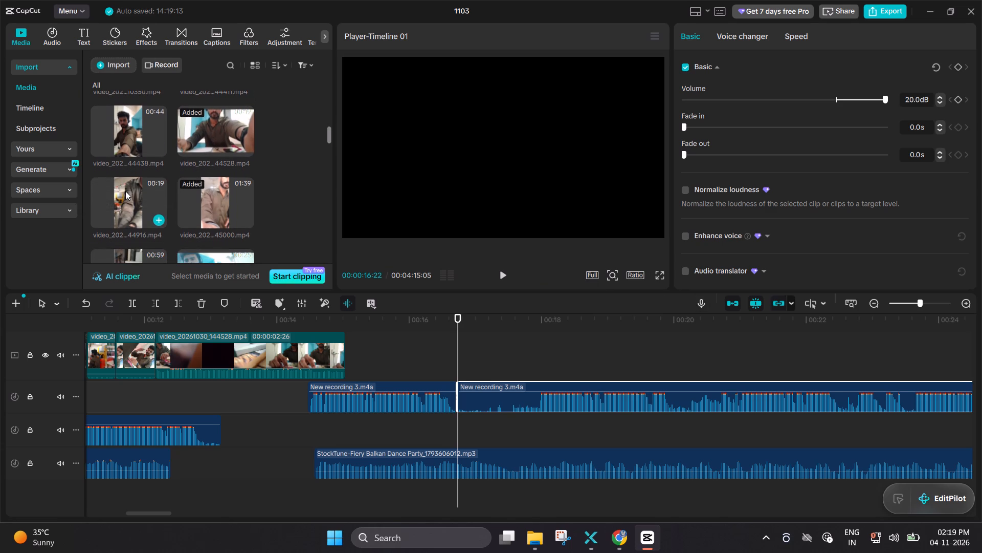
{"action": "scroll", "coordinate": [125, 191], "scroll_direction": "up", "scroll_amount": 1}
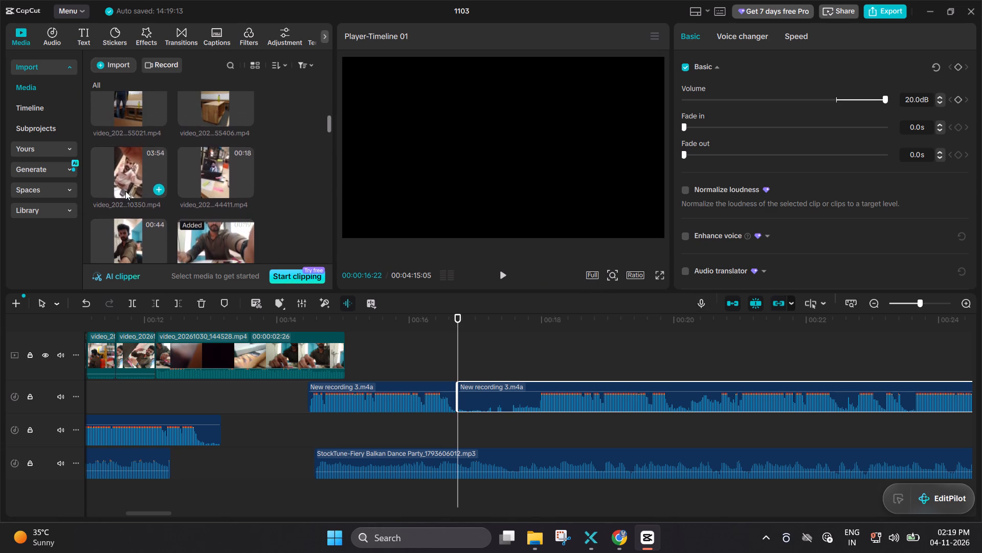
{"action": "scroll", "coordinate": [125, 191], "scroll_direction": "up", "scroll_amount": 1}
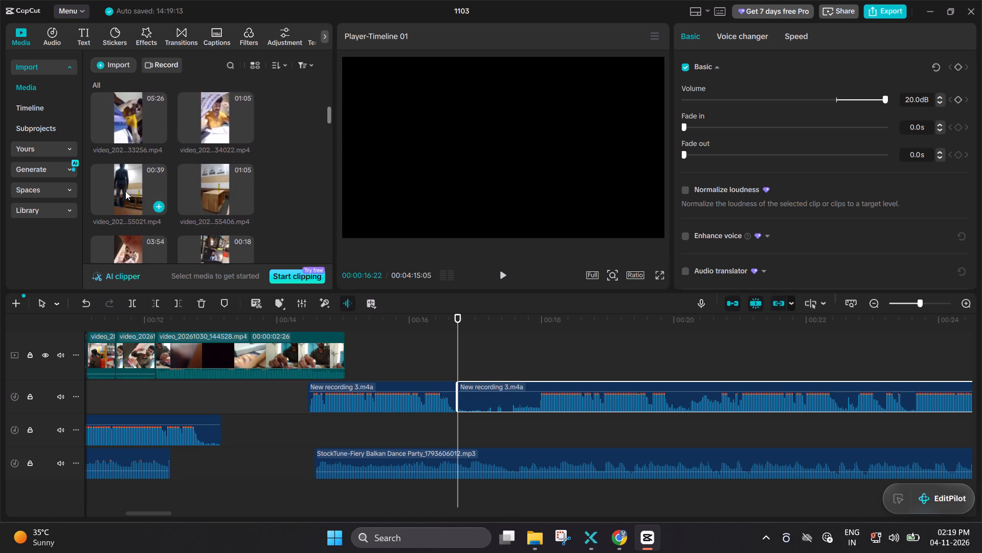
{"action": "scroll", "coordinate": [125, 191], "scroll_direction": "up", "scroll_amount": 1}
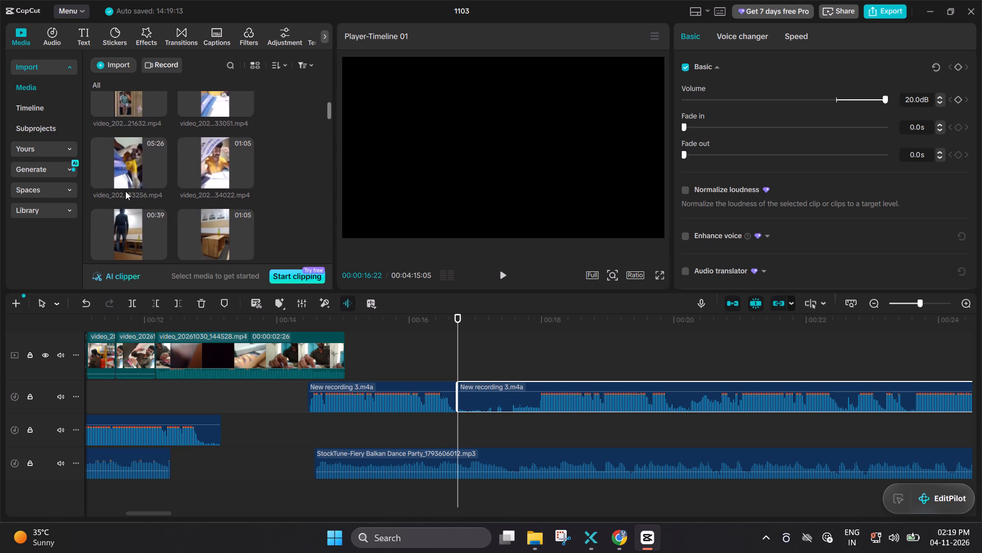
{"action": "scroll", "coordinate": [125, 191], "scroll_direction": "up", "scroll_amount": 1}
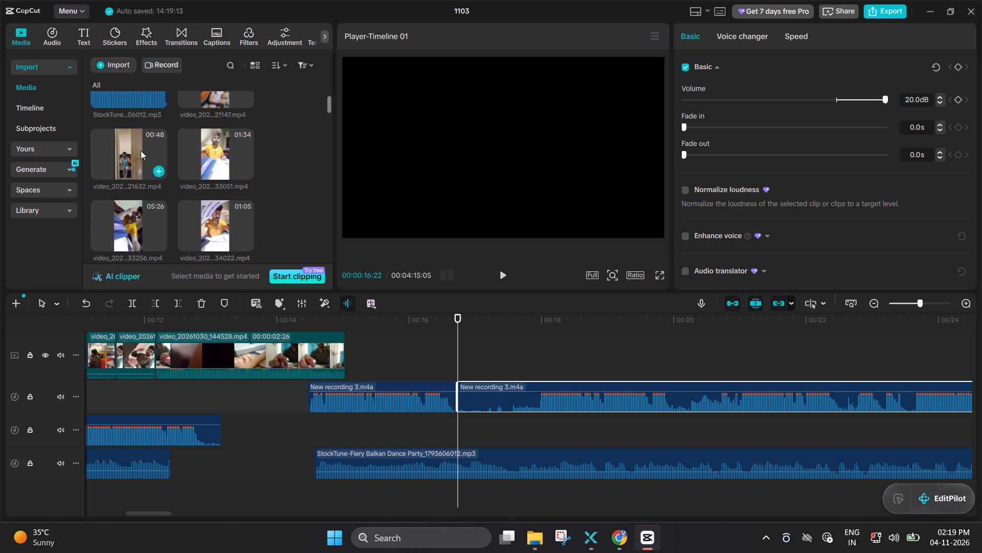
{"action": "left_click", "coordinate": [141, 151]}
{"action": "double_click", "coordinate": [141, 151]}
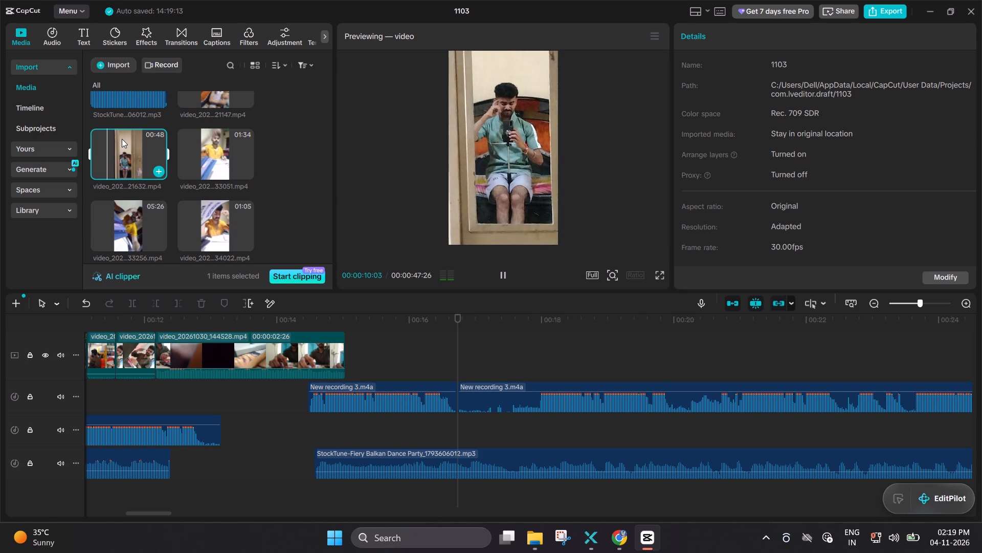
{"action": "left_click_drag", "start_coordinate": [133, 155], "coordinate": [228, 272]}
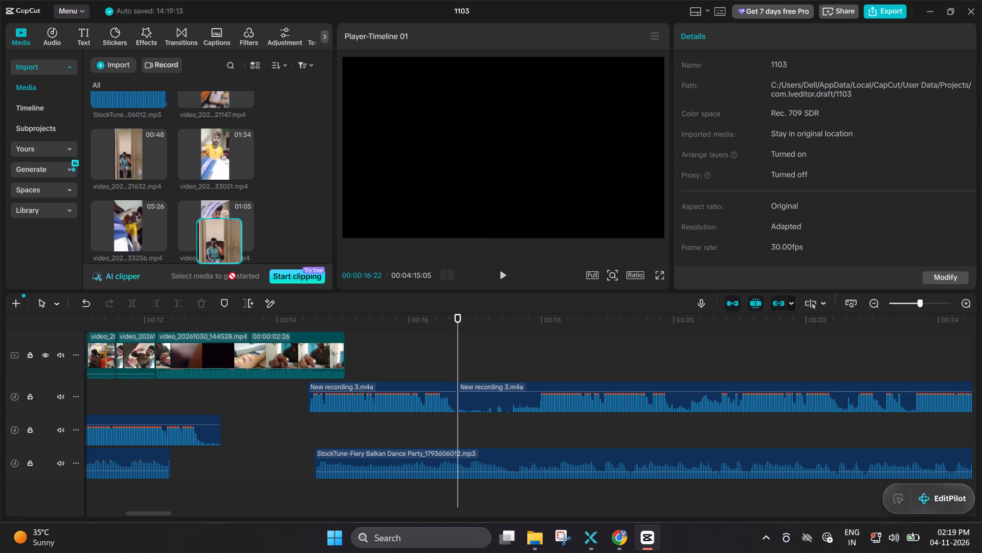
{"action": "left_click_drag", "start_coordinate": [228, 272], "coordinate": [374, 349]}
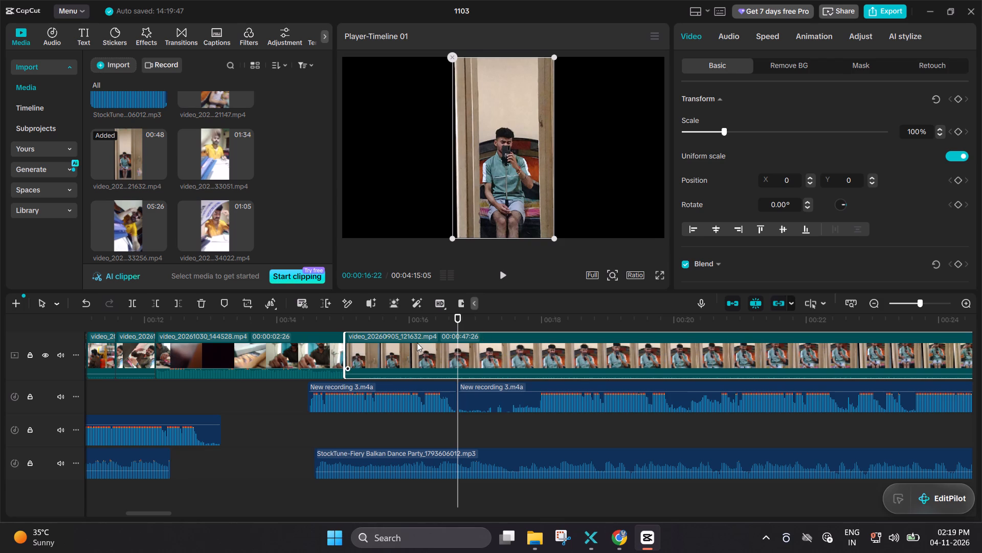
Play and skim video_20260905_121632.mp4 on the timeline from 00:00:16:22 to examine its footage against the narration.
{"action": "left_click", "coordinate": [514, 342]}
{"action": "key", "text": "space"}
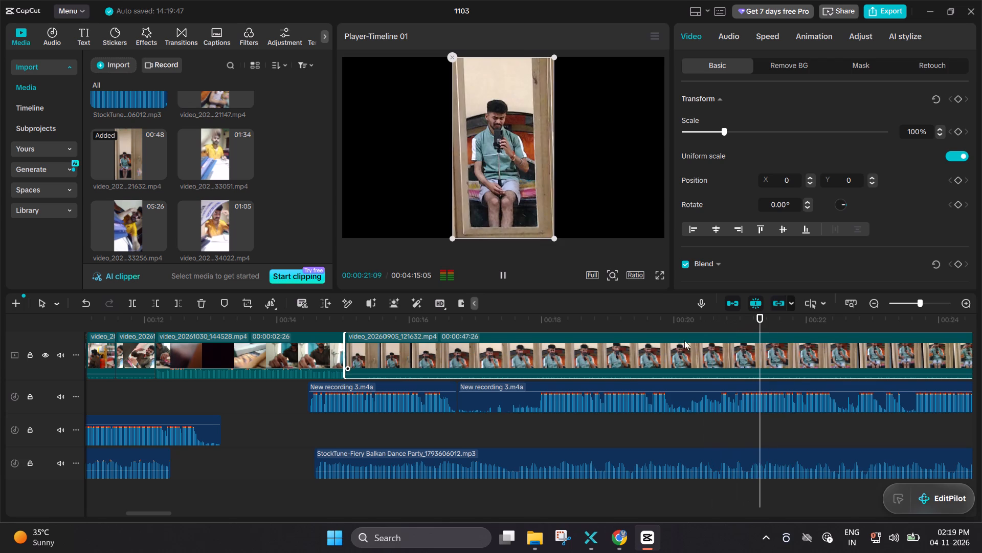
{"action": "scroll", "coordinate": [740, 331], "scroll_direction": "down", "scroll_amount": 10, "text": "ctrl"}
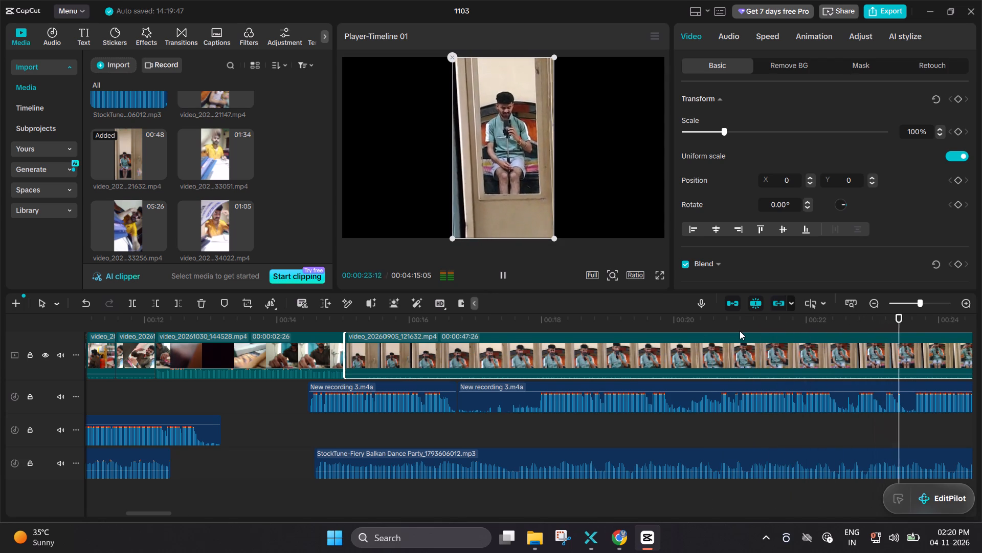
{"action": "scroll", "coordinate": [633, 372], "scroll_direction": "down", "scroll_amount": 5, "text": "ctrl"}
{"action": "scroll", "coordinate": [633, 372], "scroll_direction": "left", "scroll_amount": 1}
{"action": "scroll", "coordinate": [633, 372], "scroll_direction": "down", "scroll_amount": 3, "text": "ctrl"}
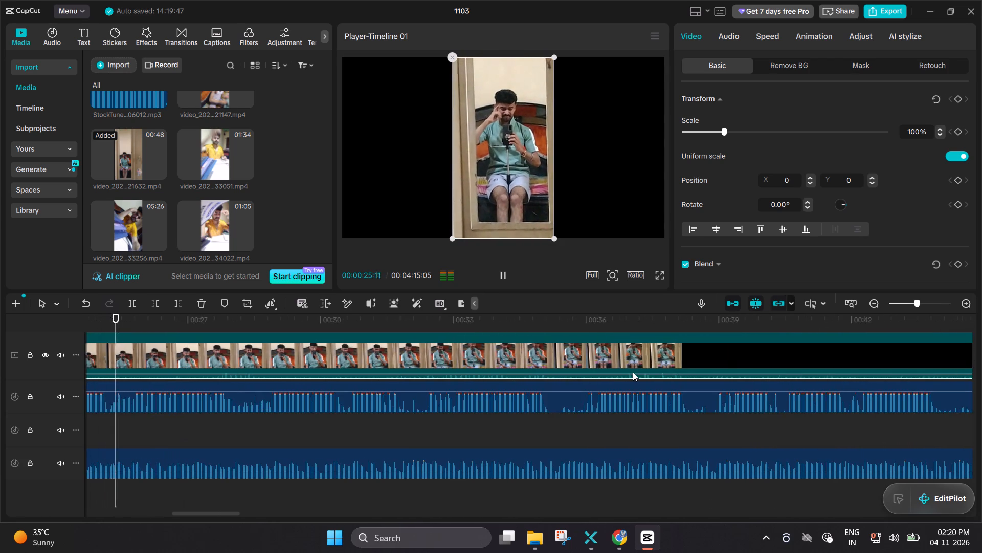
{"action": "scroll", "coordinate": [633, 372], "scroll_direction": "down", "scroll_amount": 17, "text": "ctrl"}
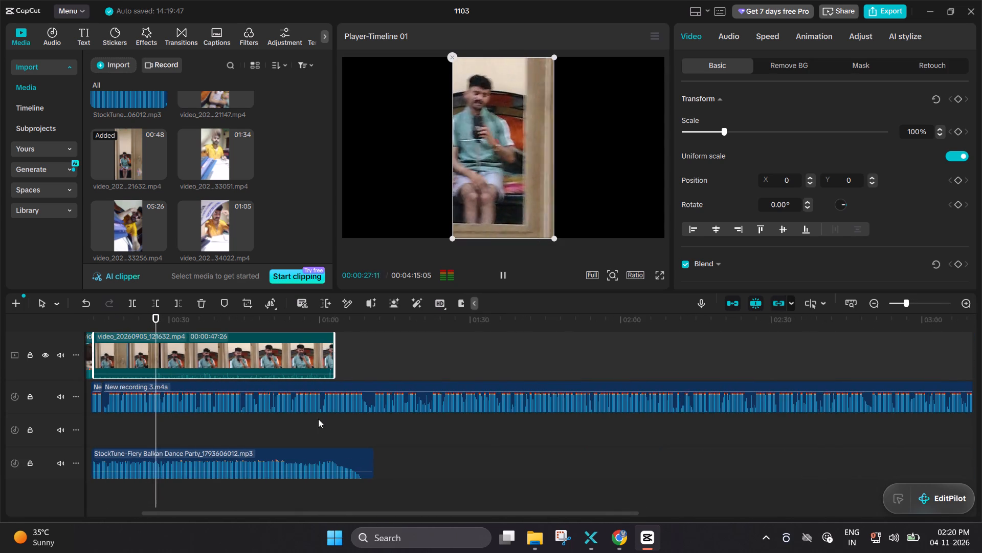
{"action": "scroll", "coordinate": [166, 430], "scroll_direction": "right", "scroll_amount": 5}
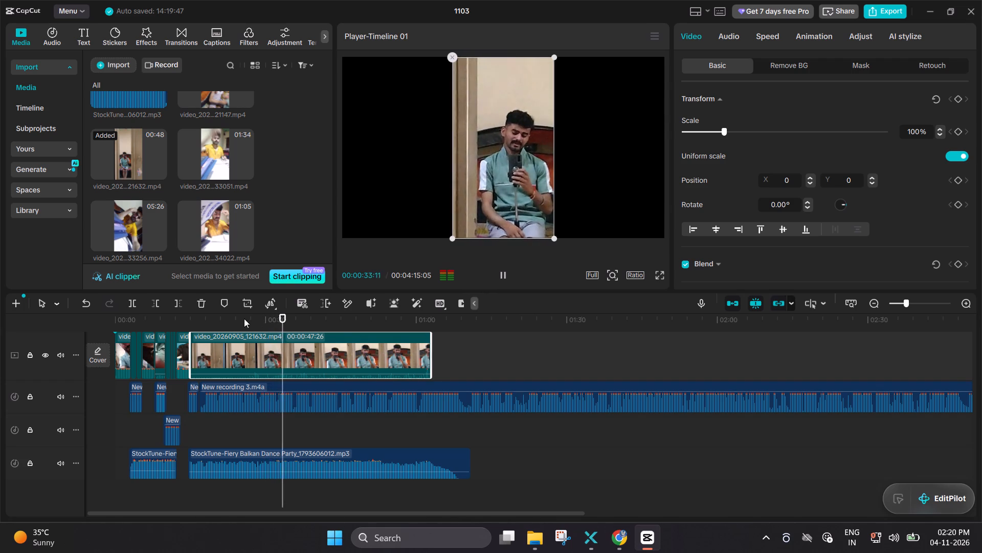
{"action": "left_click_drag", "start_coordinate": [291, 325], "coordinate": [314, 324]}
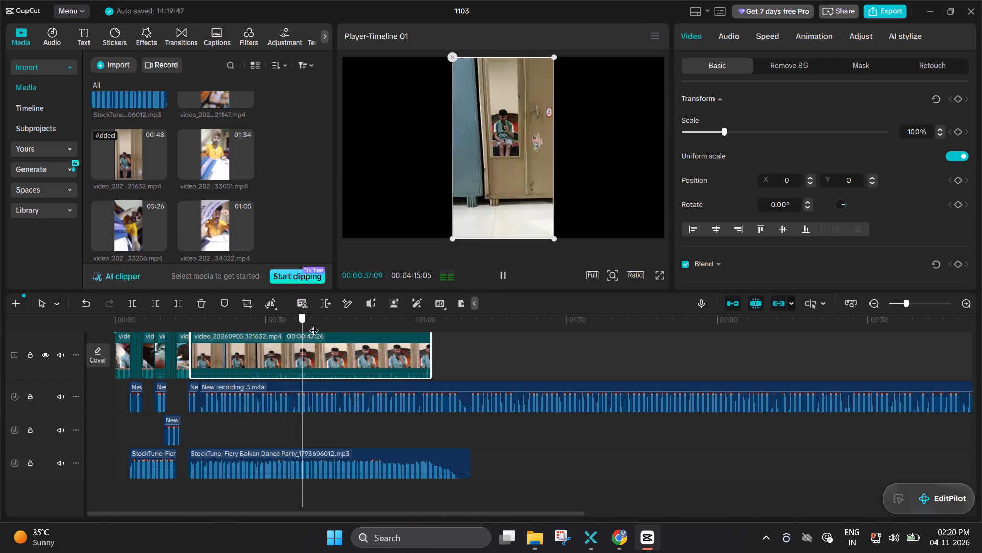
{"action": "left_click_drag", "start_coordinate": [314, 324], "coordinate": [373, 327]}
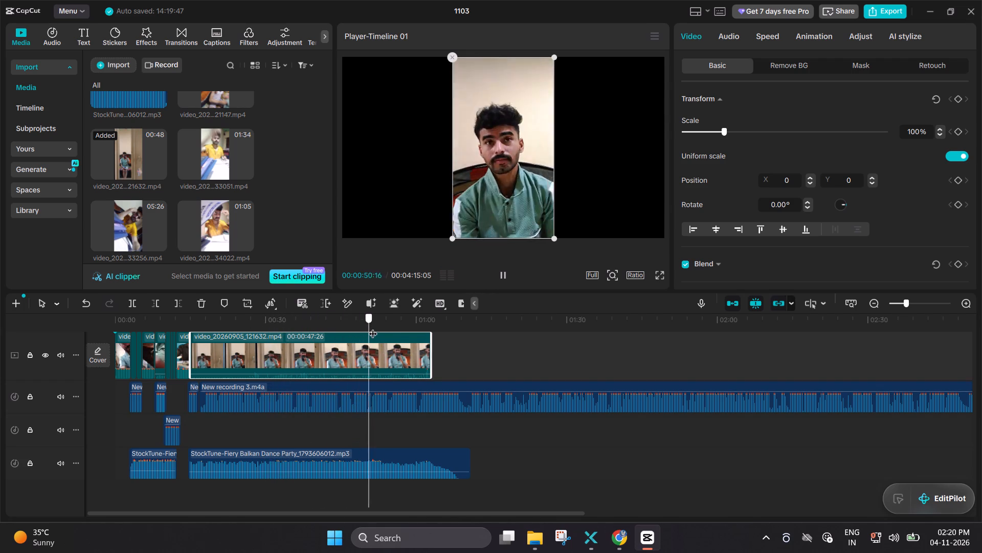
{"action": "left_click_drag", "start_coordinate": [373, 327], "coordinate": [171, 346]}
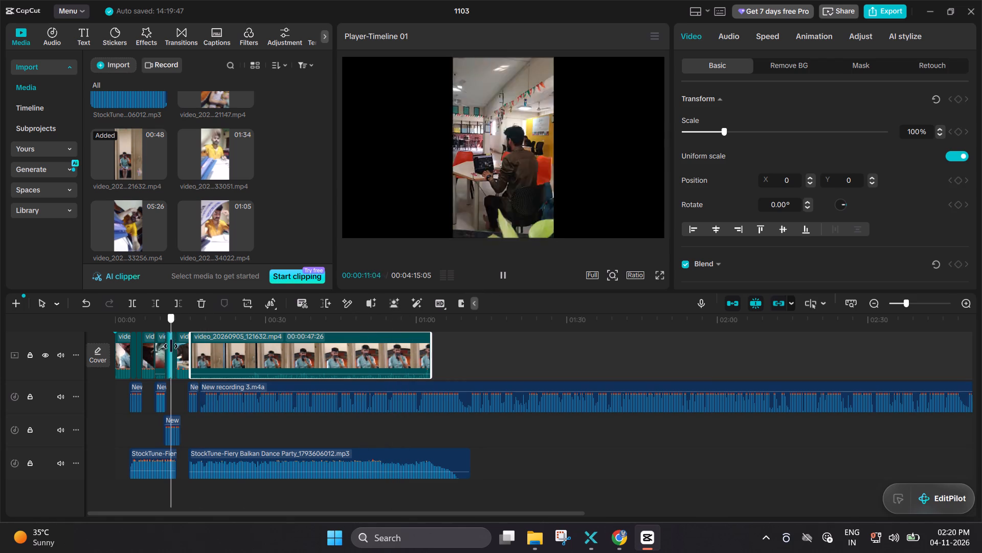
Split video_20260905_121632.mp4 at 00:00:16:22, where the narration is split, and delete the part after the cut.
{"action": "left_click_drag", "start_coordinate": [171, 346], "coordinate": [201, 345]}
{"action": "scroll", "coordinate": [201, 345], "scroll_direction": "up", "scroll_amount": 9, "text": "ctrl"}
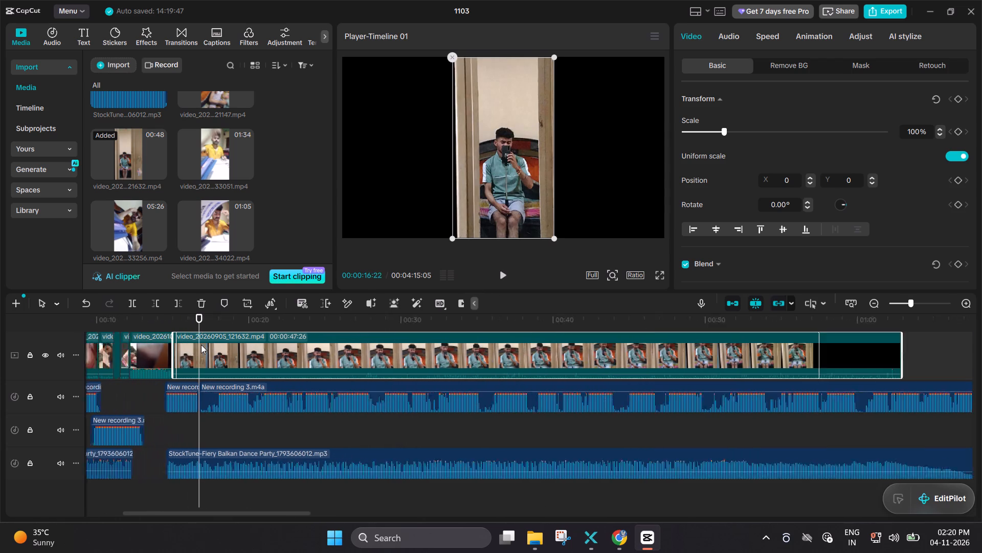
{"action": "scroll", "coordinate": [201, 345], "scroll_direction": "up", "scroll_amount": 6, "text": "ctrl"}
{"action": "scroll", "coordinate": [252, 326], "scroll_direction": "up", "scroll_amount": 6, "text": "ctrl"}
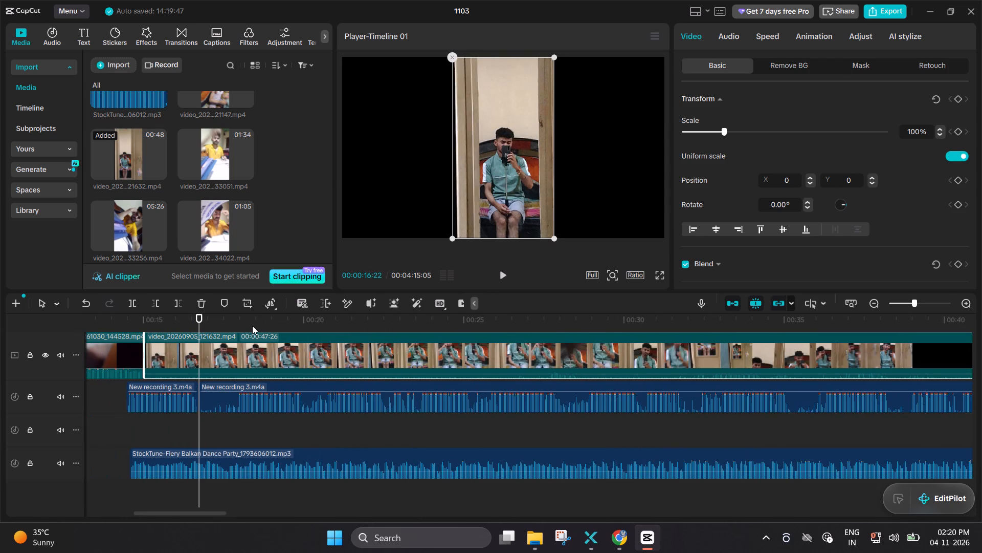
{"action": "left_click", "coordinate": [207, 349]}
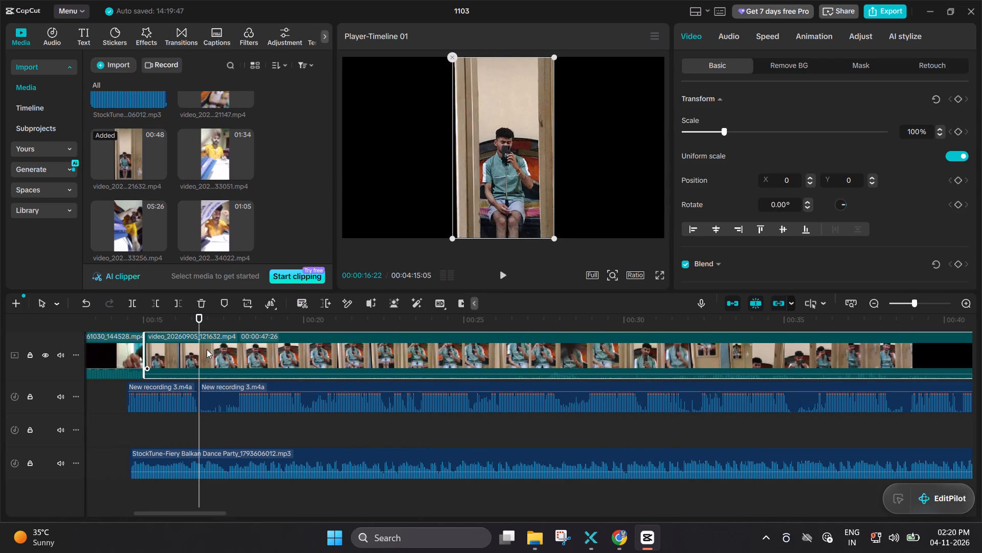
{"action": "key", "text": "ctrl+b"}
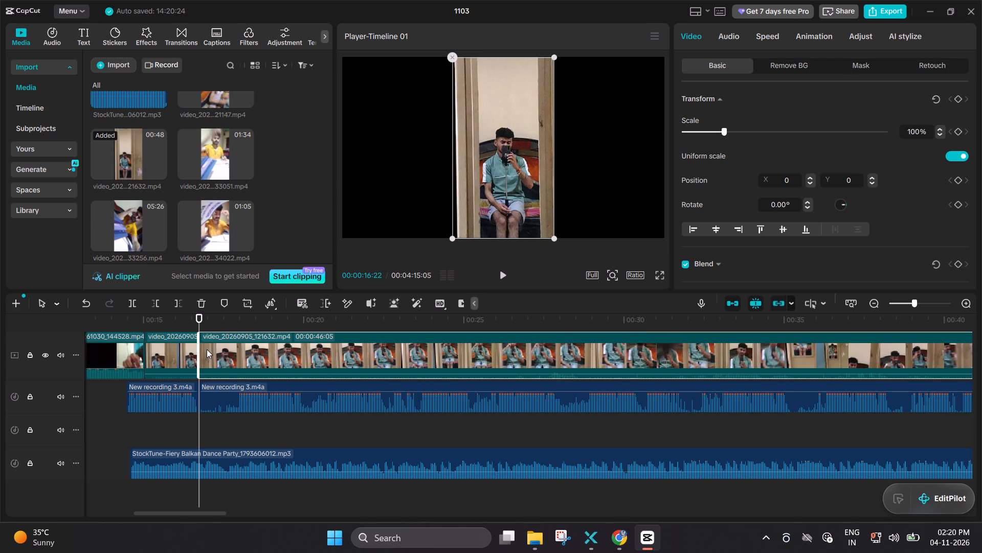
{"action": "key", "text": "BackSpace"}
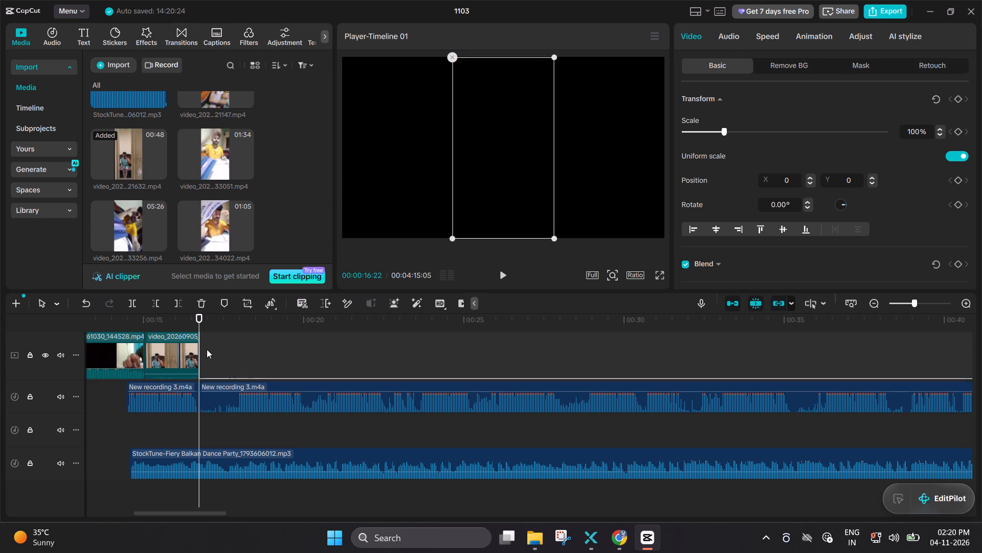
Review the remaining piece of video_20260905_121632.mp4 and trim its beginning and end so it lasts 00:00:01:12.
{"action": "scroll", "coordinate": [183, 361], "scroll_direction": "up", "scroll_amount": 9, "text": "ctrl"}
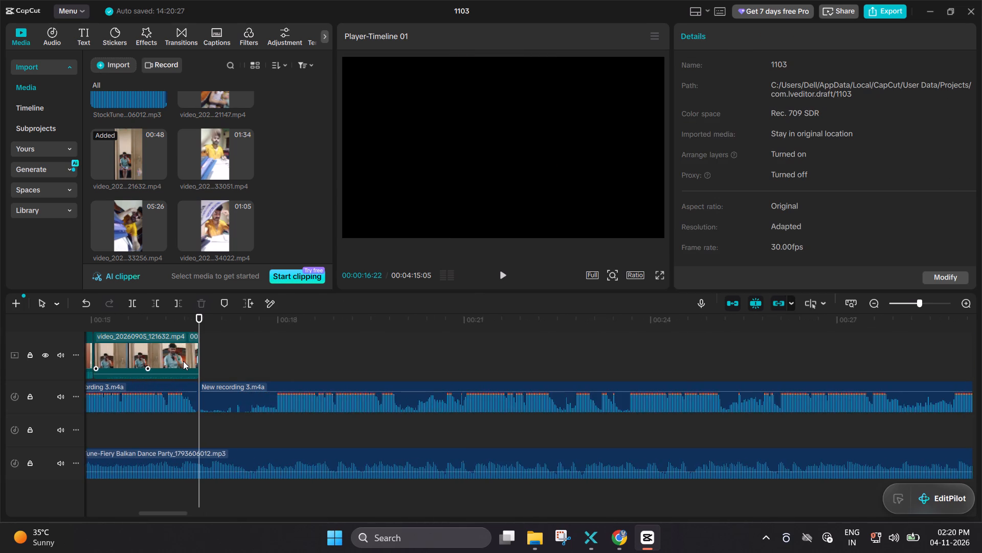
{"action": "scroll", "coordinate": [183, 361], "scroll_direction": "up", "scroll_amount": 5, "text": "ctrl"}
{"action": "scroll", "coordinate": [183, 361], "scroll_direction": "right", "scroll_amount": 2}
{"action": "scroll", "coordinate": [183, 361], "scroll_direction": "up", "scroll_amount": 1, "text": "ctrl"}
{"action": "scroll", "coordinate": [183, 361], "scroll_direction": "right", "scroll_amount": 1, "text": "ctrl"}
{"action": "scroll", "coordinate": [183, 361], "scroll_direction": "up", "scroll_amount": 1, "text": "ctrl"}
{"action": "scroll", "coordinate": [183, 361], "scroll_direction": "right", "scroll_amount": 1, "text": "ctrl"}
{"action": "scroll", "coordinate": [183, 361], "scroll_direction": "up", "scroll_amount": 1, "text": "ctrl"}
{"action": "scroll", "coordinate": [183, 361], "scroll_direction": "right", "scroll_amount": 1, "text": "ctrl"}
{"action": "scroll", "coordinate": [183, 361], "scroll_direction": "up", "scroll_amount": 1, "text": "ctrl"}
{"action": "scroll", "coordinate": [183, 361], "scroll_direction": "right", "scroll_amount": 1, "text": "ctrl"}
{"action": "scroll", "coordinate": [183, 361], "scroll_direction": "up", "scroll_amount": 1, "text": "ctrl"}
{"action": "scroll", "coordinate": [183, 361], "scroll_direction": "right", "scroll_amount": 1, "text": "ctrl"}
{"action": "scroll", "coordinate": [183, 361], "scroll_direction": "up", "scroll_amount": 1, "text": "ctrl"}
{"action": "scroll", "coordinate": [183, 361], "scroll_direction": "right", "scroll_amount": 1, "text": "ctrl"}
{"action": "scroll", "coordinate": [183, 361], "scroll_direction": "up", "scroll_amount": 1, "text": "ctrl"}
{"action": "scroll", "coordinate": [183, 361], "scroll_direction": "right", "scroll_amount": 1, "text": "ctrl"}
{"action": "scroll", "coordinate": [183, 361], "scroll_direction": "up", "scroll_amount": 1, "text": "ctrl"}
{"action": "scroll", "coordinate": [183, 361], "scroll_direction": "right", "scroll_amount": 1, "text": "ctrl"}
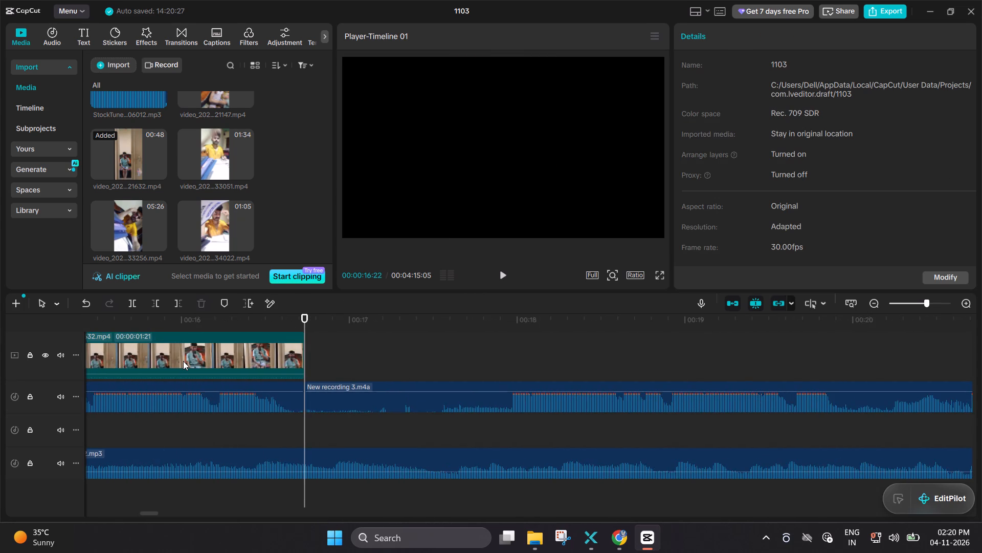
{"action": "scroll", "coordinate": [183, 361], "scroll_direction": "down", "scroll_amount": 4, "text": "ctrl"}
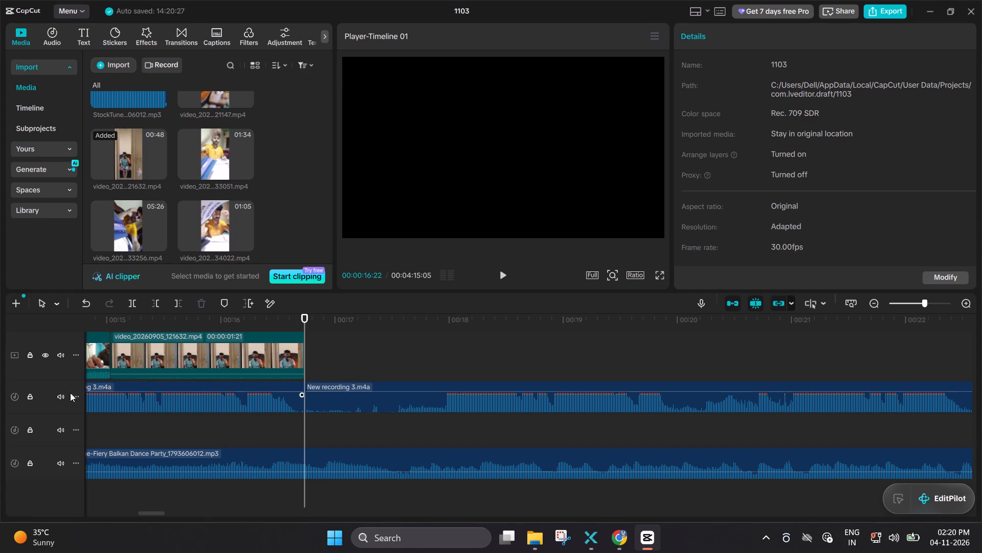
{"action": "scroll", "coordinate": [113, 426], "scroll_direction": "right", "scroll_amount": 1}
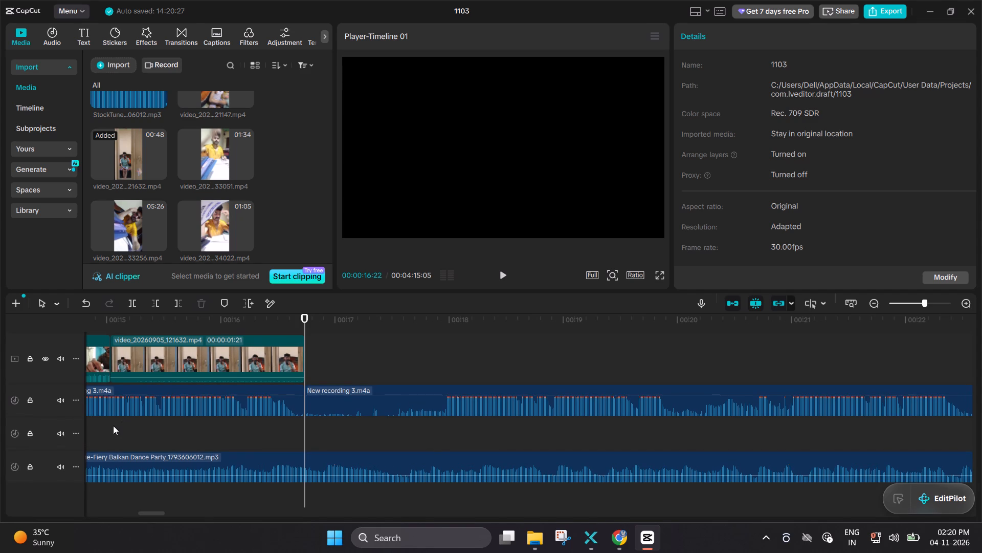
{"action": "scroll", "coordinate": [113, 426], "scroll_direction": "right", "scroll_amount": 1}
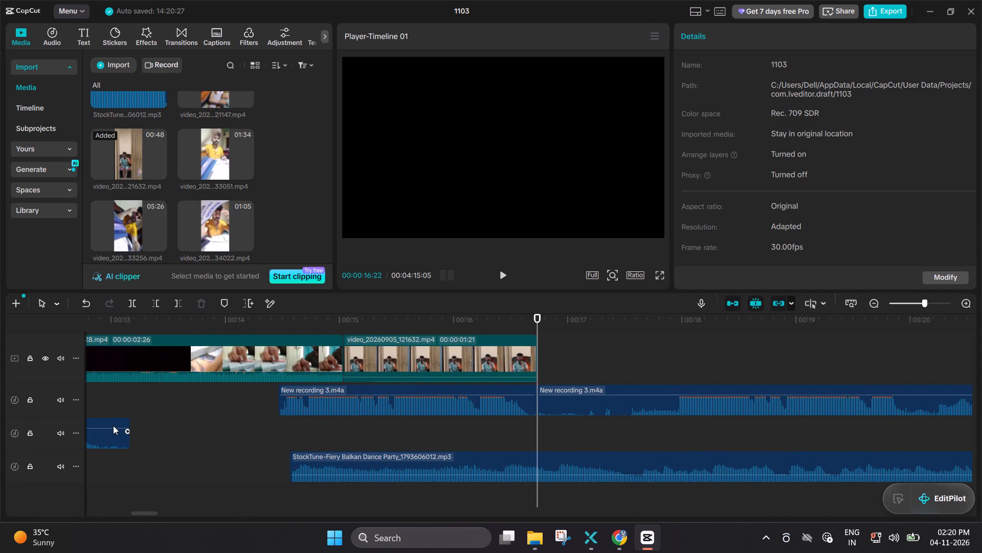
{"action": "scroll", "coordinate": [113, 426], "scroll_direction": "right", "scroll_amount": 1}
{"action": "left_click", "coordinate": [329, 317]}
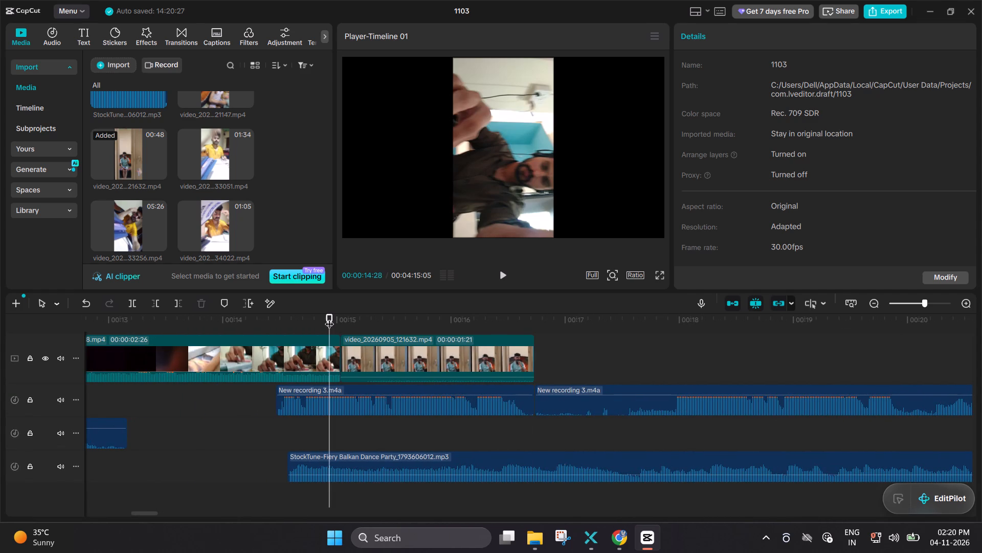
{"action": "left_click_drag", "start_coordinate": [329, 317], "coordinate": [345, 312]}
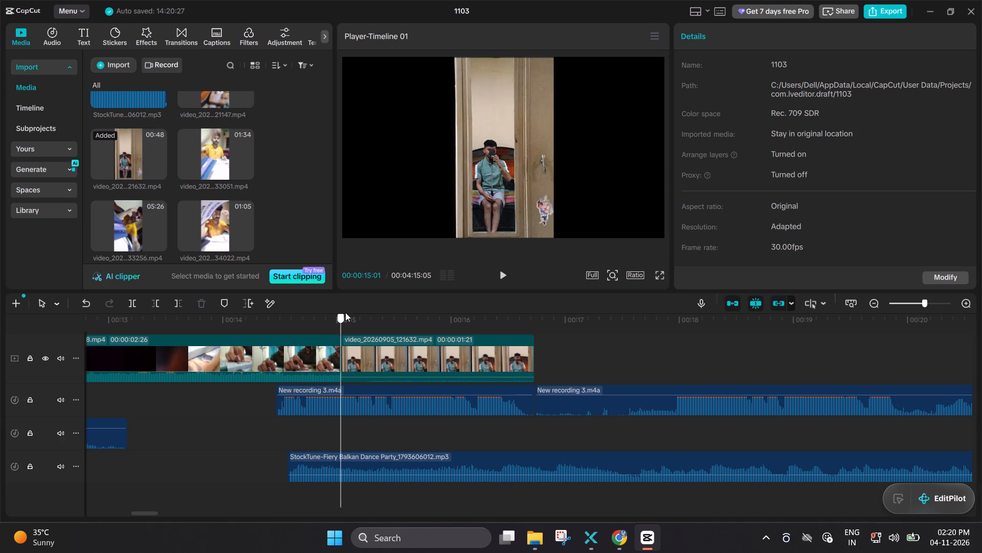
{"action": "left_click_drag", "start_coordinate": [345, 312], "coordinate": [388, 307]}
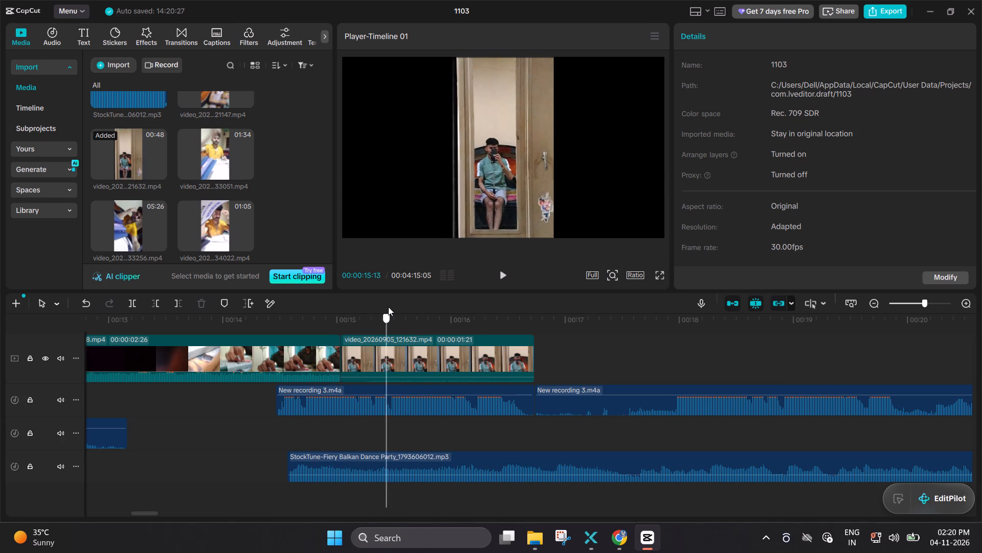
{"action": "left_click_drag", "start_coordinate": [388, 307], "coordinate": [506, 293]}
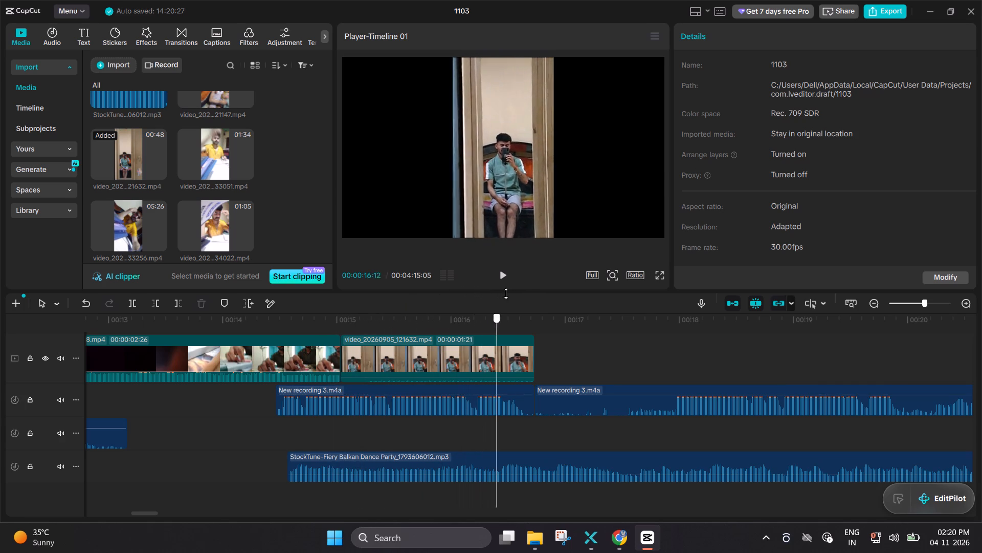
{"action": "left_click_drag", "start_coordinate": [506, 293], "coordinate": [426, 306]}
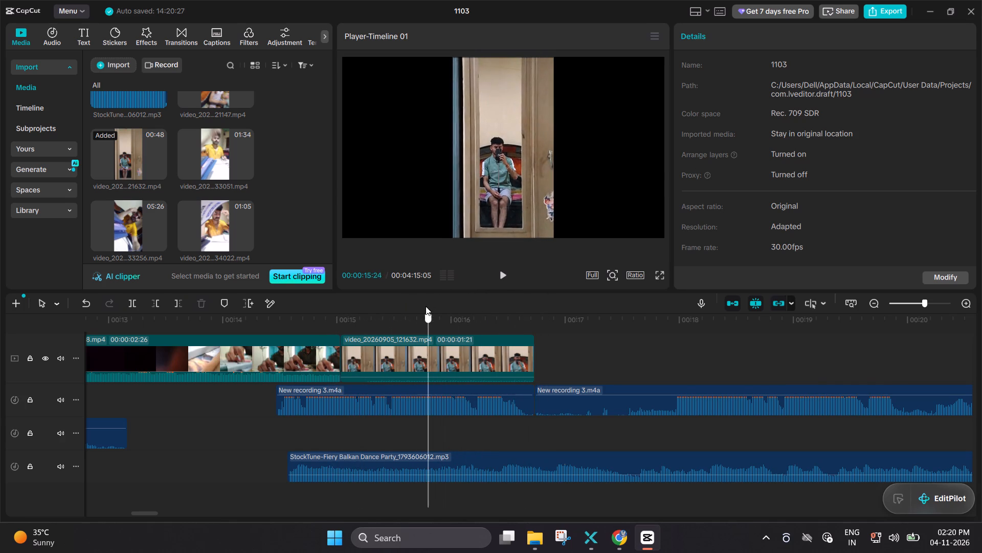
{"action": "left_click_drag", "start_coordinate": [426, 306], "coordinate": [416, 306]}
{"action": "left_click", "coordinate": [375, 346]}
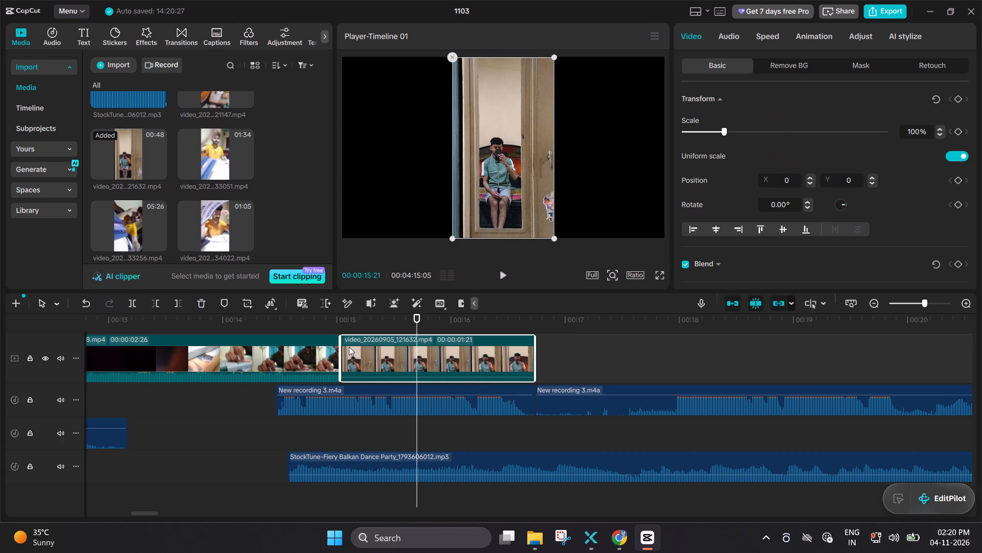
{"action": "left_click_drag", "start_coordinate": [343, 349], "coordinate": [351, 354]}
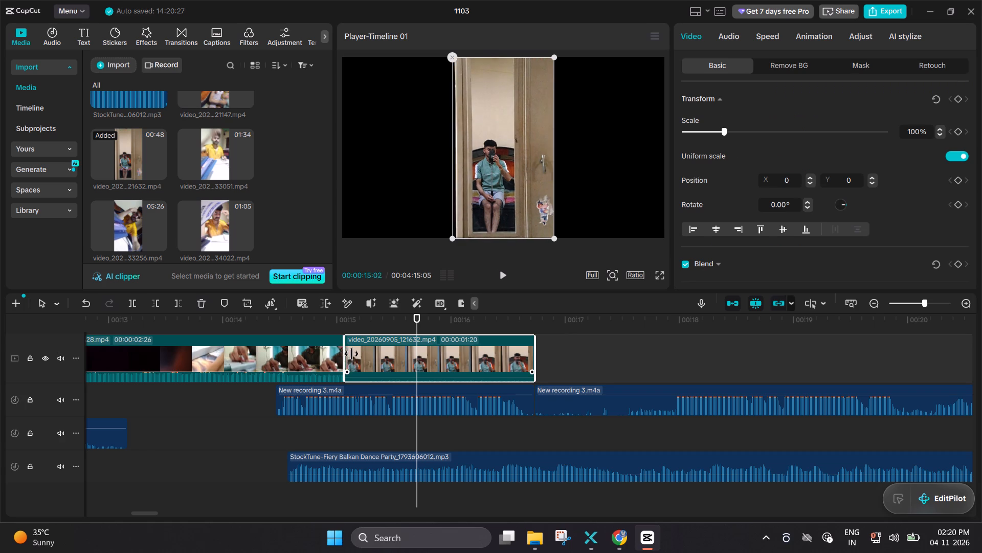
{"action": "left_click_drag", "start_coordinate": [351, 354], "coordinate": [373, 355]}
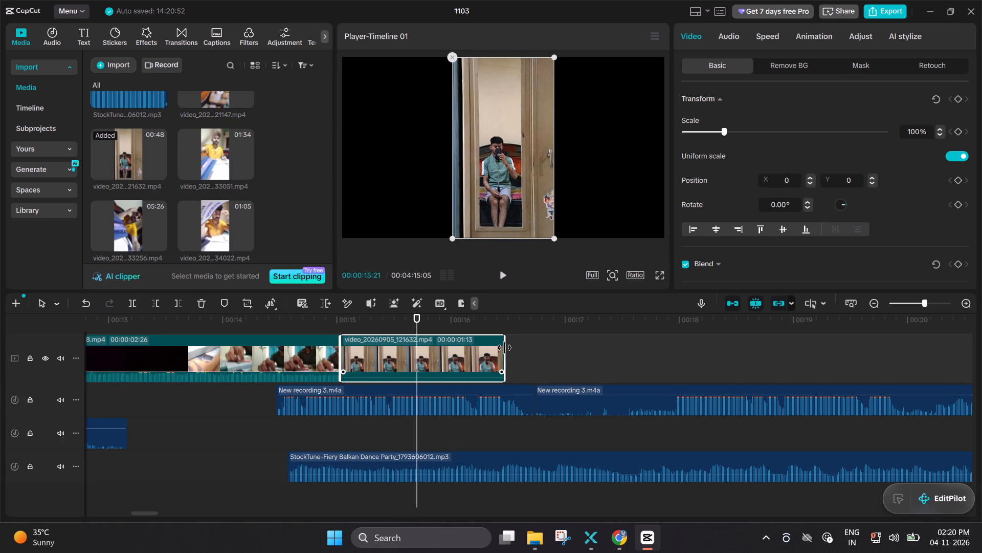
{"action": "left_click_drag", "start_coordinate": [504, 348], "coordinate": [498, 353]}
Play back from about 00:00:13:10 to 00:00:18:03 to check the shortened mirror clip against the narration and music.
{"action": "left_click_drag", "start_coordinate": [416, 326], "coordinate": [209, 322]}
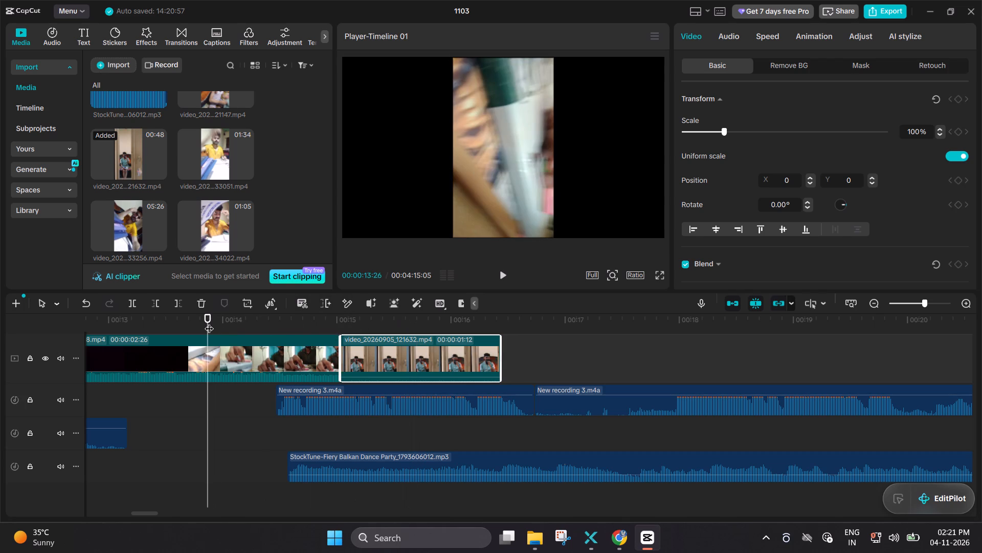
{"action": "key", "text": "space"}
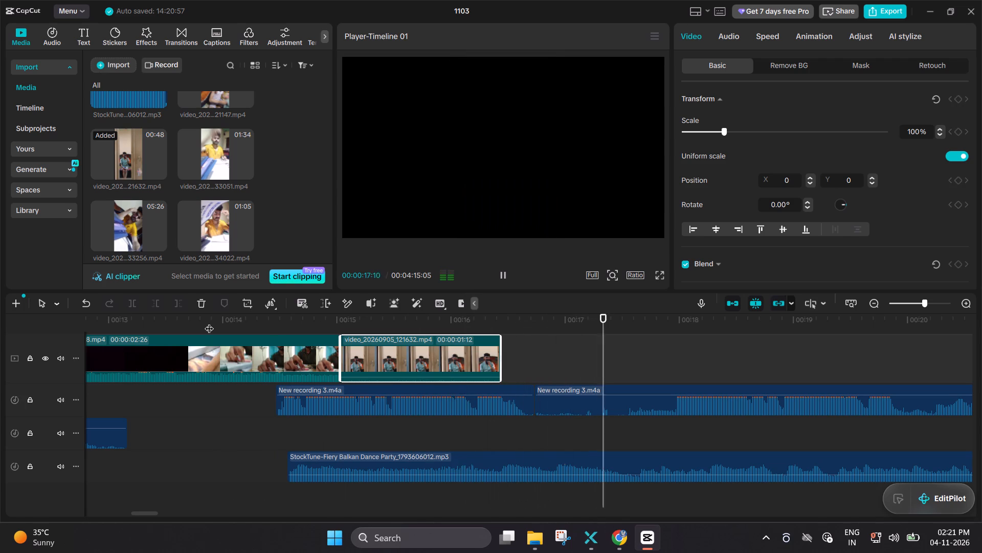
{"action": "key", "text": "Left"}
{"action": "key", "text": "Left"}
{"action": "key", "text": "Left"}
{"action": "key", "text": "Left"}
{"action": "key", "text": "Left"}
{"action": "key", "text": "Left"}
{"action": "key", "text": "Left"}
{"action": "key", "text": "Left"}
{"action": "key", "text": "Left"}
{"action": "key", "text": "Left"}
{"action": "key", "text": "Left"}
{"action": "key", "text": "Left"}
{"action": "key", "text": "Left"}
{"action": "key", "text": "Left"}
{"action": "key", "text": "Left"}
{"action": "key", "text": "Left"}
{"action": "key", "text": "Left"}
{"action": "key", "text": "Left"}
{"action": "key", "text": "Left"}
{"action": "key", "text": "Left"}
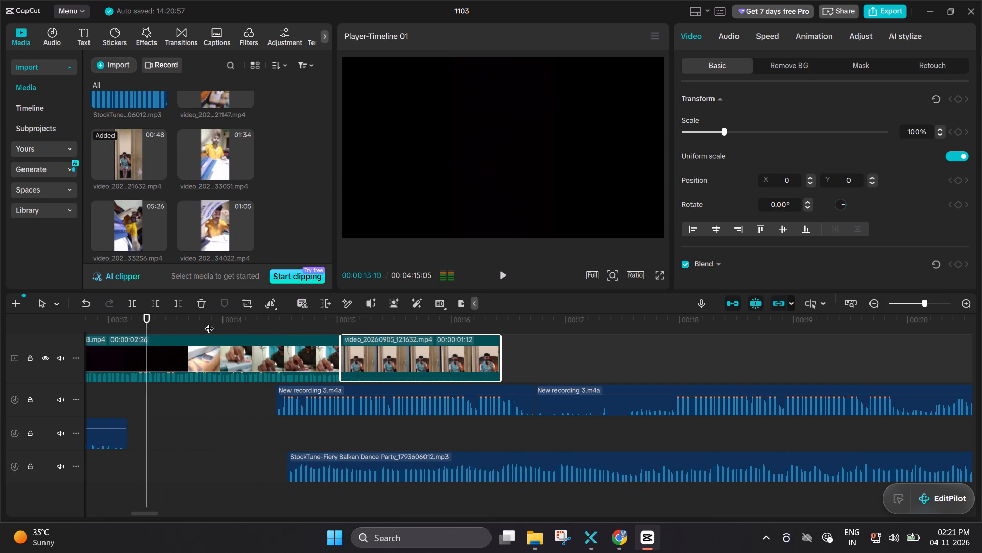
{"action": "key", "text": "space"}
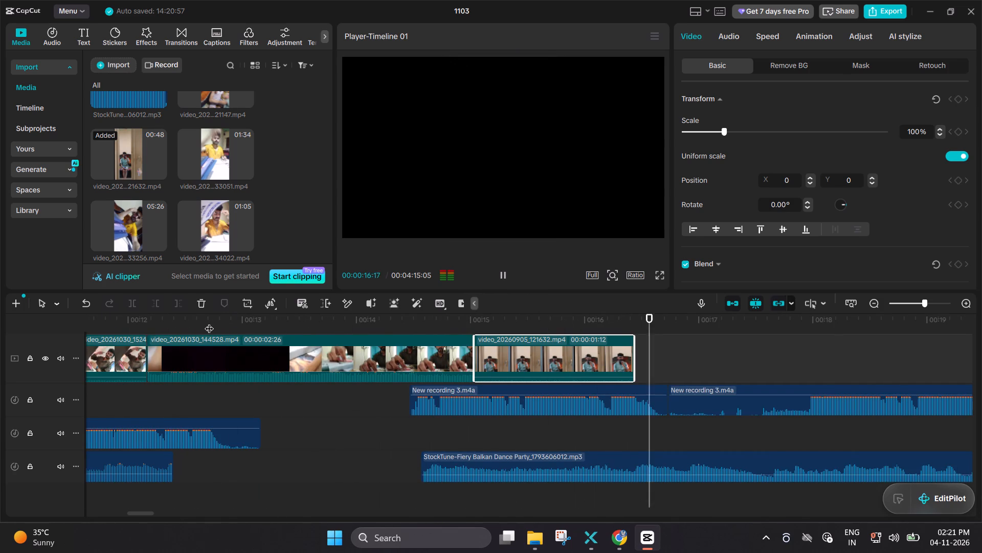
{"action": "scroll", "coordinate": [209, 322], "scroll_direction": "down", "scroll_amount": 3, "text": "ctrl"}
{"action": "key", "text": "space"}
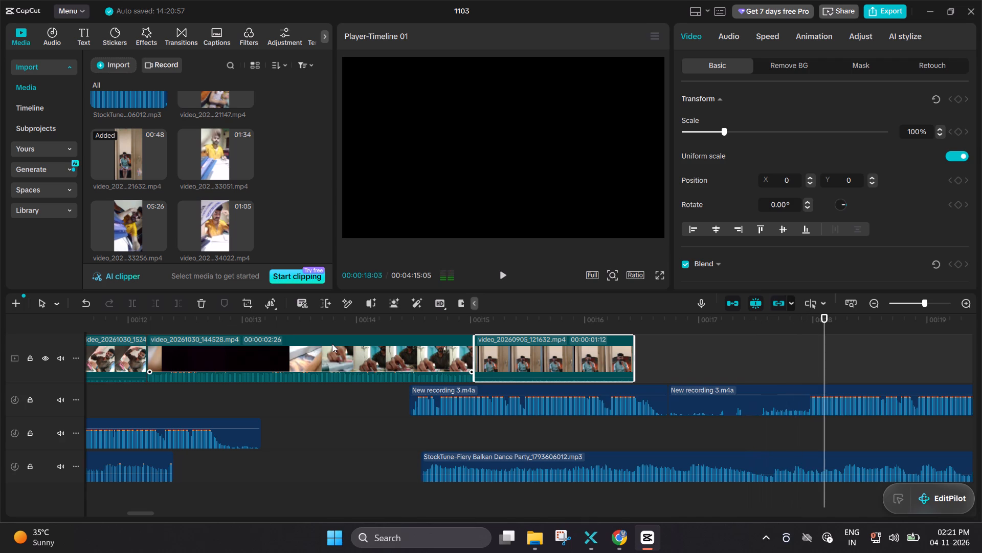
Extend the beginning of the New recording 3.m4a piece under the mirror clip a few frames earlier, to about 00:00:14:12.
{"action": "scroll", "coordinate": [536, 402], "scroll_direction": "down", "scroll_amount": 3, "text": "ctrl"}
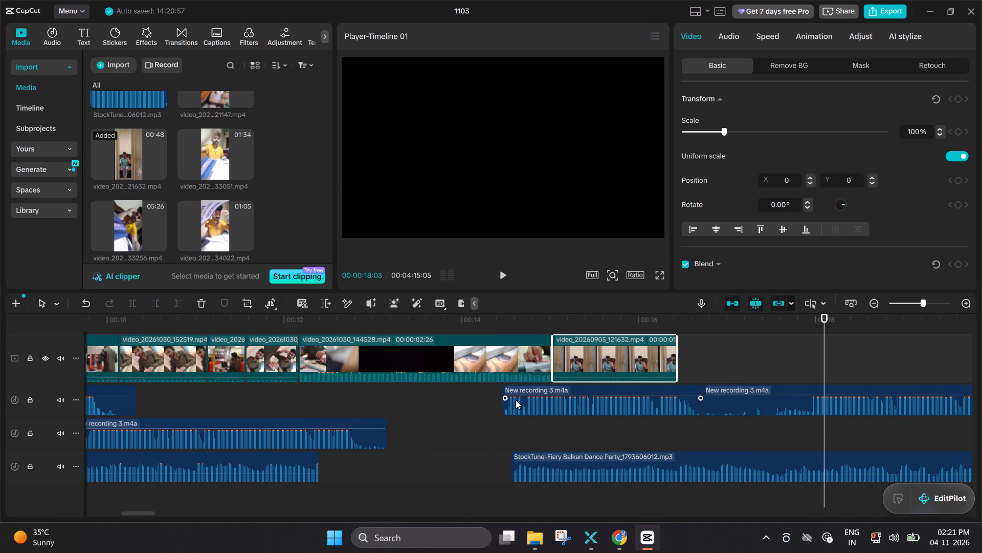
{"action": "left_click", "coordinate": [516, 400]}
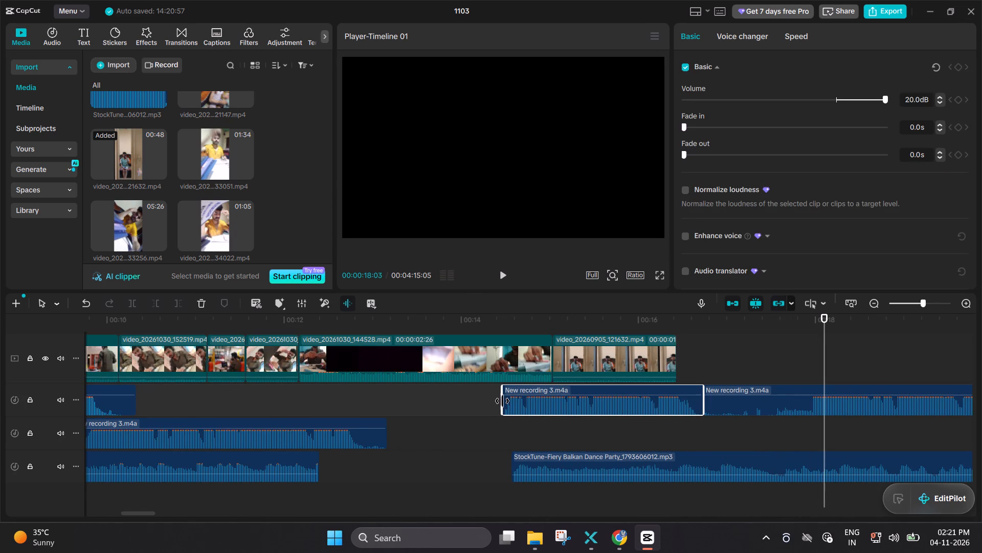
{"action": "left_click_drag", "start_coordinate": [502, 401], "coordinate": [487, 404]}
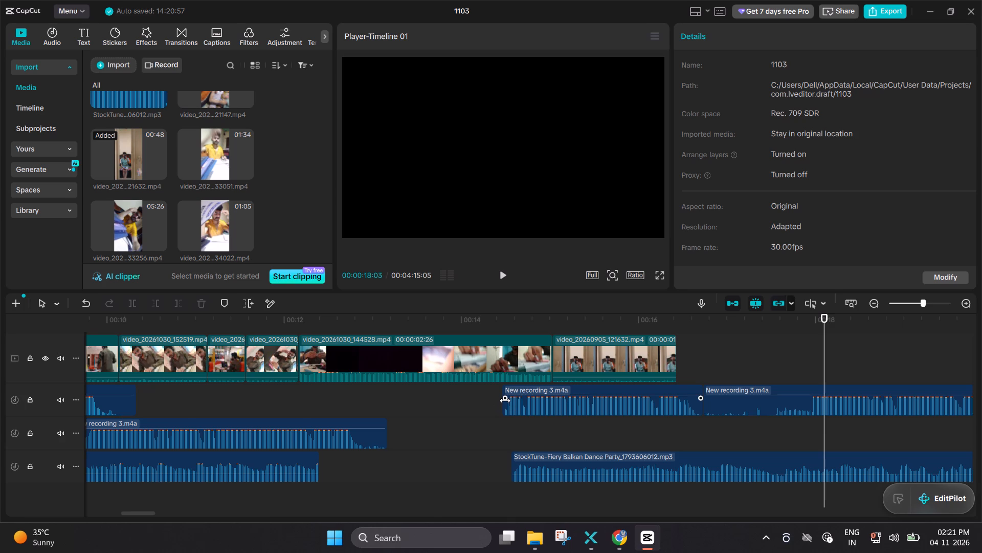
{"action": "left_click_drag", "start_coordinate": [504, 405], "coordinate": [499, 406]}
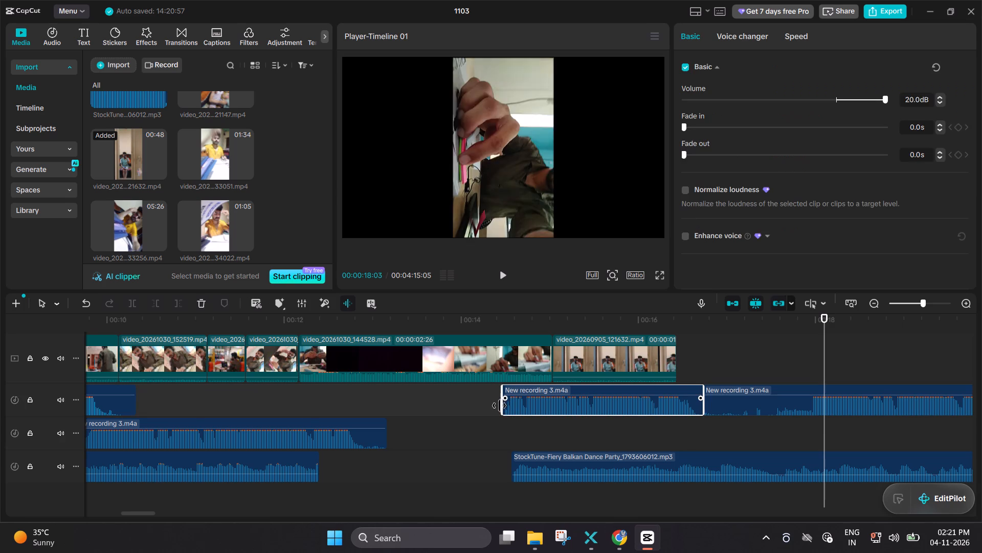
{"action": "left_click_drag", "start_coordinate": [499, 406], "coordinate": [498, 406]}
{"action": "left_click", "coordinate": [405, 397]}
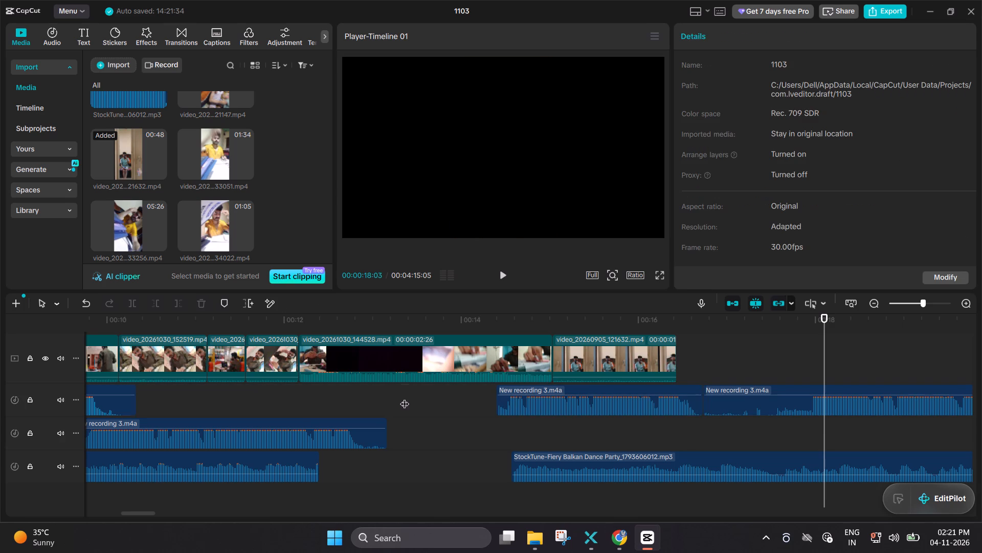
Listen to the narration and trim the beginning of the following New recording 3.m4a piece so it starts at about 00:00:17:24.
{"action": "key", "text": "space"}
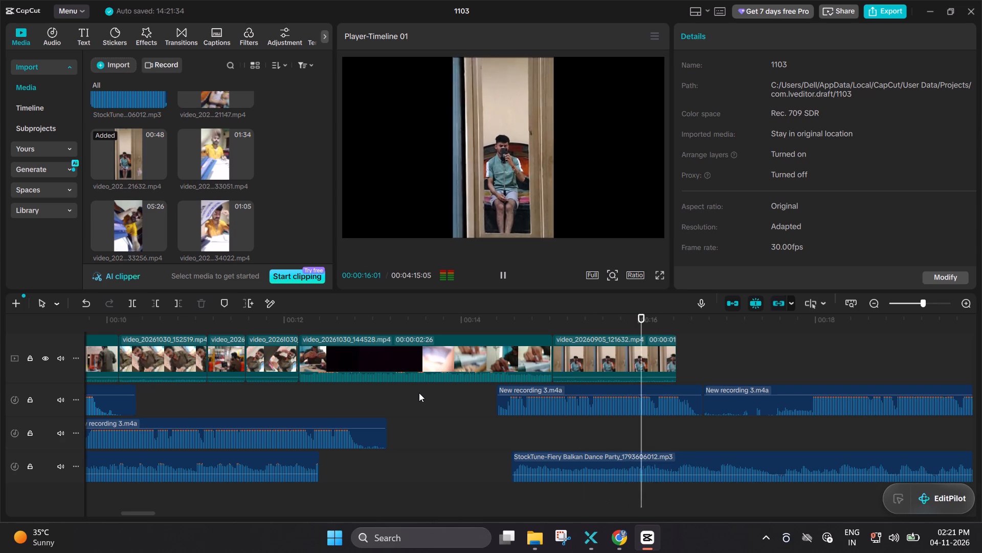
{"action": "left_click", "coordinate": [566, 396]}
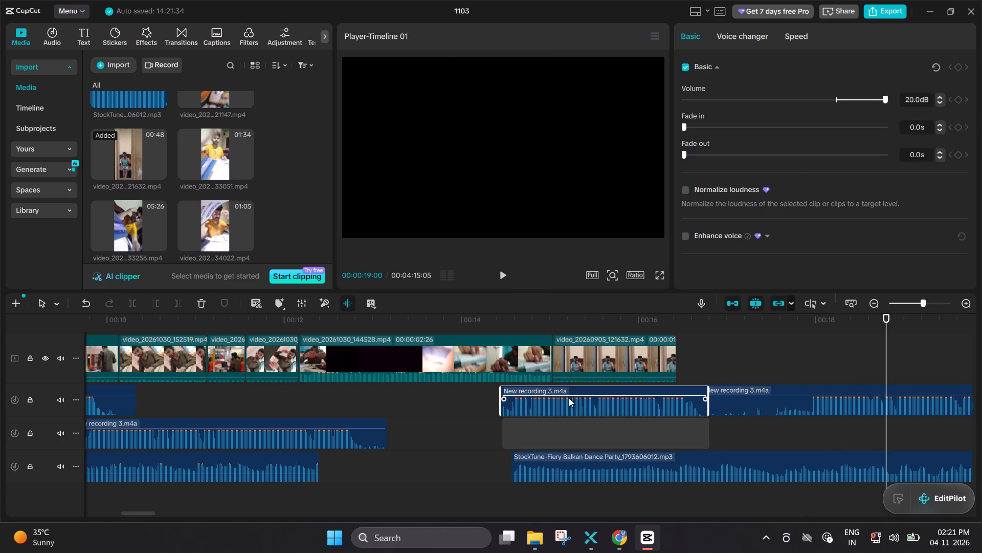
{"action": "left_click", "coordinate": [764, 395]}
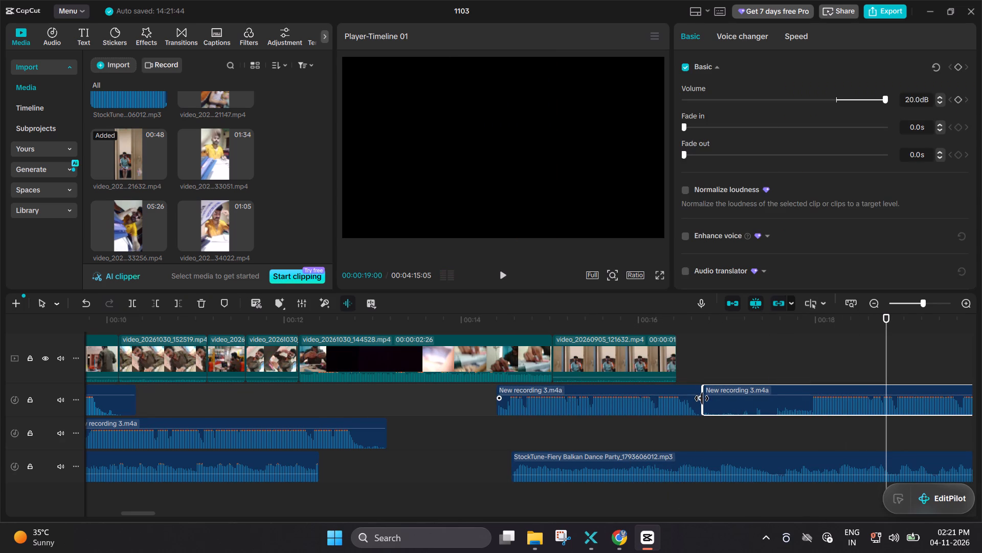
{"action": "left_click_drag", "start_coordinate": [702, 398], "coordinate": [758, 394]}
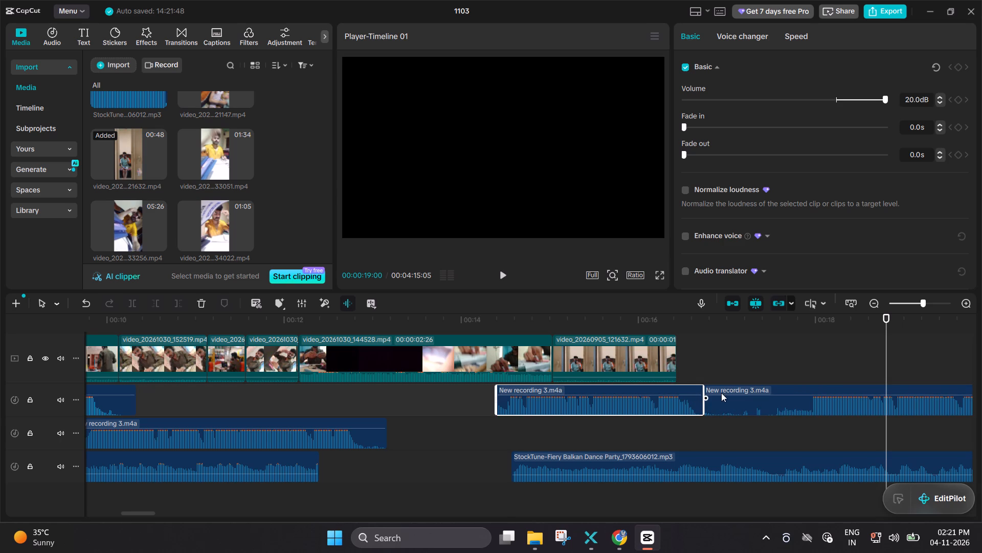
{"action": "left_click", "coordinate": [718, 400]}
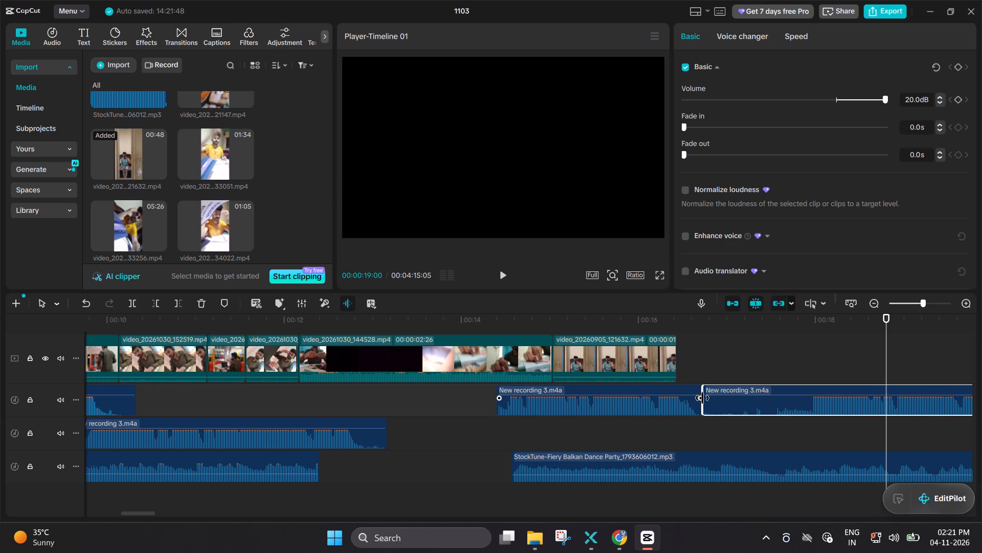
{"action": "left_click_drag", "start_coordinate": [702, 398], "coordinate": [719, 393]}
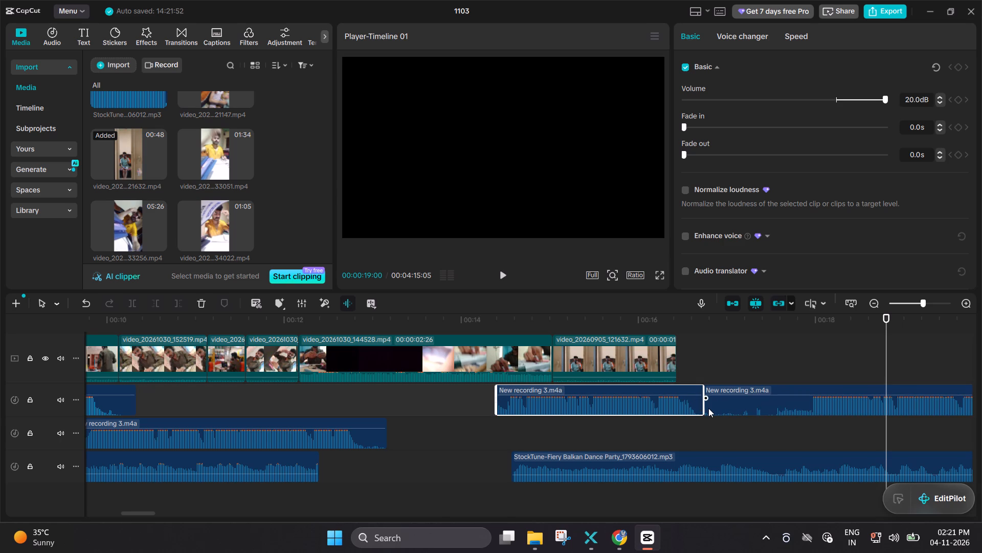
{"action": "left_click", "coordinate": [708, 408]}
{"action": "left_click_drag", "start_coordinate": [702, 402], "coordinate": [713, 401]}
{"action": "left_click_drag", "start_coordinate": [713, 401], "coordinate": [719, 401]}
{"action": "left_click", "coordinate": [736, 403]}
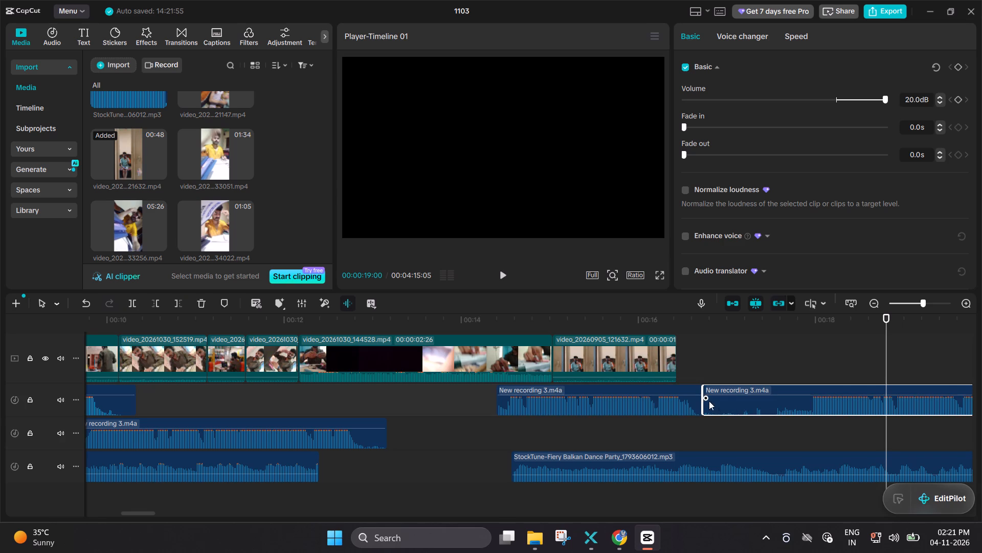
{"action": "left_click", "coordinate": [702, 397]}
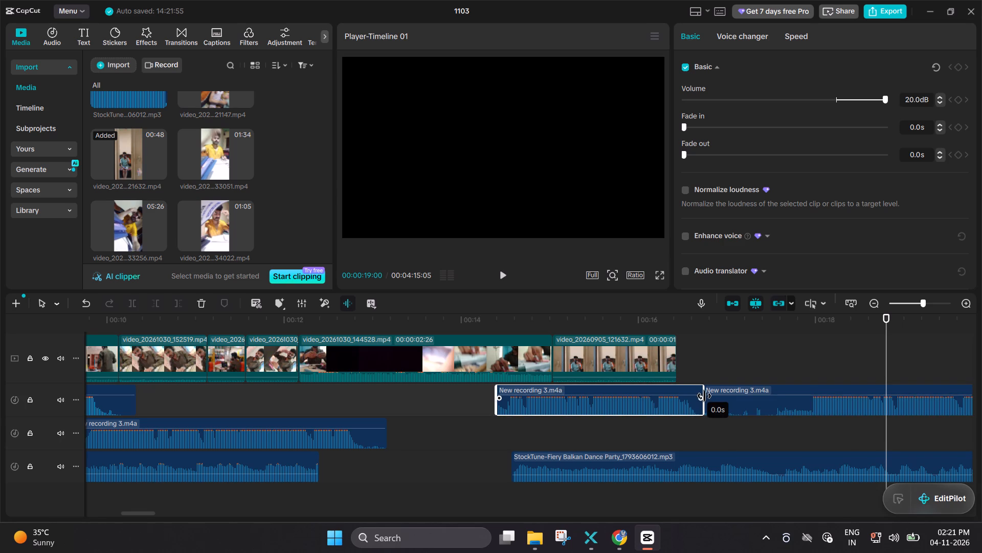
{"action": "left_click", "coordinate": [738, 394]}
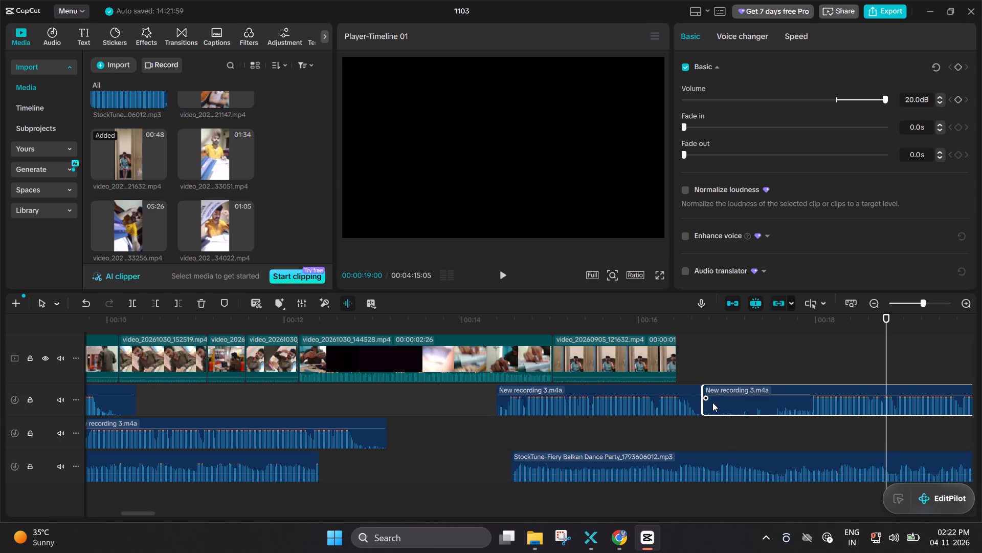
{"action": "left_click", "coordinate": [701, 400]}
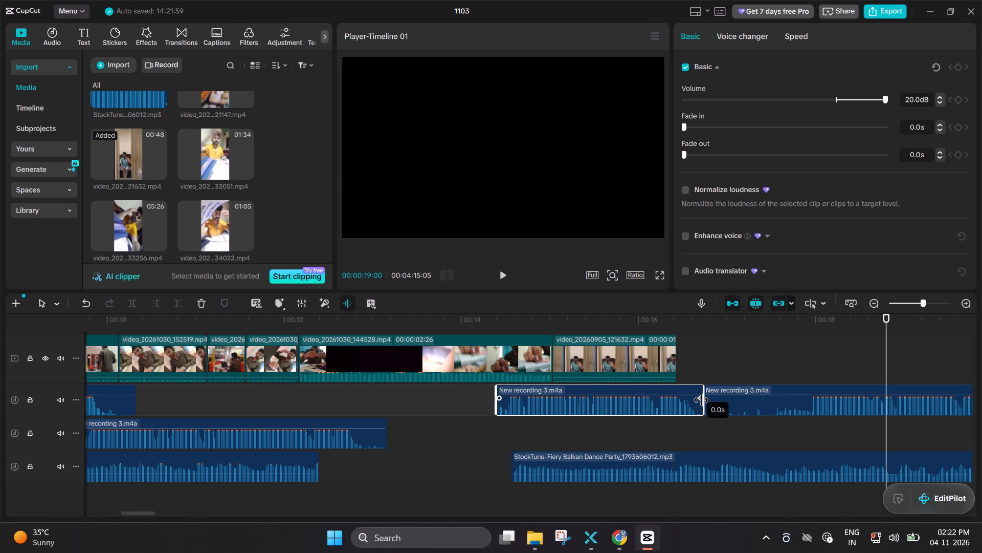
{"action": "left_click", "coordinate": [713, 399]}
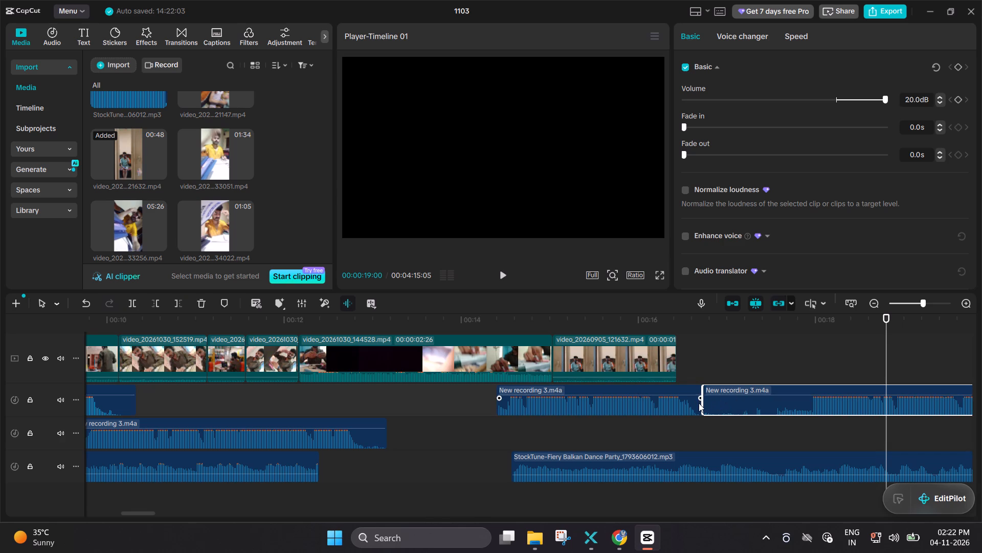
{"action": "left_click_drag", "start_coordinate": [703, 403], "coordinate": [798, 396]}
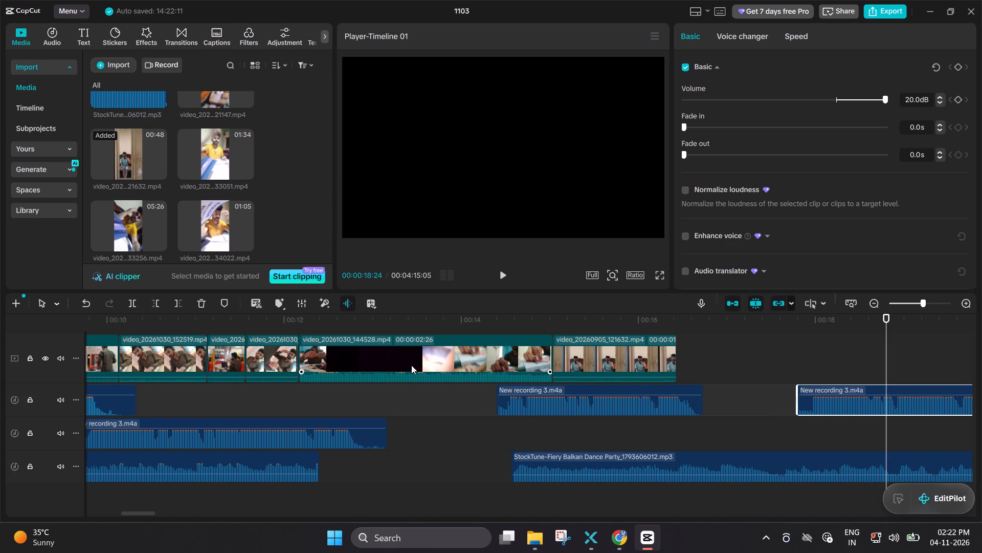
Play back from about 00:00:13:07 to 00:00:20:19 to check the trimmed narration against the clips and music.
{"action": "double_click", "coordinate": [393, 399]}
{"action": "key", "text": "space"}
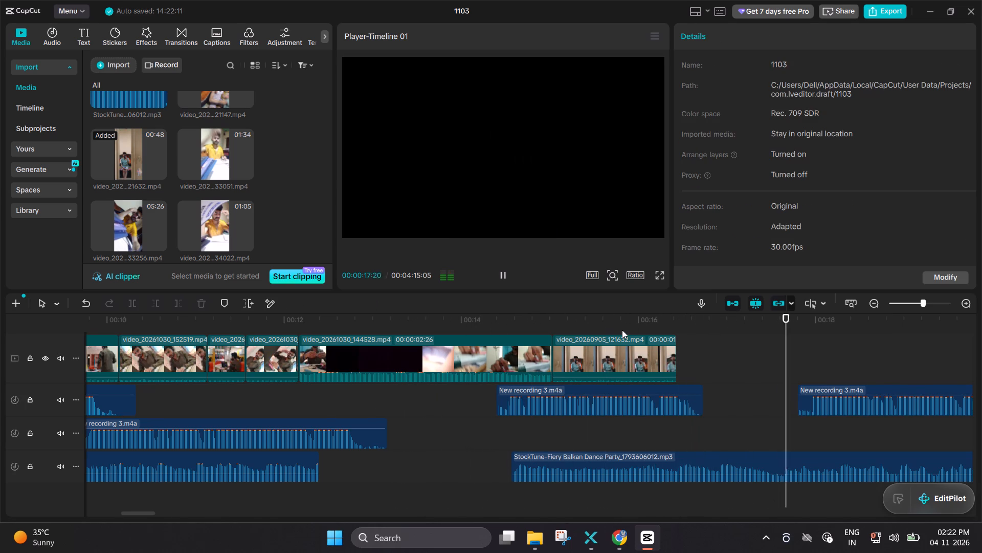
{"action": "double_click", "coordinate": [624, 345]}
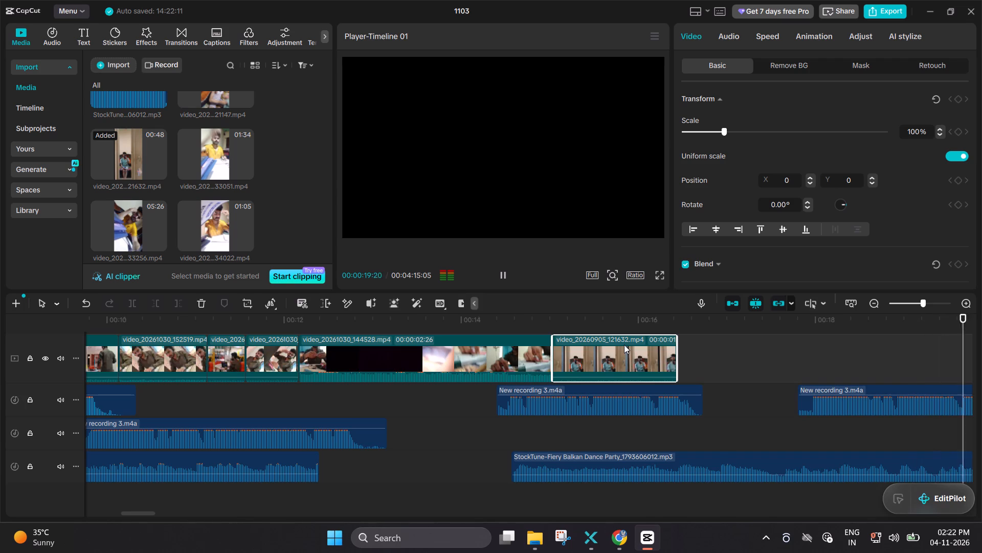
{"action": "key", "text": "space"}
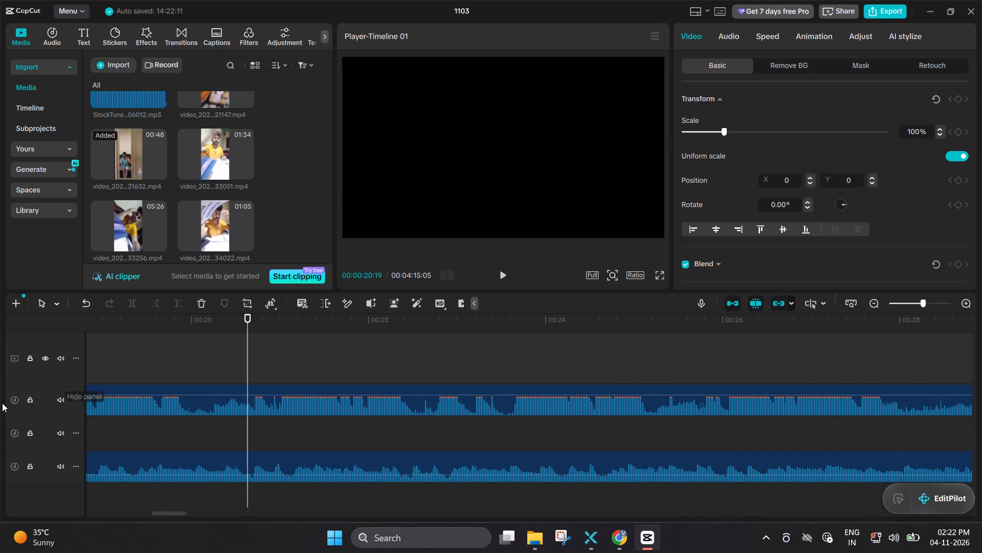
Trim about 20 frames off the beginning of video_20260905_121632.mp4 and extend its end to about 00:00:16:10.
{"action": "scroll", "coordinate": [132, 420], "scroll_direction": "down", "scroll_amount": 2, "text": "ctrl"}
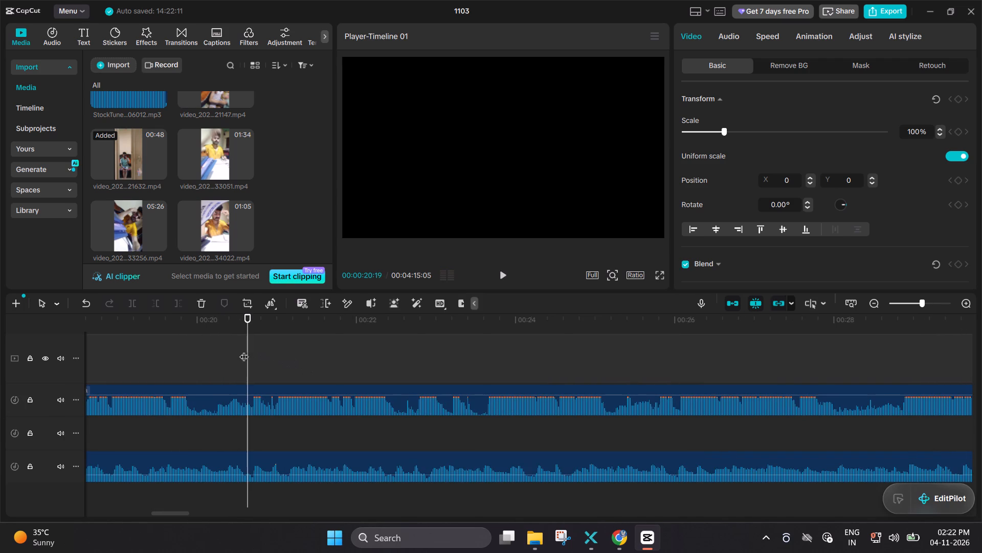
{"action": "left_click_drag", "start_coordinate": [250, 350], "coordinate": [708, 342]}
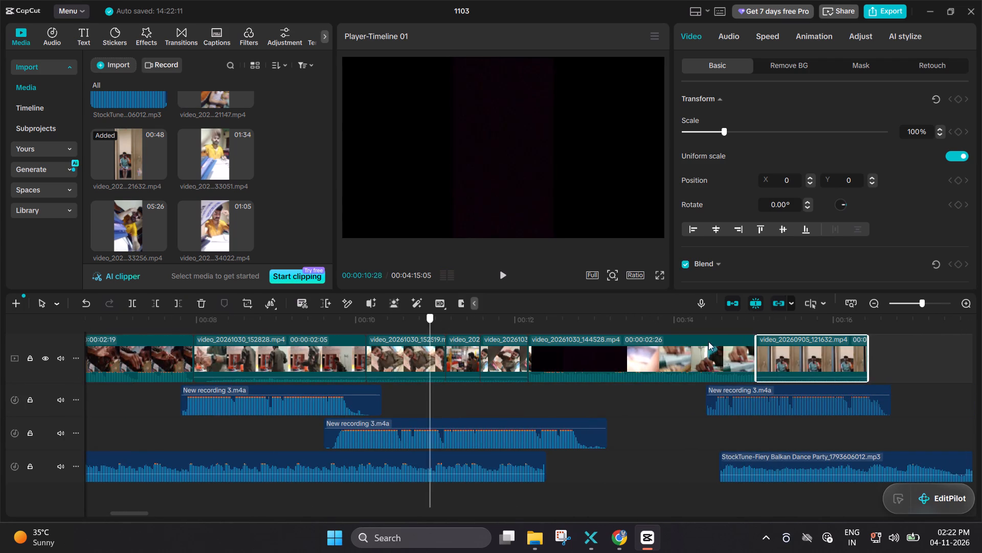
{"action": "left_click_drag", "start_coordinate": [708, 342], "coordinate": [803, 349]}
{"action": "left_click", "coordinate": [803, 349]}
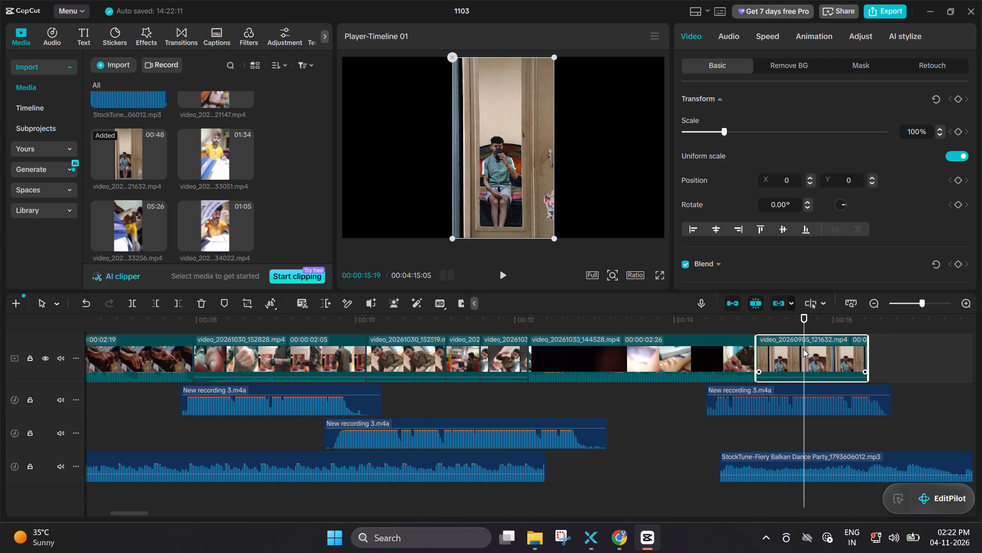
{"action": "left_click_drag", "start_coordinate": [756, 351], "coordinate": [784, 352]}
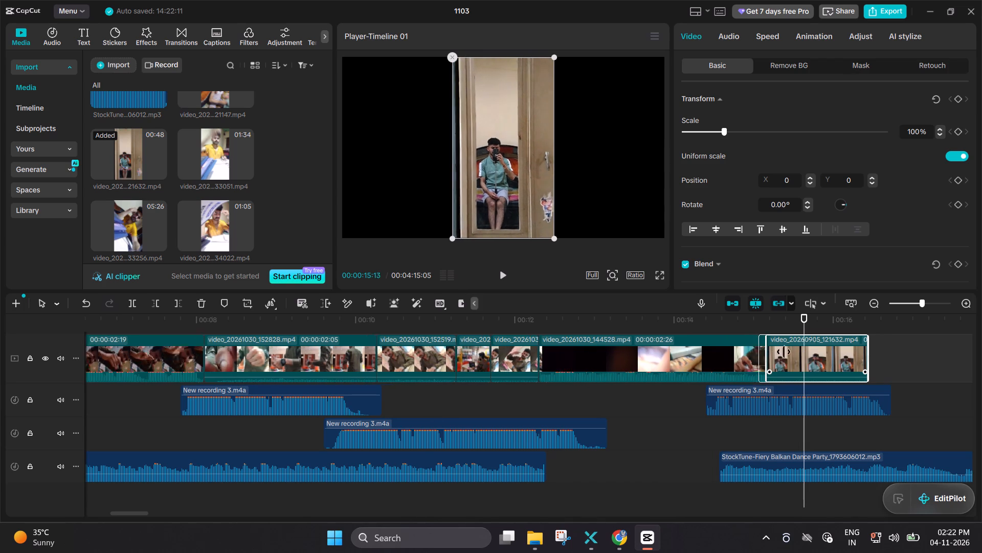
{"action": "left_click_drag", "start_coordinate": [784, 352], "coordinate": [809, 350]}
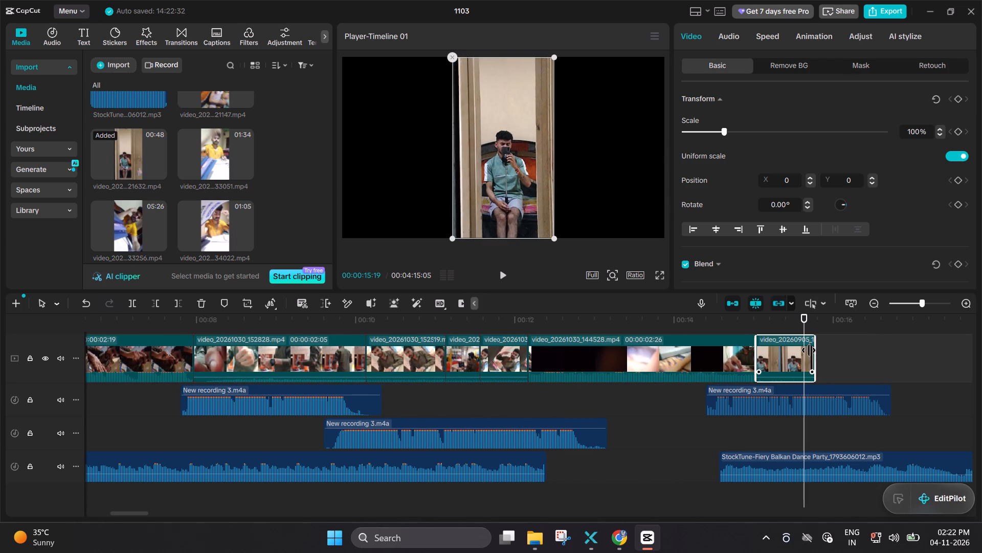
{"action": "left_click", "coordinate": [763, 322]}
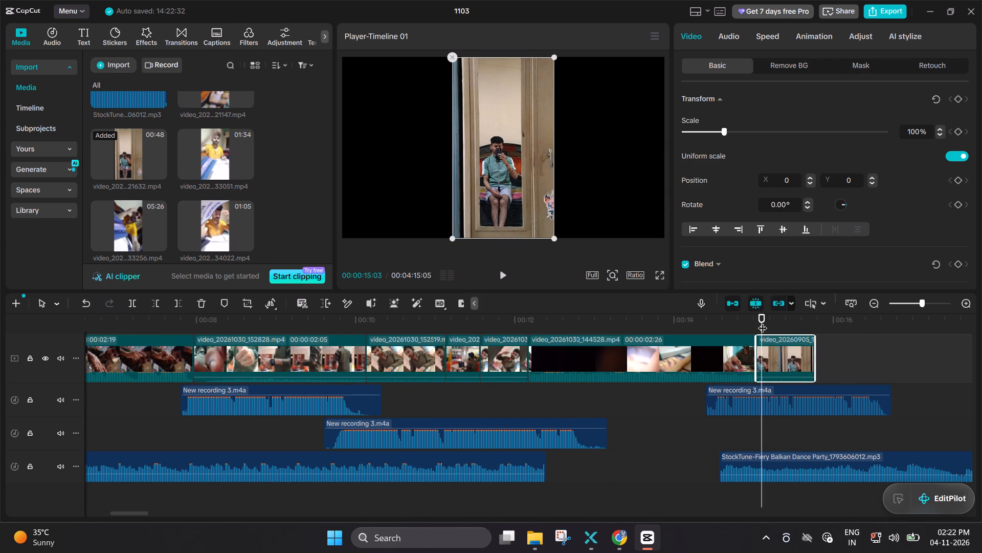
{"action": "left_click_drag", "start_coordinate": [762, 320], "coordinate": [809, 313]}
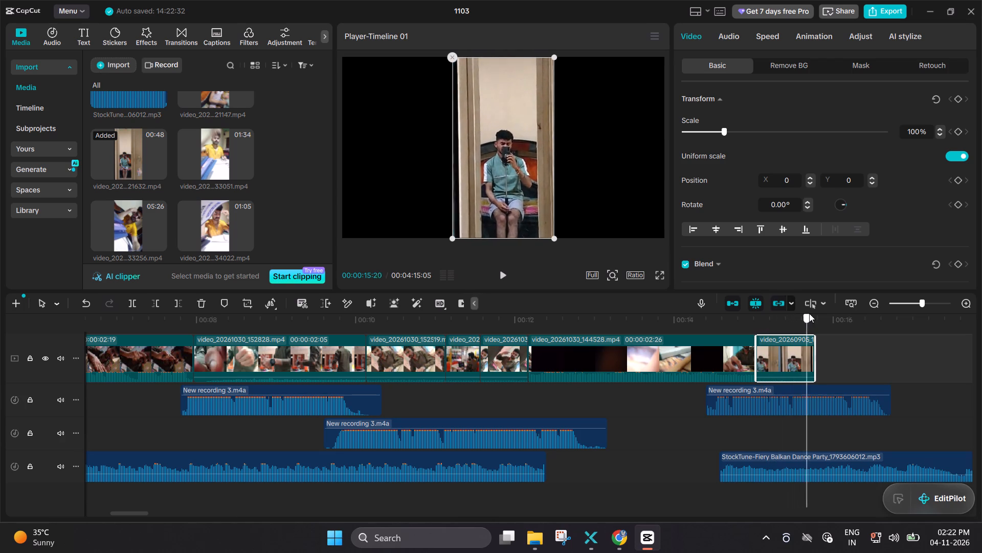
{"action": "left_click_drag", "start_coordinate": [809, 313], "coordinate": [792, 315]}
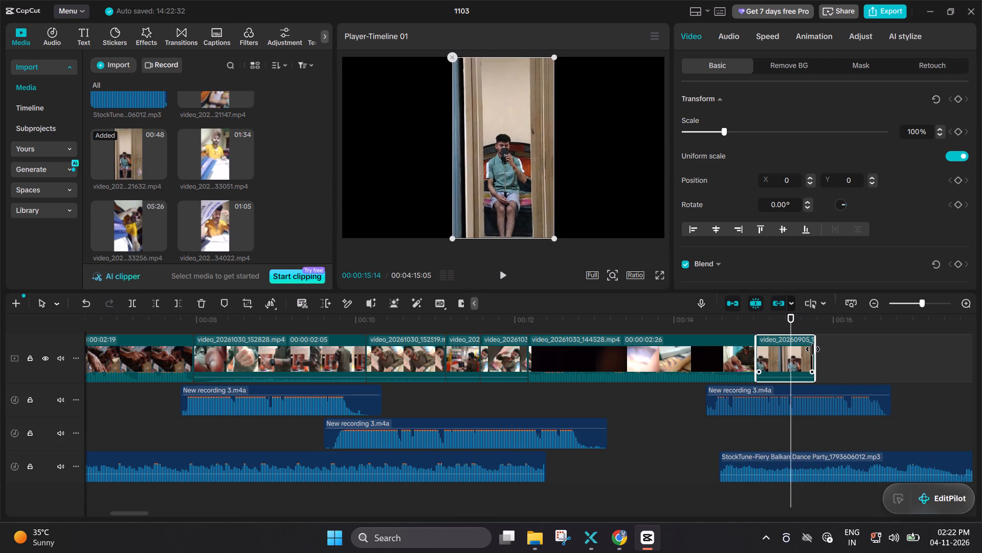
{"action": "left_click_drag", "start_coordinate": [813, 349], "coordinate": [840, 347]}
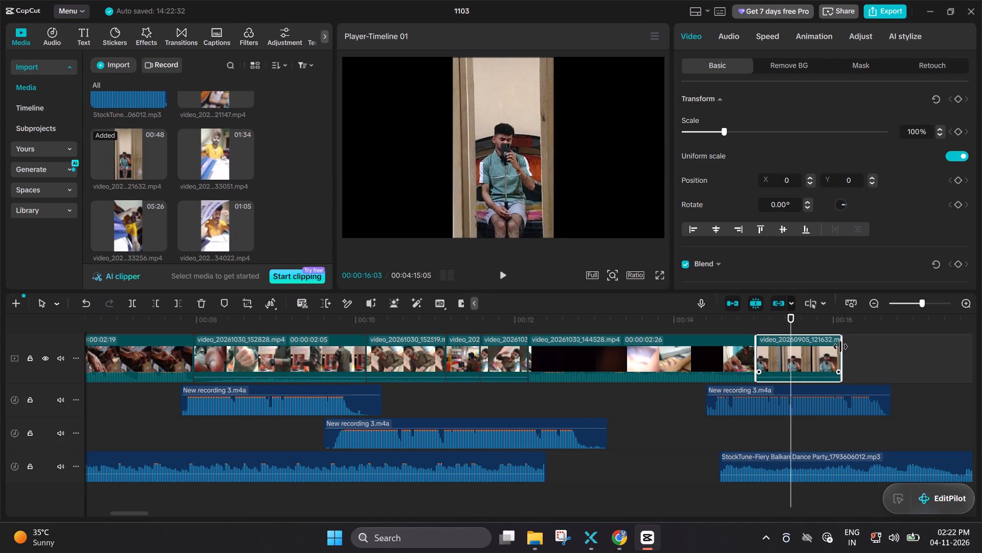
{"action": "left_click_drag", "start_coordinate": [840, 347], "coordinate": [850, 350]}
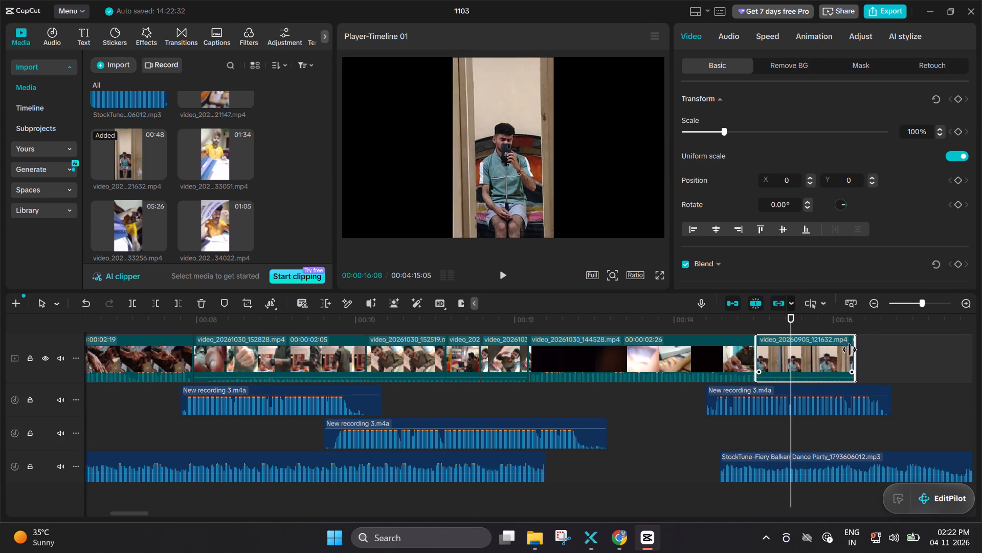
{"action": "left_click_drag", "start_coordinate": [850, 350], "coordinate": [857, 349]}
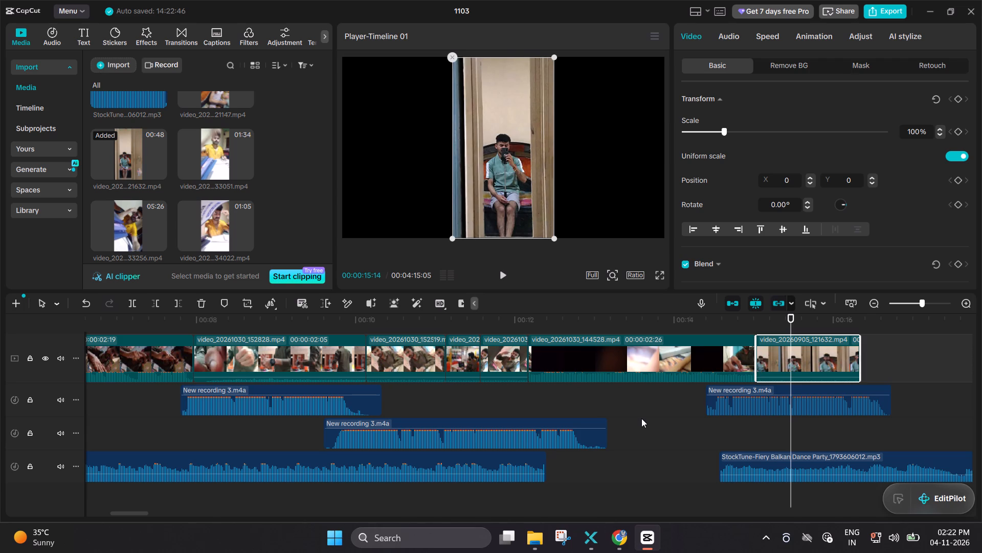
Play back from about 00:00:12:12 to 00:00:19:17 to check the mirror clip's timing and hear the next narrated phrase.
{"action": "left_click", "coordinate": [641, 418]}
{"action": "double_click", "coordinate": [544, 395]}
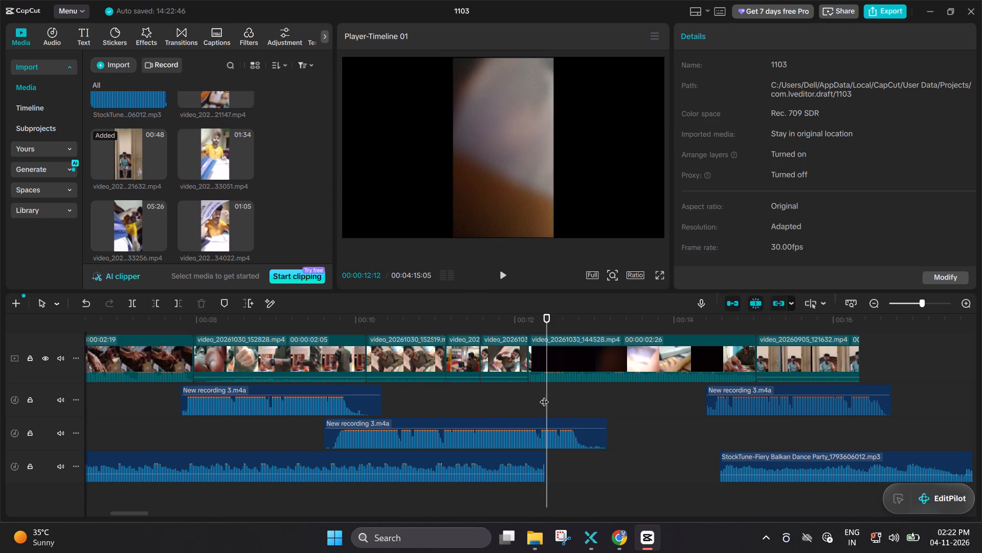
{"action": "key", "text": "space"}
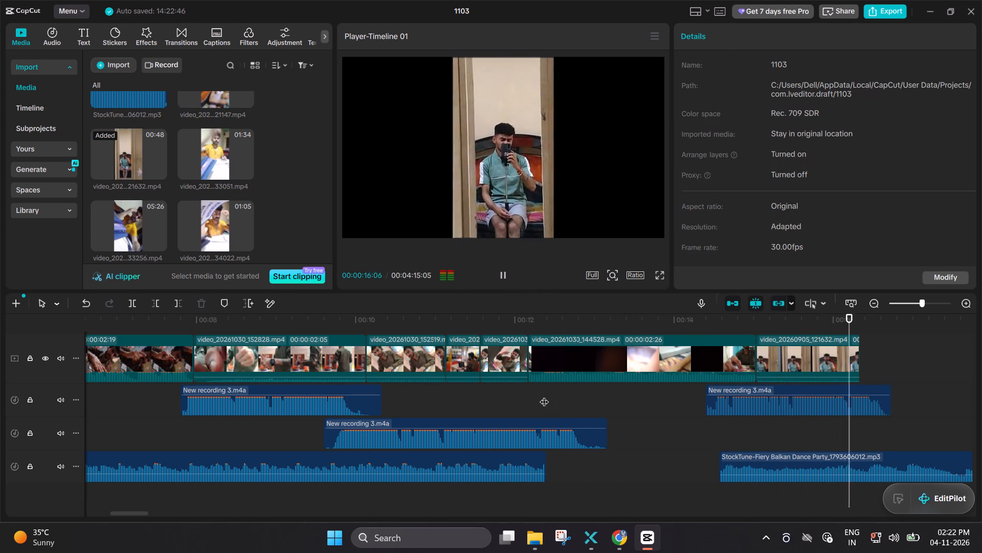
{"action": "scroll", "coordinate": [793, 410], "scroll_direction": "down", "scroll_amount": 2, "text": "ctrl"}
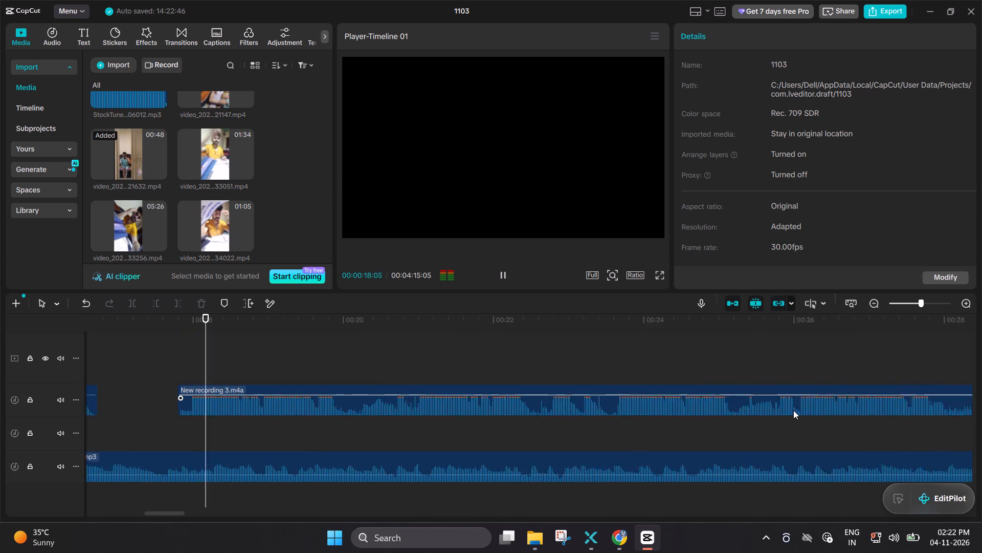
{"action": "scroll", "coordinate": [793, 410], "scroll_direction": "down", "scroll_amount": 4, "text": "ctrl"}
{"action": "key", "text": "space"}
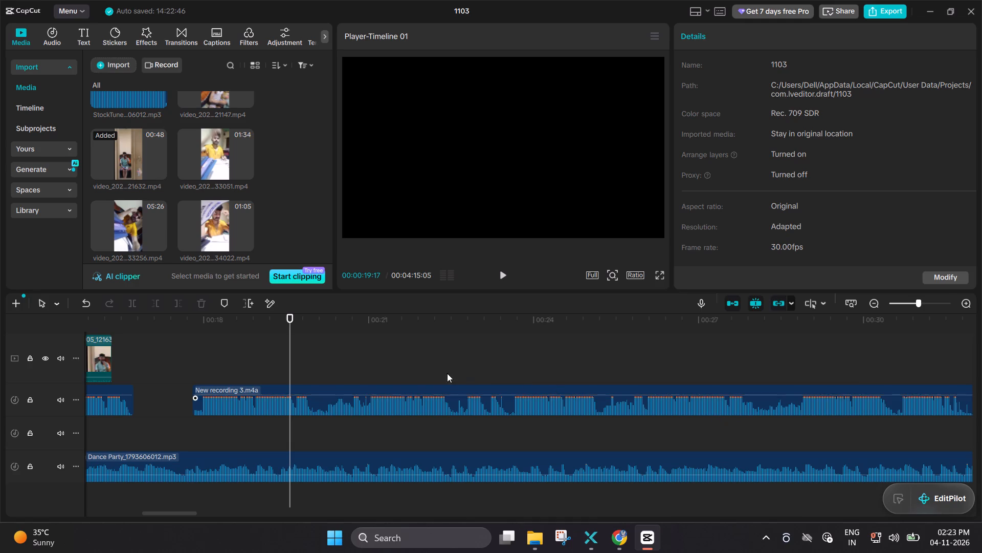
Preview the 01:12 source clip video_202...21147.mp4 at several points, looking for footage to match the next narrated phrase.
{"action": "scroll", "coordinate": [234, 256], "scroll_direction": "up", "scroll_amount": 1}
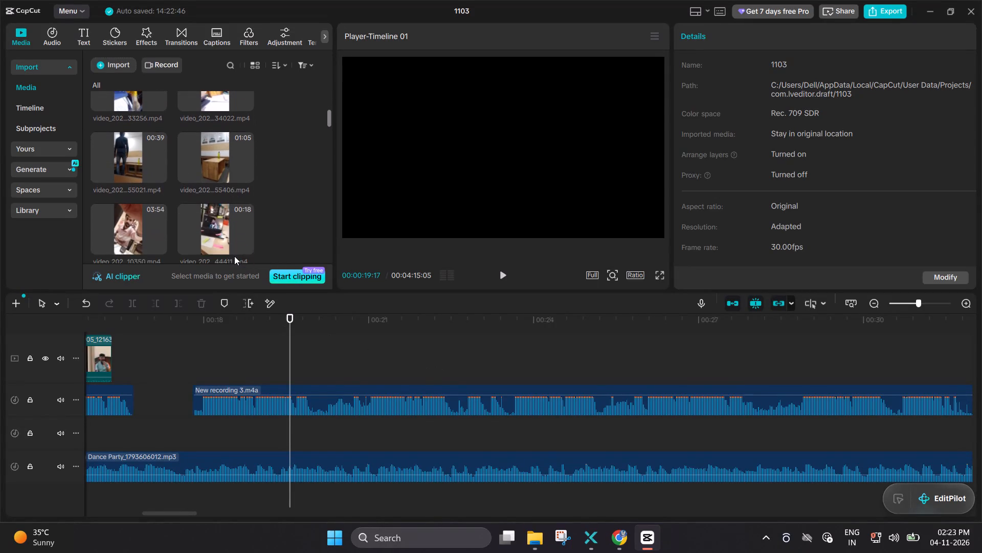
{"action": "scroll", "coordinate": [234, 256], "scroll_direction": "up", "scroll_amount": 2}
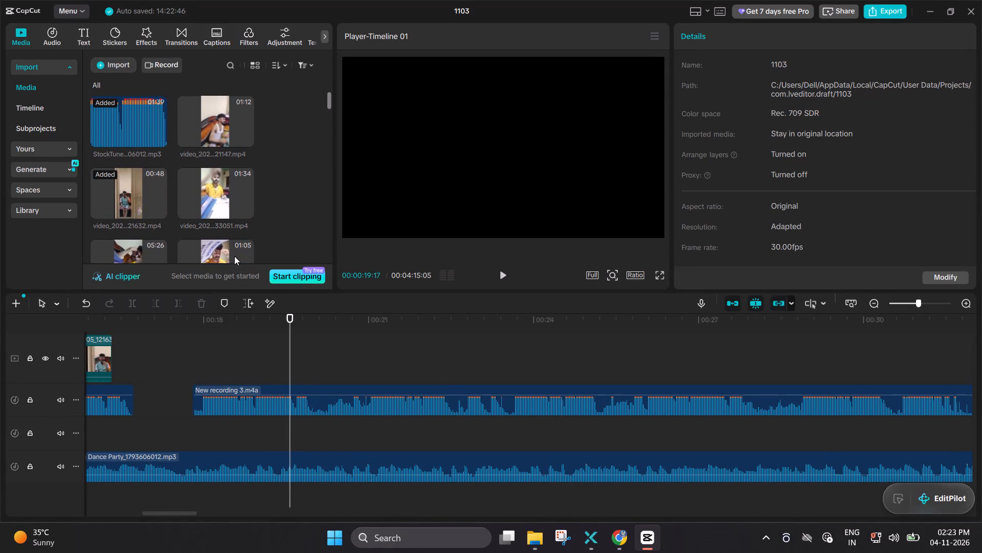
{"action": "scroll", "coordinate": [234, 256], "scroll_direction": "up", "scroll_amount": 1}
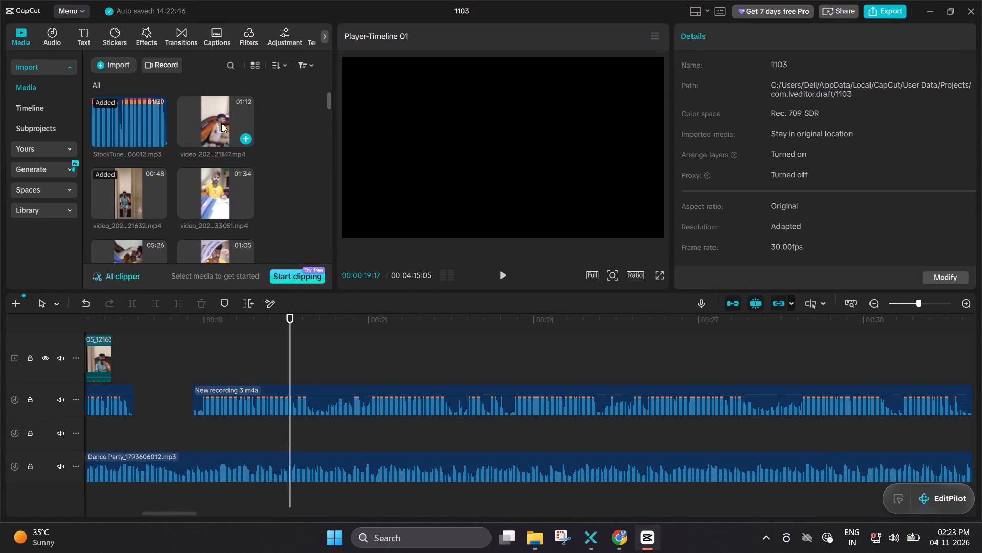
{"action": "left_click", "coordinate": [221, 123]}
{"action": "double_click", "coordinate": [221, 123]}
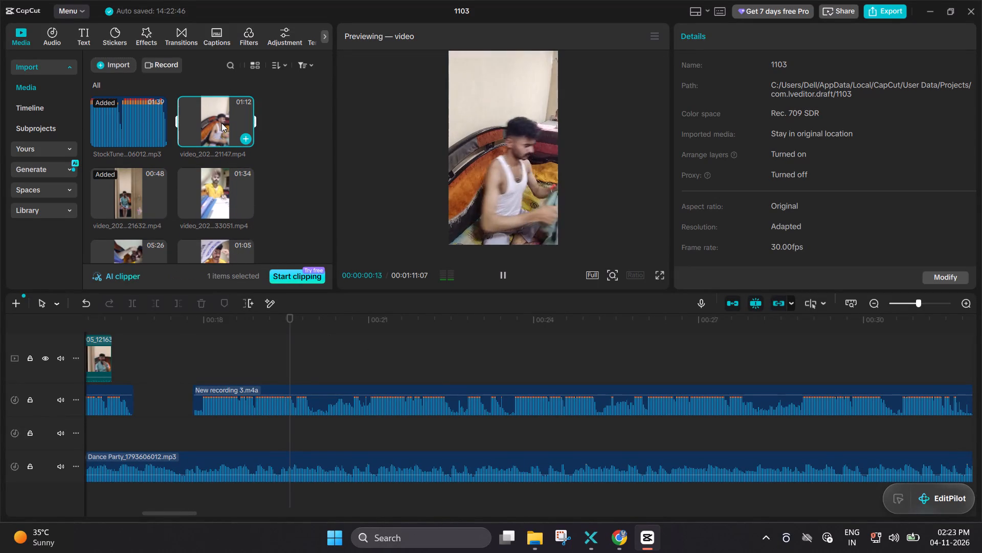
{"action": "double_click", "coordinate": [230, 115]}
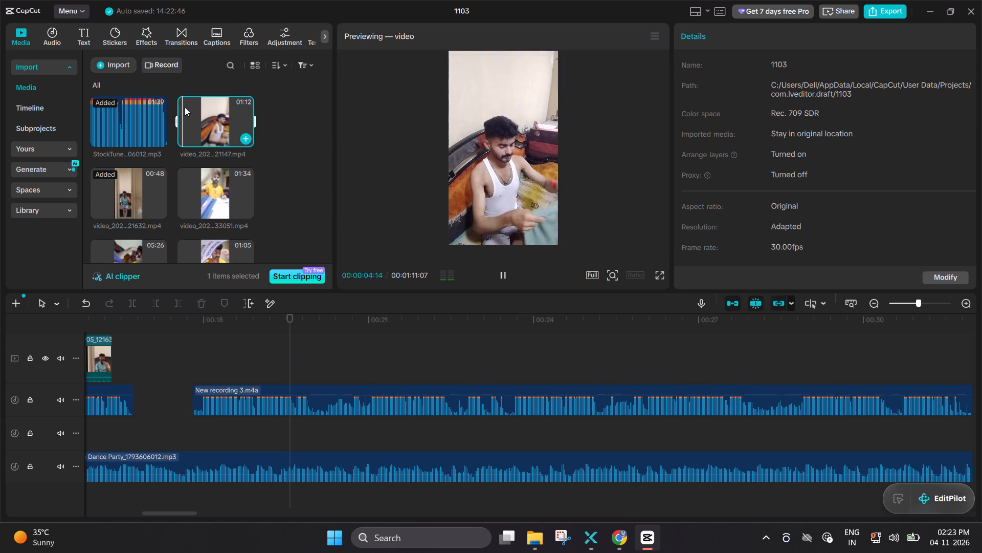
{"action": "double_click", "coordinate": [238, 110]}
{"action": "triple_click", "coordinate": [238, 110]}
{"action": "left_click", "coordinate": [238, 110]}
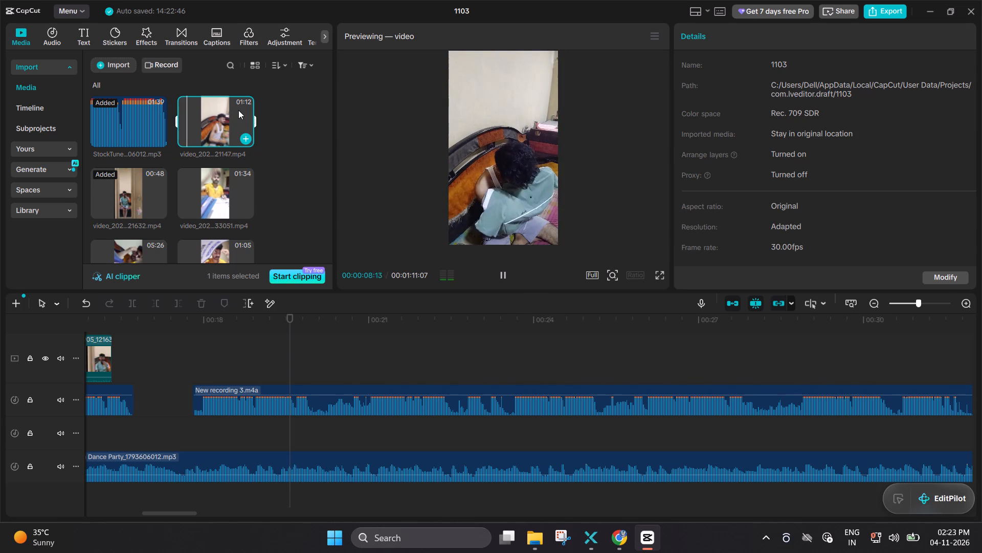
{"action": "triple_click", "coordinate": [238, 110]}
{"action": "triple_click", "coordinate": [238, 110]}
{"action": "left_click", "coordinate": [238, 110]}
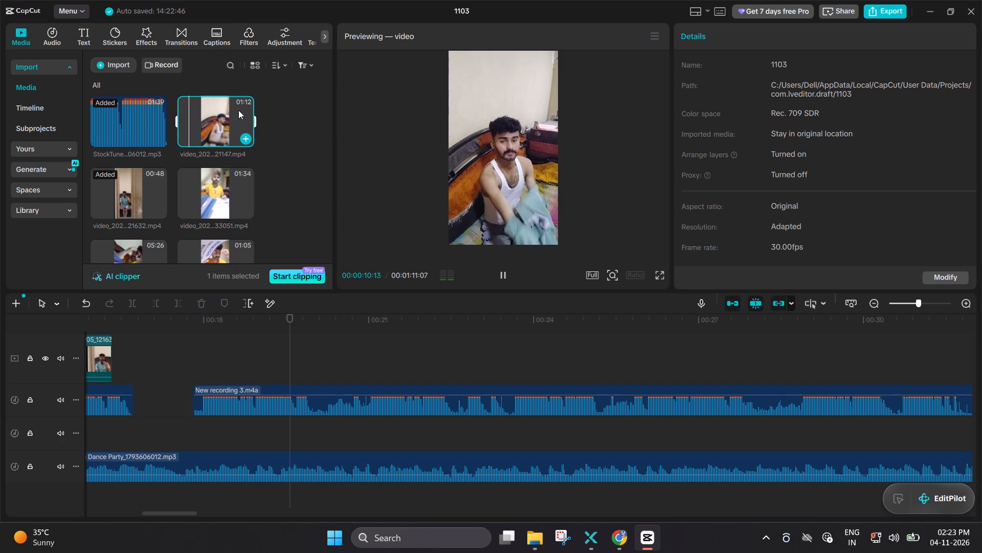
{"action": "left_click_drag", "start_coordinate": [238, 110], "coordinate": [208, 141]}
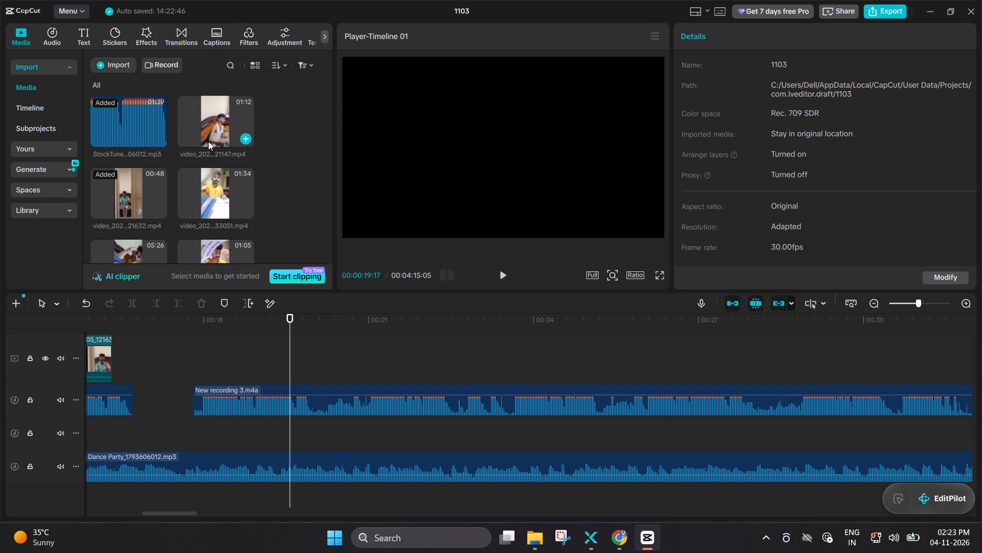
{"action": "triple_click", "coordinate": [232, 117]}
{"action": "double_click", "coordinate": [232, 117]}
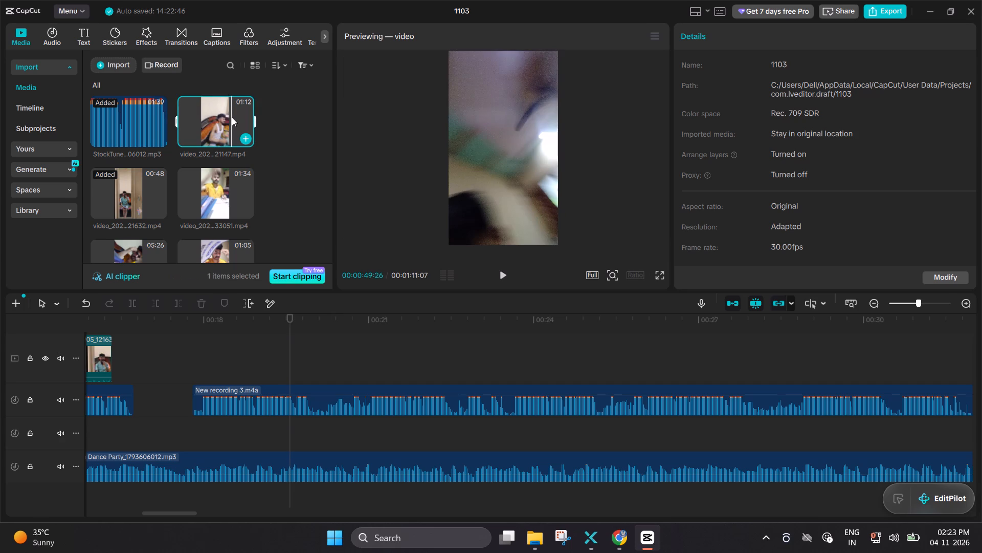
{"action": "key", "text": "space"}
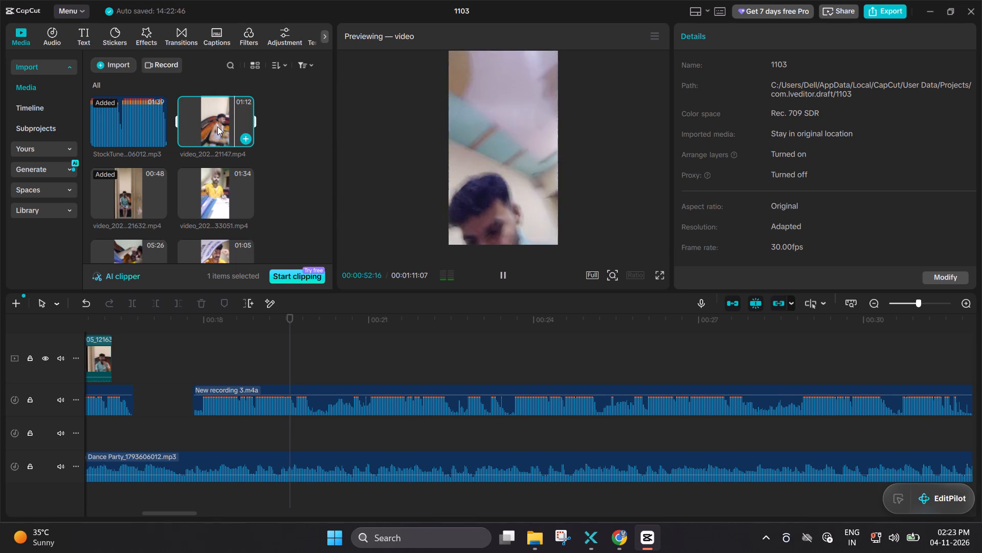
{"action": "double_click", "coordinate": [217, 126]}
{"action": "triple_click", "coordinate": [217, 126]}
{"action": "left_click", "coordinate": [217, 126]}
{"action": "triple_click", "coordinate": [217, 126]}
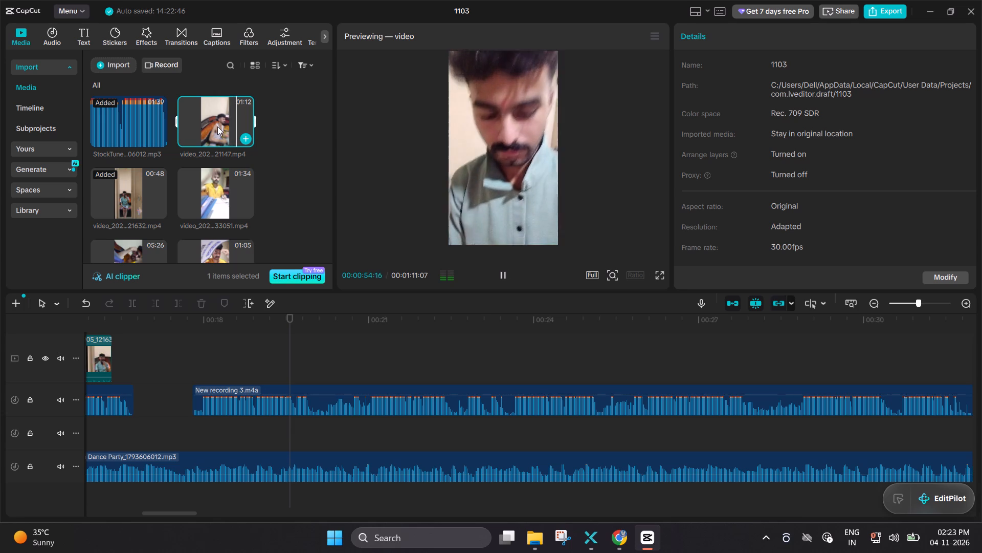
{"action": "triple_click", "coordinate": [217, 126]}
{"action": "triple_click", "coordinate": [217, 126]}
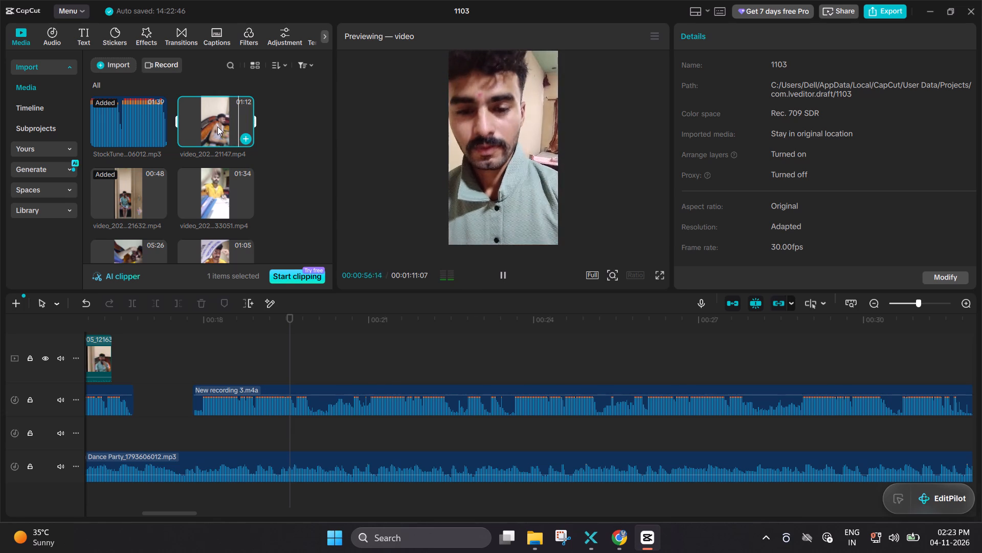
{"action": "left_click", "coordinate": [131, 202]}
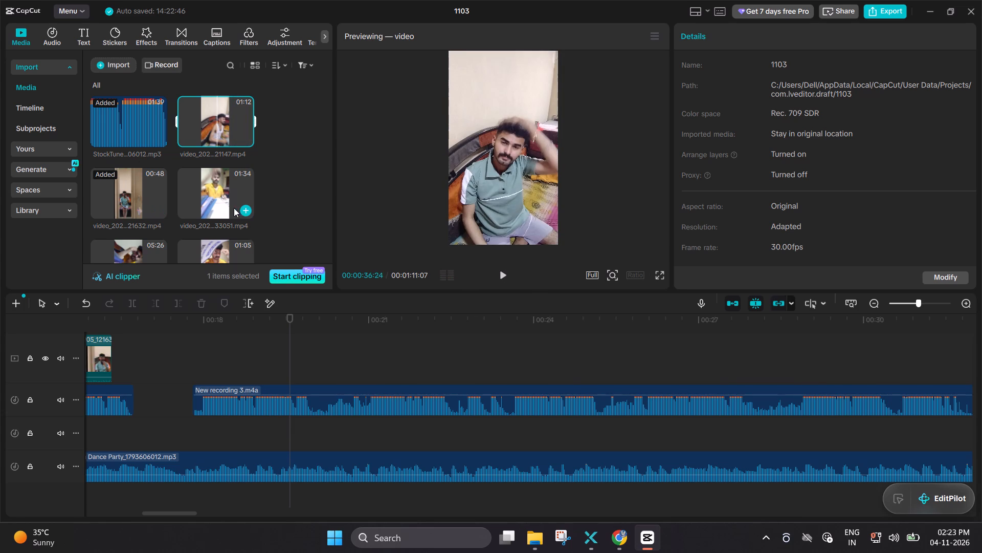
Preview the 01:34 source clip video_202...33051.mp4 and look through the imported media for footage suiting the next narrated phrase.
{"action": "double_click", "coordinate": [220, 211]}
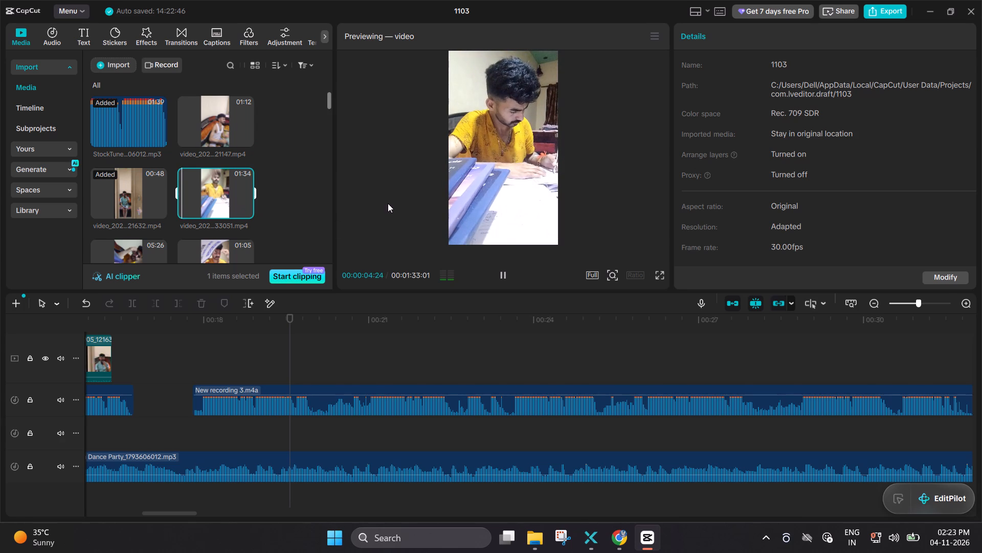
{"action": "scroll", "coordinate": [258, 217], "scroll_direction": "down", "scroll_amount": 1}
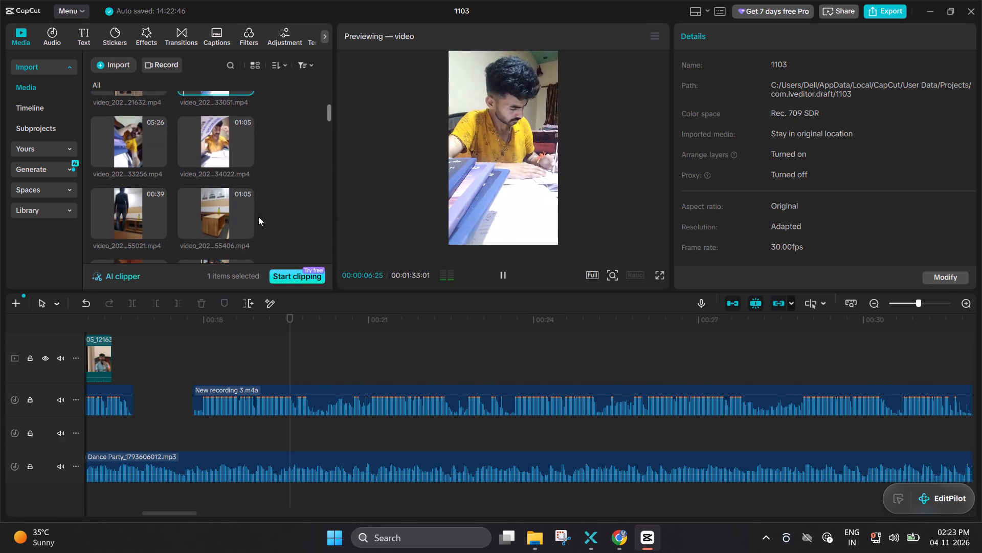
{"action": "scroll", "coordinate": [258, 217], "scroll_direction": "down", "scroll_amount": 1}
{"action": "scroll", "coordinate": [258, 217], "scroll_direction": "left", "scroll_amount": 1}
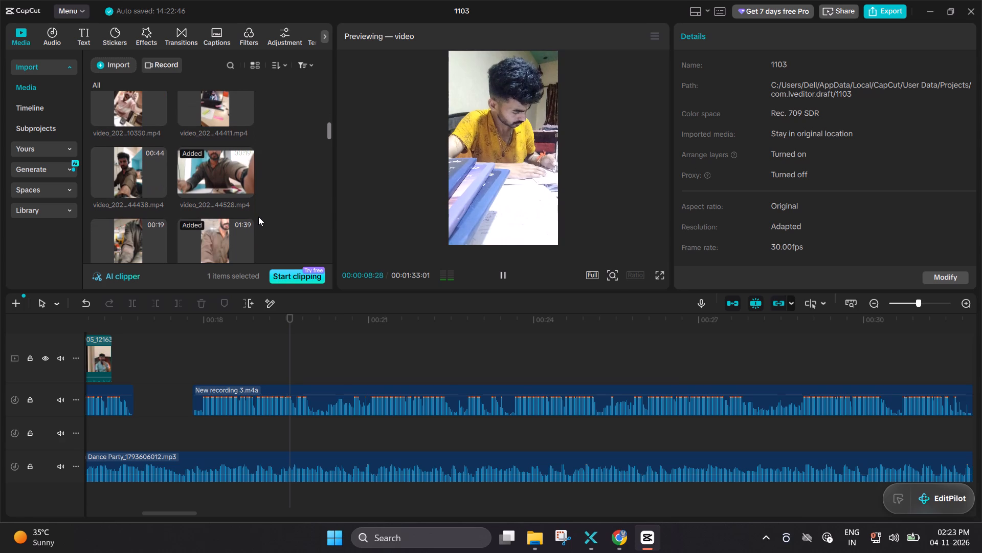
{"action": "scroll", "coordinate": [258, 217], "scroll_direction": "left", "scroll_amount": 1}
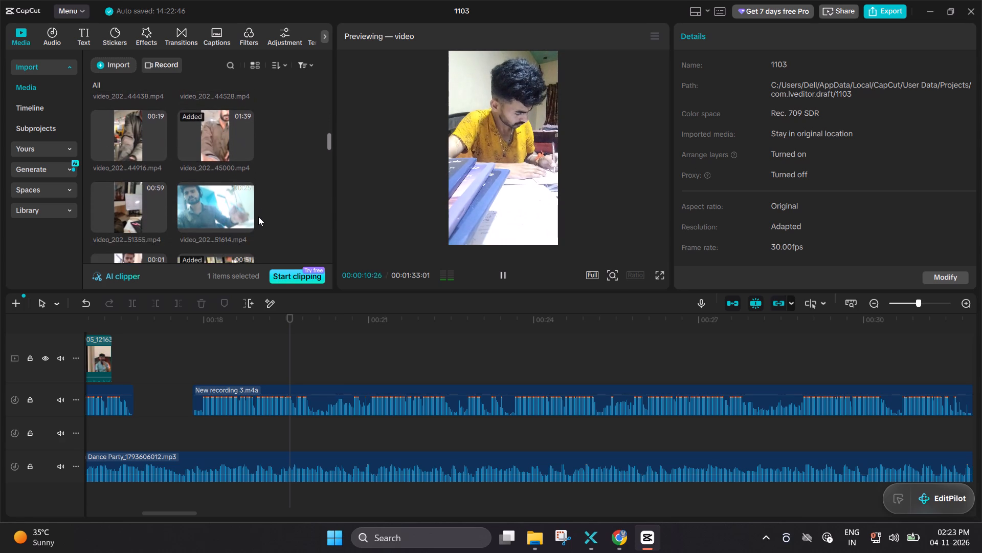
{"action": "scroll", "coordinate": [258, 217], "scroll_direction": "left", "scroll_amount": 2}
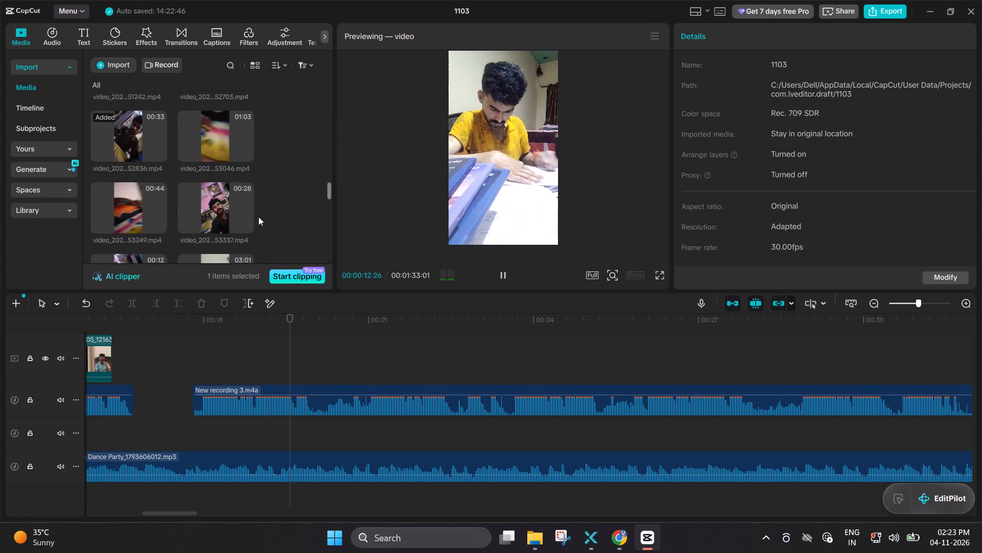
{"action": "scroll", "coordinate": [258, 217], "scroll_direction": "left", "scroll_amount": 3}
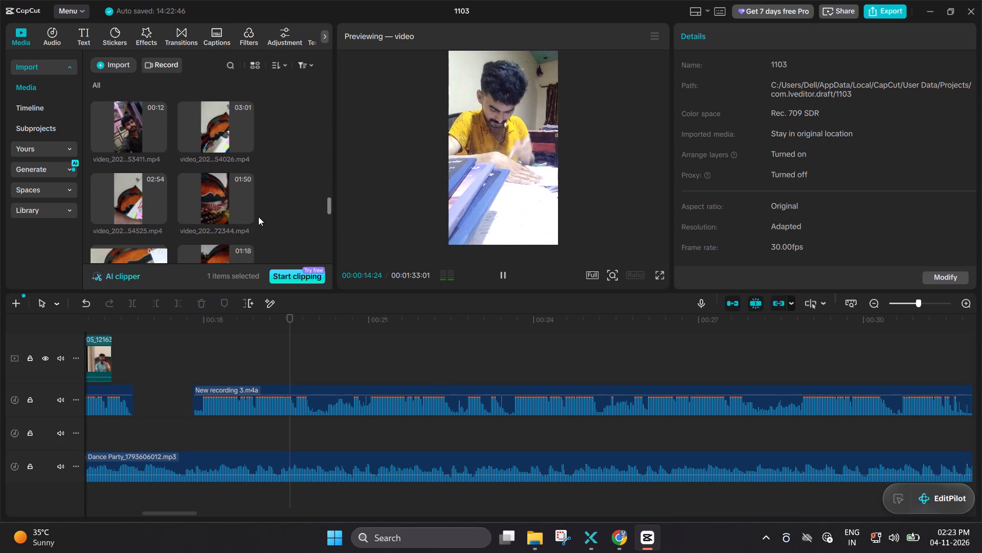
{"action": "scroll", "coordinate": [258, 217], "scroll_direction": "left", "scroll_amount": 3}
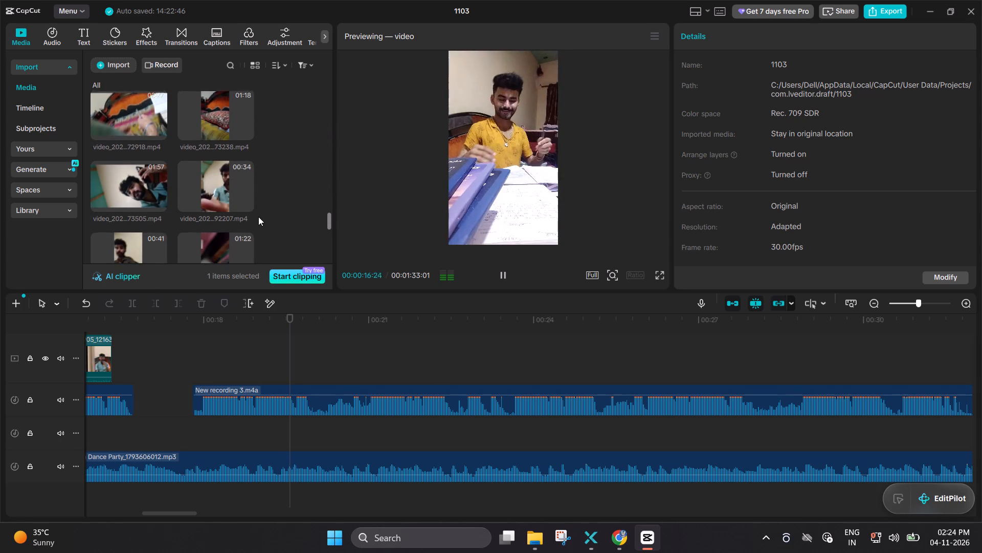
{"action": "scroll", "coordinate": [258, 217], "scroll_direction": "left", "scroll_amount": 1}
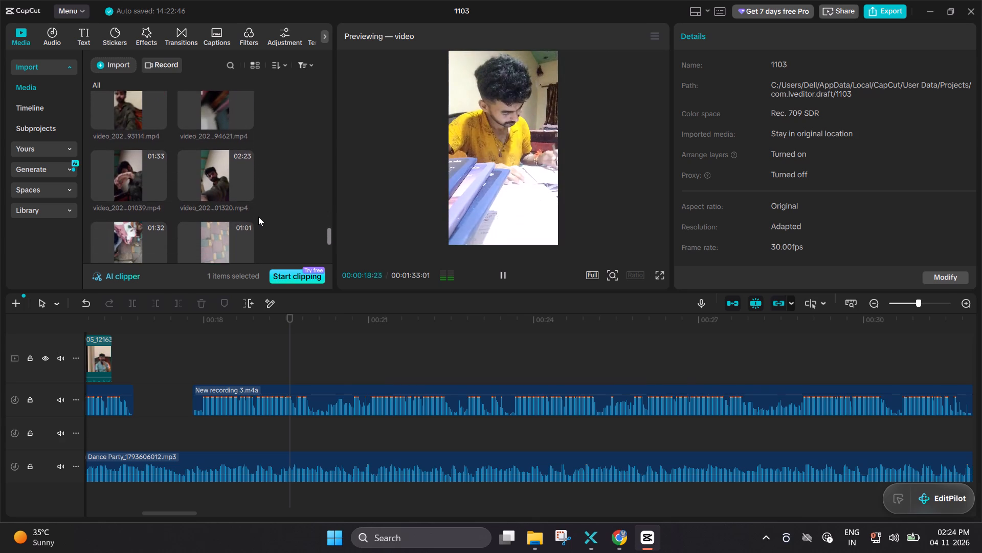
{"action": "scroll", "coordinate": [258, 217], "scroll_direction": "left", "scroll_amount": 3}
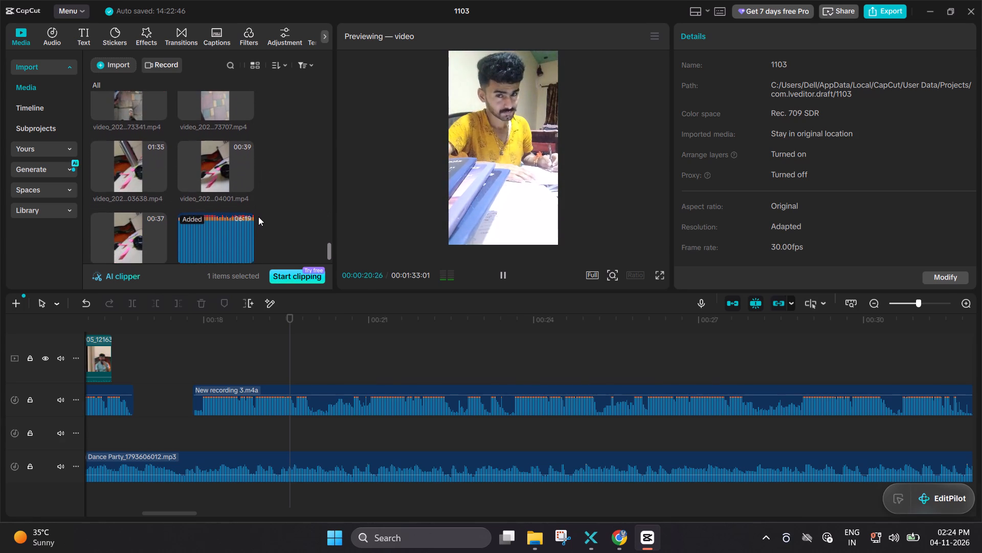
{"action": "scroll", "coordinate": [258, 217], "scroll_direction": "left", "scroll_amount": 1}
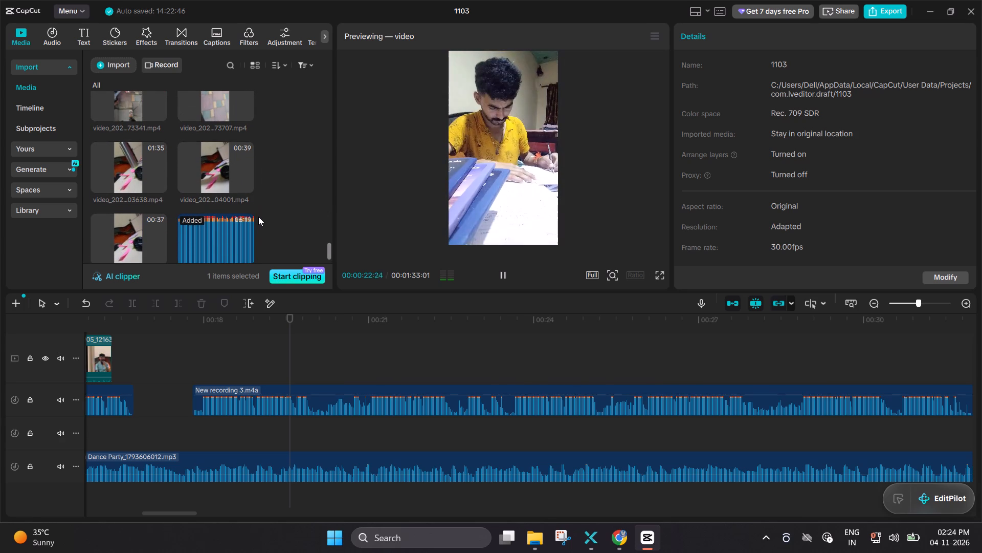
{"action": "scroll", "coordinate": [258, 217], "scroll_direction": "left", "scroll_amount": 2}
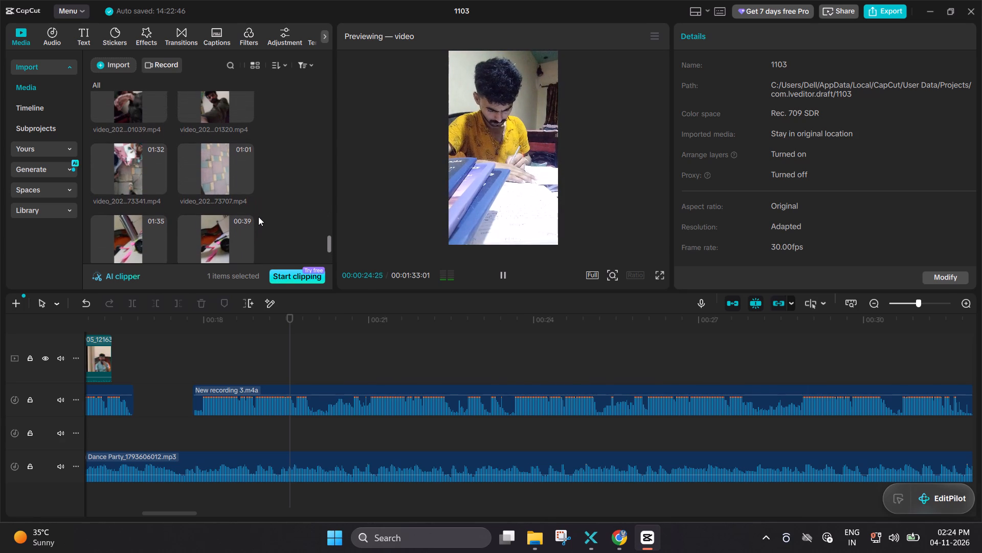
{"action": "scroll", "coordinate": [258, 217], "scroll_direction": "left", "scroll_amount": 2}
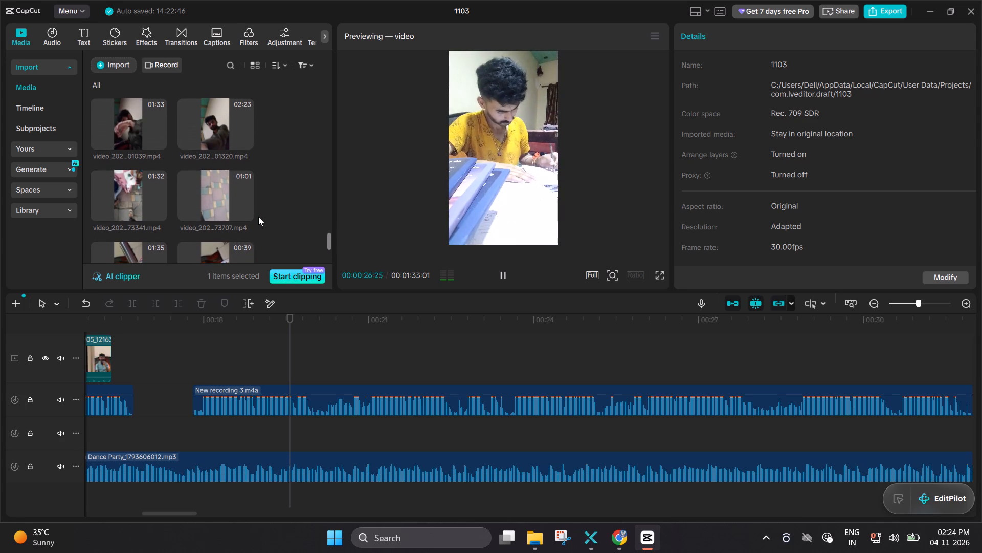
{"action": "scroll", "coordinate": [258, 217], "scroll_direction": "left", "scroll_amount": 2}
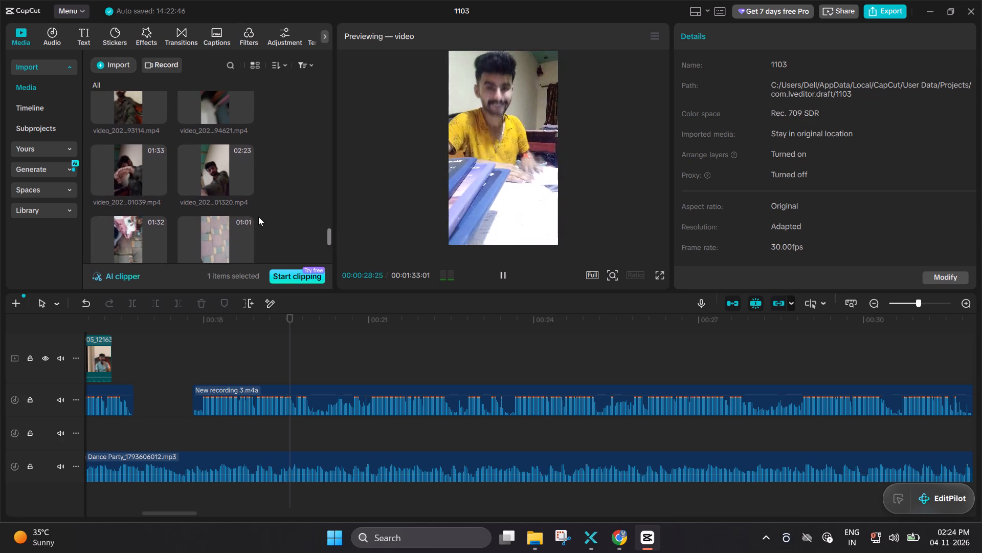
{"action": "scroll", "coordinate": [258, 217], "scroll_direction": "left", "scroll_amount": 2}
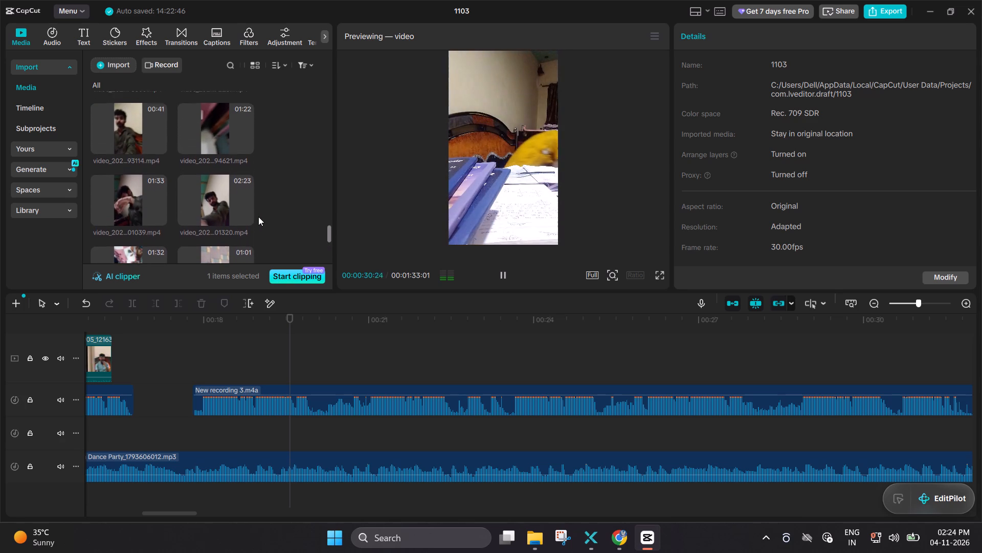
{"action": "scroll", "coordinate": [258, 217], "scroll_direction": "left", "scroll_amount": 1}
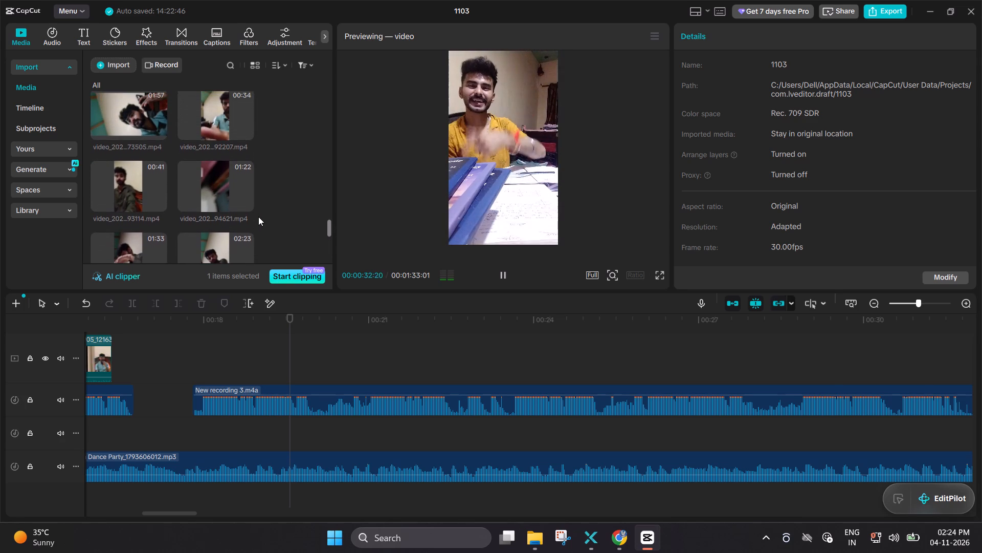
{"action": "scroll", "coordinate": [258, 217], "scroll_direction": "left", "scroll_amount": 1}
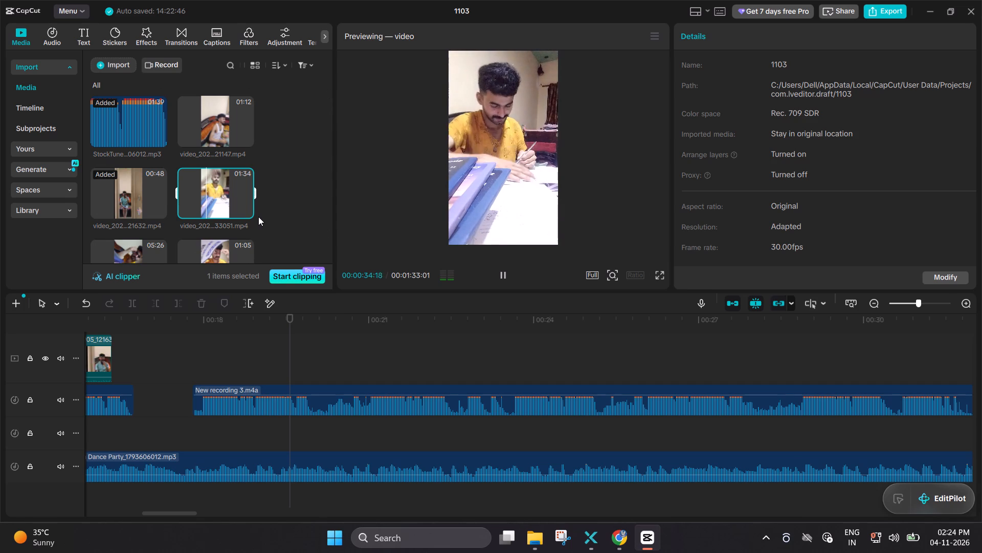
{"action": "left_click", "coordinate": [395, 162]}
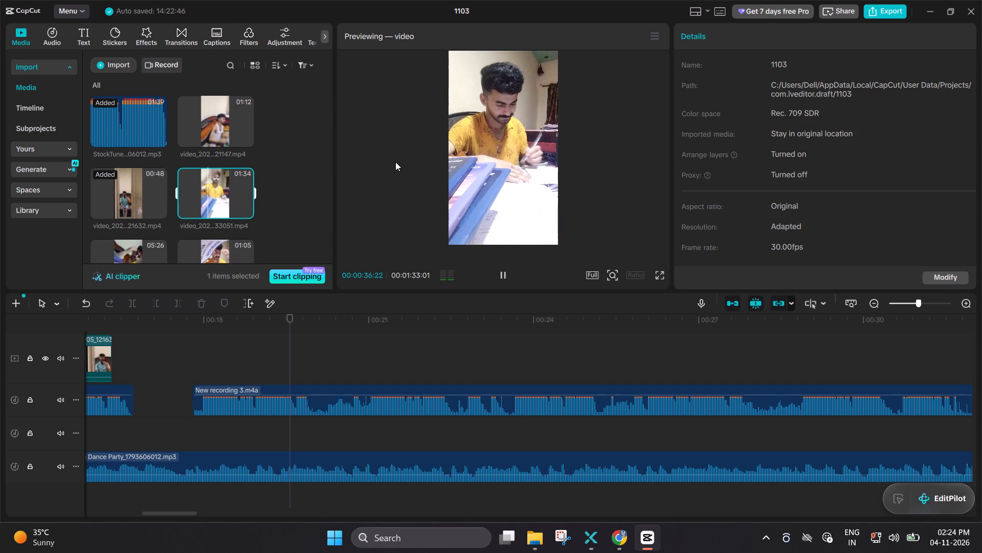
{"action": "left_click", "coordinate": [505, 278]}
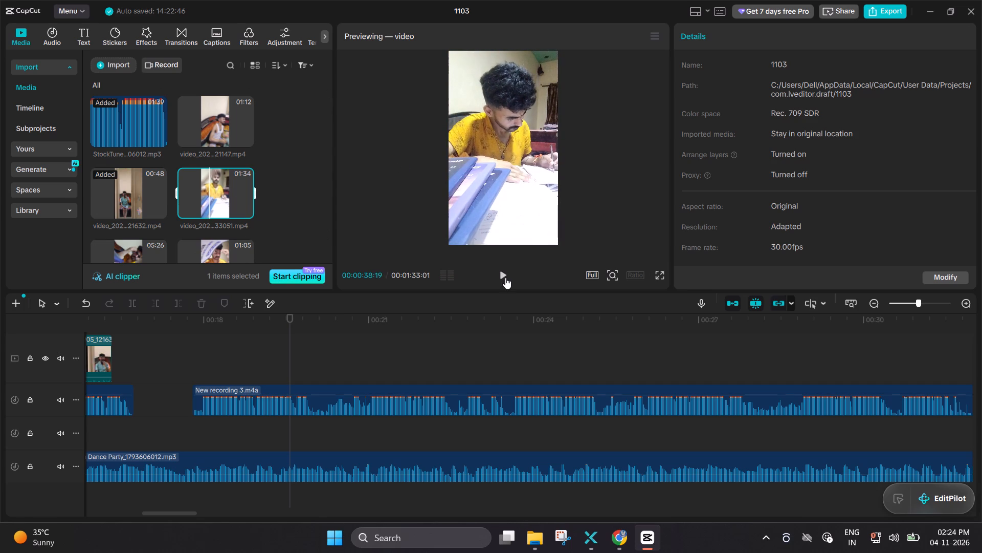
Look further through the imported media for footage suiting the next narrated phrase, then return to the timeline at about 00:00:22:28.
{"action": "scroll", "coordinate": [302, 215], "scroll_direction": "down", "scroll_amount": 1}
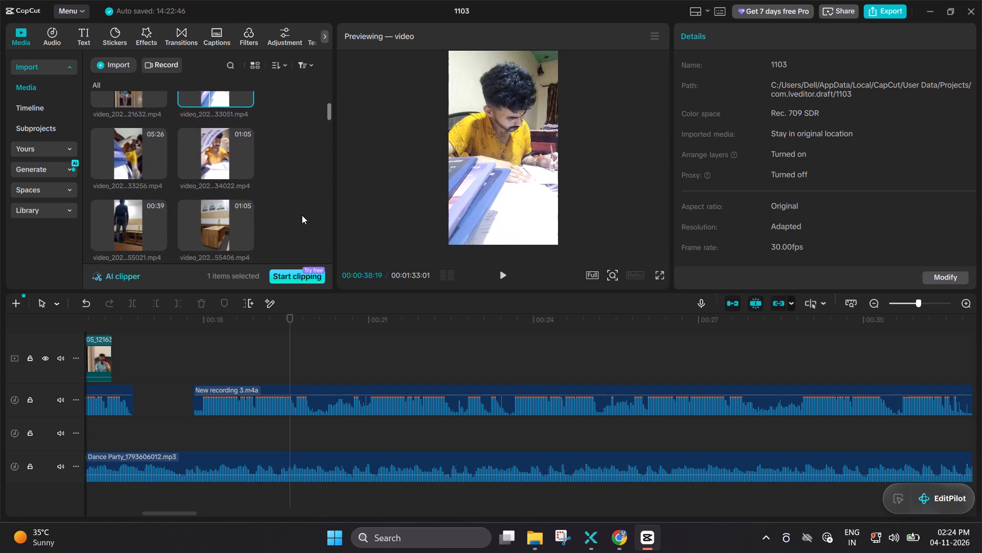
{"action": "scroll", "coordinate": [302, 215], "scroll_direction": "down", "scroll_amount": 2}
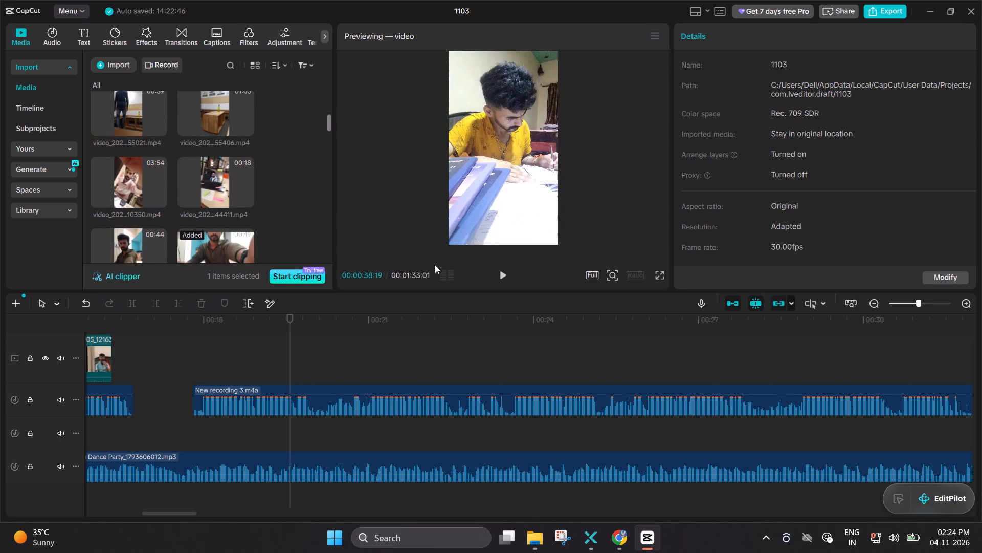
{"action": "left_click", "coordinate": [475, 342]}
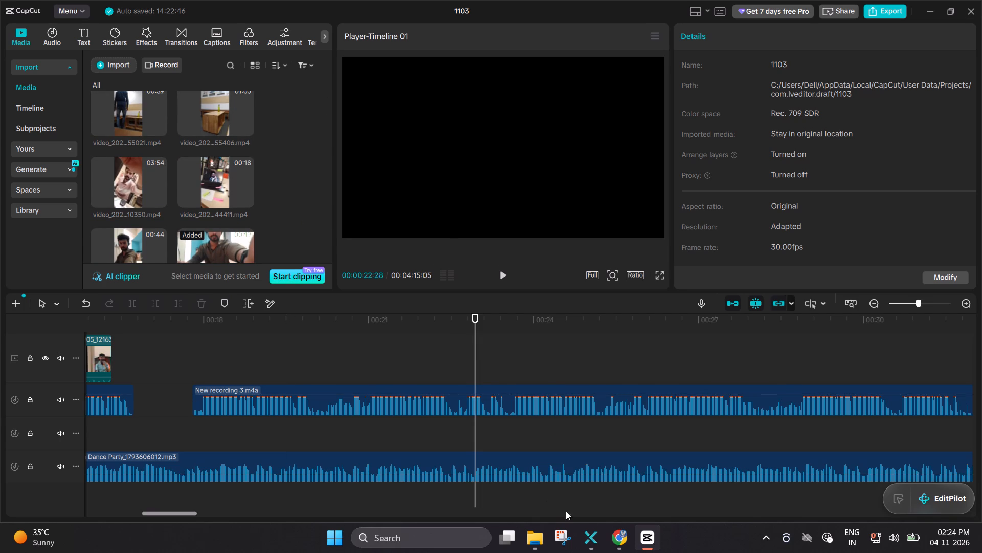
Switch to Chrome to pause the YouTube video "3 Types Of People You Need to Remove From Your Life", and return to CapCut.
{"action": "left_click", "coordinate": [623, 548]}
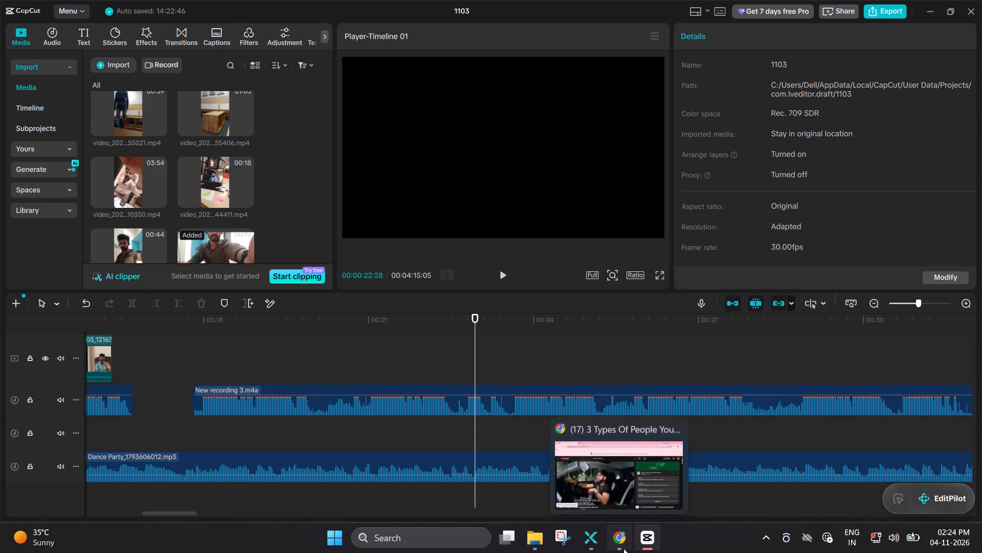
{"action": "left_click", "coordinate": [365, 341]}
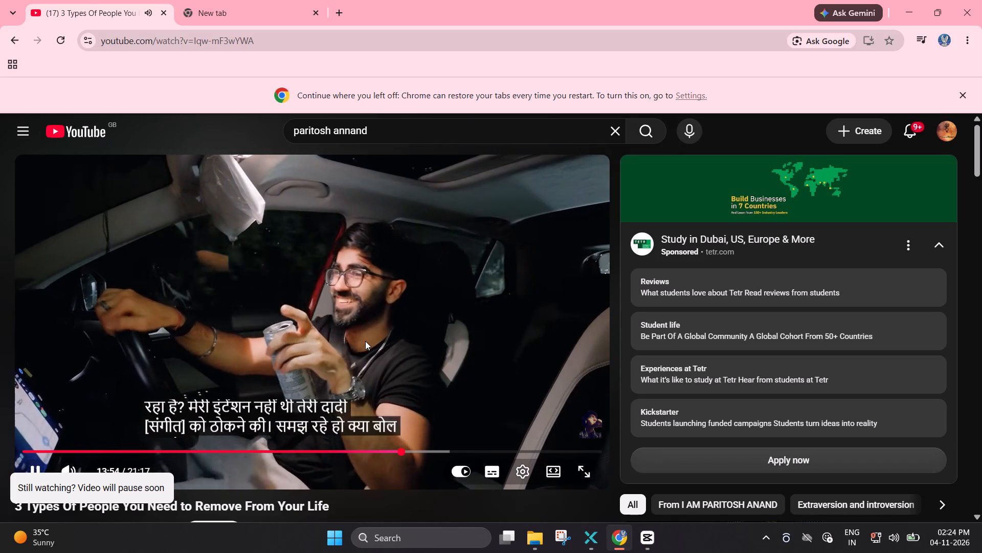
{"action": "left_click", "coordinate": [643, 539]}
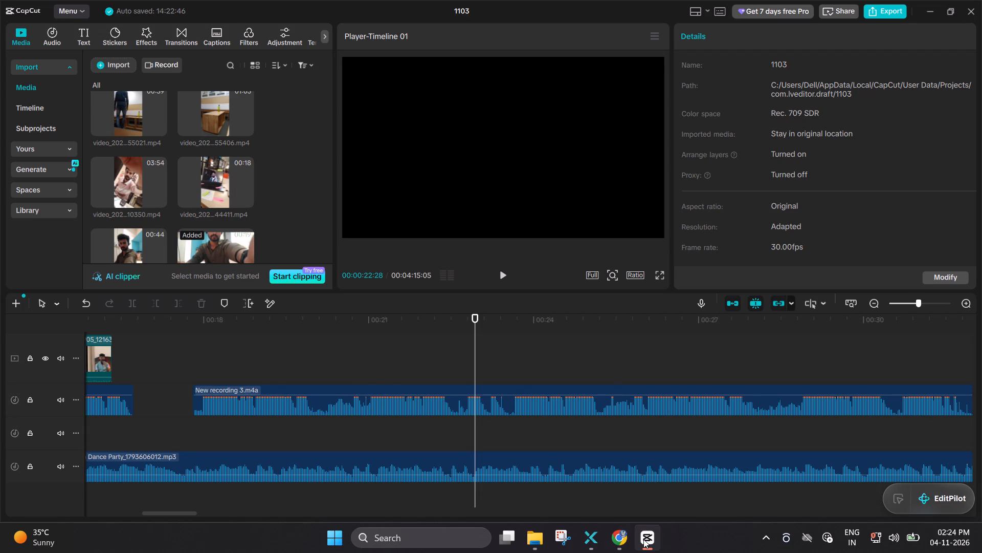
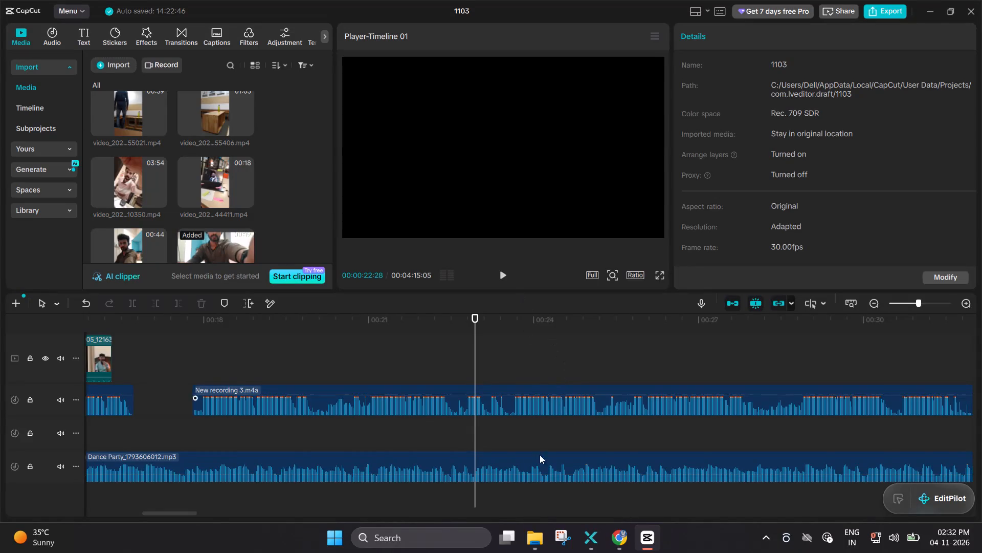
Switch to Chrome, pause the YouTube video, and return to the CapCut project.
{"action": "left_click", "coordinate": [608, 540]}
{"action": "left_click", "coordinate": [401, 309]}
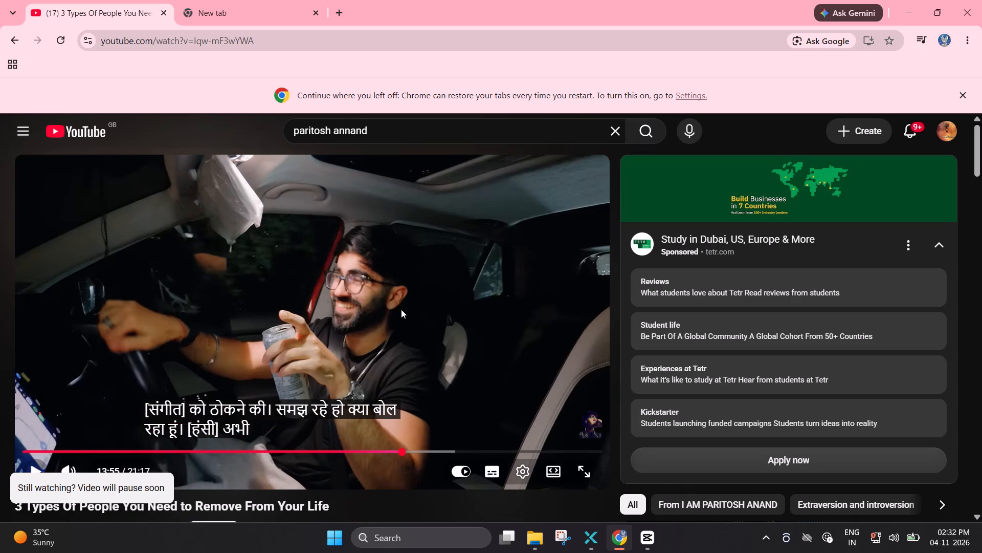
{"action": "left_click", "coordinate": [634, 546]}
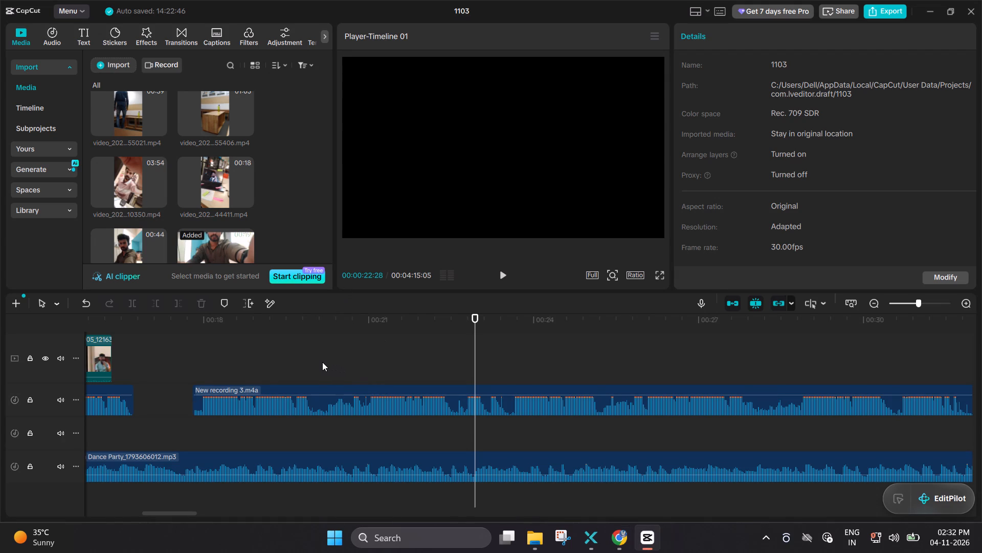
Play the timeline from about 9 seconds, reviewing the video clips against the voice recordings past the last clip.
{"action": "scroll", "coordinate": [229, 332], "scroll_direction": "right", "scroll_amount": 4}
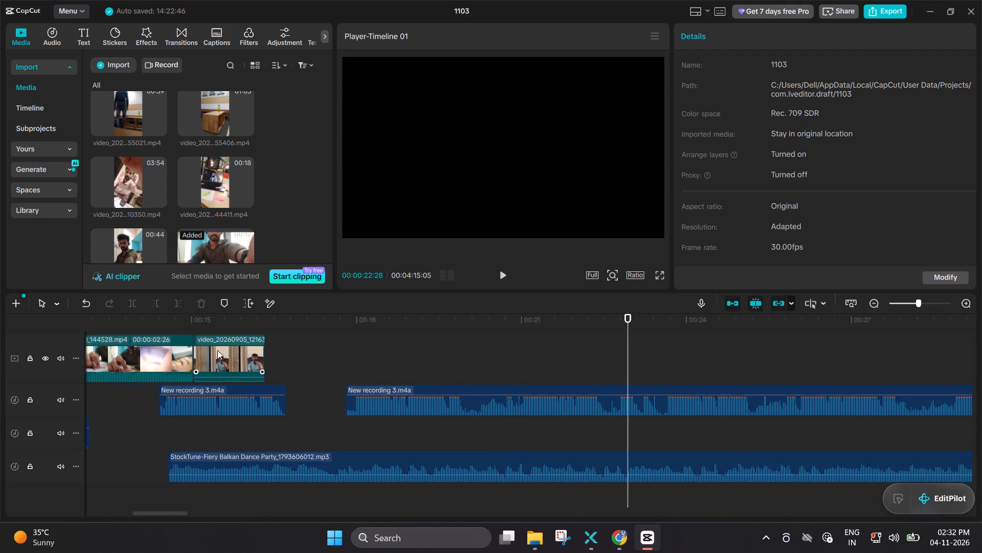
{"action": "scroll", "coordinate": [217, 350], "scroll_direction": "right", "scroll_amount": 2}
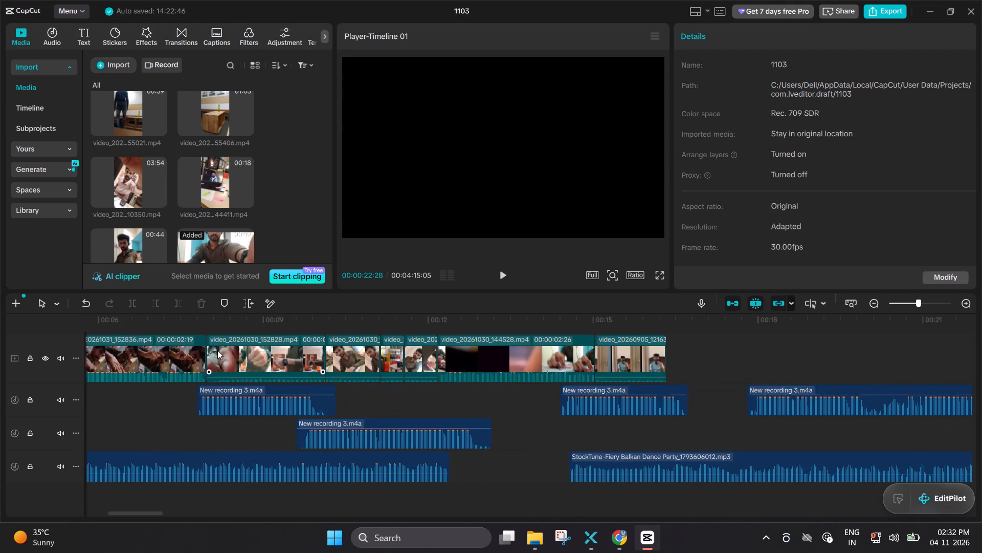
{"action": "double_click", "coordinate": [273, 315]}
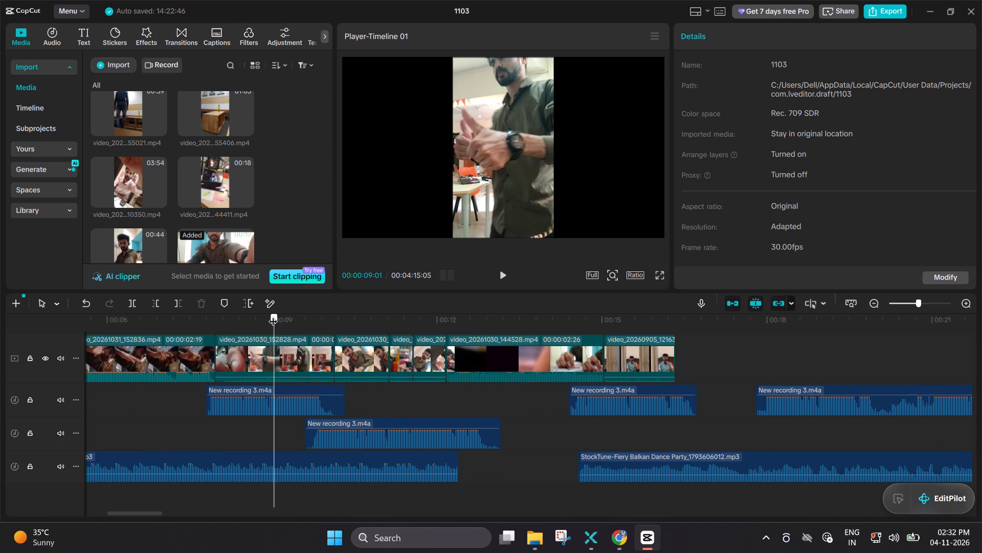
{"action": "key", "text": "space"}
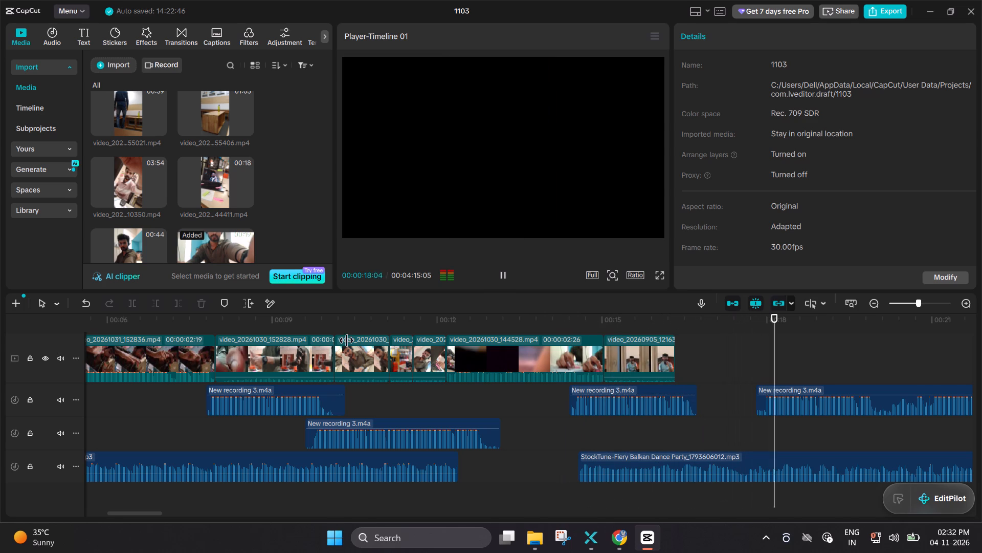
{"action": "scroll", "coordinate": [411, 378], "scroll_direction": "down", "scroll_amount": 1}
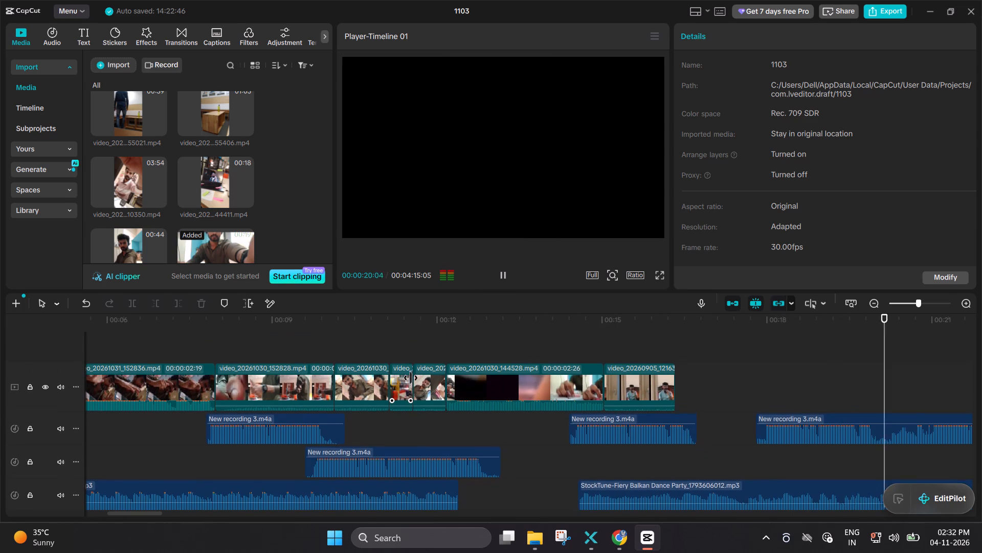
{"action": "scroll", "coordinate": [411, 378], "scroll_direction": "down", "scroll_amount": 1}
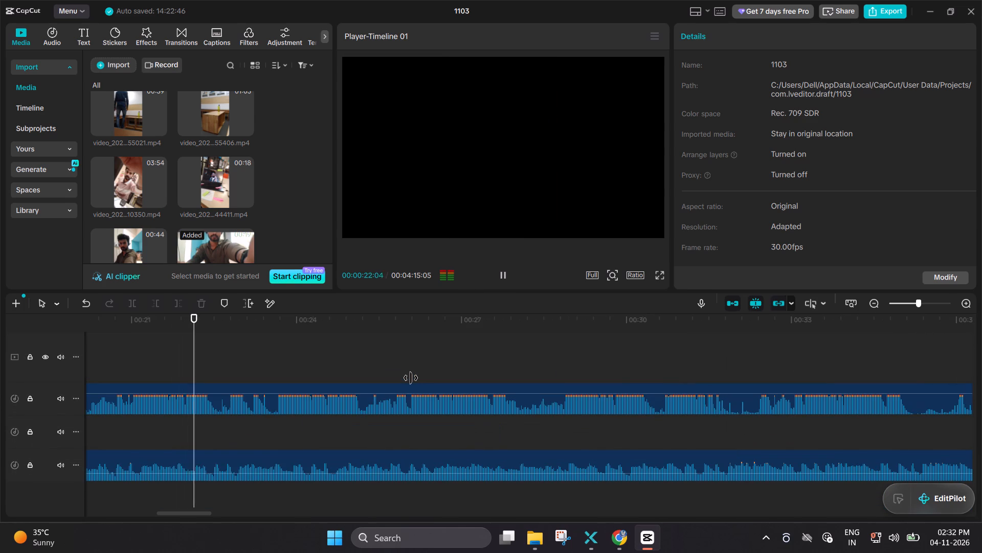
{"action": "scroll", "coordinate": [411, 378], "scroll_direction": "down", "scroll_amount": 2, "text": "ctrl"}
{"action": "key", "text": "space"}
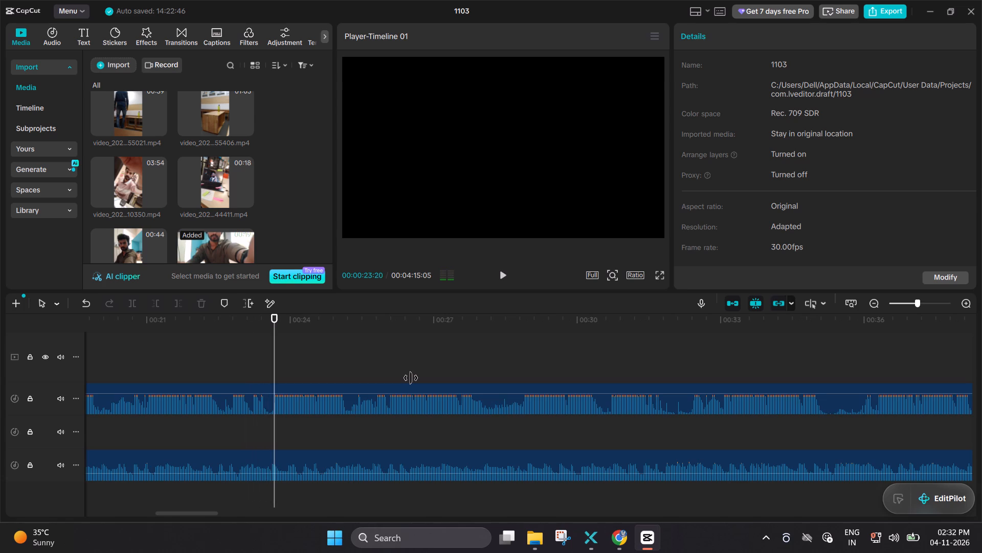
Replay the timeline from about 14 seconds to the end of the last video clip, then stop playback.
{"action": "scroll", "coordinate": [171, 349], "scroll_direction": "right", "scroll_amount": 1}
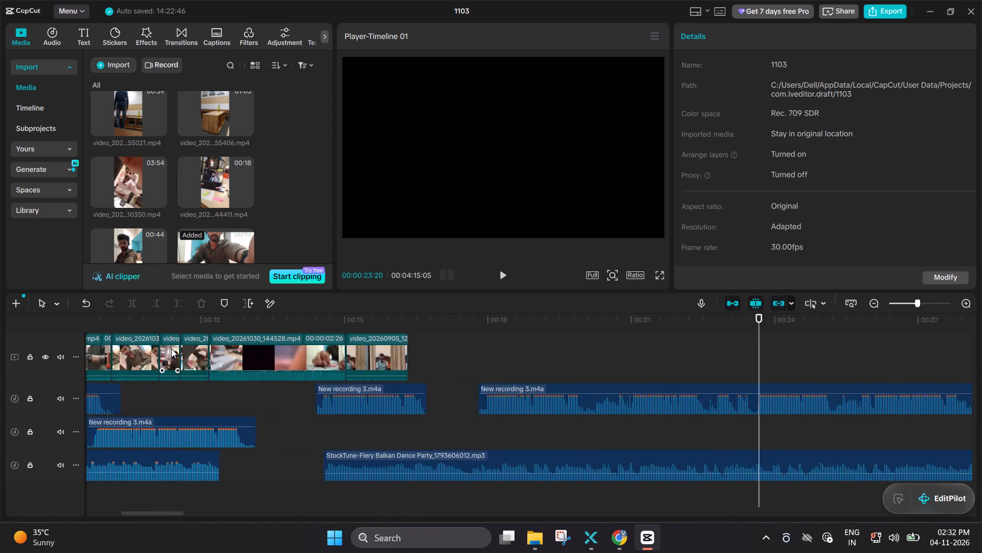
{"action": "scroll", "coordinate": [171, 349], "scroll_direction": "right", "scroll_amount": 1}
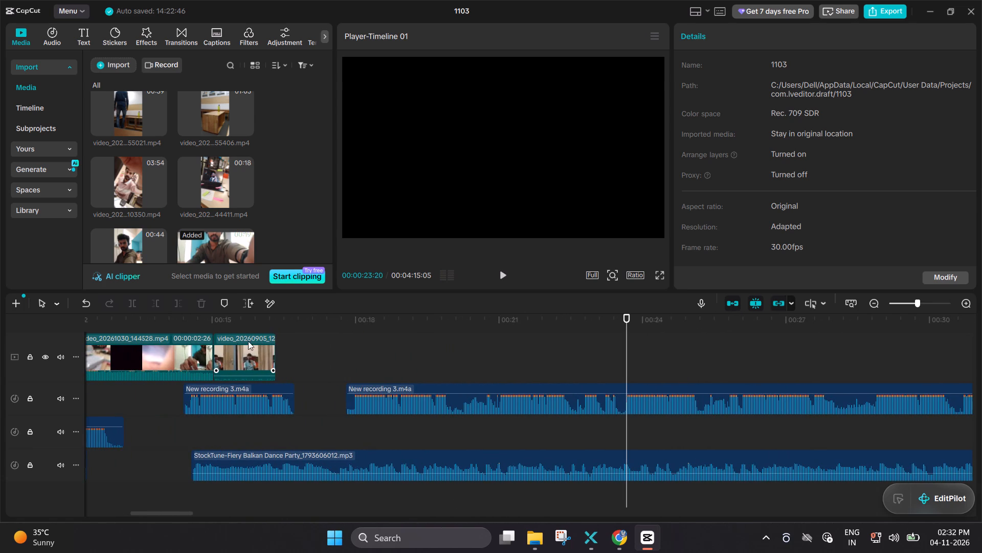
{"action": "double_click", "coordinate": [183, 315]}
{"action": "key", "text": "space"}
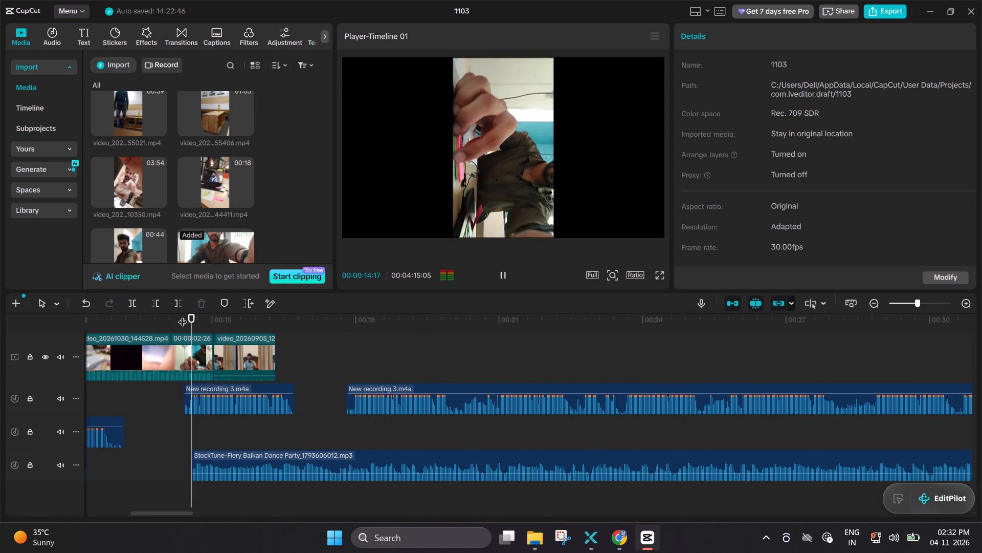
{"action": "key", "text": "space"}
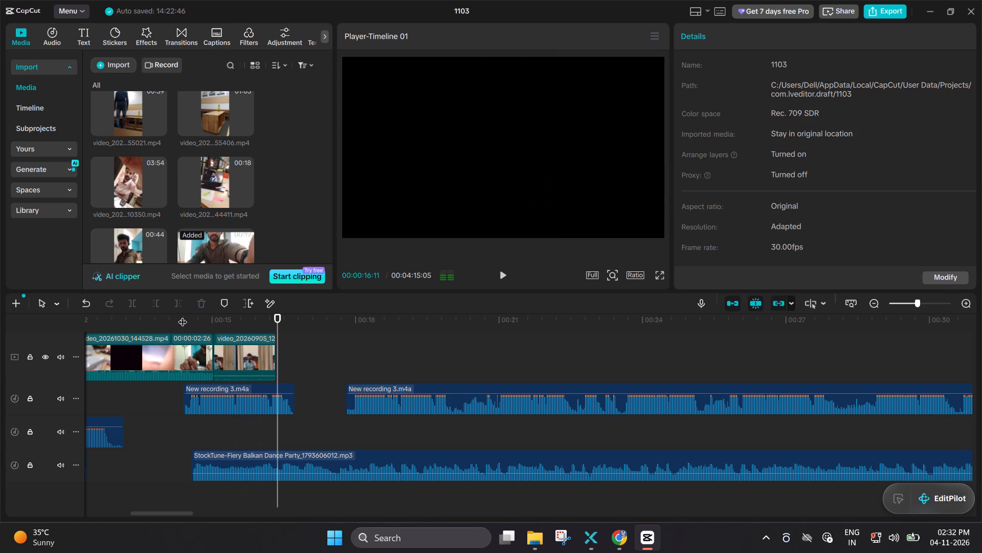
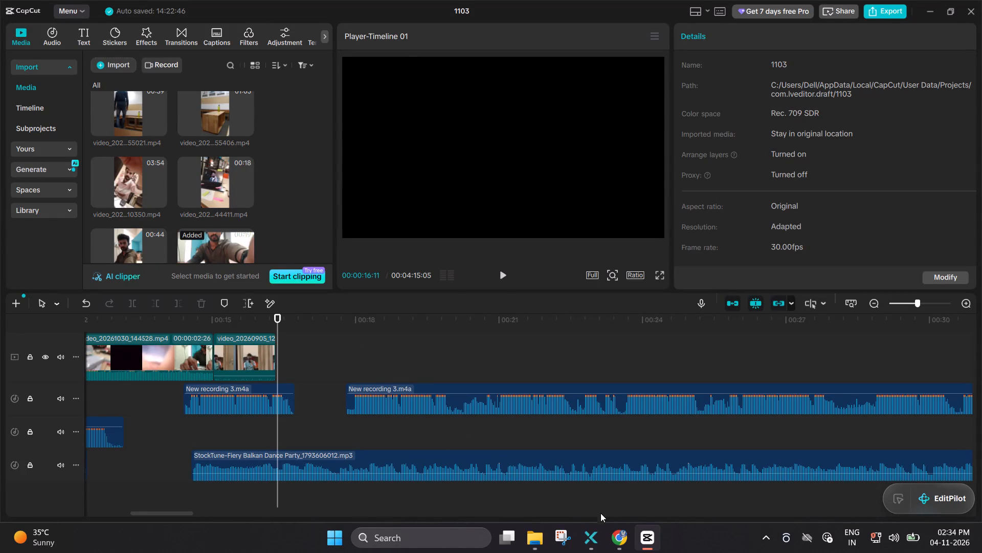
Switch to Chrome and pause the playing YouTube video.
{"action": "left_click", "coordinate": [619, 547]}
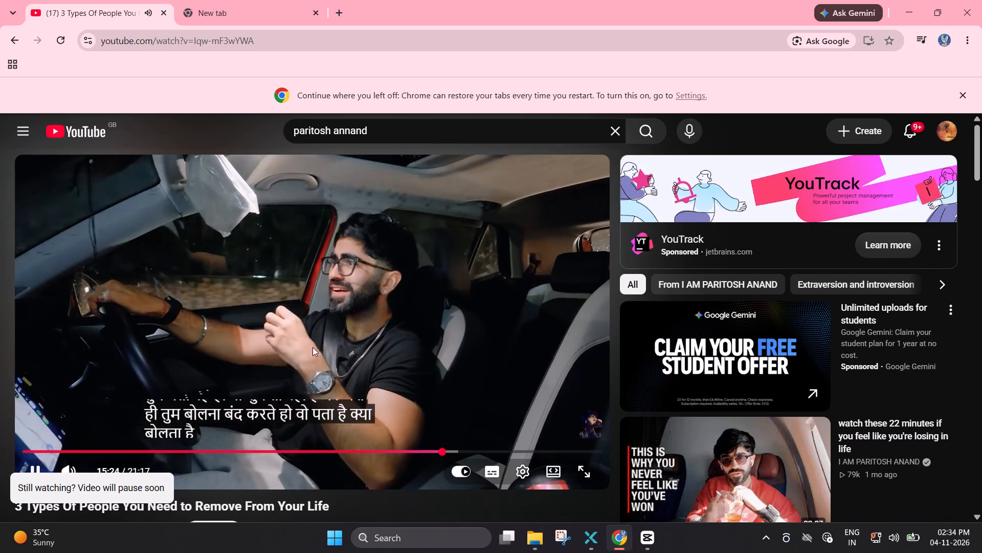
{"action": "left_click", "coordinate": [288, 333]}
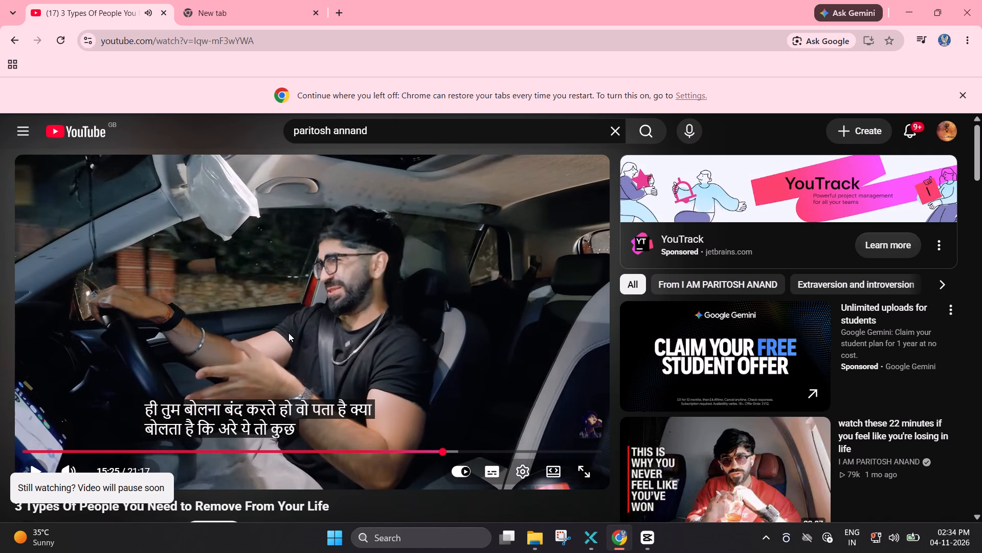
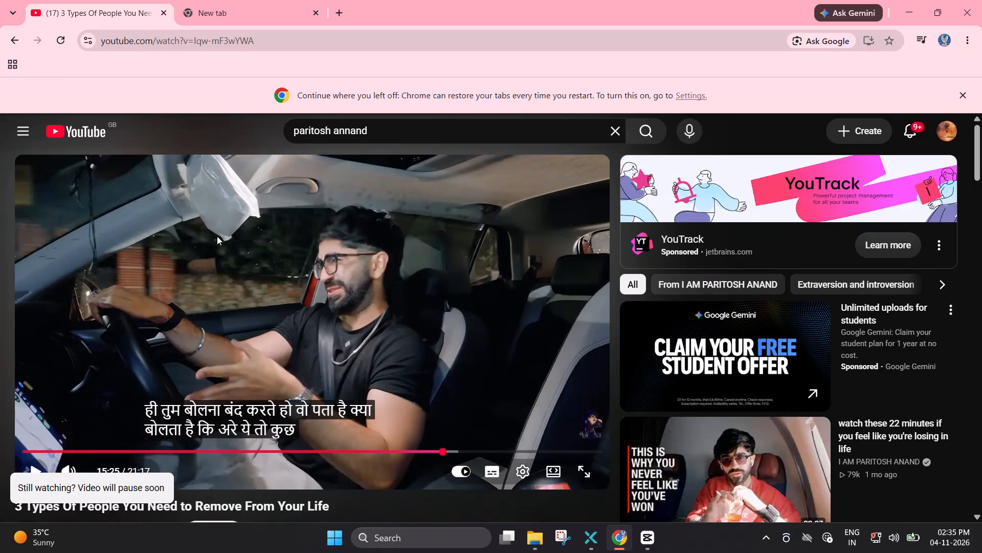
Resume the YouTube video and switch to the 1103 project in CapCut.
{"action": "left_click", "coordinate": [217, 236]}
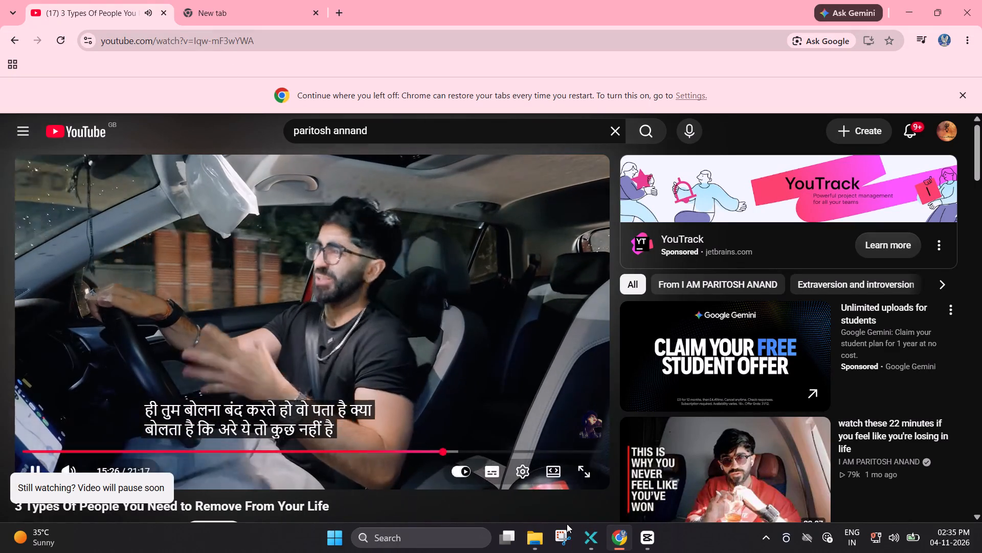
{"action": "left_click", "coordinate": [654, 540]}
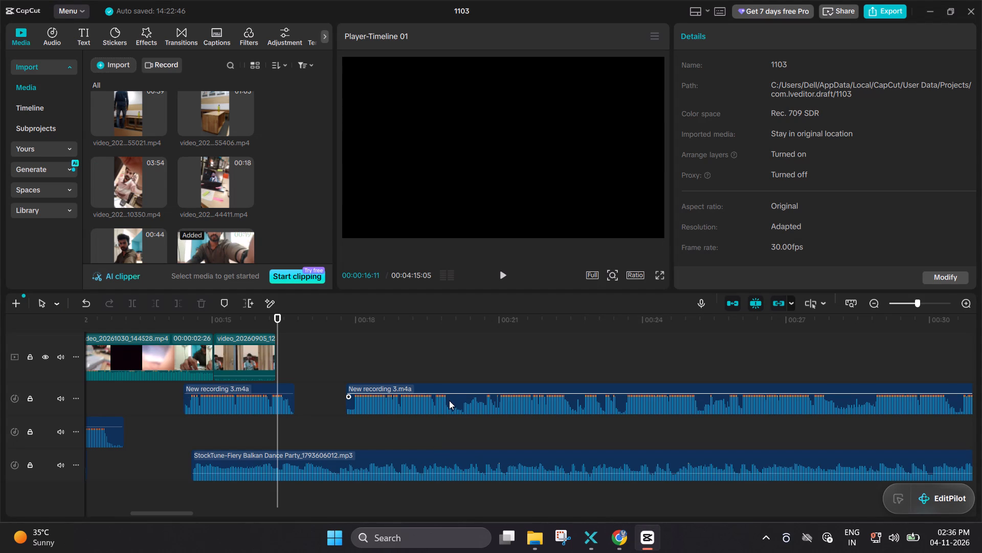
Listen to the long New recording 3.m4a clip at several points from about 18 to 50 seconds to find where to cut it.
{"action": "double_click", "coordinate": [410, 359]}
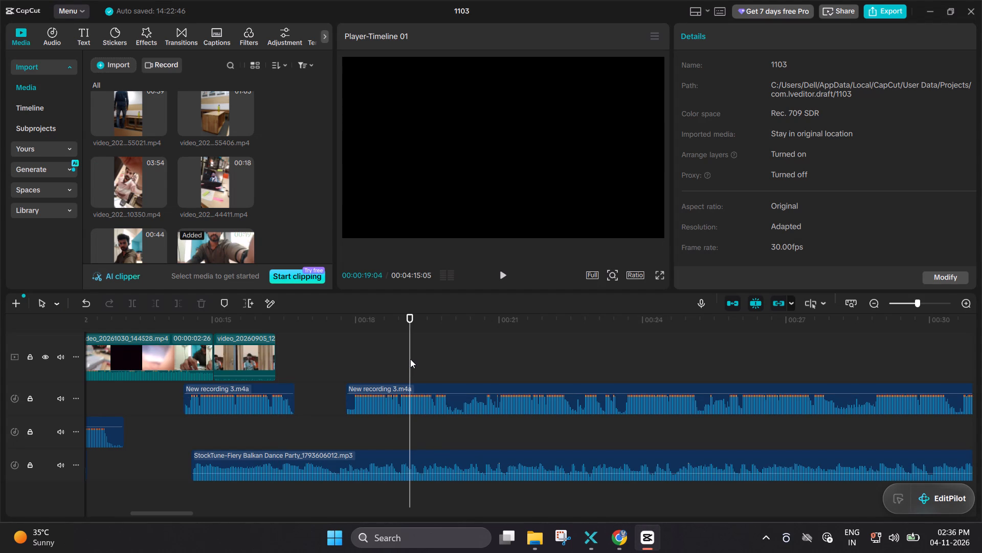
{"action": "double_click", "coordinate": [363, 349]}
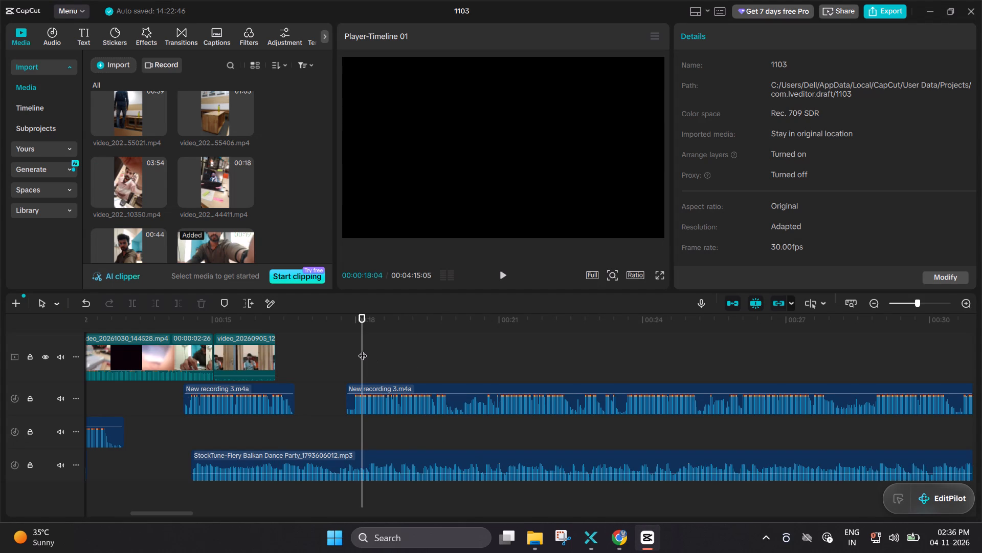
{"action": "key", "text": "space"}
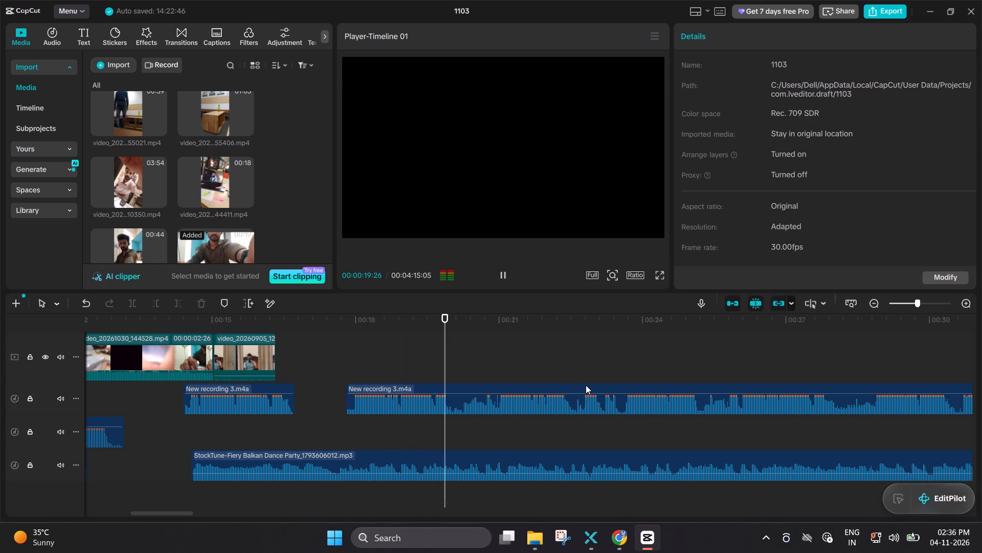
{"action": "scroll", "coordinate": [586, 385], "scroll_direction": "down", "scroll_amount": 5, "text": "ctrl"}
{"action": "scroll", "coordinate": [586, 385], "scroll_direction": "up", "scroll_amount": 1}
{"action": "scroll", "coordinate": [586, 385], "scroll_direction": "down", "scroll_amount": 2, "text": "ctrl"}
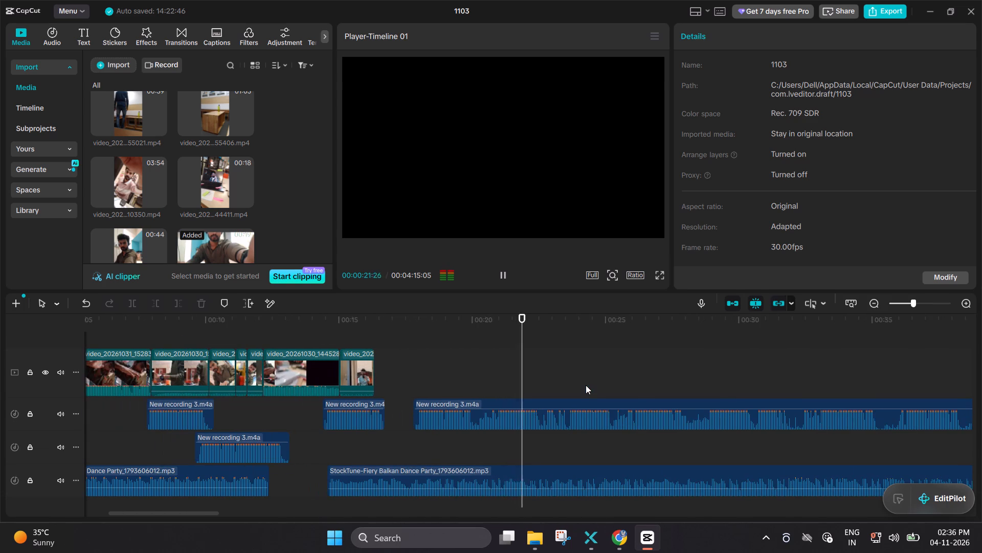
{"action": "double_click", "coordinate": [738, 402]}
{"action": "double_click", "coordinate": [721, 380]}
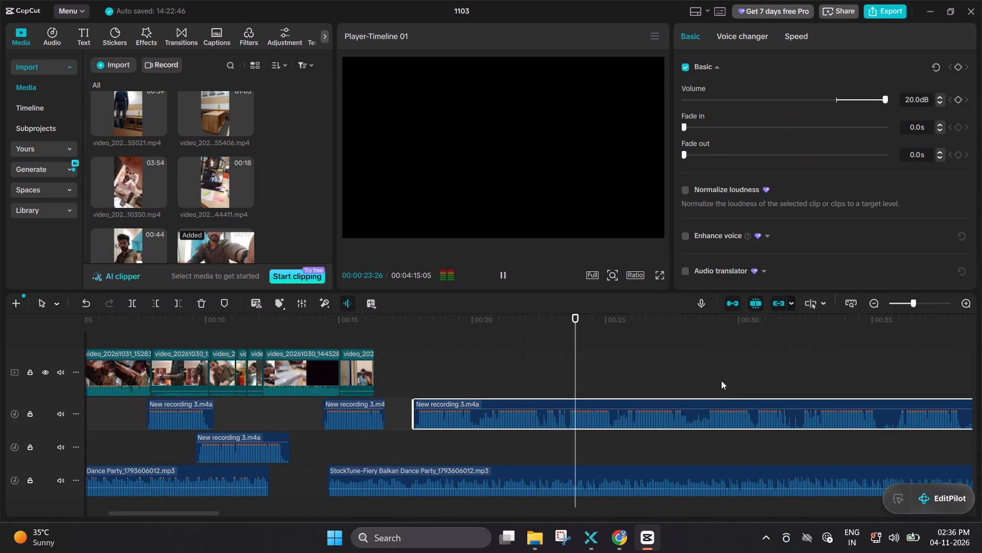
{"action": "key", "text": "space"}
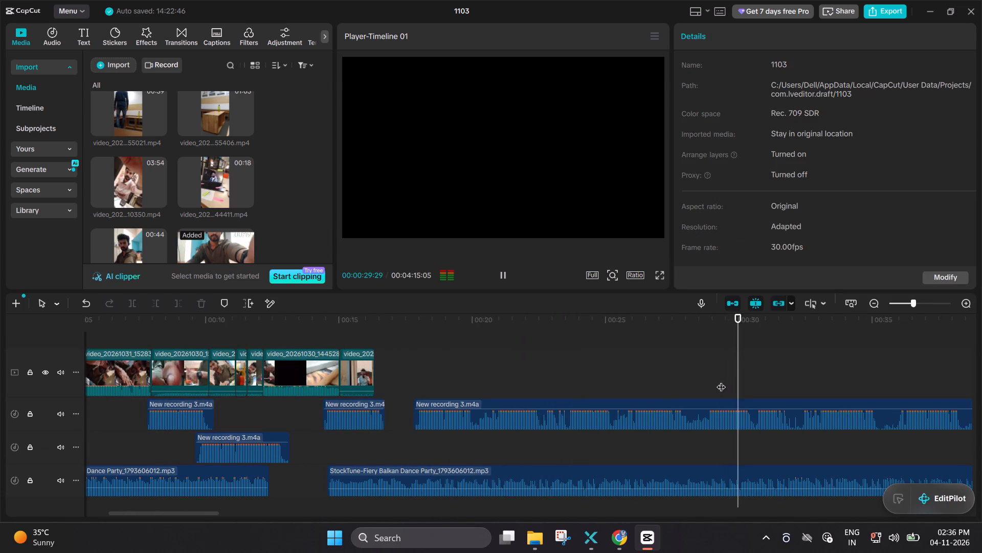
{"action": "scroll", "coordinate": [721, 380], "scroll_direction": "down", "scroll_amount": 3, "text": "ctrl"}
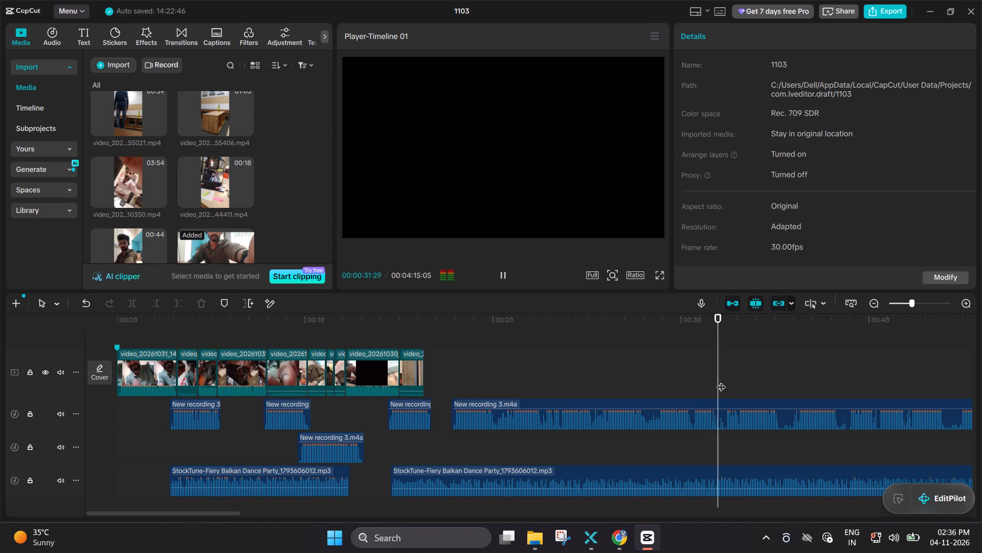
{"action": "scroll", "coordinate": [721, 380], "scroll_direction": "down", "scroll_amount": 2, "text": "ctrl"}
{"action": "scroll", "coordinate": [719, 380], "scroll_direction": "left", "scroll_amount": 1}
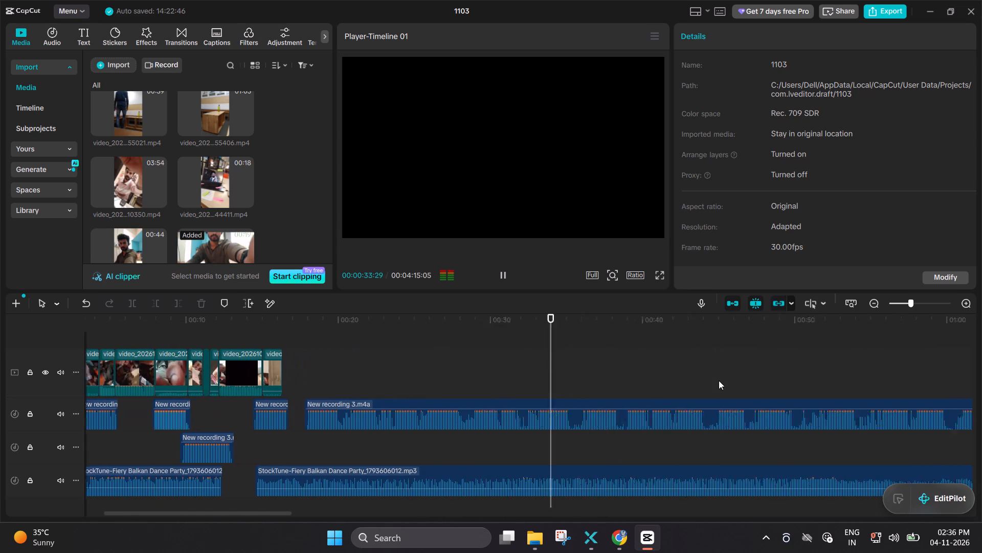
{"action": "scroll", "coordinate": [719, 380], "scroll_direction": "left", "scroll_amount": 1}
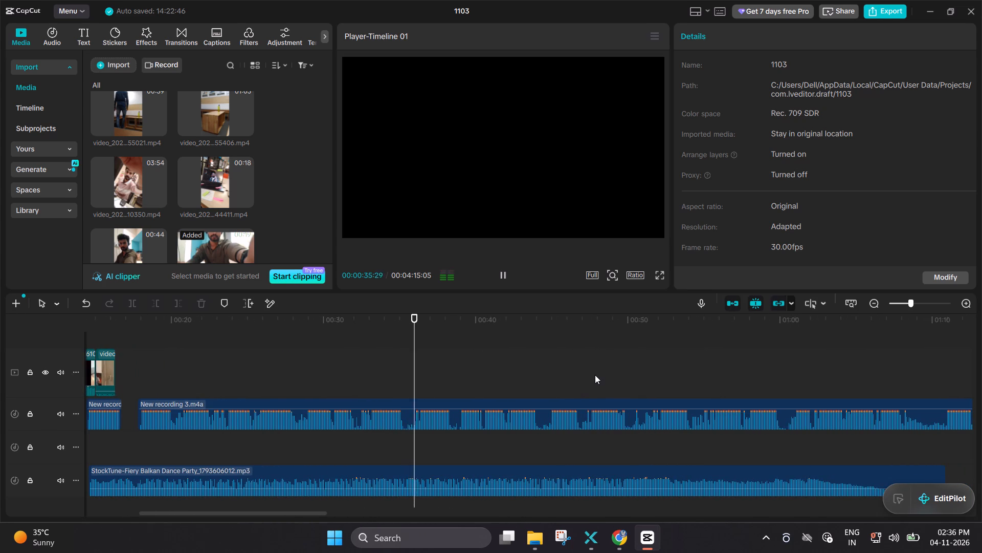
{"action": "double_click", "coordinate": [595, 375]}
{"action": "key", "text": "space"}
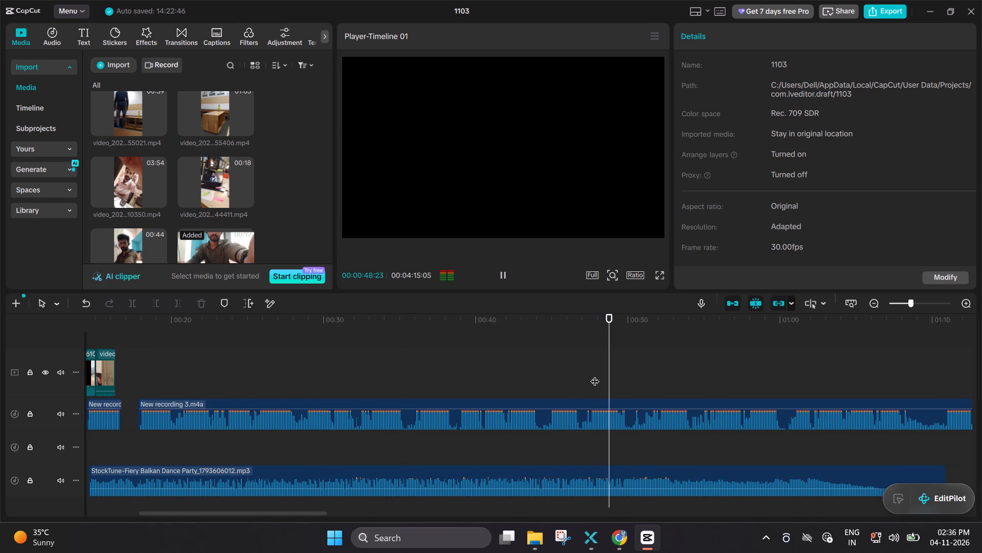
{"action": "double_click", "coordinate": [501, 388]}
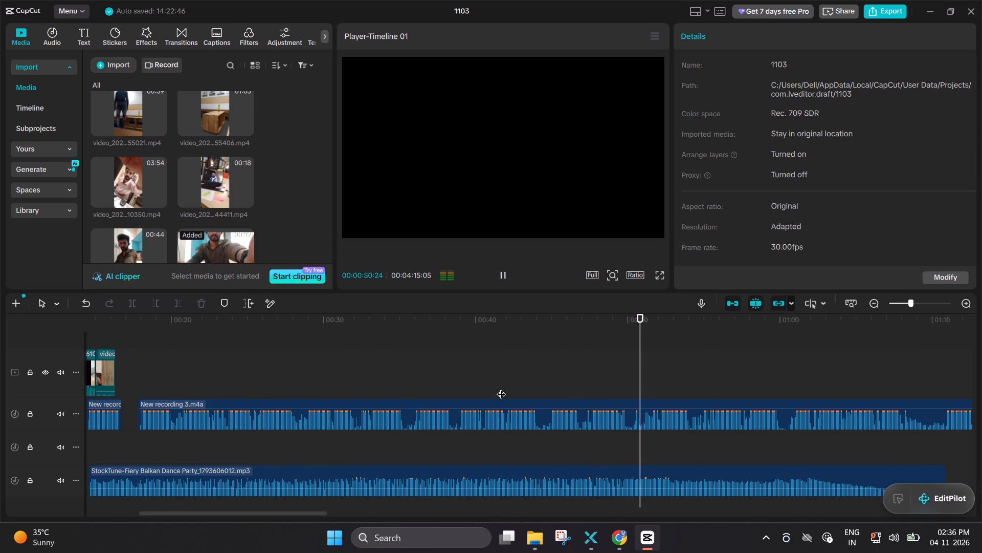
{"action": "key", "text": "space"}
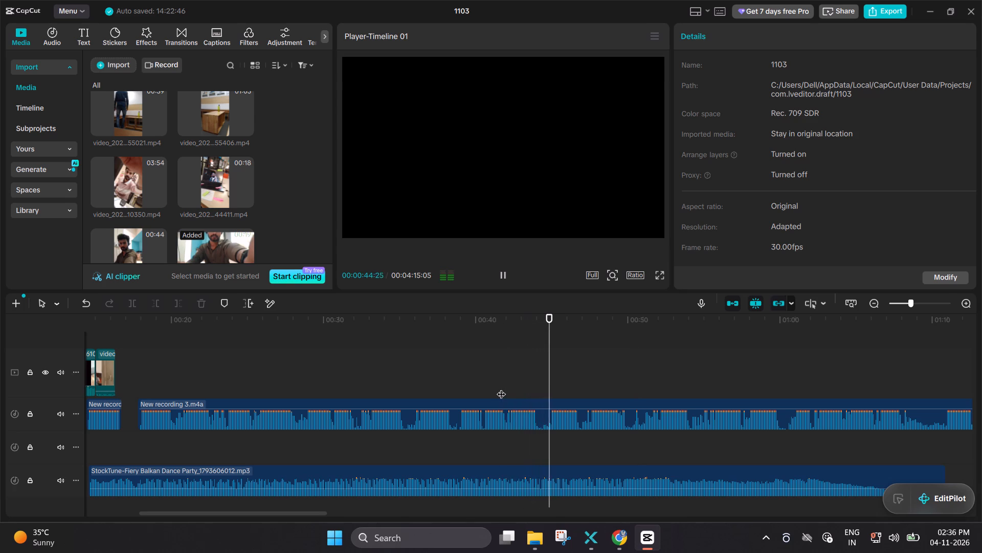
{"action": "key", "text": "space"}
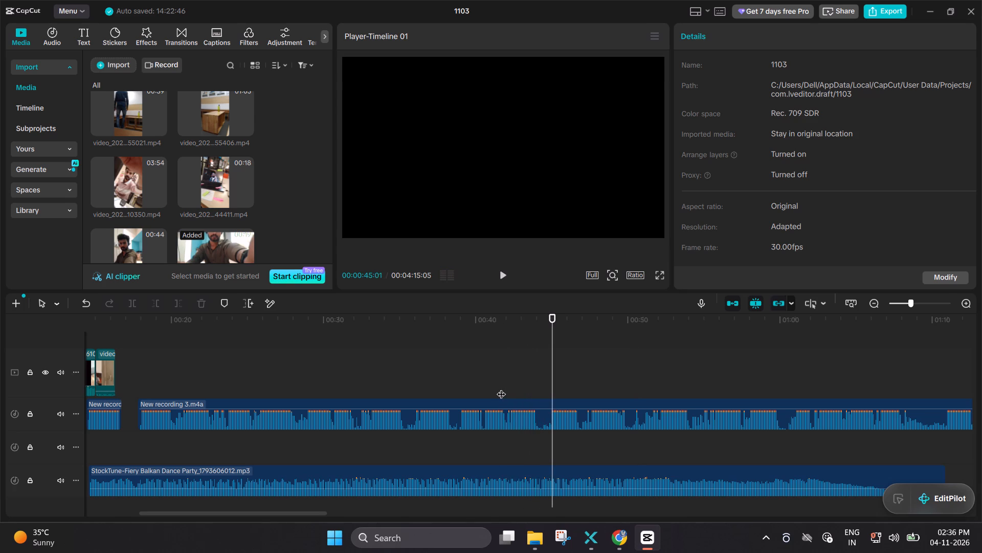
Split the long New recording 3.m4a clip at 00:00:41:22 and delete the part before the cut.
{"action": "double_click", "coordinate": [502, 393]}
{"action": "double_click", "coordinate": [503, 400]}
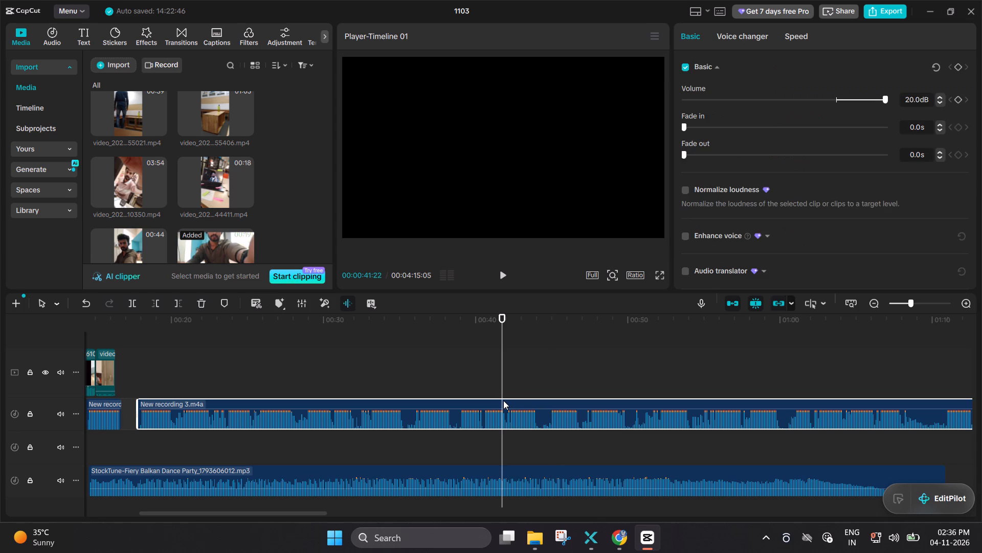
{"action": "key", "text": "ctrl+b"}
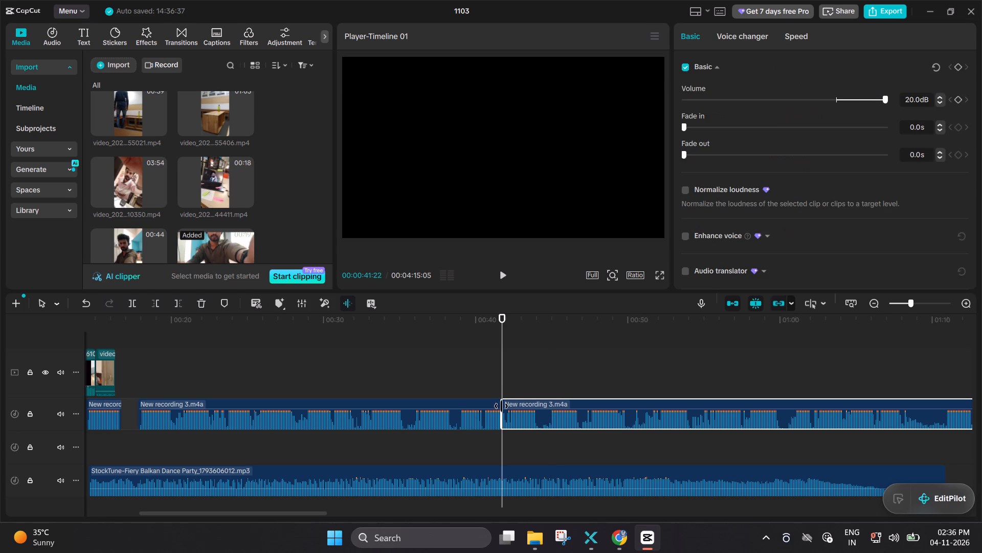
{"action": "left_click", "coordinate": [455, 406]}
{"action": "key", "text": "BackSpace"}
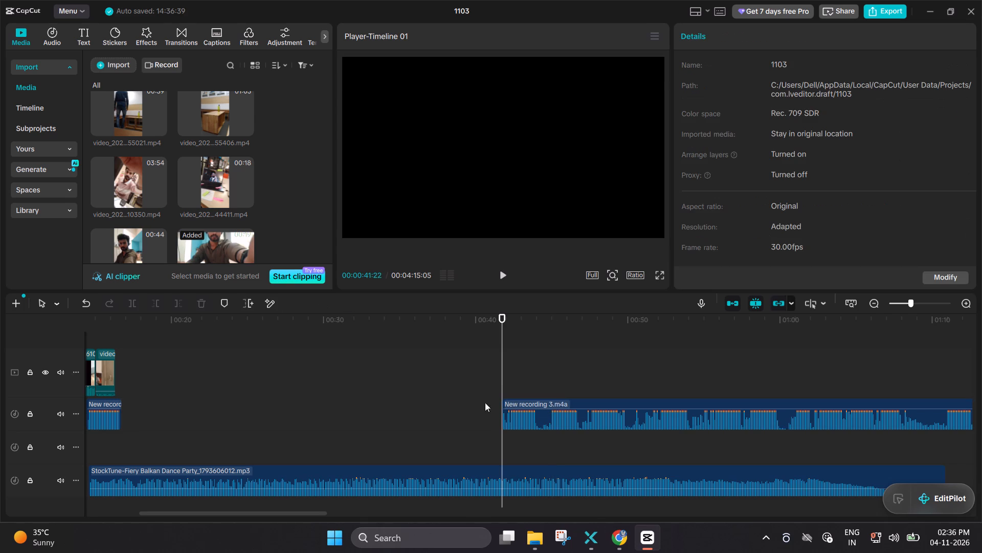
Move the remaining New recording 3.m4a clip to the second audio track, starting where the last video clip ends.
{"action": "left_click", "coordinate": [550, 402]}
{"action": "left_click_drag", "start_coordinate": [550, 402], "coordinate": [300, 391]}
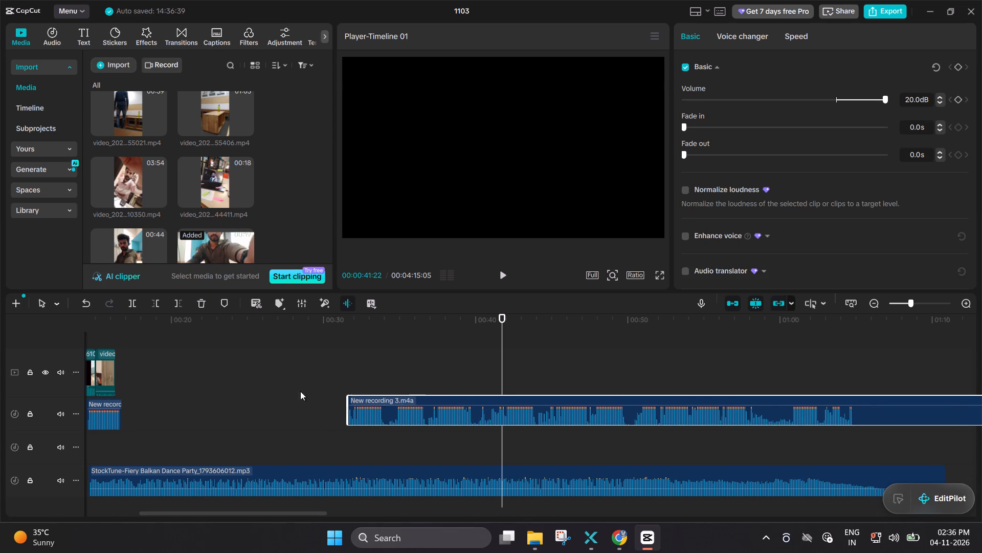
{"action": "left_click_drag", "start_coordinate": [300, 391], "coordinate": [196, 421]}
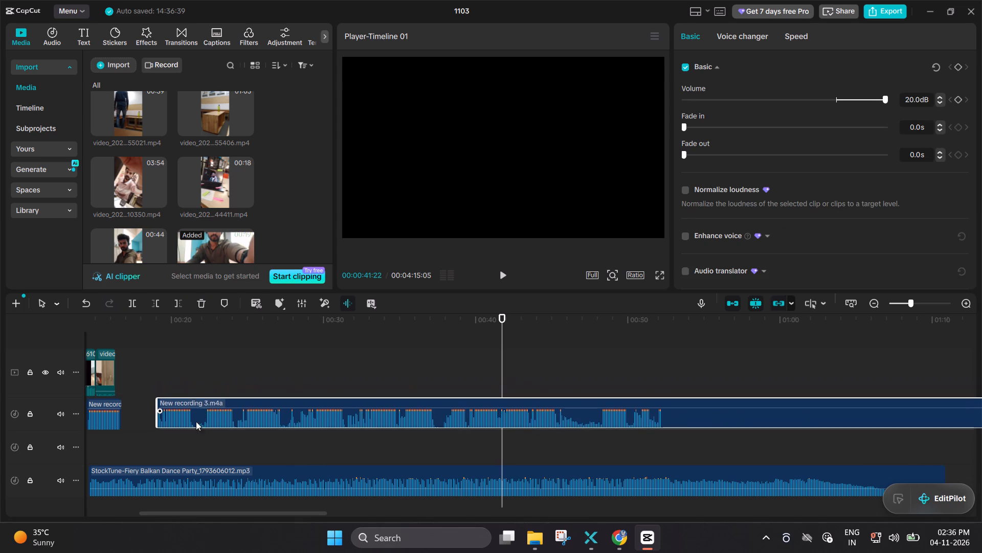
{"action": "left_click_drag", "start_coordinate": [196, 421], "coordinate": [164, 433]}
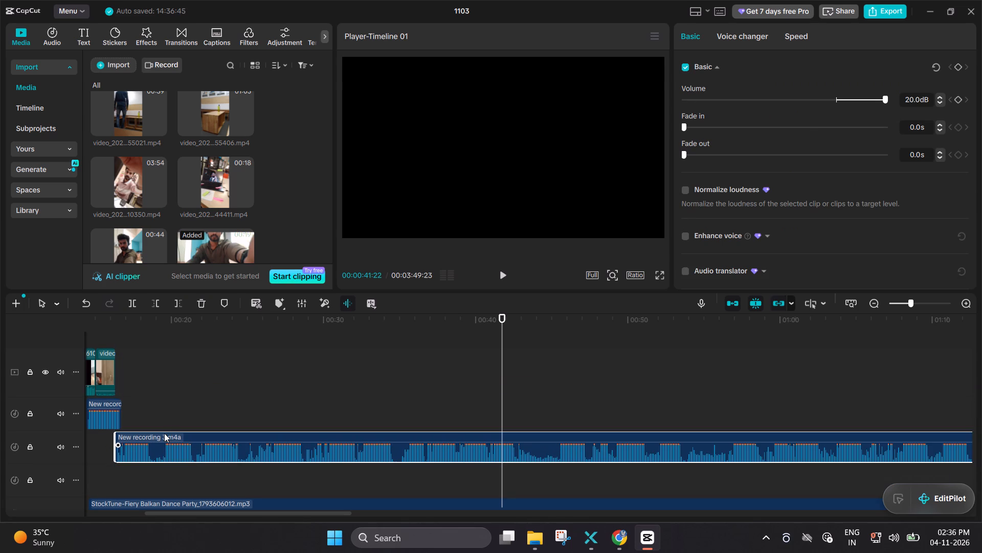
{"action": "left_click", "coordinate": [222, 411]}
Listen to the moved recording's opening and trim its start forward to the end of the preceding recording clip.
{"action": "scroll", "coordinate": [222, 411], "scroll_direction": "right", "scroll_amount": 2}
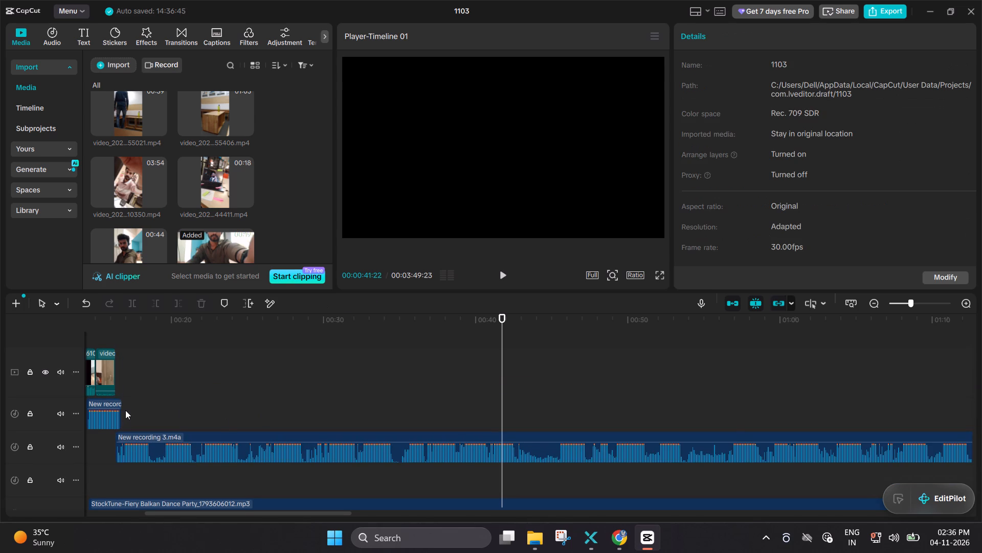
{"action": "scroll", "coordinate": [127, 410], "scroll_direction": "up", "scroll_amount": 8, "text": "ctrl"}
{"action": "scroll", "coordinate": [127, 410], "scroll_direction": "right", "scroll_amount": 1}
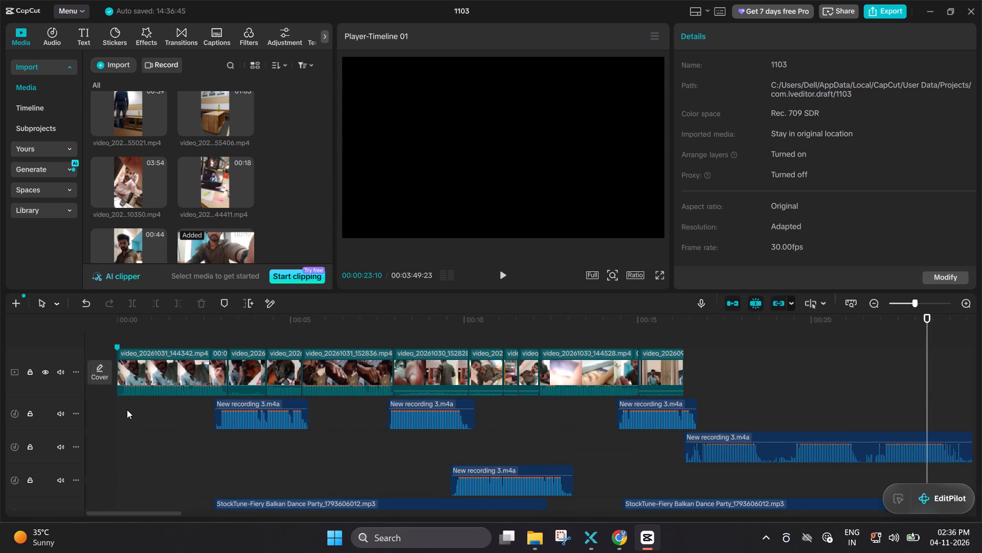
{"action": "scroll", "coordinate": [127, 410], "scroll_direction": "right", "scroll_amount": 1}
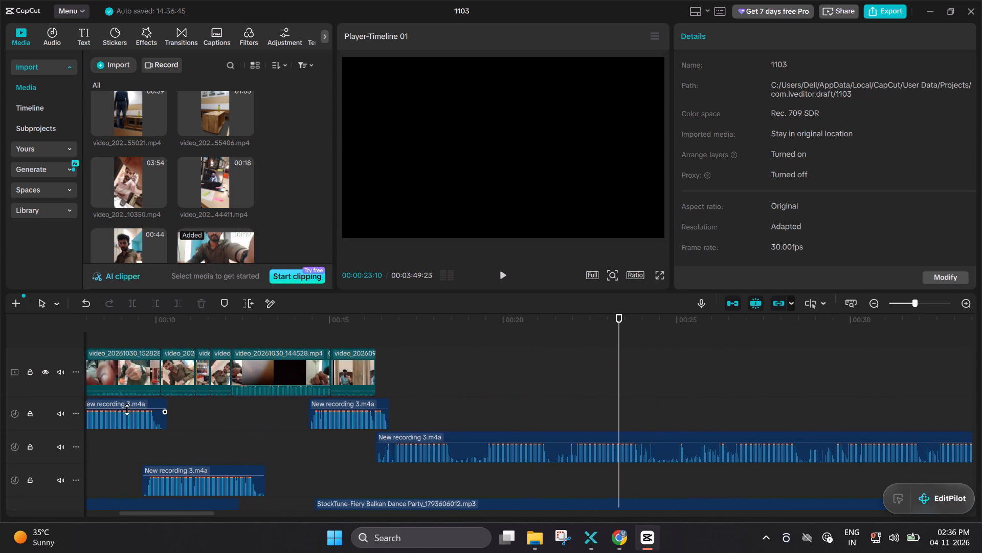
{"action": "scroll", "coordinate": [339, 436], "scroll_direction": "up", "scroll_amount": 4, "text": "ctrl"}
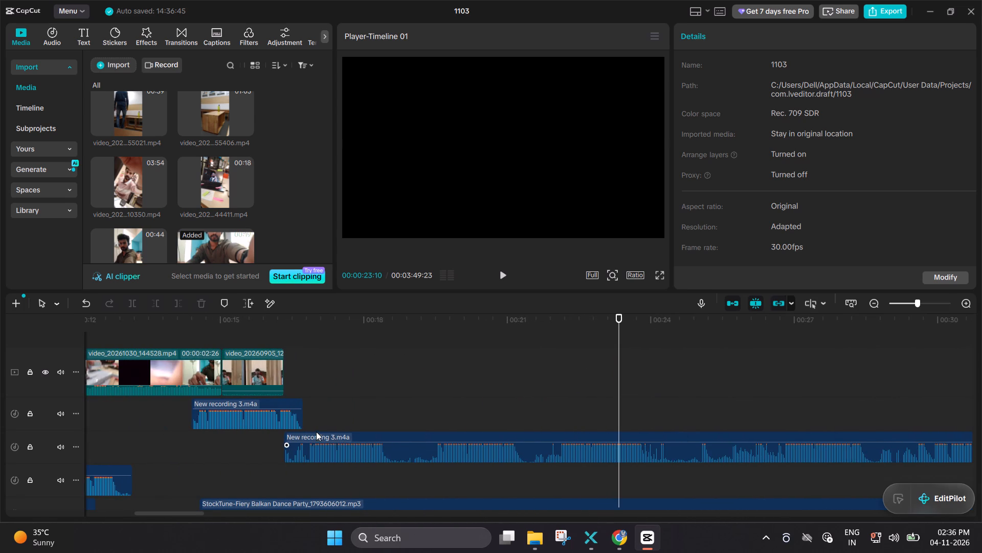
{"action": "left_click", "coordinate": [309, 433]}
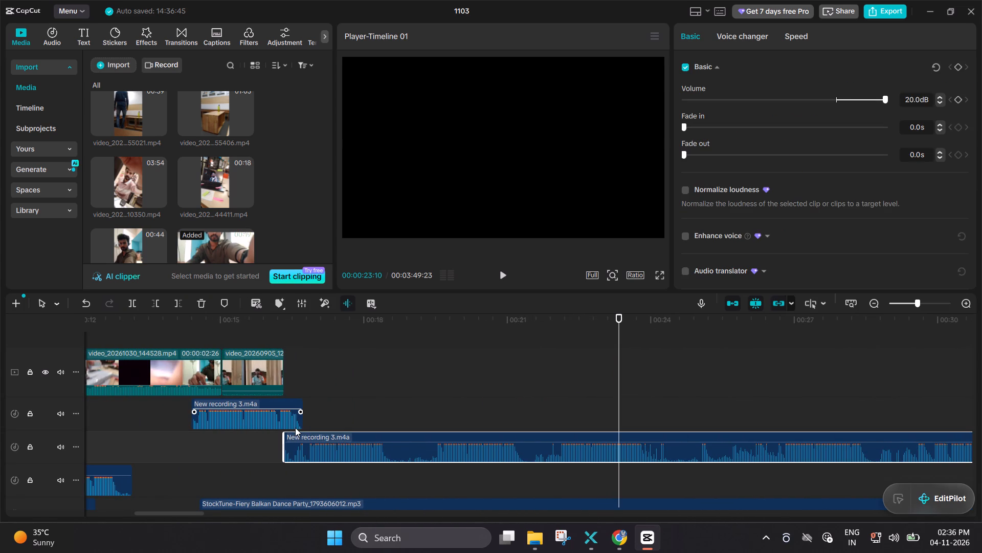
{"action": "key", "text": "space"}
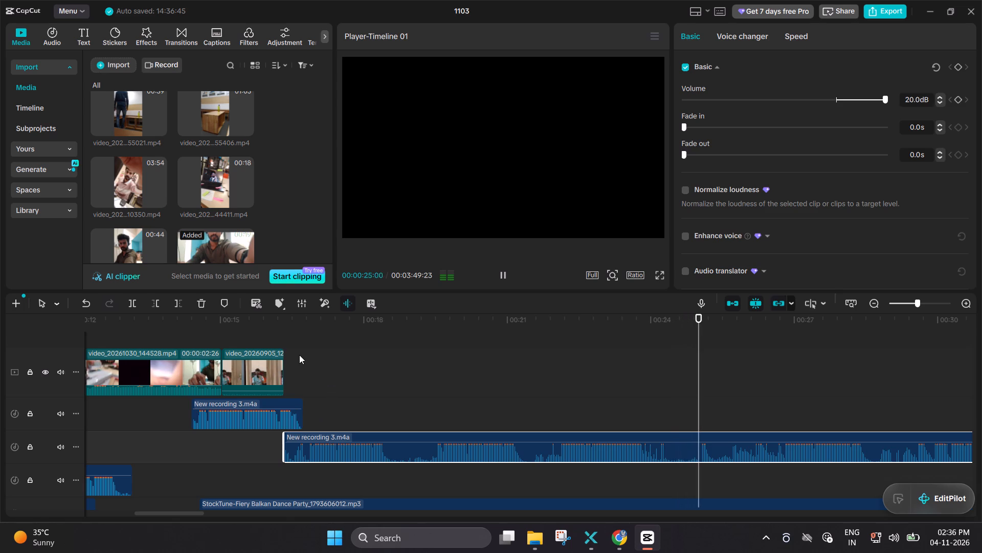
{"action": "double_click", "coordinate": [299, 355]}
{"action": "key", "text": "space"}
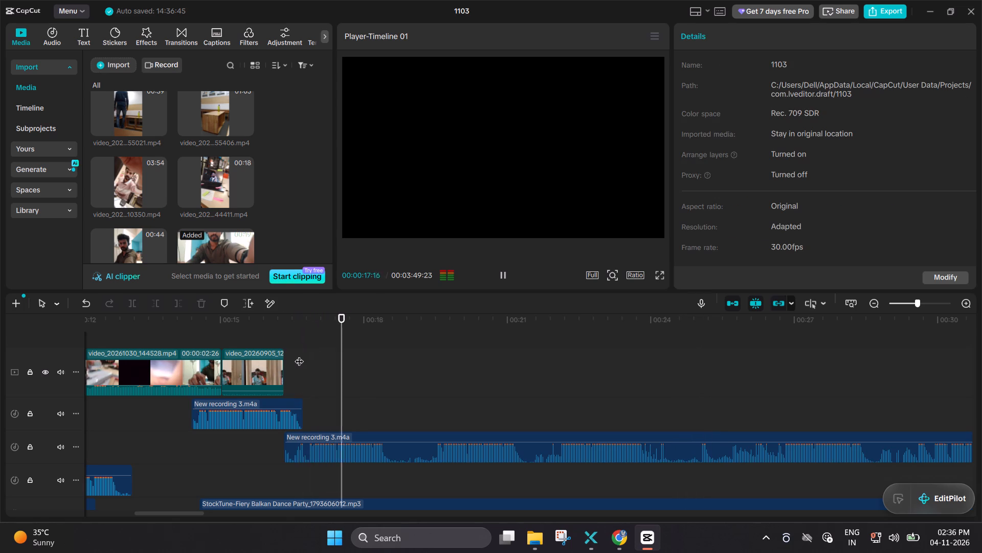
{"action": "double_click", "coordinate": [317, 447]}
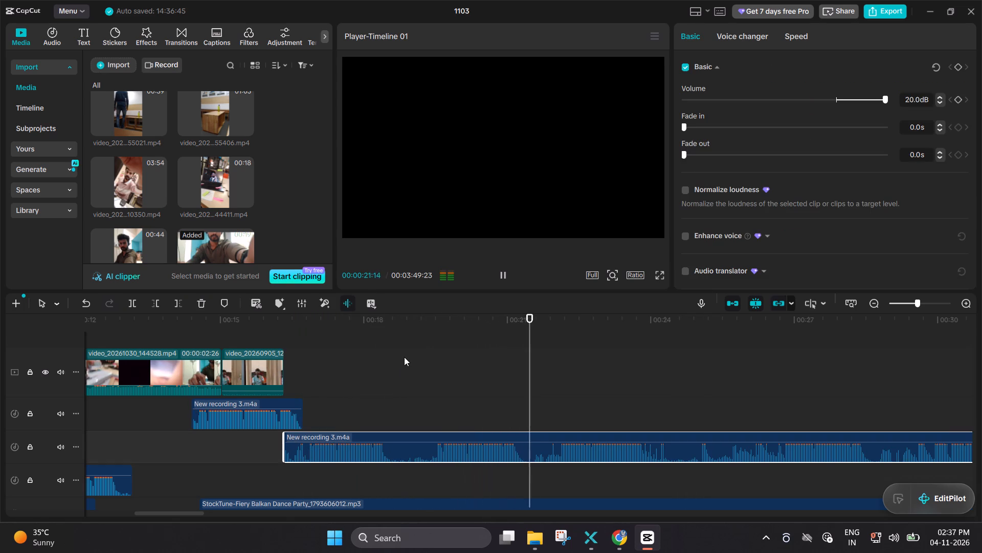
{"action": "key", "text": "space"}
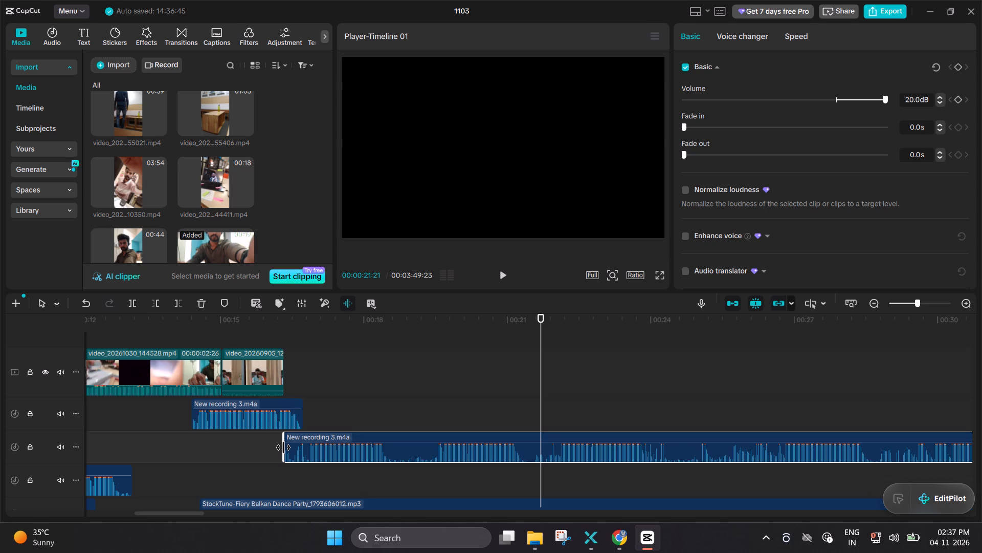
{"action": "left_click_drag", "start_coordinate": [283, 448], "coordinate": [309, 449]}
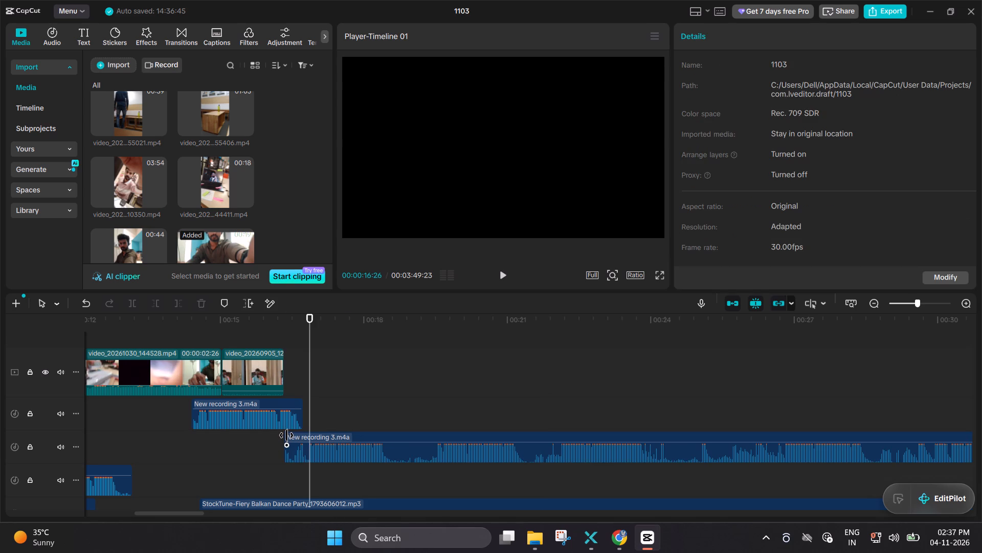
{"action": "left_click_drag", "start_coordinate": [286, 435], "coordinate": [309, 434]}
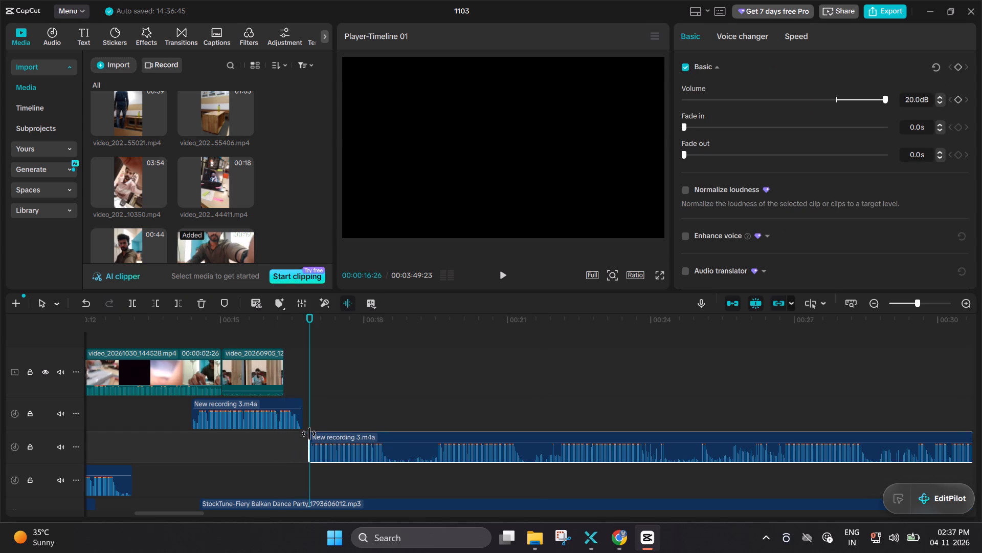
{"action": "left_click_drag", "start_coordinate": [309, 434], "coordinate": [306, 437]}
Move the long New recording 3.m4a clip on the second audio track slightly earlier, so its start overlaps the preceding recording's end.
{"action": "scroll", "coordinate": [358, 437], "scroll_direction": "up", "scroll_amount": 3, "text": "ctrl"}
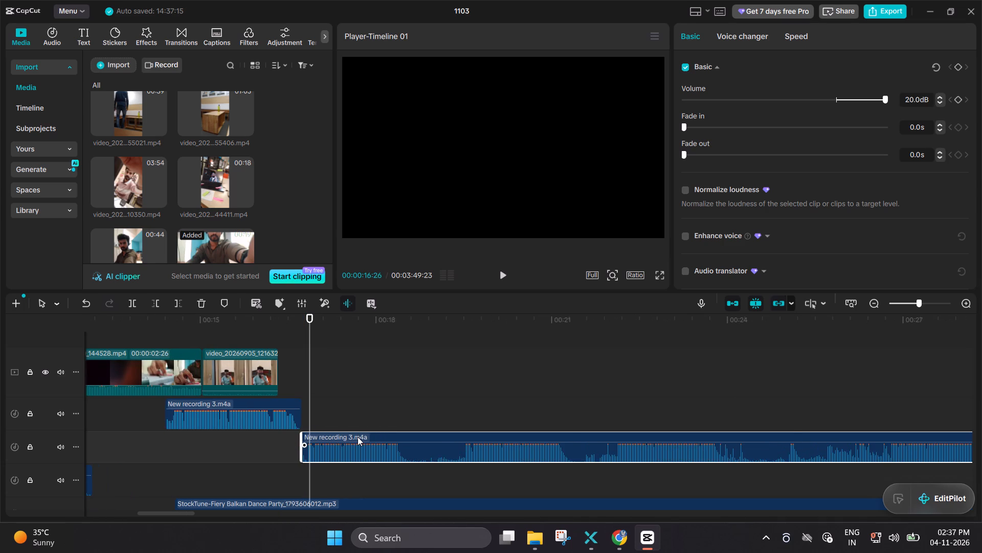
{"action": "scroll", "coordinate": [358, 437], "scroll_direction": "down", "scroll_amount": 1}
{"action": "left_click_drag", "start_coordinate": [358, 437], "coordinate": [351, 438]}
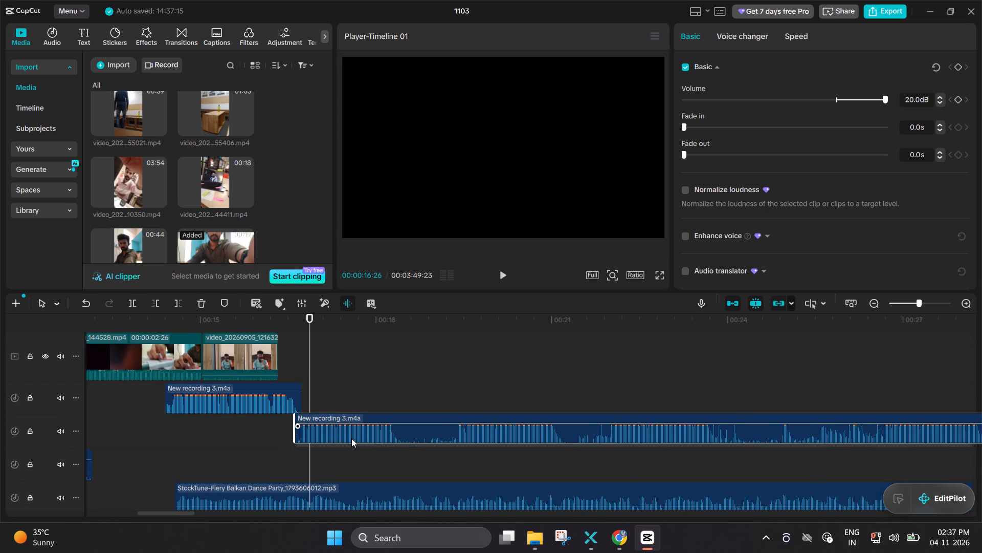
{"action": "left_click_drag", "start_coordinate": [351, 438], "coordinate": [348, 442]}
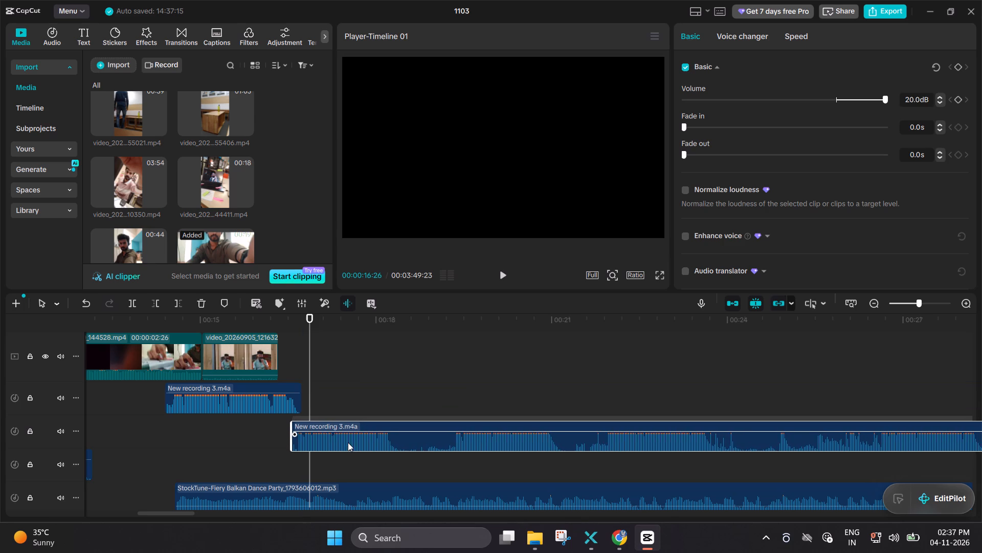
{"action": "left_click_drag", "start_coordinate": [348, 442], "coordinate": [347, 441]}
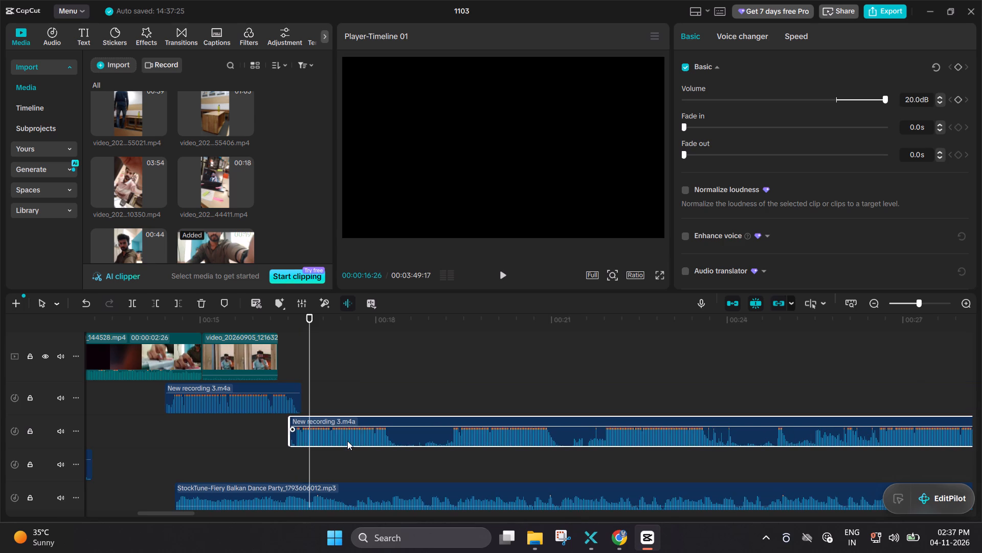
Play the recording's opening phrase and split the long New recording 3.m4a clip at 00:00:18:13, in the pause after that phrase.
{"action": "scroll", "coordinate": [231, 429], "scroll_direction": "right", "scroll_amount": 1}
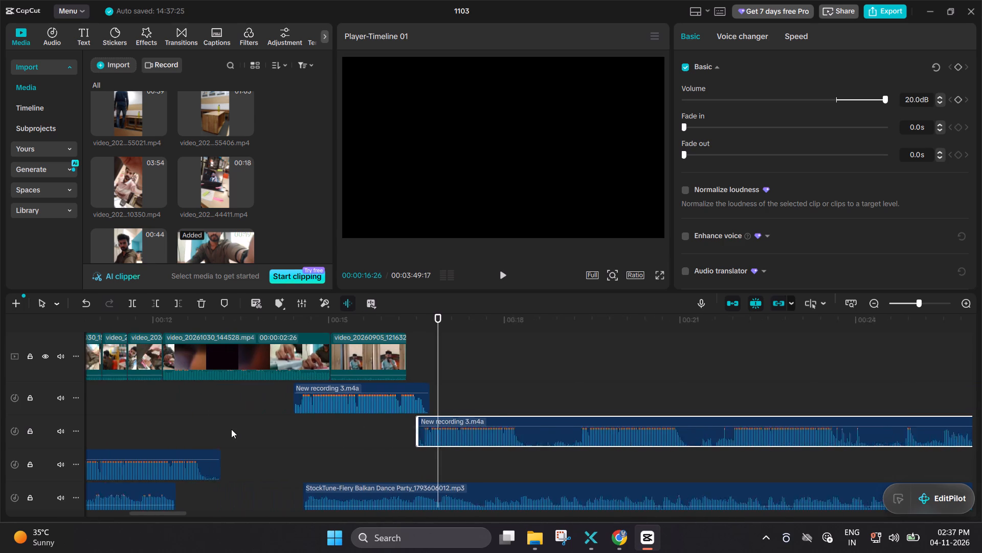
{"action": "scroll", "coordinate": [231, 429], "scroll_direction": "right", "scroll_amount": 1}
{"action": "left_click", "coordinate": [231, 429]}
{"action": "key", "text": "space"}
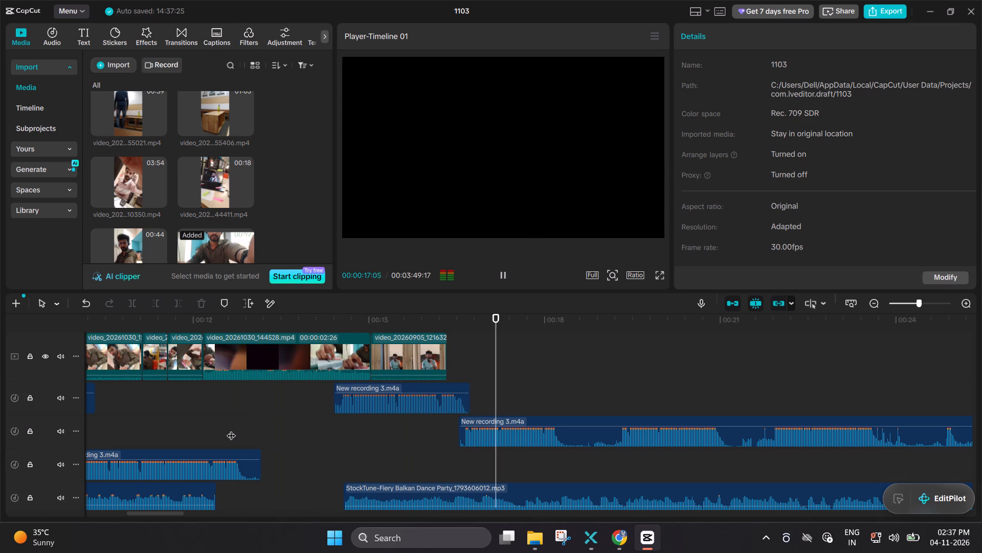
{"action": "key", "text": "space"}
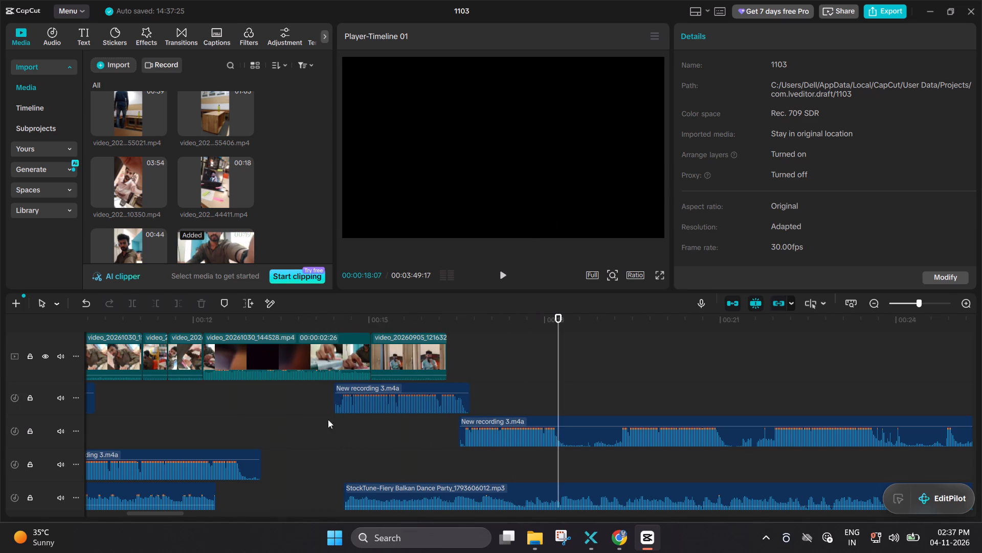
{"action": "left_click", "coordinate": [581, 432]}
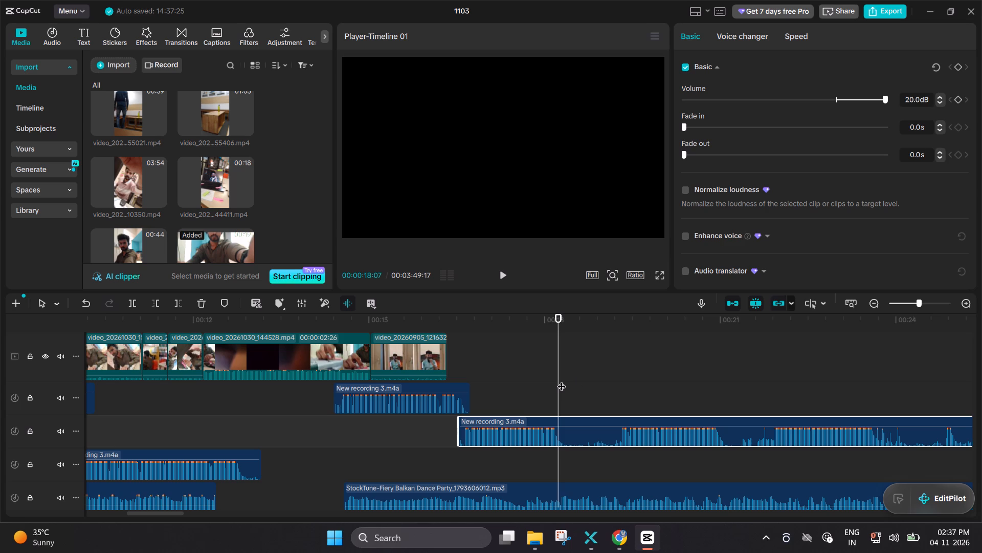
{"action": "left_click_drag", "start_coordinate": [562, 380], "coordinate": [570, 380]}
{"action": "left_click", "coordinate": [578, 434]}
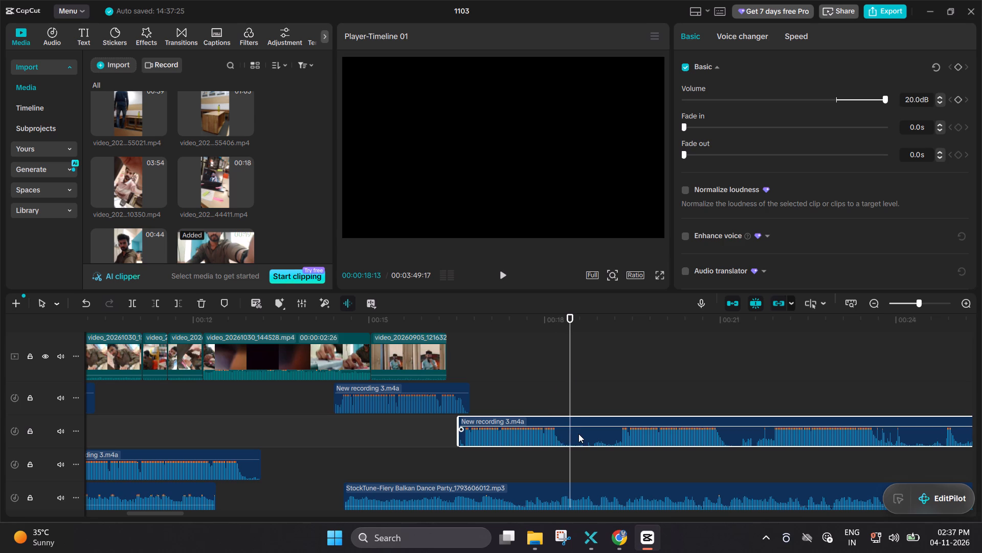
{"action": "key", "text": "ctrl+b"}
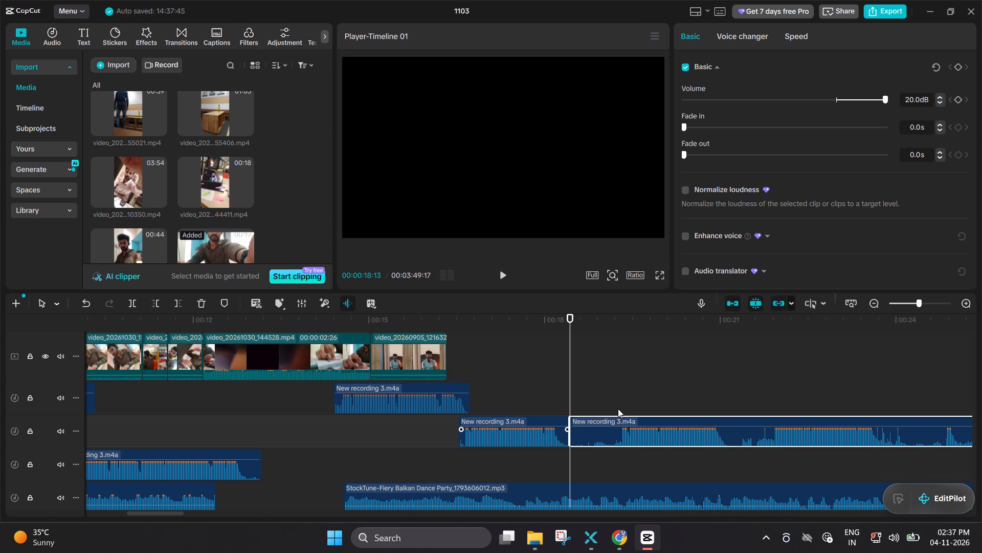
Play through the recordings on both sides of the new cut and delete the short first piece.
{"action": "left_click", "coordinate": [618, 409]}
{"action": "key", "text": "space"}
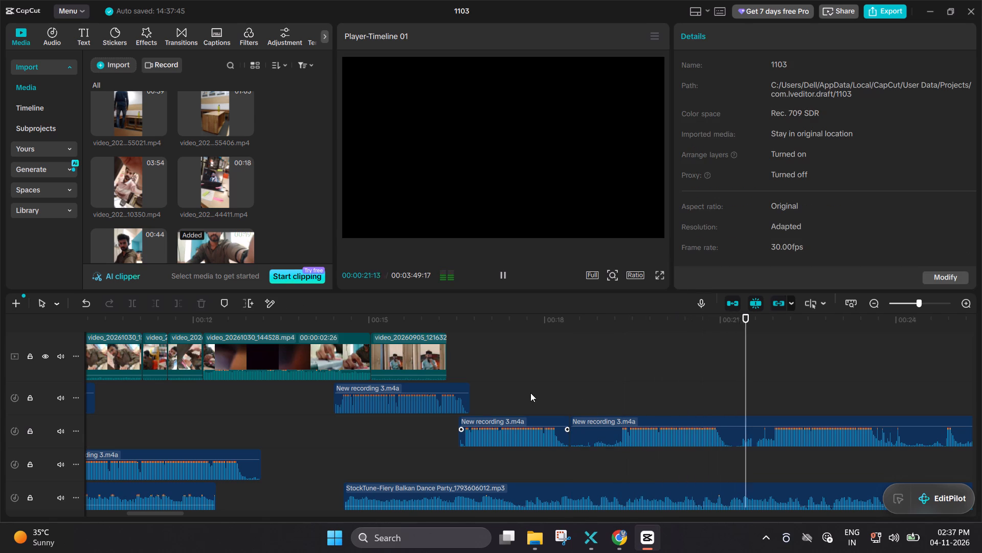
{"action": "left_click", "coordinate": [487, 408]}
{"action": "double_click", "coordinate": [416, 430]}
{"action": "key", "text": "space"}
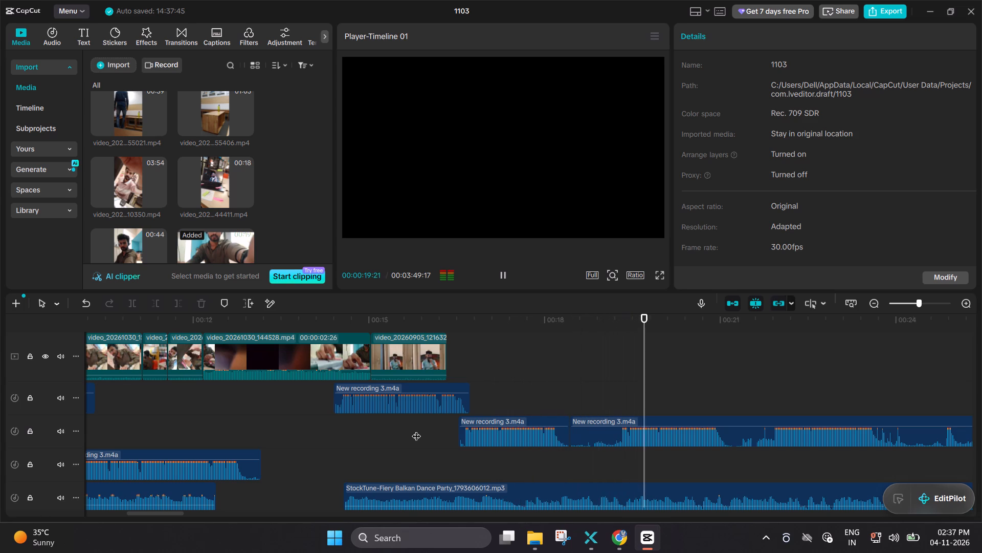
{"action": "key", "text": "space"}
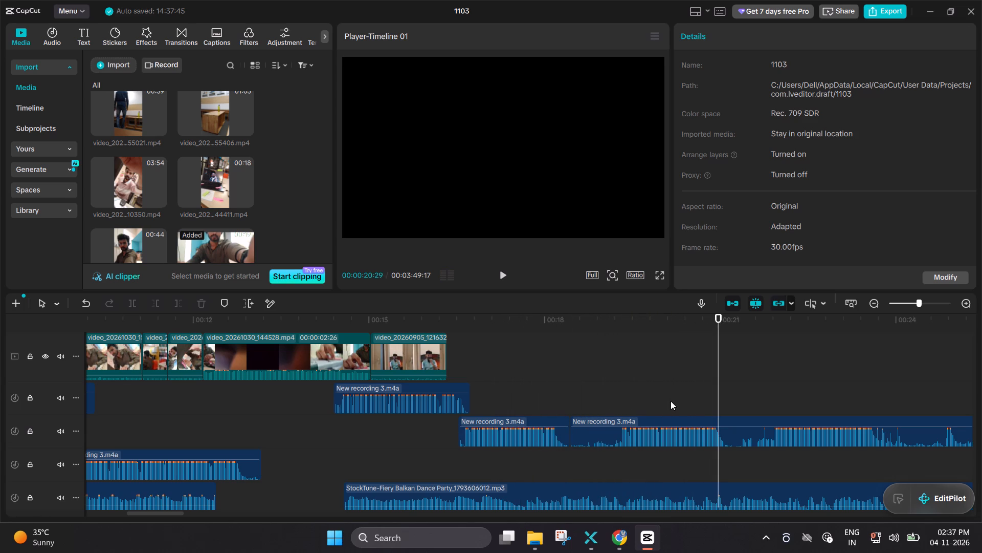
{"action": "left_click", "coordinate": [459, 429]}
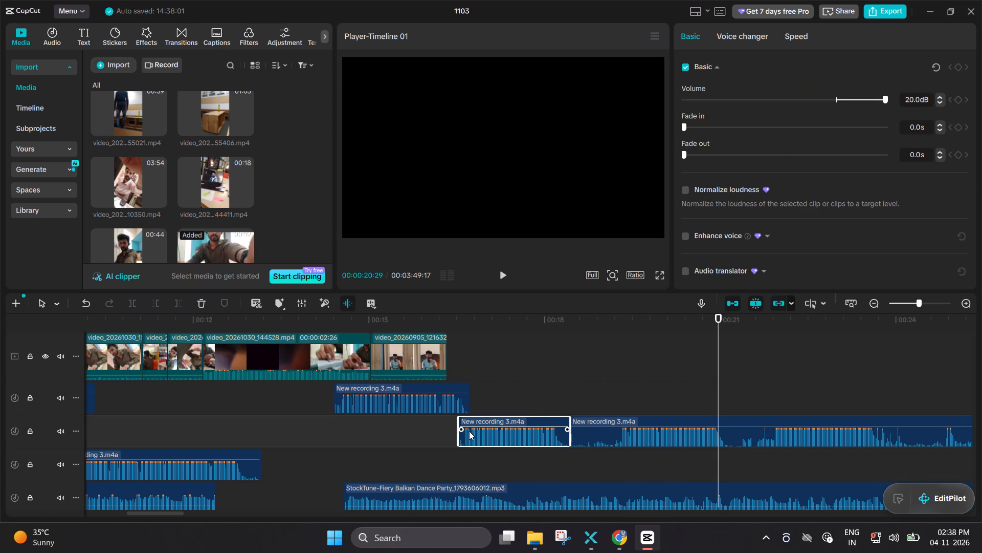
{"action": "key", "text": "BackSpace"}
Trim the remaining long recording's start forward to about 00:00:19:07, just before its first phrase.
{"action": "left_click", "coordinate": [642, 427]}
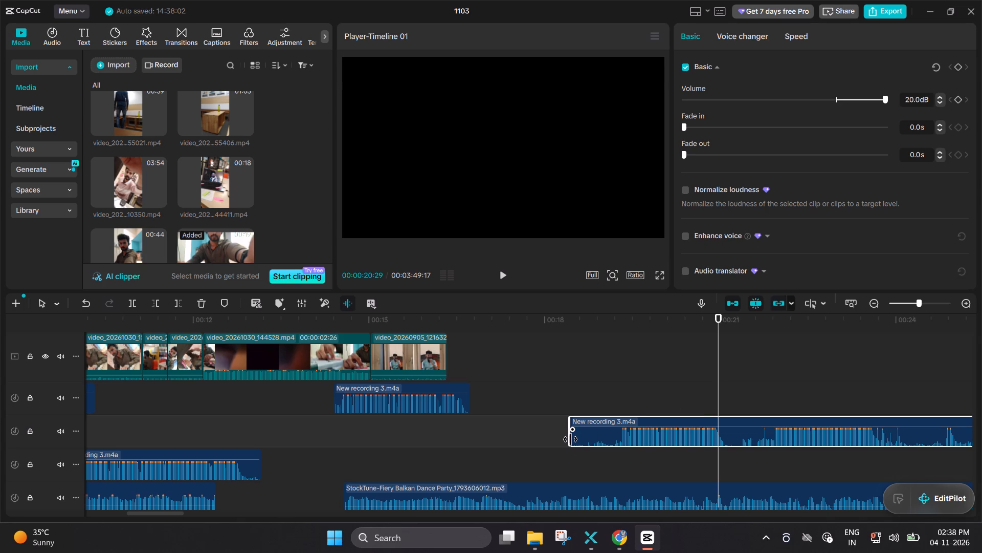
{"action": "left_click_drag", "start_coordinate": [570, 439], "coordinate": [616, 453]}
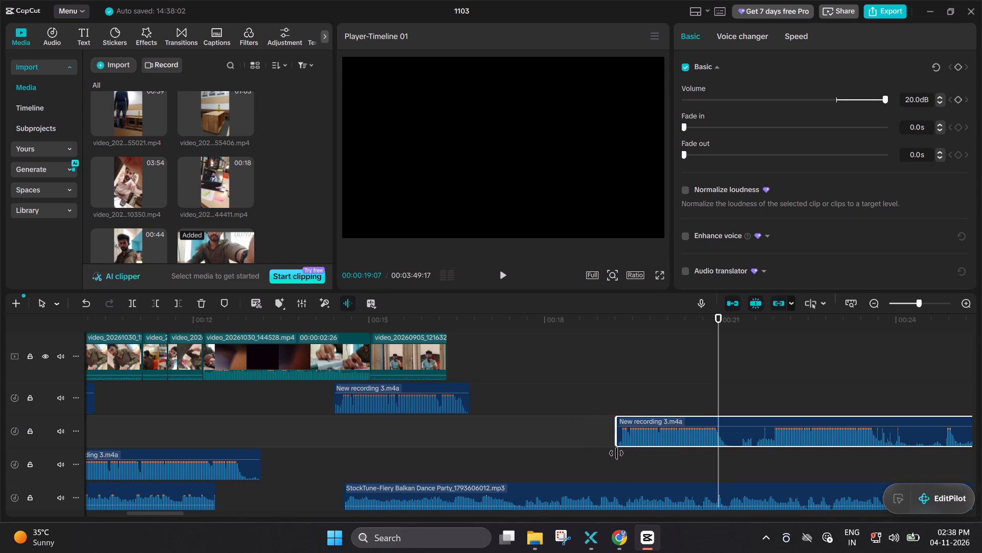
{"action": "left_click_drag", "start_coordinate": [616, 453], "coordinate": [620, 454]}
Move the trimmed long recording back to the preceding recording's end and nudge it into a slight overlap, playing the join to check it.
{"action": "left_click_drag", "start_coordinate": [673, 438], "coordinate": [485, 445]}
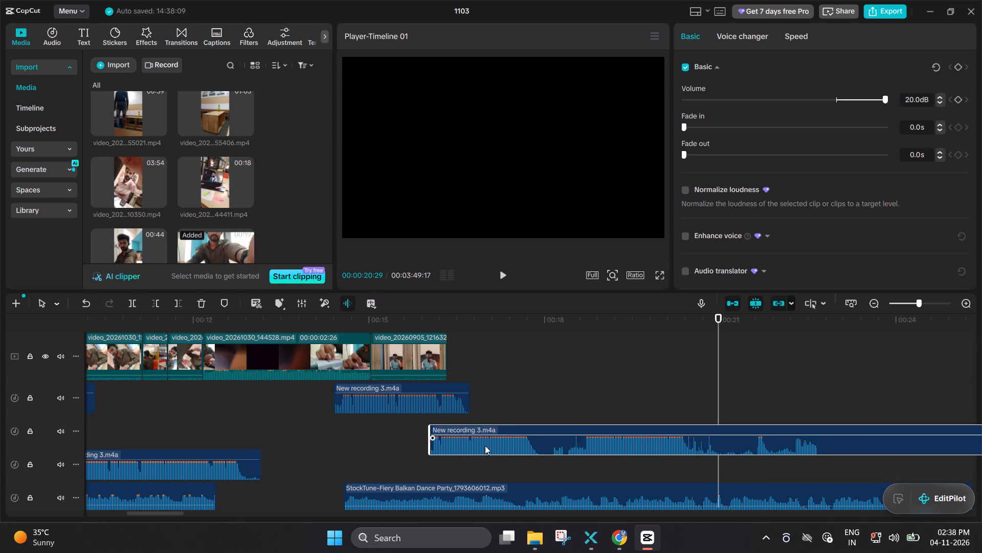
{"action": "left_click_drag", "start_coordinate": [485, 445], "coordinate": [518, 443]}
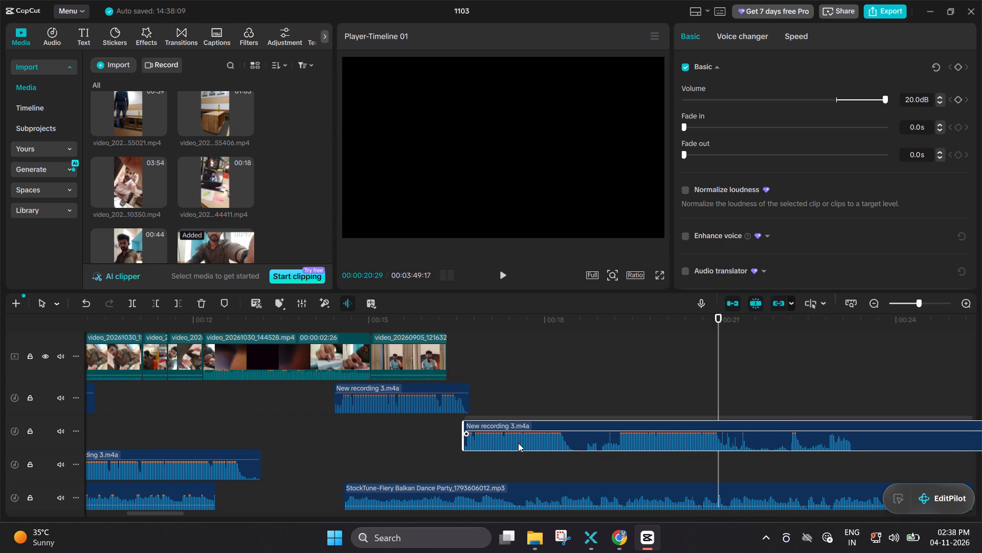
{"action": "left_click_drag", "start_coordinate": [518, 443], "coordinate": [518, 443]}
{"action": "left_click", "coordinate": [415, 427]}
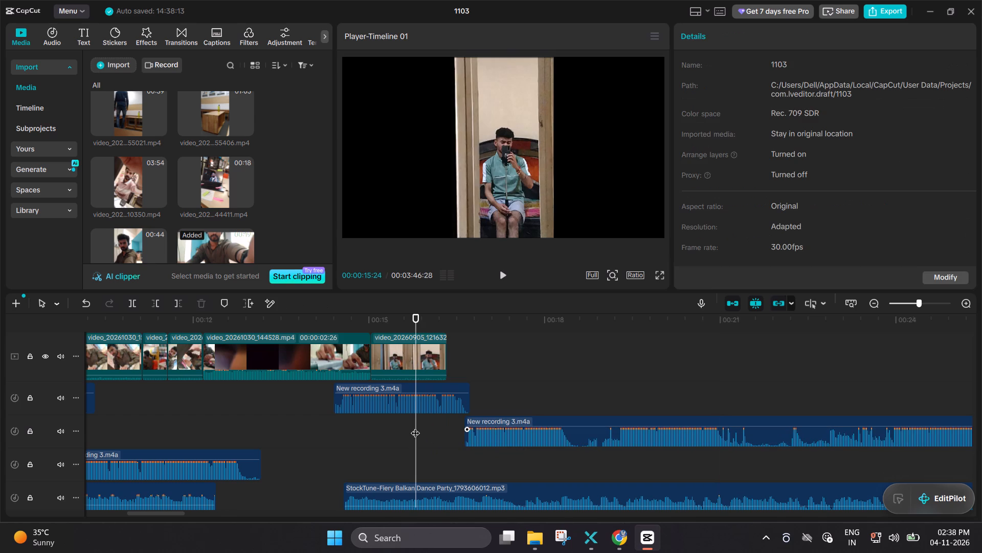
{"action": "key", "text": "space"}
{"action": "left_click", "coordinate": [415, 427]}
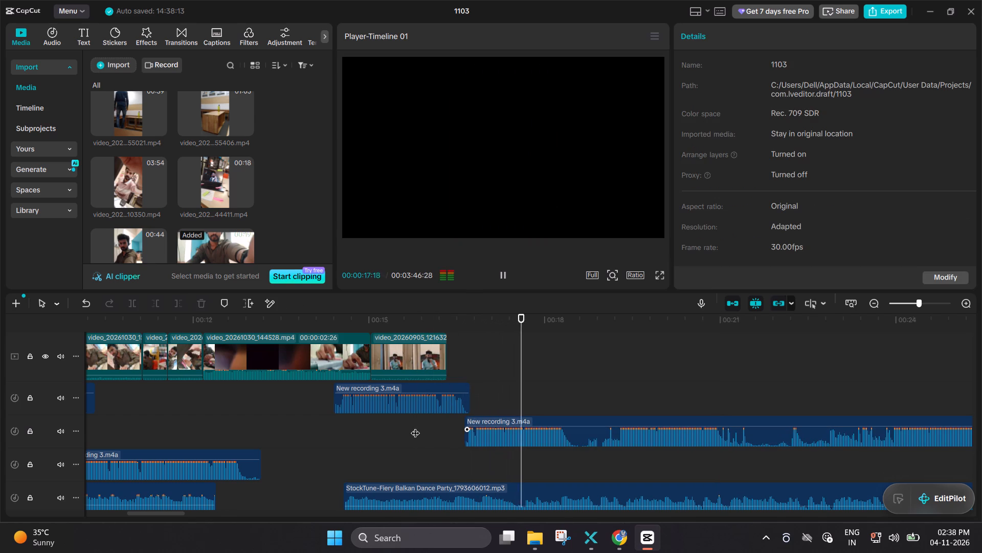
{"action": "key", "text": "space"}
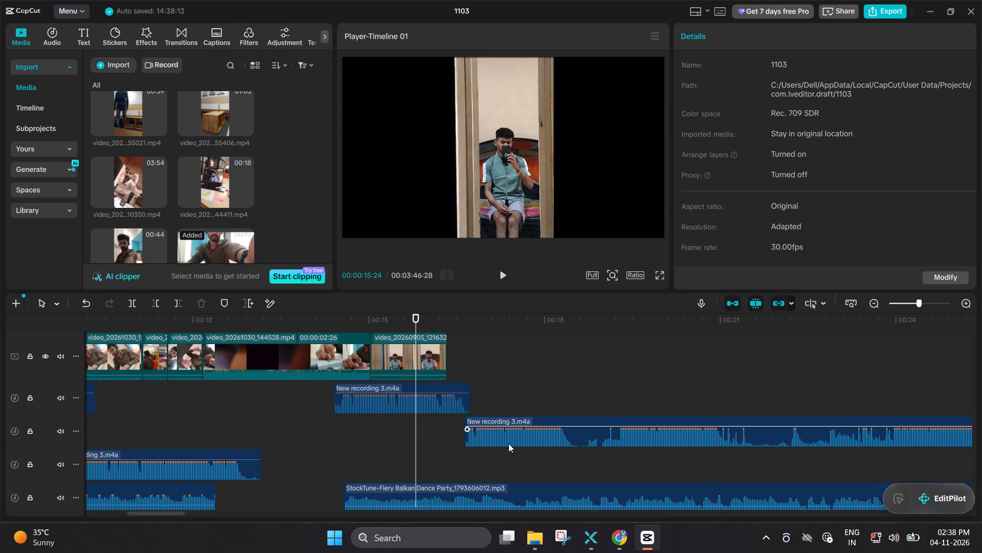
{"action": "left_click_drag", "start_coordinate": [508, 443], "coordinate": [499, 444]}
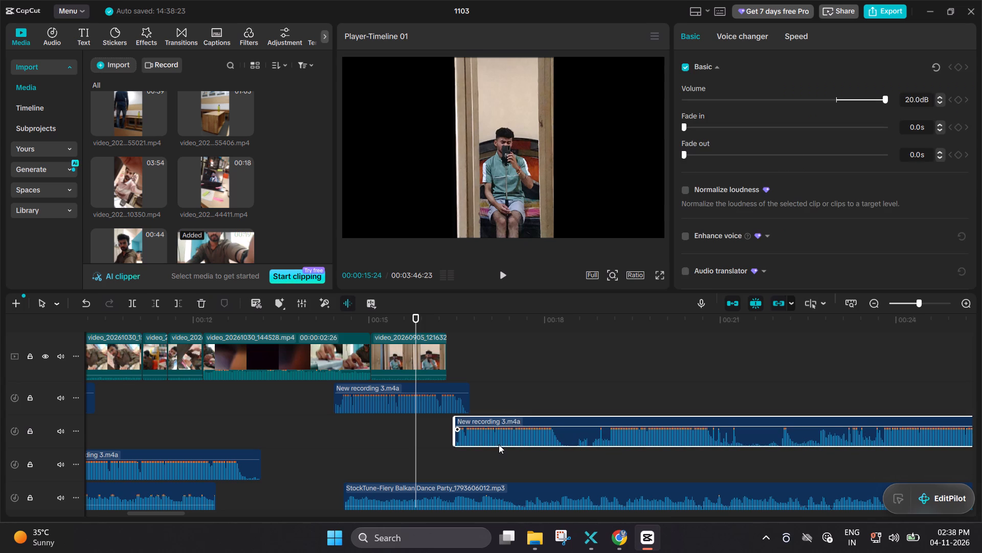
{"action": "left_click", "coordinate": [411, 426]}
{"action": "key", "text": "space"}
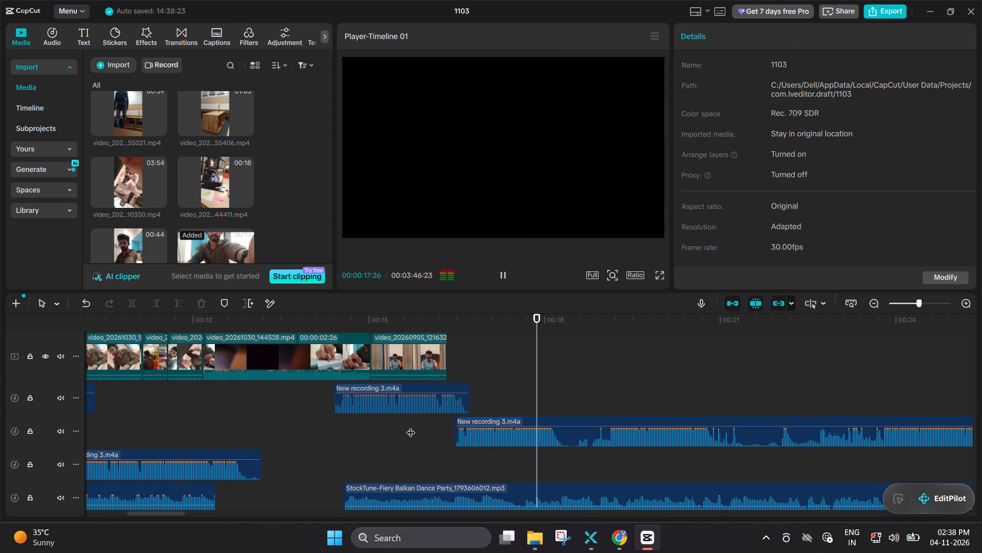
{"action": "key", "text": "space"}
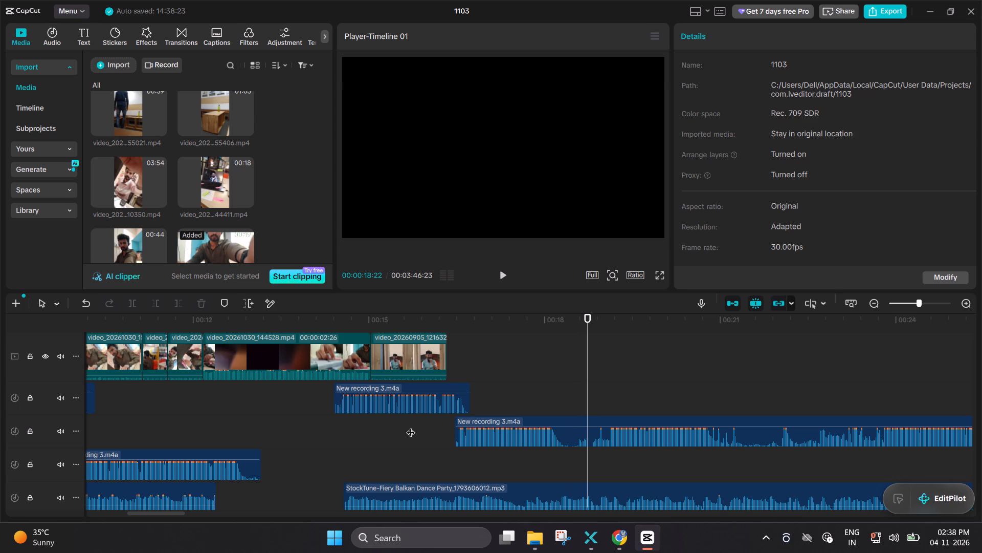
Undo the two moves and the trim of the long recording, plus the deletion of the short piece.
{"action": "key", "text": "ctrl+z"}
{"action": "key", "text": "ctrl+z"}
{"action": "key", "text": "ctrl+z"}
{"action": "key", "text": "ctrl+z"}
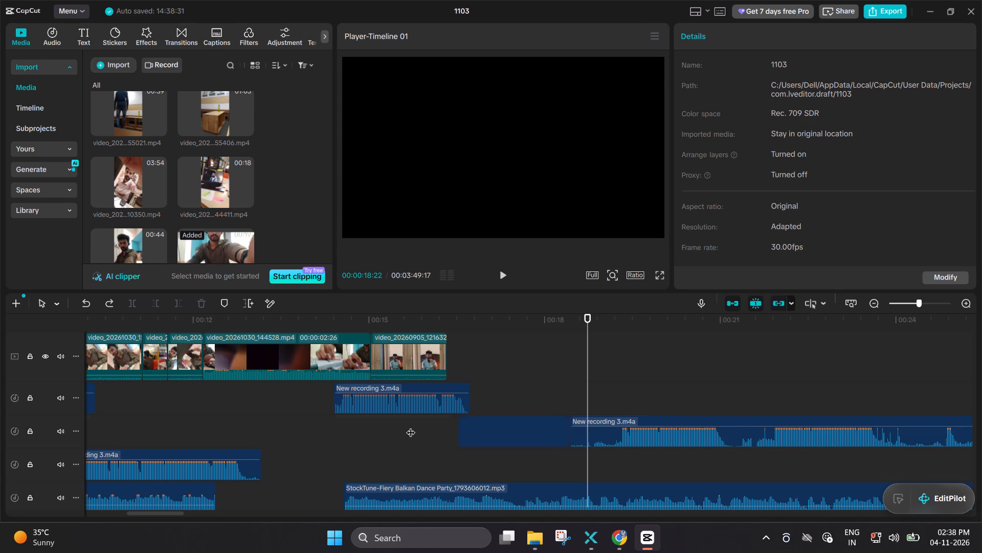
Play the restored recordings and trim the short piece's start forward to about 00:00:16:18, where its phrase begins.
{"action": "left_click", "coordinate": [375, 435]}
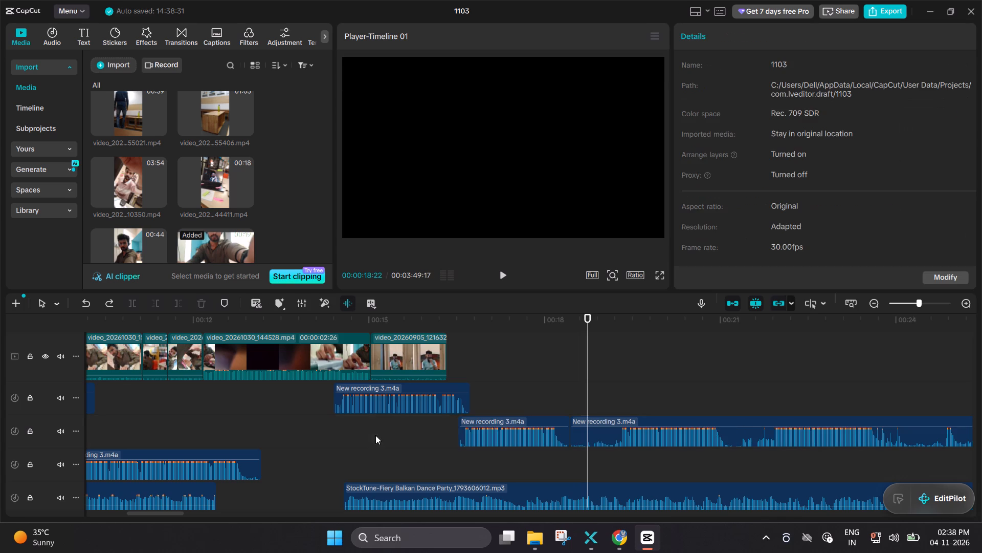
{"action": "key", "text": "space"}
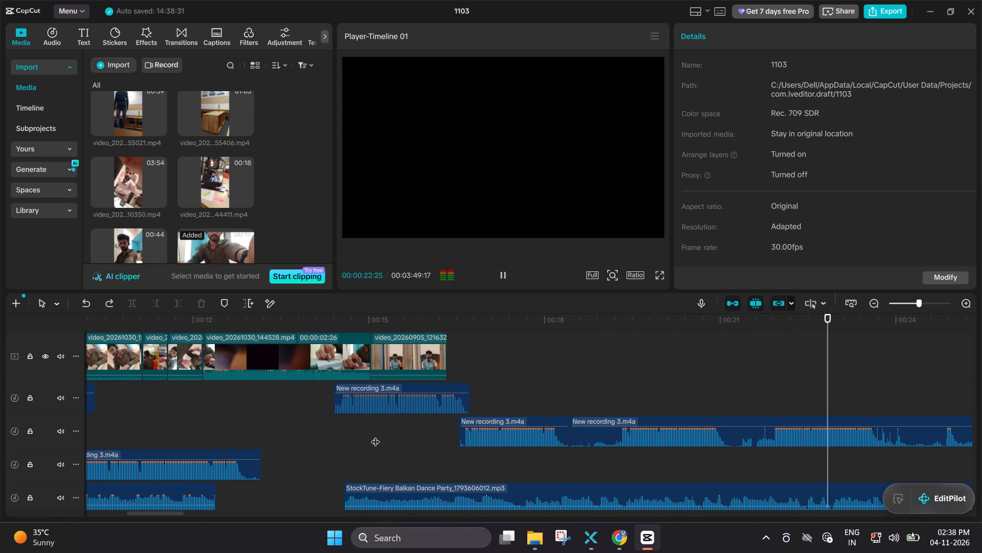
{"action": "key", "text": "space"}
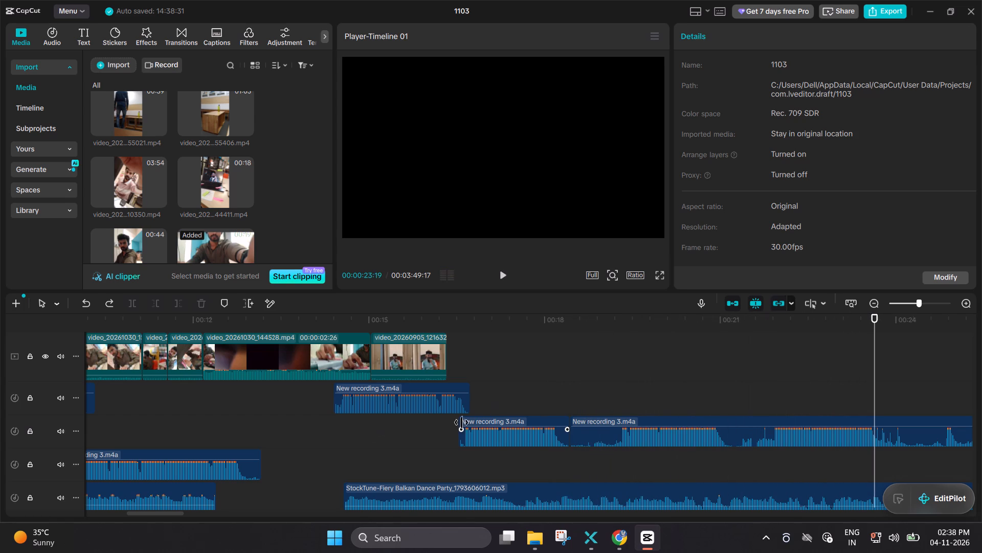
{"action": "left_click", "coordinate": [459, 428]}
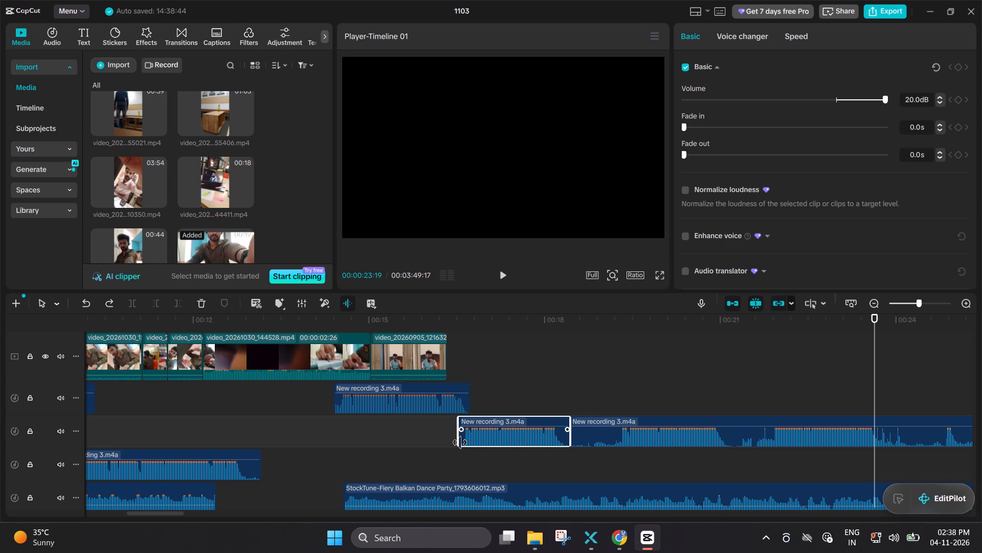
{"action": "left_click_drag", "start_coordinate": [456, 439], "coordinate": [460, 439]}
{"action": "left_click_drag", "start_coordinate": [460, 439], "coordinate": [462, 443]}
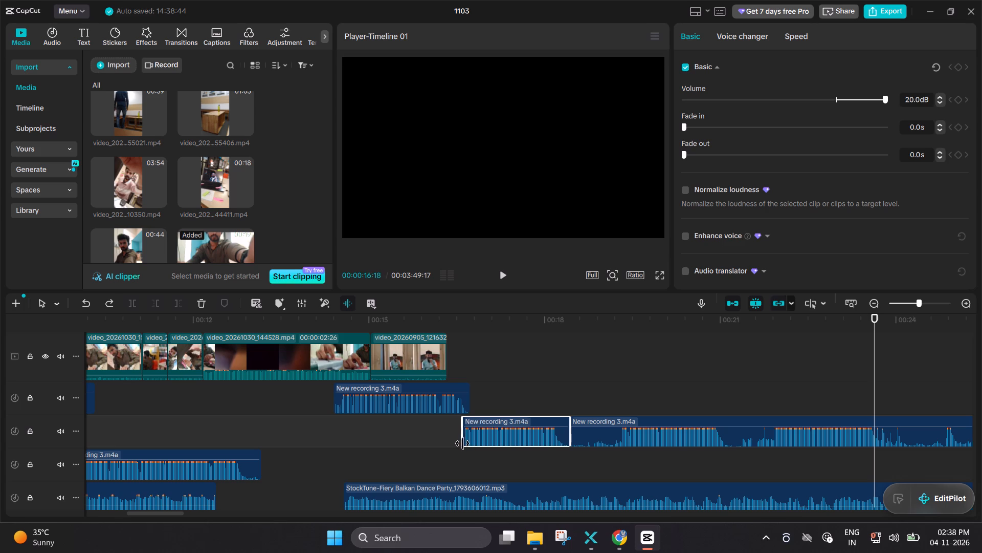
{"action": "left_click_drag", "start_coordinate": [462, 443], "coordinate": [463, 443]}
Move the short recording piece slightly earlier to overlap the preceding recording's end more, and play the join to check it.
{"action": "left_click_drag", "start_coordinate": [503, 431], "coordinate": [498, 431]}
{"action": "left_click_drag", "start_coordinate": [498, 431], "coordinate": [502, 432]}
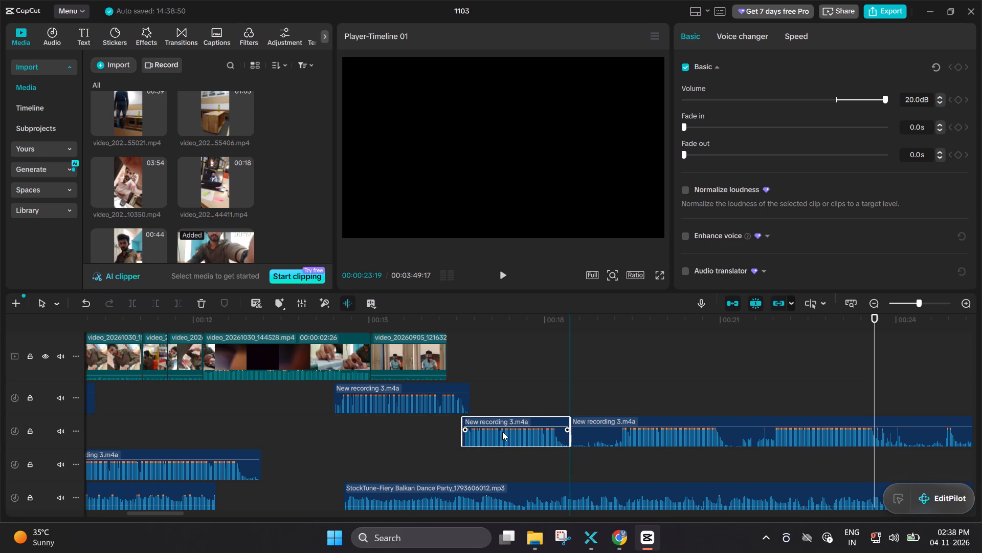
{"action": "left_click_drag", "start_coordinate": [502, 432], "coordinate": [498, 432]}
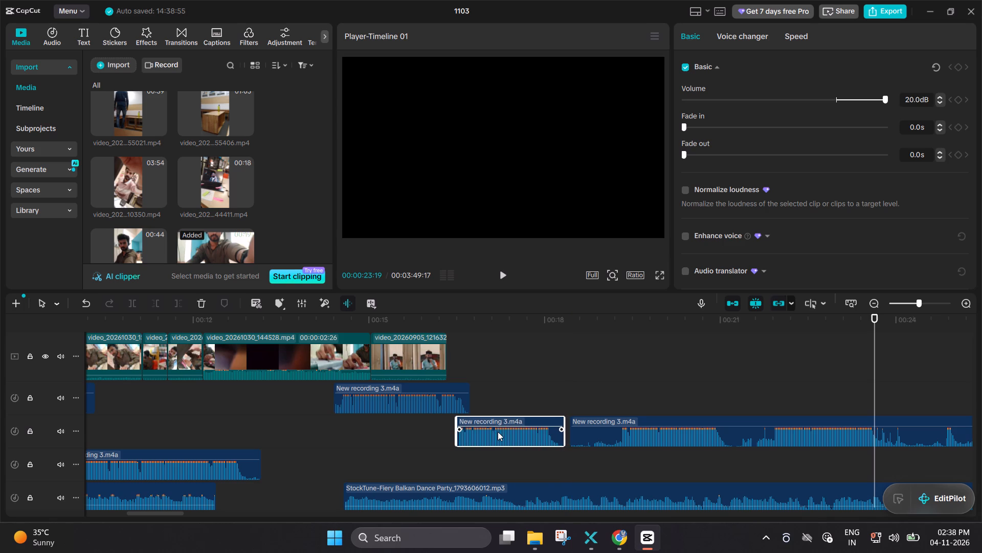
{"action": "left_click", "coordinate": [393, 446]}
{"action": "key", "text": "space"}
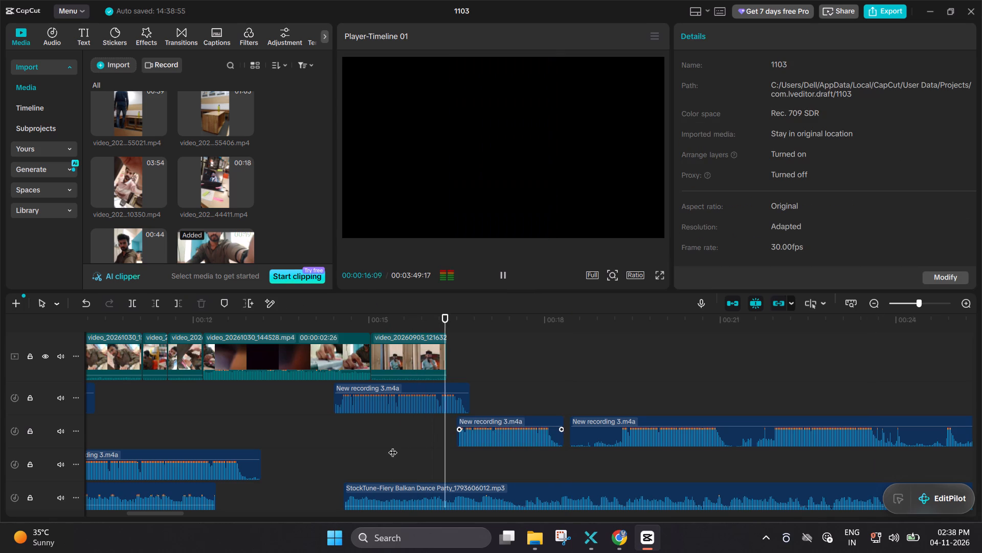
Stop playback, browse the imported media for the next shot and preview the 41-second clip video_202...93114.mp4.
{"action": "key", "text": "space"}
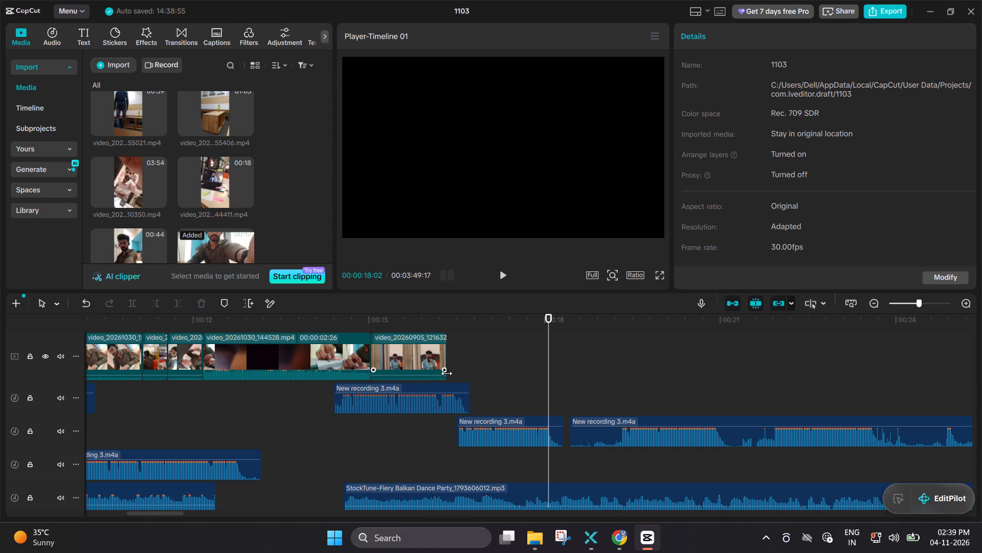
{"action": "scroll", "coordinate": [197, 231], "scroll_direction": "up", "scroll_amount": 1}
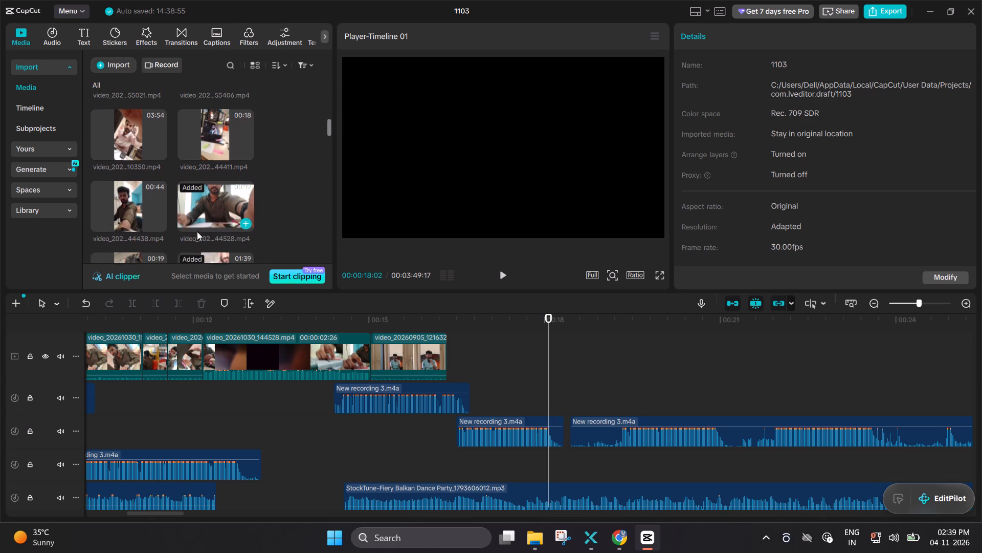
{"action": "scroll", "coordinate": [197, 231], "scroll_direction": "up", "scroll_amount": 1}
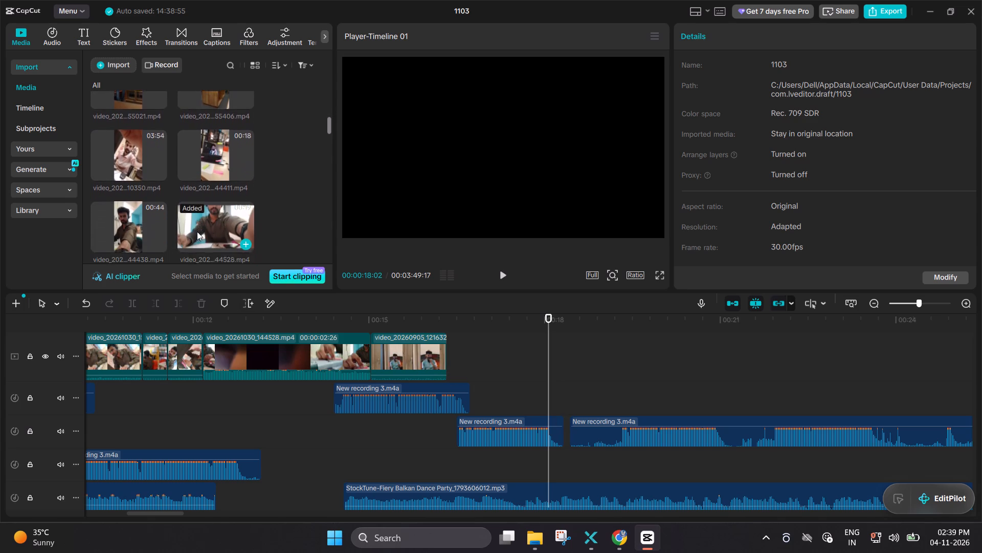
{"action": "scroll", "coordinate": [197, 231], "scroll_direction": "up", "scroll_amount": 1}
{"action": "scroll", "coordinate": [197, 231], "scroll_direction": "down", "scroll_amount": 1}
{"action": "scroll", "coordinate": [197, 231], "scroll_direction": "up", "scroll_amount": 1}
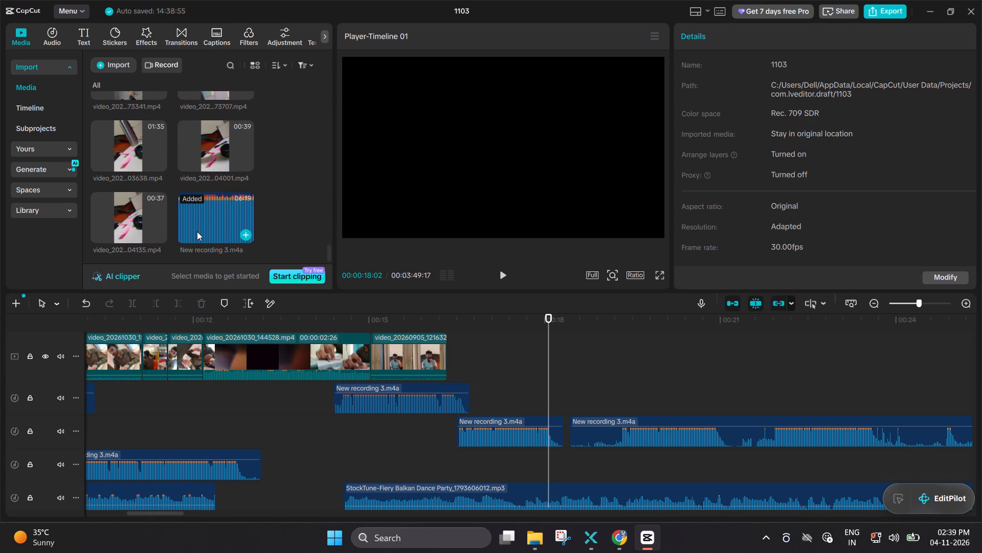
{"action": "scroll", "coordinate": [197, 231], "scroll_direction": "up", "scroll_amount": 1}
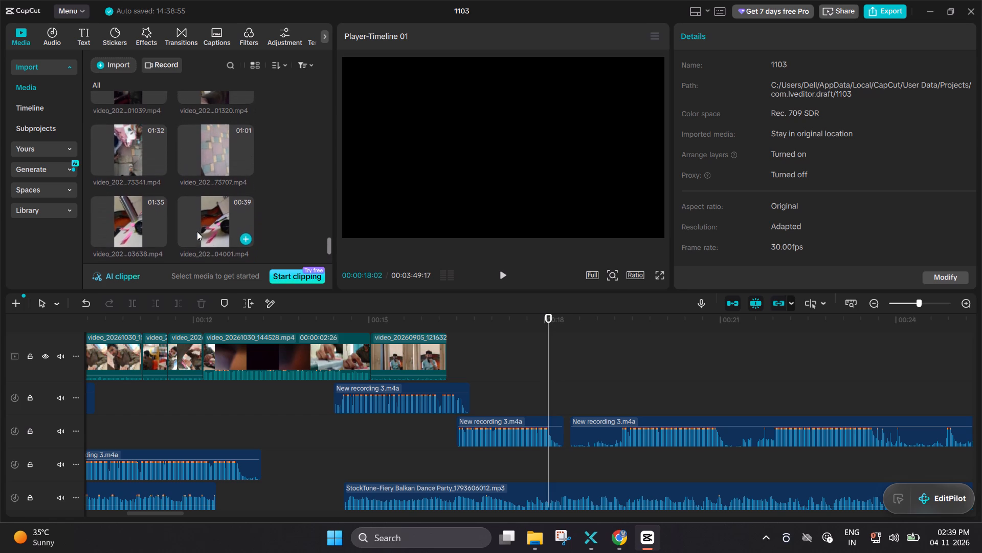
{"action": "scroll", "coordinate": [197, 231], "scroll_direction": "up", "scroll_amount": 1}
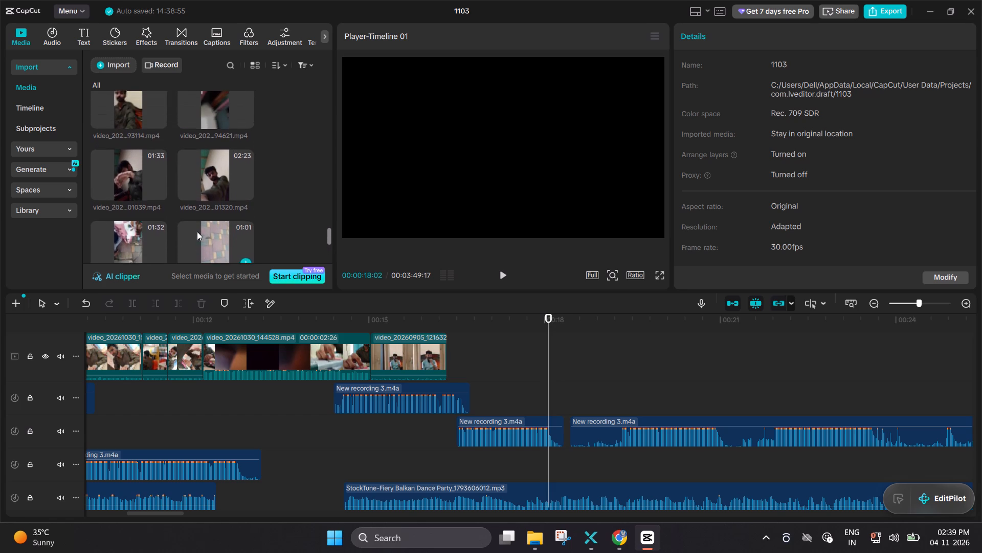
{"action": "scroll", "coordinate": [197, 231], "scroll_direction": "up", "scroll_amount": 1}
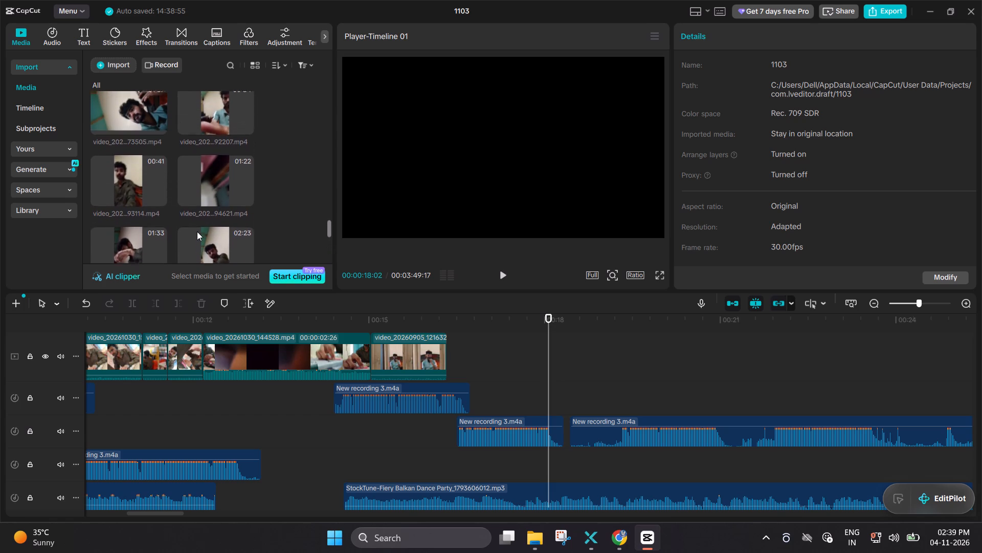
{"action": "scroll", "coordinate": [197, 231], "scroll_direction": "up", "scroll_amount": 1}
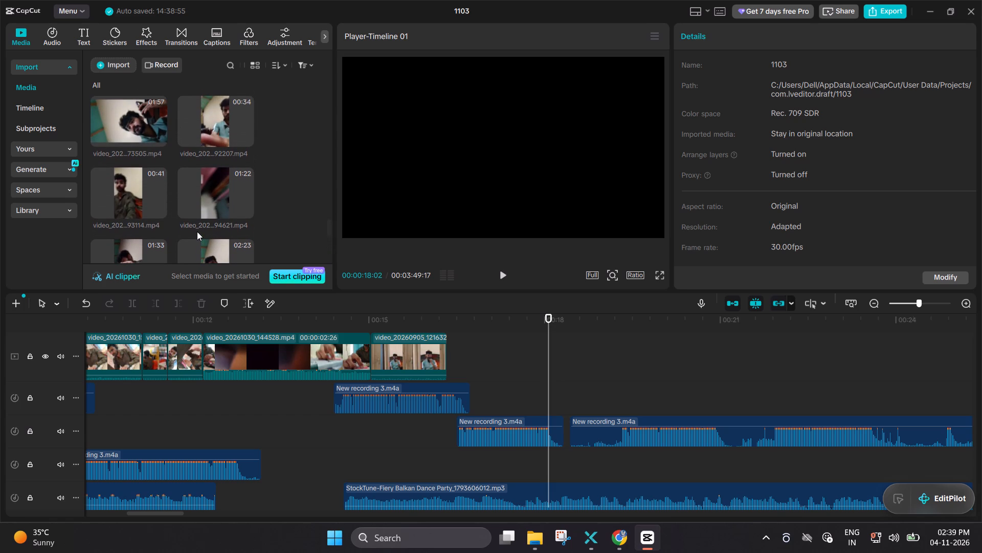
{"action": "left_click", "coordinate": [122, 219]}
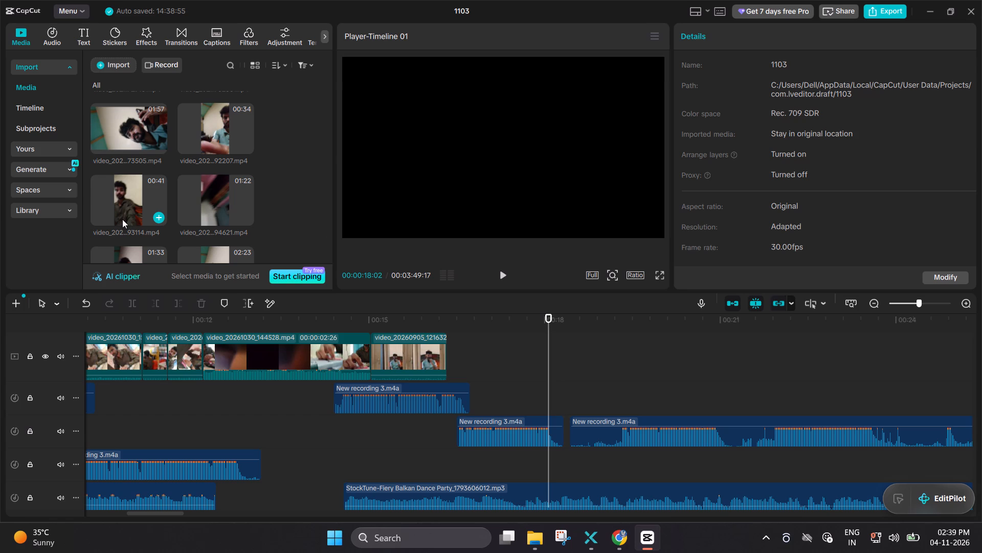
{"action": "left_click", "coordinate": [122, 219]}
{"action": "double_click", "coordinate": [122, 219]}
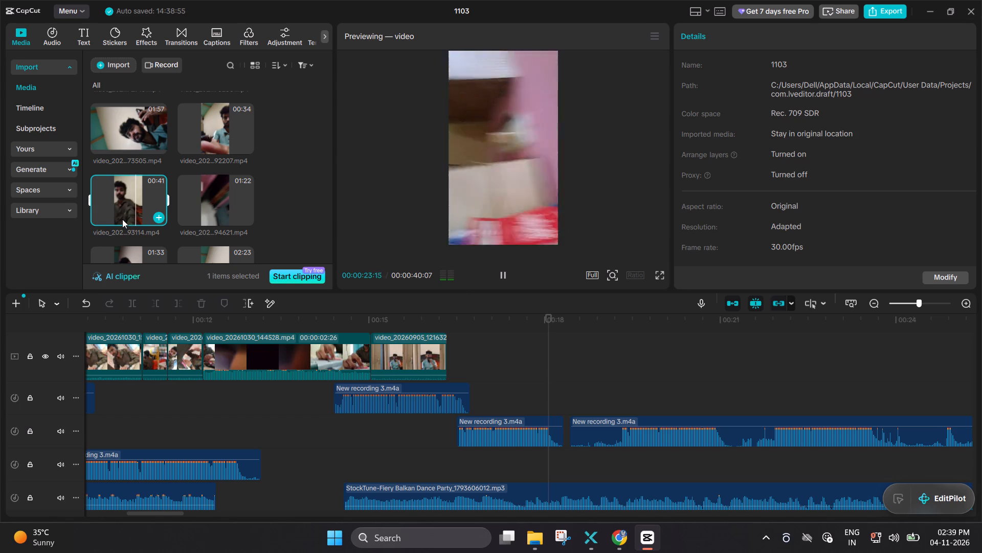
Preview the 01:22 clip video_202...94621.mp4 in the imported media, from its start to about its middle.
{"action": "left_click", "coordinate": [183, 204]}
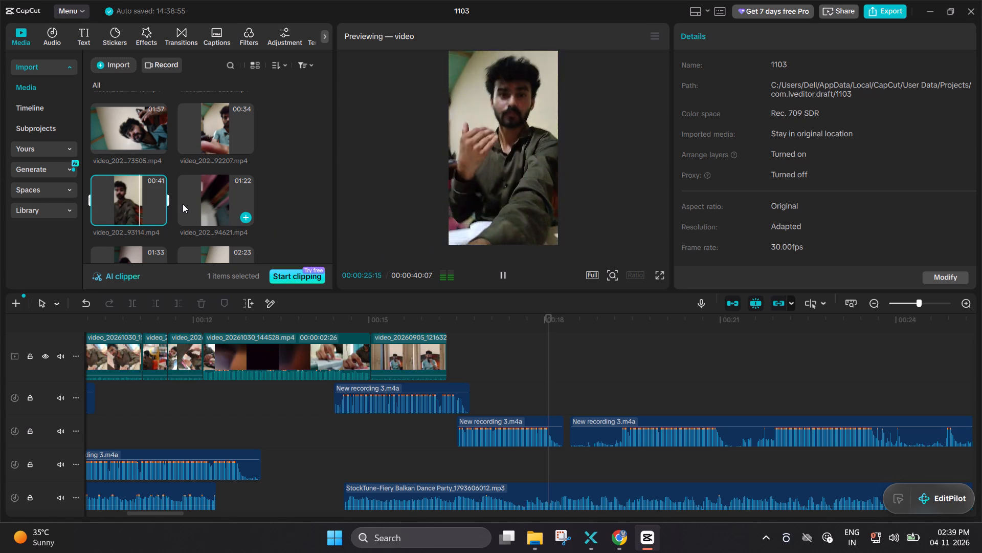
{"action": "left_click", "coordinate": [183, 204]}
{"action": "left_click", "coordinate": [183, 204]}
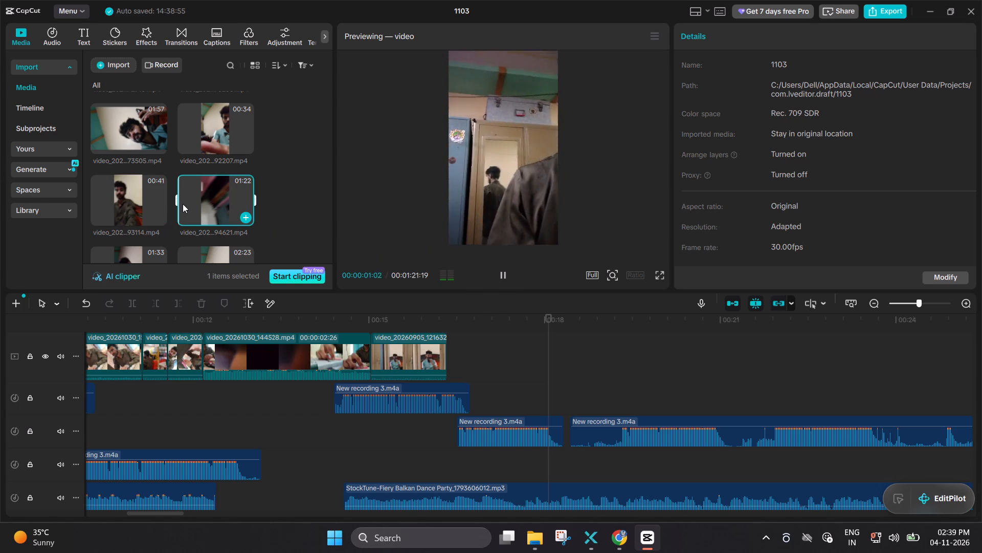
{"action": "triple_click", "coordinate": [217, 204]}
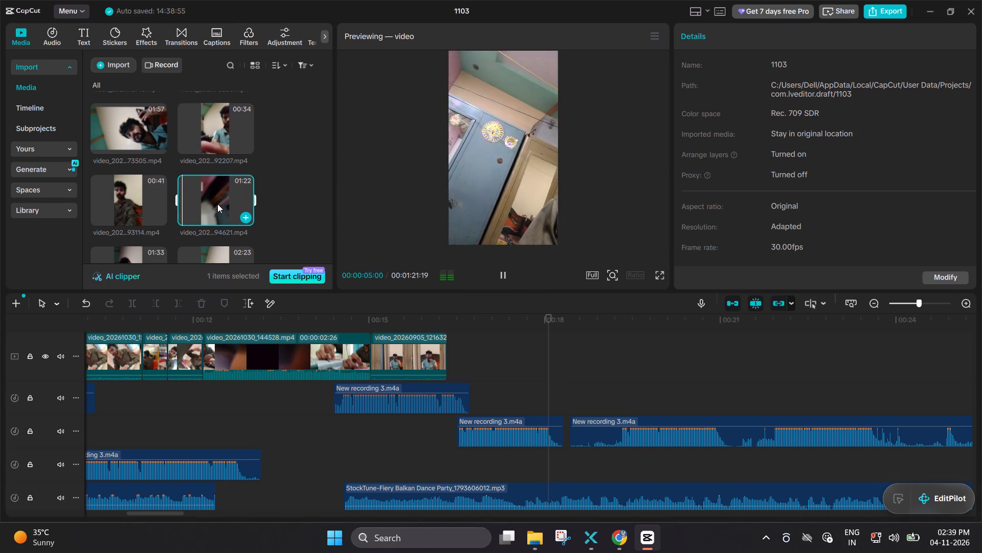
{"action": "double_click", "coordinate": [217, 204]}
{"action": "double_click", "coordinate": [204, 202]}
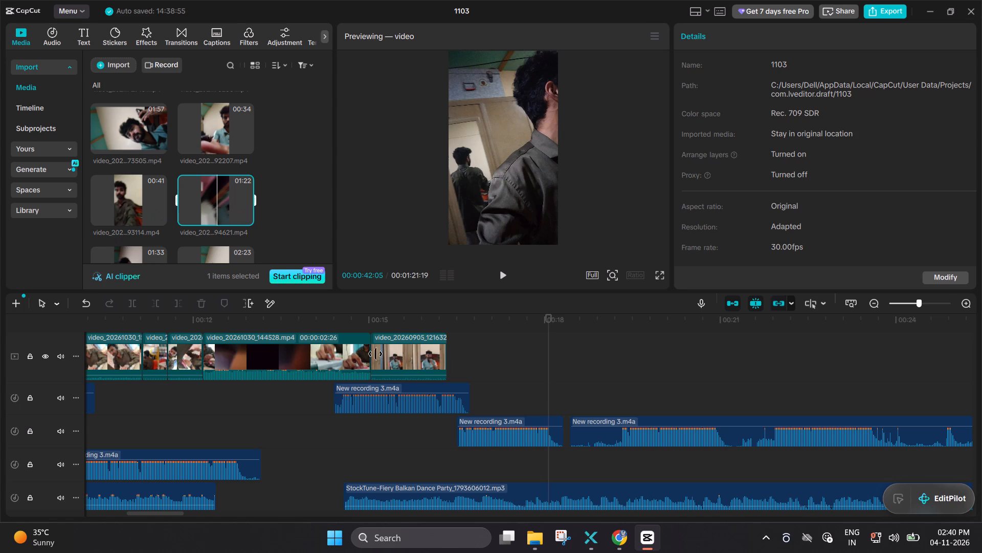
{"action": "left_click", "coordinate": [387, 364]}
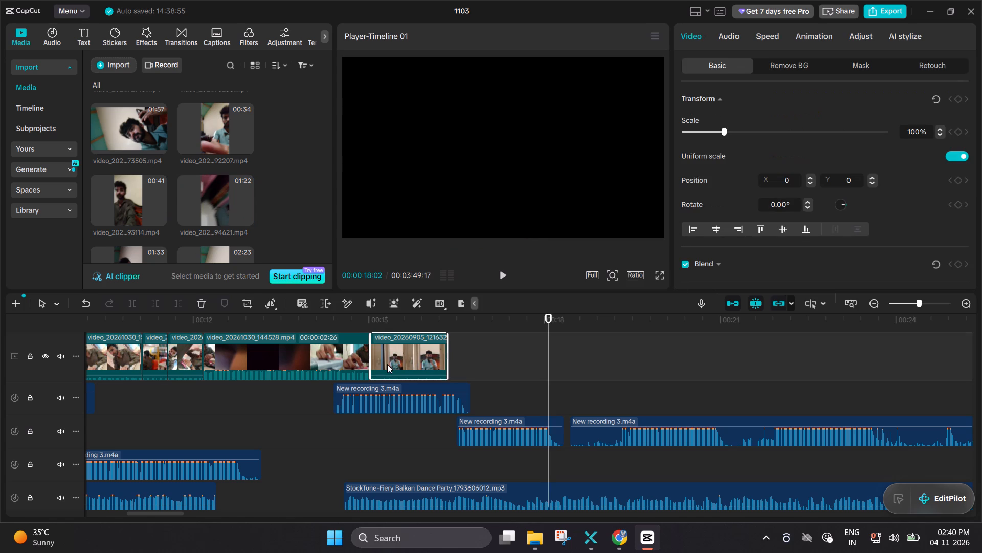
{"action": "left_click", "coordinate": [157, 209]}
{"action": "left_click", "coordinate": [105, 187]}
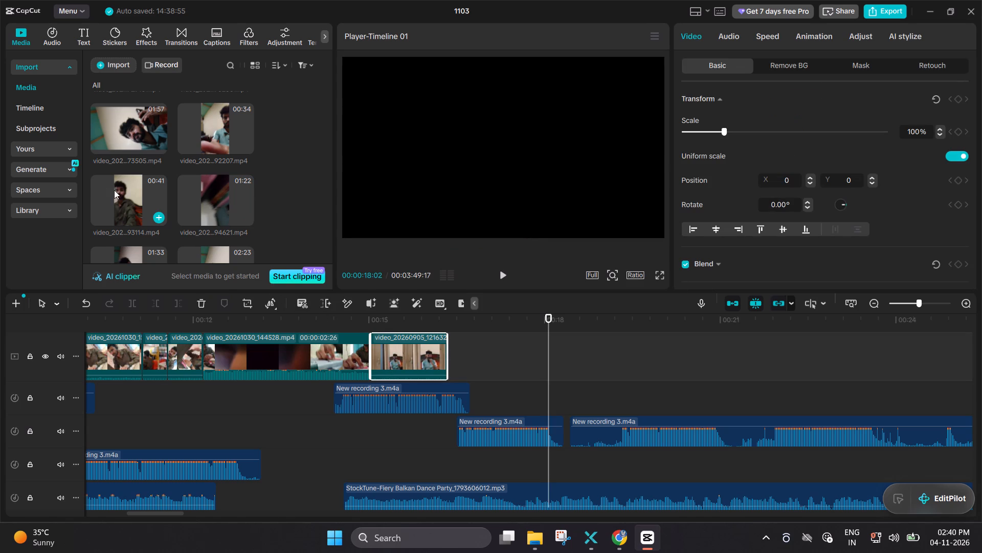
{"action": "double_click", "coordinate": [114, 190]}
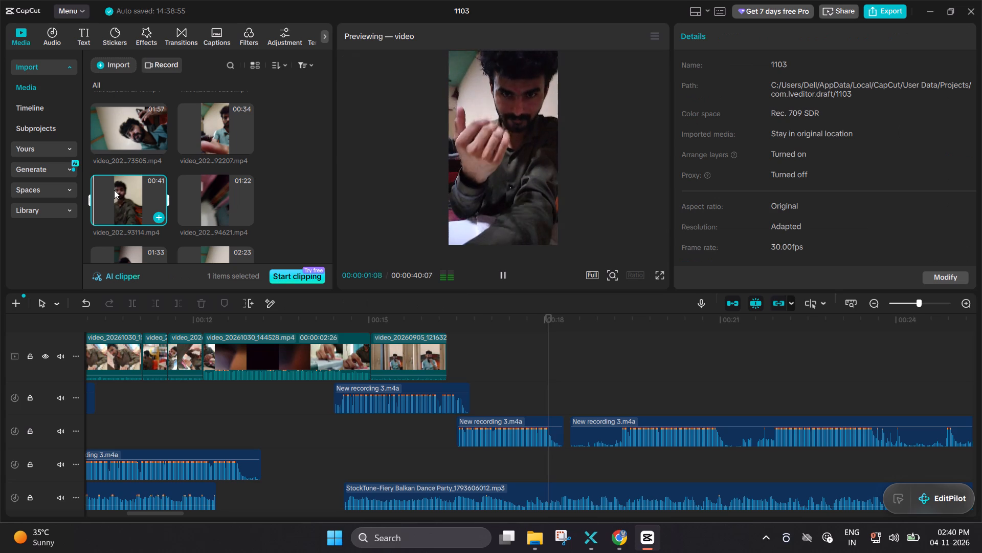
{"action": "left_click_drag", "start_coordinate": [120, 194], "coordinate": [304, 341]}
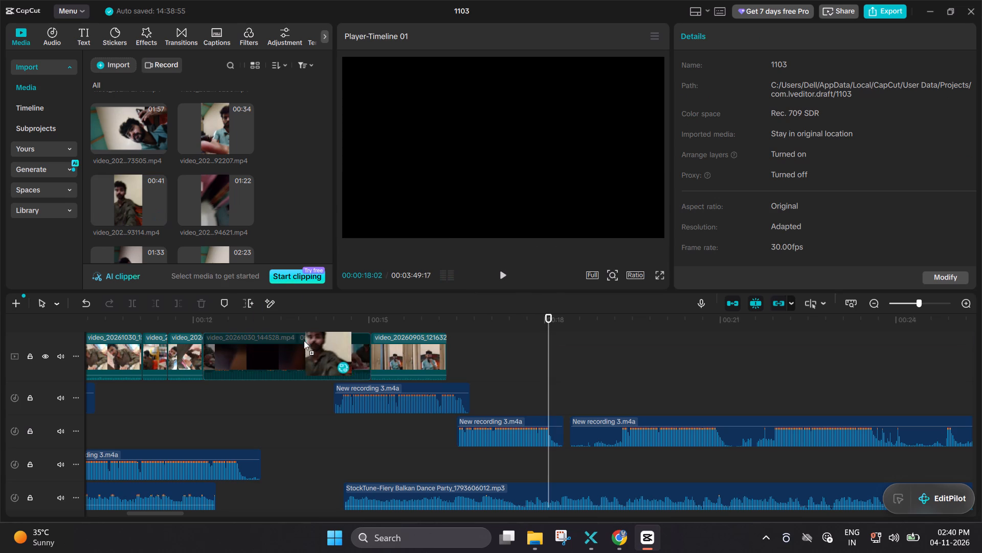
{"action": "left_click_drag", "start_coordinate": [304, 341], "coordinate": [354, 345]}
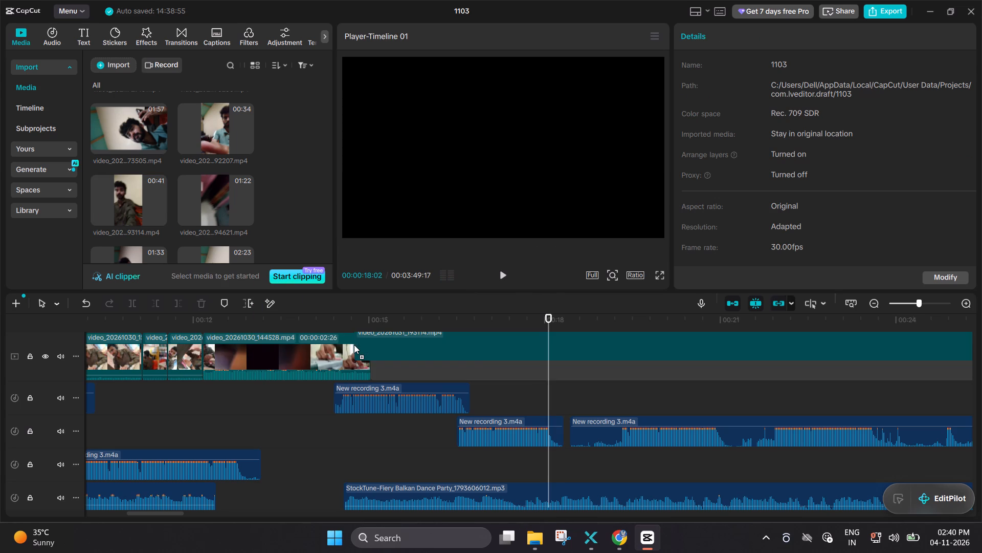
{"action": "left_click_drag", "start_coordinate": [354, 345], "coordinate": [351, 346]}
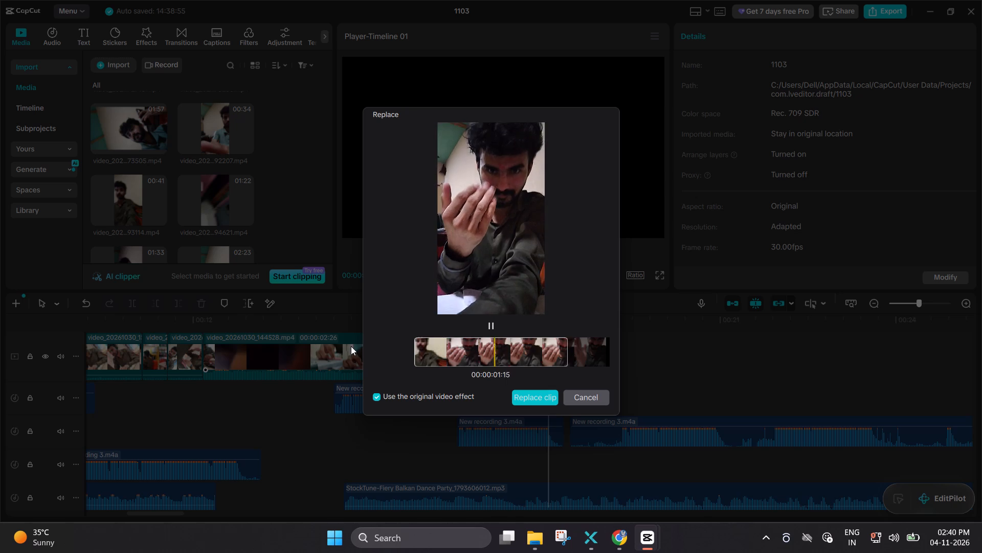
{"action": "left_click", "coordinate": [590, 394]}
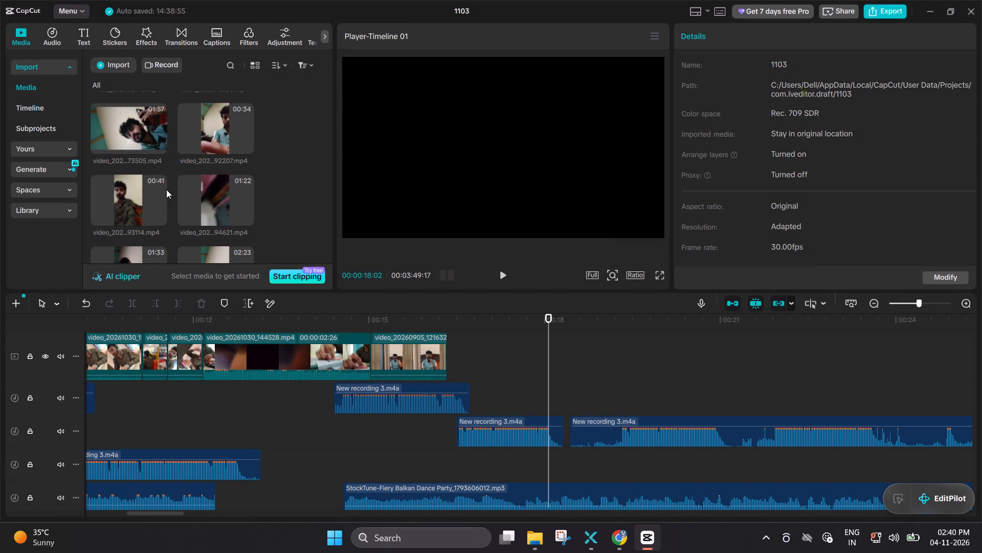
Add the 41-second clip video_20261031_193114.mp4 to the main video track, directly after the last clip.
{"action": "left_click_drag", "start_coordinate": [154, 191], "coordinate": [493, 321]}
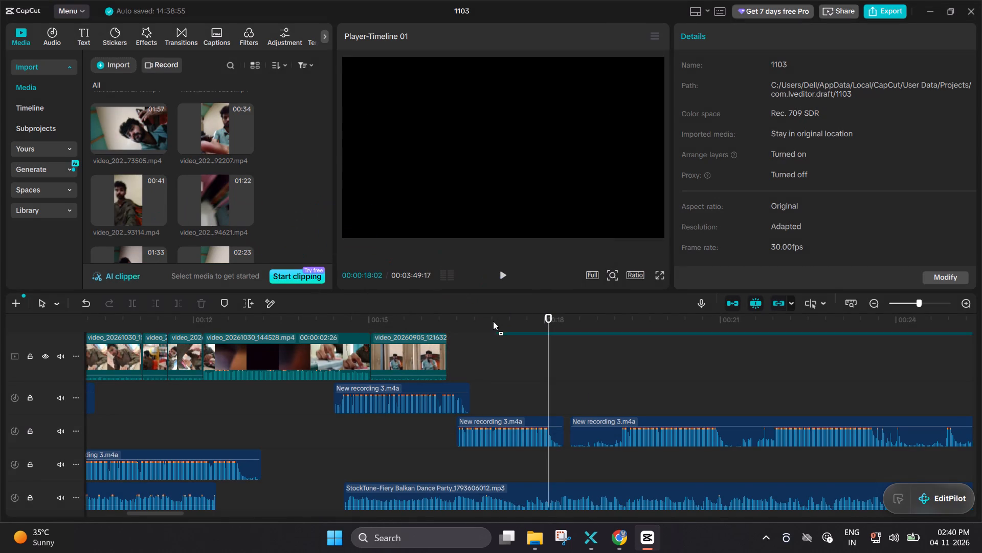
{"action": "left_click_drag", "start_coordinate": [493, 321], "coordinate": [454, 360]}
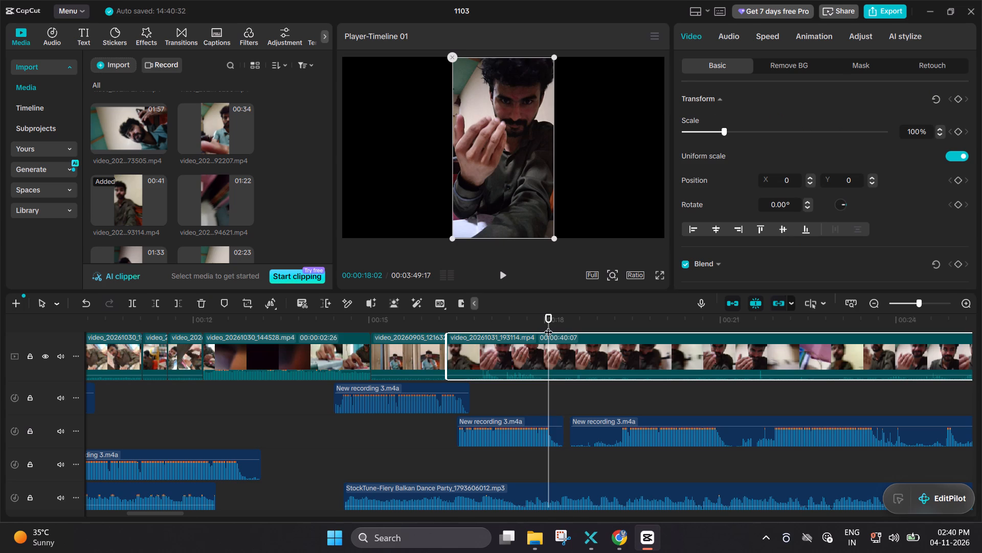
Play through the newly added video_20261031_193114.mp4 clip on the timeline to find the part worth using.
{"action": "left_click_drag", "start_coordinate": [548, 326], "coordinate": [452, 323]}
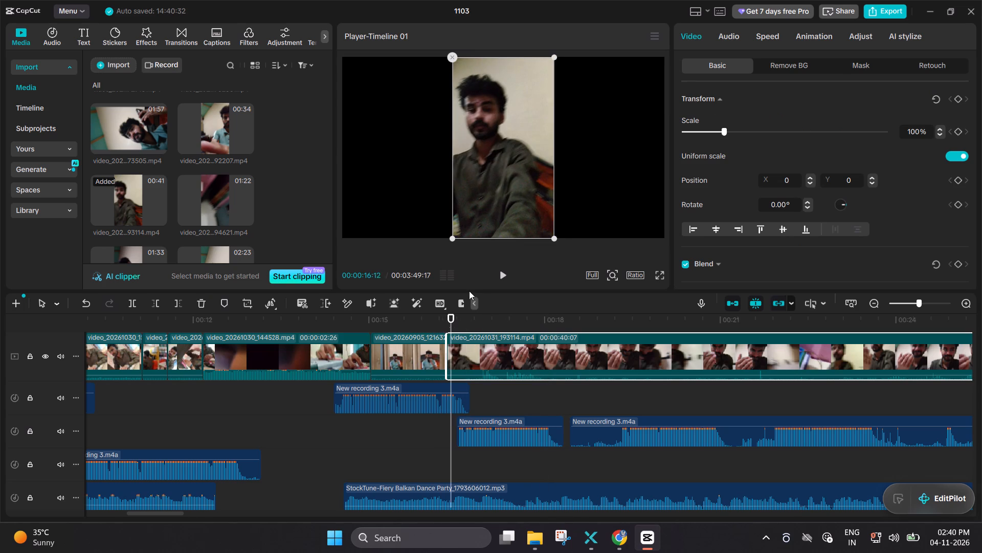
{"action": "left_click", "coordinate": [502, 269]}
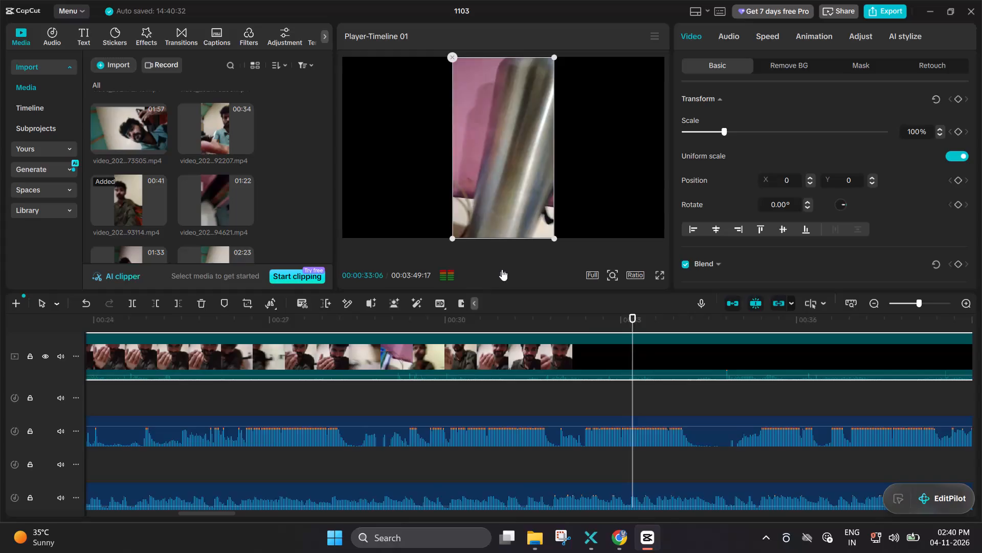
{"action": "scroll", "coordinate": [613, 332], "scroll_direction": "down", "scroll_amount": 4, "text": "ctrl"}
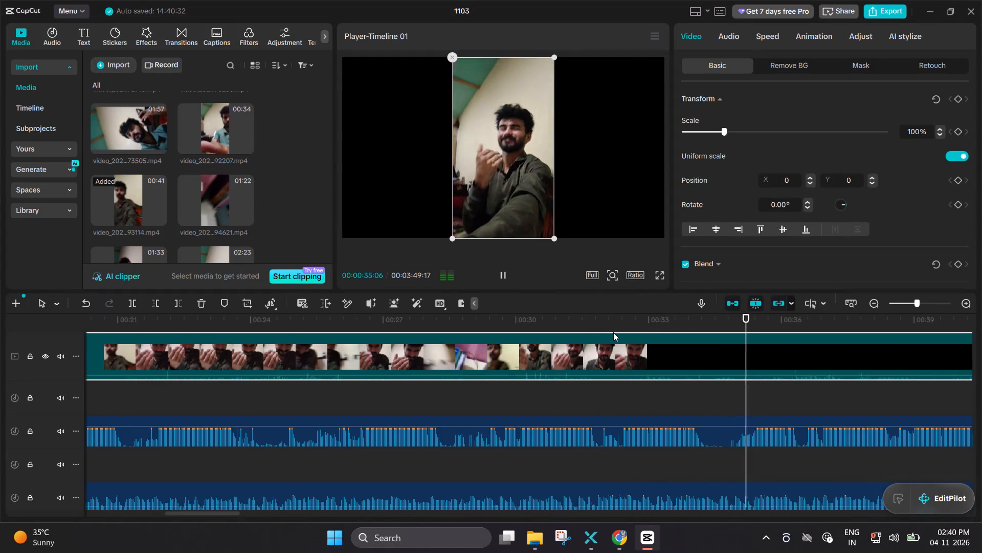
{"action": "scroll", "coordinate": [613, 332], "scroll_direction": "down", "scroll_amount": 1, "text": "ctrl"}
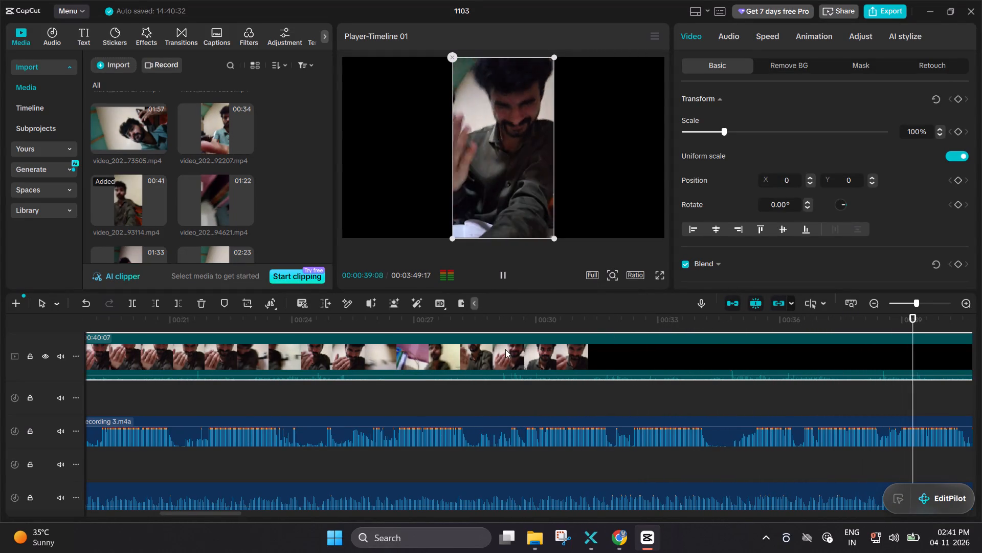
{"action": "left_click", "coordinate": [279, 350]}
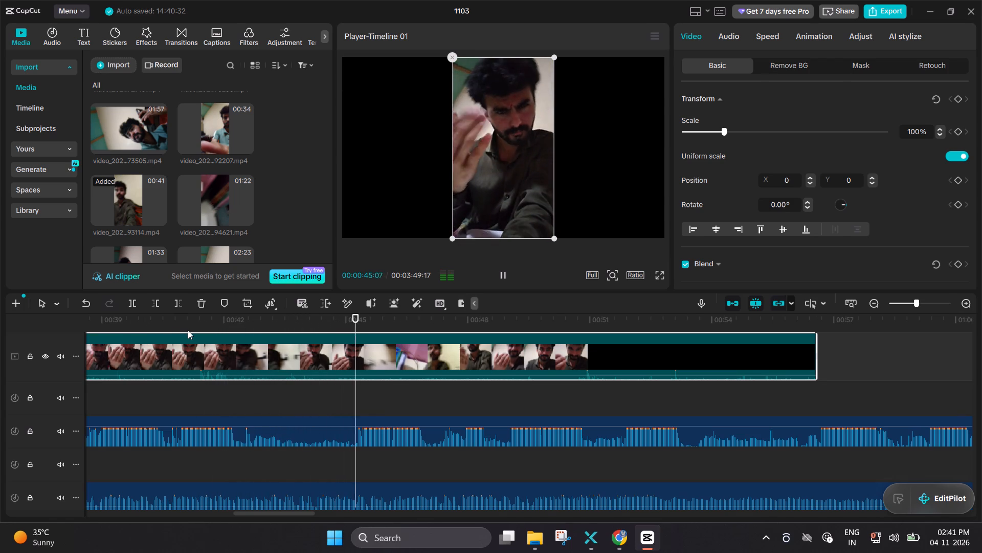
{"action": "double_click", "coordinate": [90, 321]}
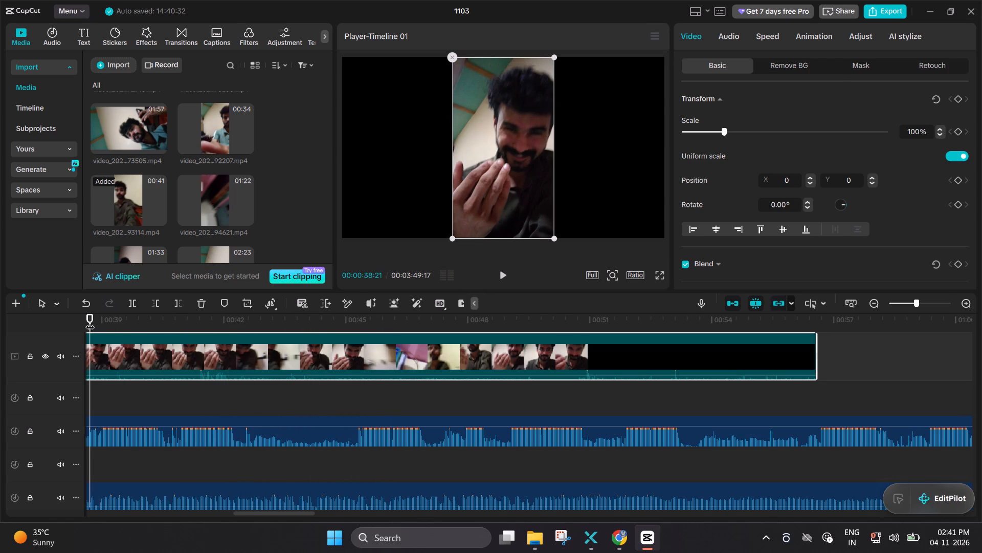
{"action": "left_click_drag", "start_coordinate": [90, 321], "coordinate": [153, 324]}
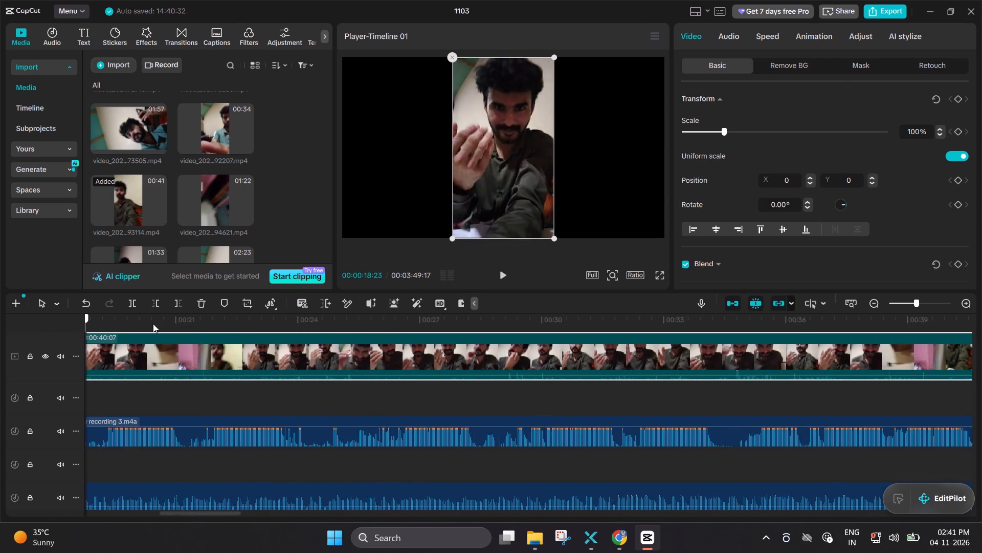
{"action": "left_click_drag", "start_coordinate": [153, 324], "coordinate": [364, 337]}
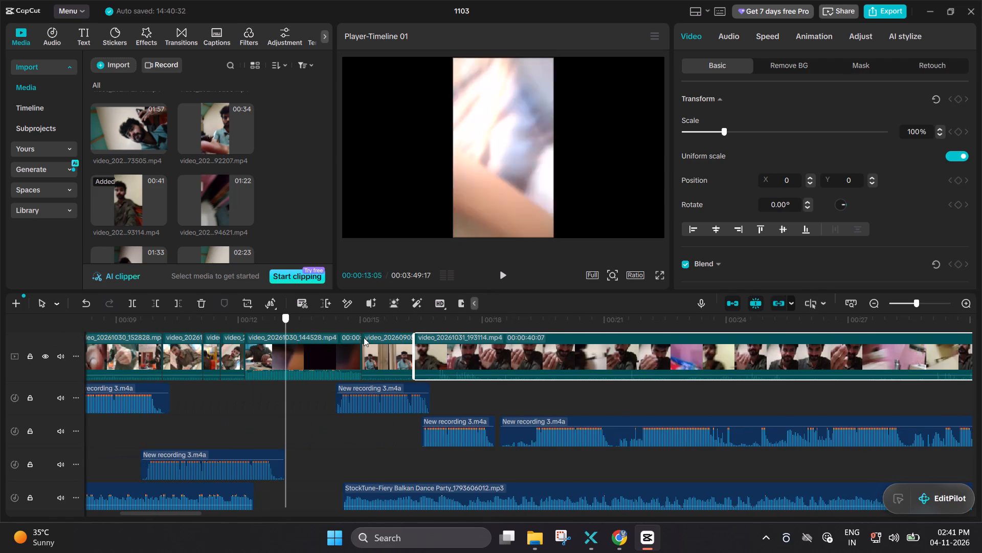
{"action": "left_click_drag", "start_coordinate": [364, 337], "coordinate": [466, 330]}
{"action": "key", "text": "space"}
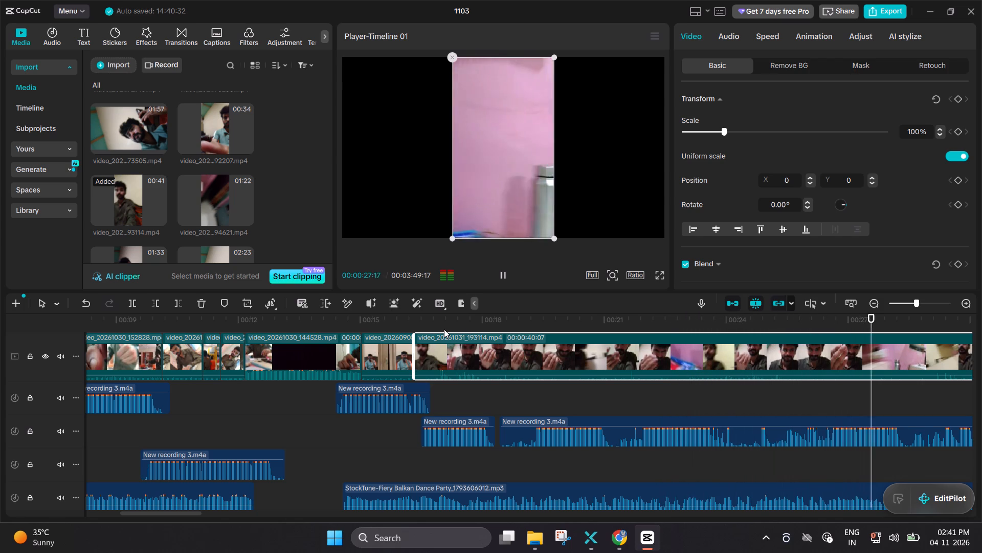
Split the video_20261031_193114.mp4 clip at 00:00:24:19 and delete the part before the cut.
{"action": "double_click", "coordinate": [751, 321]}
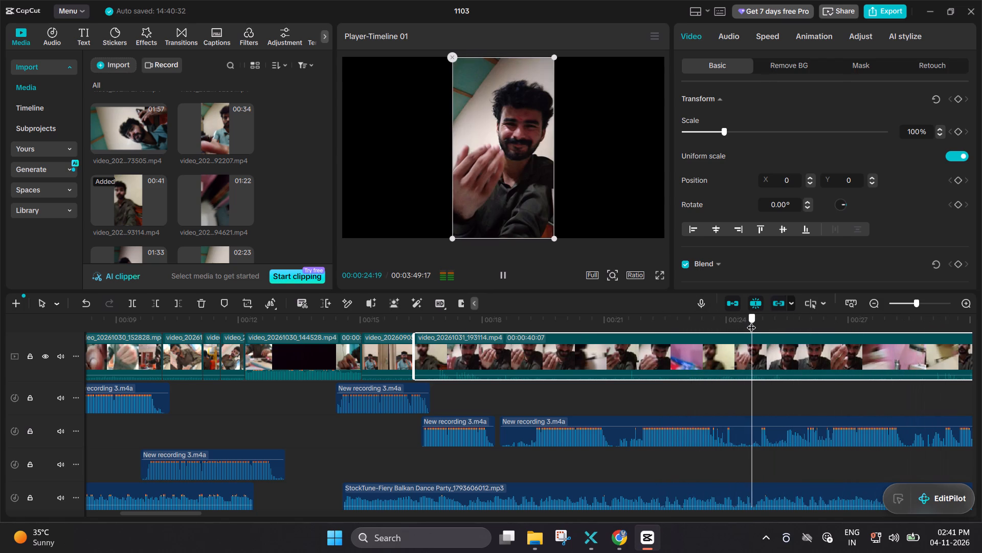
{"action": "key", "text": "space"}
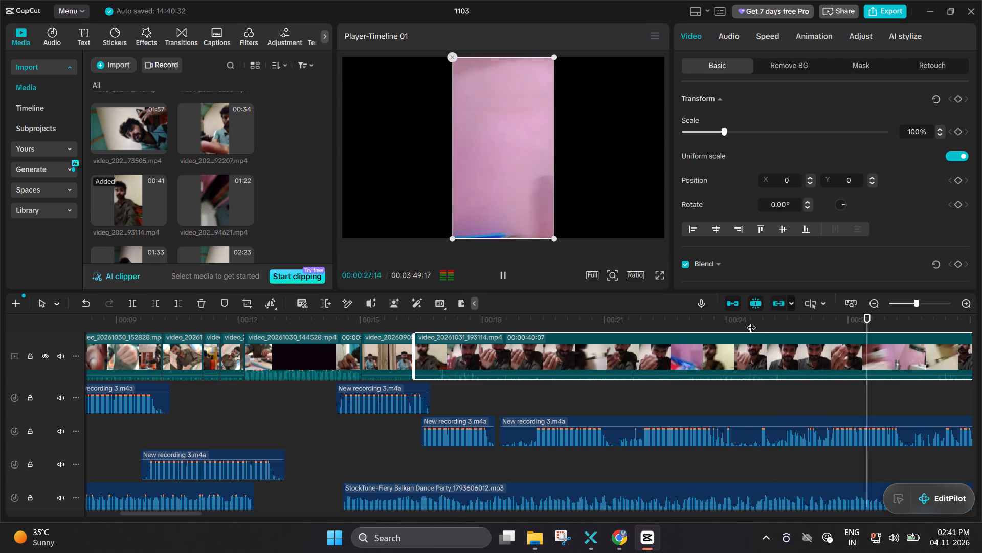
{"action": "left_click", "coordinate": [751, 321]}
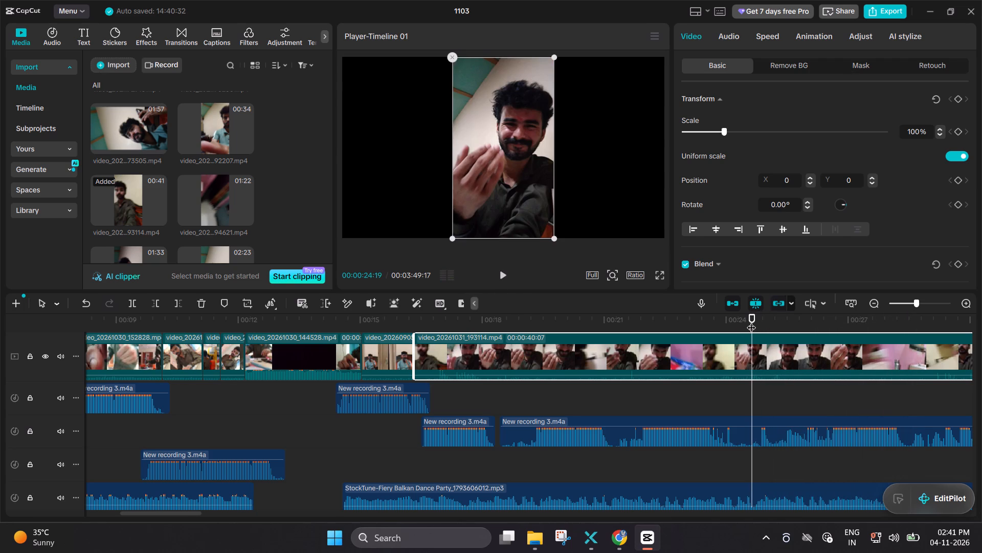
{"action": "left_click", "coordinate": [732, 339]}
{"action": "key", "text": "ctrl+b"}
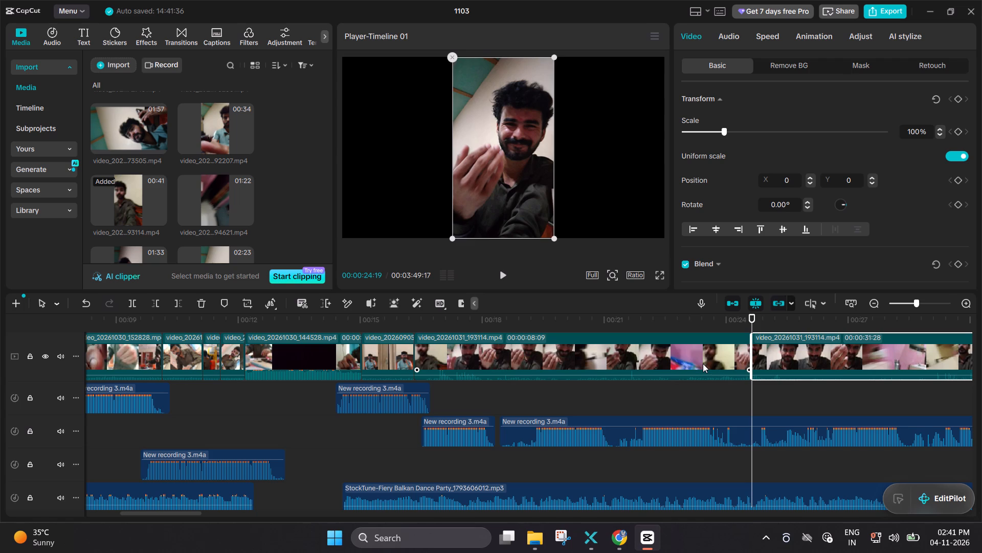
{"action": "left_click", "coordinate": [703, 364]}
{"action": "key", "text": "BackSpace"}
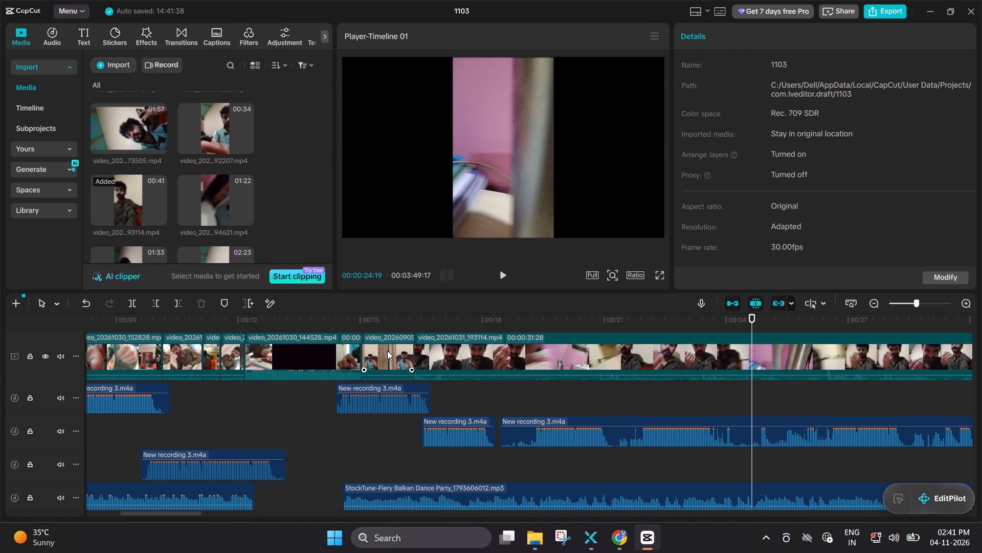
Split the remaining video_20261031_193114.mp4 clip at 00:00:18:24 and delete everything after the cut.
{"action": "left_click", "coordinate": [498, 318]}
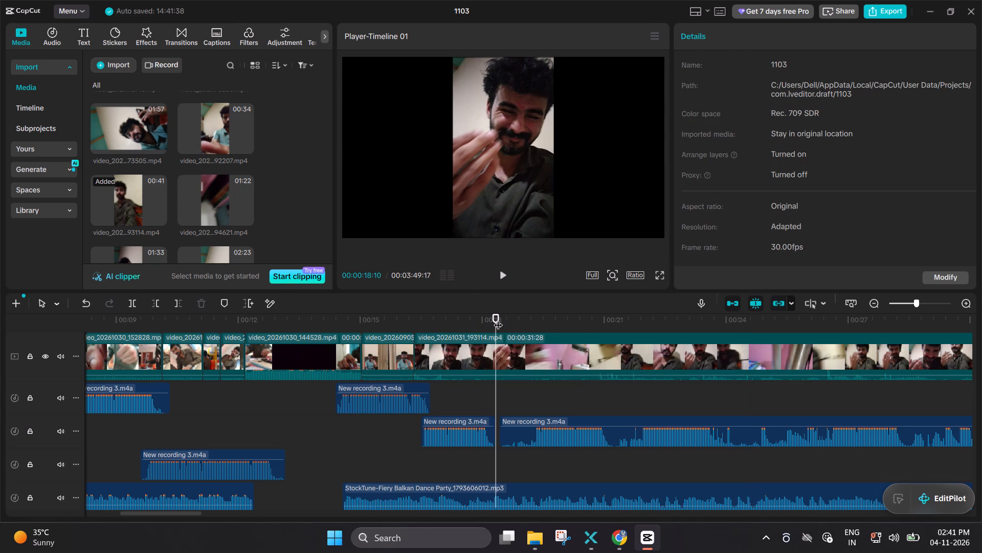
{"action": "left_click_drag", "start_coordinate": [498, 318], "coordinate": [507, 318]}
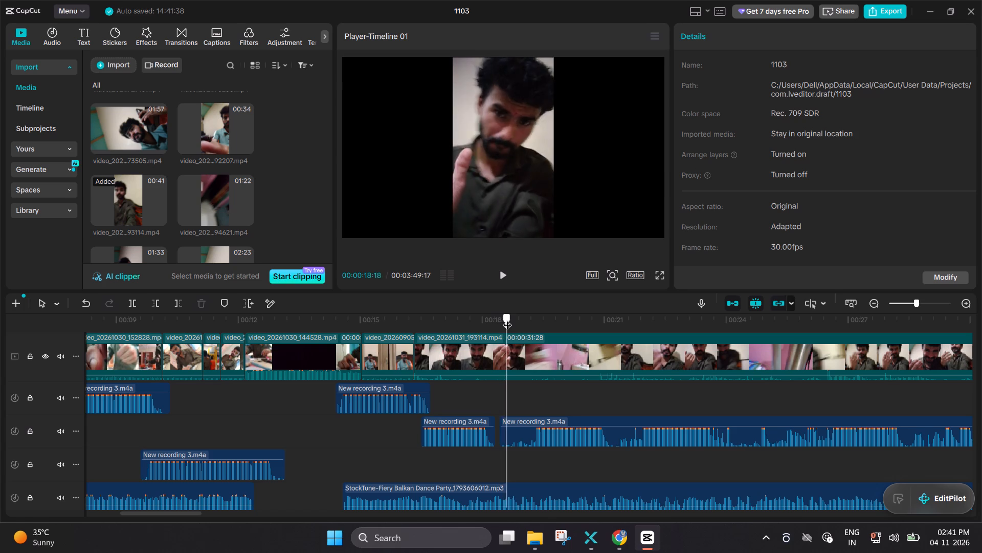
{"action": "left_click_drag", "start_coordinate": [507, 318], "coordinate": [520, 318]}
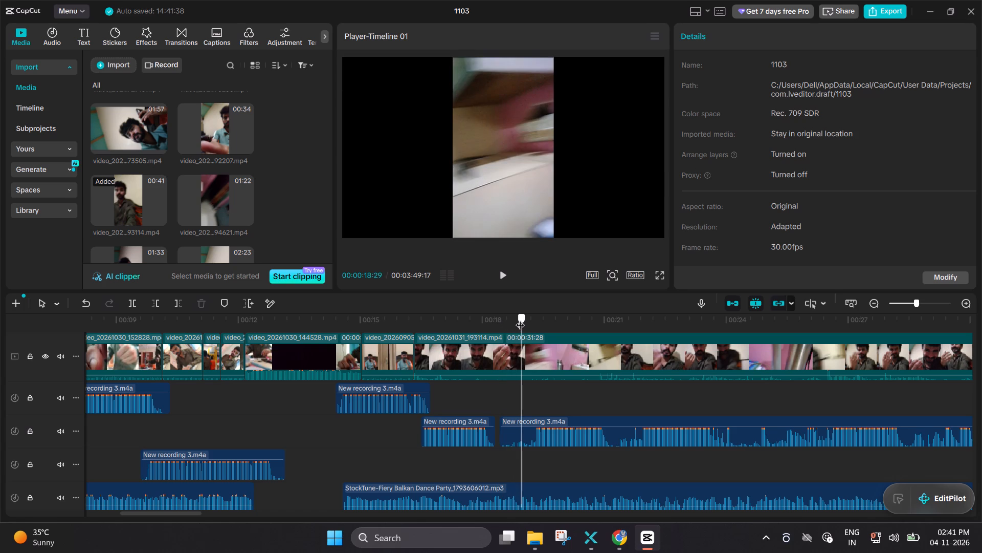
{"action": "left_click_drag", "start_coordinate": [520, 318], "coordinate": [522, 322]}
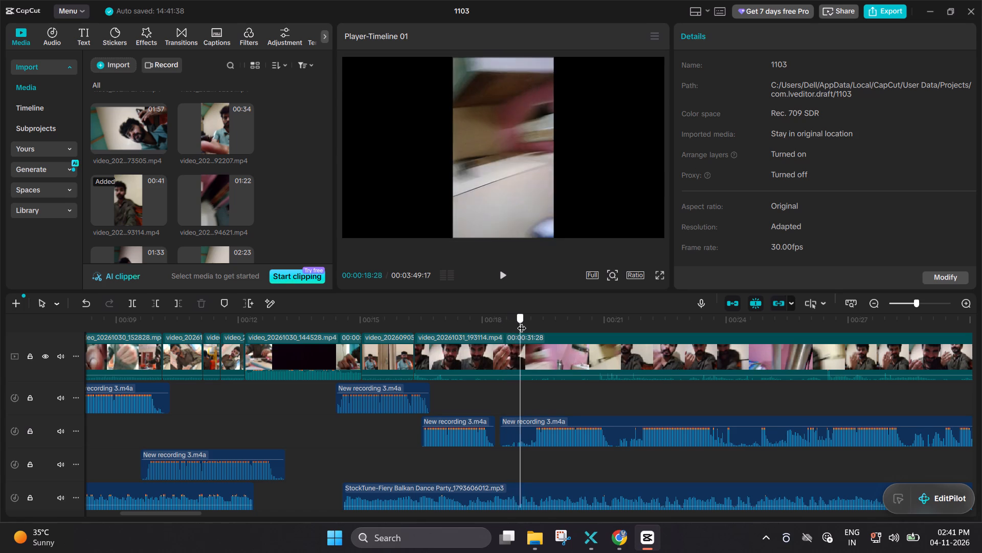
{"action": "left_click_drag", "start_coordinate": [522, 322], "coordinate": [515, 322]}
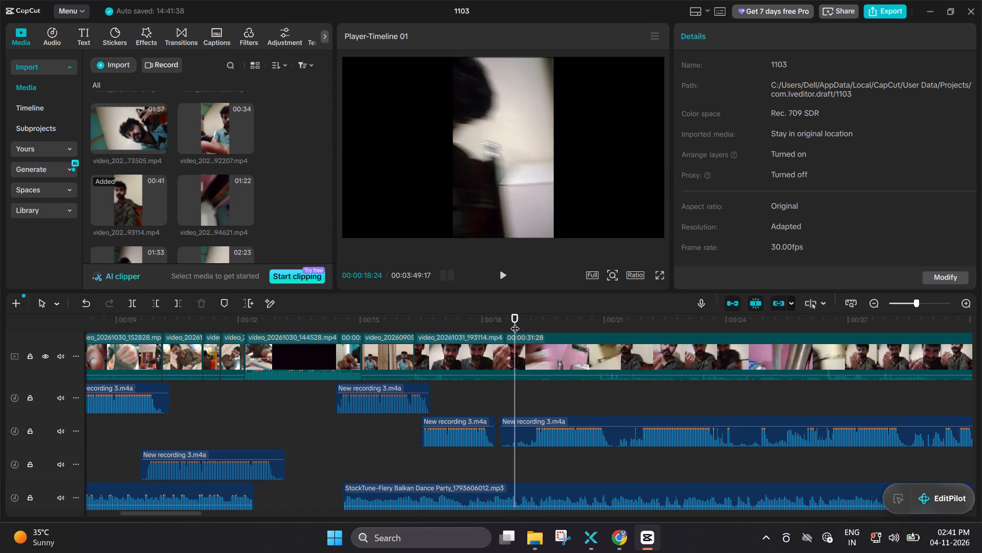
{"action": "left_click", "coordinate": [515, 322]}
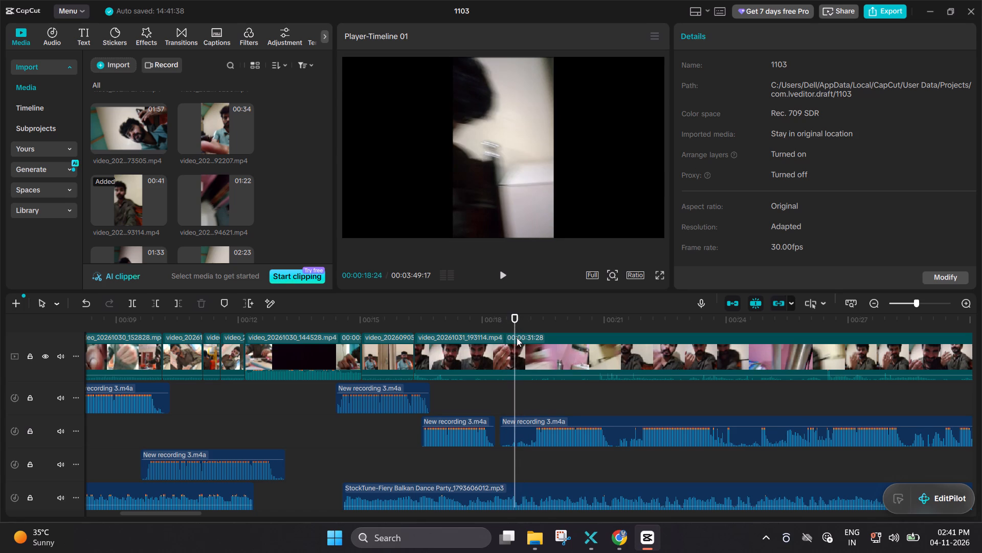
{"action": "left_click", "coordinate": [517, 337]}
{"action": "key", "text": "ctrl+b"}
{"action": "left_click", "coordinate": [517, 337], "text": "ctrl"}
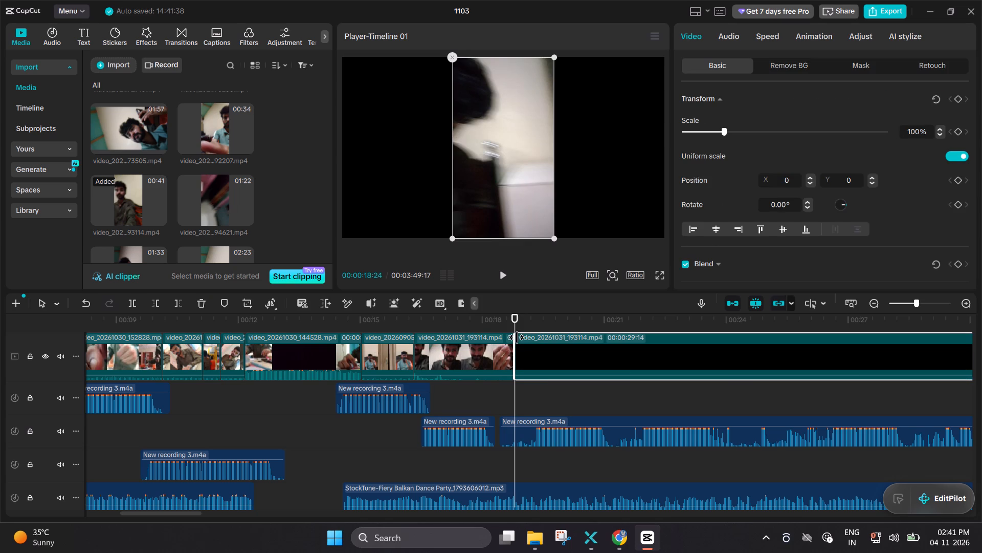
{"action": "key", "text": "BackSpace"}
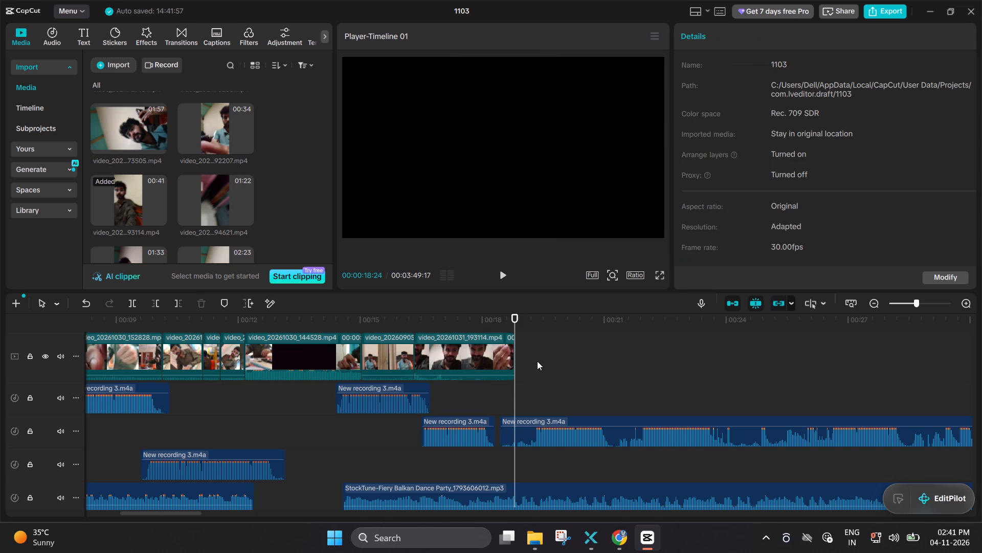
Move the shortened video_20261031_193114.mp4 clip ahead of the last video_20260905 clip and play the new order to check it.
{"action": "left_click", "coordinate": [480, 355]}
{"action": "left_click_drag", "start_coordinate": [480, 355], "coordinate": [416, 353]}
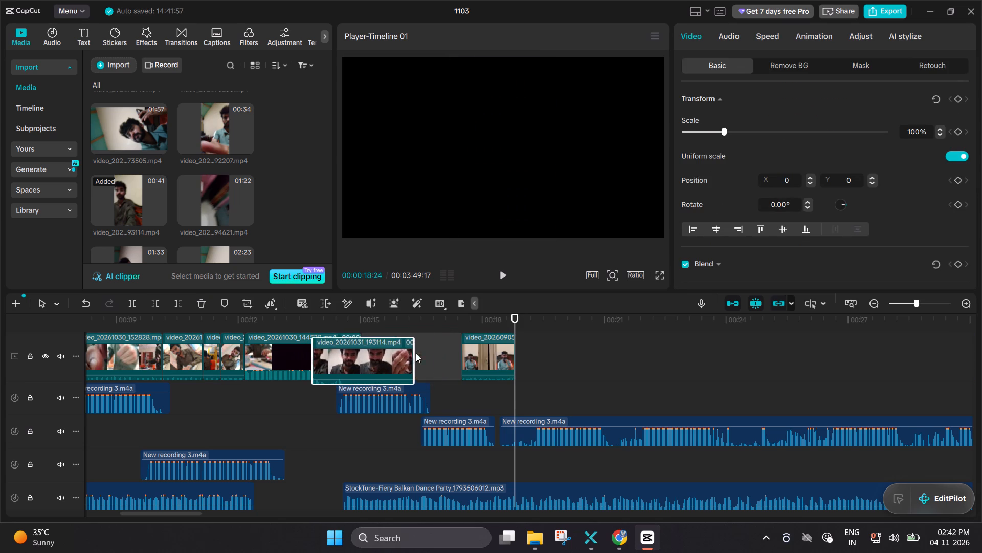
{"action": "left_click_drag", "start_coordinate": [416, 353], "coordinate": [388, 353]}
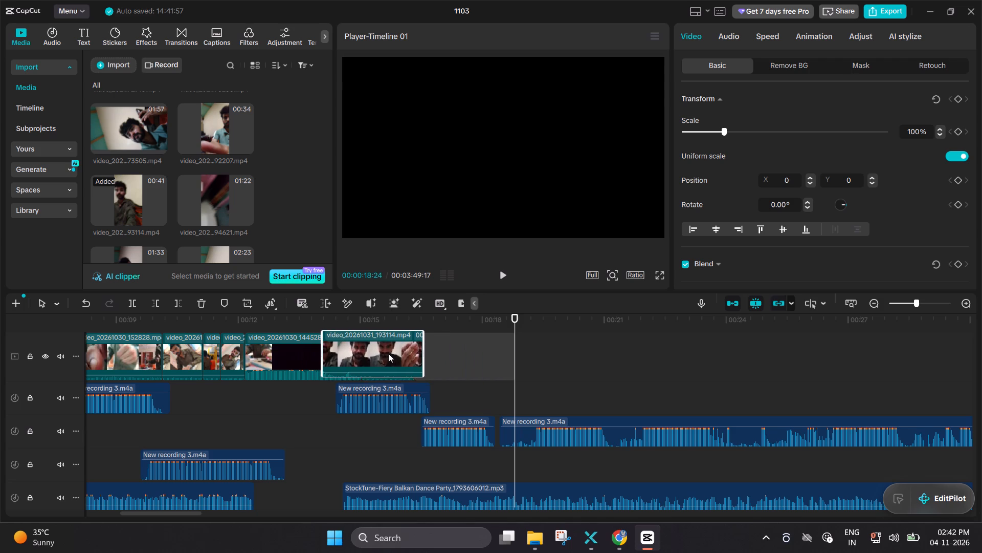
{"action": "left_click_drag", "start_coordinate": [388, 353], "coordinate": [376, 354]}
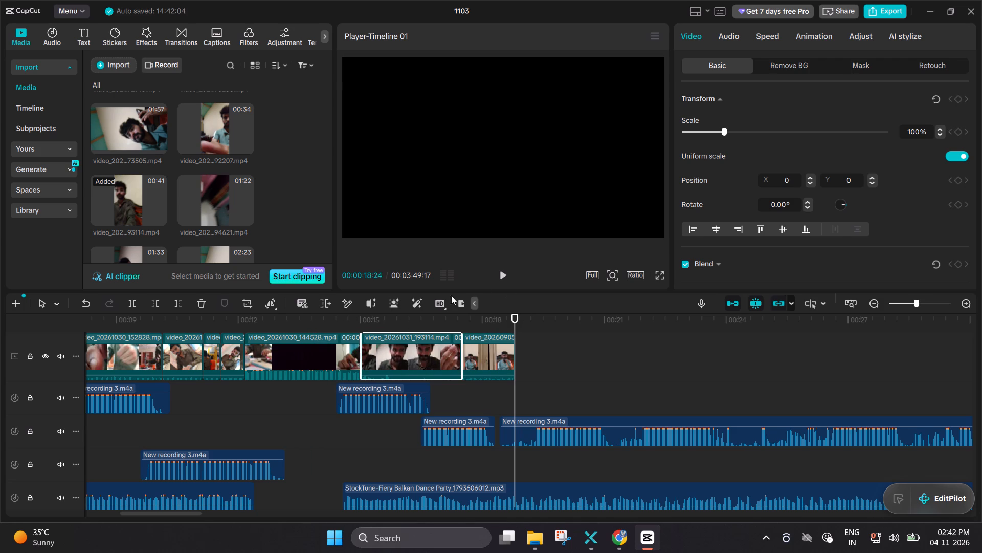
{"action": "left_click", "coordinate": [305, 313]}
{"action": "key", "text": "space"}
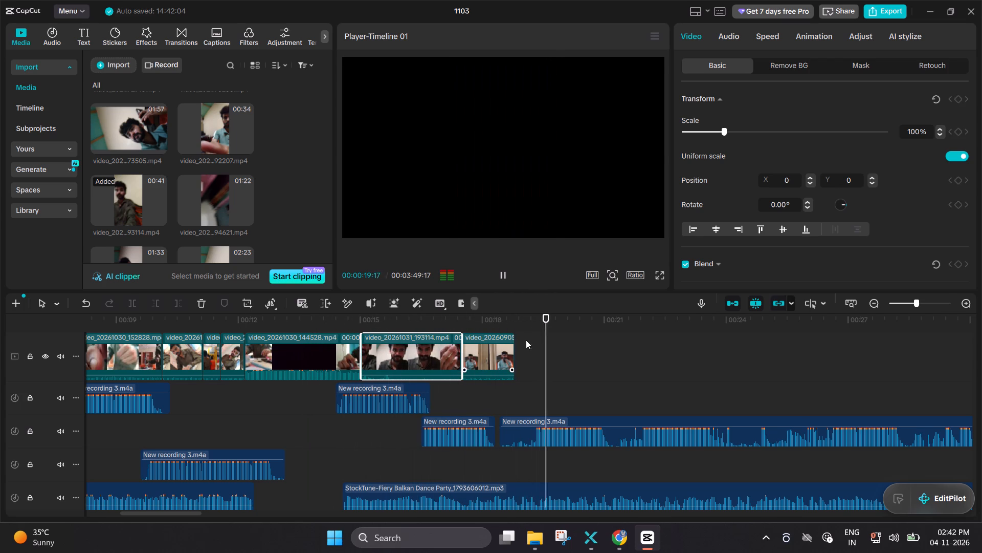
{"action": "key", "text": "space"}
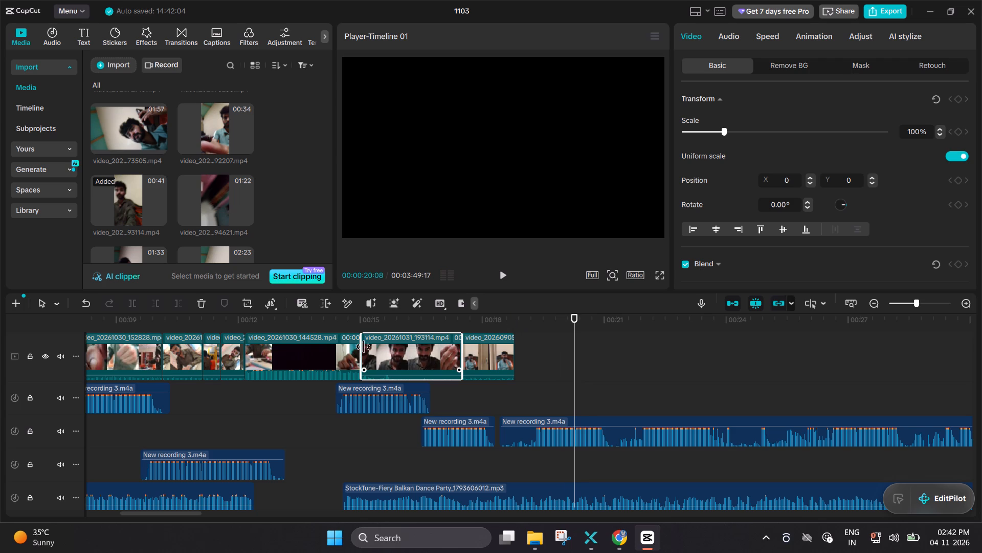
Trim about 1.8 seconds off the start of the video_20261031_193114.mp4 clip and extend its end slightly, leaving about 1 second.
{"action": "left_click_drag", "start_coordinate": [363, 347], "coordinate": [375, 349]}
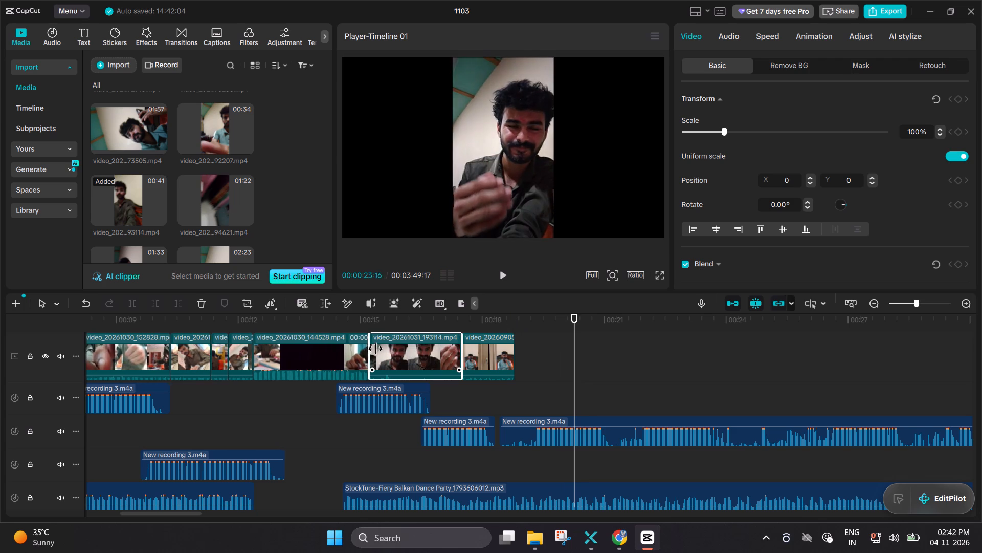
{"action": "left_click_drag", "start_coordinate": [375, 349], "coordinate": [395, 353]}
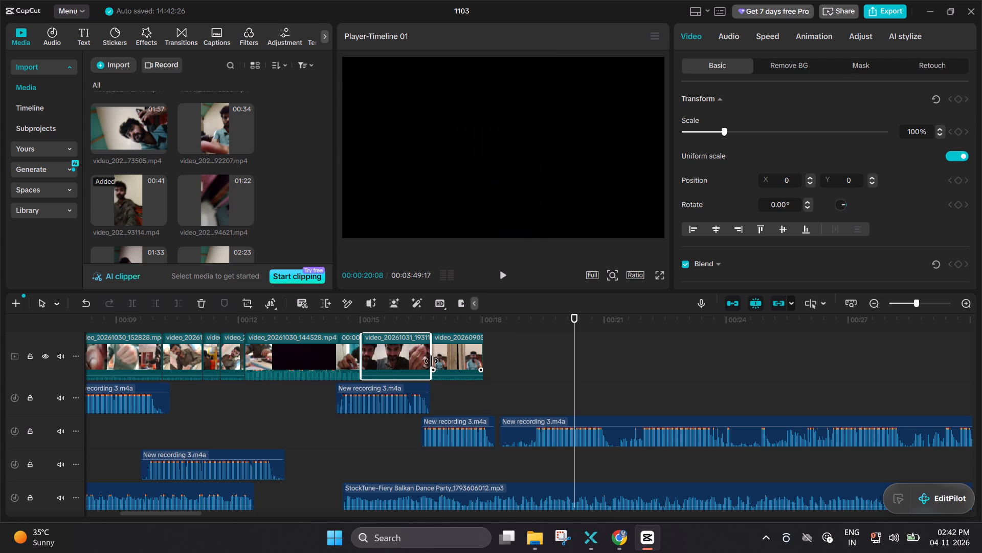
{"action": "left_click_drag", "start_coordinate": [362, 354], "coordinate": [403, 352]}
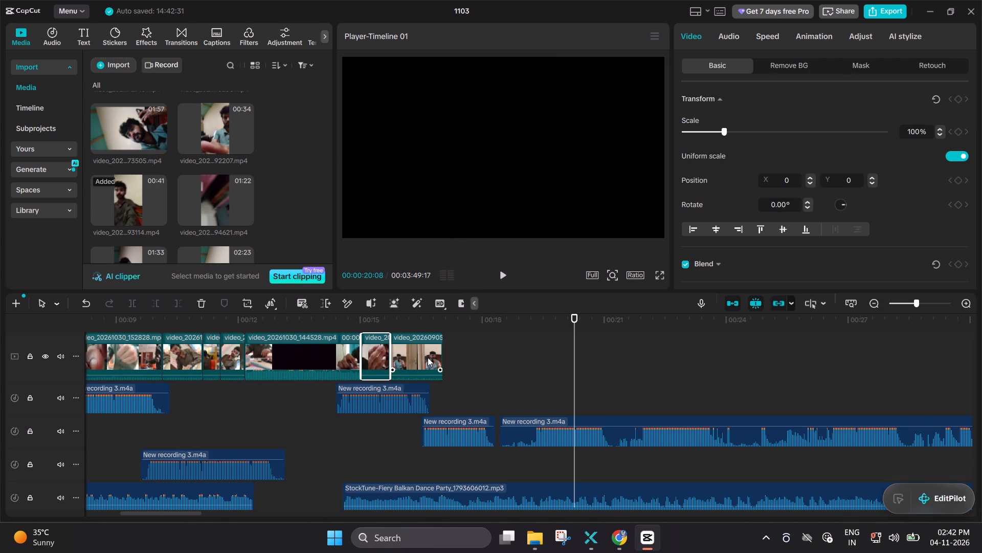
{"action": "left_click", "coordinate": [383, 350]}
{"action": "left_click_drag", "start_coordinate": [388, 350], "coordinate": [401, 350]}
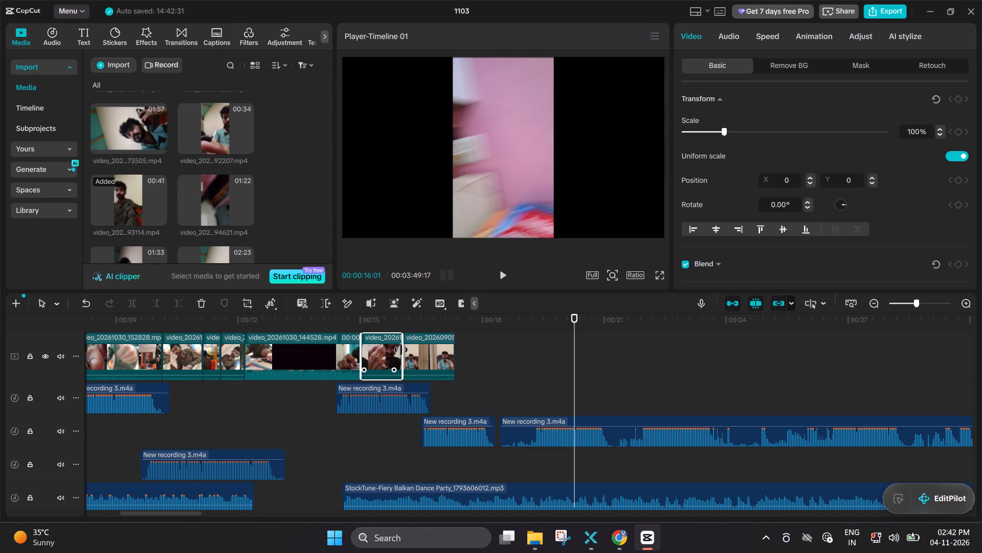
{"action": "left_click_drag", "start_coordinate": [401, 350], "coordinate": [396, 351]}
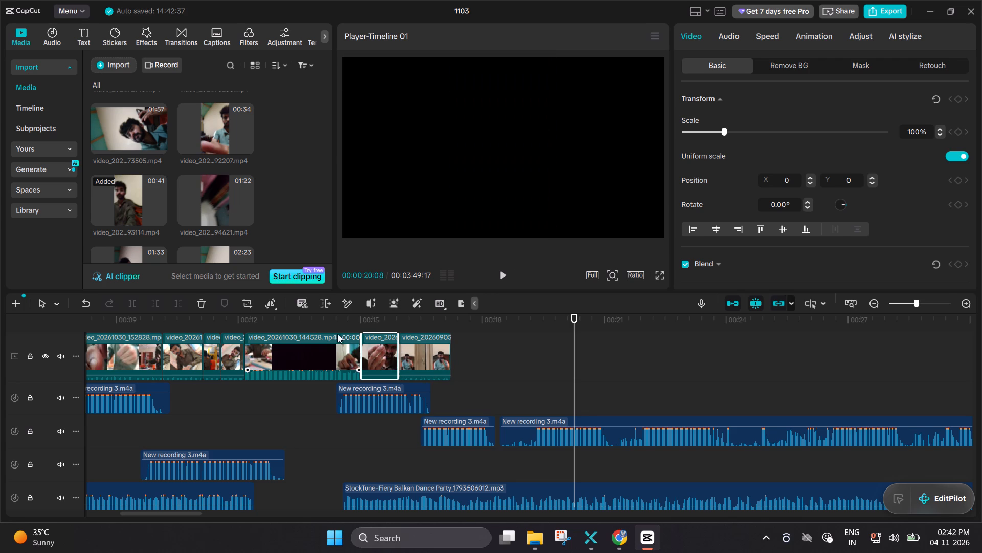
Play the timeline from about 13 seconds to check the trimmed clip against the voice recordings.
{"action": "left_click", "coordinate": [298, 313]}
{"action": "key", "text": "space"}
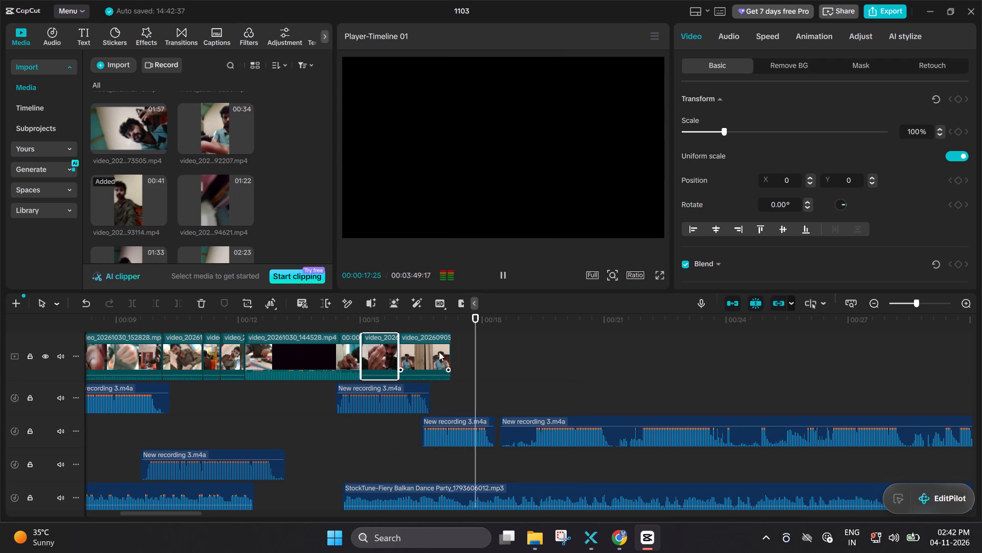
Replay the timeline from 00:00:15:28 to check the switch into the last video_20260905 clip against the voice recording.
{"action": "key", "text": "space"}
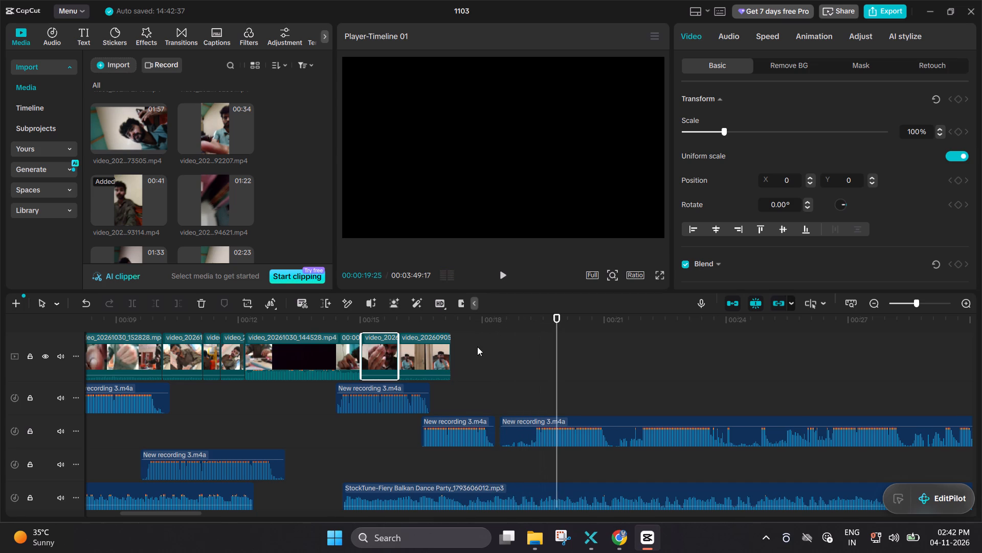
{"action": "left_click", "coordinate": [442, 321]}
{"action": "left_click", "coordinate": [397, 323]}
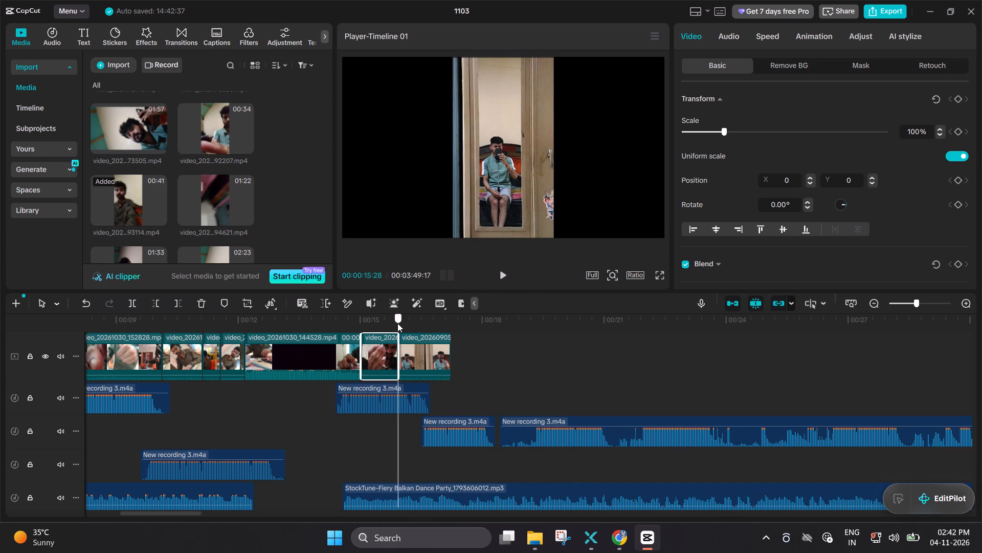
{"action": "key", "text": "space"}
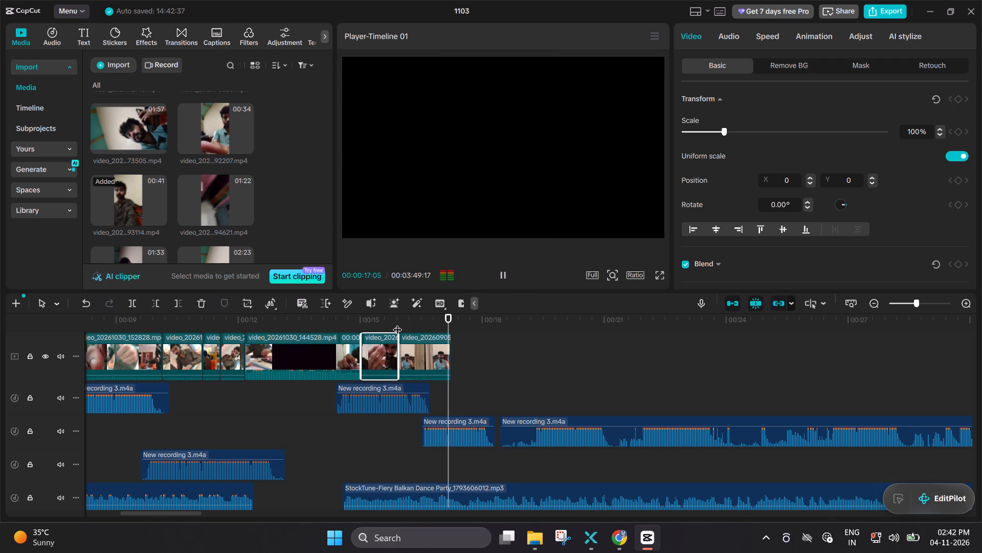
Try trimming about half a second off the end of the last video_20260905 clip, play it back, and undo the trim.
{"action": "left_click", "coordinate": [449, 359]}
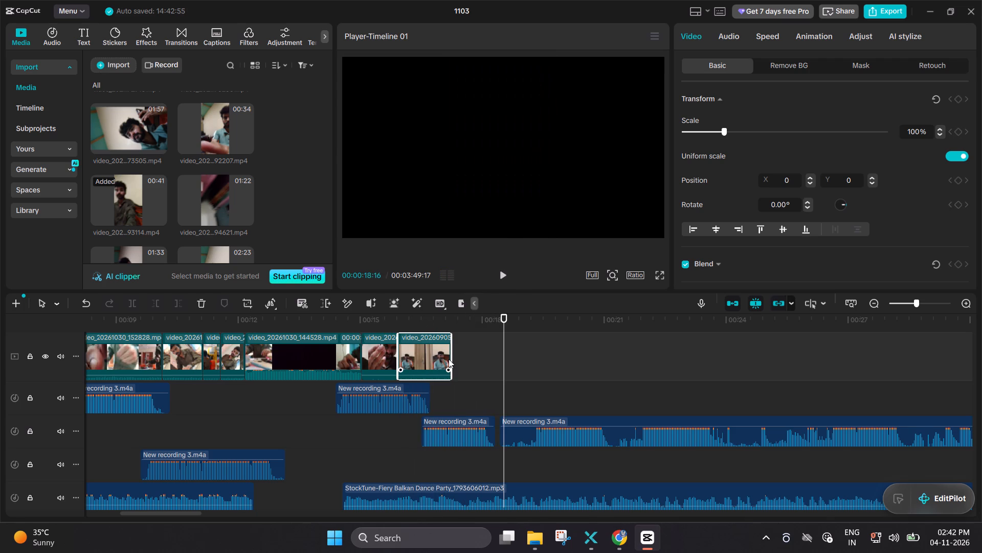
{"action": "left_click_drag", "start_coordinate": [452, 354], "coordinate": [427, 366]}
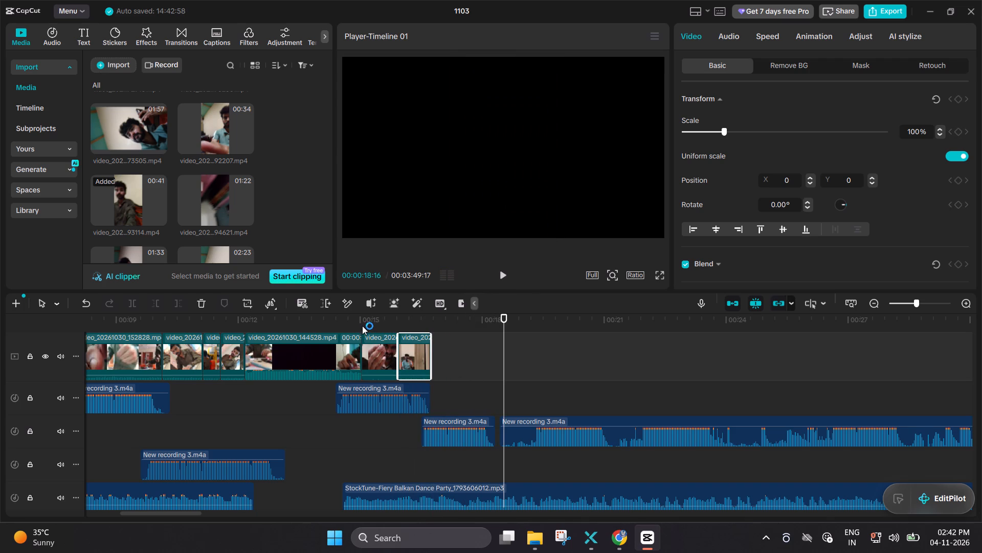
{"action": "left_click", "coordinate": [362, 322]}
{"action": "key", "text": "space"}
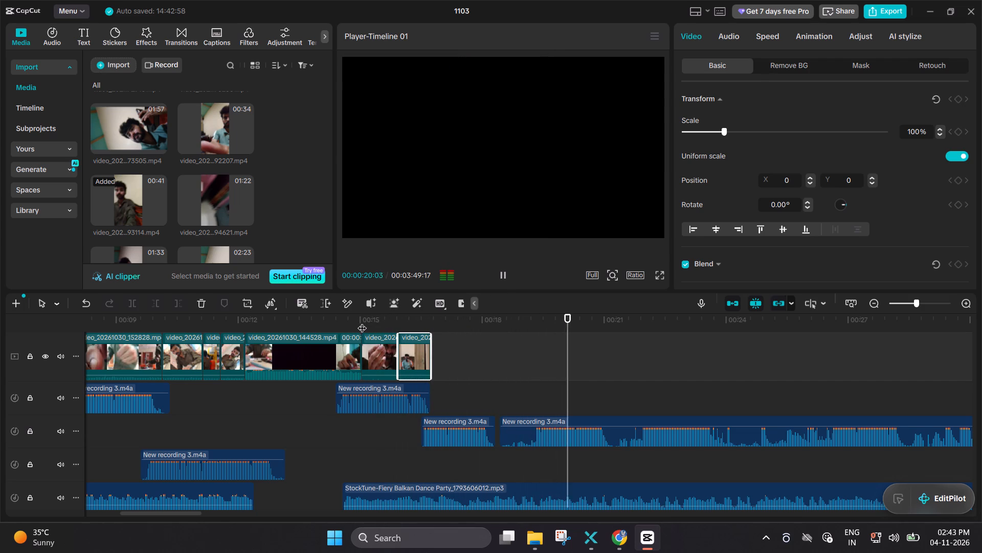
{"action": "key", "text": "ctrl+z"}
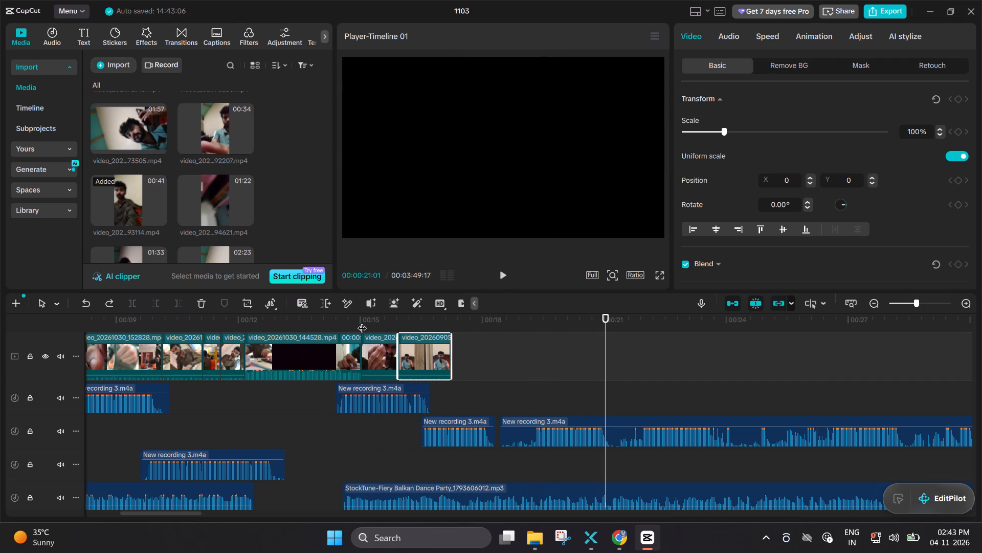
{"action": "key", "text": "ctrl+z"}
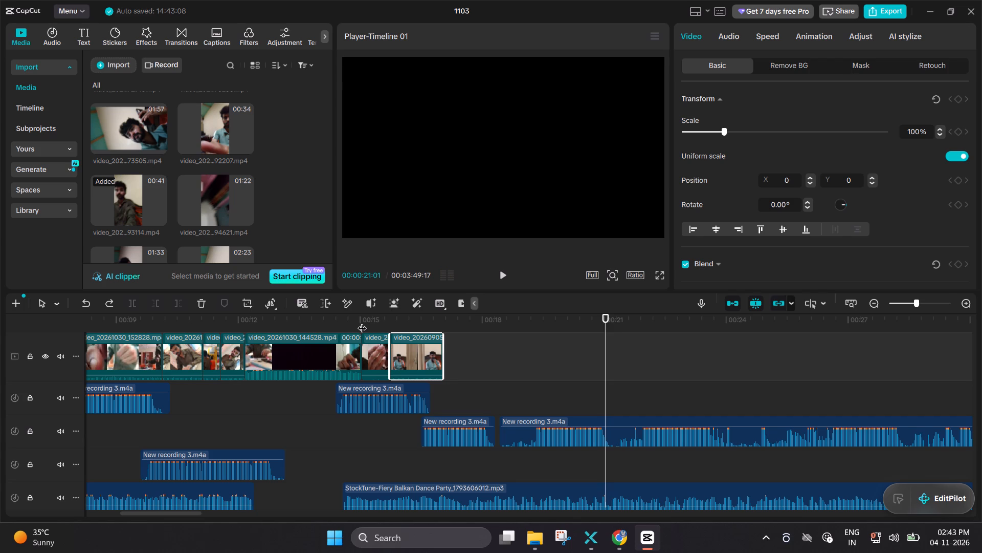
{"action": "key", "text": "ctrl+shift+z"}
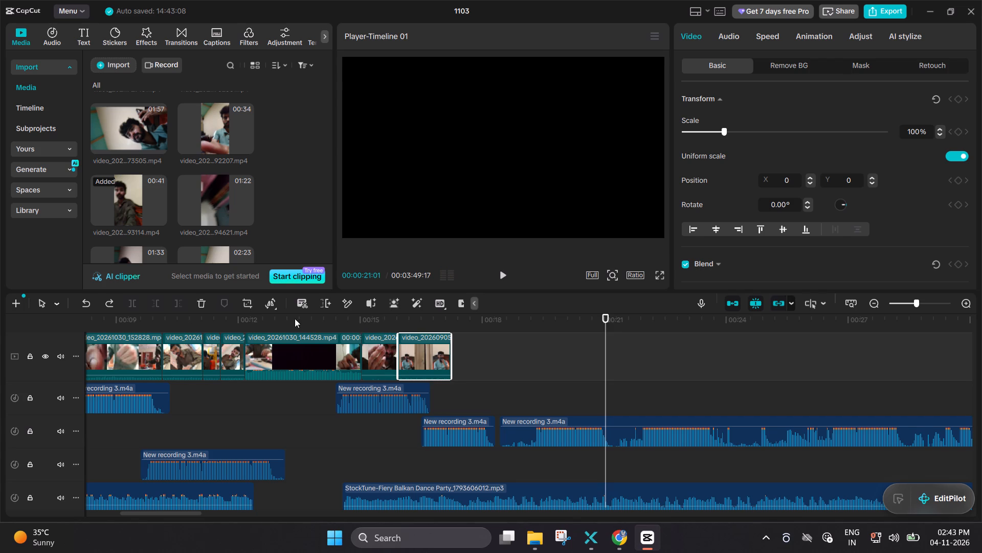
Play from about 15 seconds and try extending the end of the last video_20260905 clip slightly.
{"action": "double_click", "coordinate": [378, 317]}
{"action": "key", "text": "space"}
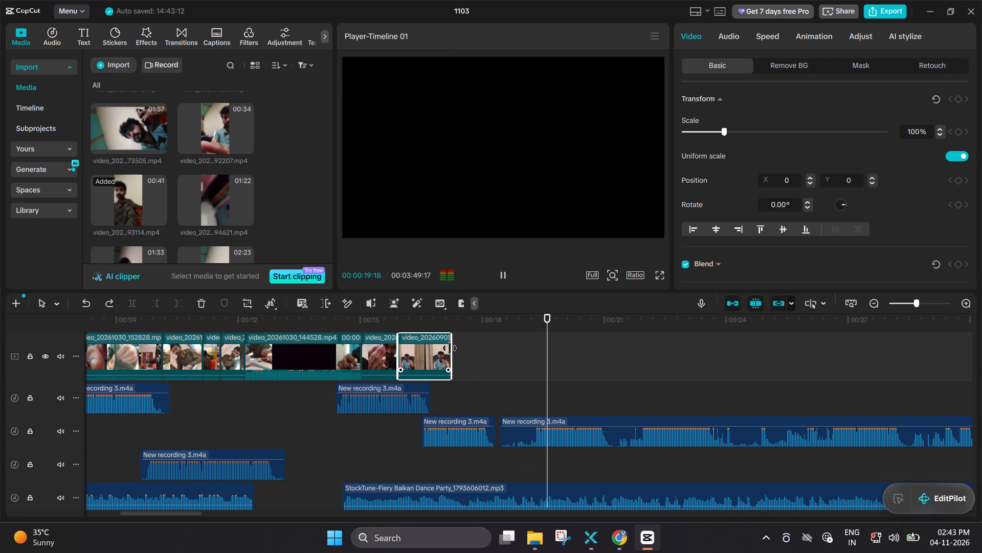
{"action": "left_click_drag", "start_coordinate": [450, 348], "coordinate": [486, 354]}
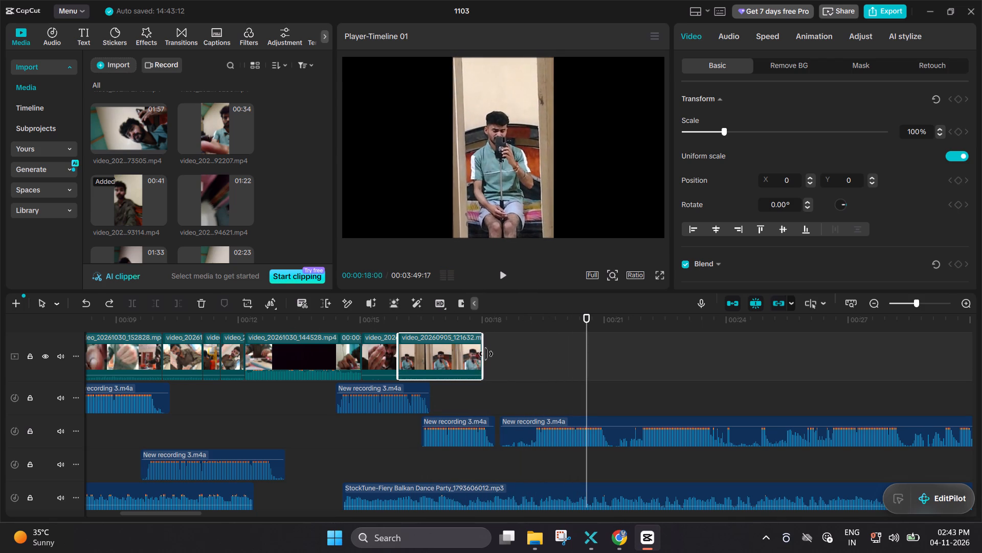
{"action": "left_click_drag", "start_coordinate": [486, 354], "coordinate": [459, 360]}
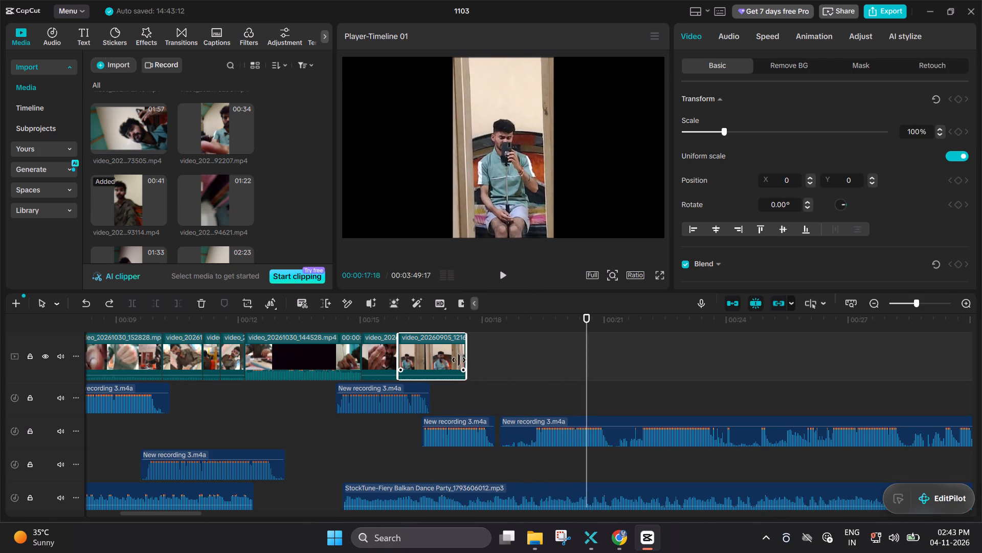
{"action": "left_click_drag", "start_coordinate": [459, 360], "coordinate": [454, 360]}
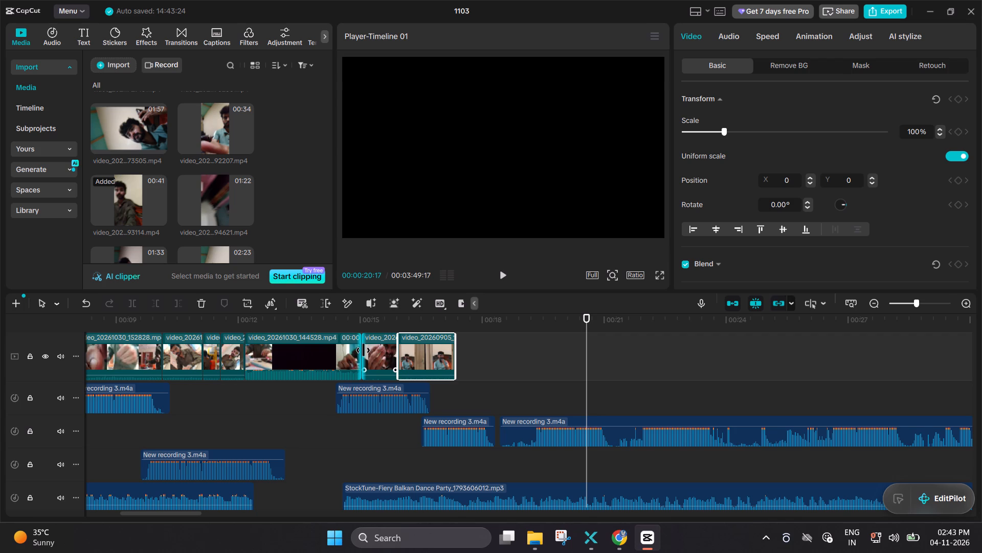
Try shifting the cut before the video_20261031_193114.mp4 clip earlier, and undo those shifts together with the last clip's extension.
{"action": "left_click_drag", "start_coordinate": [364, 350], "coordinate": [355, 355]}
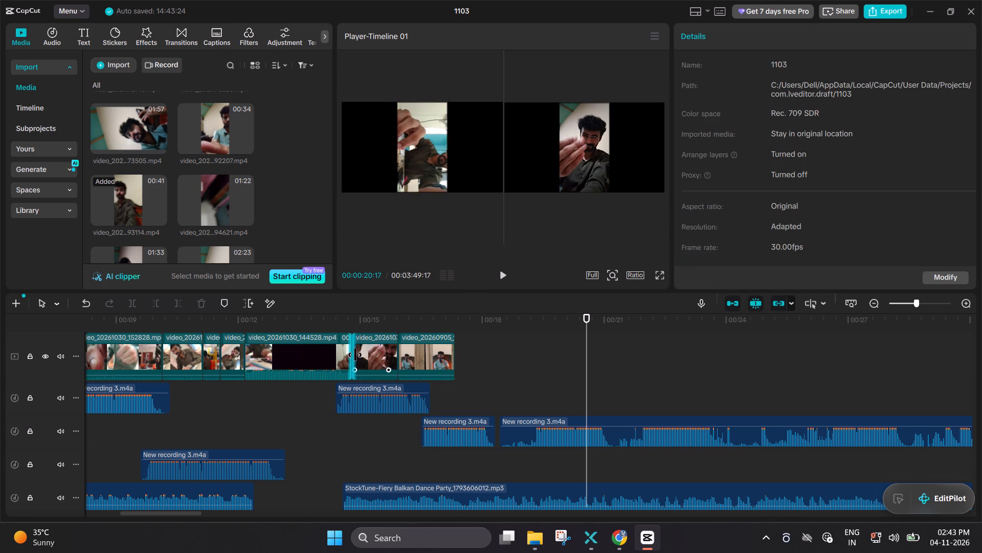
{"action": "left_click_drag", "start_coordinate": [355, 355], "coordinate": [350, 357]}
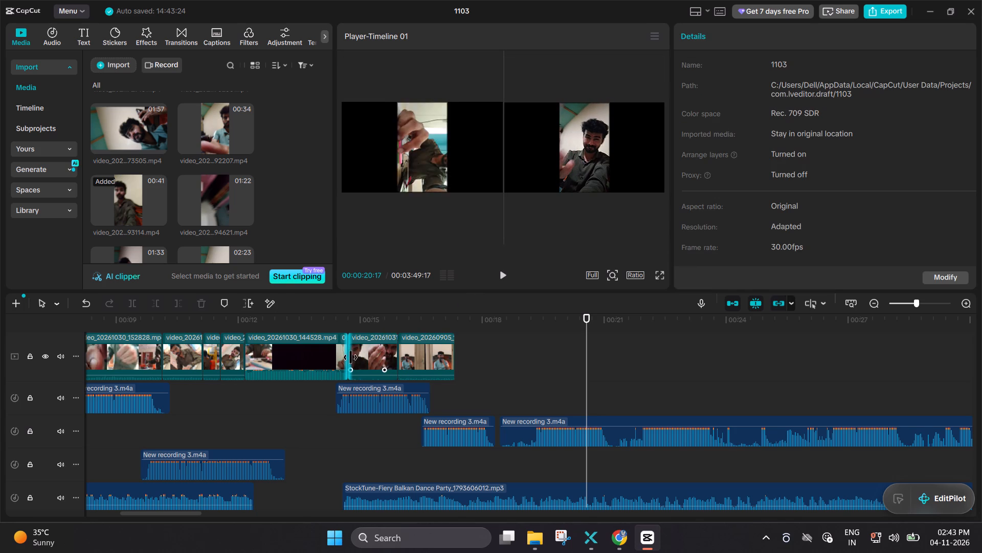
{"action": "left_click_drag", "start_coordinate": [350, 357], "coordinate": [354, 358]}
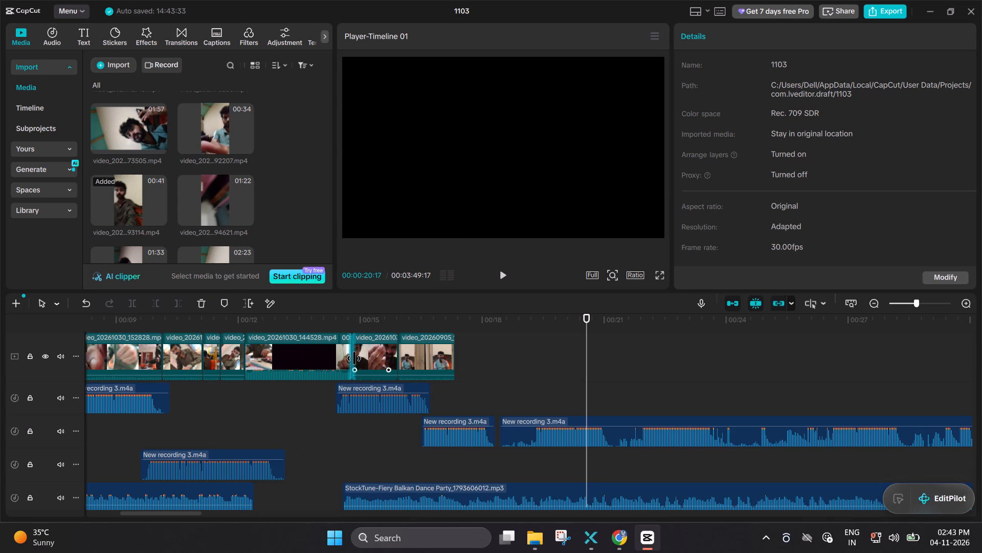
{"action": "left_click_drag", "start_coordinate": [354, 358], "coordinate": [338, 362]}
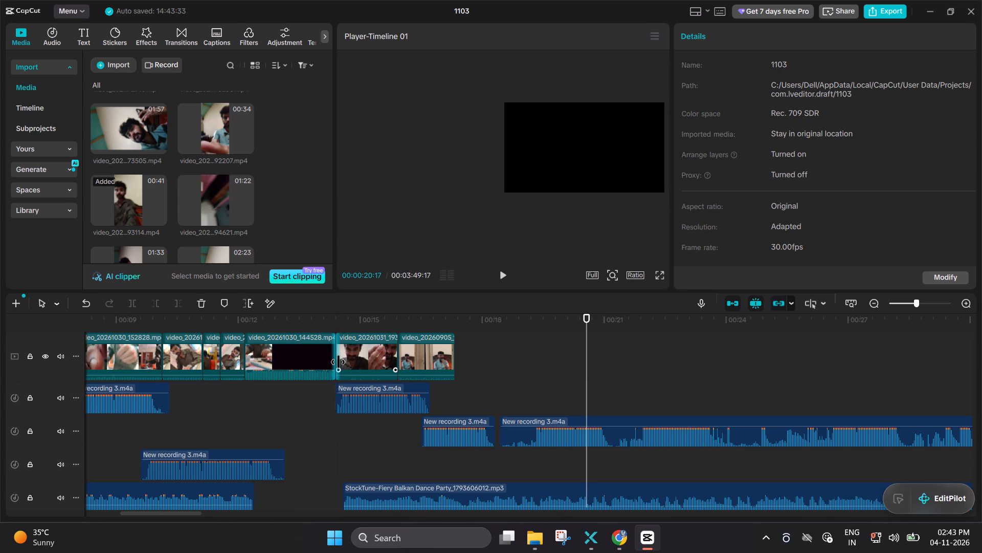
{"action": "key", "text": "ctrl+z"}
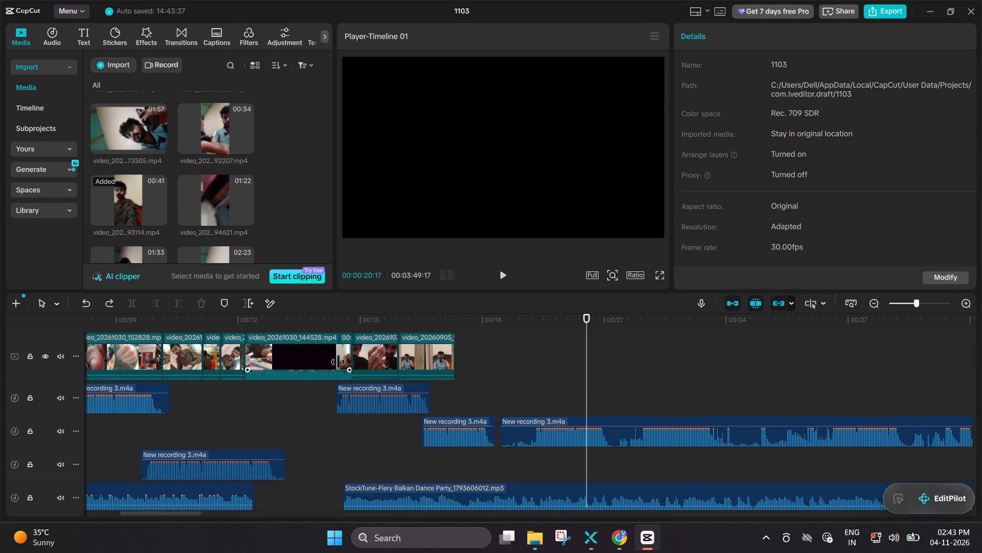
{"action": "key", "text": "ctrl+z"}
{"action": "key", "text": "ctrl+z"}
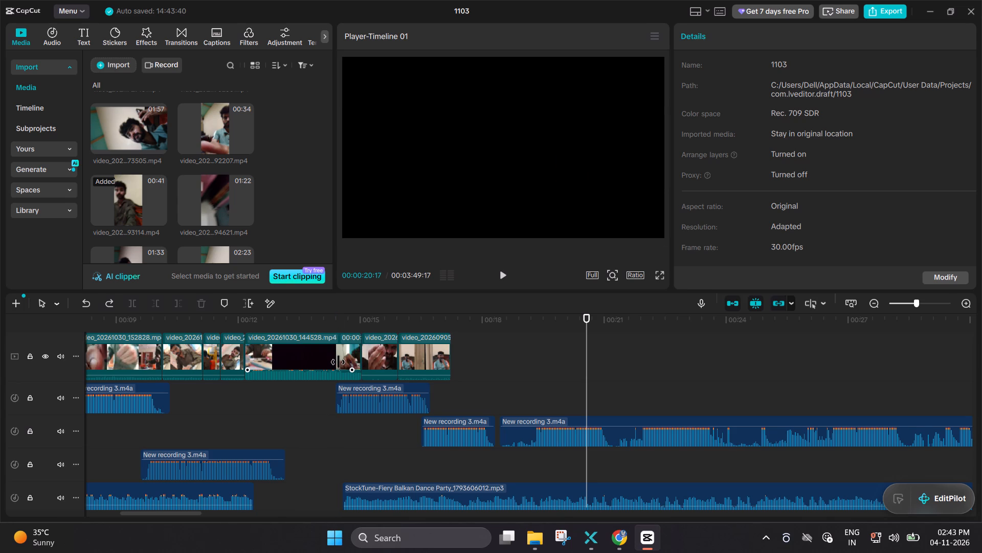
Extend the start of the video_20261031_193114.mp4 clip by about half a second of earlier footage, making it about 1.4 seconds long.
{"action": "left_click", "coordinate": [364, 359]}
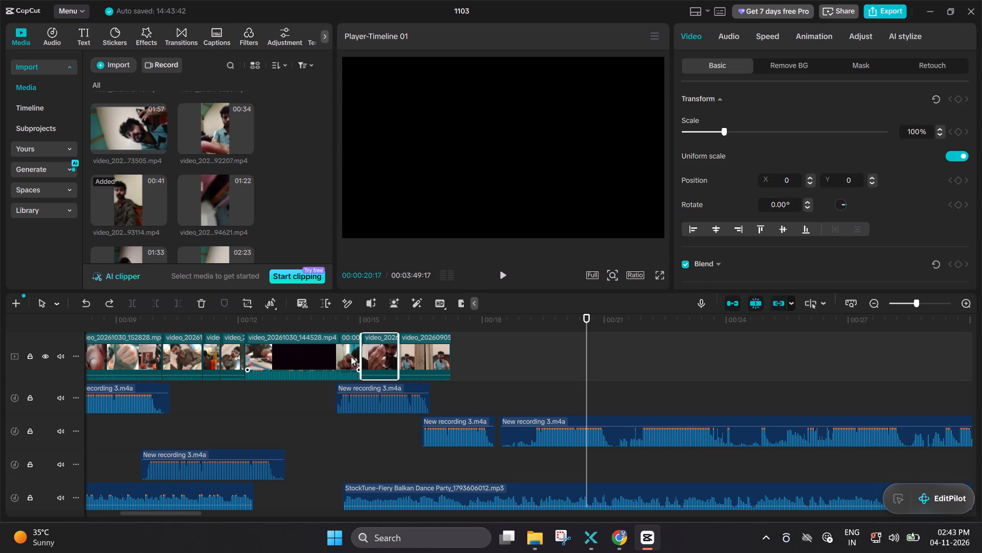
{"action": "left_click_drag", "start_coordinate": [362, 354], "coordinate": [353, 355]}
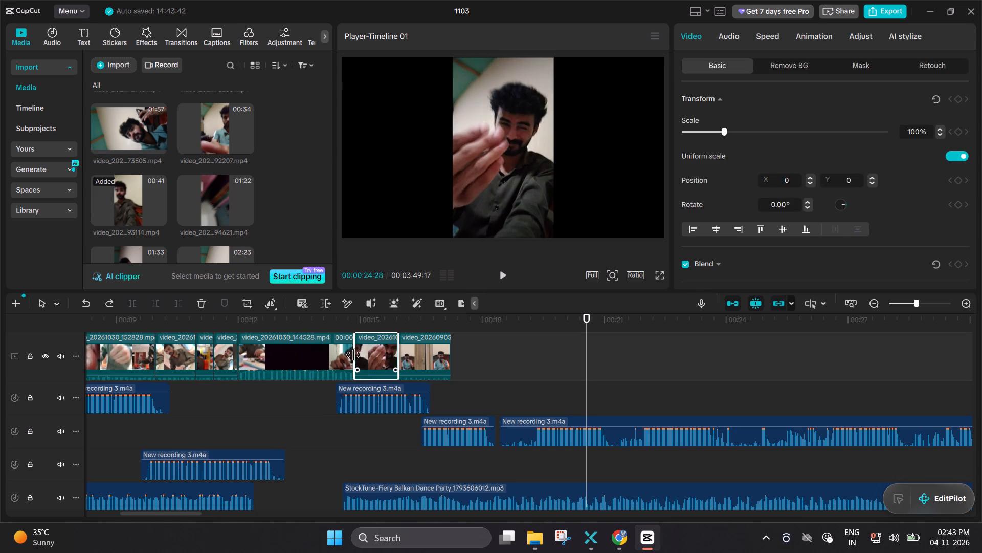
{"action": "left_click_drag", "start_coordinate": [353, 355], "coordinate": [349, 355]}
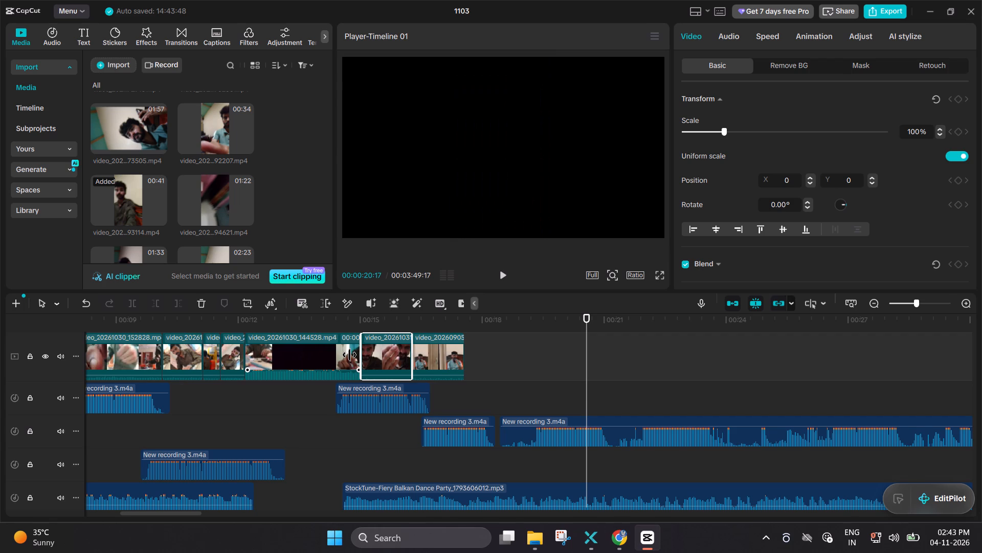
{"action": "left_click_drag", "start_coordinate": [362, 354], "coordinate": [359, 355]}
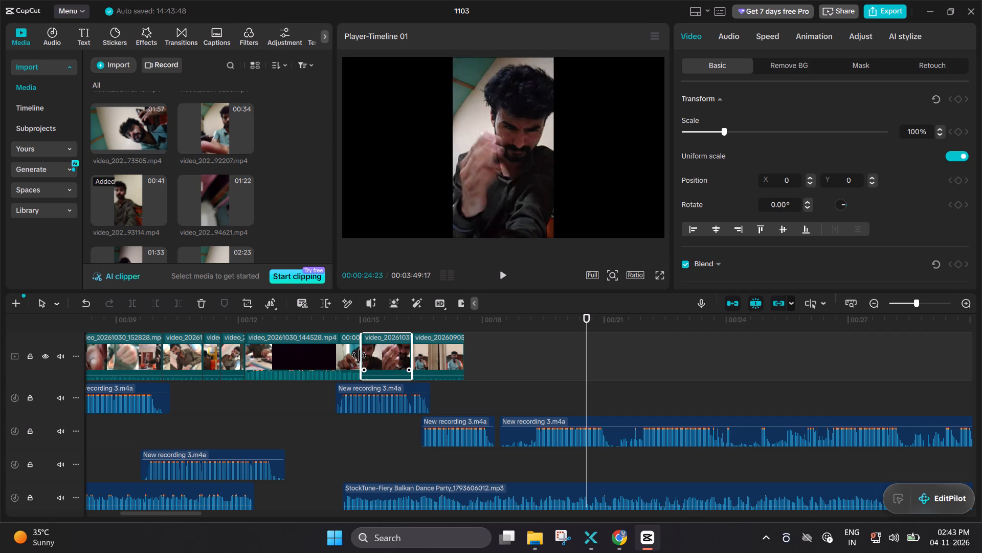
{"action": "left_click_drag", "start_coordinate": [359, 355], "coordinate": [362, 356]}
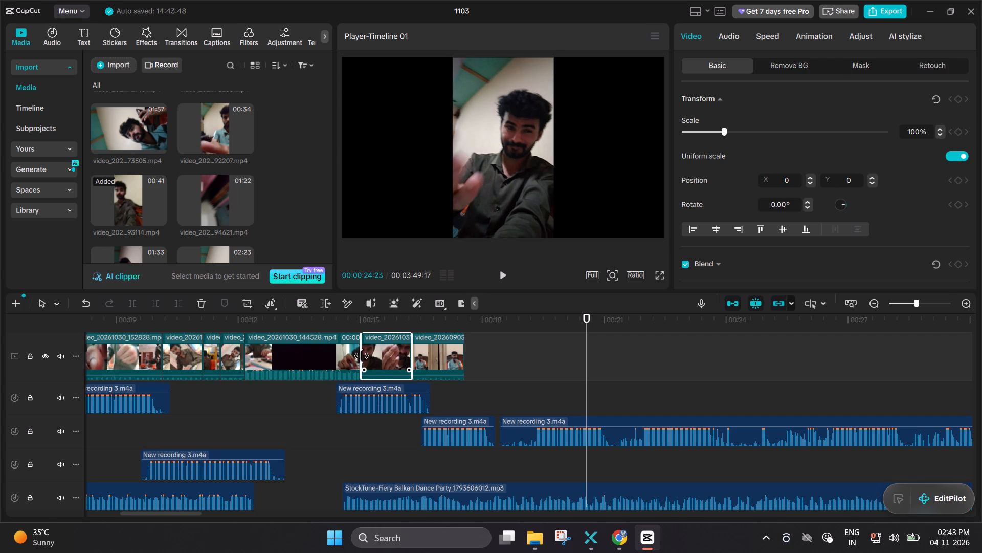
{"action": "left_click_drag", "start_coordinate": [362, 356], "coordinate": [357, 356]}
Play the timeline from 00:00:12:12 to check the lengthened clip and listen to the voice recording that follows.
{"action": "left_click", "coordinate": [251, 331]}
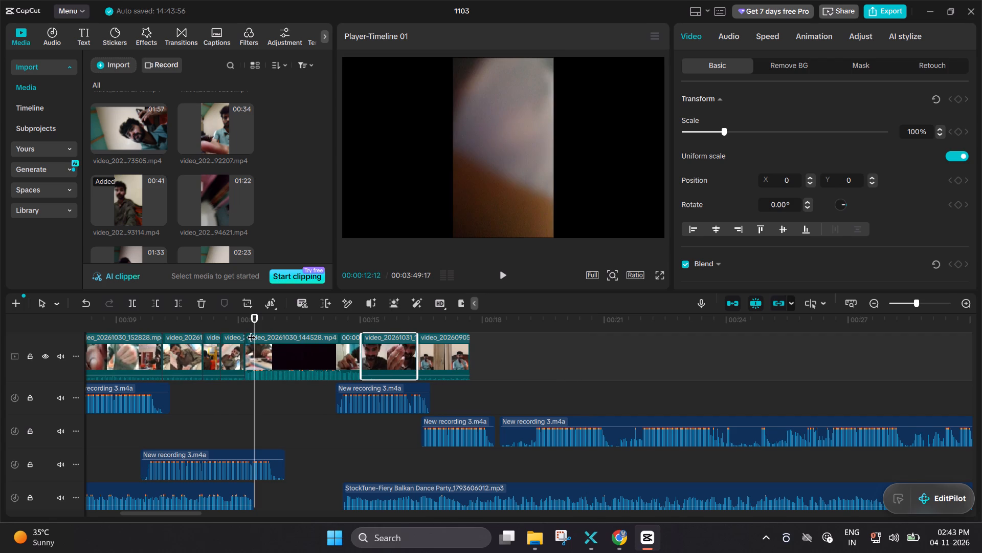
{"action": "key", "text": "space"}
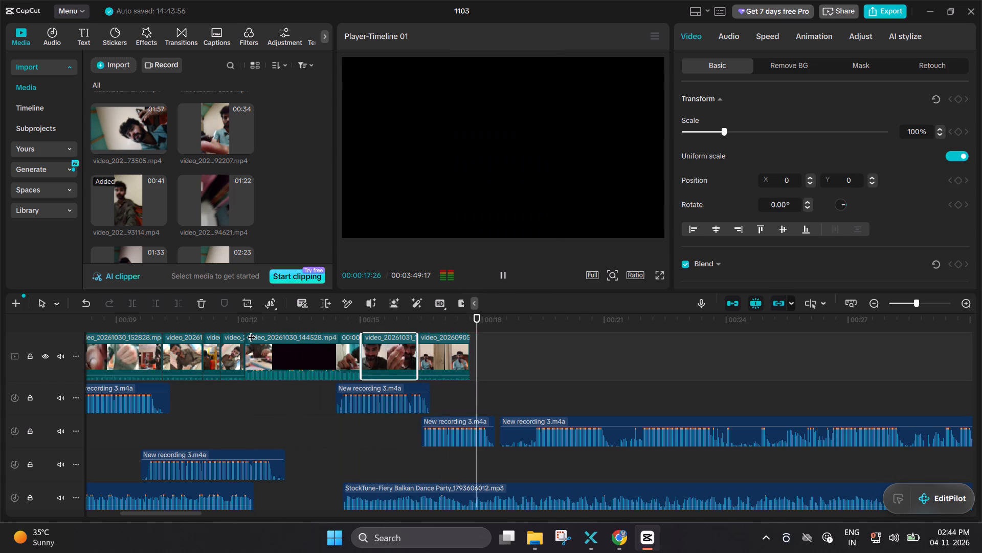
{"action": "left_click", "coordinate": [435, 348]}
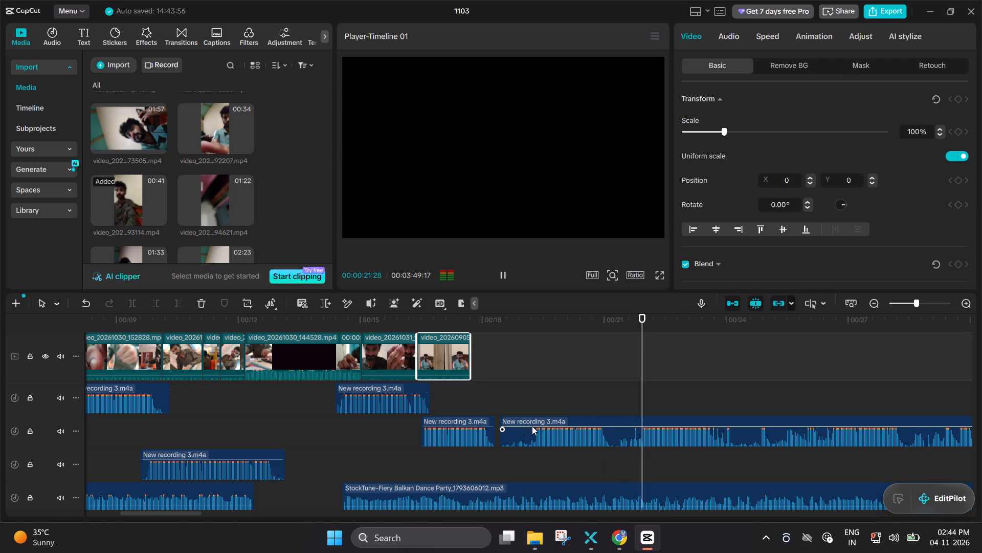
{"action": "key", "text": "space"}
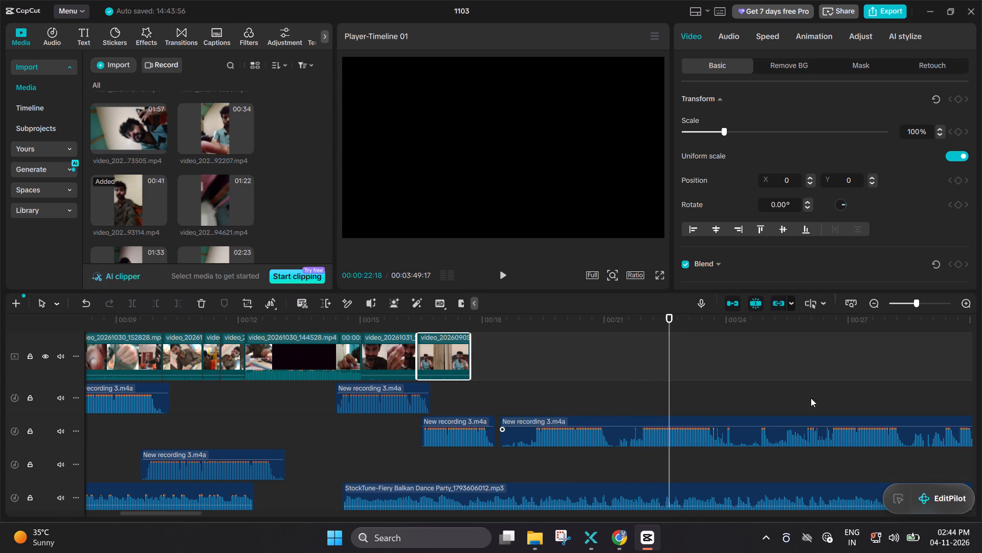
Listen to the long uncut New recording 3.m4a clip from about 39 seconds and again from 00:00:30:08 to review its phrases.
{"action": "scroll", "coordinate": [839, 396], "scroll_direction": "down", "scroll_amount": 7, "text": "ctrl"}
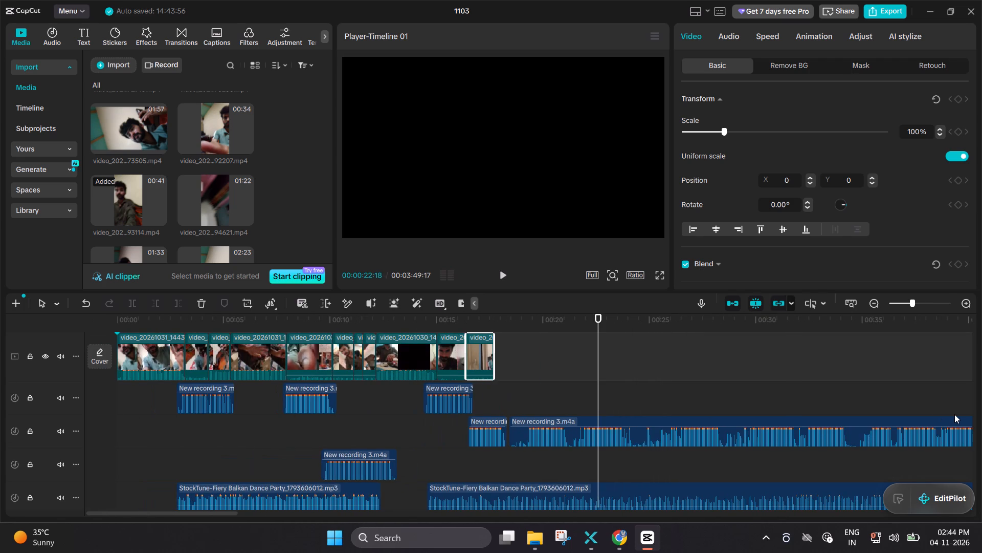
{"action": "left_click", "coordinate": [954, 414]}
{"action": "key", "text": "space"}
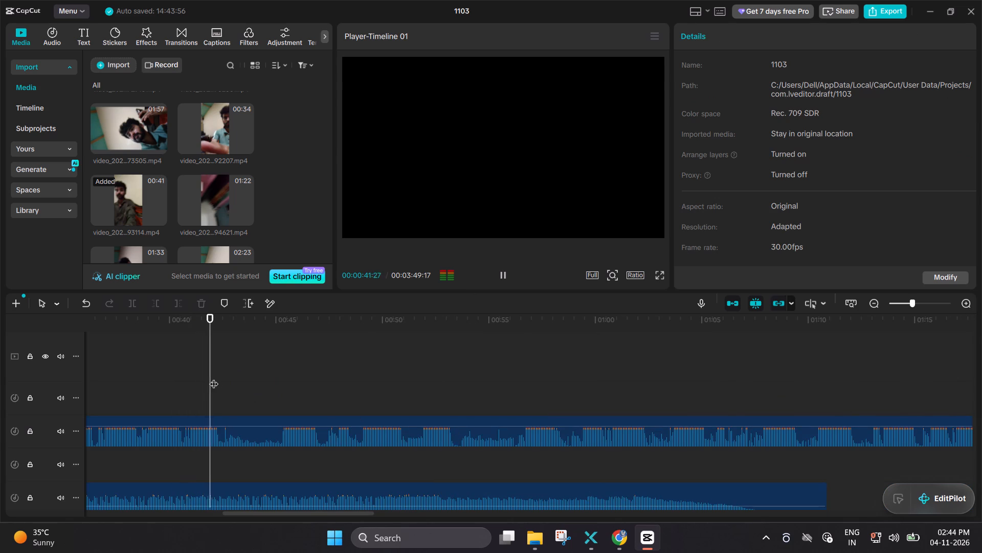
{"action": "scroll", "coordinate": [214, 377], "scroll_direction": "down", "scroll_amount": 5, "text": "ctrl"}
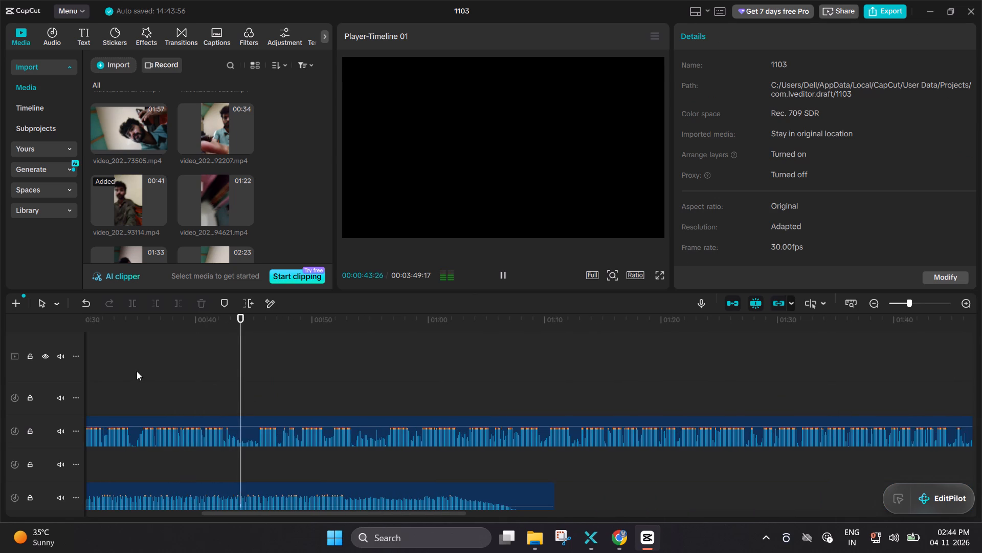
{"action": "double_click", "coordinate": [137, 371]}
{"action": "left_click_drag", "start_coordinate": [137, 371], "coordinate": [78, 354]}
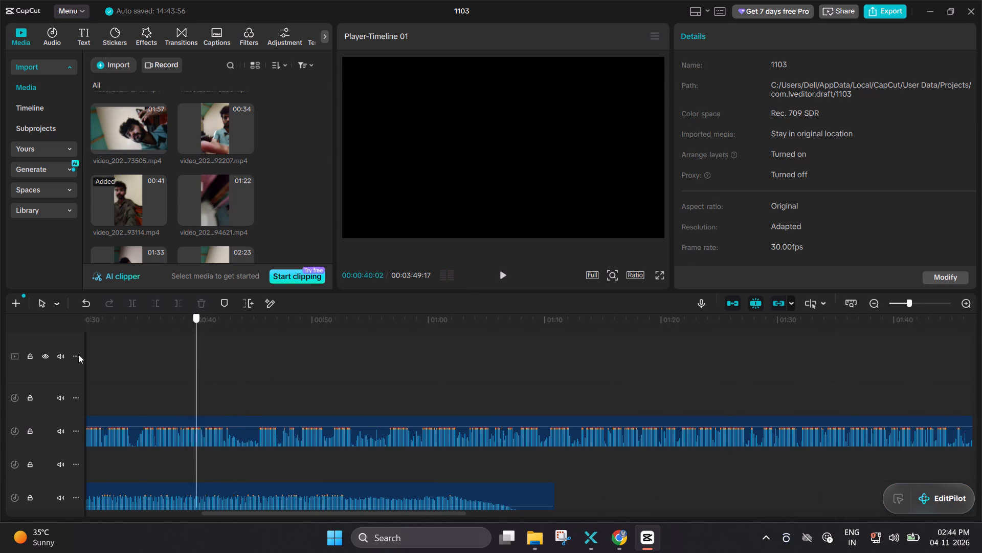
{"action": "left_click_drag", "start_coordinate": [78, 354], "coordinate": [524, 370]}
{"action": "key", "text": "space"}
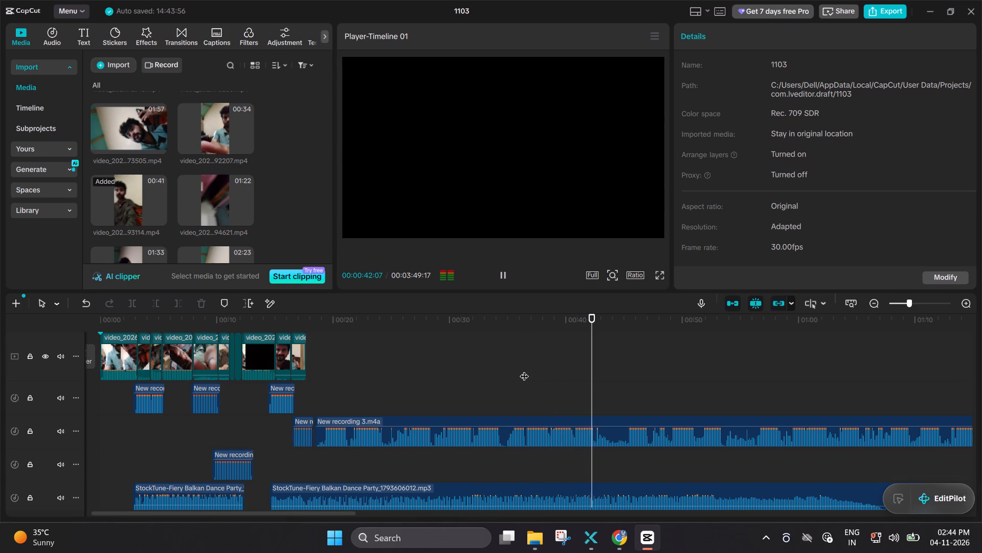
{"action": "left_click", "coordinate": [453, 391]}
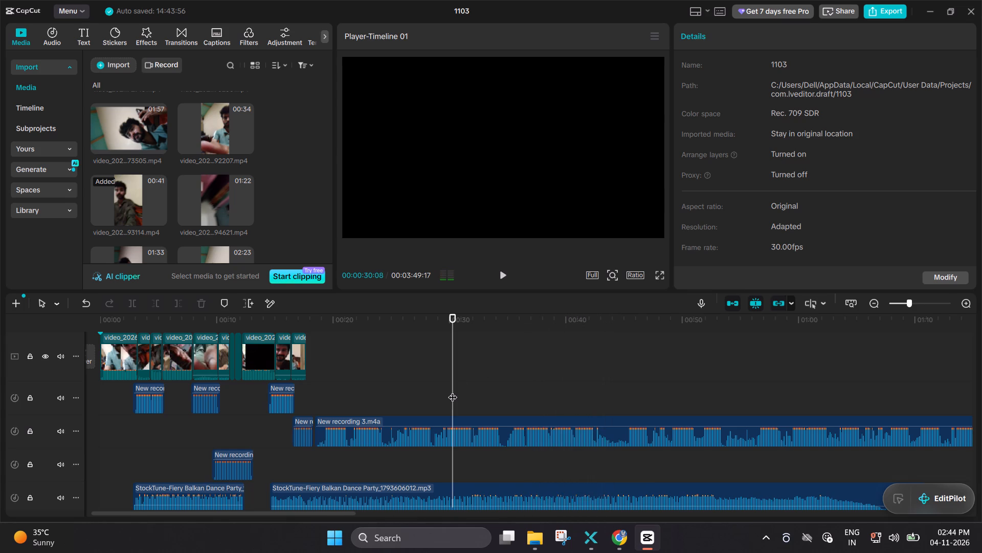
{"action": "key", "text": "space"}
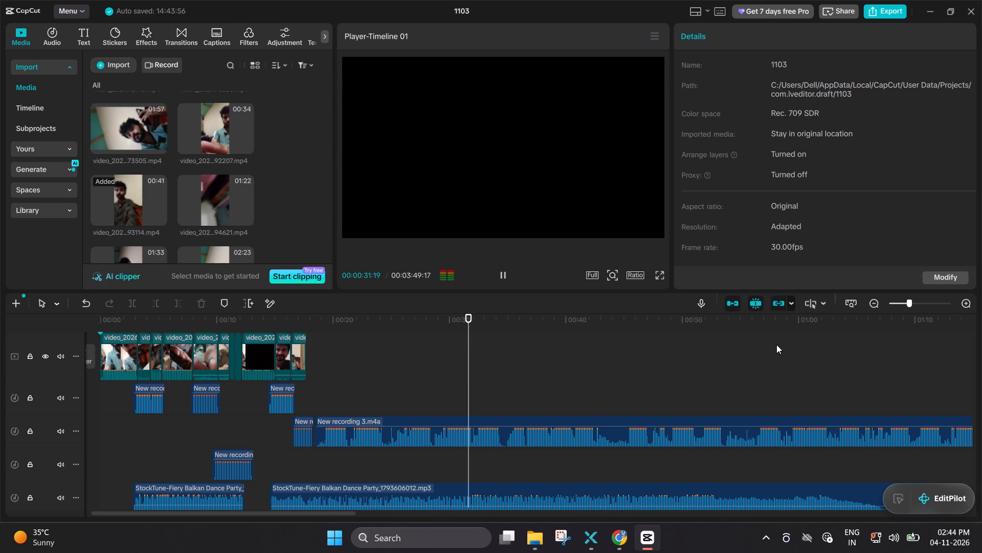
Listen to the long New recording 3.m4a clip from about 00:01:00 and again from about 00:01:07 to find its next phrase.
{"action": "left_click", "coordinate": [795, 386]}
{"action": "key", "text": "space"}
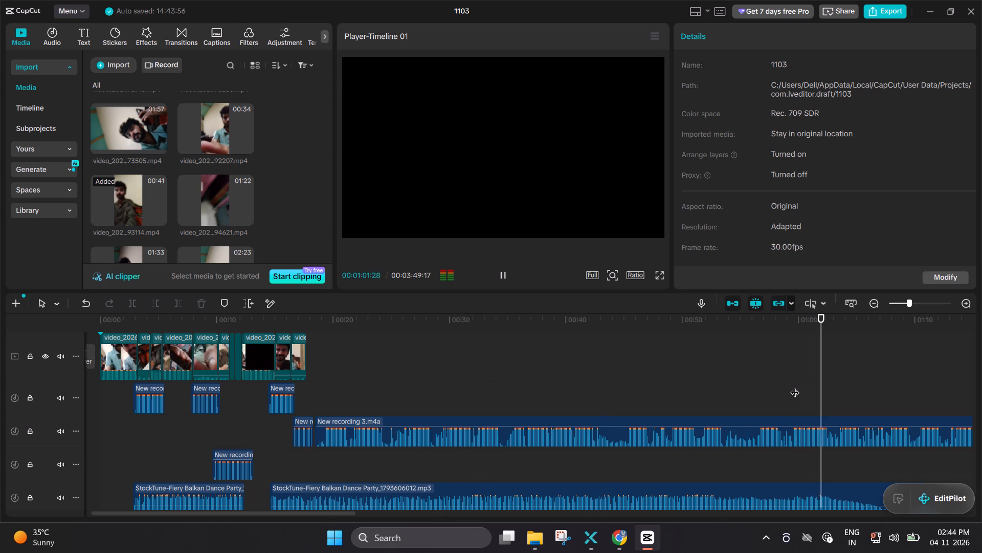
{"action": "key", "text": "space"}
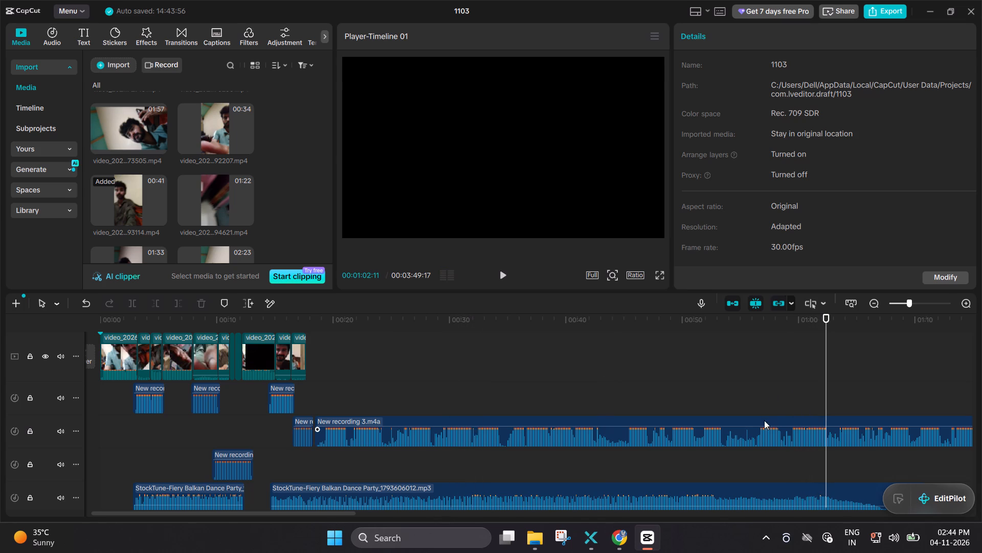
{"action": "scroll", "coordinate": [858, 419], "scroll_direction": "left", "scroll_amount": 1}
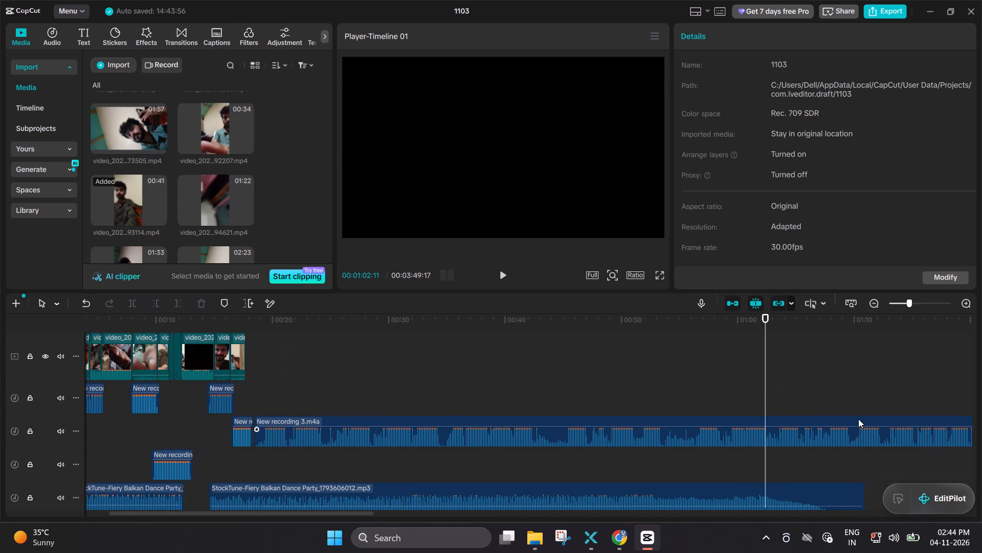
{"action": "scroll", "coordinate": [858, 419], "scroll_direction": "left", "scroll_amount": 1}
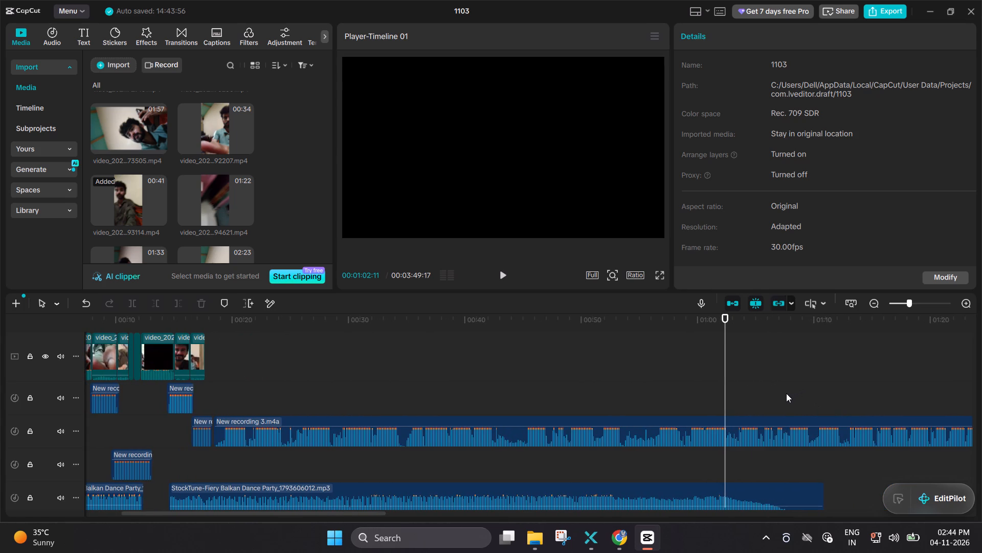
{"action": "left_click", "coordinate": [786, 393]}
{"action": "key", "text": "space"}
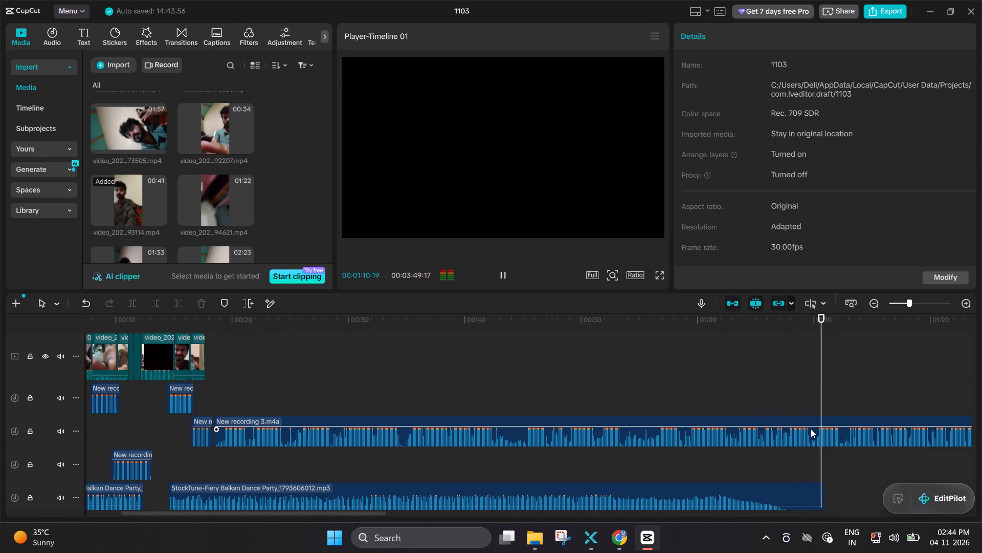
{"action": "left_click", "coordinate": [789, 422]}
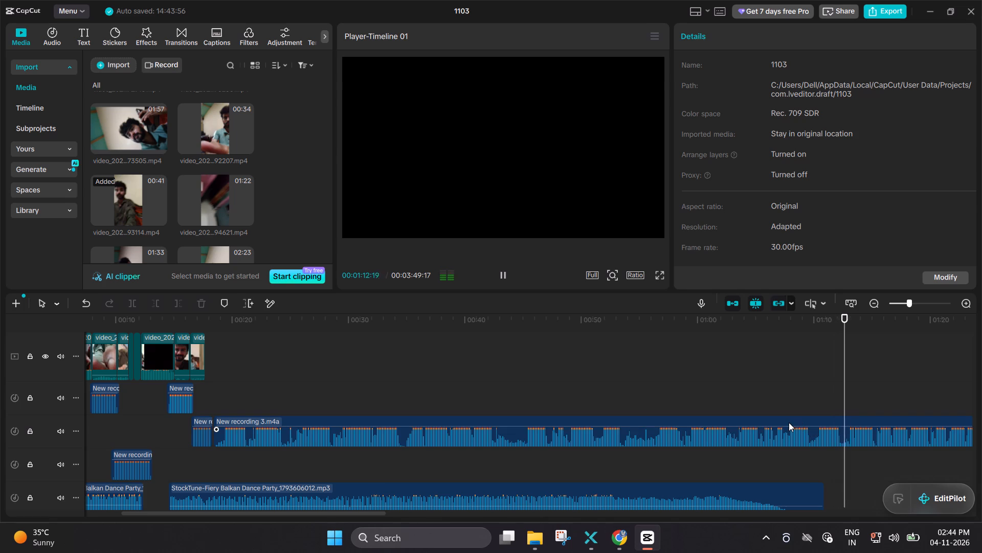
{"action": "left_click", "coordinate": [789, 422]}
{"action": "key", "text": "space"}
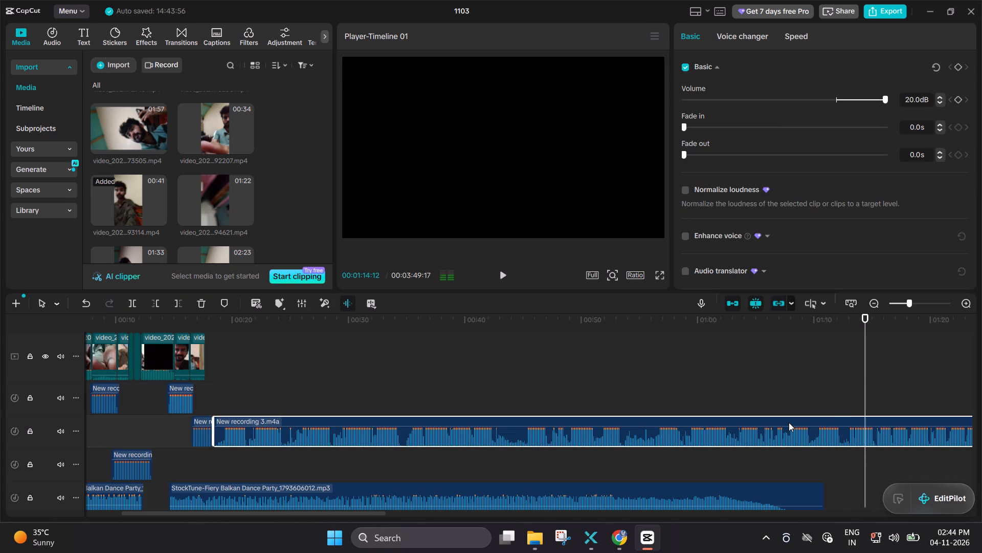
Split the long New recording 3.m4a clip at 00:01:07:21, where the wanted phrase starts, and delete the part before the cut.
{"action": "left_click", "coordinate": [788, 423]}
{"action": "scroll", "coordinate": [788, 423], "scroll_direction": "up", "scroll_amount": 4, "text": "ctrl"}
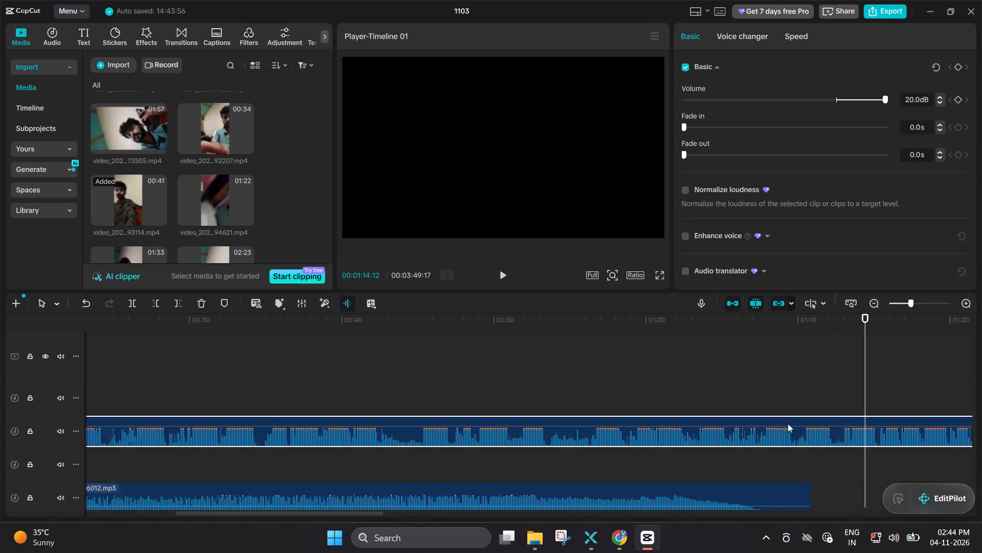
{"action": "scroll", "coordinate": [788, 423], "scroll_direction": "up", "scroll_amount": 3, "text": "ctrl"}
{"action": "left_click", "coordinate": [669, 418]}
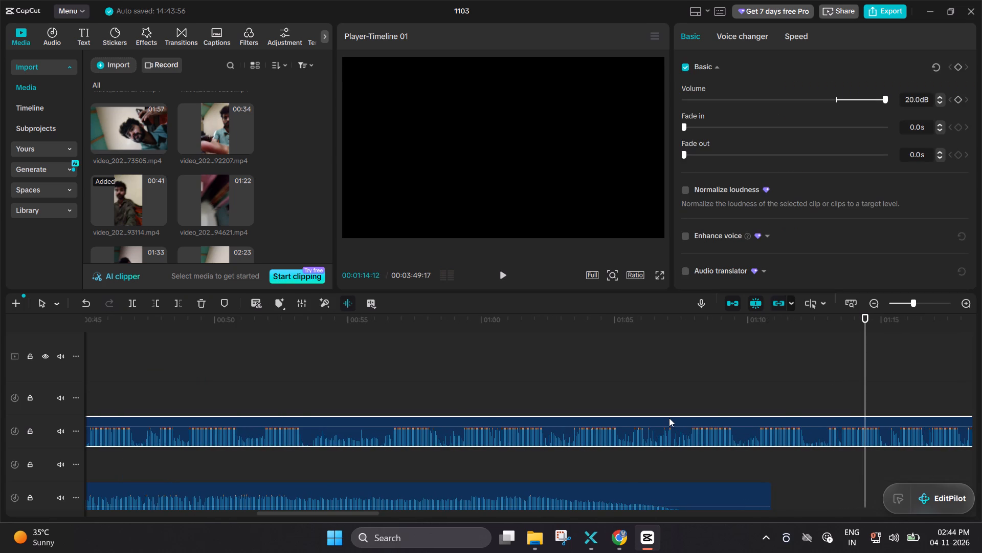
{"action": "double_click", "coordinate": [685, 398]}
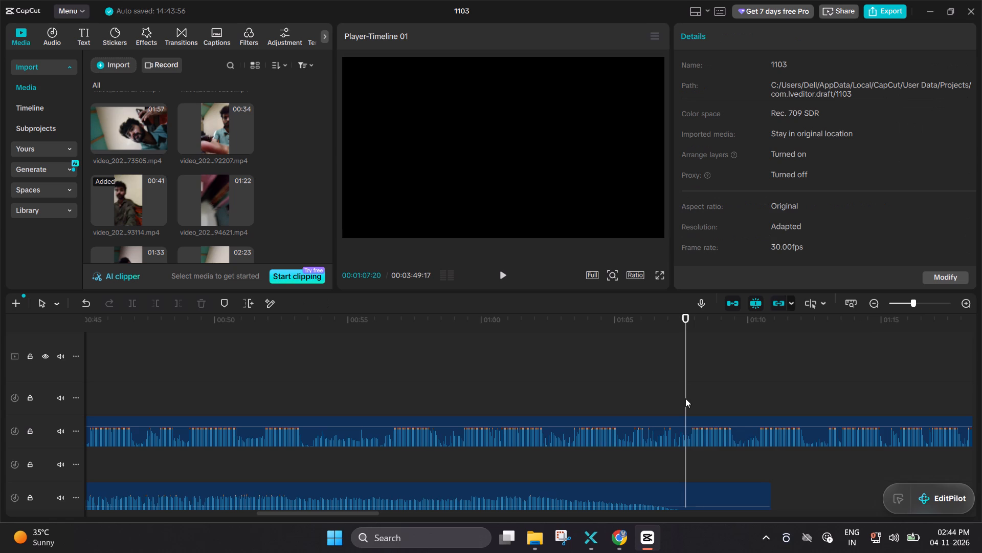
{"action": "key", "text": "space"}
{"action": "key", "text": "space"}
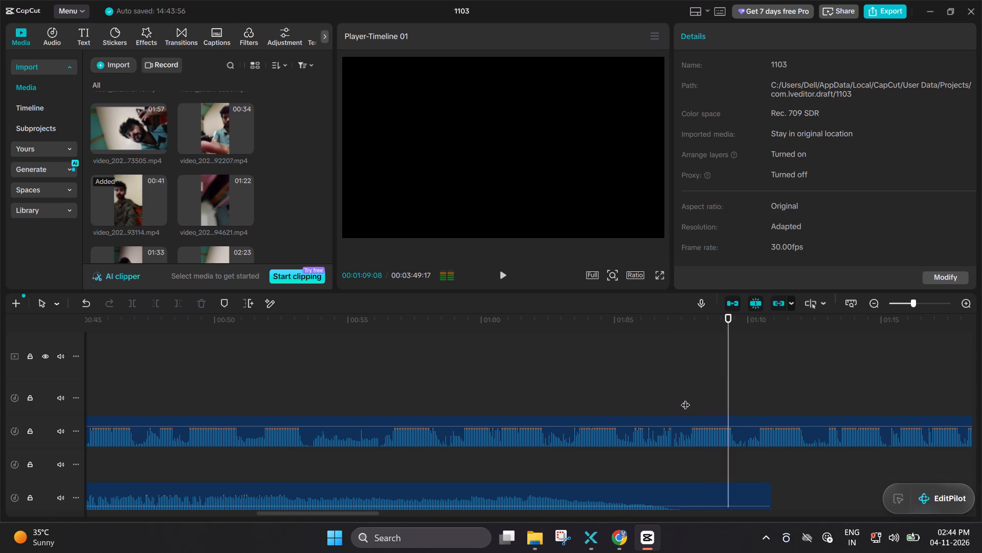
{"action": "left_click", "coordinate": [683, 424]}
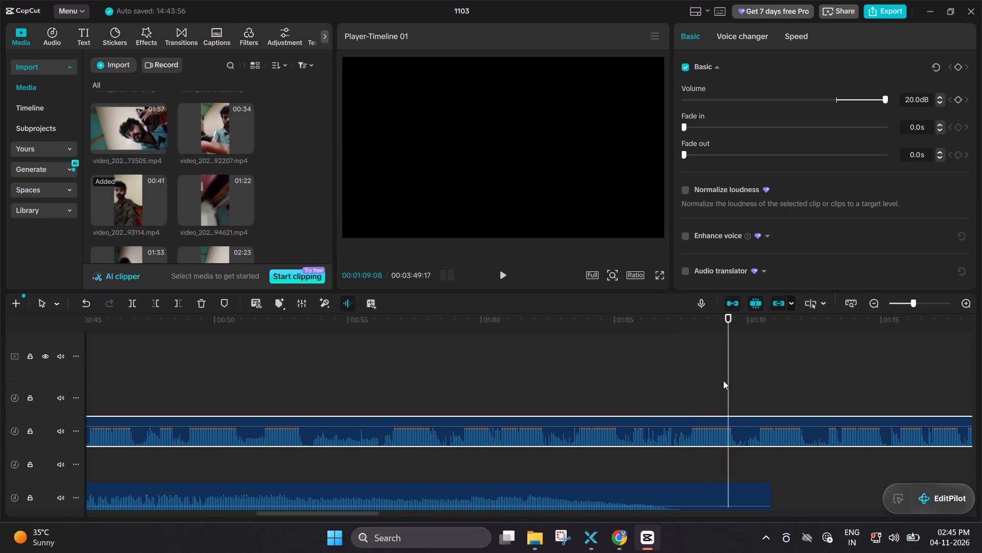
{"action": "left_click_drag", "start_coordinate": [724, 381], "coordinate": [709, 381]}
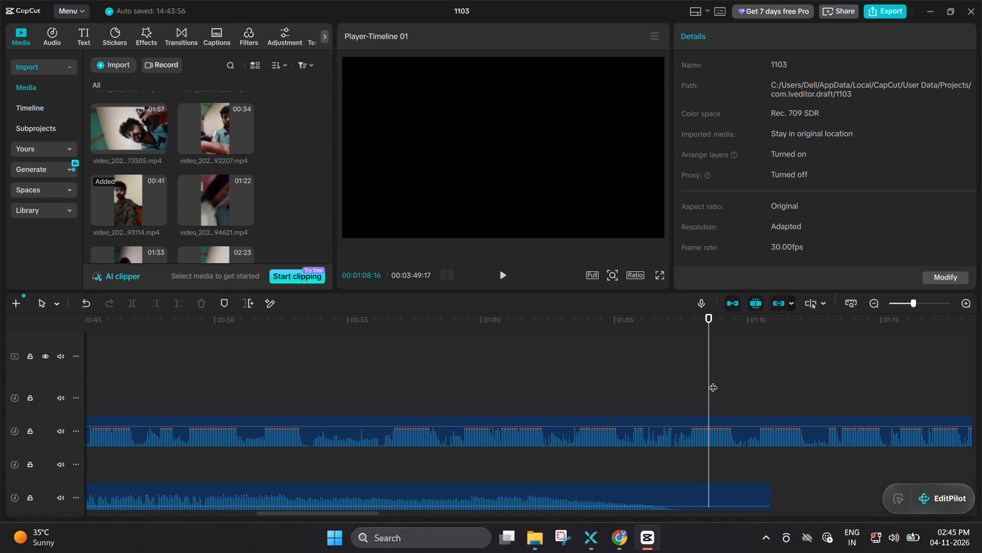
{"action": "left_click_drag", "start_coordinate": [709, 381], "coordinate": [686, 384]}
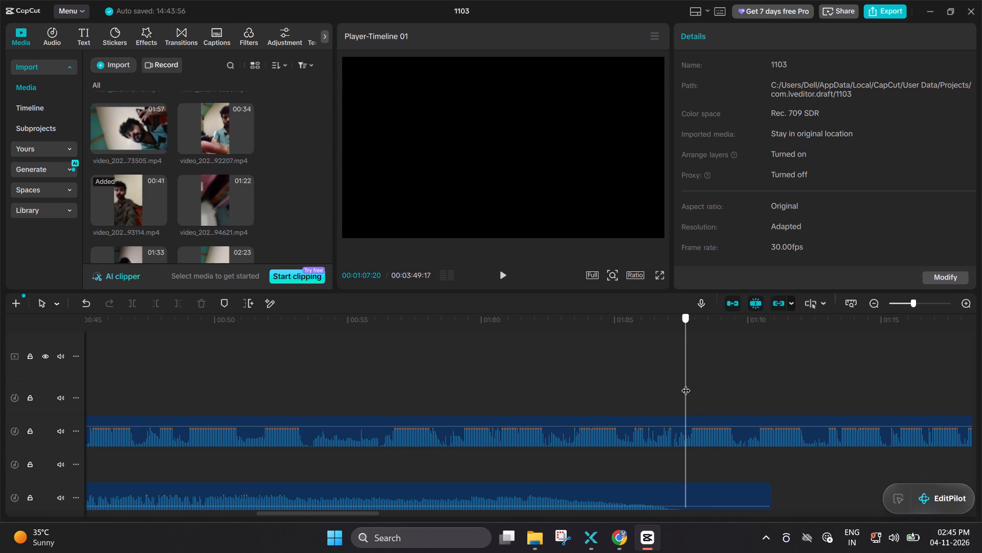
{"action": "left_click_drag", "start_coordinate": [686, 384], "coordinate": [686, 384]}
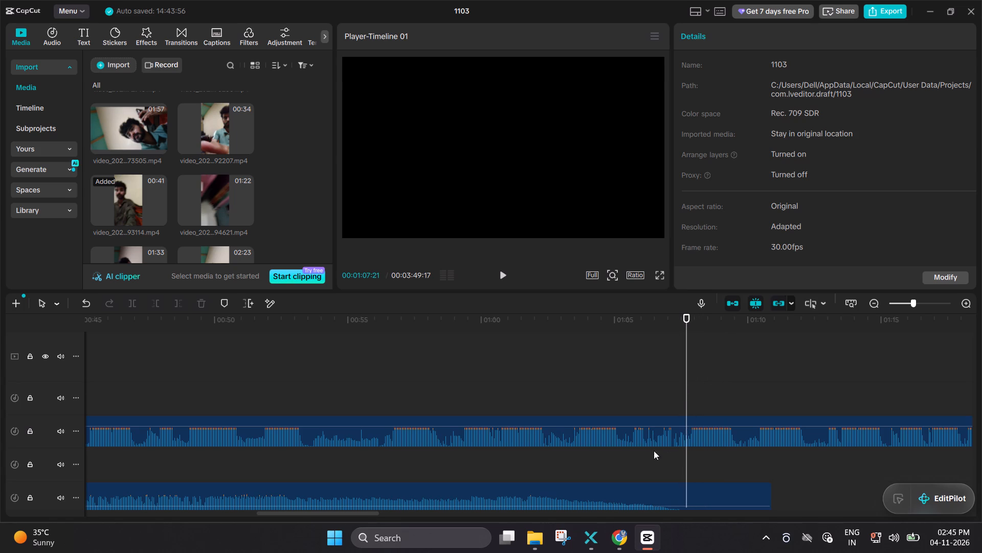
{"action": "left_click", "coordinate": [652, 429]}
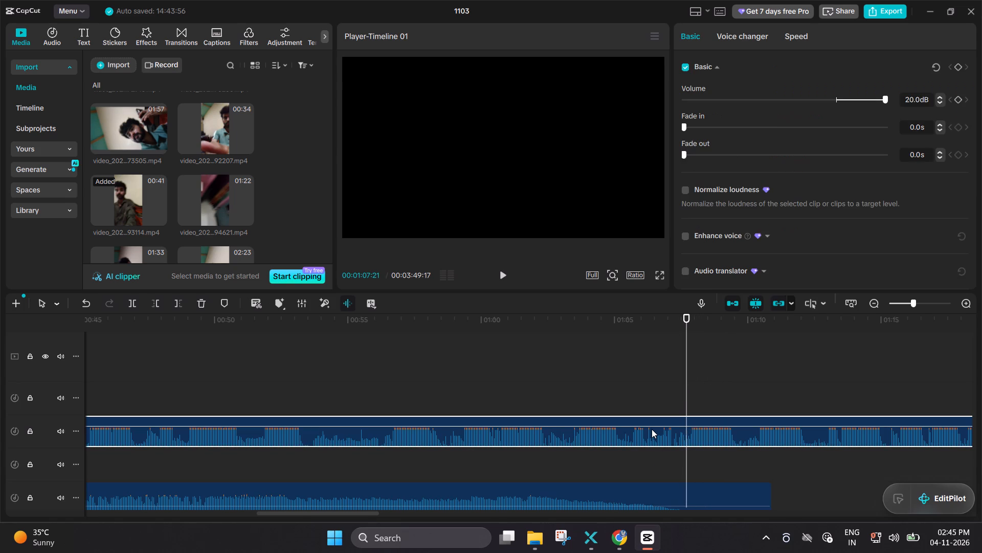
{"action": "key", "text": "ctrl+b"}
{"action": "left_click", "coordinate": [674, 423]}
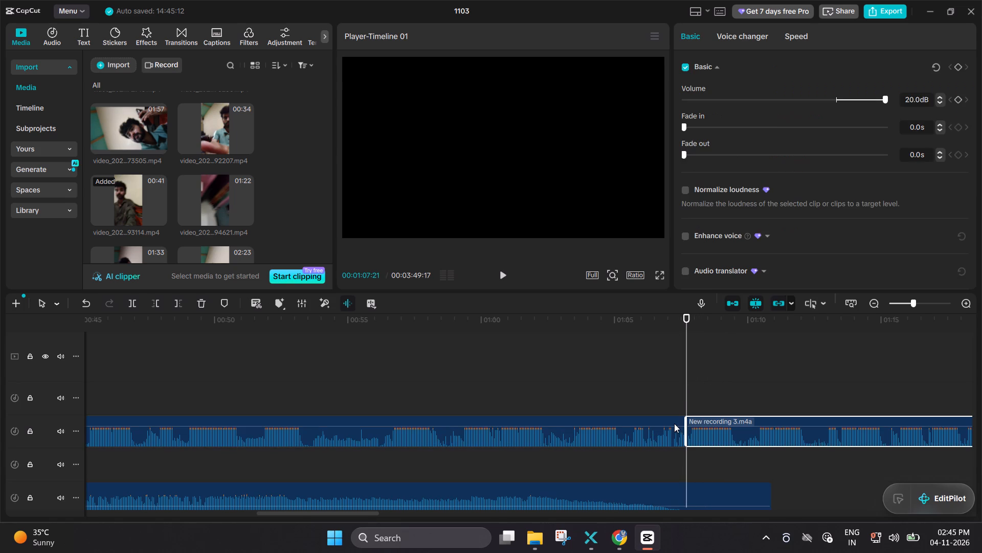
{"action": "key", "text": "BackSpace"}
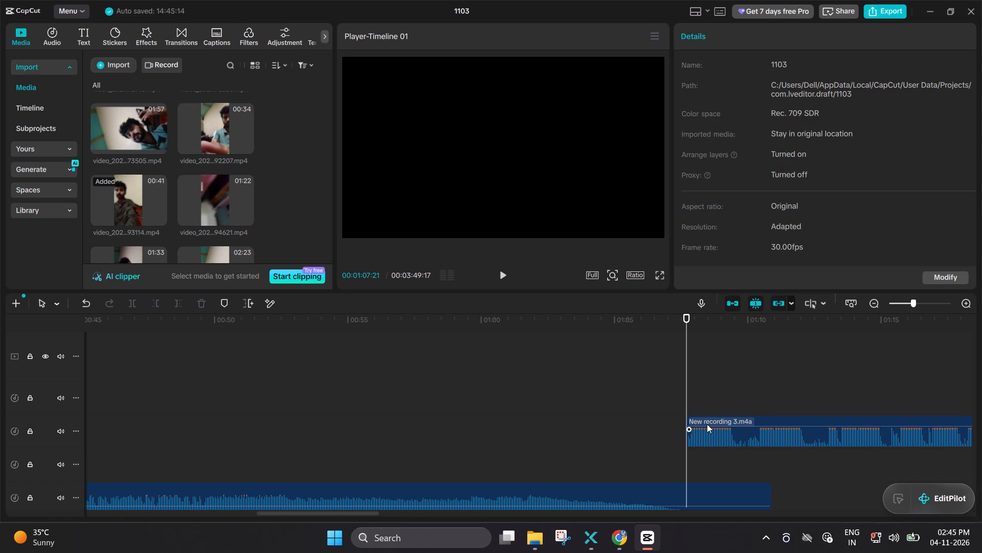
Move the remaining New recording 3.m4a clip to the uppermost audio track, starting at about 00:00:18, slightly overlapping the preceding phrase's end.
{"action": "left_click_drag", "start_coordinate": [707, 424], "coordinate": [66, 450]}
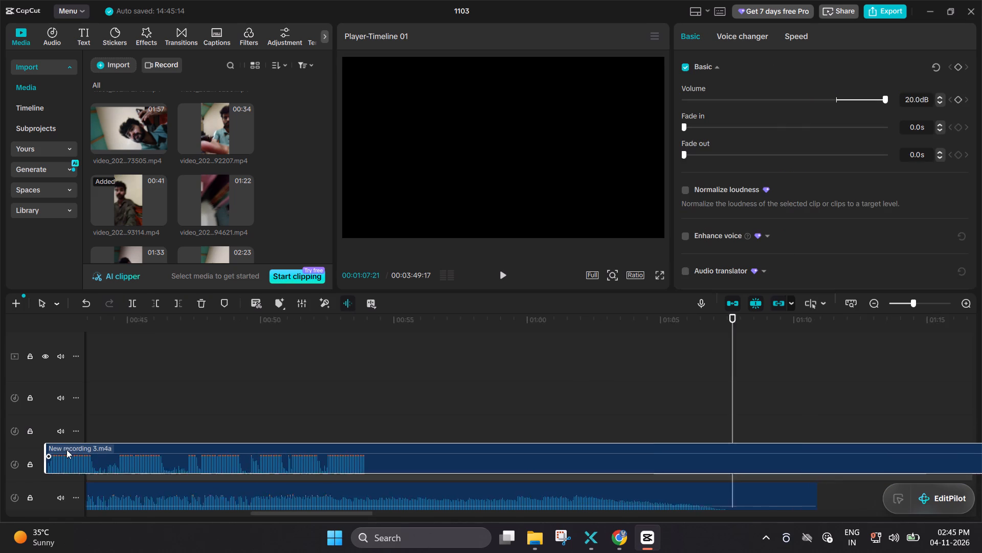
{"action": "left_click_drag", "start_coordinate": [66, 450], "coordinate": [672, 413]}
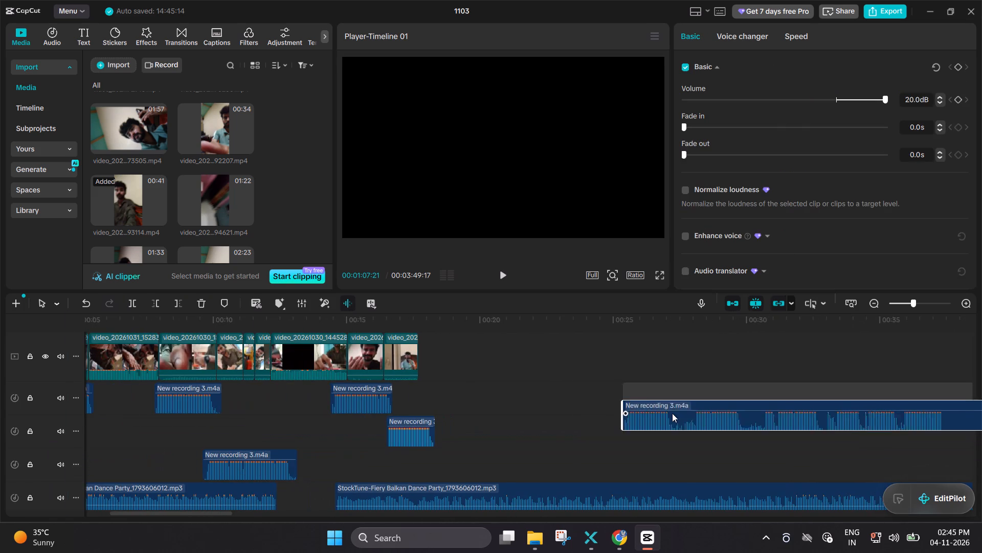
{"action": "left_click_drag", "start_coordinate": [672, 413], "coordinate": [443, 391]}
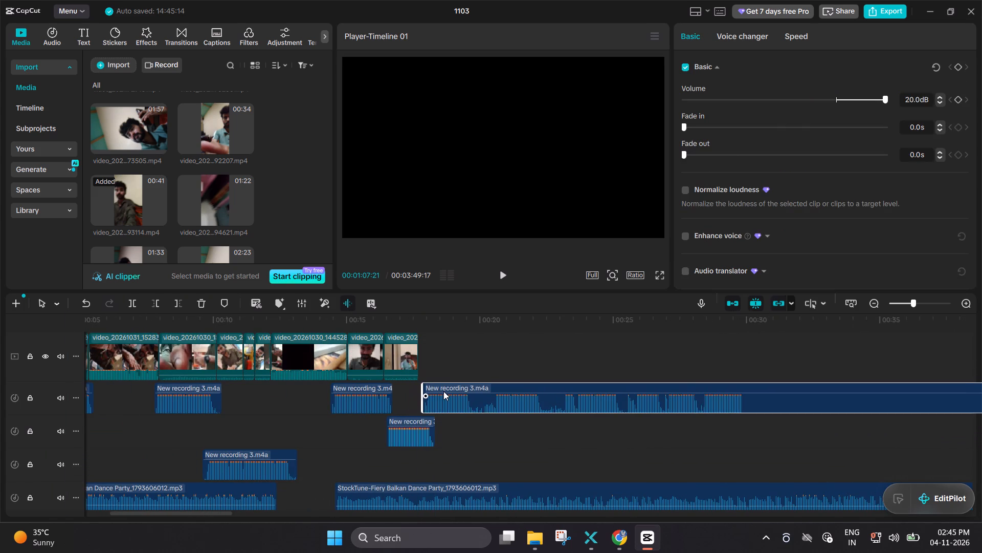
{"action": "left_click_drag", "start_coordinate": [443, 391], "coordinate": [447, 392]}
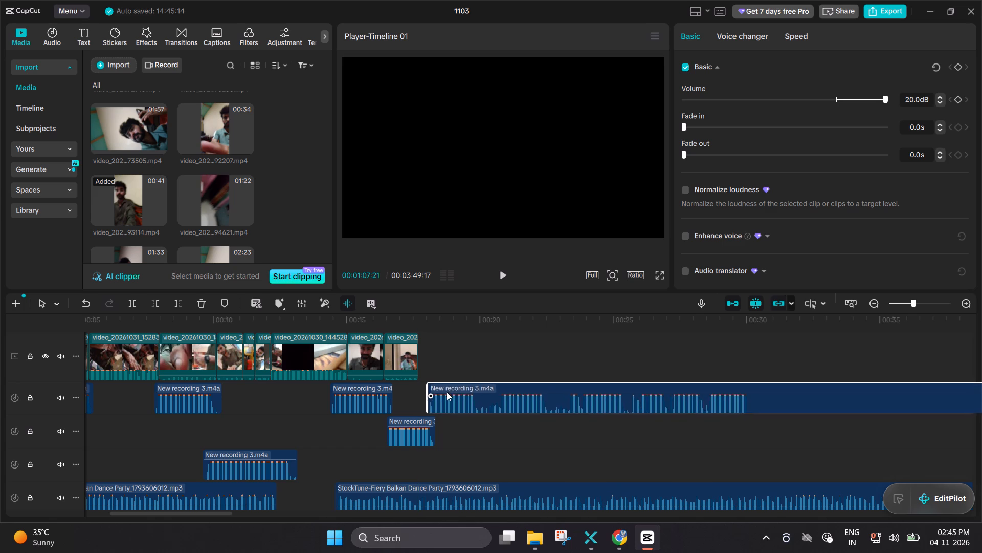
{"action": "left_click_drag", "start_coordinate": [447, 392], "coordinate": [449, 391]}
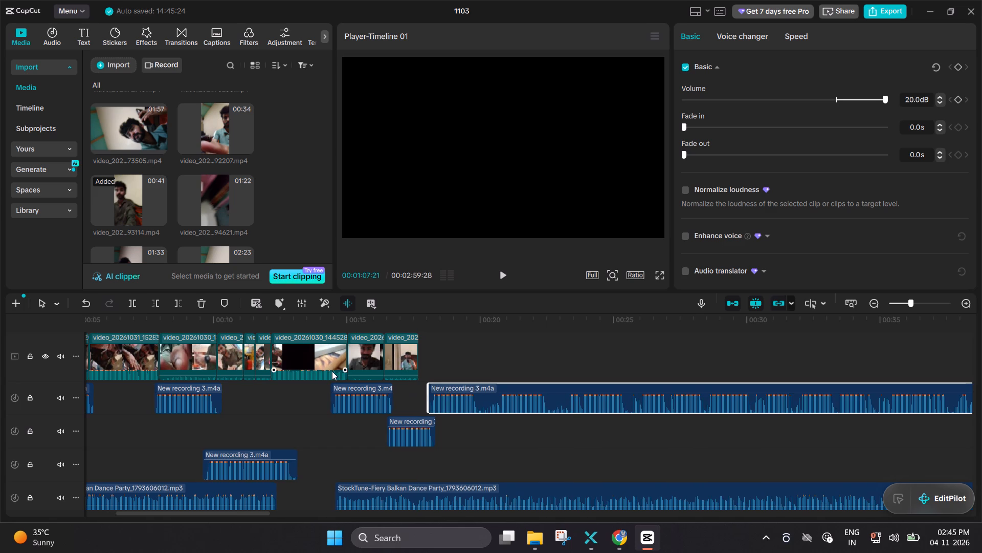
Play the timeline from 00:00:08:21 through the start of the moved recording to check how its phrase follows the earlier ones.
{"action": "scroll", "coordinate": [276, 406], "scroll_direction": "down", "scroll_amount": 3, "text": "ctrl"}
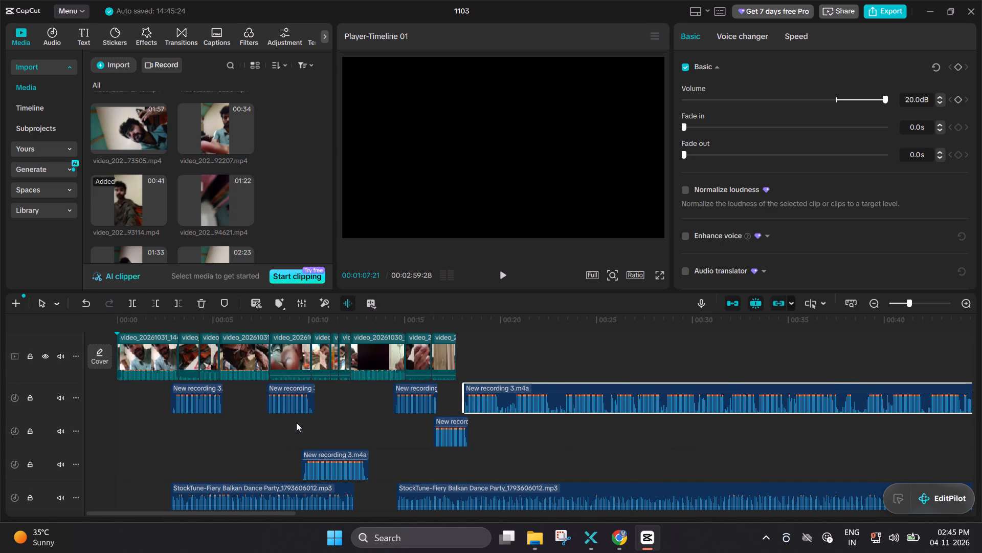
{"action": "double_click", "coordinate": [284, 416]}
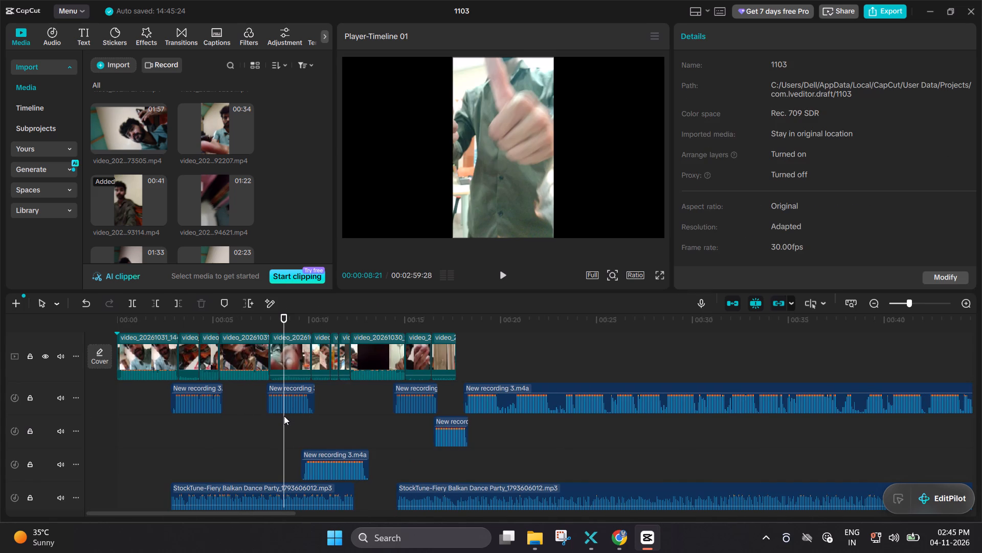
{"action": "key", "text": "space"}
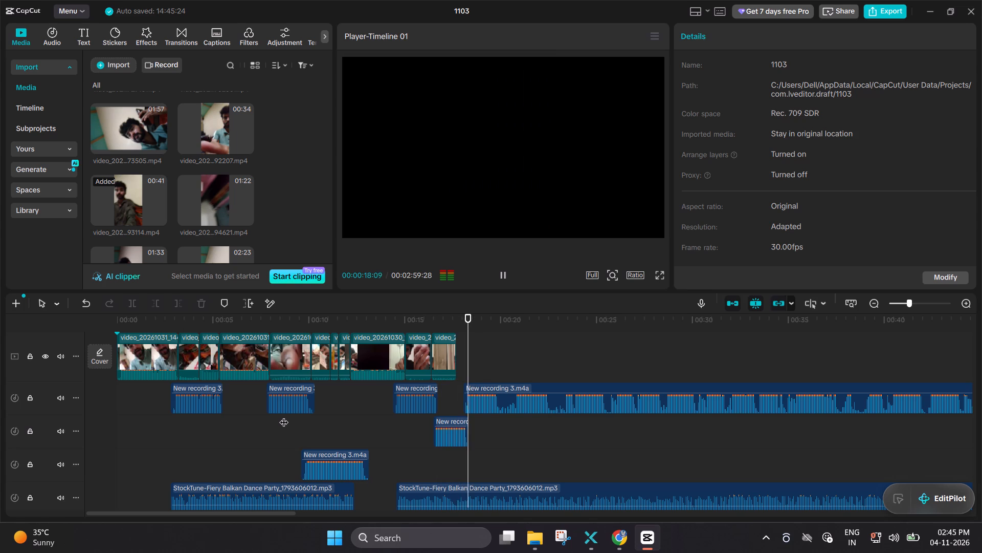
{"action": "left_click", "coordinate": [504, 393]}
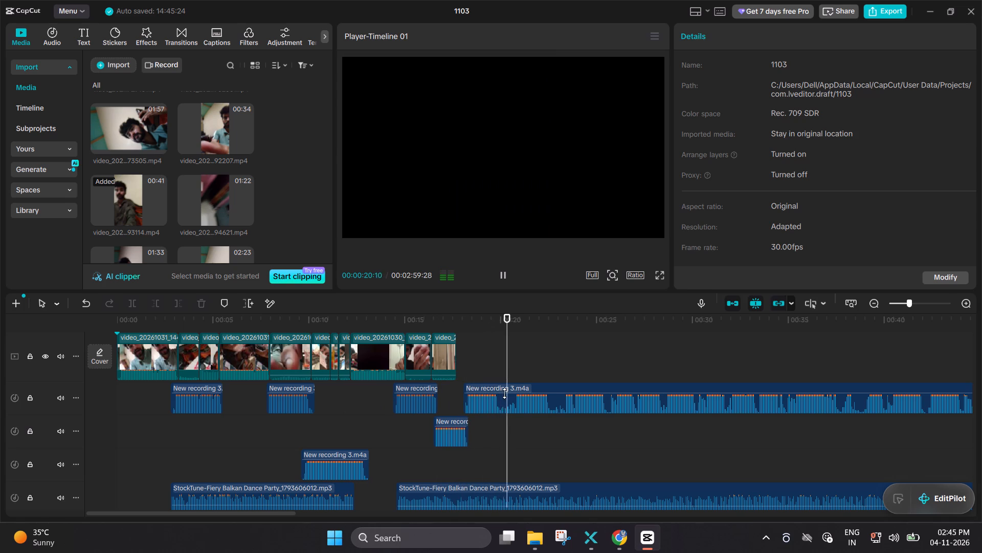
{"action": "key", "text": "space"}
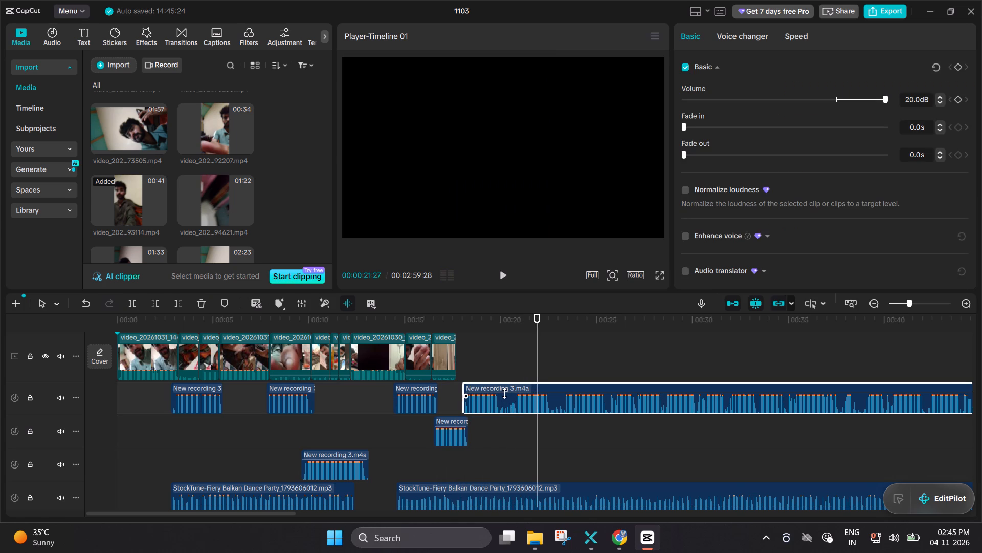
Split the moved New recording 3.m4a clip at 00:00:20:03, in the pause after its first phrase.
{"action": "scroll", "coordinate": [499, 396], "scroll_direction": "up", "scroll_amount": 6, "text": "ctrl"}
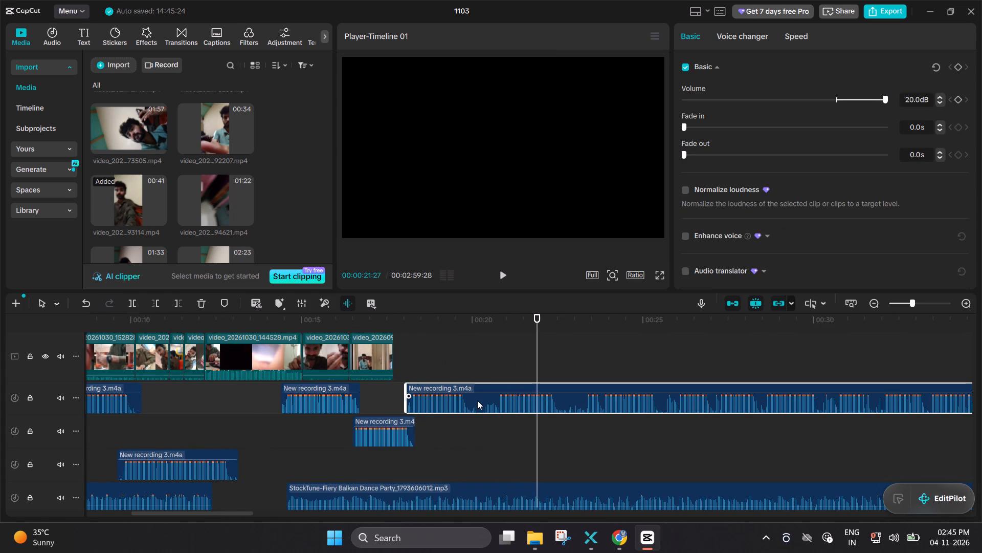
{"action": "left_click", "coordinate": [476, 400]}
{"action": "double_click", "coordinate": [476, 400]}
{"action": "double_click", "coordinate": [476, 400]}
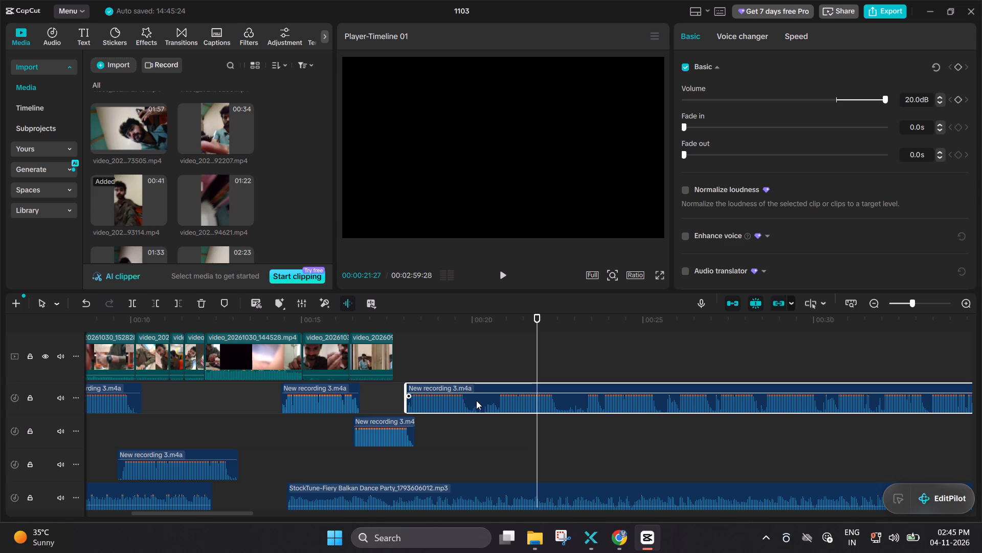
{"action": "double_click", "coordinate": [475, 340]}
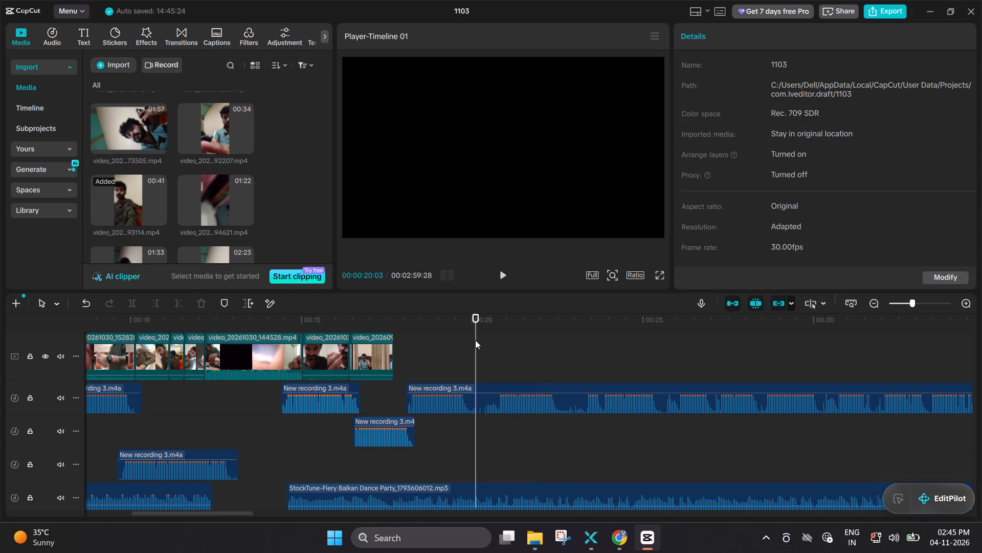
{"action": "key", "text": "ctrl+b"}
{"action": "left_click", "coordinate": [507, 390]}
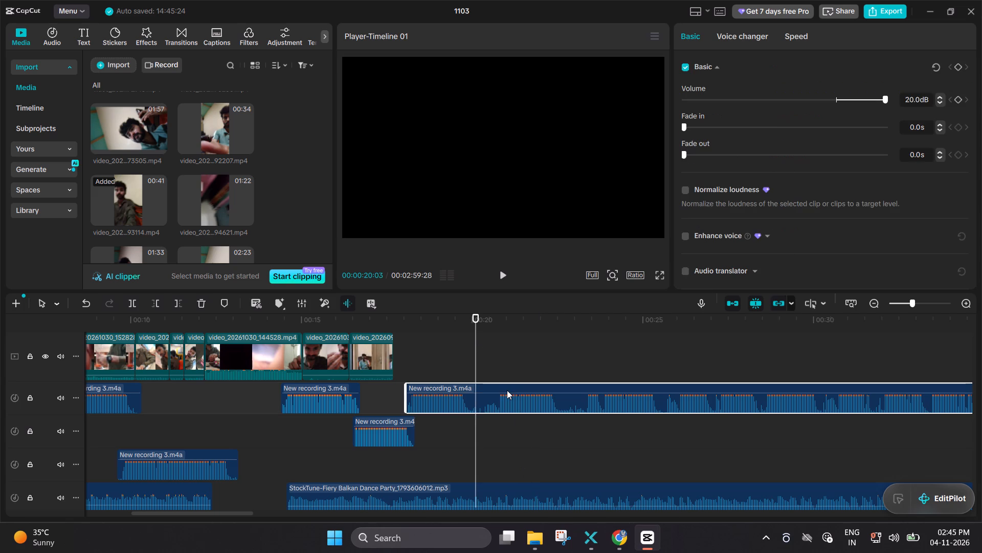
{"action": "key", "text": "ctrl+b"}
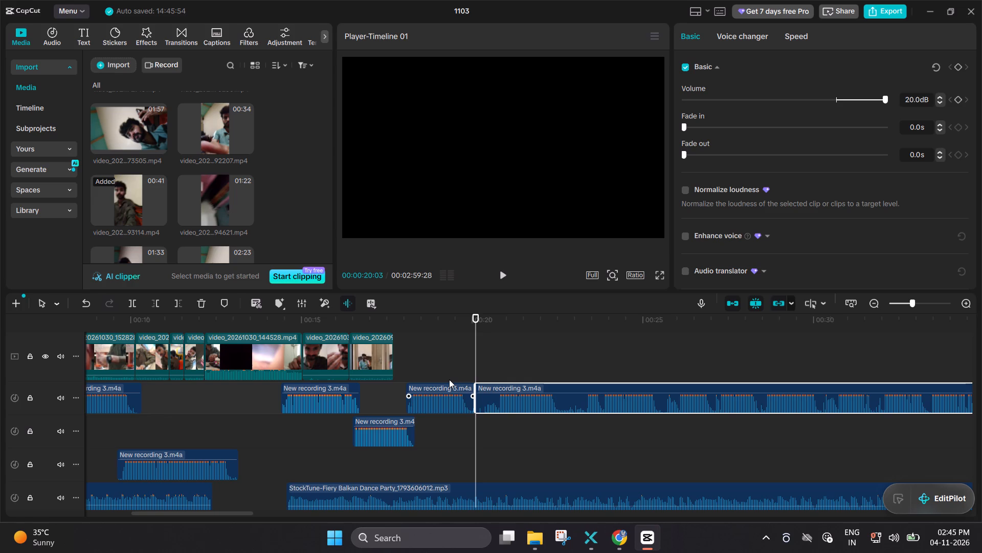
{"action": "left_click", "coordinate": [435, 360]}
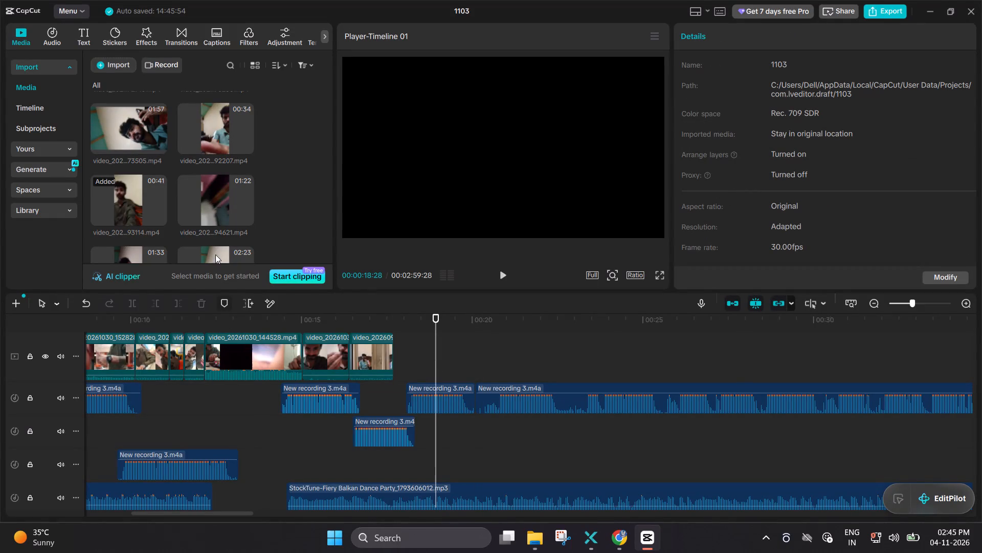
Browse back through the imported media for footage matching the new phrase and preview the laptop clip video_202...52410.mp4.
{"action": "scroll", "coordinate": [119, 152], "scroll_direction": "up", "scroll_amount": 1}
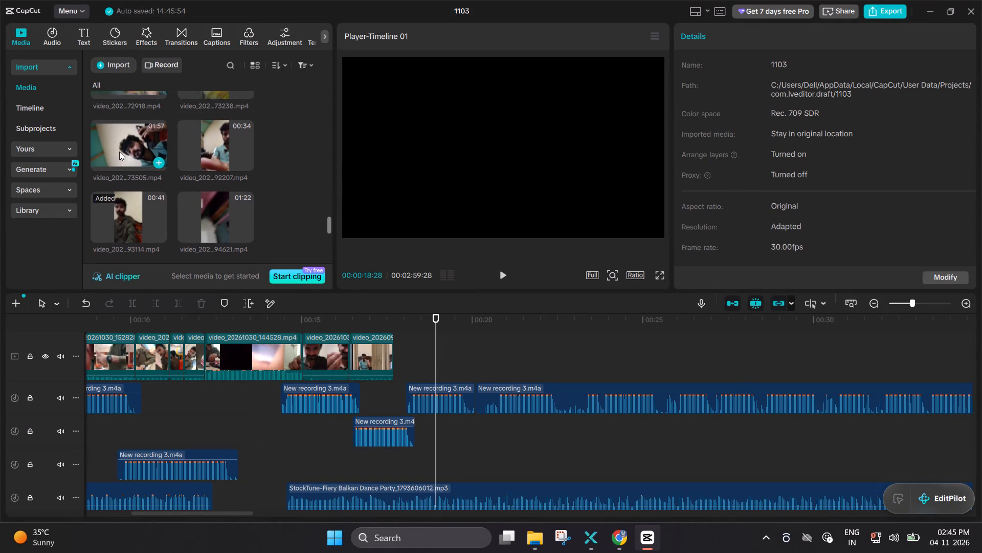
{"action": "scroll", "coordinate": [119, 152], "scroll_direction": "up", "scroll_amount": 3}
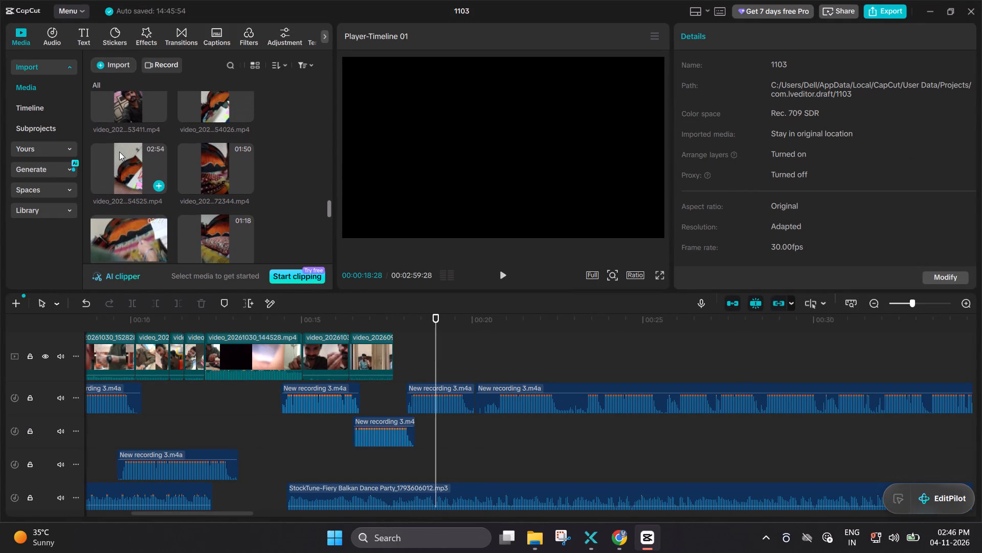
{"action": "scroll", "coordinate": [119, 152], "scroll_direction": "up", "scroll_amount": 2}
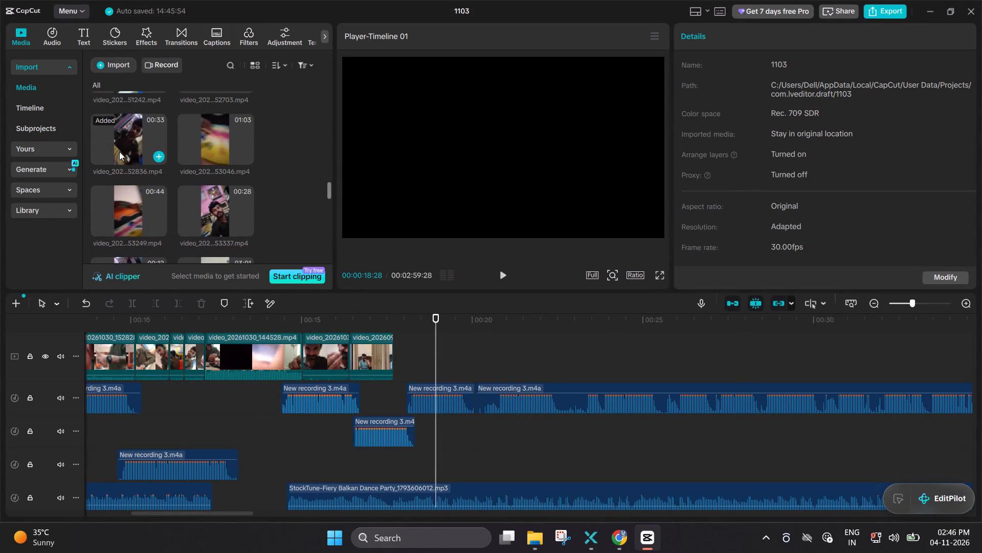
{"action": "scroll", "coordinate": [119, 152], "scroll_direction": "up", "scroll_amount": 3}
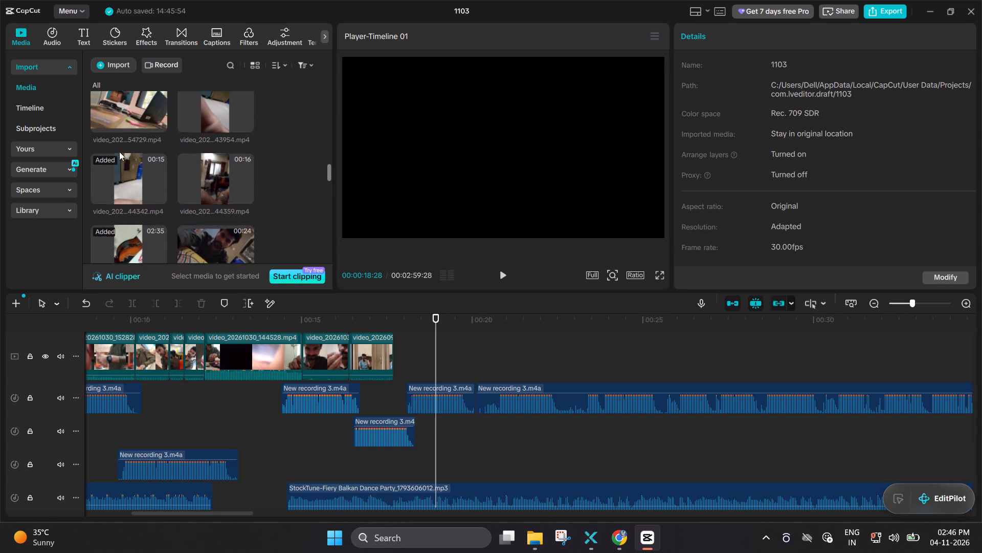
{"action": "scroll", "coordinate": [119, 152], "scroll_direction": "up", "scroll_amount": 1}
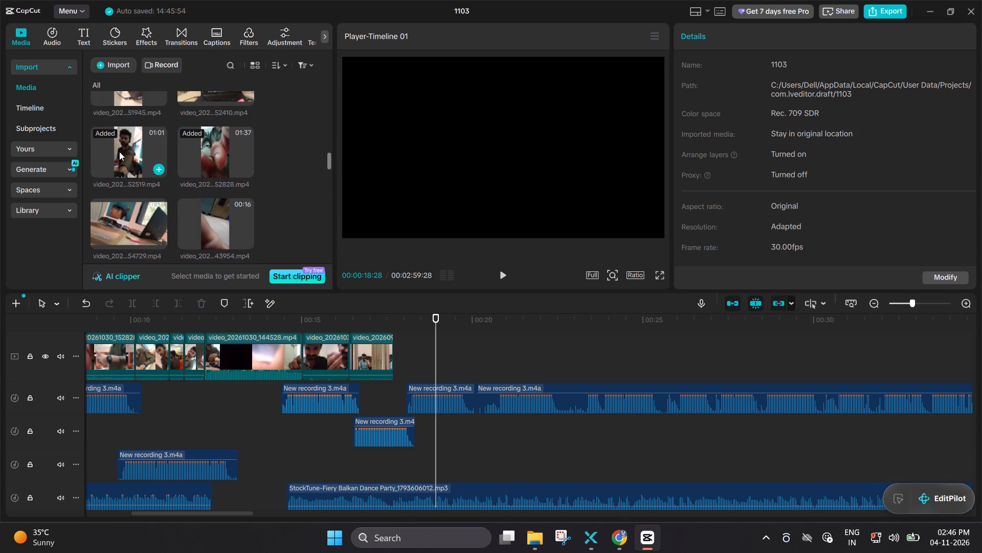
{"action": "scroll", "coordinate": [119, 152], "scroll_direction": "up", "scroll_amount": 4}
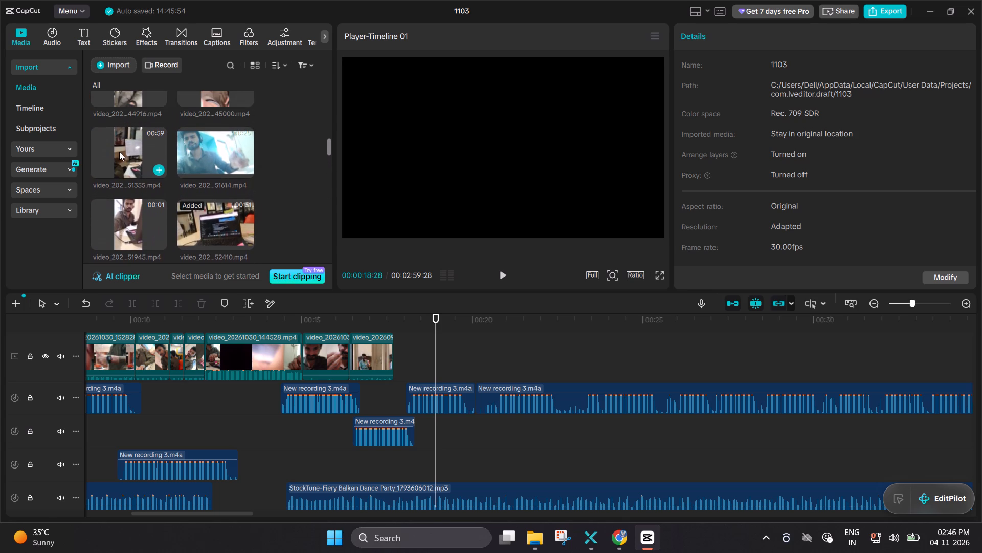
{"action": "scroll", "coordinate": [119, 152], "scroll_direction": "up", "scroll_amount": 1}
{"action": "double_click", "coordinate": [205, 232]}
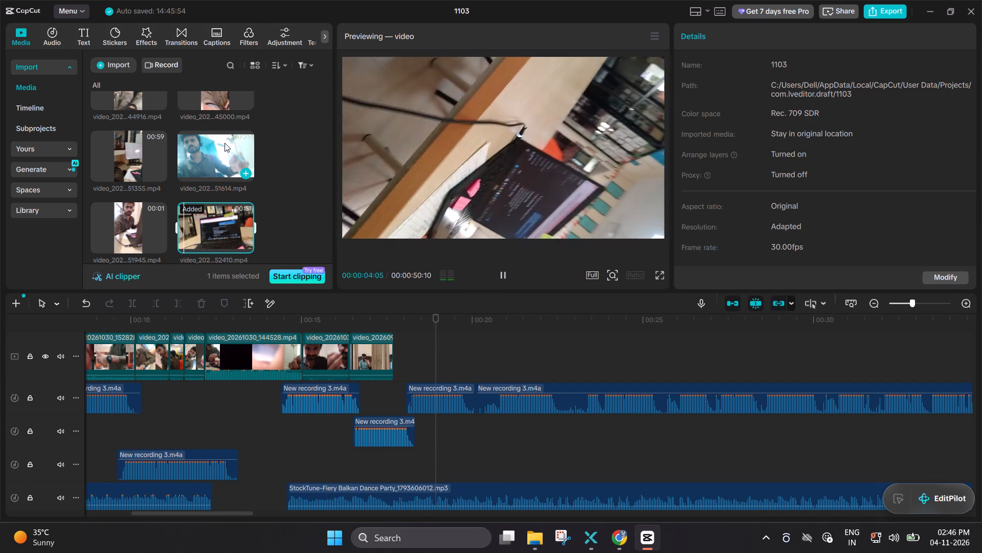
Find and preview the 03:54 clip video_202...10350.mp4 and the 00:18 clip video_202...44411.mp4 as candidate footage.
{"action": "scroll", "coordinate": [159, 158], "scroll_direction": "up", "scroll_amount": 1}
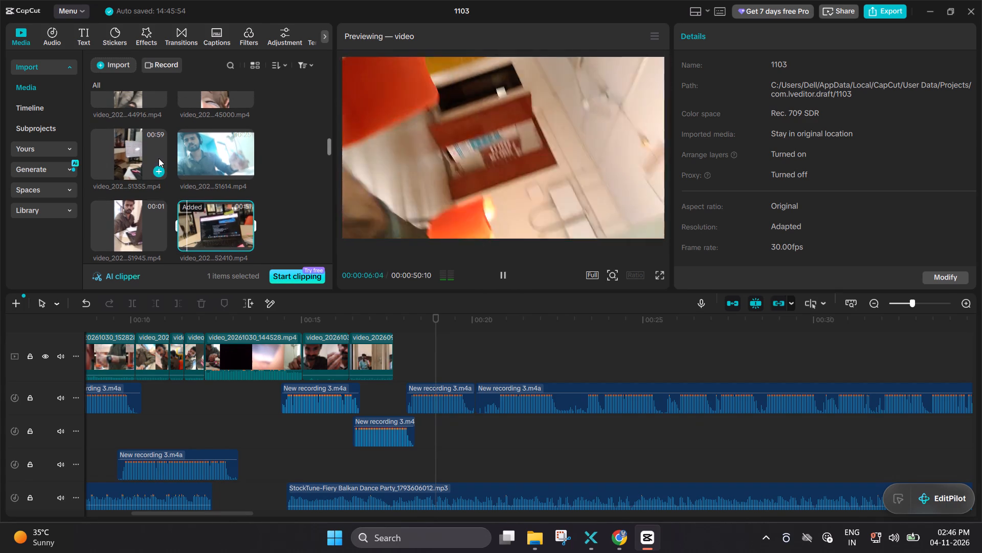
{"action": "scroll", "coordinate": [159, 158], "scroll_direction": "up", "scroll_amount": 1}
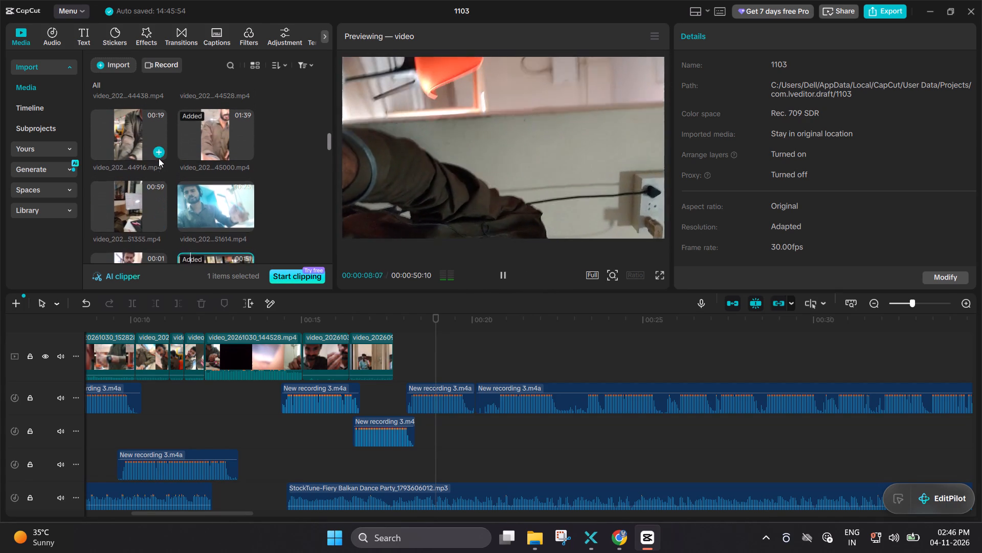
{"action": "scroll", "coordinate": [159, 158], "scroll_direction": "up", "scroll_amount": 2}
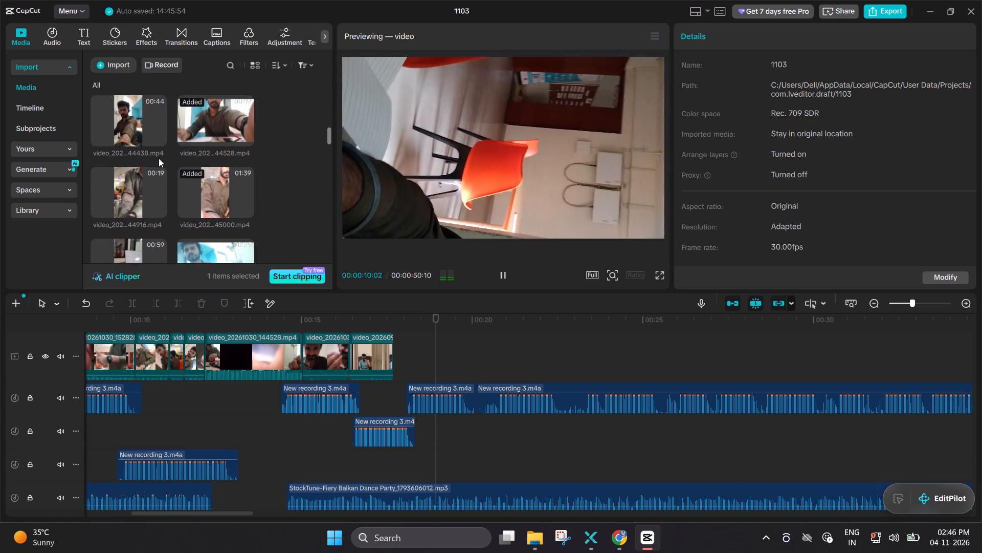
{"action": "scroll", "coordinate": [159, 158], "scroll_direction": "up", "scroll_amount": 2}
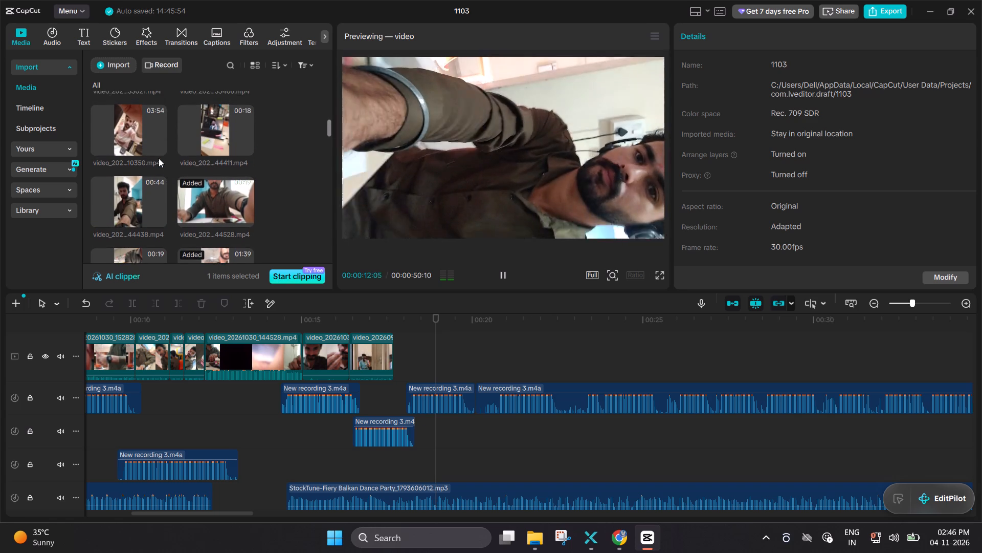
{"action": "scroll", "coordinate": [159, 158], "scroll_direction": "up", "scroll_amount": 1}
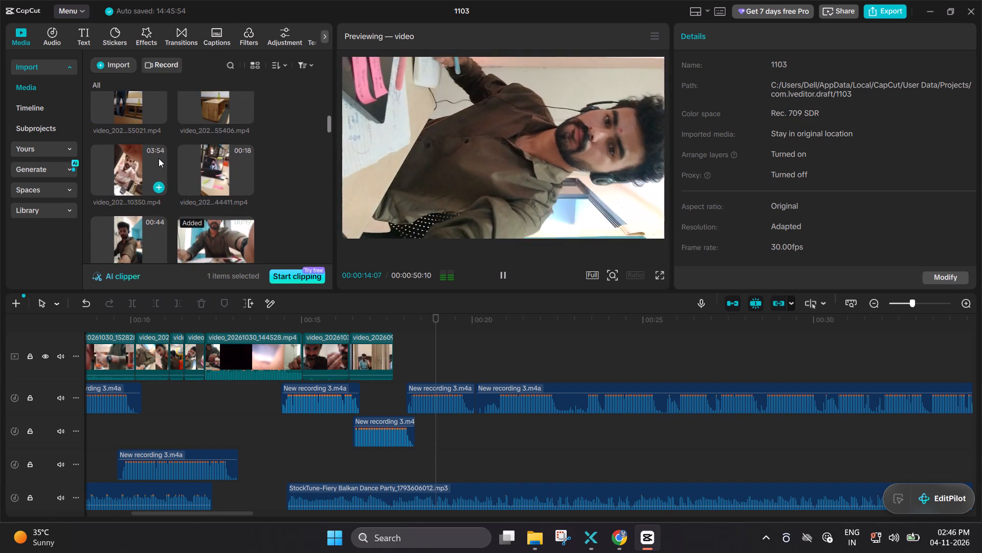
{"action": "scroll", "coordinate": [159, 158], "scroll_direction": "up", "scroll_amount": 1}
{"action": "left_click", "coordinate": [159, 158]}
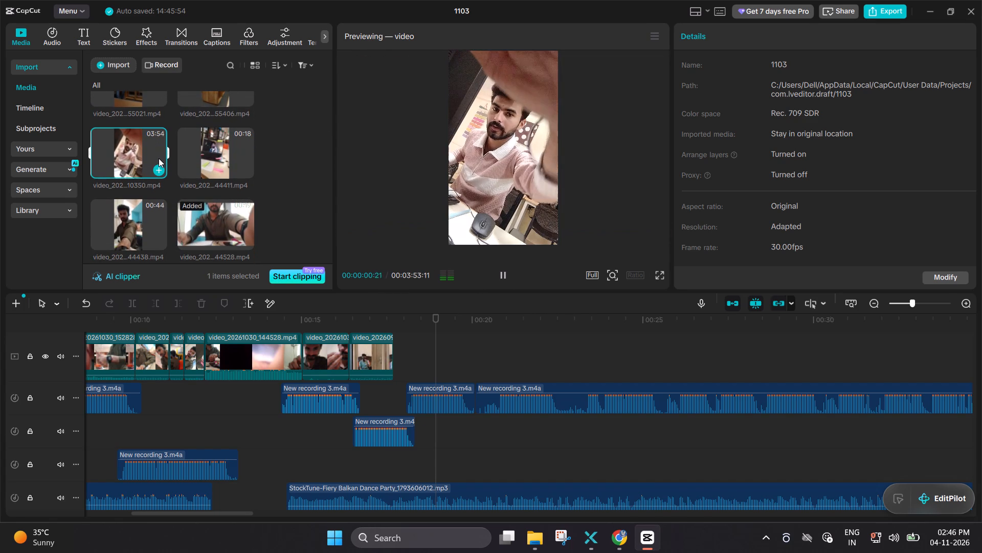
{"action": "left_click", "coordinate": [233, 157]}
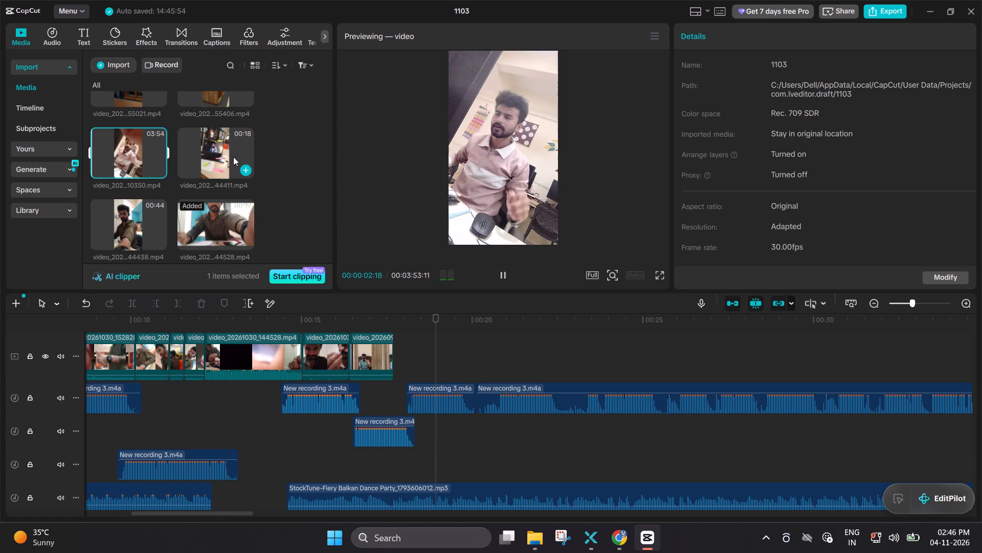
{"action": "left_click", "coordinate": [233, 157]}
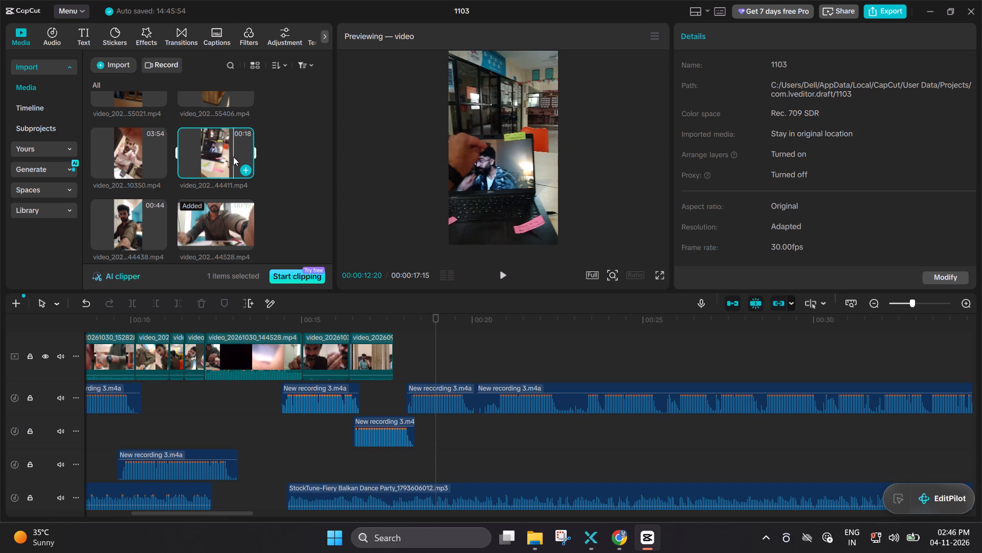
{"action": "left_click", "coordinate": [219, 156]}
Find and preview video_20261019_155406.mp4, the wooden table footage, and append it after the last clip on the main video track.
{"action": "scroll", "coordinate": [218, 178], "scroll_direction": "up", "scroll_amount": 1}
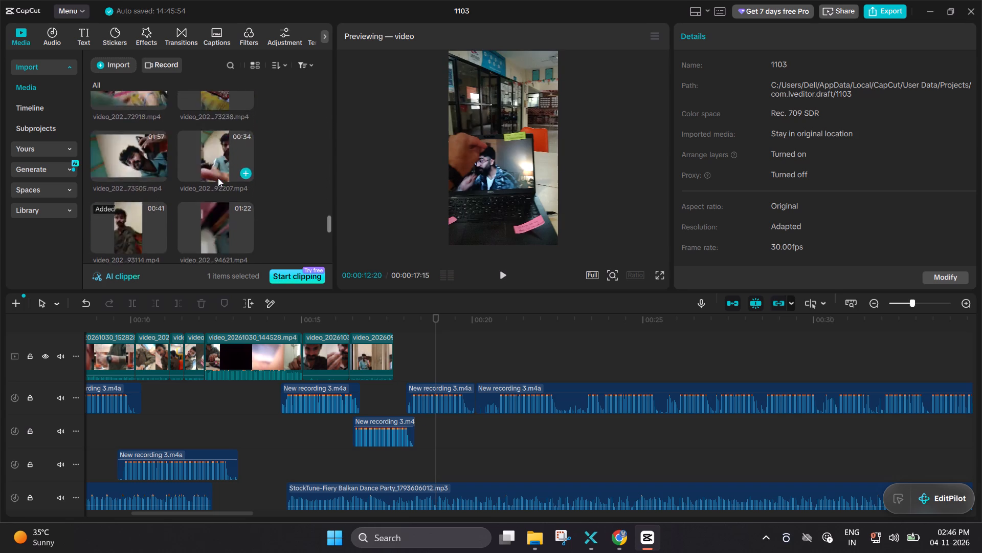
{"action": "scroll", "coordinate": [218, 178], "scroll_direction": "up", "scroll_amount": 2}
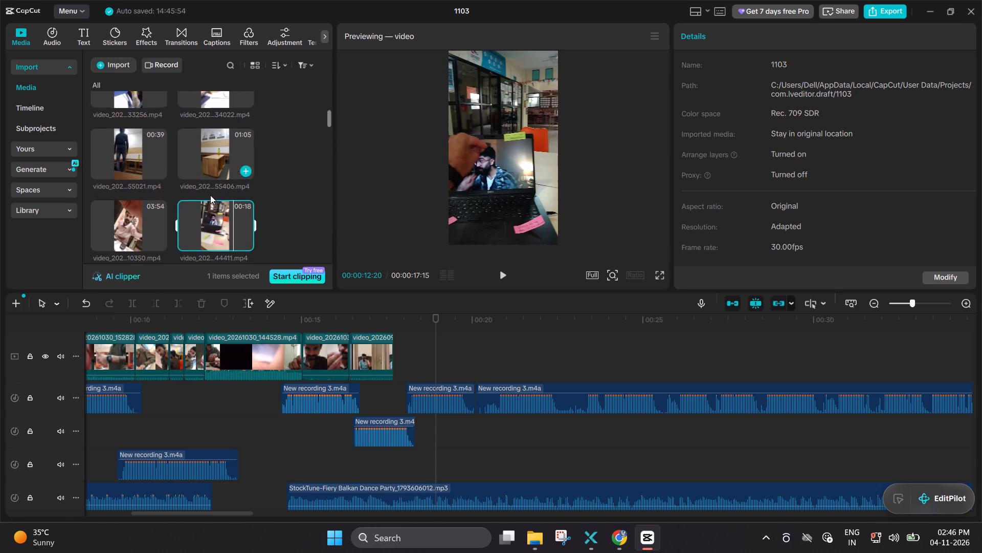
{"action": "scroll", "coordinate": [209, 198], "scroll_direction": "up", "scroll_amount": 2}
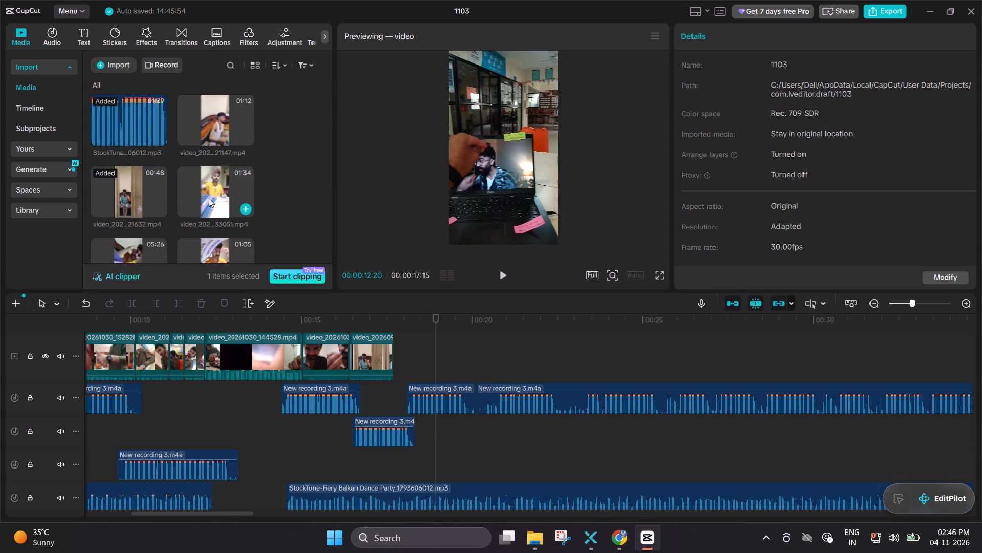
{"action": "scroll", "coordinate": [209, 198], "scroll_direction": "down", "scroll_amount": 1}
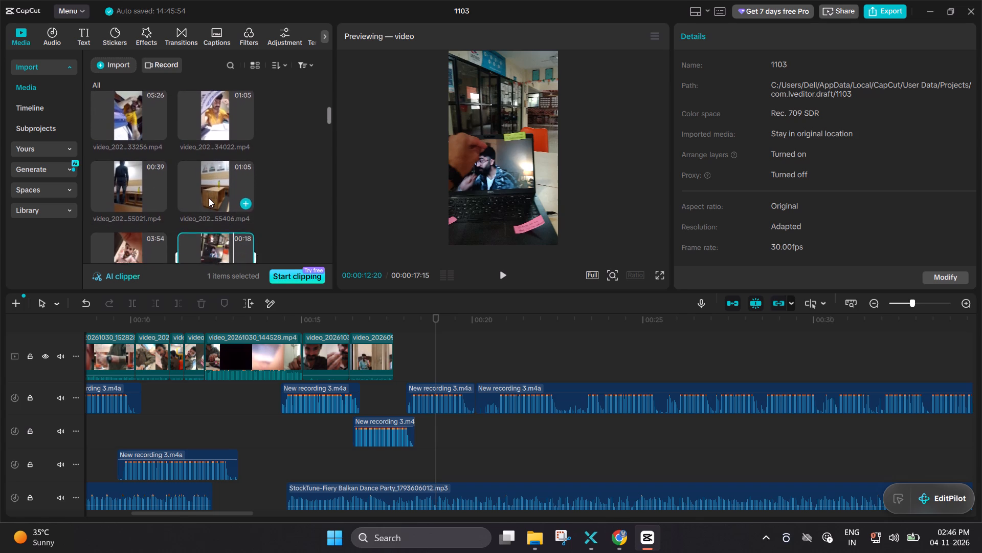
{"action": "scroll", "coordinate": [209, 198], "scroll_direction": "down", "scroll_amount": 1}
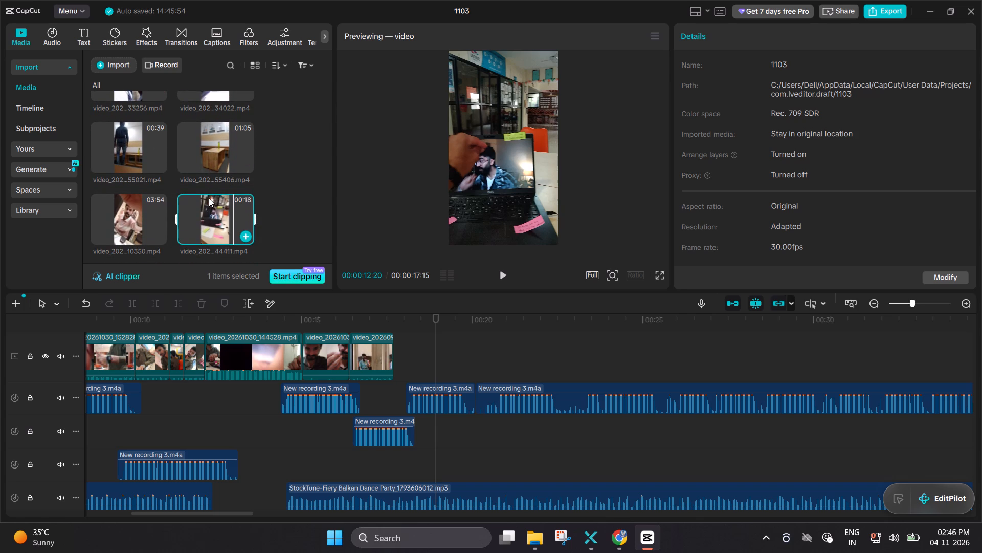
{"action": "left_click", "coordinate": [206, 160]}
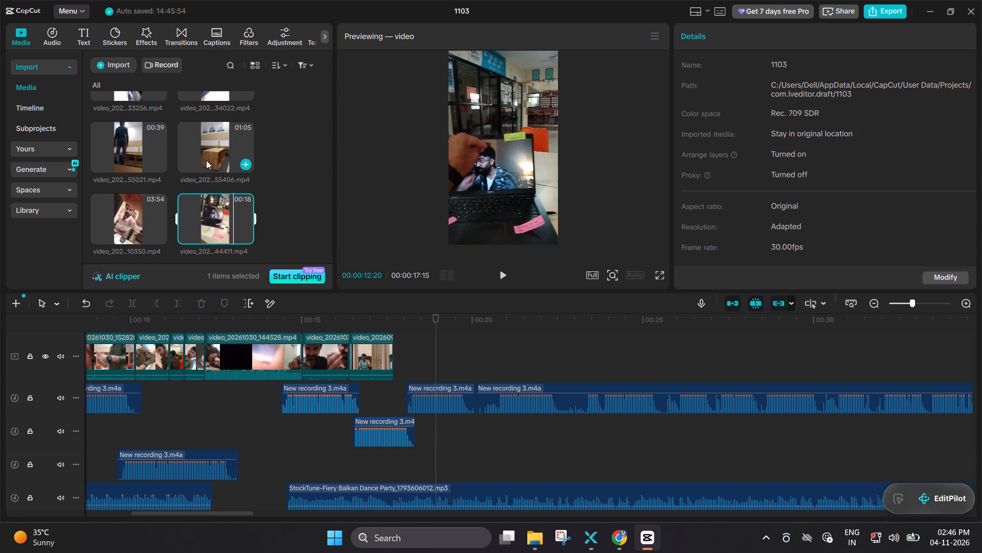
{"action": "double_click", "coordinate": [206, 160]}
{"action": "double_click", "coordinate": [206, 160]}
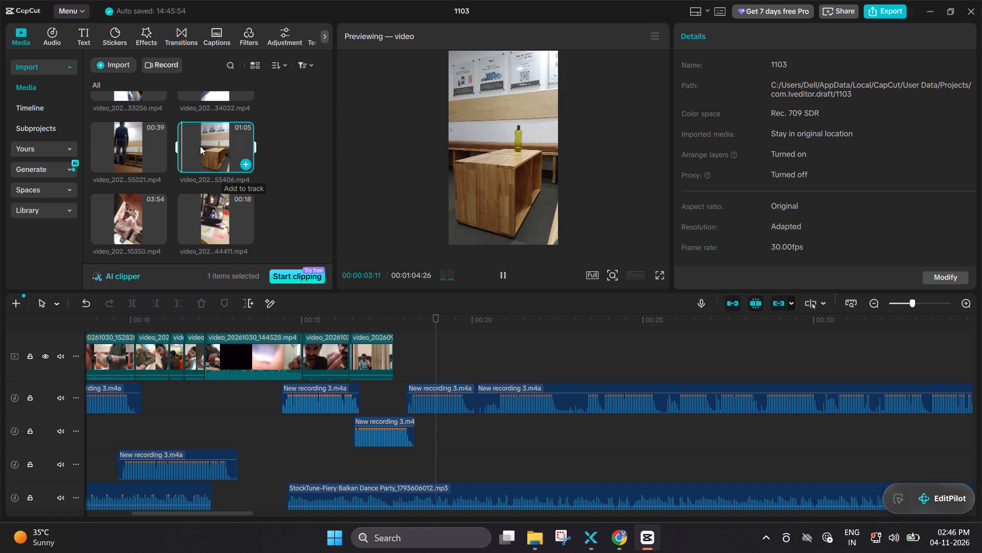
{"action": "left_click_drag", "start_coordinate": [200, 146], "coordinate": [414, 351]}
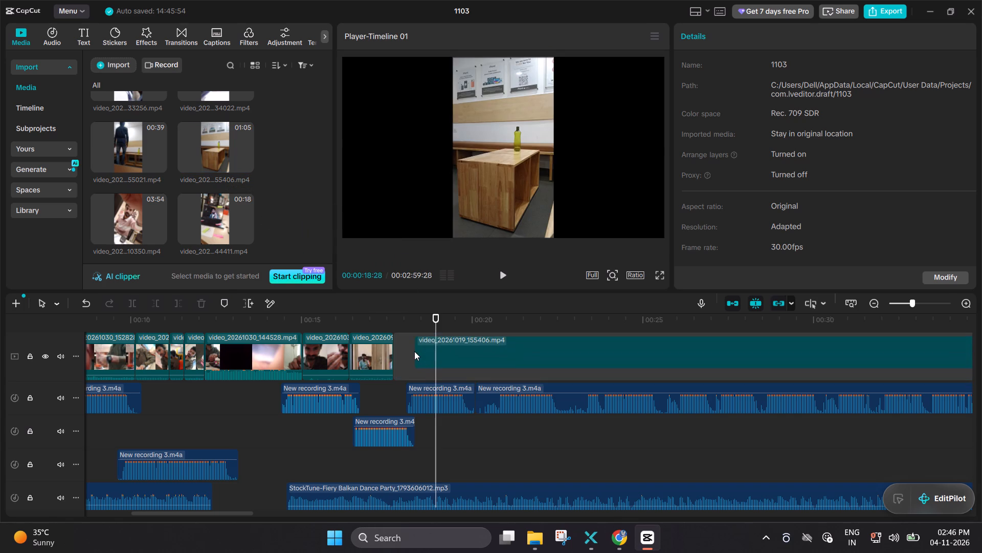
Split video_20261019_155406.mp4 at 00:00:43:22, where the man pours from the bottle, and delete the part before the cut.
{"action": "scroll", "coordinate": [441, 353], "scroll_direction": "up", "scroll_amount": 1}
{"action": "scroll", "coordinate": [441, 353], "scroll_direction": "down", "scroll_amount": 7, "text": "ctrl"}
{"action": "left_click", "coordinate": [455, 356]}
{"action": "left_click", "coordinate": [525, 372]}
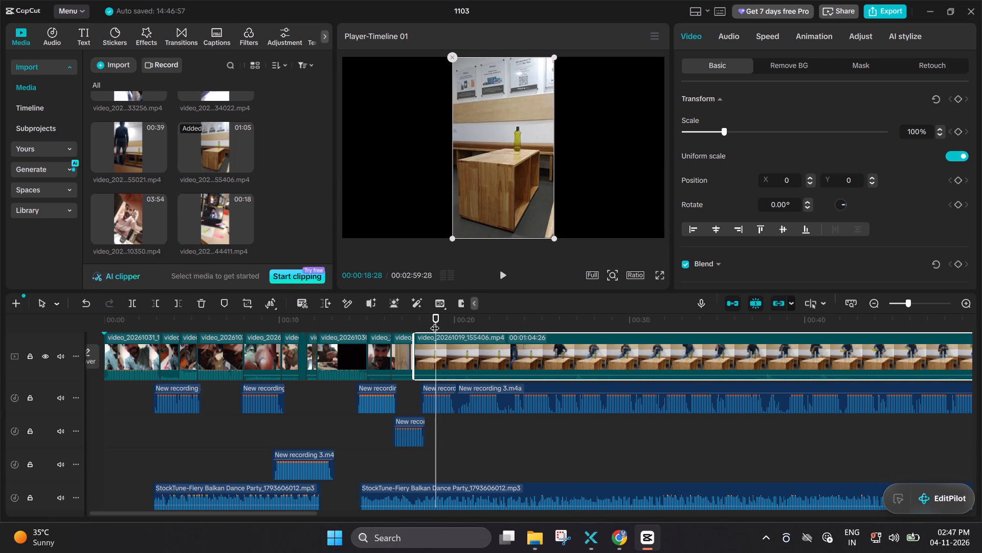
{"action": "left_click_drag", "start_coordinate": [435, 322], "coordinate": [745, 318]}
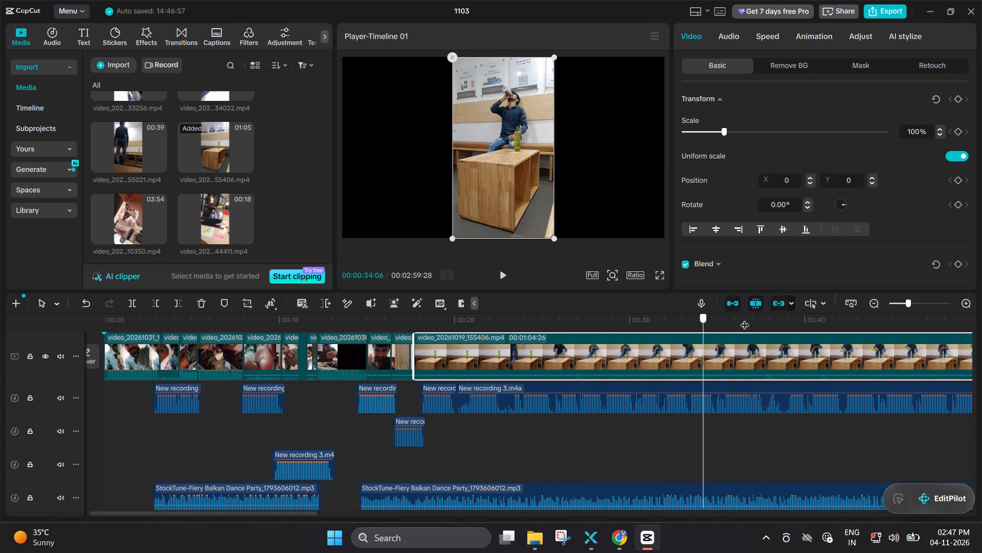
{"action": "left_click_drag", "start_coordinate": [745, 318], "coordinate": [876, 328]}
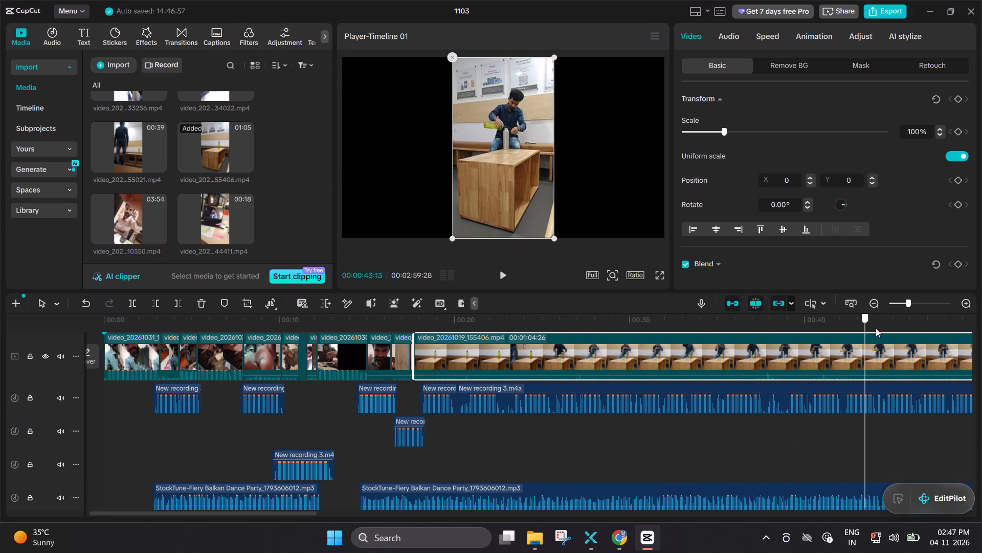
{"action": "left_click_drag", "start_coordinate": [876, 328], "coordinate": [808, 334]}
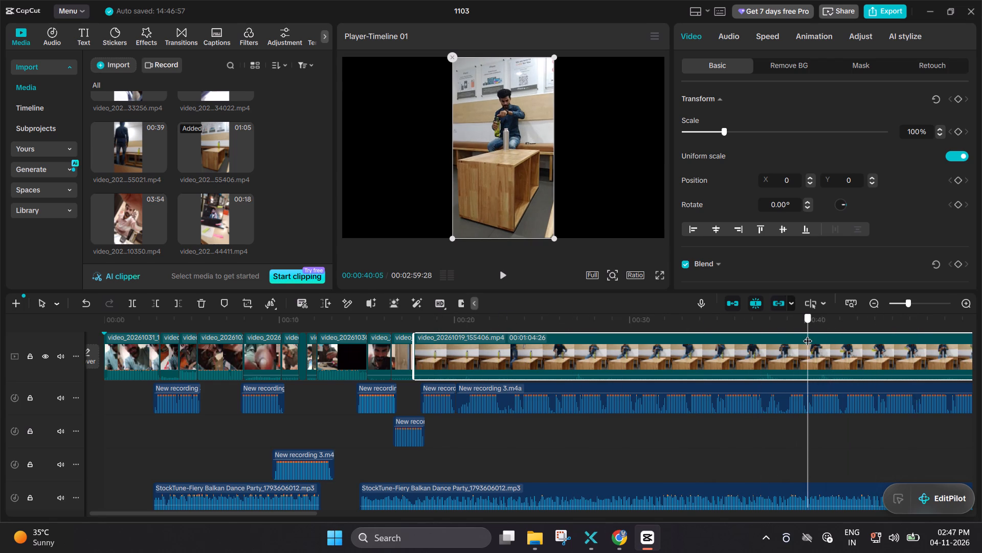
{"action": "left_click_drag", "start_coordinate": [808, 334], "coordinate": [863, 325]}
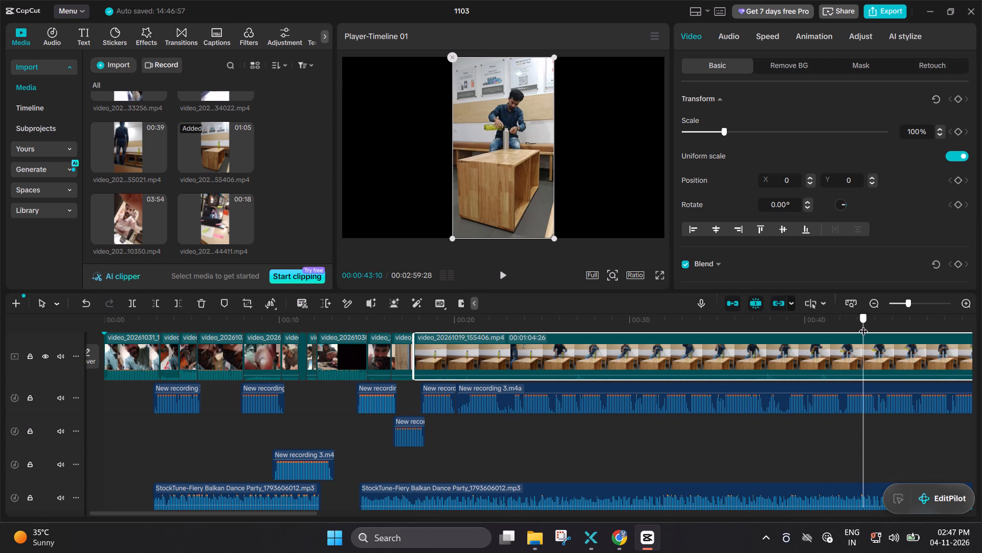
{"action": "left_click_drag", "start_coordinate": [863, 325], "coordinate": [861, 325]}
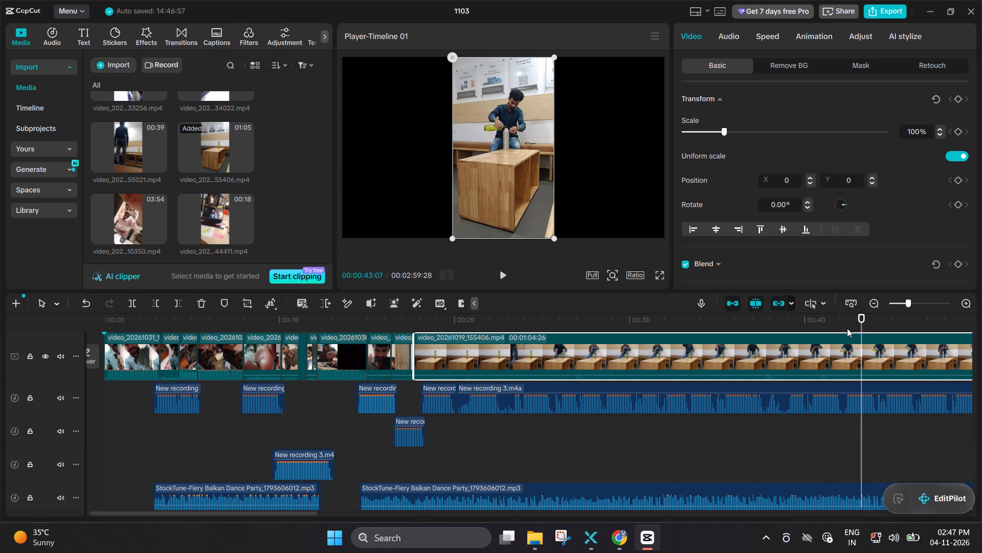
{"action": "left_click_drag", "start_coordinate": [847, 328], "coordinate": [870, 334]}
{"action": "left_click", "coordinate": [870, 334]}
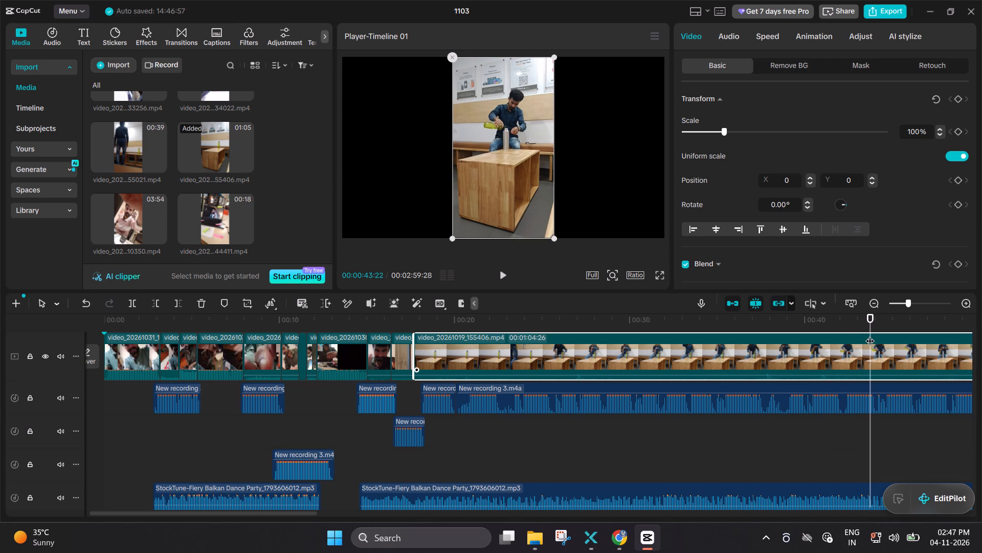
{"action": "key", "text": "ctrl+b"}
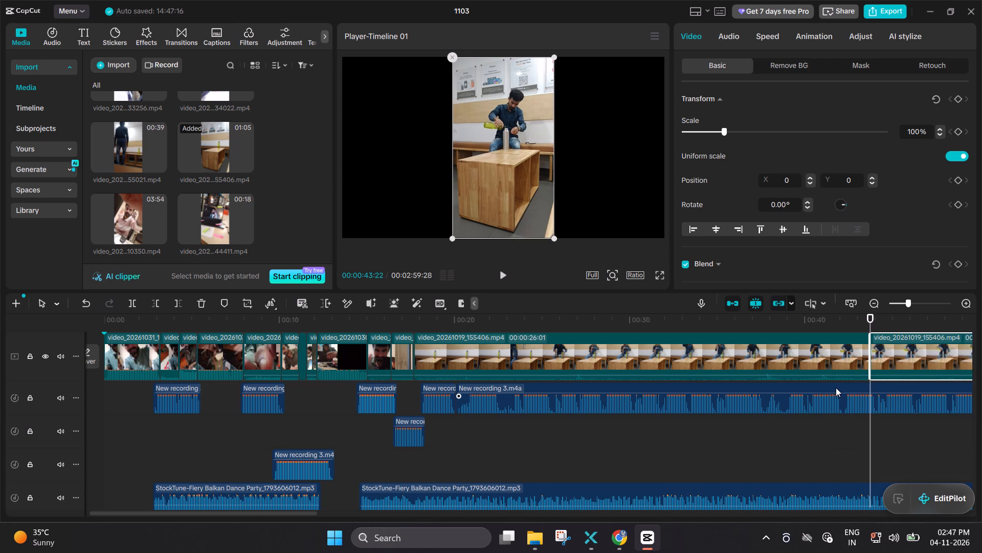
{"action": "left_click", "coordinate": [826, 361]}
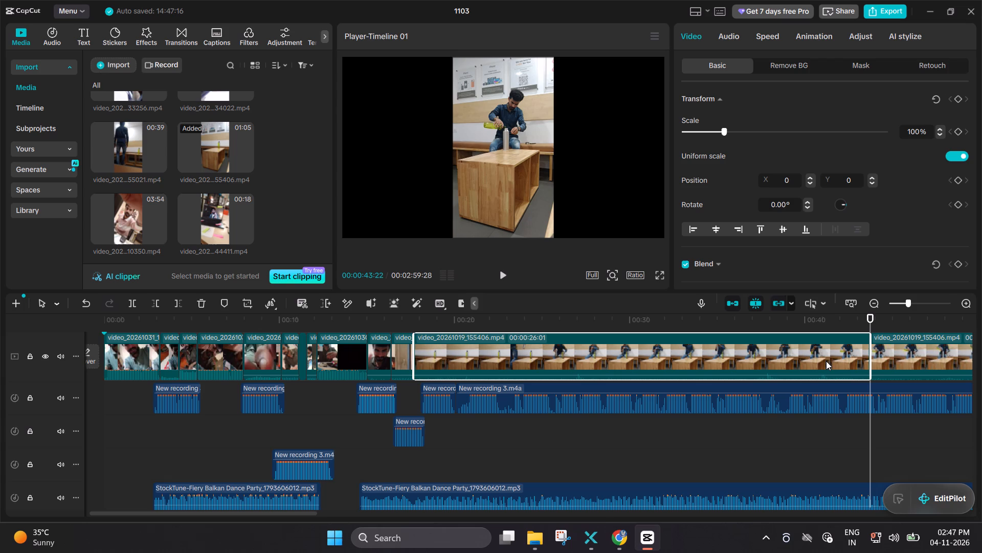
{"action": "key", "text": "BackSpace"}
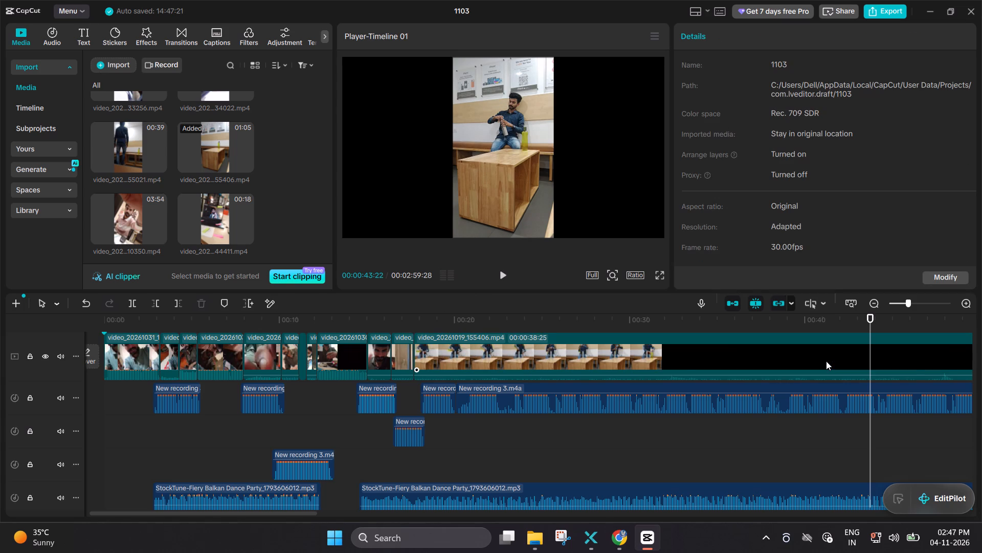
Play the timeline from about 00:00:17:09 across the join into the trimmed video_20261019_155406.mp4 to review its pouring footage.
{"action": "left_click", "coordinate": [607, 349]}
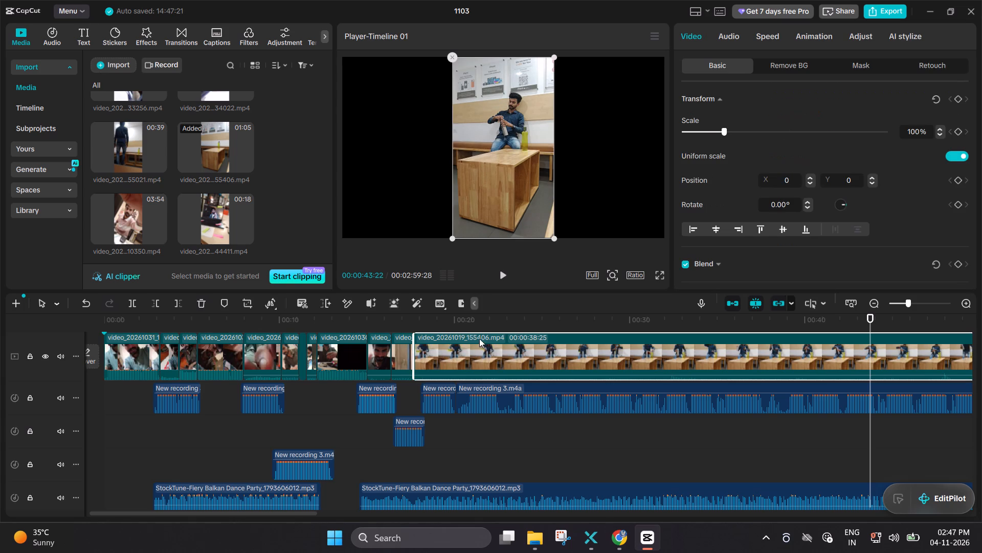
{"action": "double_click", "coordinate": [422, 327]}
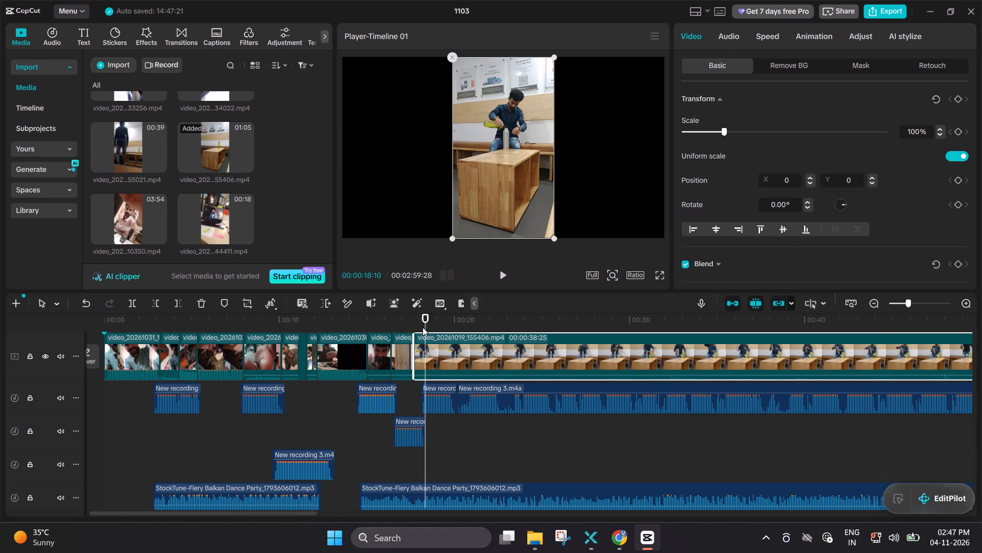
{"action": "double_click", "coordinate": [407, 317]}
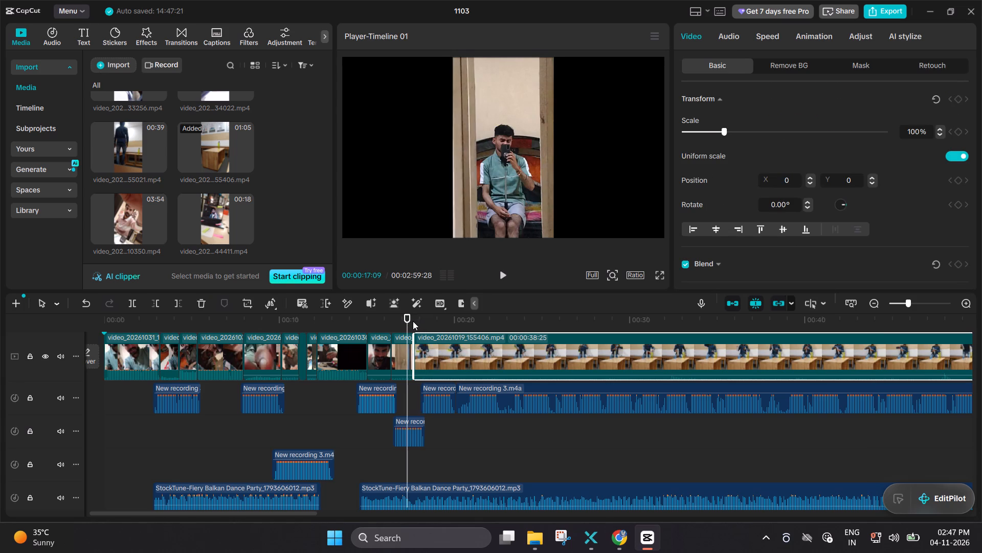
{"action": "key", "text": "space"}
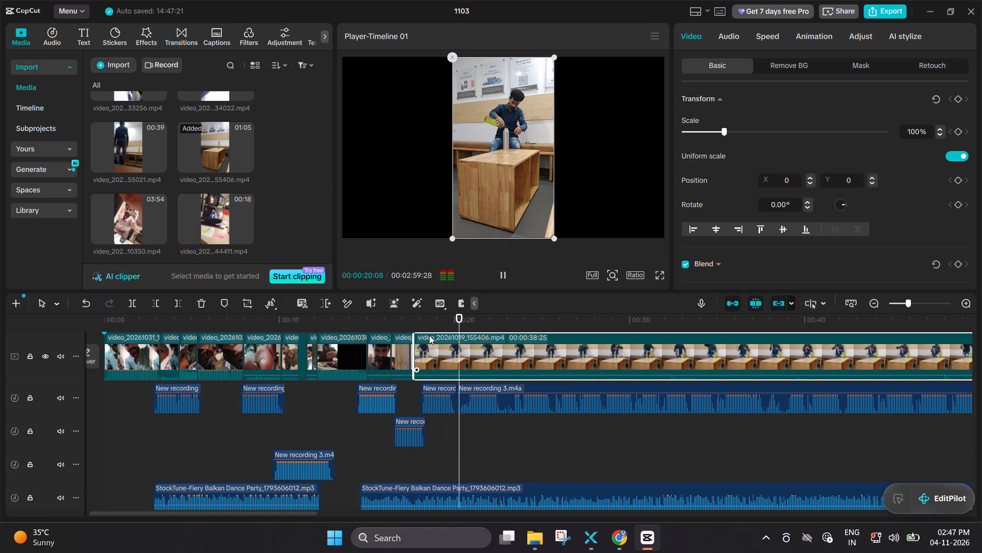
{"action": "scroll", "coordinate": [429, 335], "scroll_direction": "up", "scroll_amount": 10, "text": "ctrl"}
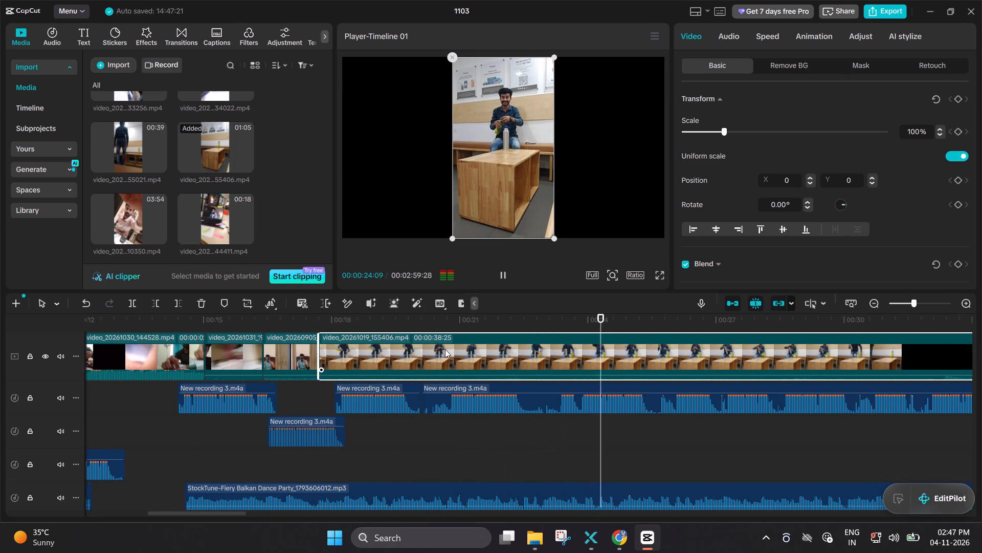
Split video_20261019_155406.mp4 at 00:00:23:13, where the man holds the tilted yellow bottle, and delete the part before the cut.
{"action": "double_click", "coordinate": [476, 314]}
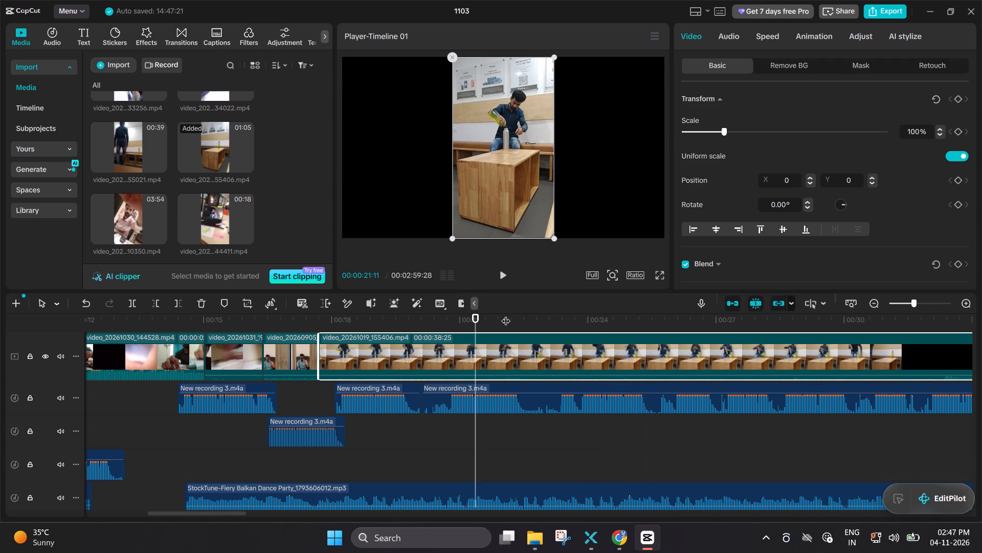
{"action": "left_click", "coordinate": [517, 313]}
{"action": "left_click", "coordinate": [517, 313]}
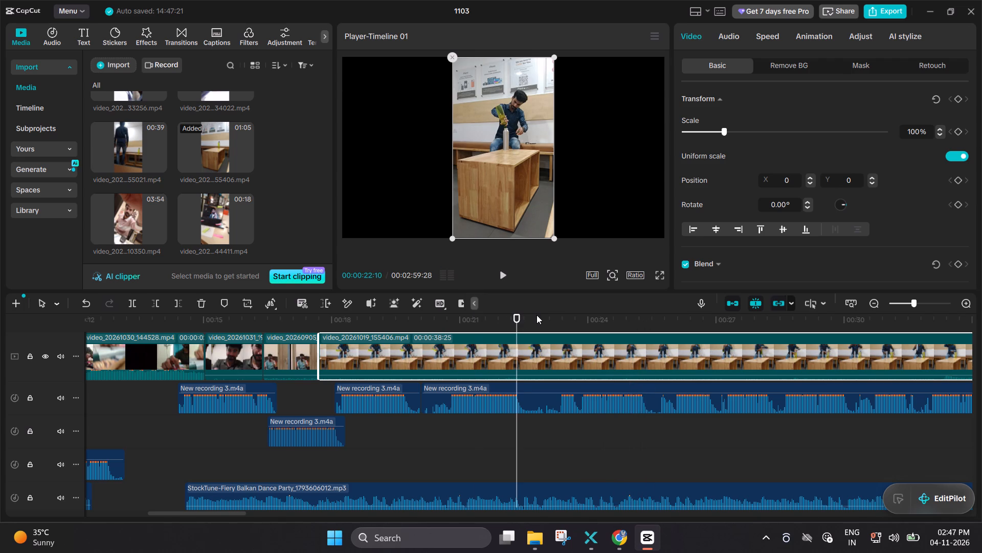
{"action": "left_click_drag", "start_coordinate": [518, 317], "coordinate": [524, 318]}
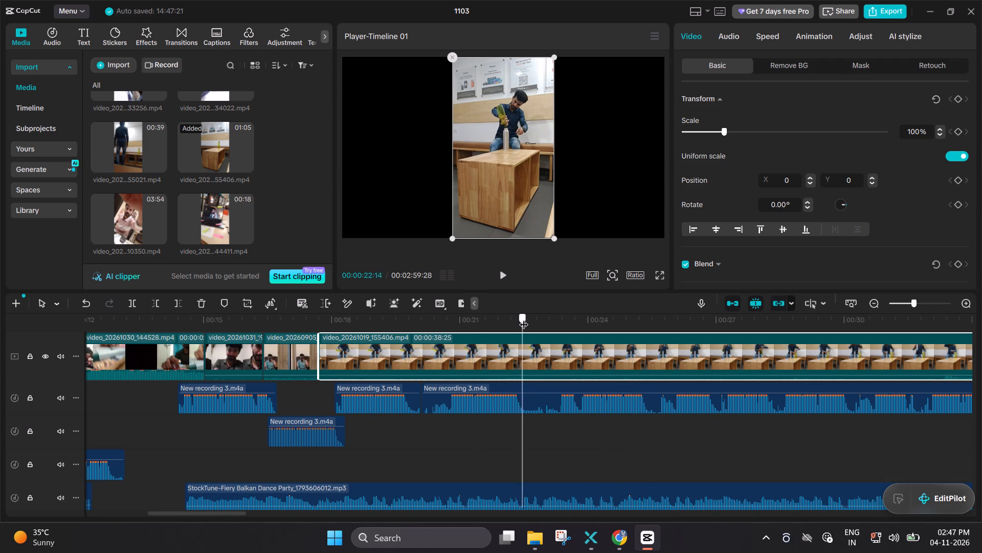
{"action": "left_click_drag", "start_coordinate": [524, 318], "coordinate": [549, 315]}
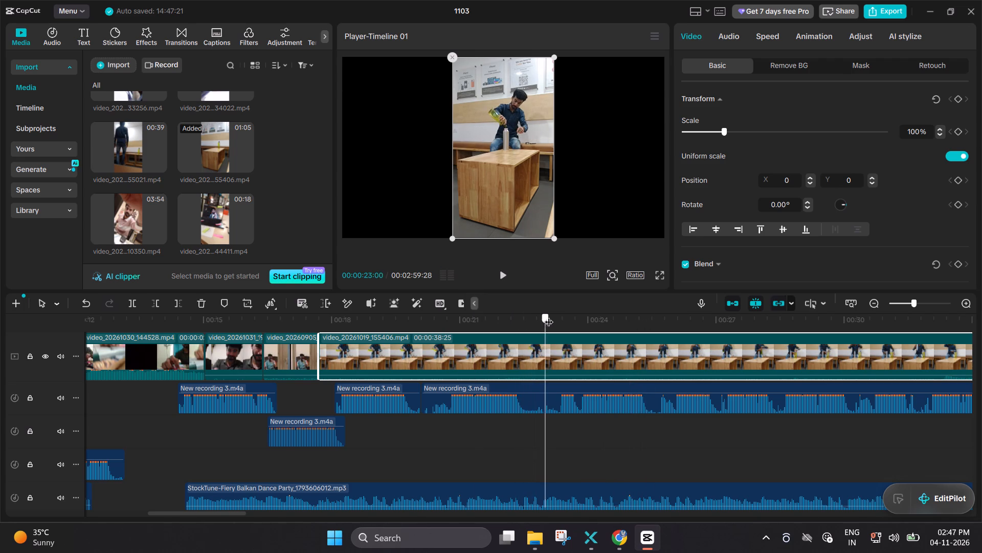
{"action": "left_click_drag", "start_coordinate": [549, 315], "coordinate": [571, 316]}
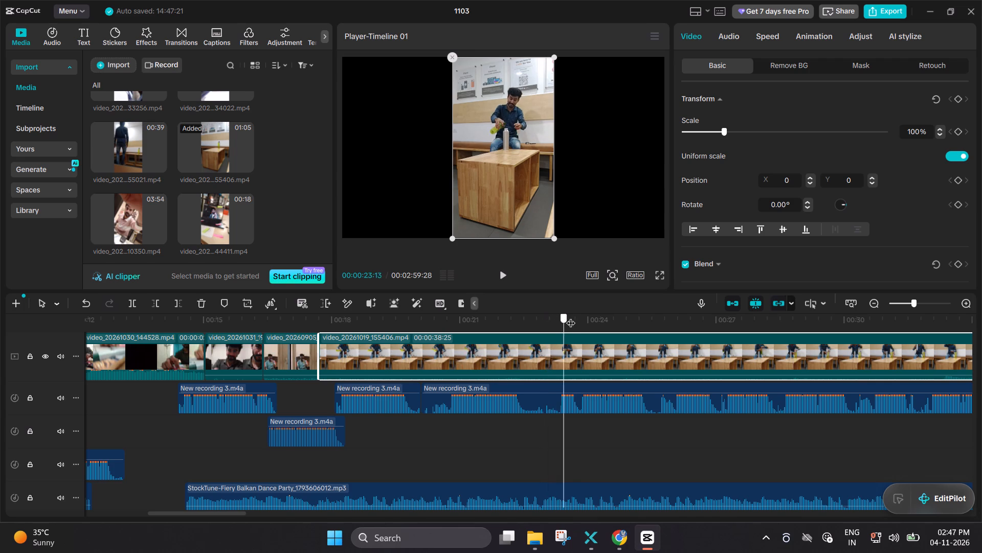
{"action": "left_click_drag", "start_coordinate": [571, 316], "coordinate": [565, 318]}
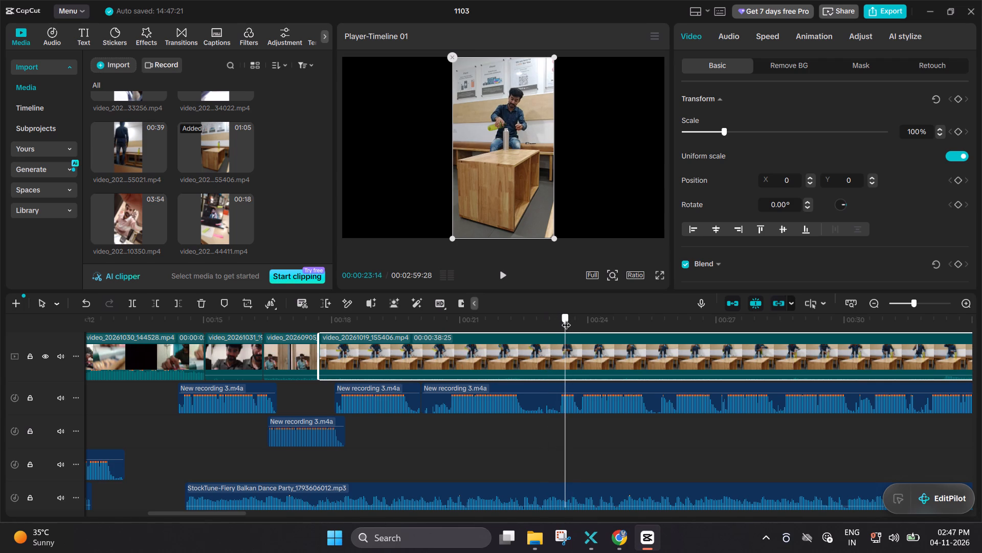
{"action": "left_click_drag", "start_coordinate": [566, 318], "coordinate": [586, 320]}
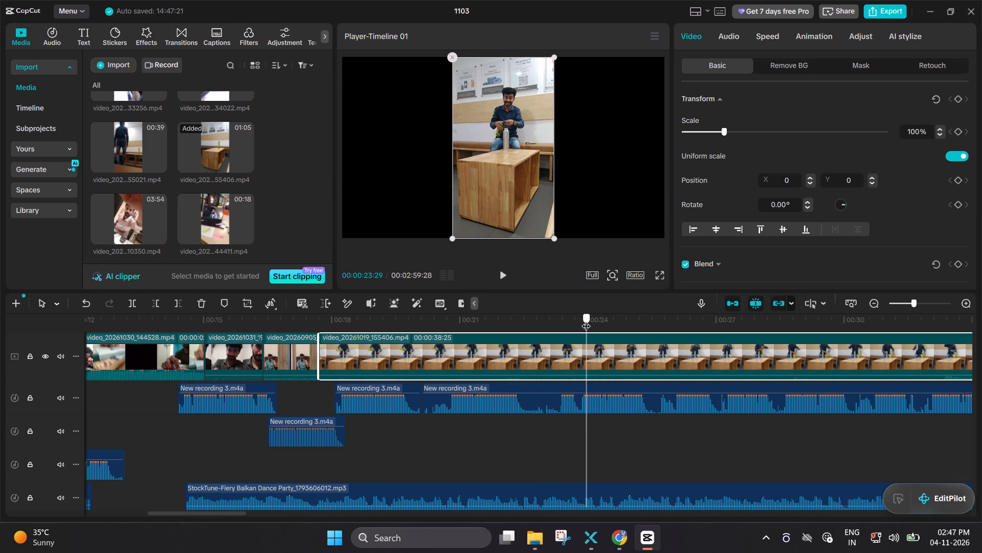
{"action": "left_click_drag", "start_coordinate": [586, 320], "coordinate": [559, 330]}
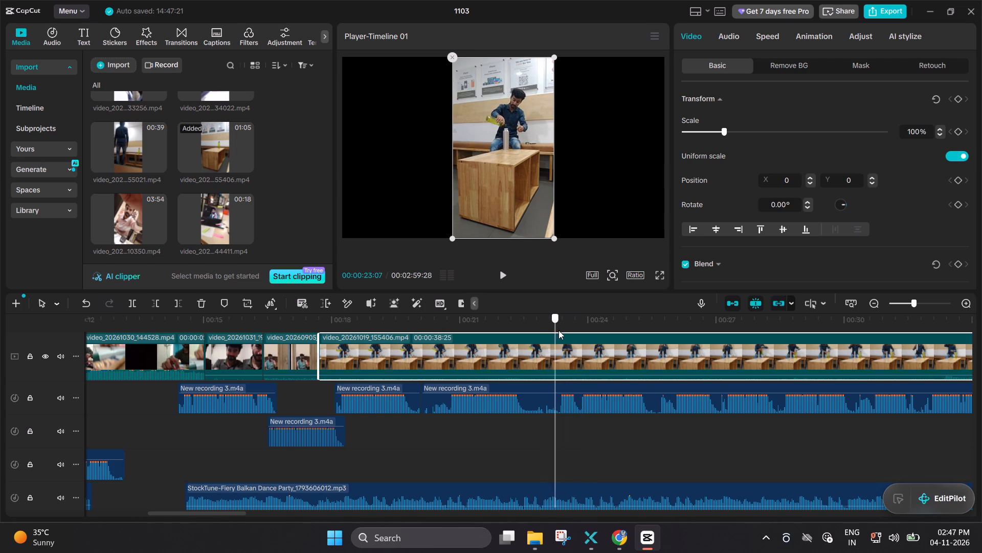
{"action": "left_click_drag", "start_coordinate": [559, 330], "coordinate": [564, 329]}
{"action": "left_click", "coordinate": [509, 356]}
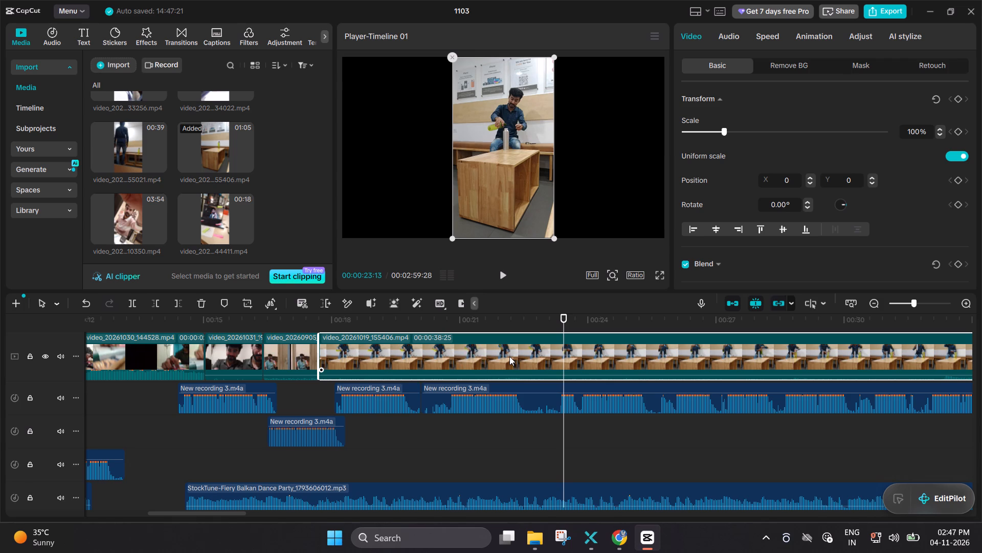
{"action": "key", "text": "ctrl+b"}
{"action": "left_click", "coordinate": [497, 356]}
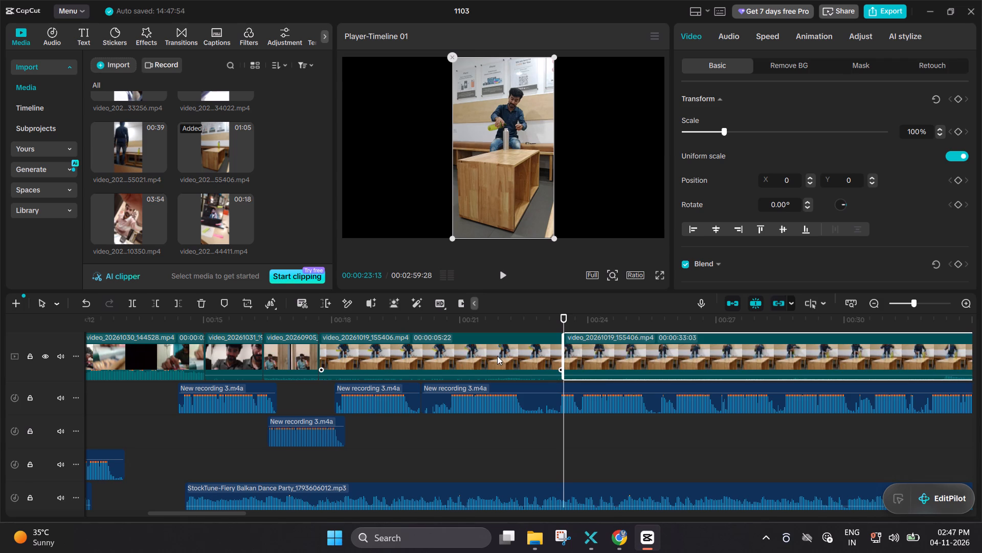
{"action": "key", "text": "BackSpace"}
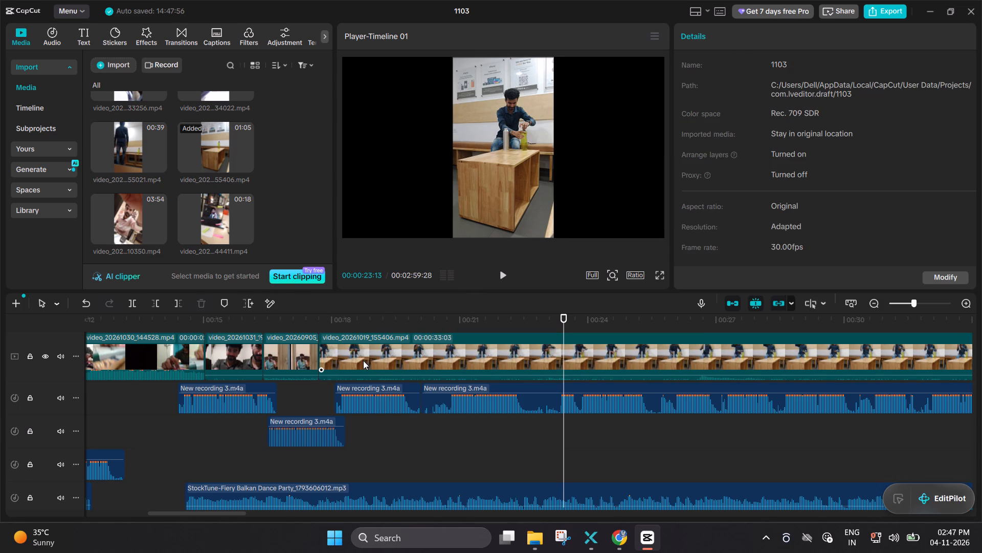
Play the timeline from 00:00:17:17 to review how the shortened video_20261019_155406.mp4 follows the previous clip and fits the voice recording.
{"action": "left_click", "coordinate": [363, 360]}
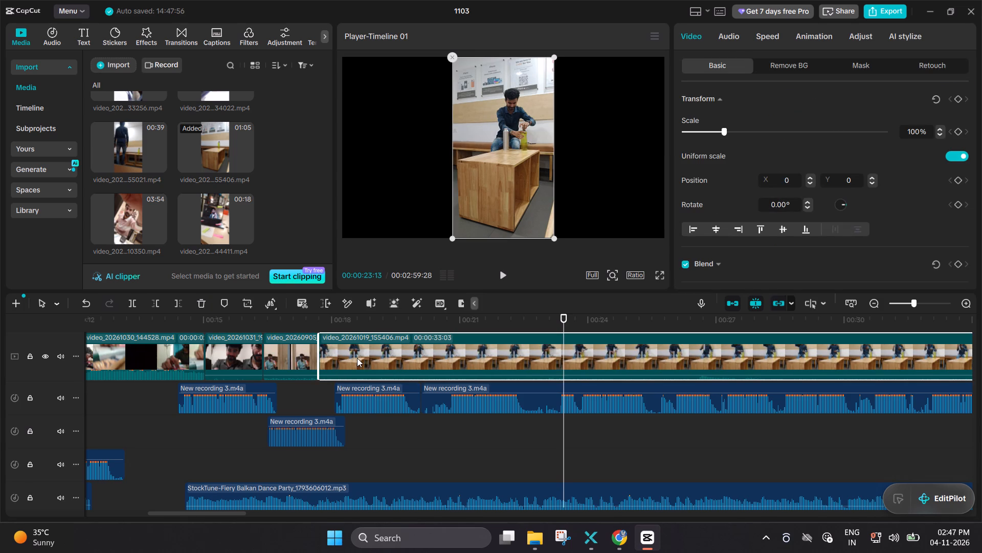
{"action": "double_click", "coordinate": [313, 320]}
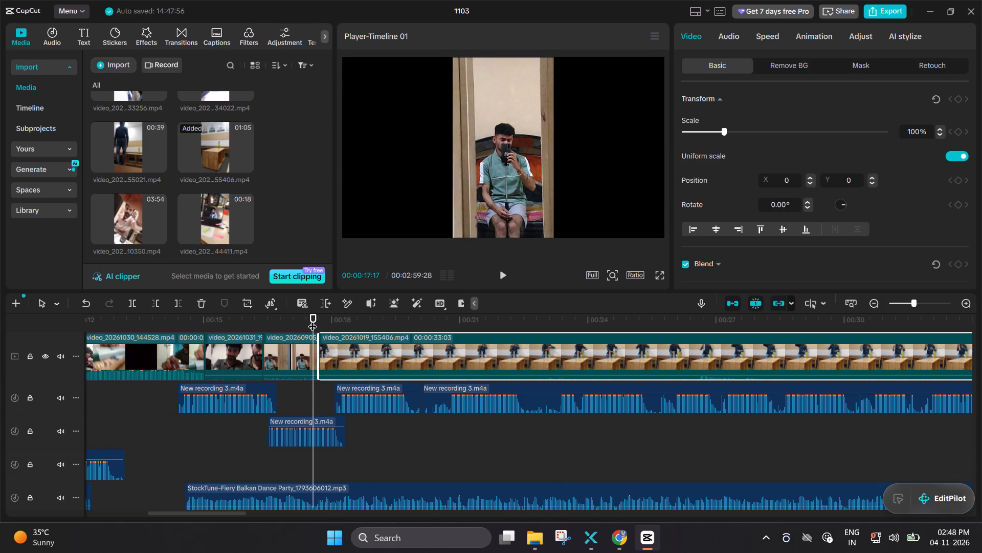
{"action": "key", "text": "space"}
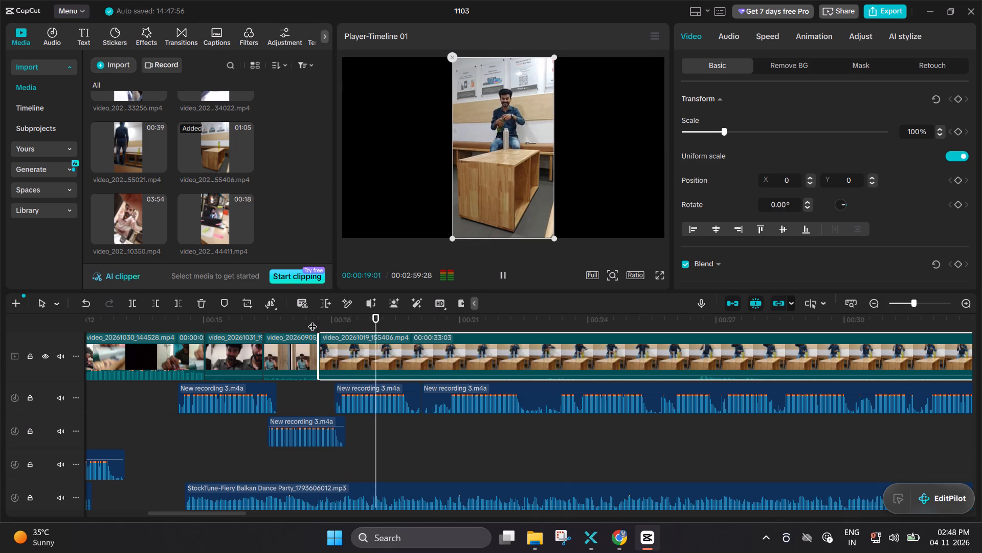
{"action": "left_click", "coordinate": [385, 359]}
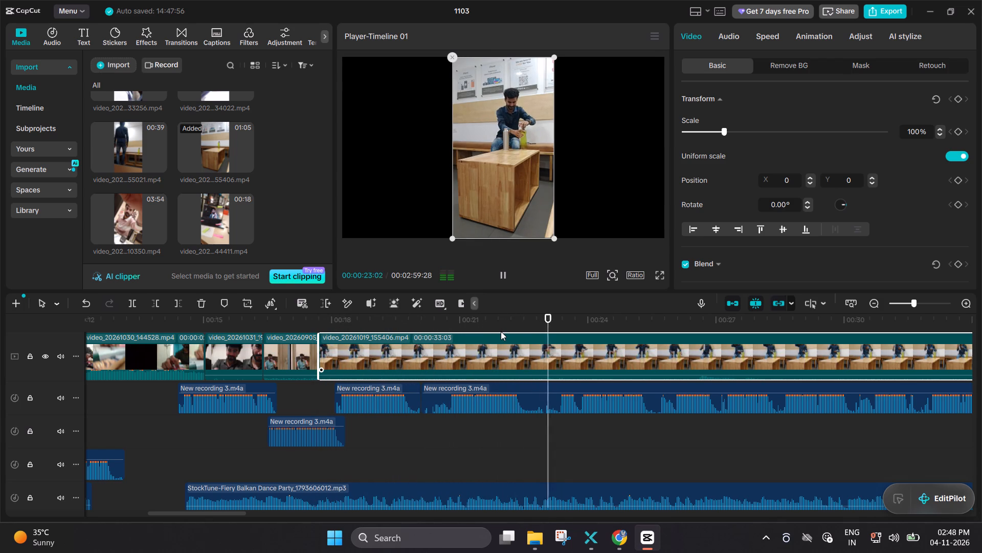
{"action": "key", "text": "space"}
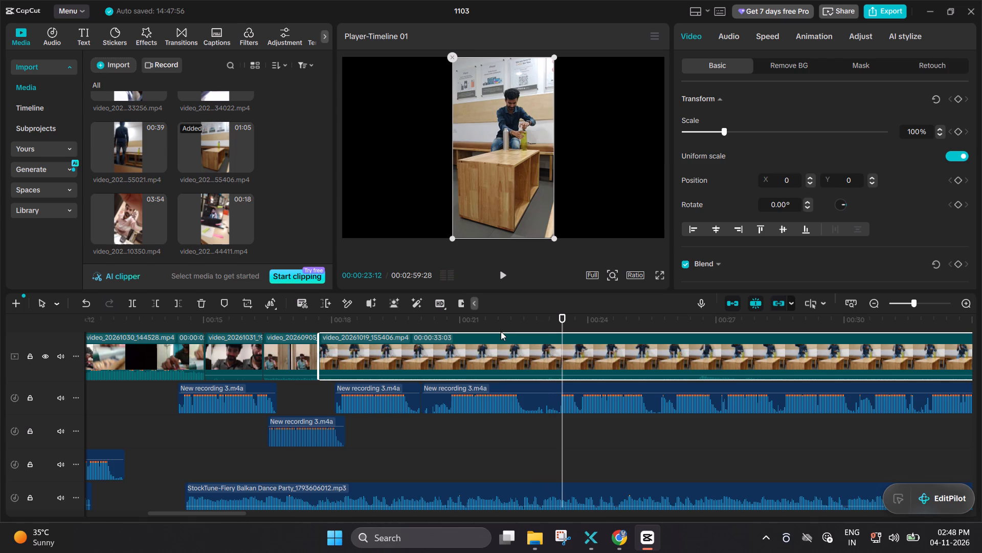
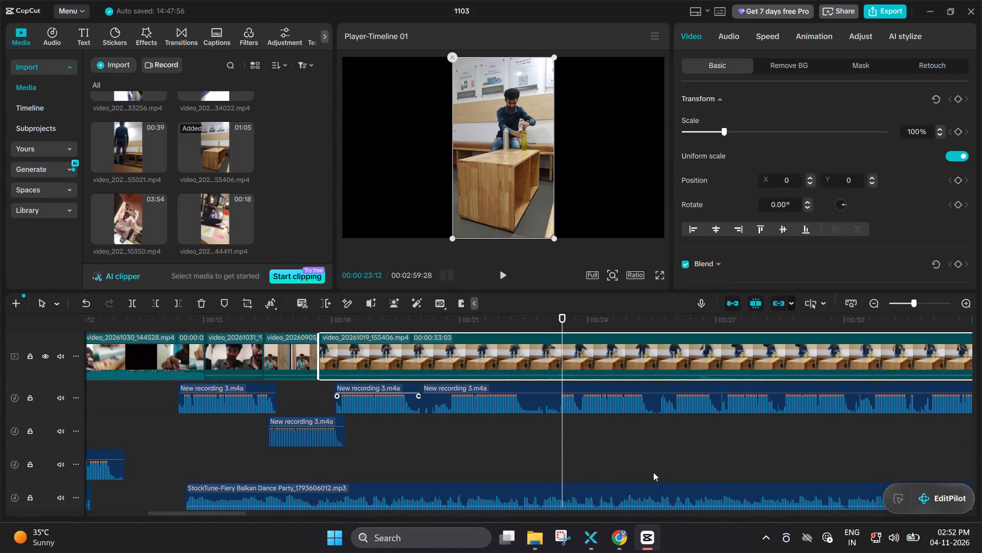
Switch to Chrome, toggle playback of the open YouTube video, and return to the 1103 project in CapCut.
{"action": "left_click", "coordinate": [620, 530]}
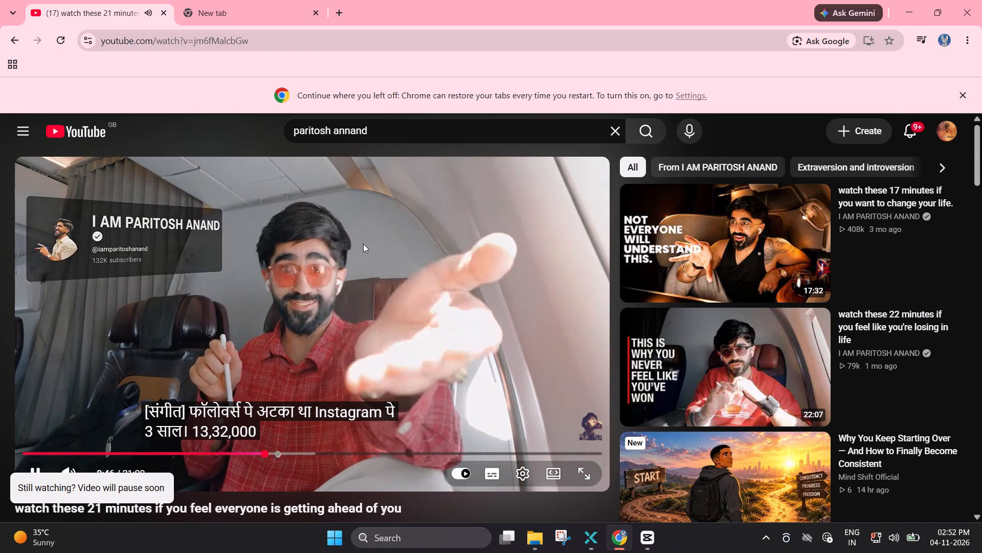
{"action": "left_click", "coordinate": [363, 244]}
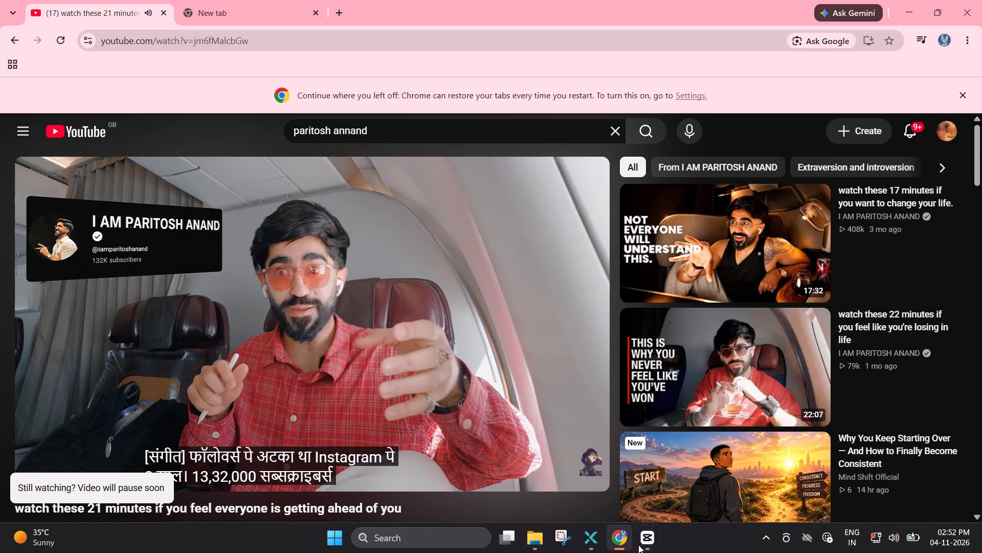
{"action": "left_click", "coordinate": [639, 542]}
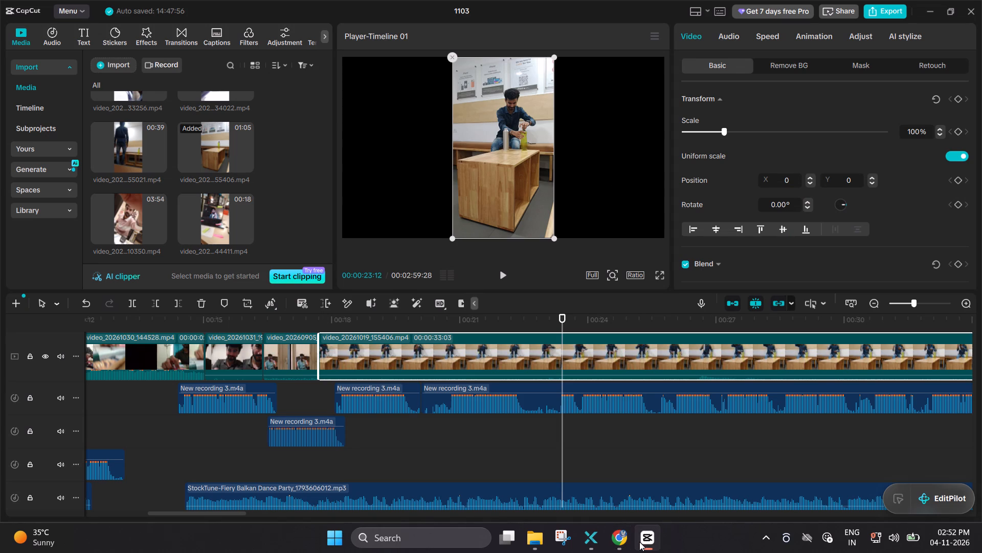
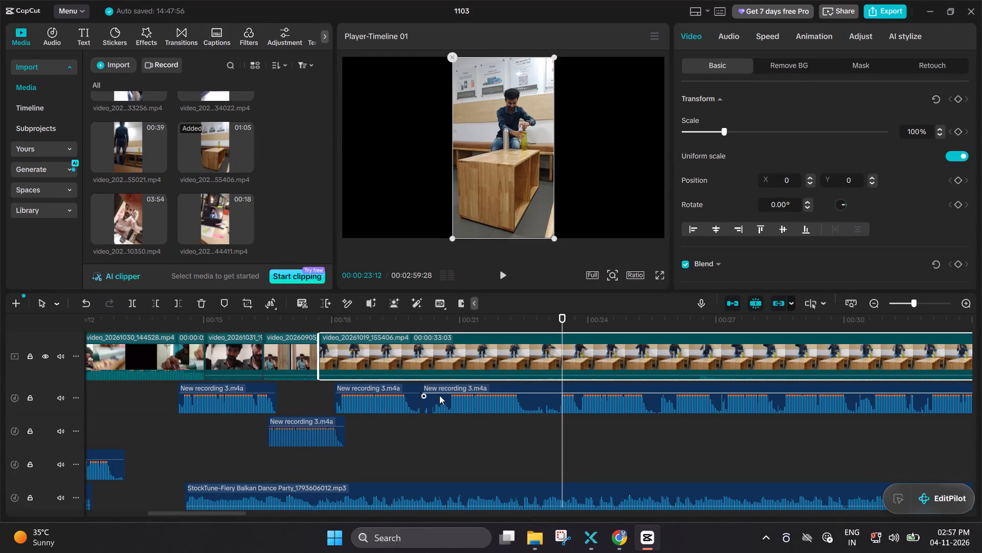
Move the playhead back to 00:00:13:01 within video_20261030_144528.mp4, ahead of the latest voice recording segments.
{"action": "scroll", "coordinate": [362, 333], "scroll_direction": "right", "scroll_amount": 1}
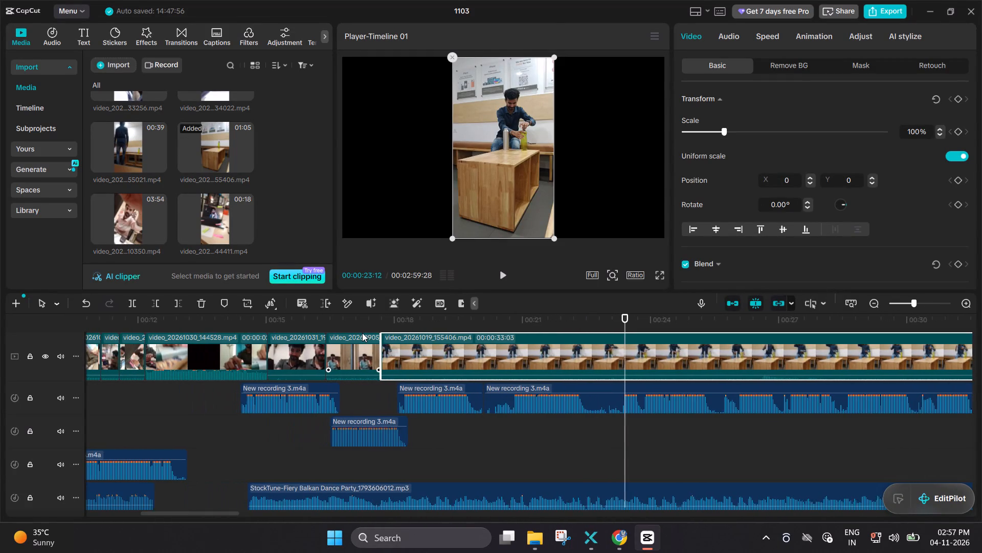
{"action": "scroll", "coordinate": [362, 333], "scroll_direction": "right", "scroll_amount": 2}
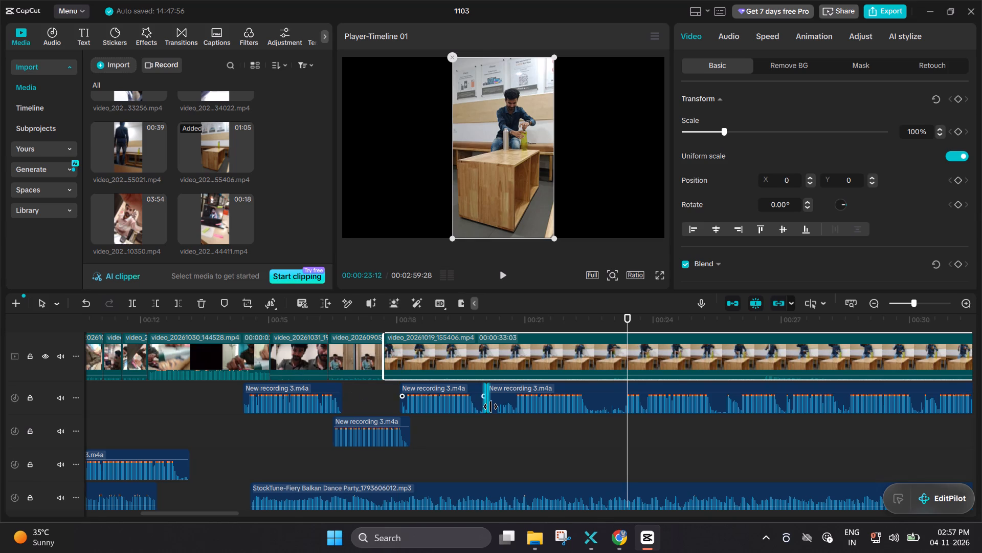
{"action": "left_click", "coordinate": [532, 471]}
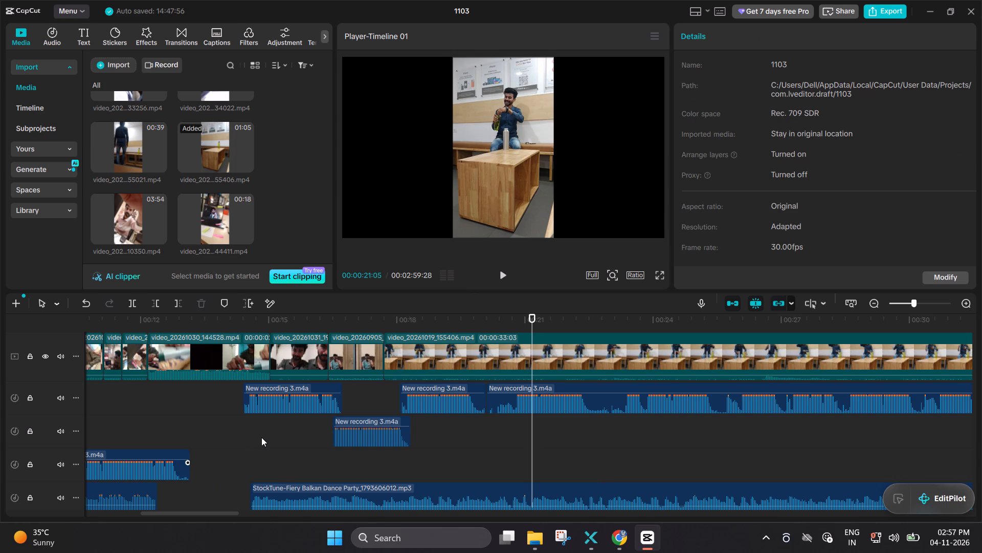
{"action": "left_click", "coordinate": [185, 424]}
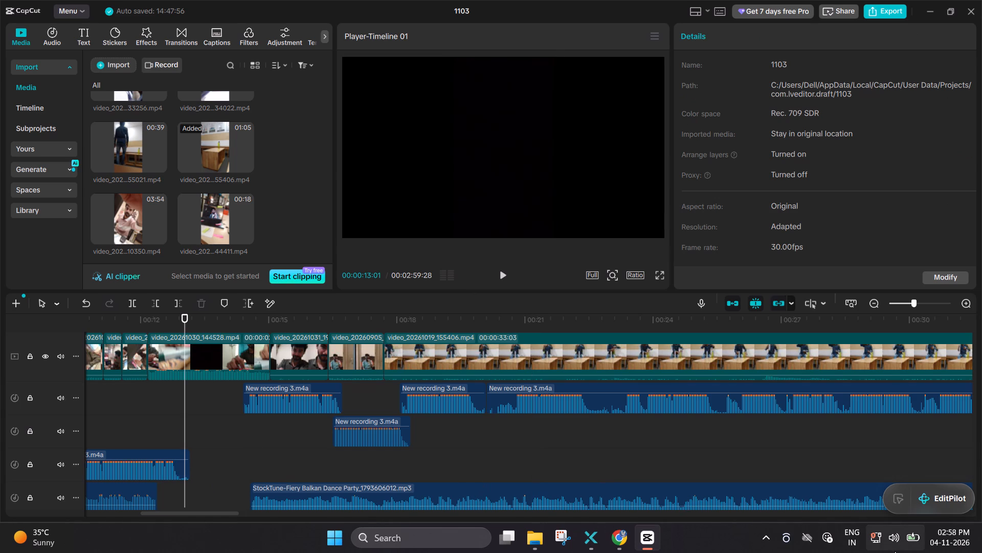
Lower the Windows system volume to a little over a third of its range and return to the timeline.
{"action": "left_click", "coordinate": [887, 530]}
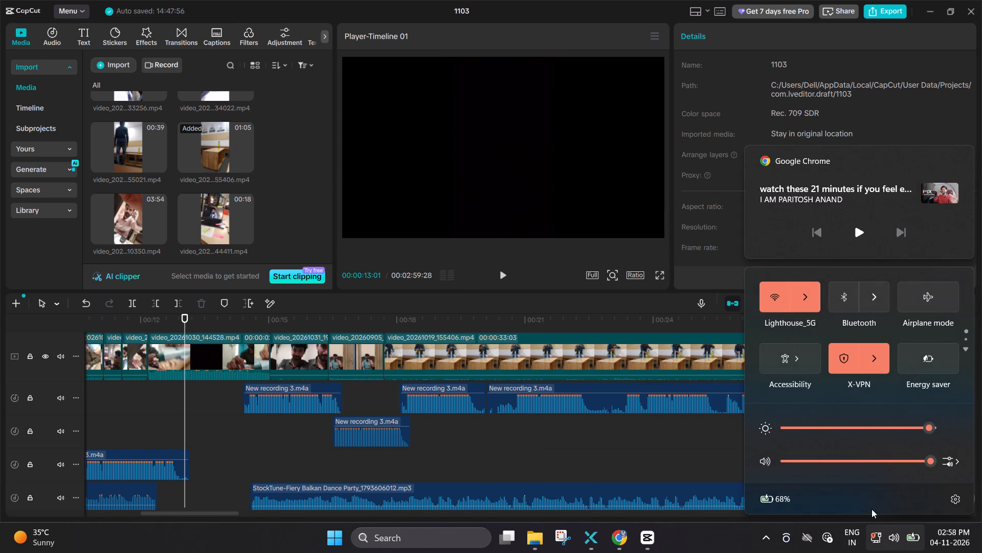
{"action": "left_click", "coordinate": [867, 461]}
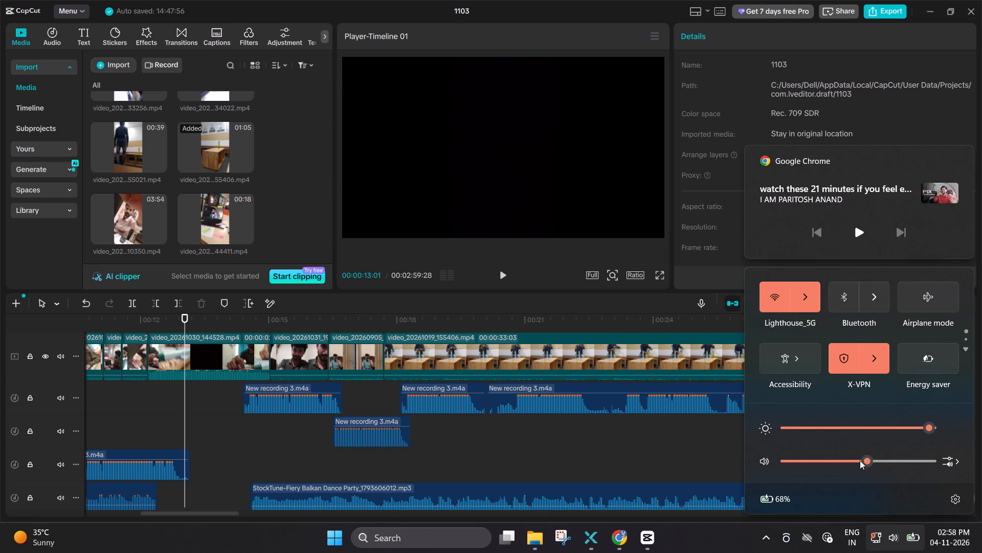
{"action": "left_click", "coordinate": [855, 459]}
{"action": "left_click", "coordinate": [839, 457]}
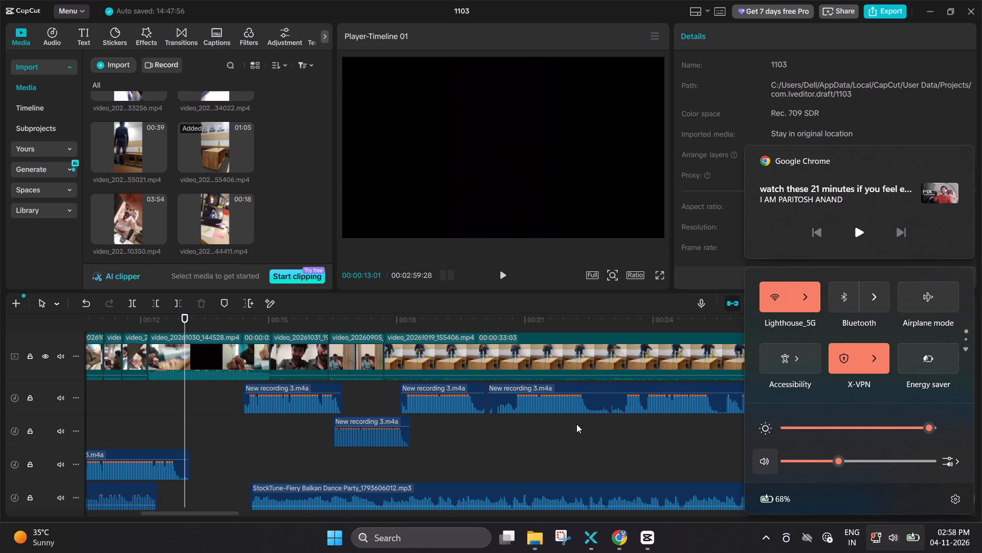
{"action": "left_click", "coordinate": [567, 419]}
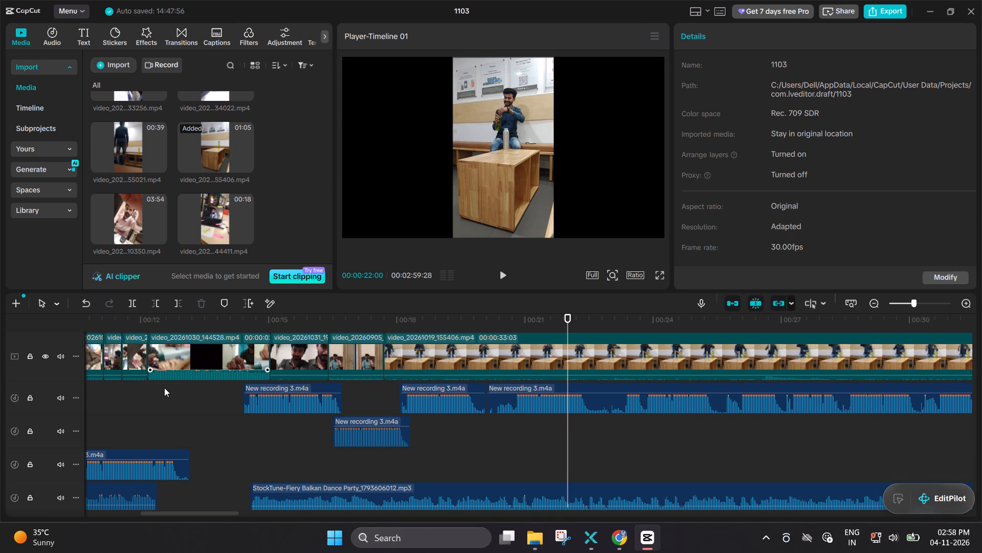
Play the timeline from just before 00:00:13 to review the clips leading into video_20261019_155406.mp4 against the voice recording and music.
{"action": "left_click", "coordinate": [164, 388]}
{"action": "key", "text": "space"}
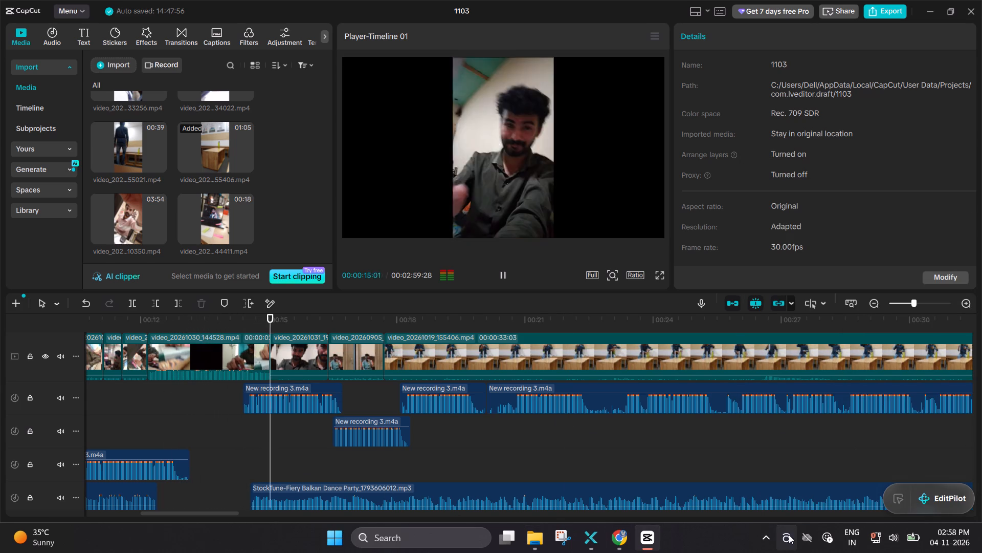
While the timeline plays, reduce the Windows system volume further, to about a quarter of its range.
{"action": "left_click", "coordinate": [891, 539]}
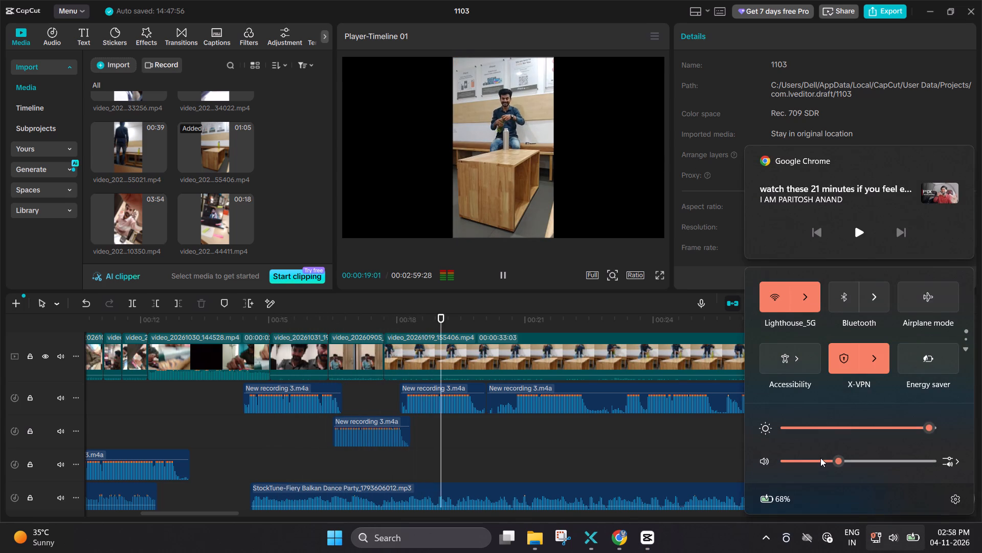
{"action": "left_click", "coordinate": [820, 458]}
{"action": "left_click", "coordinate": [787, 458]}
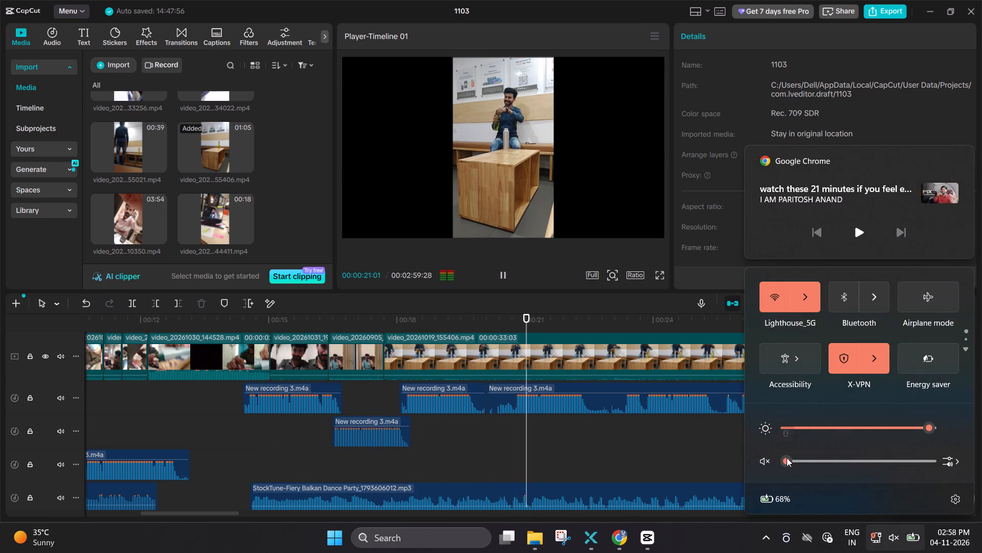
{"action": "left_click", "coordinate": [806, 459]}
{"action": "left_click", "coordinate": [812, 459]}
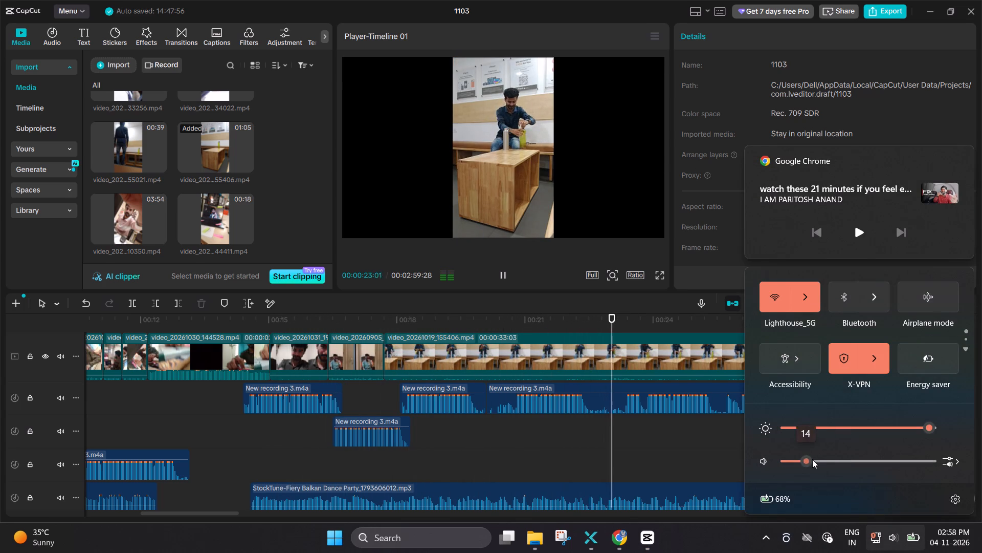
{"action": "left_click", "coordinate": [812, 459]}
{"action": "left_click", "coordinate": [820, 461]}
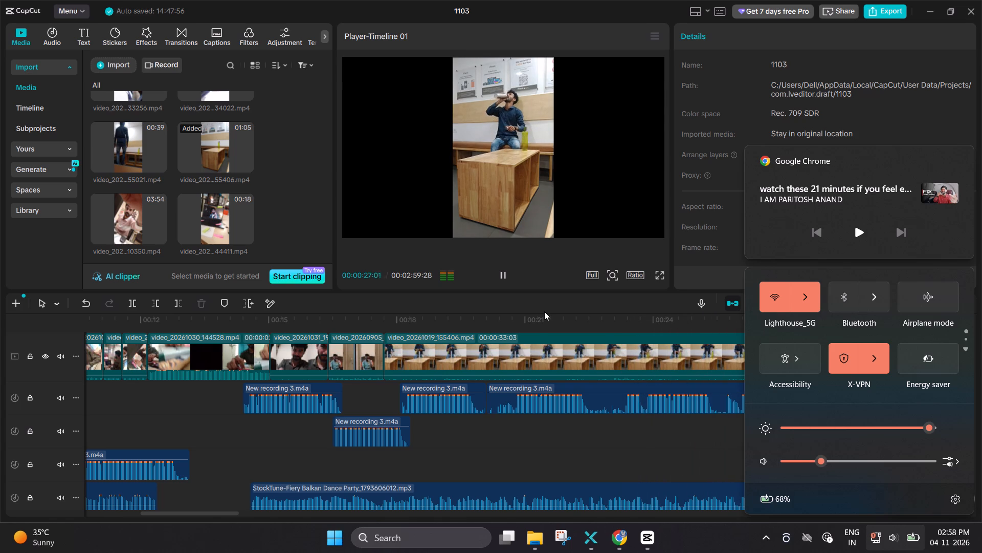
Dismiss the system quick settings and pause the timeline playback.
{"action": "key", "text": "space"}
{"action": "key", "text": "space"}
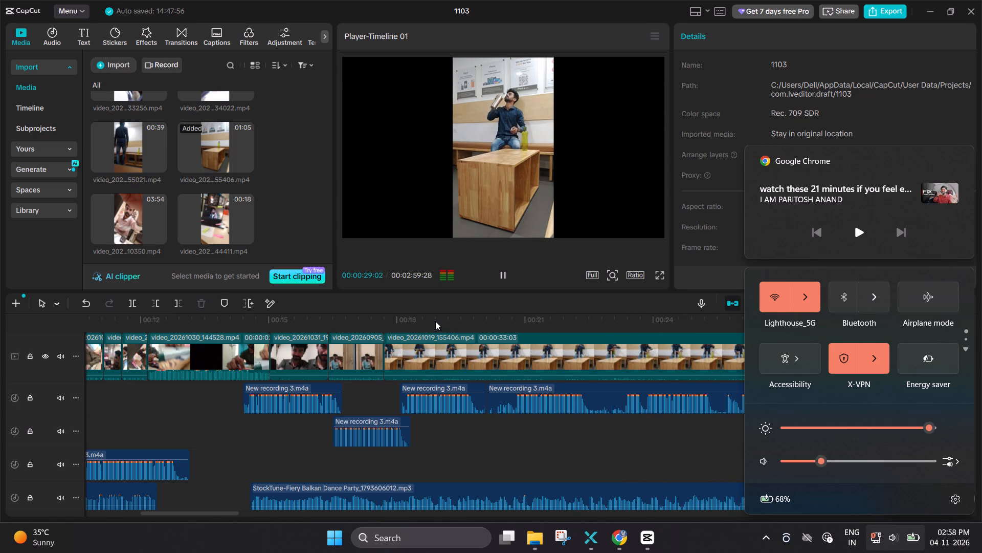
{"action": "key", "text": "space"}
{"action": "key", "text": "space"}
{"action": "key", "text": "space"}
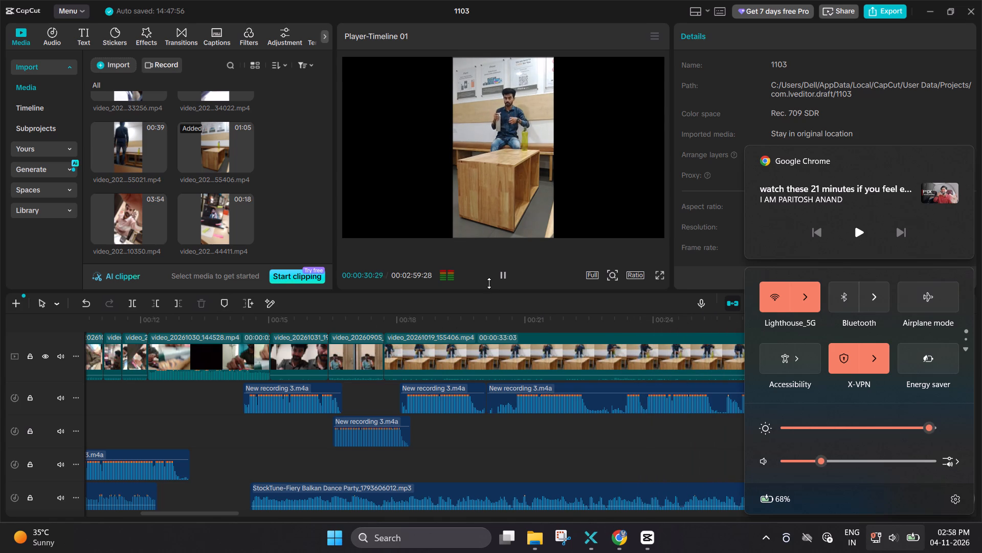
{"action": "left_click", "coordinate": [489, 283]}
{"action": "key", "text": "space"}
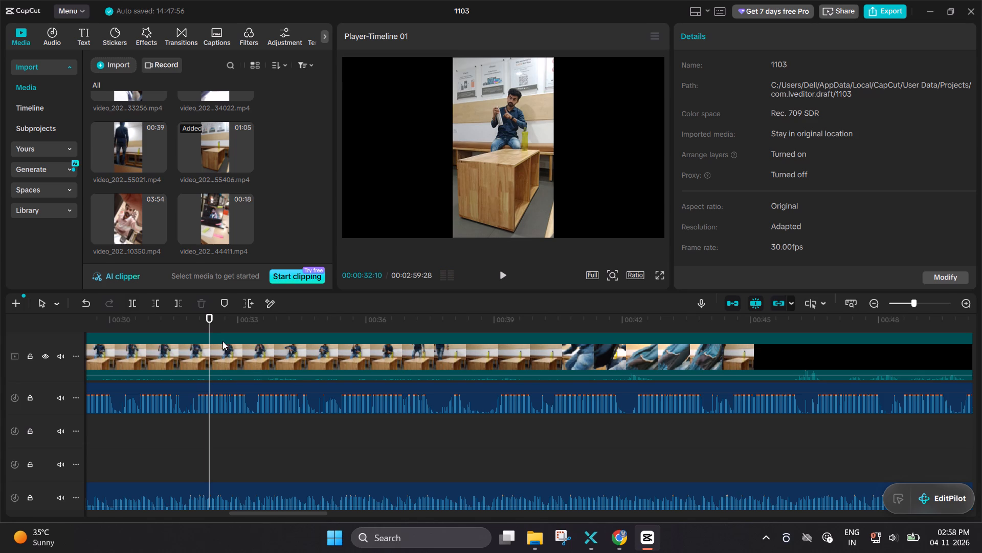
Scrub and replay the timeline between about 15 and 27 seconds to check the water-bottle footage against the voice recording.
{"action": "left_click_drag", "start_coordinate": [208, 323], "coordinate": [93, 350]}
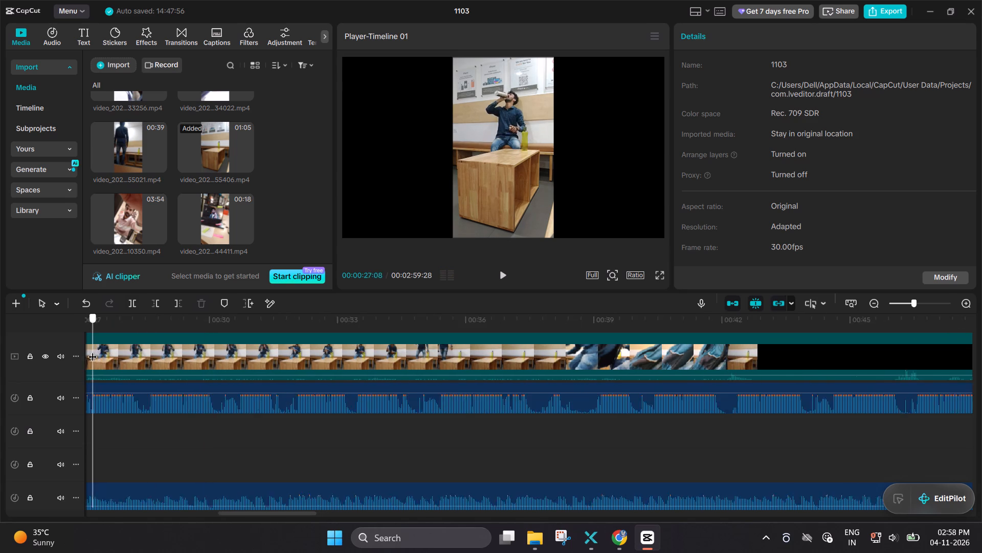
{"action": "left_click_drag", "start_coordinate": [93, 350], "coordinate": [140, 350]}
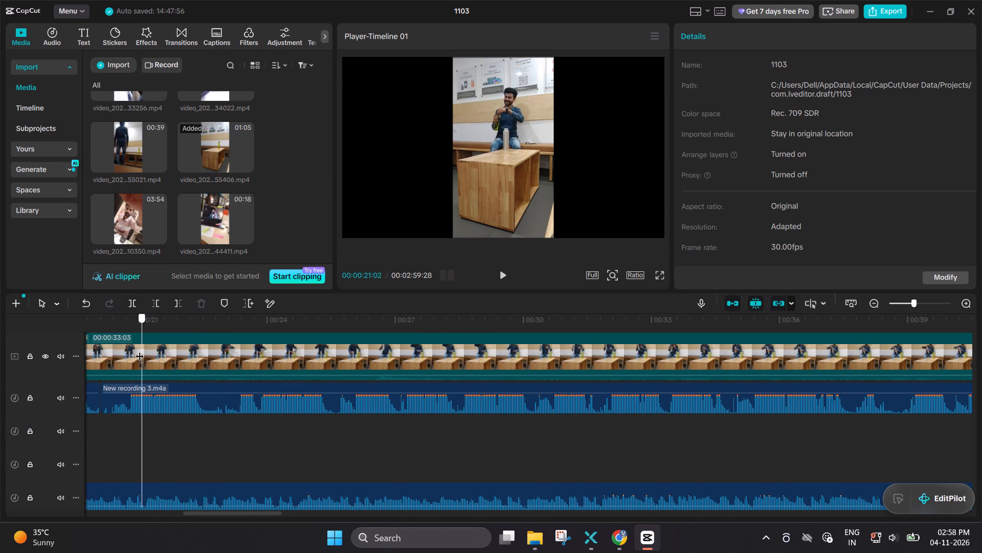
{"action": "left_click_drag", "start_coordinate": [140, 350], "coordinate": [164, 341]}
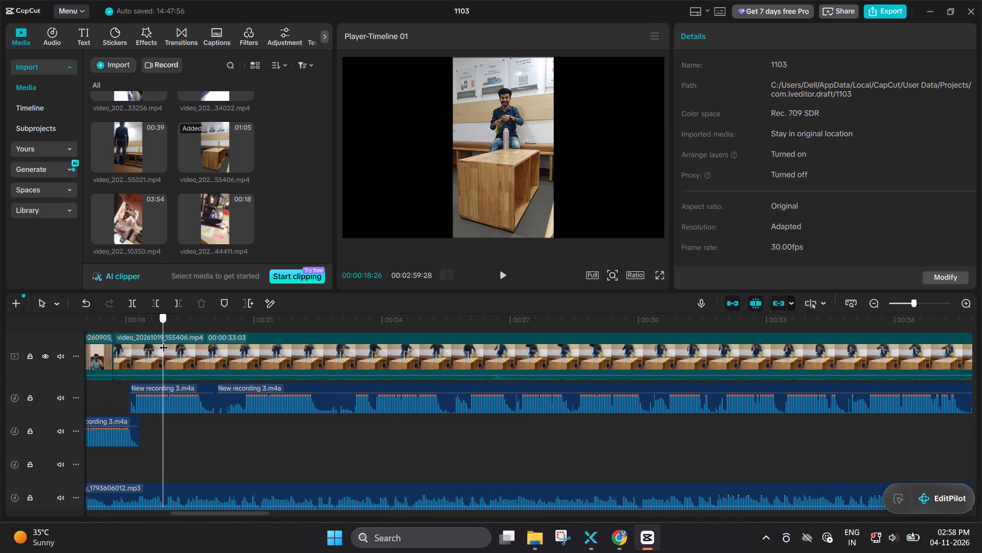
{"action": "left_click_drag", "start_coordinate": [164, 341], "coordinate": [98, 355]}
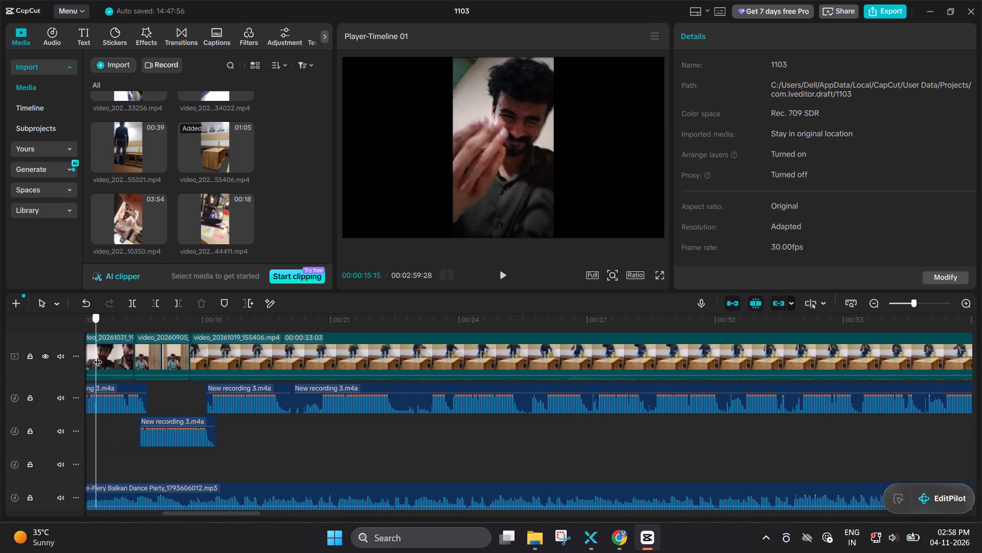
{"action": "left_click_drag", "start_coordinate": [98, 355], "coordinate": [243, 352]}
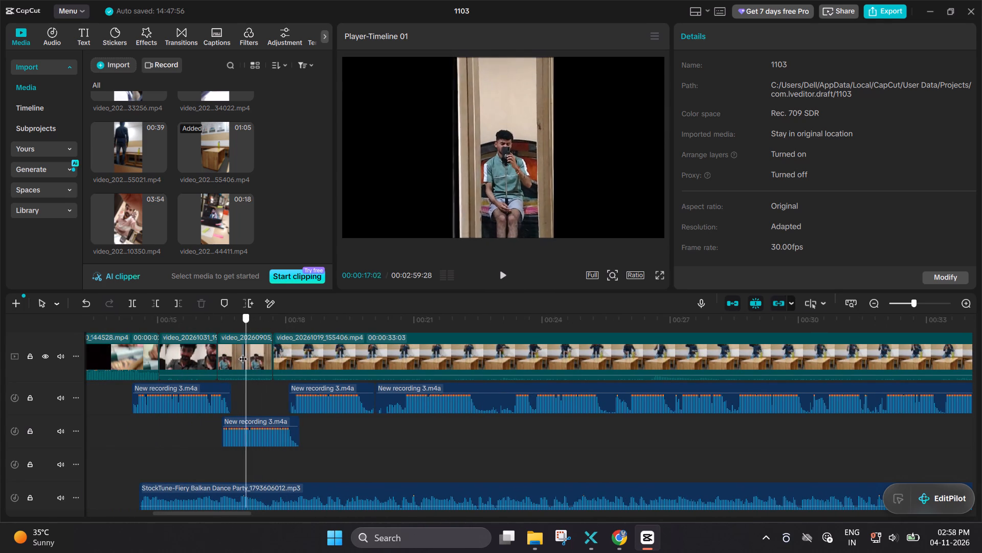
{"action": "left_click_drag", "start_coordinate": [243, 352], "coordinate": [345, 355]}
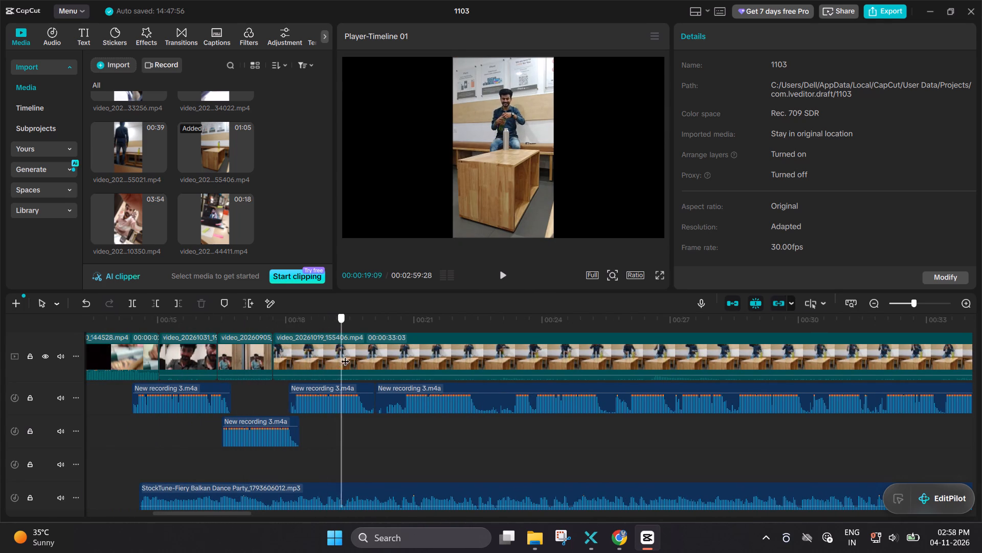
{"action": "left_click_drag", "start_coordinate": [345, 355], "coordinate": [416, 354]}
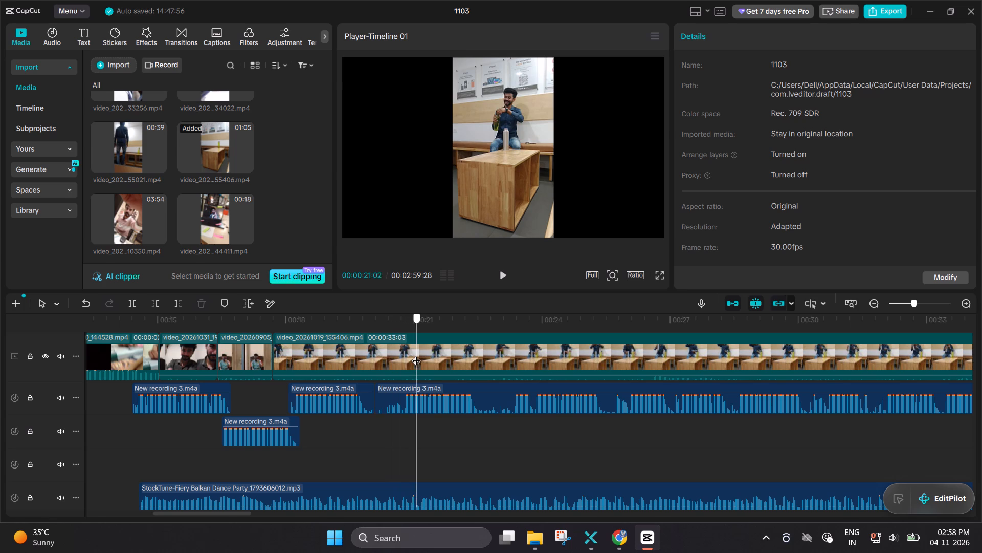
{"action": "left_click_drag", "start_coordinate": [416, 354], "coordinate": [503, 344]}
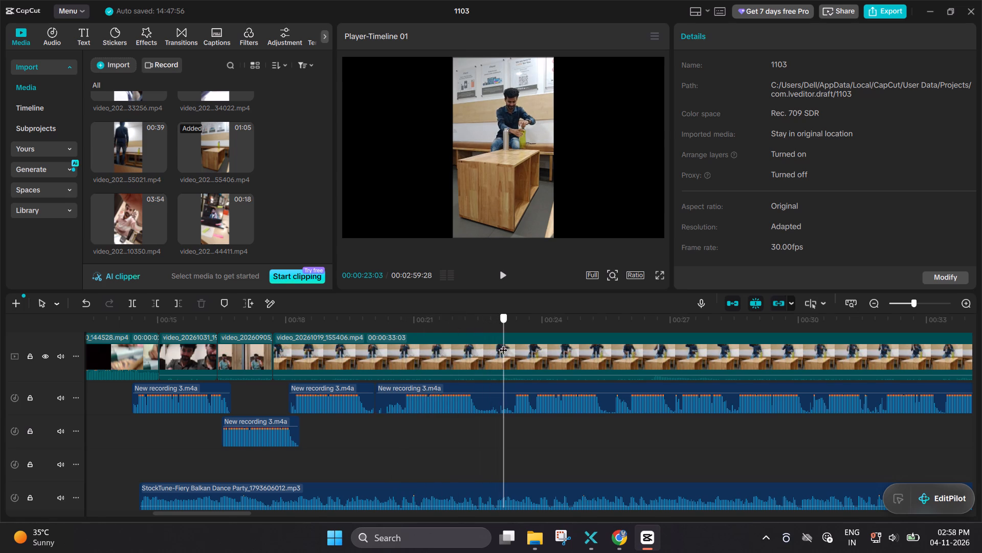
{"action": "left_click_drag", "start_coordinate": [503, 344], "coordinate": [322, 342]}
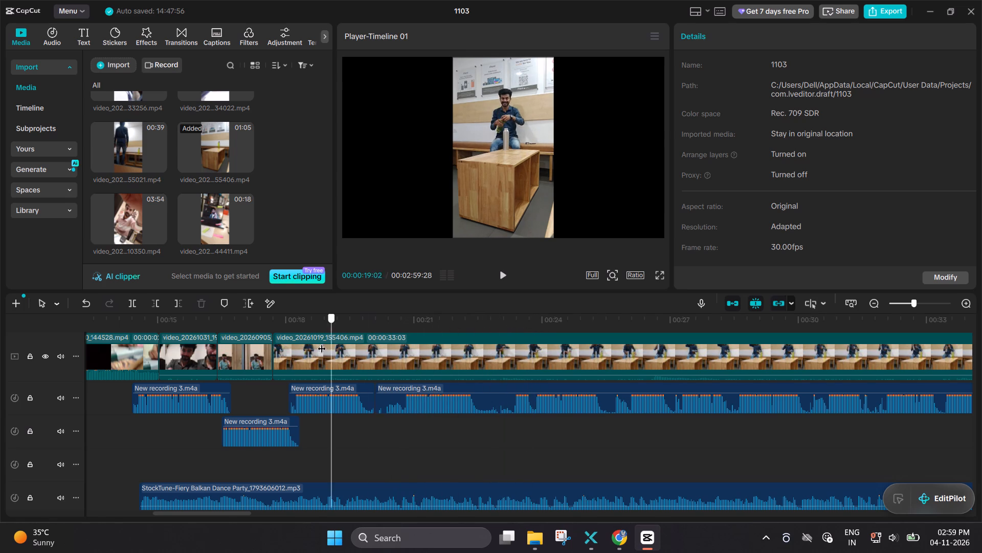
{"action": "left_click_drag", "start_coordinate": [322, 342], "coordinate": [275, 330]}
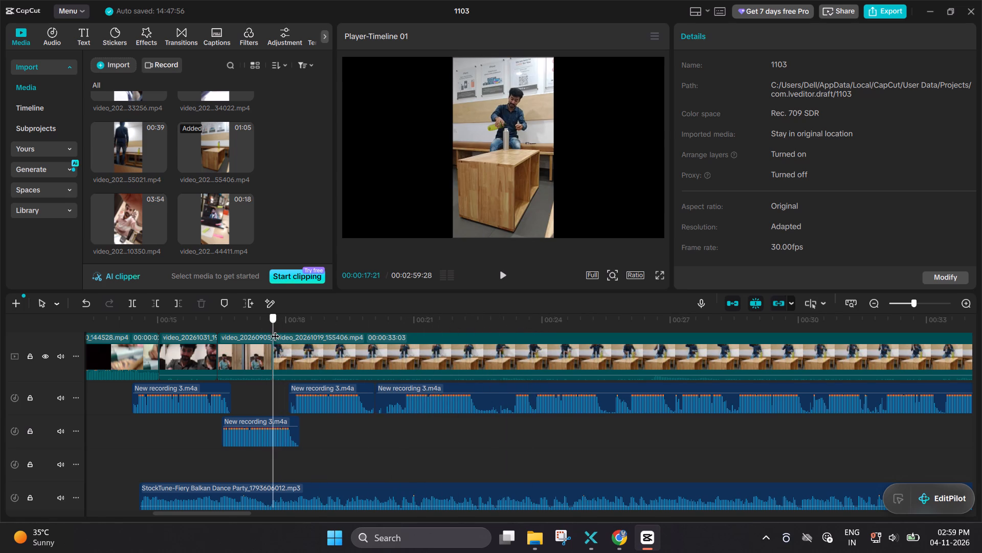
{"action": "left_click_drag", "start_coordinate": [275, 330], "coordinate": [275, 330]}
{"action": "key", "text": "space"}
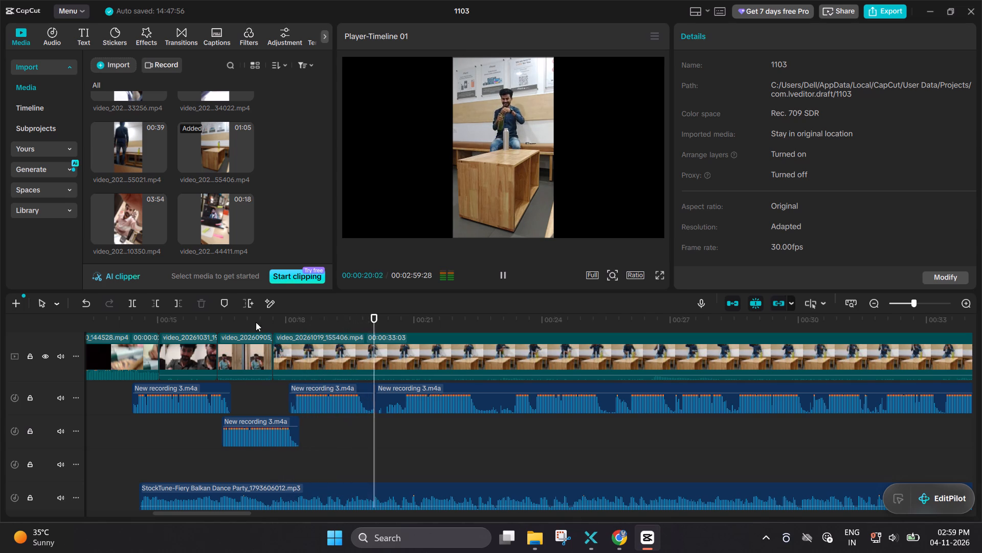
{"action": "left_click", "coordinate": [499, 271]}
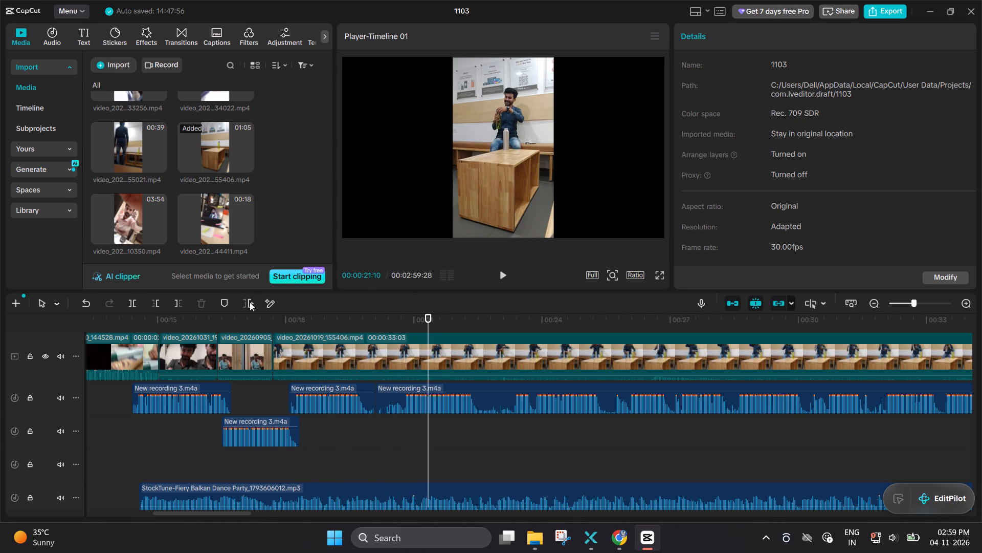
{"action": "left_click", "coordinate": [196, 315]}
{"action": "key", "text": "space"}
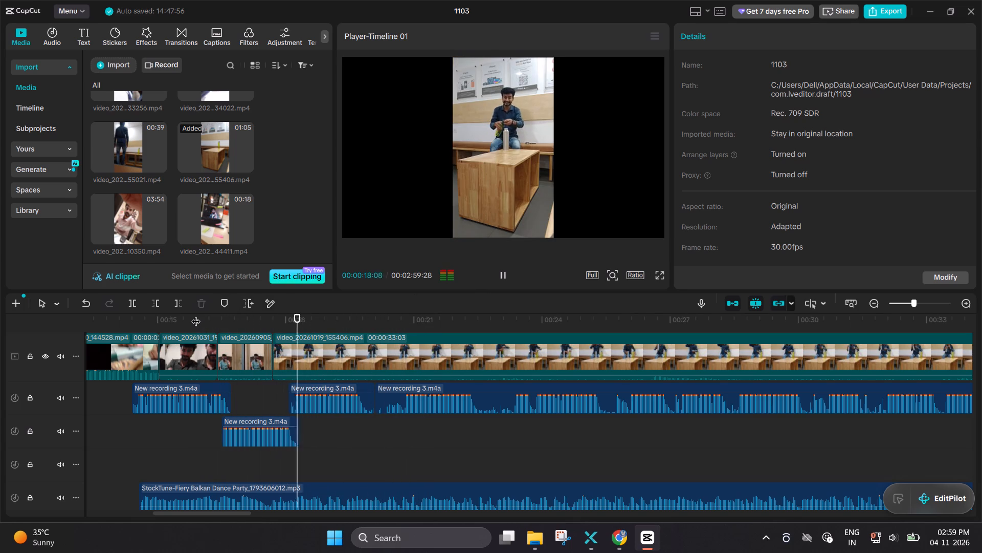
{"action": "key", "text": "space"}
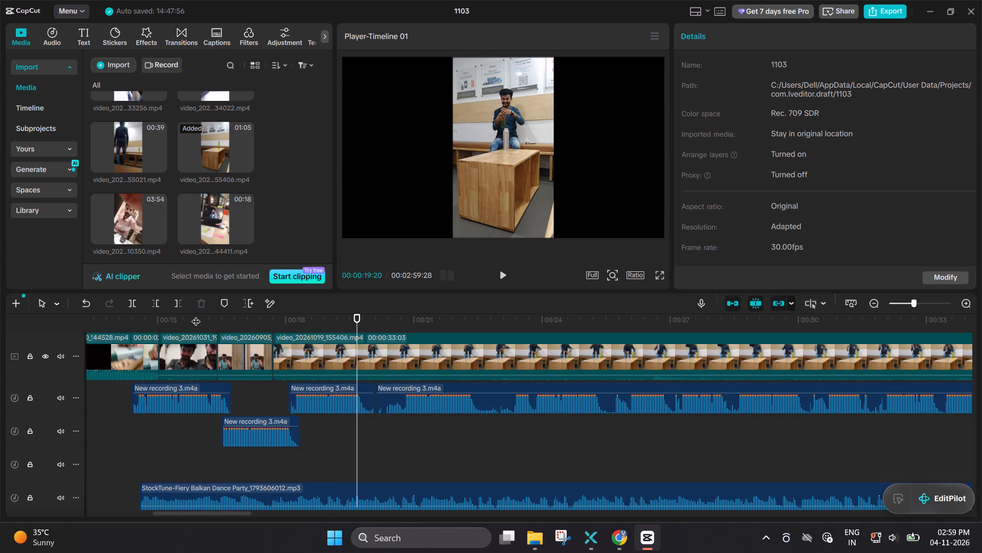
Delete the video_20261019_155406.mp4 clip from the end of the main video track.
{"action": "left_click", "coordinate": [303, 359]}
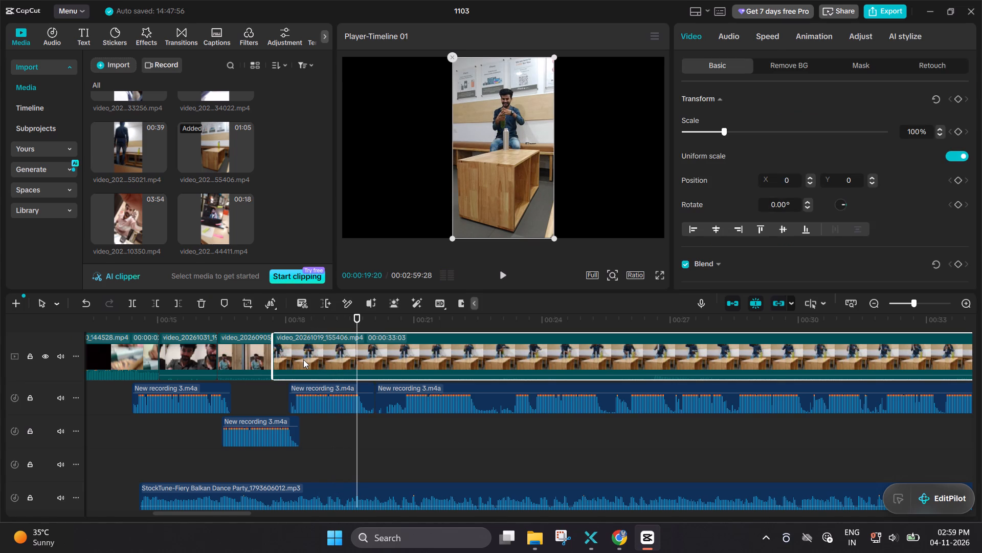
{"action": "key", "text": "BackSpace"}
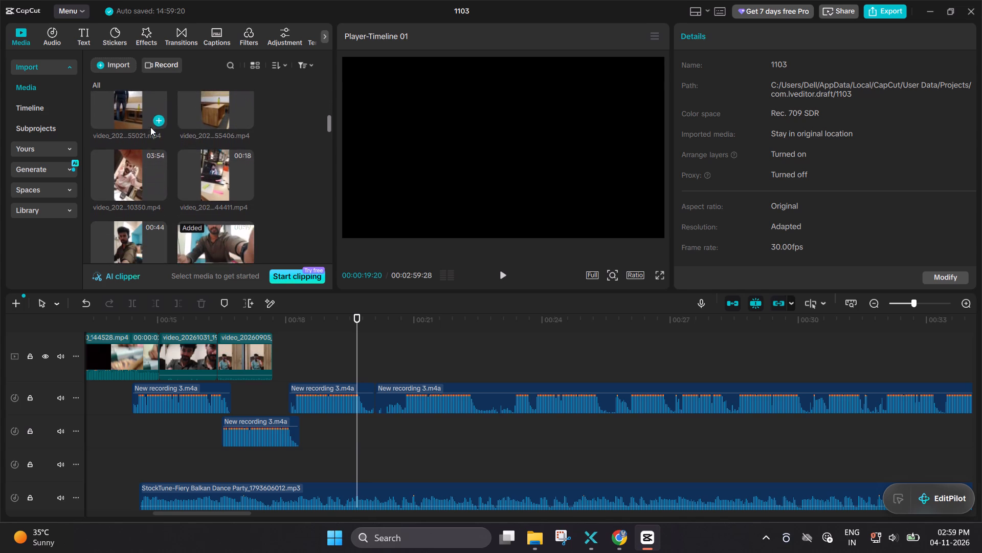
Look through the imported media for replacement footage and preview the 59-second clip ending in 51355.mp4.
{"action": "scroll", "coordinate": [150, 127], "scroll_direction": "down", "scroll_amount": 1}
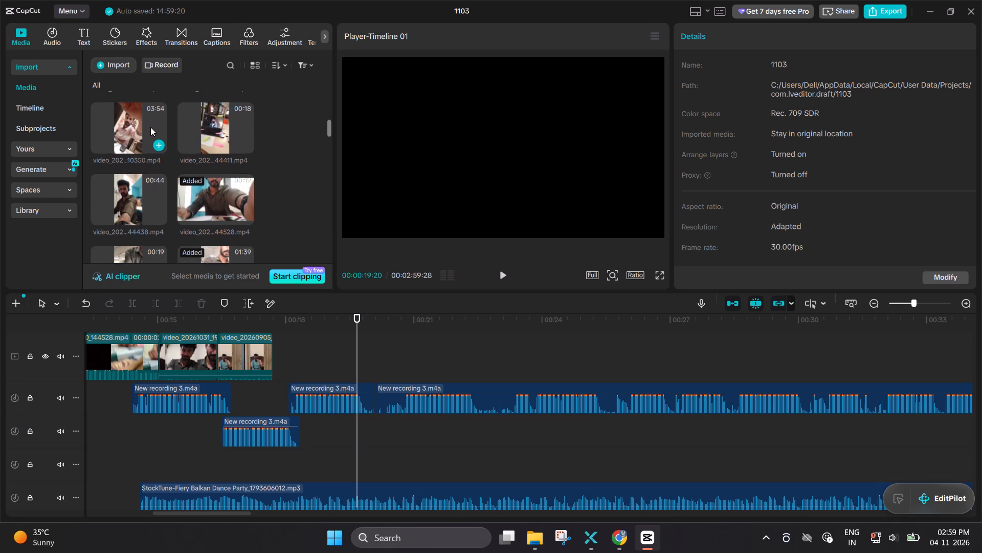
{"action": "scroll", "coordinate": [150, 127], "scroll_direction": "down", "scroll_amount": 1}
{"action": "scroll", "coordinate": [150, 127], "scroll_direction": "right", "scroll_amount": 1}
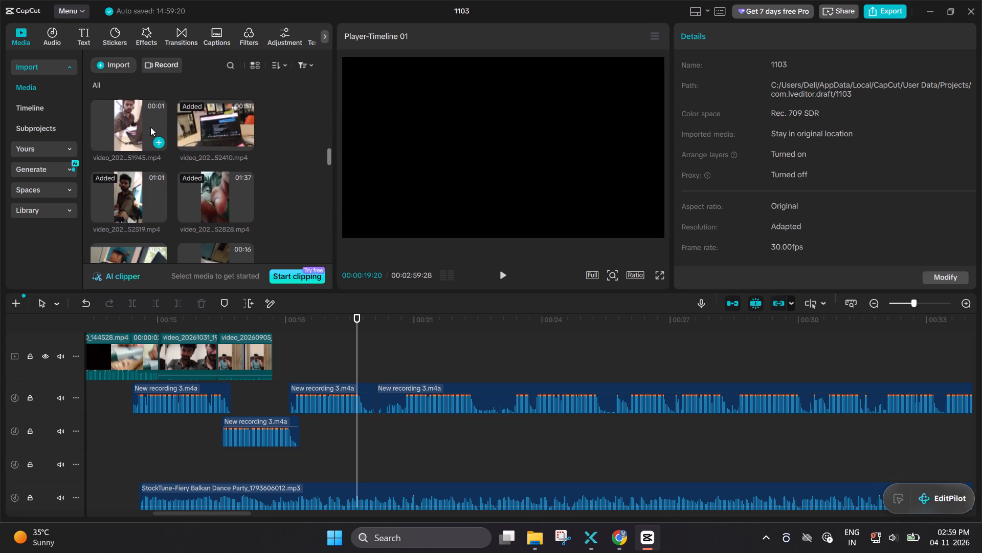
{"action": "scroll", "coordinate": [150, 127], "scroll_direction": "right", "scroll_amount": 1}
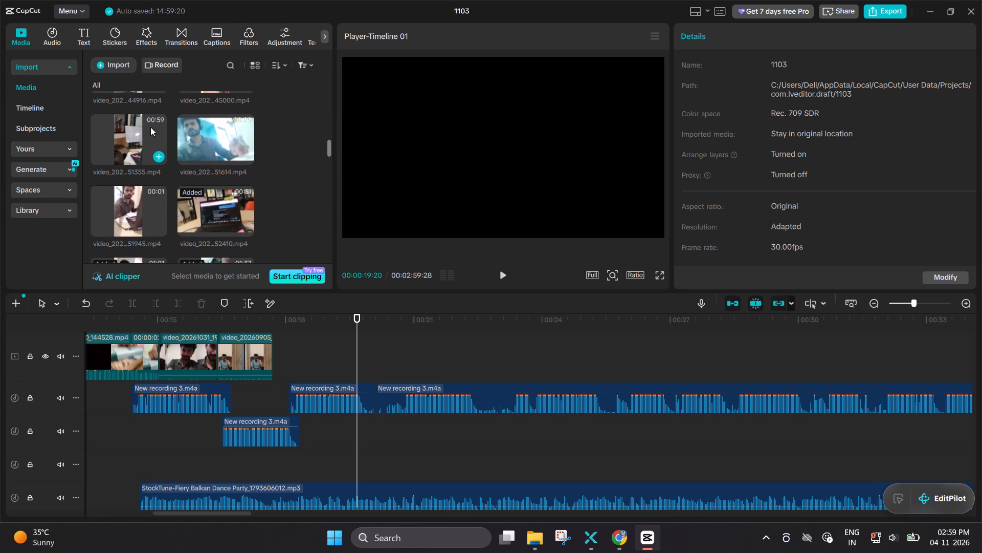
{"action": "scroll", "coordinate": [150, 127], "scroll_direction": "right", "scroll_amount": 1}
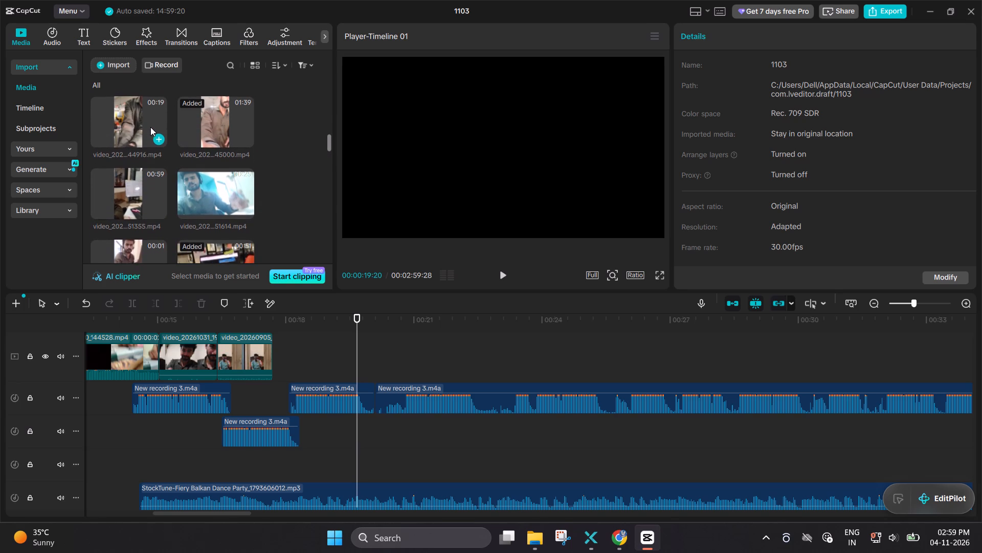
{"action": "scroll", "coordinate": [150, 127], "scroll_direction": "right", "scroll_amount": 1}
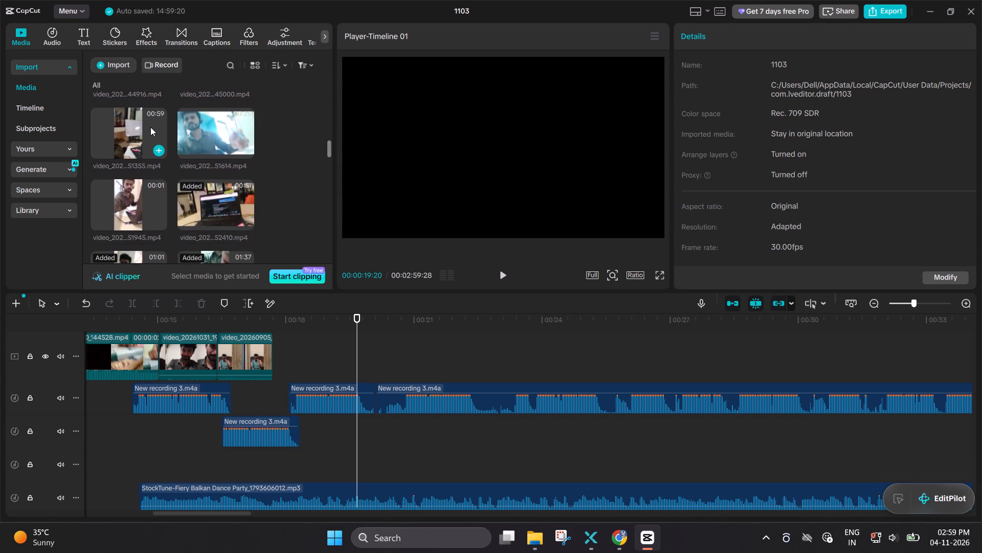
{"action": "scroll", "coordinate": [150, 127], "scroll_direction": "right", "scroll_amount": 2}
{"action": "left_click", "coordinate": [150, 127]}
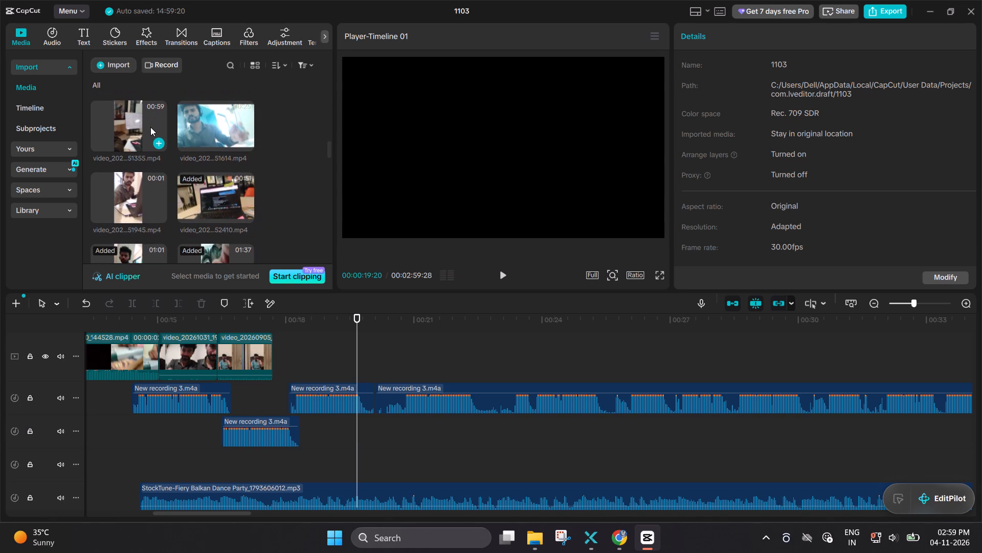
{"action": "left_click", "coordinate": [150, 127]}
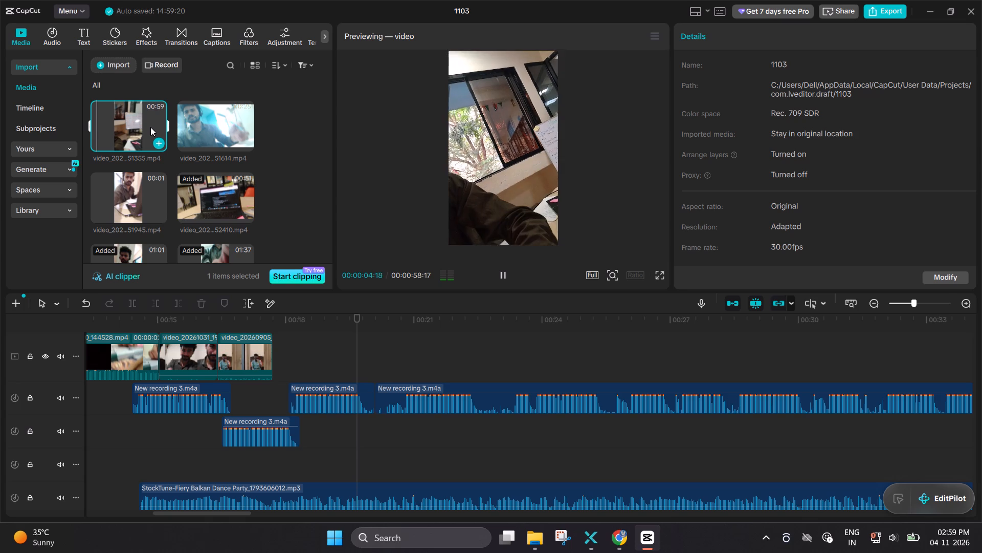
Look further through the imported media for replacement footage and preview the 34-second clip ending in 92207.mp4.
{"action": "scroll", "coordinate": [150, 127], "scroll_direction": "down", "scroll_amount": 1}
{"action": "scroll", "coordinate": [150, 127], "scroll_direction": "up", "scroll_amount": 1}
{"action": "scroll", "coordinate": [150, 127], "scroll_direction": "down", "scroll_amount": 1}
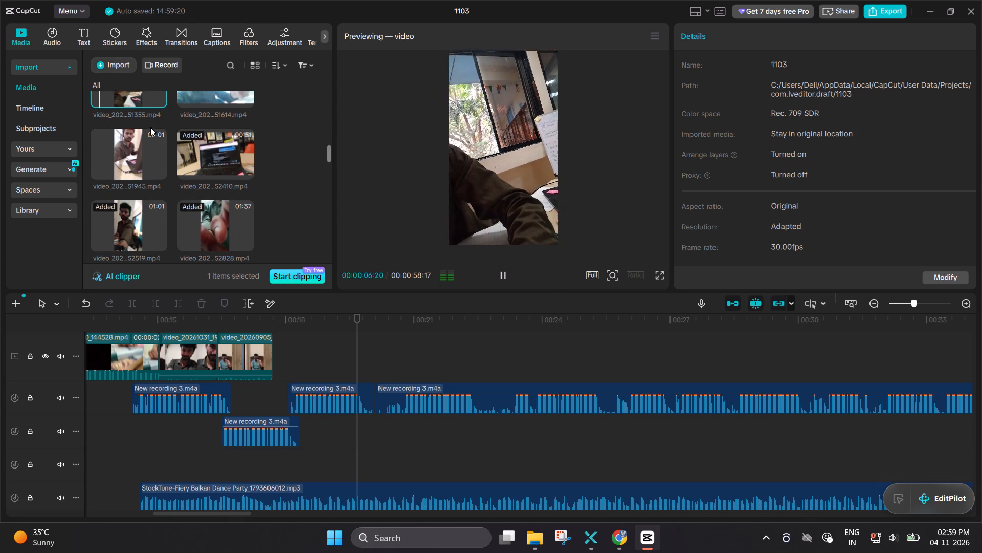
{"action": "scroll", "coordinate": [150, 127], "scroll_direction": "down", "scroll_amount": 2}
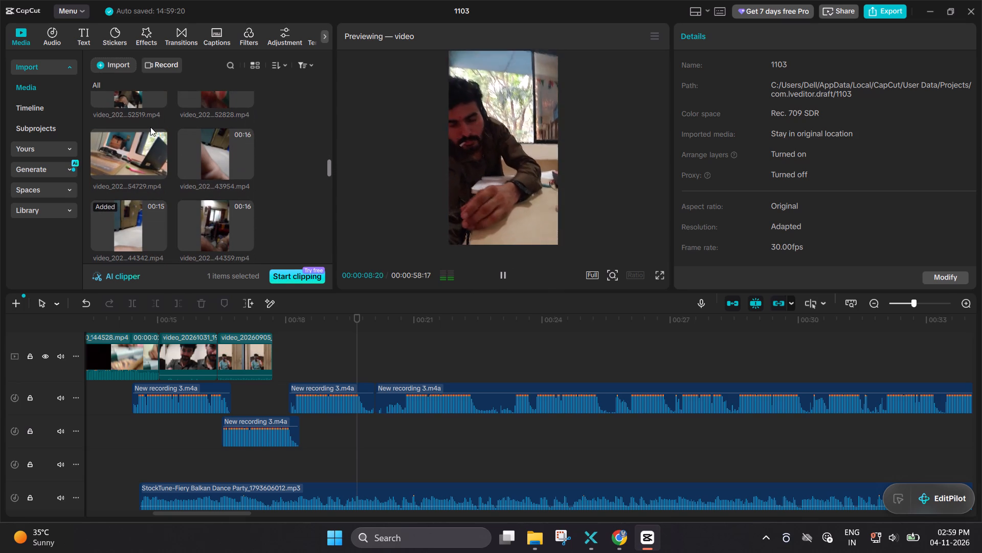
{"action": "scroll", "coordinate": [150, 127], "scroll_direction": "down", "scroll_amount": 2}
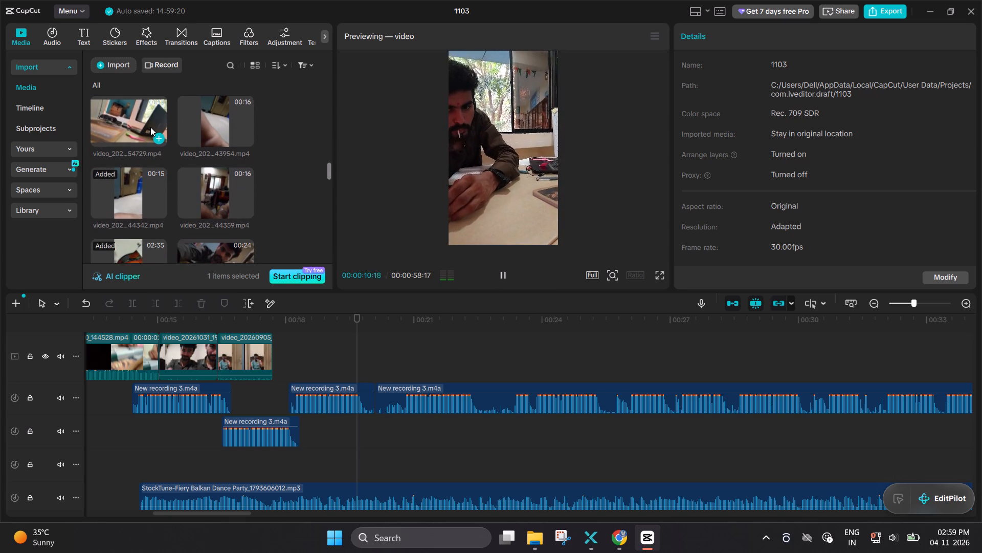
{"action": "scroll", "coordinate": [150, 127], "scroll_direction": "down", "scroll_amount": 3}
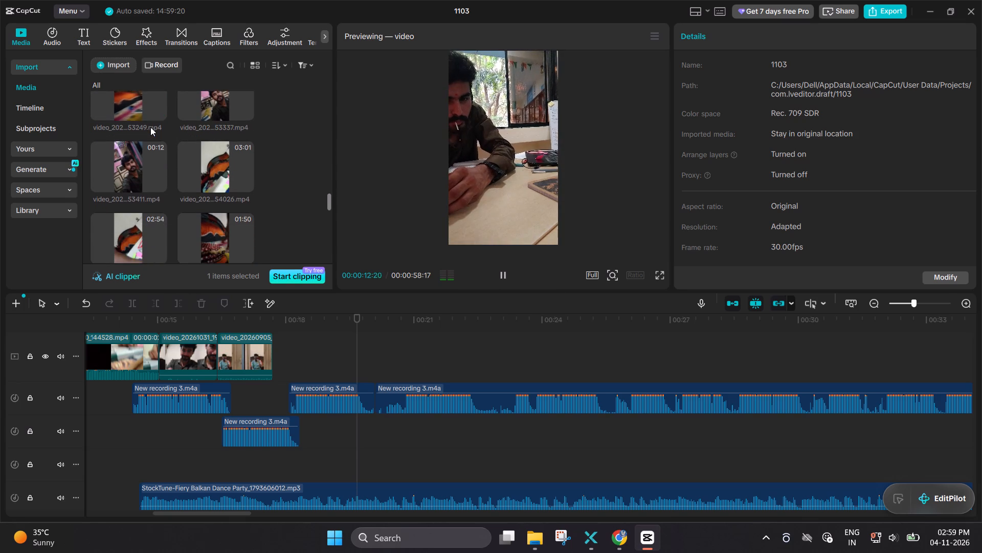
{"action": "scroll", "coordinate": [150, 127], "scroll_direction": "down", "scroll_amount": 2}
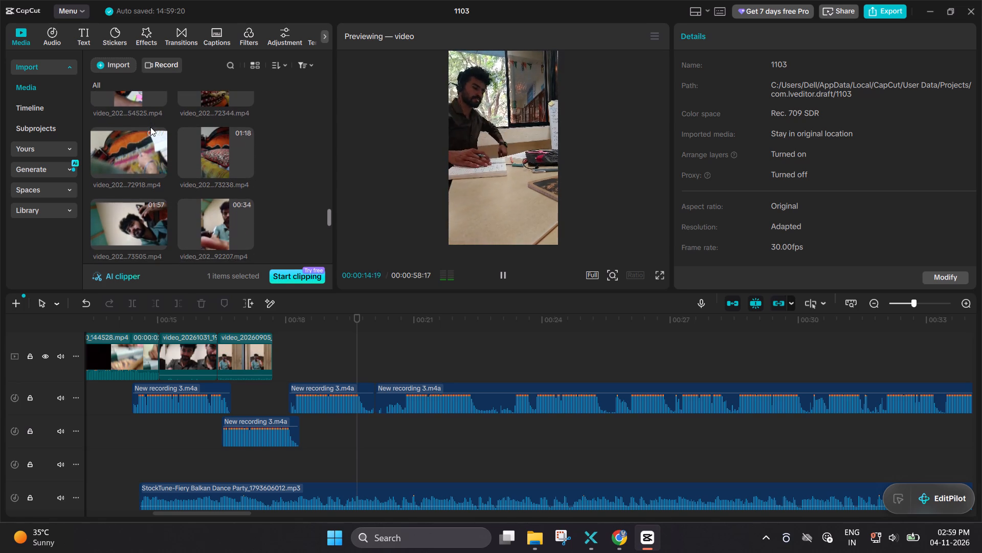
{"action": "scroll", "coordinate": [150, 127], "scroll_direction": "down", "scroll_amount": 2}
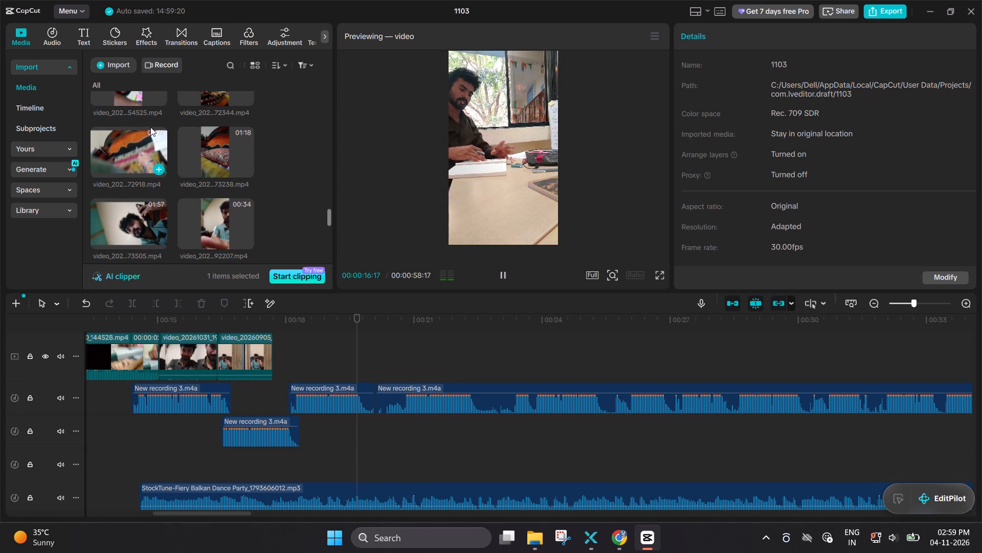
{"action": "scroll", "coordinate": [150, 127], "scroll_direction": "down", "scroll_amount": 2}
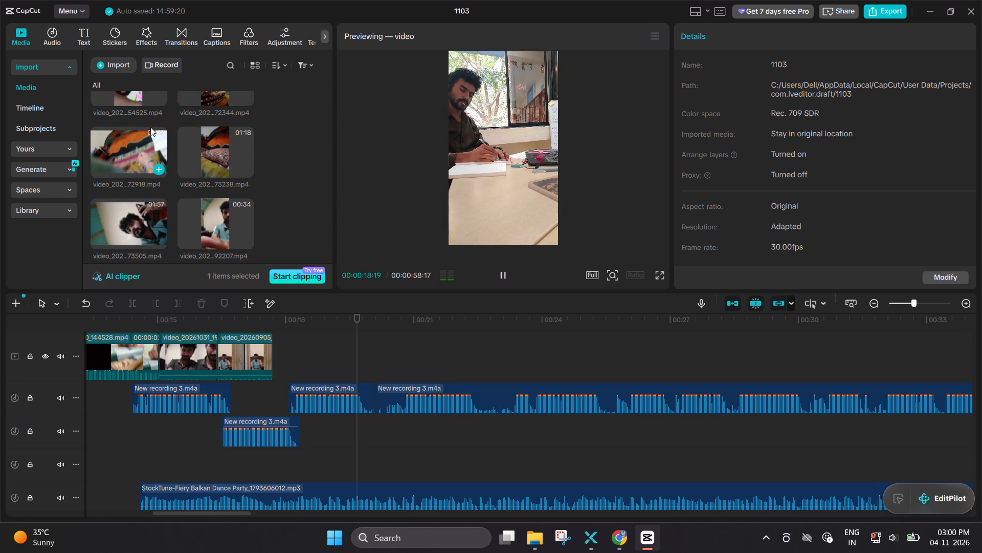
{"action": "scroll", "coordinate": [150, 127], "scroll_direction": "down", "scroll_amount": 3}
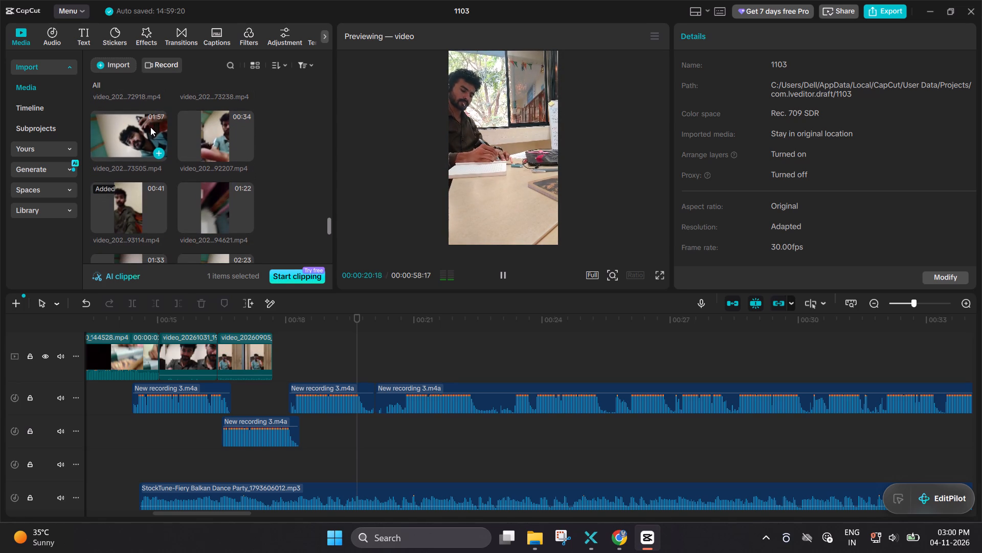
{"action": "scroll", "coordinate": [150, 127], "scroll_direction": "down", "scroll_amount": 1}
{"action": "left_click", "coordinate": [217, 131]}
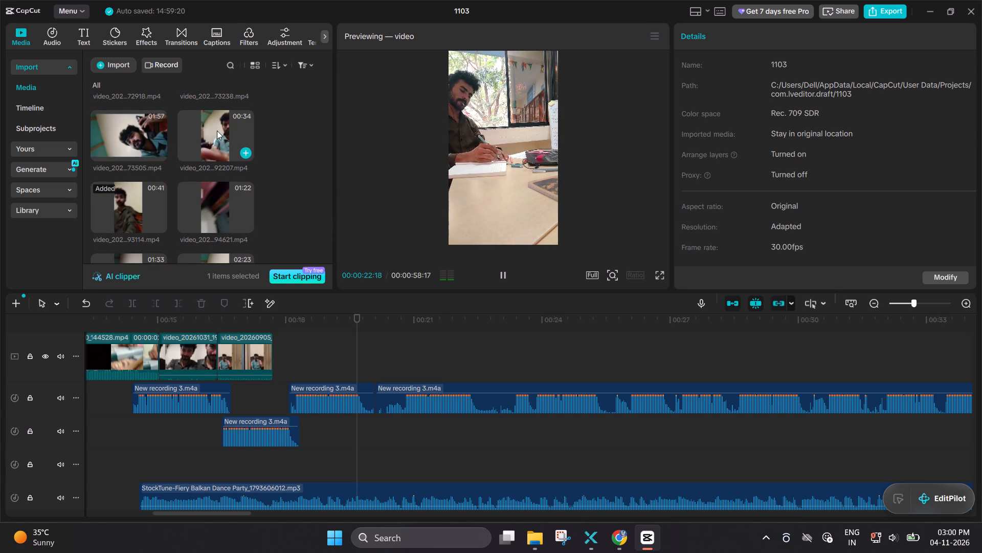
{"action": "double_click", "coordinate": [217, 131]}
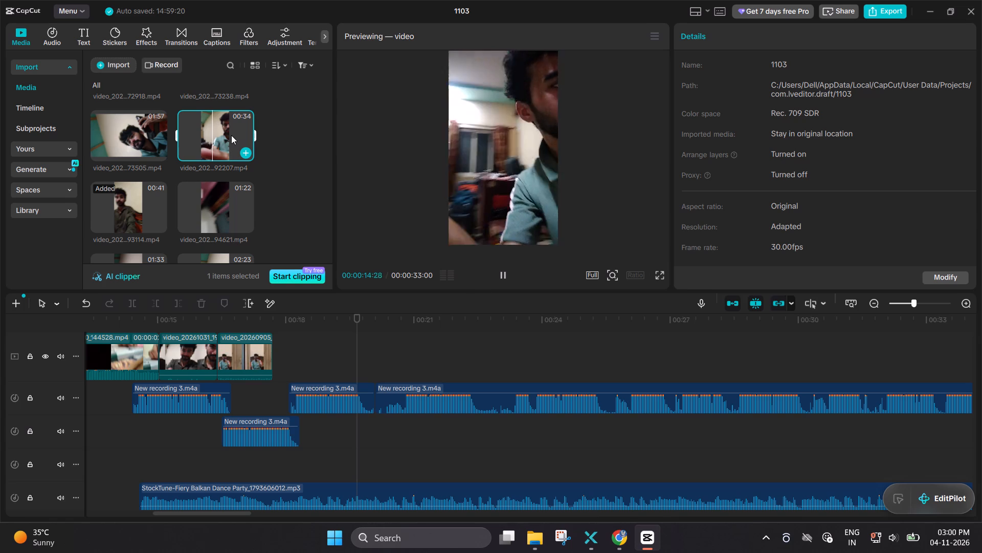
{"action": "left_click", "coordinate": [214, 133]}
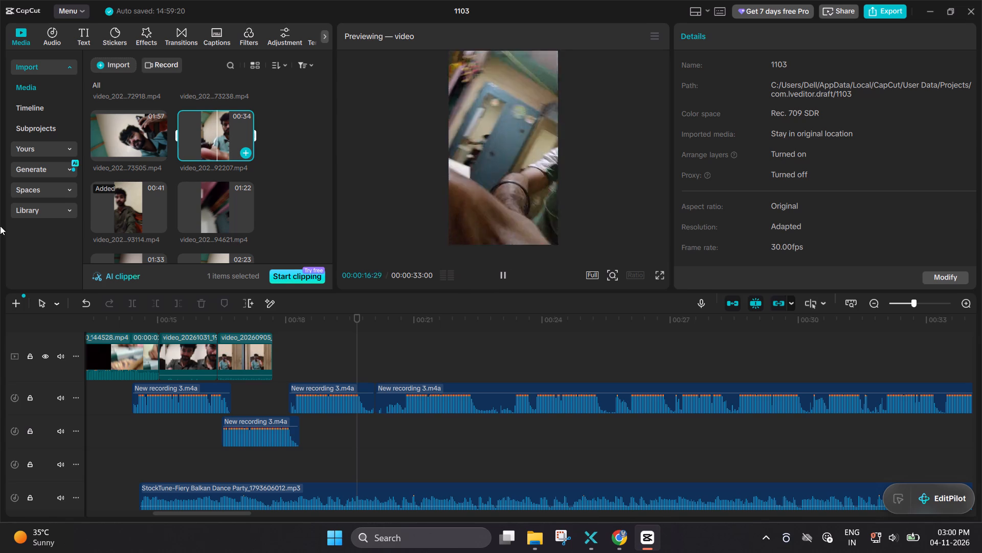
Check the remaining media clips and preview the opening seconds of the 02:23 clip ending in 01320.mp4, pausing its playback.
{"action": "scroll", "coordinate": [205, 207], "scroll_direction": "down", "scroll_amount": 1}
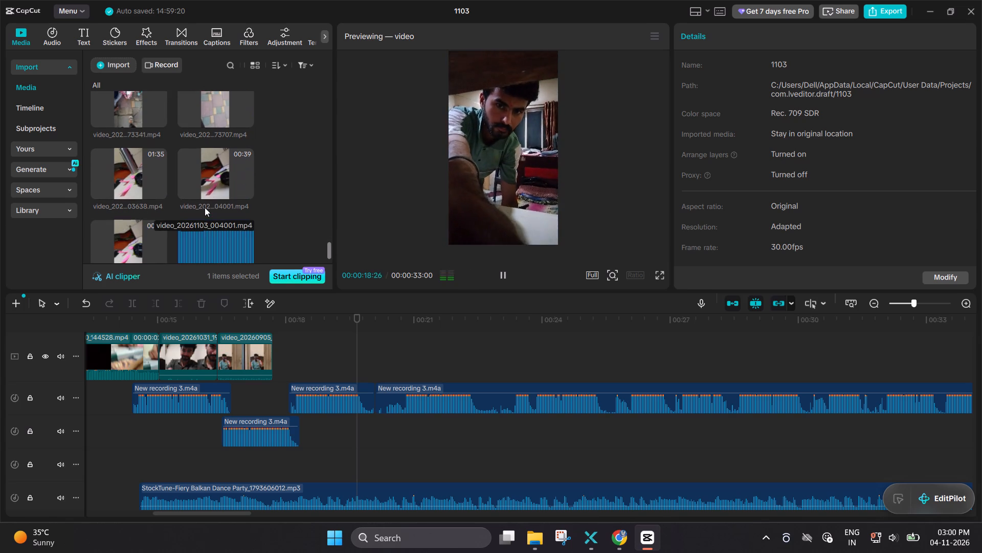
{"action": "scroll", "coordinate": [205, 207], "scroll_direction": "up", "scroll_amount": 1}
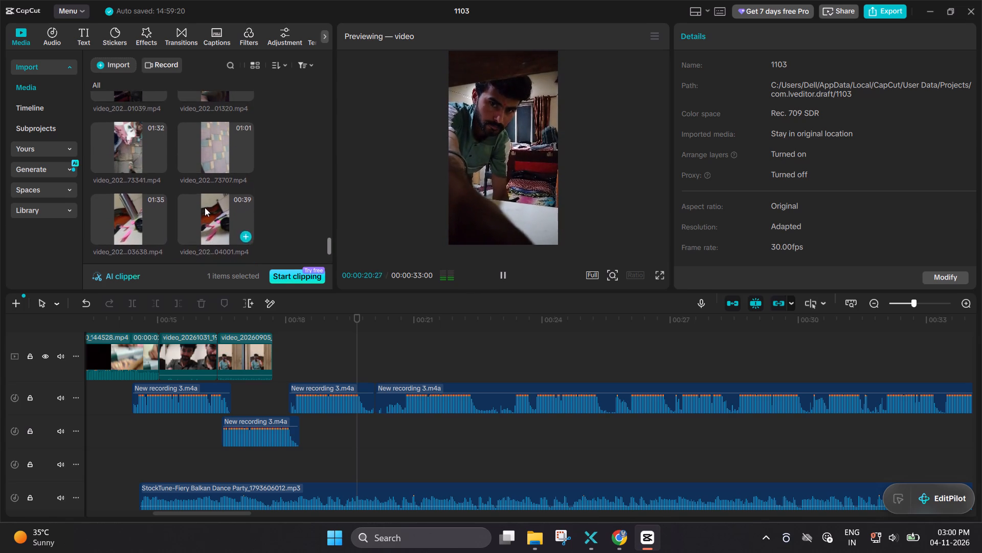
{"action": "scroll", "coordinate": [205, 207], "scroll_direction": "up", "scroll_amount": 1}
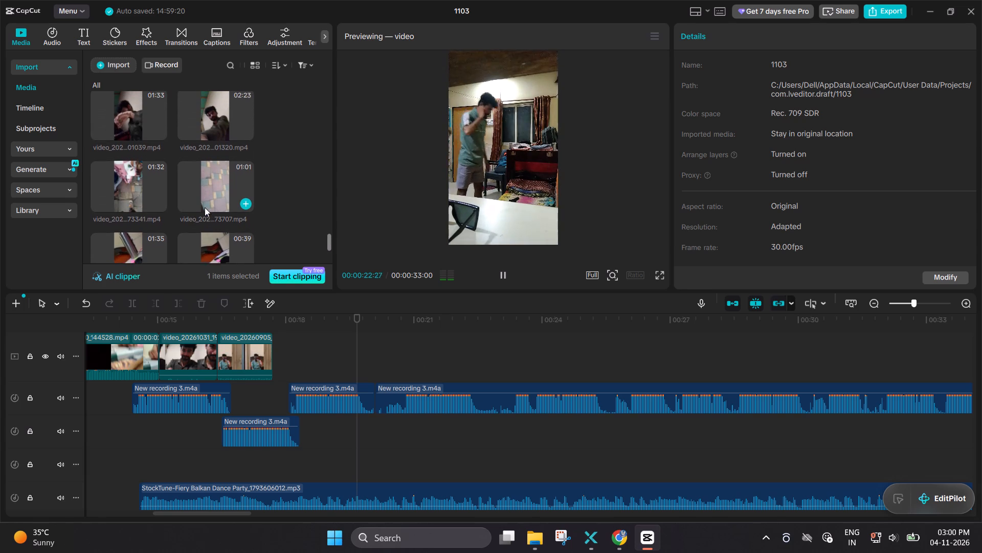
{"action": "scroll", "coordinate": [205, 207], "scroll_direction": "up", "scroll_amount": 1}
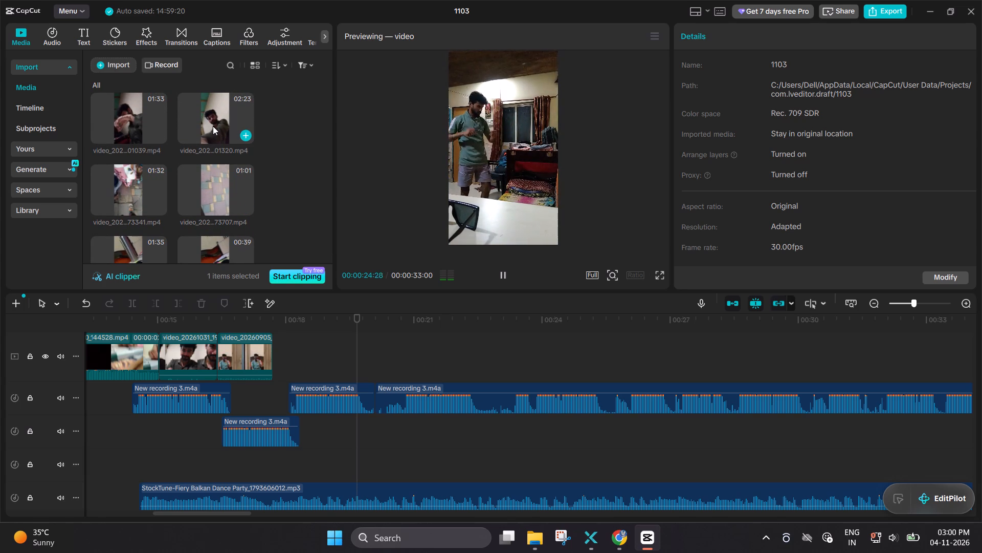
{"action": "left_click", "coordinate": [213, 126]}
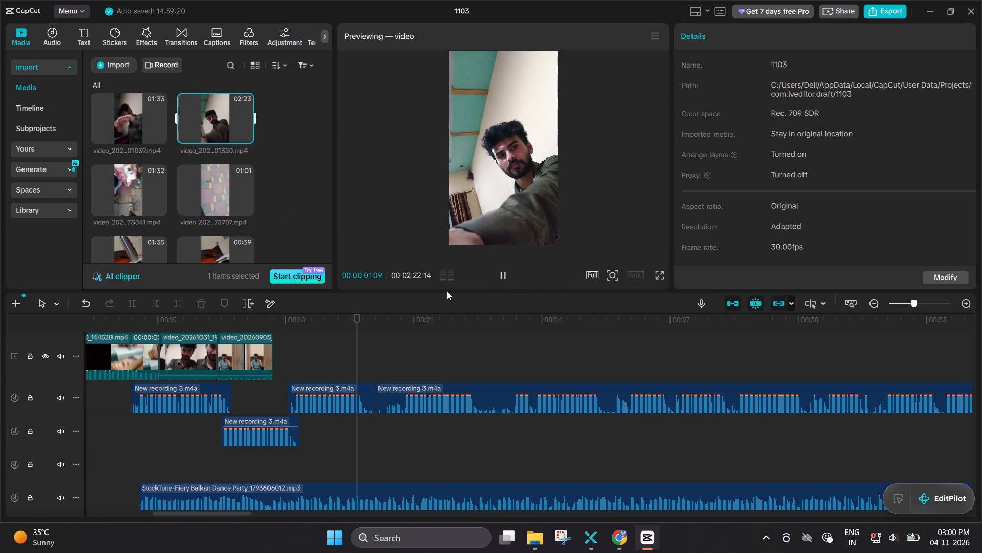
{"action": "left_click", "coordinate": [499, 274]}
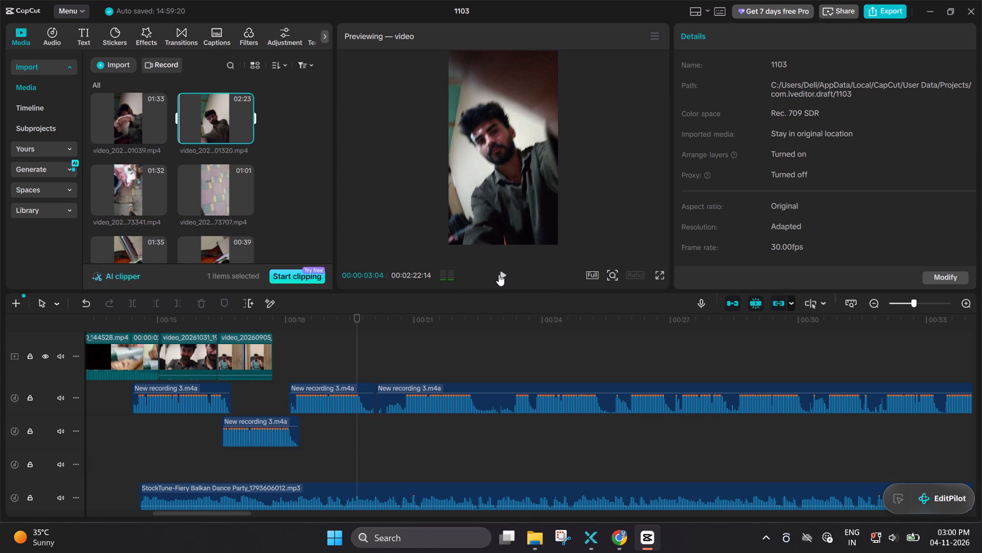
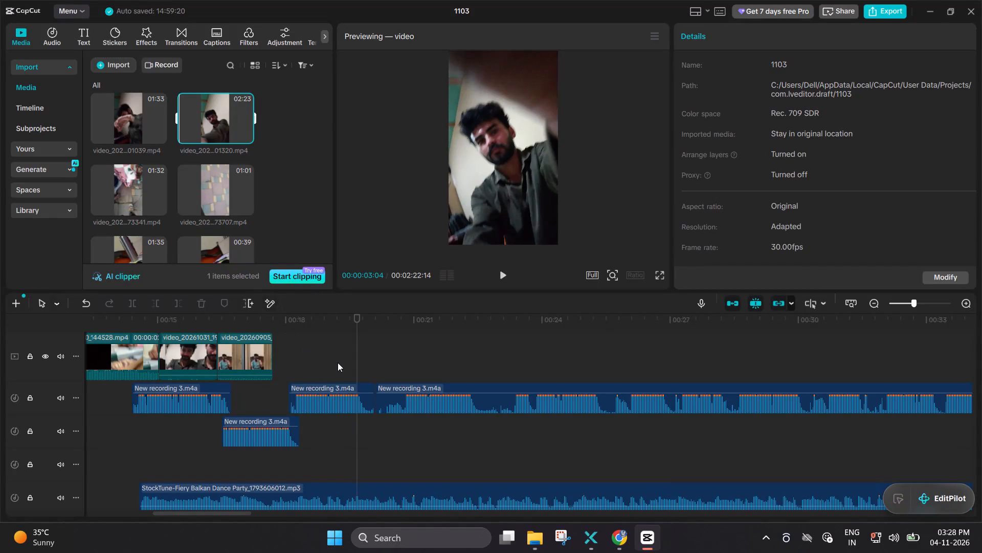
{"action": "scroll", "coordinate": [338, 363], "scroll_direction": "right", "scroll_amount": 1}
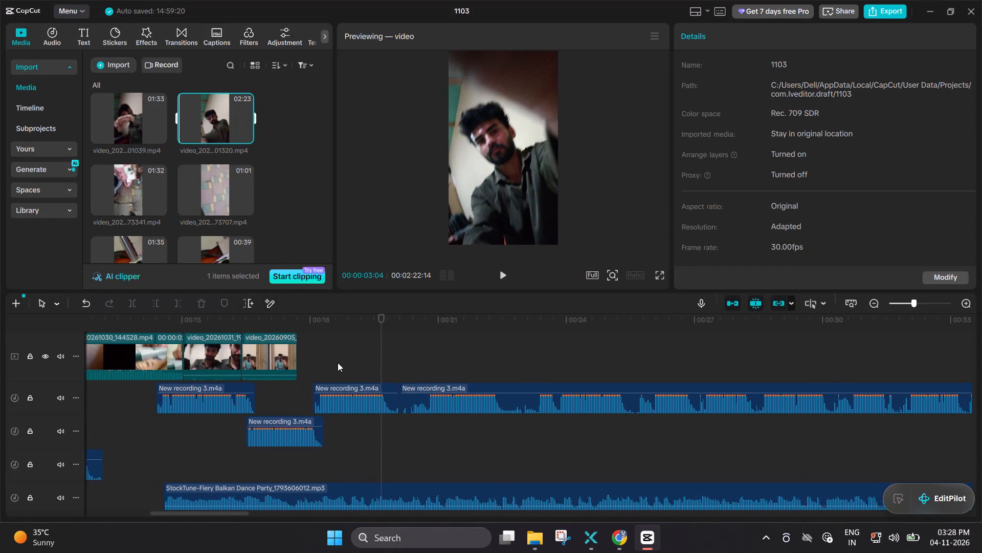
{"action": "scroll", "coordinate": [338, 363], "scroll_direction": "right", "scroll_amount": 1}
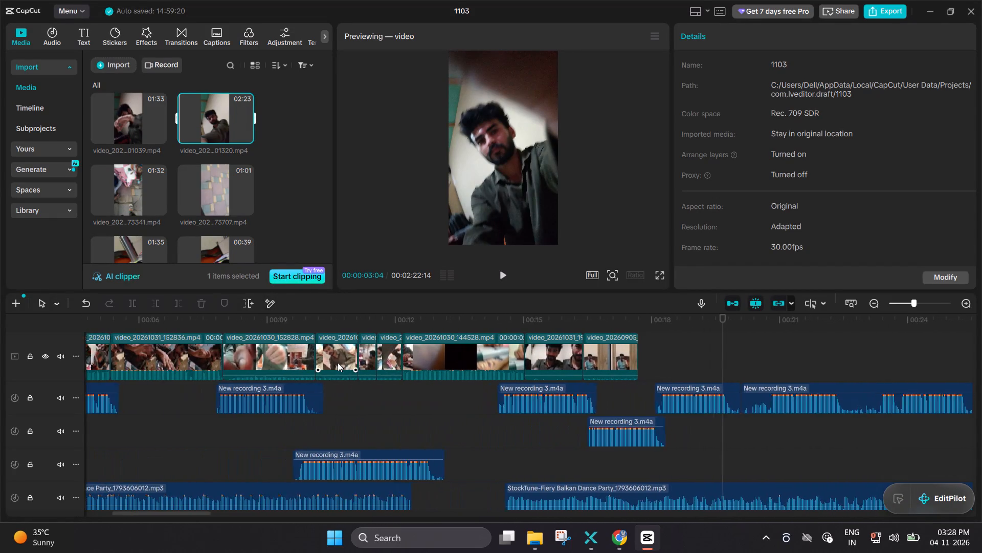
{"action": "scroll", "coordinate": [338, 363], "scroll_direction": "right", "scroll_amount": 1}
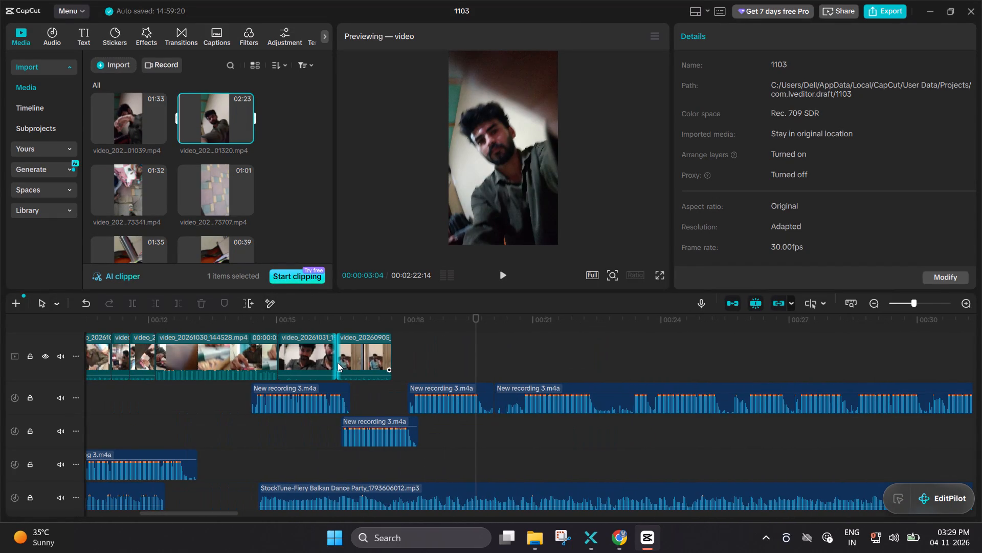
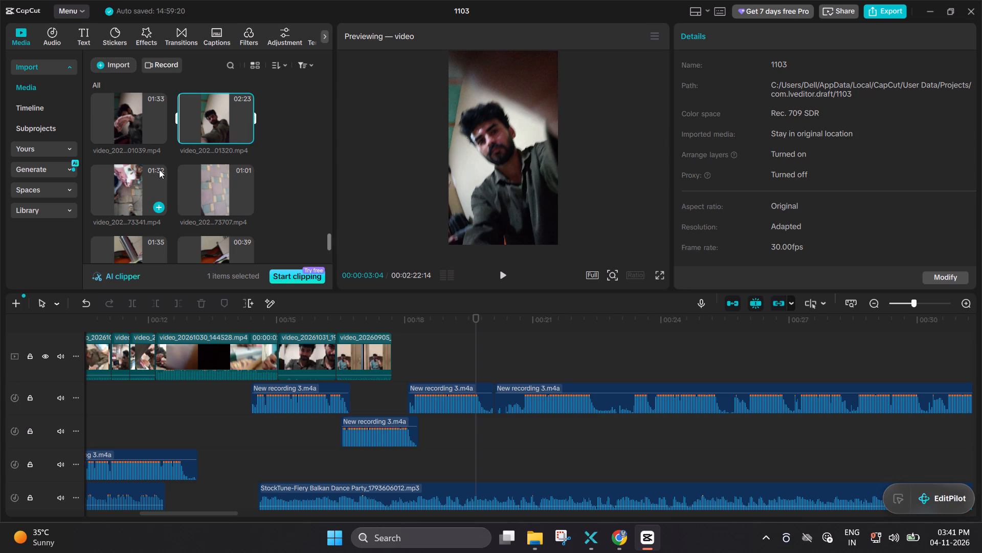
Preview the library clips ending 73238, 53046 and 52703 as candidate footage for the next voice phrase.
{"action": "scroll", "coordinate": [159, 169], "scroll_direction": "down", "scroll_amount": 1}
{"action": "scroll", "coordinate": [159, 169], "scroll_direction": "up", "scroll_amount": 1}
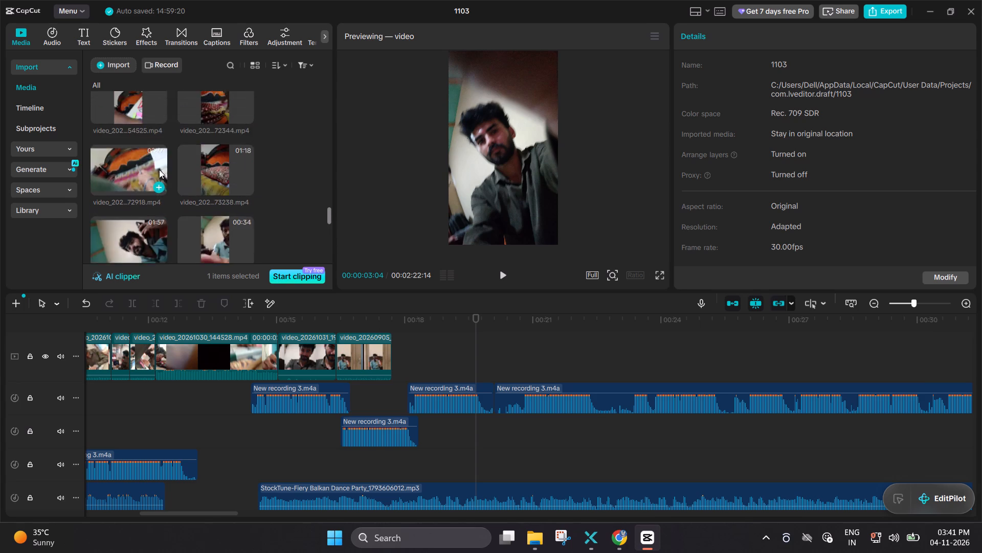
{"action": "scroll", "coordinate": [159, 169], "scroll_direction": "up", "scroll_amount": 1}
{"action": "left_click", "coordinate": [217, 161]}
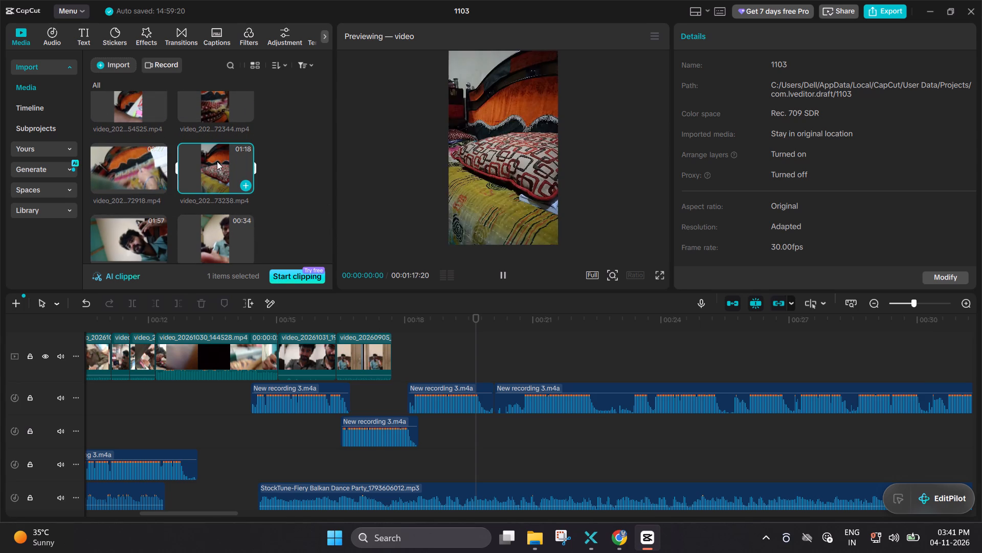
{"action": "scroll", "coordinate": [217, 161], "scroll_direction": "up", "scroll_amount": 1}
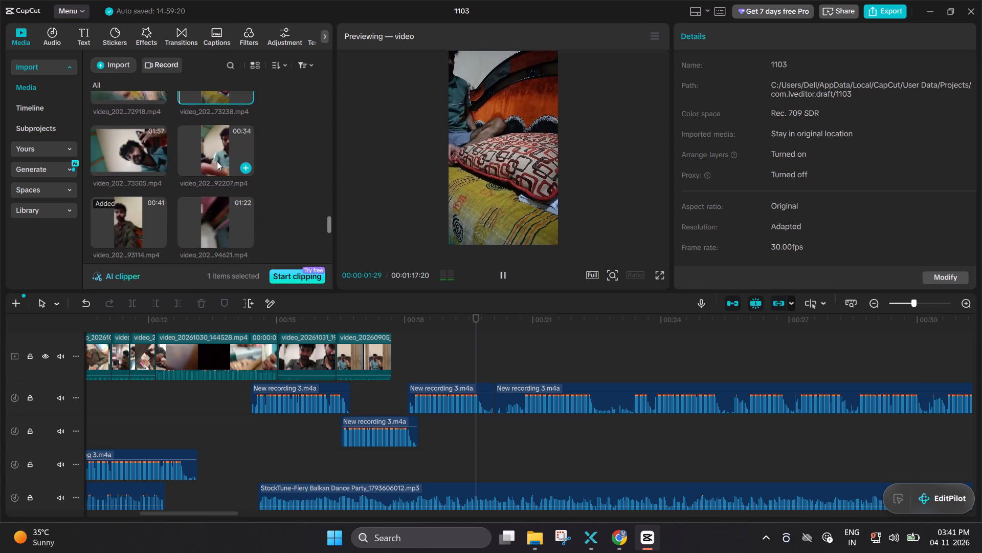
{"action": "scroll", "coordinate": [217, 161], "scroll_direction": "up", "scroll_amount": 1}
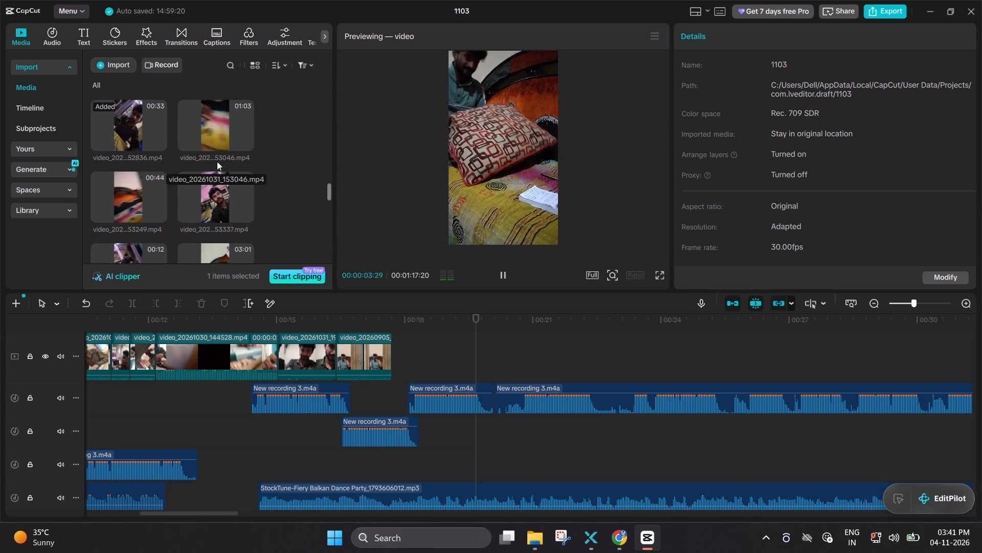
{"action": "left_click", "coordinate": [217, 161]}
{"action": "double_click", "coordinate": [217, 161]}
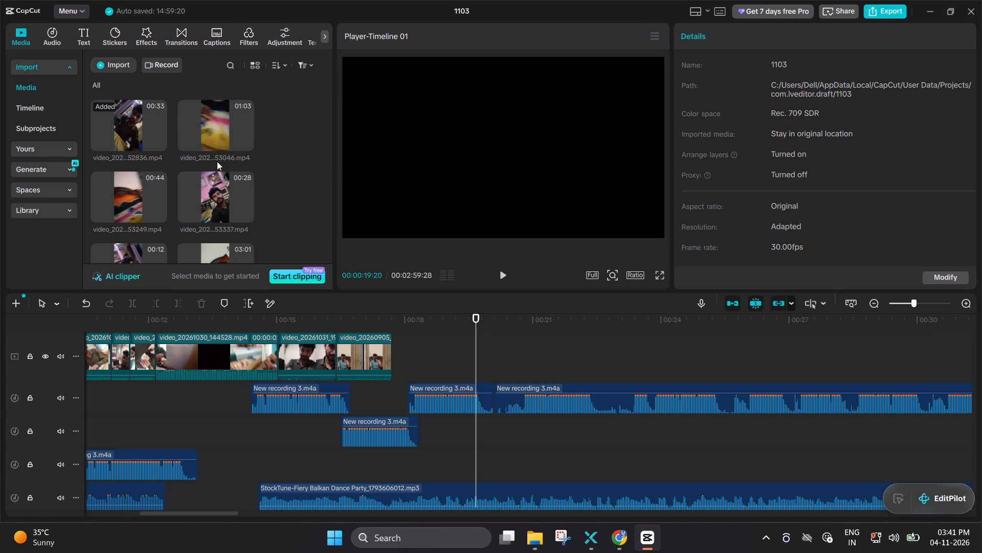
{"action": "double_click", "coordinate": [213, 133]}
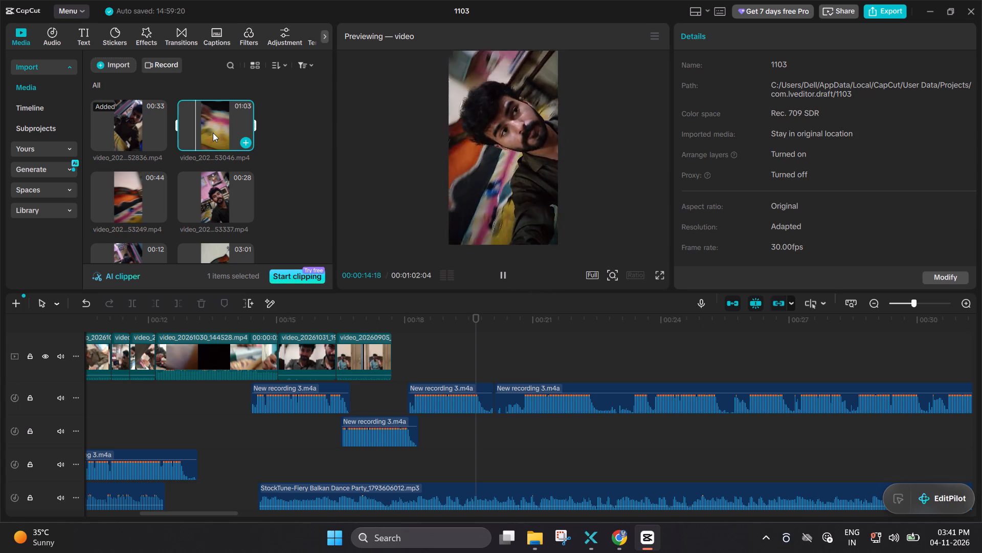
{"action": "scroll", "coordinate": [213, 133], "scroll_direction": "down", "scroll_amount": 1}
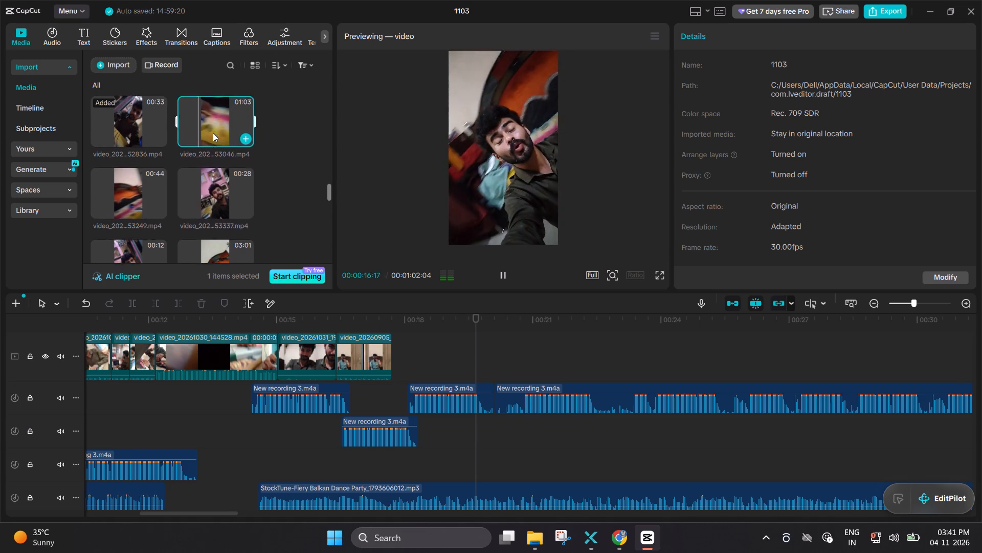
{"action": "left_click", "coordinate": [213, 133]}
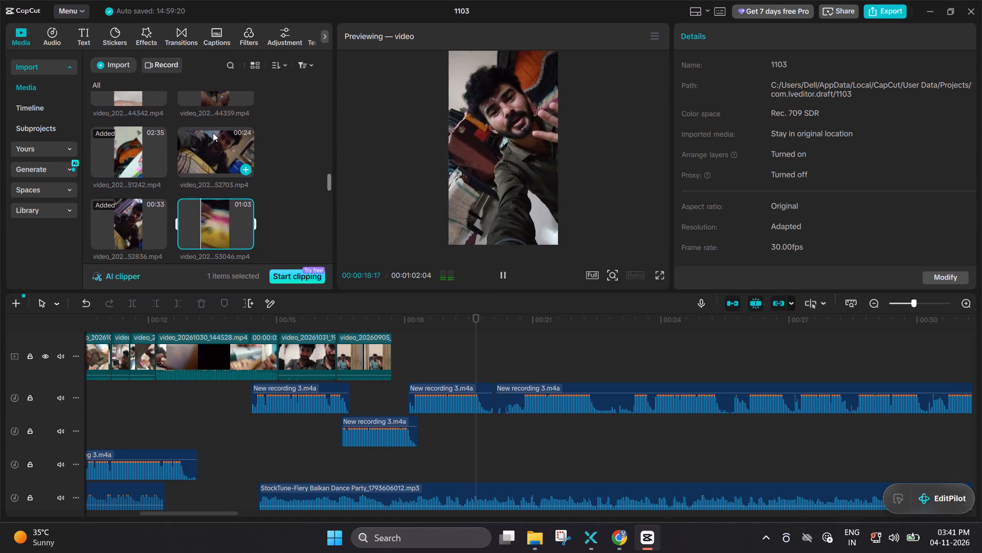
{"action": "left_click", "coordinate": [213, 133]}
{"action": "left_click", "coordinate": [206, 141]}
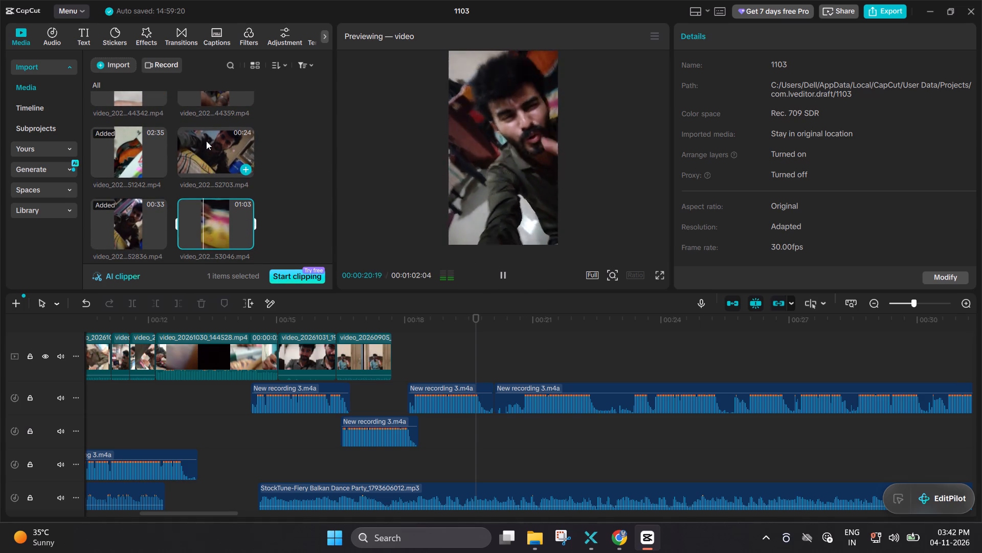
{"action": "left_click", "coordinate": [206, 141]}
{"action": "double_click", "coordinate": [206, 141]}
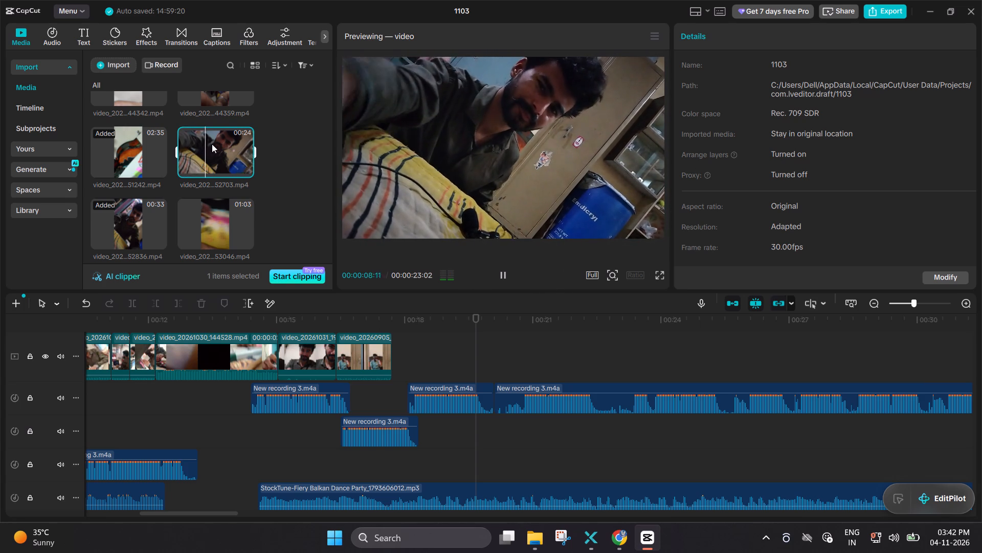
Preview more library footage, including the clips ending 53337, 43954 and the laptop clip ending 52410.
{"action": "scroll", "coordinate": [203, 201], "scroll_direction": "down", "scroll_amount": 2}
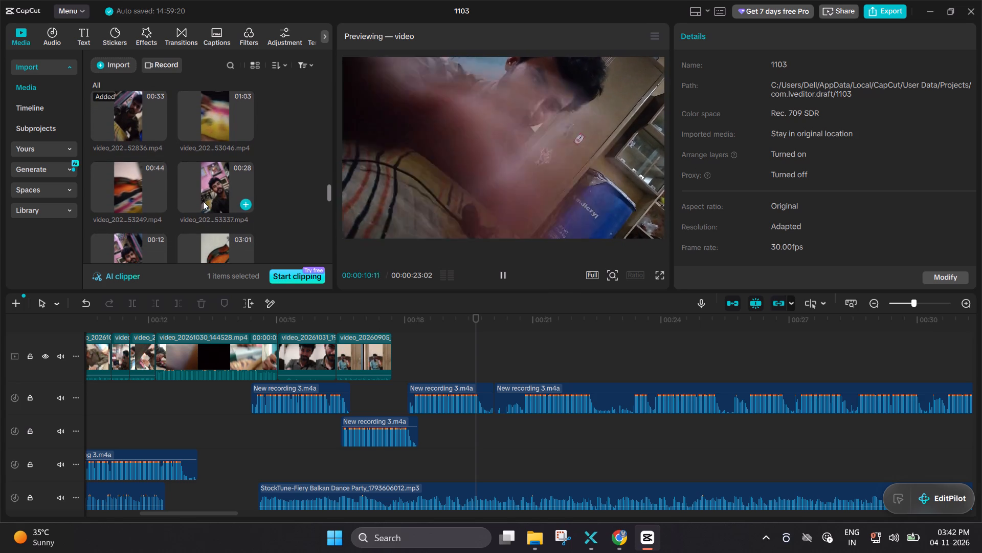
{"action": "left_click", "coordinate": [203, 201]}
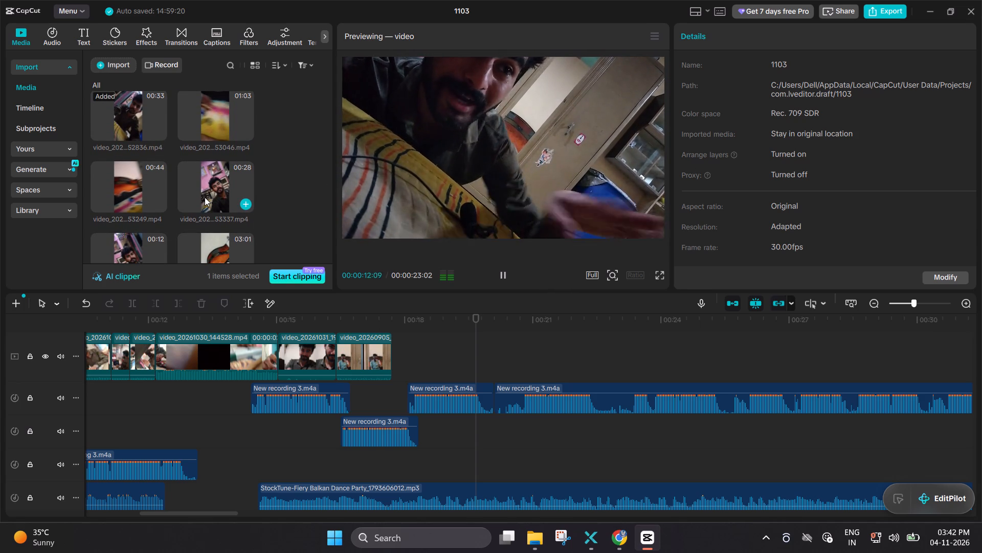
{"action": "left_click", "coordinate": [205, 197]}
{"action": "double_click", "coordinate": [205, 197]}
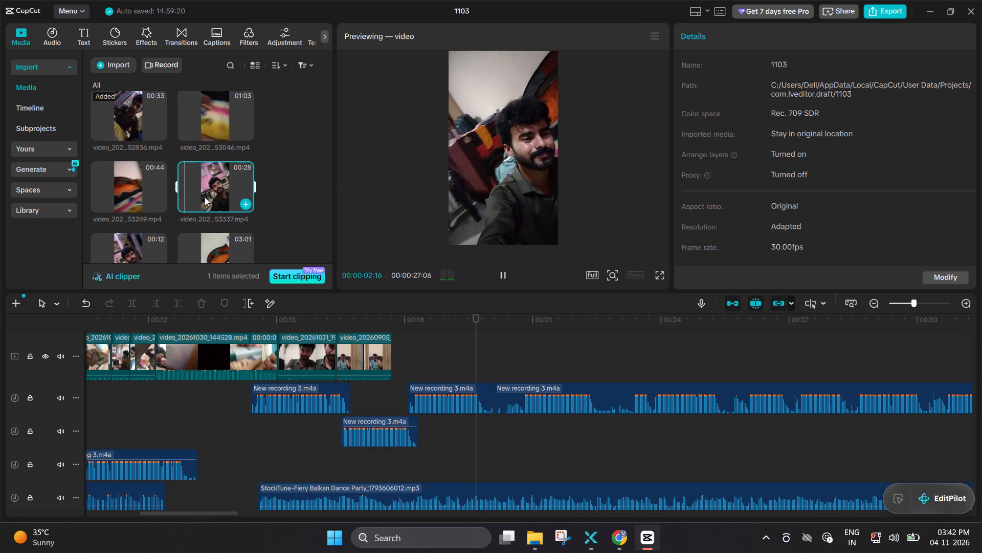
{"action": "scroll", "coordinate": [199, 214], "scroll_direction": "up", "scroll_amount": 1}
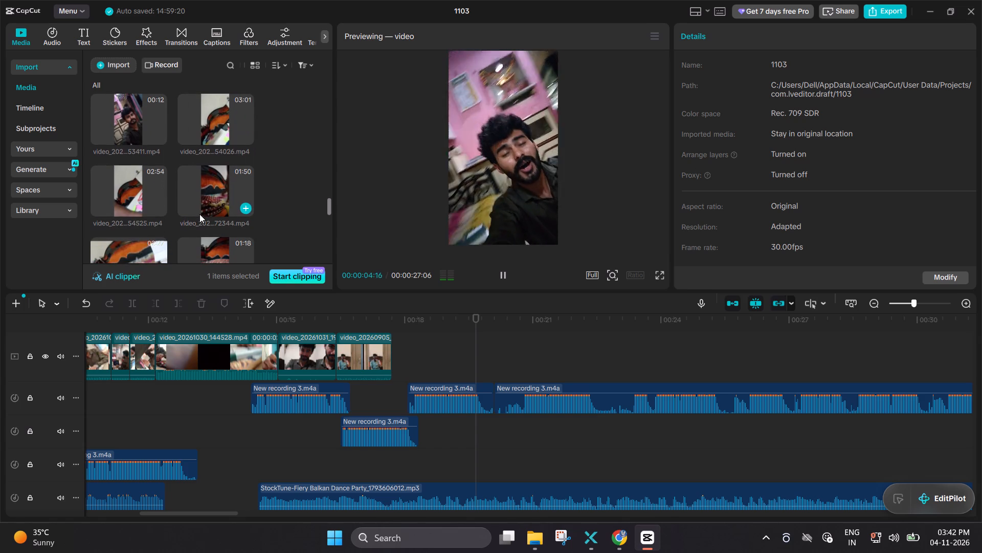
{"action": "scroll", "coordinate": [199, 214], "scroll_direction": "up", "scroll_amount": 2}
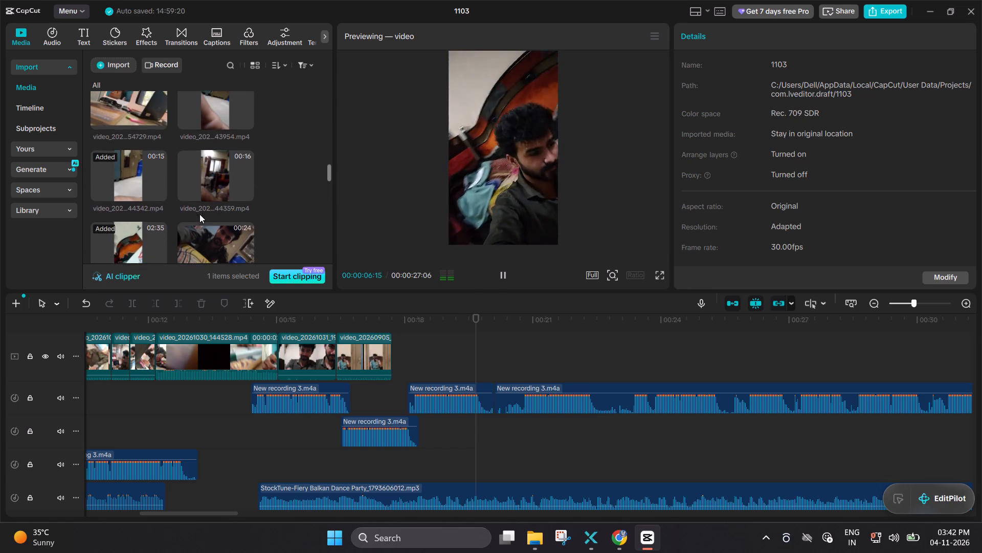
{"action": "scroll", "coordinate": [199, 214], "scroll_direction": "up", "scroll_amount": 1}
{"action": "left_click", "coordinate": [199, 214]}
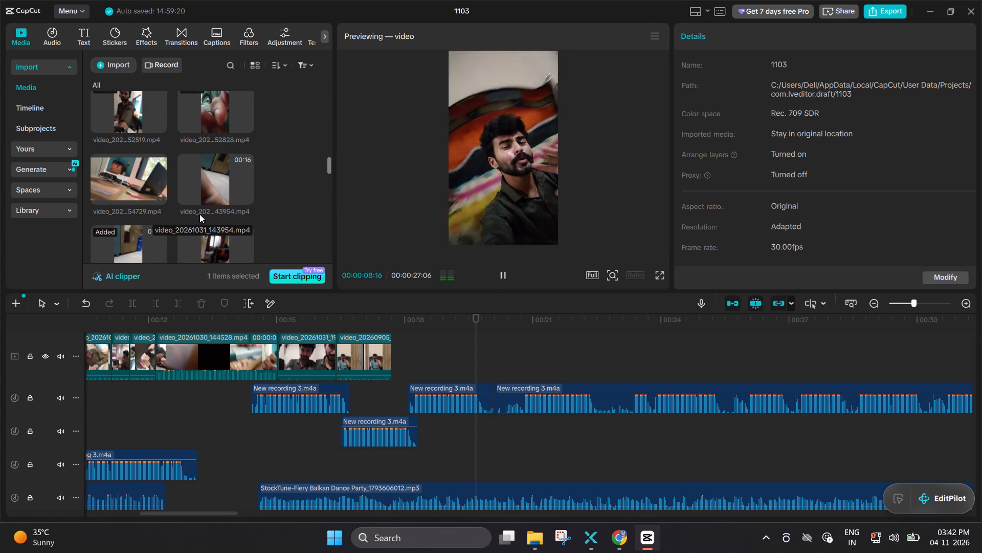
{"action": "left_click", "coordinate": [211, 182]}
{"action": "left_click", "coordinate": [211, 182]}
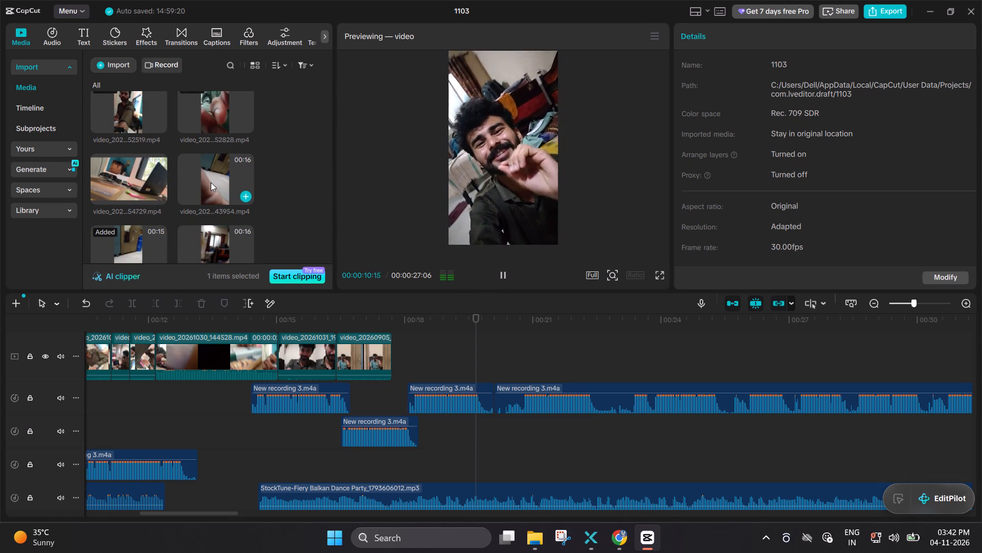
{"action": "double_click", "coordinate": [211, 182]}
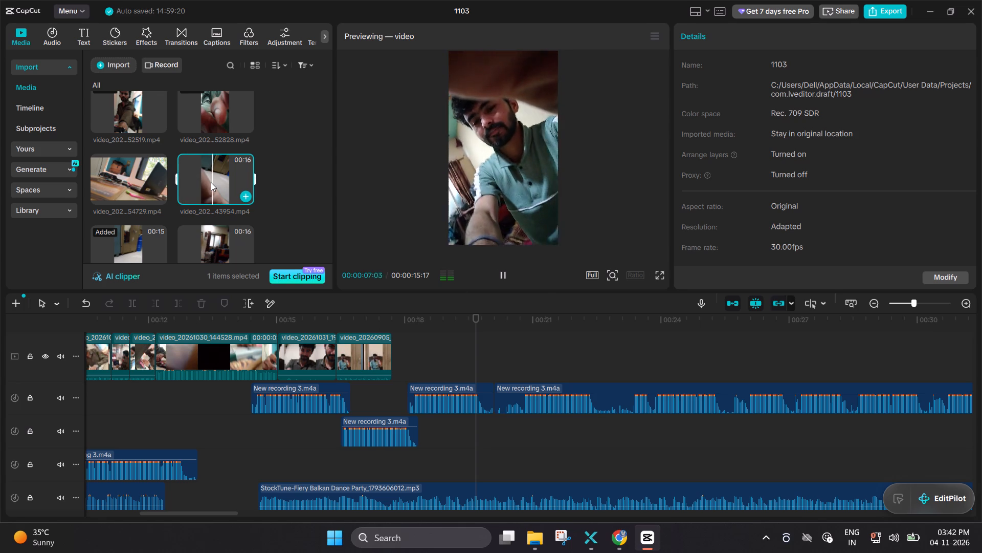
{"action": "scroll", "coordinate": [211, 182], "scroll_direction": "up", "scroll_amount": 1}
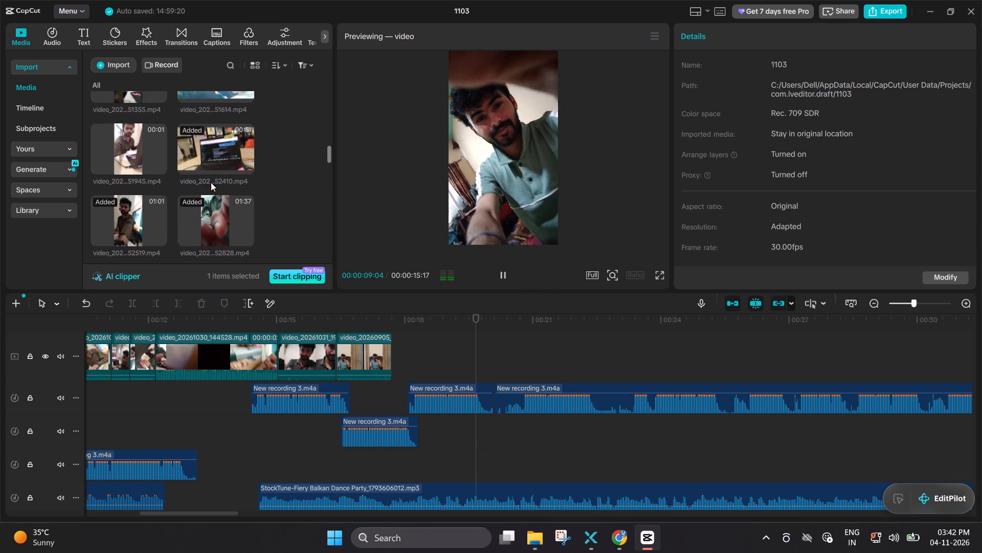
{"action": "scroll", "coordinate": [211, 182], "scroll_direction": "up", "scroll_amount": 1}
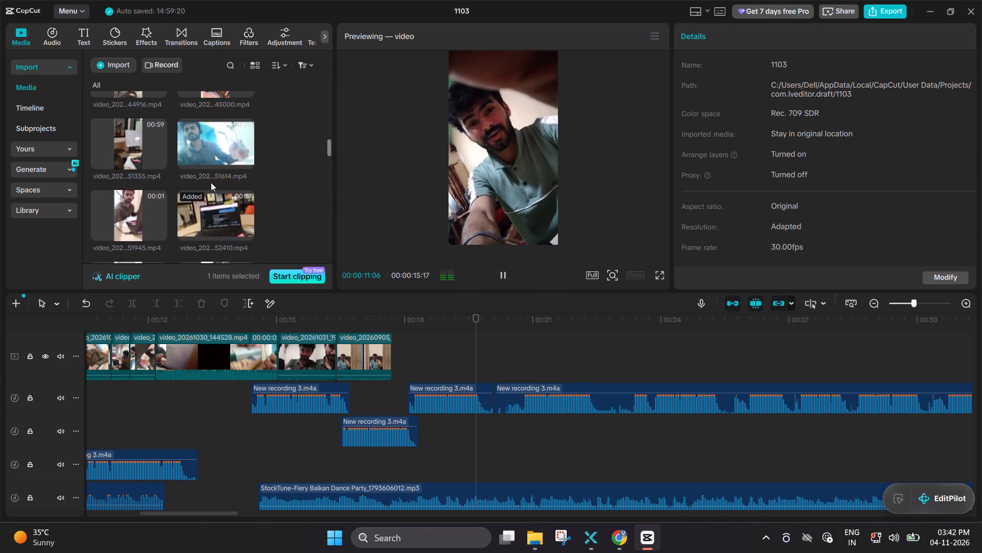
{"action": "double_click", "coordinate": [211, 199]}
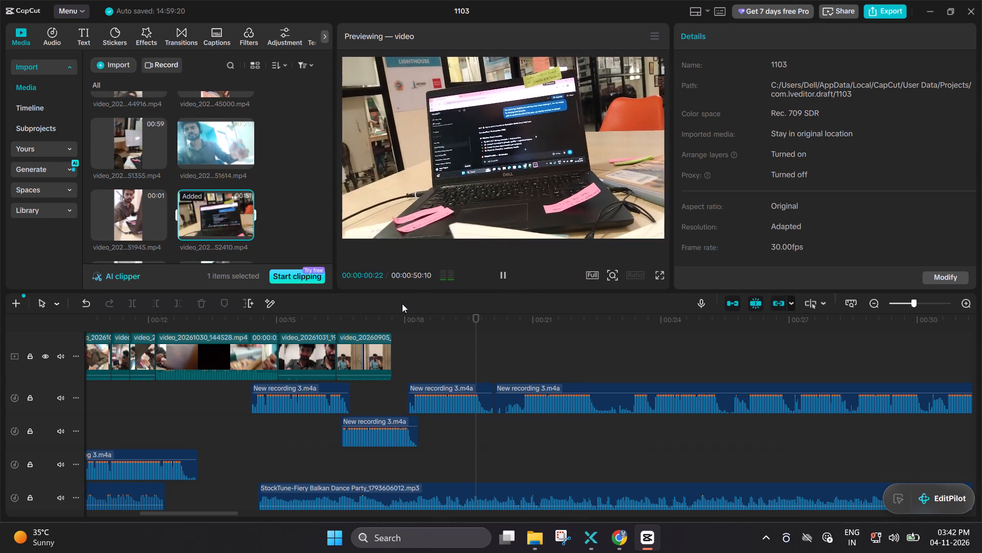
Play the timeline from the end of the last video clip to hear the voice recording that needs footage.
{"action": "double_click", "coordinate": [384, 316]}
{"action": "double_click", "coordinate": [384, 316]}
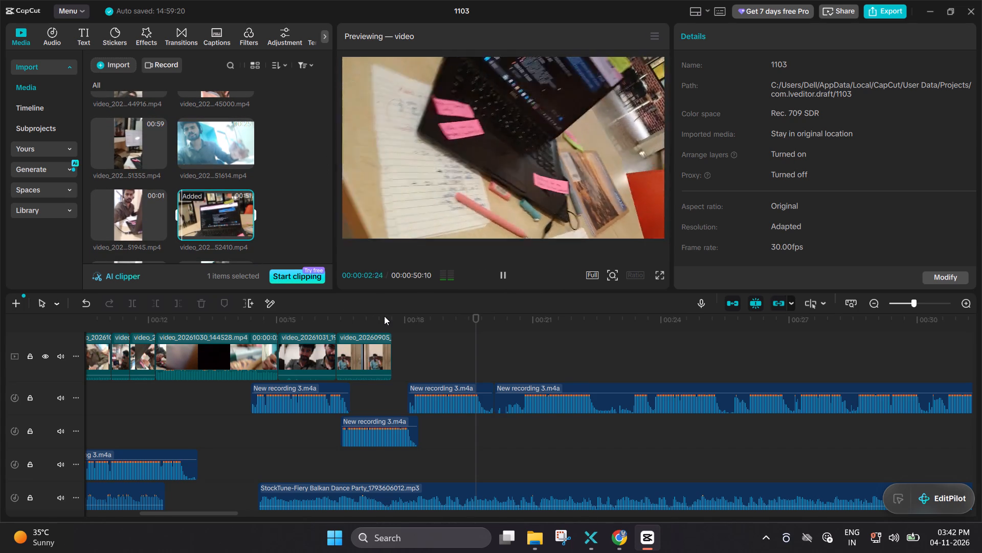
{"action": "double_click", "coordinate": [439, 337]}
{"action": "triple_click", "coordinate": [398, 322]}
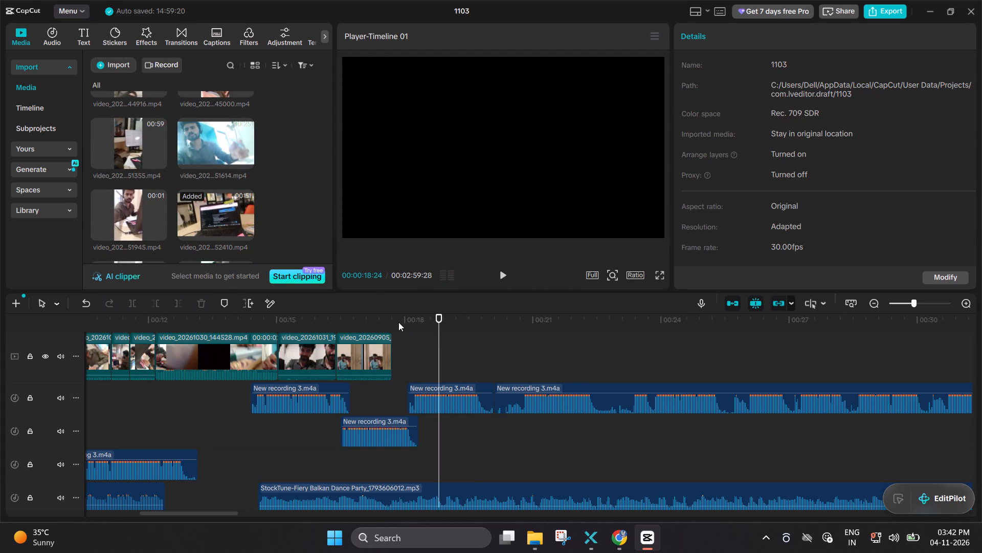
{"action": "double_click", "coordinate": [392, 321]}
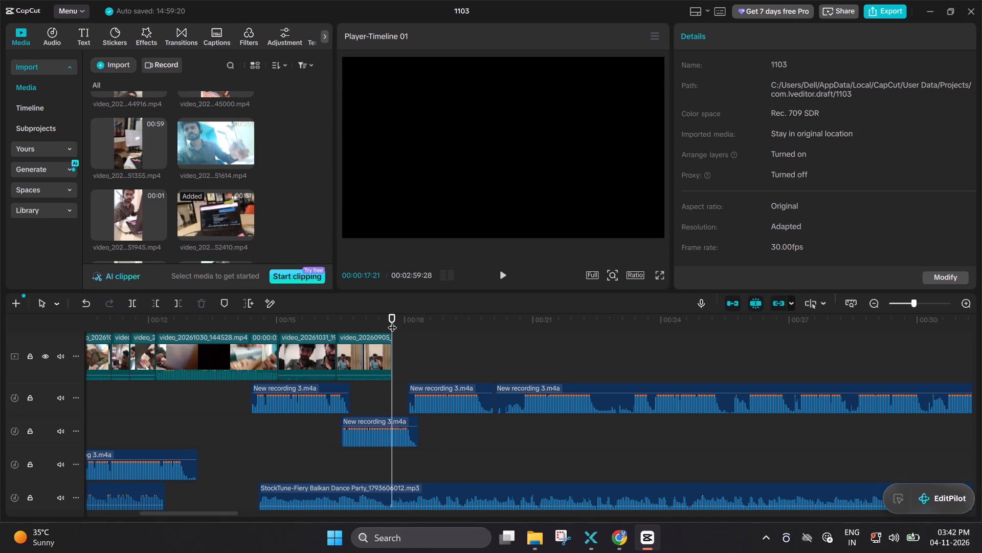
{"action": "key", "text": "space"}
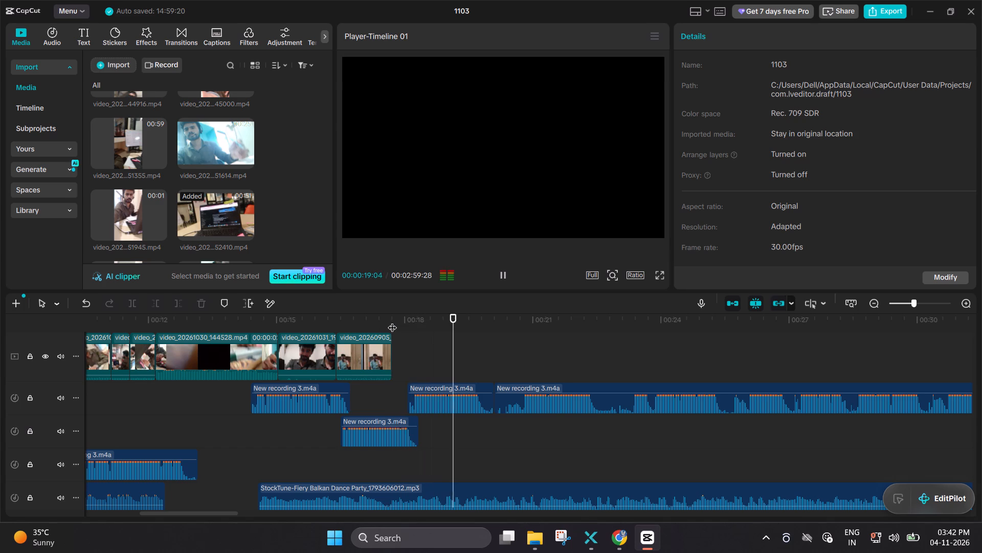
Add the laptop clip video_20261030_152410.mp4 to the main video track, directly after the last clip.
{"action": "left_click", "coordinate": [214, 201]}
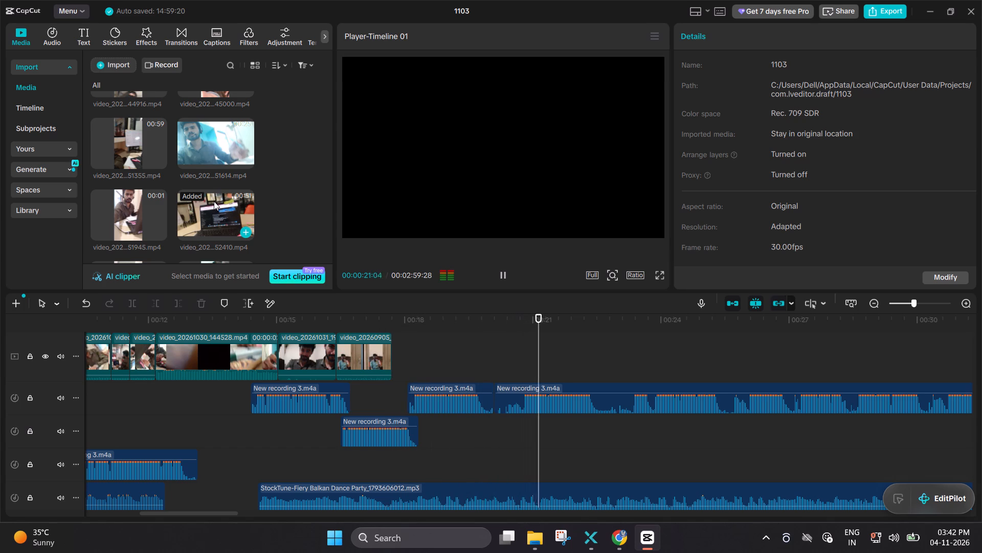
{"action": "double_click", "coordinate": [206, 210]}
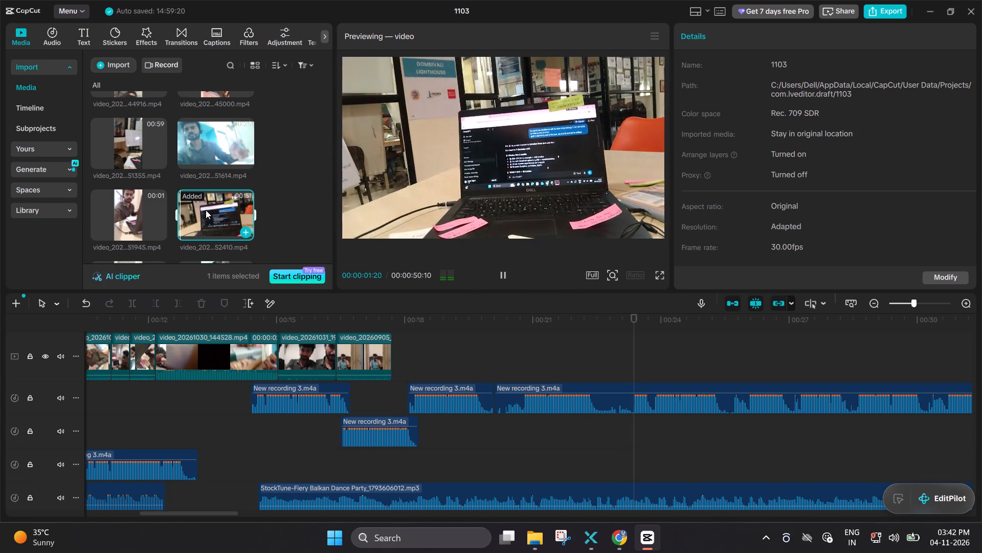
{"action": "left_click_drag", "start_coordinate": [206, 210], "coordinate": [439, 337]}
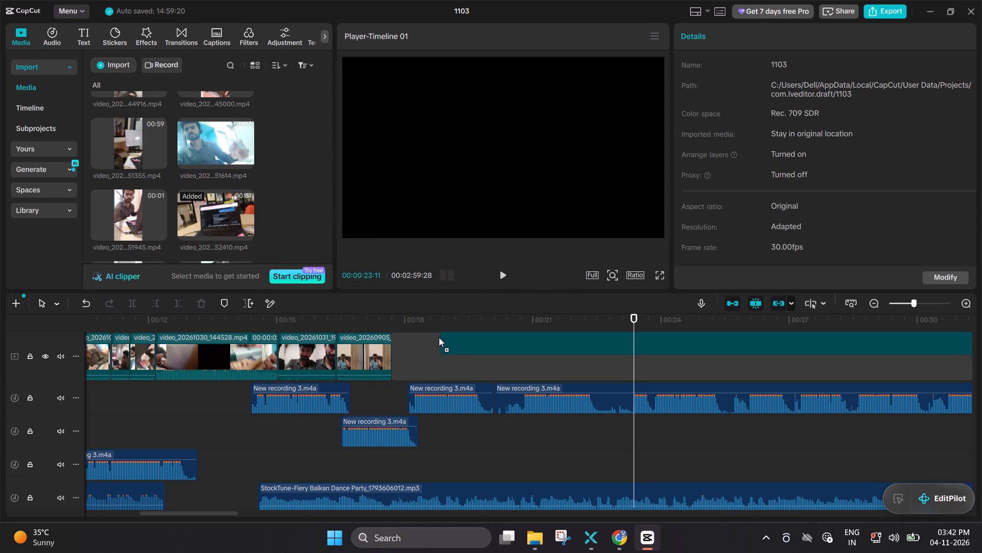
{"action": "left_click_drag", "start_coordinate": [439, 337], "coordinate": [417, 332]}
{"action": "left_click_drag", "start_coordinate": [429, 337], "coordinate": [431, 365]}
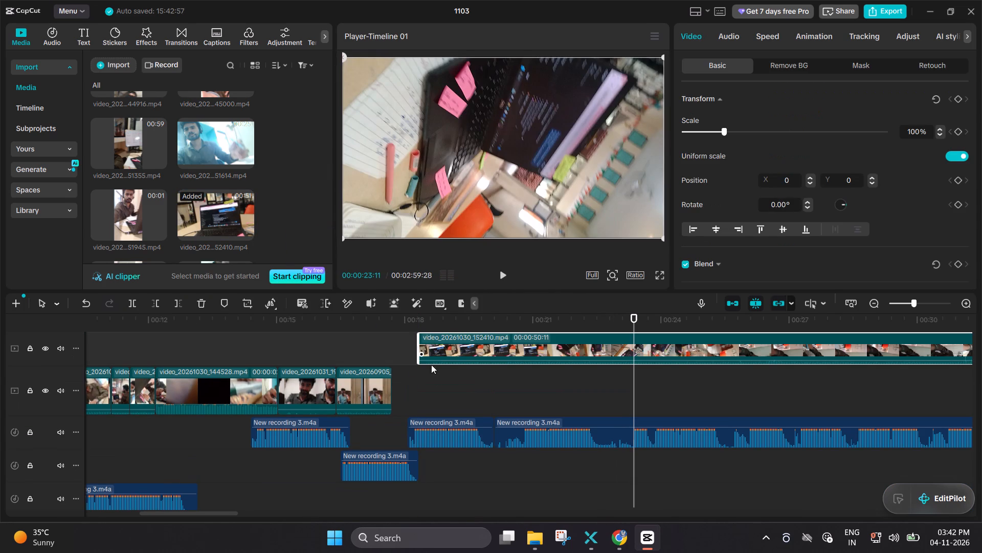
{"action": "left_click_drag", "start_coordinate": [431, 365], "coordinate": [393, 346]}
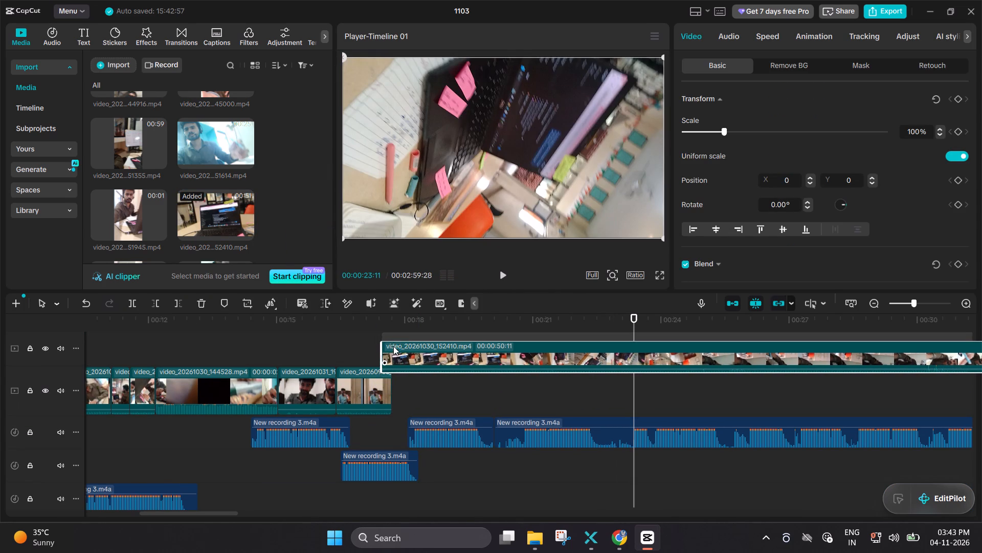
{"action": "left_click_drag", "start_coordinate": [393, 346], "coordinate": [408, 374]}
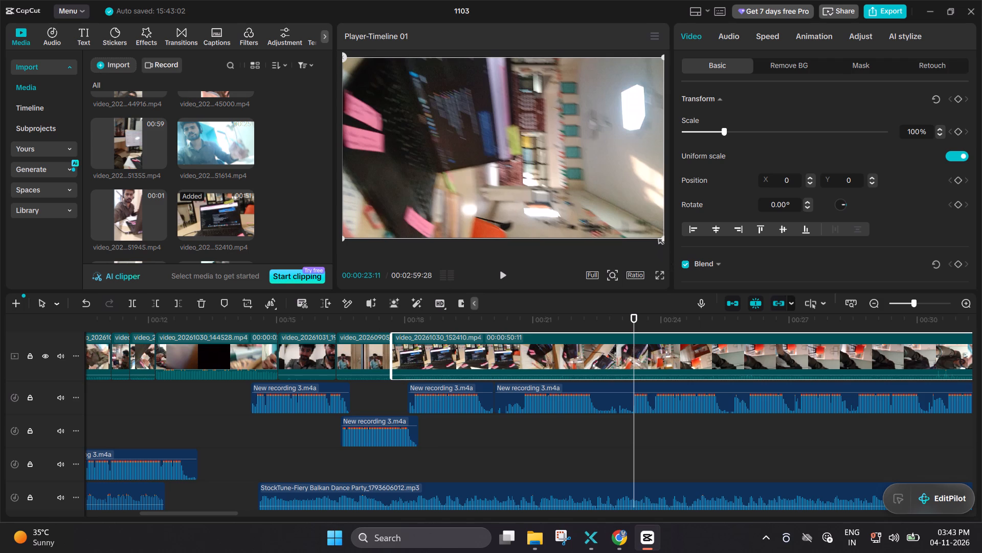
Scale the laptop clip video_20261030_152410.mp4 to about 56% and rotate it to -90° to fit the frame in portrait orientation.
{"action": "left_click_drag", "start_coordinate": [660, 237], "coordinate": [601, 218]}
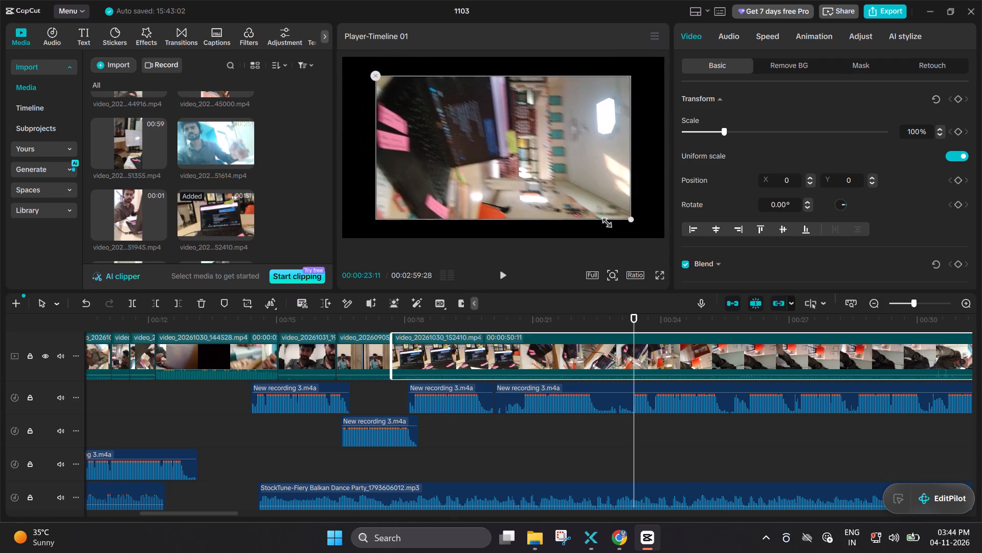
{"action": "left_click_drag", "start_coordinate": [601, 218], "coordinate": [575, 202]}
{"action": "left_click_drag", "start_coordinate": [503, 218], "coordinate": [501, 218]}
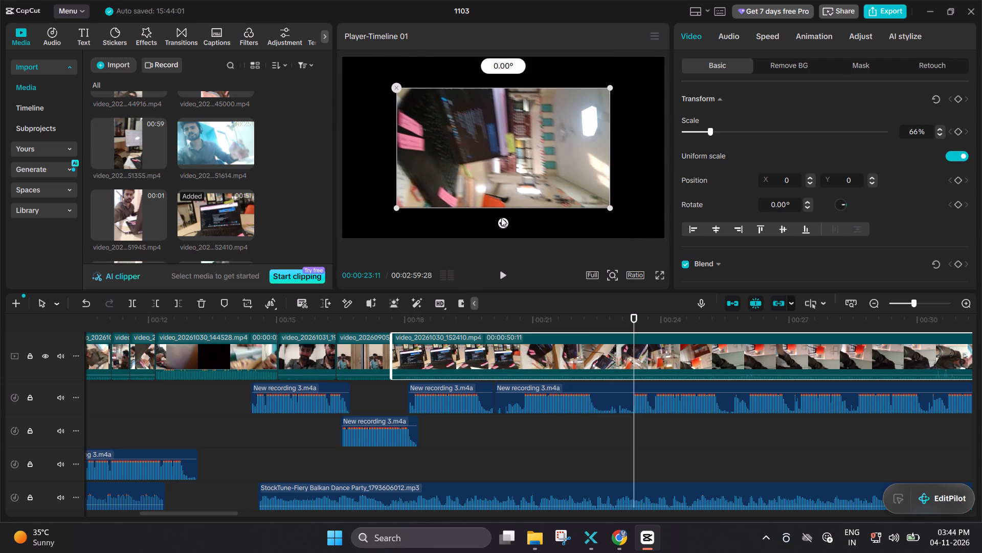
{"action": "left_click_drag", "start_coordinate": [501, 218], "coordinate": [604, 153]}
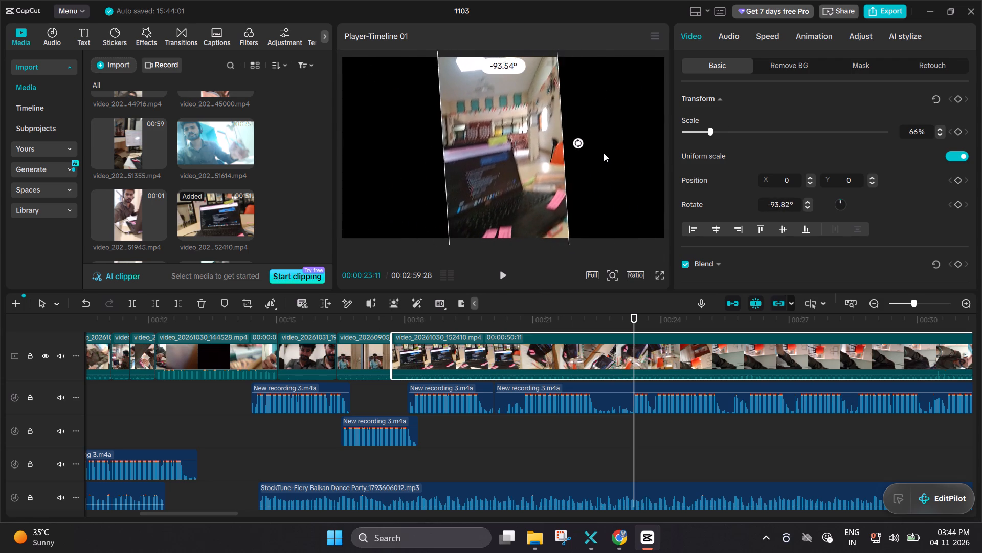
{"action": "left_click_drag", "start_coordinate": [604, 153], "coordinate": [546, 191]}
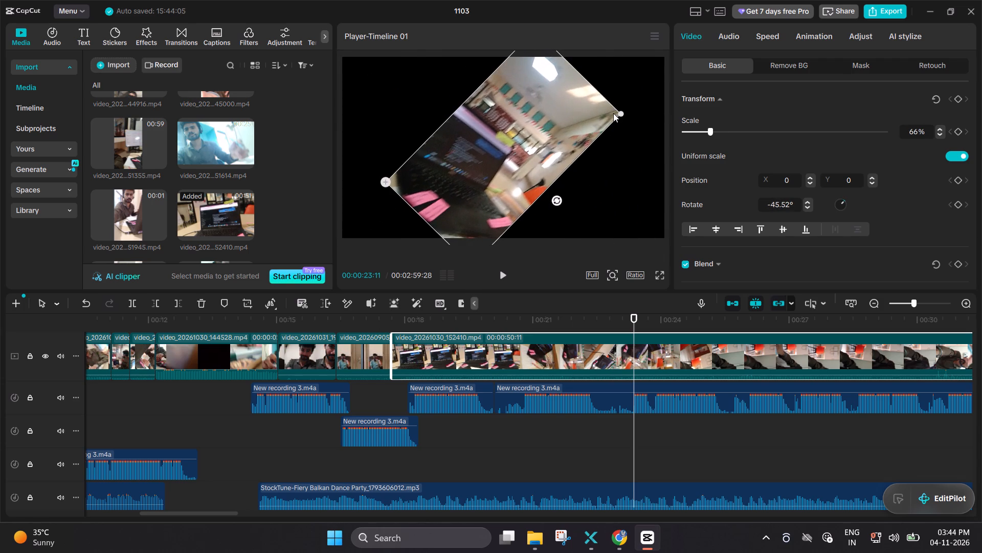
{"action": "left_click_drag", "start_coordinate": [617, 117], "coordinate": [606, 119]}
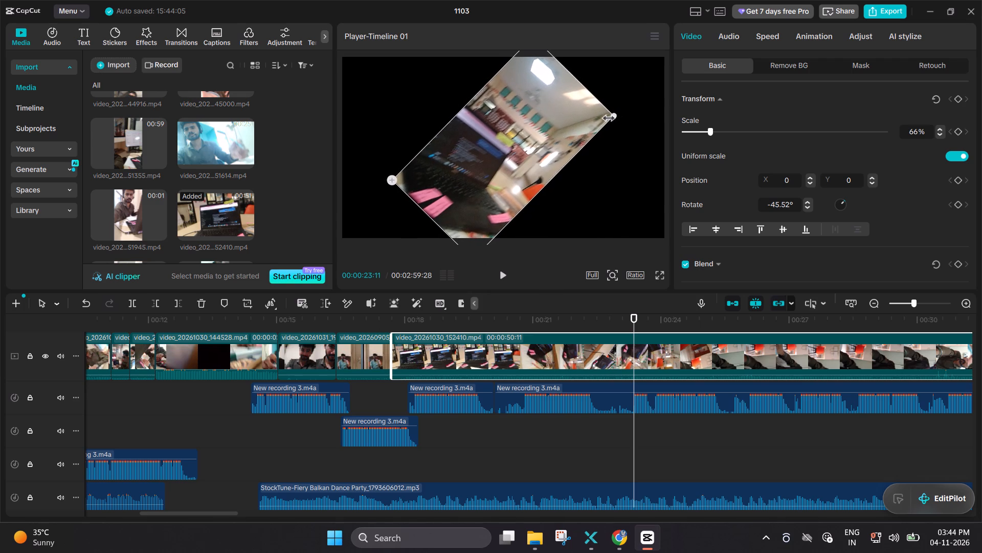
{"action": "left_click_drag", "start_coordinate": [606, 119], "coordinate": [597, 122]}
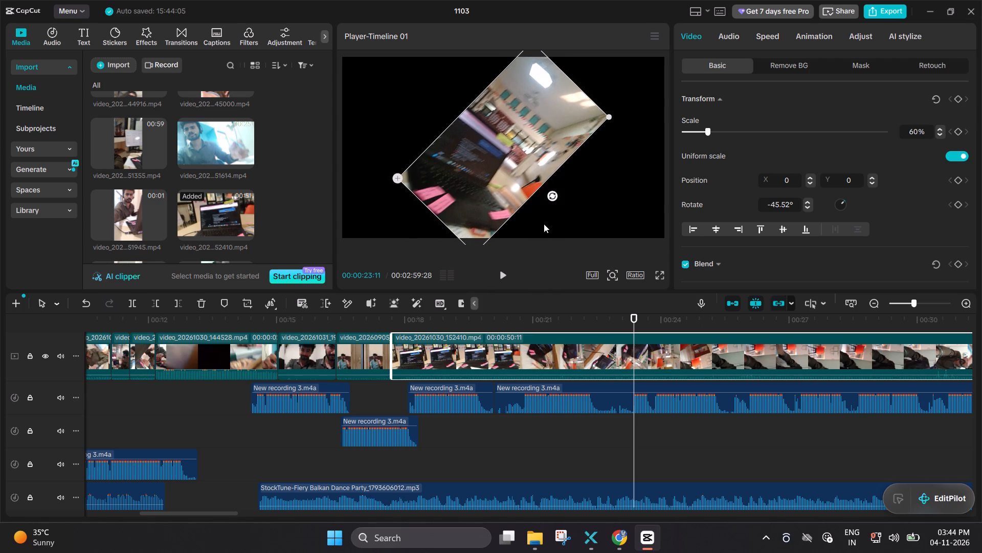
{"action": "left_click", "coordinate": [550, 192]}
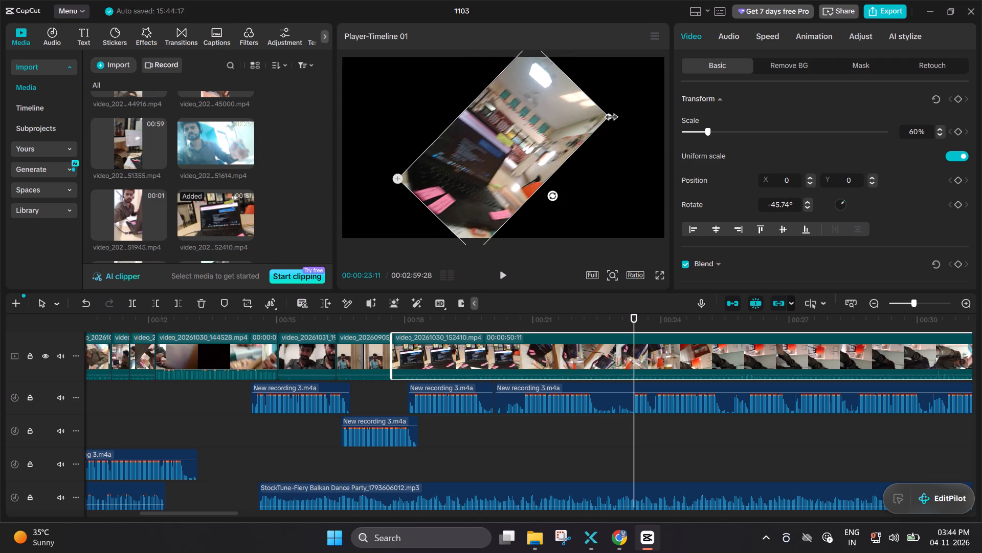
{"action": "left_click_drag", "start_coordinate": [607, 118], "coordinate": [597, 120]}
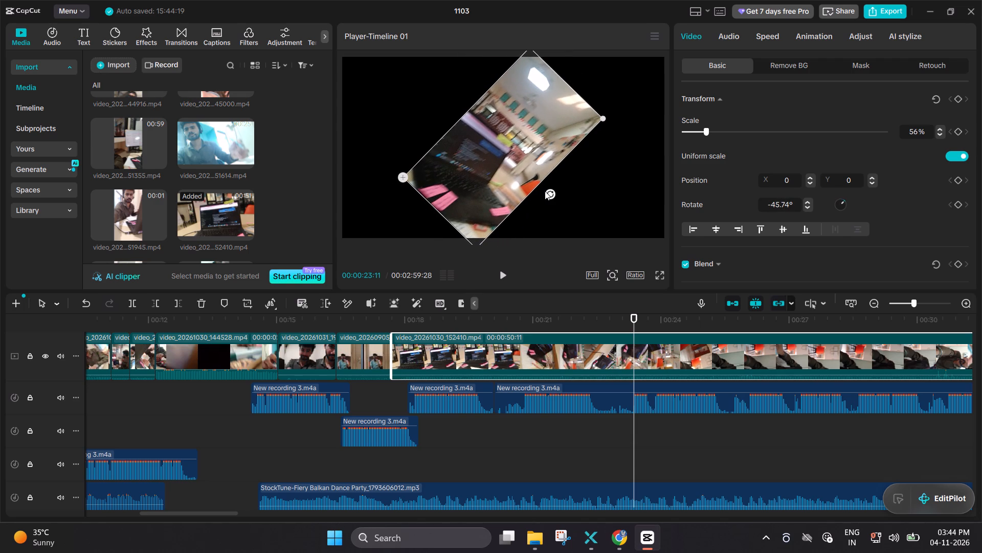
{"action": "left_click_drag", "start_coordinate": [548, 192], "coordinate": [602, 149]}
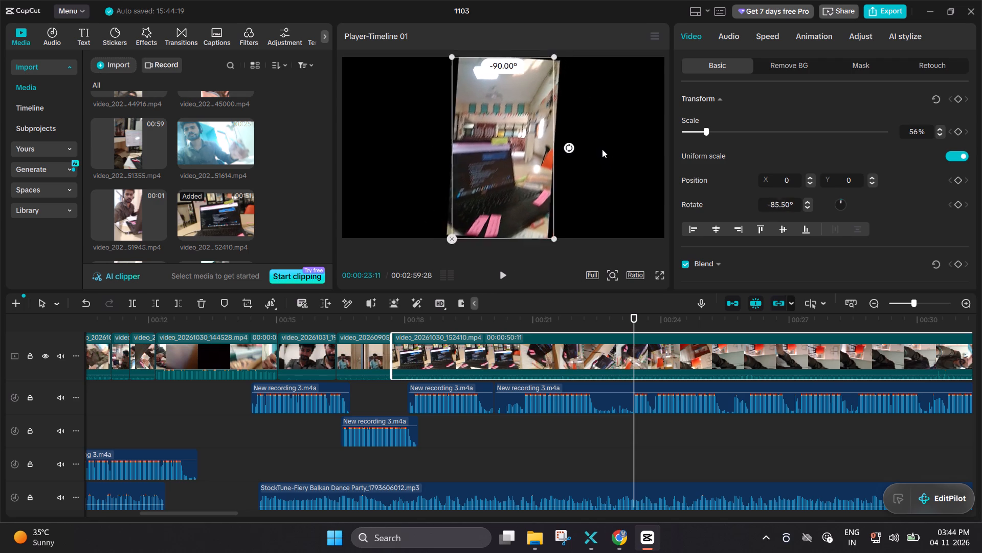
{"action": "left_click_drag", "start_coordinate": [602, 149], "coordinate": [597, 147]}
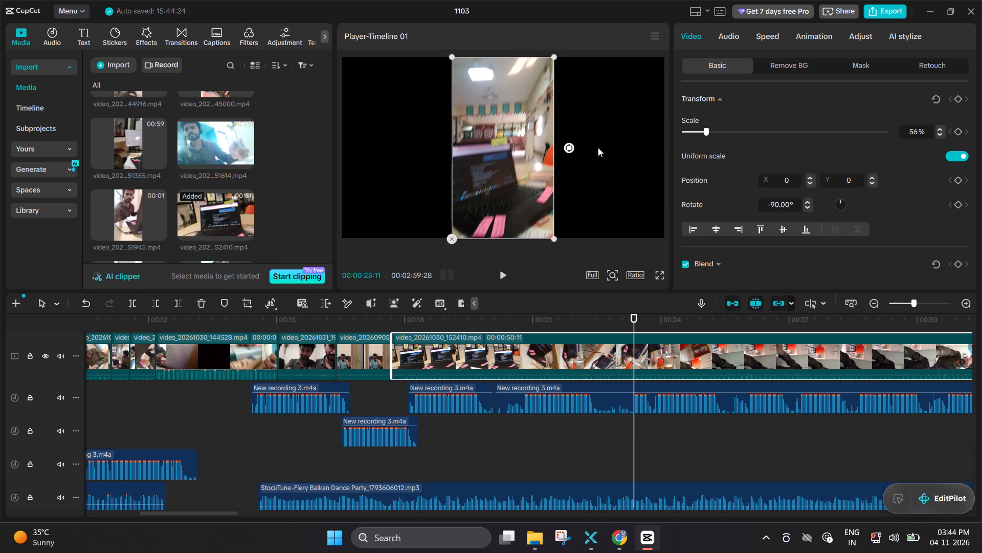
{"action": "left_click", "coordinate": [651, 149]}
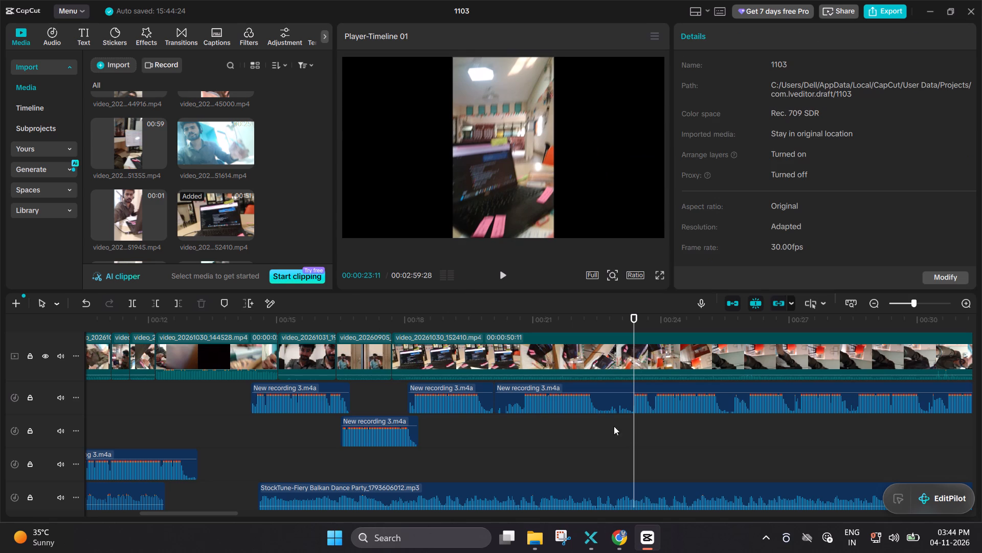
Scrub through the rotated laptop clip to its end, and from the project start back to its opening laptop shots, to review the footage.
{"action": "left_click_drag", "start_coordinate": [633, 318], "coordinate": [471, 319]}
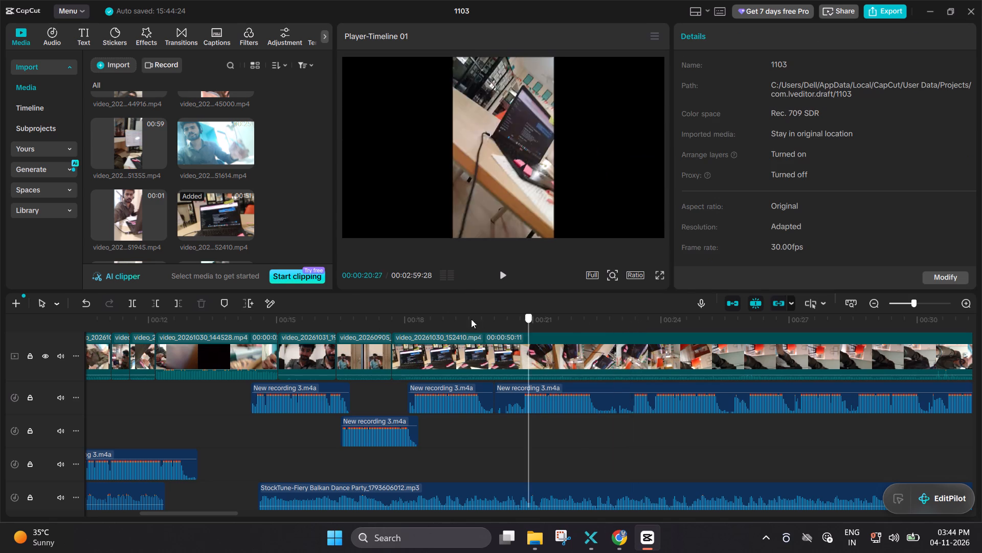
{"action": "left_click_drag", "start_coordinate": [471, 319], "coordinate": [485, 305]}
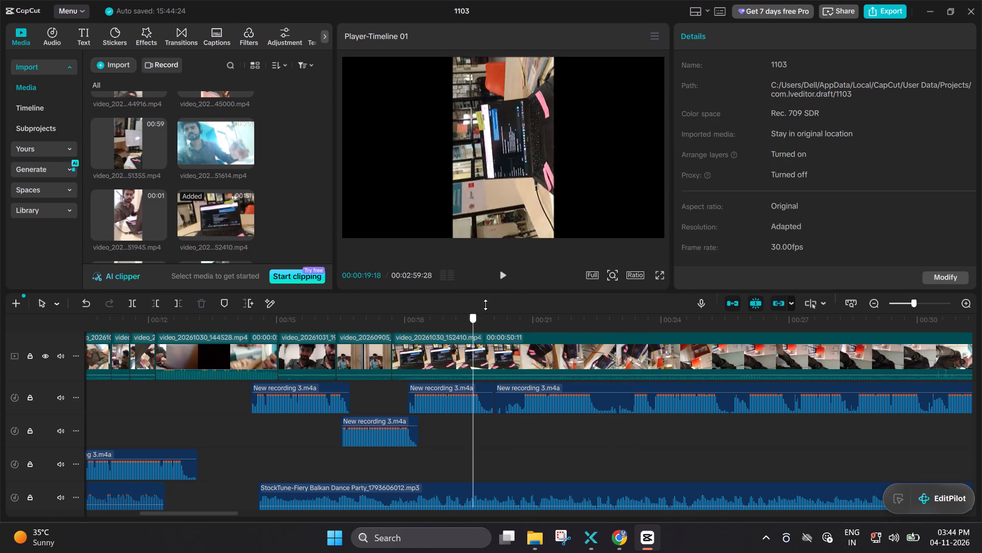
{"action": "left_click_drag", "start_coordinate": [485, 305], "coordinate": [652, 303]}
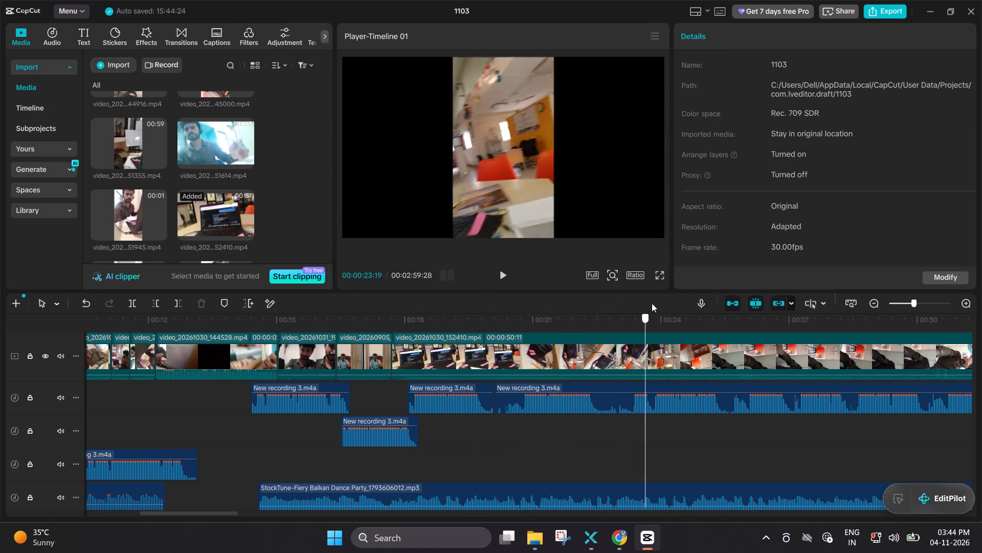
{"action": "left_click_drag", "start_coordinate": [652, 303], "coordinate": [857, 293]}
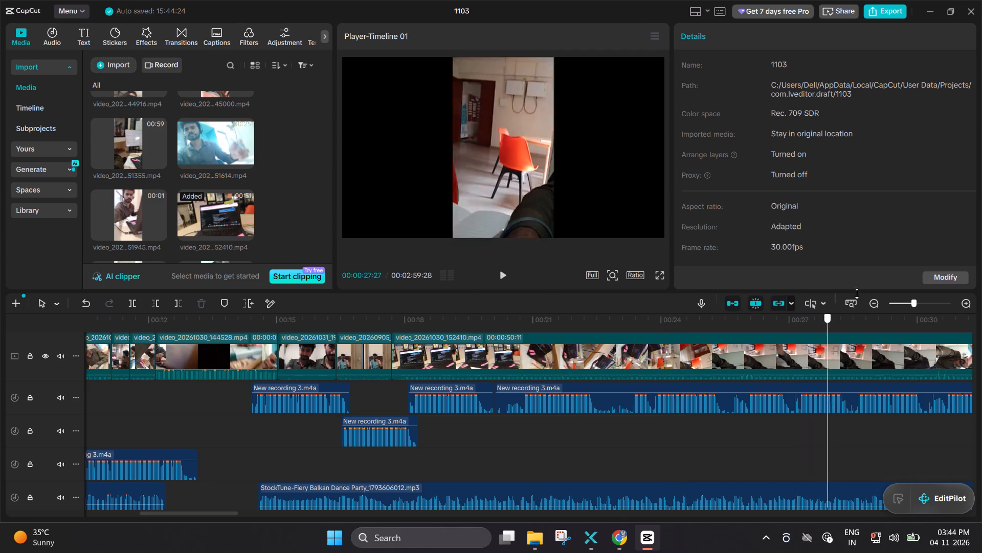
{"action": "left_click_drag", "start_coordinate": [857, 293], "coordinate": [981, 326]}
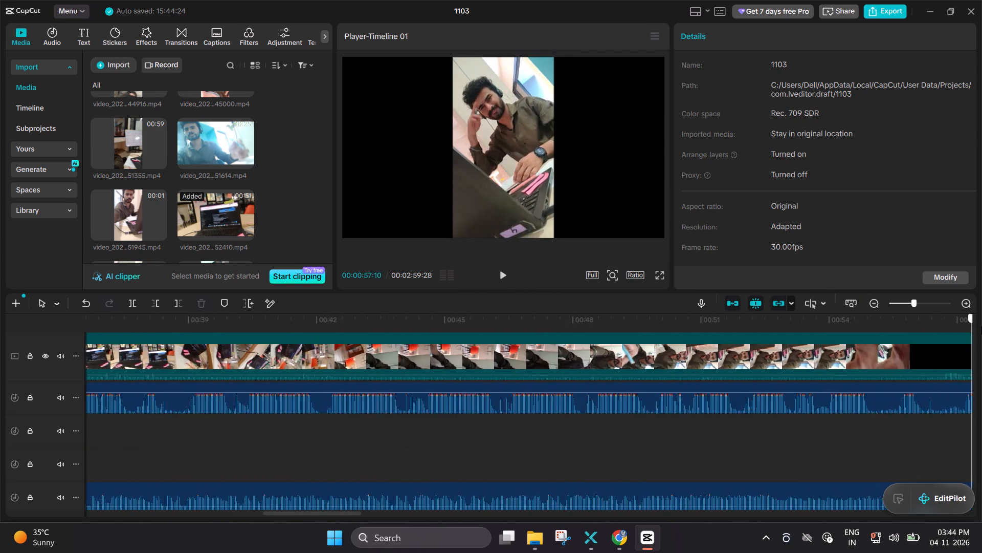
{"action": "left_click_drag", "start_coordinate": [981, 326], "coordinate": [565, 317]}
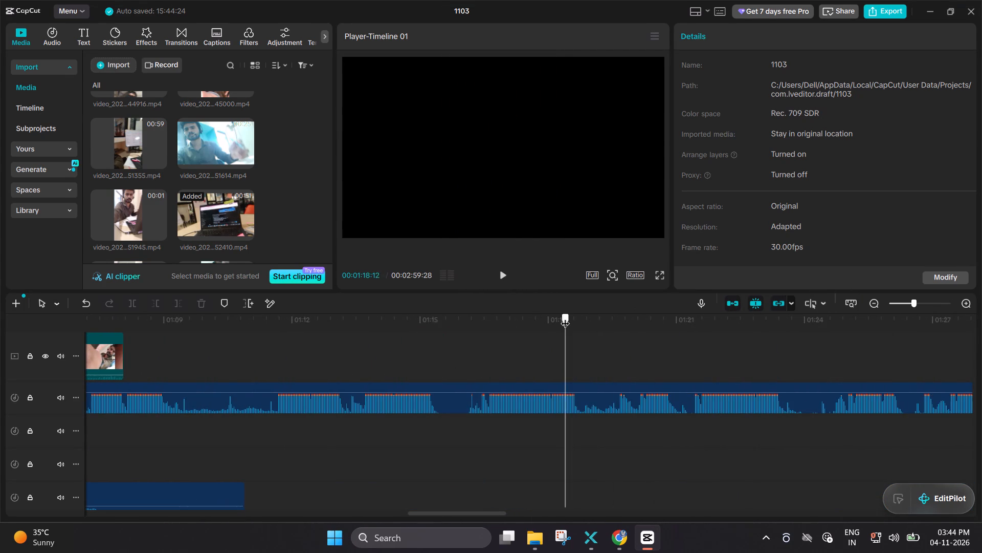
{"action": "left_click_drag", "start_coordinate": [565, 317], "coordinate": [3, 307]}
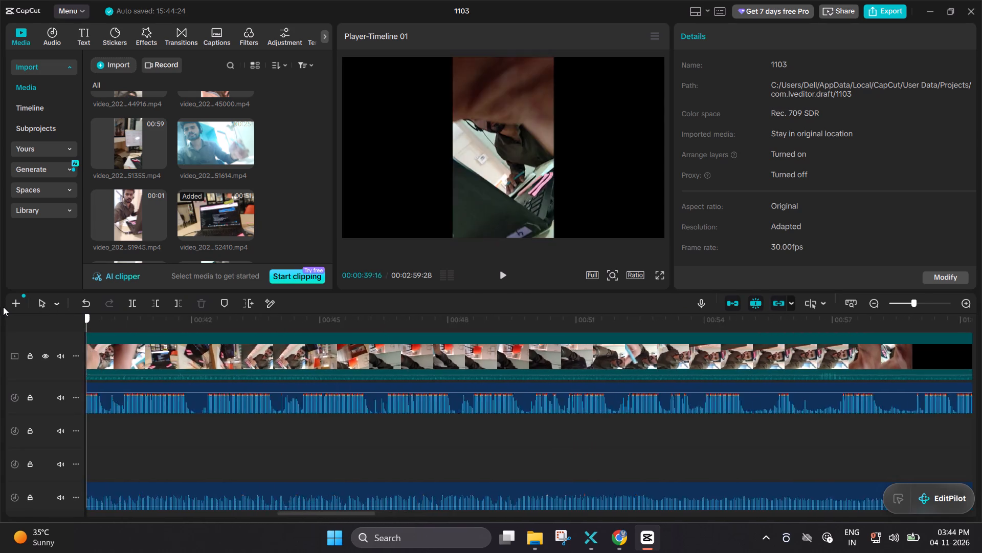
{"action": "left_click_drag", "start_coordinate": [3, 307], "coordinate": [313, 311]}
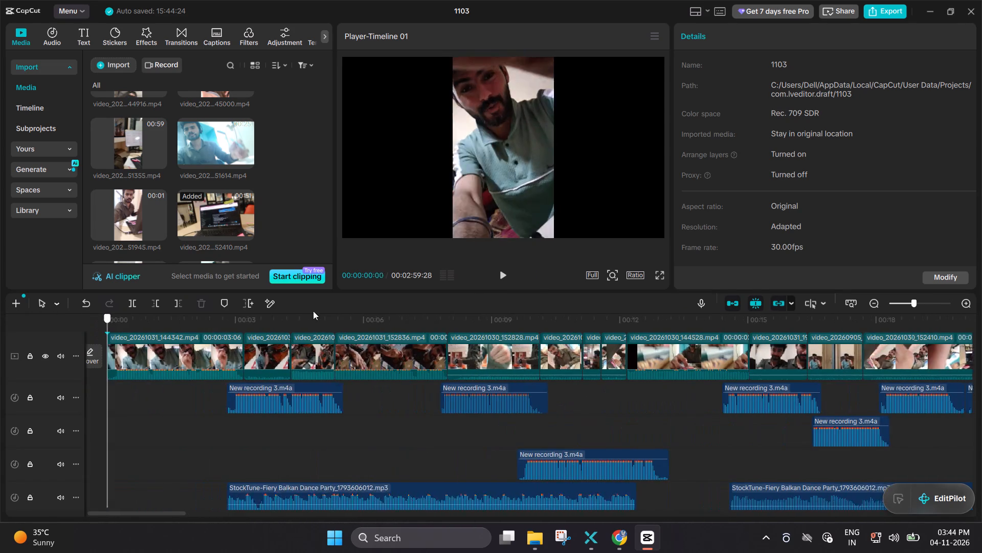
{"action": "left_click_drag", "start_coordinate": [313, 311], "coordinate": [643, 358]}
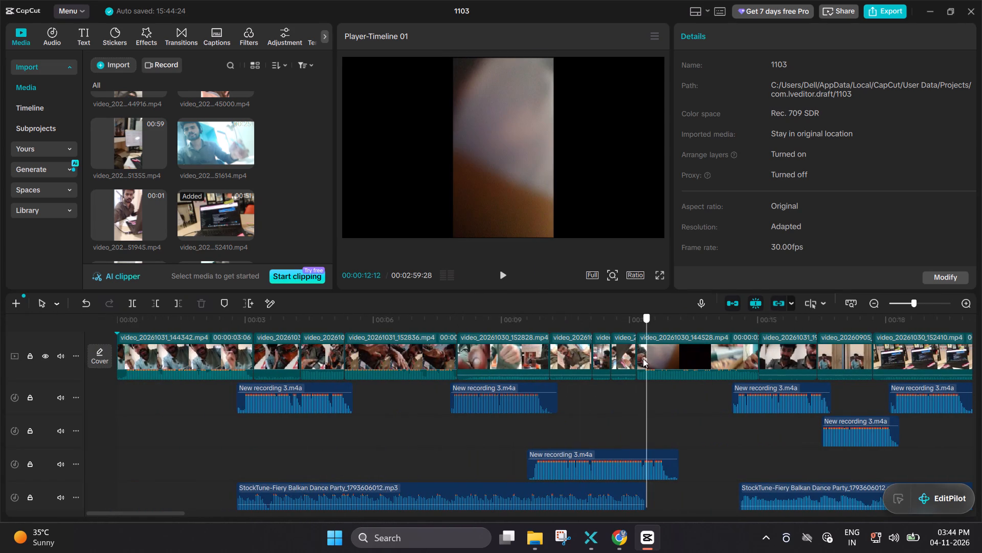
{"action": "left_click_drag", "start_coordinate": [643, 358], "coordinate": [748, 333]}
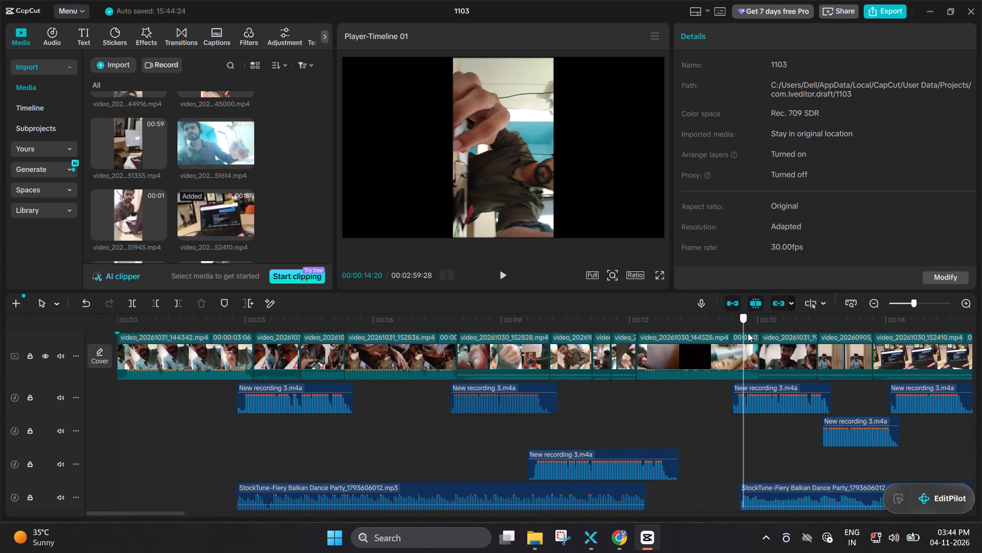
{"action": "left_click_drag", "start_coordinate": [748, 333], "coordinate": [927, 306]}
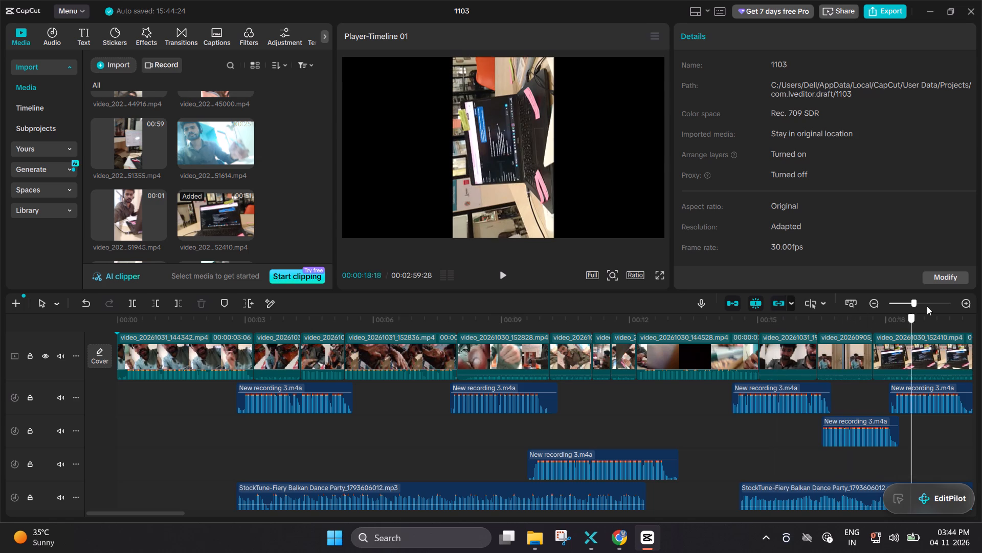
{"action": "left_click_drag", "start_coordinate": [927, 306], "coordinate": [949, 312]}
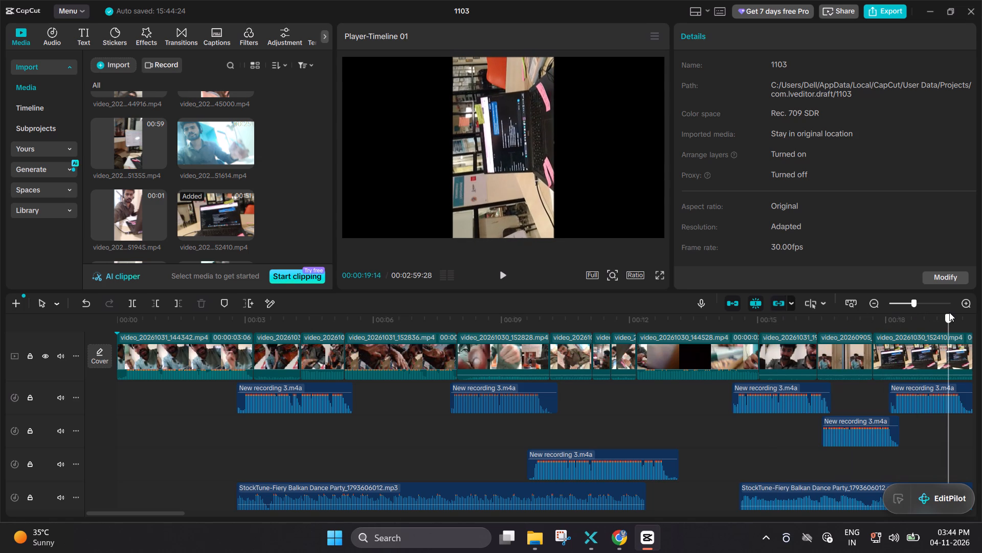
{"action": "left_click_drag", "start_coordinate": [949, 312], "coordinate": [947, 312]}
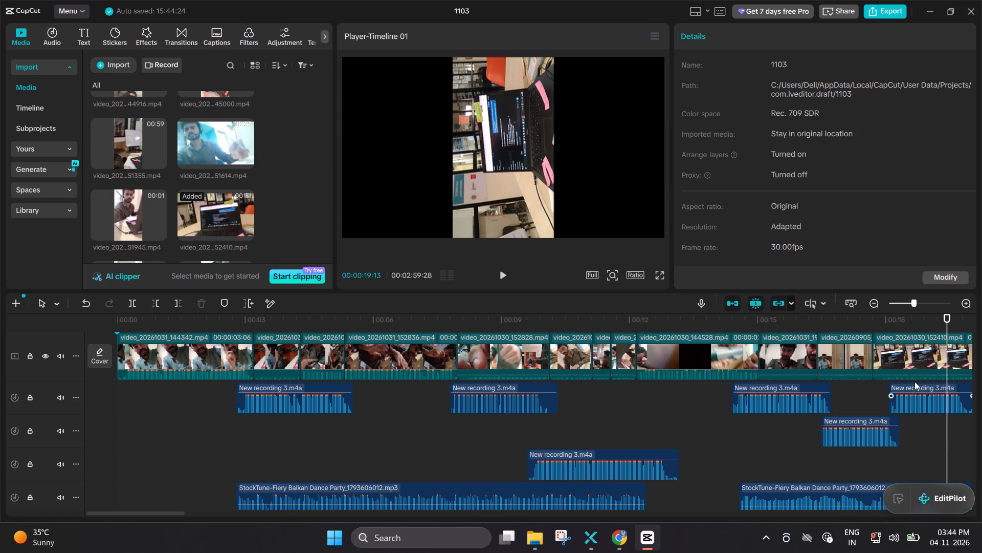
Examine the opening seconds of the laptop clip, between about 18 and 20 s, against the voice recording below it.
{"action": "left_click", "coordinate": [912, 356]}
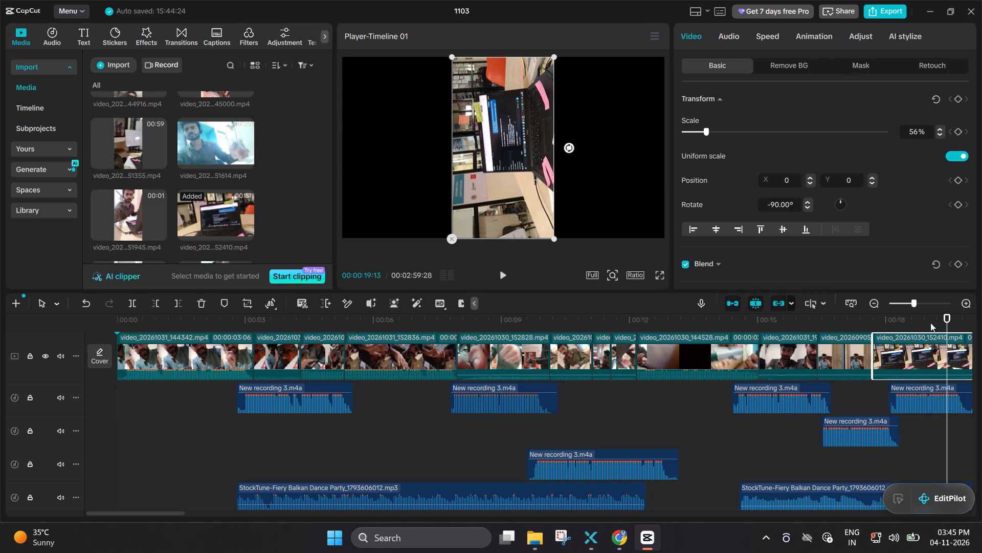
{"action": "left_click_drag", "start_coordinate": [930, 323], "coordinate": [936, 316]}
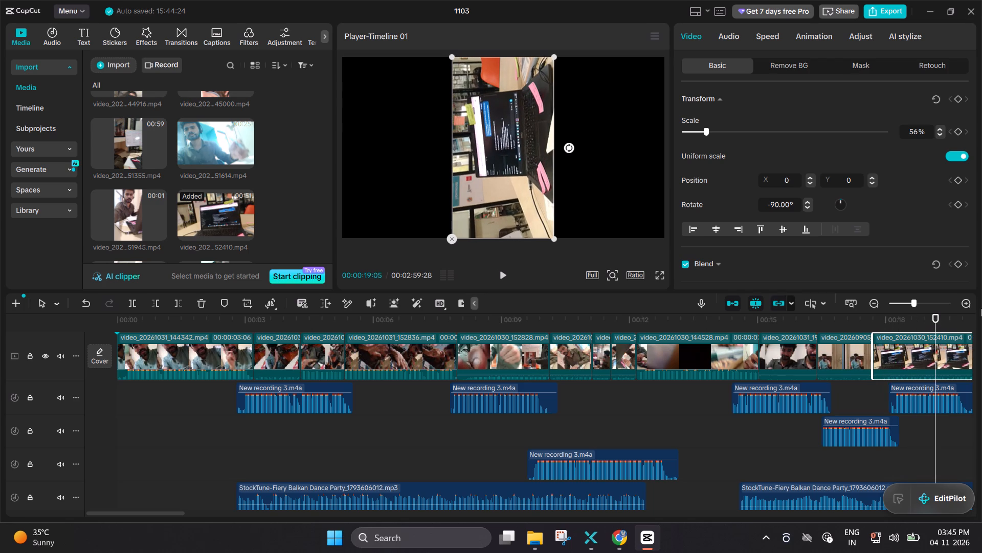
{"action": "double_click", "coordinate": [963, 320]}
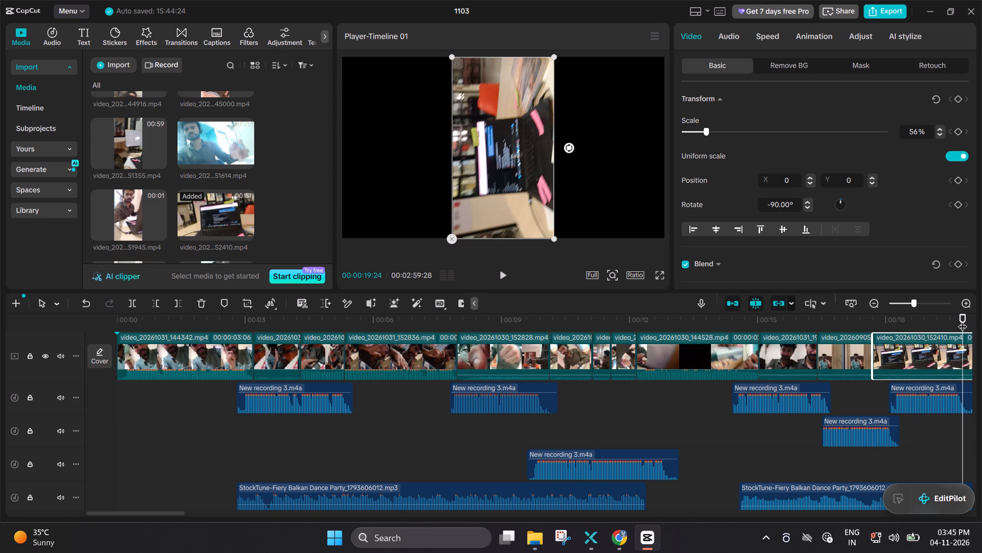
{"action": "double_click", "coordinate": [931, 322]}
{"action": "scroll", "coordinate": [931, 322], "scroll_direction": "left", "scroll_amount": 1}
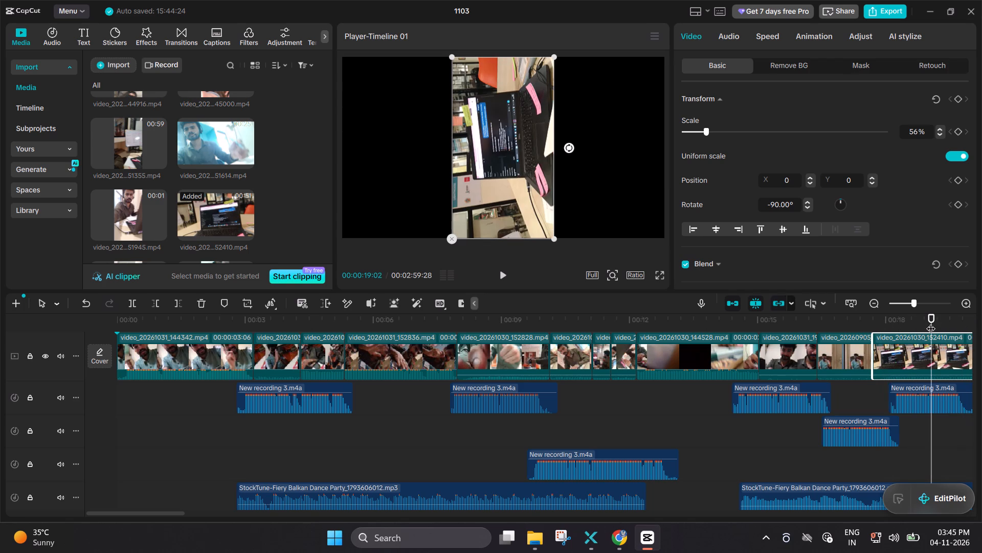
{"action": "scroll", "coordinate": [931, 322], "scroll_direction": "left", "scroll_amount": 2}
{"action": "left_click", "coordinate": [895, 322]}
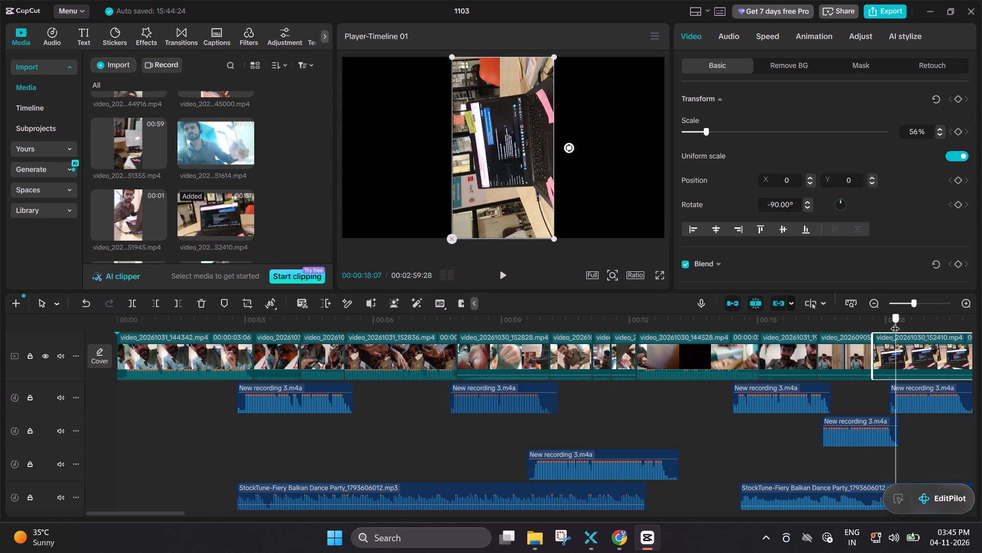
{"action": "scroll", "coordinate": [895, 322], "scroll_direction": "left", "scroll_amount": 2}
{"action": "scroll", "coordinate": [961, 300], "scroll_direction": "left", "scroll_amount": 1}
{"action": "scroll", "coordinate": [914, 333], "scroll_direction": "left", "scroll_amount": 1}
{"action": "scroll", "coordinate": [908, 338], "scroll_direction": "down", "scroll_amount": 7, "text": "ctrl"}
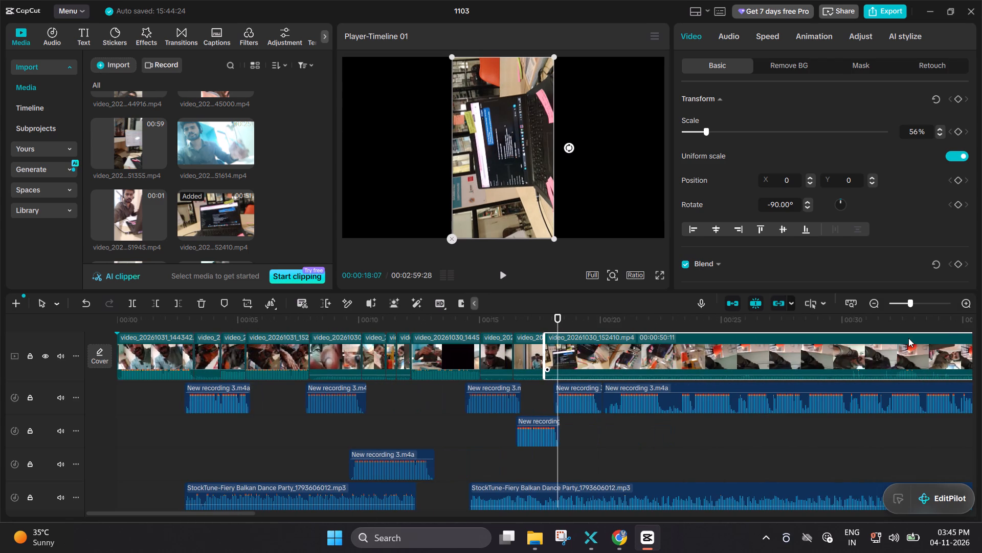
{"action": "scroll", "coordinate": [908, 338], "scroll_direction": "up", "scroll_amount": 1, "text": "ctrl"}
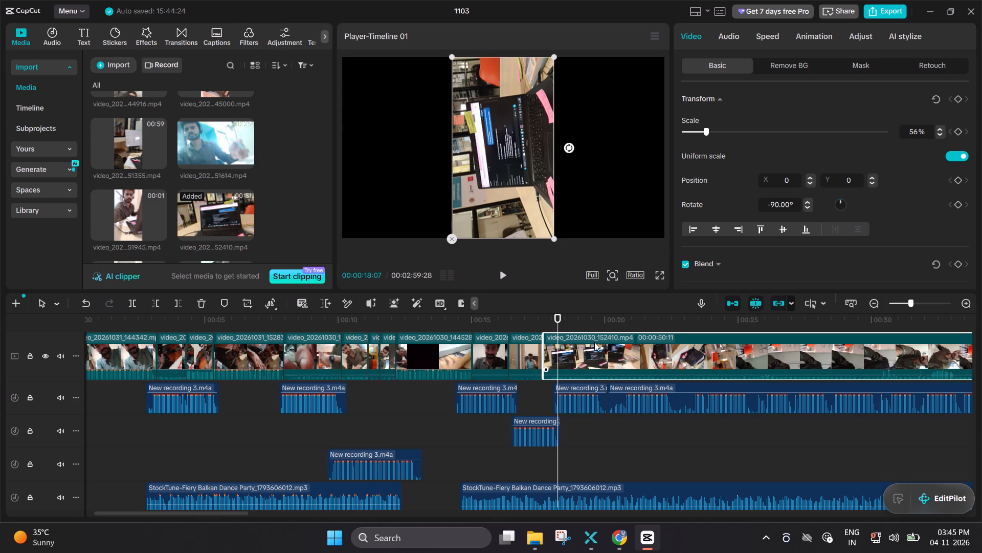
Move the short voice recording phrase at about 18 s earlier so it starts together with the laptop clip video_20261030_152410.mp4.
{"action": "left_click", "coordinate": [532, 397]}
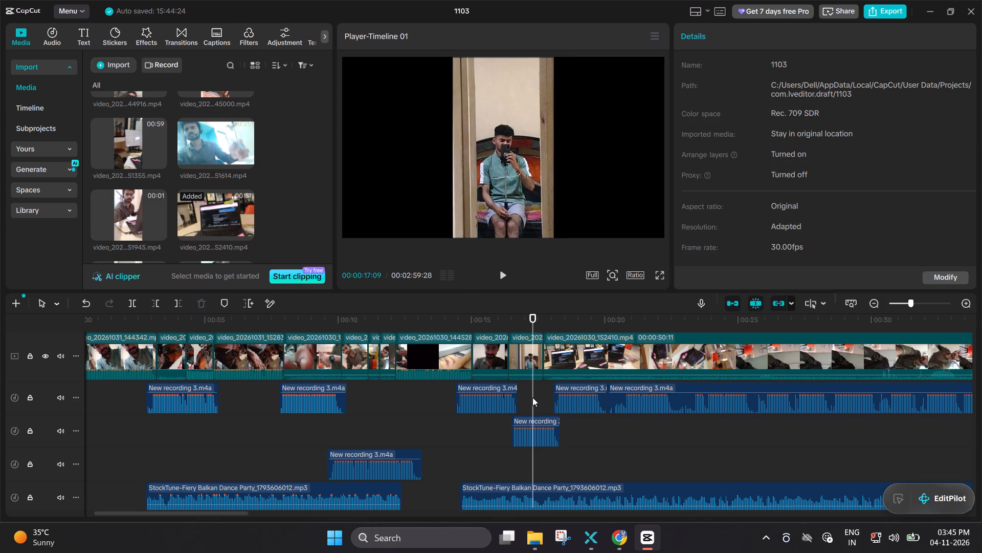
{"action": "key", "text": "space"}
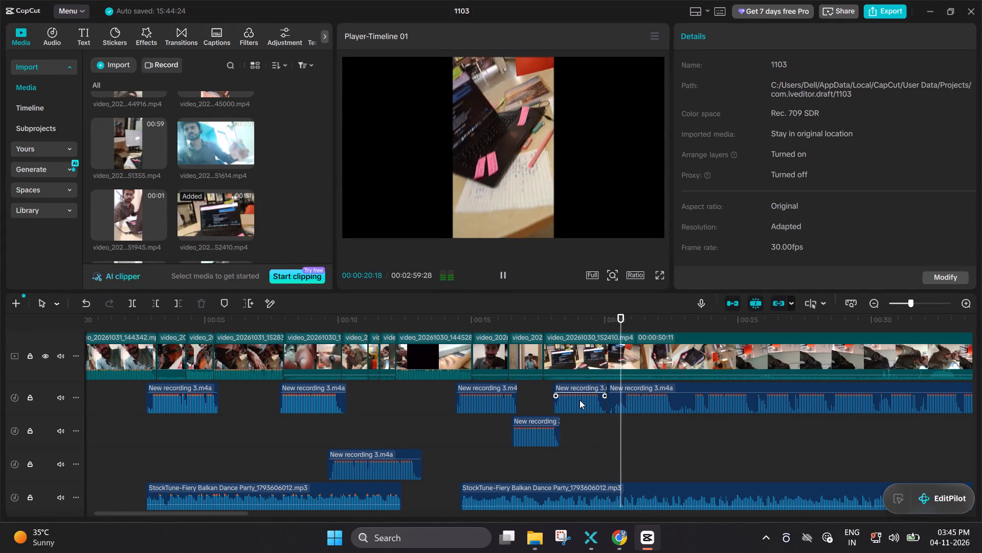
{"action": "scroll", "coordinate": [579, 400], "scroll_direction": "up", "scroll_amount": 12, "text": "ctrl"}
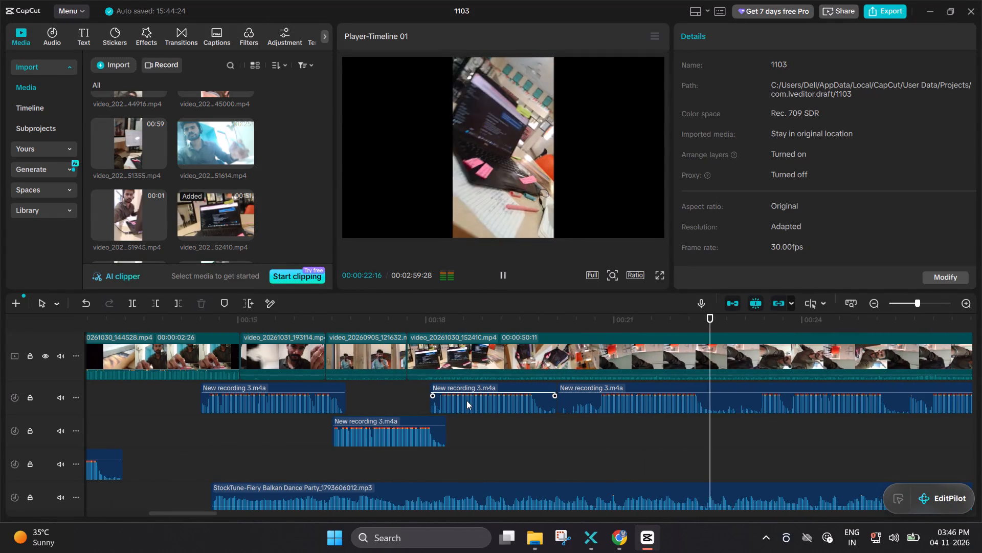
{"action": "double_click", "coordinate": [411, 389]}
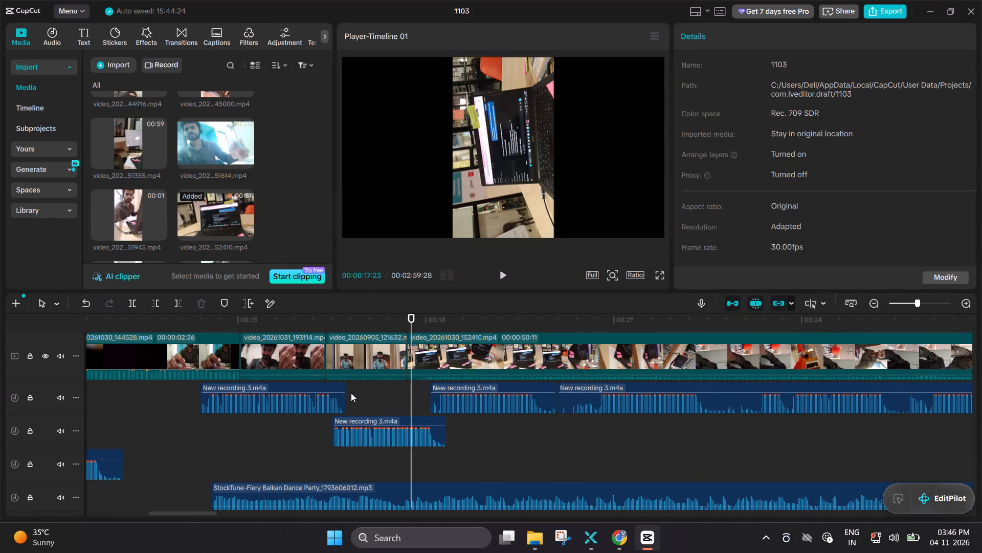
{"action": "left_click", "coordinate": [351, 393]}
{"action": "key", "text": "space"}
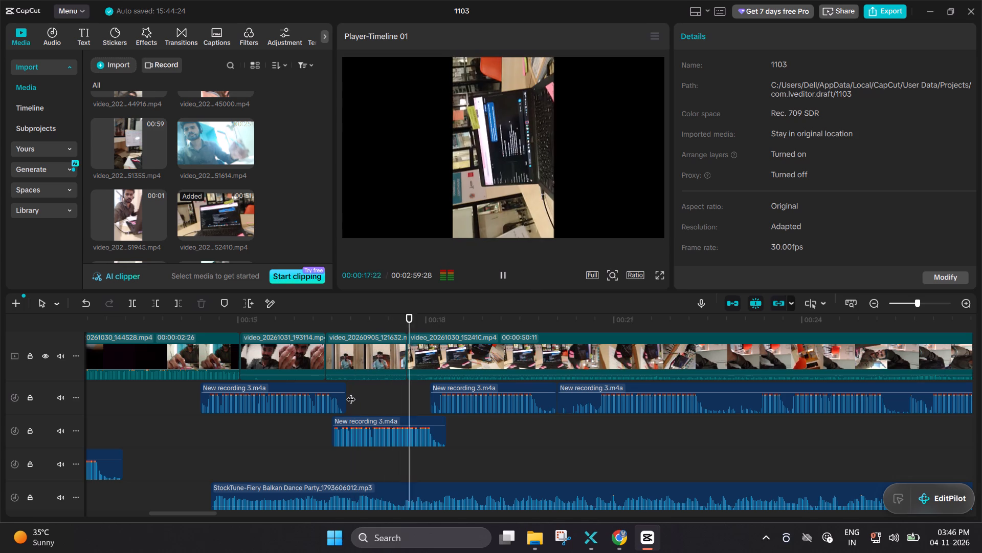
{"action": "key", "text": "space"}
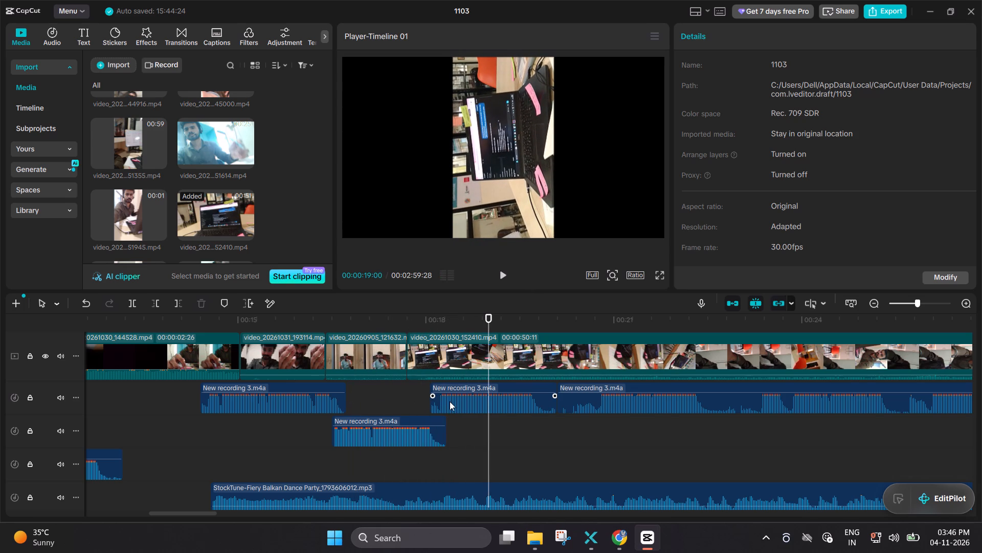
{"action": "left_click_drag", "start_coordinate": [450, 401], "coordinate": [433, 399]}
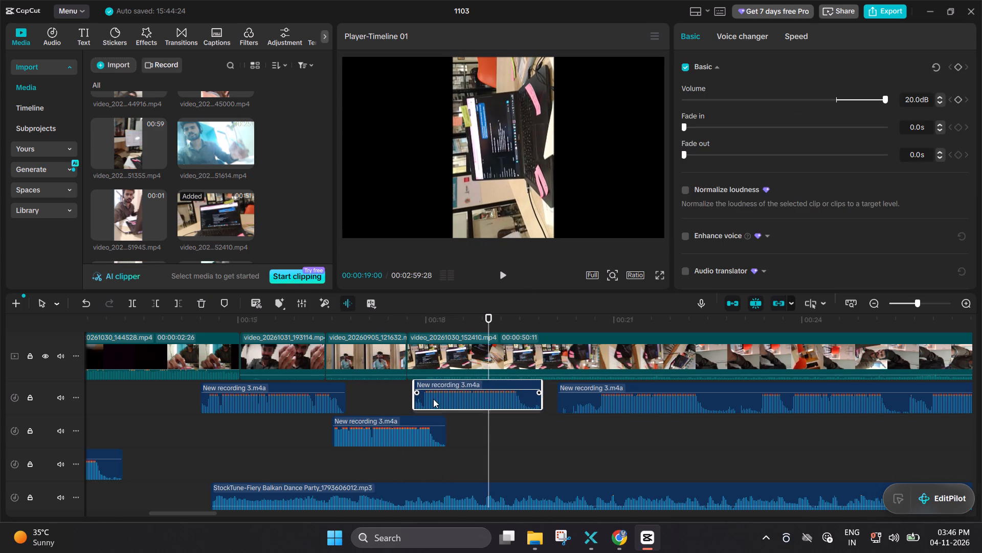
{"action": "left_click_drag", "start_coordinate": [433, 399], "coordinate": [430, 400]}
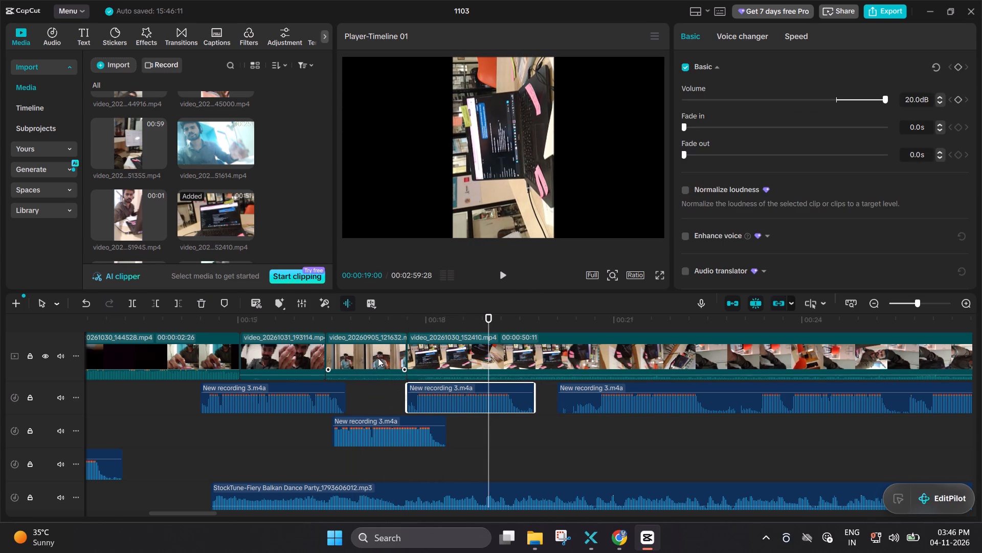
Play the timeline from about 17 s to 28 s to check the moved voice phrase against the laptop footage.
{"action": "left_click", "coordinate": [369, 410]}
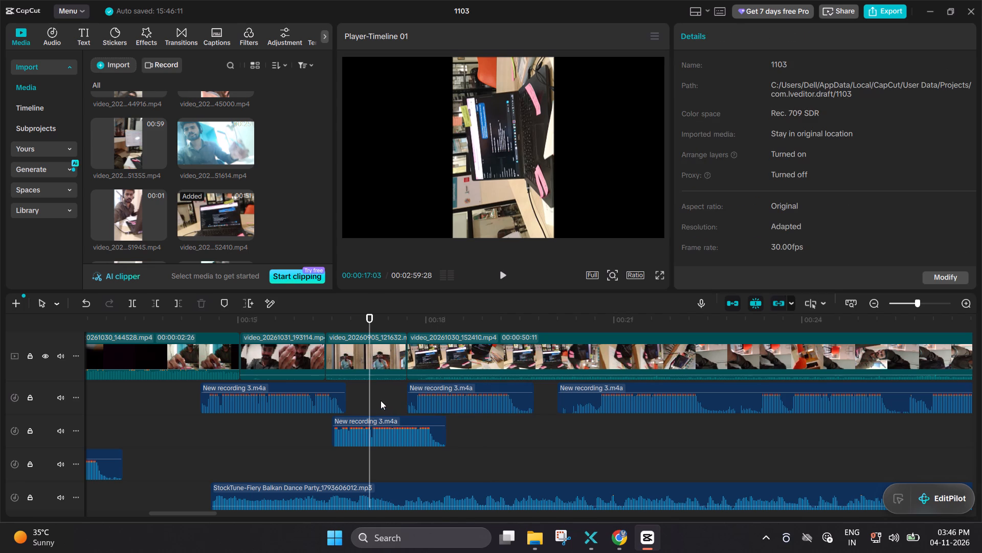
{"action": "key", "text": "space"}
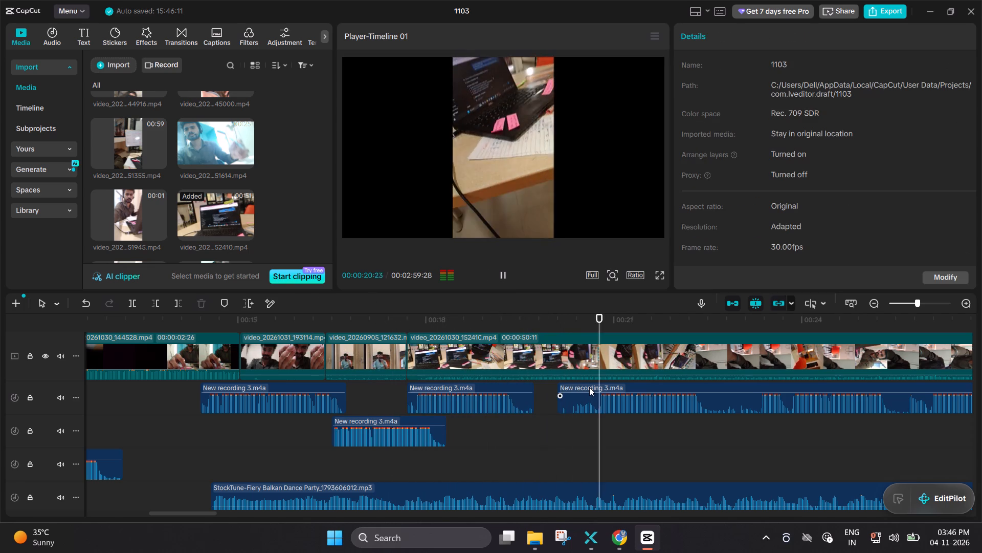
{"action": "left_click", "coordinate": [414, 363]}
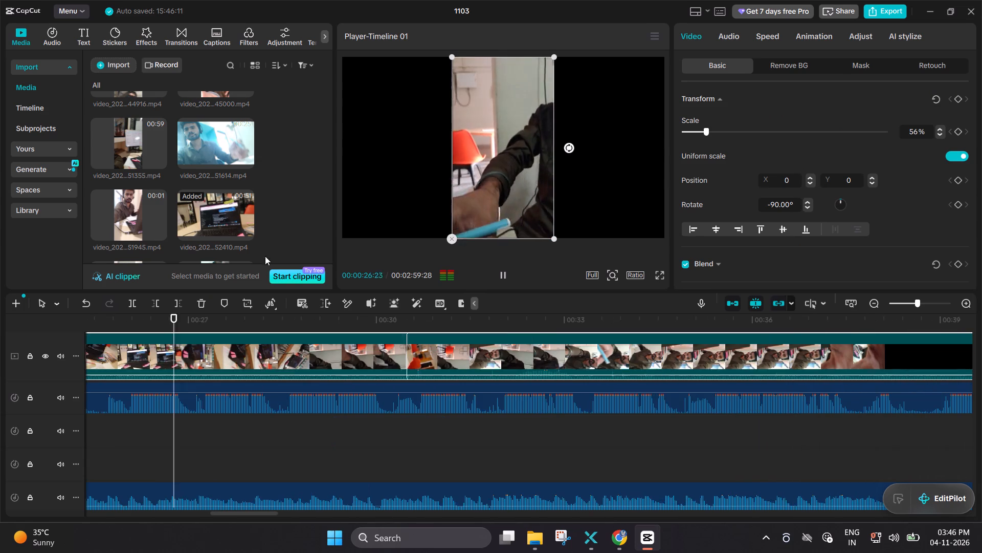
{"action": "key", "text": "space"}
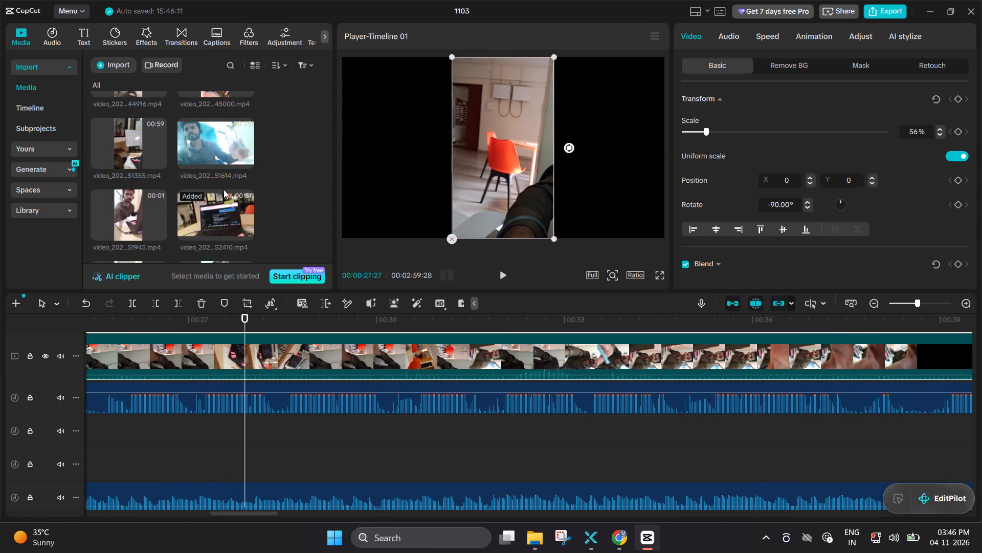
Browse the imported media and preview the 34-second portrait clip video_202...92207.mp4 as possible footage.
{"action": "scroll", "coordinate": [195, 184], "scroll_direction": "up", "scroll_amount": 1}
{"action": "scroll", "coordinate": [195, 184], "scroll_direction": "down", "scroll_amount": 1}
{"action": "scroll", "coordinate": [195, 184], "scroll_direction": "up", "scroll_amount": 1}
{"action": "scroll", "coordinate": [195, 184], "scroll_direction": "down", "scroll_amount": 1}
{"action": "scroll", "coordinate": [195, 184], "scroll_direction": "up", "scroll_amount": 1}
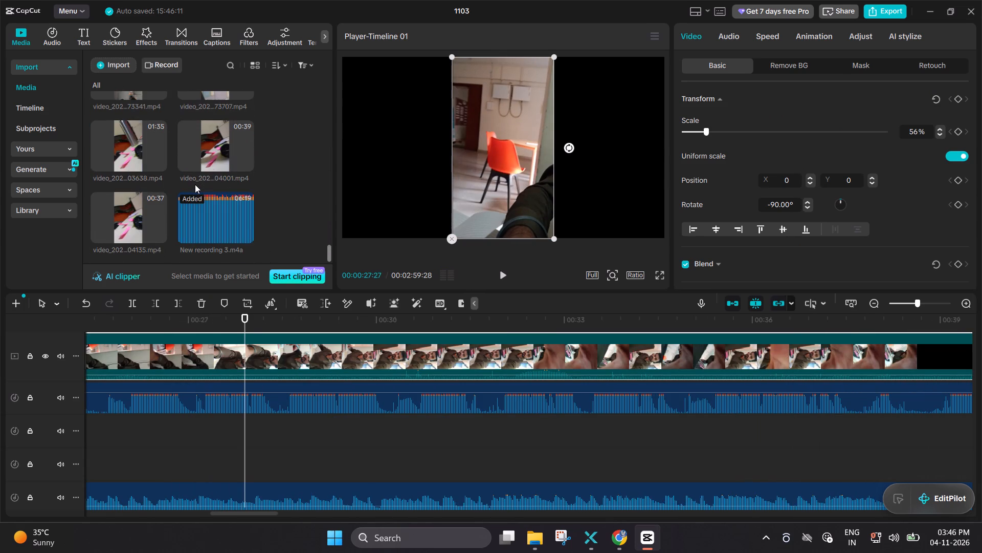
{"action": "scroll", "coordinate": [195, 184], "scroll_direction": "up", "scroll_amount": 1}
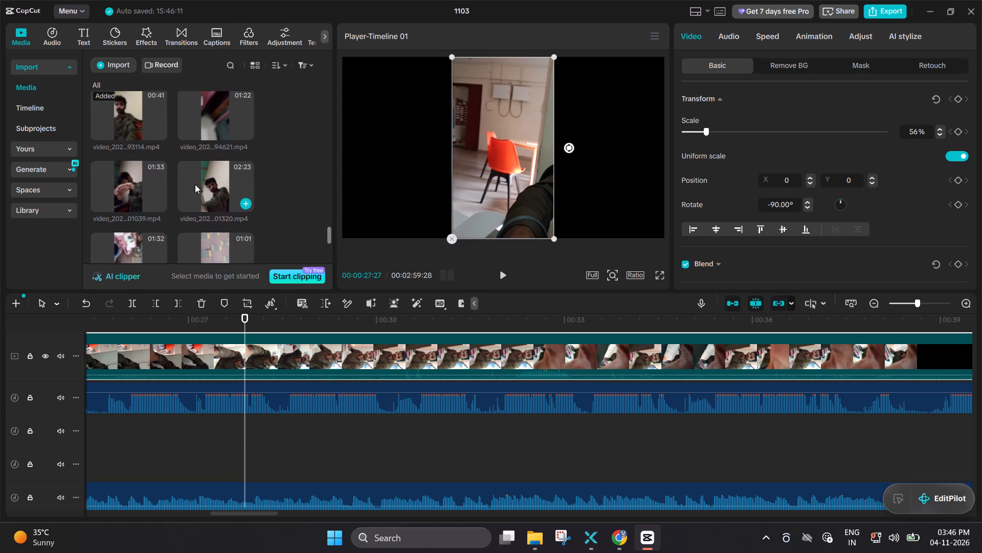
{"action": "scroll", "coordinate": [195, 184], "scroll_direction": "up", "scroll_amount": 1}
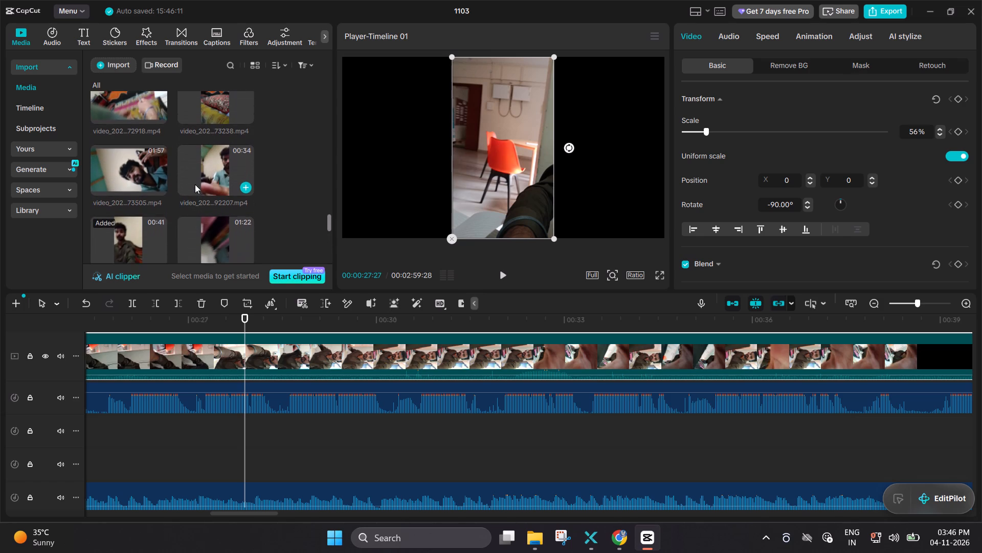
{"action": "double_click", "coordinate": [195, 184]}
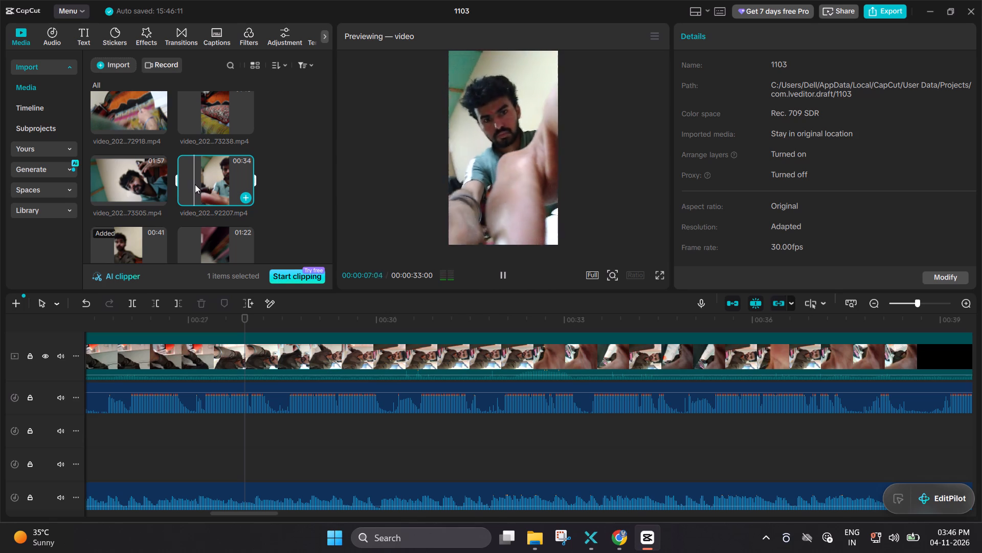
{"action": "double_click", "coordinate": [221, 184]}
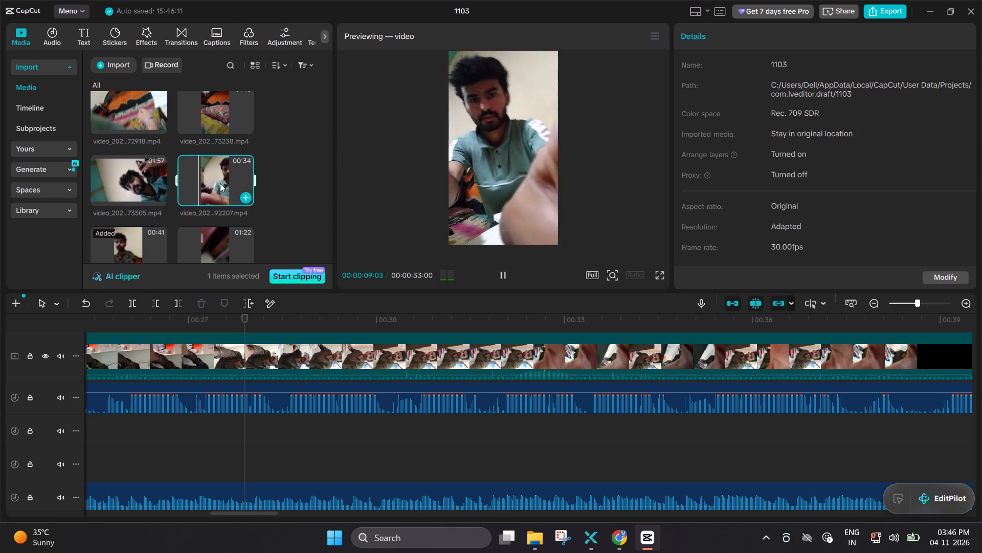
{"action": "double_click", "coordinate": [206, 175]}
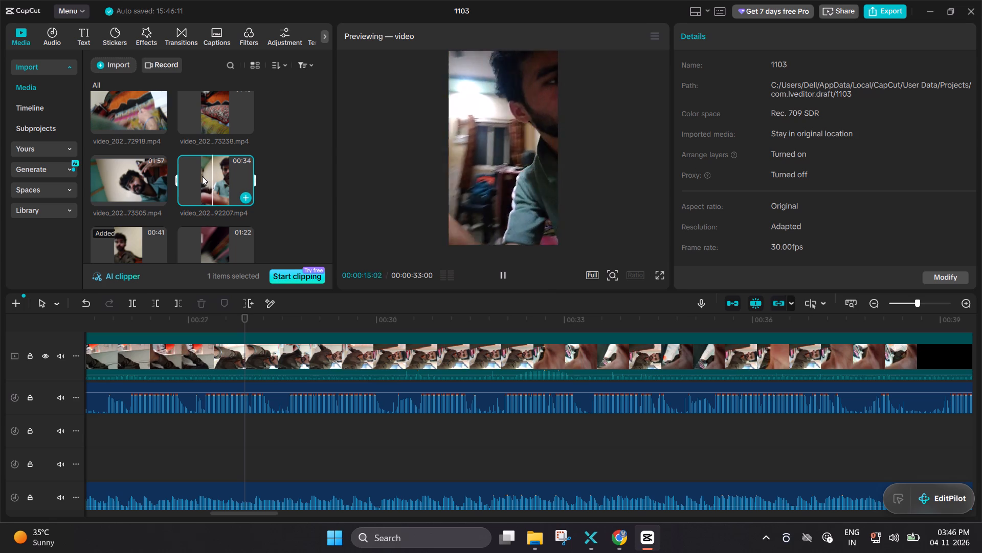
{"action": "double_click", "coordinate": [202, 176]}
{"action": "left_click_drag", "start_coordinate": [202, 176], "coordinate": [89, 165]}
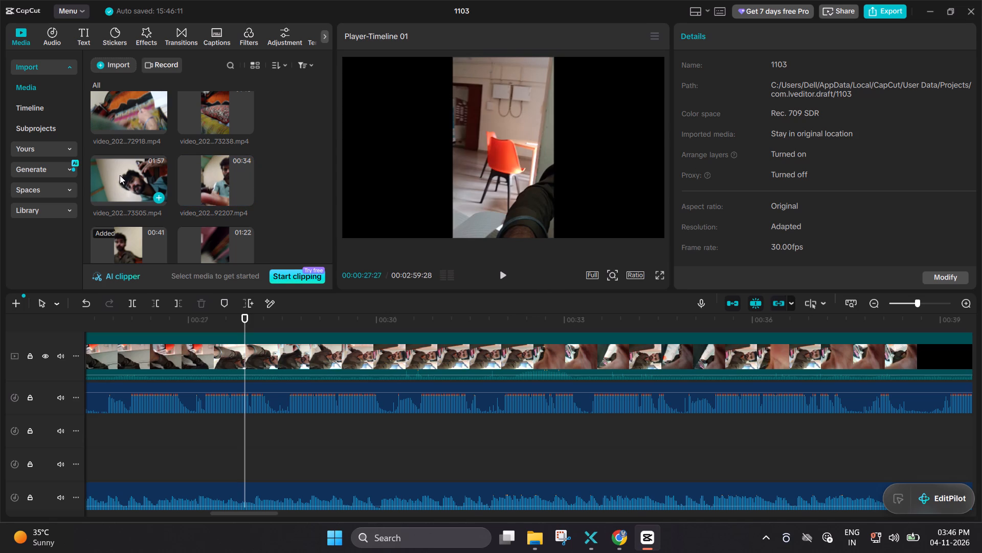
Preview the imported clip video_202...73505.mp4 at its opening, middle and around 1:35 as possible footage.
{"action": "double_click", "coordinate": [120, 175]}
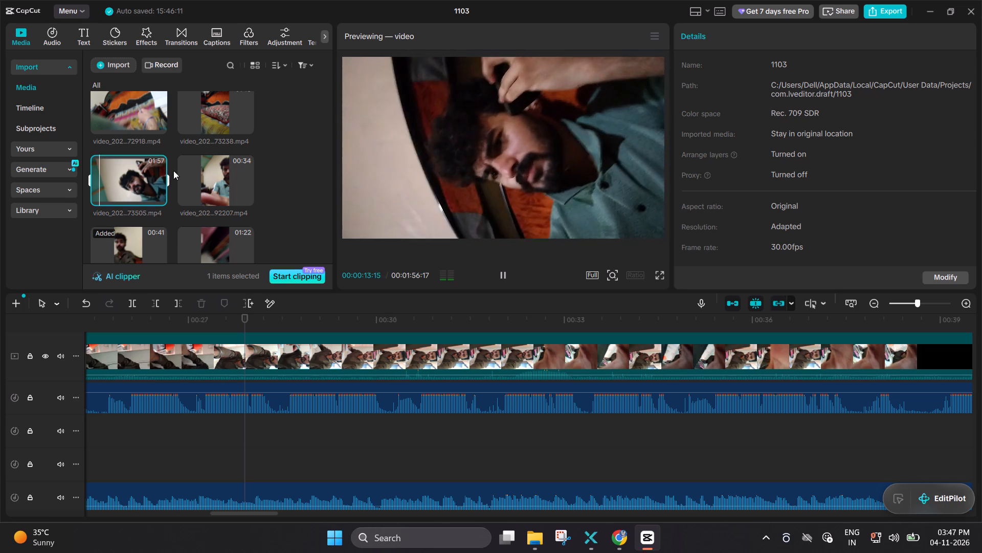
{"action": "triple_click", "coordinate": [131, 169]}
{"action": "triple_click", "coordinate": [131, 169]}
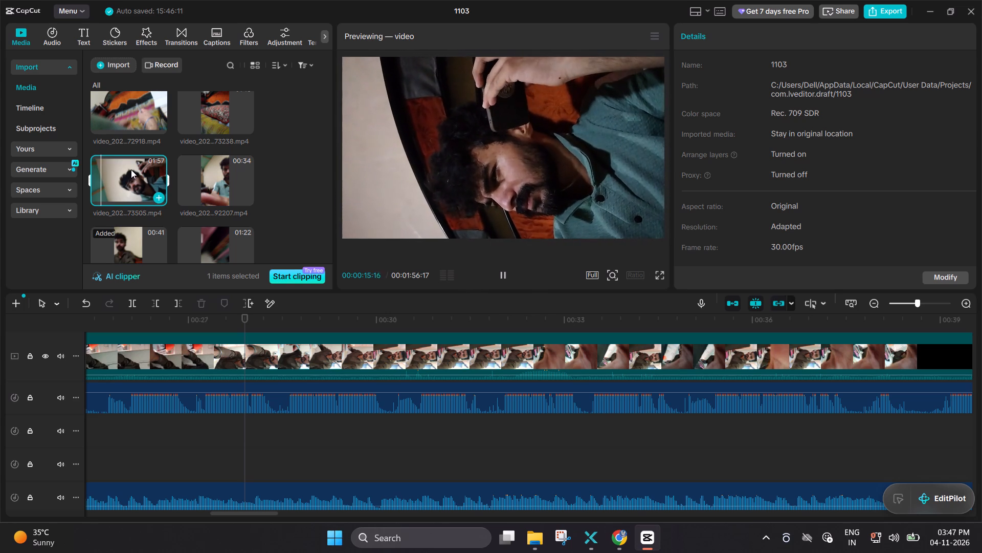
{"action": "triple_click", "coordinate": [131, 169]}
{"action": "left_click", "coordinate": [131, 169]}
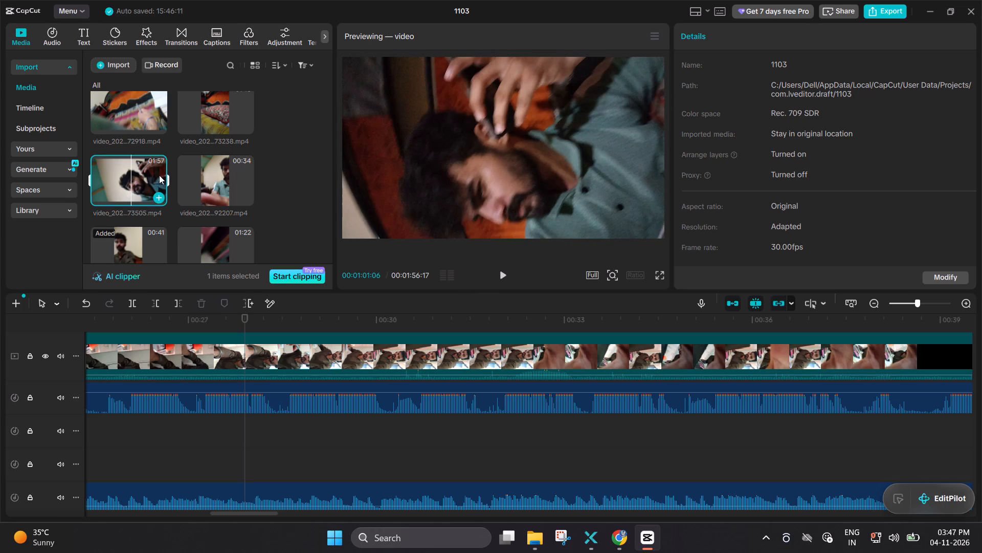
{"action": "triple_click", "coordinate": [153, 173]}
{"action": "double_click", "coordinate": [153, 173]}
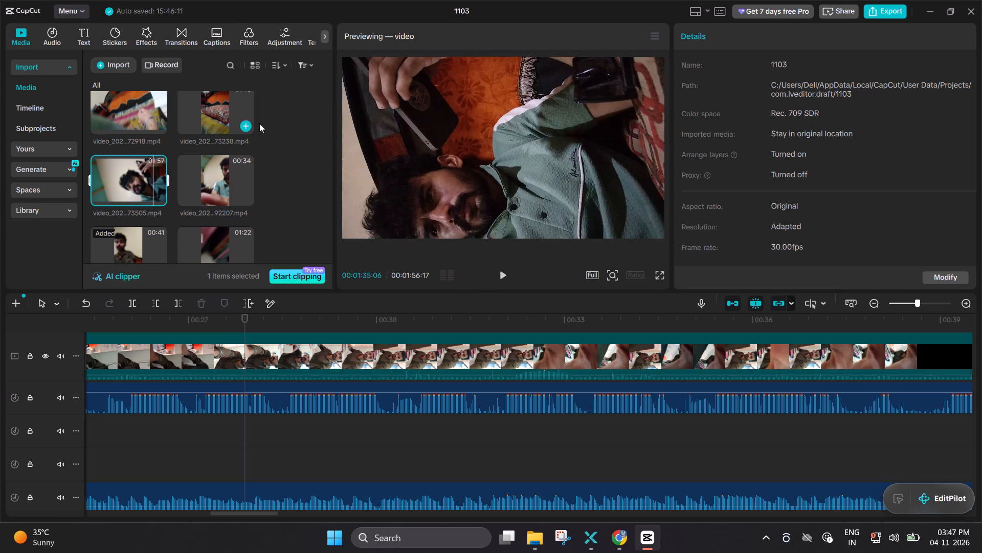
Preview the imported clip video_202...72918.mp4 from its opening and around 1:07 as possible footage.
{"action": "scroll", "coordinate": [210, 116], "scroll_direction": "up", "scroll_amount": 1}
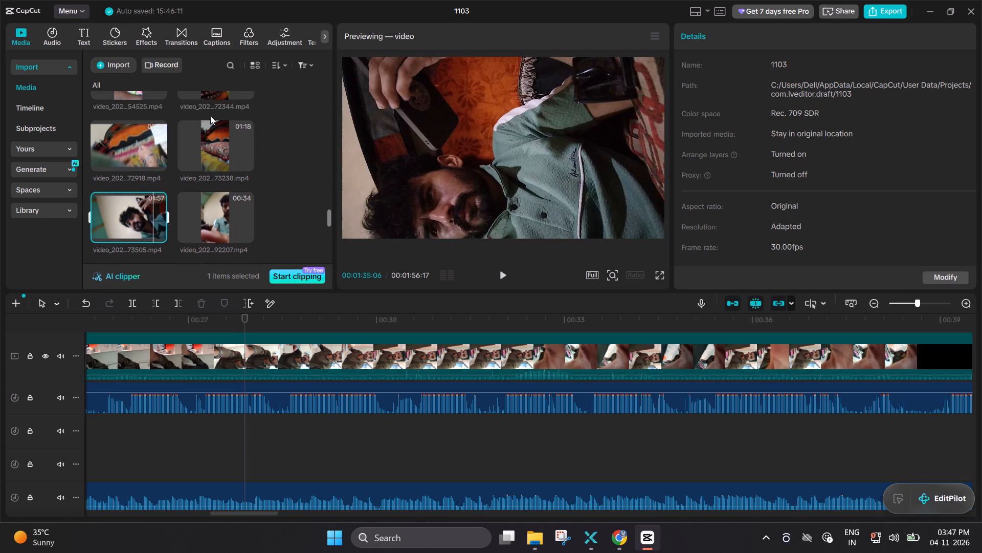
{"action": "scroll", "coordinate": [210, 116], "scroll_direction": "up", "scroll_amount": 1}
{"action": "double_click", "coordinate": [99, 186]}
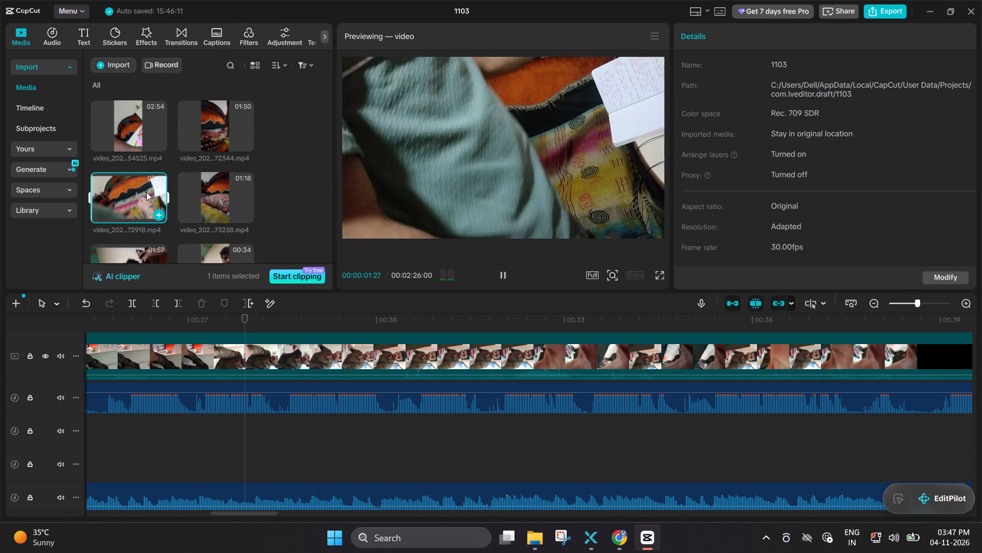
{"action": "triple_click", "coordinate": [146, 192]}
{"action": "triple_click", "coordinate": [146, 192]}
{"action": "left_click_drag", "start_coordinate": [146, 192], "coordinate": [123, 193]}
{"action": "triple_click", "coordinate": [123, 193]}
{"action": "triple_click", "coordinate": [123, 193]}
{"action": "triple_click", "coordinate": [123, 193]}
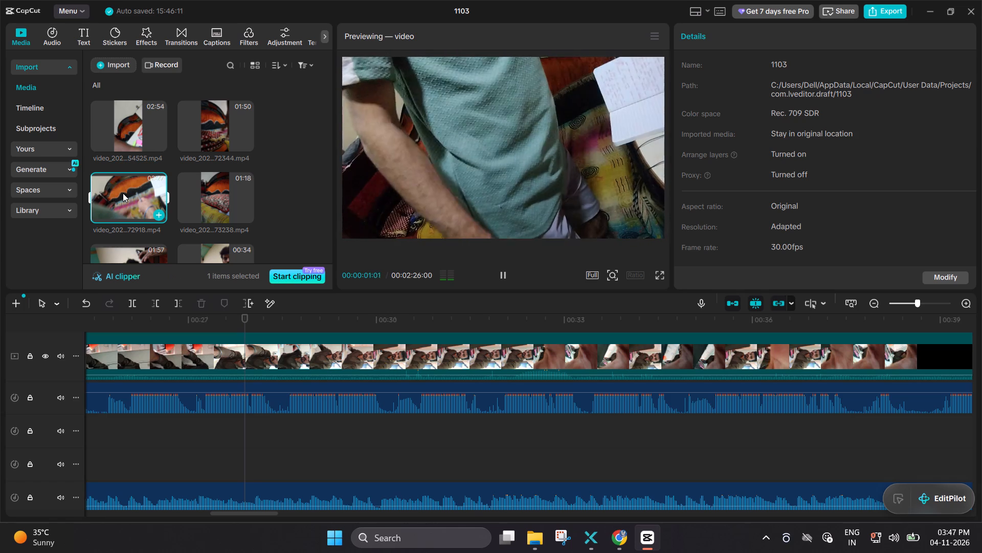
{"action": "triple_click", "coordinate": [123, 193]}
{"action": "triple_click", "coordinate": [123, 193]}
{"action": "left_click", "coordinate": [123, 193]}
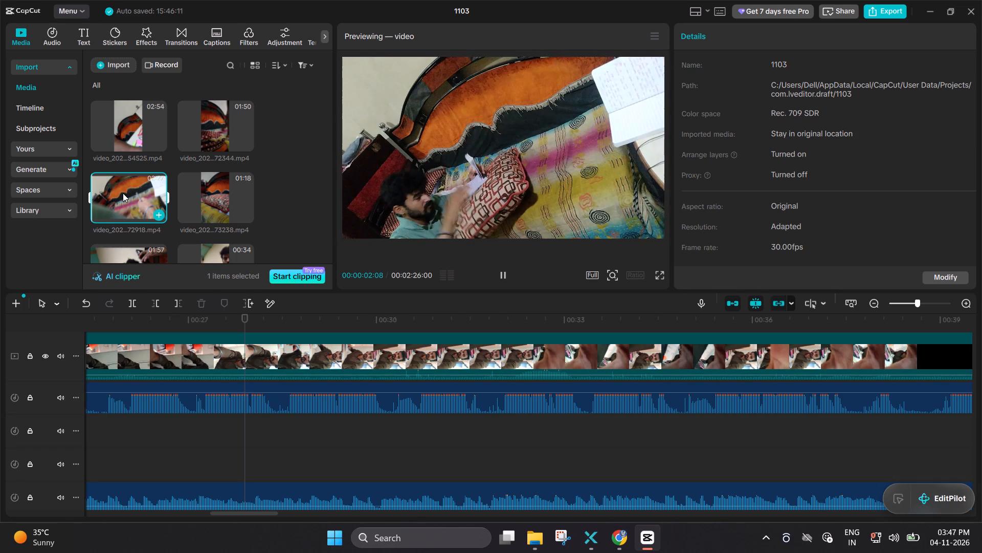
{"action": "key", "text": "Down"}
{"action": "key", "text": "space"}
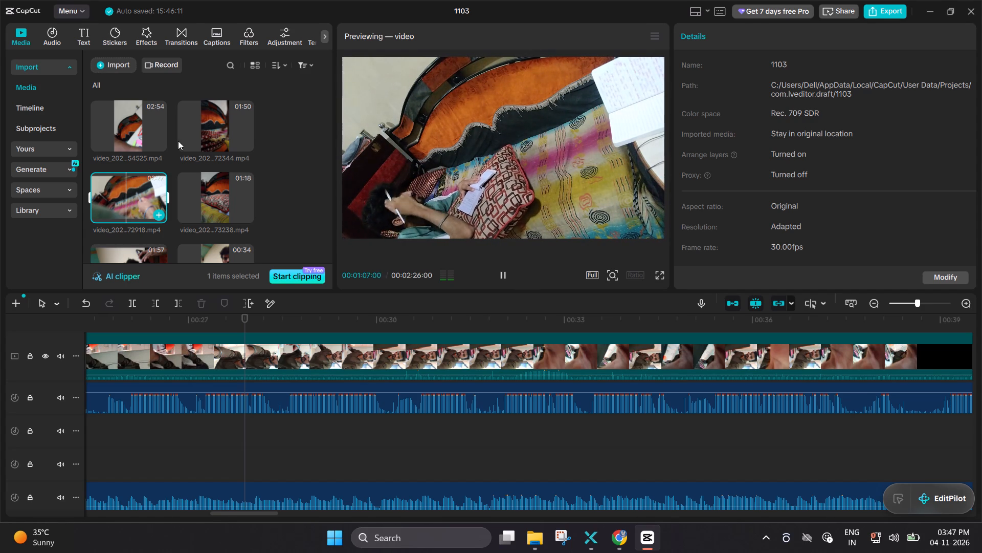
Return to the start of the imported media and preview video_202...21147.mp4 at its opening and around 0:48 as possible footage.
{"action": "scroll", "coordinate": [181, 126], "scroll_direction": "up", "scroll_amount": 1}
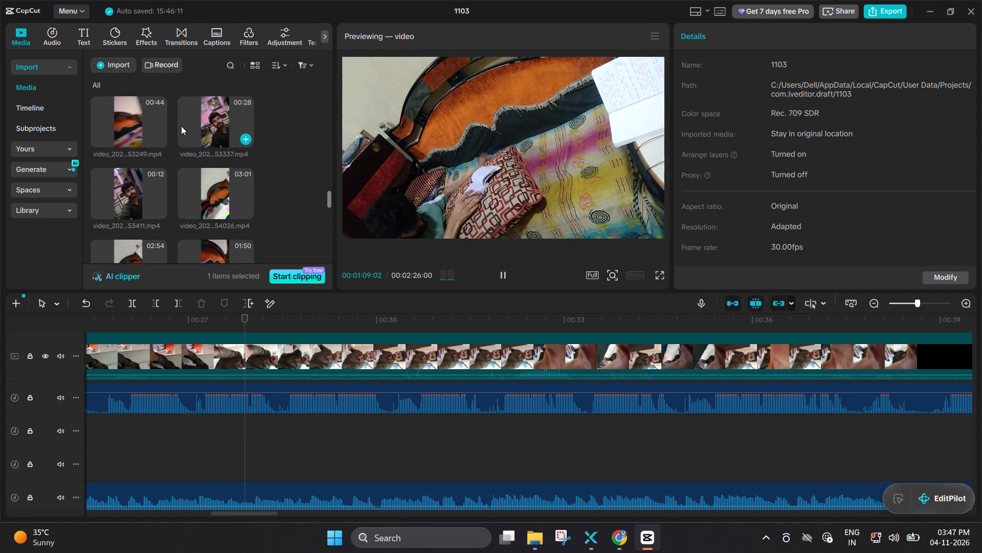
{"action": "scroll", "coordinate": [216, 117], "scroll_direction": "up", "scroll_amount": 1}
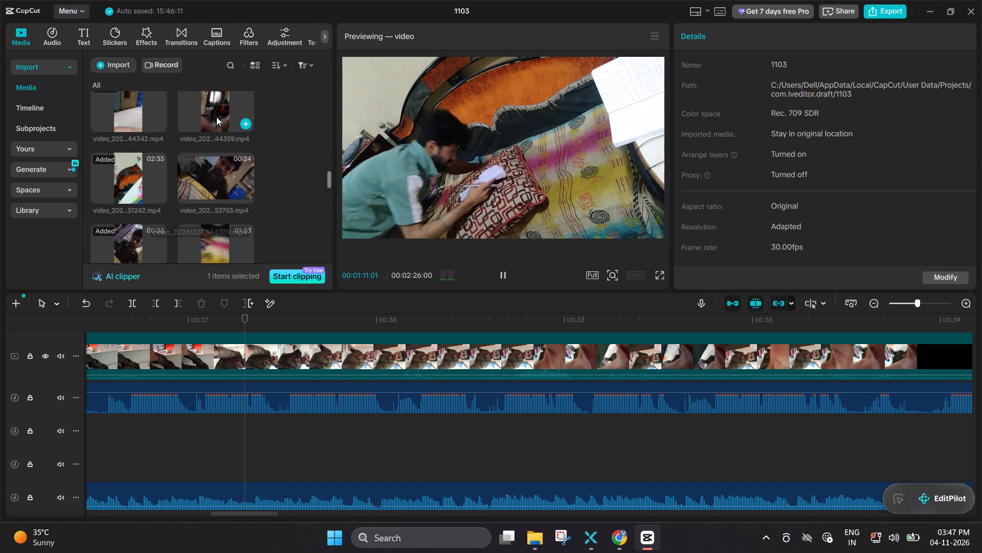
{"action": "scroll", "coordinate": [216, 117], "scroll_direction": "up", "scroll_amount": 2}
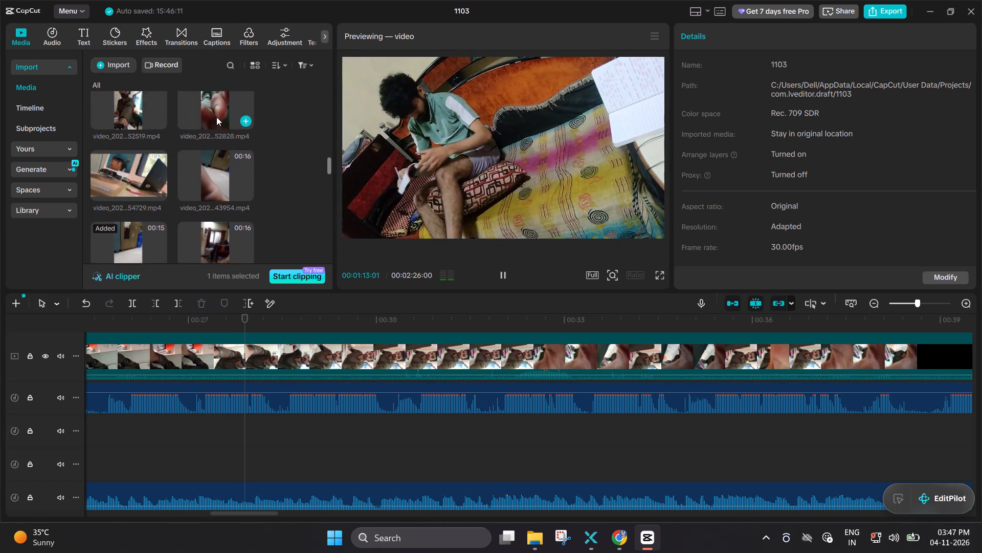
{"action": "scroll", "coordinate": [216, 117], "scroll_direction": "up", "scroll_amount": 7}
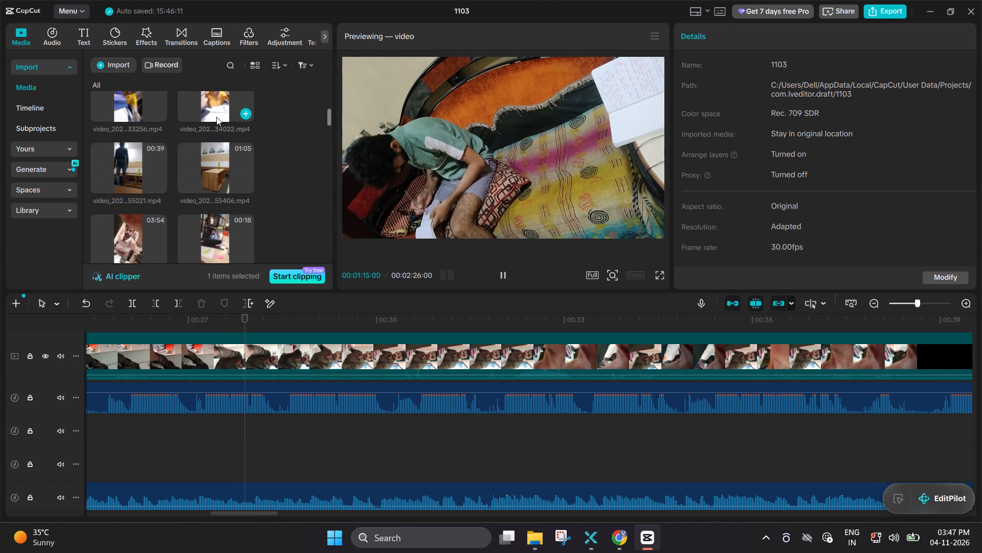
{"action": "scroll", "coordinate": [216, 117], "scroll_direction": "up", "scroll_amount": 1}
{"action": "double_click", "coordinate": [216, 117]}
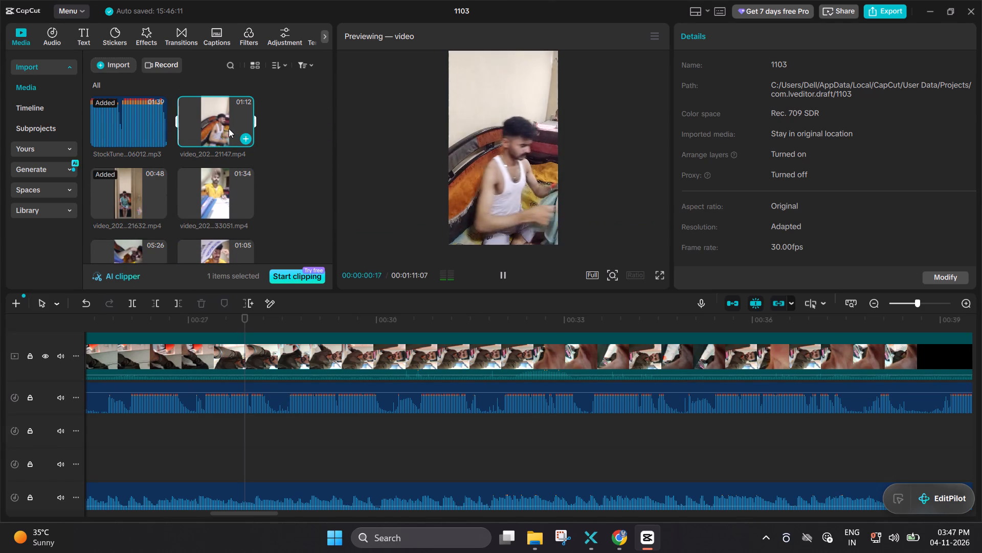
{"action": "triple_click", "coordinate": [230, 130]}
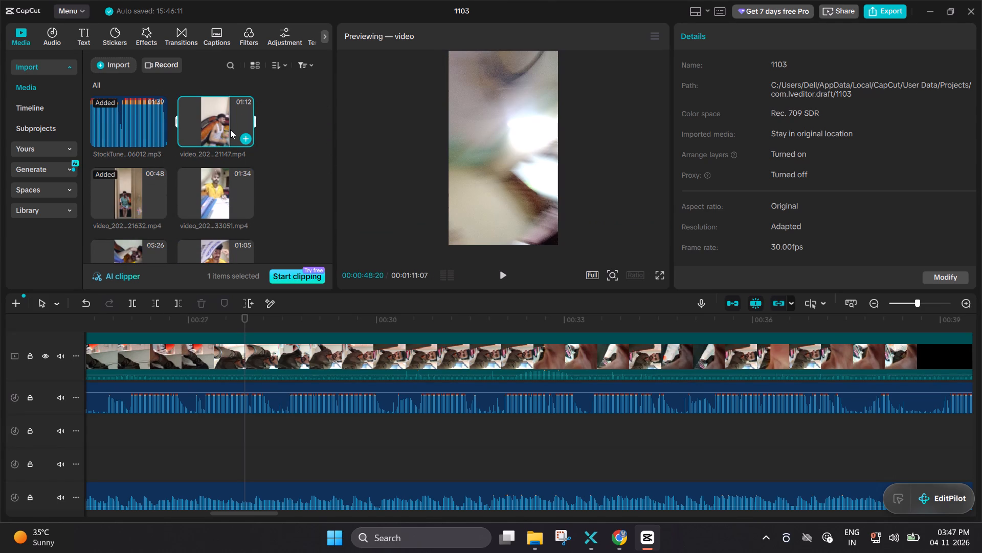
{"action": "key", "text": "space"}
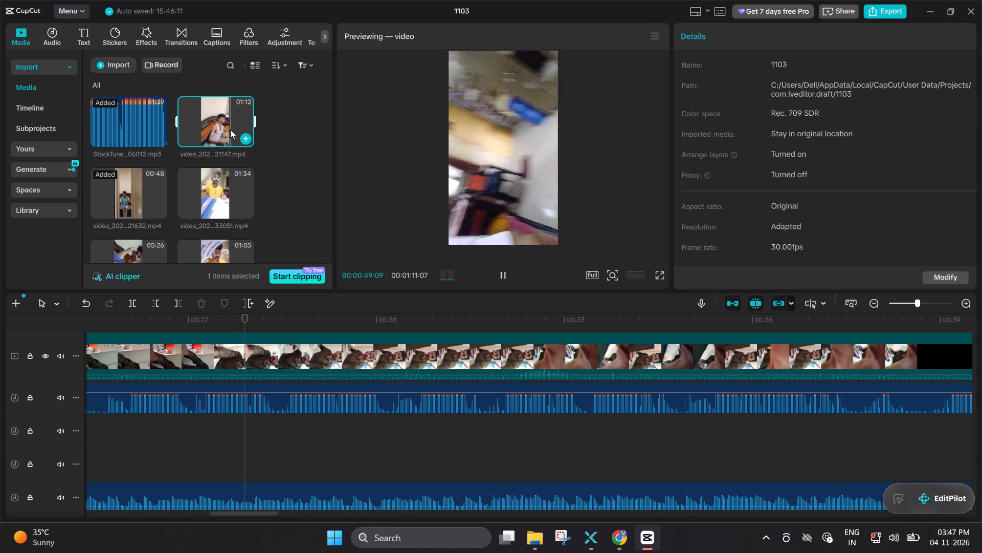
Step backward through video_202...21147.mp4 to about 0:46 to examine the moments before the fast camera movement.
{"action": "key", "text": "Left"}
{"action": "key", "text": "Left"}
{"action": "key", "text": "Left"}
{"action": "key", "text": "Left"}
{"action": "key", "text": "Left"}
{"action": "key", "text": "Left"}
{"action": "key", "text": "Left"}
{"action": "key", "text": "Left"}
{"action": "key", "text": "Left"}
{"action": "key", "text": "Left"}
{"action": "key", "text": "Left"}
{"action": "key", "text": "Left"}
{"action": "key", "text": "Left"}
{"action": "key", "text": "Left"}
{"action": "key", "text": "Left"}
{"action": "key", "text": "Left"}
{"action": "key", "text": "Left"}
{"action": "key", "text": "Left"}
{"action": "key", "text": "Left"}
{"action": "key", "text": "Left"}
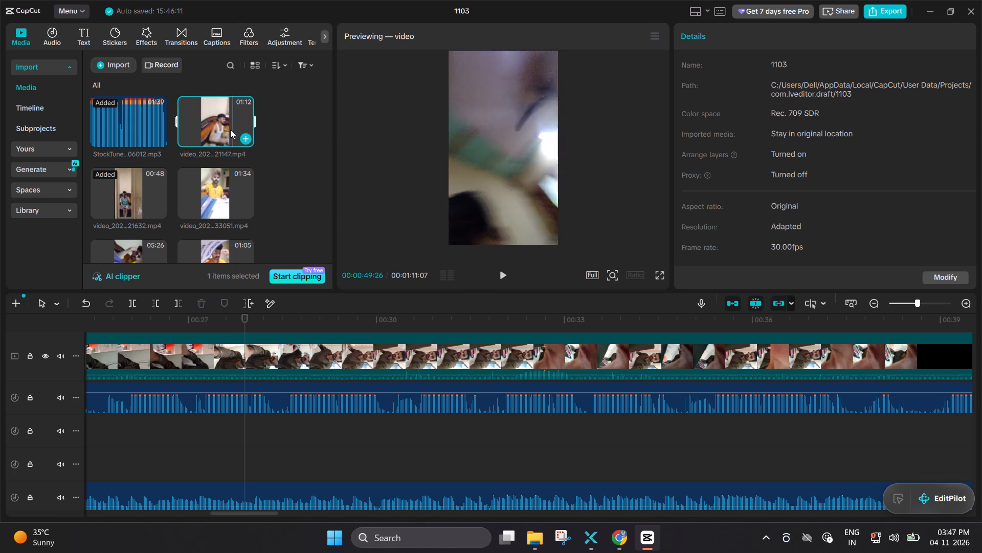
{"action": "key", "text": "Left"}
{"action": "key", "text": "Left"}
{"action": "key", "text": "Left"}
{"action": "key", "text": "Left"}
{"action": "key", "text": "Left"}
{"action": "key", "text": "Left"}
{"action": "key", "text": "Left"}
{"action": "key", "text": "Left"}
{"action": "key", "text": "Left"}
{"action": "key", "text": "Left"}
{"action": "key", "text": "Left"}
{"action": "key", "text": "Left"}
{"action": "key", "text": "Left"}
{"action": "key", "text": "Left"}
{"action": "key", "text": "Left"}
{"action": "key", "text": "Left"}
{"action": "key", "text": "Left"}
{"action": "key", "text": "Left"}
{"action": "key", "text": "Left"}
{"action": "key", "text": "Left"}
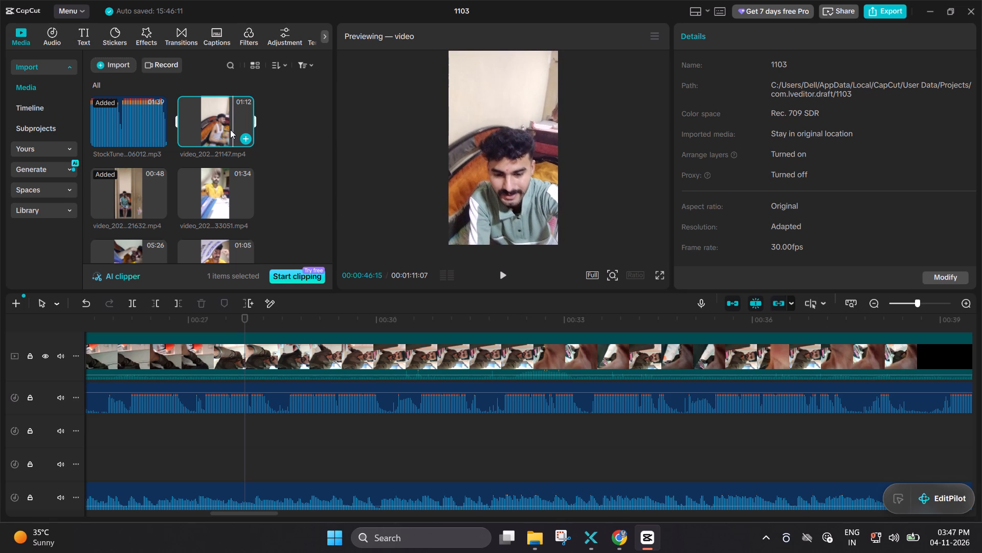
Step forward through video_202...21147.mp4 to about 0:52 and play on from there to examine the following shot.
{"action": "key", "text": "Right"}
{"action": "key", "text": "Right"}
{"action": "key", "text": "Right"}
{"action": "key", "text": "Right"}
{"action": "key", "text": "Right"}
{"action": "key", "text": "Right"}
{"action": "key", "text": "Right"}
{"action": "key", "text": "Right"}
{"action": "key", "text": "Right"}
{"action": "key", "text": "Right"}
{"action": "key", "text": "Right"}
{"action": "key", "text": "Right"}
{"action": "key", "text": "Right"}
{"action": "key", "text": "Right"}
{"action": "key", "text": "Right"}
{"action": "key", "text": "Right"}
{"action": "key", "text": "Right"}
{"action": "key", "text": "Right"}
{"action": "key", "text": "Right"}
{"action": "key", "text": "Right"}
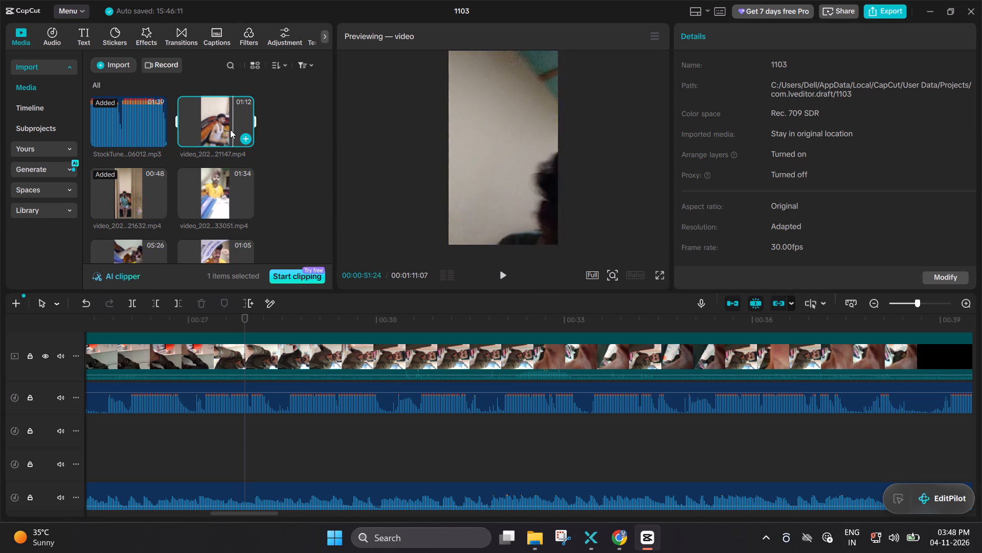
{"action": "key", "text": "Right"}
{"action": "key", "text": "Right"}
{"action": "key", "text": "space"}
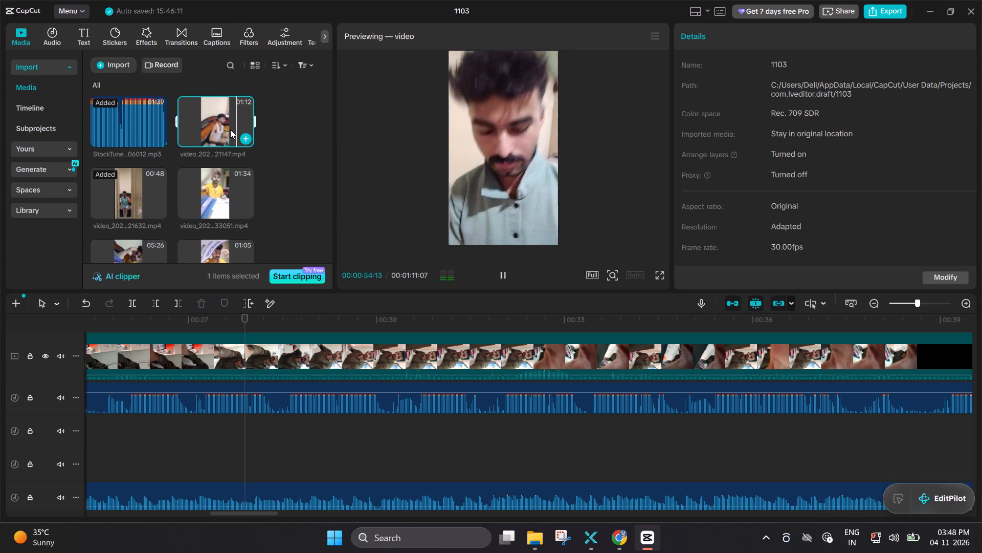
Preview the last part of video_202...21147.mp4, around 0:58 to 1:00, as possible footage.
{"action": "double_click", "coordinate": [248, 122]}
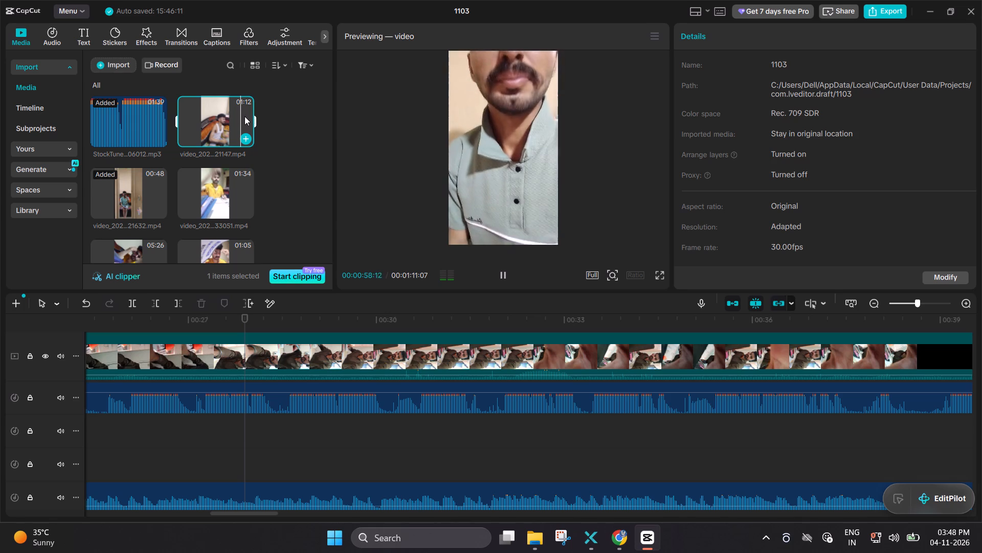
{"action": "triple_click", "coordinate": [244, 116]}
{"action": "triple_click", "coordinate": [244, 116]}
{"action": "triple_click", "coordinate": [244, 116]}
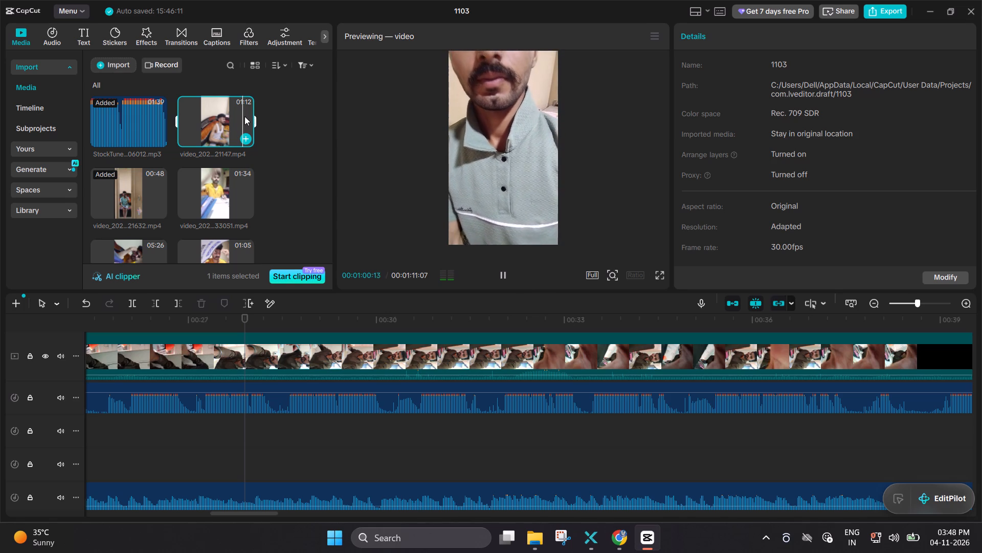
{"action": "left_click", "coordinate": [244, 116]}
{"action": "left_click_drag", "start_coordinate": [244, 116], "coordinate": [216, 129]}
{"action": "left_click", "coordinate": [216, 129]}
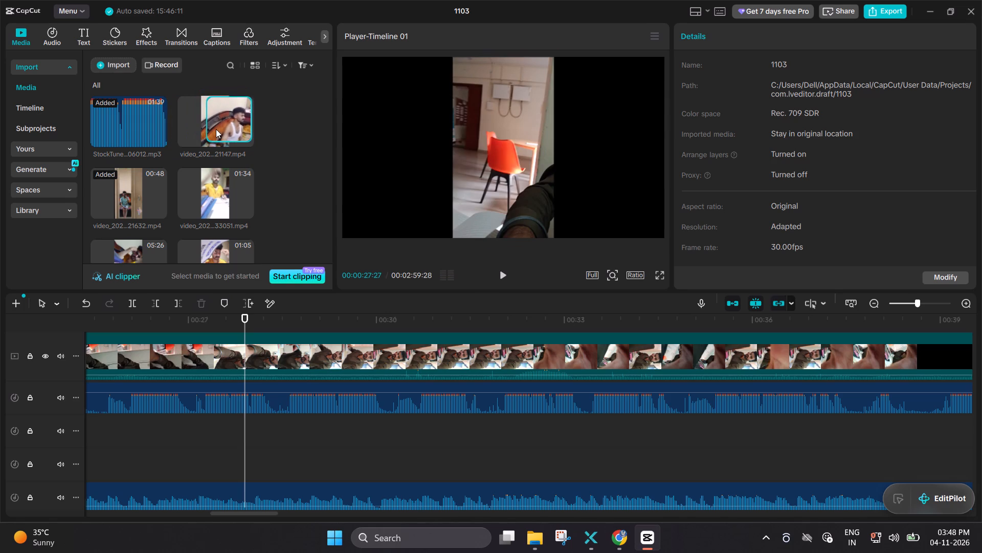
Preview video_202...21147.mp4 at about 0:19 and play it from about 0:31 to 0:50 as possible footage.
{"action": "triple_click", "coordinate": [198, 123]}
{"action": "double_click", "coordinate": [198, 123]}
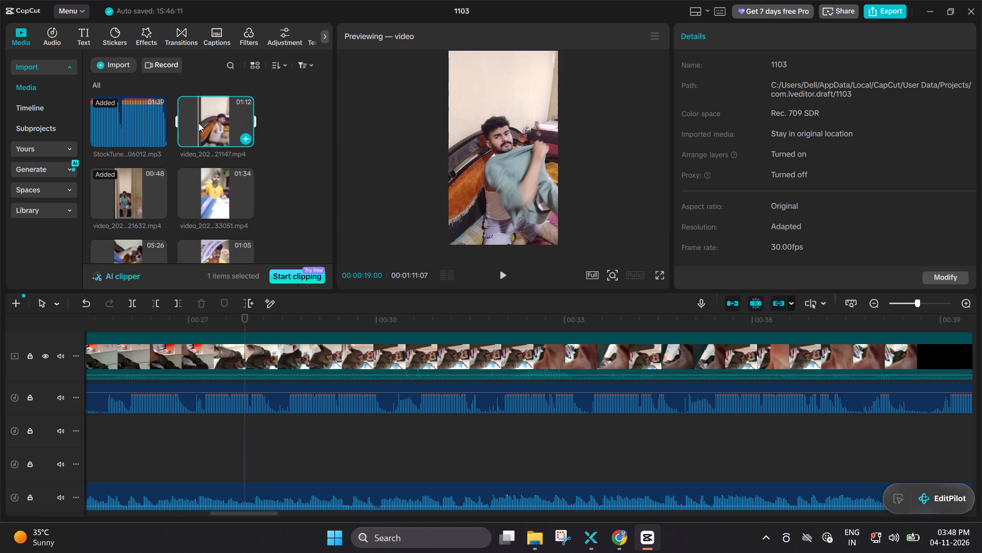
{"action": "double_click", "coordinate": [214, 121]}
{"action": "triple_click", "coordinate": [212, 124]}
{"action": "double_click", "coordinate": [212, 124]}
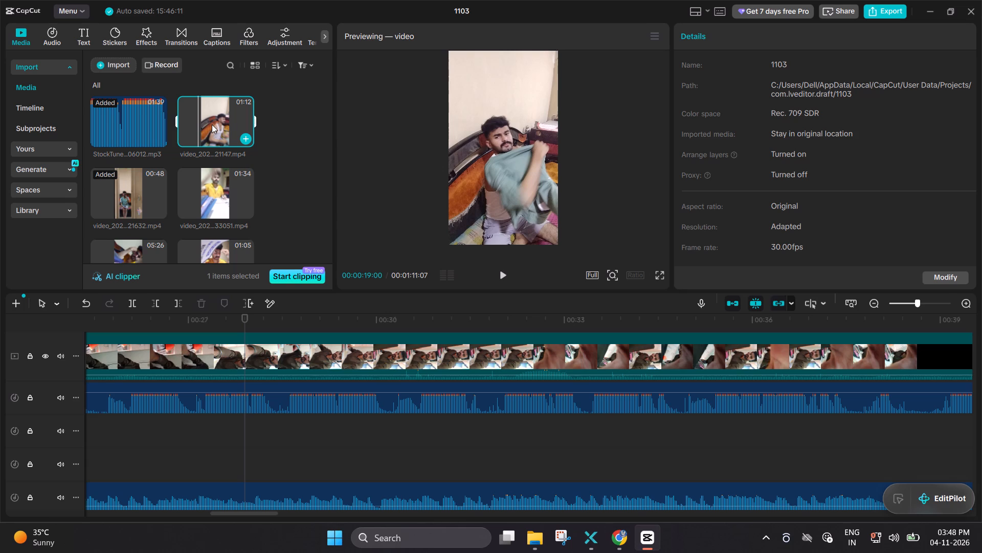
{"action": "left_click", "coordinate": [212, 124]}
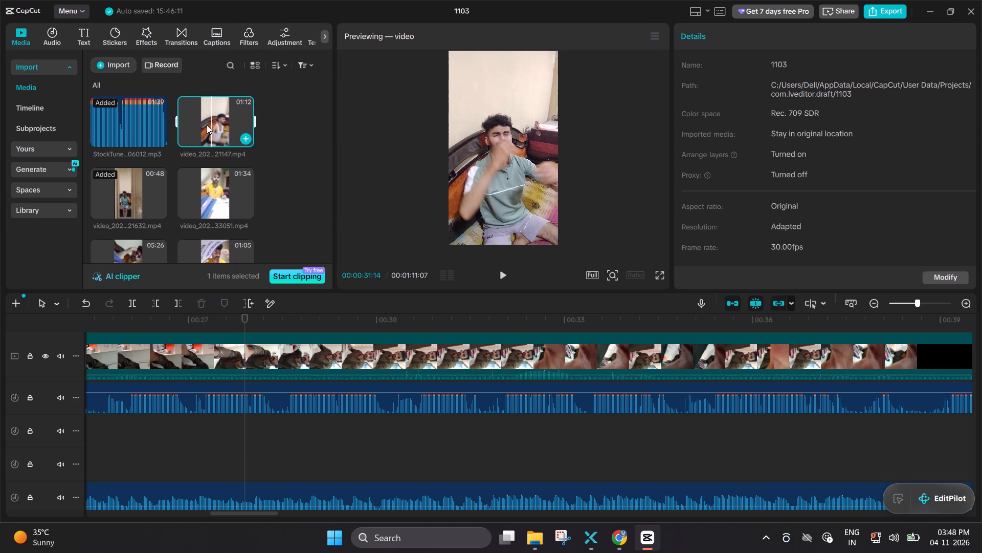
{"action": "key", "text": "space"}
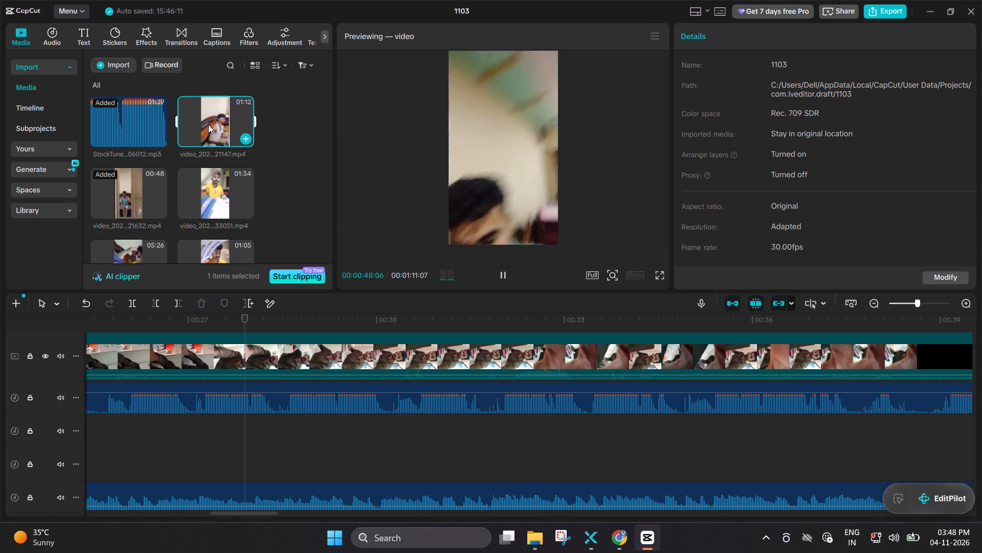
{"action": "key", "text": "space"}
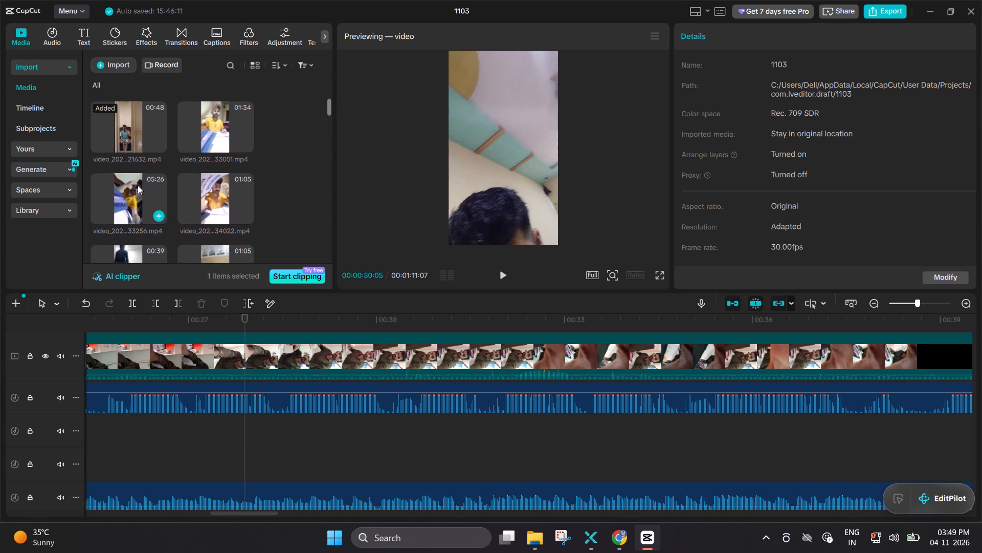
Preview the imported clip video_202...33051.mp4 at about 0:29 and 0:36 as possible footage.
{"action": "triple_click", "coordinate": [202, 147]}
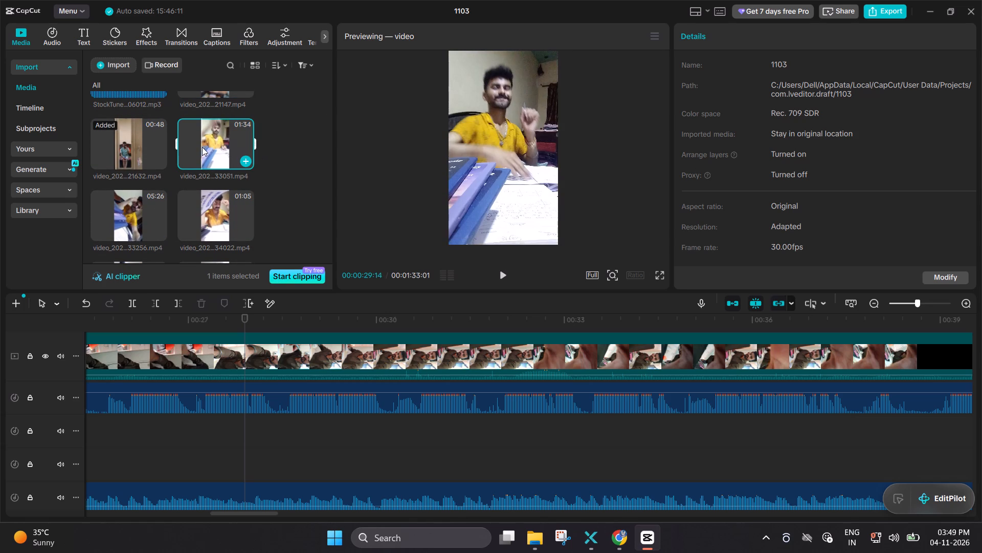
{"action": "left_click", "coordinate": [202, 147]}
{"action": "double_click", "coordinate": [202, 147]}
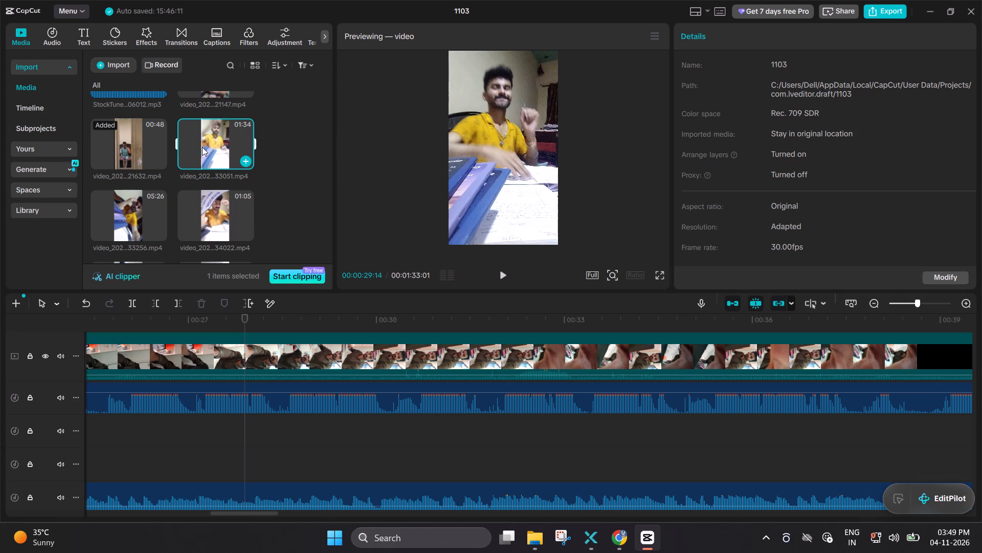
{"action": "triple_click", "coordinate": [202, 147]}
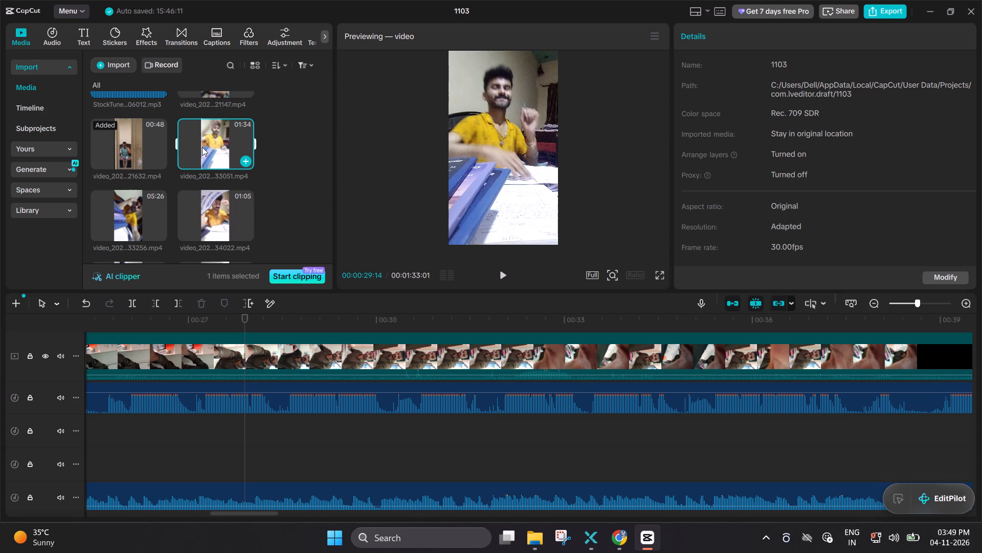
{"action": "triple_click", "coordinate": [202, 147]}
{"action": "left_click_drag", "start_coordinate": [202, 147], "coordinate": [209, 147]}
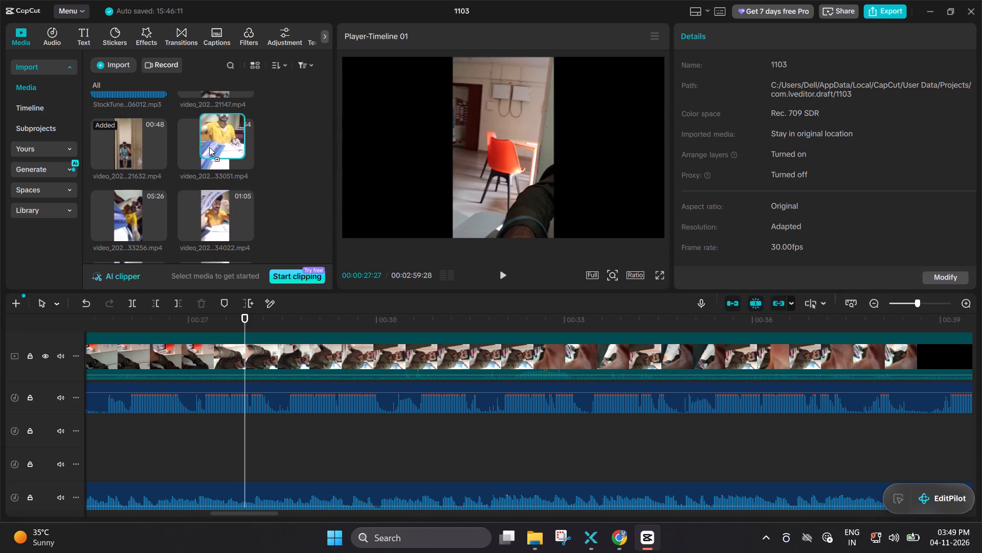
{"action": "left_click_drag", "start_coordinate": [209, 147], "coordinate": [208, 148]}
{"action": "left_click", "coordinate": [208, 148]}
{"action": "triple_click", "coordinate": [208, 148]}
{"action": "left_click", "coordinate": [208, 148]}
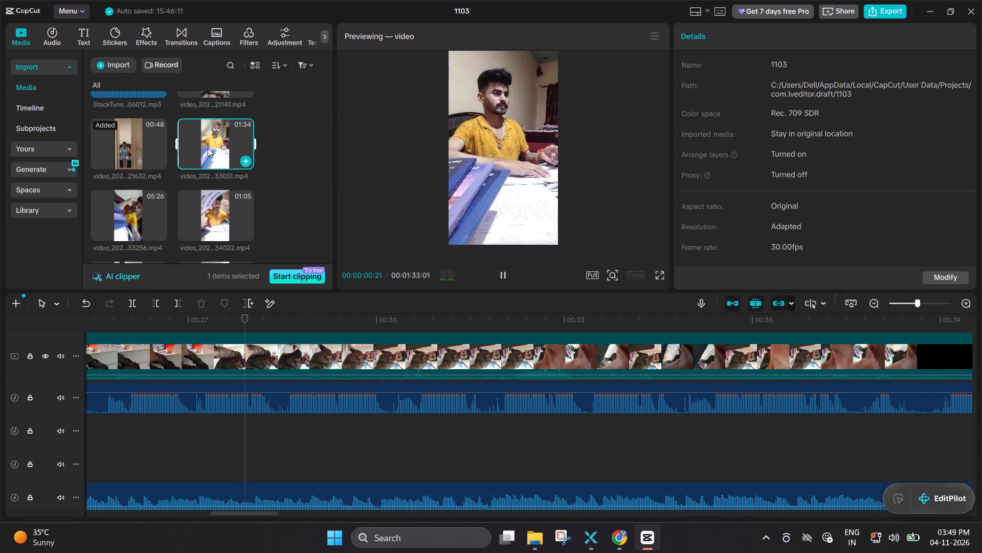
Preview the imported clip video_202...34022.mp4 at its opening and around 0:21 as possible footage.
{"action": "double_click", "coordinate": [204, 219]}
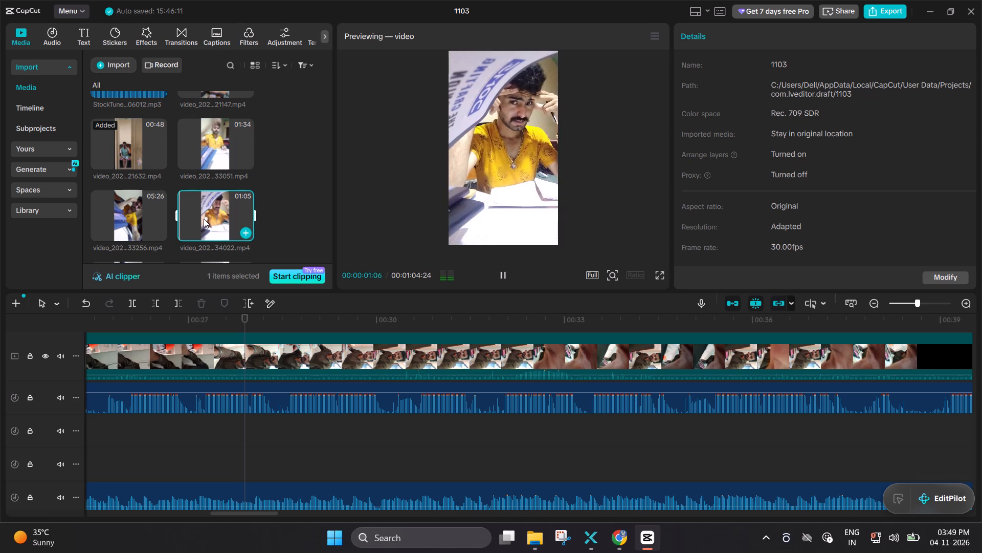
{"action": "left_click", "coordinate": [204, 219]}
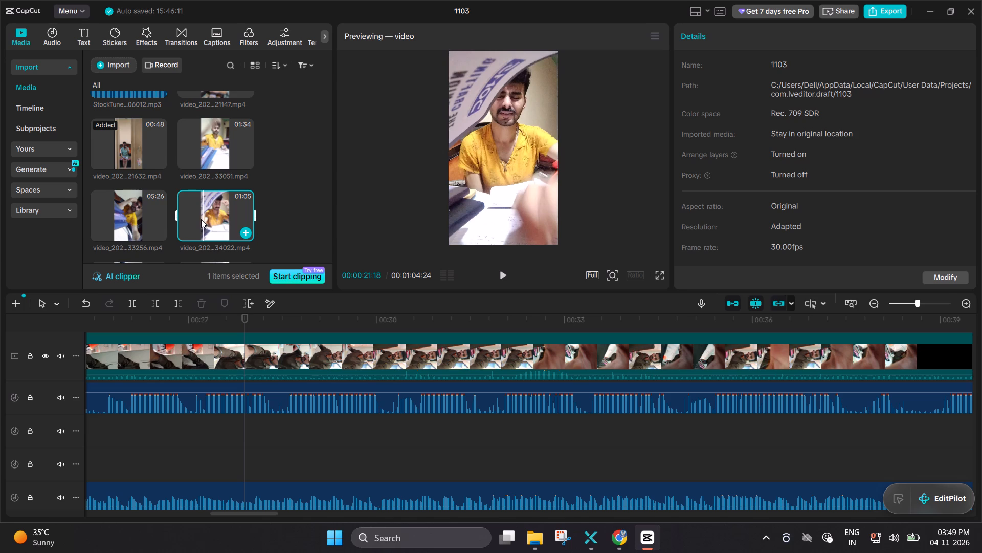
{"action": "scroll", "coordinate": [201, 219], "scroll_direction": "down", "scroll_amount": 2, "text": "ctrl"}
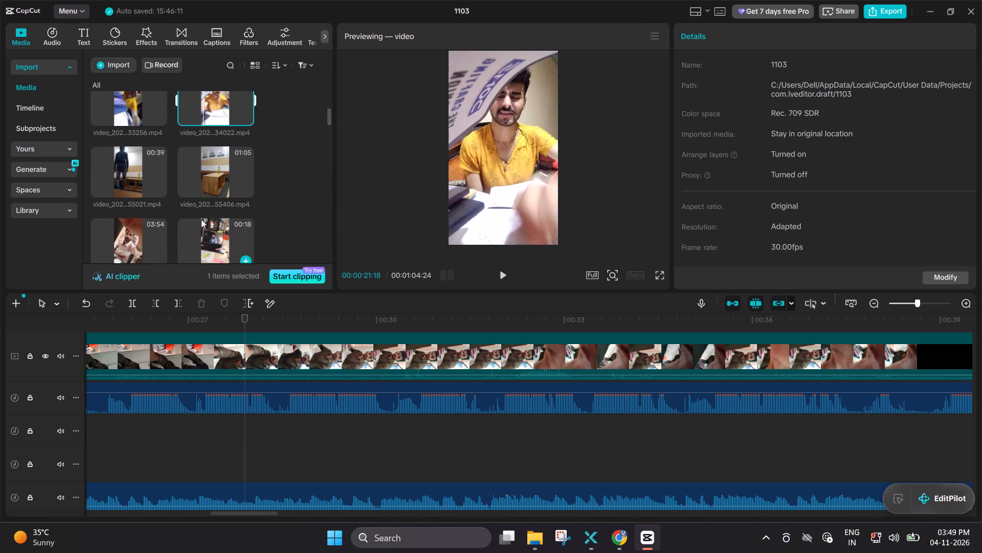
{"action": "scroll", "coordinate": [201, 219], "scroll_direction": "up", "scroll_amount": 2, "text": "ctrl"}
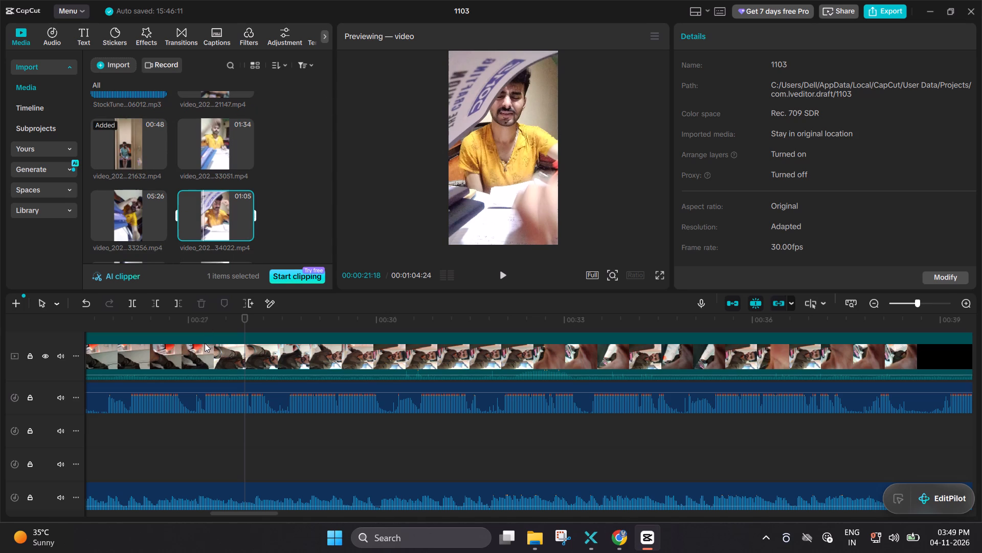
Delete the long final clip video_20261030_152410.mp4, starting at about 17 s, from the main video track.
{"action": "scroll", "coordinate": [205, 343], "scroll_direction": "down", "scroll_amount": 11, "text": "ctrl"}
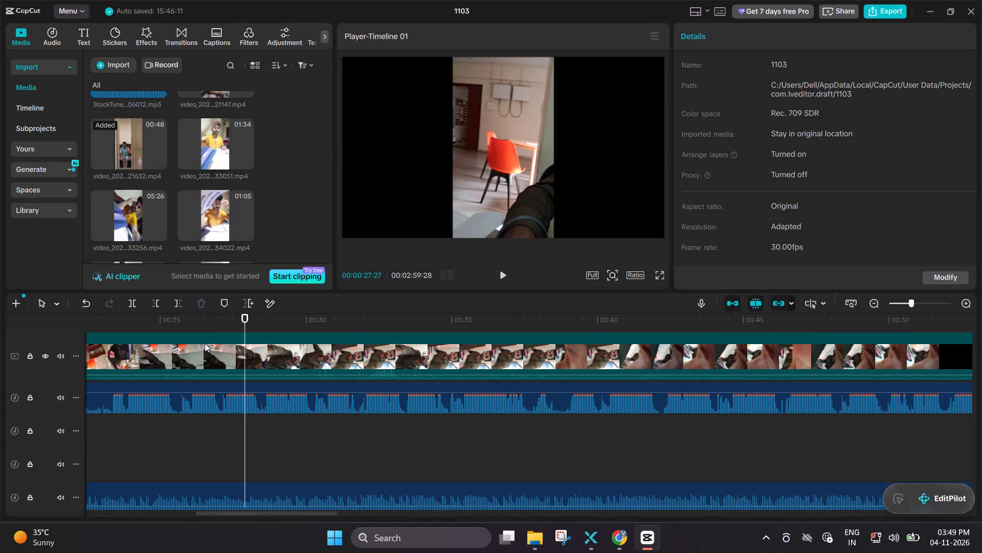
{"action": "scroll", "coordinate": [205, 343], "scroll_direction": "down", "scroll_amount": 6, "text": "ctrl"}
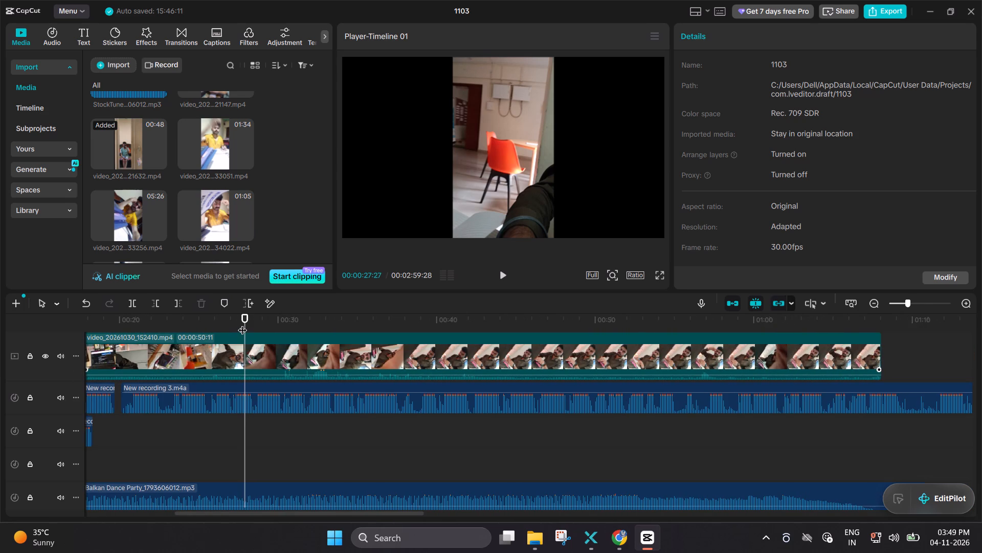
{"action": "left_click_drag", "start_coordinate": [242, 324], "coordinate": [391, 315]}
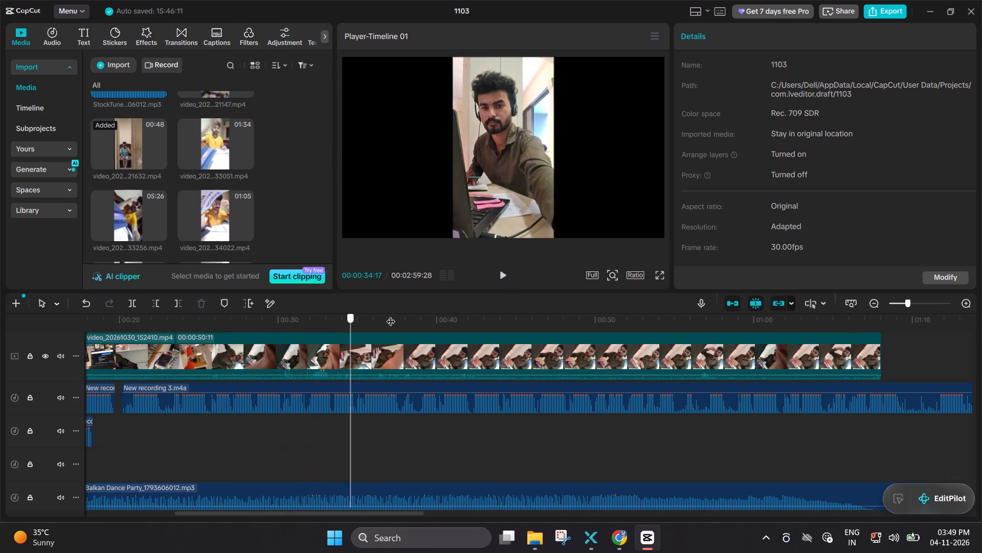
{"action": "left_click_drag", "start_coordinate": [391, 315], "coordinate": [187, 398]}
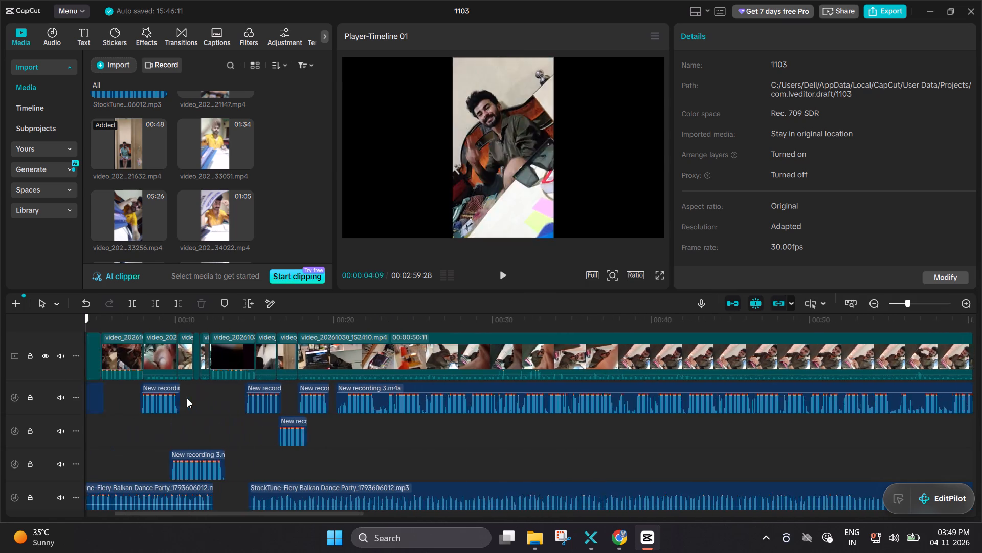
{"action": "left_click_drag", "start_coordinate": [187, 398], "coordinate": [427, 351]}
{"action": "left_click", "coordinate": [427, 351]}
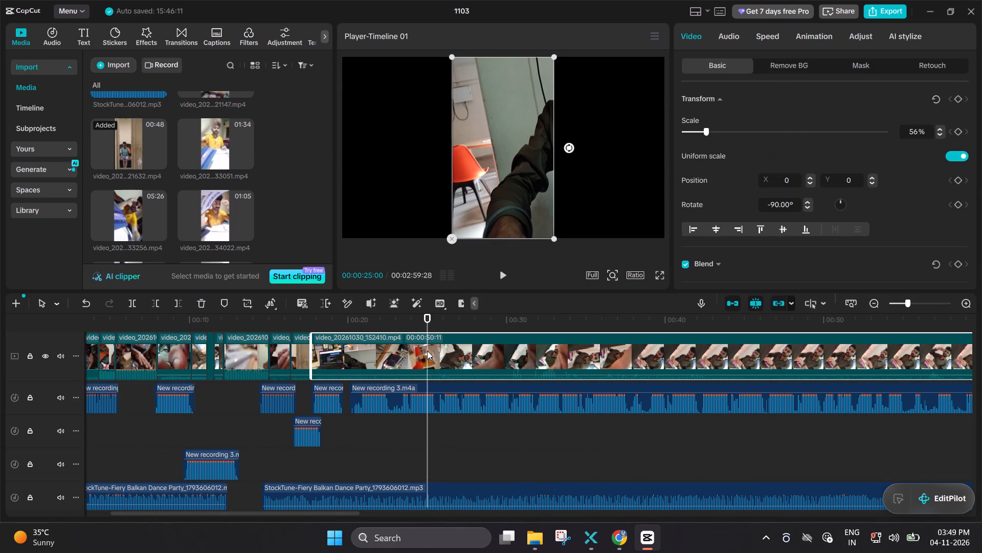
{"action": "key", "text": "BackSpace"}
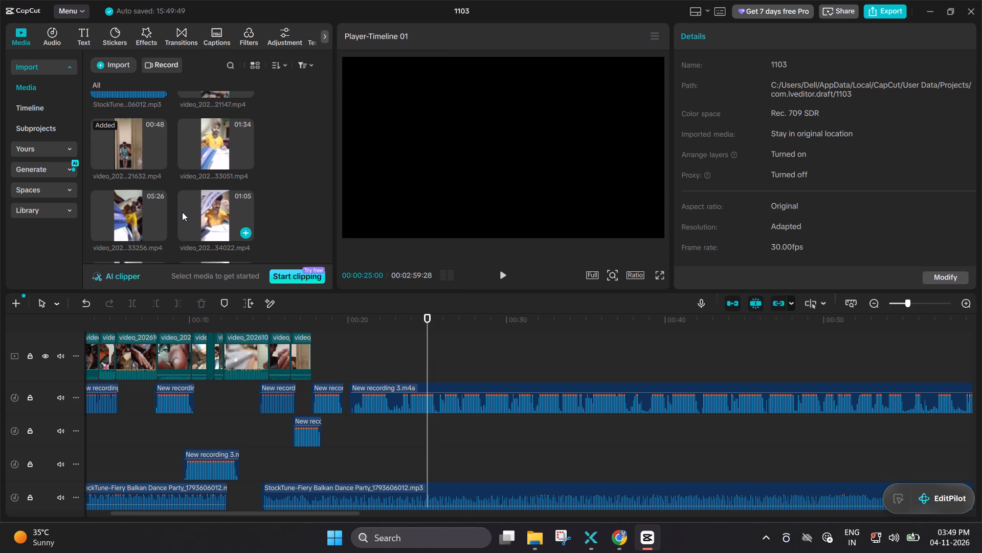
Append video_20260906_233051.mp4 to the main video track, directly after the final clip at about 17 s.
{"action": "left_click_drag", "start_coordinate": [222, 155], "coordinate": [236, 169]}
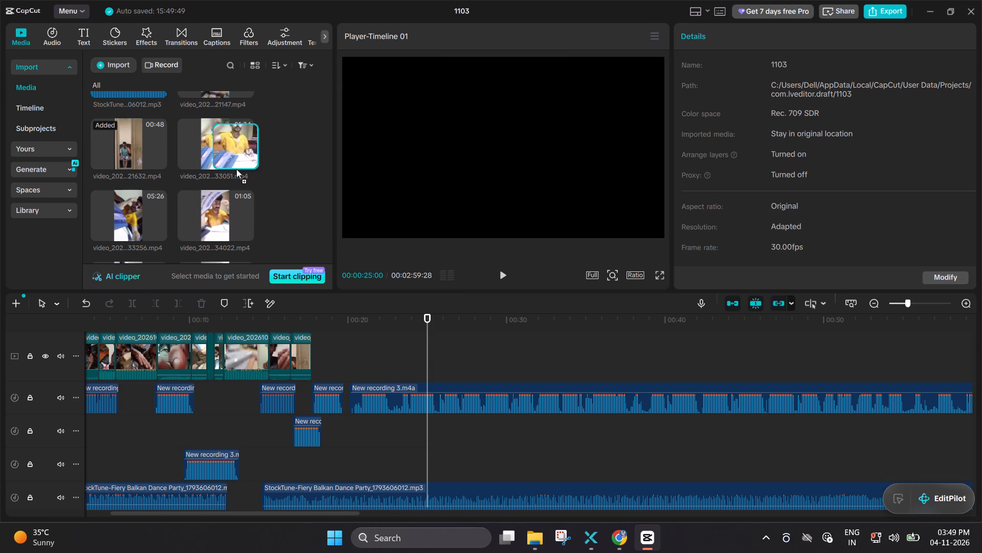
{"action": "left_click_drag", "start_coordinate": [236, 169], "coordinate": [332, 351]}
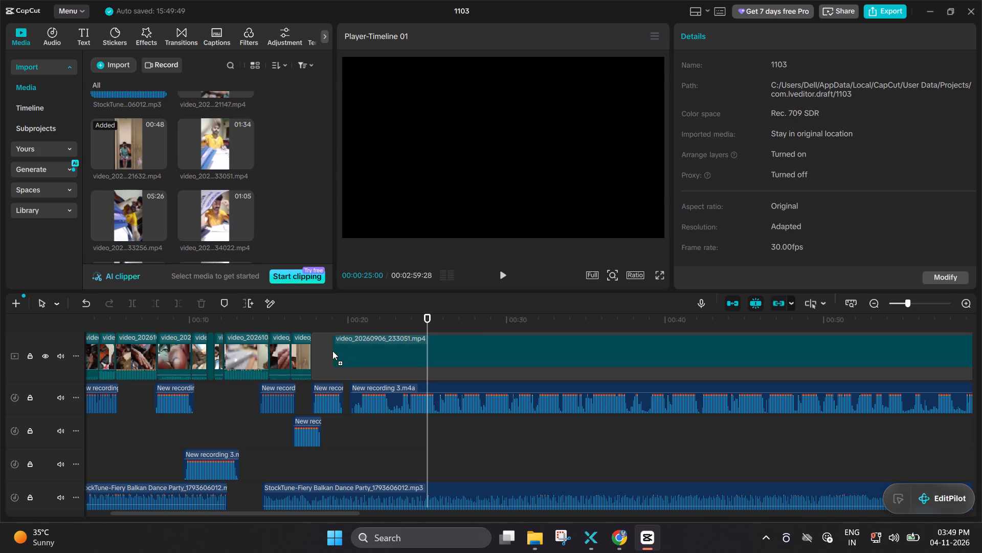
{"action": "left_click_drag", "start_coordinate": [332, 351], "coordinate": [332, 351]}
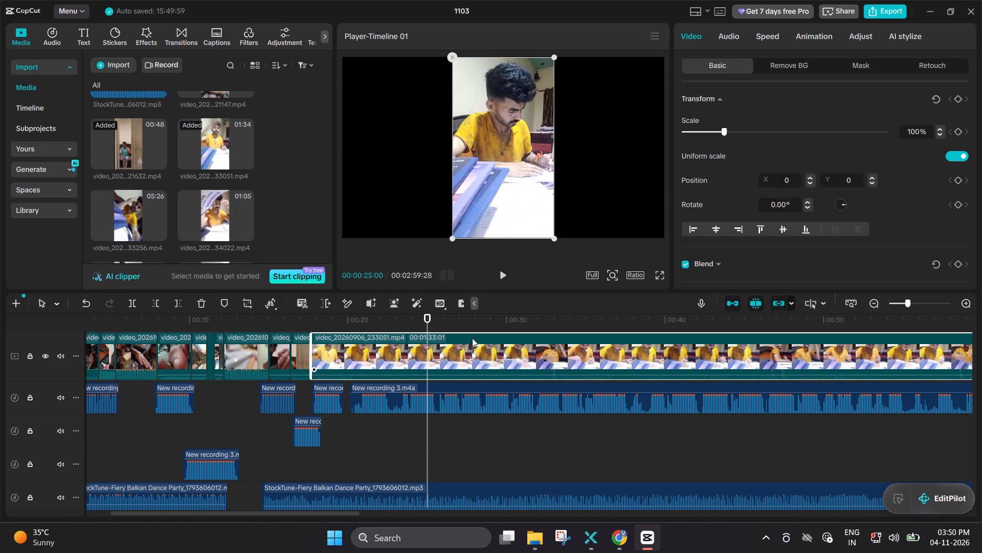
Scrub through the appended video_20260906_233051.mp4 clip to its end and play it from about 1:13 to 1:15, looking for usable footage.
{"action": "left_click_drag", "start_coordinate": [429, 321], "coordinate": [503, 320]}
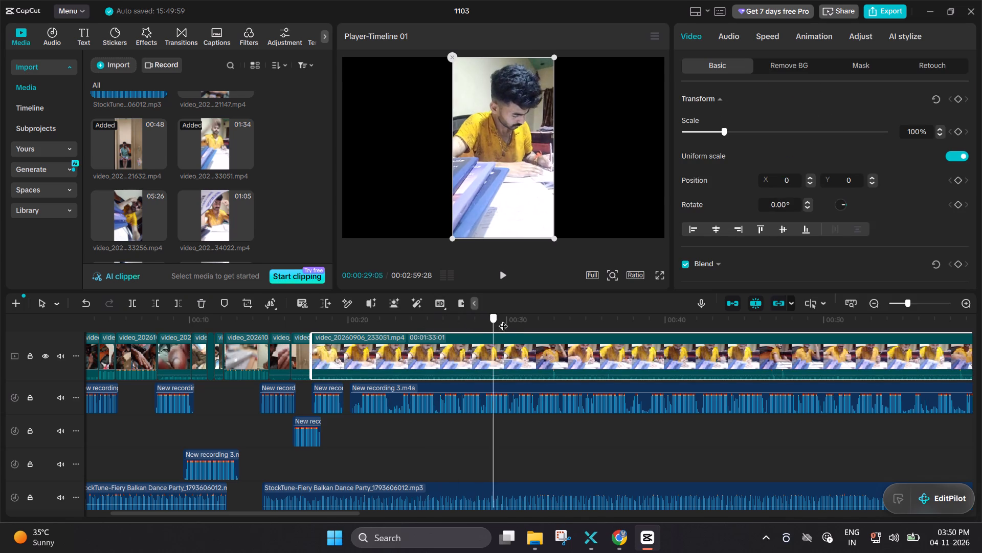
{"action": "left_click_drag", "start_coordinate": [503, 320], "coordinate": [730, 331]}
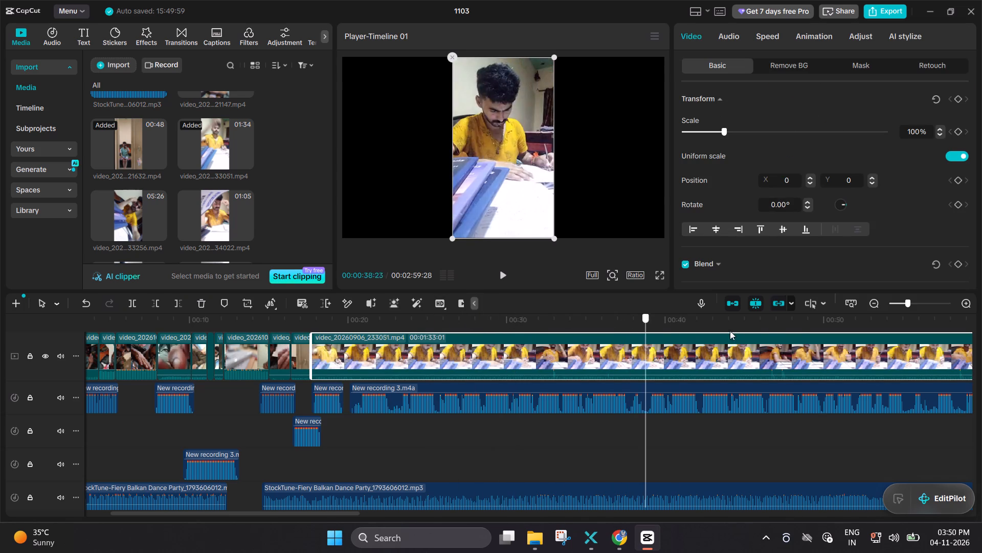
{"action": "left_click_drag", "start_coordinate": [730, 331], "coordinate": [922, 332]}
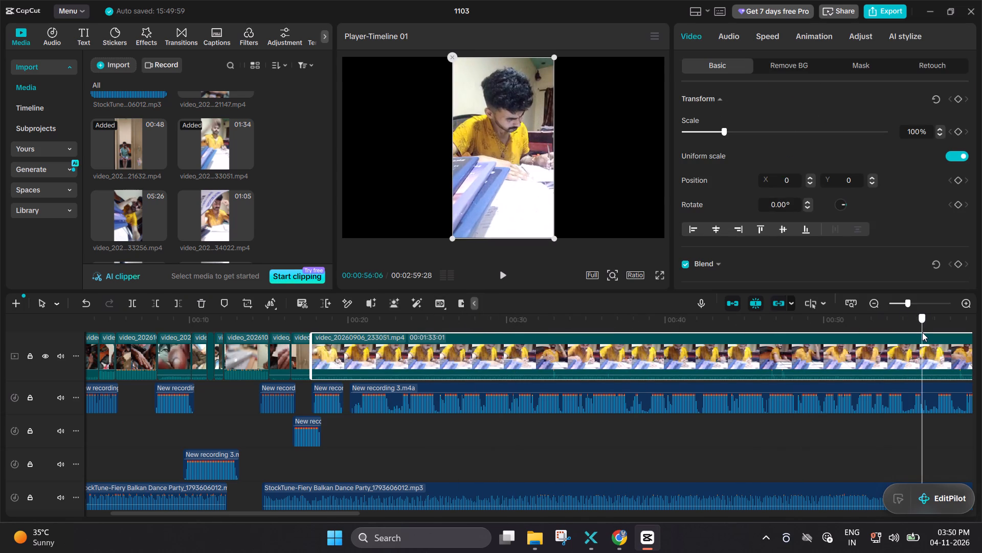
{"action": "left_click_drag", "start_coordinate": [922, 332], "coordinate": [953, 339]}
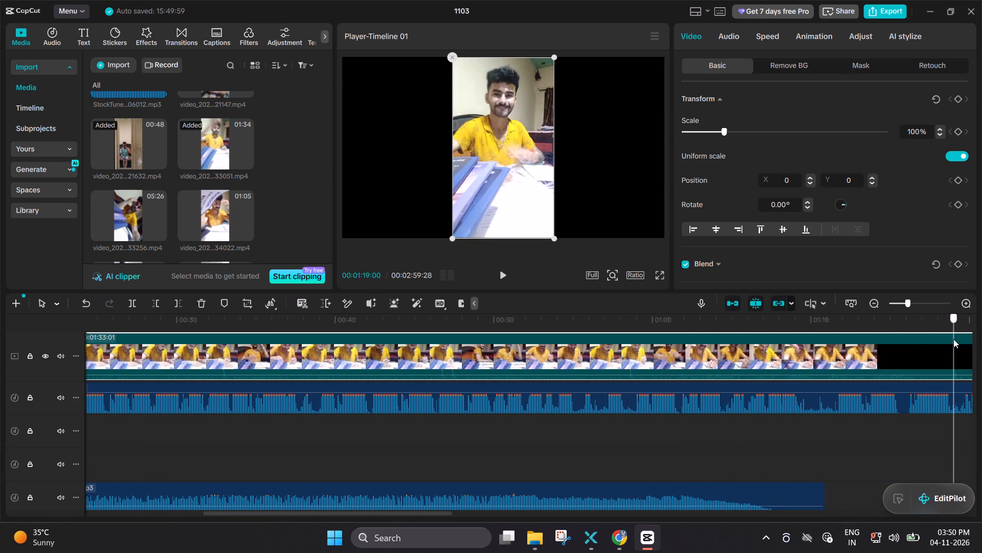
{"action": "left_click_drag", "start_coordinate": [953, 339], "coordinate": [981, 339]}
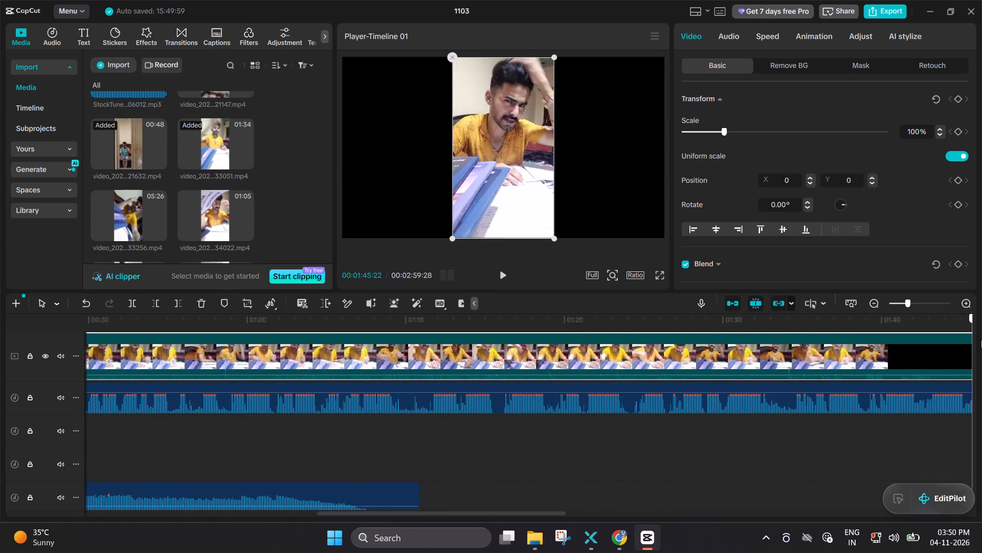
{"action": "left_click_drag", "start_coordinate": [981, 339], "coordinate": [254, 320]}
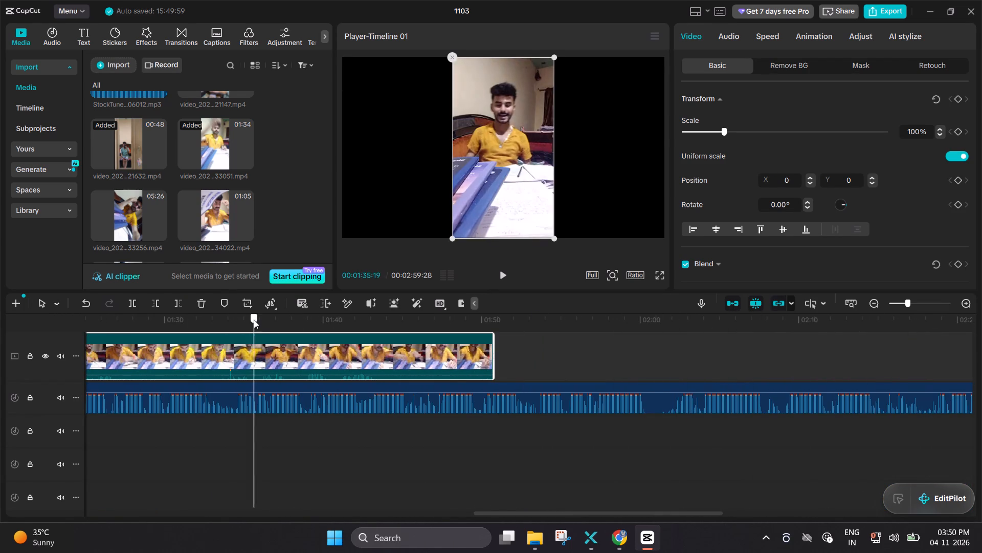
{"action": "left_click_drag", "start_coordinate": [254, 320], "coordinate": [83, 315]}
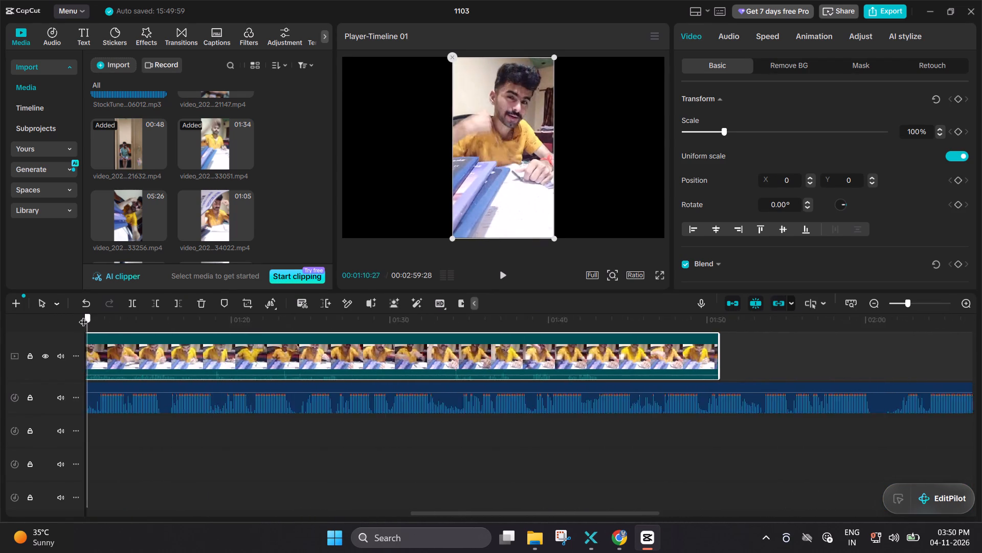
{"action": "left_click_drag", "start_coordinate": [83, 315], "coordinate": [260, 318]}
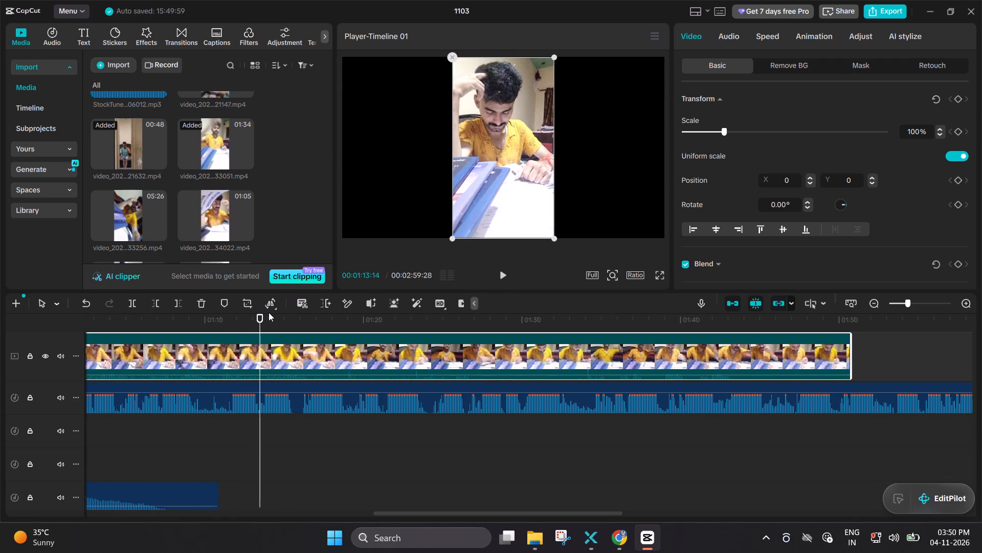
{"action": "key", "text": "space"}
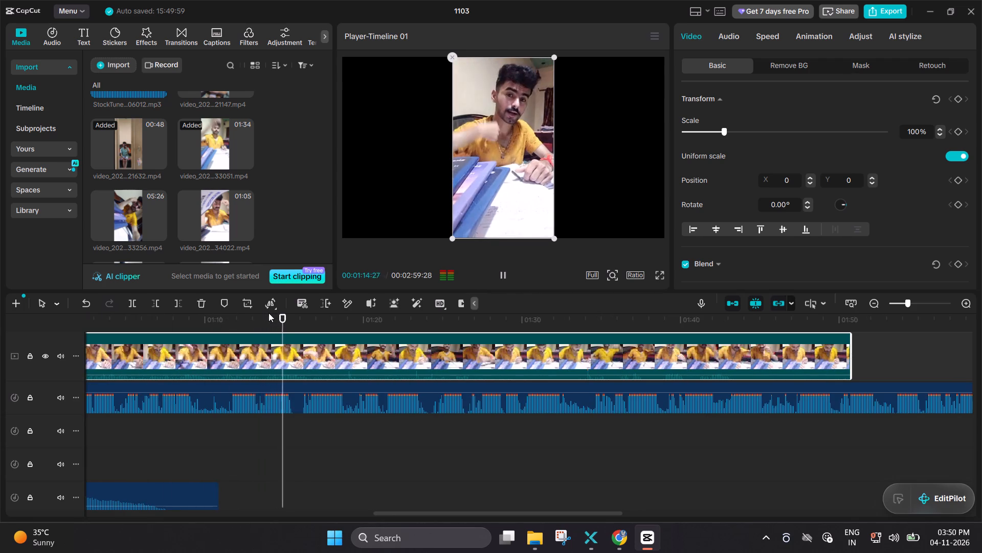
{"action": "key", "text": "space"}
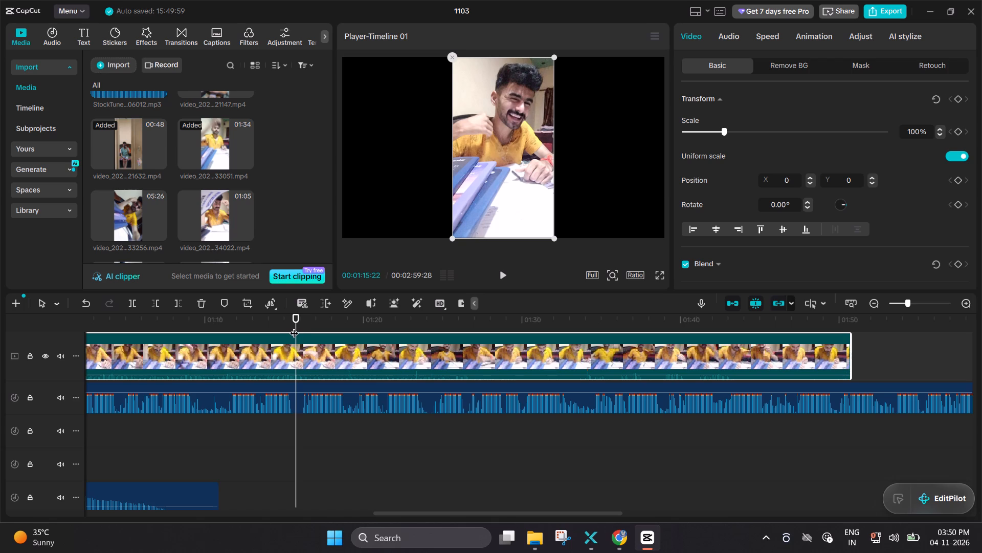
{"action": "left_click_drag", "start_coordinate": [294, 327], "coordinate": [147, 307]}
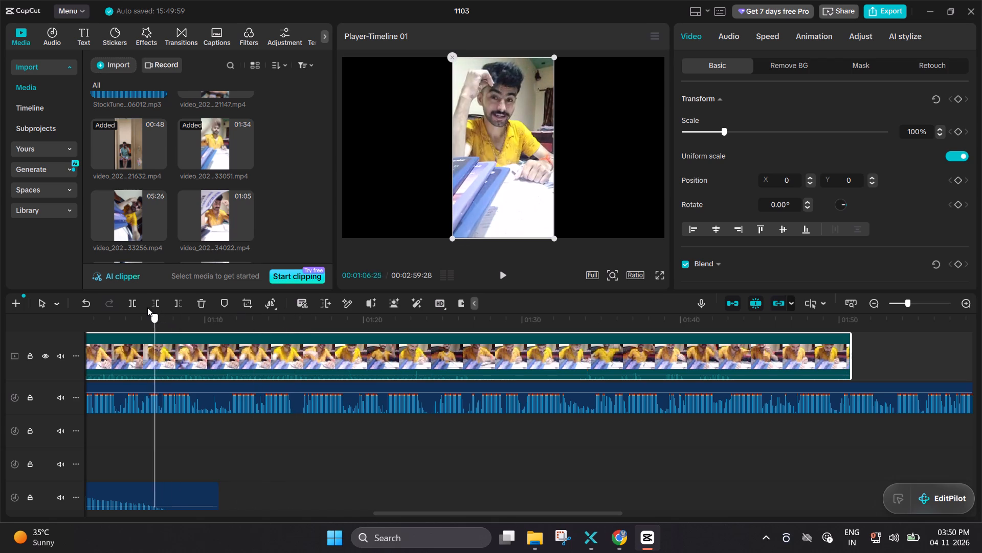
{"action": "left_click_drag", "start_coordinate": [147, 307], "coordinate": [238, 325]}
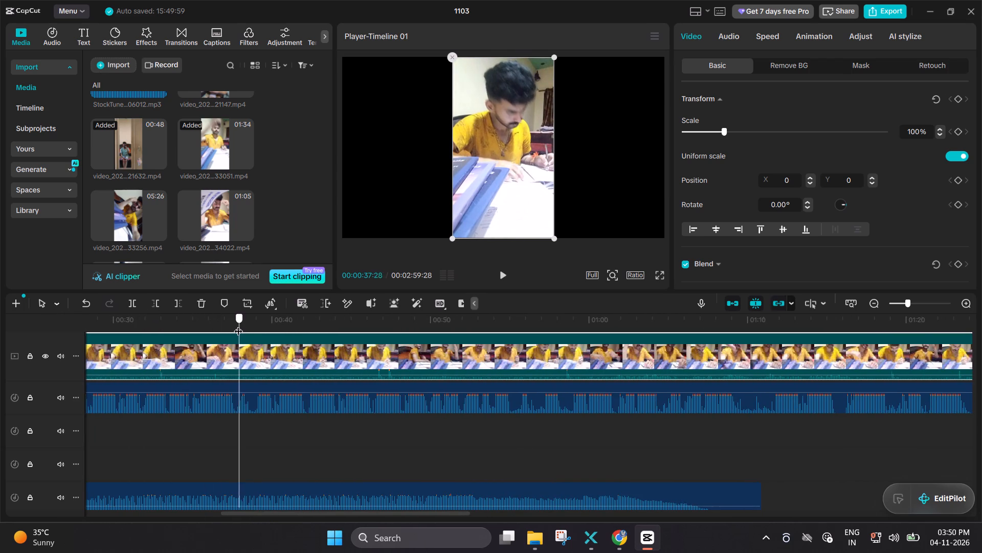
{"action": "left_click_drag", "start_coordinate": [238, 325], "coordinate": [67, 310]}
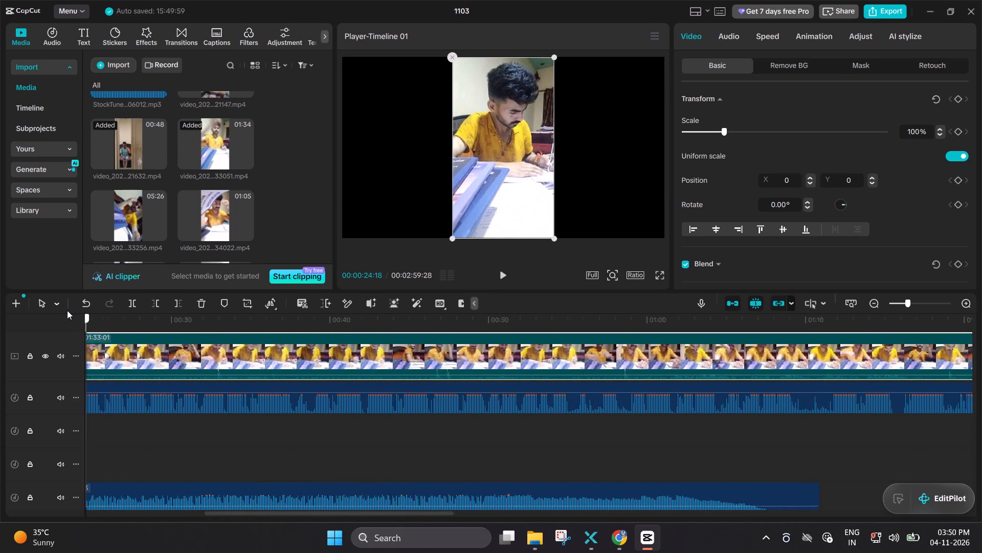
{"action": "left_click_drag", "start_coordinate": [67, 310], "coordinate": [445, 354]}
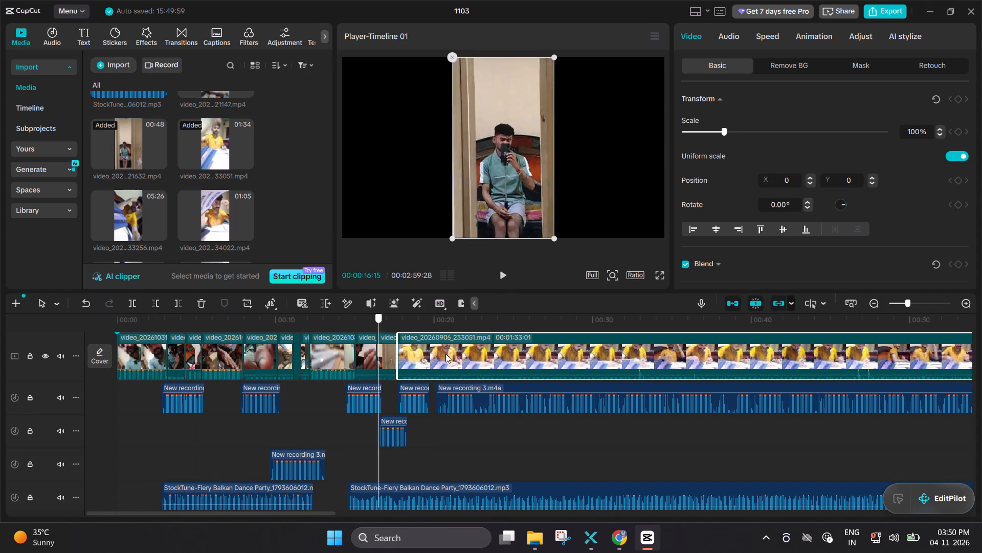
{"action": "left_click_drag", "start_coordinate": [445, 354], "coordinate": [435, 352]}
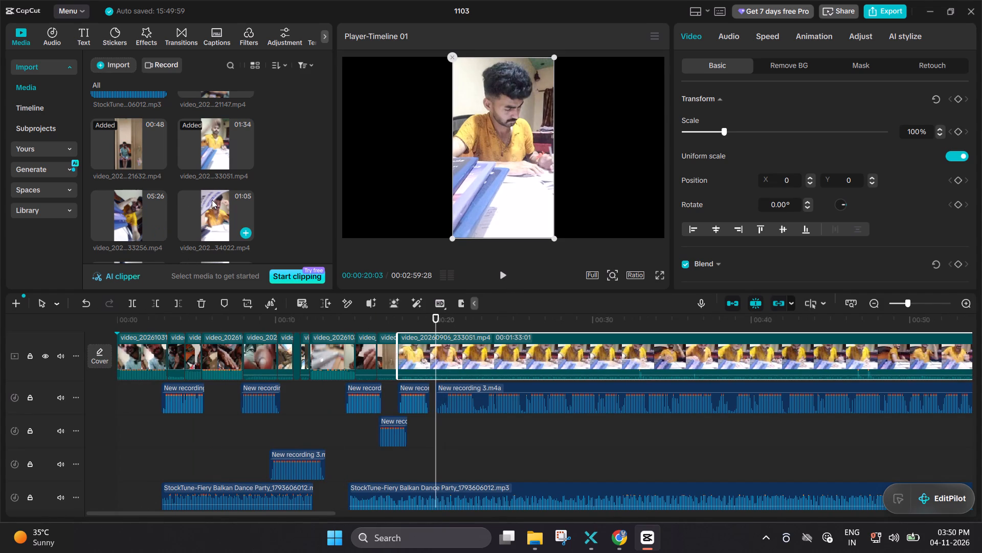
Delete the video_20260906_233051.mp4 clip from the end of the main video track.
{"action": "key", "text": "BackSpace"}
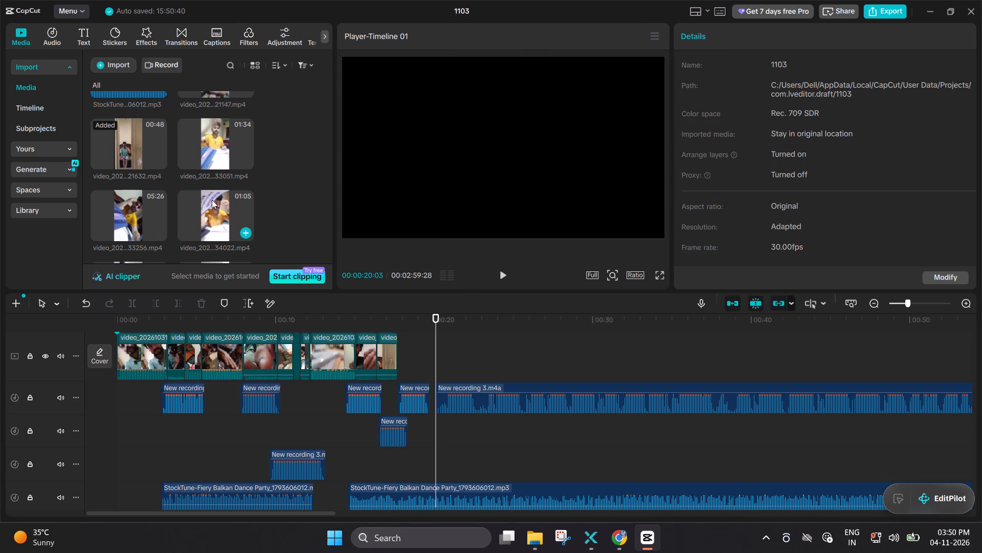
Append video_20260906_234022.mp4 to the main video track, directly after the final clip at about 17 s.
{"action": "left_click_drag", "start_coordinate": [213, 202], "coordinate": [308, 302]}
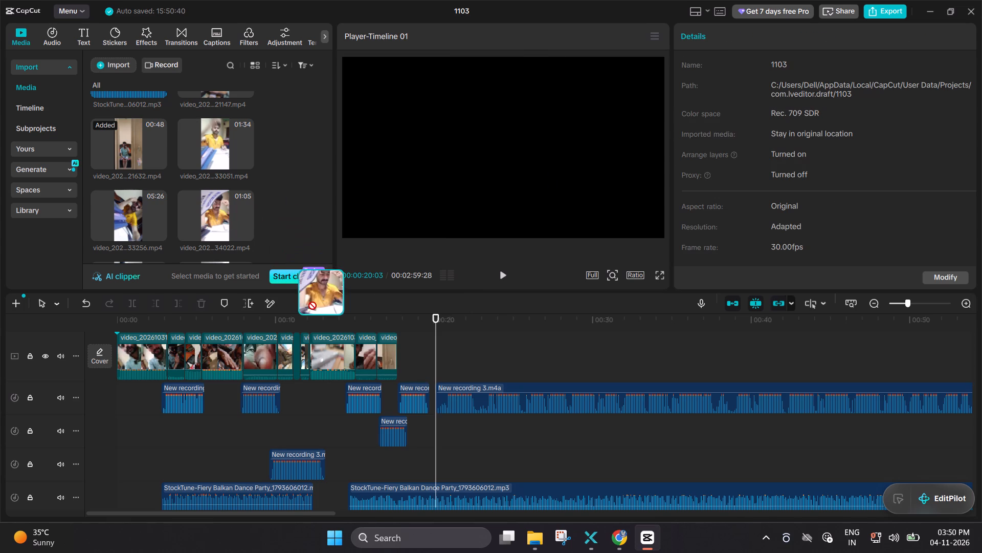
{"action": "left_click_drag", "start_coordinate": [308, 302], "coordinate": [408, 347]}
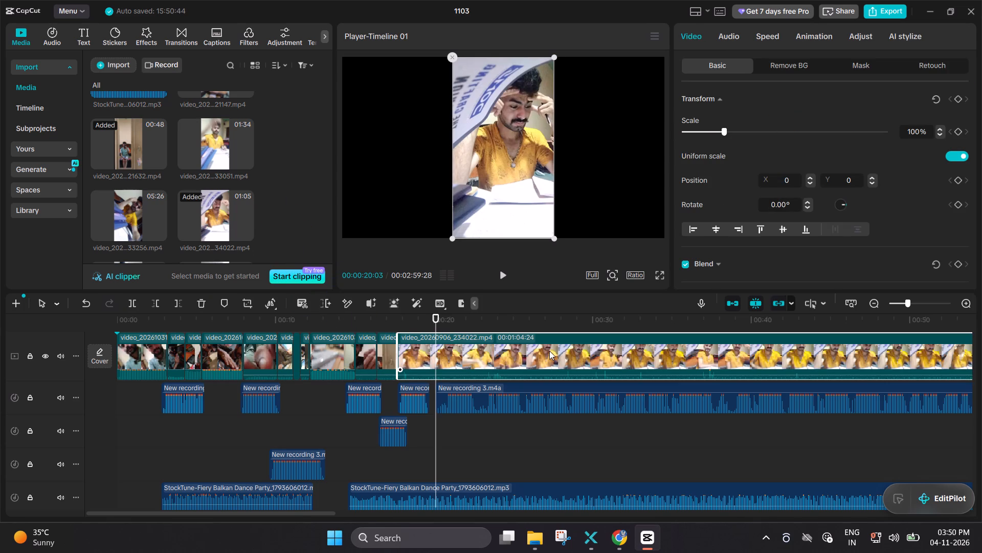
Scrub through the appended video_20260906_234022.mp4 clip to its end and back to about 0:40, looking for usable footage.
{"action": "left_click_drag", "start_coordinate": [438, 323], "coordinate": [620, 315]}
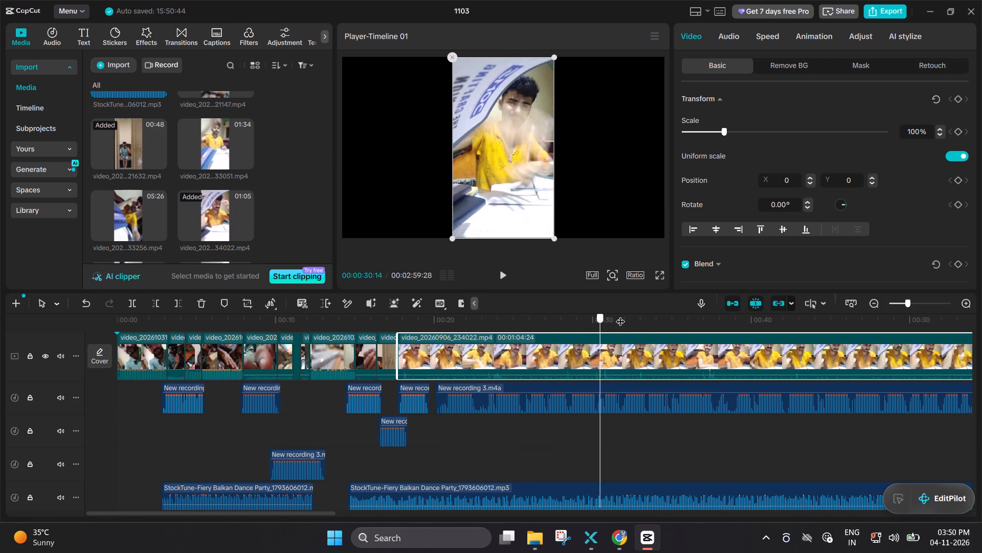
{"action": "left_click_drag", "start_coordinate": [620, 315], "coordinate": [809, 325]}
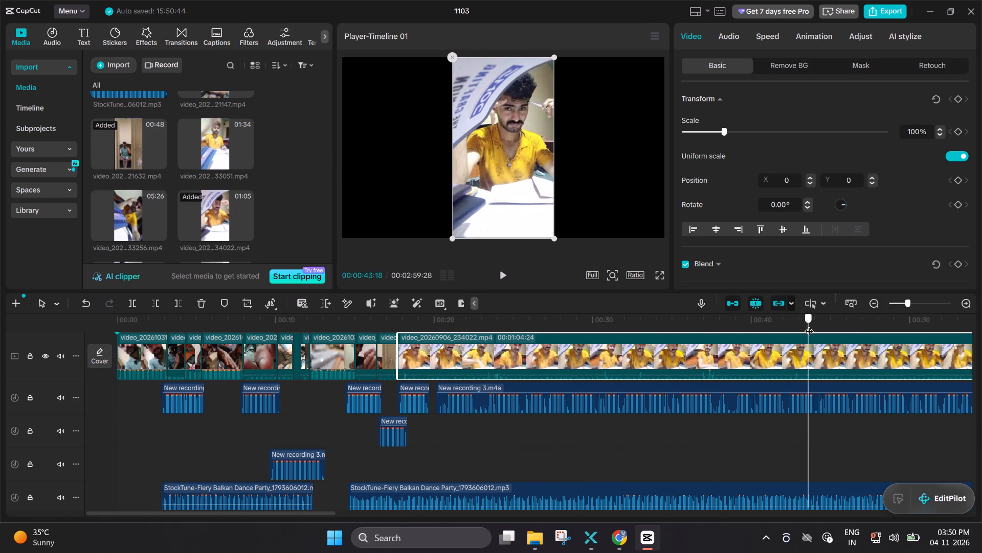
{"action": "left_click_drag", "start_coordinate": [809, 325], "coordinate": [970, 335]}
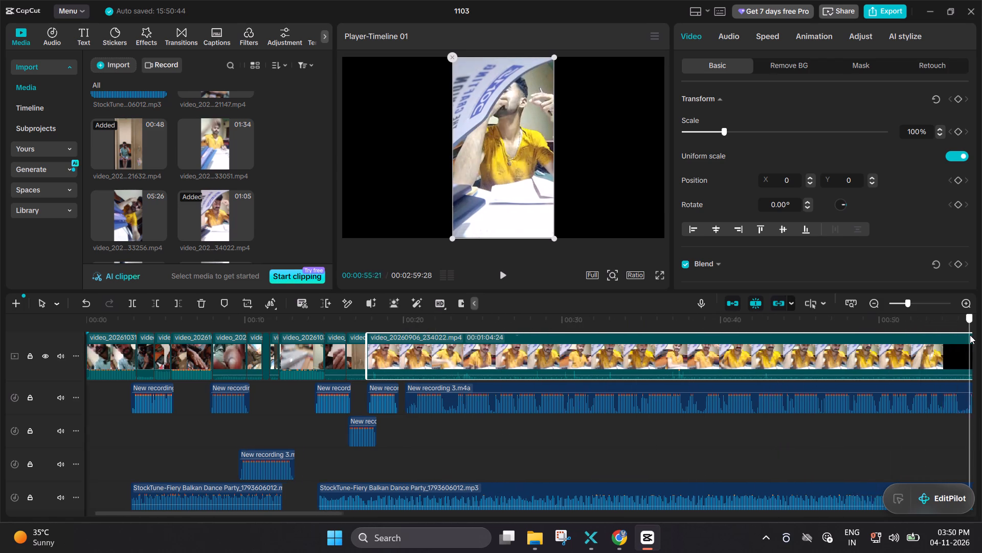
{"action": "left_click_drag", "start_coordinate": [970, 335], "coordinate": [736, 370]}
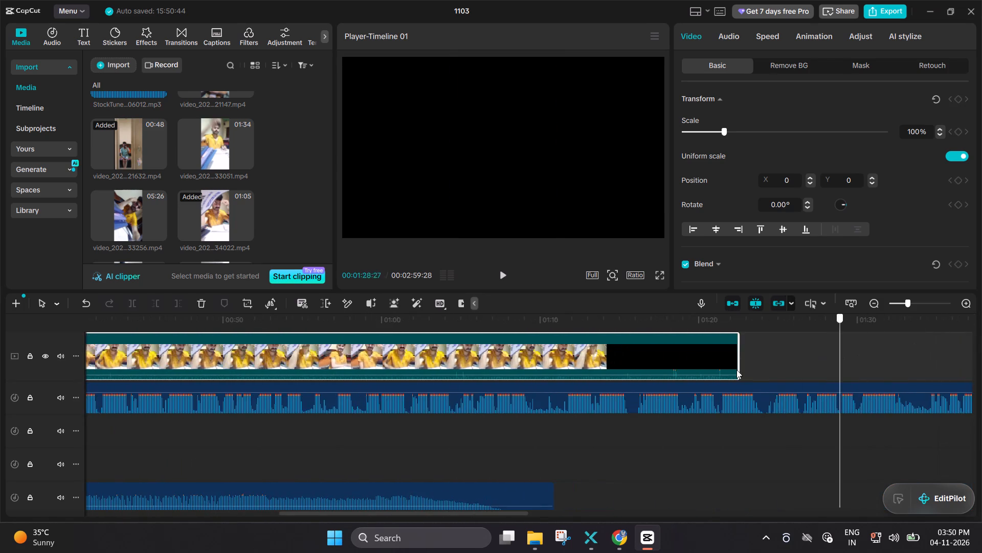
{"action": "left_click_drag", "start_coordinate": [736, 370], "coordinate": [508, 399]}
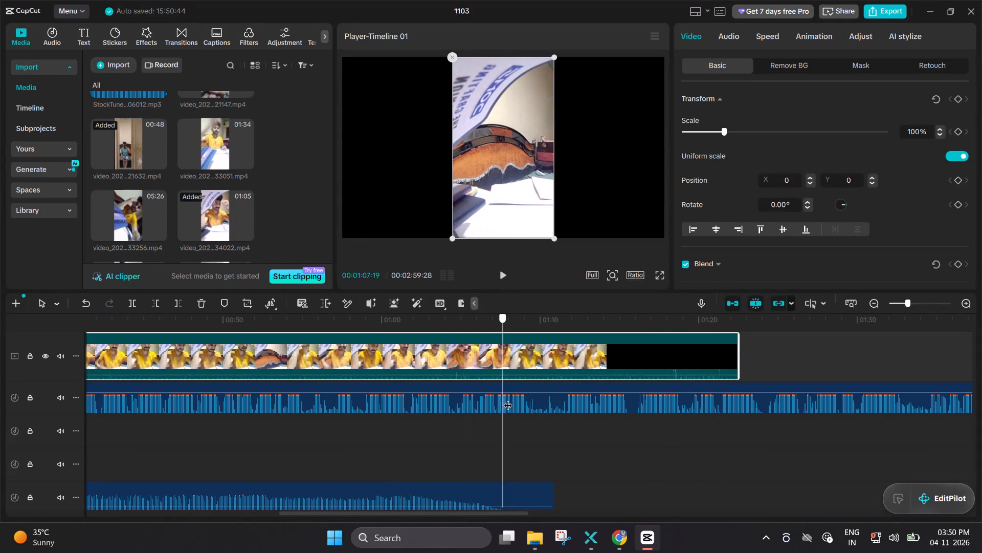
{"action": "left_click_drag", "start_coordinate": [508, 399], "coordinate": [193, 436]}
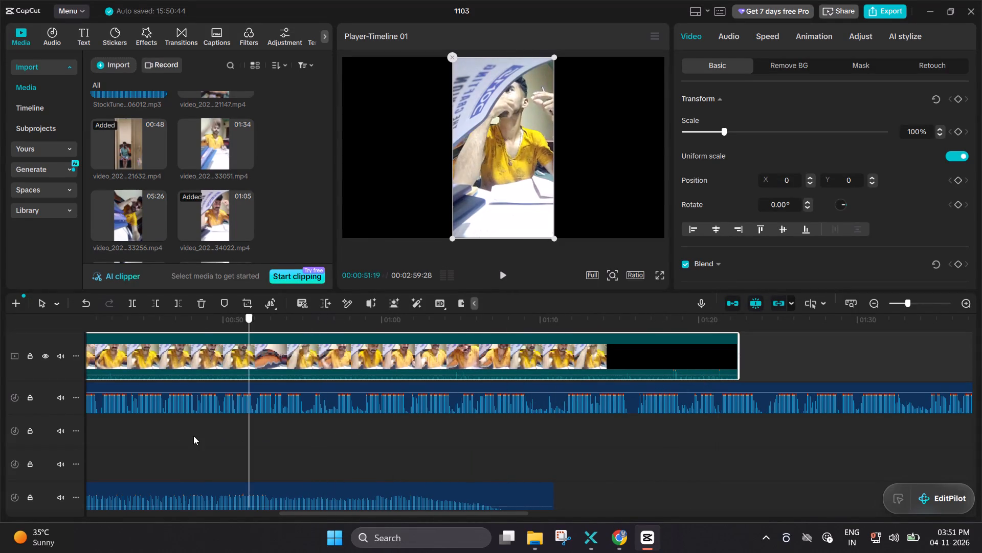
{"action": "left_click_drag", "start_coordinate": [193, 436], "coordinate": [403, 425]}
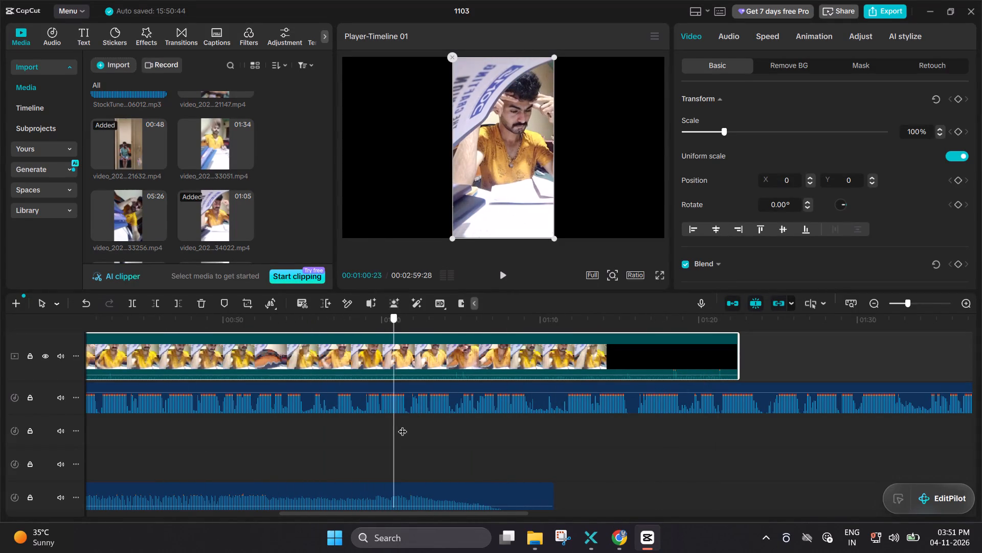
{"action": "left_click_drag", "start_coordinate": [403, 425], "coordinate": [74, 430]}
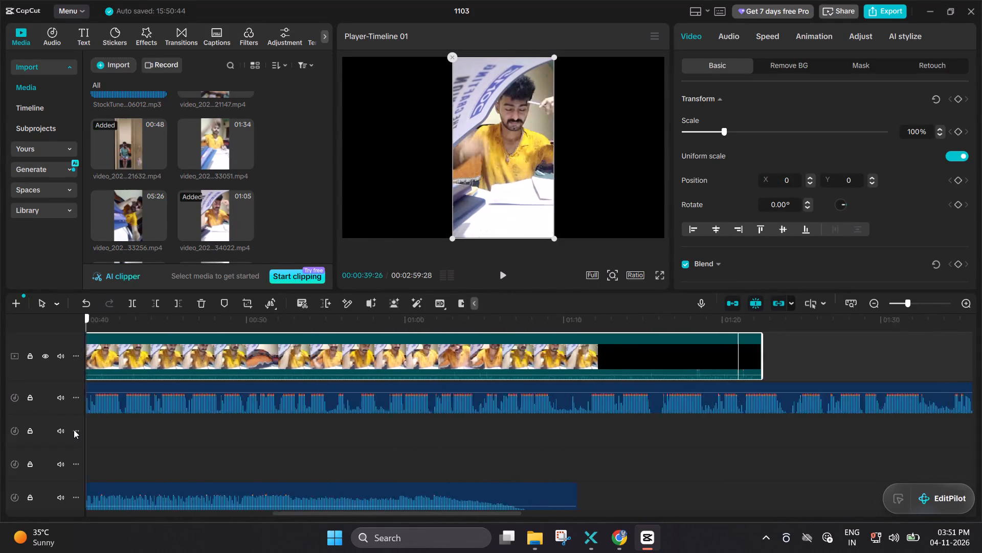
{"action": "left_click_drag", "start_coordinate": [74, 430], "coordinate": [239, 398]}
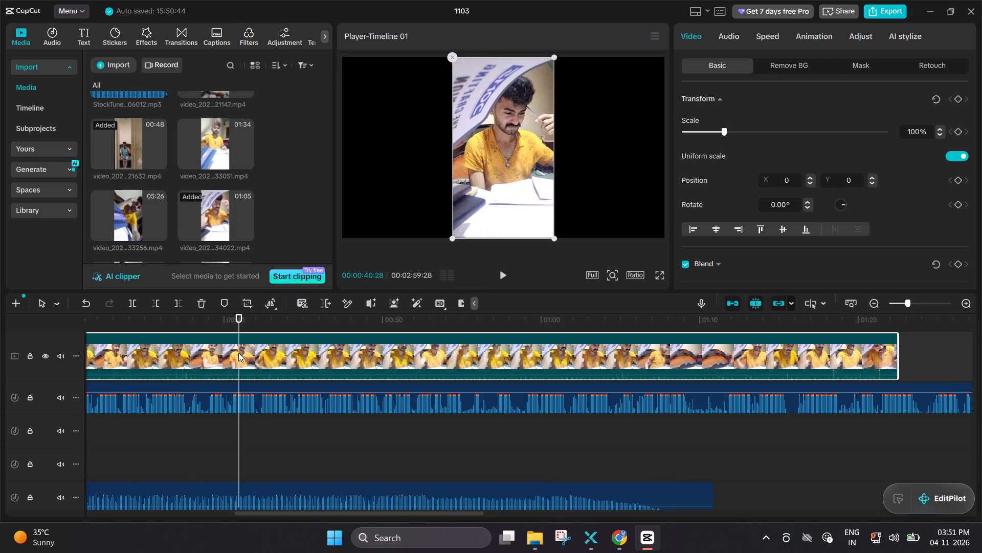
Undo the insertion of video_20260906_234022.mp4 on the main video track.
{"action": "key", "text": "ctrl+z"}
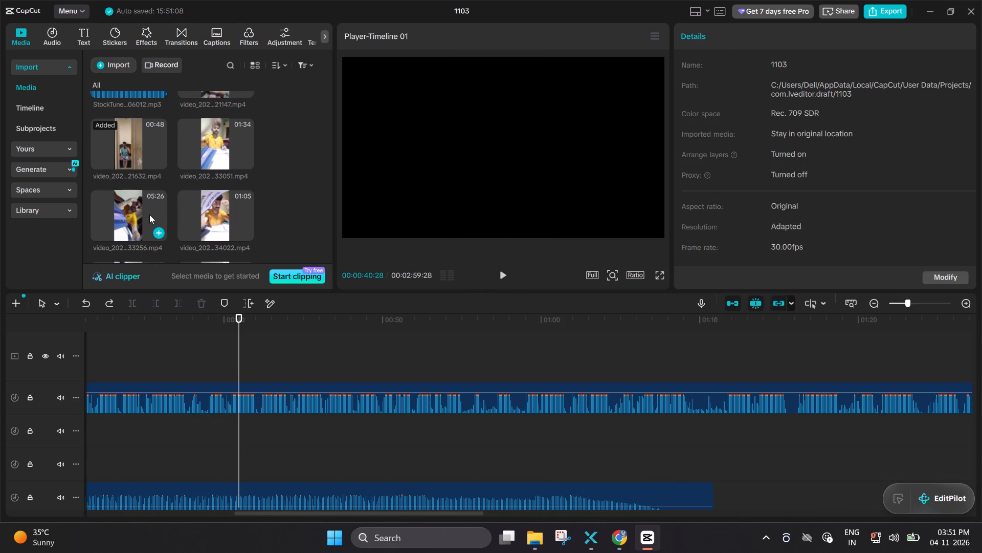
Append video_20260906_233256.mp4 to the main video track, directly after the final clip at about 17 s.
{"action": "left_click_drag", "start_coordinate": [151, 206], "coordinate": [205, 316]}
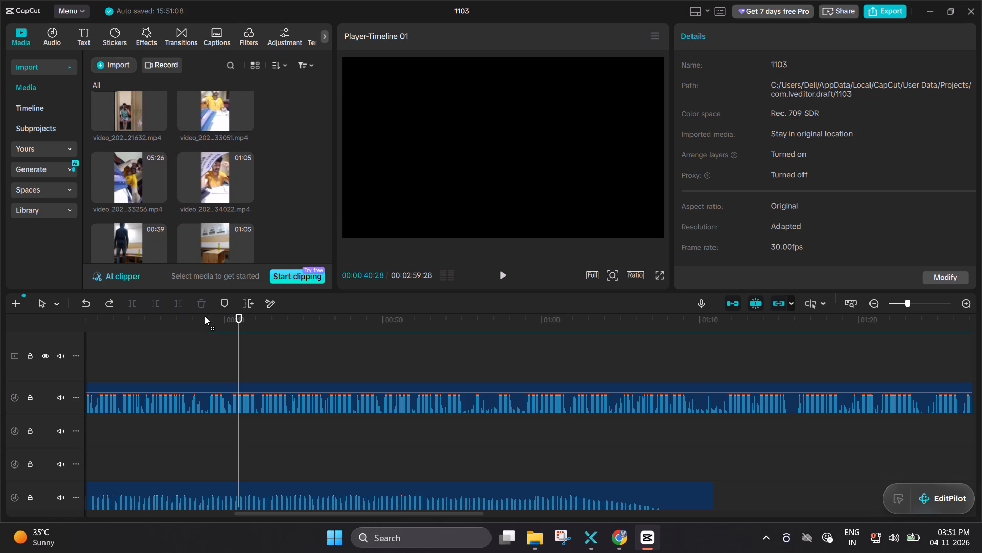
{"action": "left_click_drag", "start_coordinate": [205, 316], "coordinate": [21, 356]}
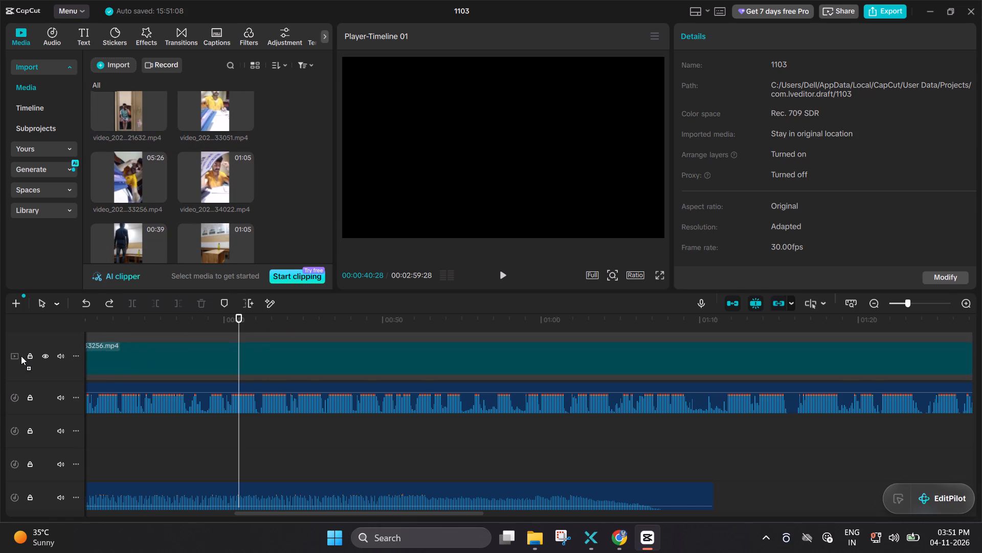
{"action": "left_click_drag", "start_coordinate": [21, 356], "coordinate": [91, 334]}
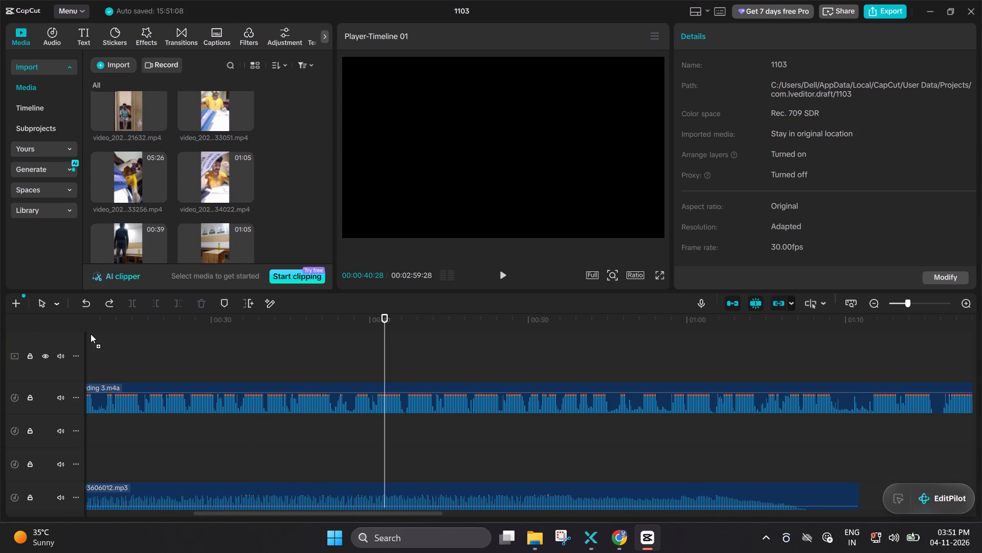
{"action": "left_click_drag", "start_coordinate": [91, 334], "coordinate": [163, 358]}
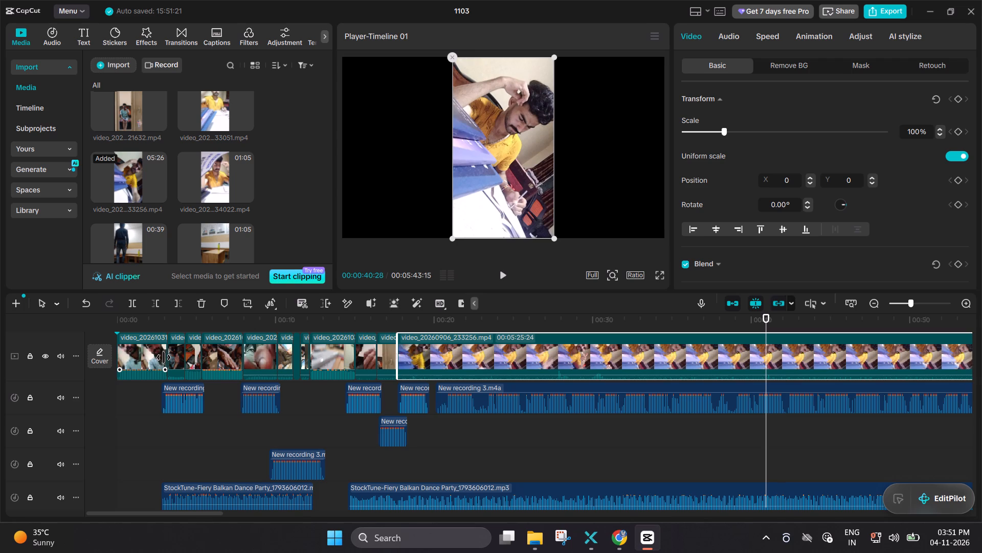
Preview the cut into video_20260906_233256.mp4 from about 0:15, and trim about 4.5 s off that clip's start, making it 00:05:21:10 long.
{"action": "left_click", "coordinate": [354, 321]}
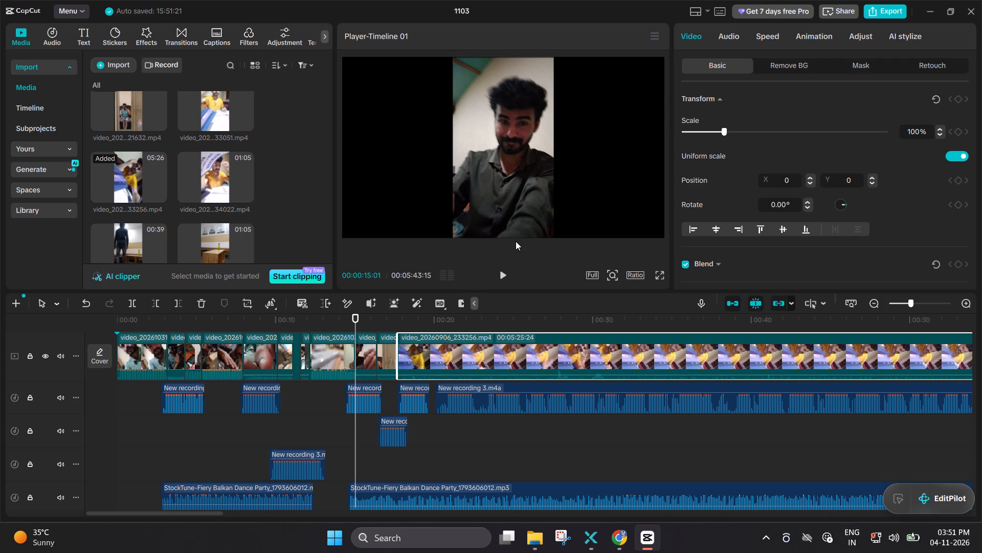
{"action": "key", "text": "space"}
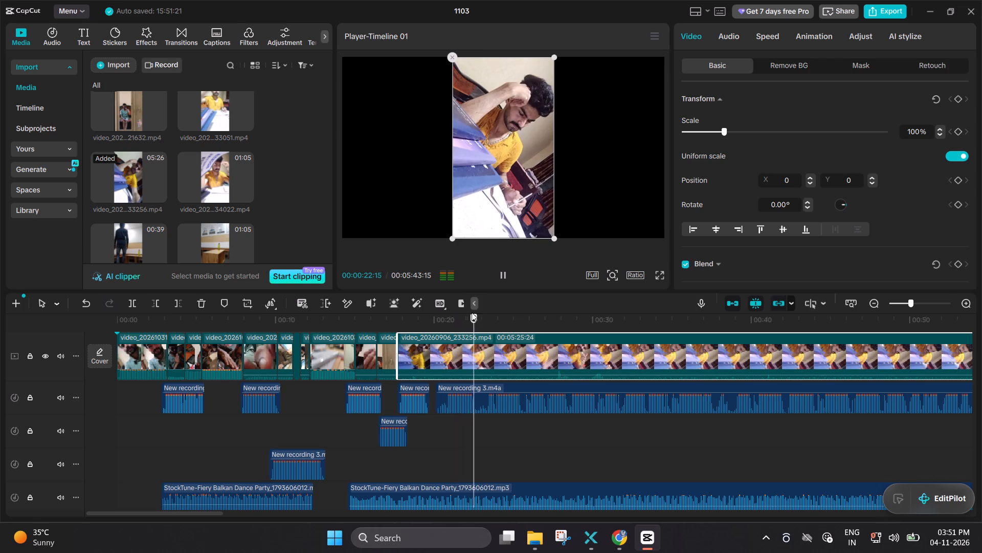
{"action": "left_click", "coordinate": [511, 319]}
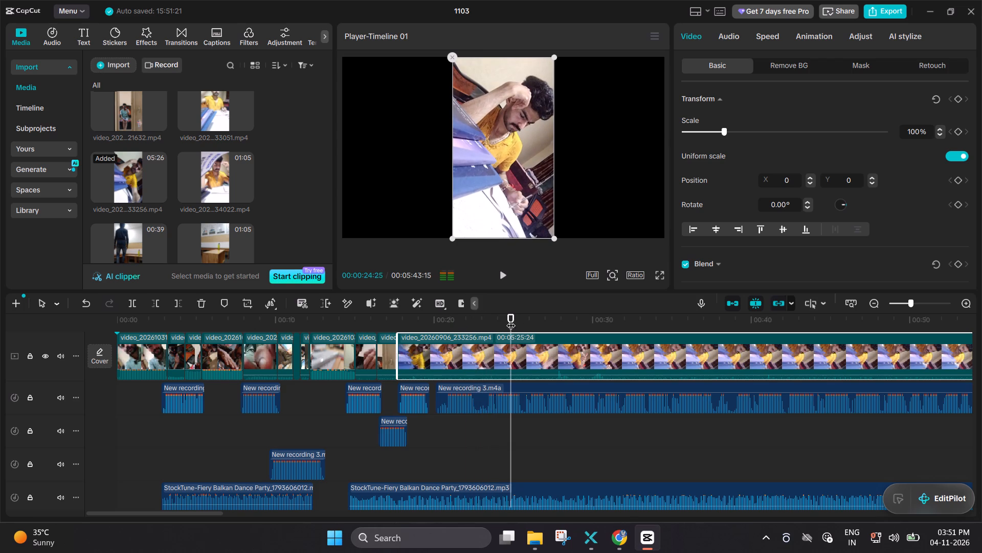
{"action": "left_click", "coordinate": [468, 321]}
{"action": "left_click", "coordinate": [460, 335]}
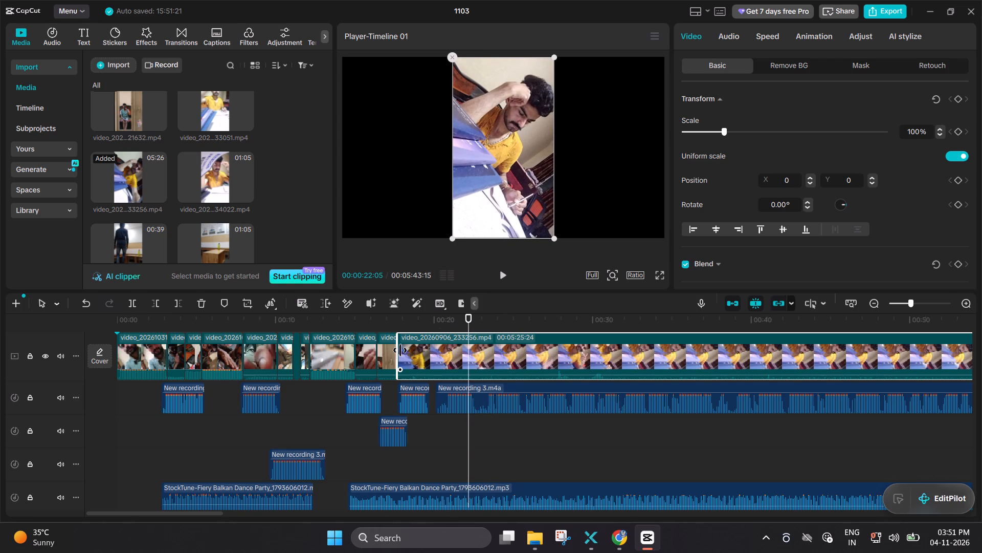
{"action": "left_click_drag", "start_coordinate": [400, 350], "coordinate": [427, 360]}
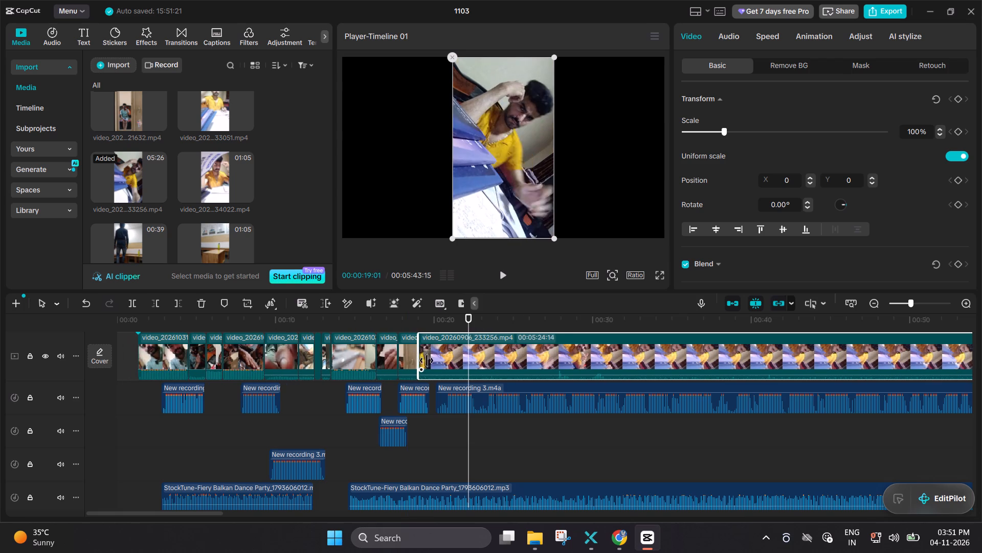
{"action": "left_click_drag", "start_coordinate": [427, 360], "coordinate": [475, 358]}
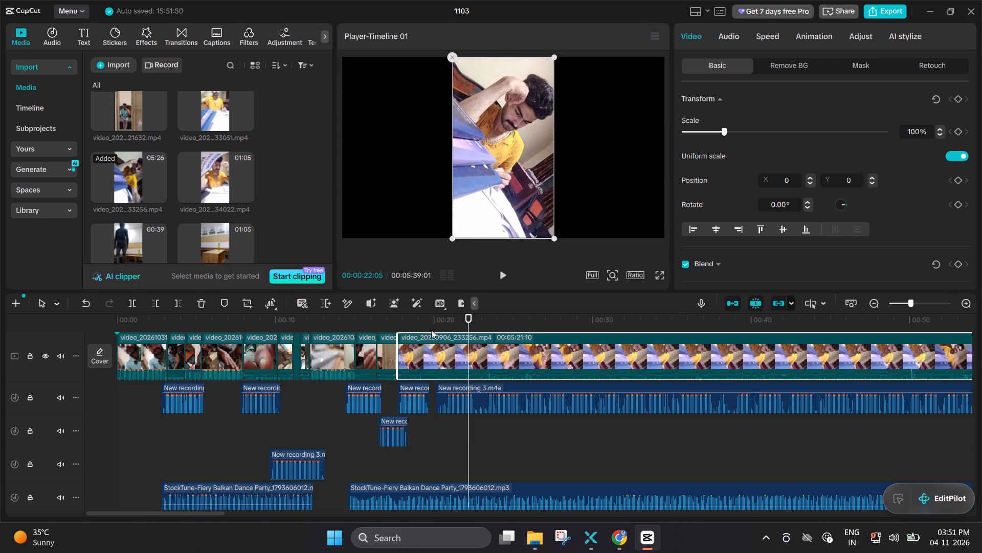
Position the playhead in video_20260906_233256.mp4 at about 00:00:19:17, near the end of the voice phrase beneath the clip's start.
{"action": "scroll", "coordinate": [437, 339], "scroll_direction": "up", "scroll_amount": 9, "text": "ctrl"}
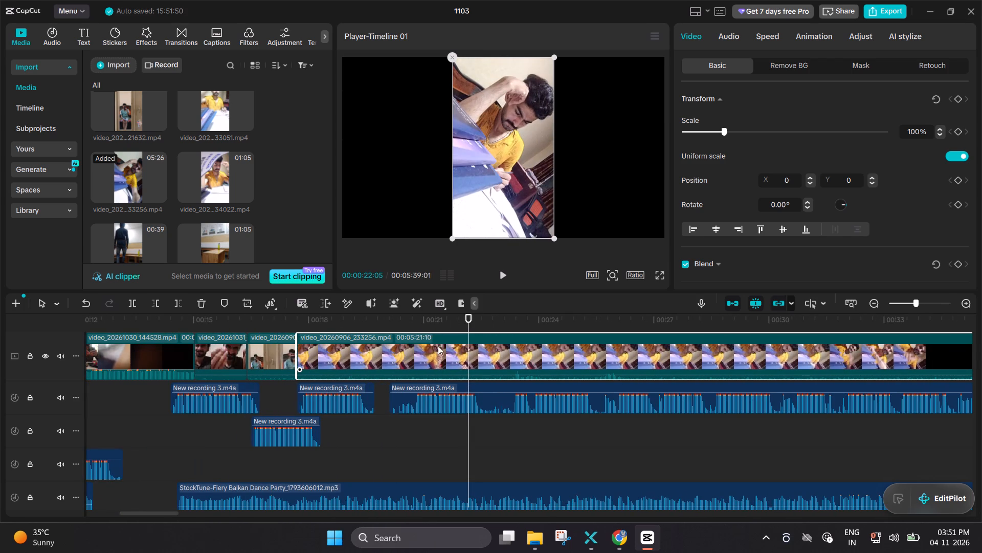
{"action": "left_click_drag", "start_coordinate": [466, 327], "coordinate": [388, 335]}
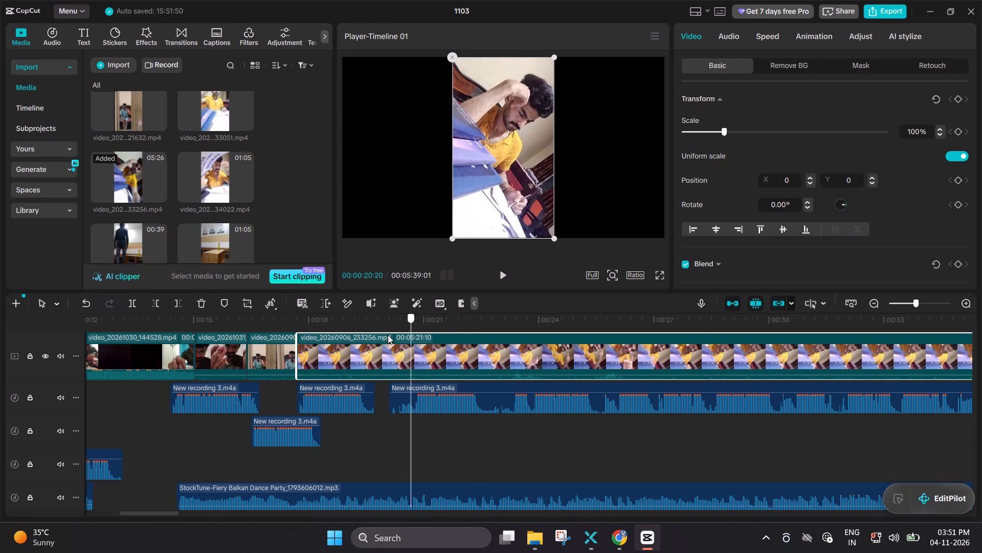
{"action": "left_click_drag", "start_coordinate": [388, 335], "coordinate": [368, 339]}
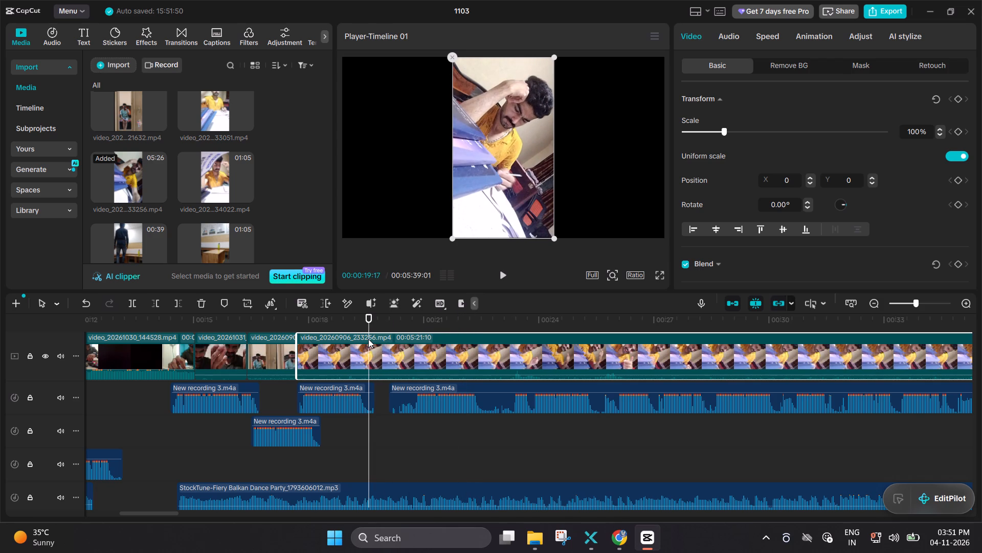
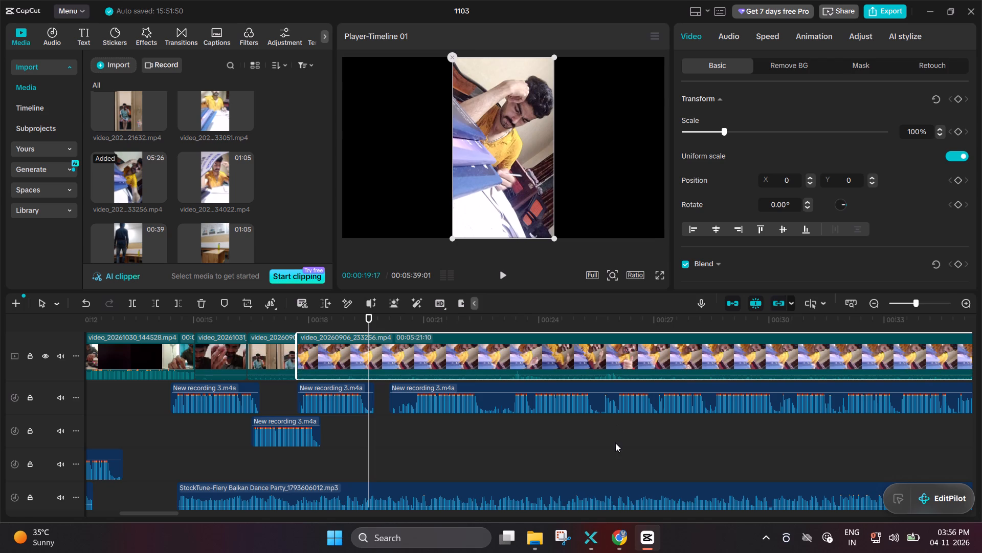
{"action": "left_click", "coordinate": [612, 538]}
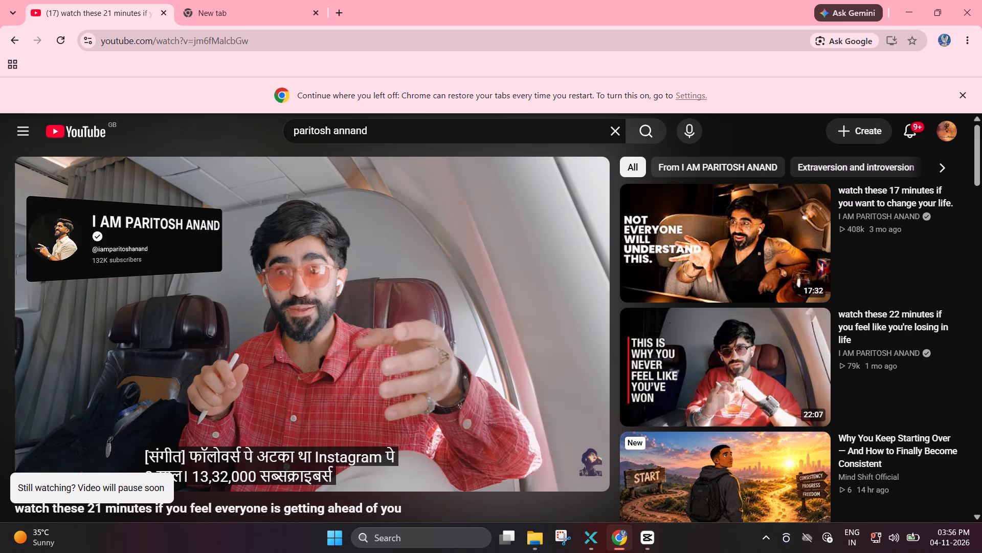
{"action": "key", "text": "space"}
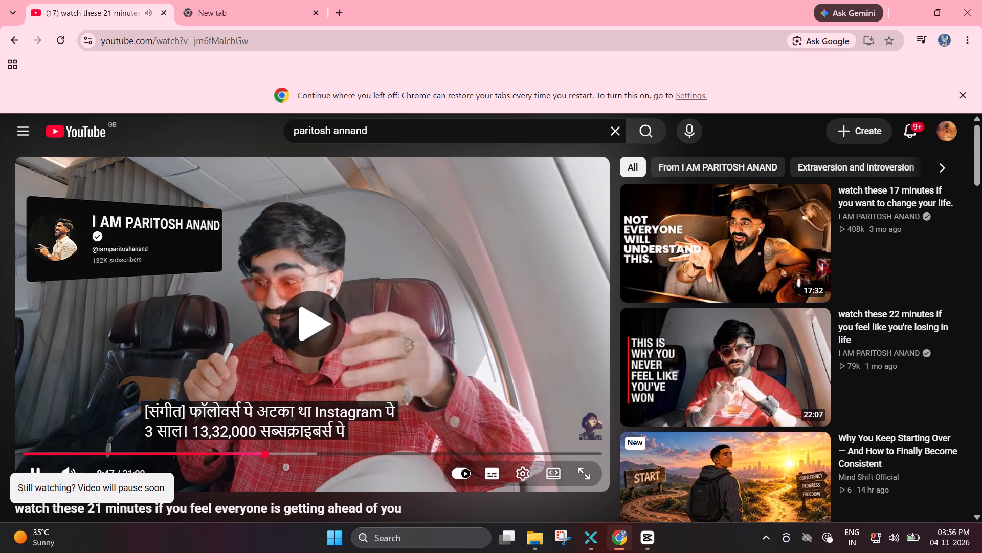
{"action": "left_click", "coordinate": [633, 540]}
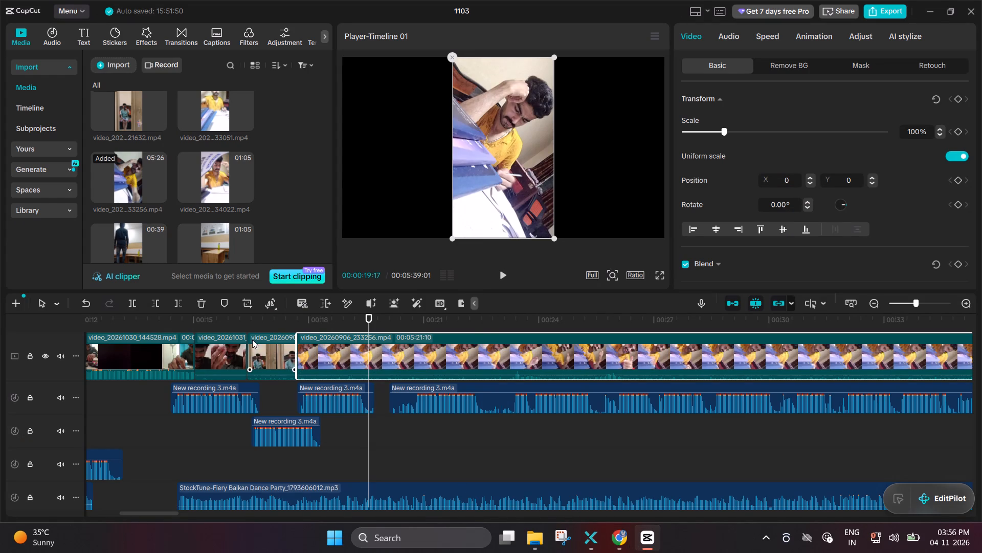
Preview video_20260906_233256.mp4 for a new starting moment, split it at 00:00:25:03, and delete the part before the split.
{"action": "double_click", "coordinate": [238, 319]}
{"action": "key", "text": "space"}
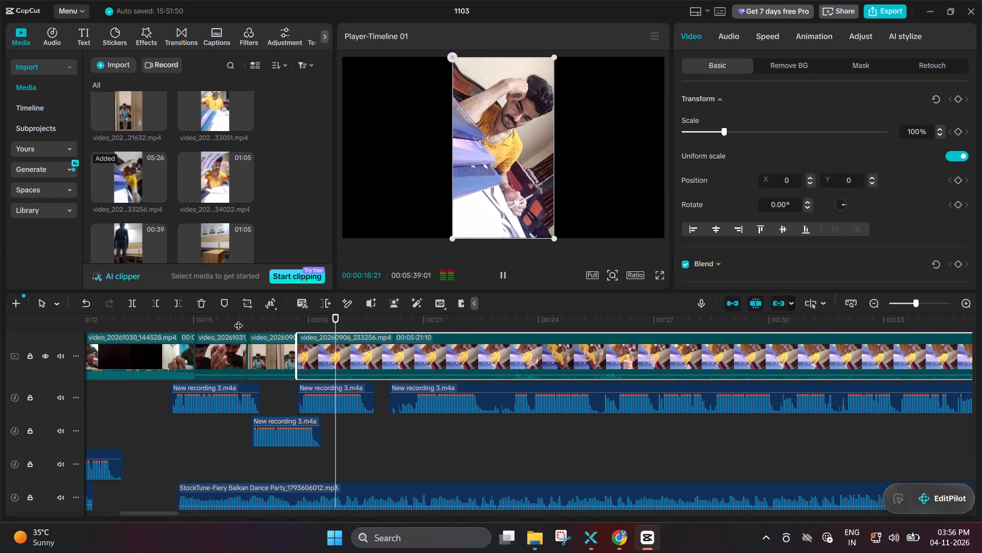
{"action": "key", "text": "space"}
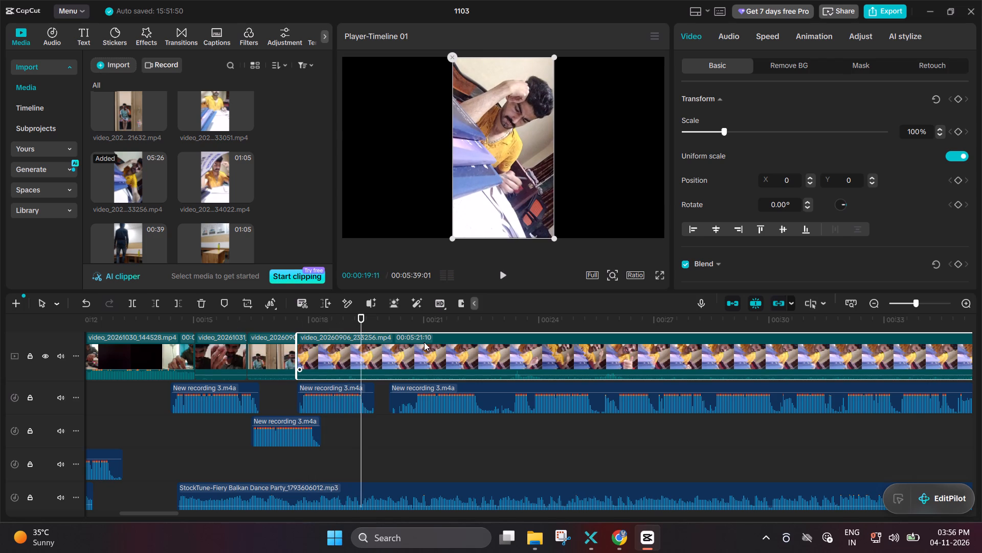
{"action": "left_click", "coordinate": [515, 325]}
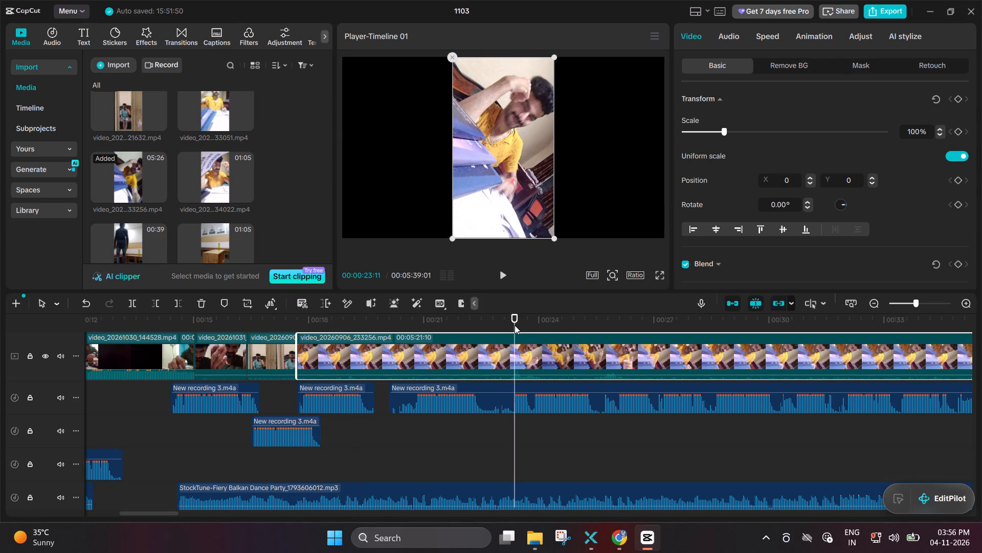
{"action": "key", "text": "space"}
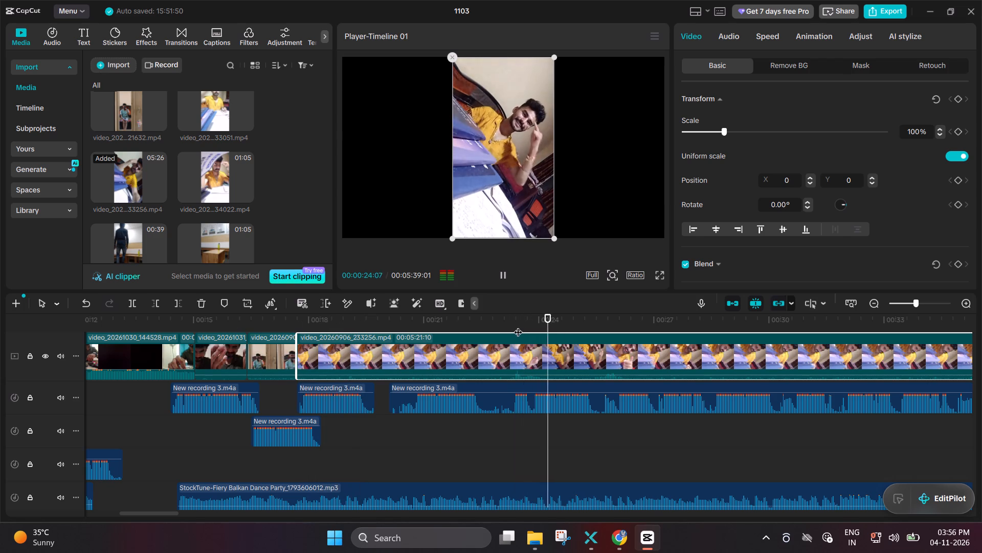
{"action": "key", "text": "space"}
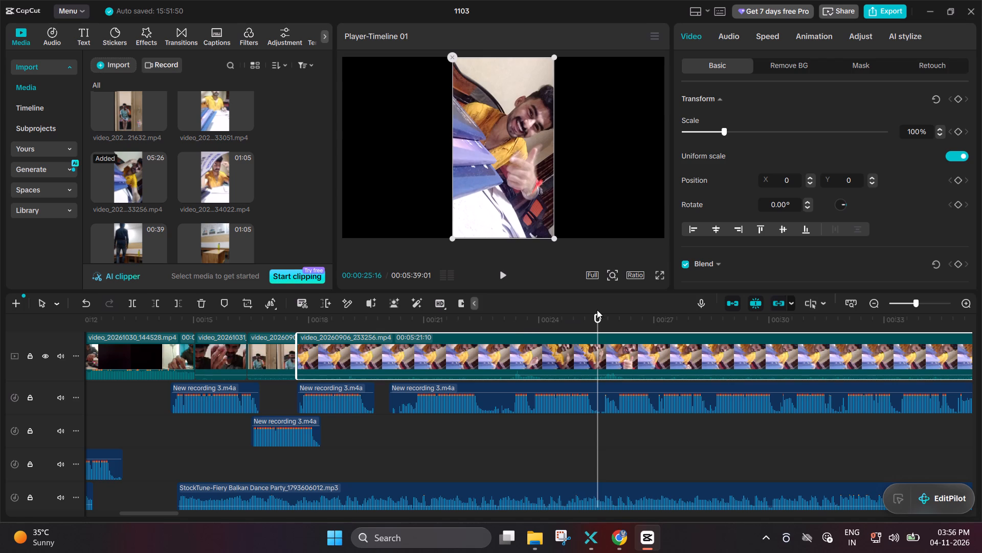
{"action": "key", "text": "space"}
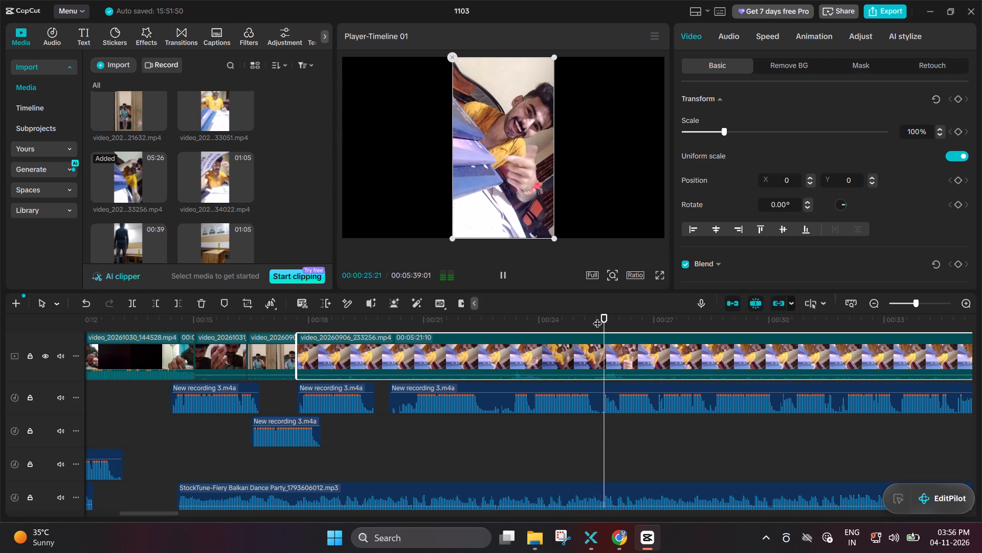
{"action": "key", "text": "space"}
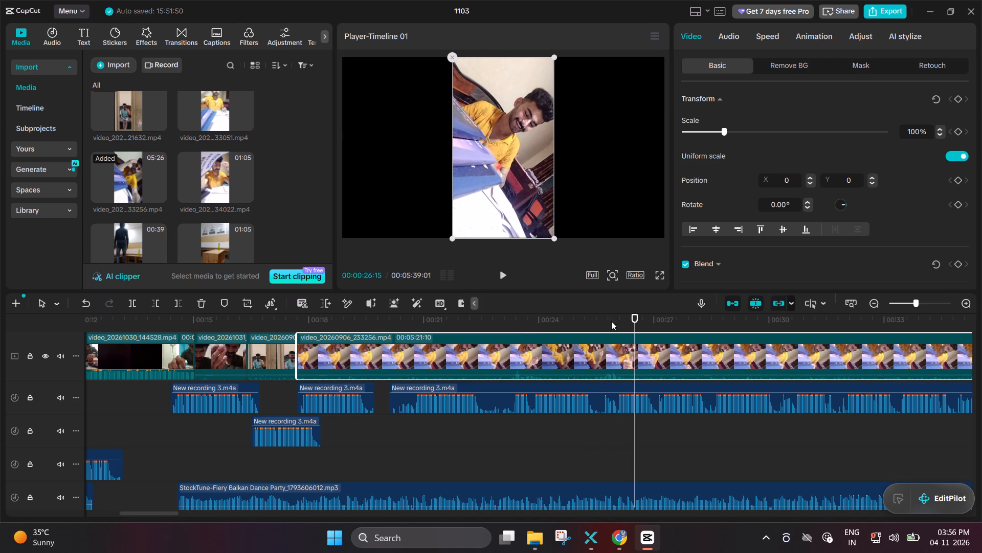
{"action": "left_click_drag", "start_coordinate": [633, 321], "coordinate": [565, 329]}
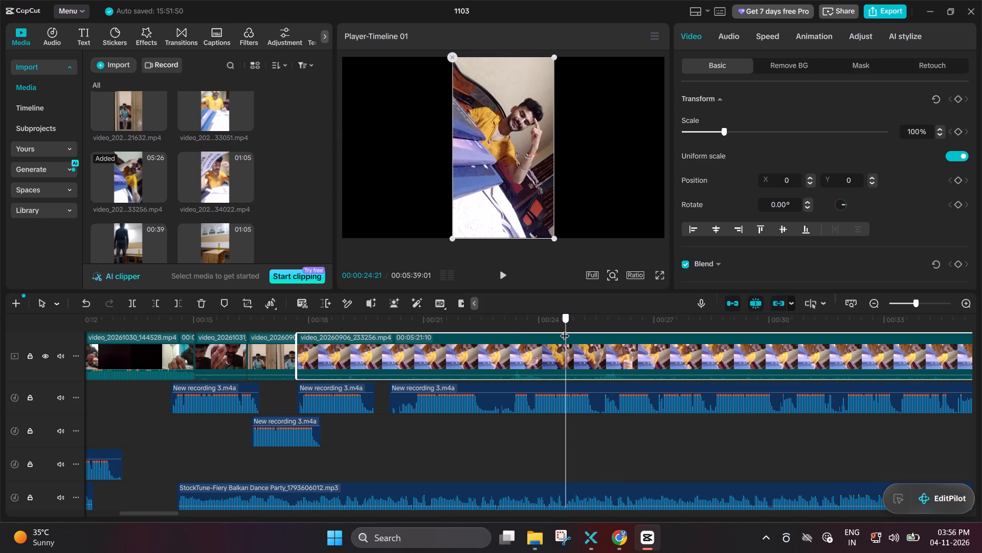
{"action": "left_click_drag", "start_coordinate": [565, 329], "coordinate": [582, 324]}
{"action": "left_click", "coordinate": [577, 351]}
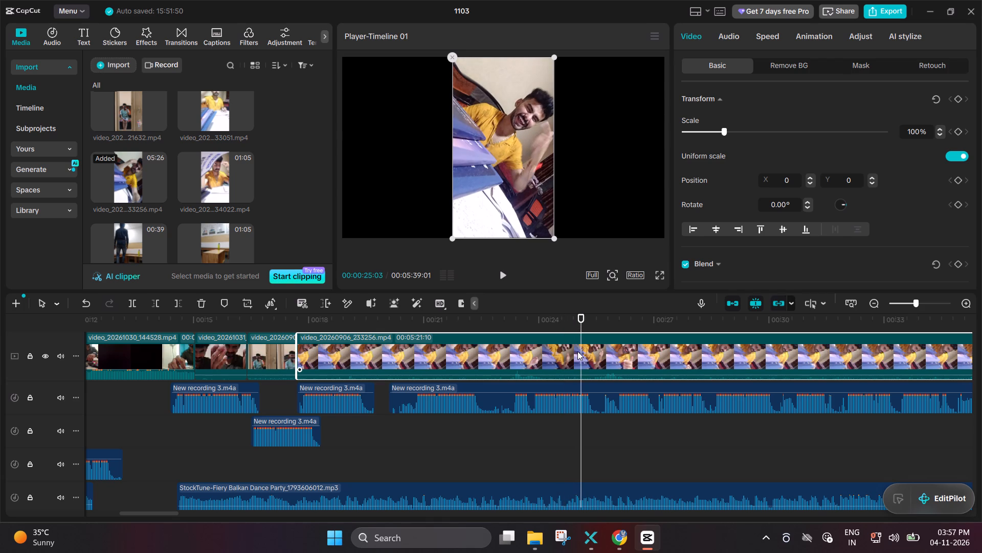
{"action": "key", "text": "ctrl+b"}
{"action": "left_click", "coordinate": [516, 354]}
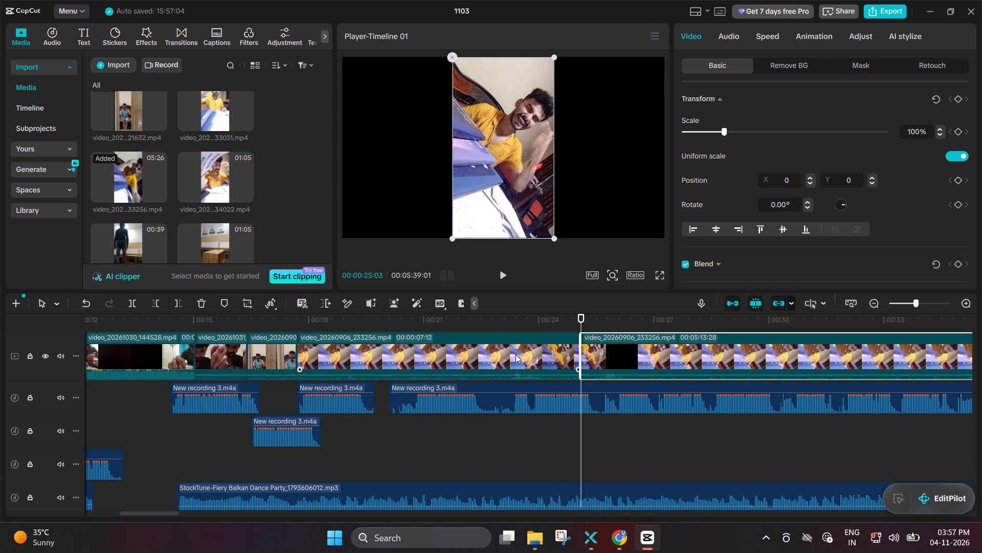
{"action": "key", "text": "BackSpace"}
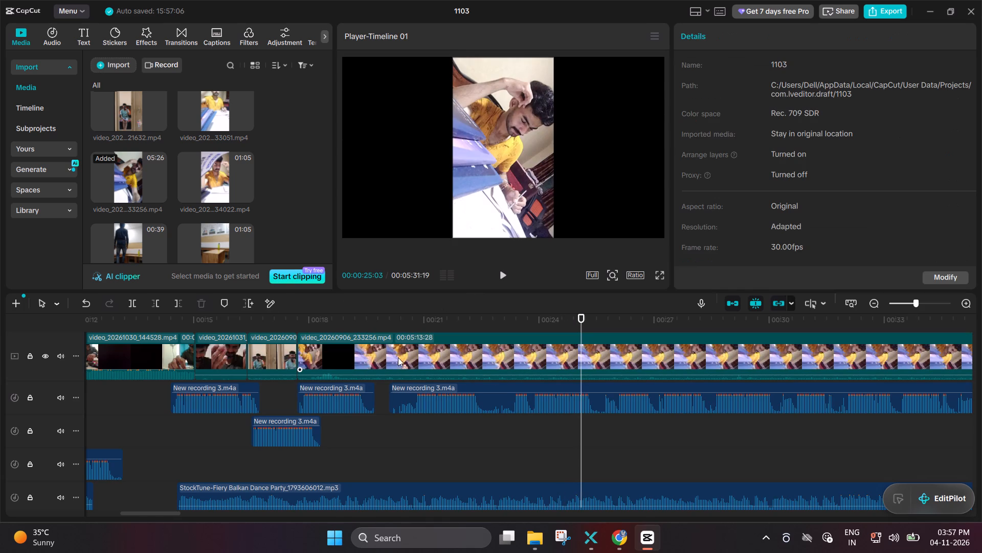
Preview the new cut into video_20260906_233256.mp4 and extend that clip's start by about 10 frames, making it 00:05:14:08 long.
{"action": "left_click", "coordinate": [292, 313]}
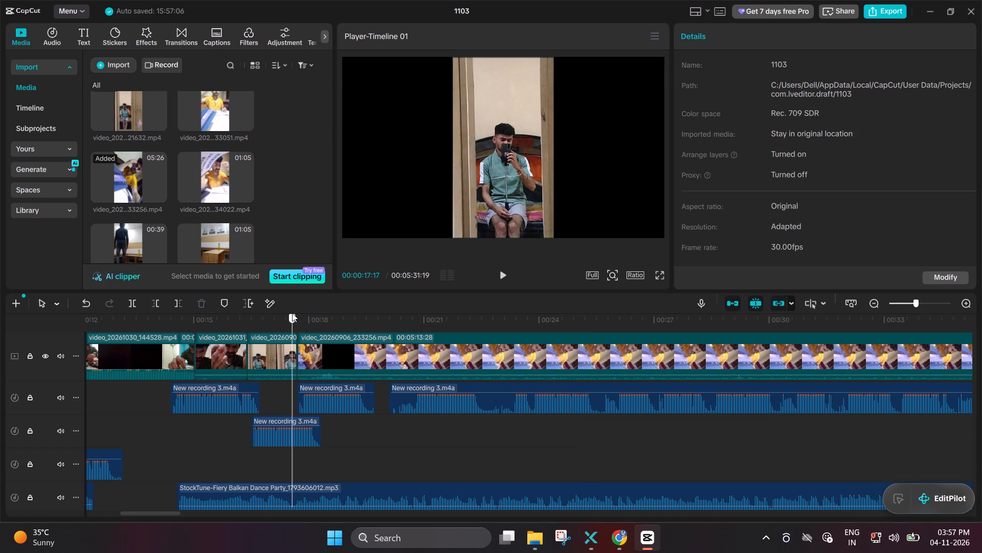
{"action": "key", "text": "space"}
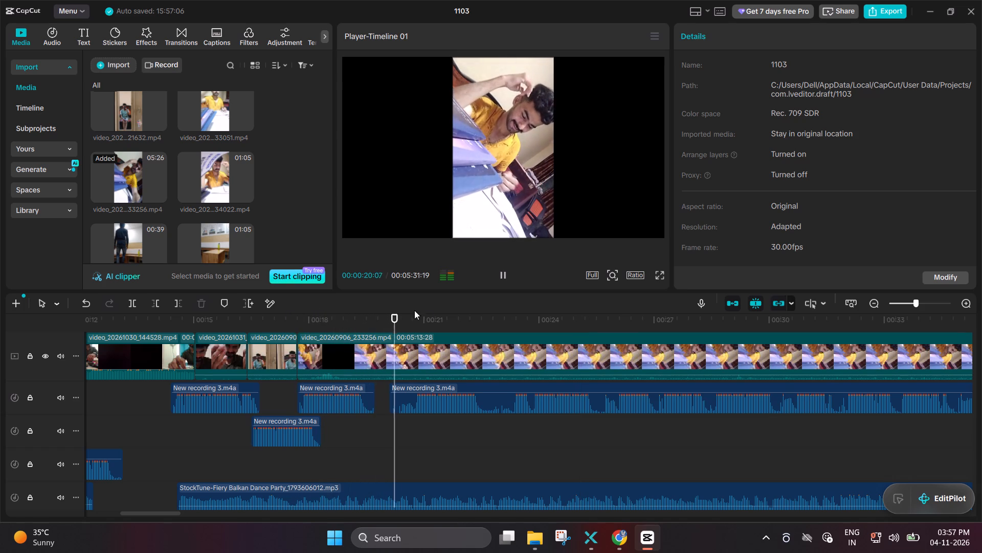
{"action": "left_click", "coordinate": [336, 355]}
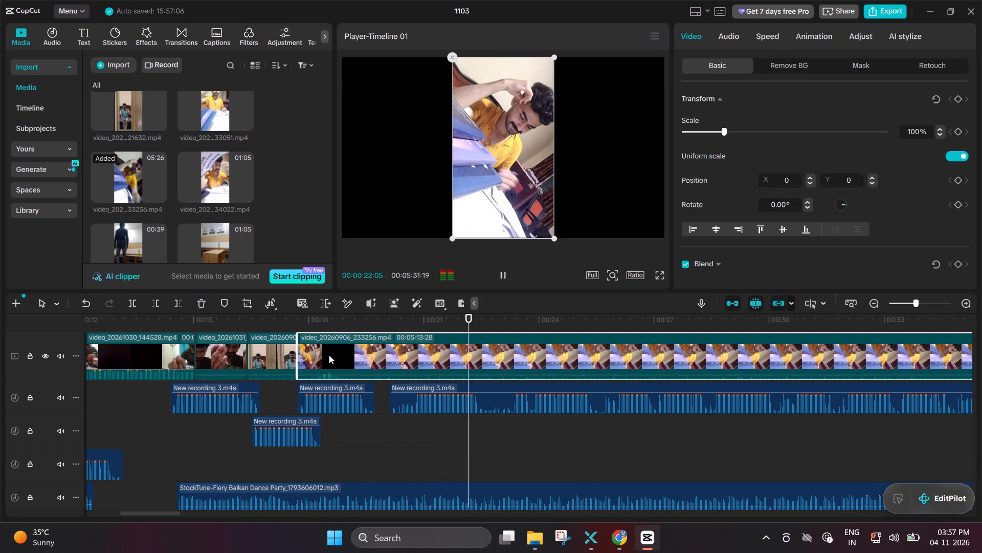
{"action": "key", "text": "space"}
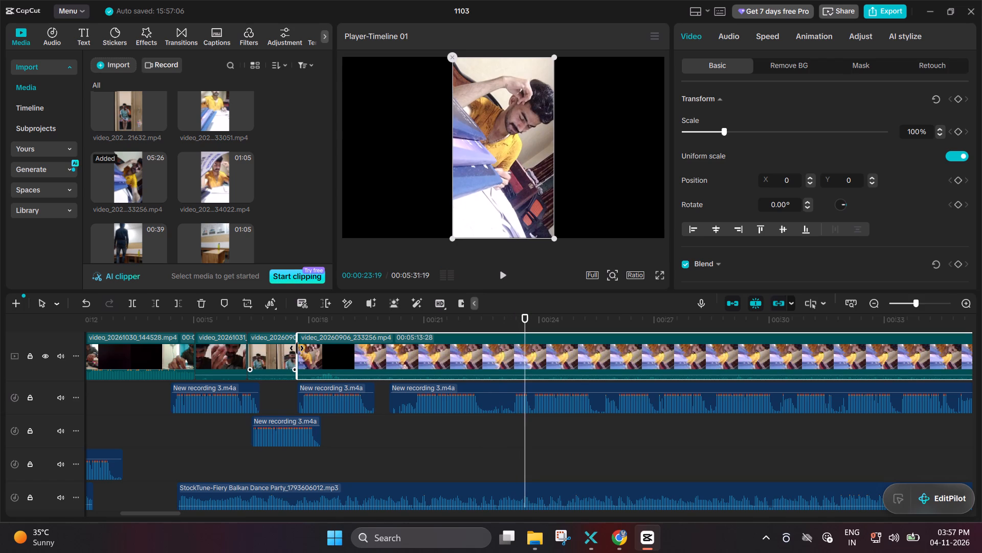
{"action": "left_click_drag", "start_coordinate": [297, 348], "coordinate": [285, 349]}
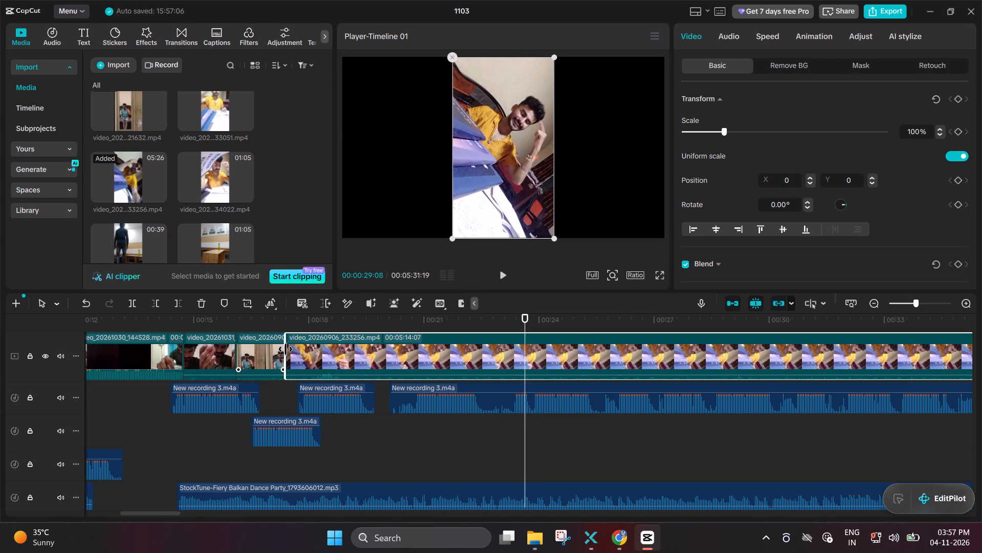
{"action": "left_click_drag", "start_coordinate": [285, 349], "coordinate": [285, 350]}
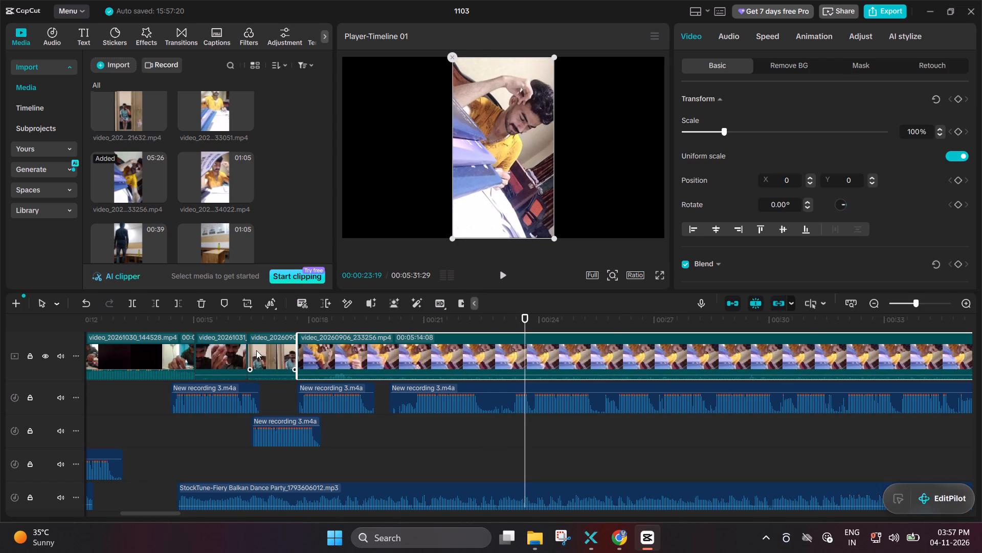
Preview the join from 00:00:17:04, split video_20260906_233256.mp4 at 00:00:19:22, where the voice phrase beneath it ends, and delete the remainder.
{"action": "double_click", "coordinate": [275, 319]}
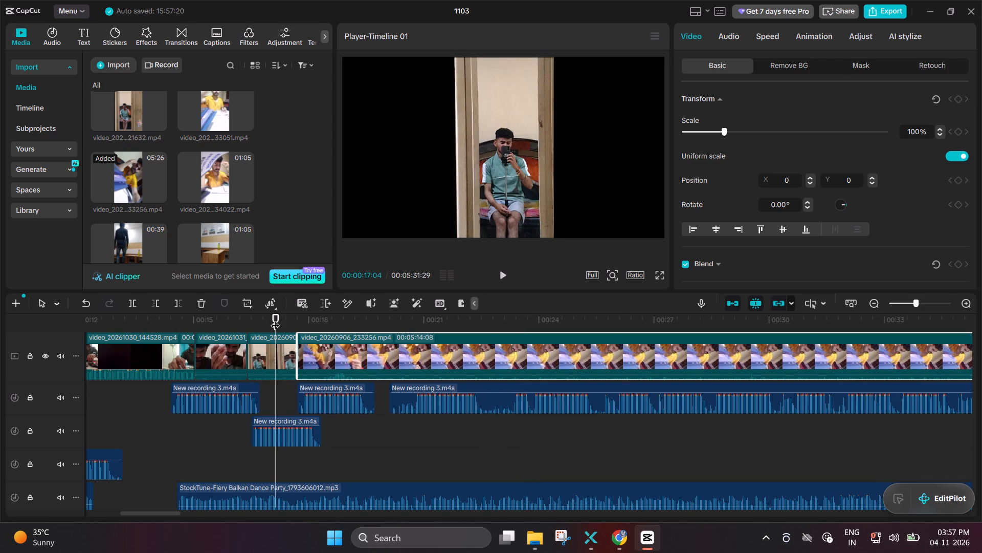
{"action": "key", "text": "space"}
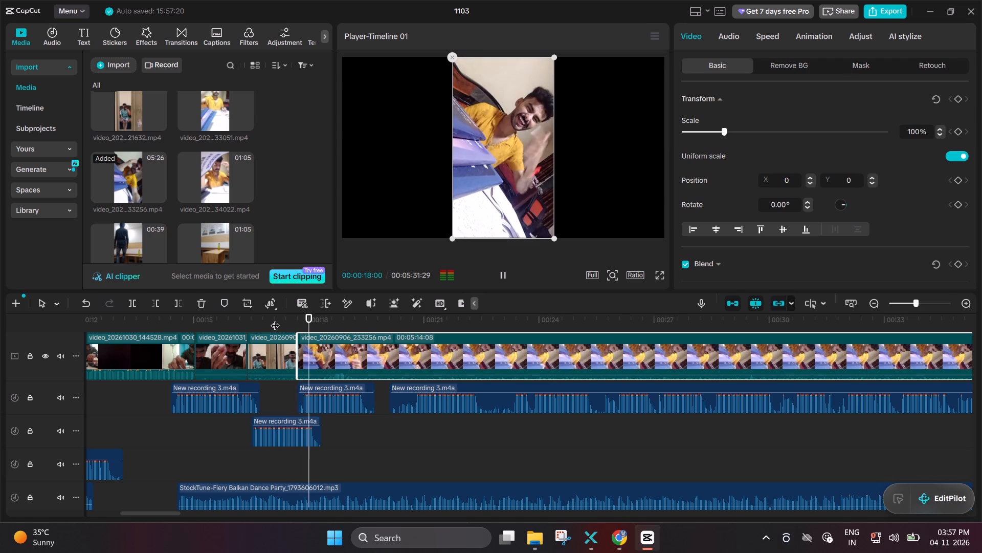
{"action": "left_click", "coordinate": [275, 319]}
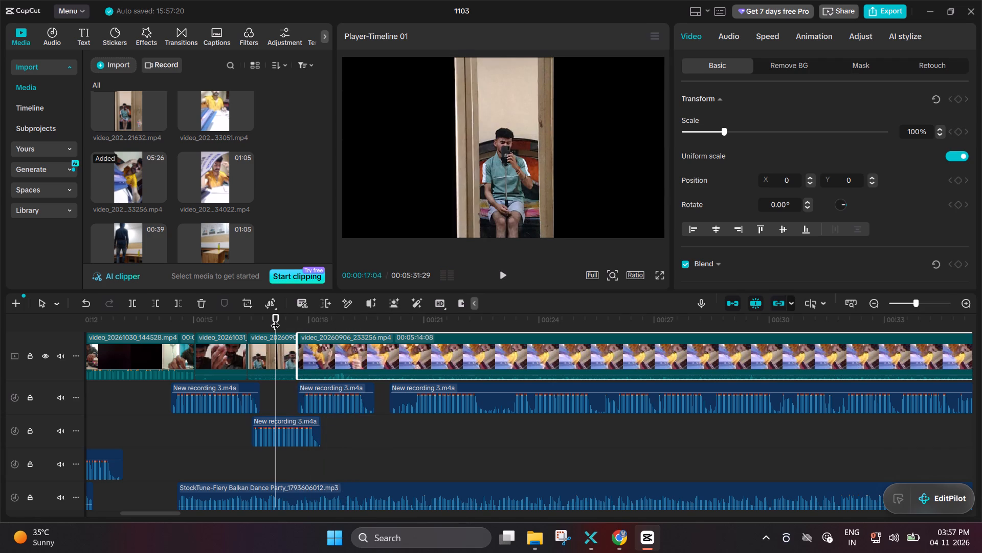
{"action": "left_click", "coordinate": [372, 353]}
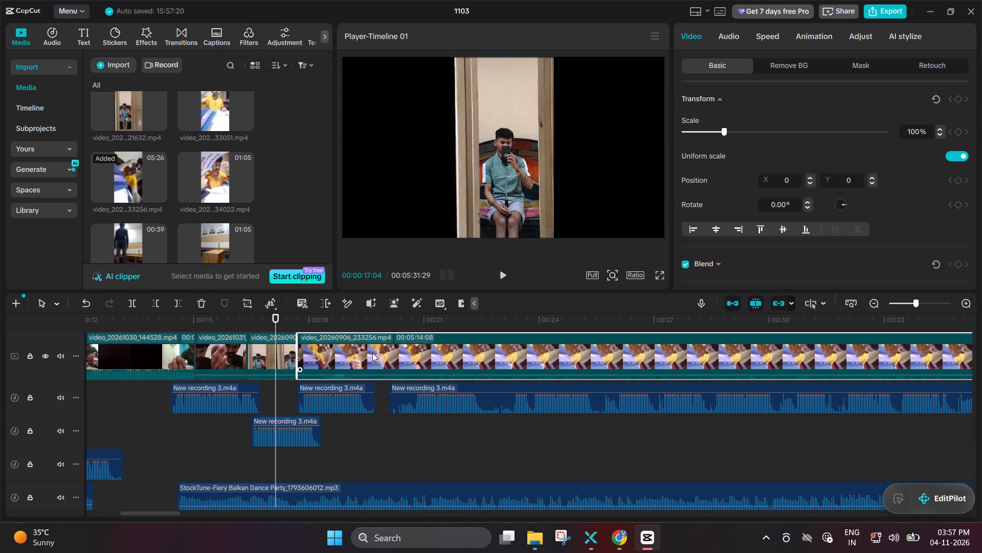
{"action": "double_click", "coordinate": [372, 353]}
{"action": "double_click", "coordinate": [372, 353]}
{"action": "left_click", "coordinate": [375, 322]}
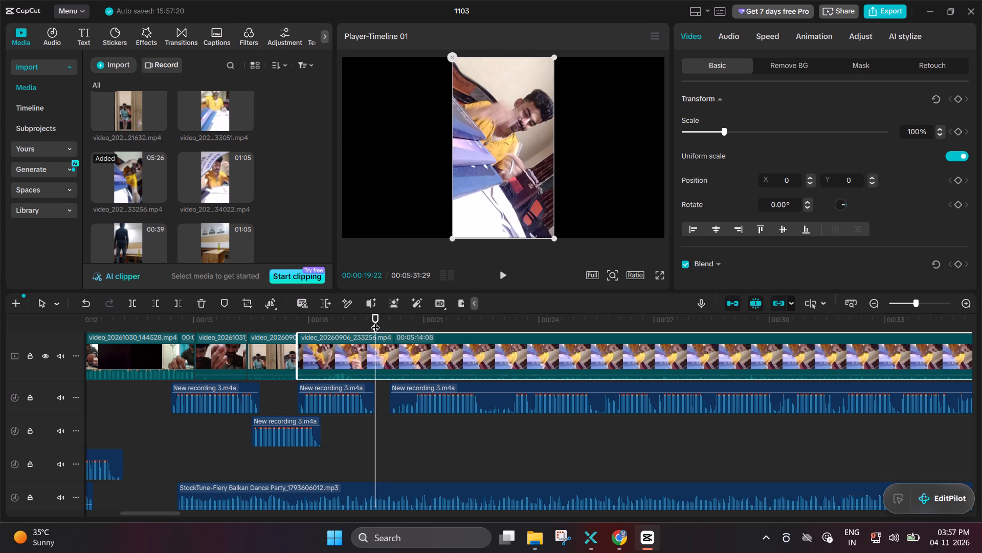
{"action": "key", "text": "ctrl+c"}
{"action": "key", "text": "ctrl+b"}
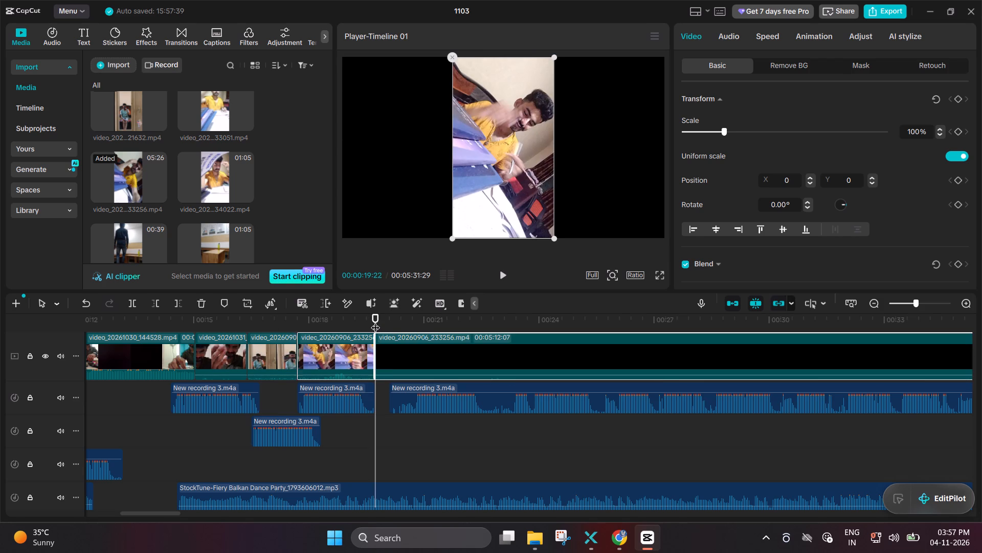
{"action": "left_click", "coordinate": [394, 347]}
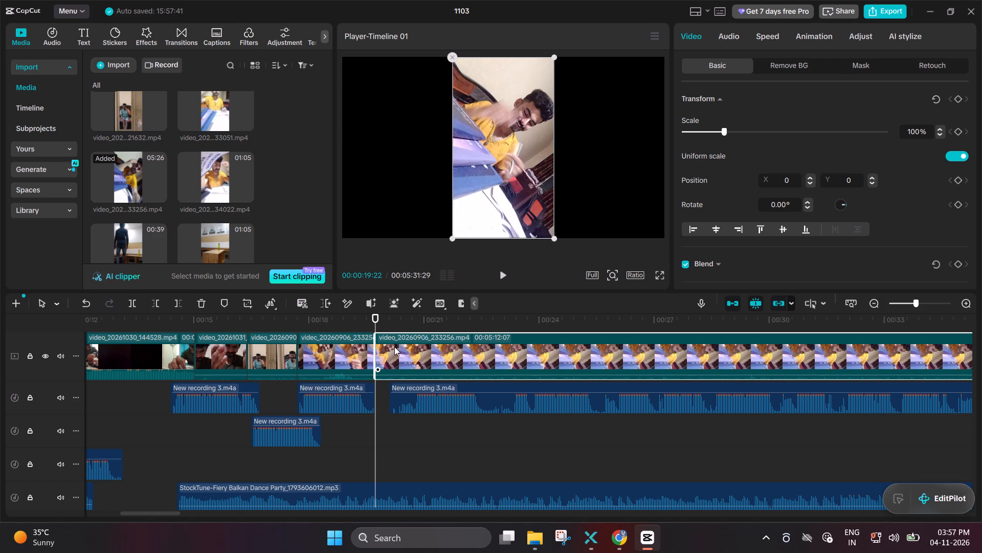
{"action": "key", "text": "BackSpace"}
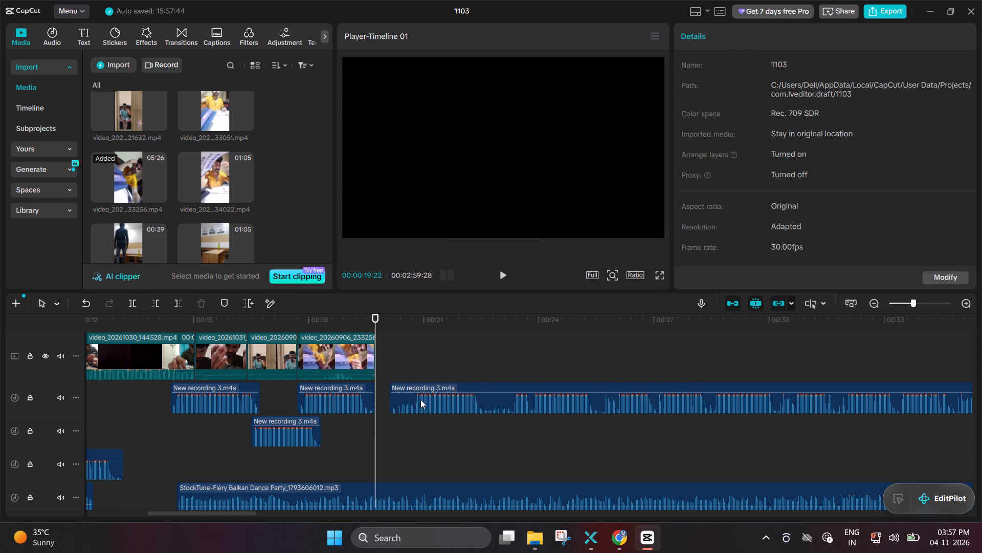
Listen to the remaining New recording 3.m4a at several points between about 0:32 and 1:44, concentrating on the phrases around 1:00 to 1:17.
{"action": "left_click", "coordinate": [427, 401]}
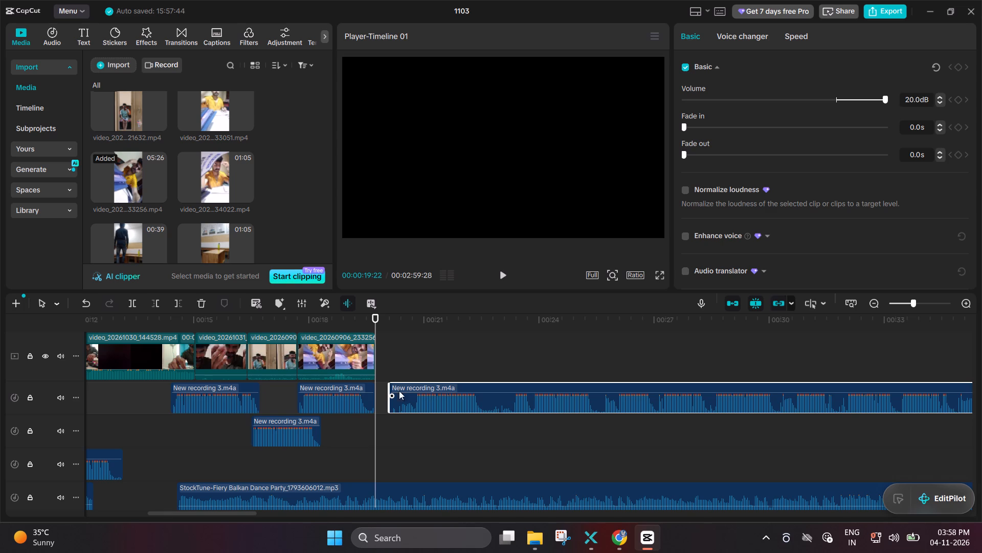
{"action": "scroll", "coordinate": [713, 374], "scroll_direction": "down", "scroll_amount": 7, "text": "ctrl"}
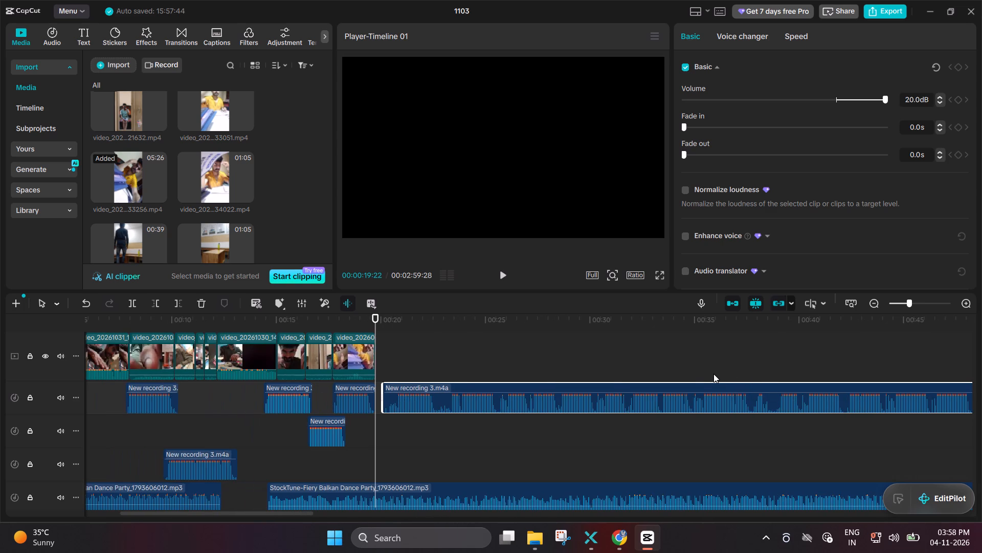
{"action": "double_click", "coordinate": [630, 387]}
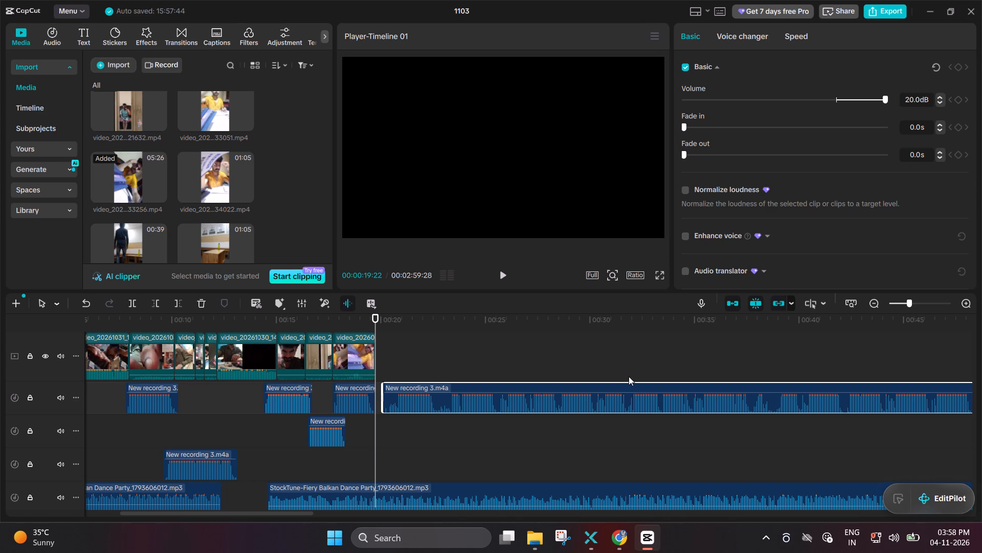
{"action": "double_click", "coordinate": [629, 364]}
{"action": "key", "text": "space"}
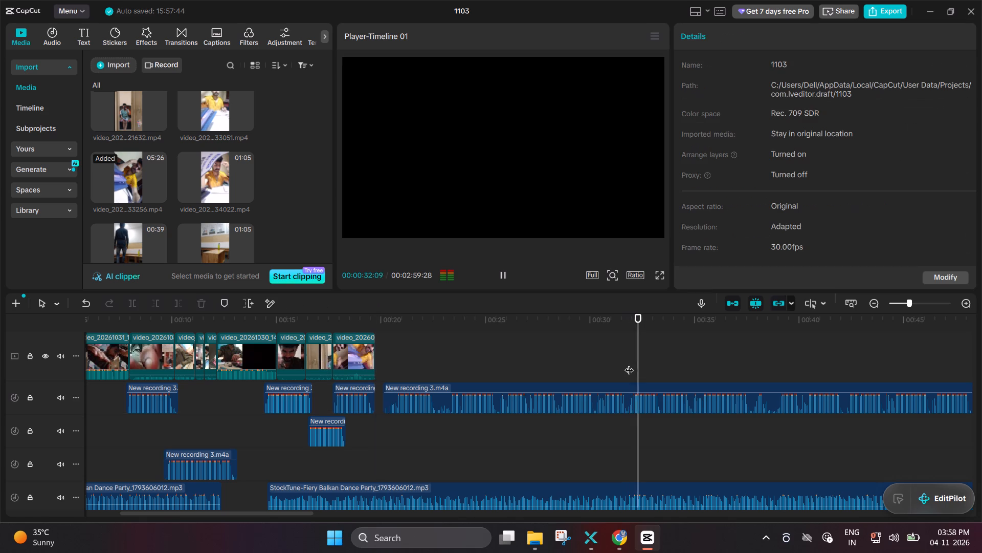
{"action": "triple_click", "coordinate": [853, 349]}
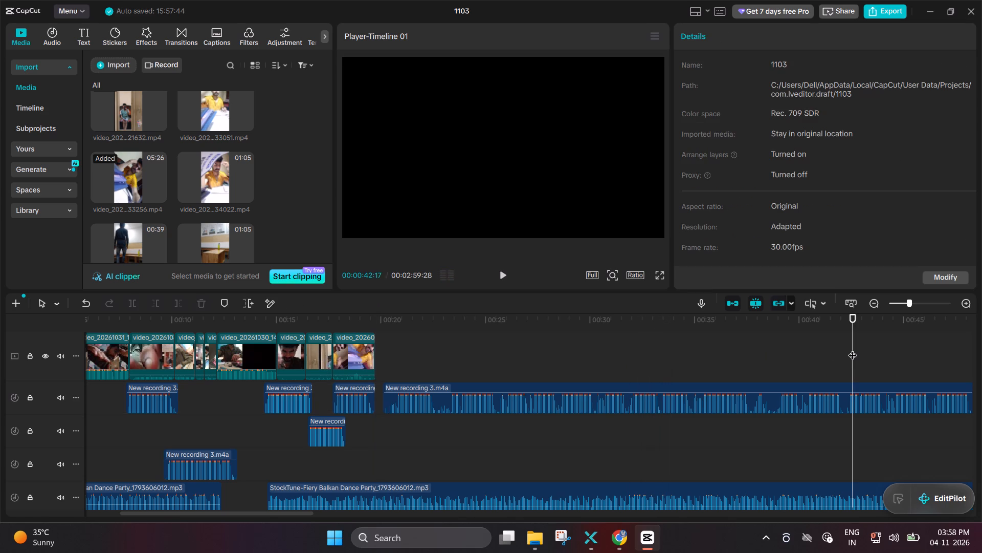
{"action": "key", "text": "space"}
{"action": "scroll", "coordinate": [853, 349], "scroll_direction": "down", "scroll_amount": 8, "text": "ctrl"}
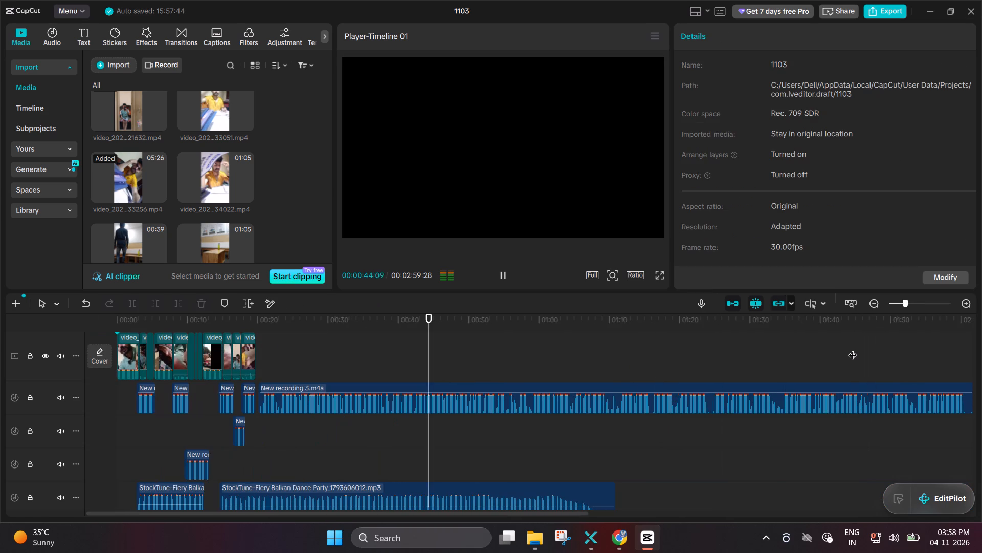
{"action": "left_click", "coordinate": [846, 349]}
{"action": "key", "text": "space"}
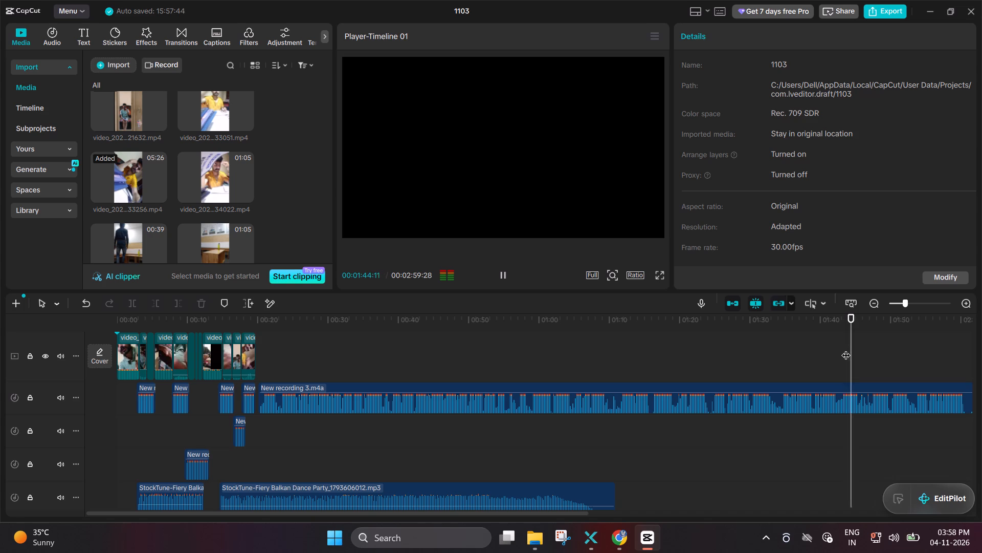
{"action": "left_click", "coordinate": [639, 373]}
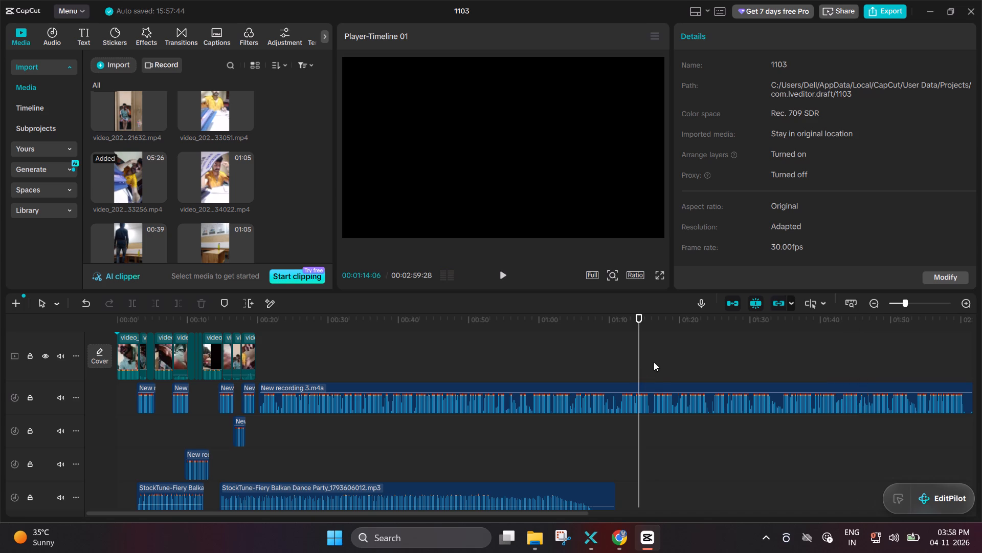
{"action": "left_click", "coordinate": [654, 362]}
{"action": "key", "text": "space"}
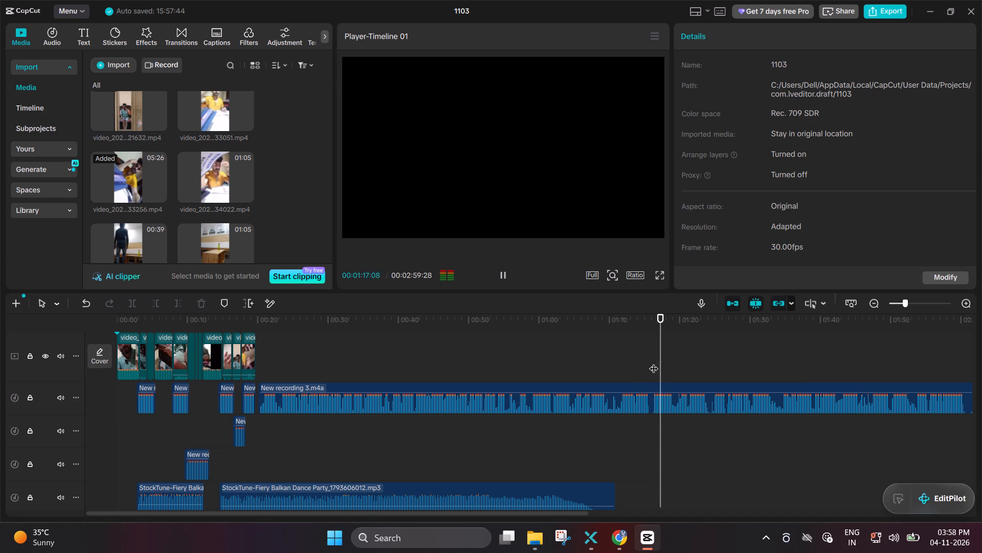
{"action": "left_click", "coordinate": [529, 363]}
{"action": "key", "text": "space"}
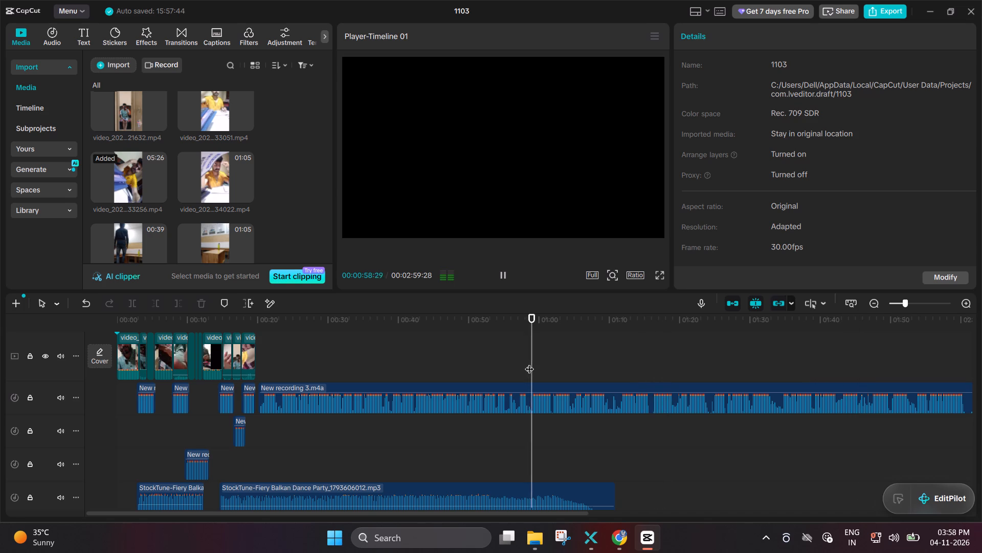
{"action": "left_click", "coordinate": [600, 344]}
{"action": "key", "text": "space"}
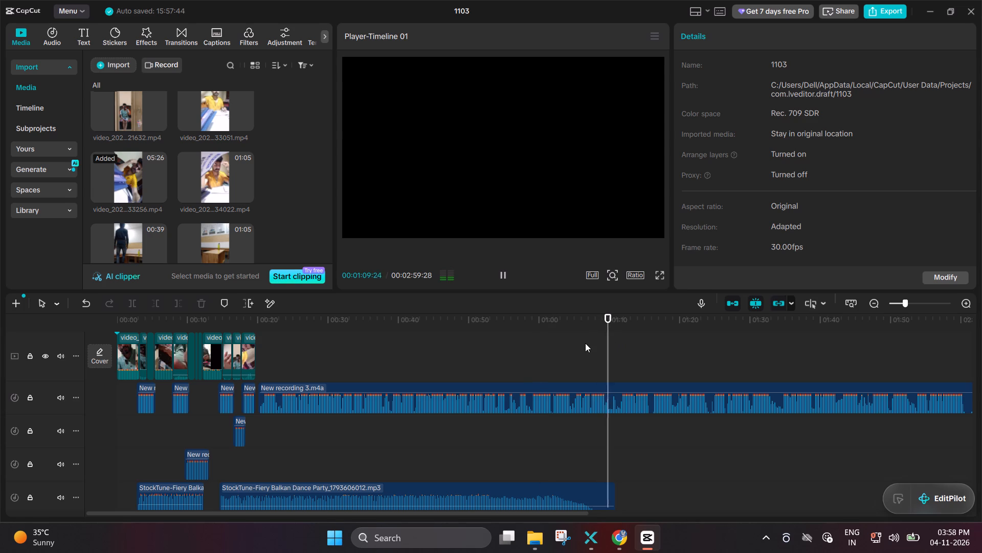
{"action": "left_click", "coordinate": [585, 343]}
{"action": "double_click", "coordinate": [585, 343]}
{"action": "key", "text": "space"}
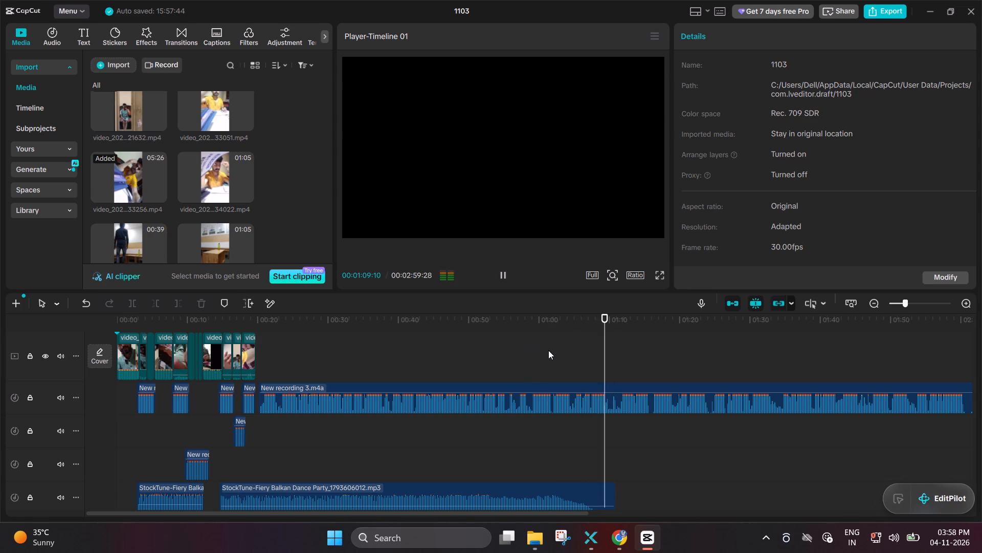
{"action": "key", "text": "space"}
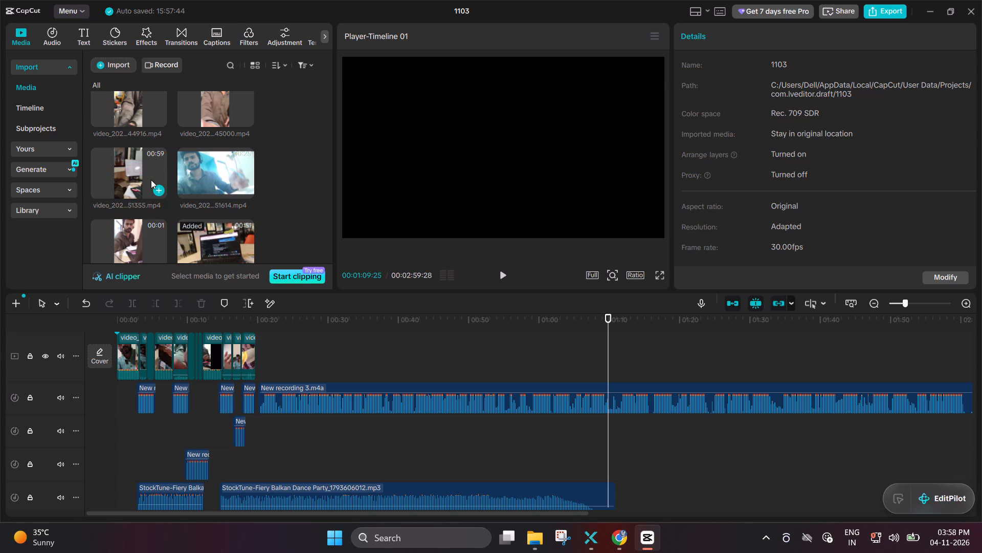
Find video_20261031_192207.mp4 in the imported media, preview it, and append it to the main video track after the last clip at 00:00:19:22.
{"action": "scroll", "coordinate": [195, 178], "scroll_direction": "down", "scroll_amount": 1}
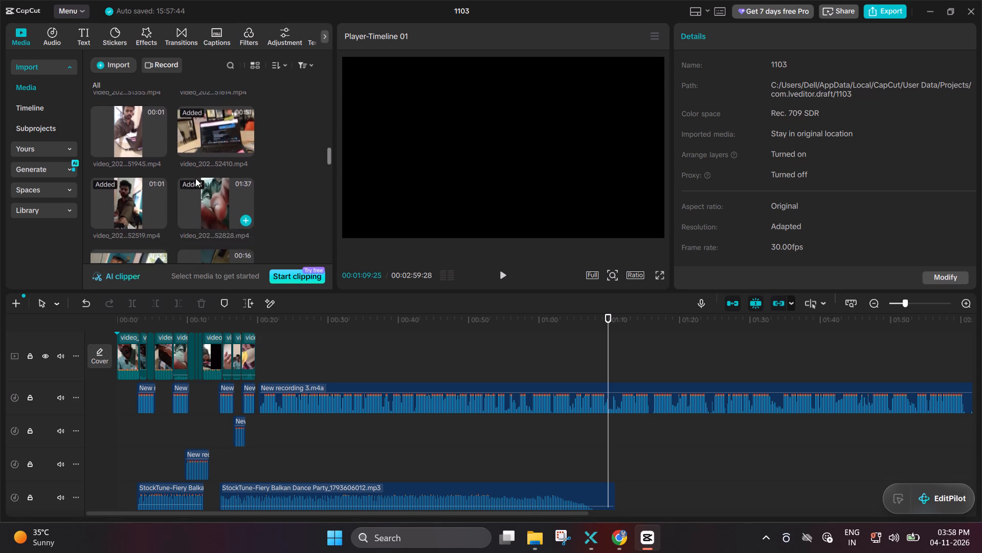
{"action": "scroll", "coordinate": [195, 178], "scroll_direction": "down", "scroll_amount": 1}
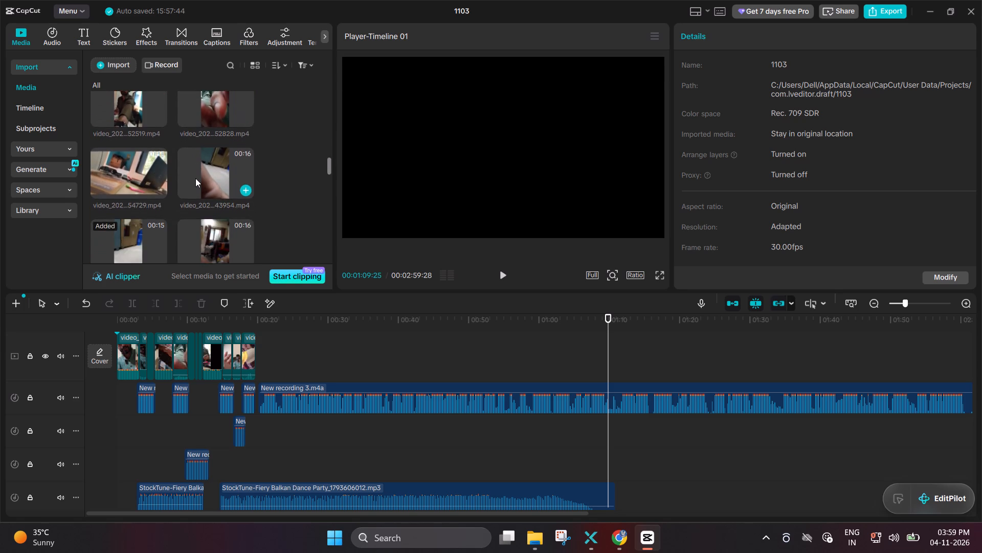
{"action": "scroll", "coordinate": [195, 178], "scroll_direction": "down", "scroll_amount": 1}
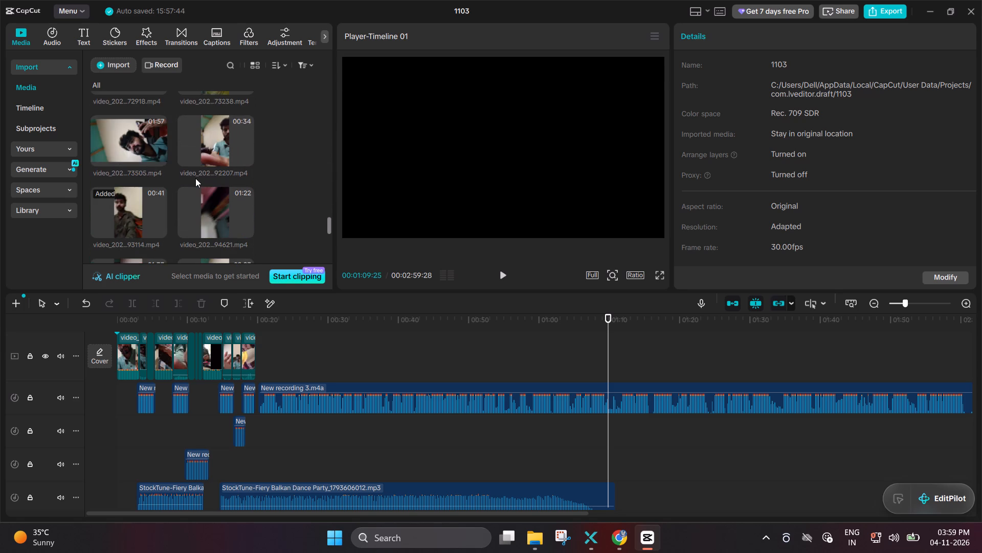
{"action": "scroll", "coordinate": [195, 178], "scroll_direction": "up", "scroll_amount": 1}
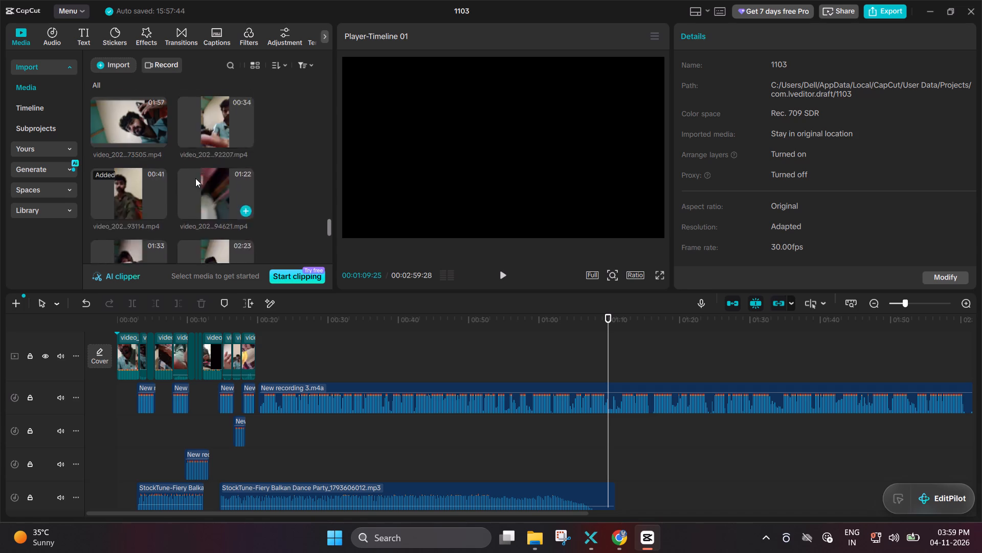
{"action": "scroll", "coordinate": [195, 178], "scroll_direction": "up", "scroll_amount": 1}
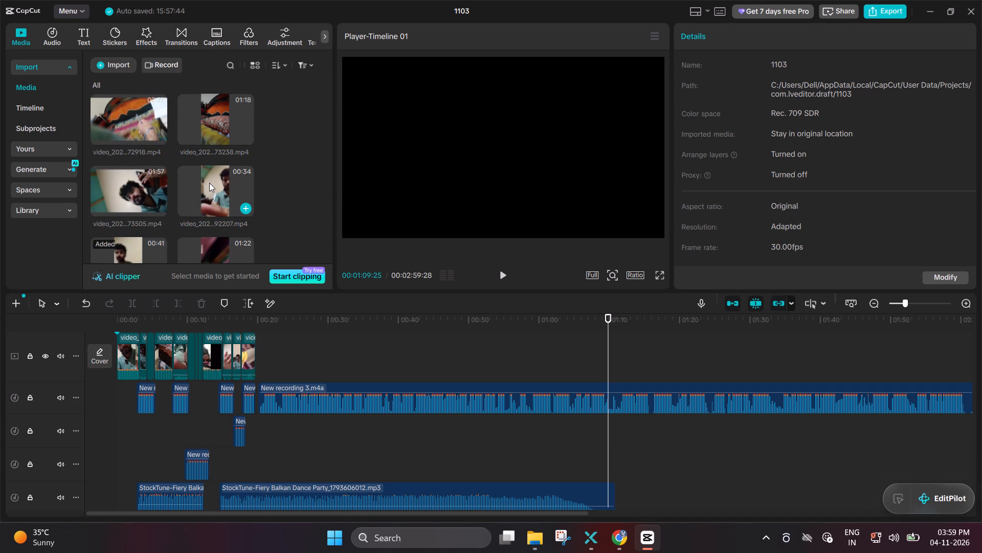
{"action": "left_click", "coordinate": [209, 183]}
{"action": "double_click", "coordinate": [209, 183]}
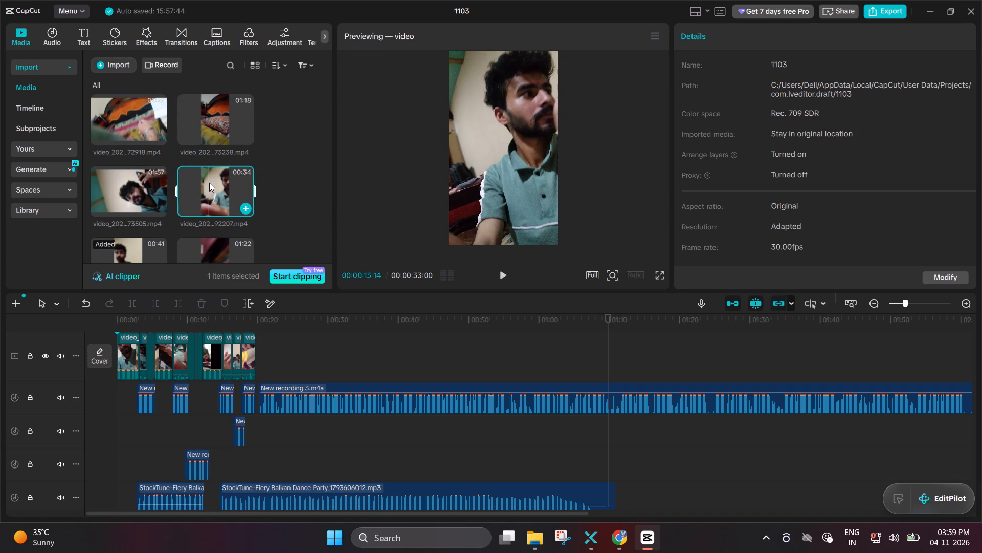
{"action": "left_click", "coordinate": [184, 186]}
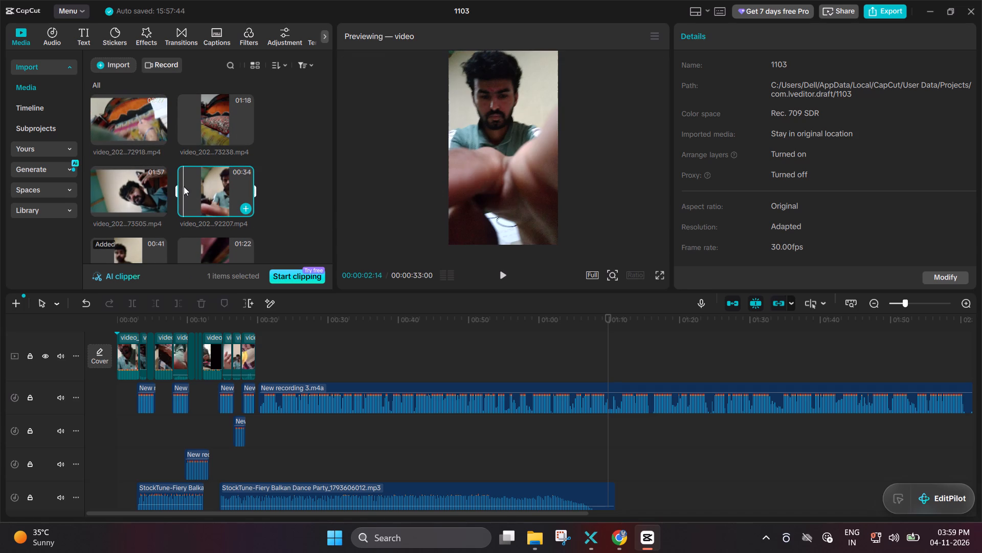
{"action": "left_click_drag", "start_coordinate": [204, 176], "coordinate": [254, 351]}
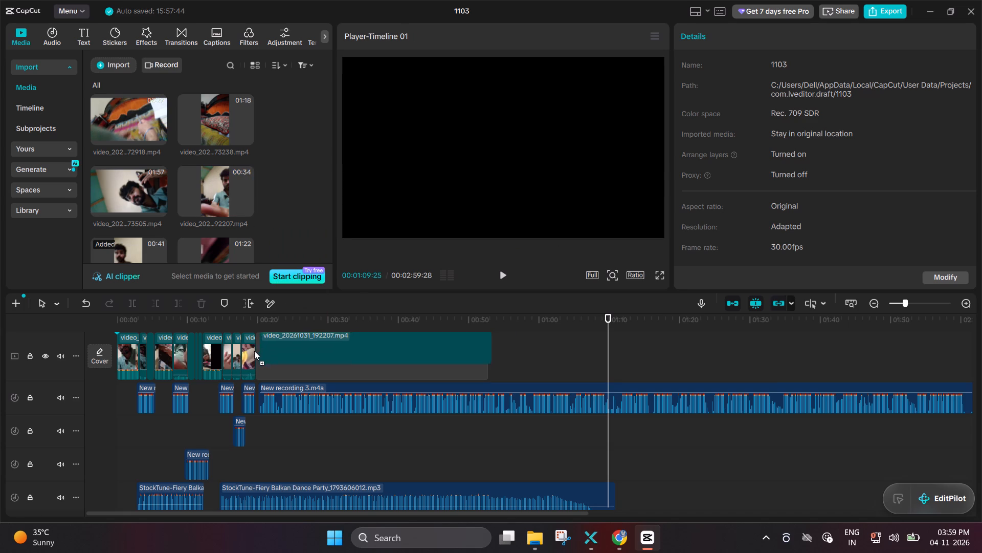
{"action": "left_click_drag", "start_coordinate": [254, 351], "coordinate": [259, 350]}
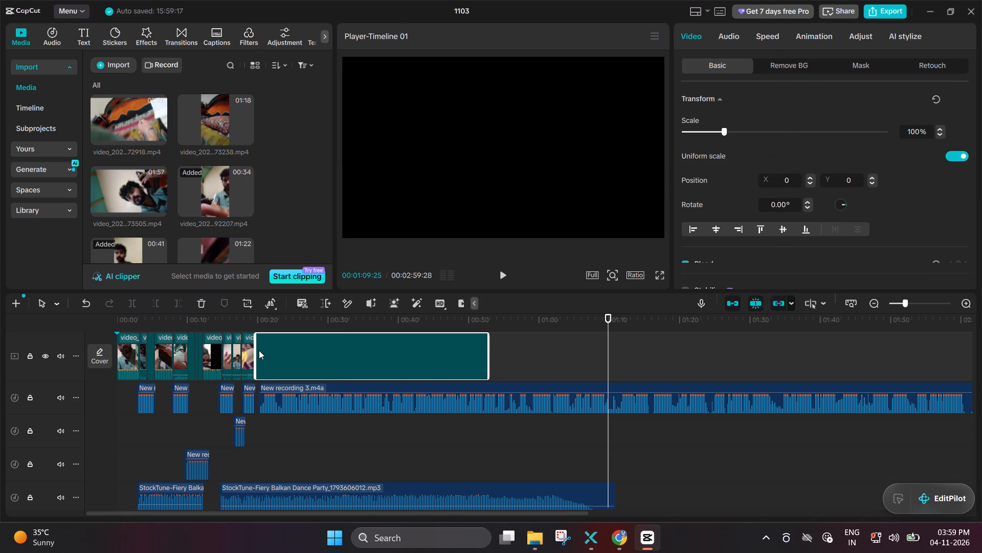
Preview video_20261031_192207.mp4 from its start and shift the long remaining New recording 3.m4a clip forward by about 2 seconds, starting near 0:22.
{"action": "left_click", "coordinate": [236, 324]}
{"action": "double_click", "coordinate": [247, 320]}
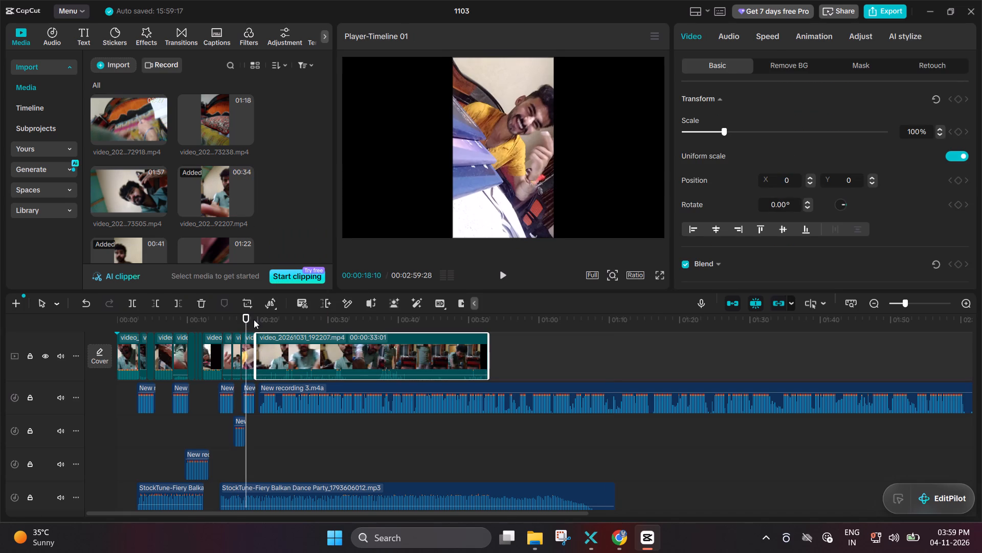
{"action": "double_click", "coordinate": [254, 320]}
{"action": "key", "text": "space"}
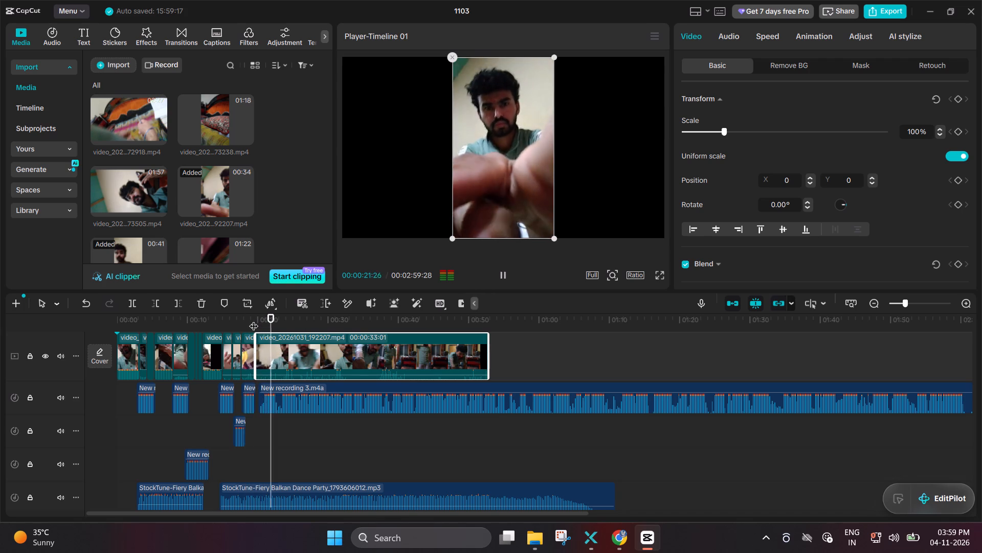
{"action": "key", "text": "space"}
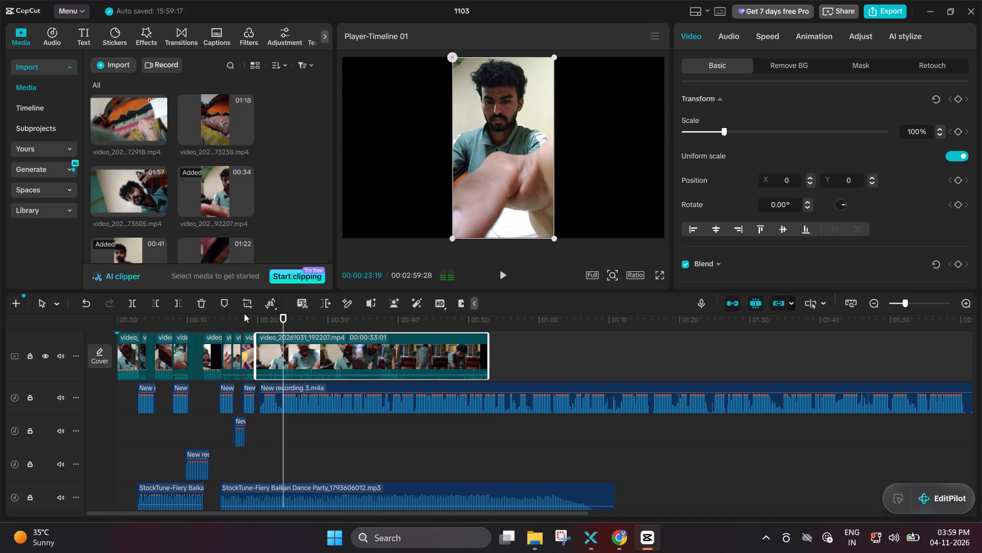
{"action": "key", "text": "space"}
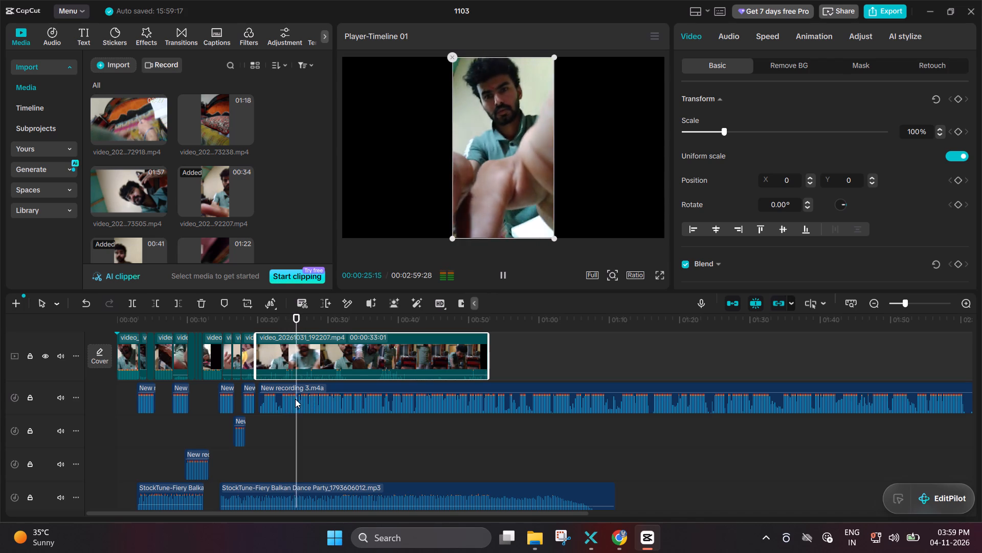
{"action": "left_click_drag", "start_coordinate": [295, 399], "coordinate": [311, 400]}
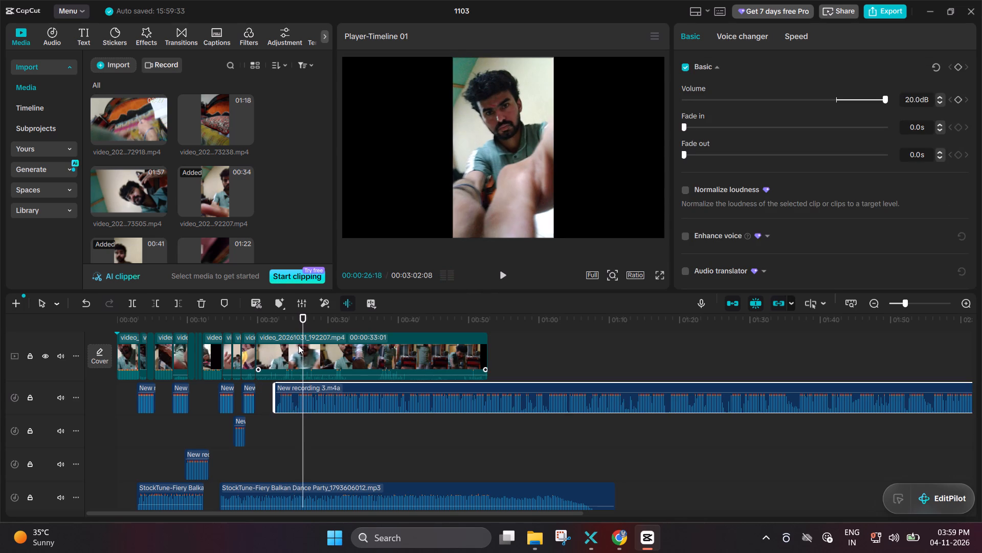
Listen to the long New recording 3.m4a clip between about 0:57 and 1:39, rechecking the phrases around 1:04 to 1:13.
{"action": "left_click_drag", "start_coordinate": [302, 319], "coordinate": [381, 324]}
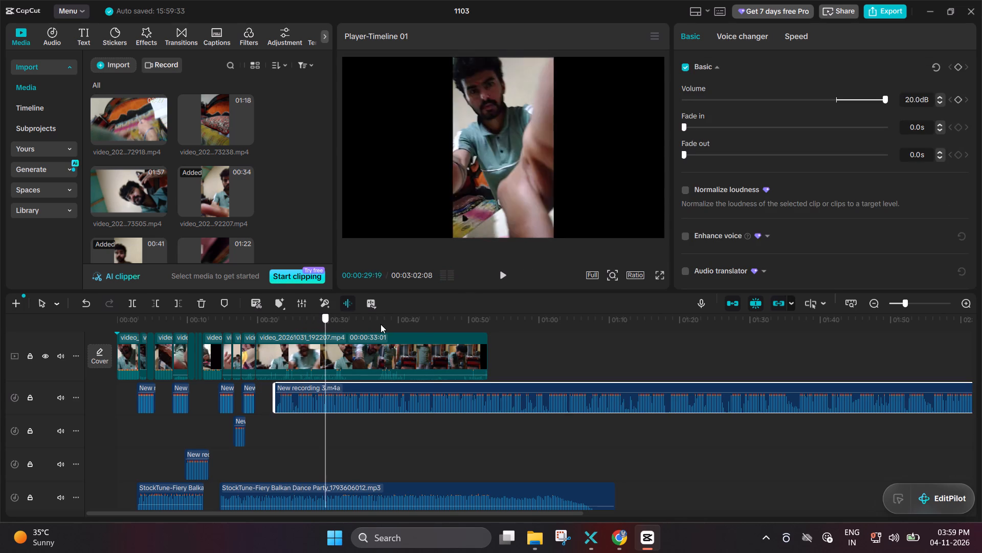
{"action": "left_click_drag", "start_coordinate": [381, 324], "coordinate": [516, 329]}
{"action": "key", "text": "space"}
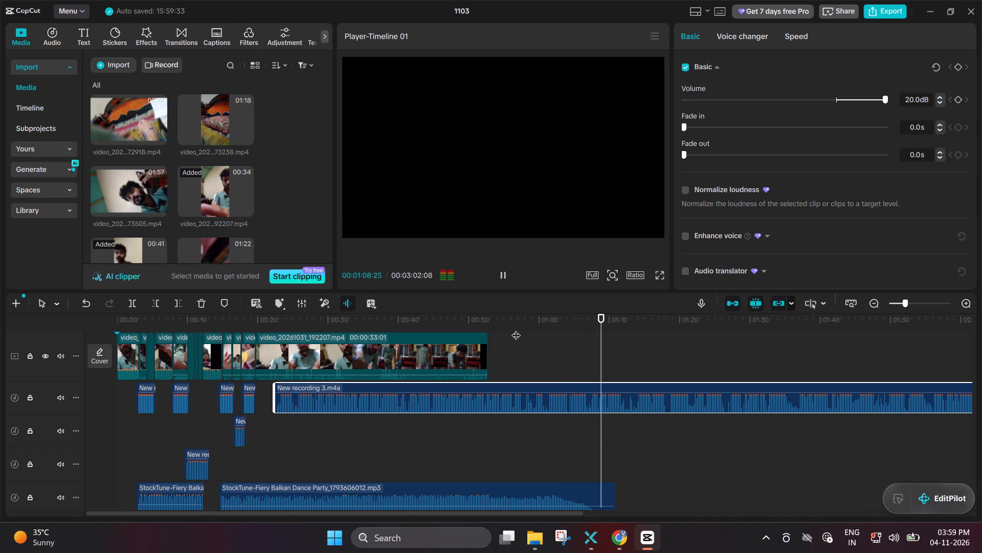
{"action": "left_click", "coordinate": [650, 391]}
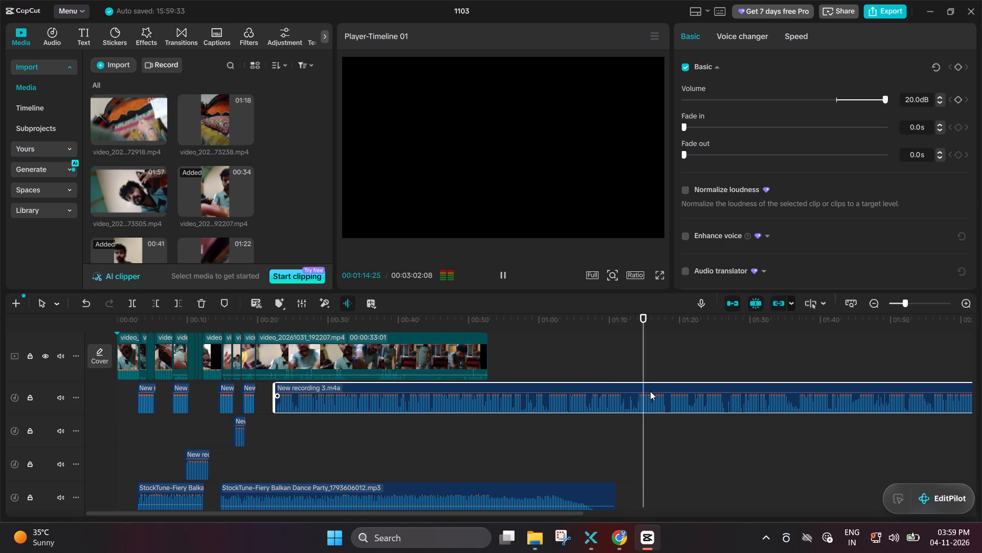
{"action": "left_click", "coordinate": [670, 385]}
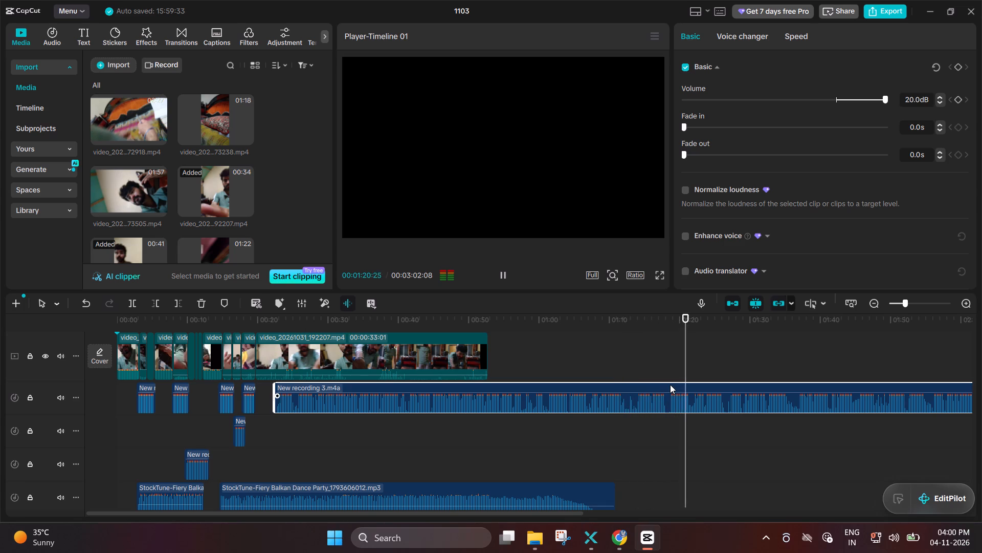
{"action": "double_click", "coordinate": [807, 387]}
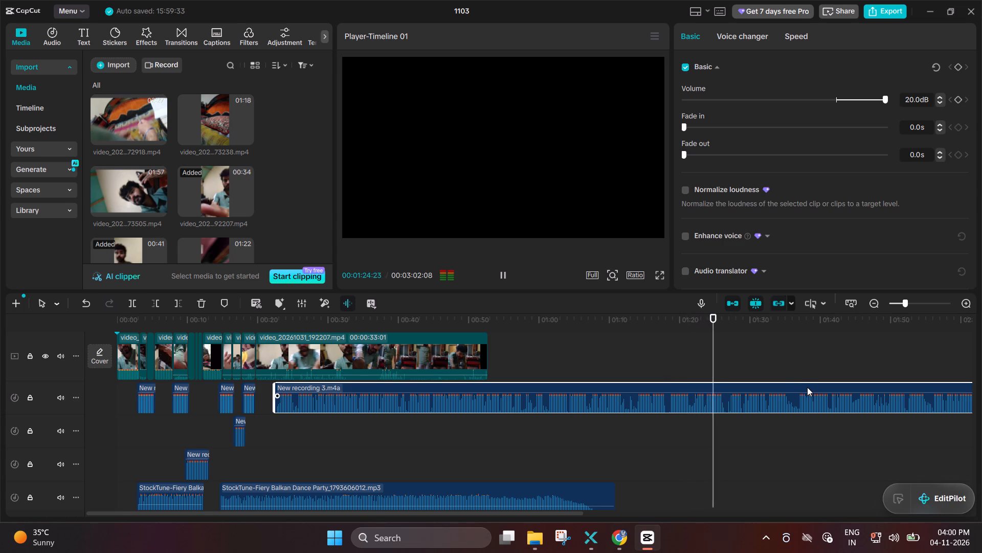
{"action": "double_click", "coordinate": [798, 373]}
{"action": "key", "text": "space"}
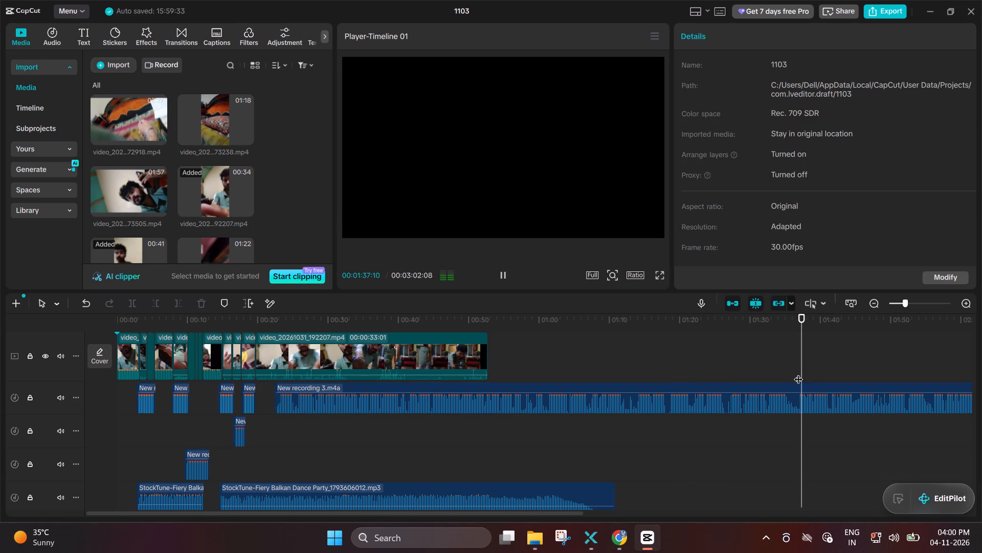
{"action": "left_click", "coordinate": [628, 377]}
{"action": "key", "text": "space"}
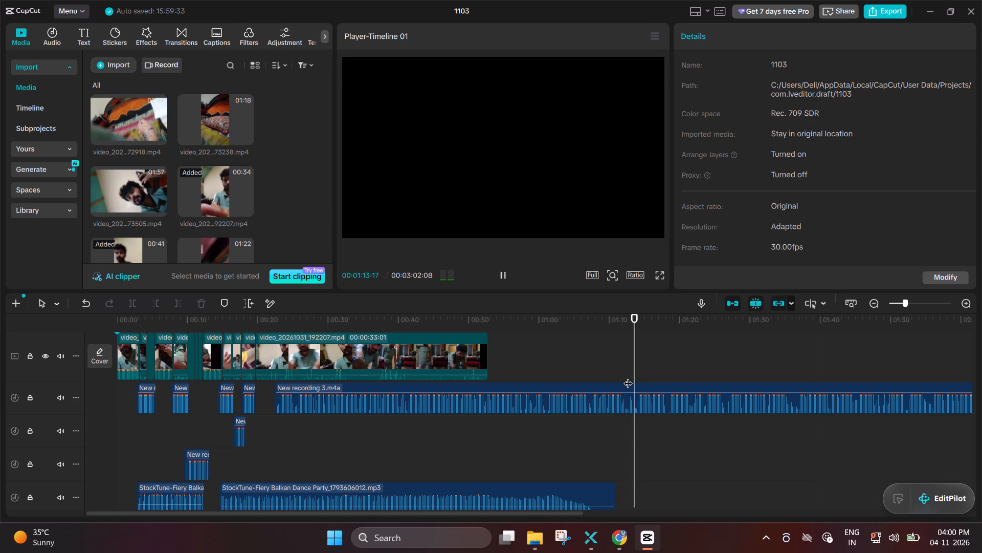
{"action": "double_click", "coordinate": [572, 380]}
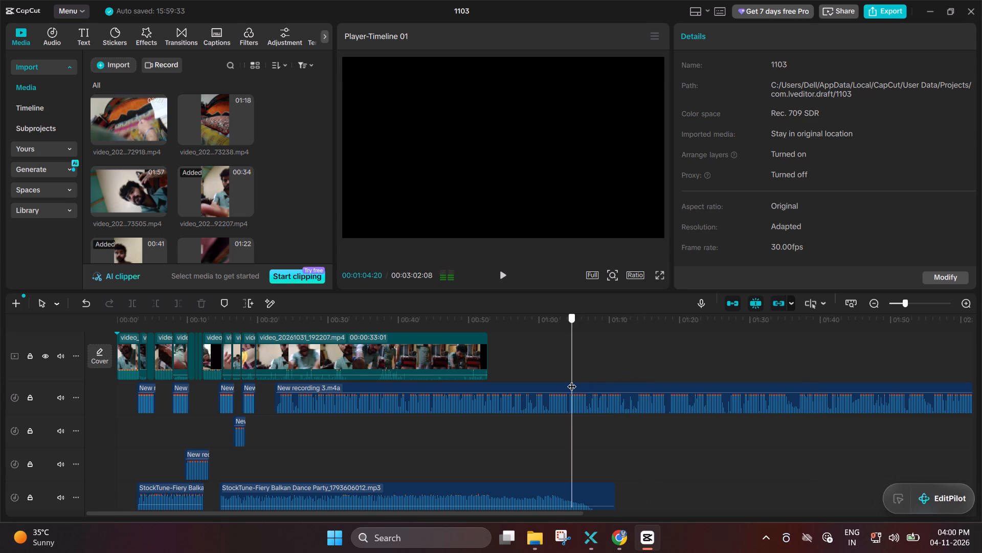
{"action": "key", "text": "space"}
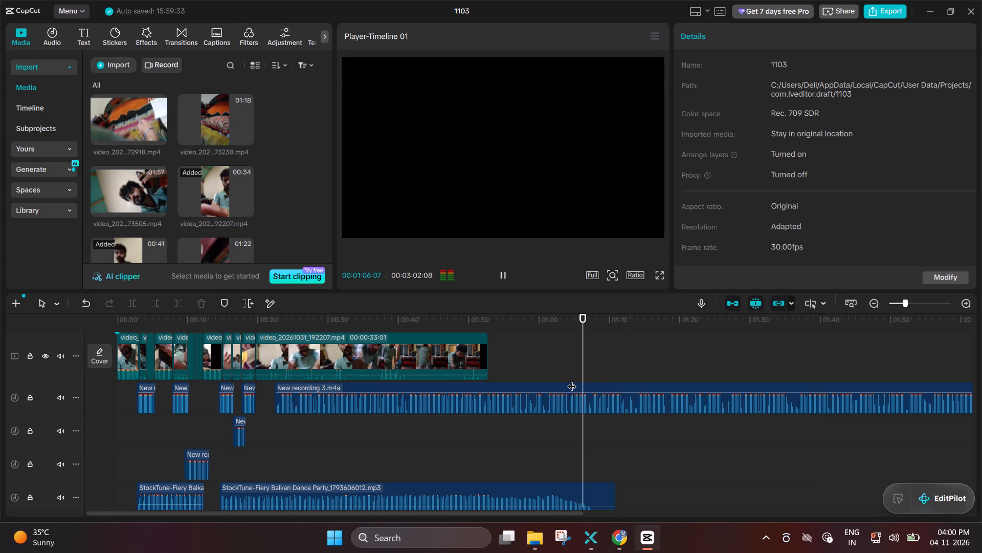
{"action": "key", "text": "space"}
Split the long New recording 3.m4a clip at 00:01:05:06, just before the chosen phrase, and select the part before the cut.
{"action": "scroll", "coordinate": [578, 394], "scroll_direction": "up", "scroll_amount": 5, "text": "ctrl"}
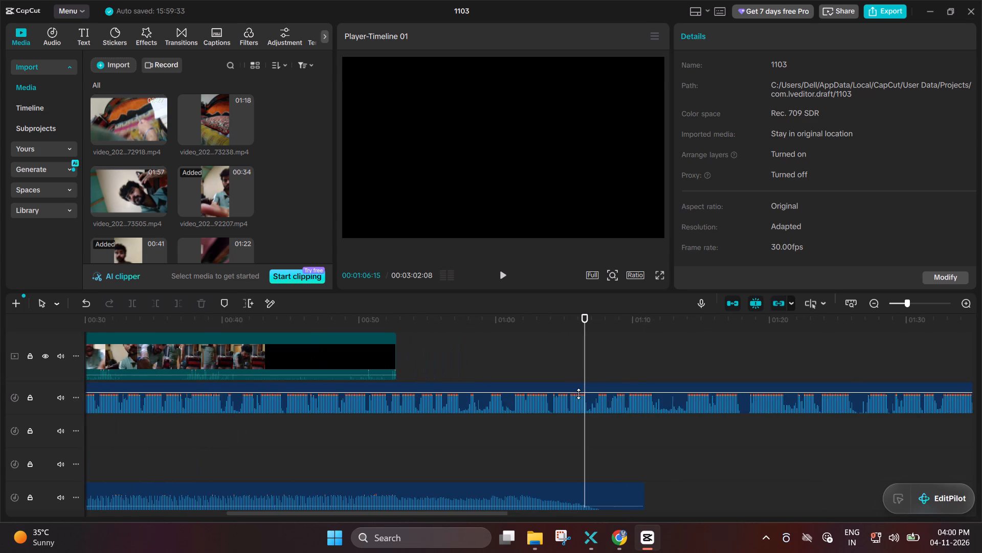
{"action": "scroll", "coordinate": [578, 394], "scroll_direction": "up", "scroll_amount": 5, "text": "ctrl"}
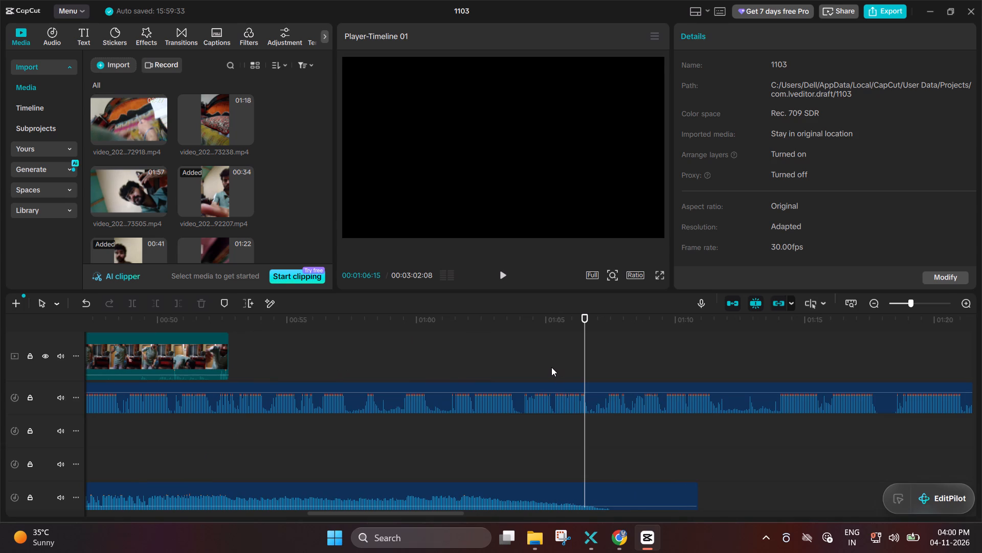
{"action": "double_click", "coordinate": [551, 367]}
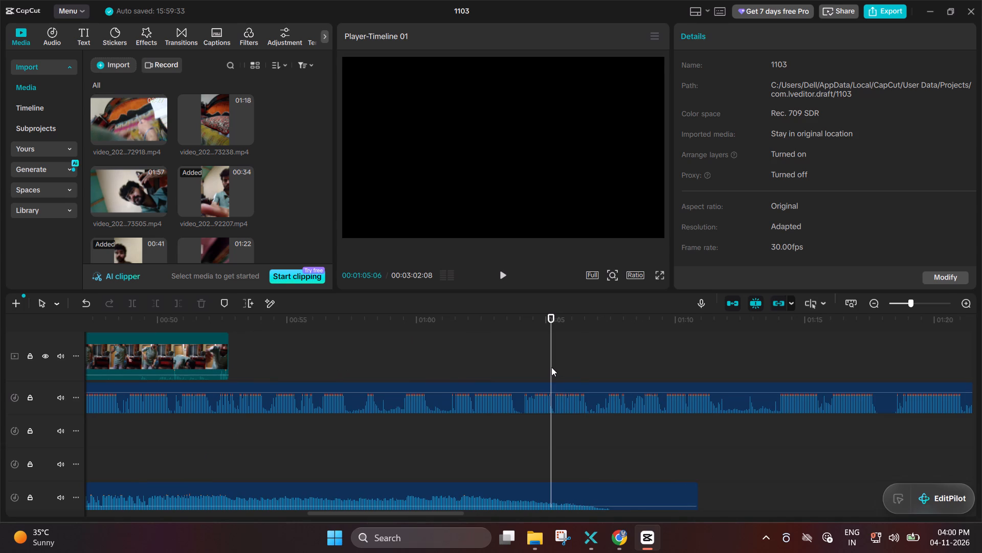
{"action": "left_click", "coordinate": [549, 402]}
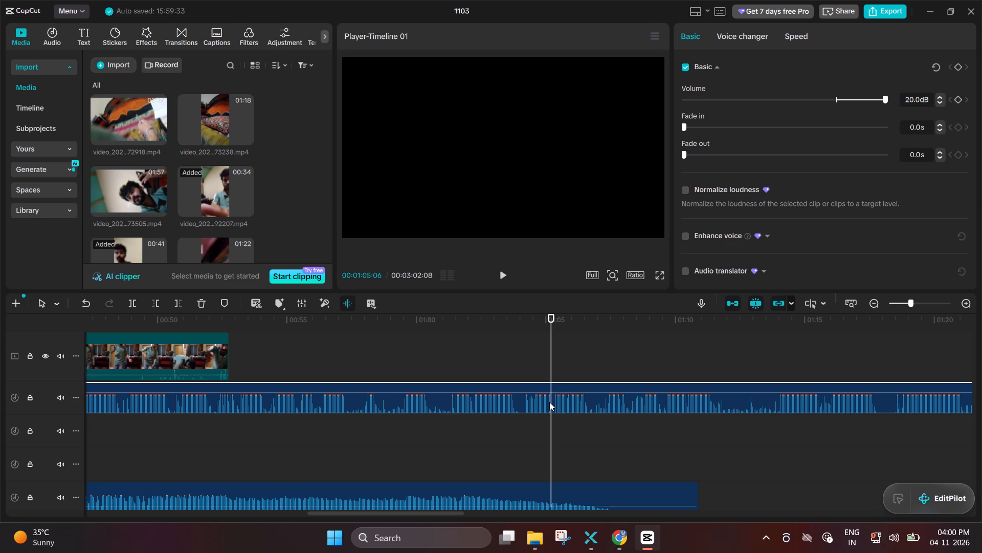
{"action": "key", "text": "ctrl+b"}
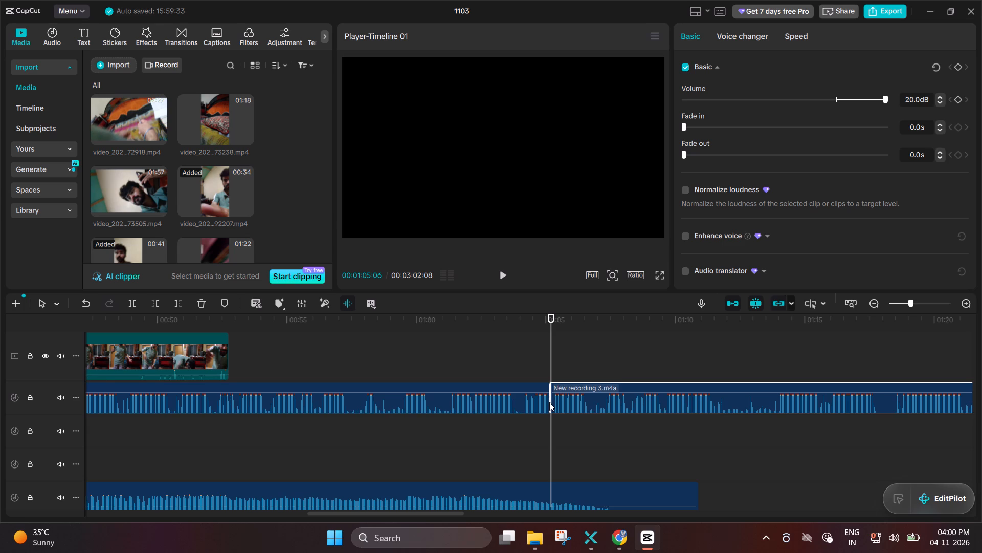
{"action": "left_click", "coordinate": [504, 398]}
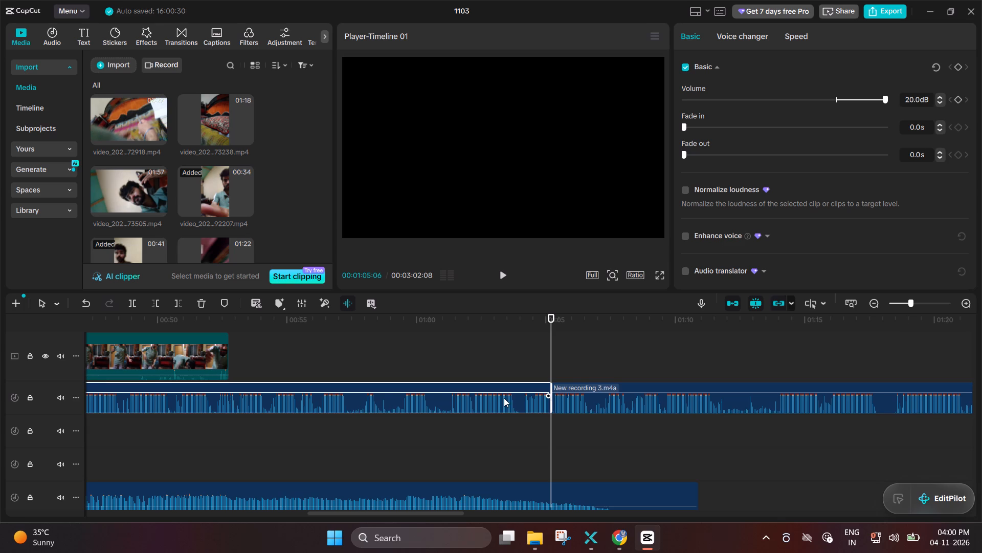
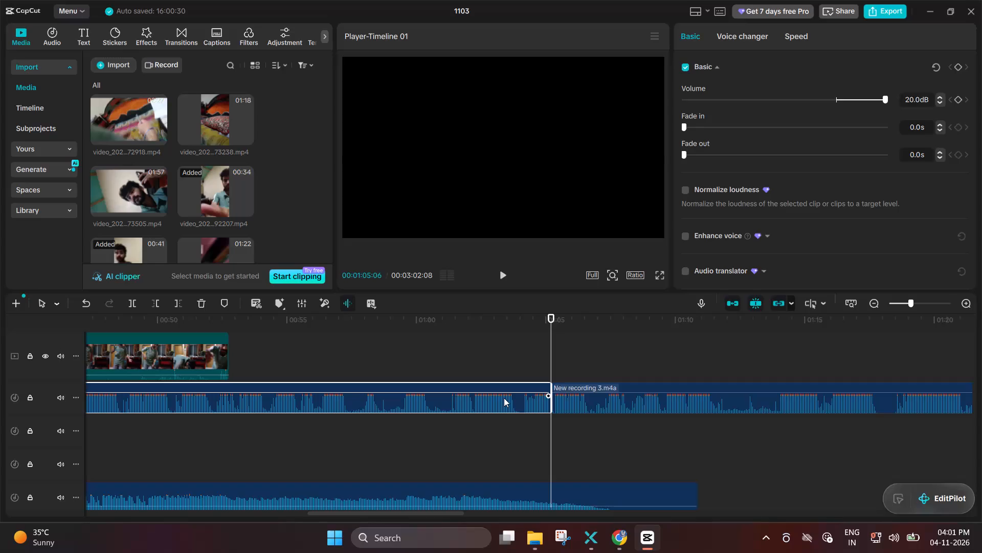
Replay the audio around the cut at 00:01:05:06 and delete the New recording 3.m4a part before it.
{"action": "left_click", "coordinate": [504, 398]}
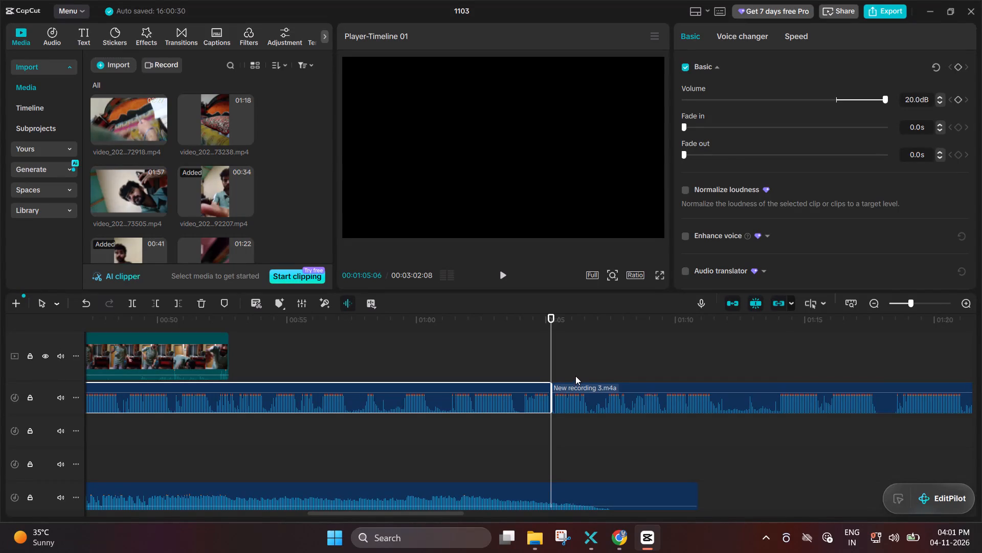
{"action": "key", "text": "space"}
{"action": "left_click", "coordinate": [517, 367]}
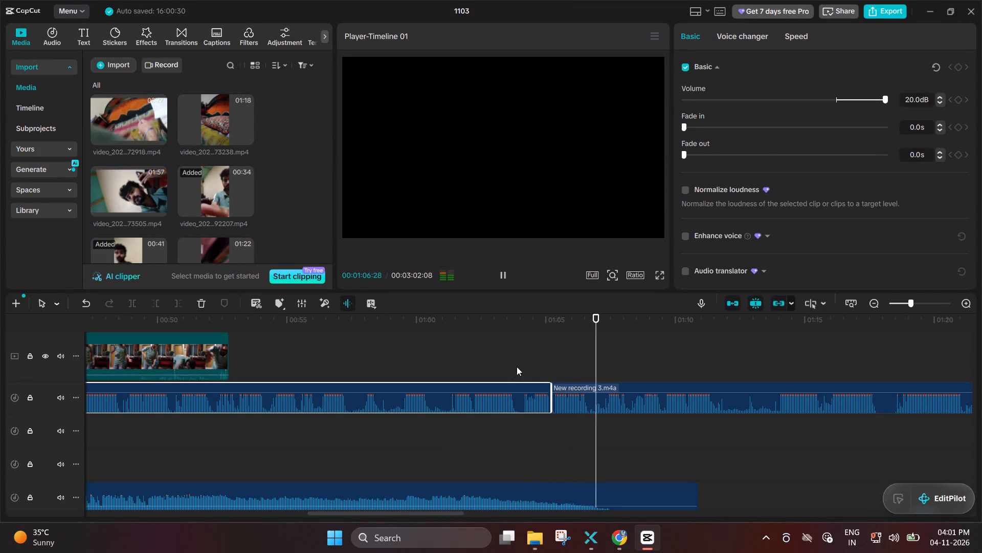
{"action": "left_click", "coordinate": [519, 394]}
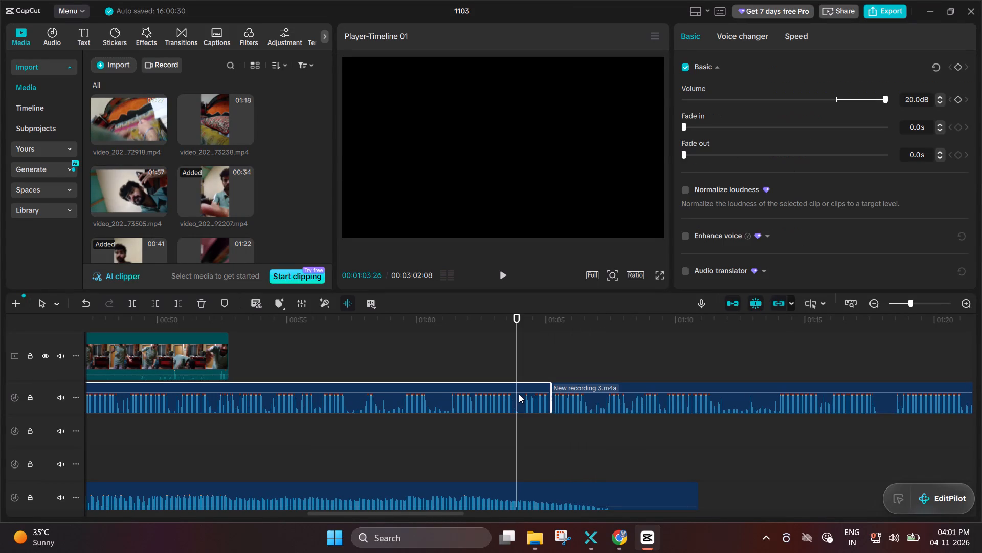
{"action": "key", "text": "backslash"}
{"action": "key", "text": "BackSpace"}
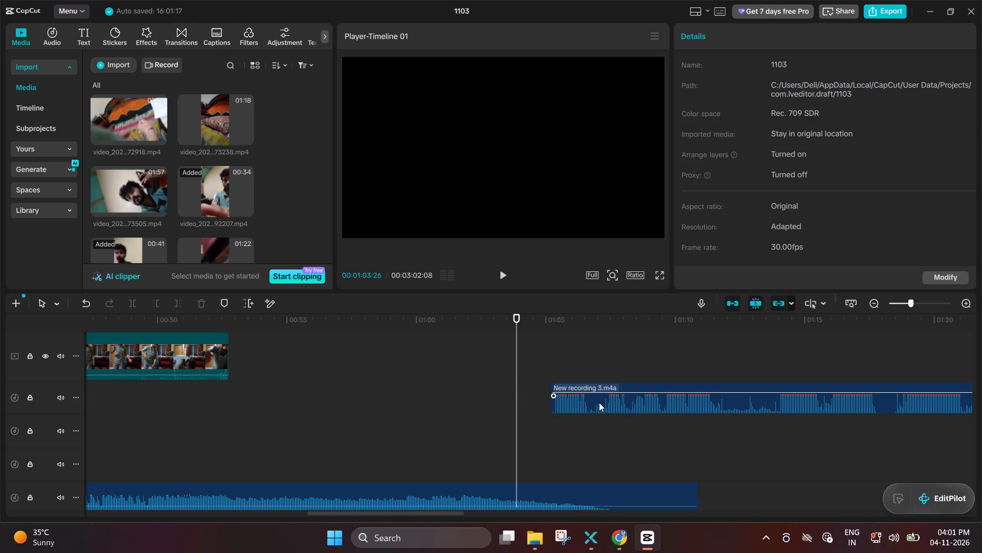
Move the remaining New recording 3.m4a clip back to the second audio track, starting at about 0:19.5, just before video_20261031_192207.mp4 begins.
{"action": "left_click_drag", "start_coordinate": [599, 402], "coordinate": [77, 450]}
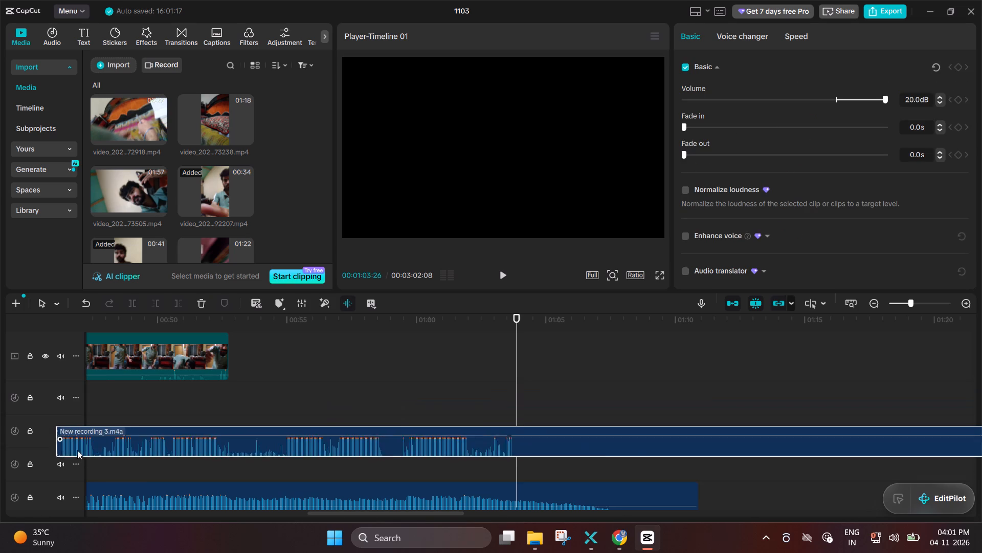
{"action": "left_click_drag", "start_coordinate": [77, 450], "coordinate": [77, 445]}
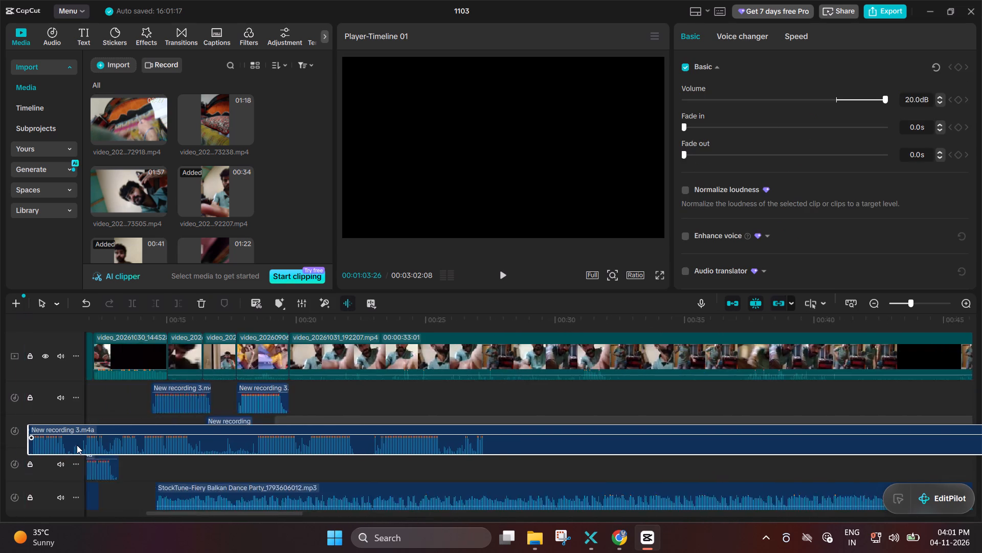
{"action": "left_click_drag", "start_coordinate": [77, 445], "coordinate": [465, 422]}
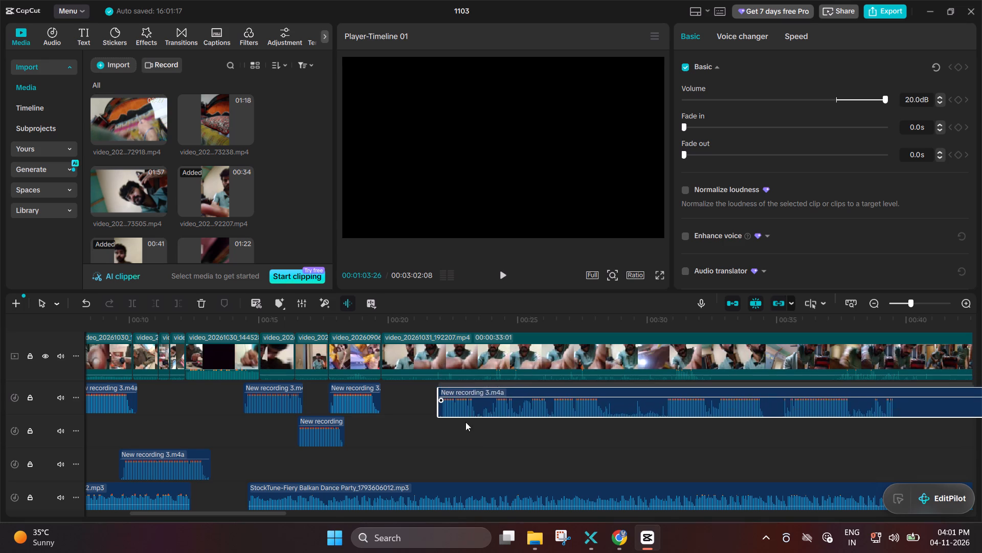
{"action": "left_click_drag", "start_coordinate": [465, 422], "coordinate": [425, 434]}
{"action": "left_click", "coordinate": [366, 426]}
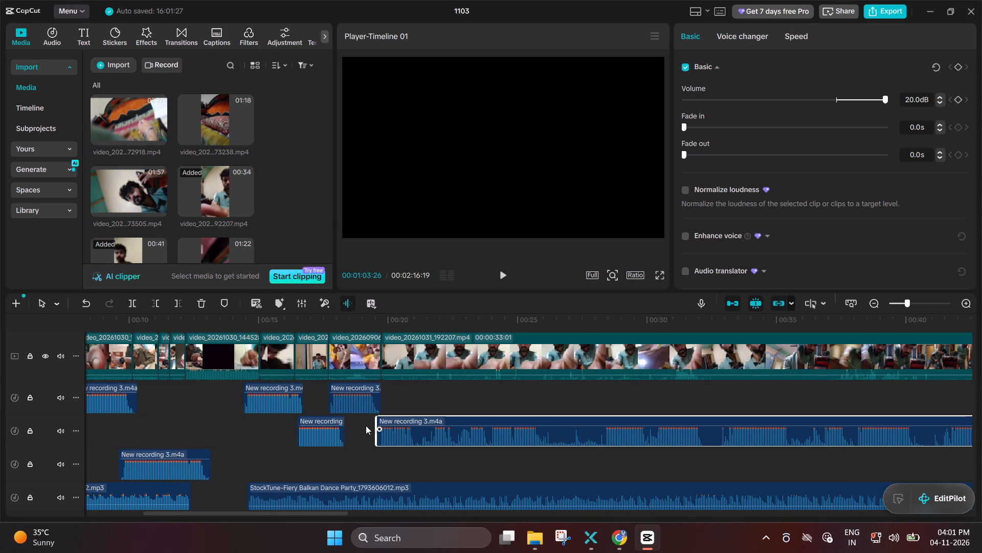
Preview from 00:00:13:25 and shift the long New recording 3.m4a clip about 10 frames earlier, starting near 0:19.
{"action": "left_click", "coordinate": [228, 449]}
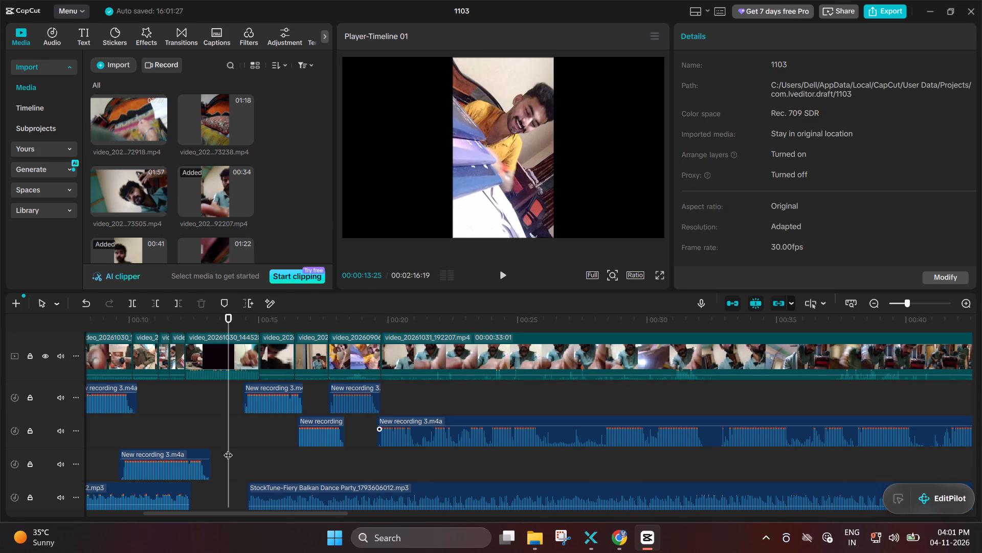
{"action": "key", "text": "space"}
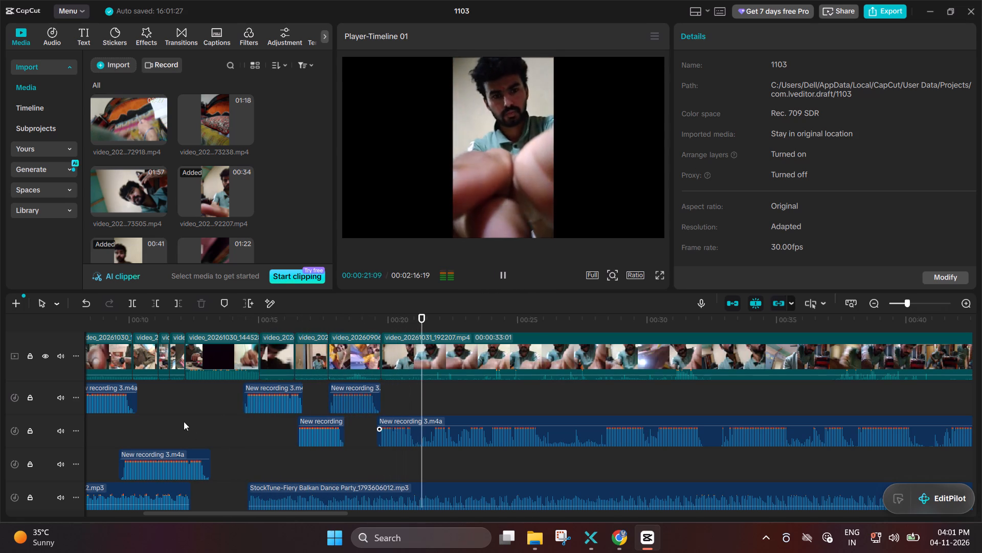
{"action": "left_click", "coordinate": [409, 437]}
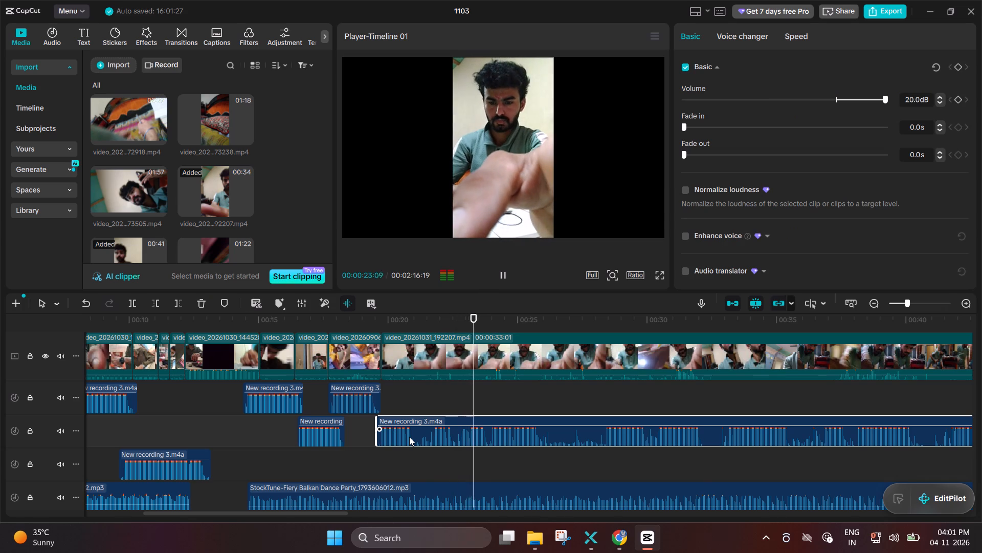
{"action": "key", "text": "space"}
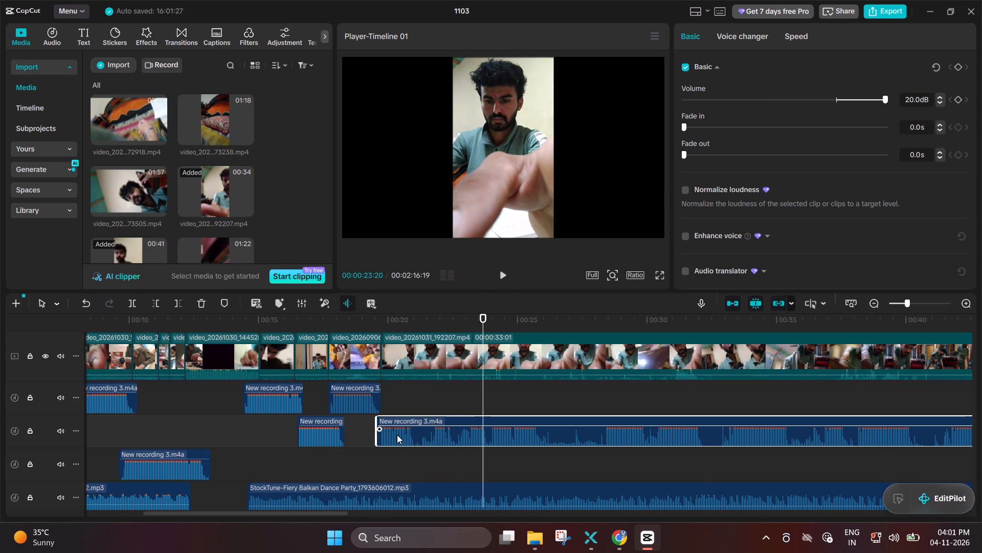
{"action": "left_click", "coordinate": [397, 435]}
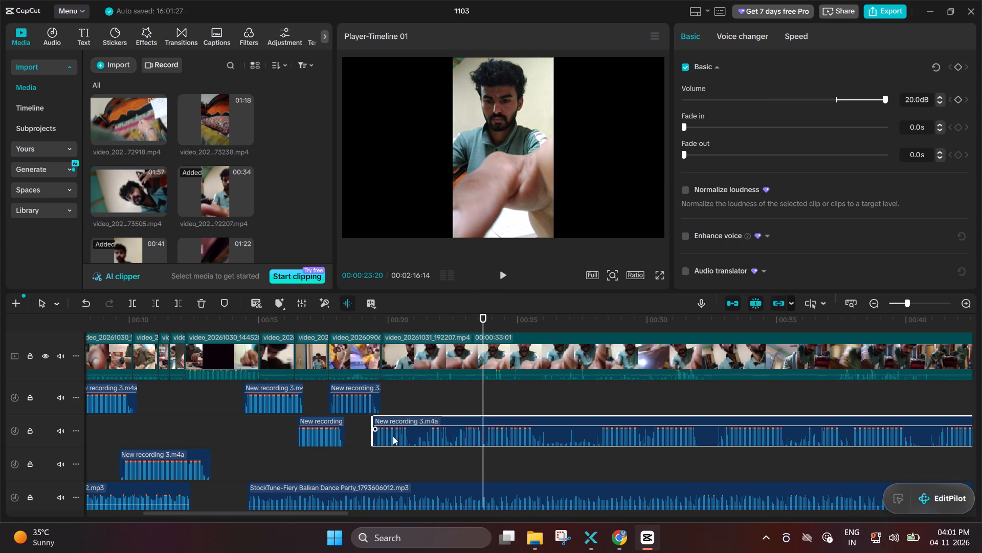
{"action": "scroll", "coordinate": [393, 436], "scroll_direction": "up", "scroll_amount": 17, "text": "ctrl"}
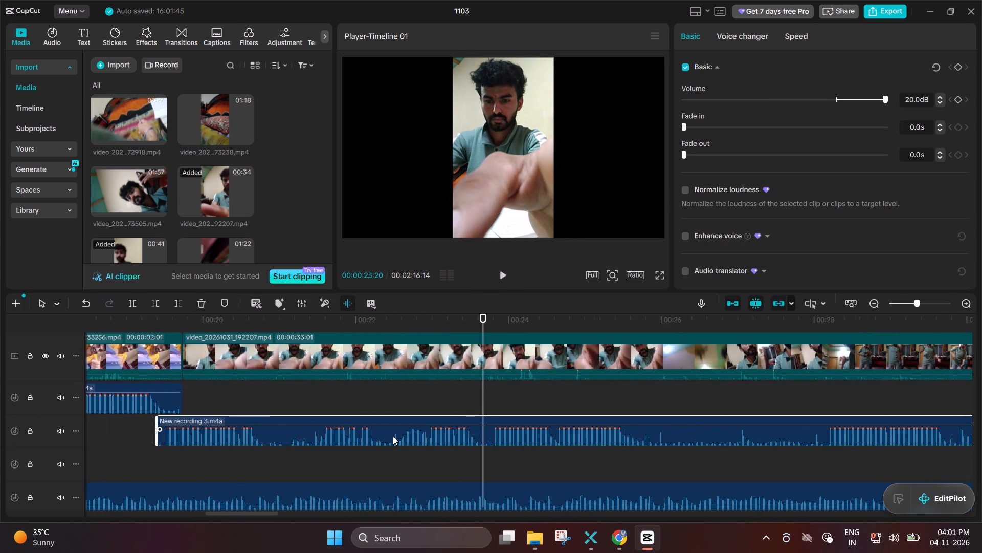
{"action": "scroll", "coordinate": [393, 436], "scroll_direction": "up", "scroll_amount": 2, "text": "ctrl"}
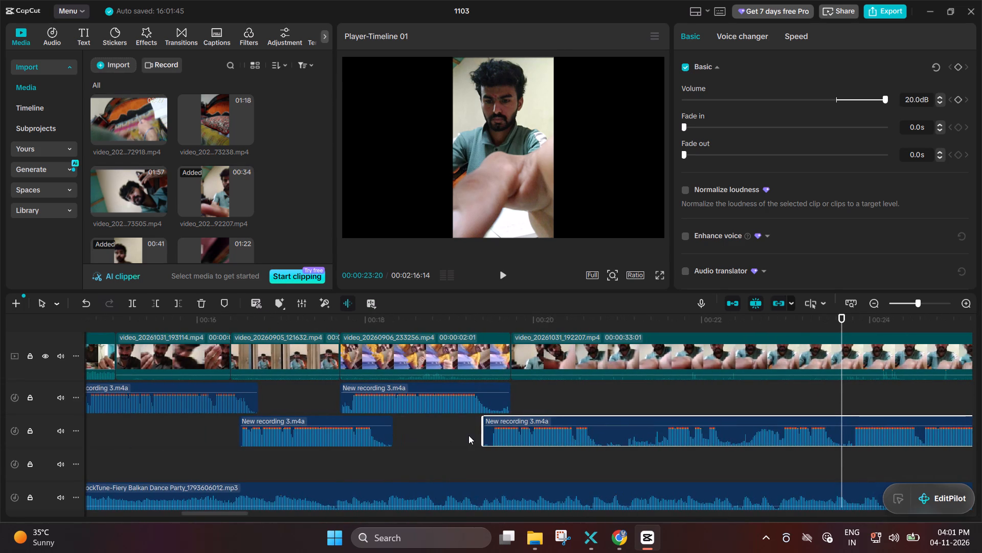
{"action": "left_click_drag", "start_coordinate": [534, 442], "coordinate": [519, 443]}
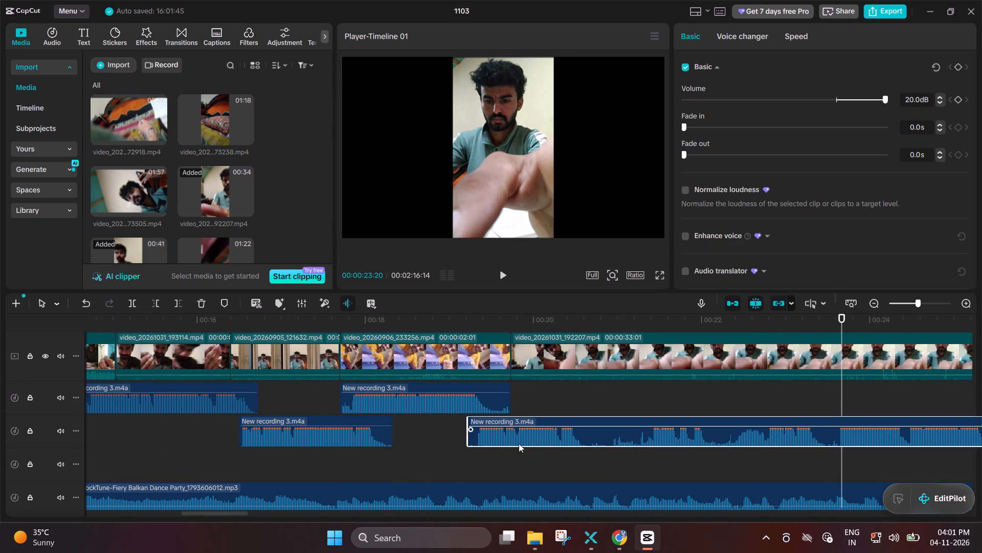
{"action": "left_click_drag", "start_coordinate": [519, 443], "coordinate": [520, 442]}
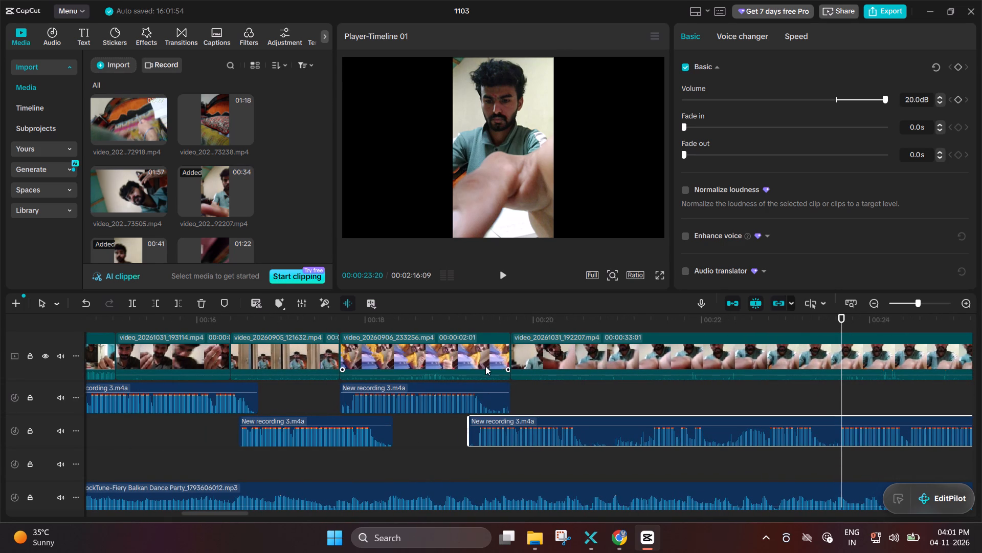
Trim the end of the video_20260906_233256.mp4 clip to a duration of 00:00:01:25.
{"action": "left_click", "coordinate": [484, 366]}
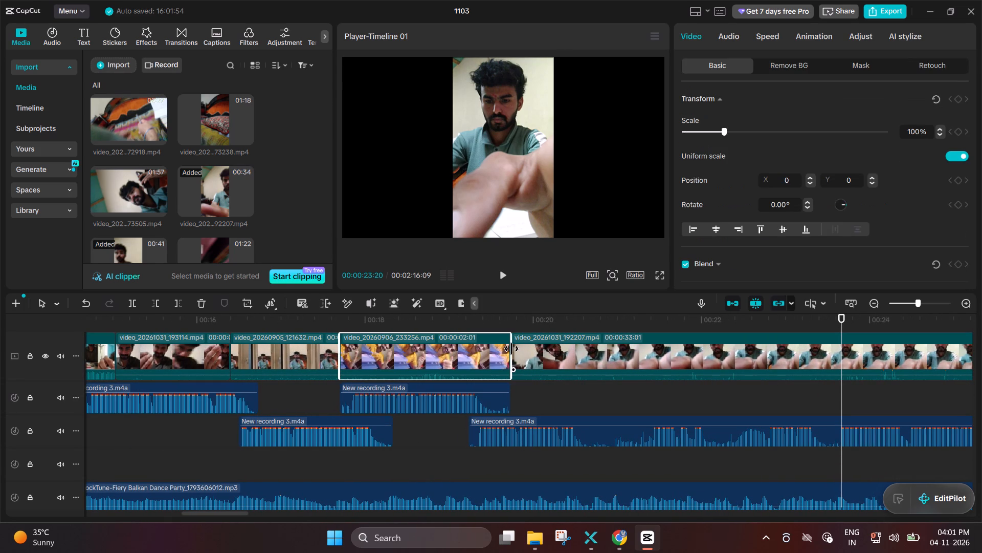
{"action": "left_click_drag", "start_coordinate": [511, 349], "coordinate": [495, 352]}
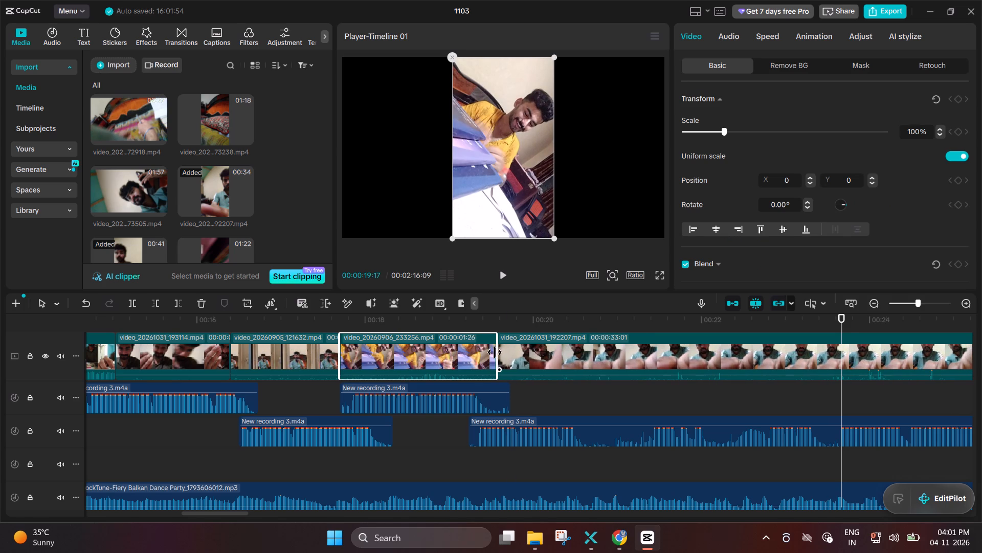
{"action": "left_click_drag", "start_coordinate": [495, 352], "coordinate": [493, 355]}
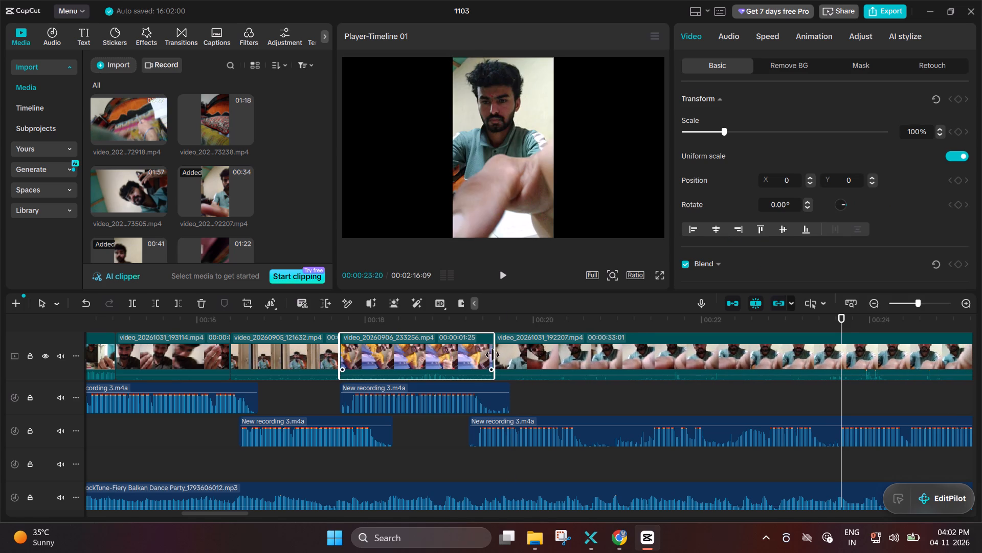
Preview the join into video_20261031_192207.mp4 and split that clip at 00:00:20:16, at the end of the voice phrase.
{"action": "left_click", "coordinate": [453, 424]}
{"action": "key", "text": "space"}
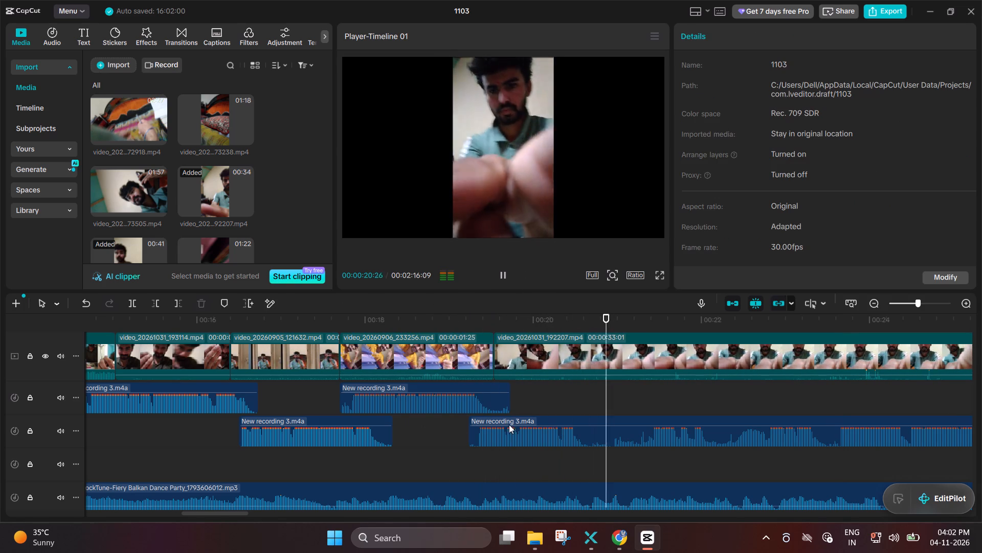
{"action": "key", "text": "space"}
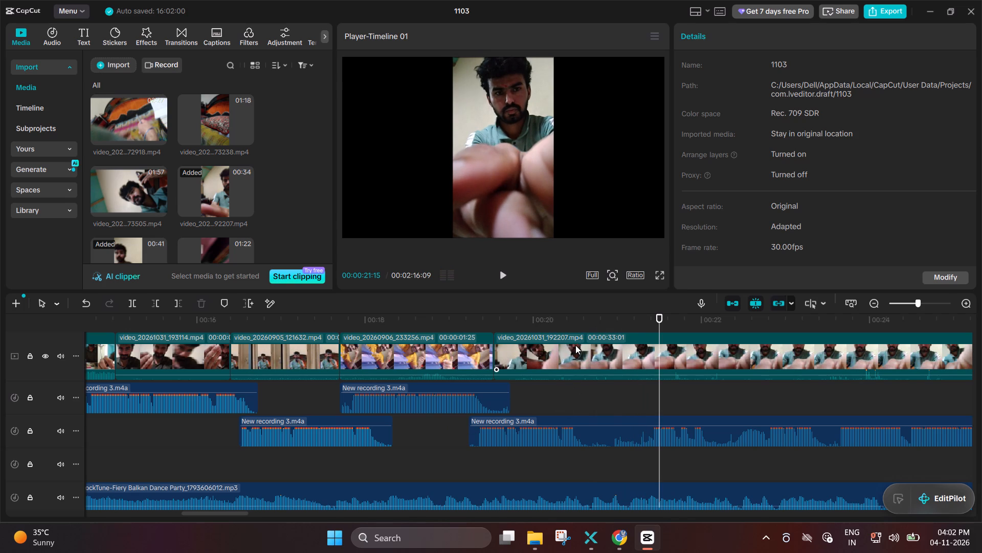
{"action": "left_click", "coordinate": [577, 313]}
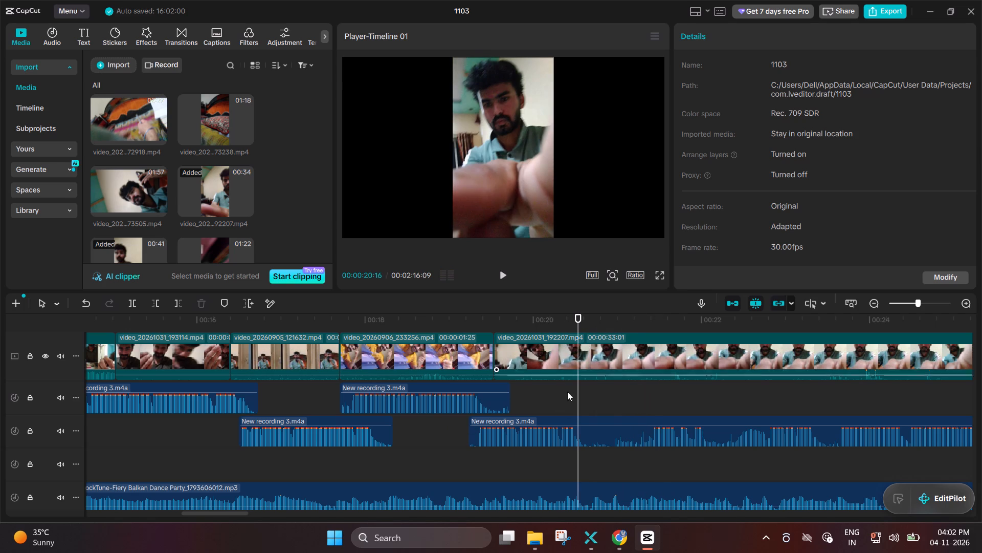
{"action": "left_click", "coordinate": [582, 344]}
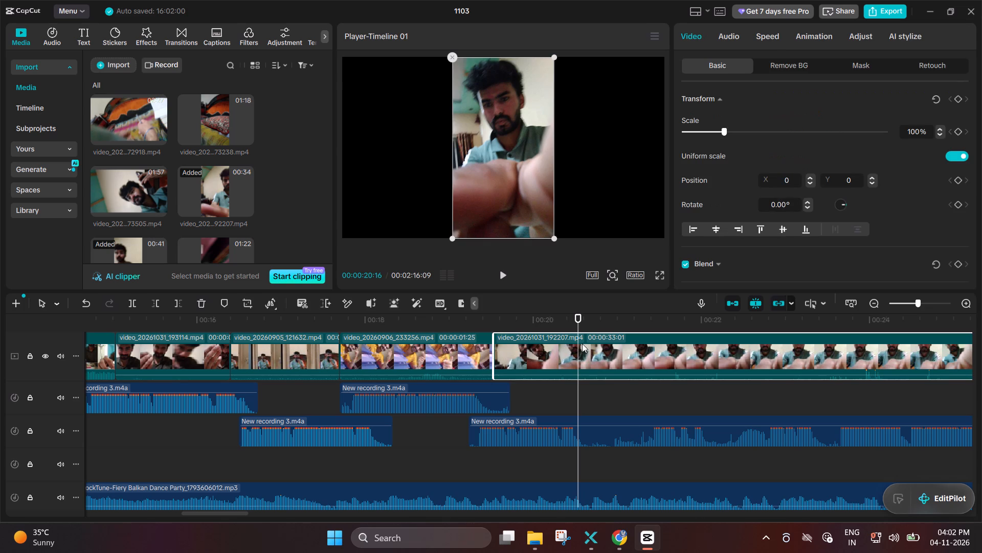
{"action": "key", "text": "ctrl+b"}
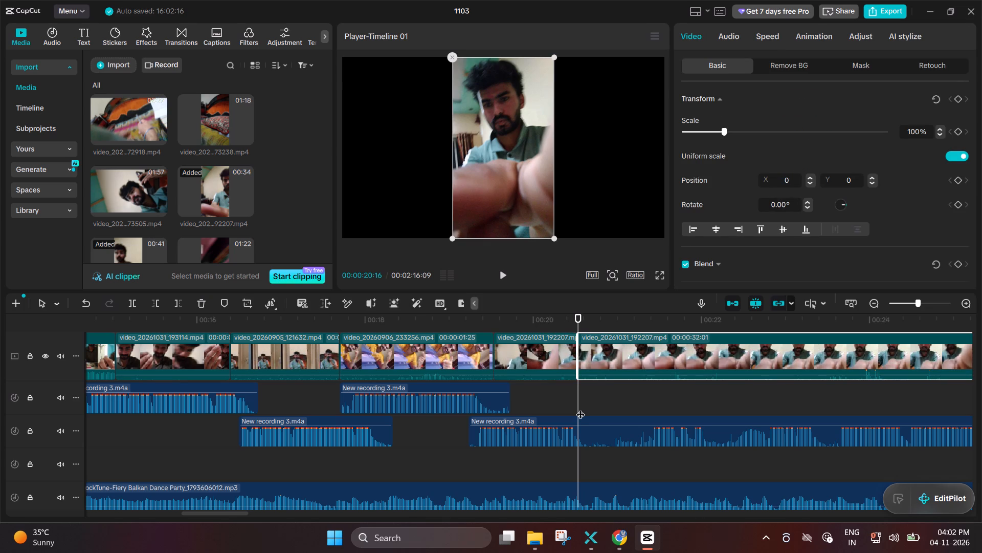
Split the long New recording 3.m4a clip at 00:00:20:19, just after the voice phrase, and select the remaining part.
{"action": "left_click", "coordinate": [587, 383]}
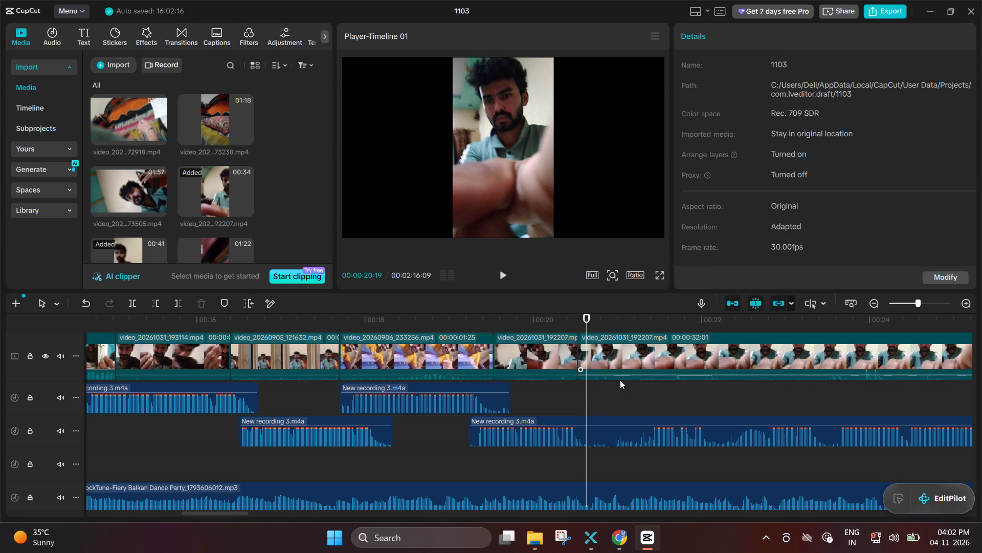
{"action": "left_click", "coordinate": [578, 438]}
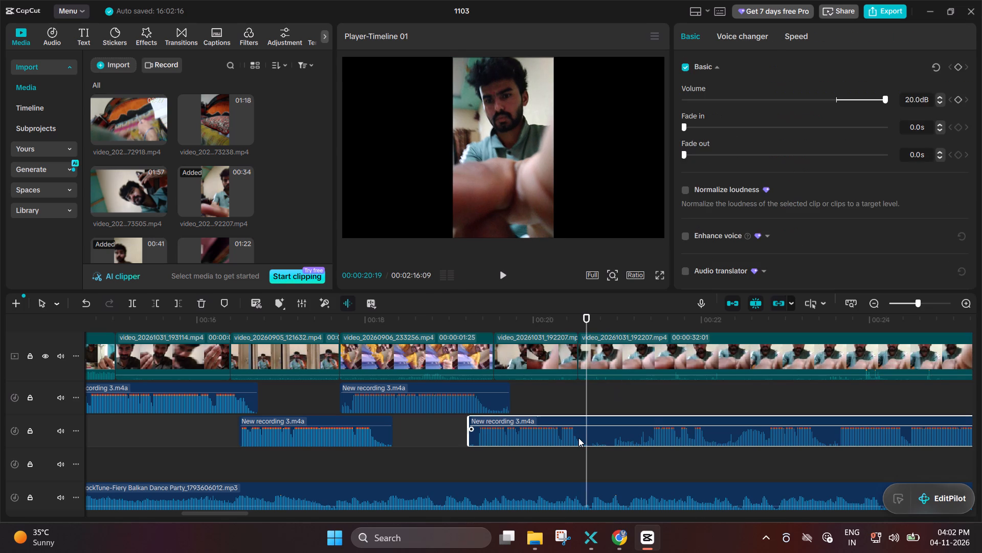
{"action": "key", "text": "ctrl+b"}
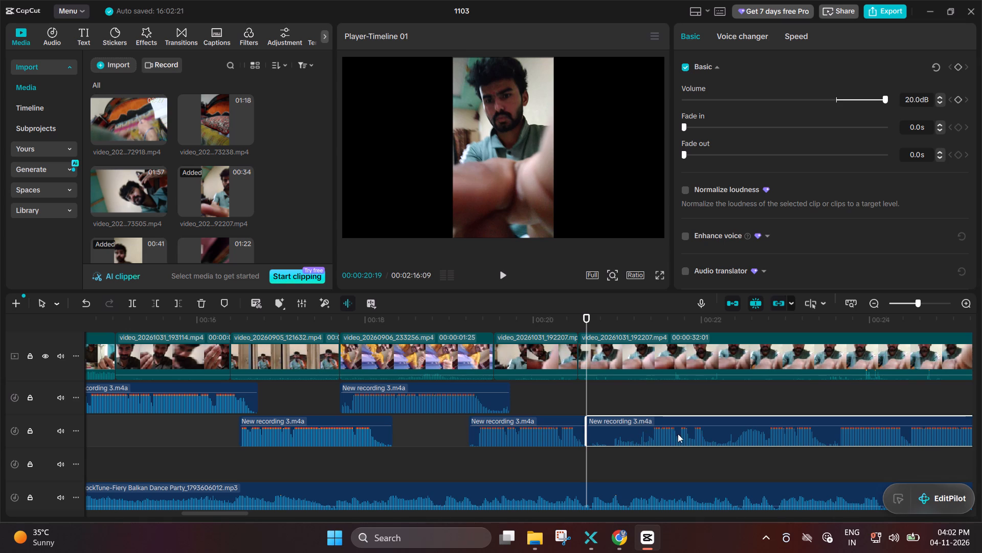
{"action": "left_click", "coordinate": [682, 434]}
Open the audio settings of the short video_20261031_192207.mp4 piece before the cut at 00:00:20:16.
{"action": "left_click", "coordinate": [520, 353]}
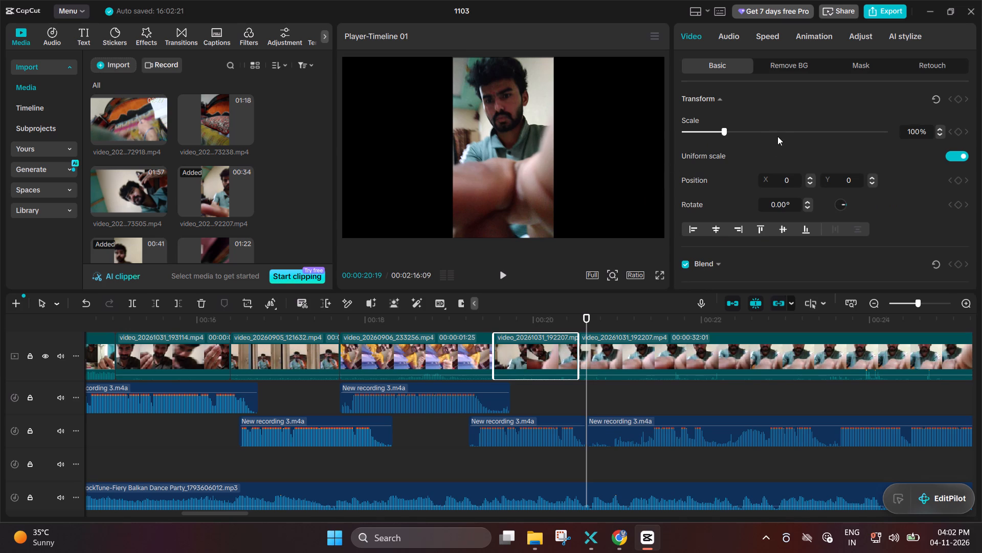
{"action": "left_click", "coordinate": [727, 32]}
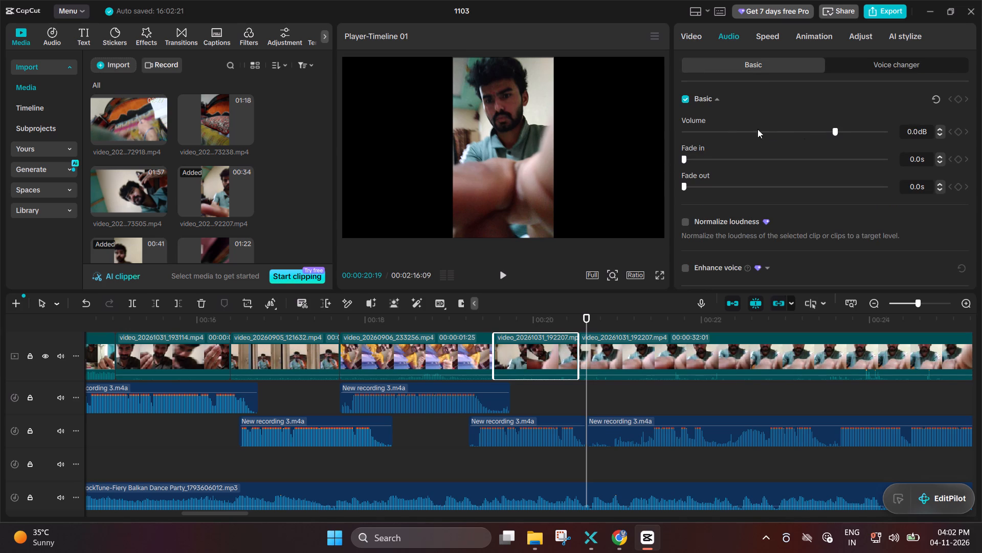
{"action": "left_click", "coordinate": [716, 113]}
Play from 00:00:21:08 to review the remaining video_20261031_192207.mp4 footage and find the next usable phrase in New recording 3.m4a.
{"action": "left_click", "coordinate": [612, 350]}
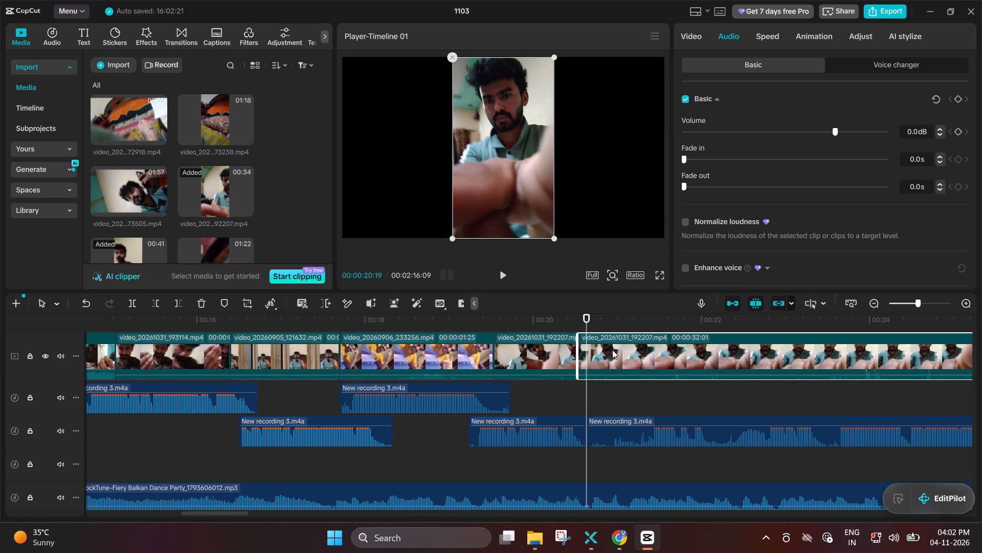
{"action": "left_click", "coordinate": [640, 408]}
{"action": "left_click", "coordinate": [610, 375]}
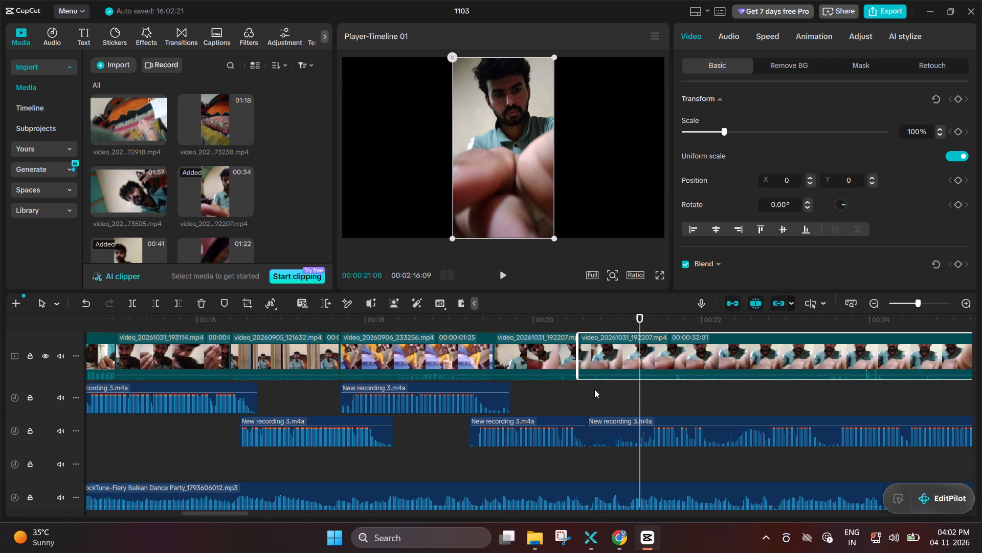
{"action": "key", "text": "space"}
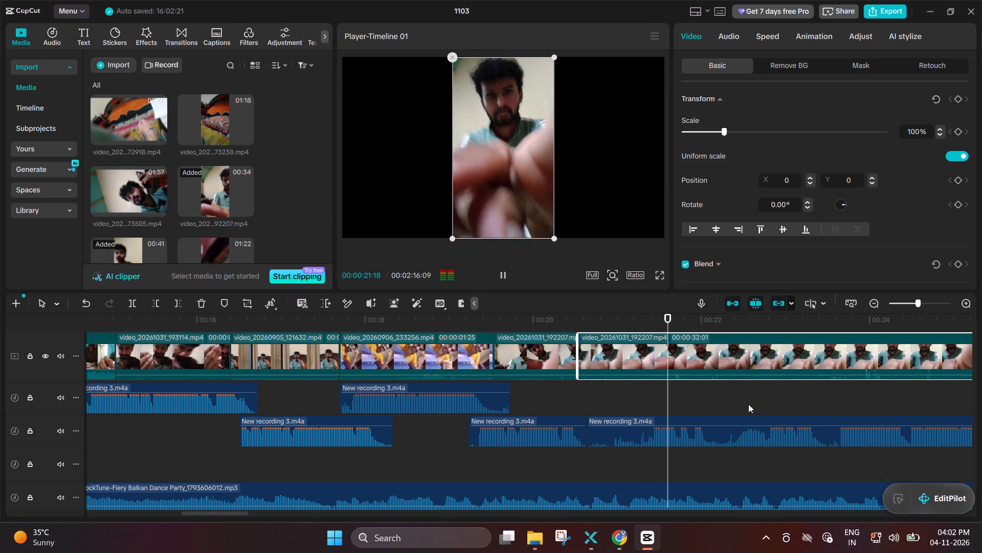
{"action": "scroll", "coordinate": [748, 404], "scroll_direction": "down", "scroll_amount": 8, "text": "ctrl"}
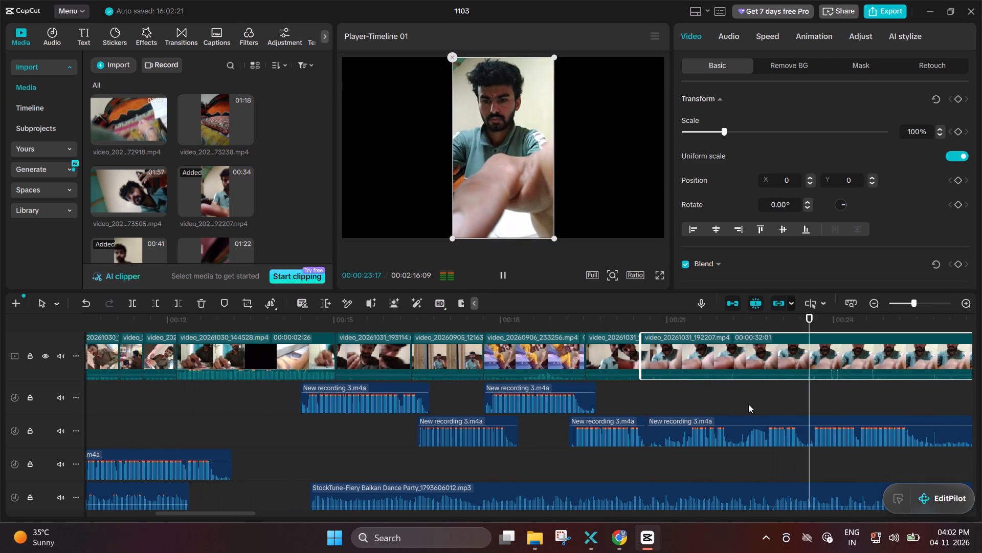
{"action": "scroll", "coordinate": [748, 404], "scroll_direction": "left", "scroll_amount": 2}
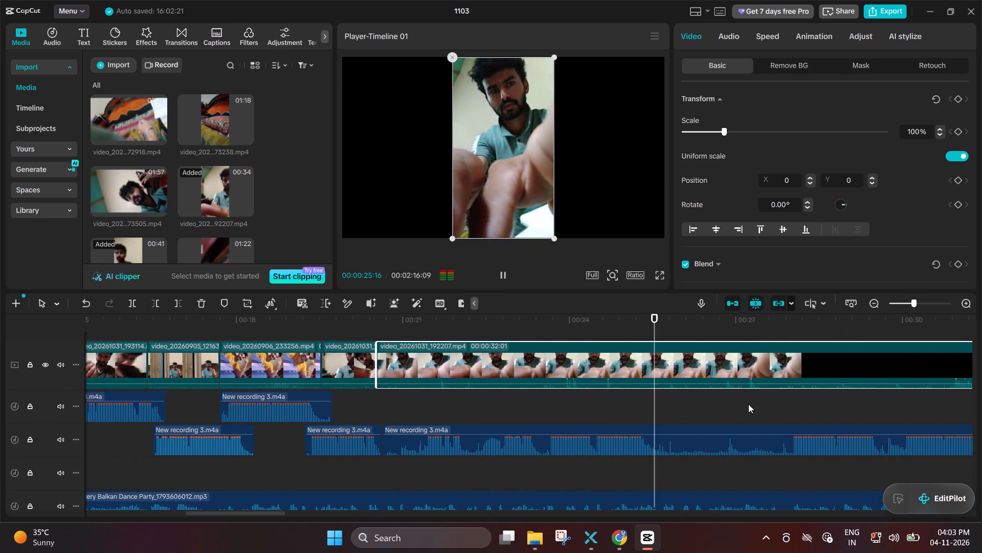
{"action": "scroll", "coordinate": [748, 404], "scroll_direction": "left", "scroll_amount": 1}
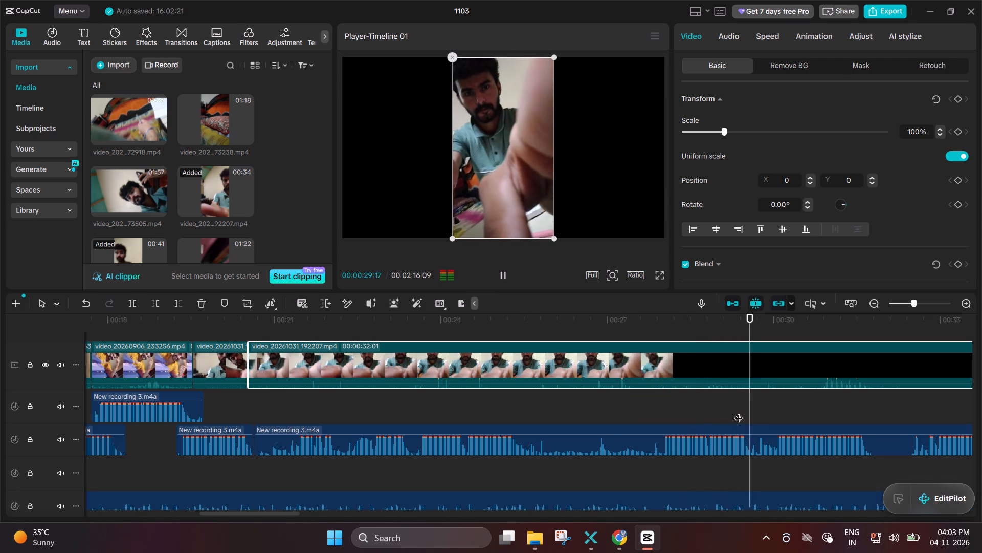
{"action": "scroll", "coordinate": [739, 412], "scroll_direction": "left", "scroll_amount": 2}
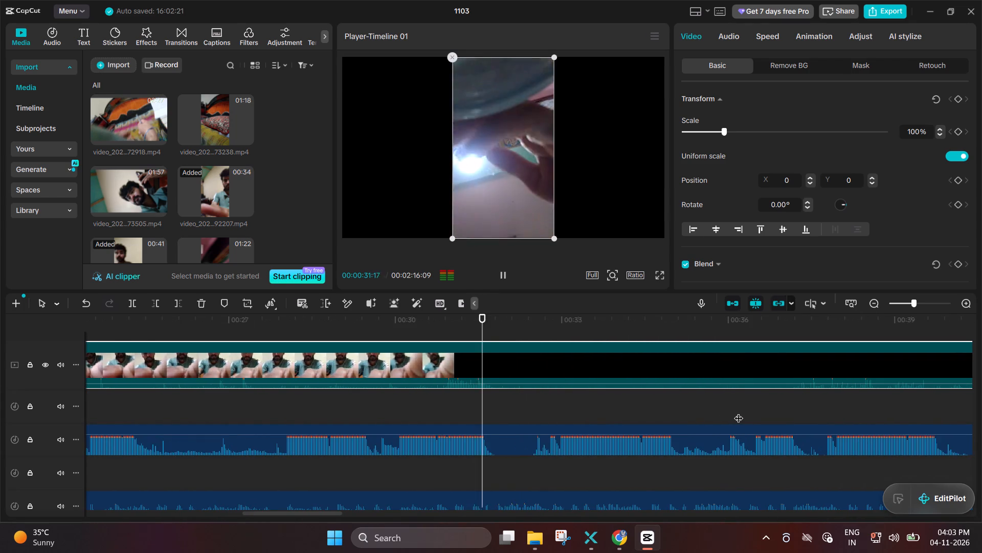
{"action": "scroll", "coordinate": [739, 412], "scroll_direction": "left", "scroll_amount": 2}
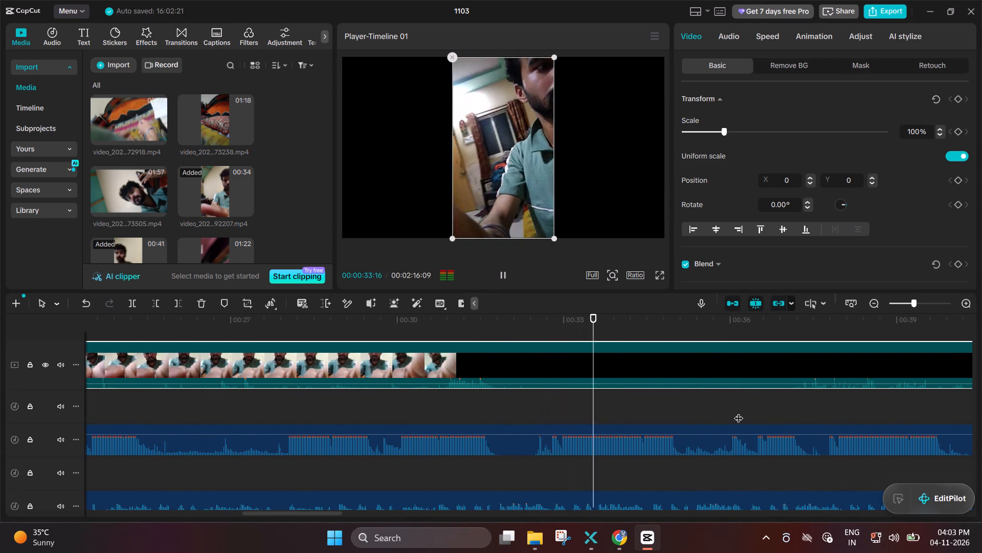
{"action": "scroll", "coordinate": [739, 412], "scroll_direction": "left", "scroll_amount": 1}
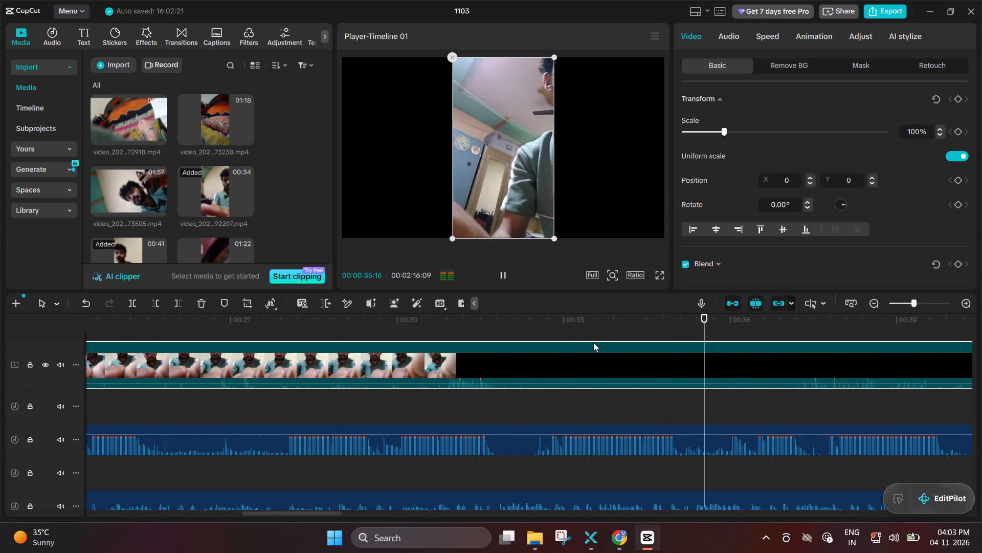
Split the long New recording 3.m4a clip at 00:00:32:13, in the pause before the next voice phrase.
{"action": "left_click", "coordinate": [529, 411]}
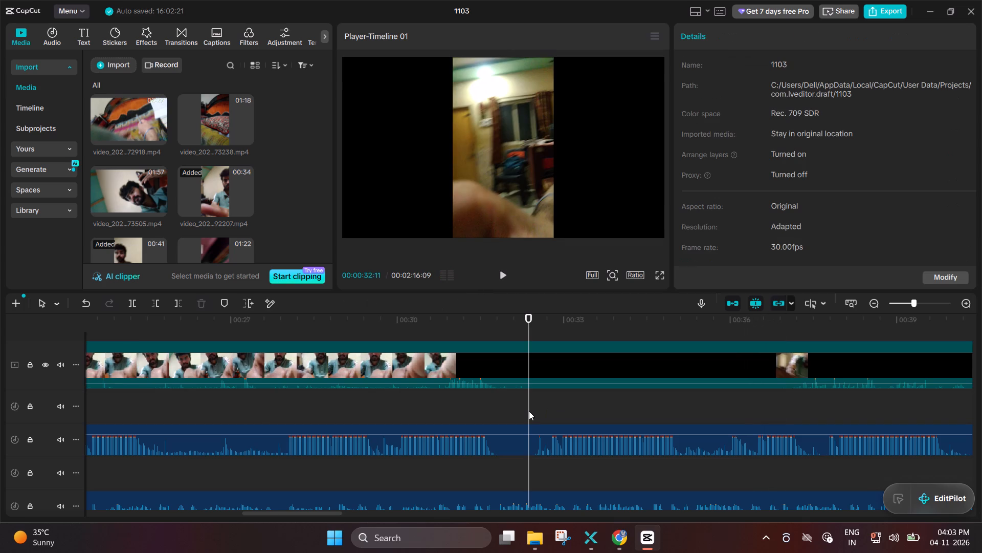
{"action": "left_click_drag", "start_coordinate": [538, 423], "coordinate": [532, 426]}
{"action": "left_click", "coordinate": [532, 426]}
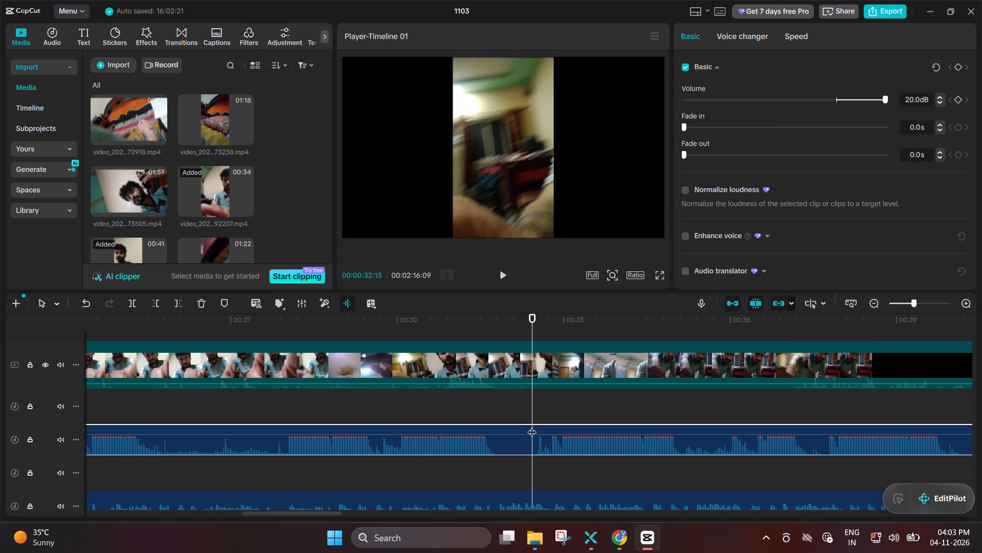
{"action": "key", "text": "b"}
{"action": "key", "text": "ctrl+b"}
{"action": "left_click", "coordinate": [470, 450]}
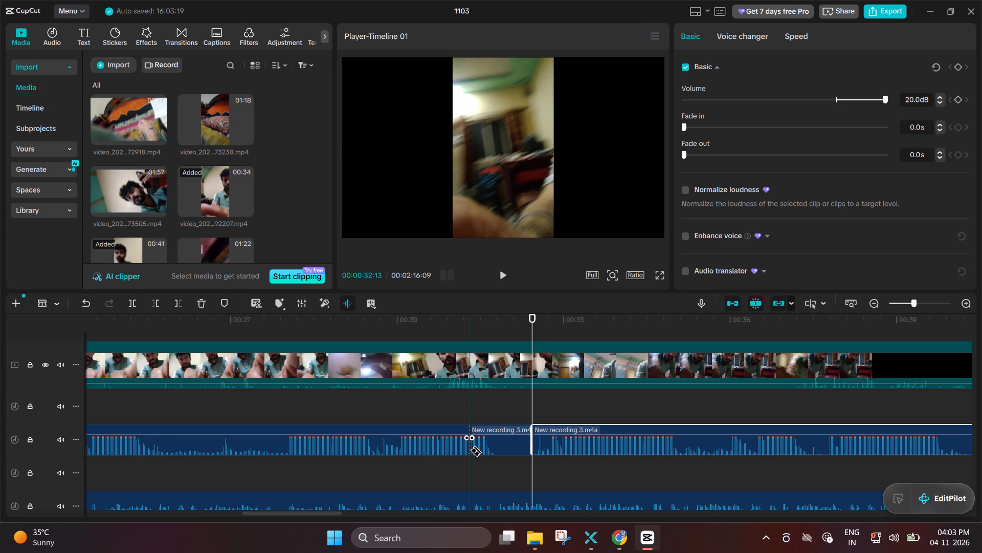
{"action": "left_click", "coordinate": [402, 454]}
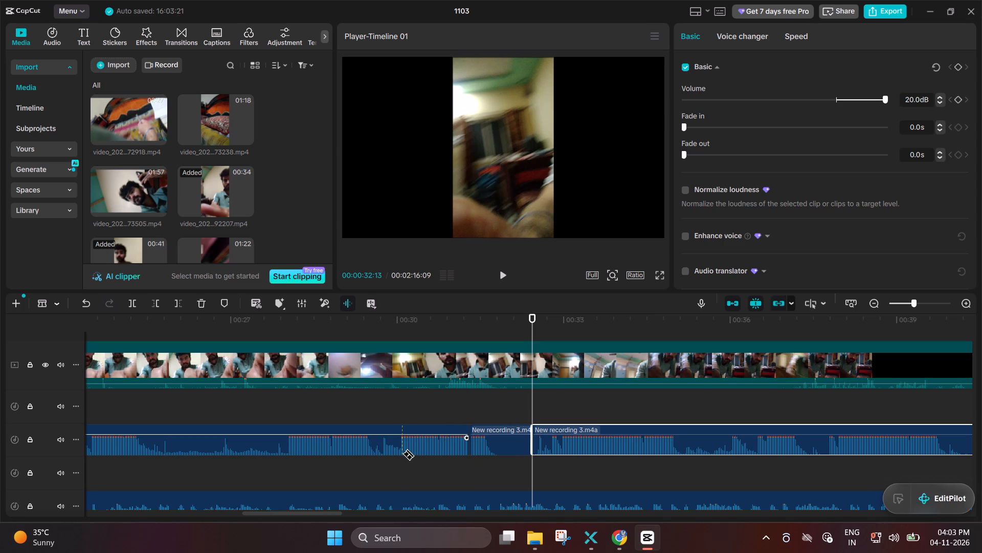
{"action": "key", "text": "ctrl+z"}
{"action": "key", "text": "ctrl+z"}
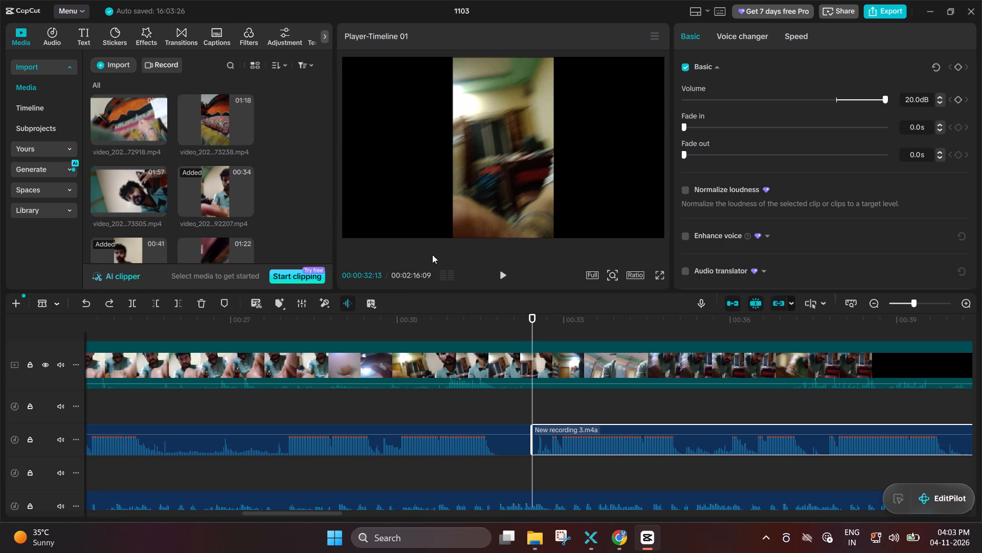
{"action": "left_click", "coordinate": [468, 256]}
Cut New recording 3.m4a at about 0:31 and delete the long part between the phrase ending at 00:00:20:19 and that cut.
{"action": "left_click", "coordinate": [476, 430]}
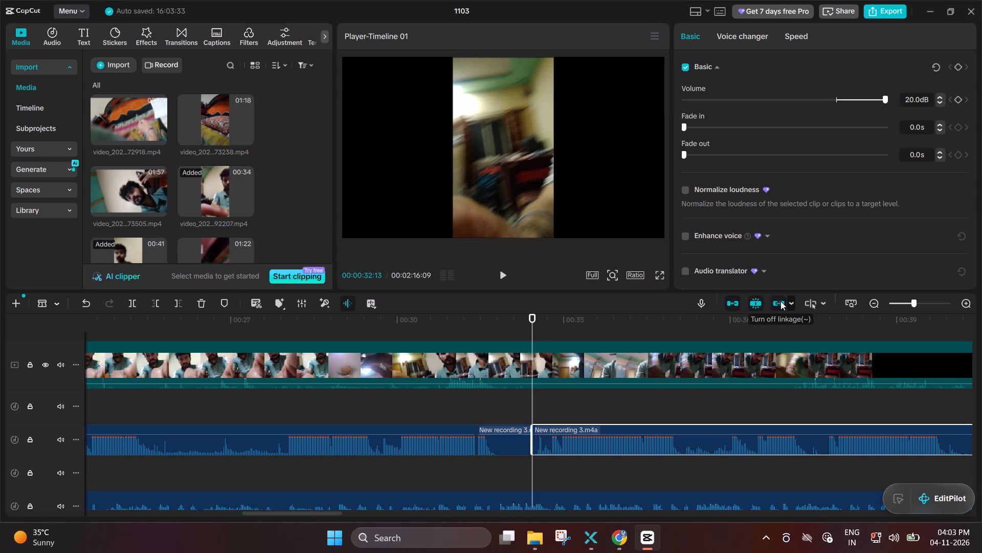
{"action": "right_click", "coordinate": [457, 445]}
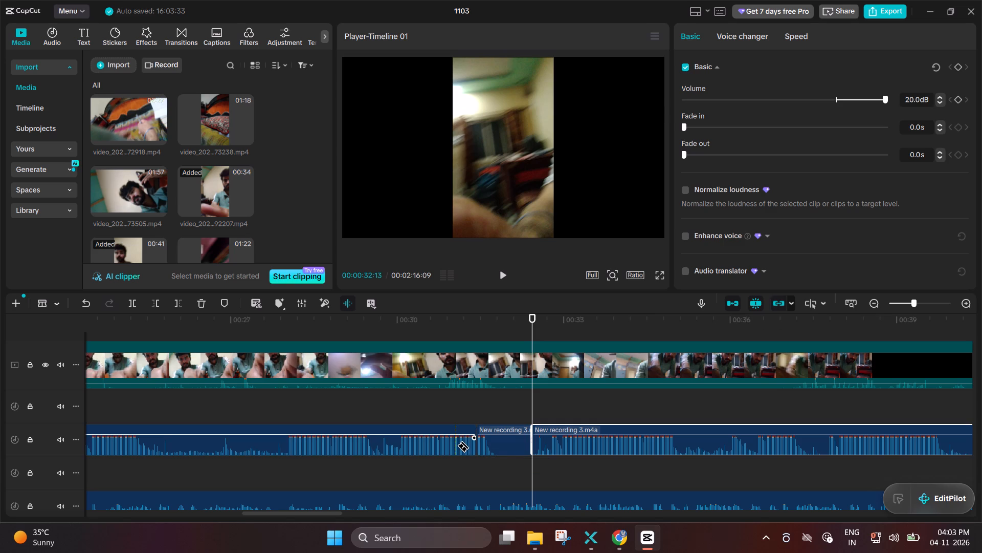
{"action": "left_click", "coordinate": [404, 429]}
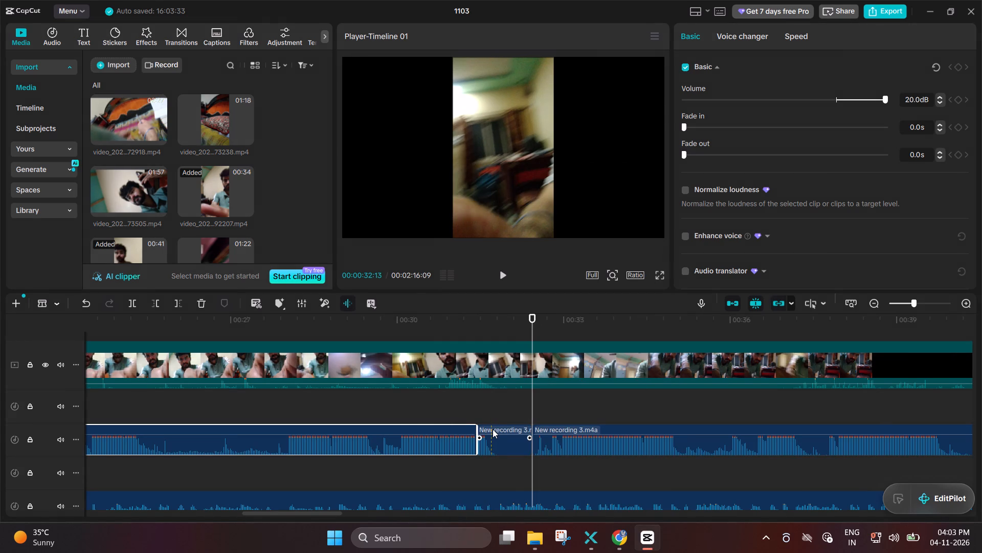
{"action": "key", "text": "BackSpace"}
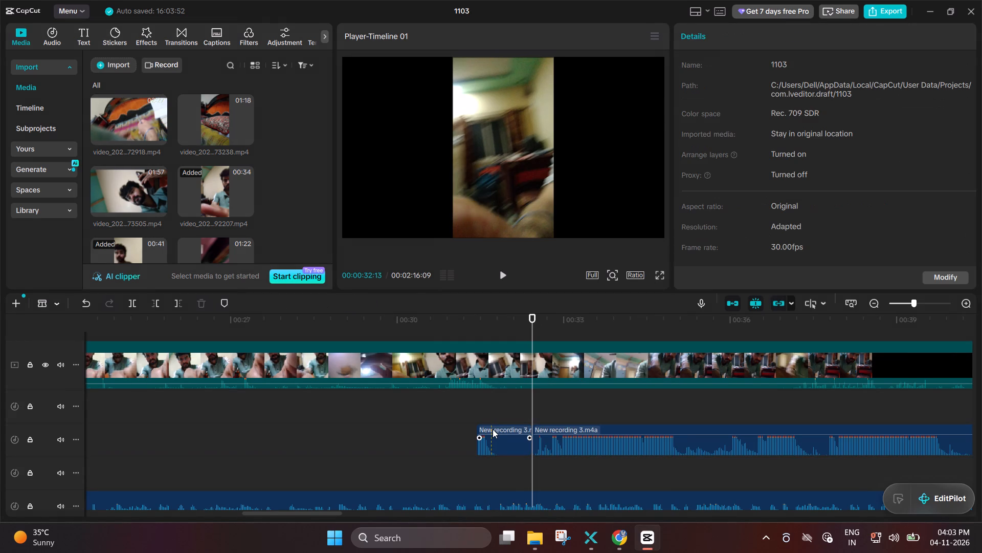
Remove all leftover short New recording 3.m4a fragments between about 0:31 and the cut at 00:00:32:13.
{"action": "left_click", "coordinate": [493, 429]}
{"action": "key", "text": "BackSpace"}
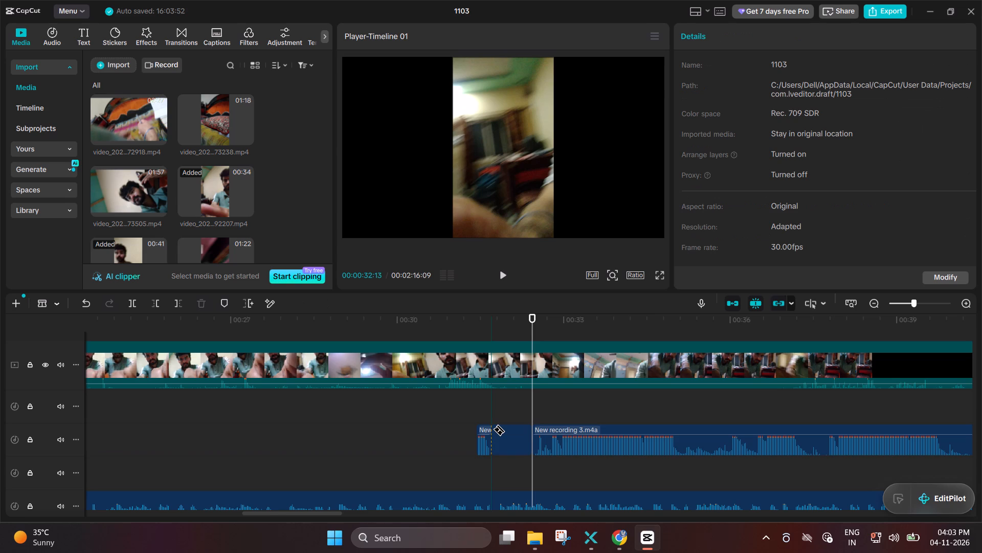
{"action": "key", "text": "BackSpace"}
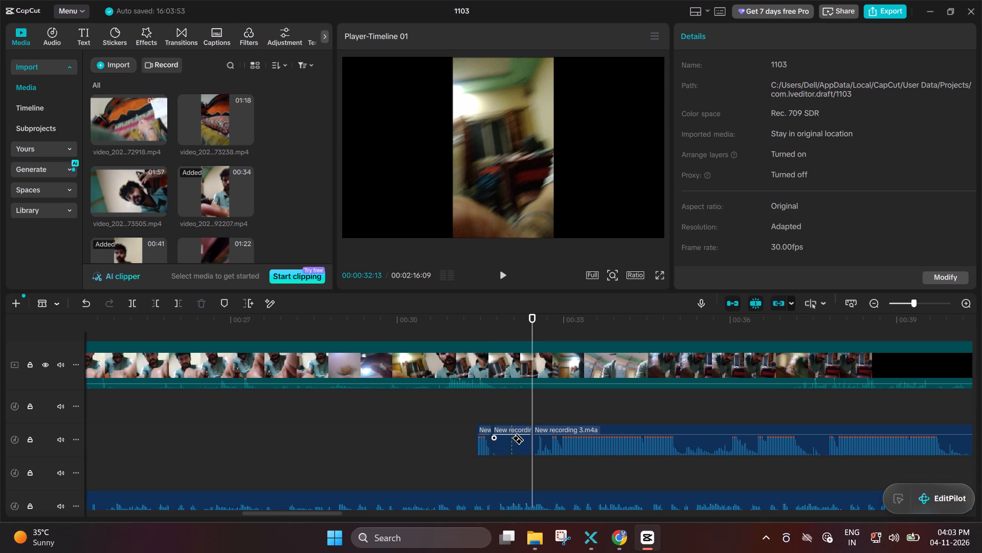
{"action": "left_click", "coordinate": [511, 438]}
{"action": "key", "text": "BackSpace"}
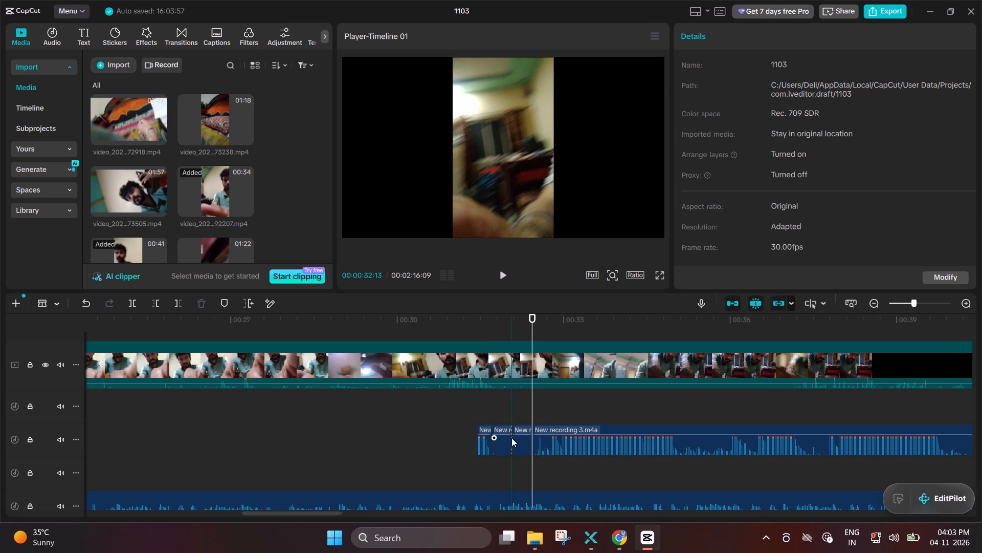
{"action": "left_click", "coordinate": [511, 438]}
{"action": "key", "text": "BackSpace"}
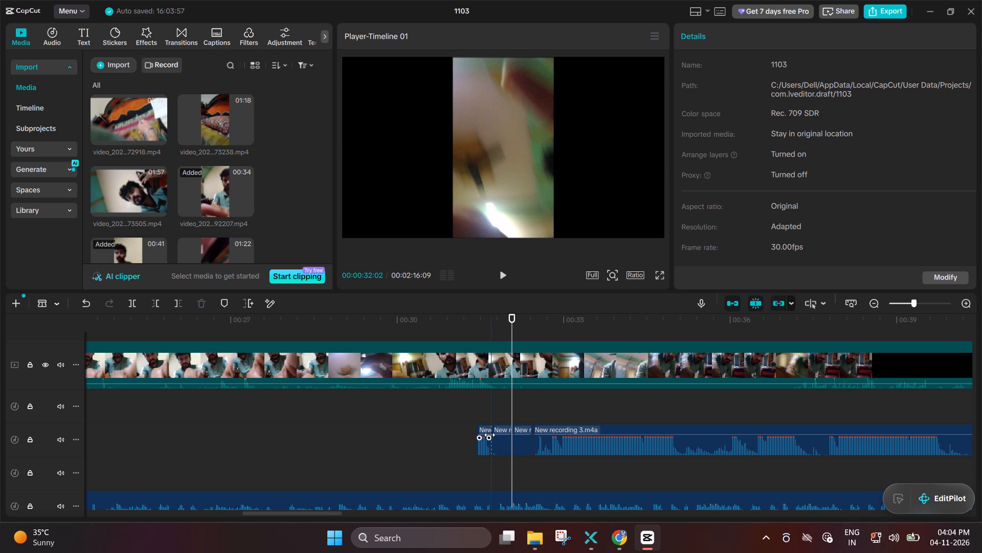
{"action": "double_click", "coordinate": [488, 435]}
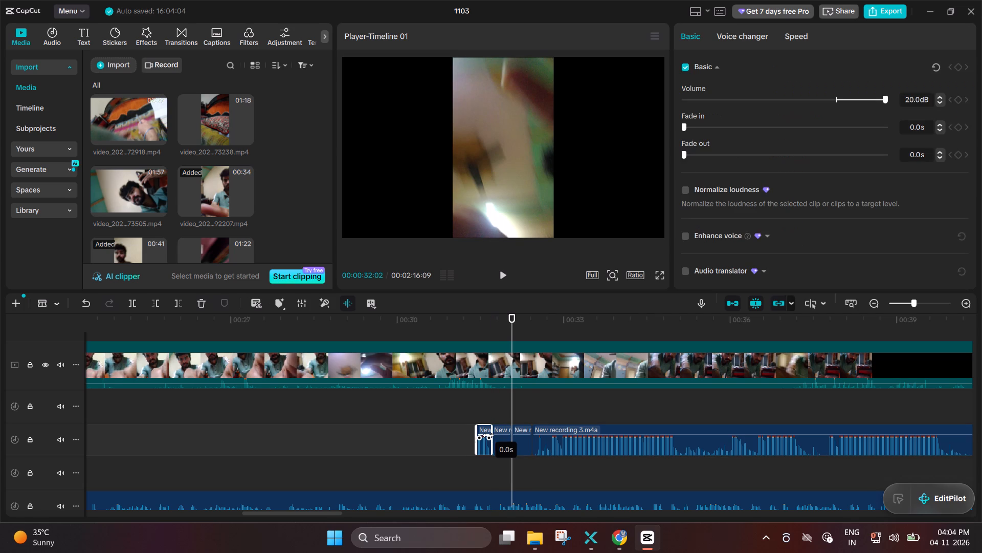
{"action": "key", "text": "BackSpace"}
{"action": "double_click", "coordinate": [508, 436]}
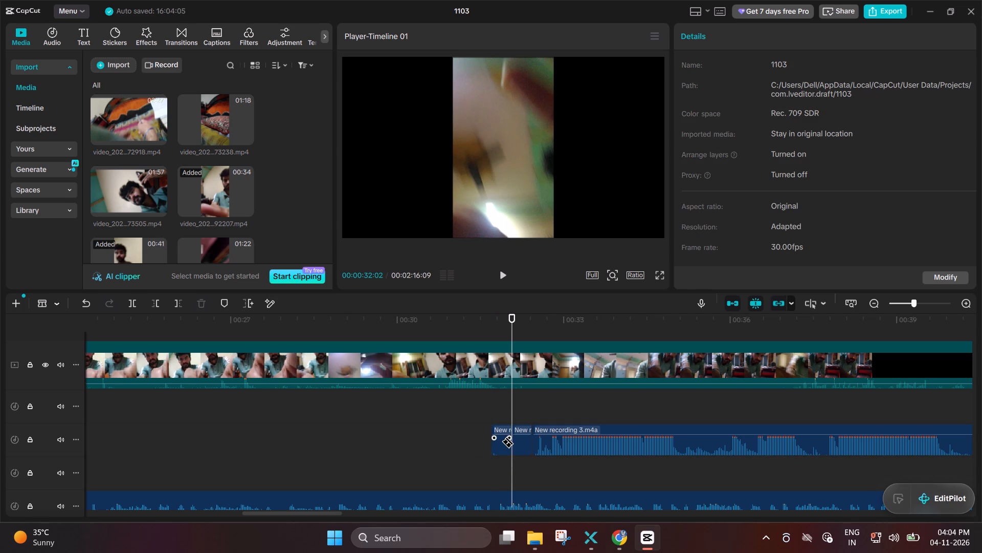
{"action": "key", "text": "BackSpace"}
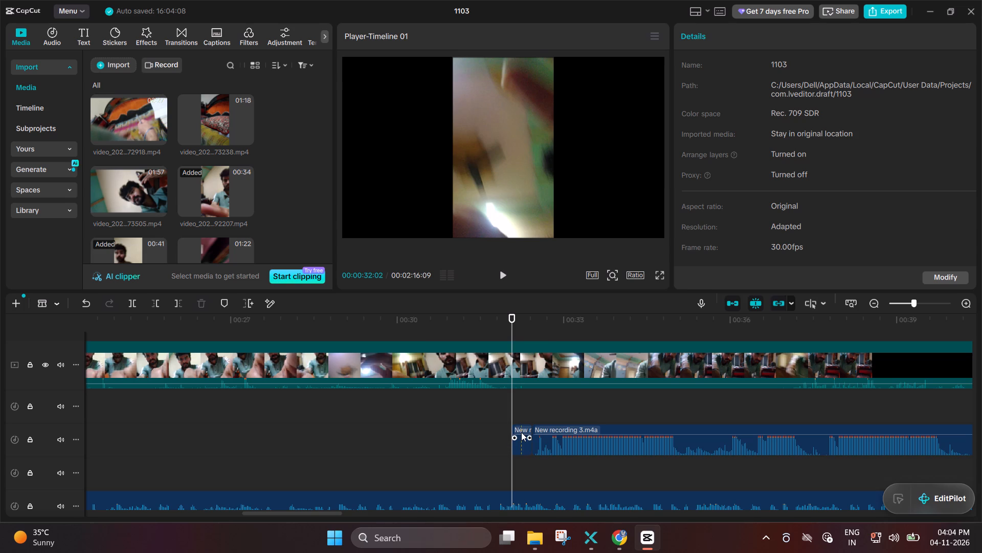
{"action": "right_click", "coordinate": [521, 432]}
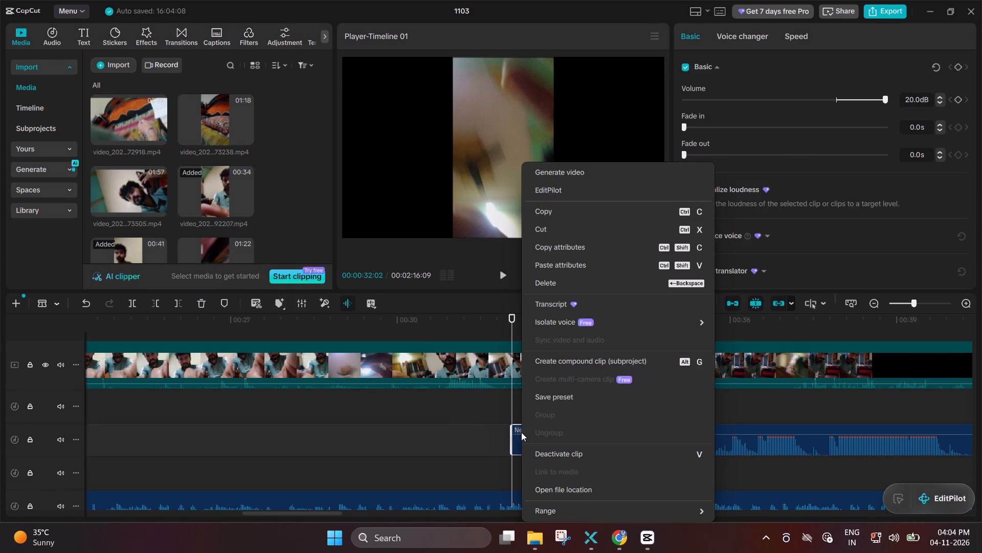
{"action": "key", "text": "BackSpace"}
{"action": "key", "text": "BackSpace"}
{"action": "left_click", "coordinate": [570, 227]}
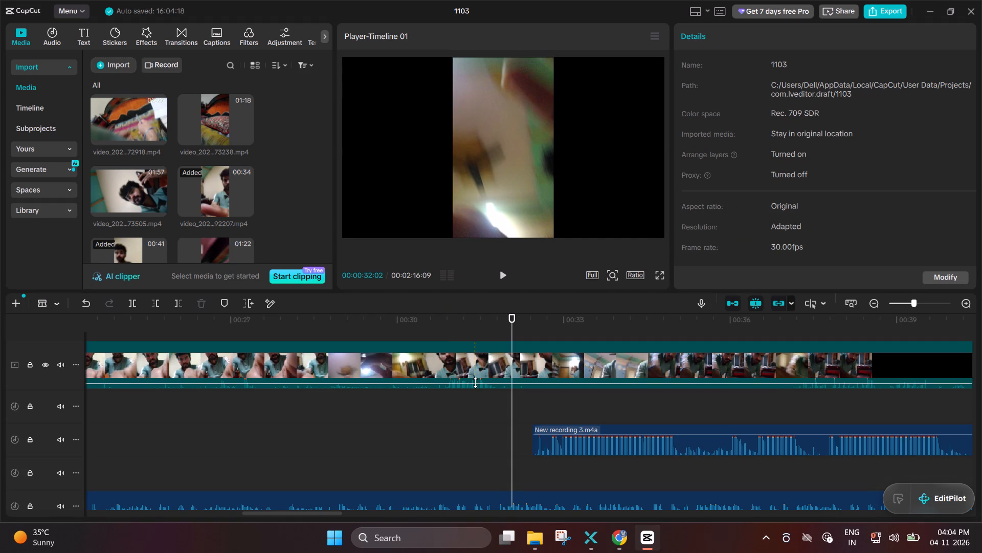
Move the long New recording 3.m4a clip back from about 0:32 to start at about 0:20, on the uppermost audio track.
{"action": "left_click", "coordinate": [516, 428]}
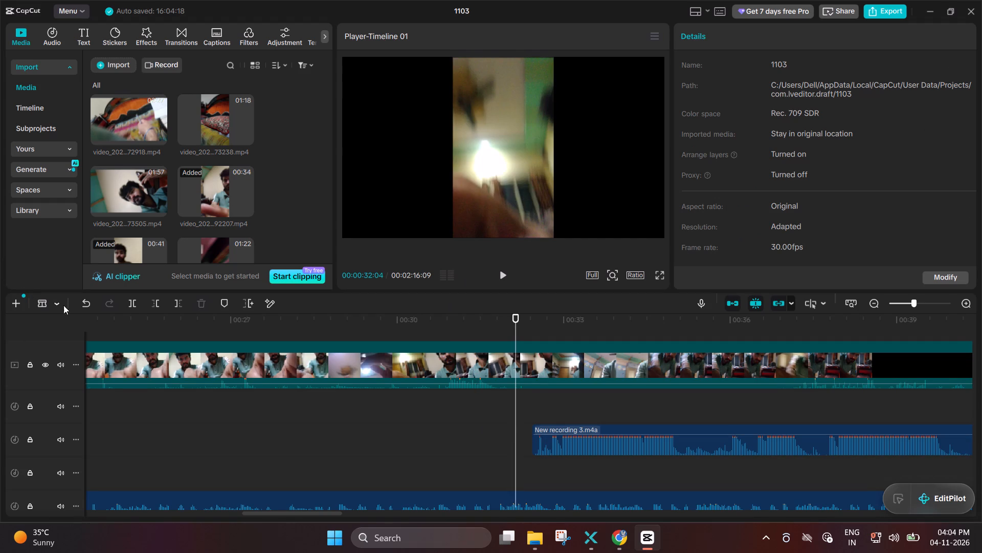
{"action": "left_click", "coordinate": [49, 303]}
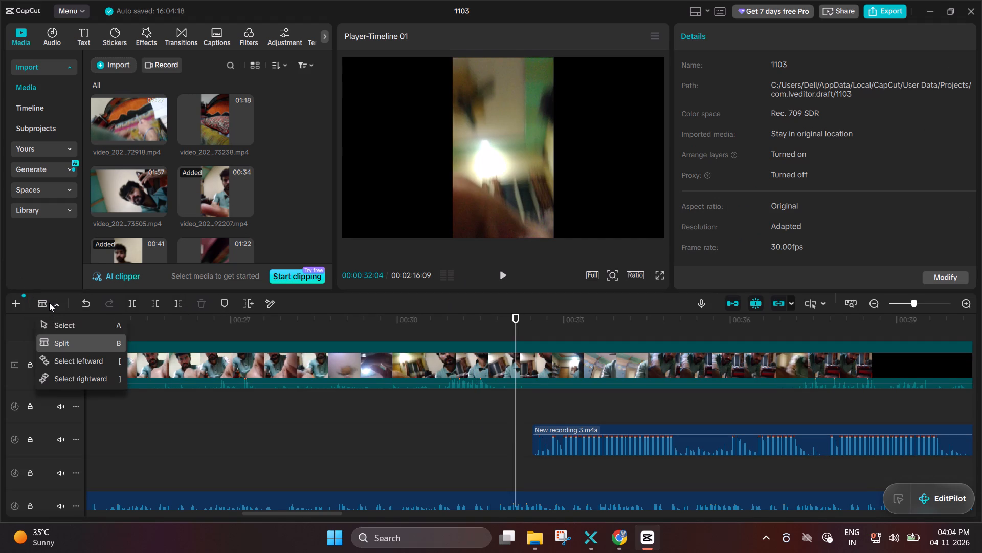
{"action": "left_click", "coordinate": [90, 324]}
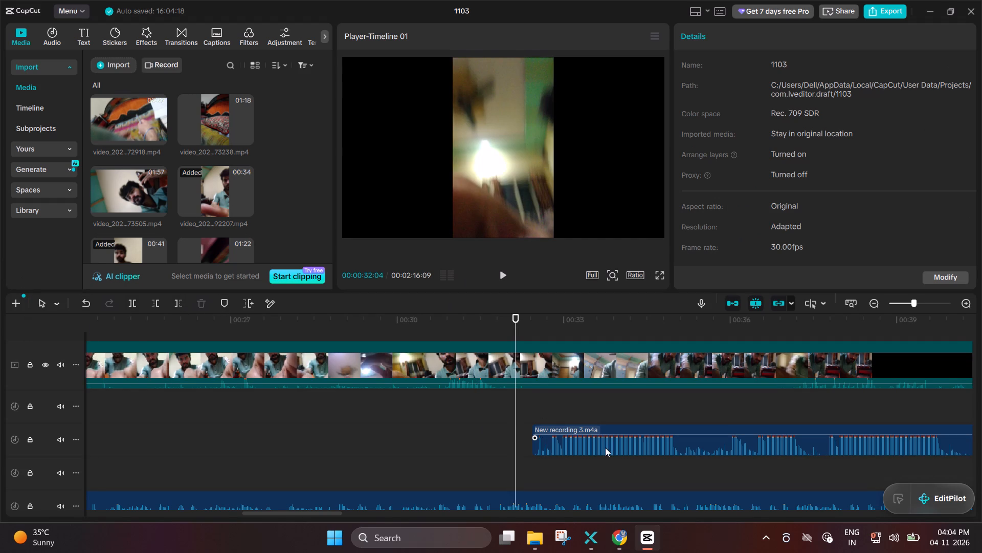
{"action": "left_click_drag", "start_coordinate": [578, 446], "coordinate": [407, 451]}
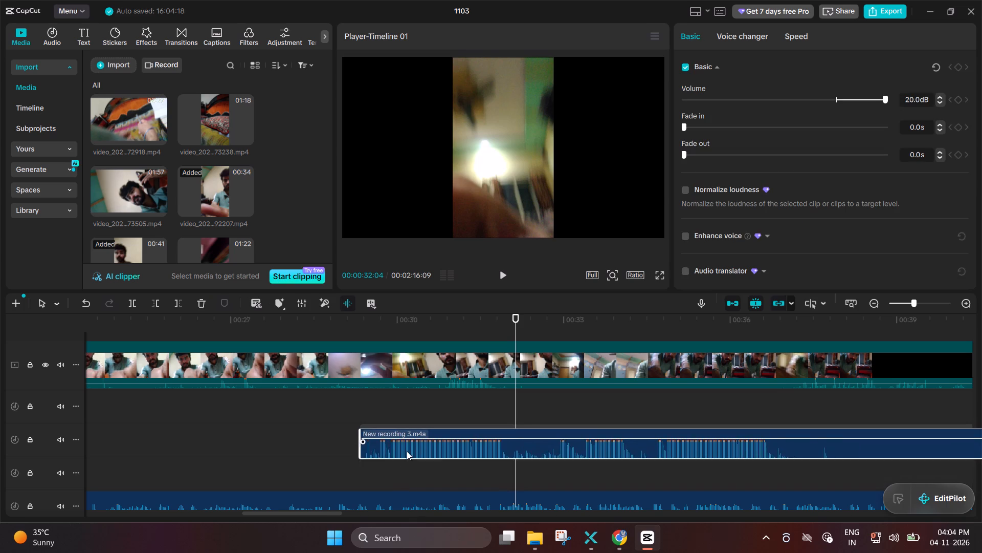
{"action": "left_click_drag", "start_coordinate": [407, 451], "coordinate": [0, 454]}
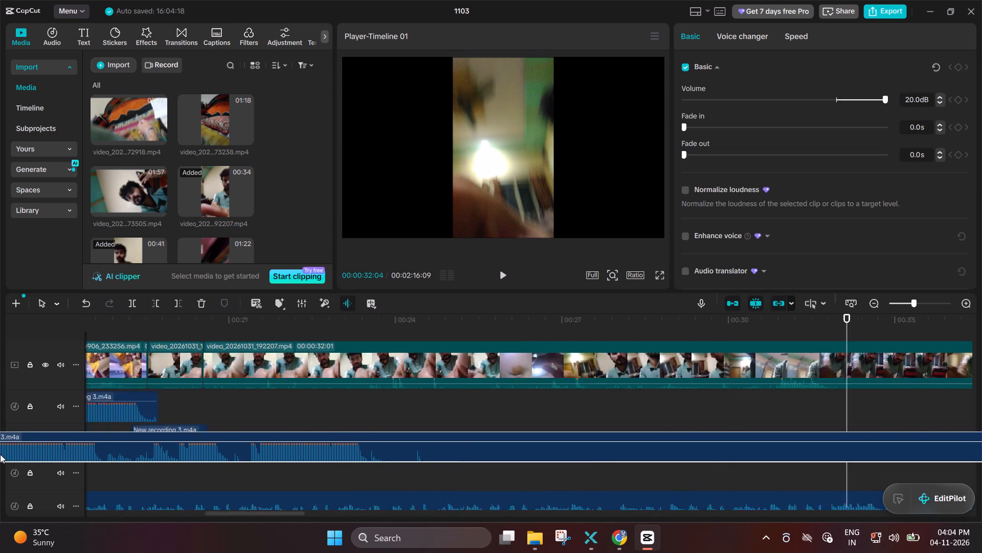
{"action": "left_click_drag", "start_coordinate": [0, 454], "coordinate": [567, 424]}
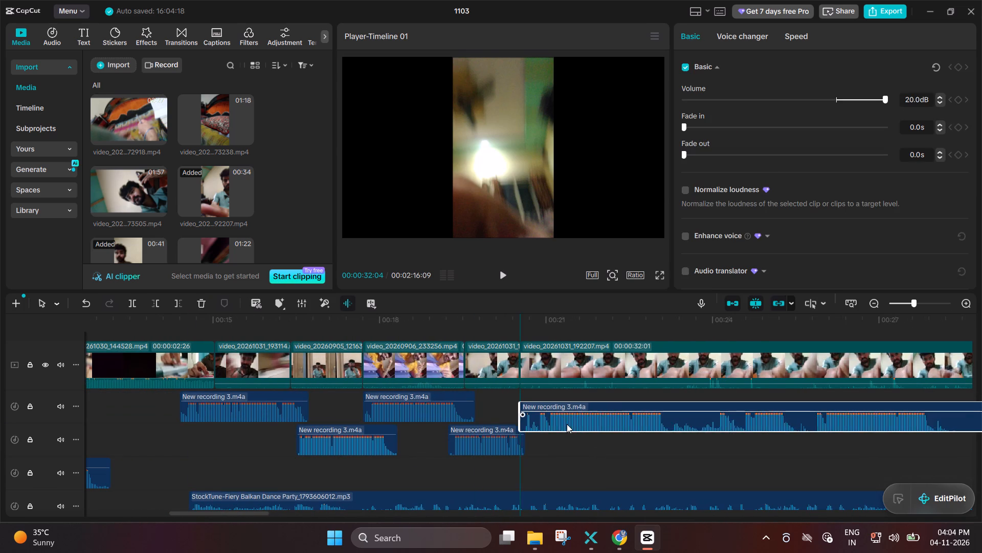
{"action": "left_click_drag", "start_coordinate": [567, 424], "coordinate": [544, 425]}
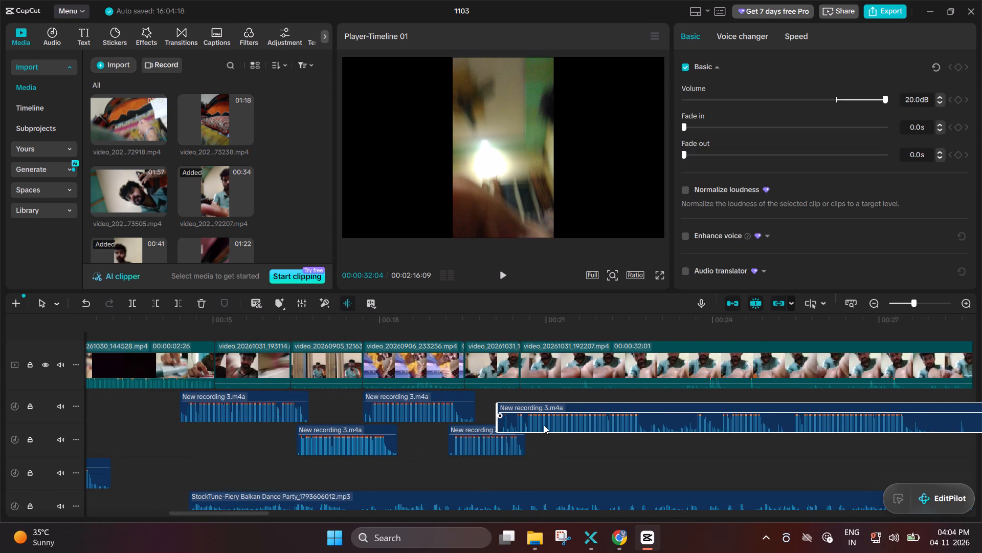
{"action": "left_click_drag", "start_coordinate": [544, 425], "coordinate": [540, 411]}
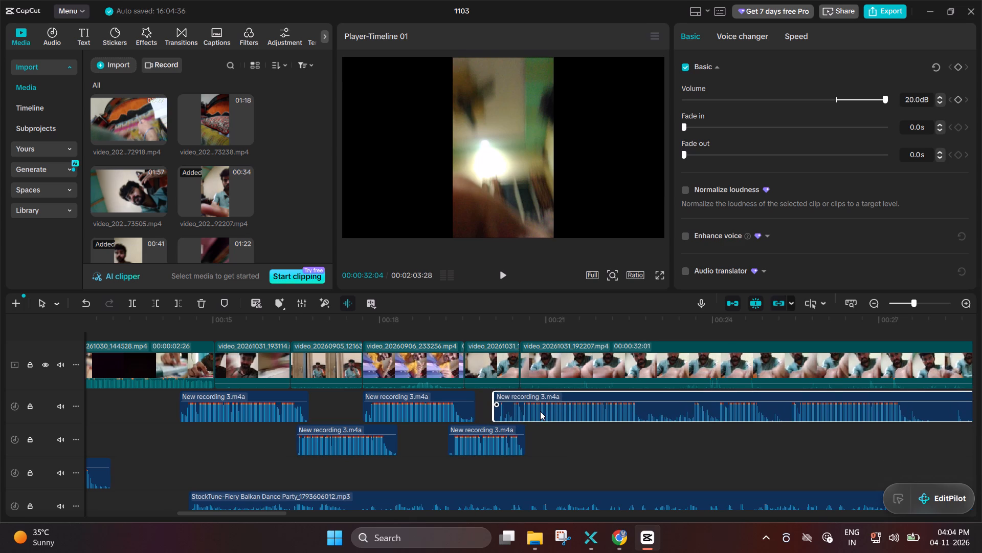
Trim the short quiet lead-in off the start of the moved New recording 3.m4a clip at about 0:20.
{"action": "left_click_drag", "start_coordinate": [494, 395], "coordinate": [506, 404]}
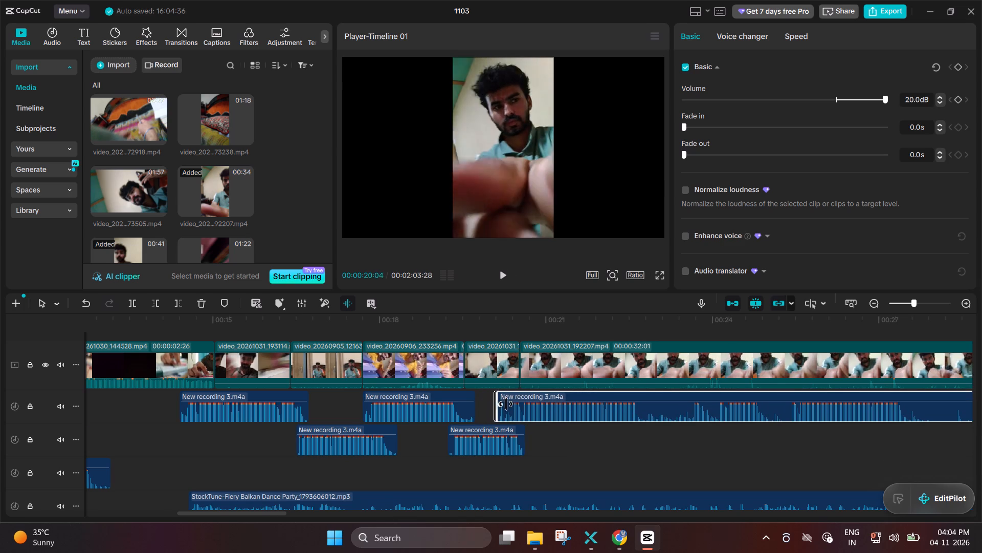
{"action": "left_click_drag", "start_coordinate": [506, 404], "coordinate": [506, 404]}
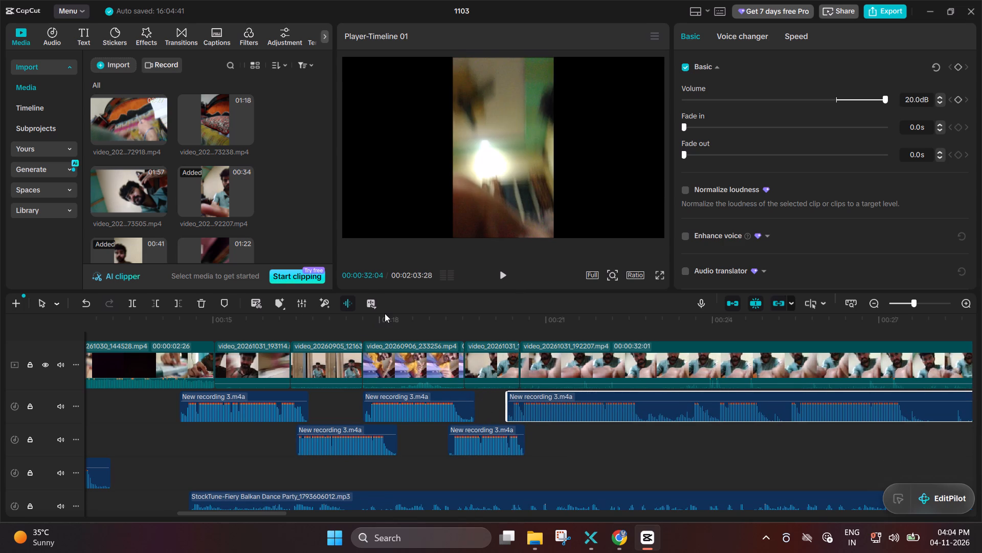
Play the joined voice phrases from about 0:18, and split New recording 3.m4a in the pause at 00:00:22:26.
{"action": "double_click", "coordinate": [385, 313]}
{"action": "key", "text": "space"}
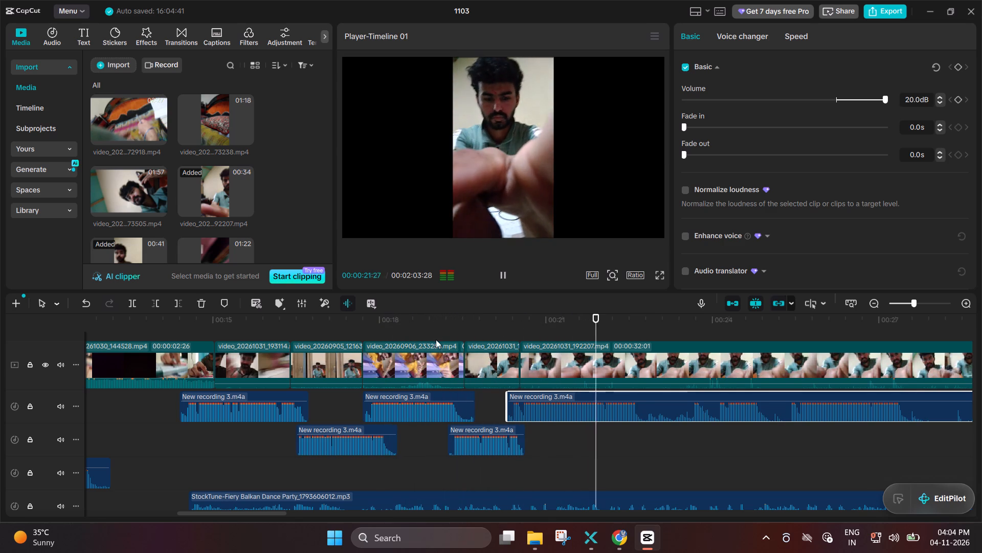
{"action": "left_click", "coordinate": [515, 358]}
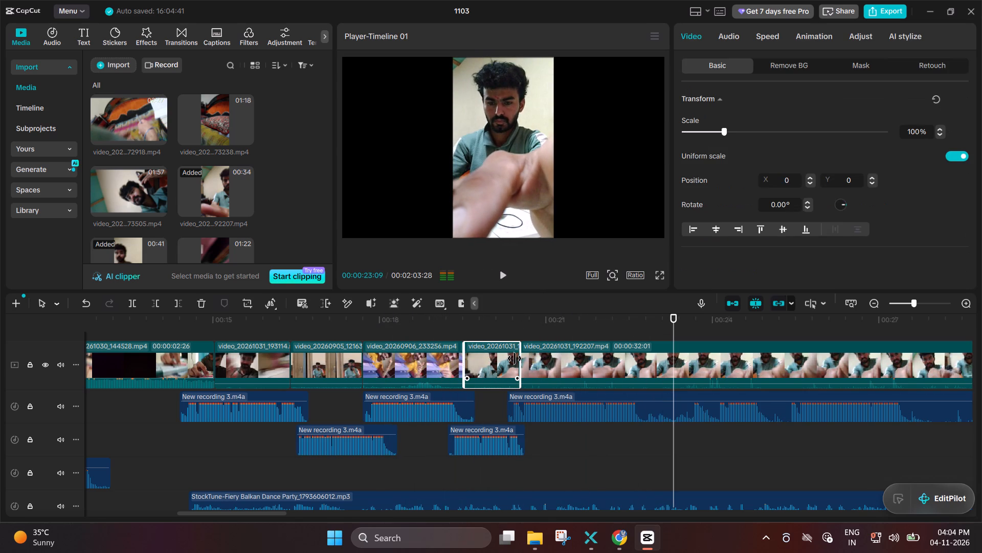
{"action": "left_click", "coordinate": [633, 362]}
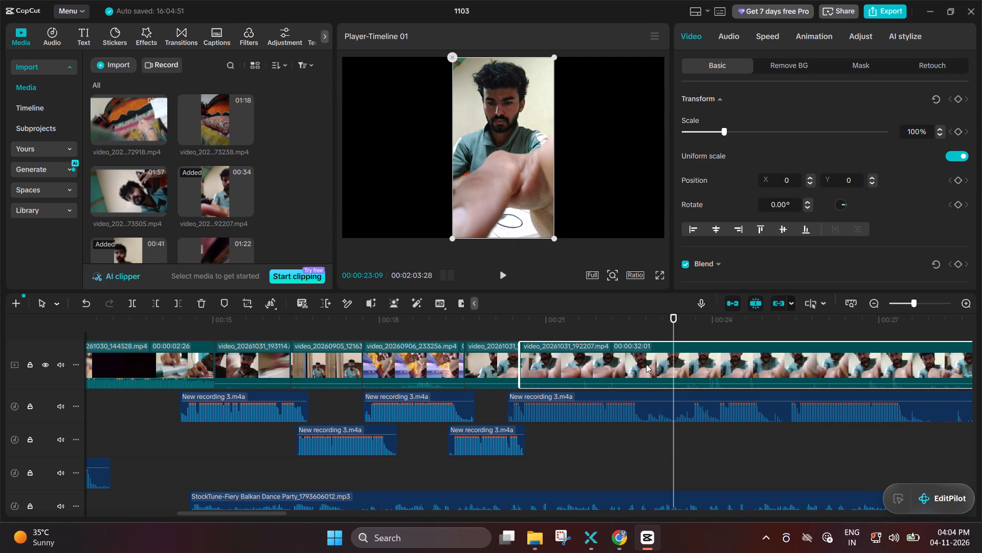
{"action": "left_click", "coordinate": [642, 329]}
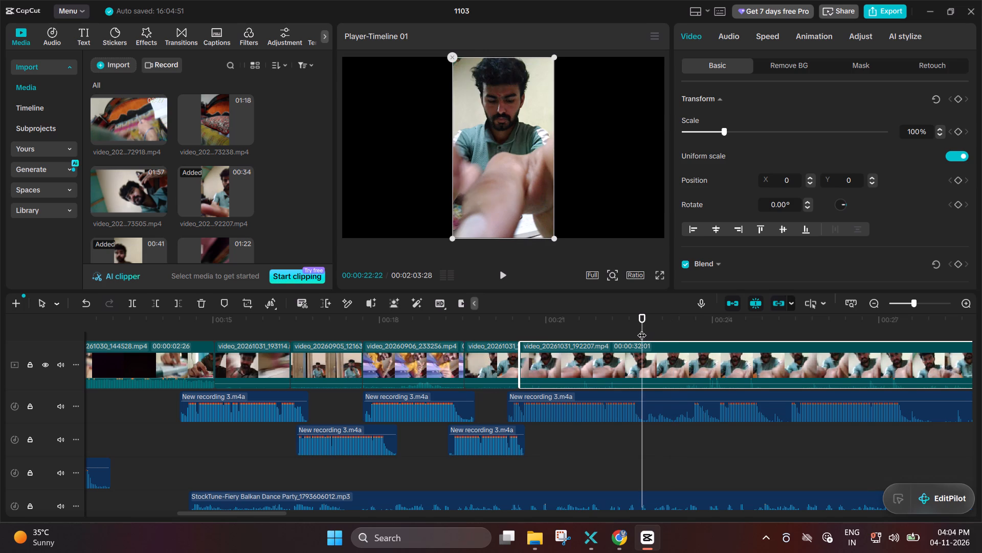
{"action": "double_click", "coordinate": [657, 323]}
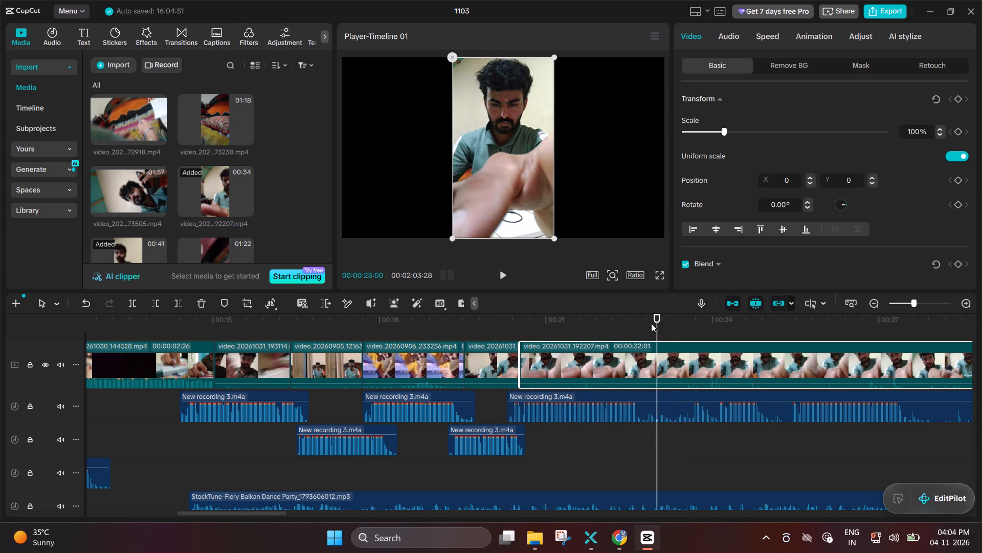
{"action": "left_click", "coordinate": [649, 324]}
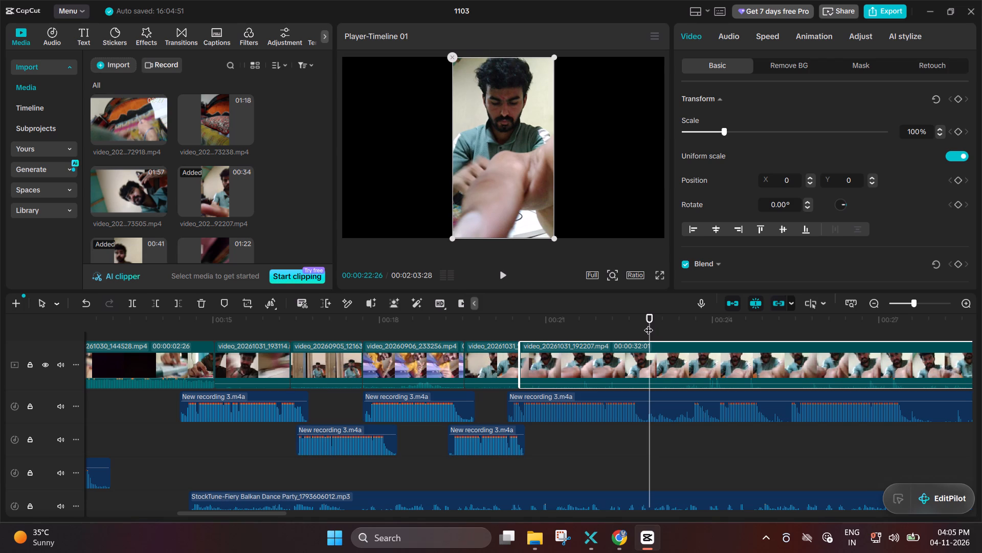
{"action": "double_click", "coordinate": [655, 411]}
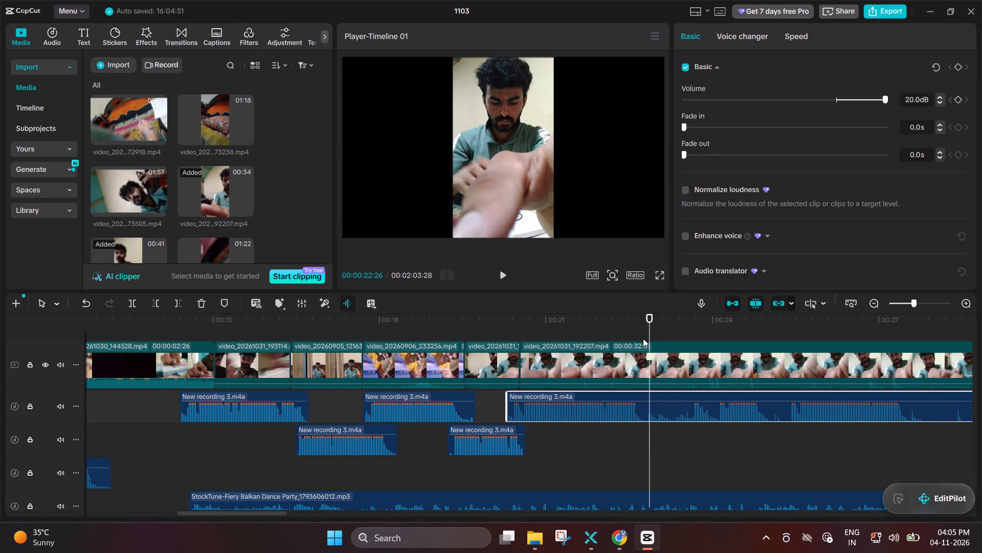
{"action": "key", "text": "ctrl+b"}
Split video_20261031_192207.mp4 at 00:00:22:20, near the end of the voice phrase.
{"action": "left_click", "coordinate": [631, 356]}
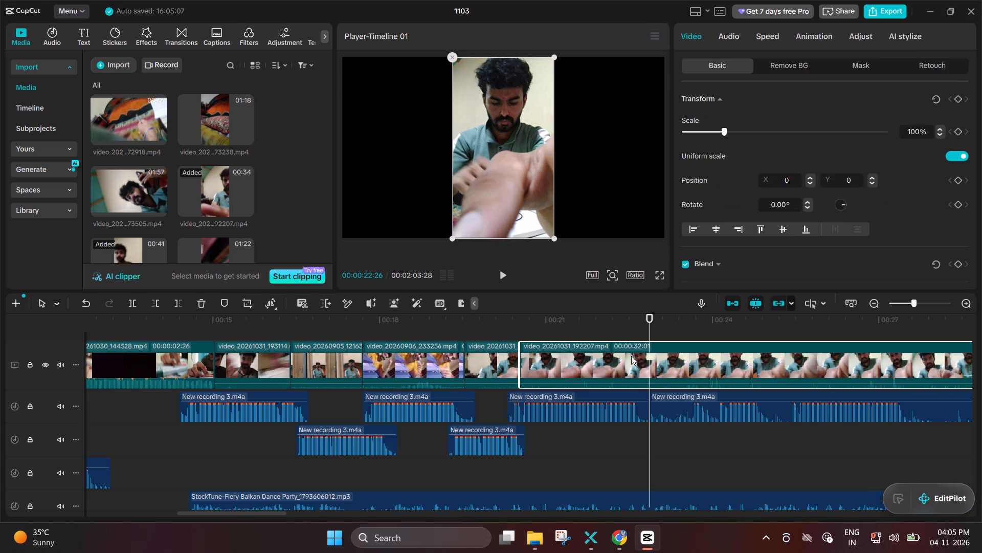
{"action": "left_click", "coordinate": [638, 329]}
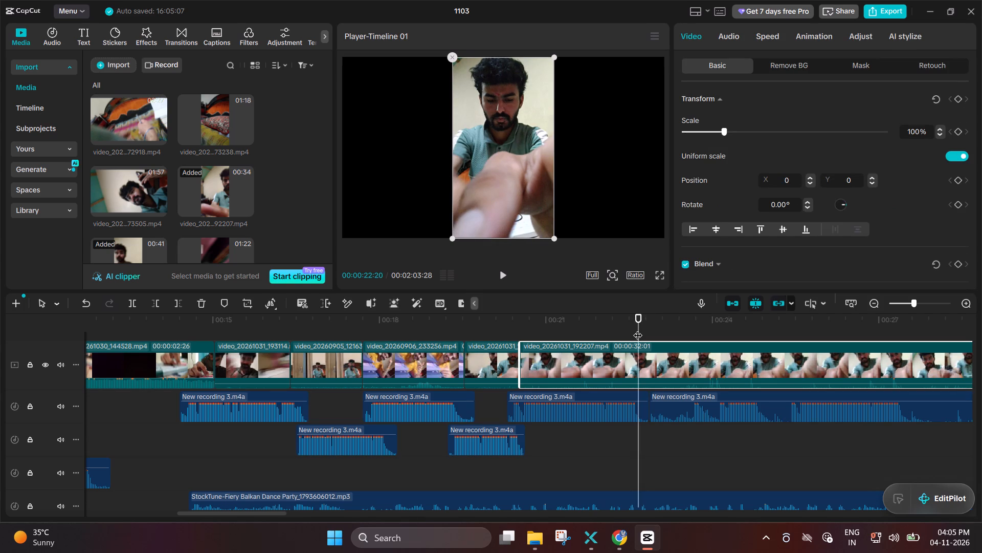
{"action": "key", "text": "ctrl+b"}
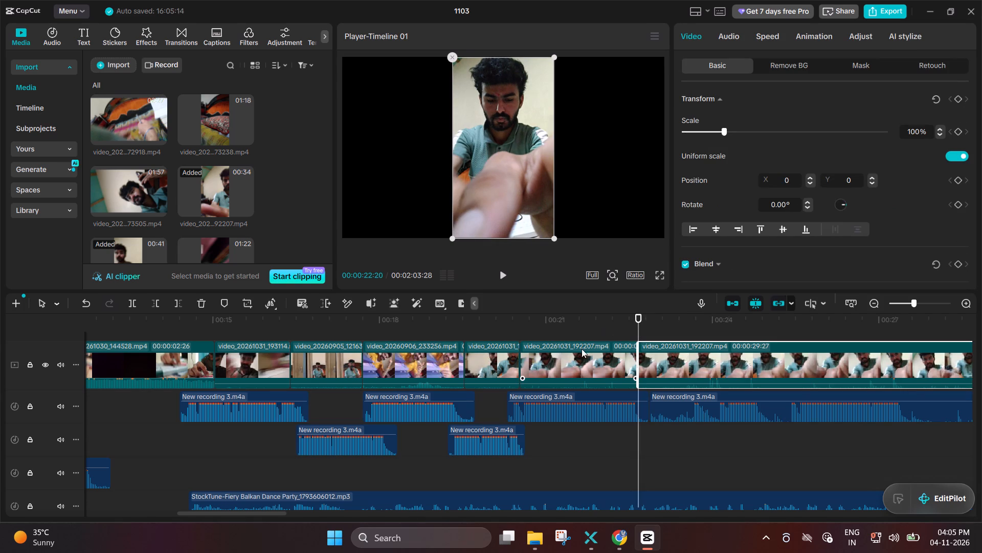
Preview video_202...72918.mp4 in the imported media at several points, looking for footage to suit the newly placed voice phrase.
{"action": "left_click", "coordinate": [581, 363]}
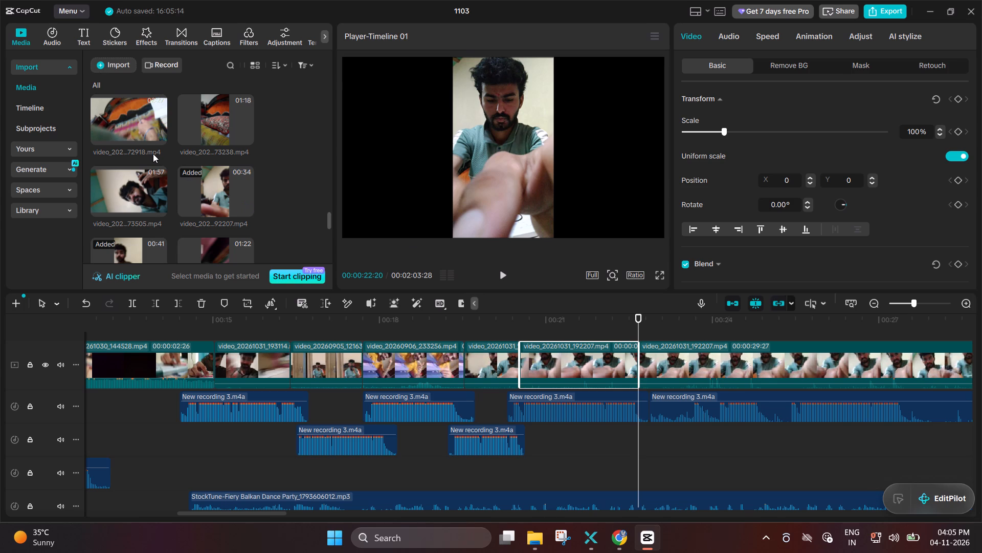
{"action": "scroll", "coordinate": [153, 154], "scroll_direction": "up", "scroll_amount": 1}
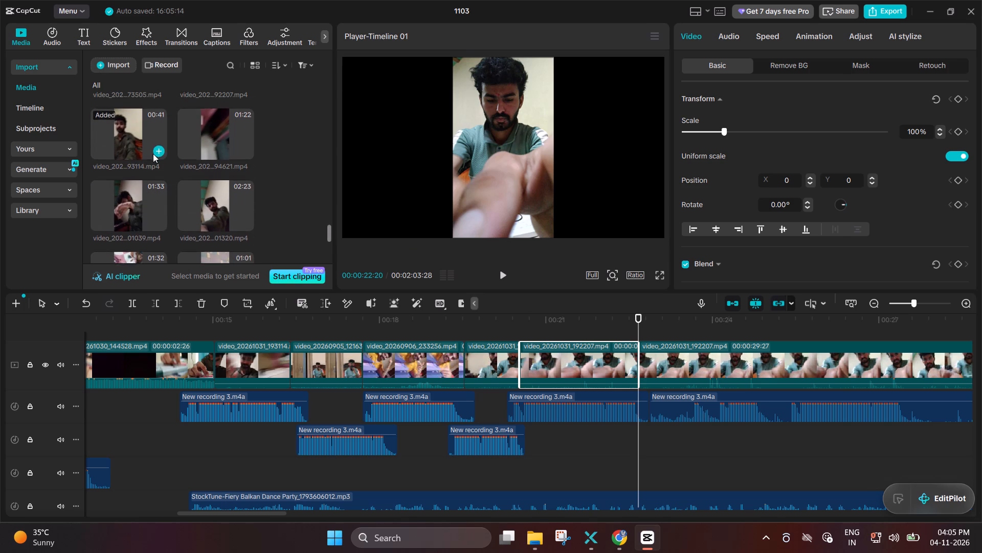
{"action": "scroll", "coordinate": [153, 154], "scroll_direction": "up", "scroll_amount": 1}
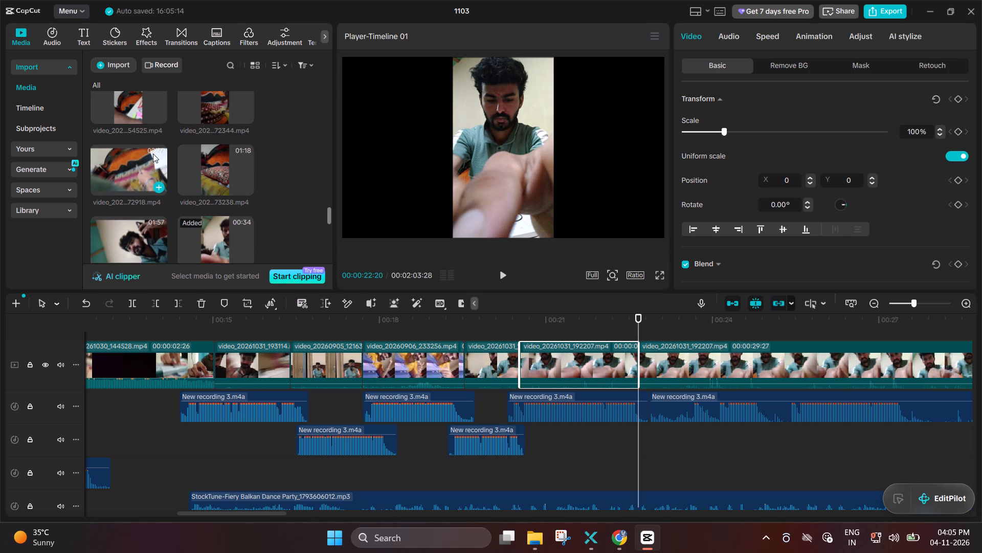
{"action": "left_click", "coordinate": [153, 154]}
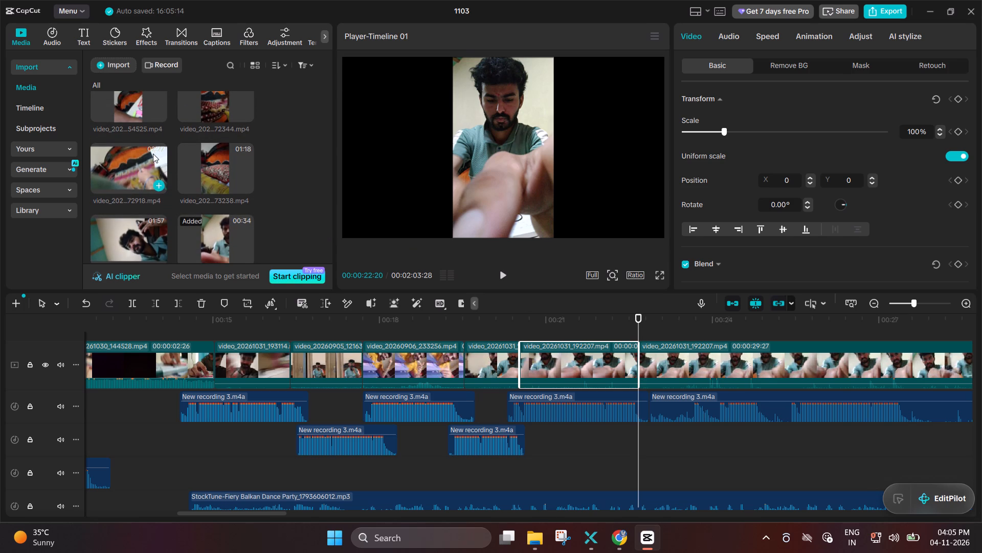
{"action": "double_click", "coordinate": [153, 154]}
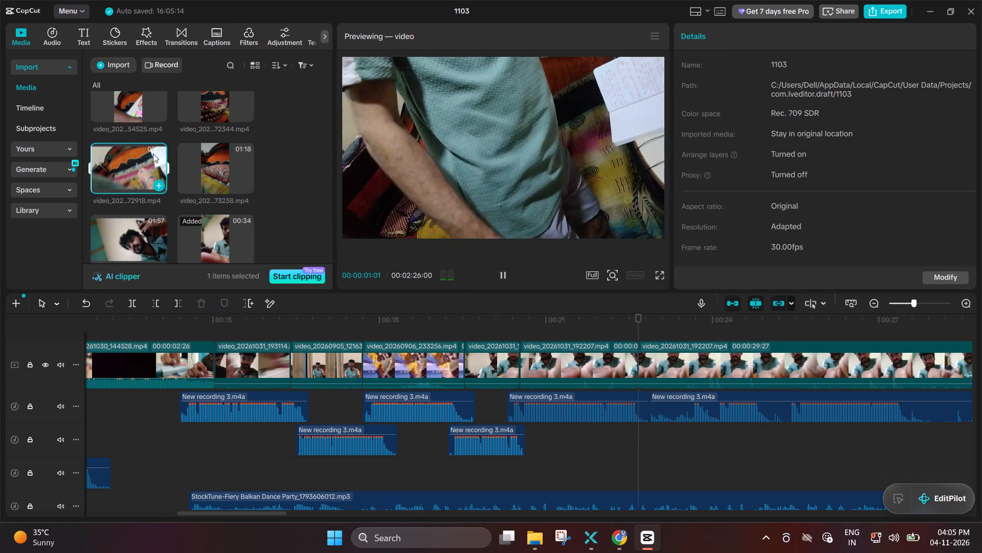
{"action": "triple_click", "coordinate": [130, 155]}
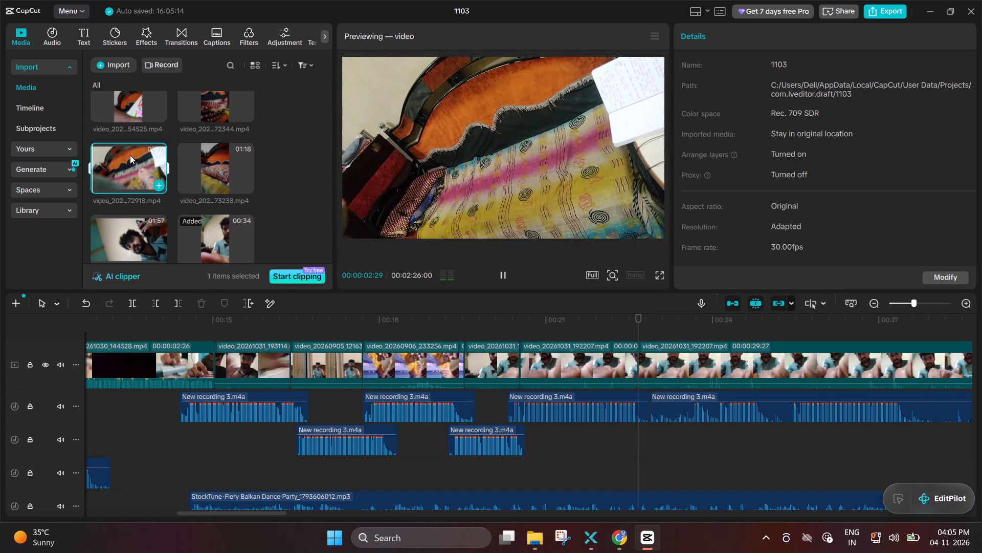
{"action": "double_click", "coordinate": [130, 155]}
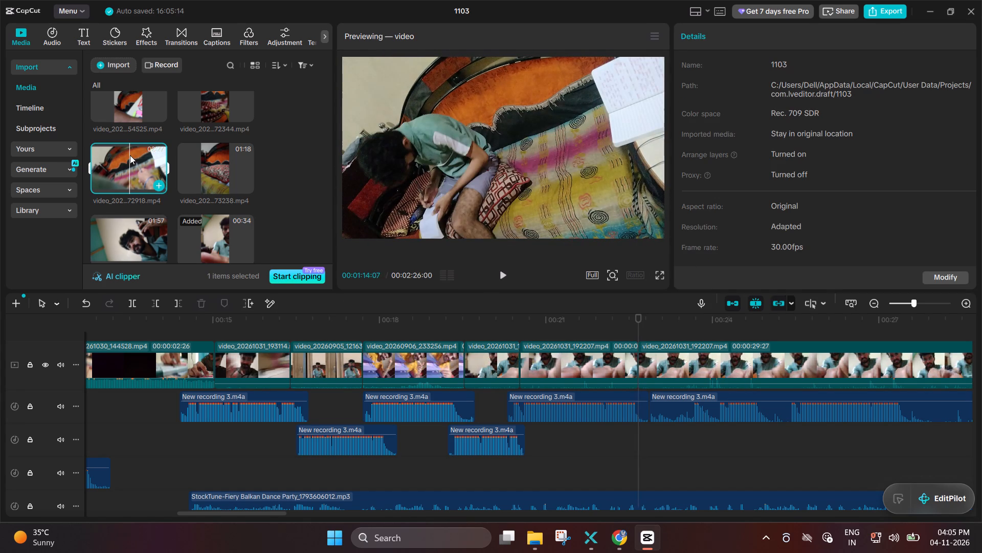
{"action": "double_click", "coordinate": [152, 161]}
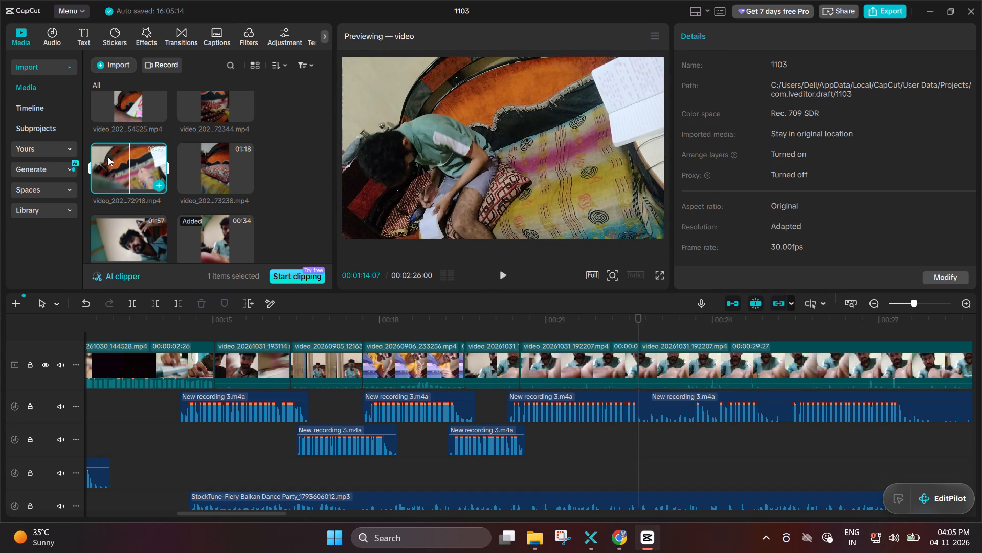
{"action": "triple_click", "coordinate": [108, 157]}
{"action": "left_click", "coordinate": [108, 157]}
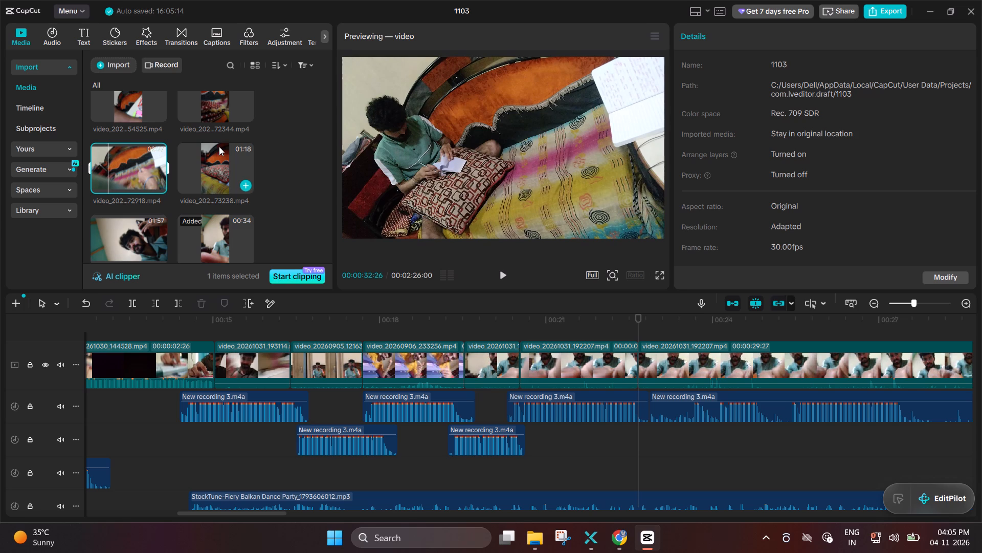
Preview video_202...73238.mp4 in the imported media at several points, looking for footage to suit the voice phrase.
{"action": "left_click_drag", "start_coordinate": [219, 140], "coordinate": [220, 152]}
{"action": "double_click", "coordinate": [220, 152]}
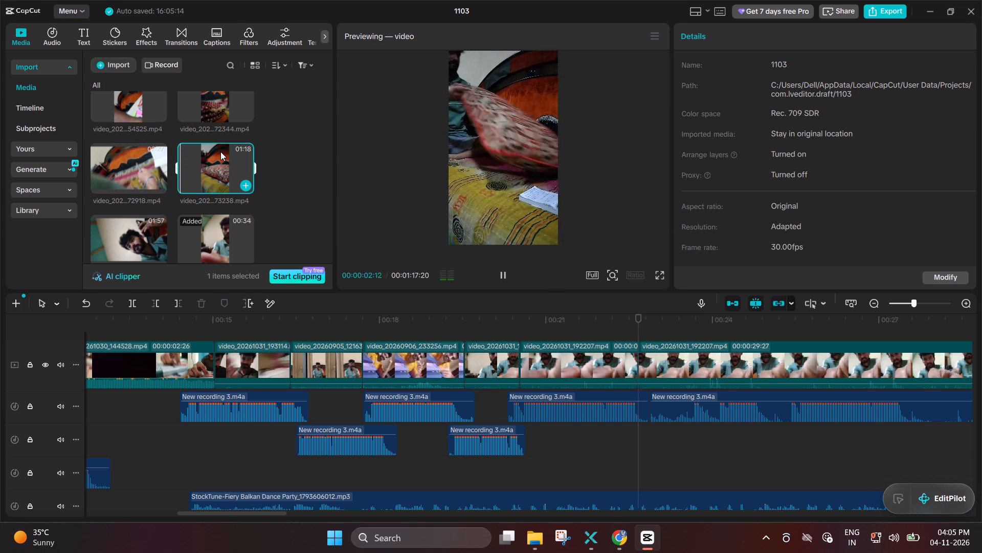
{"action": "triple_click", "coordinate": [236, 158]}
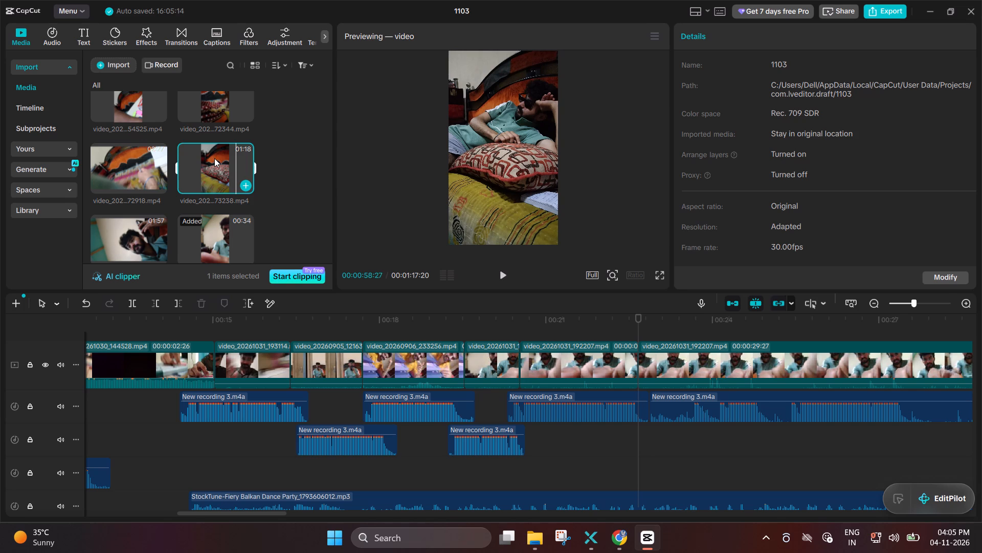
{"action": "double_click", "coordinate": [214, 158]}
{"action": "triple_click", "coordinate": [221, 159]}
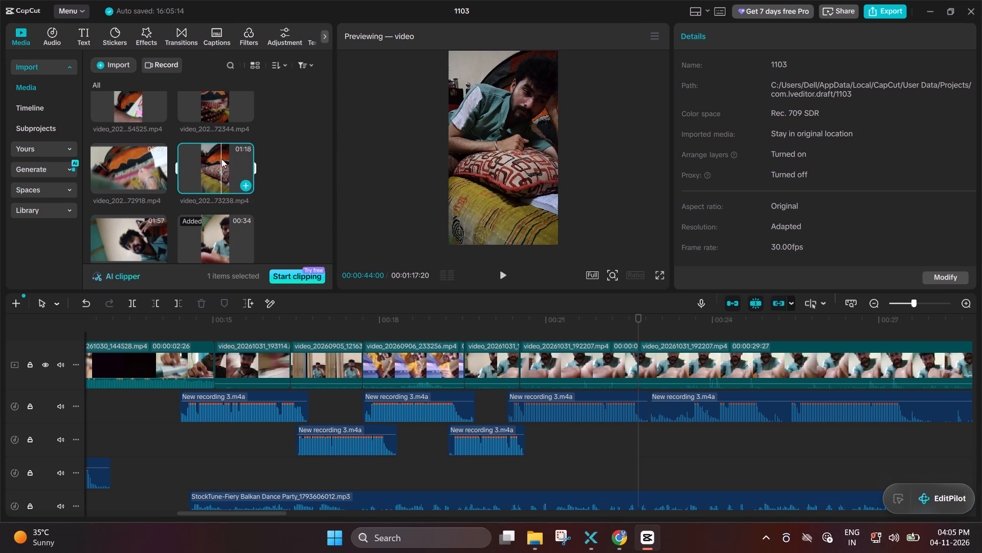
{"action": "key", "text": "space"}
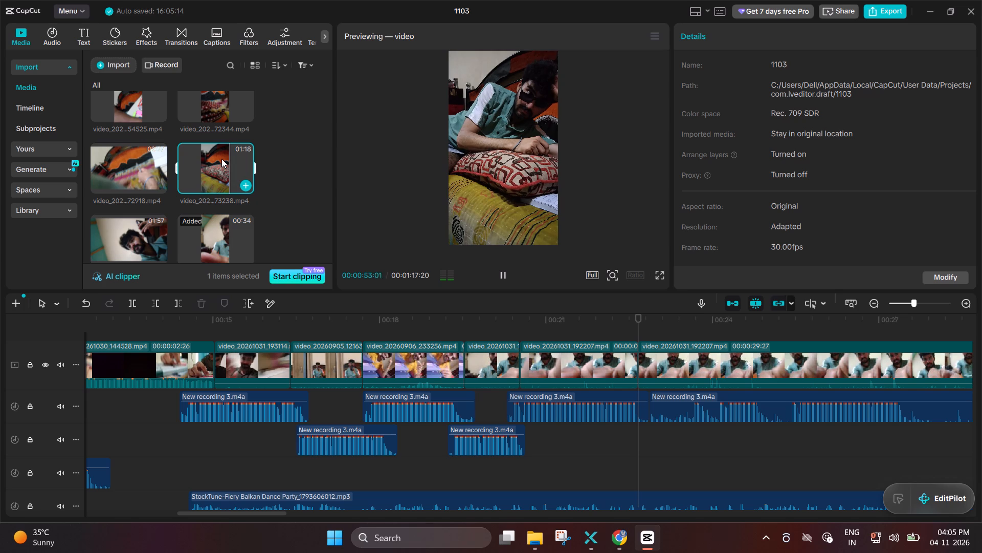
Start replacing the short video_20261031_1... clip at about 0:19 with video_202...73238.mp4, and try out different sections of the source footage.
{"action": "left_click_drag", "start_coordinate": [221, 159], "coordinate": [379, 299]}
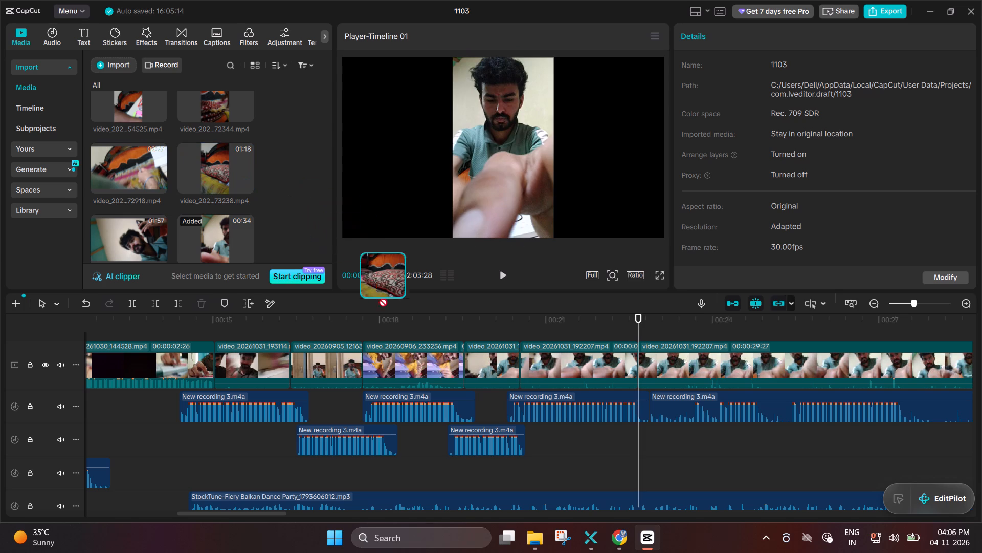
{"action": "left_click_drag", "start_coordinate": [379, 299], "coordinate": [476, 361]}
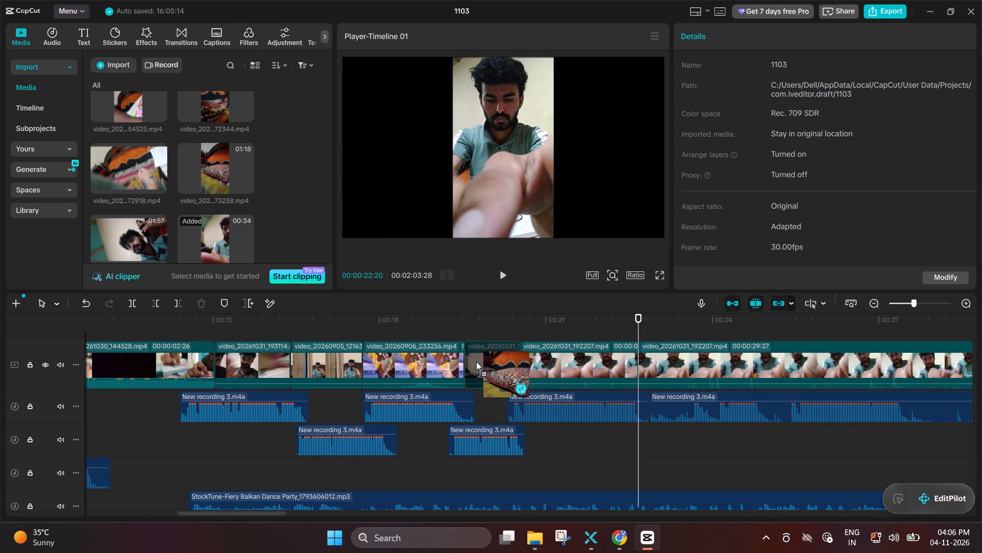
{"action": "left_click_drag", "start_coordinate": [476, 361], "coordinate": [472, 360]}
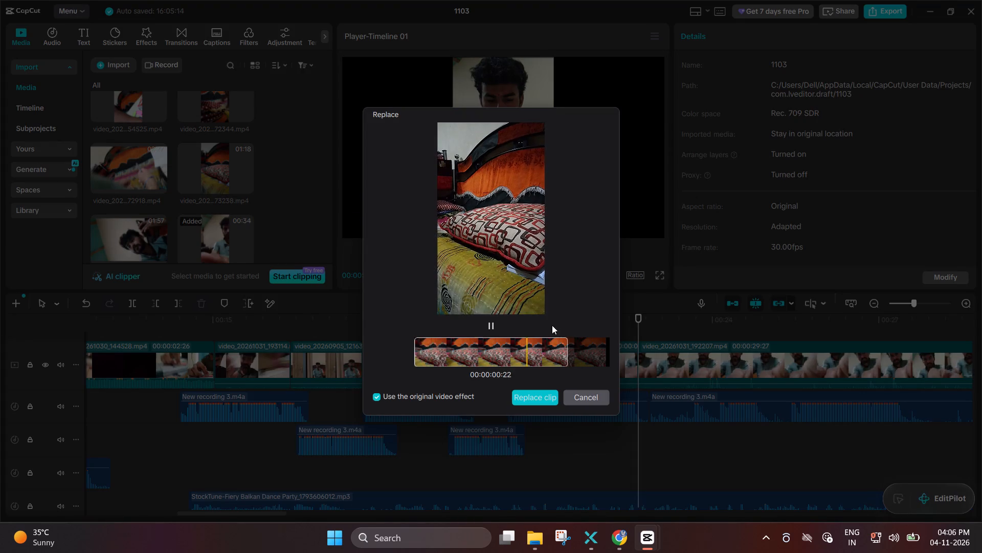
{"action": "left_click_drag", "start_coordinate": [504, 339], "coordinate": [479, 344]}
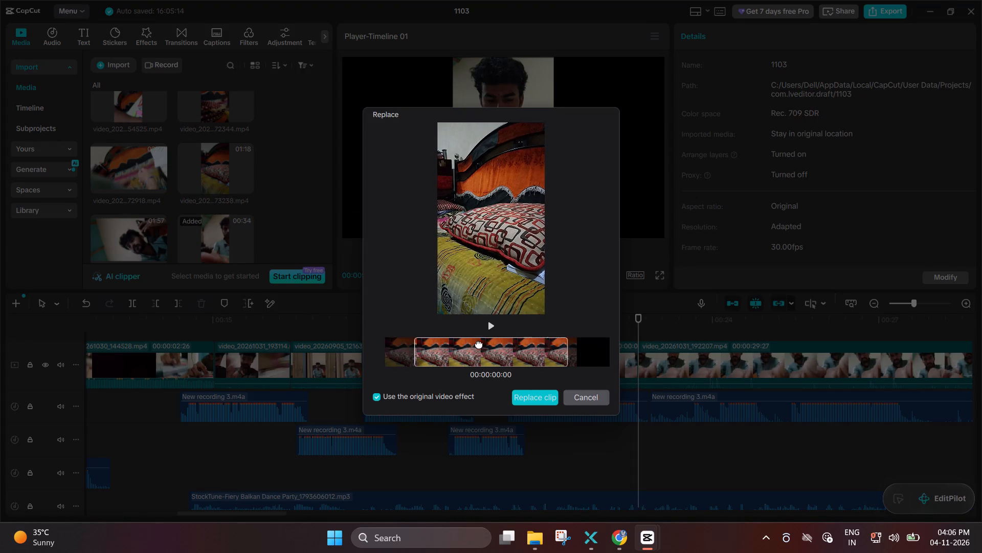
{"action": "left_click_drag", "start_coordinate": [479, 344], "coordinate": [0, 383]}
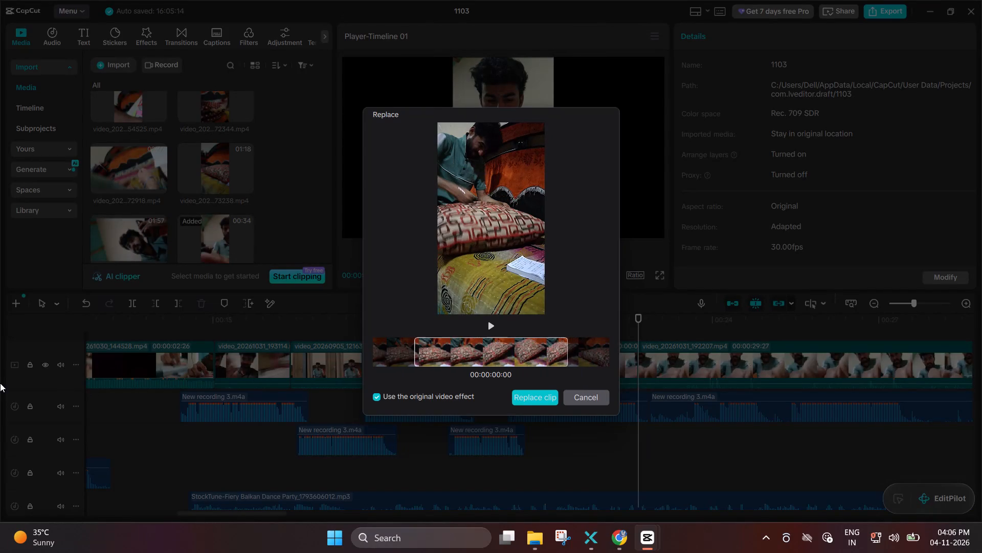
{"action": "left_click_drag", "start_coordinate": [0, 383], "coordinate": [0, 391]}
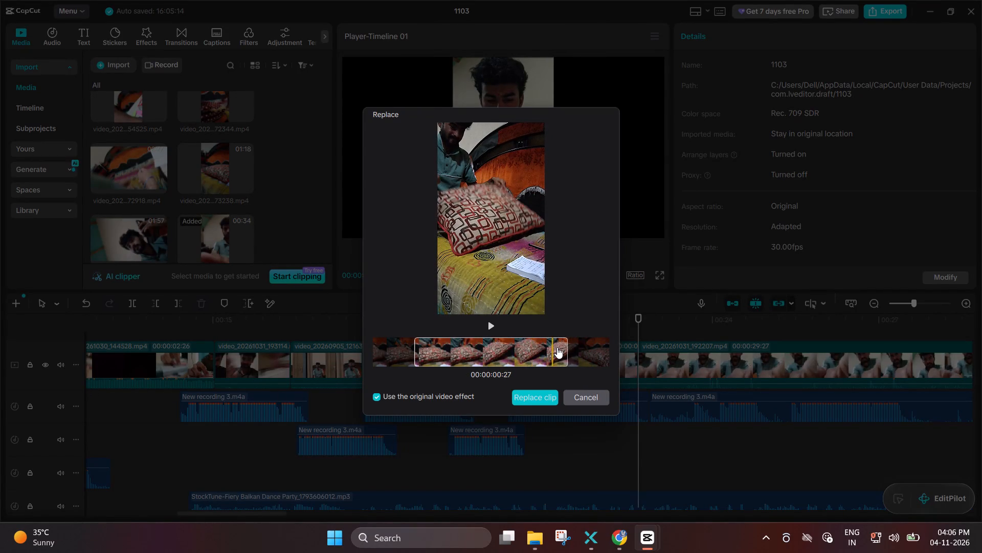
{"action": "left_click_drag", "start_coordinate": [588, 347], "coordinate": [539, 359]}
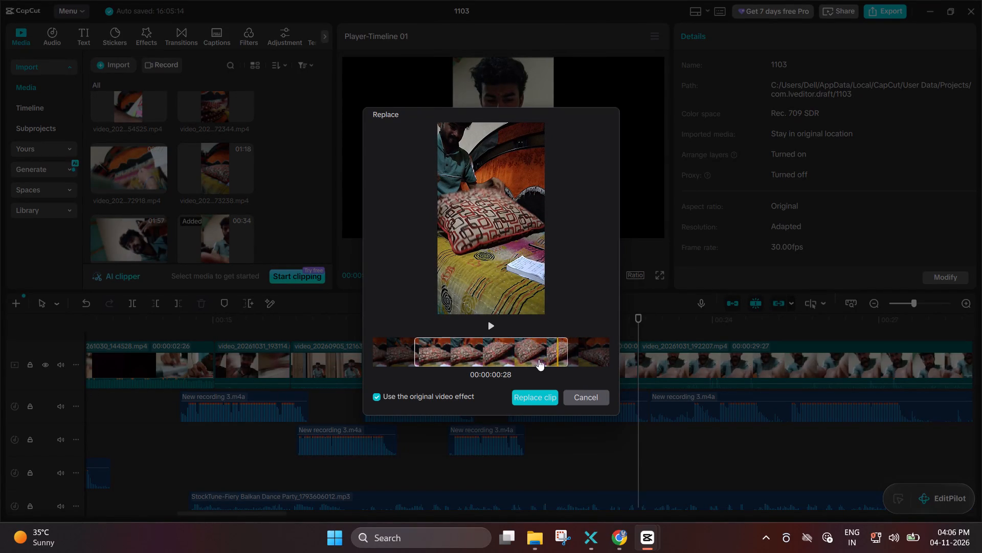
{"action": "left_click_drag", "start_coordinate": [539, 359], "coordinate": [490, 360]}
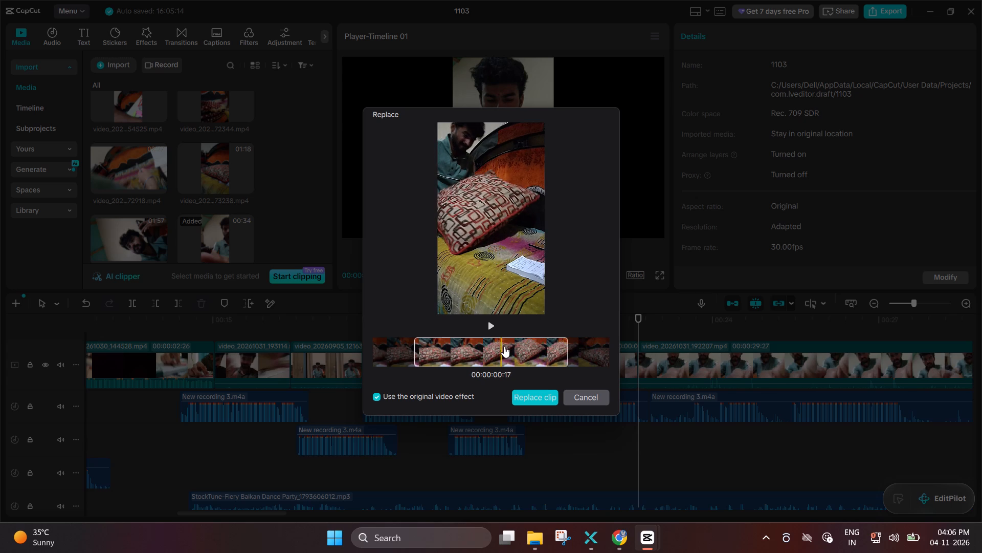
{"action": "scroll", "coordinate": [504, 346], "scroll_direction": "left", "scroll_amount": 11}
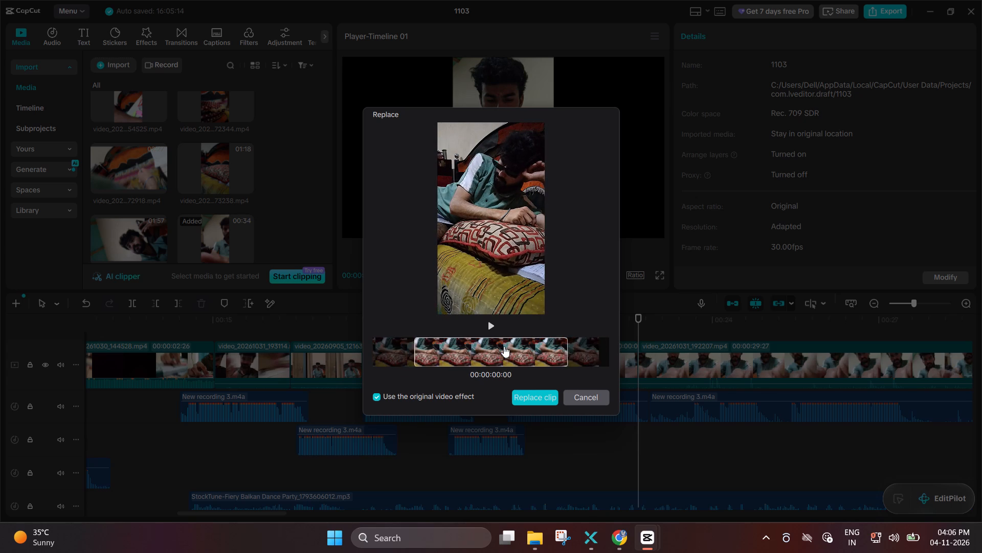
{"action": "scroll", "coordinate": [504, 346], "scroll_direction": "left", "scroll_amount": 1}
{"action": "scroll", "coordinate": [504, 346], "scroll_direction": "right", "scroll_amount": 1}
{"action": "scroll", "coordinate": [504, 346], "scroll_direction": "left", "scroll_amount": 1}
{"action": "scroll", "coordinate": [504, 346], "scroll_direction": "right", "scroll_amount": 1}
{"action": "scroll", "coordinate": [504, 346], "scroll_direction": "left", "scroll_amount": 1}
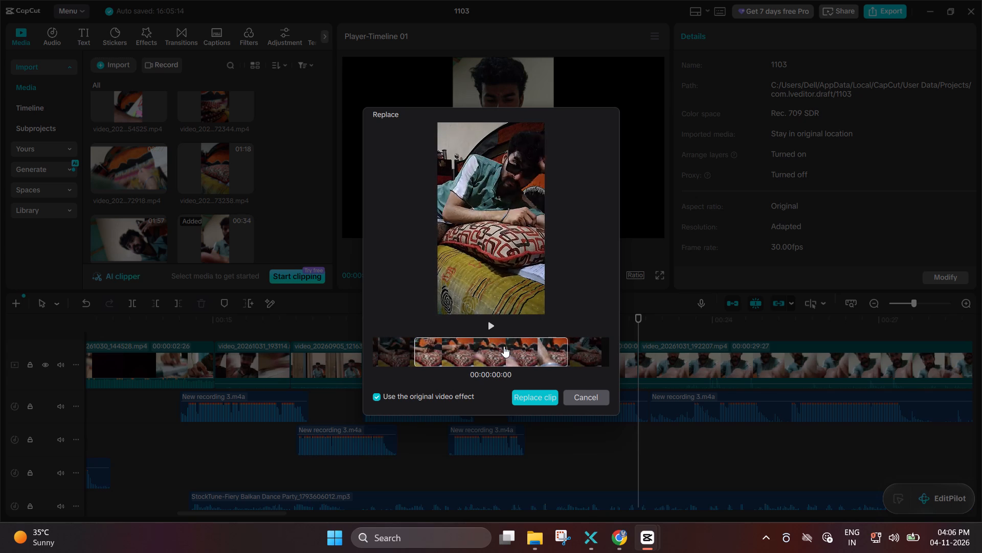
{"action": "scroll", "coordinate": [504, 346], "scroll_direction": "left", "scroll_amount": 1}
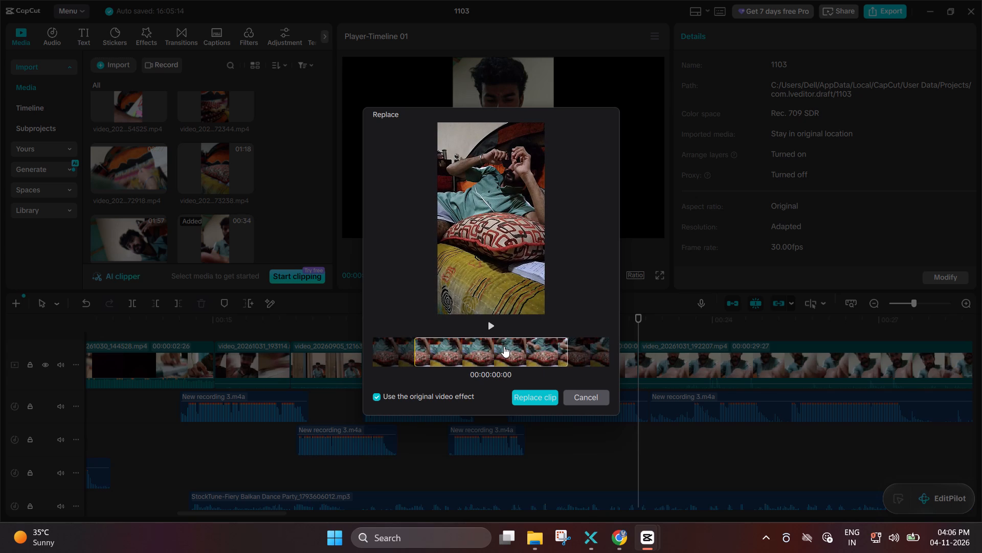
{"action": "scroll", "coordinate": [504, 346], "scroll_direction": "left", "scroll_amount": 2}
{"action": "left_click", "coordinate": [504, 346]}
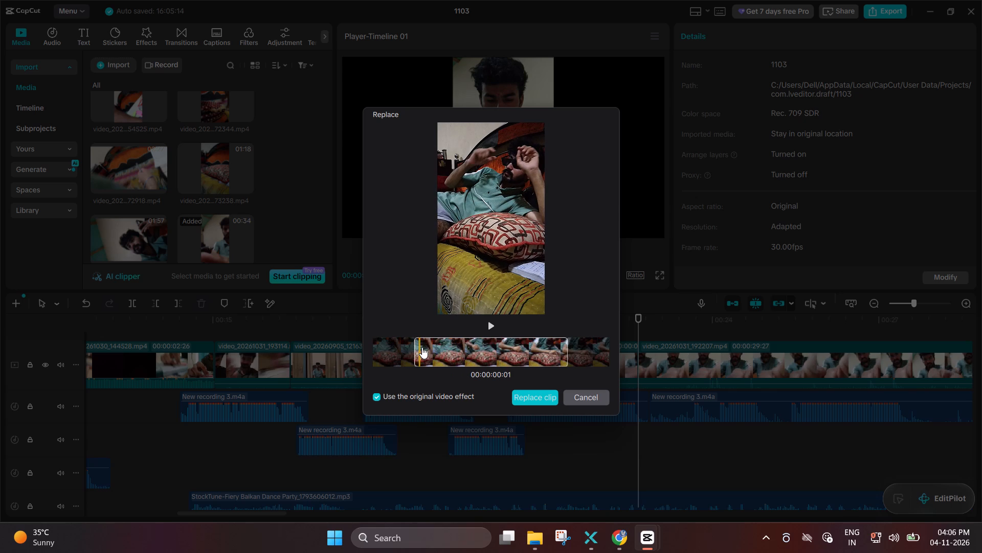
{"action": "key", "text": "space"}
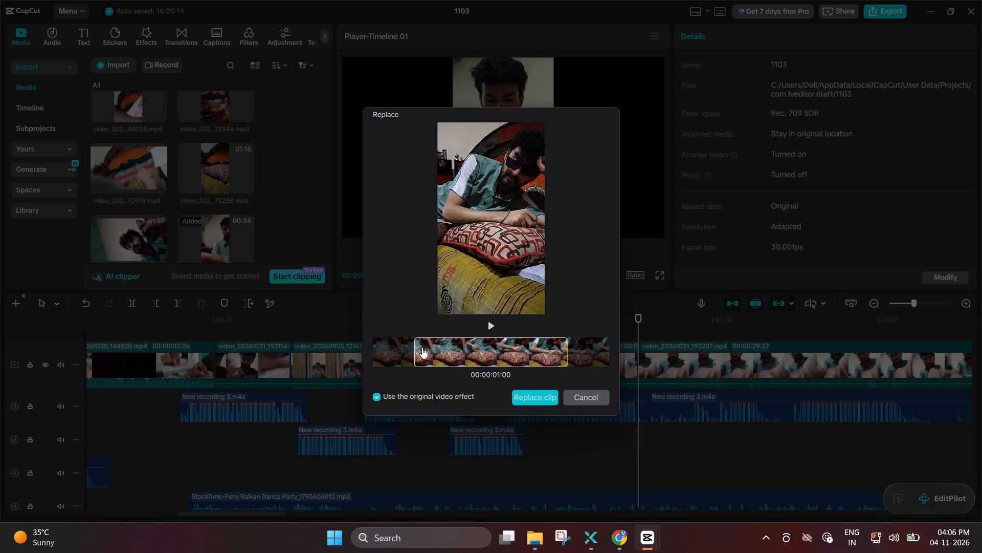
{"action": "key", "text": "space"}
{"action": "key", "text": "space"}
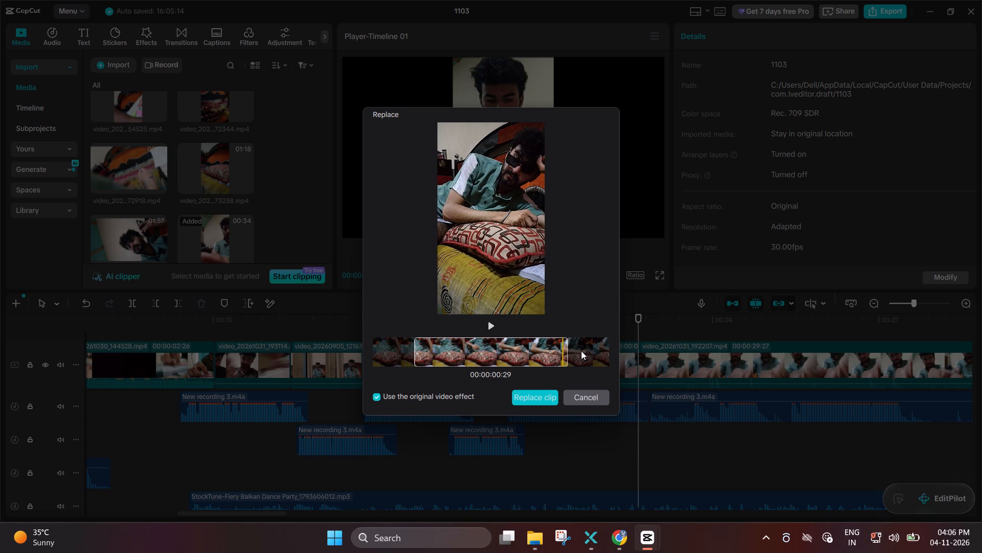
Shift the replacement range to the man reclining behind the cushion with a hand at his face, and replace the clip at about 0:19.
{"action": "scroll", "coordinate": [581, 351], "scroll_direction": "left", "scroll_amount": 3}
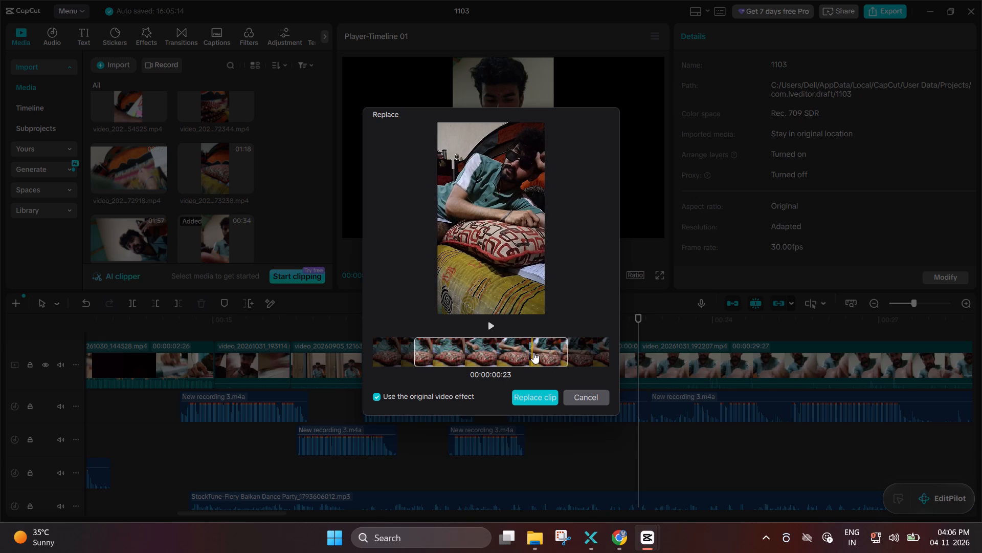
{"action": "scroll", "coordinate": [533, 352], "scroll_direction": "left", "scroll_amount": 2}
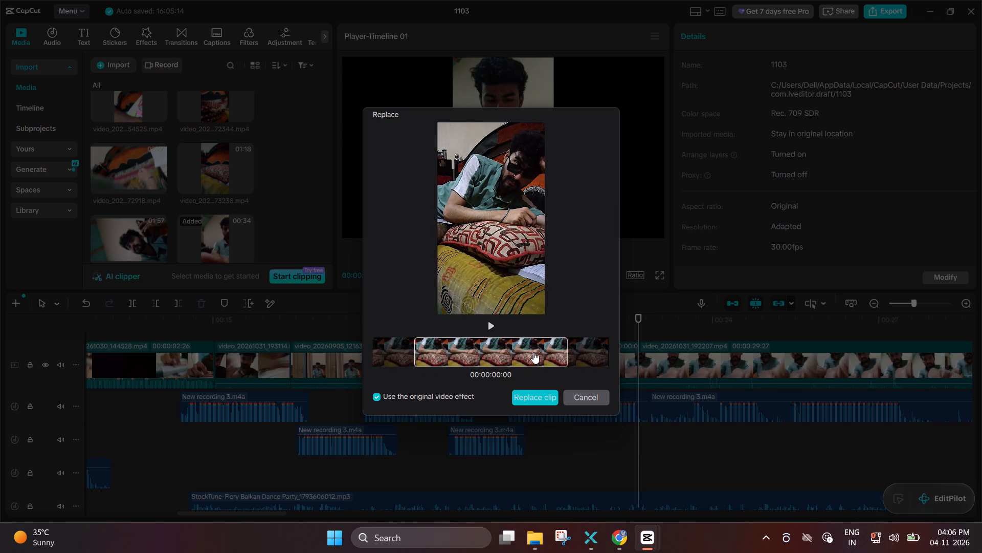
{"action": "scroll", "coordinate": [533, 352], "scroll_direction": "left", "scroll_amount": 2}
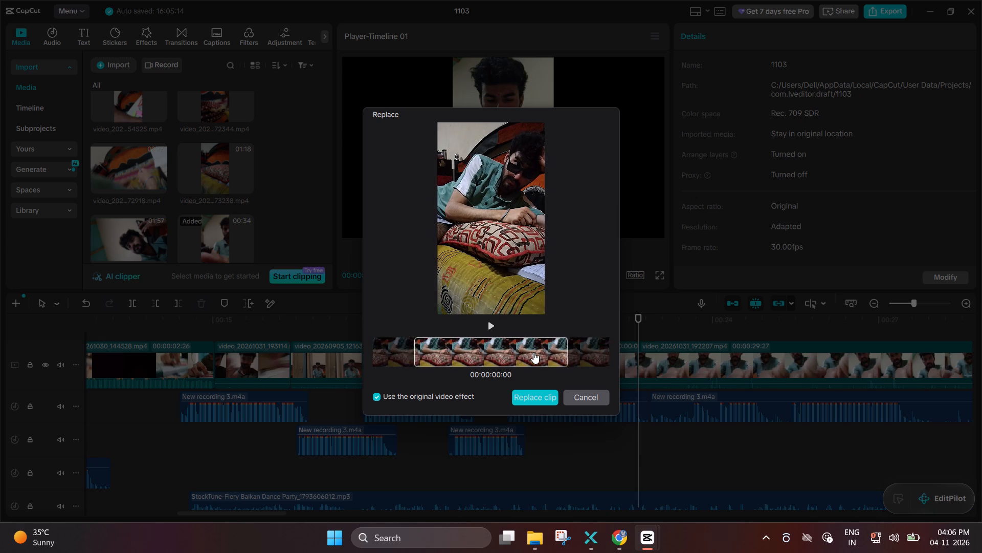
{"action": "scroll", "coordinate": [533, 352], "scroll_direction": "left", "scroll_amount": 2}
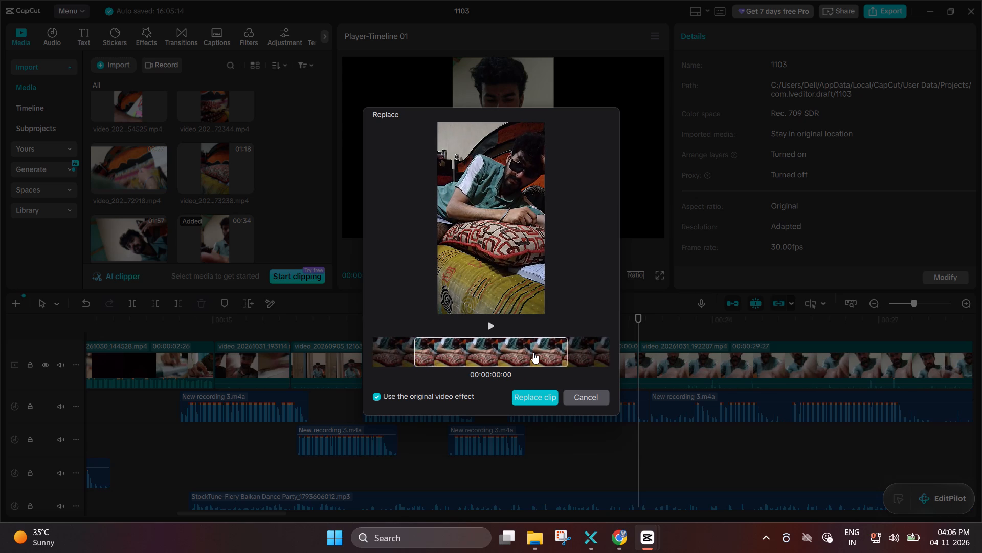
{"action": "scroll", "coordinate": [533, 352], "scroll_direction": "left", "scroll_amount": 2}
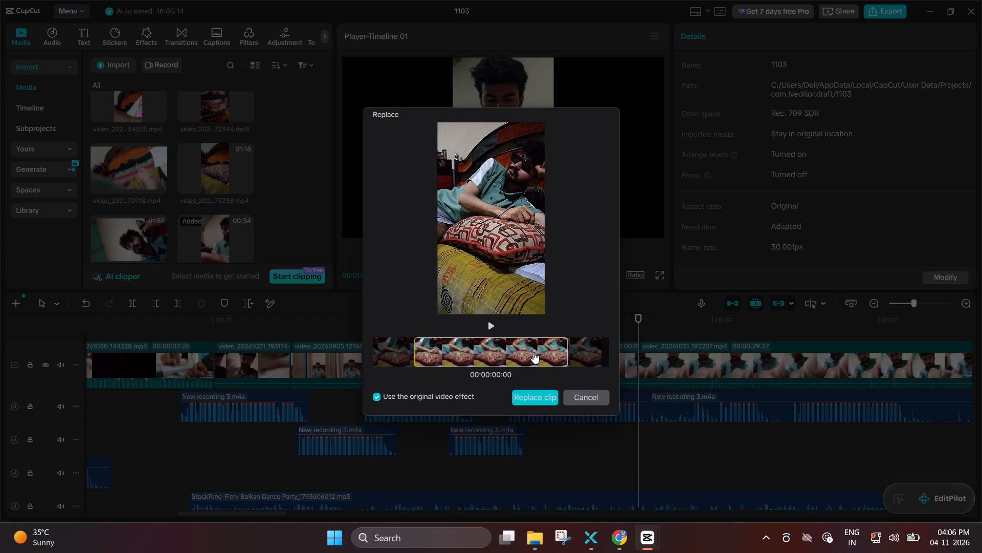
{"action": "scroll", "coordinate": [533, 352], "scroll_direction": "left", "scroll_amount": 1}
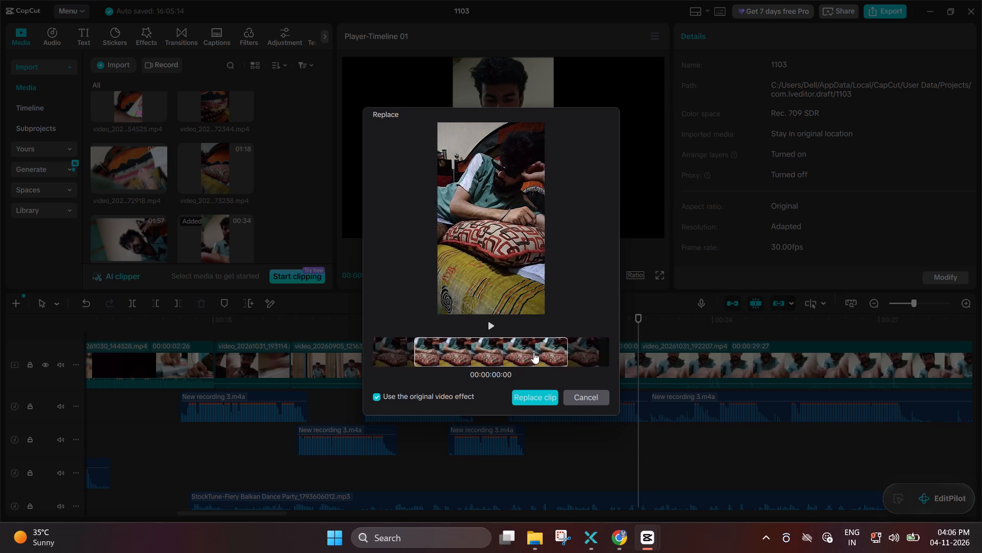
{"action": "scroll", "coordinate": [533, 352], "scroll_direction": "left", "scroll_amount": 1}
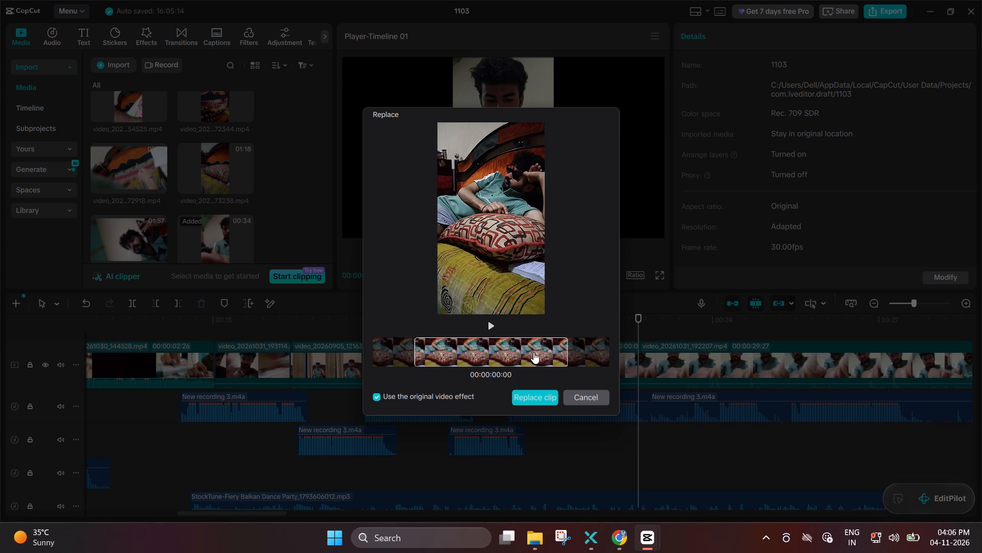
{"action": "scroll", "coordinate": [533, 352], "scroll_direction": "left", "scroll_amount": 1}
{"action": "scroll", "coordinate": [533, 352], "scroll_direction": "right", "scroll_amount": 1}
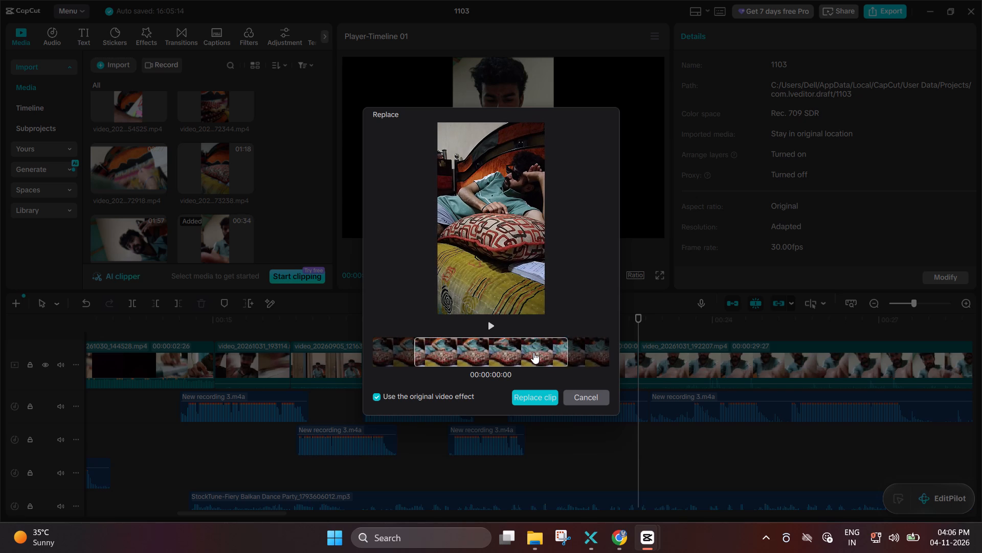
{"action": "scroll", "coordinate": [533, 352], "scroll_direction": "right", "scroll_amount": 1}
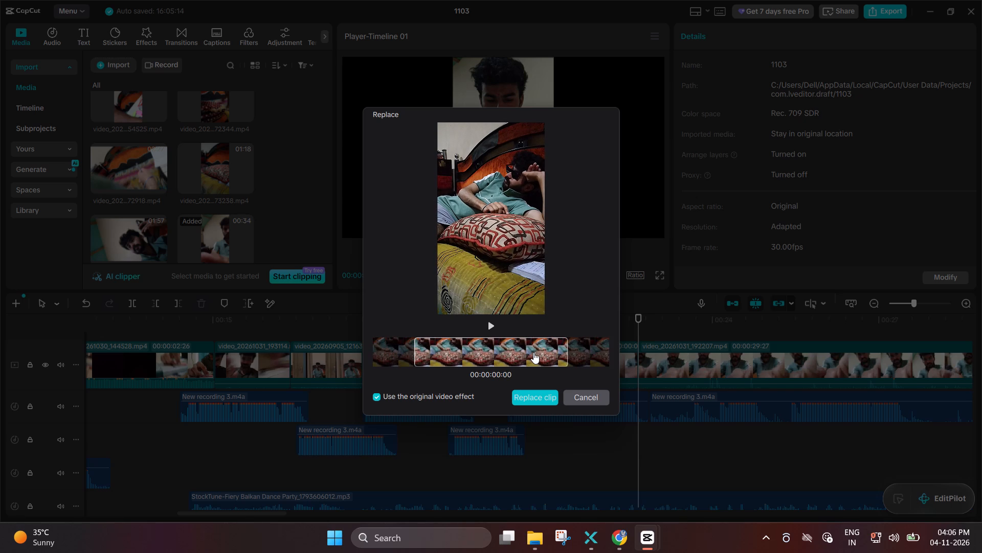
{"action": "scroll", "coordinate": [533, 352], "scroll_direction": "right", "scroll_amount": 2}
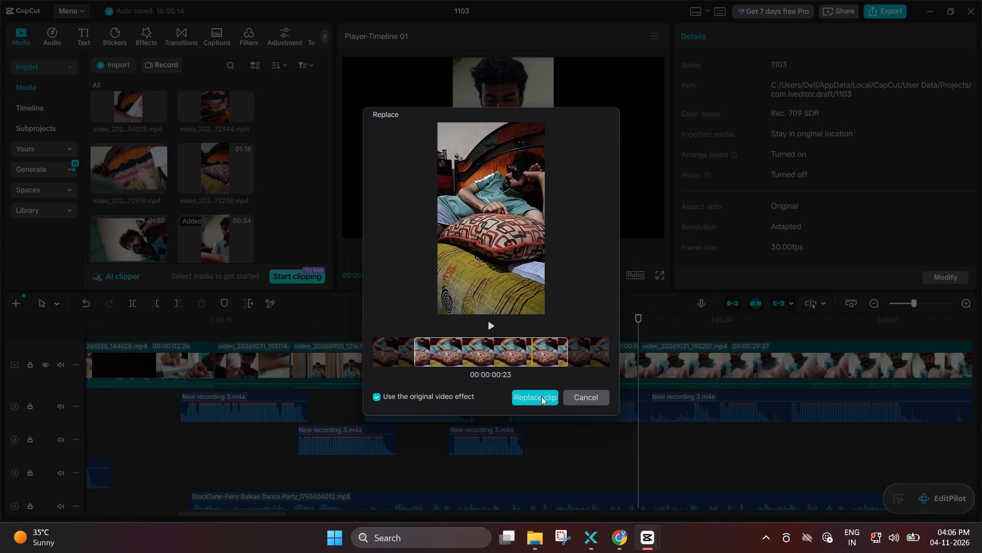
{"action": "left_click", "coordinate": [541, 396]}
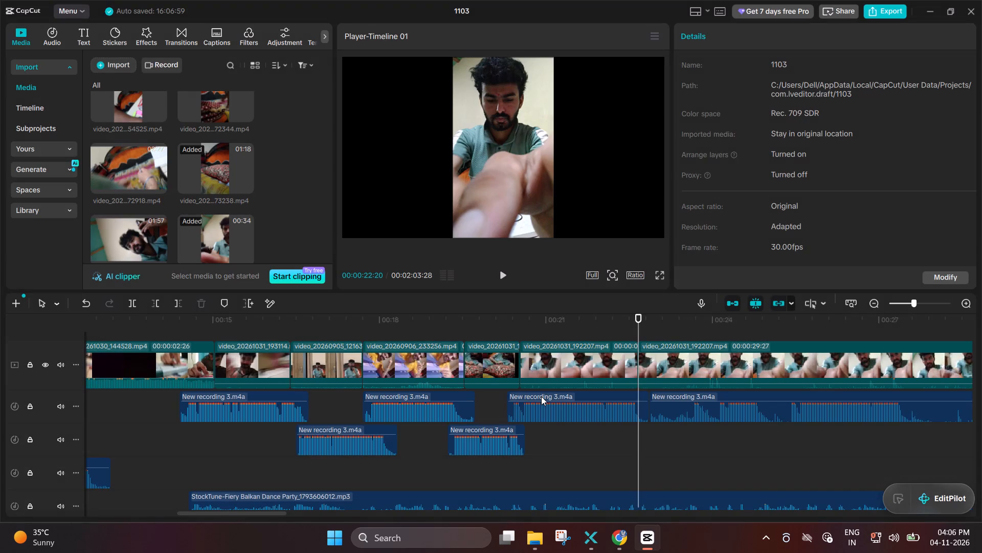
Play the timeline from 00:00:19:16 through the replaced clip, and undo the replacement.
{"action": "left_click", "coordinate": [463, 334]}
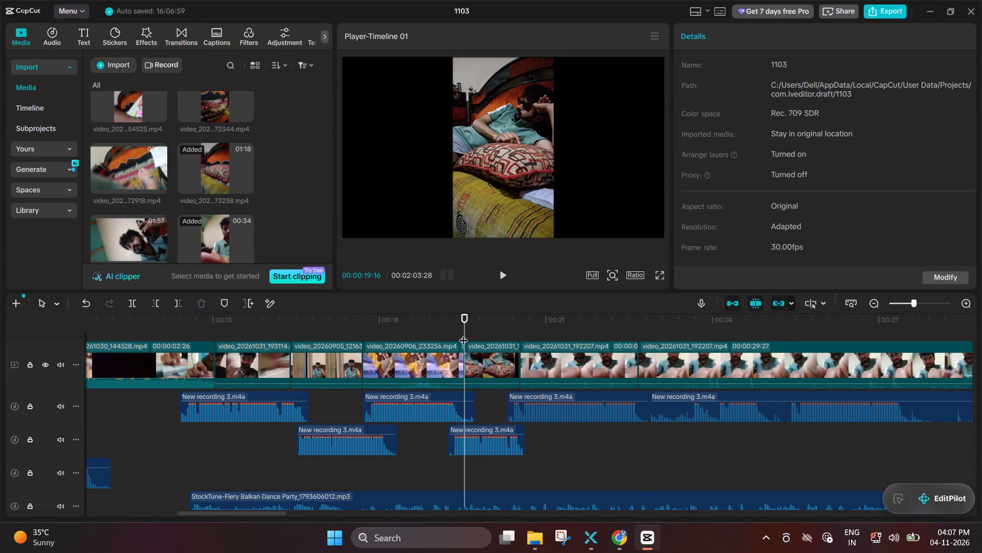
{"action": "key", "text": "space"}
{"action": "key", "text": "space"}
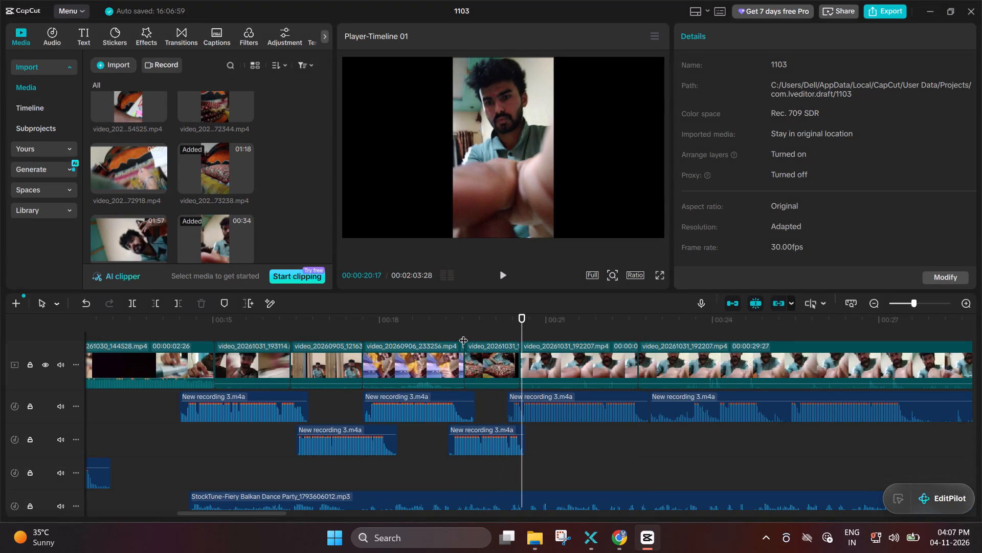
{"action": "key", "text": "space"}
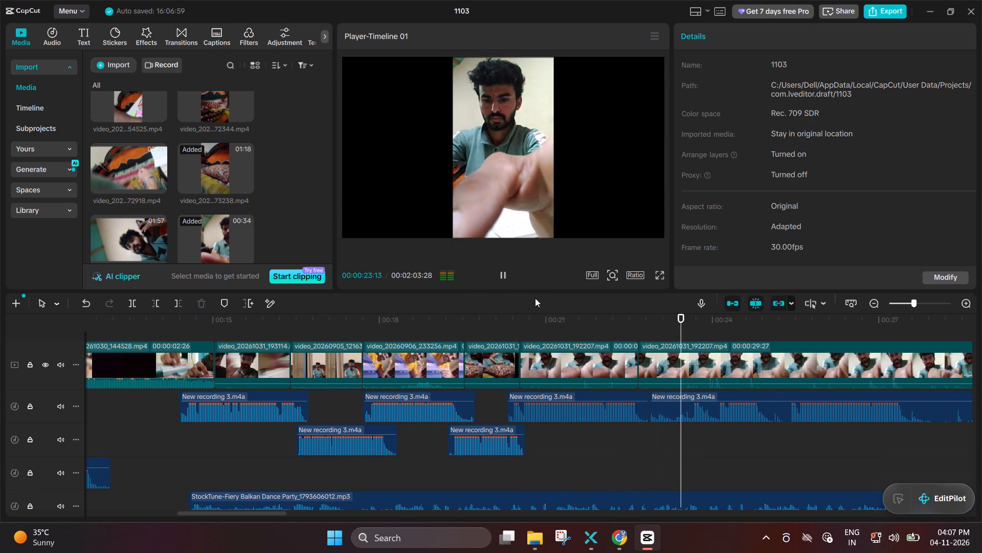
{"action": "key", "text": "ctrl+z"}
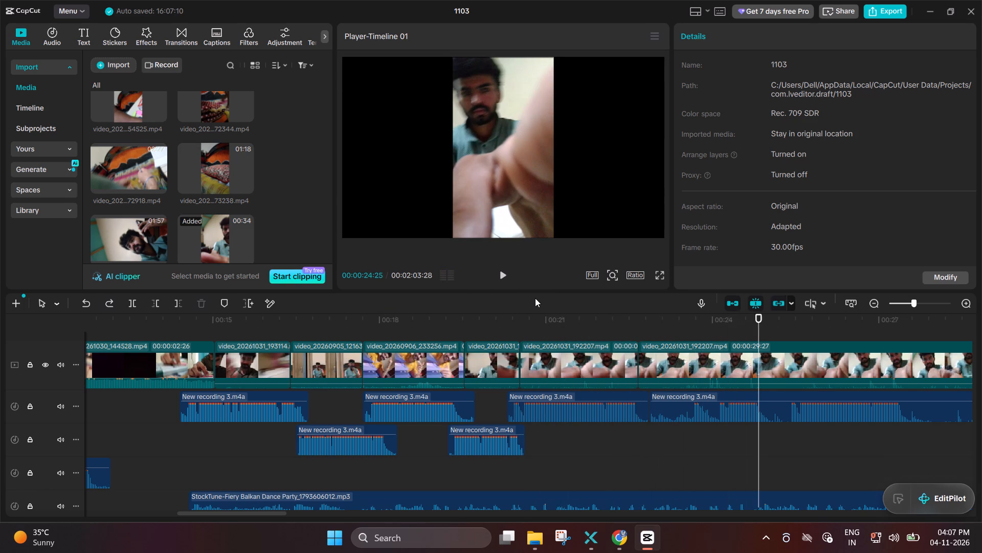
Replace the video_20261031_192207.mp4 clip at about 0:20 to 0:22 with a section of video_202...73238.mp4 showing the man reclining behind the cushion.
{"action": "left_click", "coordinate": [526, 347]}
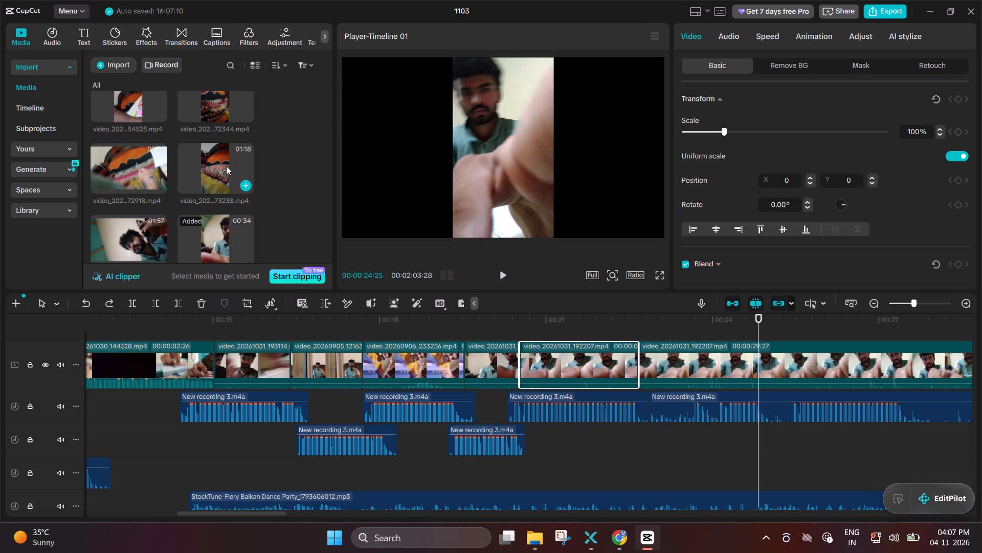
{"action": "left_click_drag", "start_coordinate": [226, 166], "coordinate": [333, 209]}
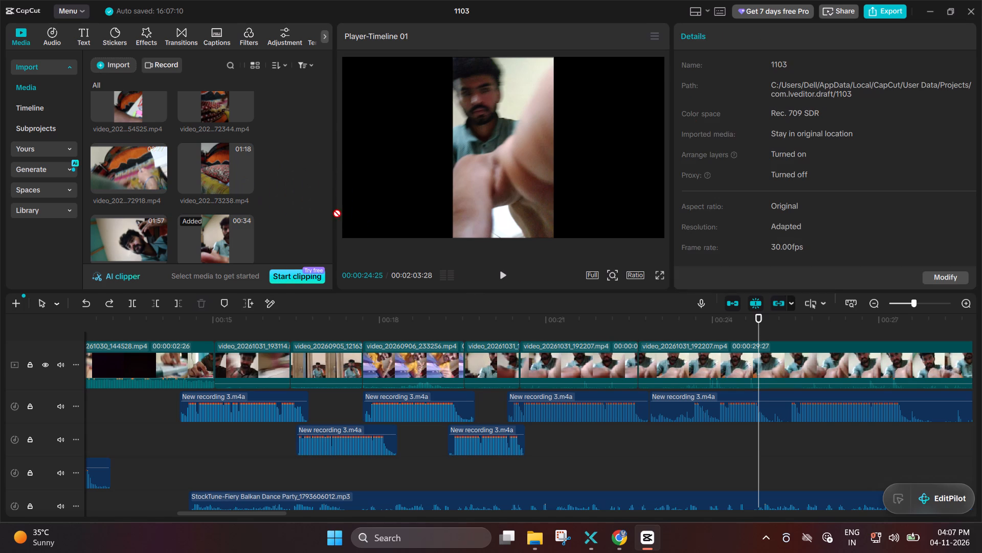
{"action": "left_click_drag", "start_coordinate": [333, 209], "coordinate": [542, 356]}
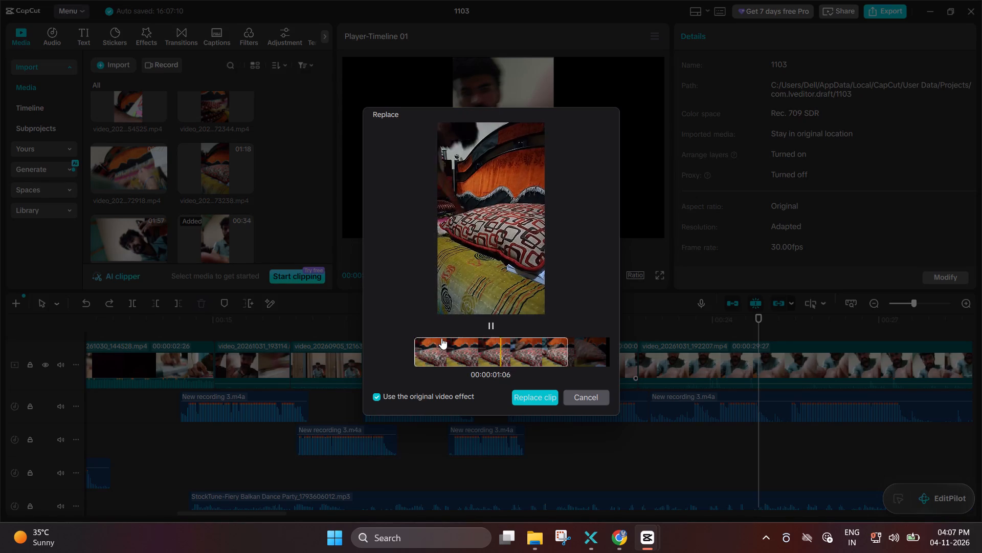
{"action": "scroll", "coordinate": [441, 338], "scroll_direction": "left", "scroll_amount": 20}
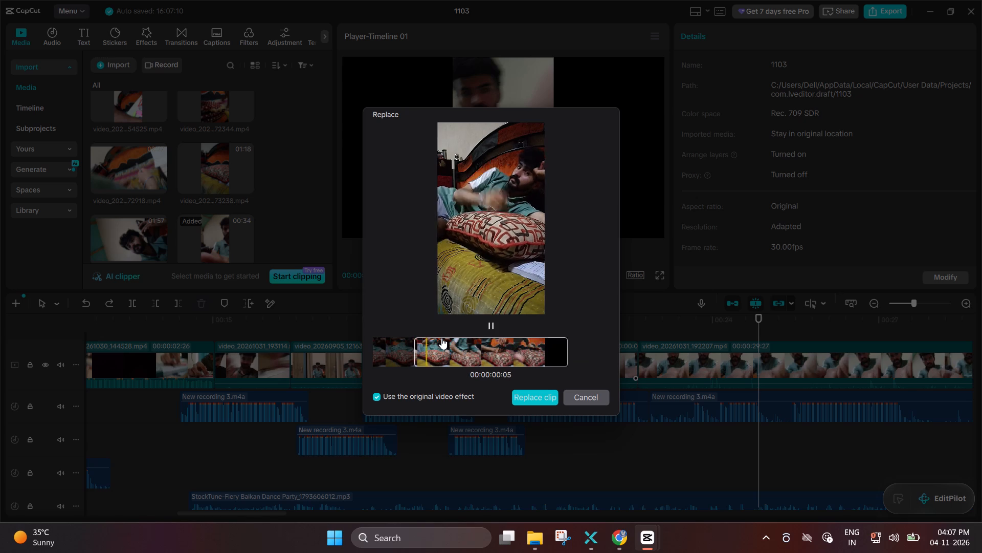
{"action": "scroll", "coordinate": [441, 338], "scroll_direction": "right", "scroll_amount": 2}
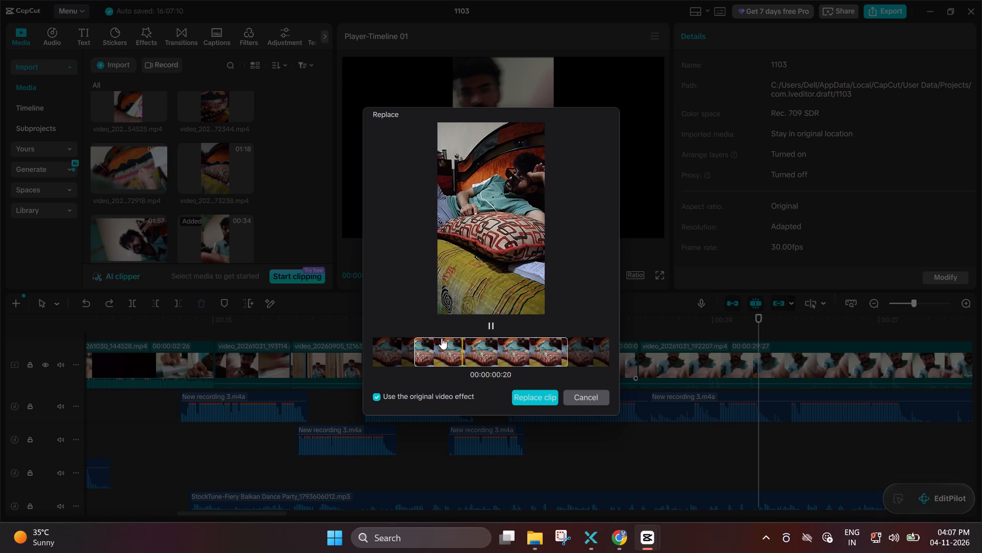
{"action": "scroll", "coordinate": [441, 338], "scroll_direction": "right", "scroll_amount": 3}
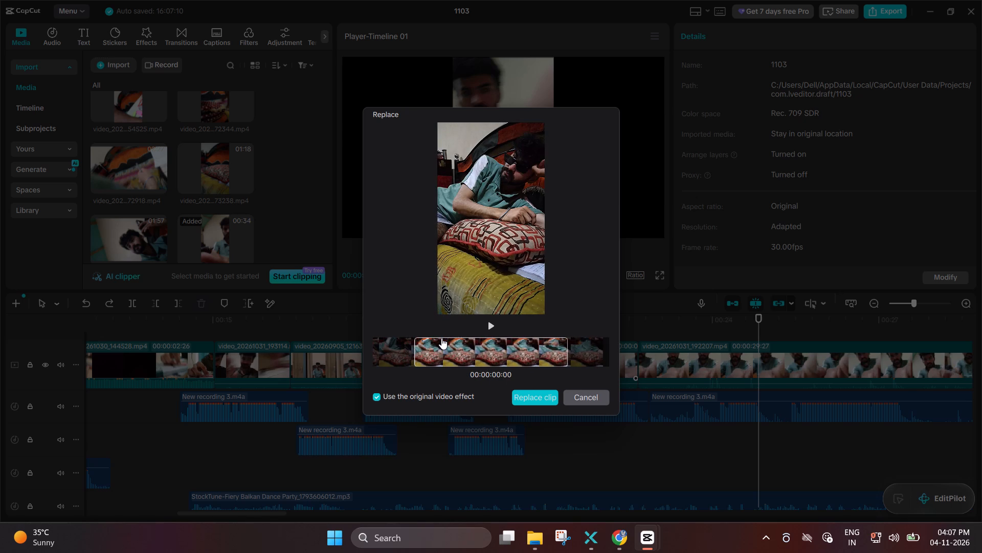
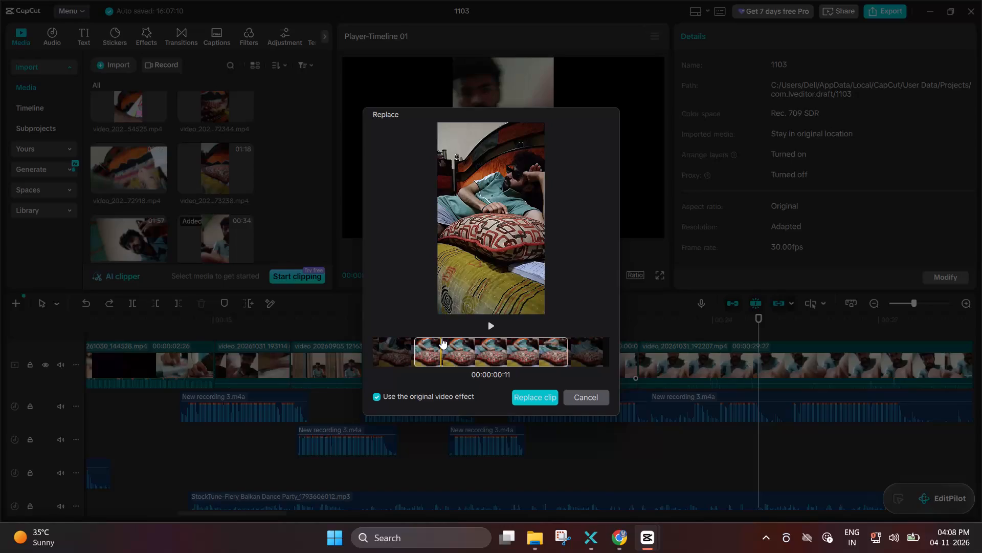
Preview the chosen section of the man reclining behind the cushion, and replace the clip at about 0:20 to 0:22 with it.
{"action": "left_click", "coordinate": [501, 285]}
{"action": "key", "text": "space"}
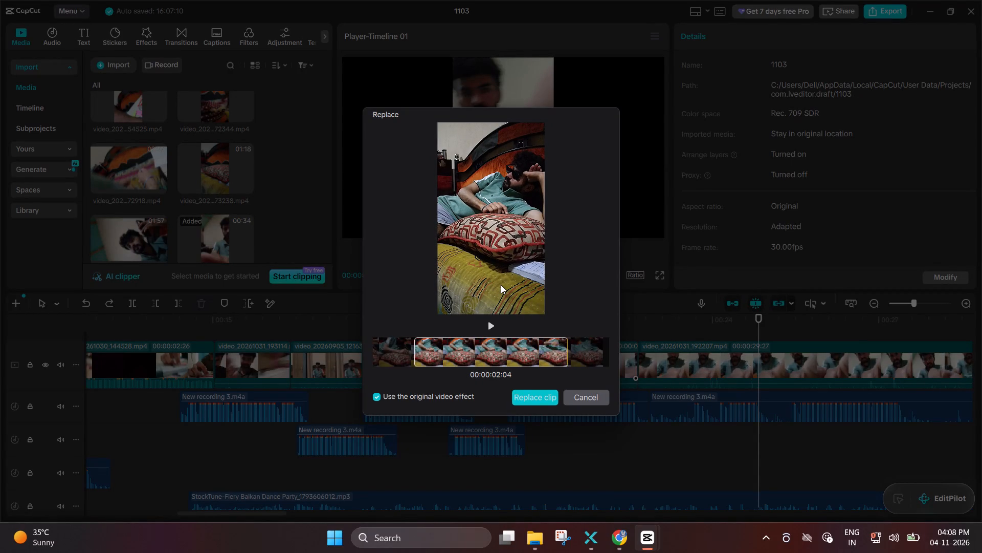
{"action": "key", "text": "space"}
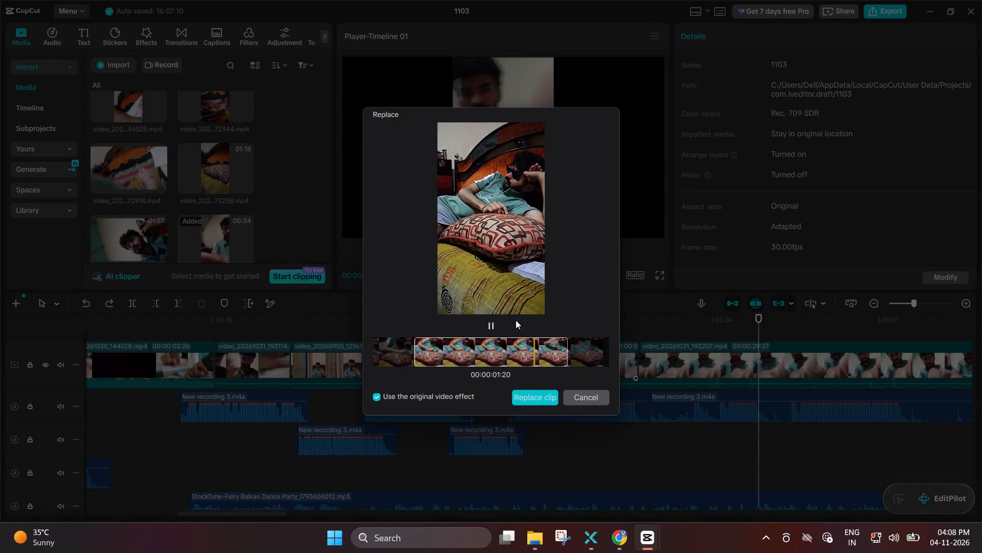
{"action": "left_click", "coordinate": [546, 401]}
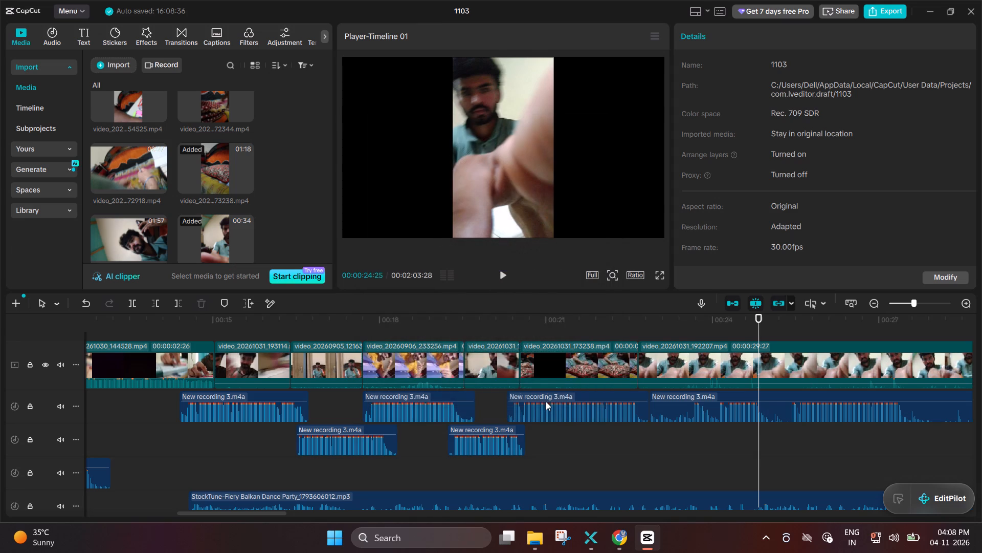
Play the timeline from about 0:17 through the replaced cushion clip to 00:00:22:15.
{"action": "left_click", "coordinate": [318, 313]}
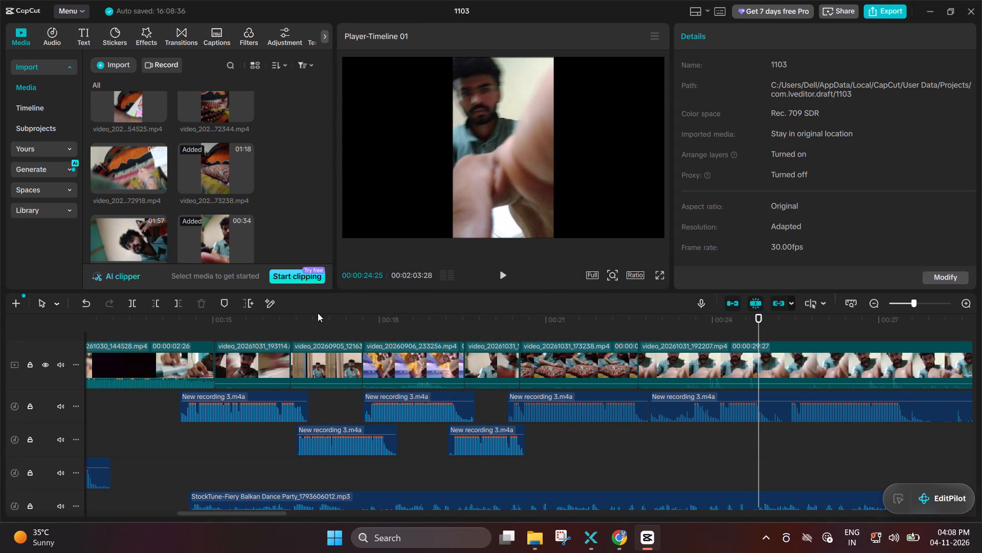
{"action": "key", "text": "space"}
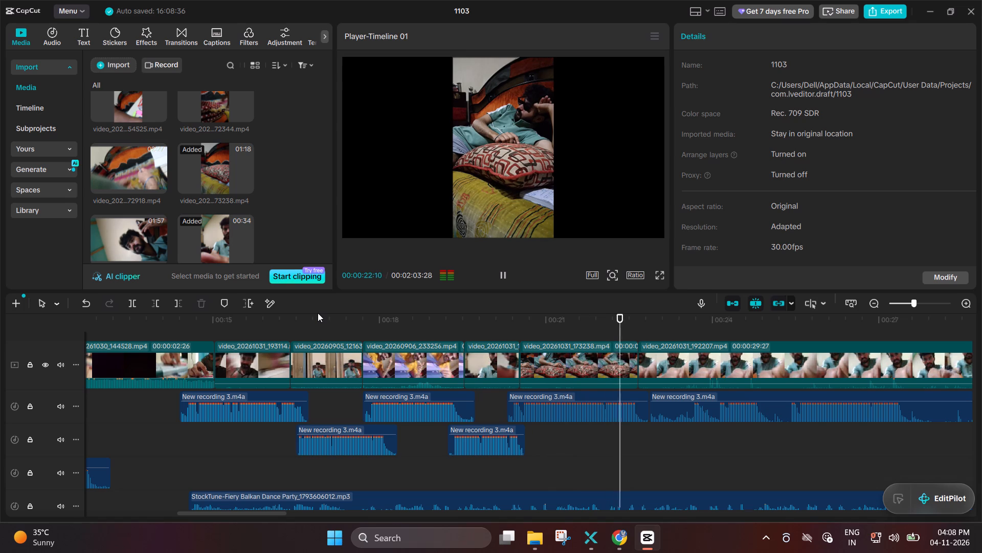
{"action": "key", "text": "space"}
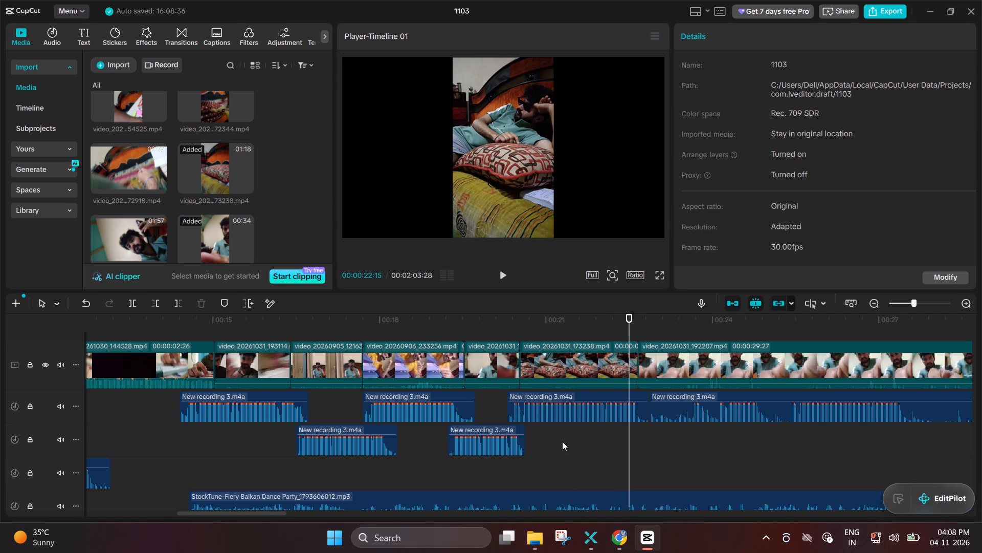
Split the StockTune-Fiery Balkan Dance Party music at 00:00:20:16, where the cushion clip begins.
{"action": "left_click", "coordinate": [525, 498]}
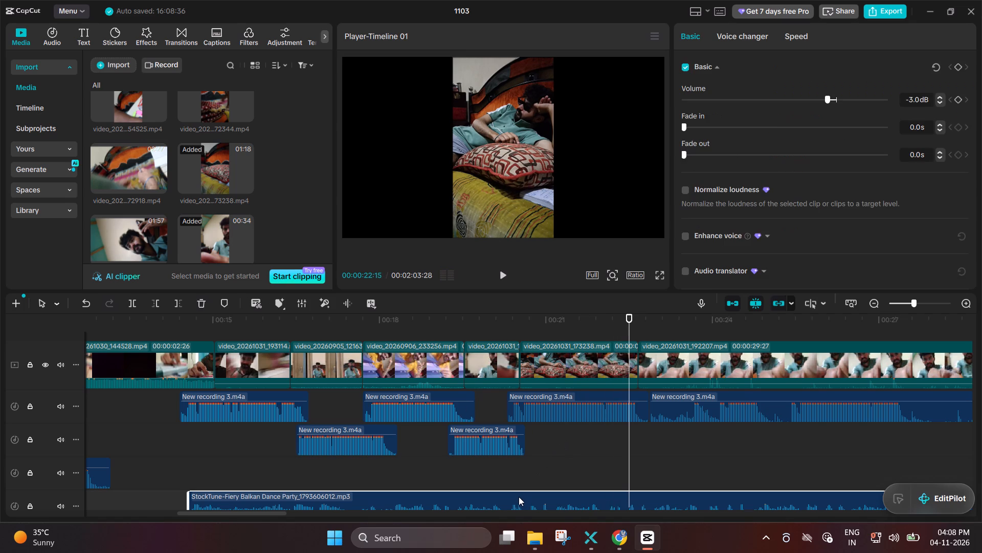
{"action": "left_click", "coordinate": [517, 497]}
{"action": "double_click", "coordinate": [516, 481]}
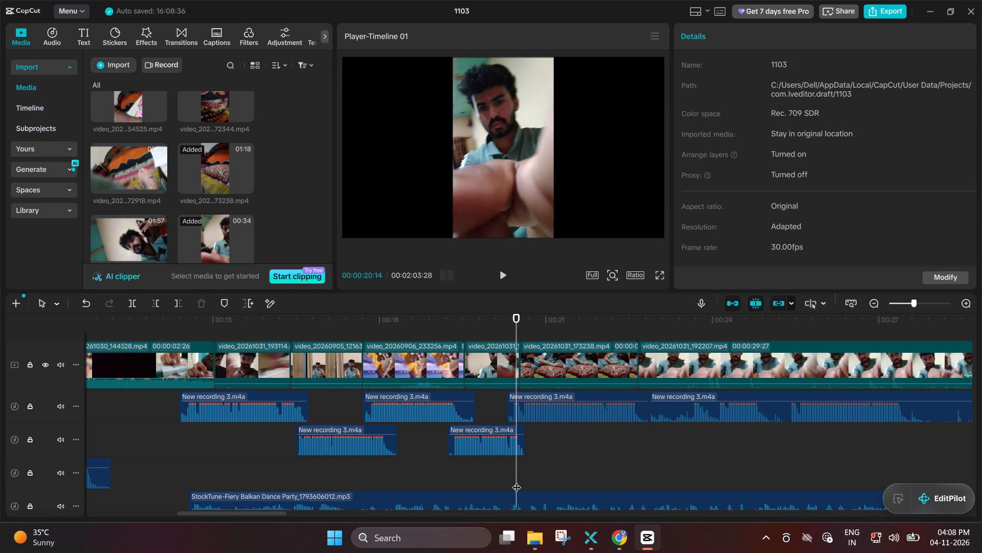
{"action": "double_click", "coordinate": [519, 481]}
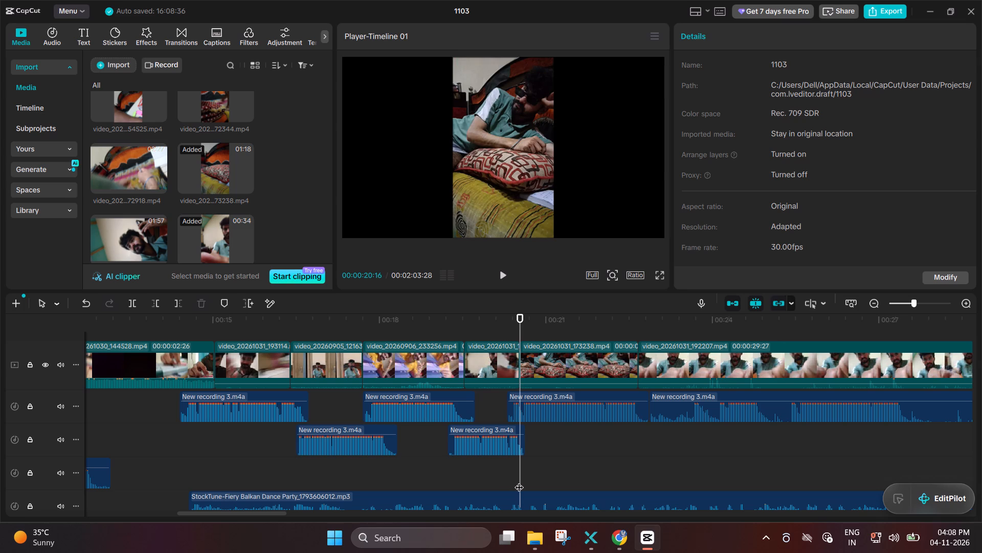
{"action": "left_click", "coordinate": [522, 503]}
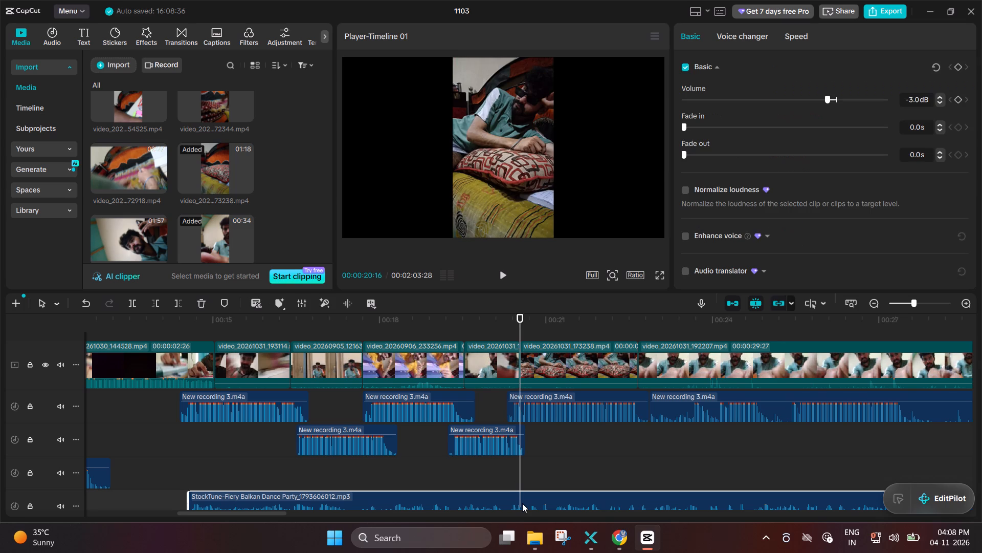
{"action": "key", "text": "ctrl+b"}
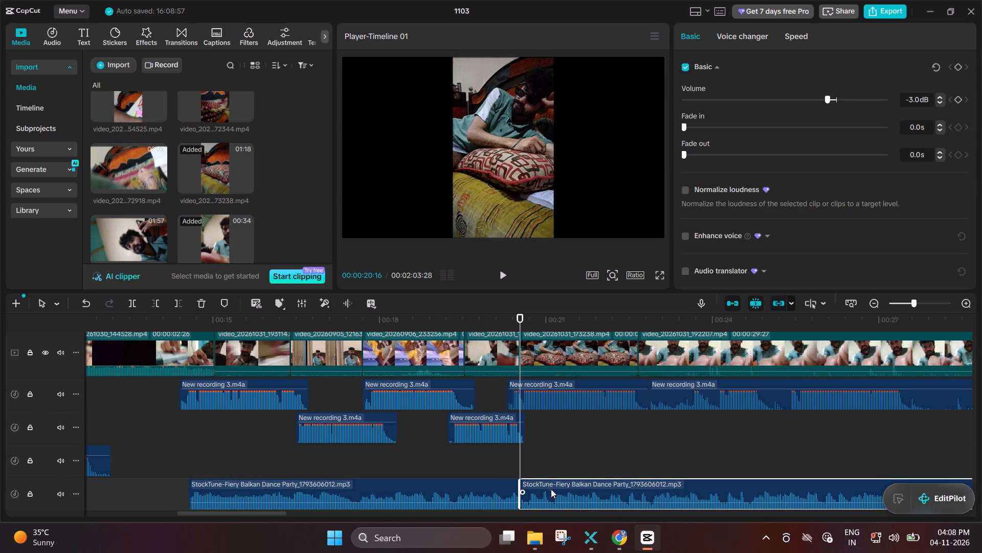
Move the later part of the split music to start at about 0:22:23, leaving the cushion clip without music.
{"action": "left_click_drag", "start_coordinate": [555, 492], "coordinate": [600, 496]}
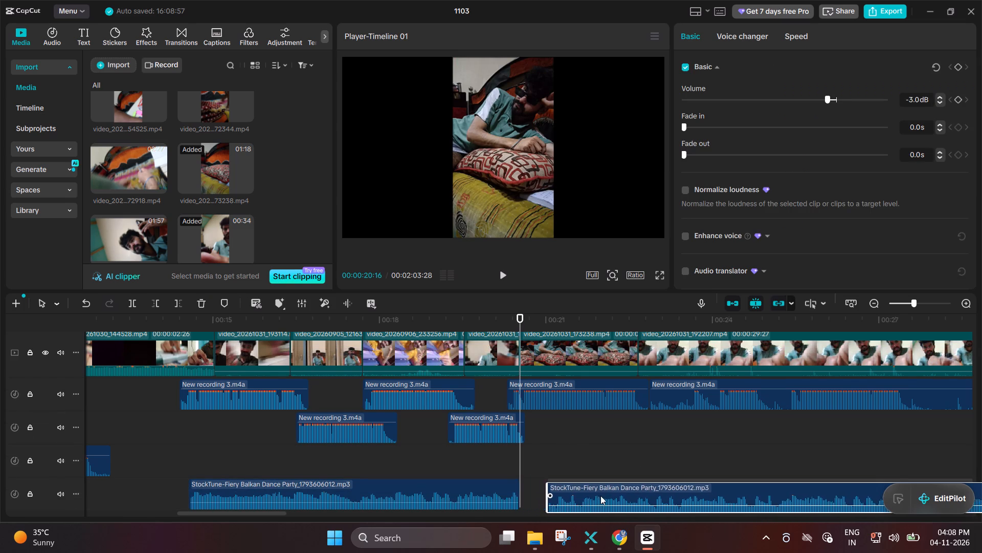
{"action": "left_click_drag", "start_coordinate": [600, 496], "coordinate": [683, 495]}
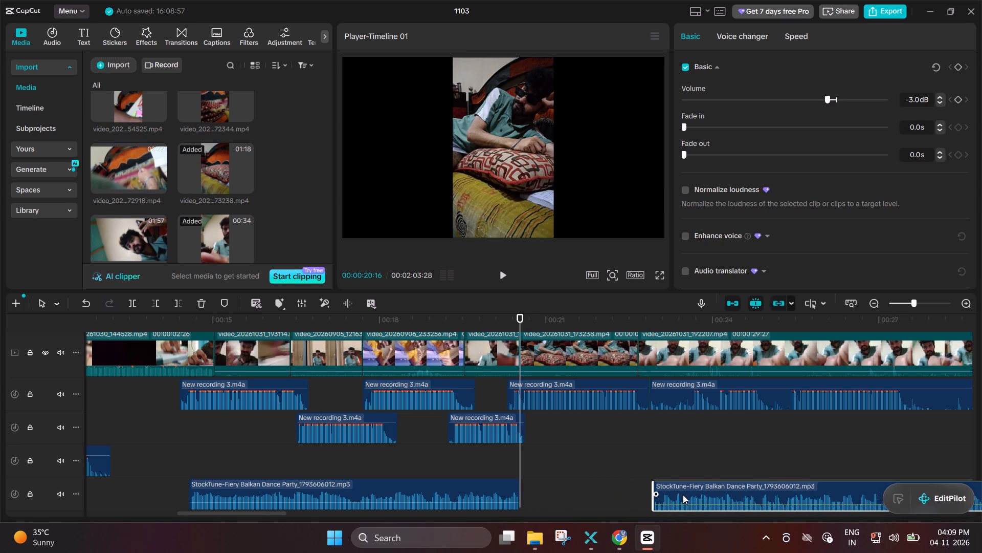
{"action": "left_click_drag", "start_coordinate": [683, 495], "coordinate": [677, 496]}
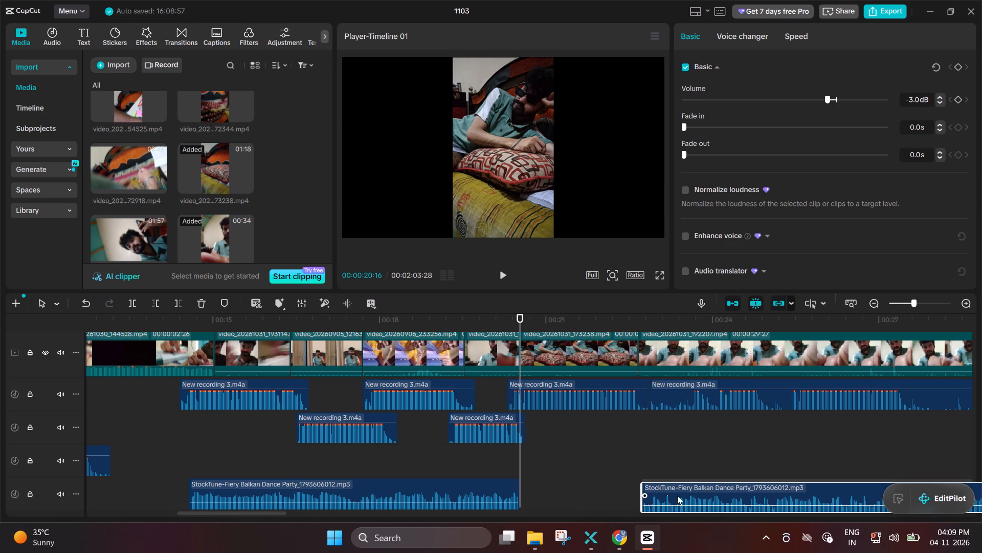
{"action": "left_click_drag", "start_coordinate": [677, 496], "coordinate": [678, 496]}
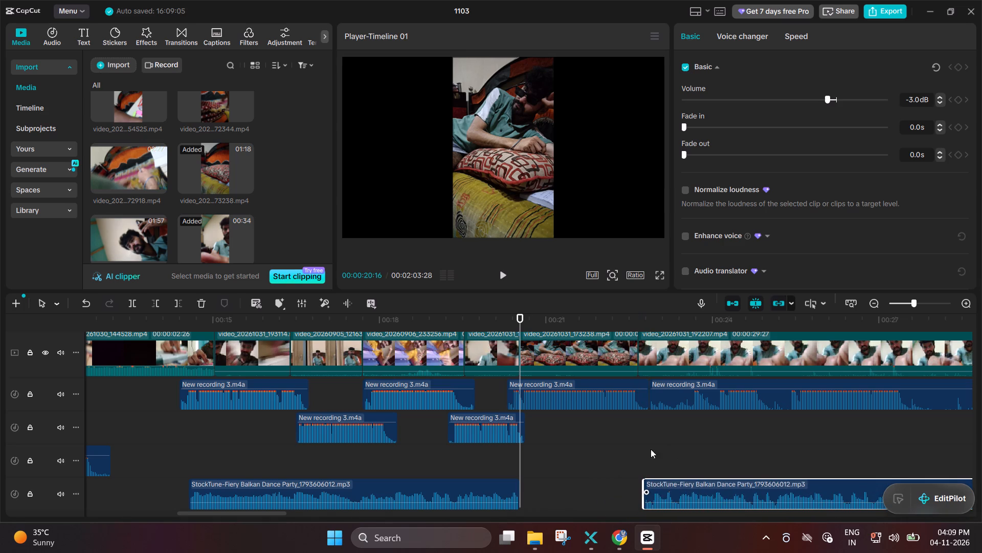
Trim about half a second off the start of the later music section.
{"action": "scroll", "coordinate": [644, 450], "scroll_direction": "left", "scroll_amount": 1}
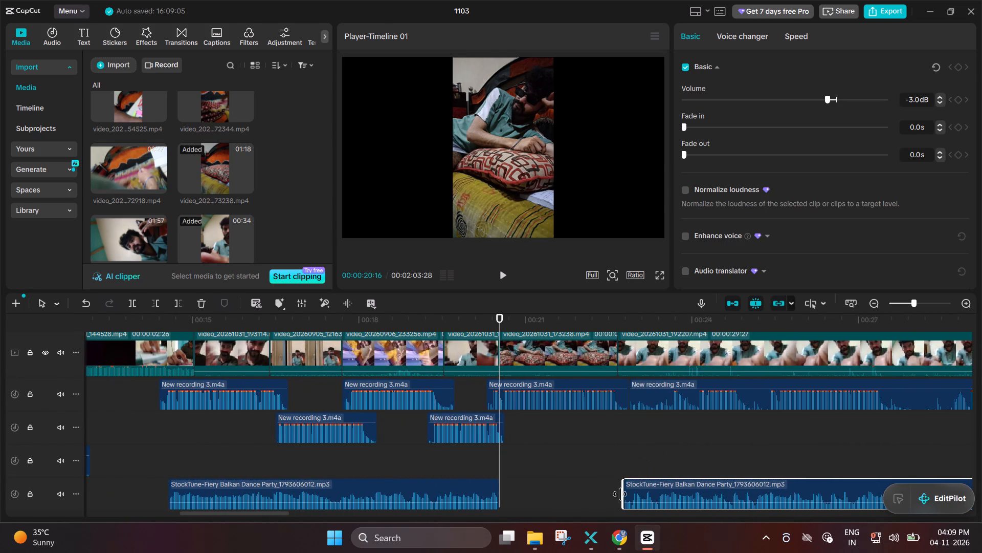
{"action": "left_click_drag", "start_coordinate": [621, 493], "coordinate": [637, 499]}
{"action": "left_click_drag", "start_coordinate": [623, 491], "coordinate": [631, 494]}
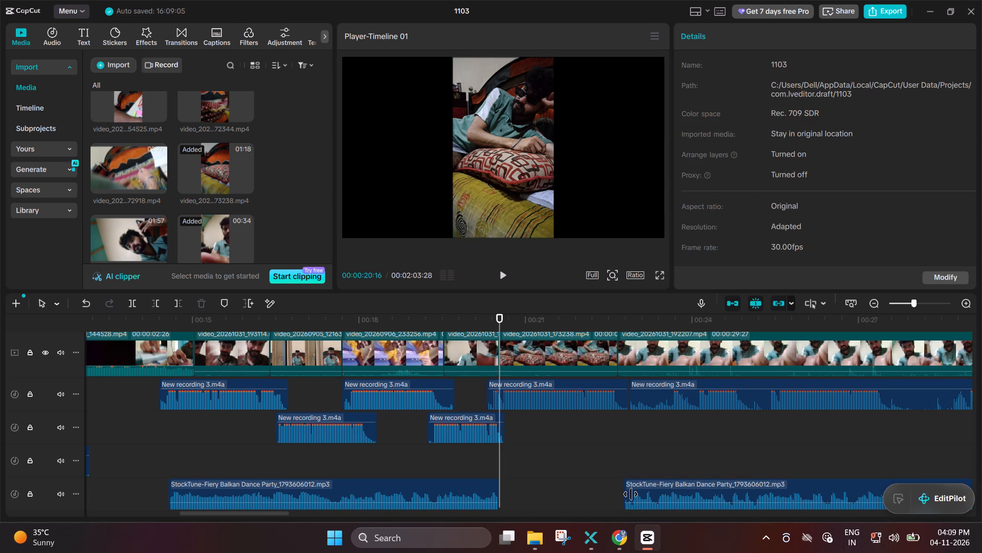
{"action": "left_click_drag", "start_coordinate": [631, 494], "coordinate": [631, 495]}
{"action": "left_click", "coordinate": [595, 485]}
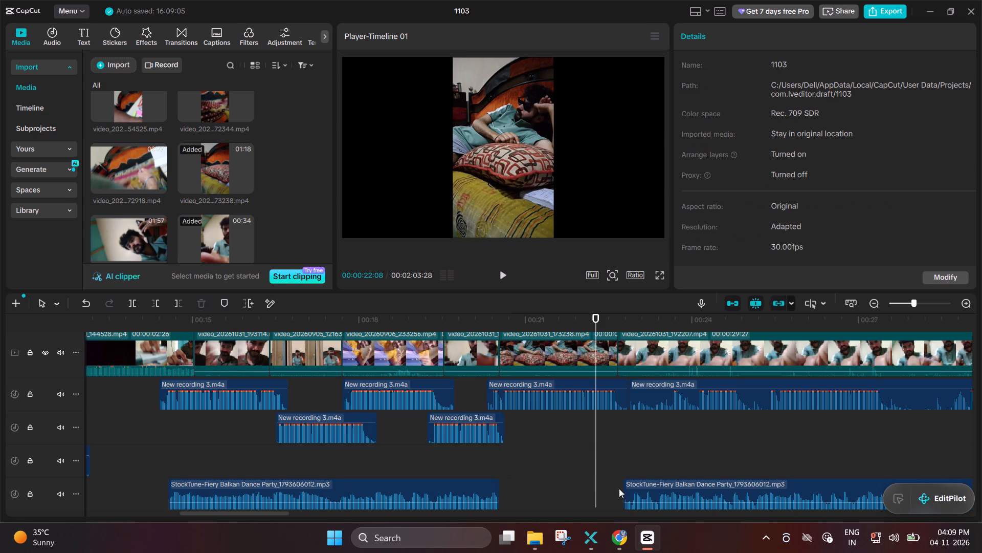
{"action": "left_click", "coordinate": [635, 497]}
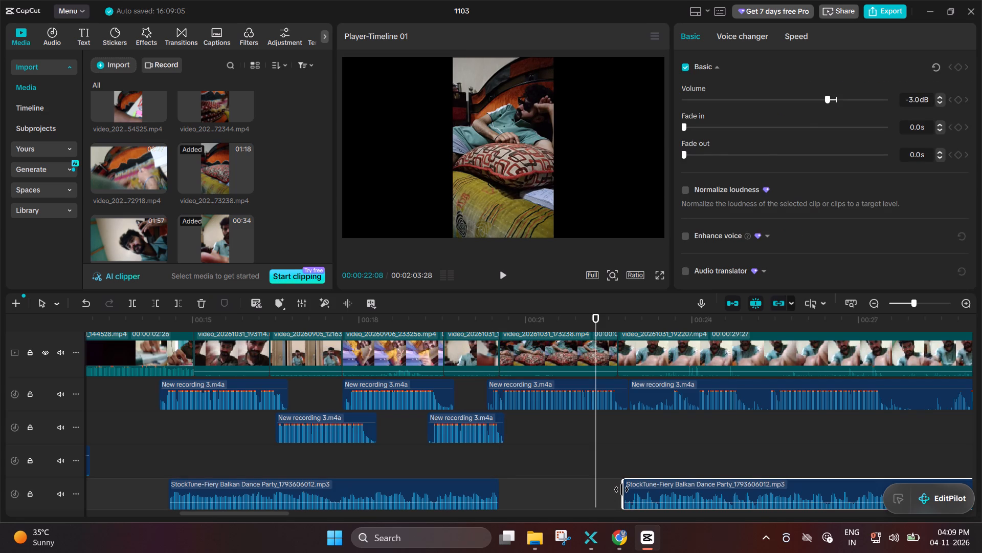
{"action": "left_click_drag", "start_coordinate": [621, 490], "coordinate": [630, 492]}
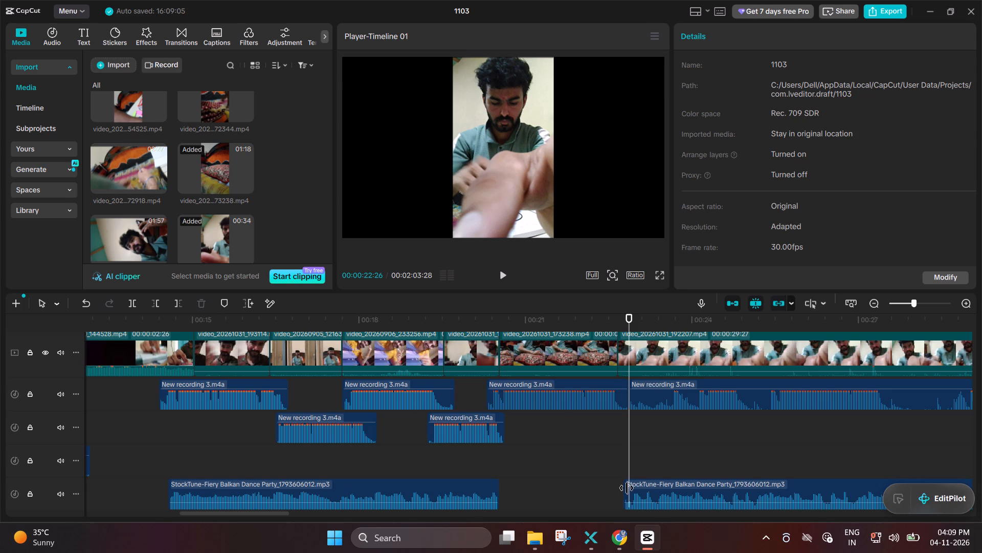
{"action": "left_click_drag", "start_coordinate": [627, 488], "coordinate": [638, 490]}
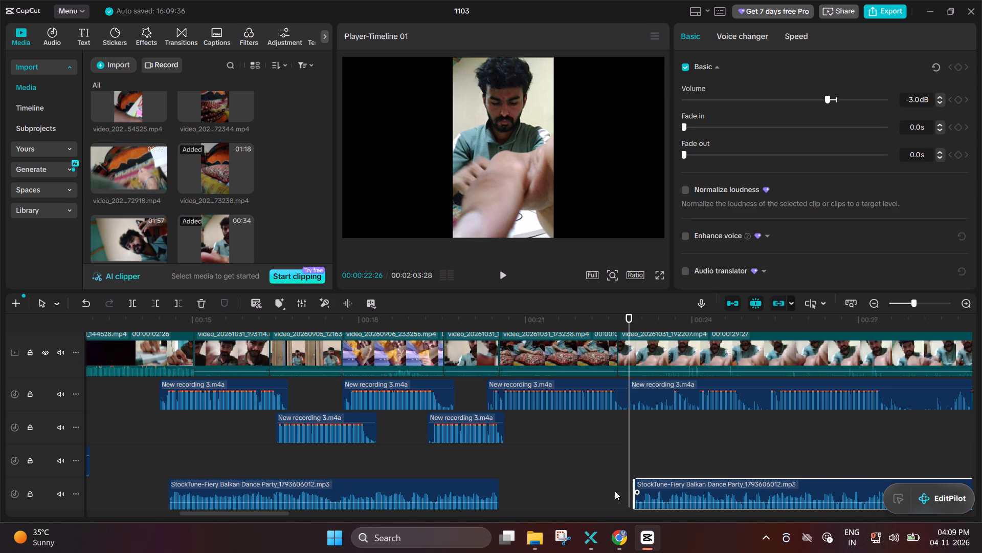
{"action": "left_click_drag", "start_coordinate": [637, 486], "coordinate": [653, 496]}
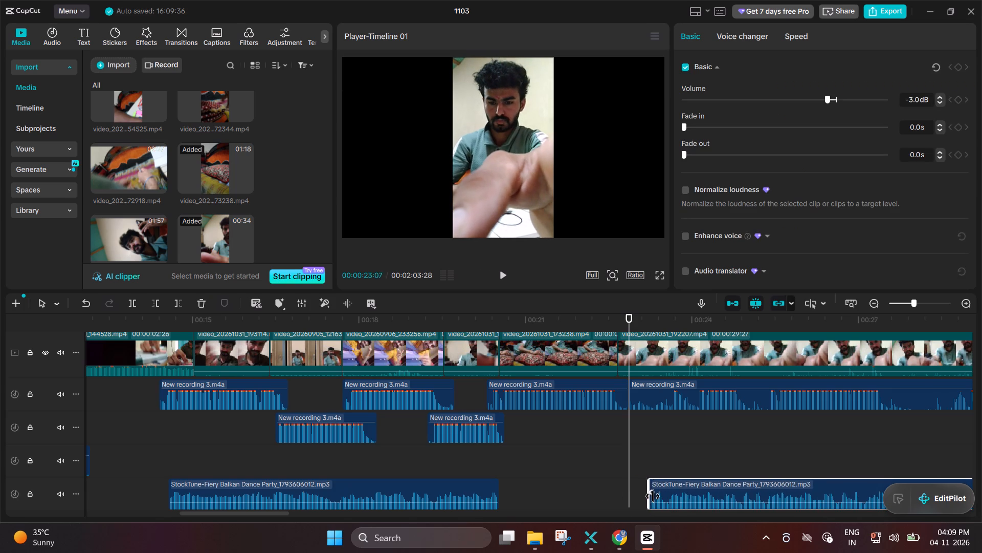
{"action": "left_click_drag", "start_coordinate": [653, 496], "coordinate": [646, 509]}
Move the trimmed music section back to start with the video_20261031_192207.mp4 clip at about 0:22:20.
{"action": "left_click", "coordinate": [663, 493]}
{"action": "left_click_drag", "start_coordinate": [663, 493], "coordinate": [637, 490]}
Scrub through the long video_20261031_192207.mp4 clip between about 0:22 and 0:37 to examine its footage.
{"action": "left_click", "coordinate": [630, 354]}
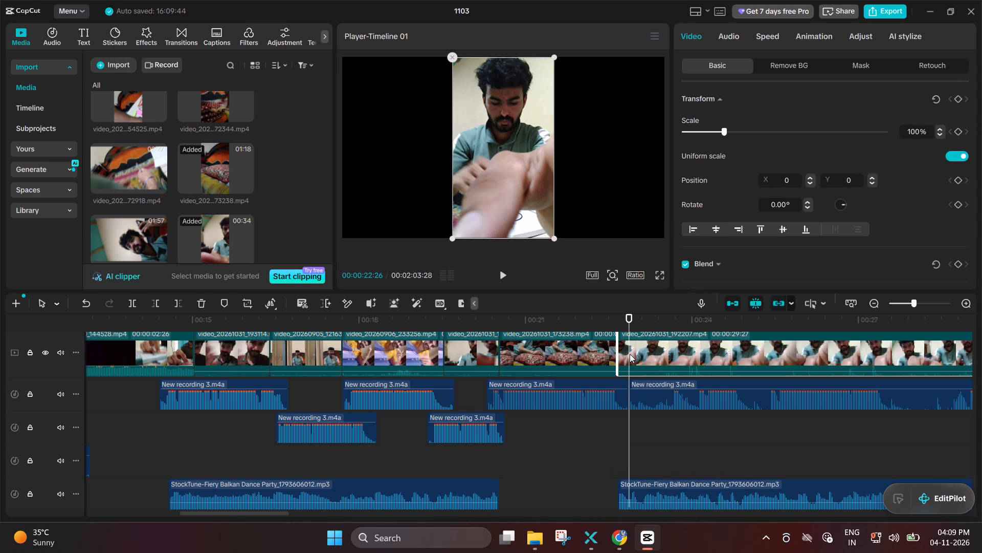
{"action": "scroll", "coordinate": [630, 354], "scroll_direction": "left", "scroll_amount": 1}
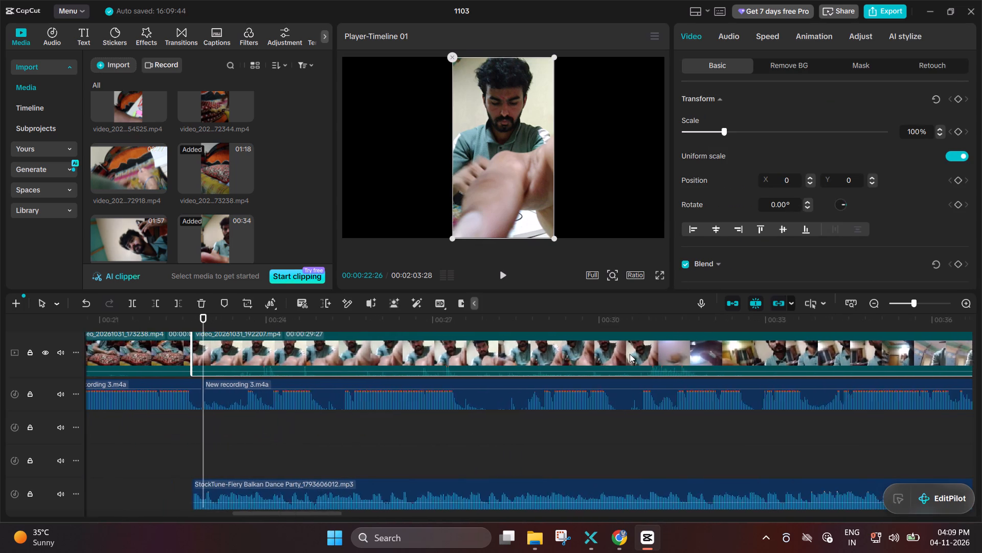
{"action": "scroll", "coordinate": [630, 354], "scroll_direction": "left", "scroll_amount": 3}
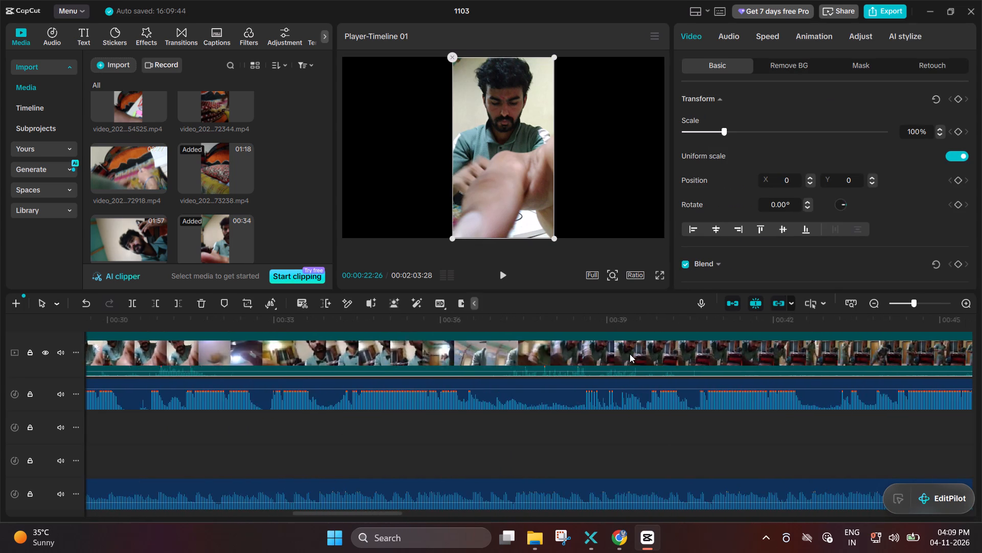
{"action": "scroll", "coordinate": [630, 354], "scroll_direction": "left", "scroll_amount": 1}
{"action": "scroll", "coordinate": [630, 354], "scroll_direction": "down", "scroll_amount": 4, "text": "ctrl"}
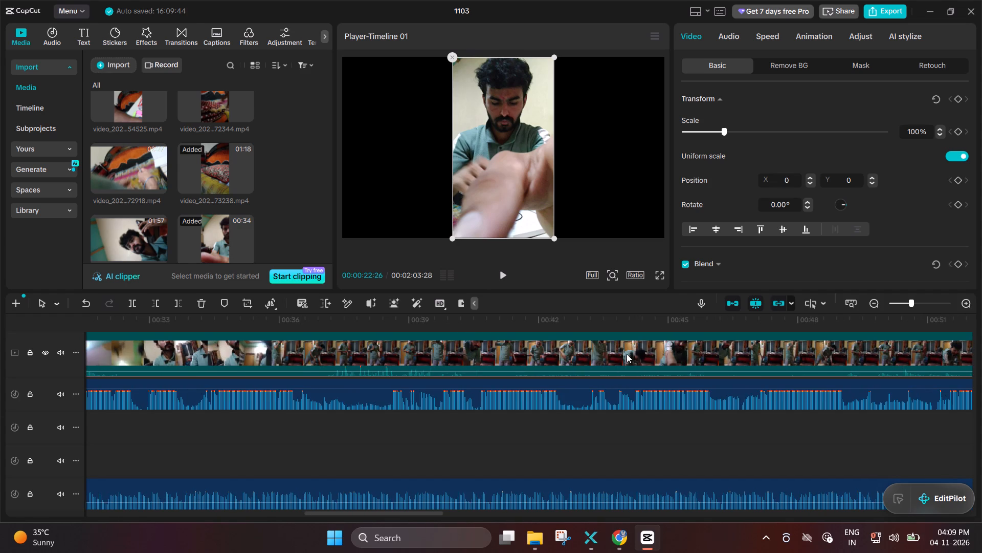
{"action": "scroll", "coordinate": [613, 354], "scroll_direction": "left", "scroll_amount": 1}
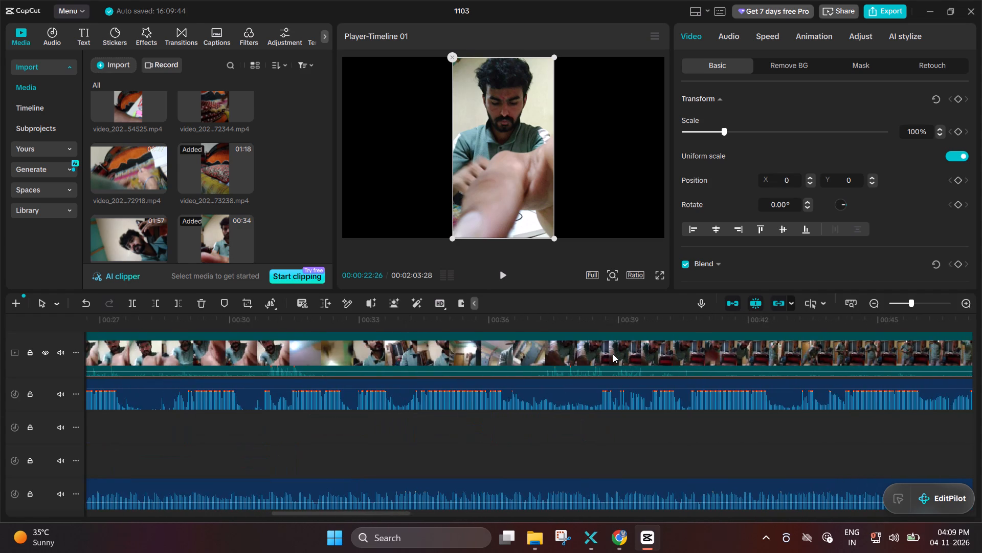
{"action": "left_click", "coordinate": [613, 354]}
{"action": "left_click", "coordinate": [380, 337]}
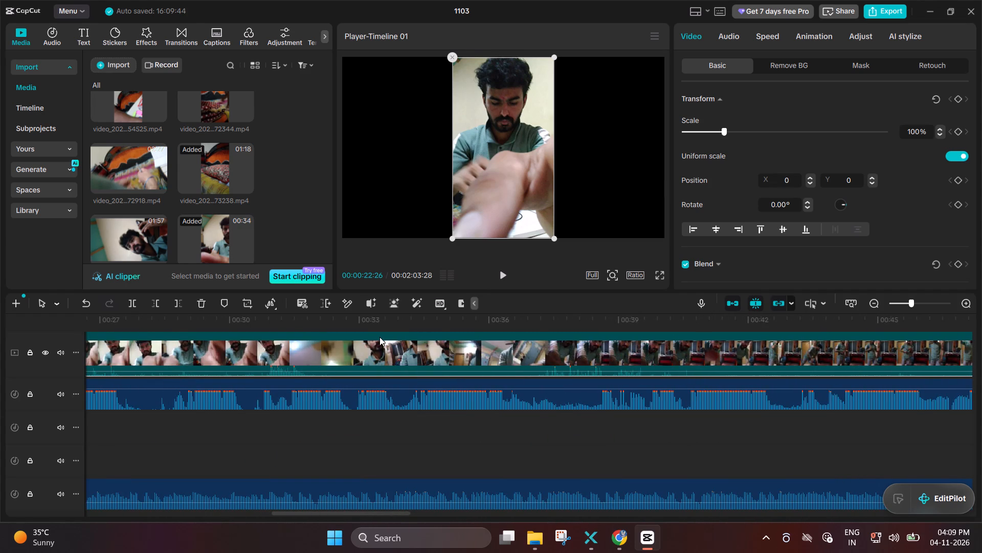
{"action": "left_click", "coordinate": [384, 311]}
{"action": "triple_click", "coordinate": [384, 311]}
{"action": "left_click", "coordinate": [384, 311]}
{"action": "left_click_drag", "start_coordinate": [384, 311], "coordinate": [375, 328]}
{"action": "double_click", "coordinate": [375, 328]}
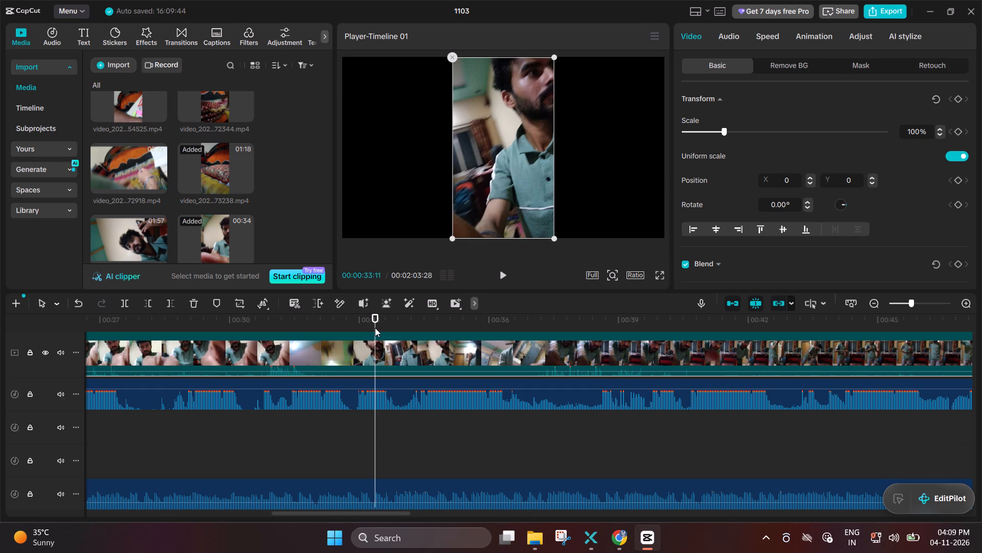
{"action": "left_click_drag", "start_coordinate": [375, 328], "coordinate": [579, 386]}
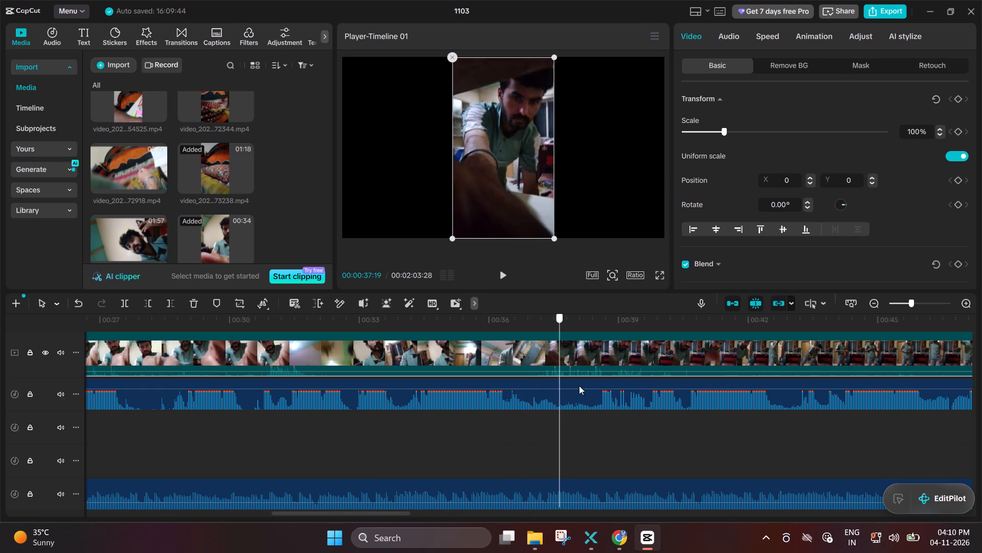
{"action": "left_click_drag", "start_coordinate": [579, 386], "coordinate": [178, 480]}
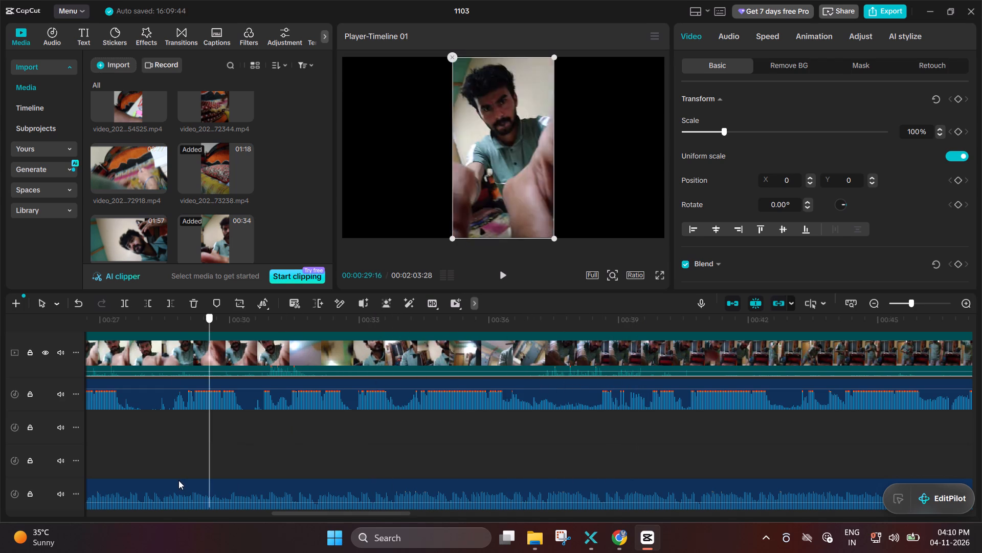
{"action": "left_click_drag", "start_coordinate": [178, 480], "coordinate": [0, 485]}
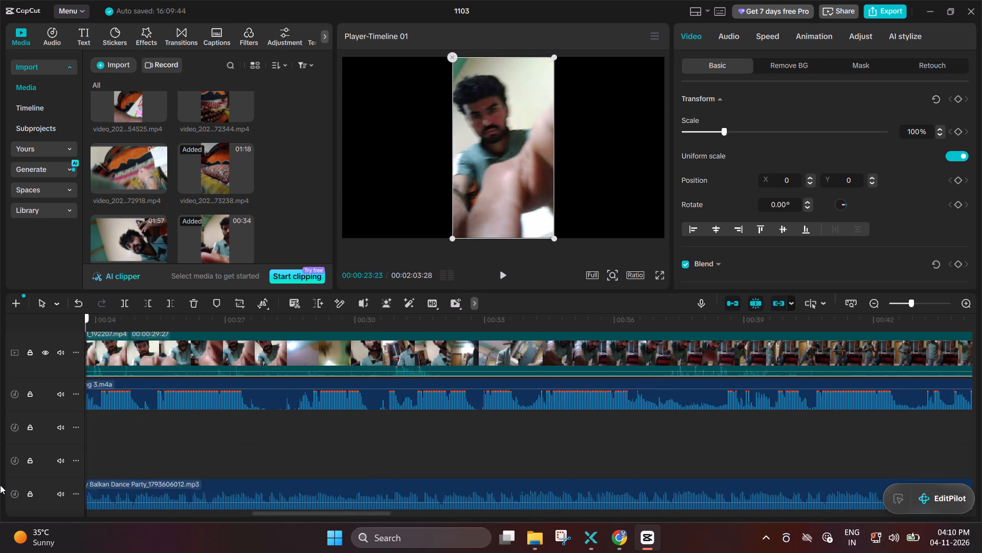
{"action": "left_click_drag", "start_coordinate": [0, 485], "coordinate": [789, 491]}
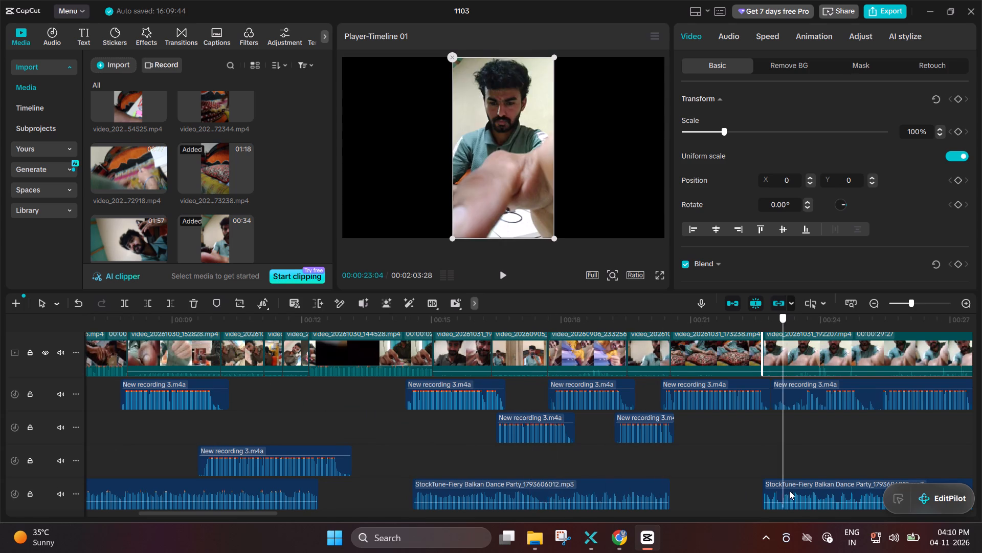
{"action": "left_click_drag", "start_coordinate": [789, 491], "coordinate": [774, 477]}
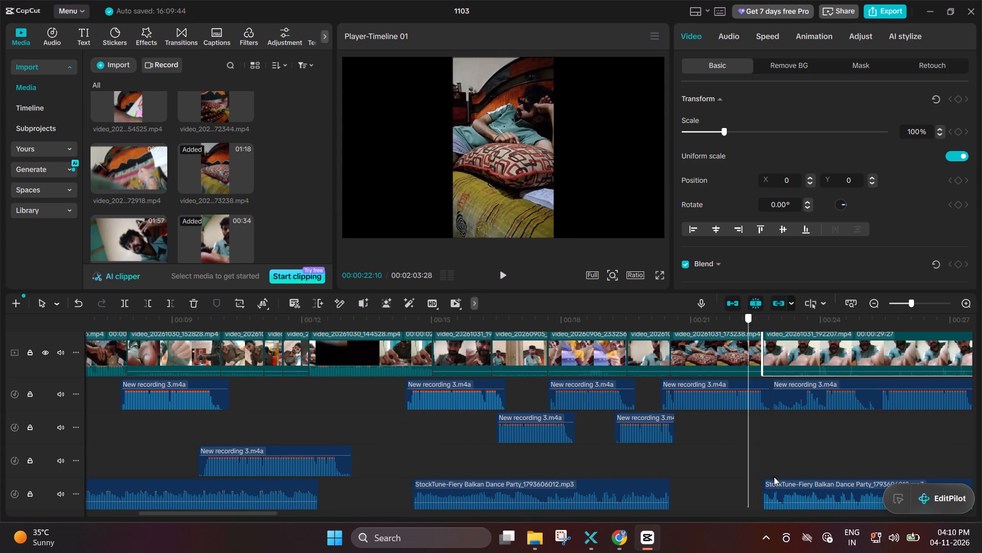
Play the timeline from about 0:19 to 0:22 to check the music pause leading into the cushion clip.
{"action": "left_click_drag", "start_coordinate": [774, 477], "coordinate": [654, 459]}
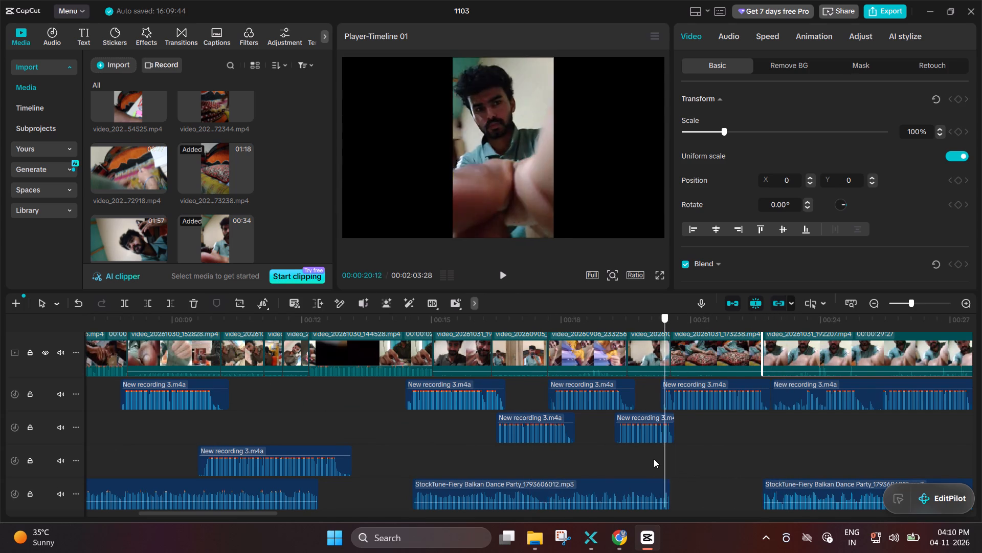
{"action": "left_click_drag", "start_coordinate": [654, 459], "coordinate": [626, 453]}
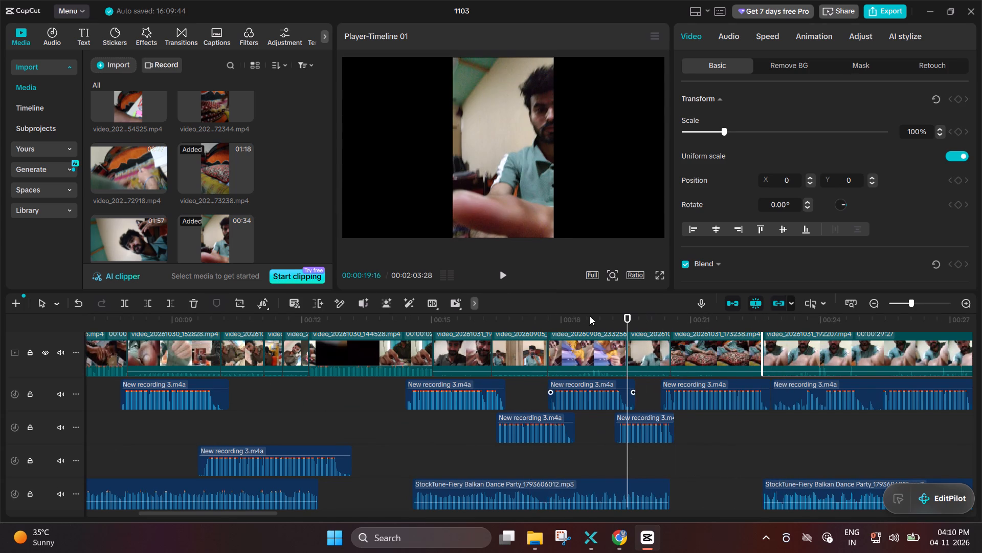
{"action": "left_click", "coordinate": [499, 283]}
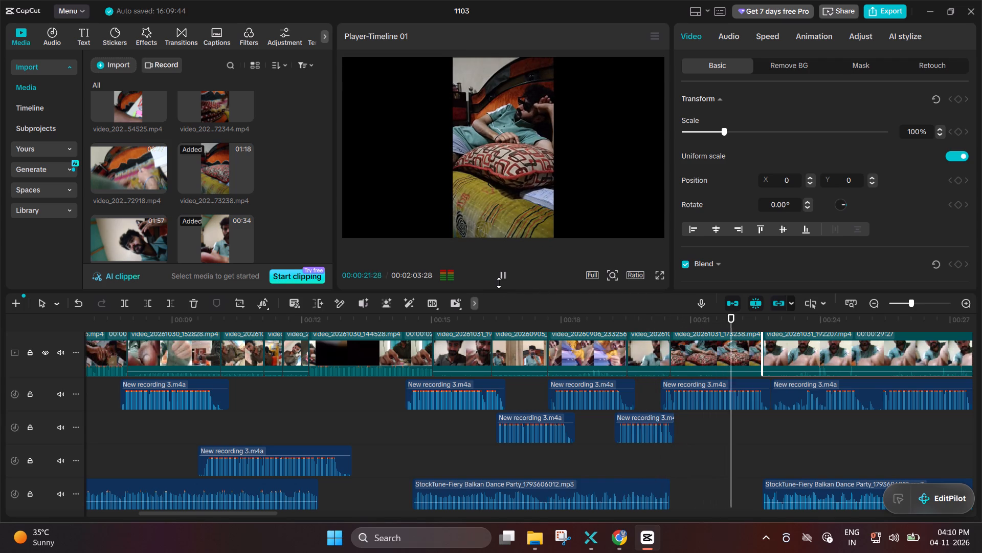
{"action": "left_click", "coordinate": [719, 431]}
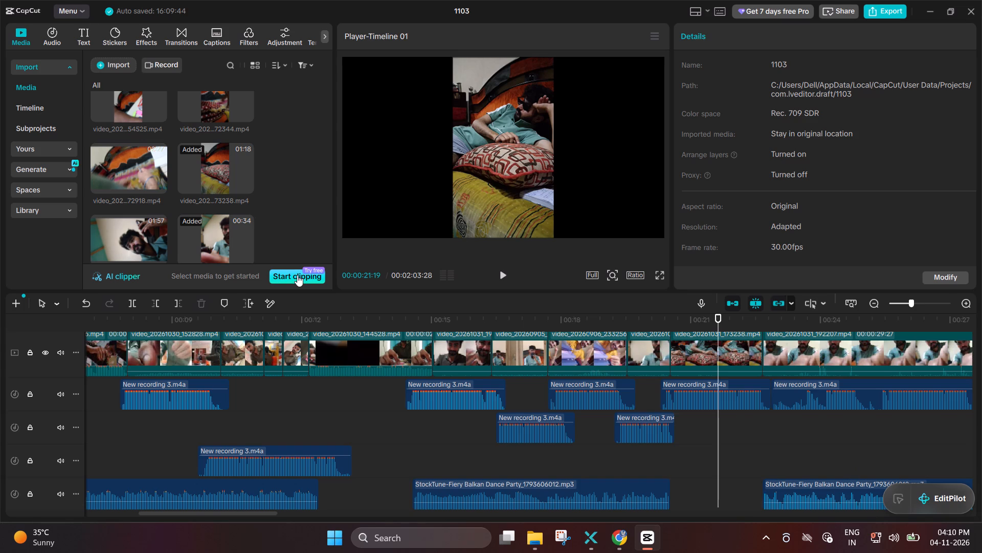
Find the imported video ending 01039.mp4 in the project media and preview its footage from the start.
{"action": "scroll", "coordinate": [149, 195], "scroll_direction": "down", "scroll_amount": 1}
{"action": "scroll", "coordinate": [149, 195], "scroll_direction": "up", "scroll_amount": 1}
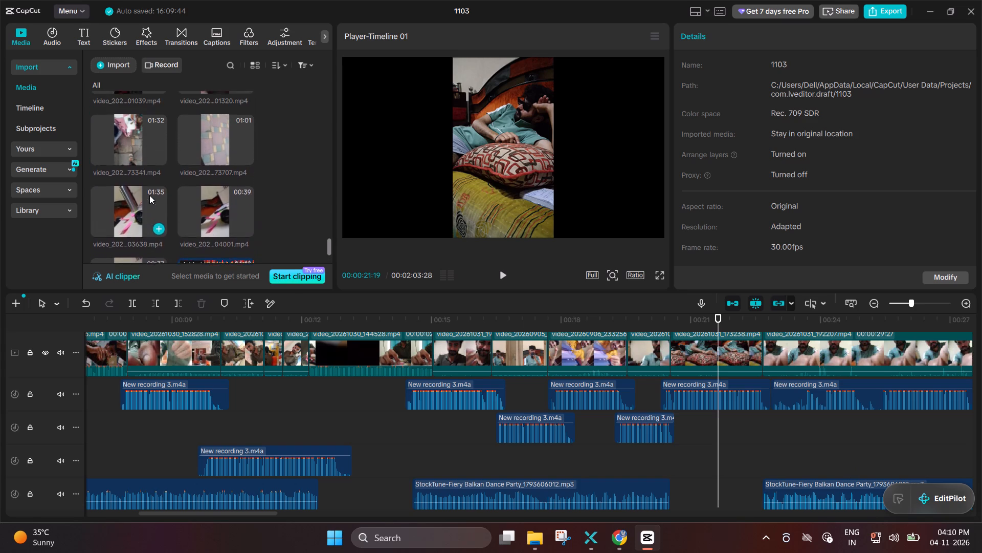
{"action": "scroll", "coordinate": [149, 195], "scroll_direction": "up", "scroll_amount": 1}
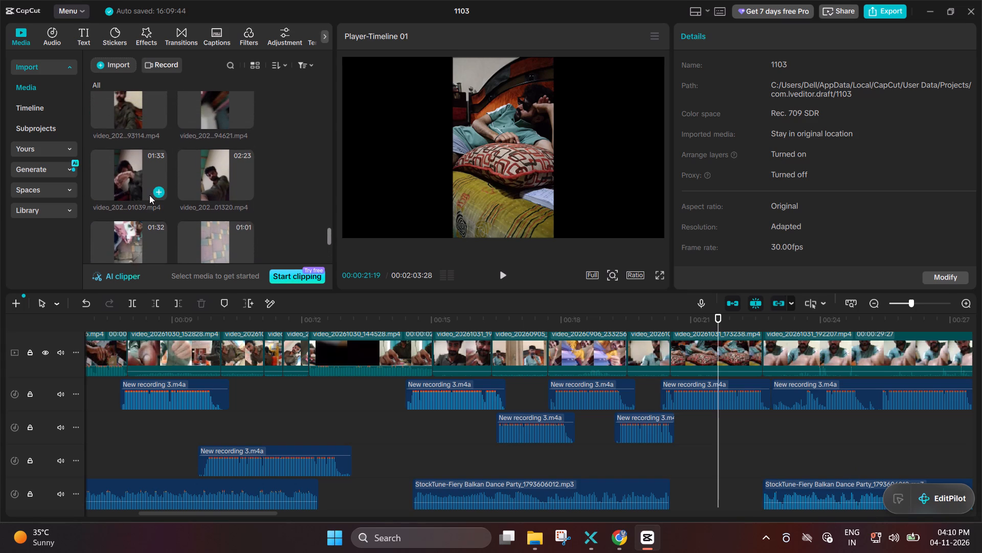
{"action": "scroll", "coordinate": [149, 195], "scroll_direction": "up", "scroll_amount": 1}
{"action": "double_click", "coordinate": [149, 195]}
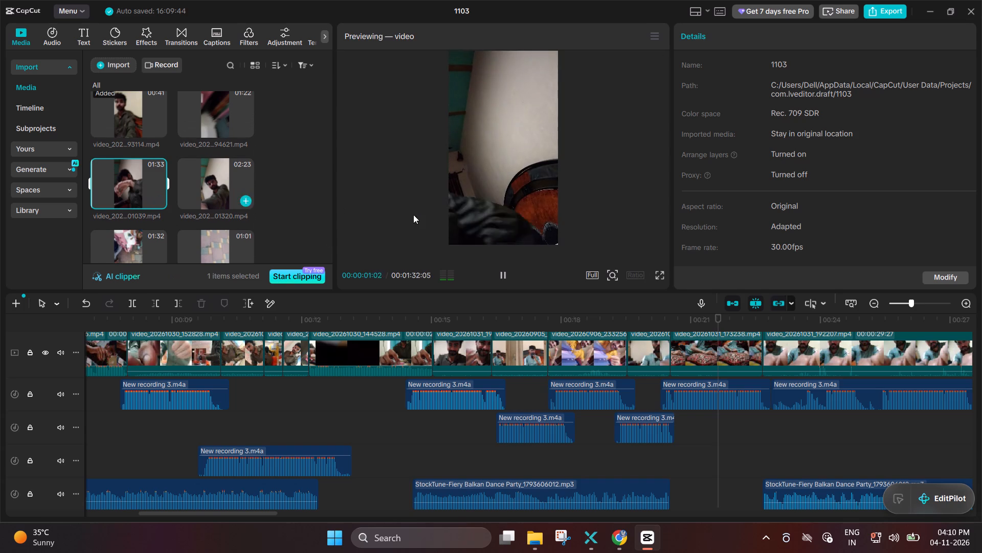
{"action": "triple_click", "coordinate": [123, 173]}
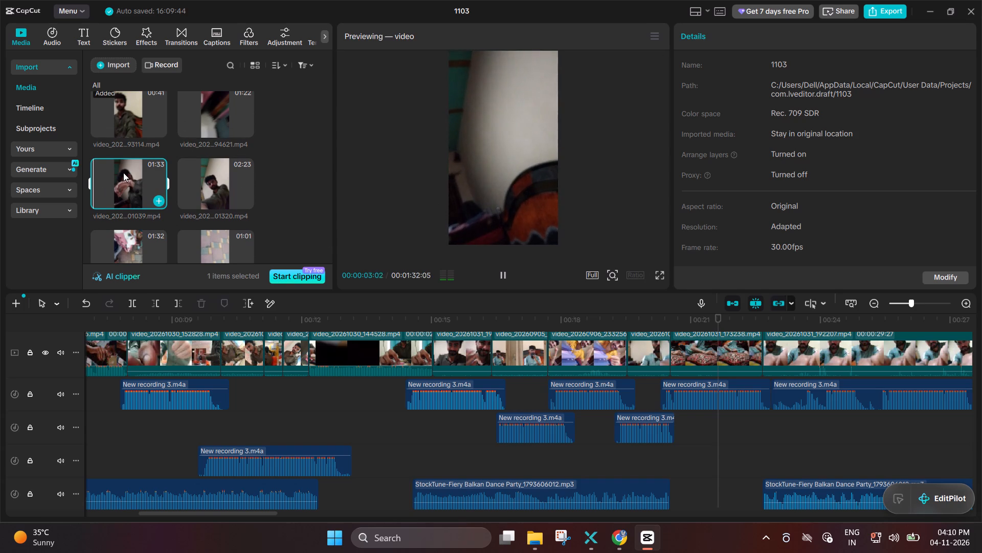
{"action": "triple_click", "coordinate": [123, 173]}
{"action": "triple_click", "coordinate": [123, 173]}
{"action": "triple_click", "coordinate": [123, 173]}
{"action": "double_click", "coordinate": [123, 173]}
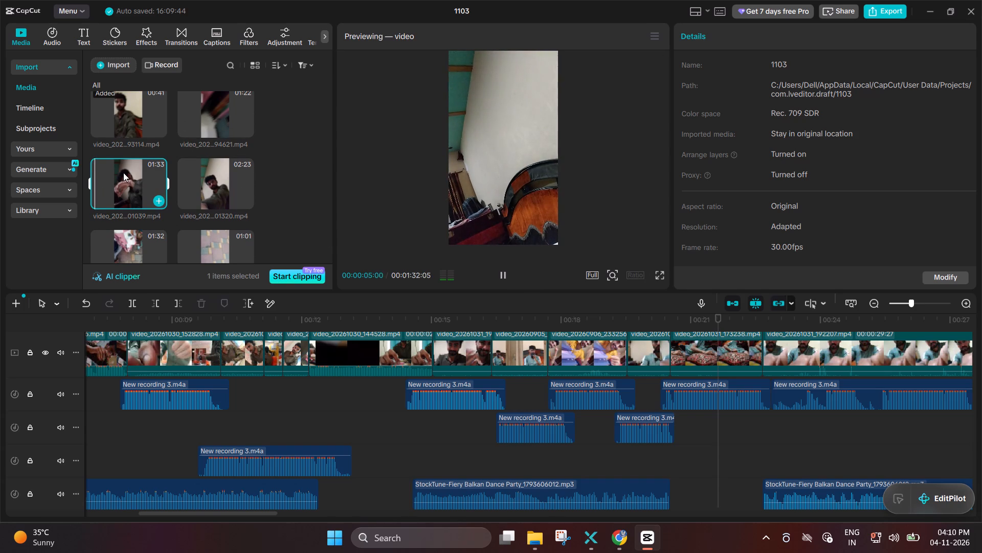
{"action": "left_click", "coordinate": [100, 173]}
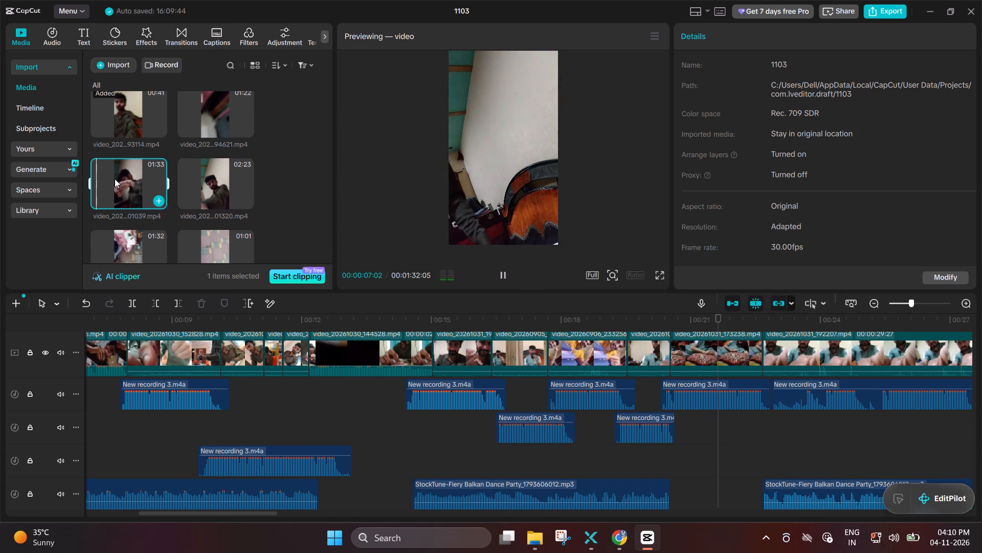
{"action": "triple_click", "coordinate": [115, 179]}
{"action": "triple_click", "coordinate": [115, 179]}
{"action": "double_click", "coordinate": [115, 179]}
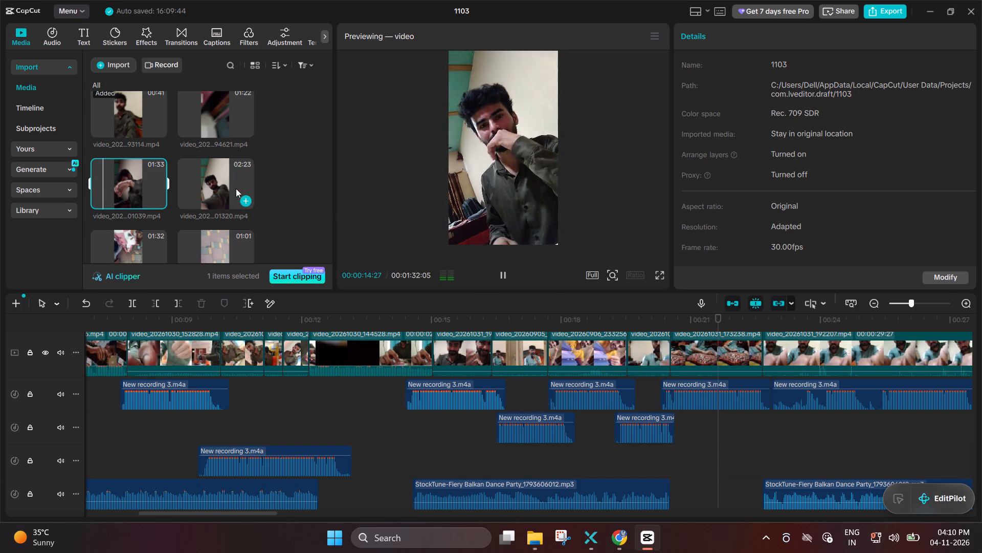
Preview the imported video ending 01320.mp4 from about 0:45 to examine its footage.
{"action": "triple_click", "coordinate": [202, 174]}
{"action": "triple_click", "coordinate": [222, 175]}
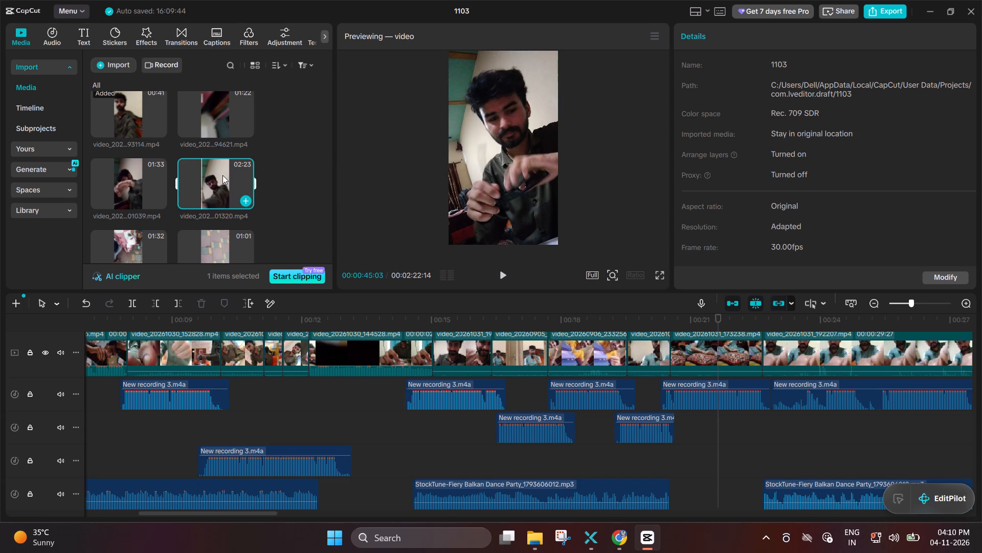
{"action": "left_click", "coordinate": [222, 175]}
{"action": "left_click", "coordinate": [199, 178]}
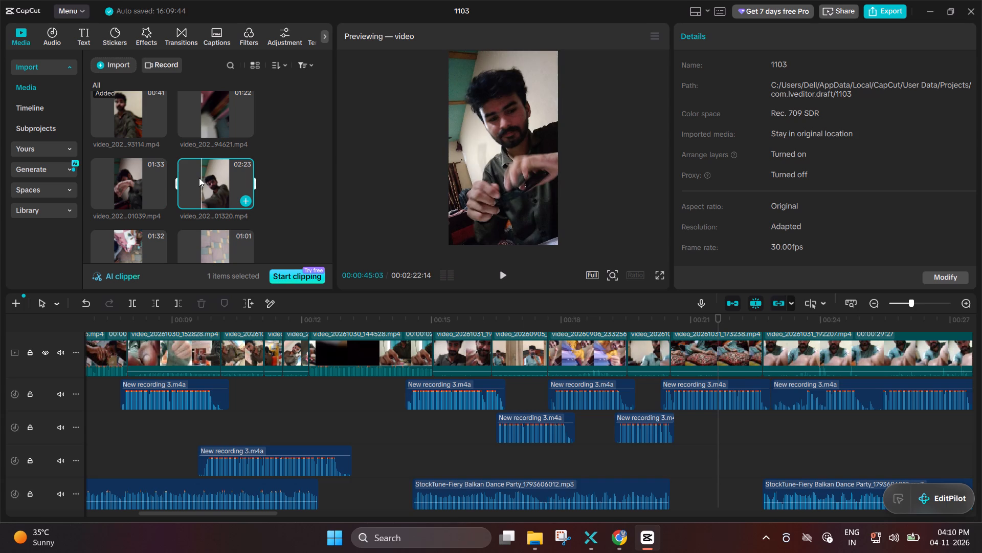
{"action": "left_click", "coordinate": [199, 178]}
{"action": "key", "text": "space"}
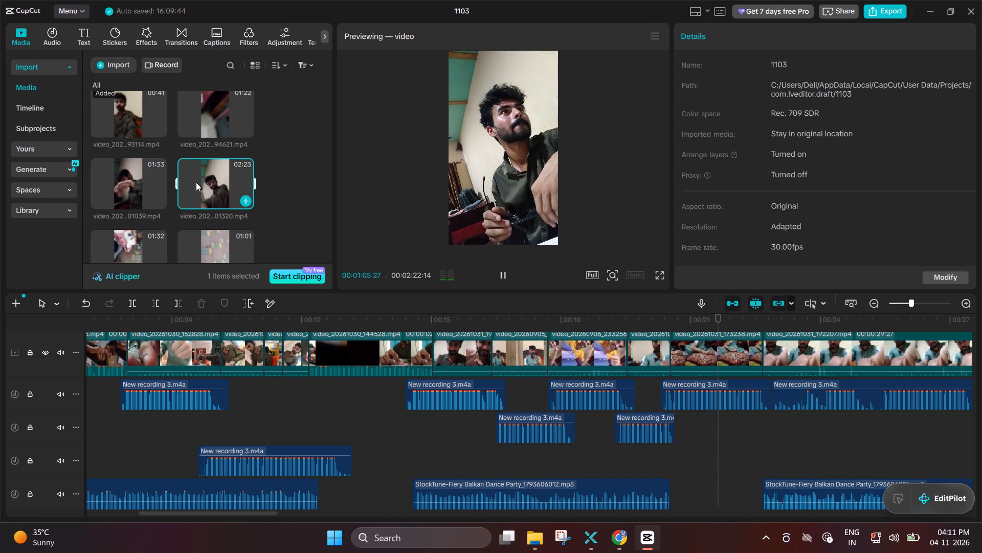
{"action": "double_click", "coordinate": [198, 182]}
{"action": "triple_click", "coordinate": [198, 182]}
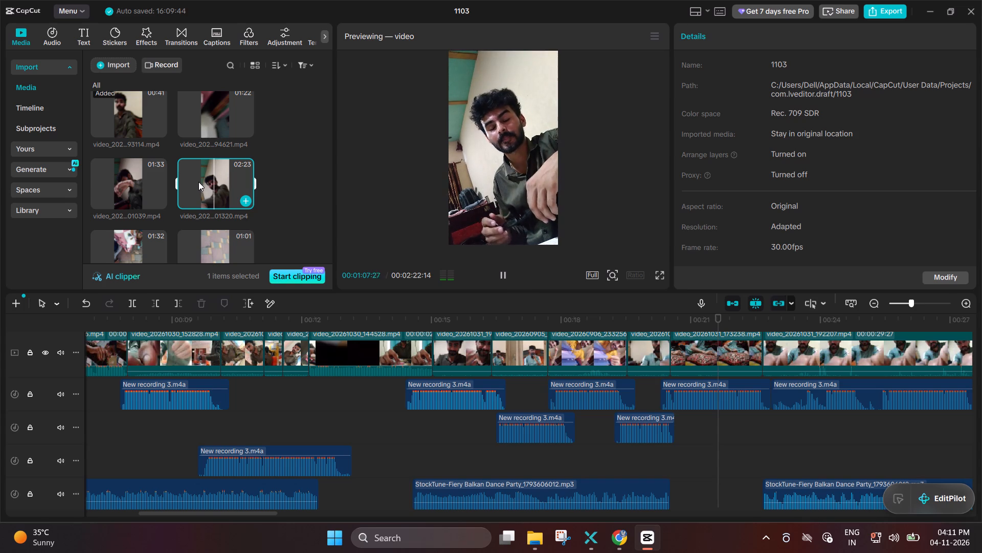
{"action": "triple_click", "coordinate": [198, 182]}
{"action": "triple_click", "coordinate": [198, 182]}
{"action": "triple_click", "coordinate": [198, 182]}
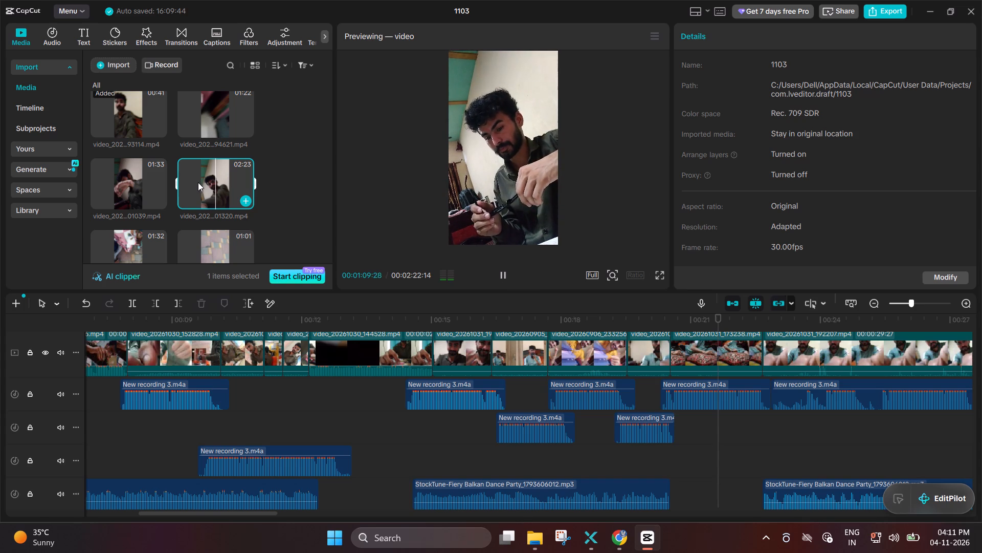
Reopen the preview of the video ending 01320.mp4 and play it from about 0:32.
{"action": "triple_click", "coordinate": [195, 186]}
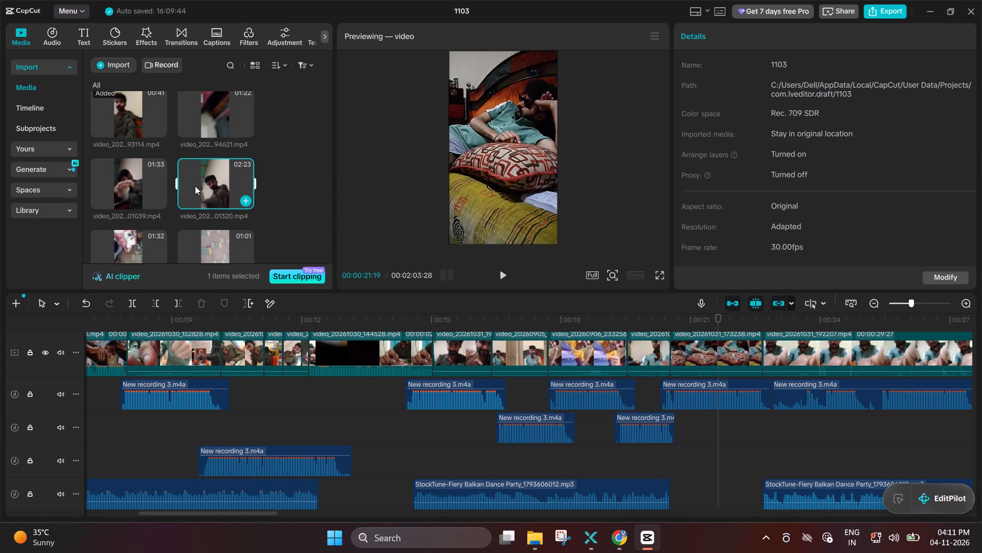
{"action": "left_click", "coordinate": [195, 186]}
{"action": "triple_click", "coordinate": [195, 186]}
{"action": "triple_click", "coordinate": [195, 186]}
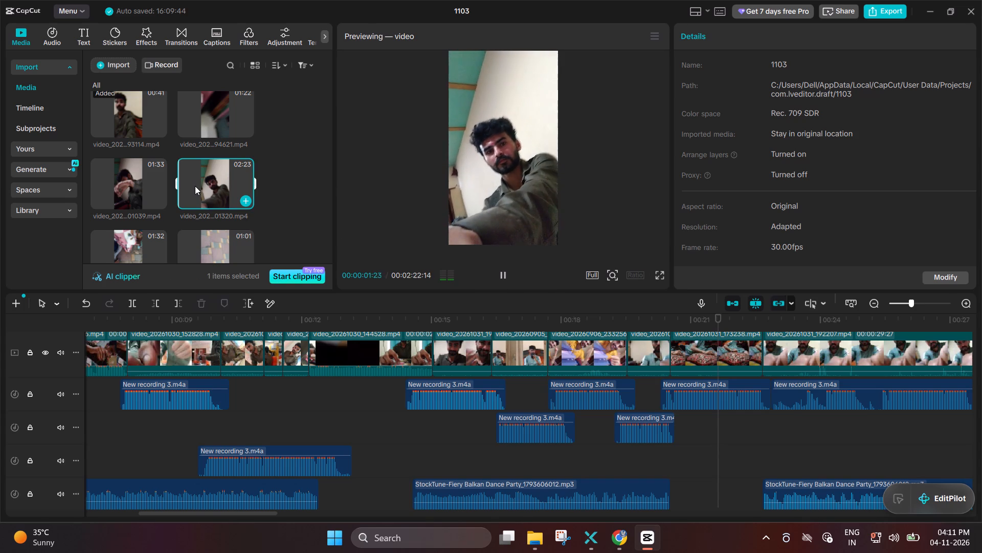
{"action": "left_click", "coordinate": [195, 186]}
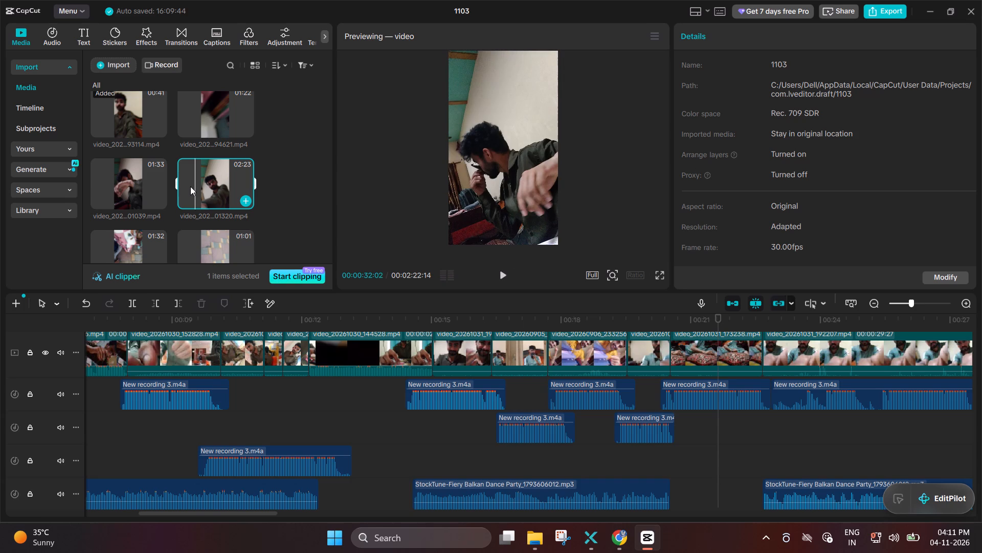
{"action": "left_click", "coordinate": [190, 186]}
{"action": "key", "text": "space"}
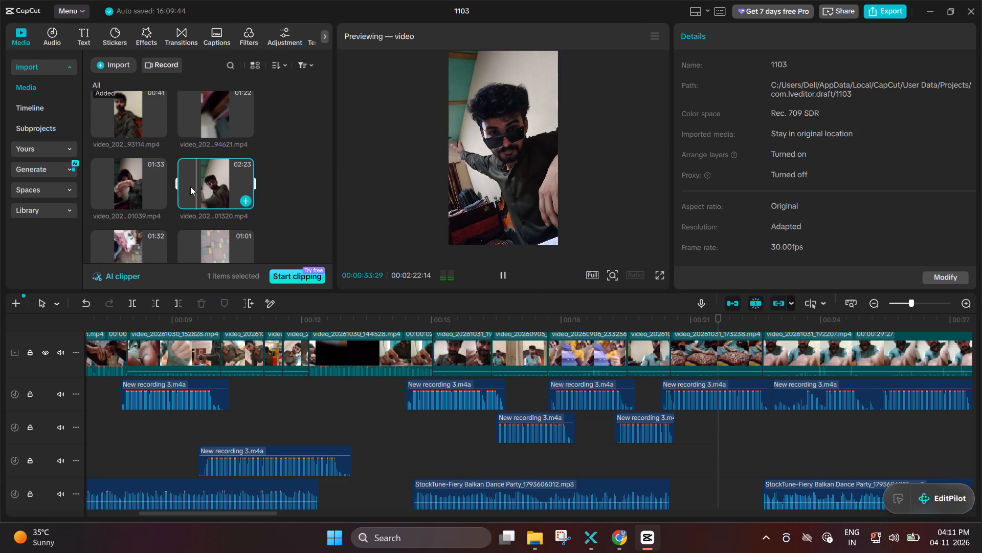
Examine the later footage of the video ending 01320.mp4, playing it from about 1:35.
{"action": "triple_click", "coordinate": [230, 175]}
{"action": "triple_click", "coordinate": [230, 175]}
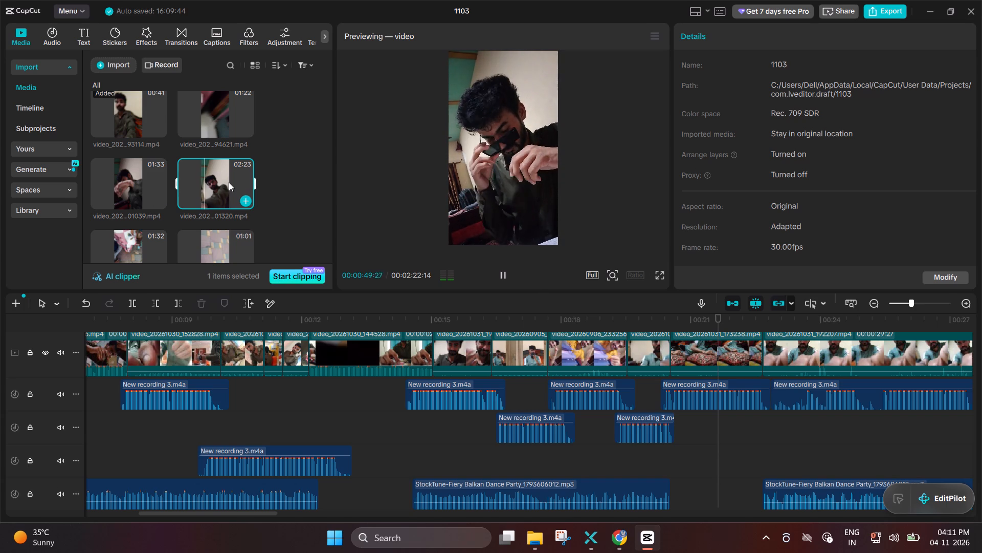
{"action": "triple_click", "coordinate": [229, 182]}
{"action": "triple_click", "coordinate": [229, 182]}
{"action": "triple_click", "coordinate": [229, 182]}
{"action": "triple_click", "coordinate": [229, 182]}
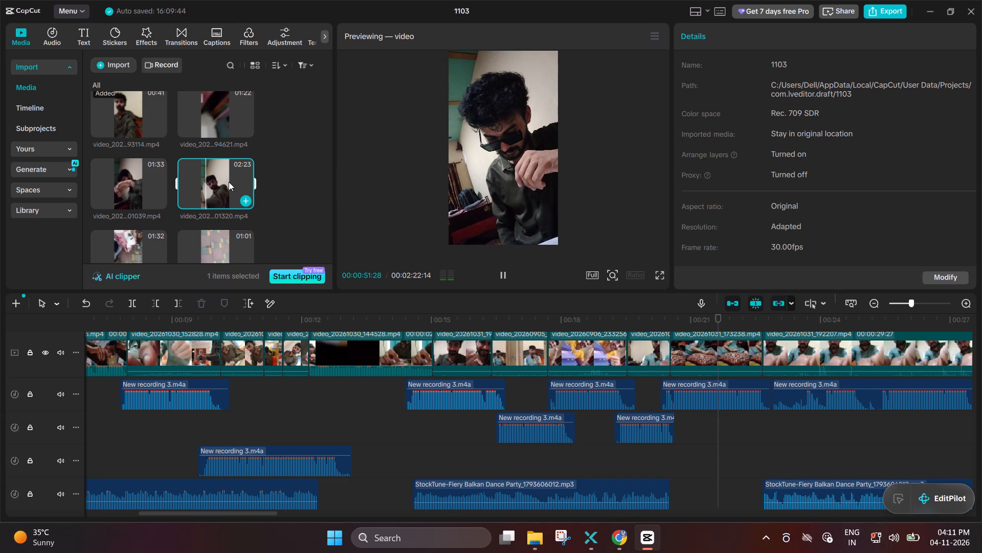
{"action": "left_click", "coordinate": [229, 182]}
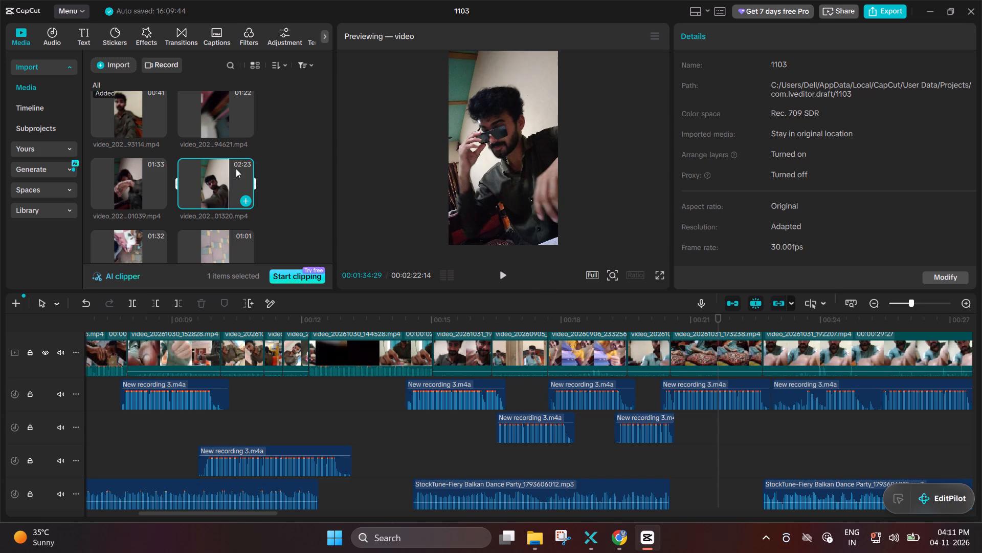
{"action": "key", "text": "space"}
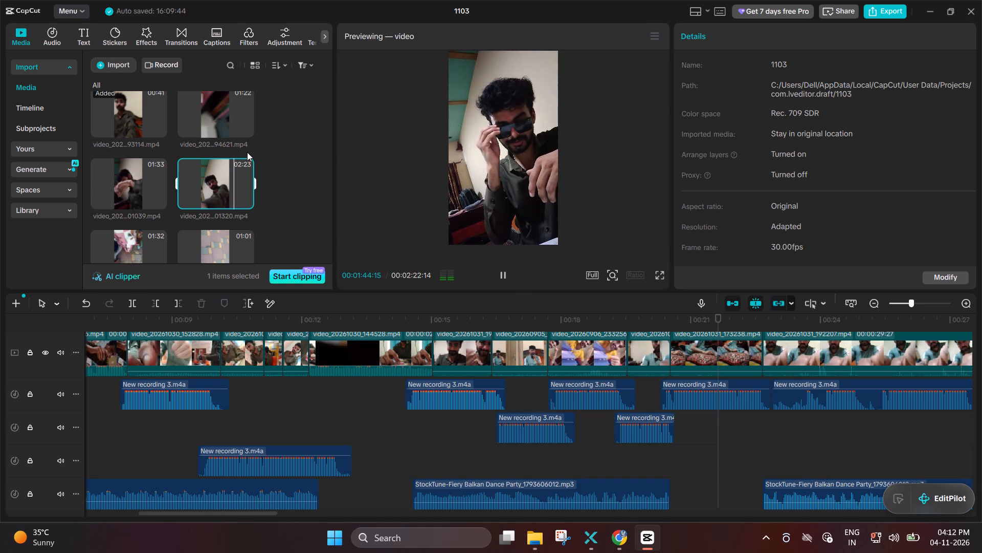
{"action": "right_click", "coordinate": [242, 169]}
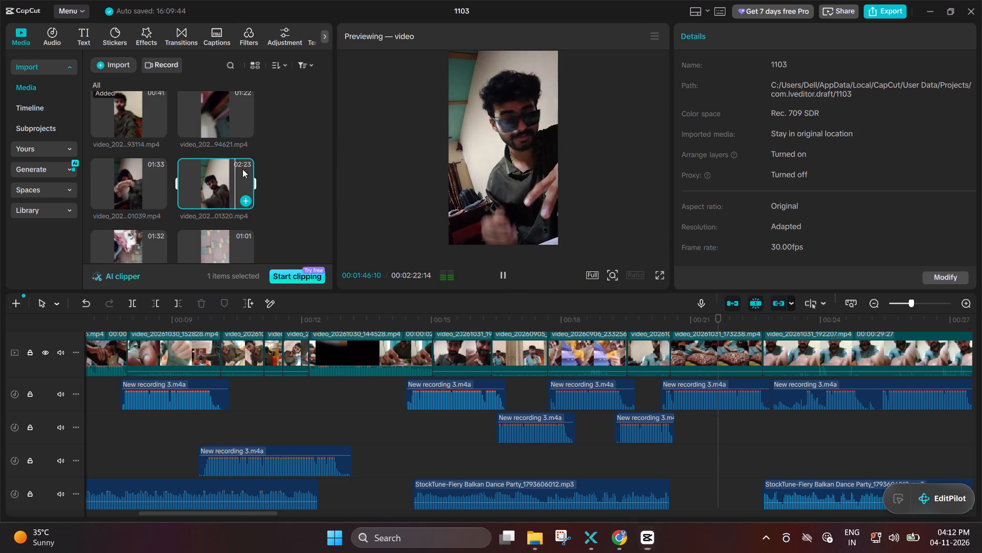
{"action": "double_click", "coordinate": [232, 171]}
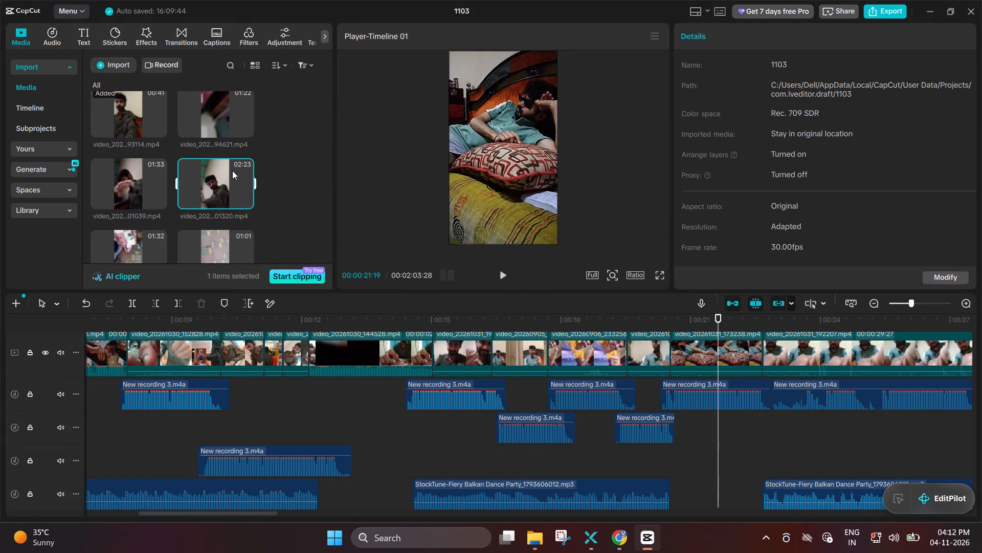
Preview the video ending 01039.mp4 again and play its later footage from about 1:08.
{"action": "double_click", "coordinate": [122, 181]}
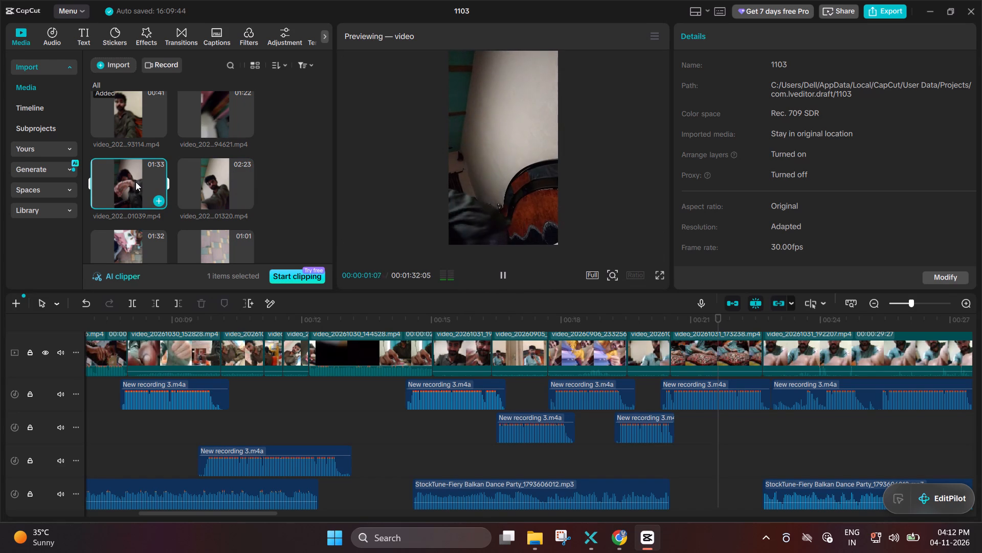
{"action": "right_click", "coordinate": [136, 182]}
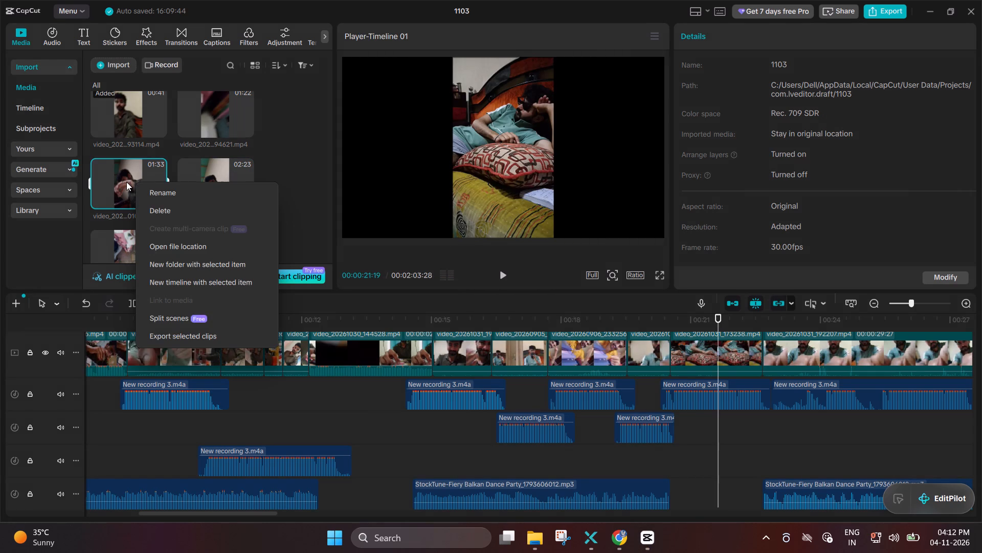
{"action": "left_click", "coordinate": [126, 182]}
{"action": "left_click", "coordinate": [139, 183]}
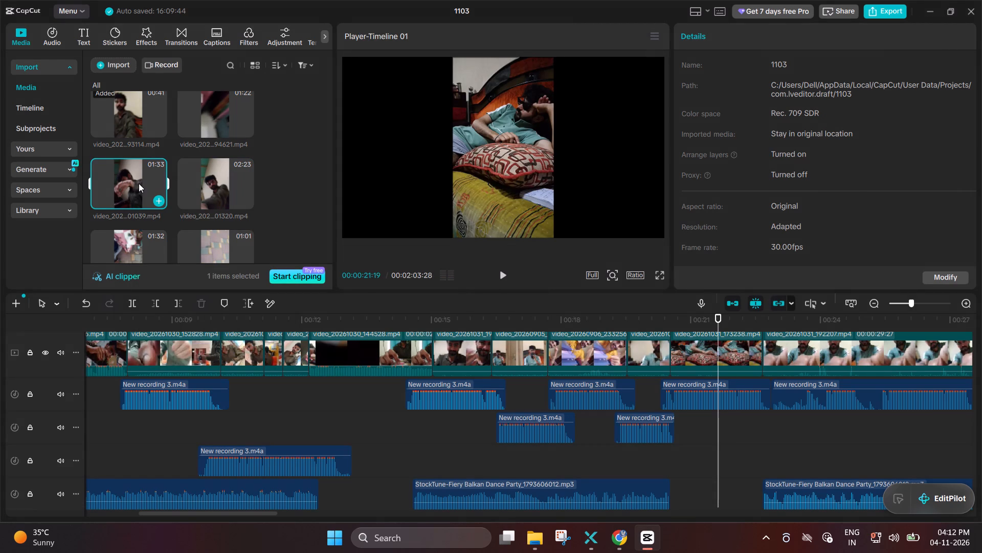
{"action": "left_click", "coordinate": [139, 183]}
{"action": "left_click_drag", "start_coordinate": [139, 183], "coordinate": [148, 183]}
{"action": "left_click", "coordinate": [148, 183]}
{"action": "triple_click", "coordinate": [148, 183]}
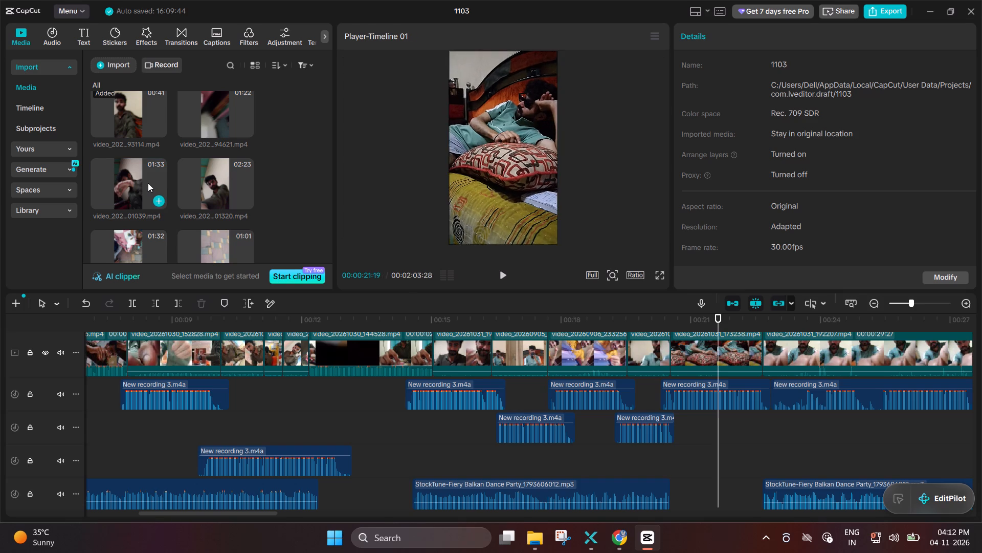
{"action": "triple_click", "coordinate": [148, 183]}
{"action": "double_click", "coordinate": [148, 183]}
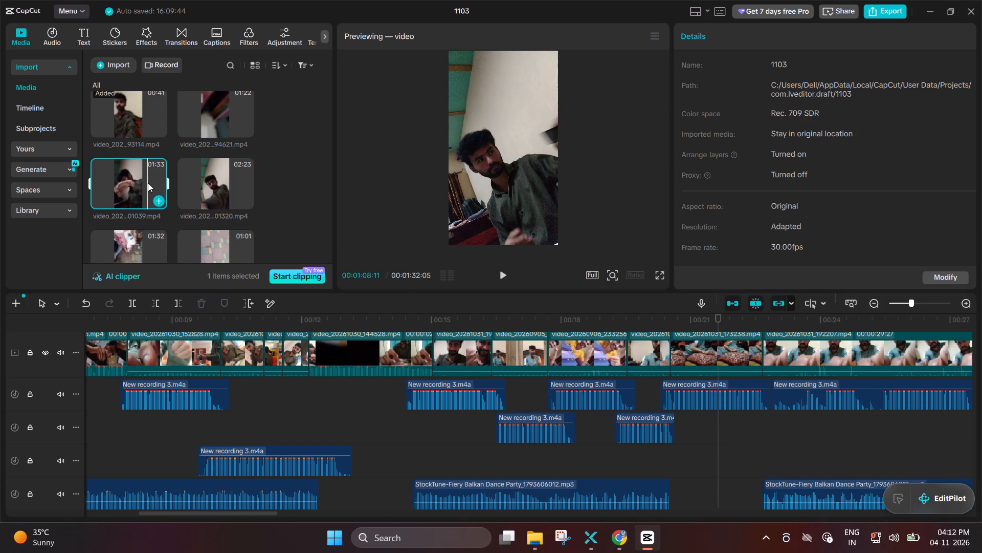
{"action": "left_click", "coordinate": [147, 181]}
{"action": "key", "text": "space"}
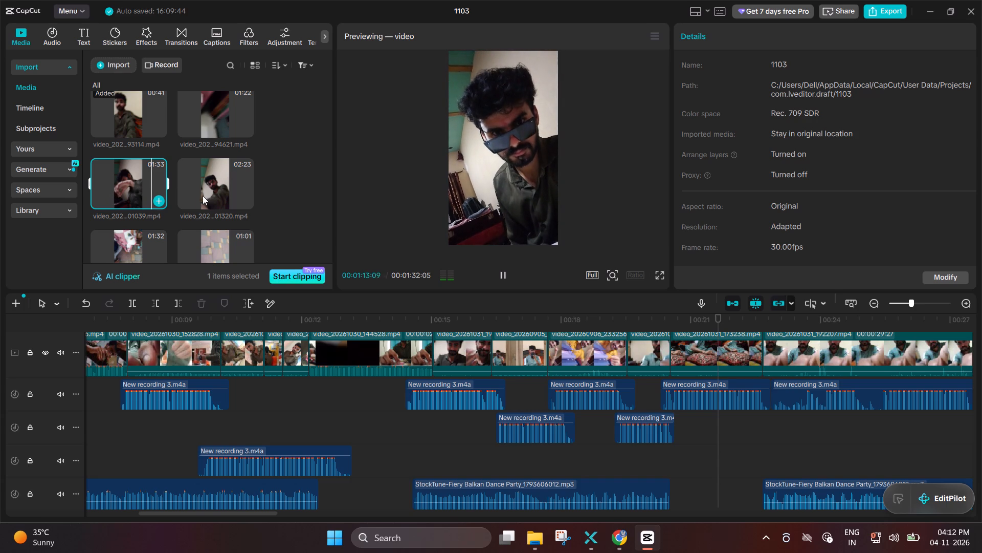
Delete the video_20261031_192207.mp4 clip that follows the cushion clip on the main track.
{"action": "scroll", "coordinate": [300, 363], "scroll_direction": "left", "scroll_amount": 2}
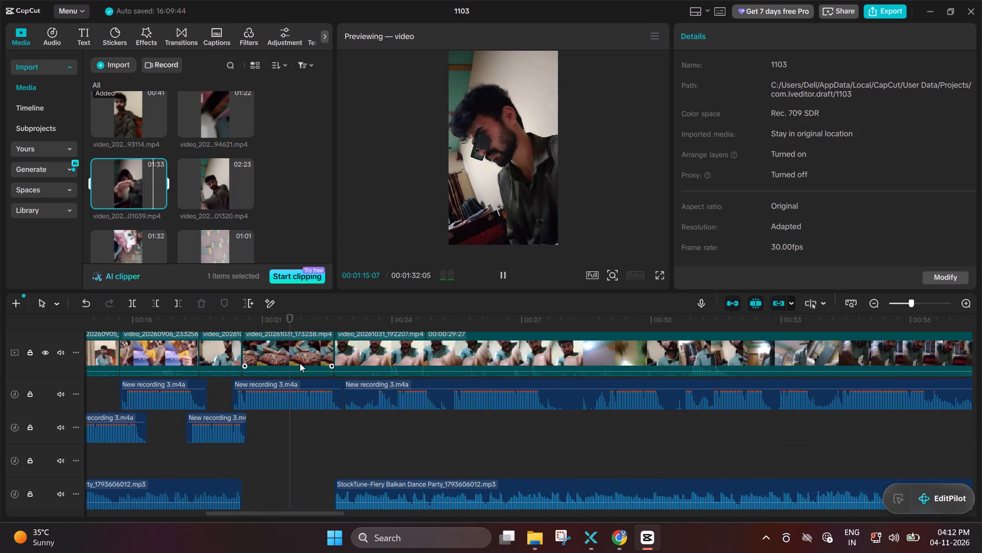
{"action": "scroll", "coordinate": [300, 363], "scroll_direction": "left", "scroll_amount": 1}
{"action": "scroll", "coordinate": [302, 347], "scroll_direction": "right", "scroll_amount": 1}
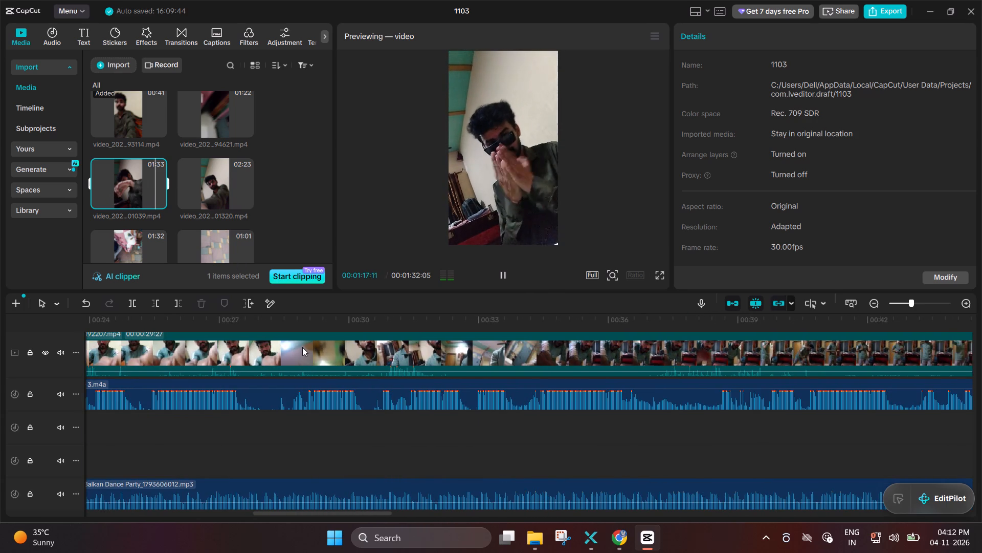
{"action": "scroll", "coordinate": [302, 347], "scroll_direction": "right", "scroll_amount": 2}
{"action": "left_click", "coordinate": [302, 347]}
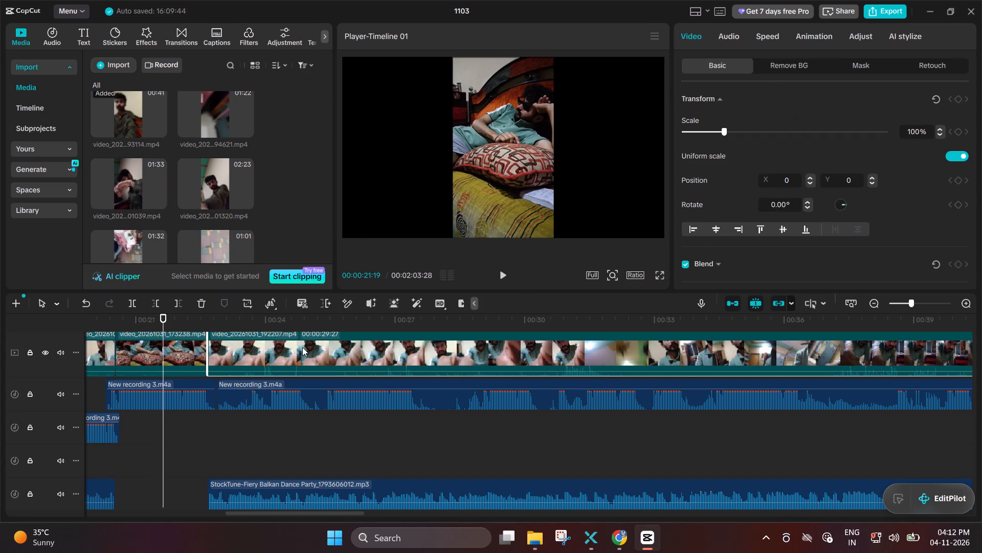
{"action": "key", "text": "BackSpace"}
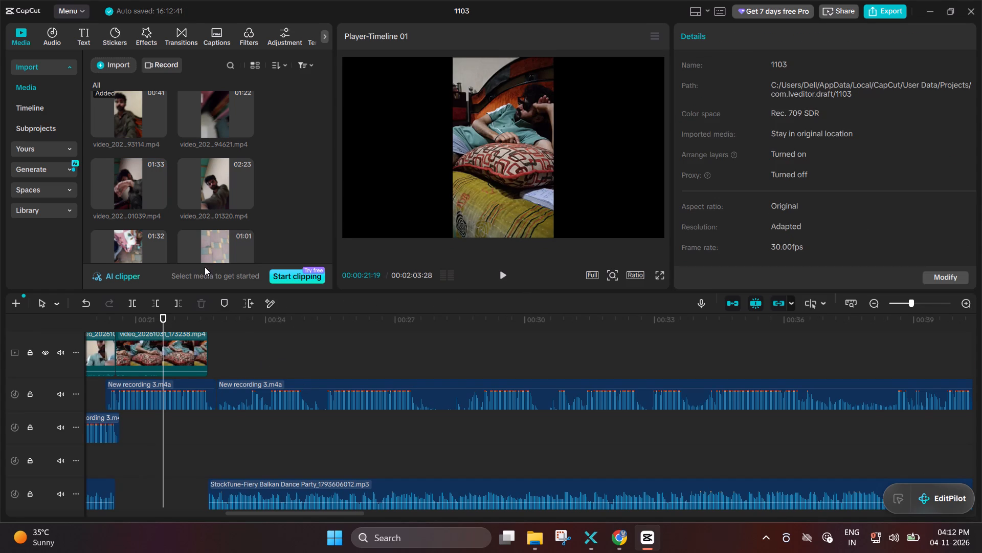
Move the long last voice recording later on its track so it starts at about 0:33.
{"action": "left_click_drag", "start_coordinate": [296, 392], "coordinate": [368, 400]}
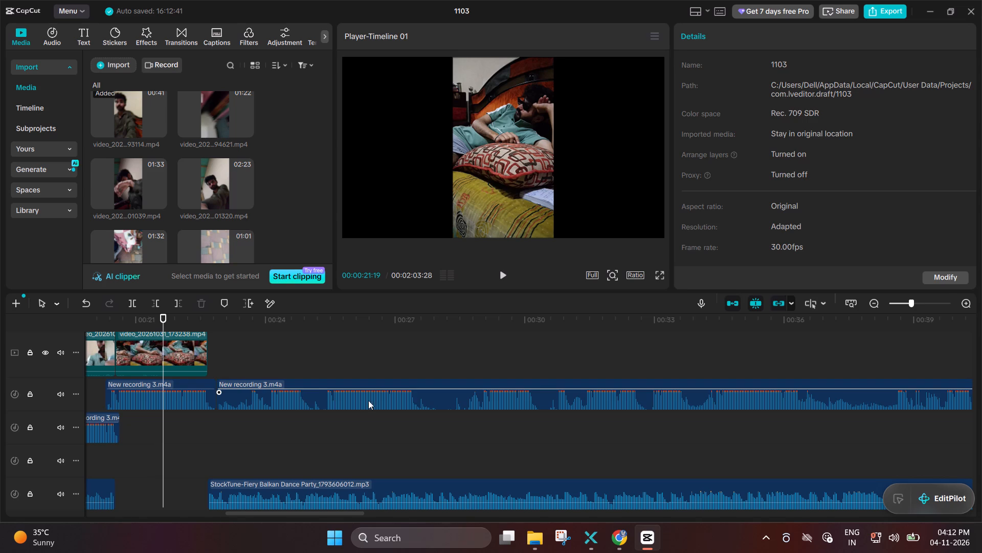
{"action": "left_click_drag", "start_coordinate": [368, 400], "coordinate": [489, 418]}
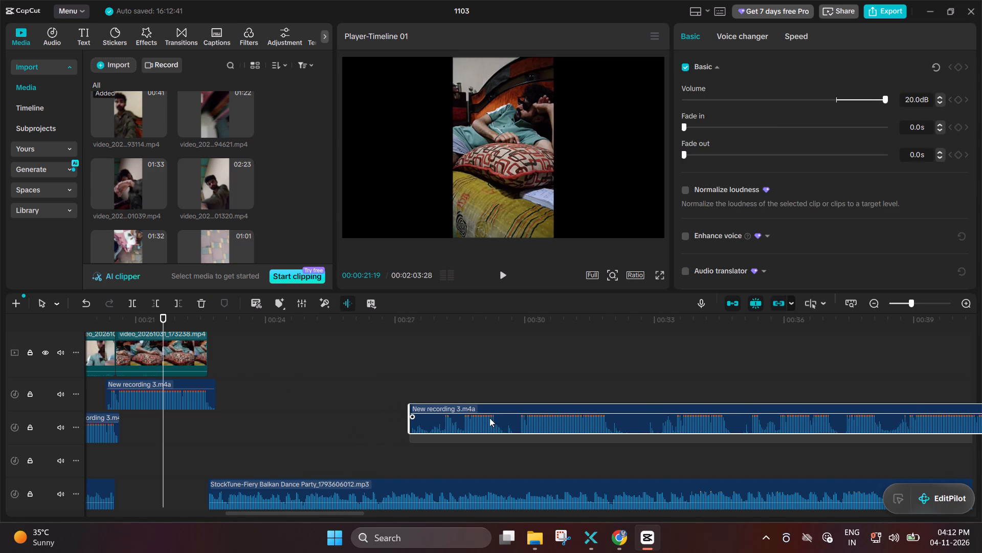
{"action": "left_click_drag", "start_coordinate": [489, 418], "coordinate": [638, 415]}
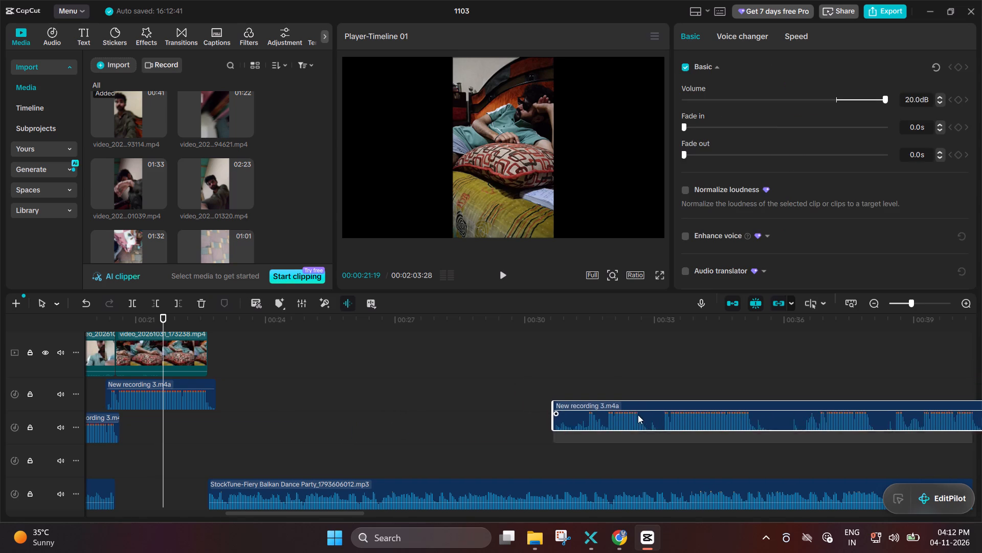
{"action": "left_click_drag", "start_coordinate": [638, 415], "coordinate": [722, 399]}
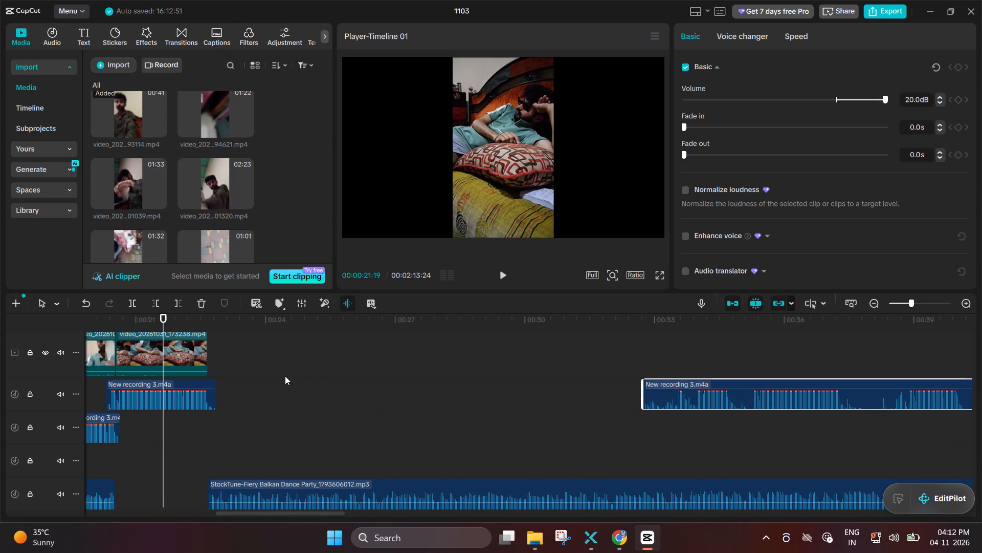
Add the imported video ending 01039.mp4 to the main track right after the cushion clip and play across the join.
{"action": "left_click_drag", "start_coordinate": [132, 195], "coordinate": [181, 367]}
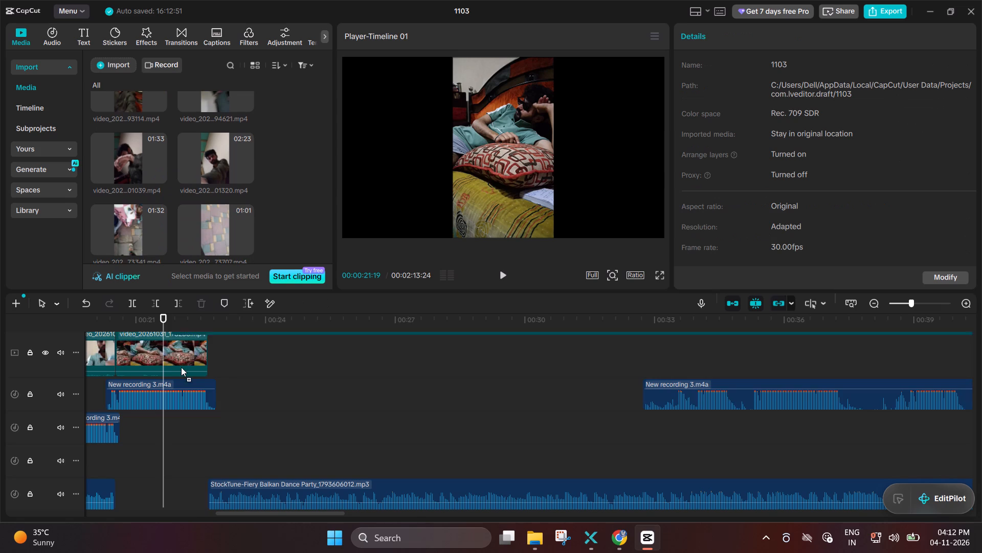
{"action": "left_click_drag", "start_coordinate": [181, 367], "coordinate": [221, 352]}
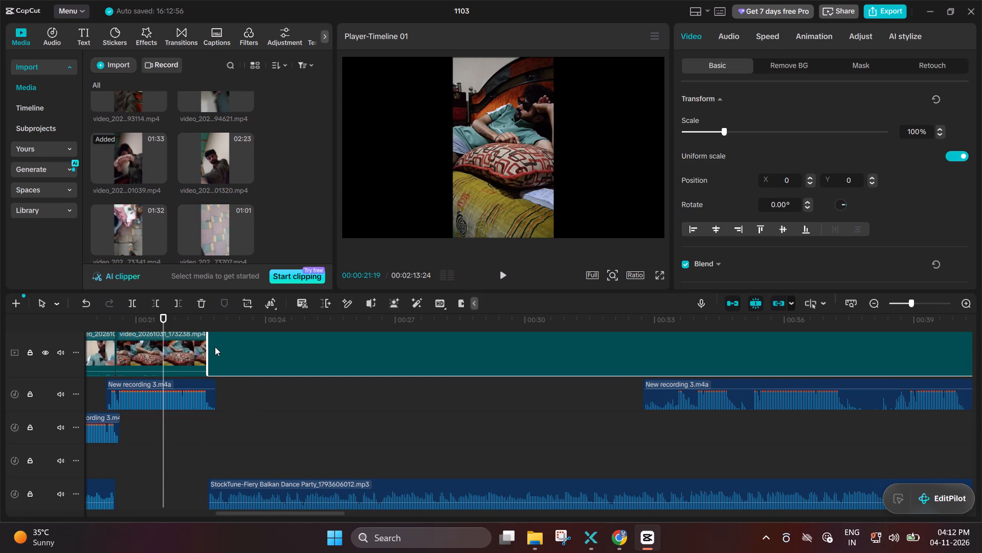
{"action": "key", "text": "space"}
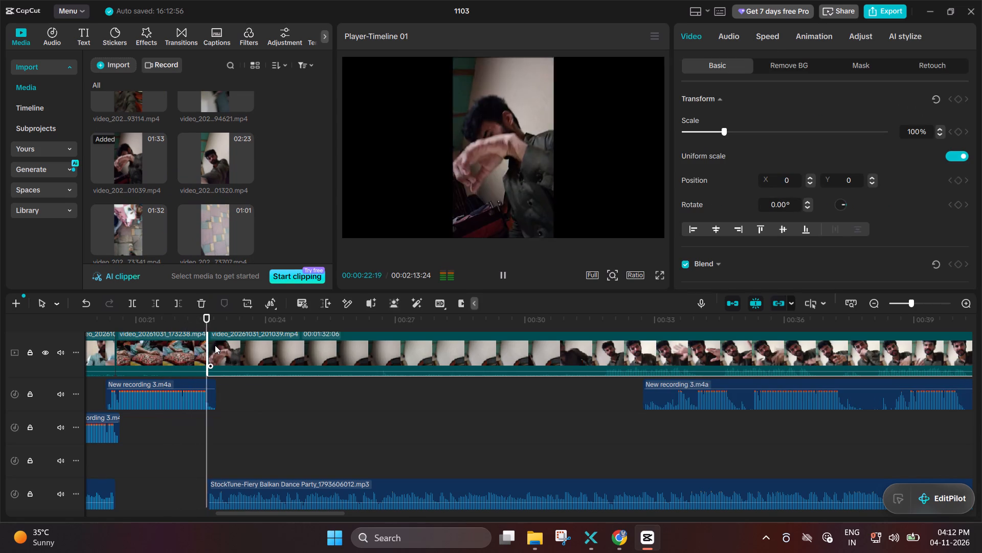
{"action": "key", "text": "space"}
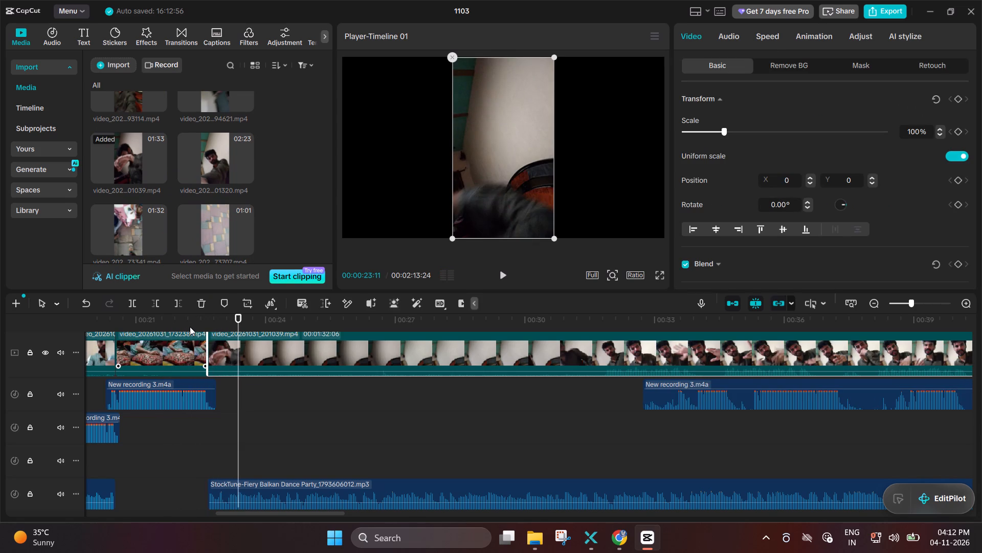
Raise the volume of the newly added 201039 clip to 20.0 dB.
{"action": "left_click", "coordinate": [230, 343]}
{"action": "double_click", "coordinate": [262, 345]}
{"action": "left_click", "coordinate": [733, 34]}
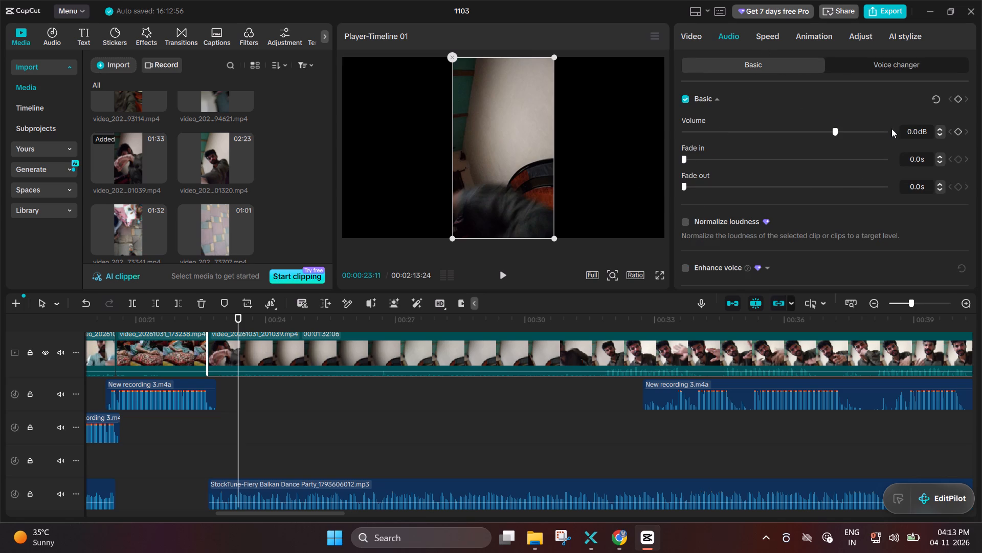
{"action": "left_click", "coordinate": [886, 131]}
{"action": "left_click_drag", "start_coordinate": [886, 131], "coordinate": [897, 132]}
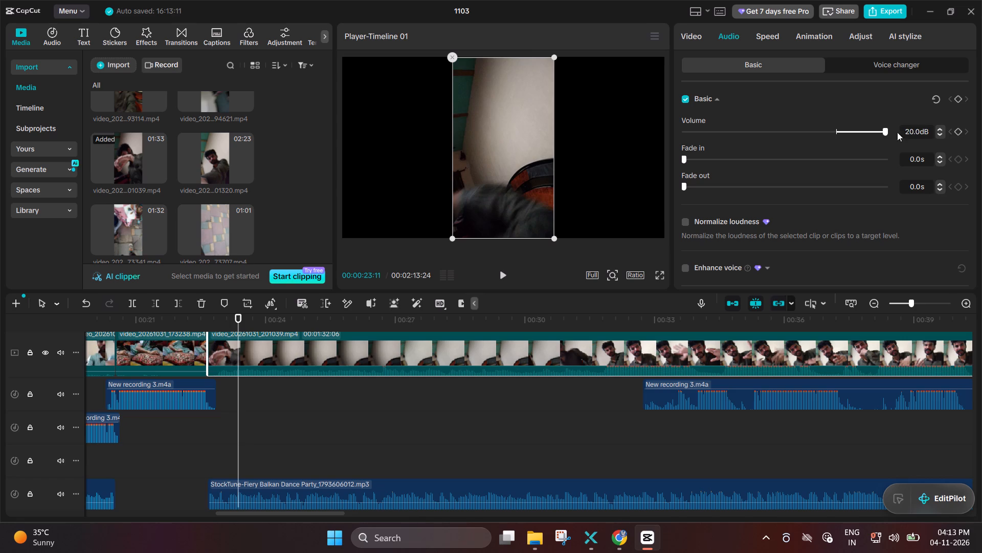
{"action": "left_click_drag", "start_coordinate": [897, 132], "coordinate": [935, 127]}
Enable Reduce noise on the 201039 clip's audio.
{"action": "scroll", "coordinate": [760, 150], "scroll_direction": "down", "scroll_amount": 5}
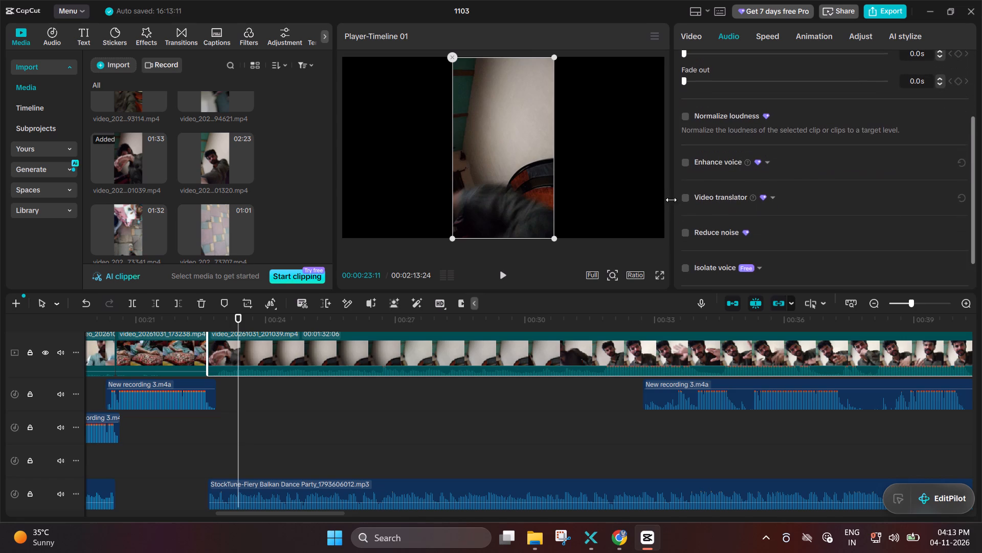
{"action": "left_click", "coordinate": [690, 232]}
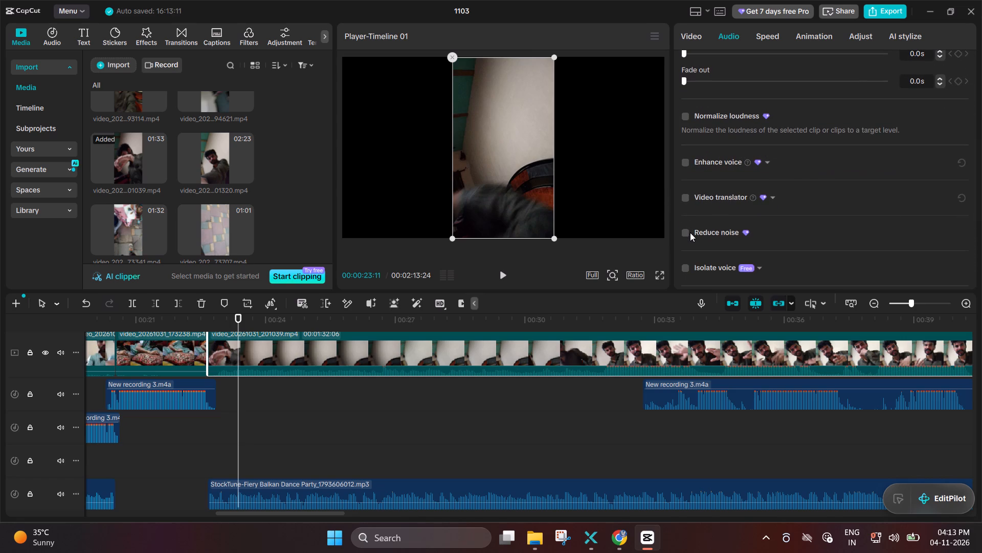
{"action": "left_click", "coordinate": [688, 231]}
Split the 201039 clip about 8 seconds in, just before the man comes into frame, and delete its opening part.
{"action": "left_click_drag", "start_coordinate": [235, 324], "coordinate": [286, 331]}
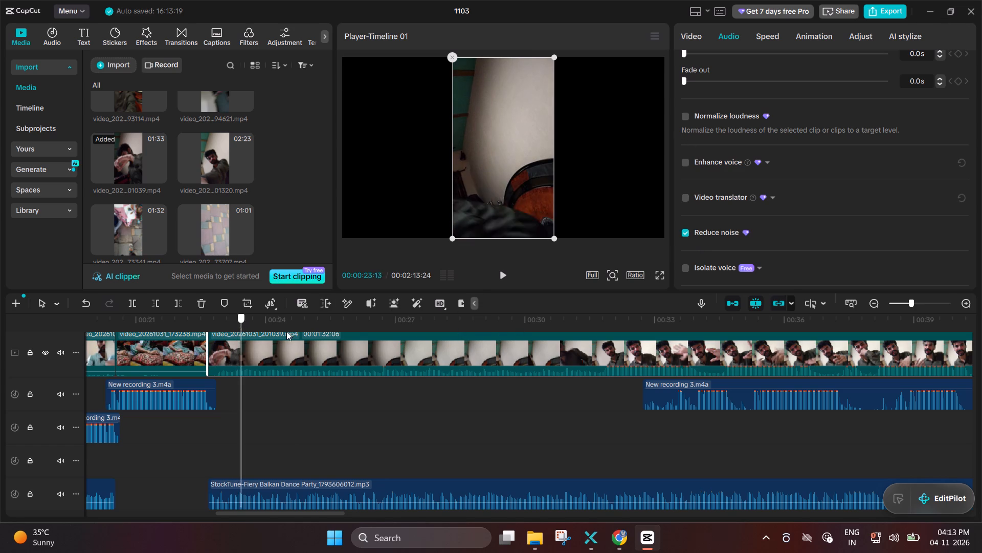
{"action": "left_click_drag", "start_coordinate": [286, 331], "coordinate": [495, 324]}
{"action": "key", "text": "space"}
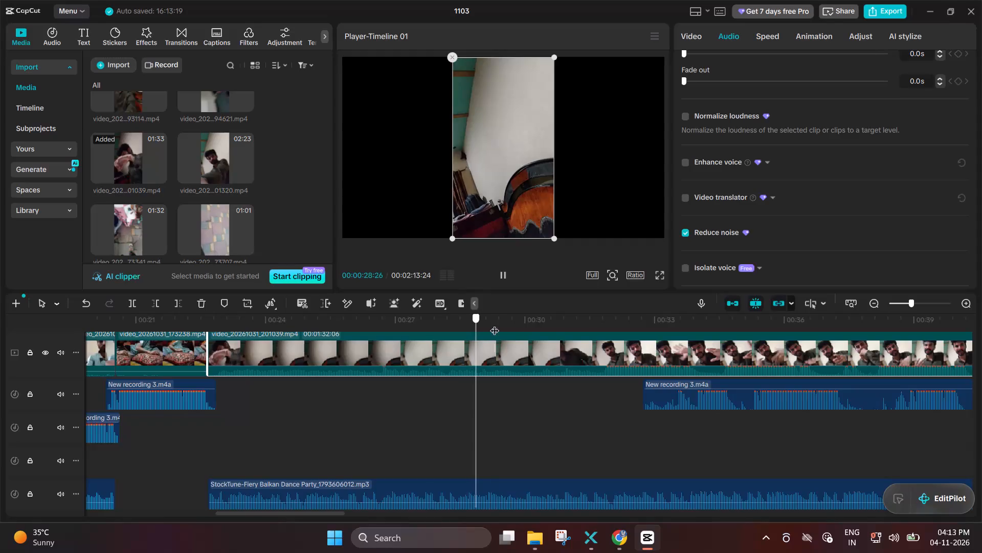
{"action": "left_click_drag", "start_coordinate": [495, 324], "coordinate": [482, 344]}
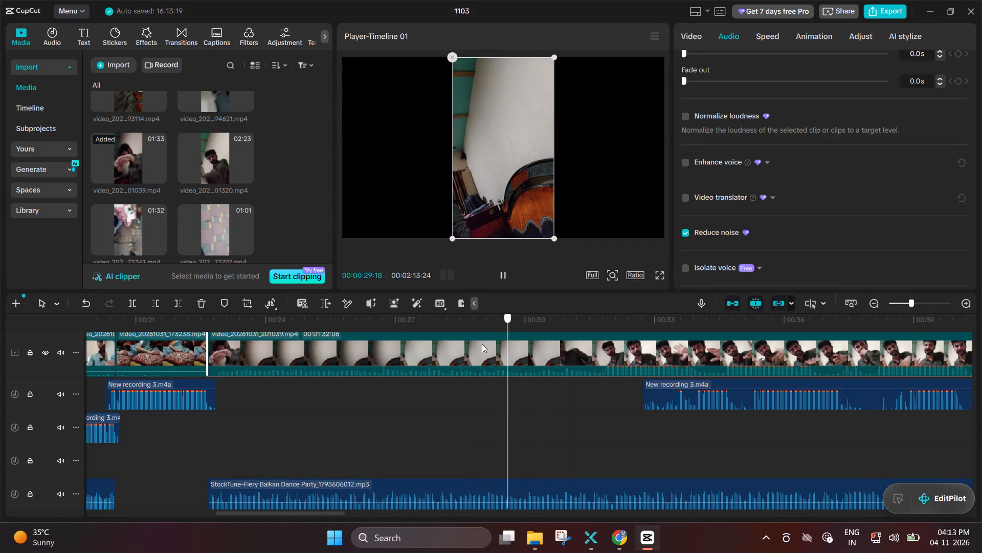
{"action": "left_click_drag", "start_coordinate": [482, 344], "coordinate": [754, 305]}
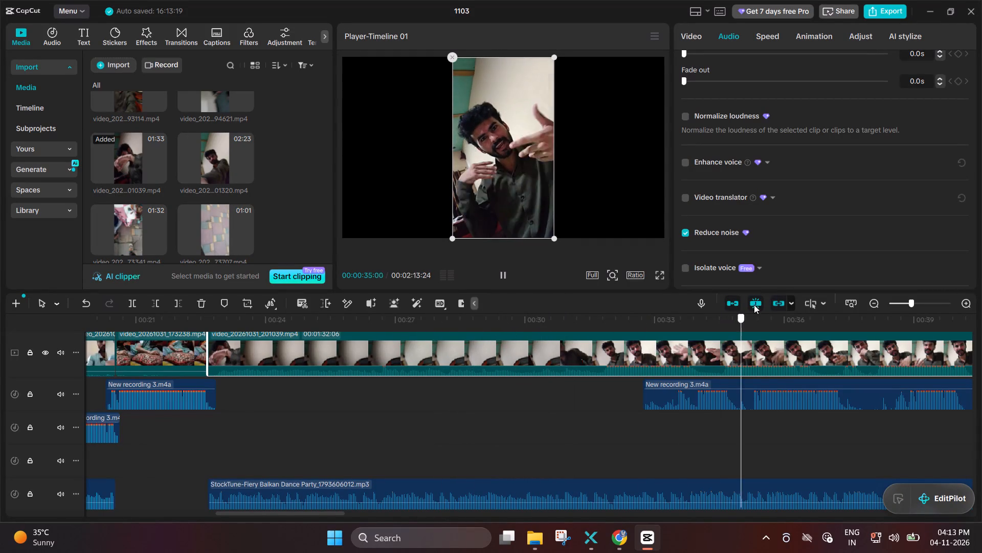
{"action": "left_click_drag", "start_coordinate": [754, 305], "coordinate": [584, 323]}
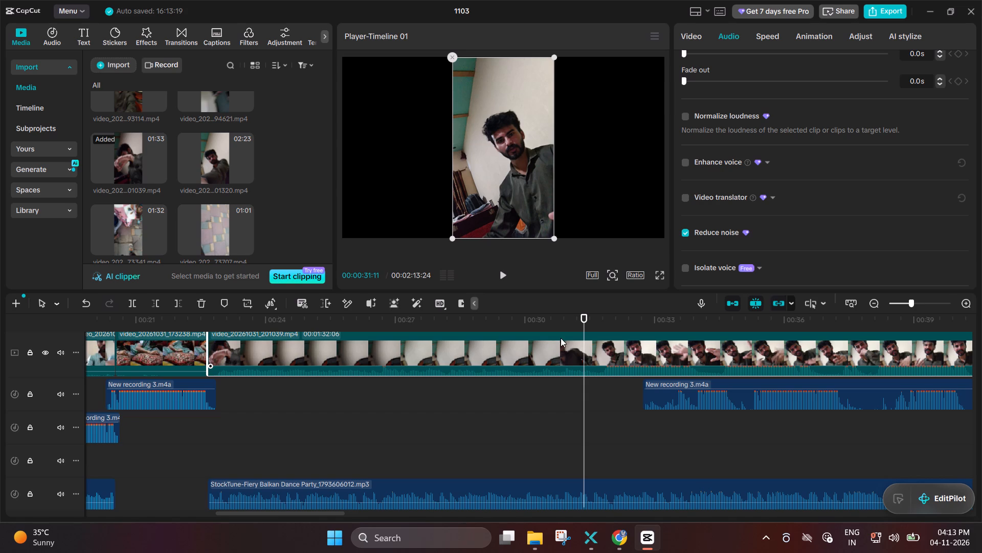
{"action": "key", "text": "b"}
{"action": "left_click", "coordinate": [555, 367]}
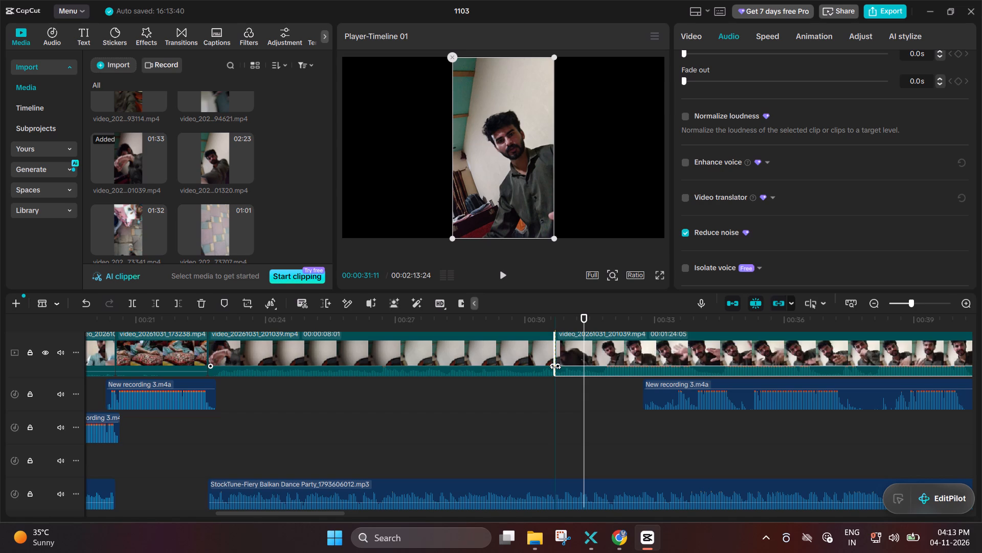
{"action": "left_click", "coordinate": [51, 296]}
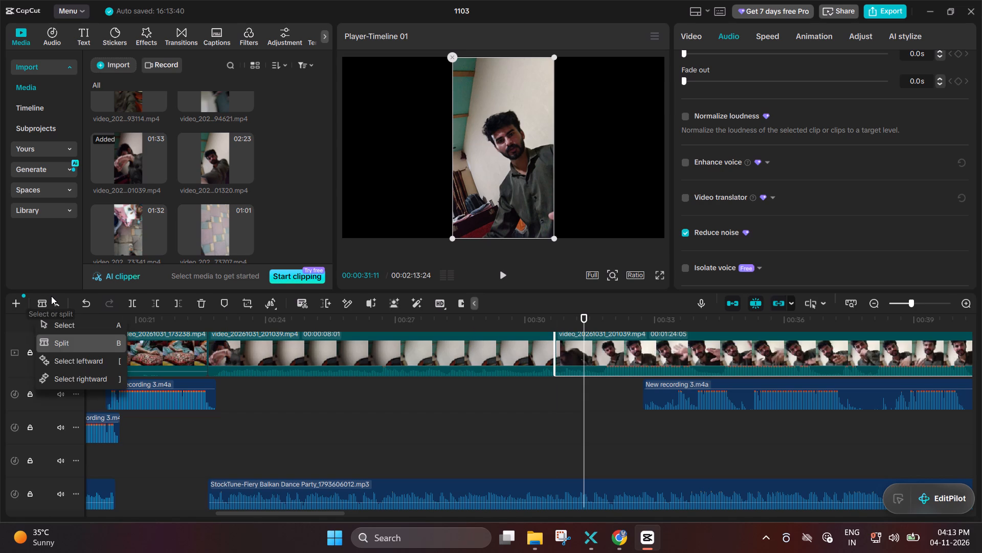
{"action": "left_click", "coordinate": [54, 333]}
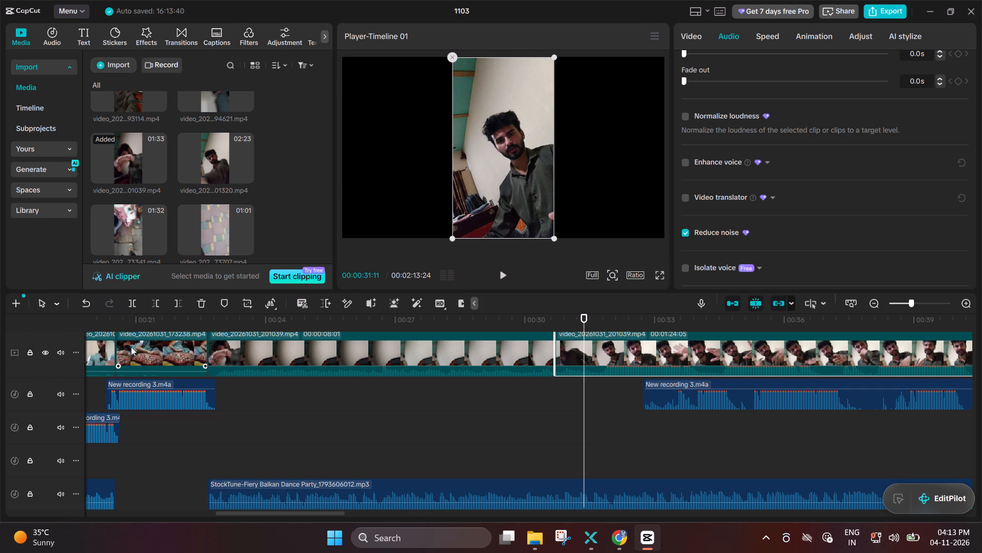
{"action": "left_click", "coordinate": [303, 336]}
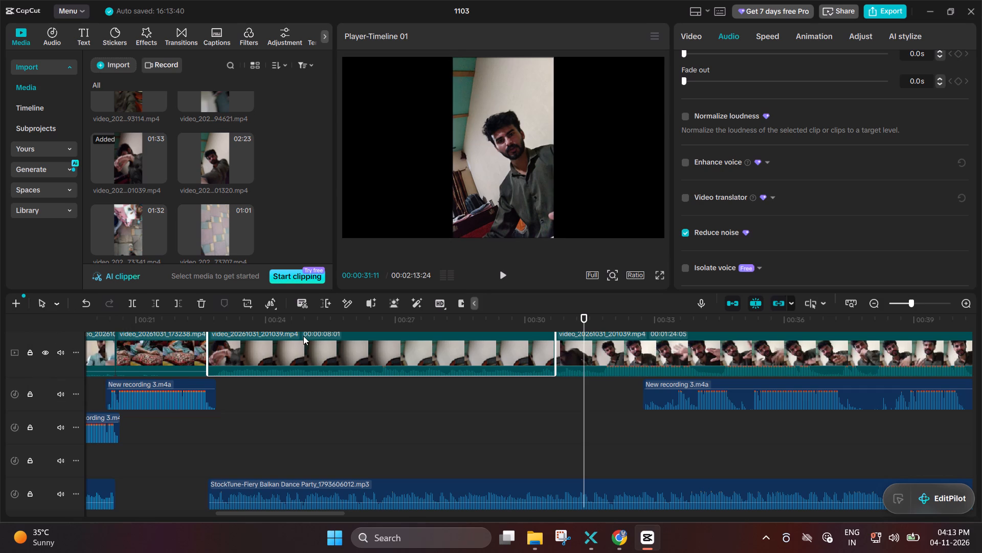
{"action": "key", "text": "BackSpace"}
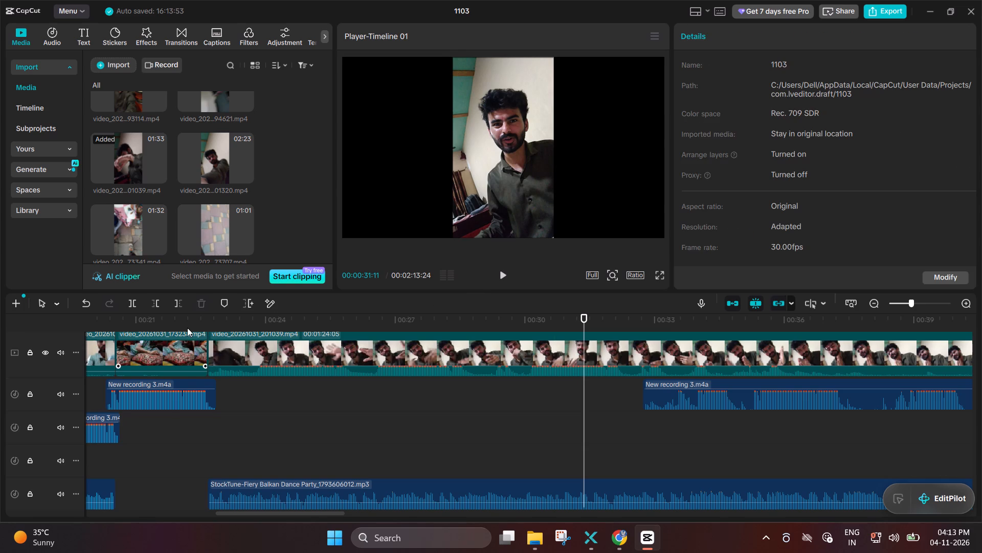
Play the 201039 clip from just before its join with the cushion clip to about 1:13, checking its content.
{"action": "double_click", "coordinate": [184, 326]}
{"action": "key", "text": "space"}
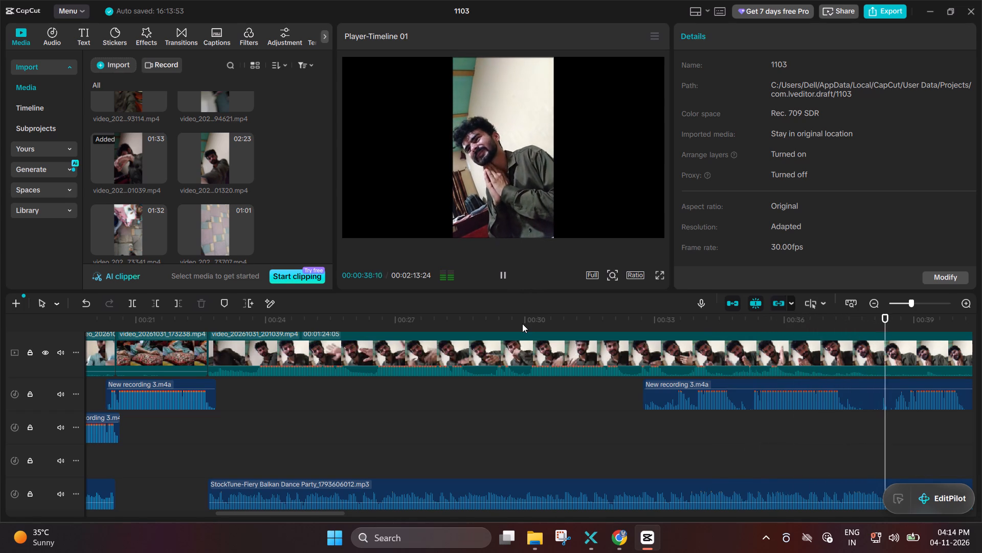
{"action": "scroll", "coordinate": [522, 324], "scroll_direction": "down", "scroll_amount": 11, "text": "ctrl"}
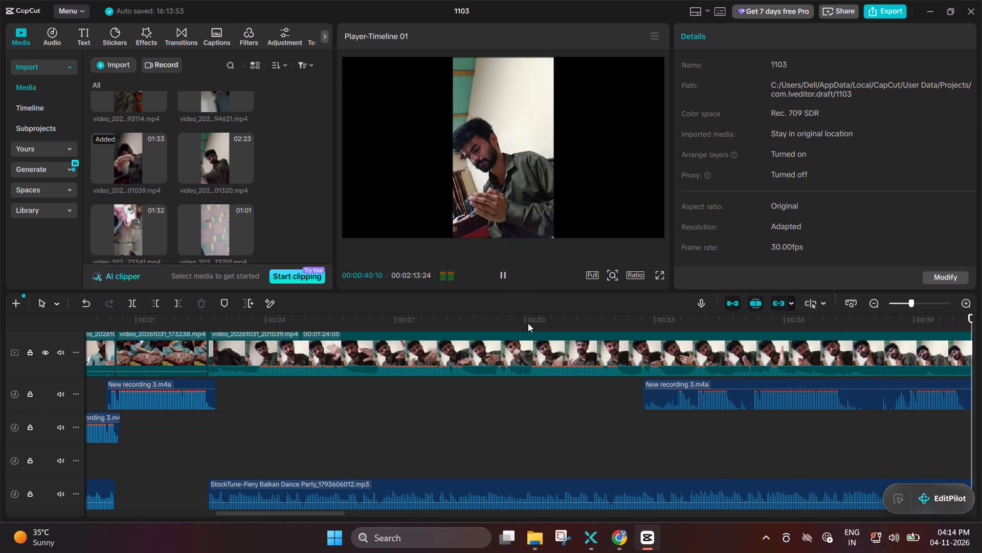
{"action": "scroll", "coordinate": [528, 323], "scroll_direction": "down", "scroll_amount": 7, "text": "ctrl"}
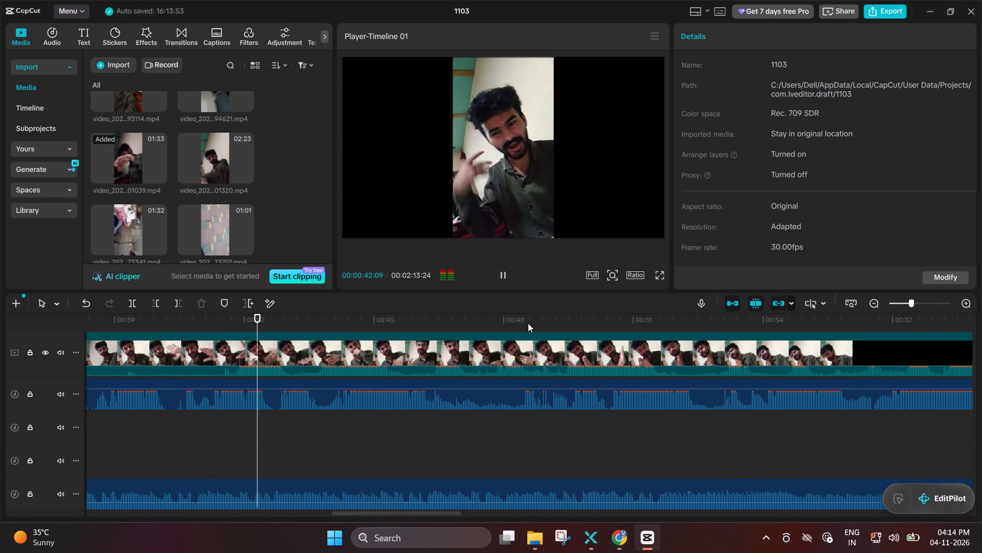
{"action": "scroll", "coordinate": [528, 323], "scroll_direction": "down", "scroll_amount": 3, "text": "ctrl"}
{"action": "scroll", "coordinate": [505, 407], "scroll_direction": "down", "scroll_amount": 4, "text": "ctrl"}
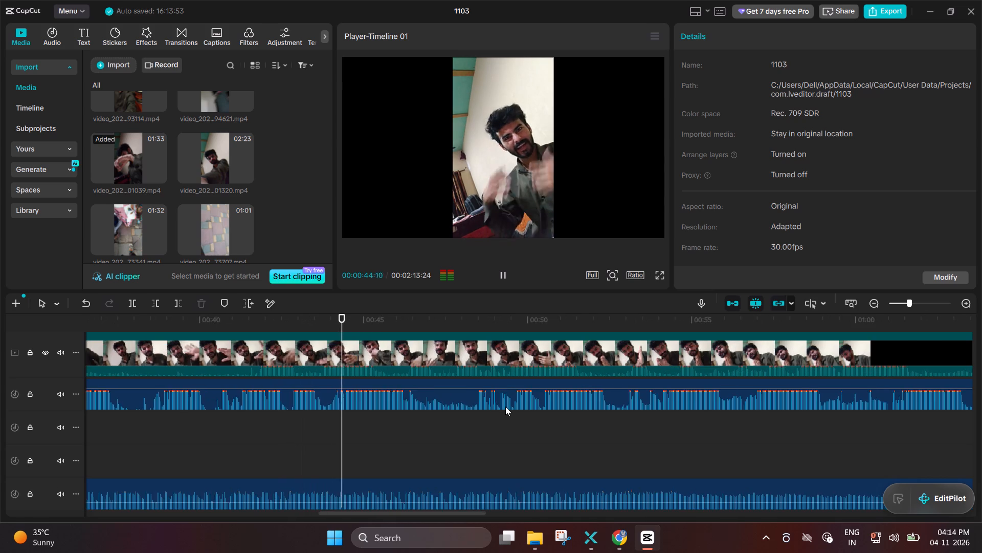
{"action": "scroll", "coordinate": [505, 407], "scroll_direction": "down", "scroll_amount": 12, "text": "ctrl"}
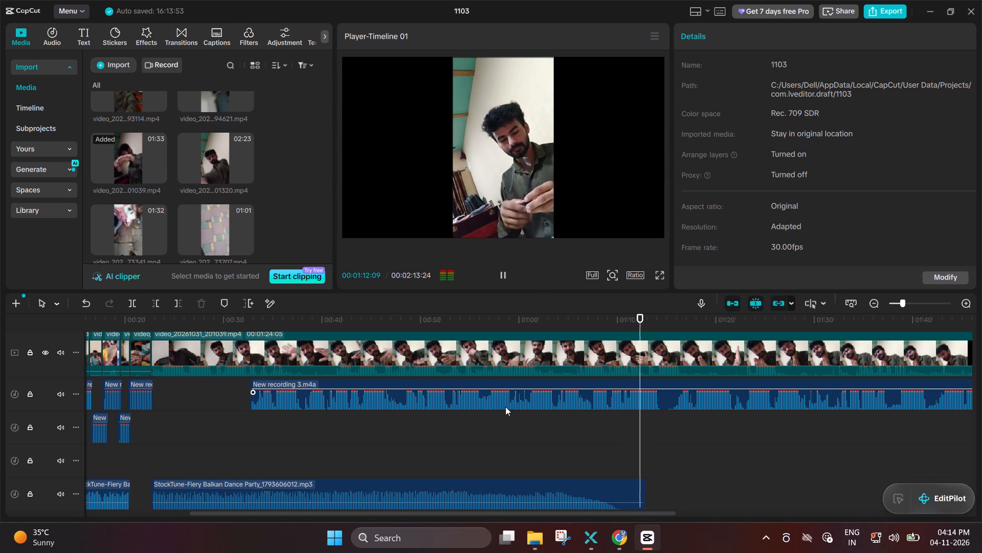
{"action": "key", "text": "space"}
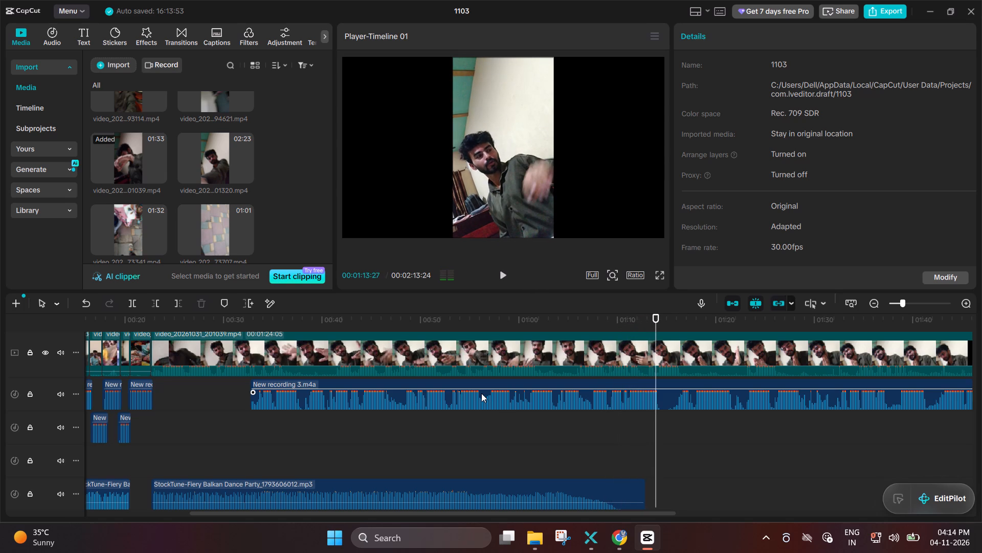
Review the rest of the 201039 clip from about 1:14 to its end, replaying the sunglasses part and the stretch around 1:10.
{"action": "left_click", "coordinate": [791, 342]}
{"action": "double_click", "coordinate": [791, 342]}
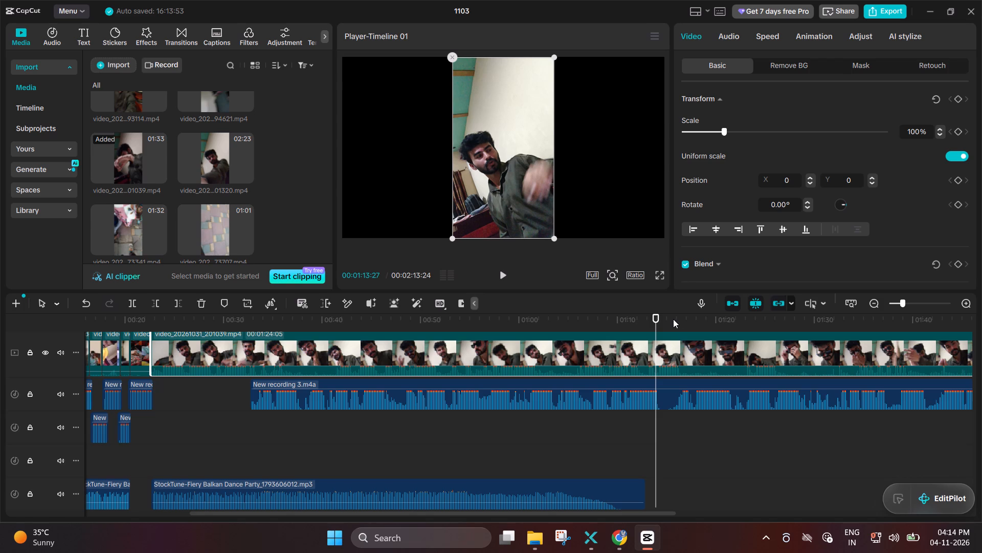
{"action": "key", "text": "space"}
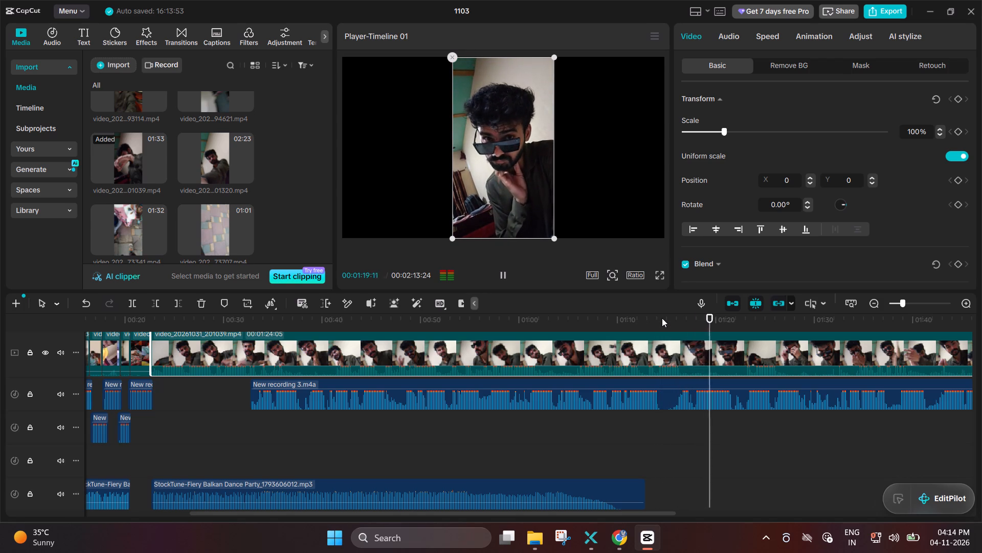
{"action": "double_click", "coordinate": [832, 324]}
{"action": "key", "text": "space"}
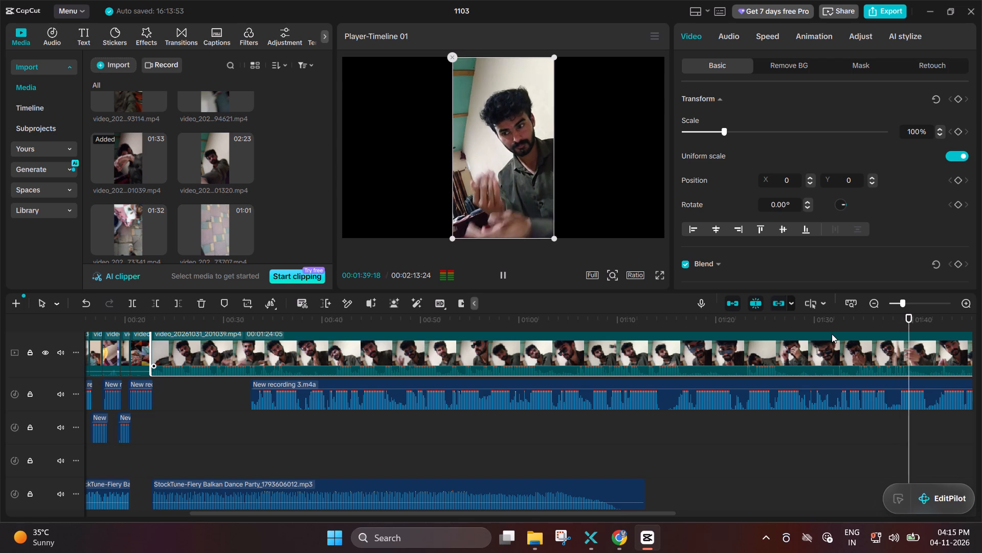
{"action": "double_click", "coordinate": [807, 325]}
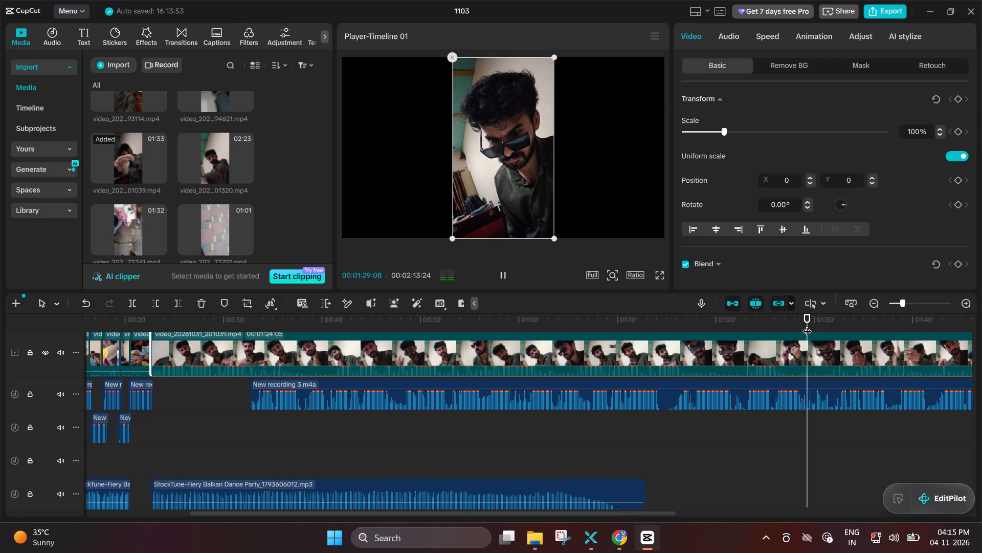
{"action": "key", "text": "space"}
{"action": "key", "text": "space"}
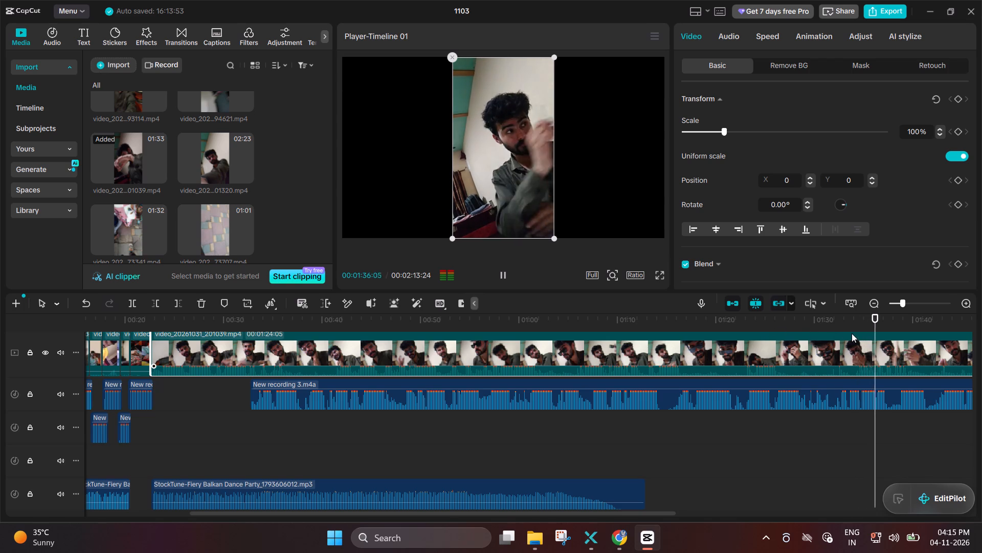
{"action": "scroll", "coordinate": [905, 327], "scroll_direction": "down", "scroll_amount": 4, "text": "ctrl"}
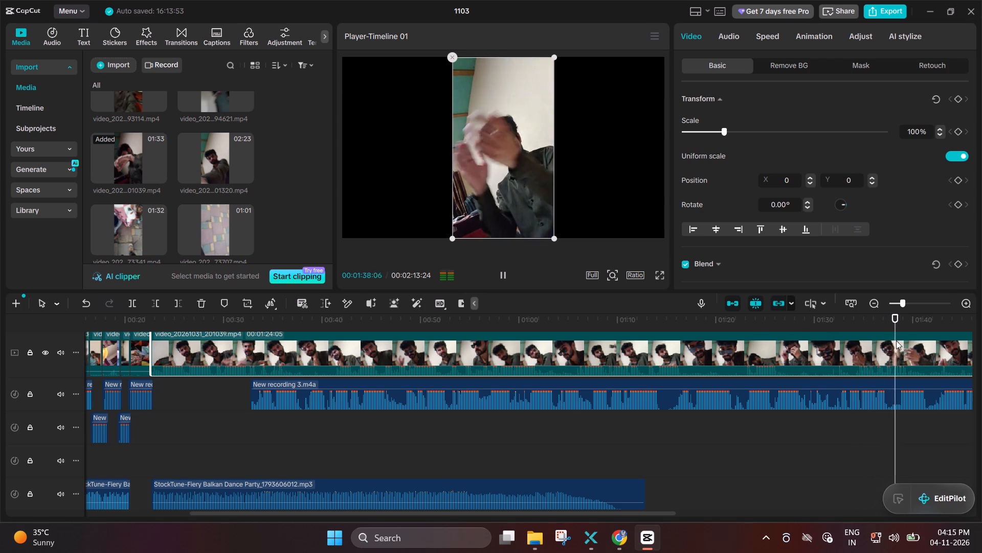
{"action": "scroll", "coordinate": [896, 341], "scroll_direction": "down", "scroll_amount": 3, "text": "ctrl"}
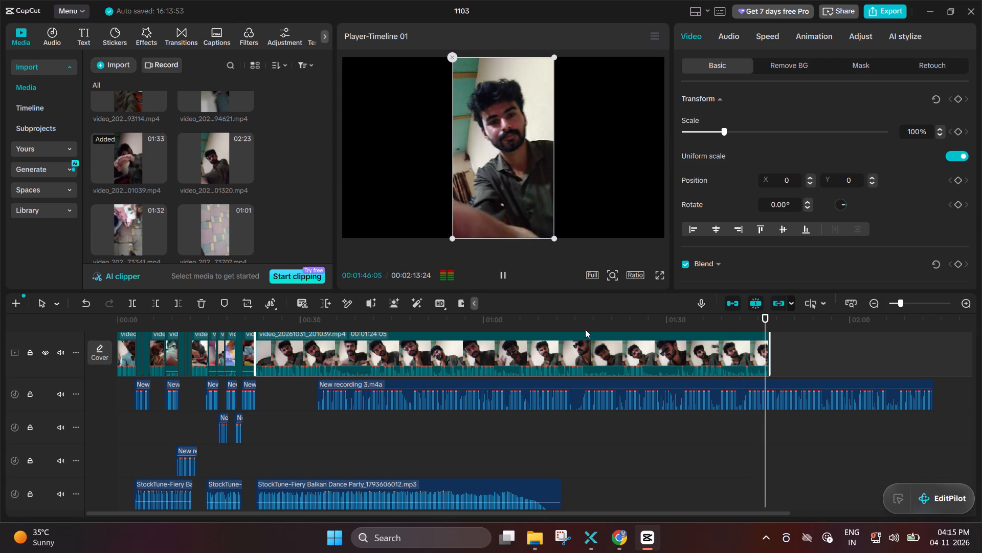
{"action": "double_click", "coordinate": [570, 337]}
{"action": "triple_click", "coordinate": [571, 341]}
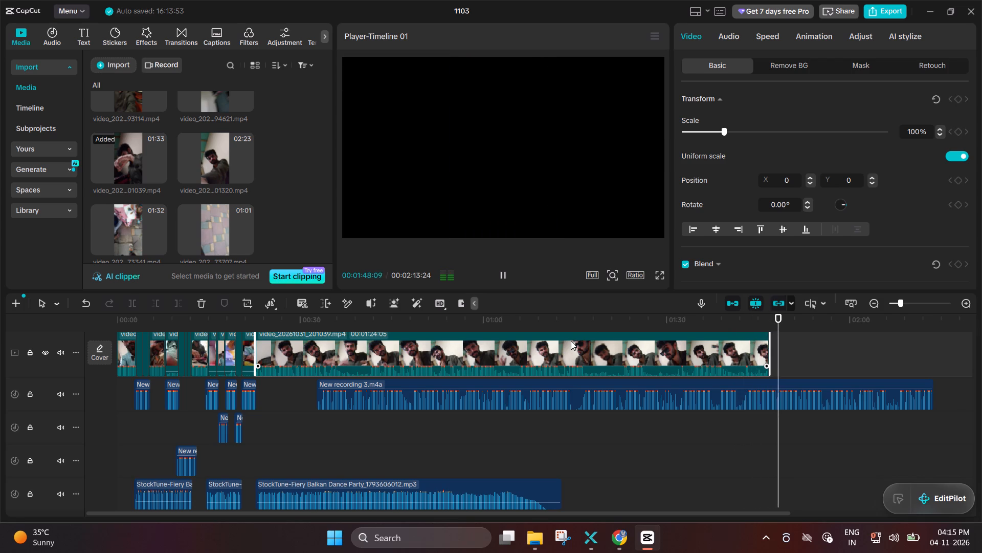
{"action": "triple_click", "coordinate": [571, 341]}
{"action": "left_click", "coordinate": [571, 341]}
{"action": "left_click", "coordinate": [571, 341]}
{"action": "left_click", "coordinate": [562, 341]}
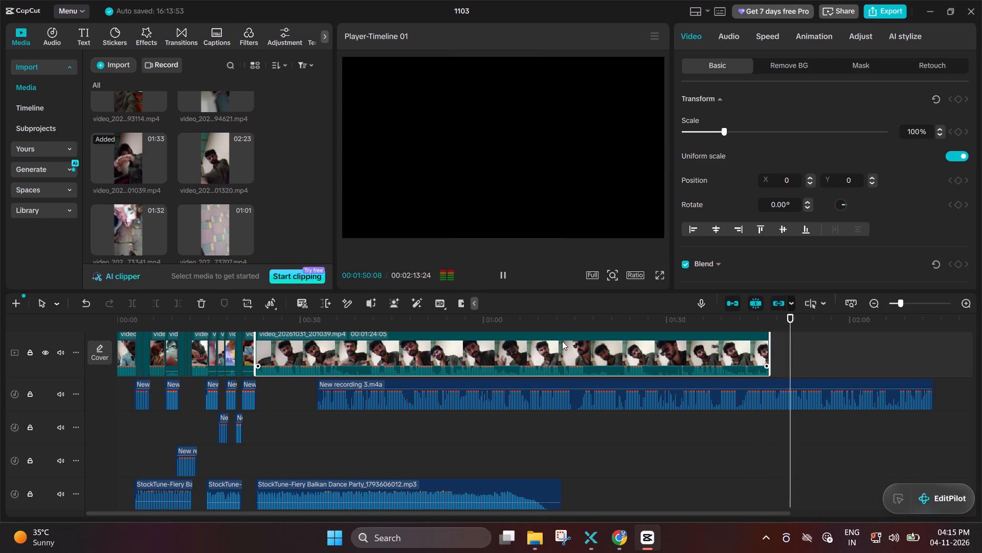
{"action": "double_click", "coordinate": [544, 318]}
{"action": "key", "text": "space"}
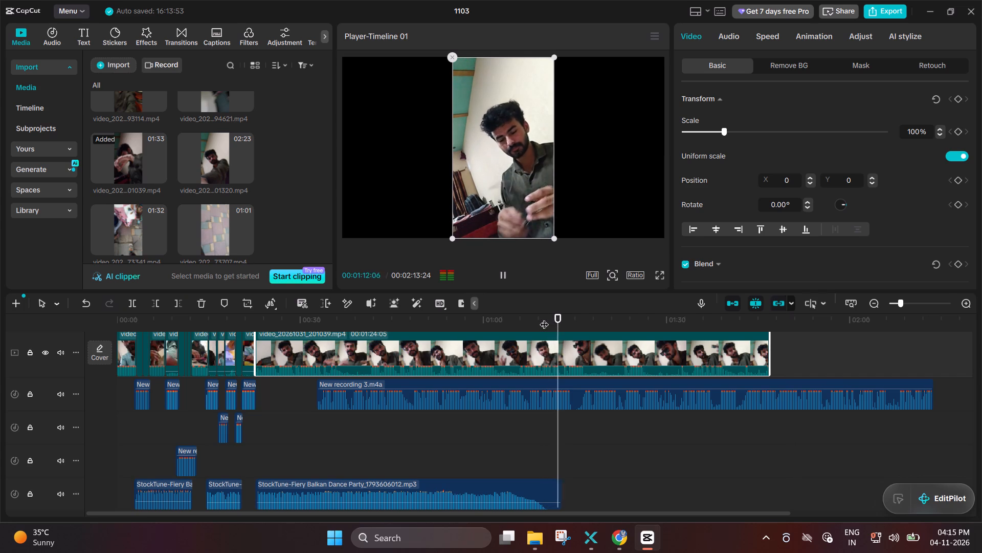
Delete the 201039 clip from the main track.
{"action": "left_click", "coordinate": [390, 362]}
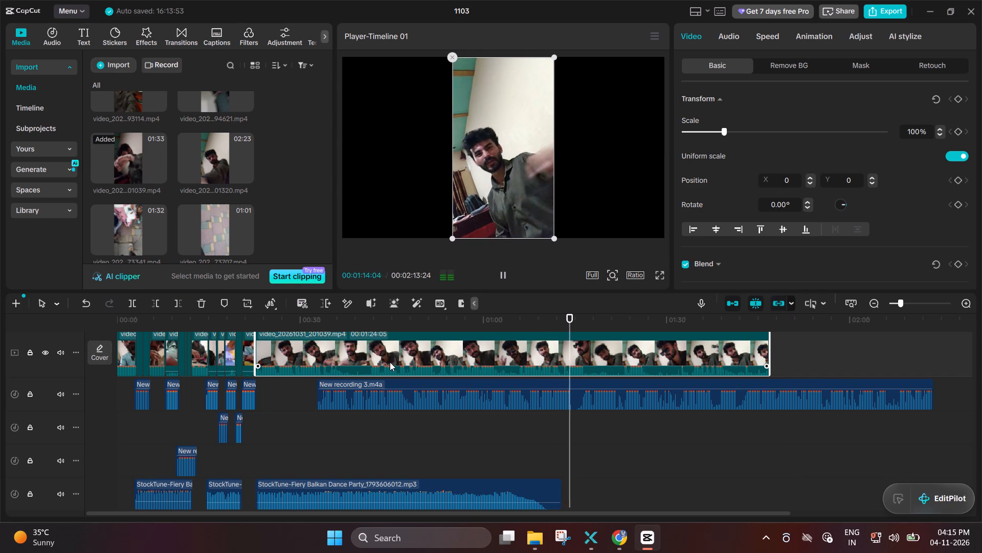
{"action": "key", "text": "BackSpace"}
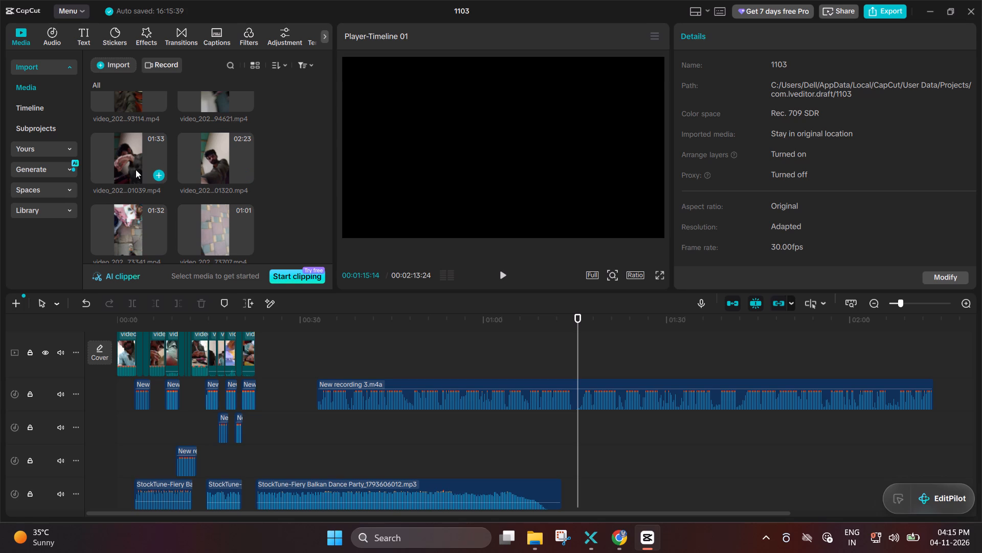
Add the imported video ending 01320.mp4 to the main track right after the cushion clip.
{"action": "left_click_drag", "start_coordinate": [183, 165], "coordinate": [186, 166]}
{"action": "left_click_drag", "start_coordinate": [186, 166], "coordinate": [268, 351]}
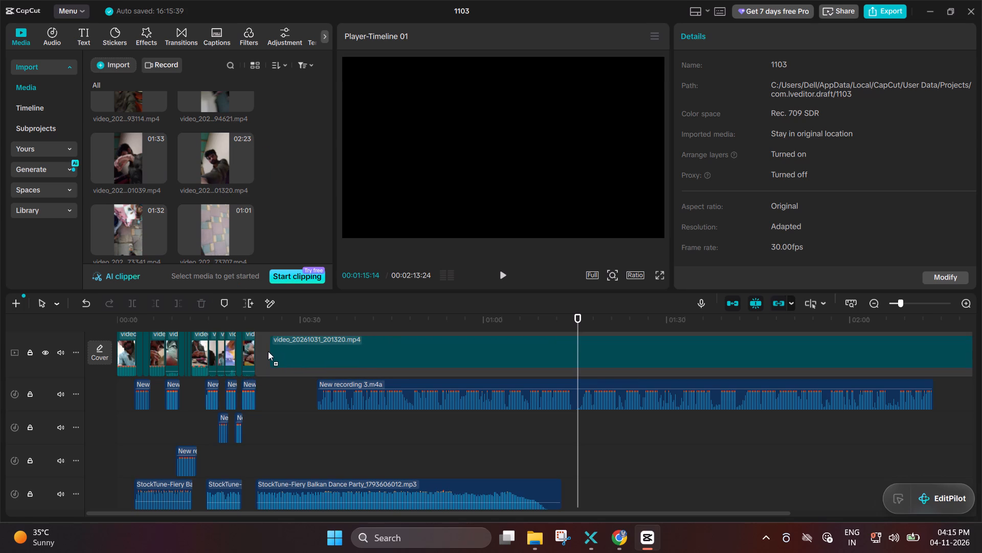
{"action": "left_click_drag", "start_coordinate": [268, 351], "coordinate": [264, 353]}
Play the opening of the 201320 clip and trim about 13 seconds off its start.
{"action": "double_click", "coordinate": [299, 353]}
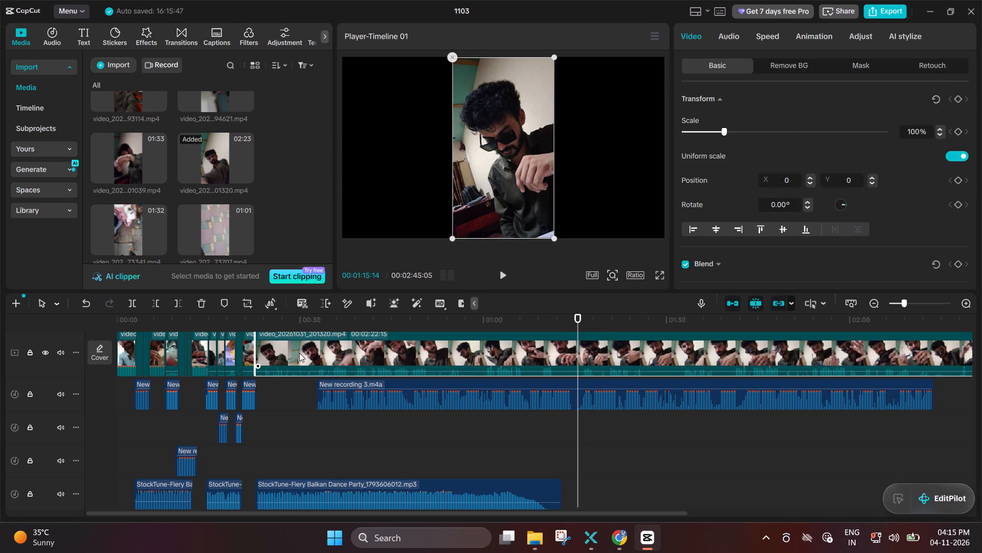
{"action": "key", "text": "space"}
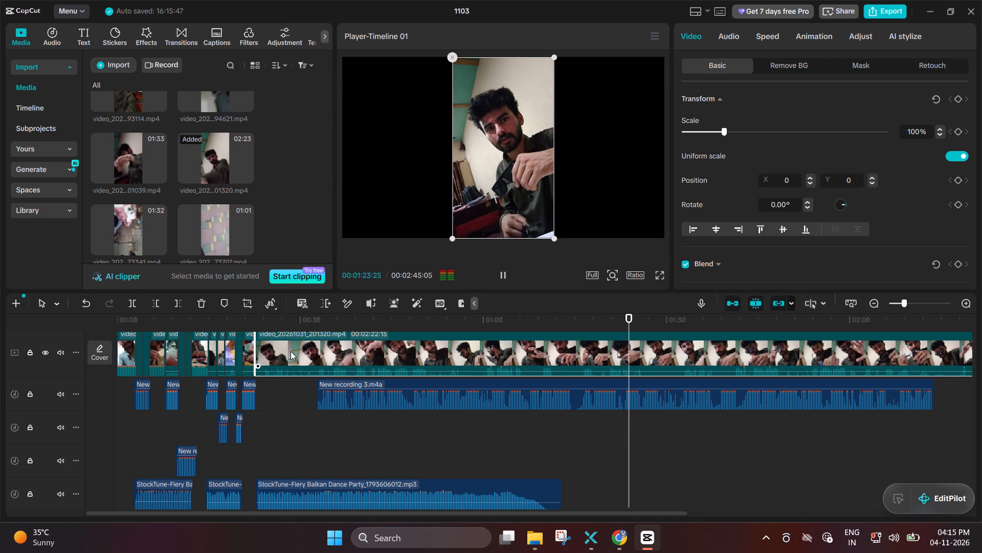
{"action": "double_click", "coordinate": [290, 317]}
{"action": "key", "text": "space"}
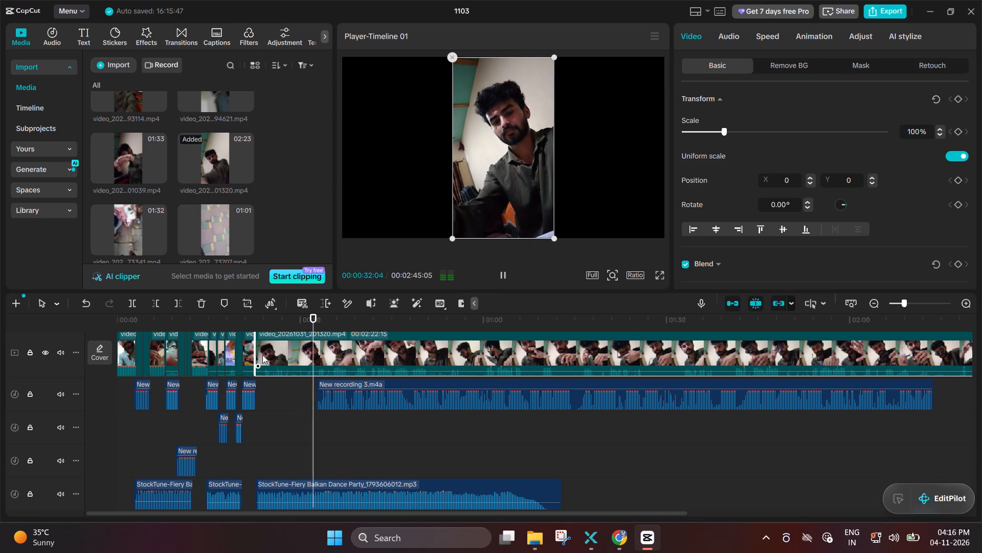
{"action": "left_click_drag", "start_coordinate": [256, 345], "coordinate": [265, 344]}
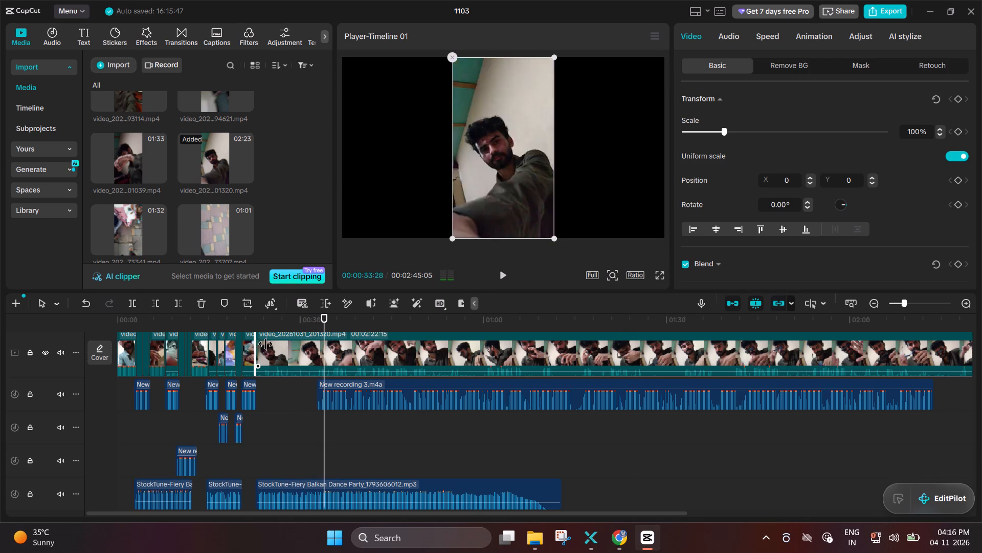
{"action": "left_click_drag", "start_coordinate": [265, 344], "coordinate": [336, 344]}
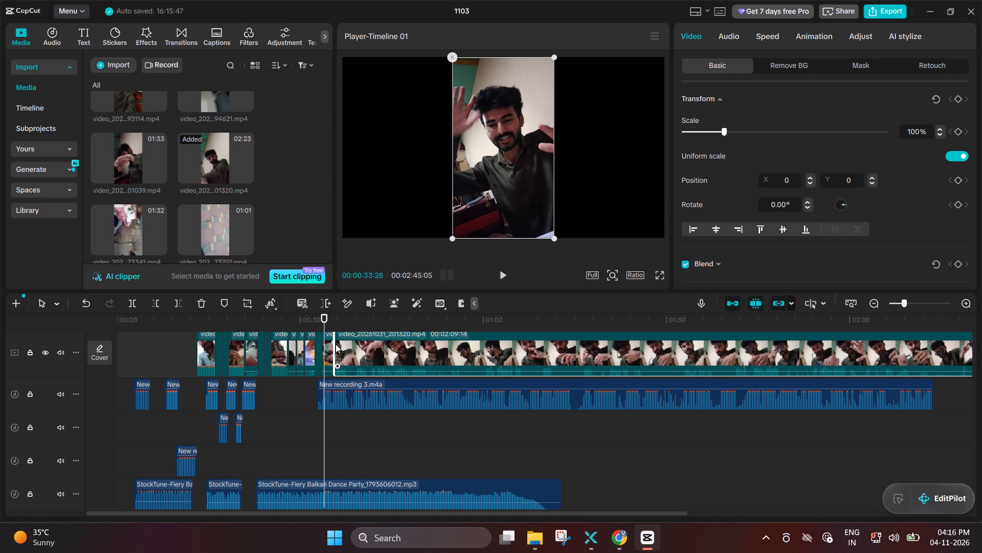
Play the trimmed 201320 clip from the join and move the long New recording 3 voice clip to start at about 1:25.
{"action": "double_click", "coordinate": [255, 323]}
{"action": "key", "text": "space"}
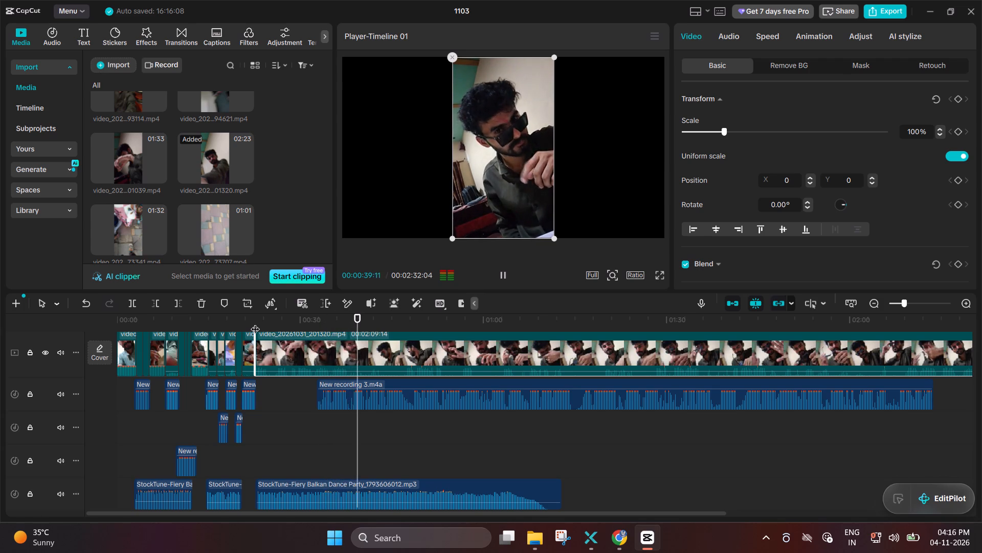
{"action": "left_click_drag", "start_coordinate": [362, 385], "coordinate": [595, 378]}
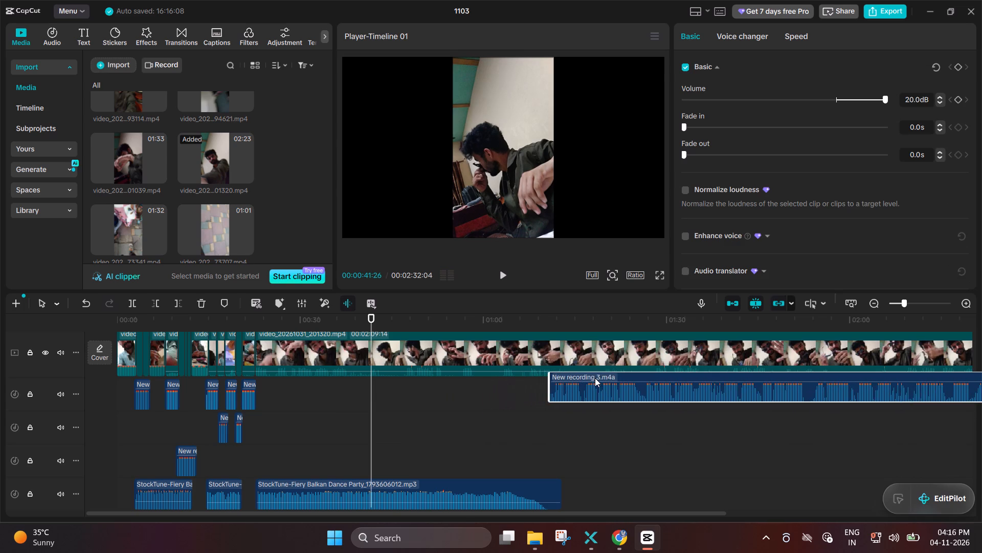
{"action": "left_click_drag", "start_coordinate": [595, 378], "coordinate": [682, 387]}
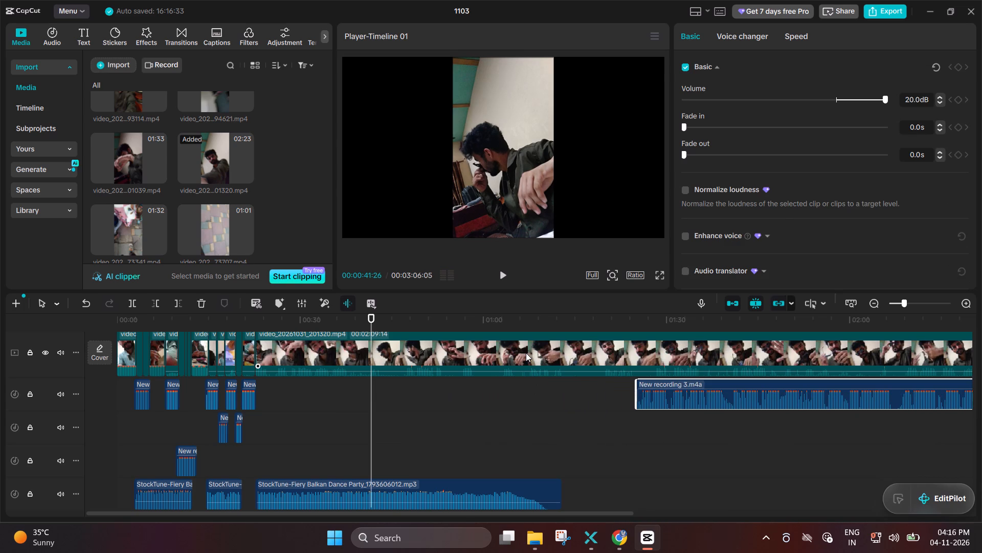
Play through the 201320 clip, split it at about 0:47 as the hand reaches the sunglasses, and delete the part before the split.
{"action": "left_click", "coordinate": [526, 353]}
{"action": "left_click", "coordinate": [470, 344]}
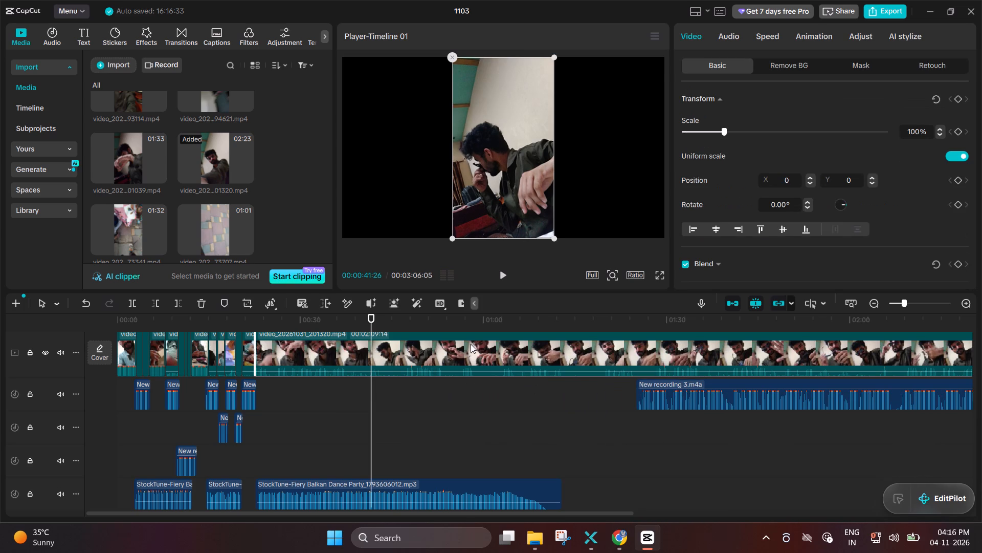
{"action": "key", "text": "space"}
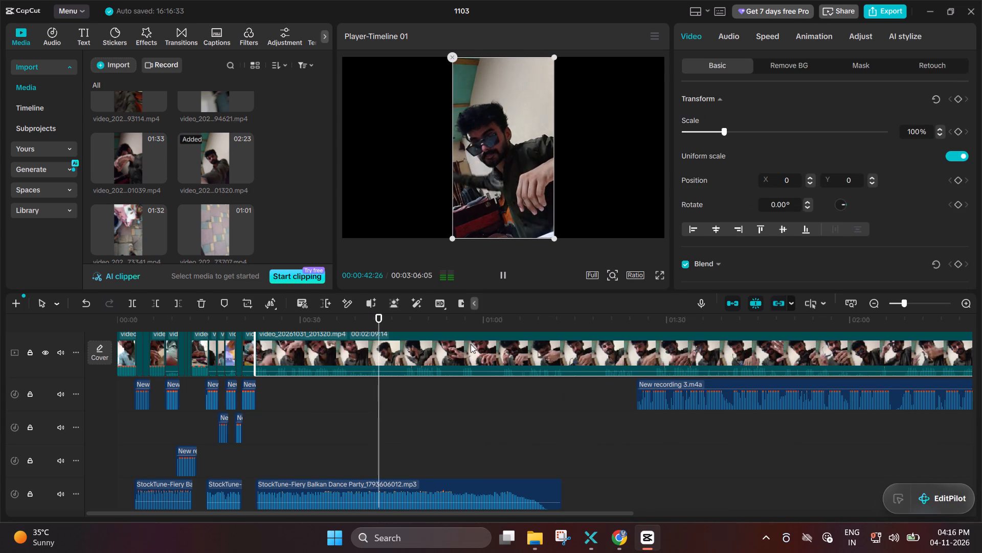
{"action": "left_click", "coordinate": [431, 319]}
{"action": "key", "text": "space"}
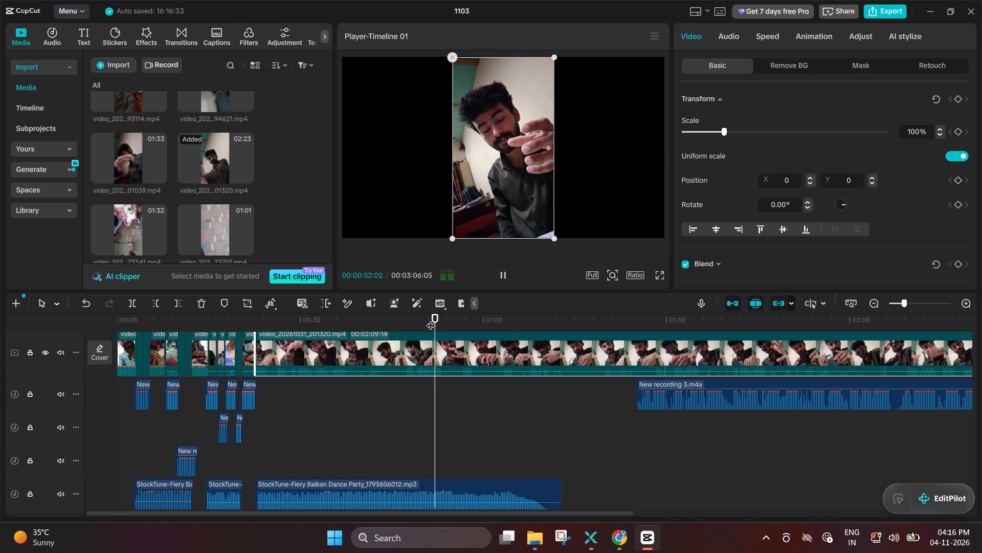
{"action": "left_click", "coordinate": [411, 325]}
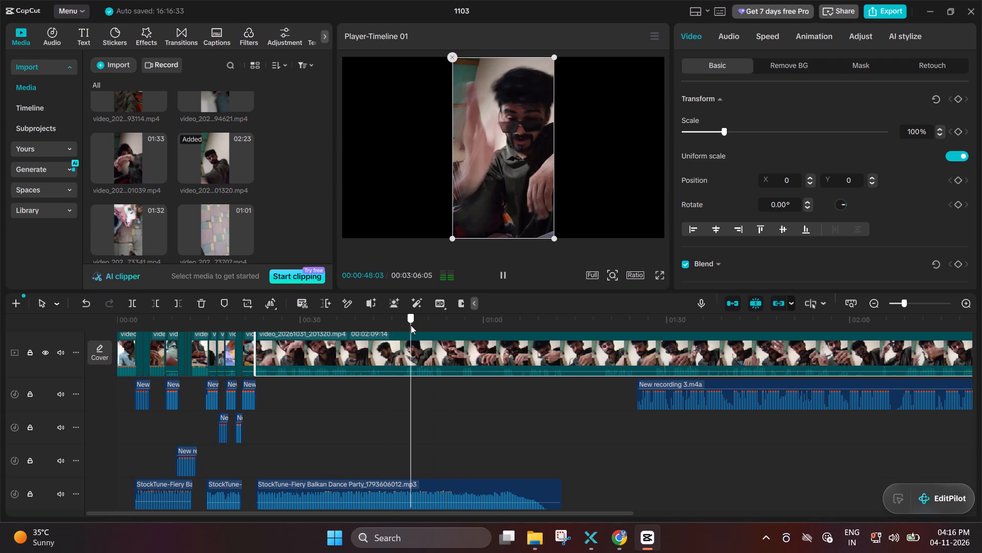
{"action": "key", "text": "space"}
{"action": "key", "text": "space"}
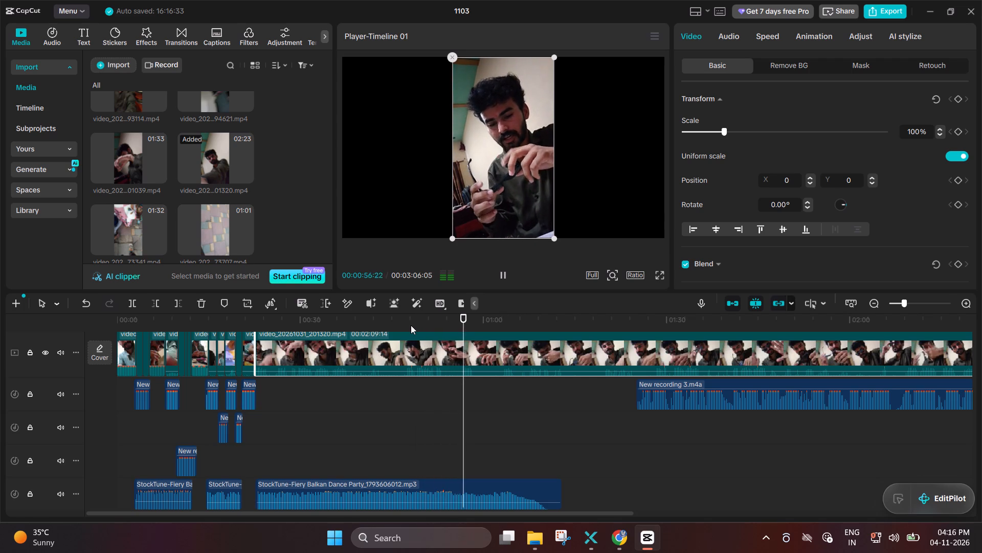
{"action": "double_click", "coordinate": [411, 325]}
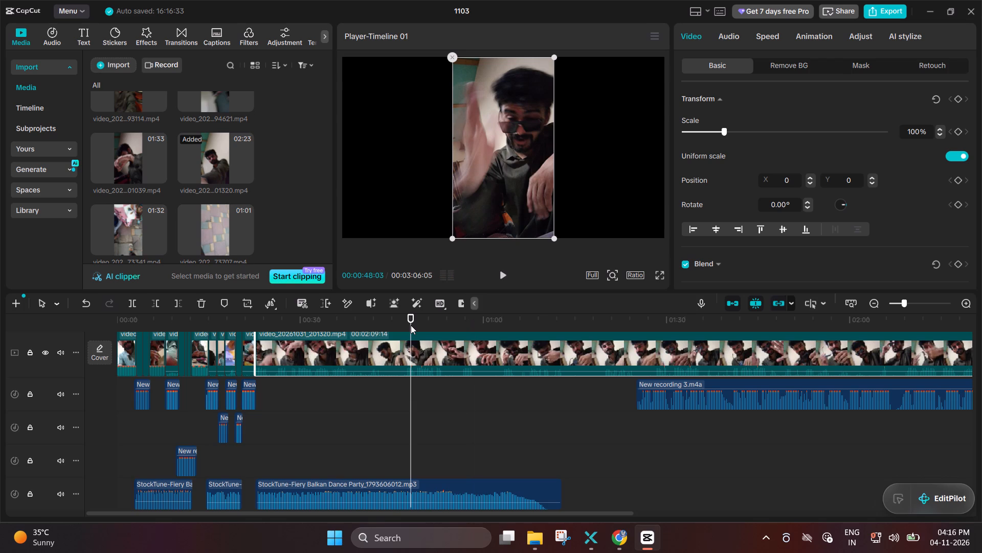
{"action": "left_click", "coordinate": [402, 325]}
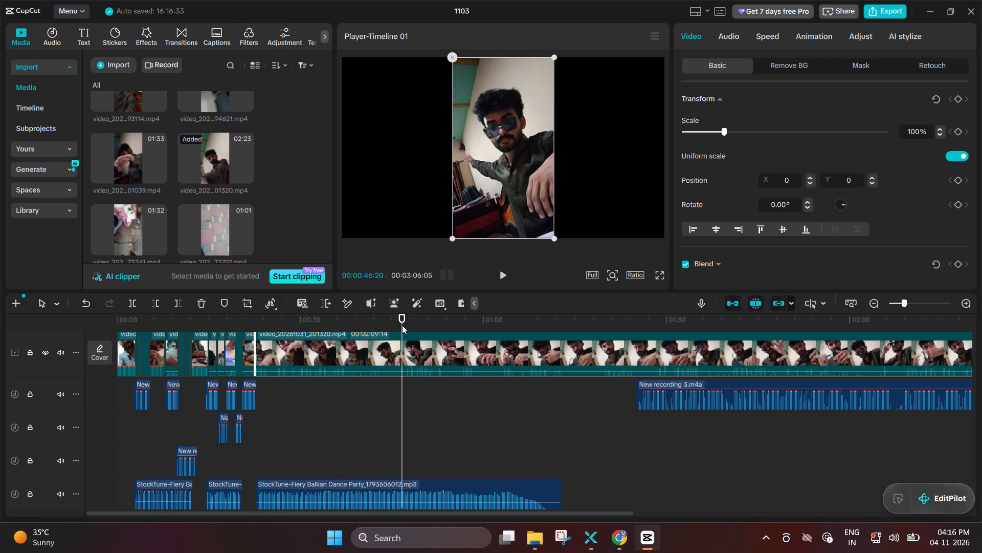
{"action": "double_click", "coordinate": [405, 324]}
{"action": "double_click", "coordinate": [409, 324]}
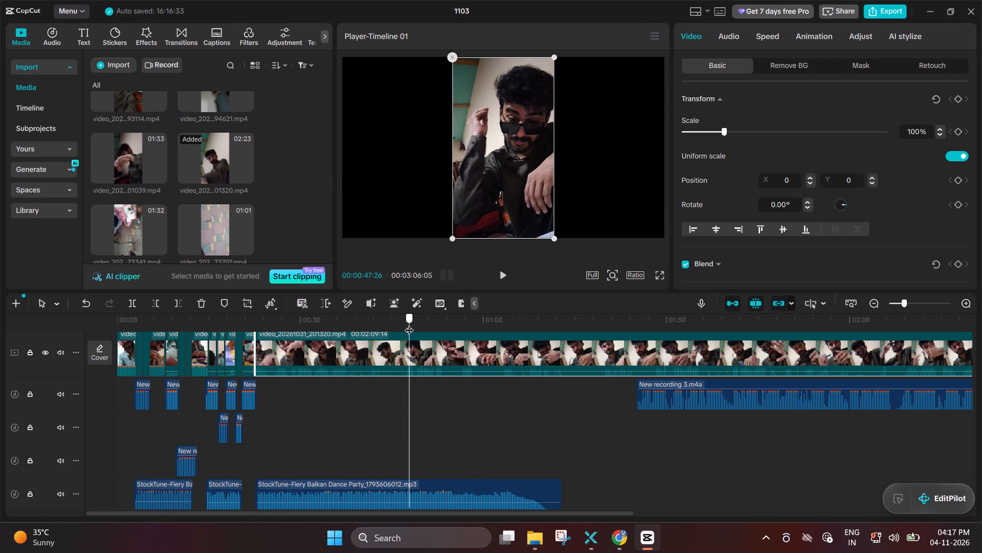
{"action": "left_click", "coordinate": [367, 349]}
{"action": "key", "text": "ctrl+b"}
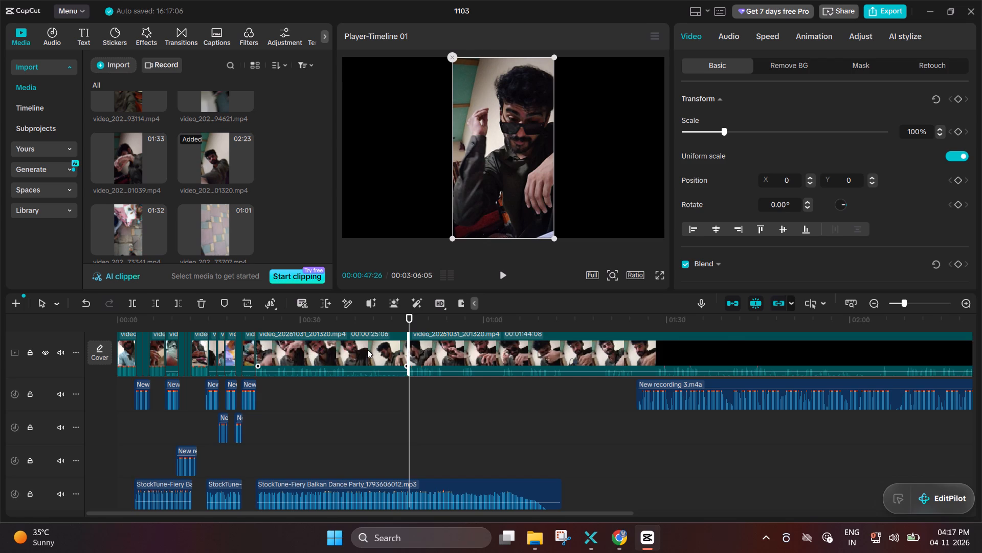
{"action": "left_click", "coordinate": [327, 360]}
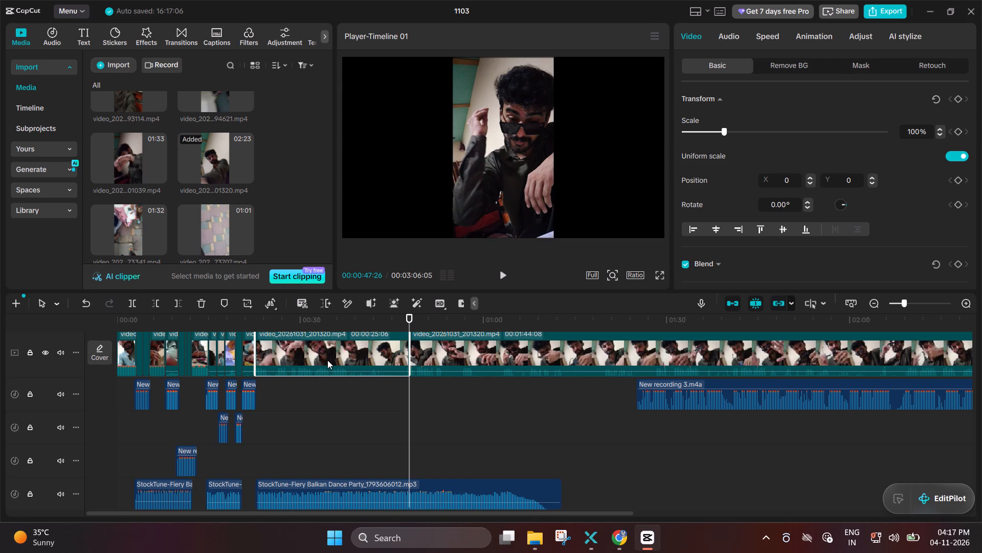
{"action": "key", "text": "BackSpace"}
Play the opening of the remaining 201320 clip and trim about 1 second off its start.
{"action": "double_click", "coordinate": [260, 321]}
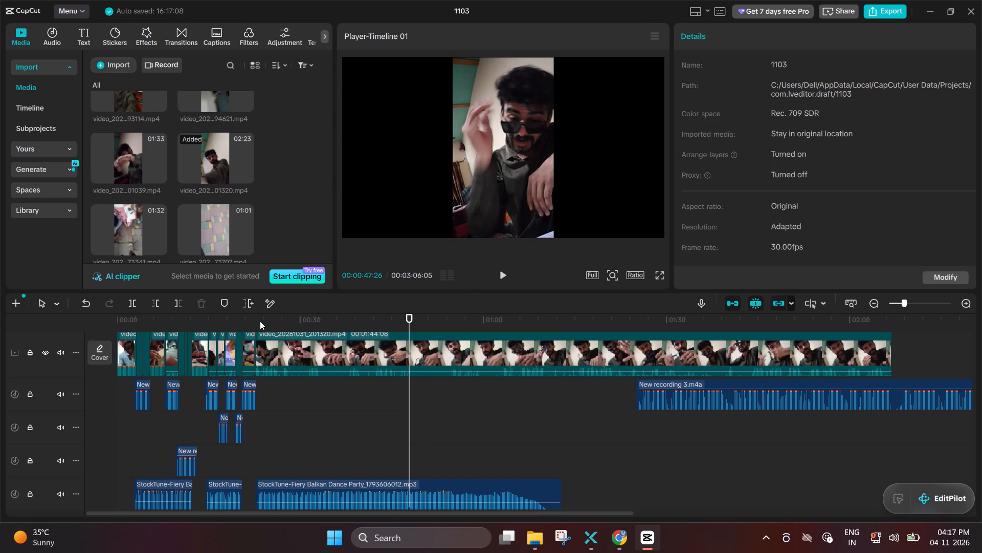
{"action": "key", "text": "space"}
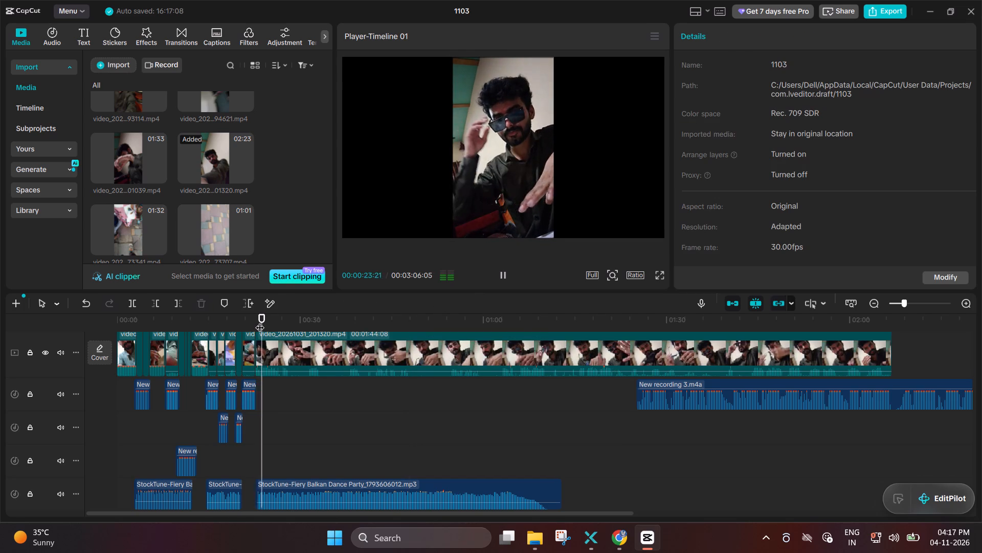
{"action": "double_click", "coordinate": [281, 325]}
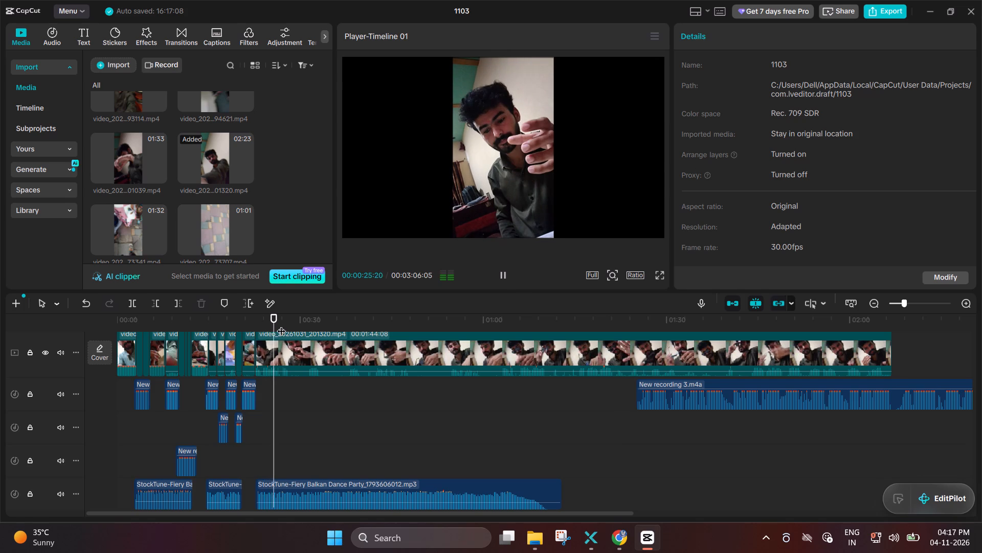
{"action": "left_click", "coordinate": [263, 322]}
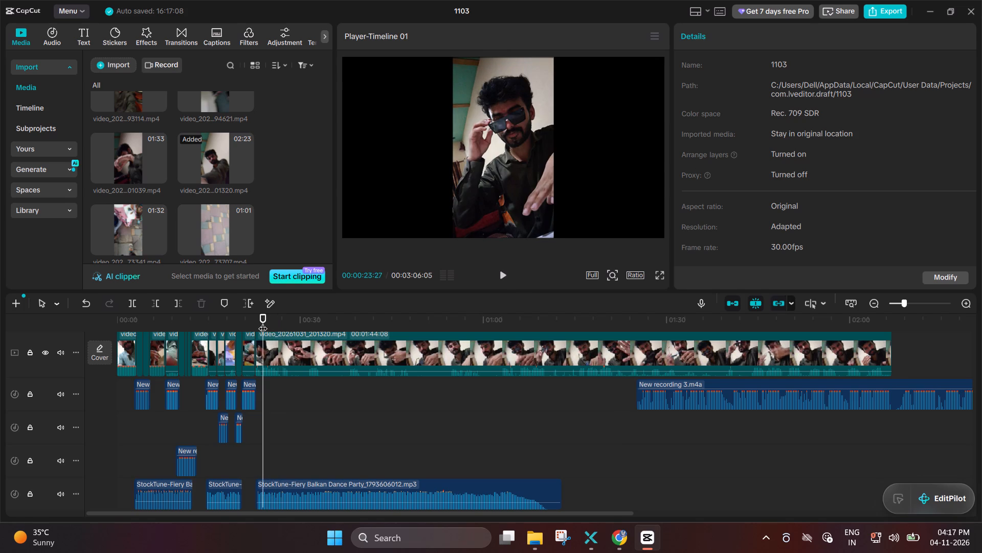
{"action": "left_click", "coordinate": [262, 344]}
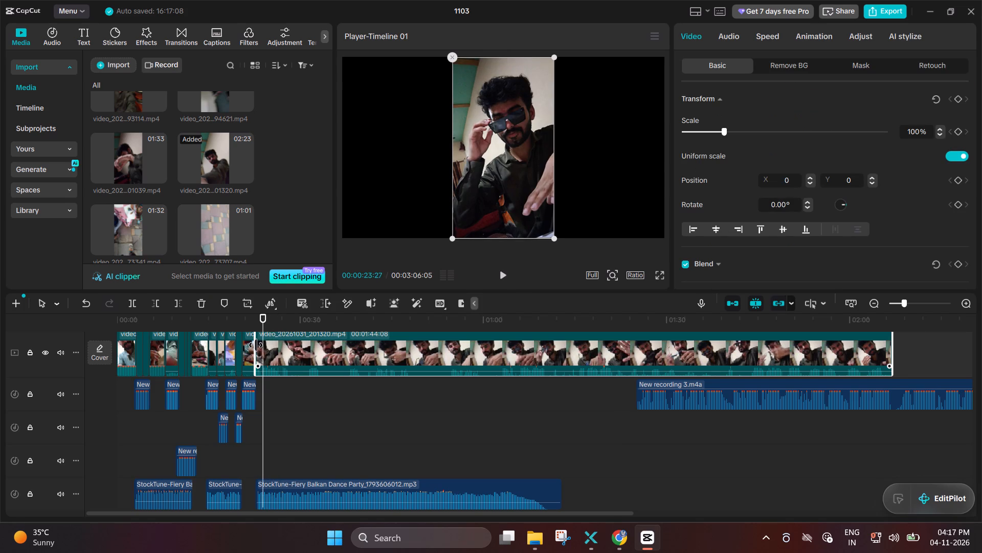
{"action": "left_click_drag", "start_coordinate": [256, 345], "coordinate": [261, 345]}
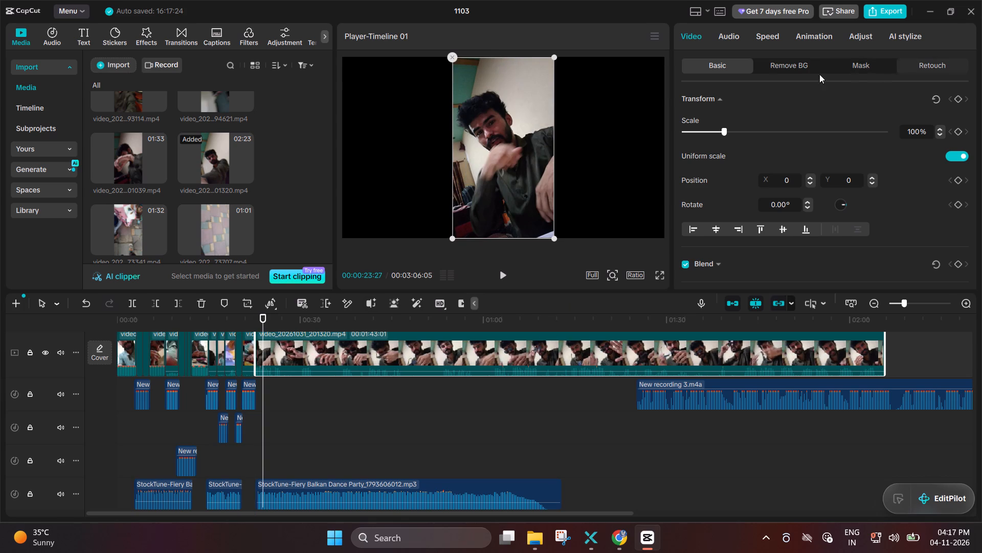
Raise the 201320 clip's volume to 20.0 dB and enable noise reduction on it.
{"action": "left_click", "coordinate": [725, 37]}
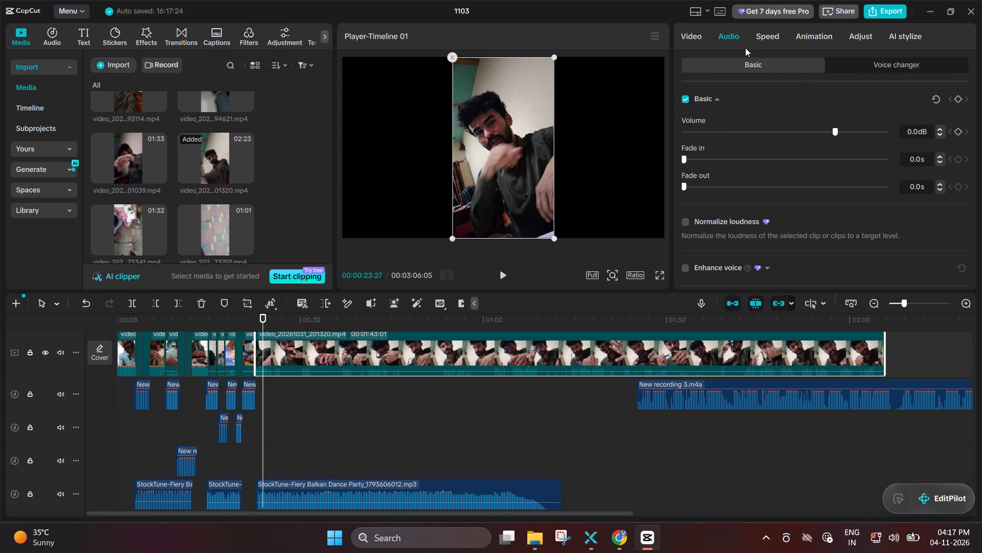
{"action": "left_click_drag", "start_coordinate": [835, 130], "coordinate": [846, 129]}
{"action": "left_click_drag", "start_coordinate": [846, 129], "coordinate": [918, 129]}
{"action": "scroll", "coordinate": [797, 173], "scroll_direction": "down", "scroll_amount": 2}
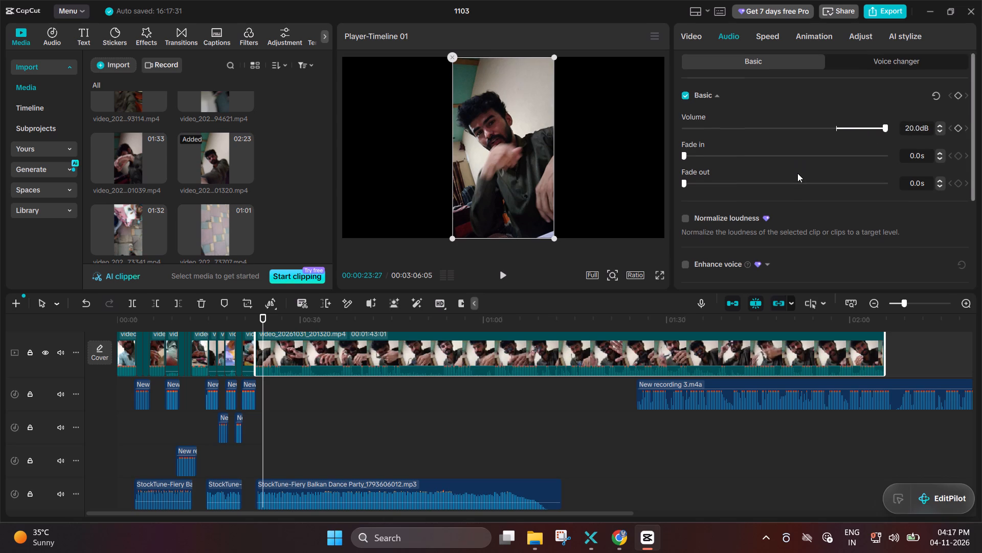
{"action": "scroll", "coordinate": [797, 173], "scroll_direction": "down", "scroll_amount": 3}
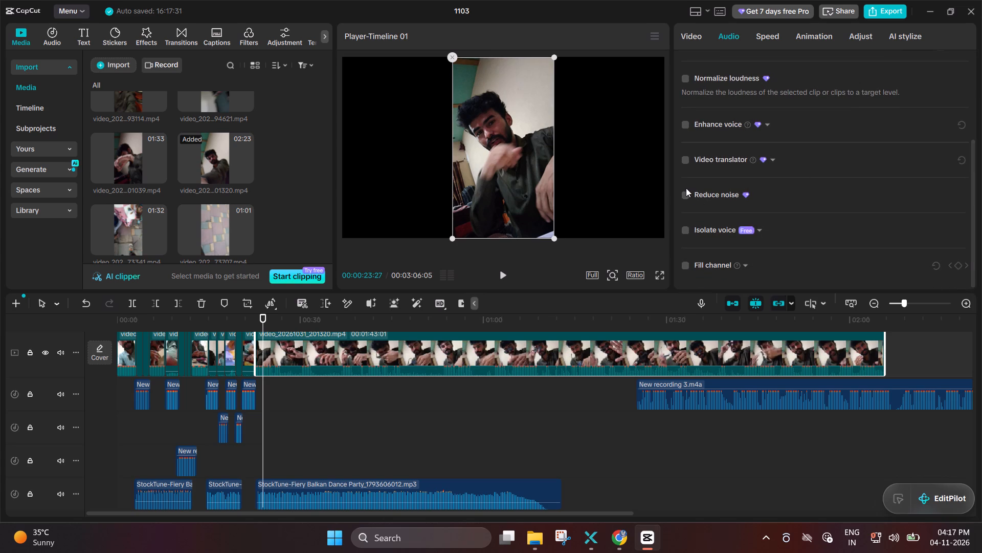
{"action": "left_click", "coordinate": [686, 193]}
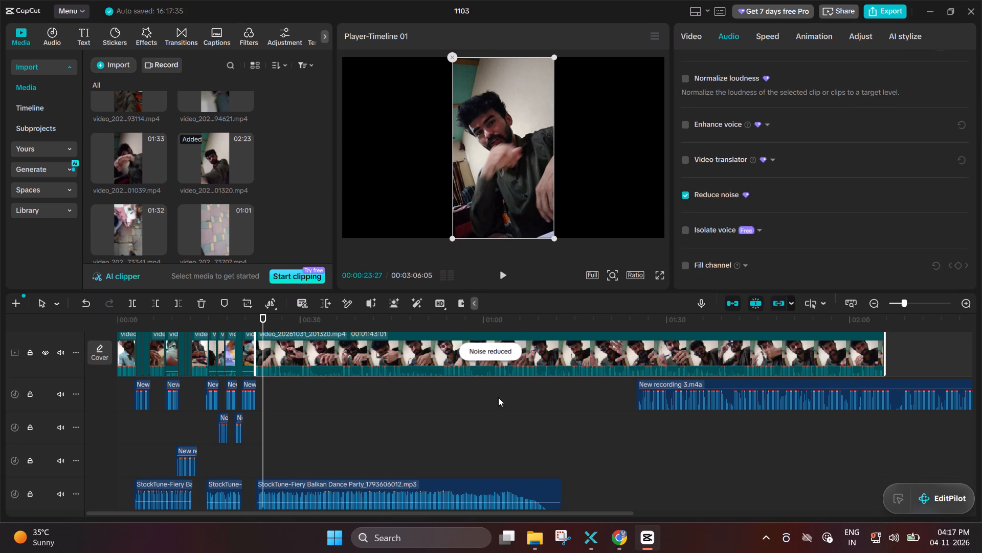
Play the start of the 201320 clip with its new audio and split it at about 0:26.
{"action": "left_click", "coordinate": [245, 325]}
{"action": "key", "text": "space"}
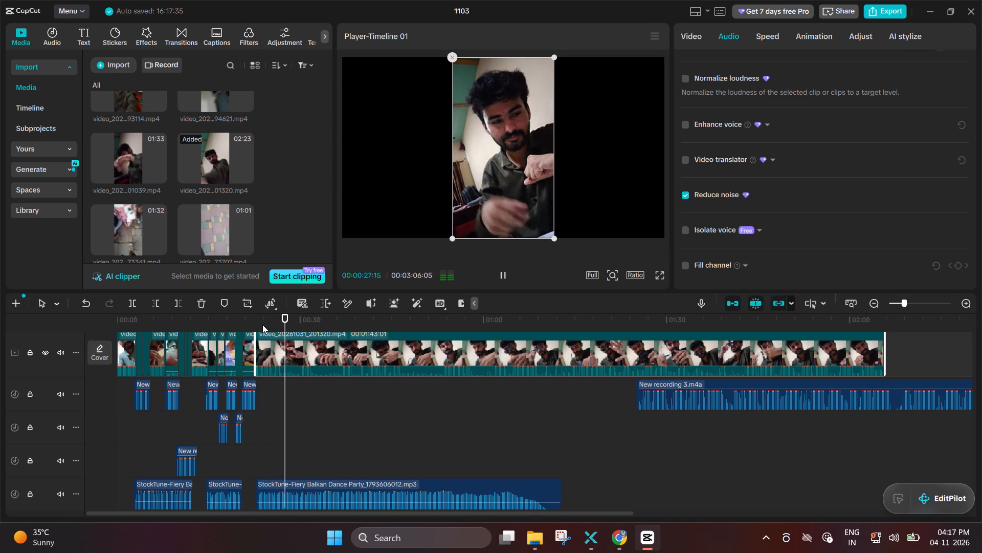
{"action": "left_click", "coordinate": [262, 325]}
{"action": "key", "text": "space"}
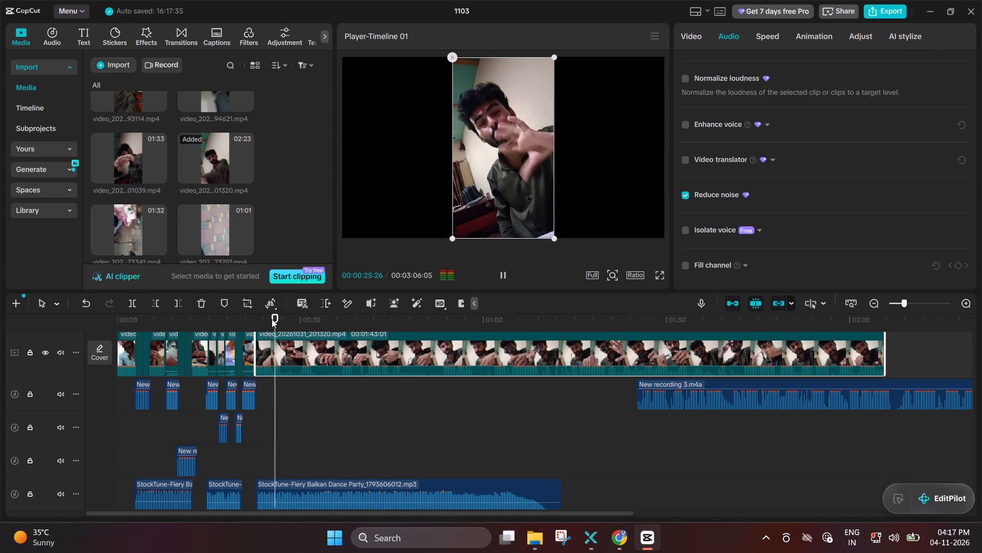
{"action": "key", "text": "space"}
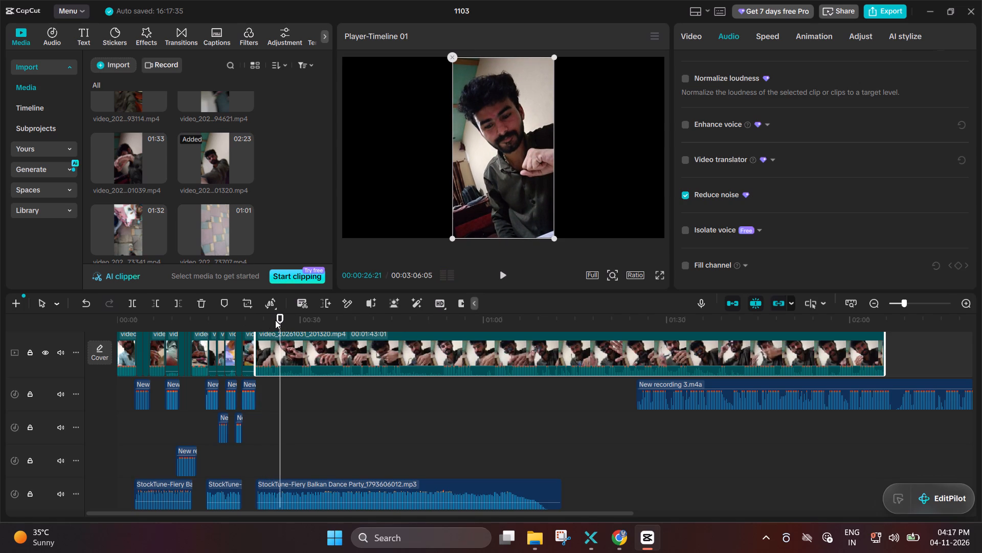
{"action": "left_click", "coordinate": [281, 355]}
{"action": "key", "text": "ctrl+b"}
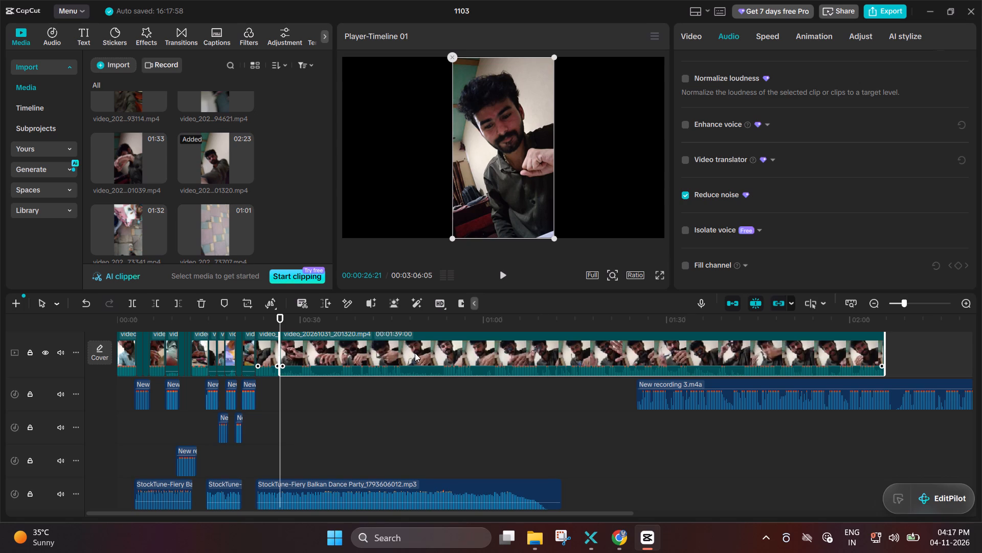
Play the 201320 footage after the split to review it up to about 0:47.
{"action": "key", "text": "space"}
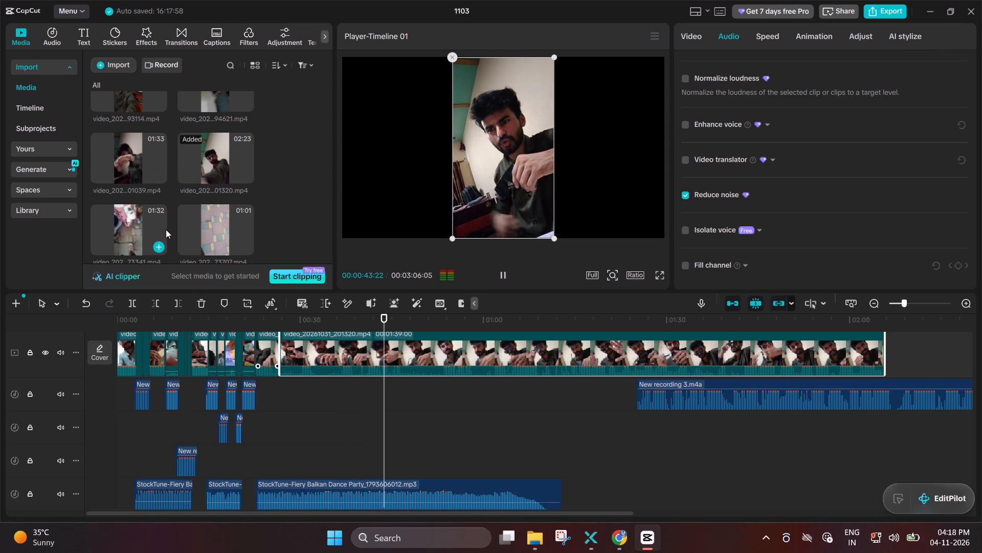
{"action": "left_click", "coordinate": [504, 279]}
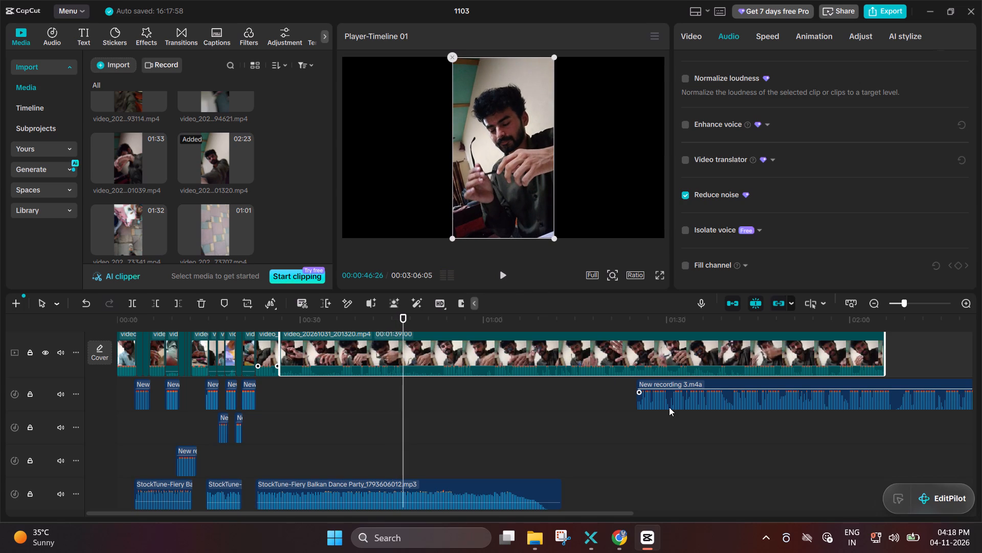
{"action": "key", "text": "space"}
{"action": "key", "text": "space"}
{"action": "key", "text": "space"}
{"action": "key", "text": "space"}
{"action": "key", "text": "space"}
{"action": "key", "text": "space"}
{"action": "key", "text": "space"}
{"action": "key", "text": "space"}
{"action": "key", "text": "space"}
{"action": "key", "text": "space"}
{"action": "key", "text": "space"}
{"action": "key", "text": "space"}
{"action": "key", "text": "space"}
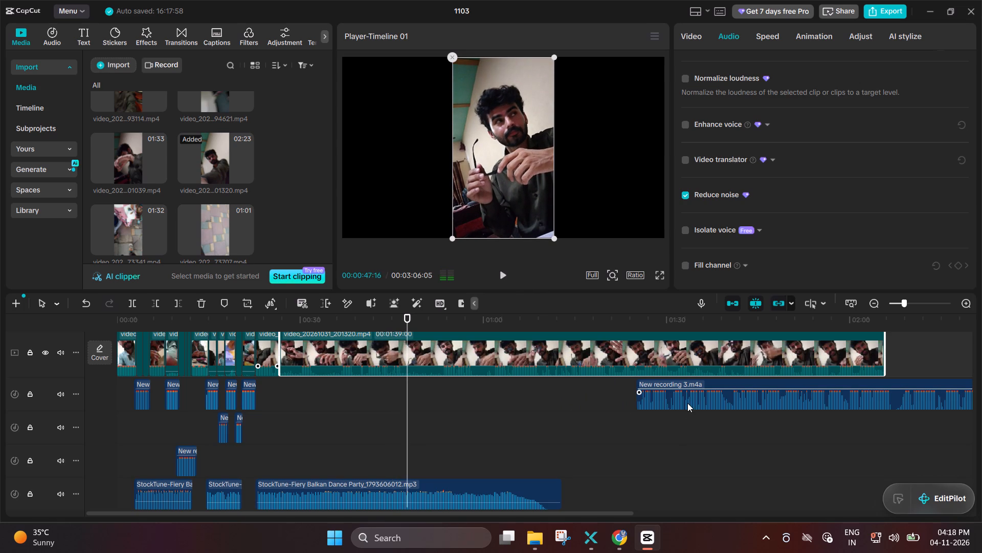
Move the long New recording 3 voice clip to start at the split in the 201320 clip, at about 0:26.
{"action": "left_click_drag", "start_coordinate": [687, 403], "coordinate": [378, 415]}
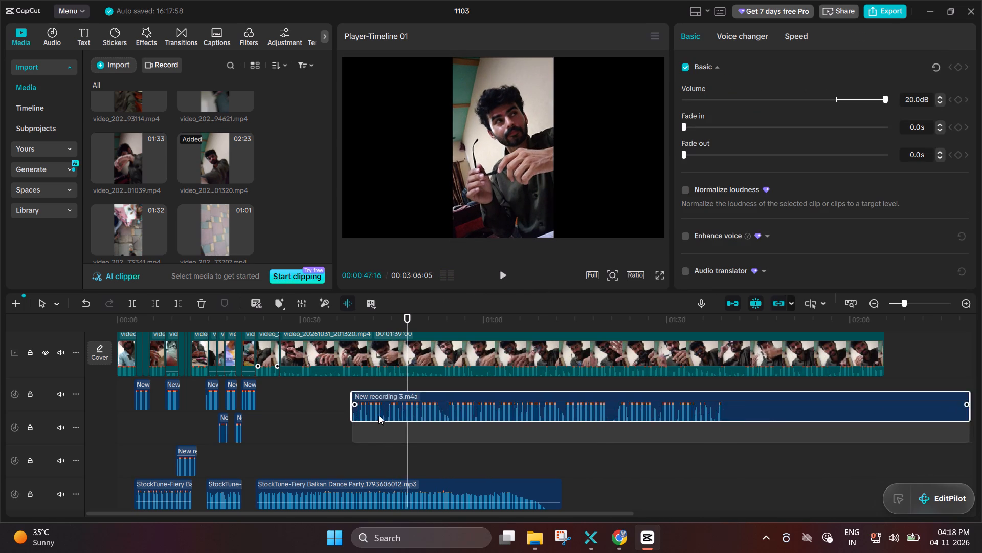
{"action": "left_click_drag", "start_coordinate": [378, 415], "coordinate": [330, 407]}
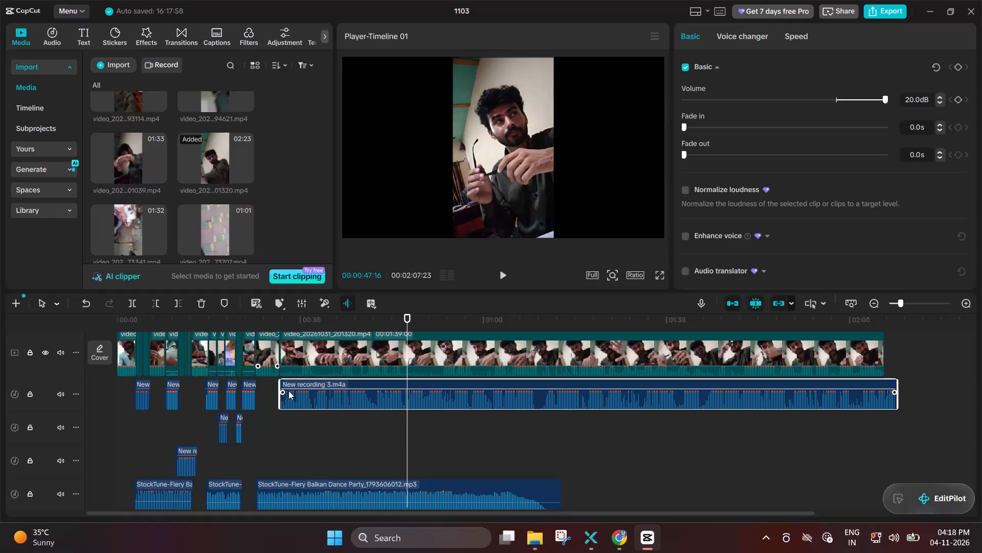
{"action": "left_click", "coordinate": [280, 386]}
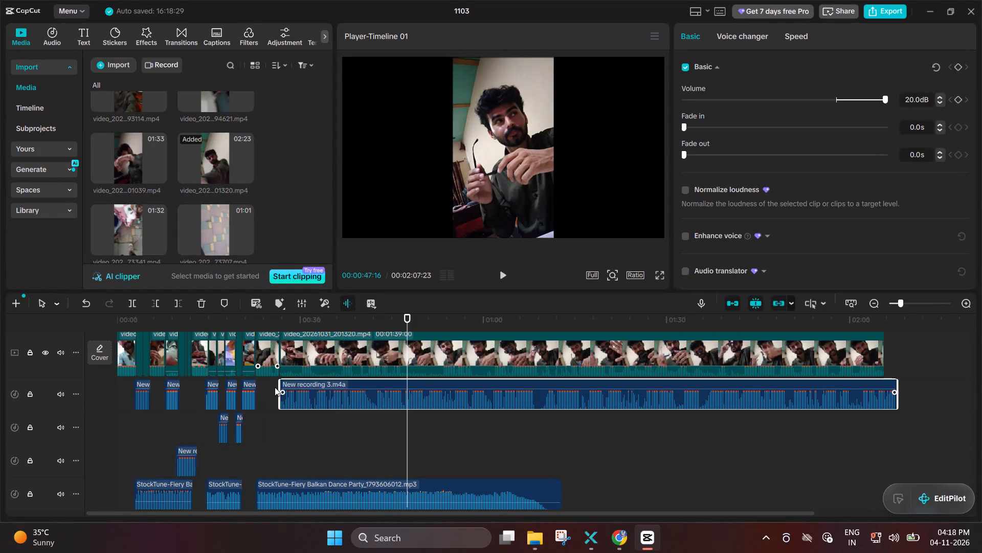
Play the section across the split with the voice recording and delete the long 201320 clip after the split.
{"action": "left_click", "coordinate": [266, 385]}
{"action": "key", "text": "space"}
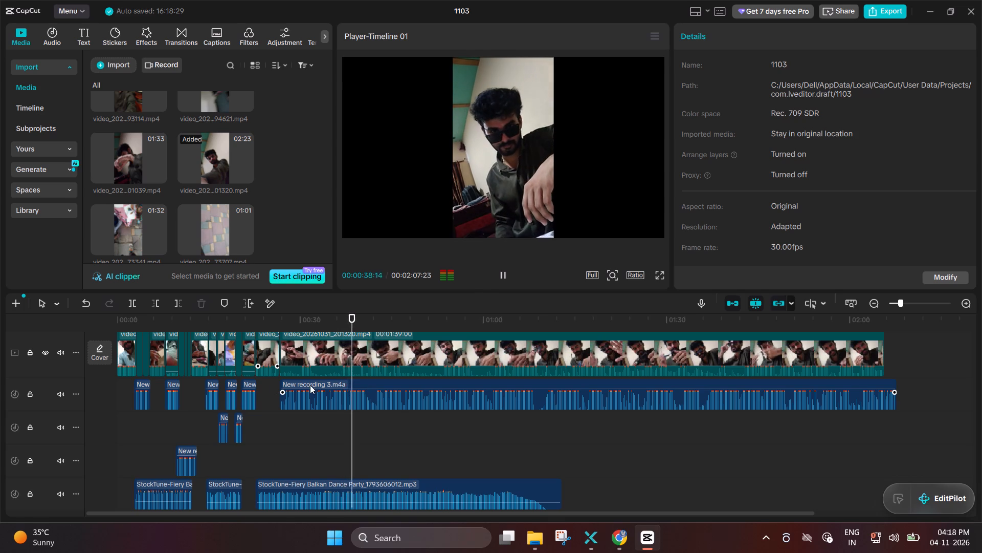
{"action": "left_click", "coordinate": [641, 388]}
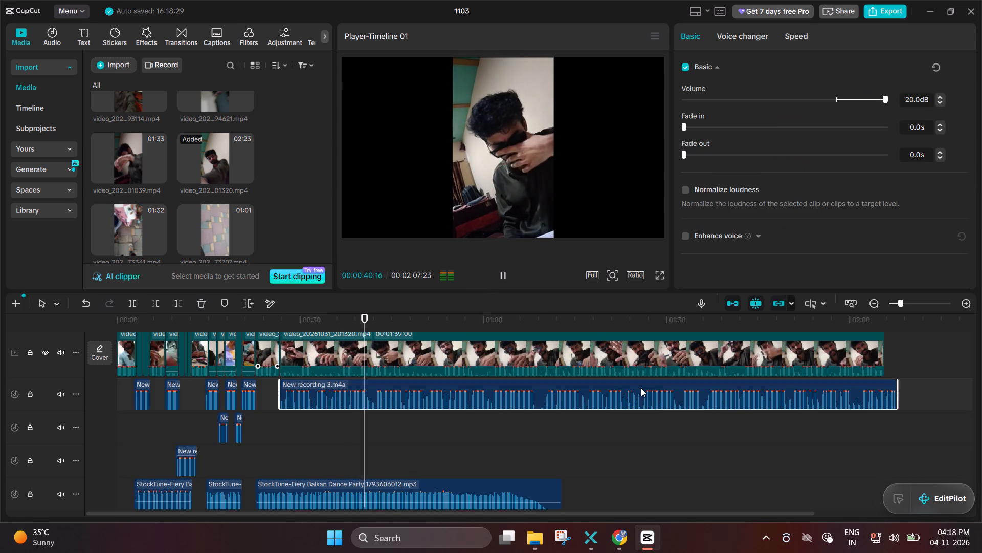
{"action": "key", "text": "space"}
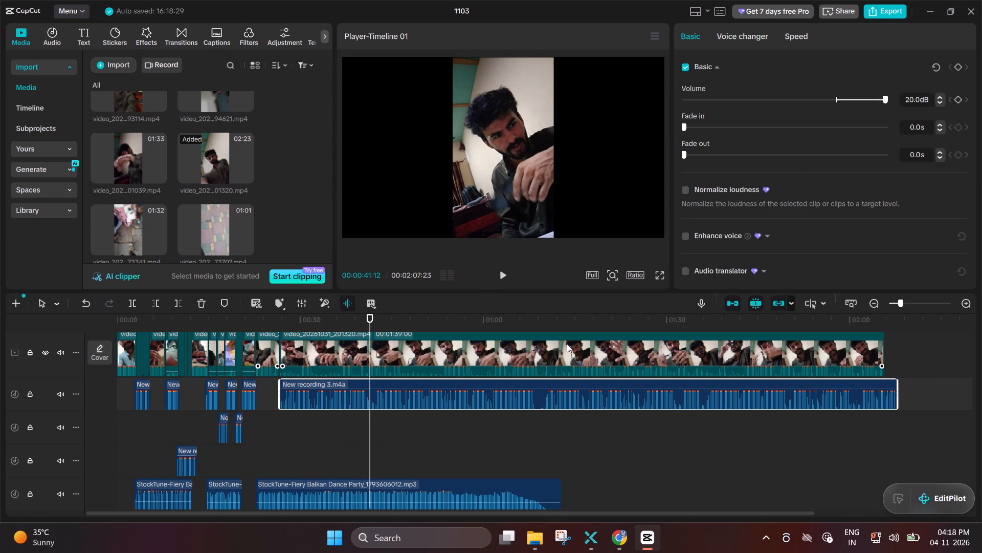
{"action": "left_click", "coordinate": [567, 344]}
{"action": "key", "text": "BackSpace"}
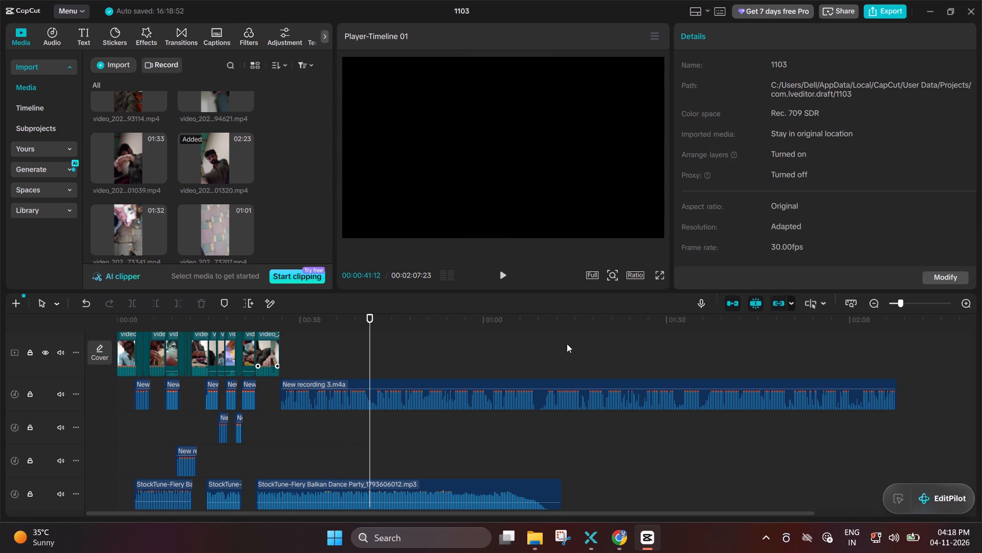
Play the New recording 3 voice clip from about 1:07 to check its phrases.
{"action": "double_click", "coordinate": [543, 387]}
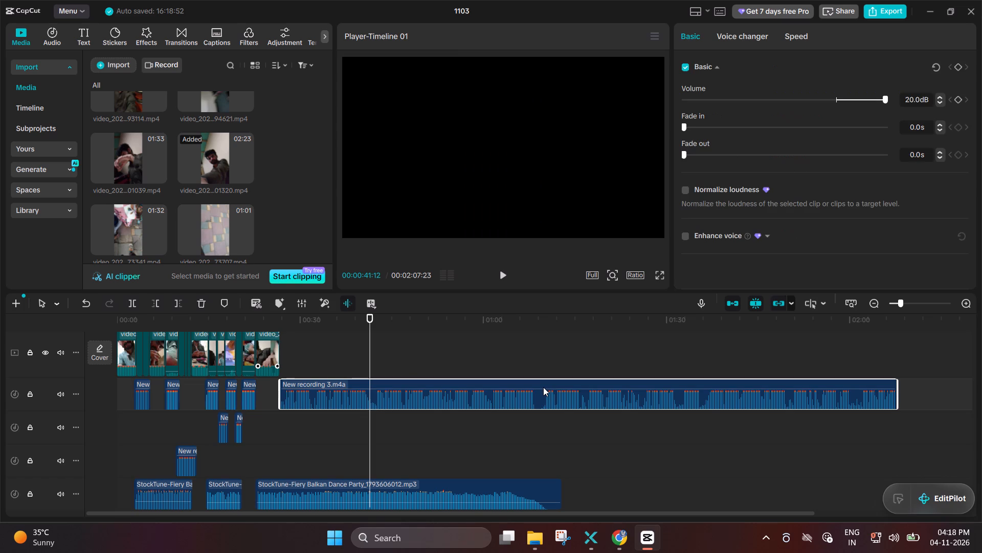
{"action": "left_click", "coordinate": [531, 363]}
{"action": "double_click", "coordinate": [531, 363]}
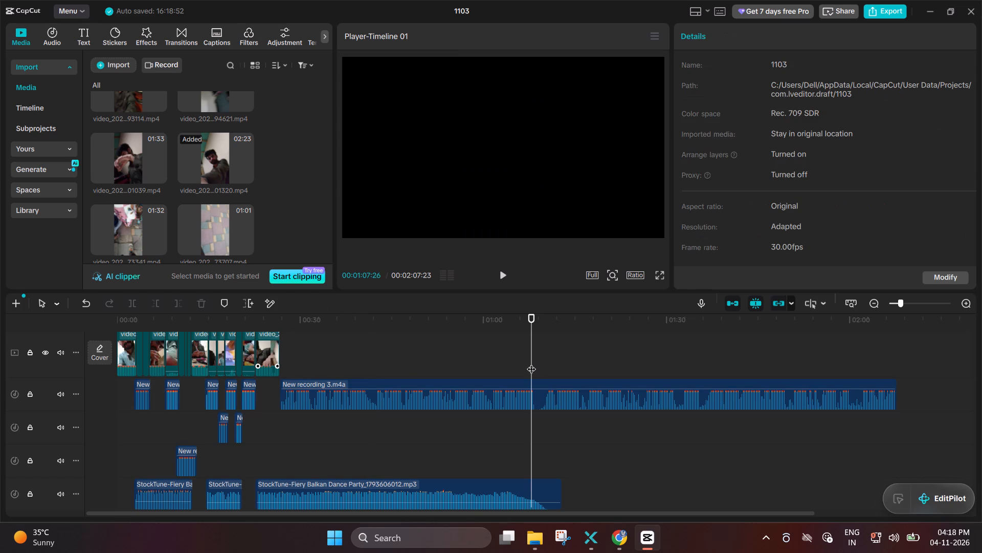
{"action": "key", "text": "space"}
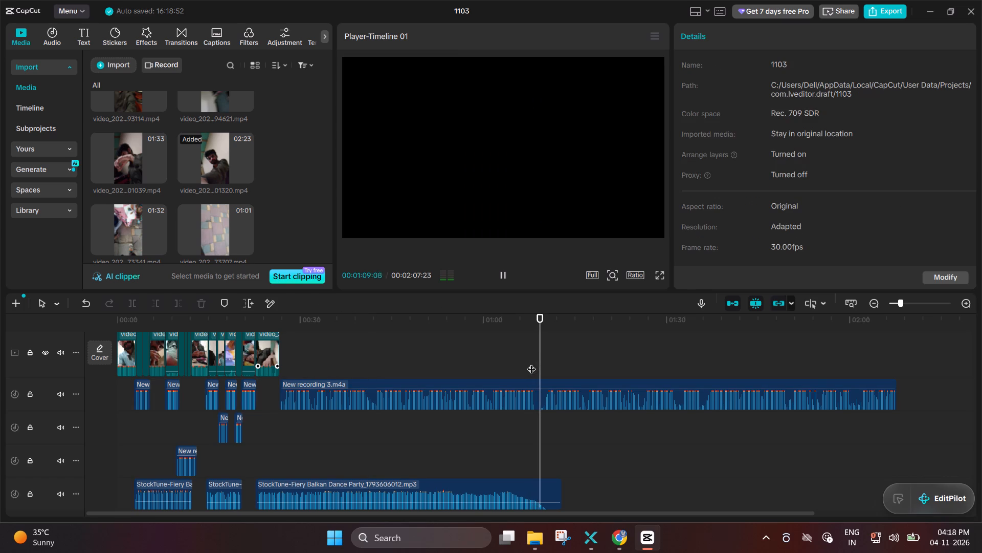
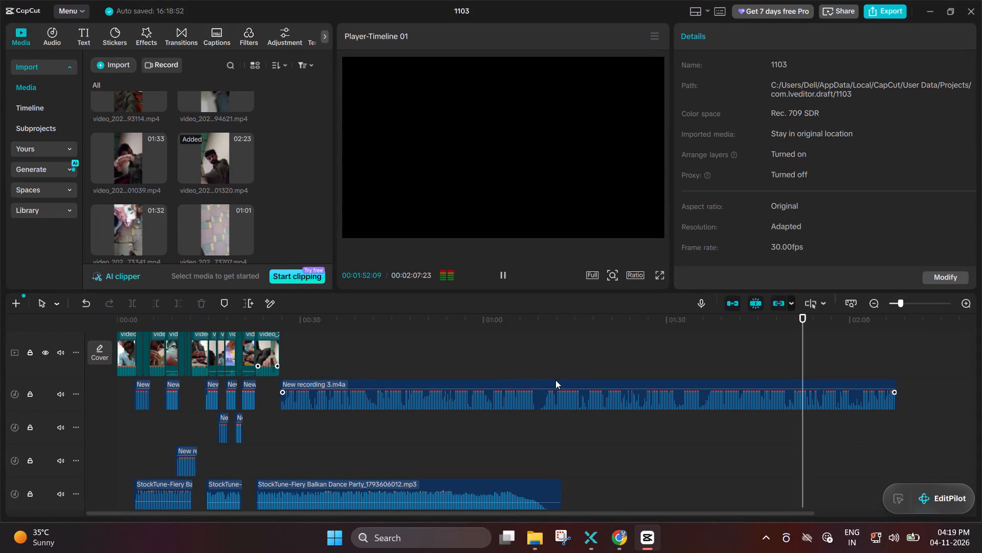
Find the cut point by playback, split the long New recording 3.m4a clip at 00:01:04:21, and delete the part before the cut.
{"action": "left_click", "coordinate": [499, 362]}
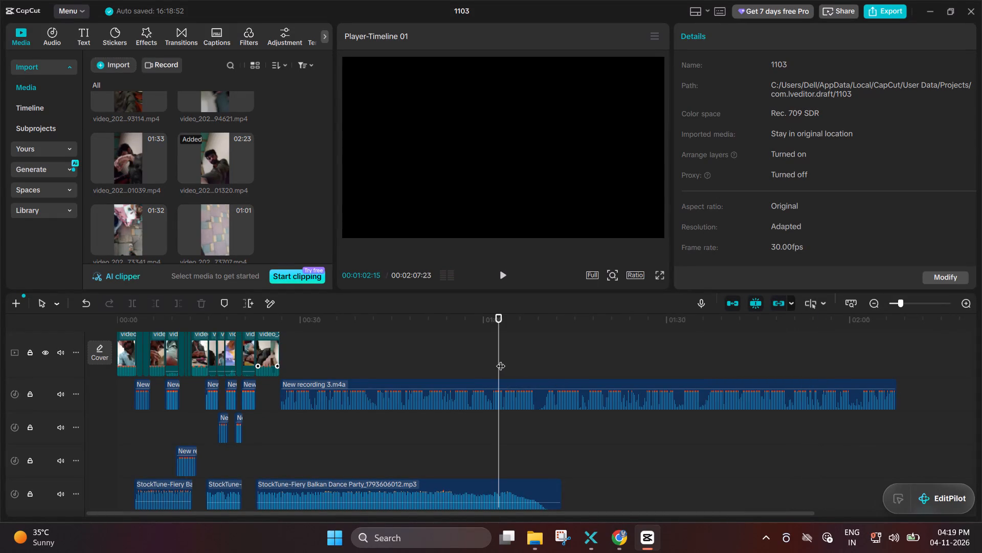
{"action": "left_click", "coordinate": [504, 360]}
{"action": "key", "text": "space"}
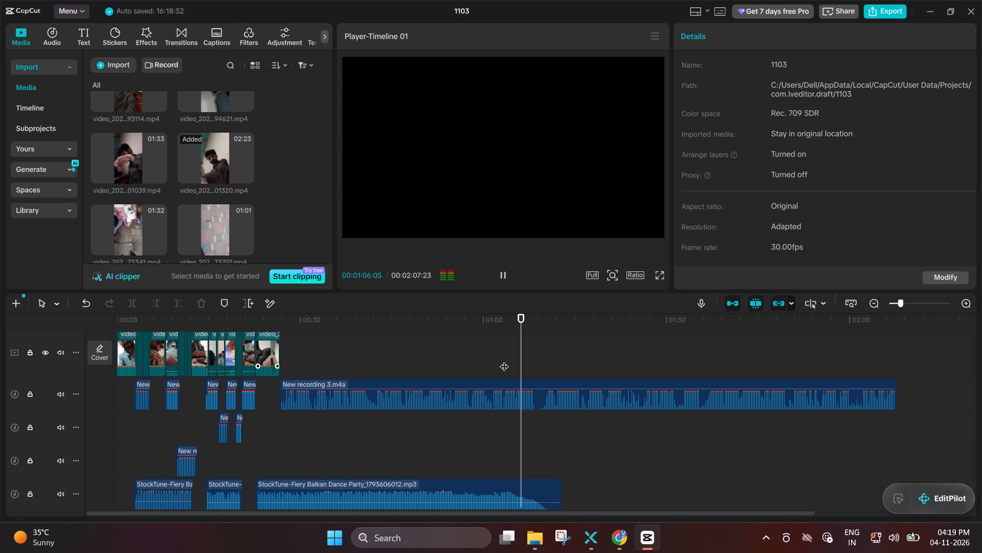
{"action": "key", "text": "space"}
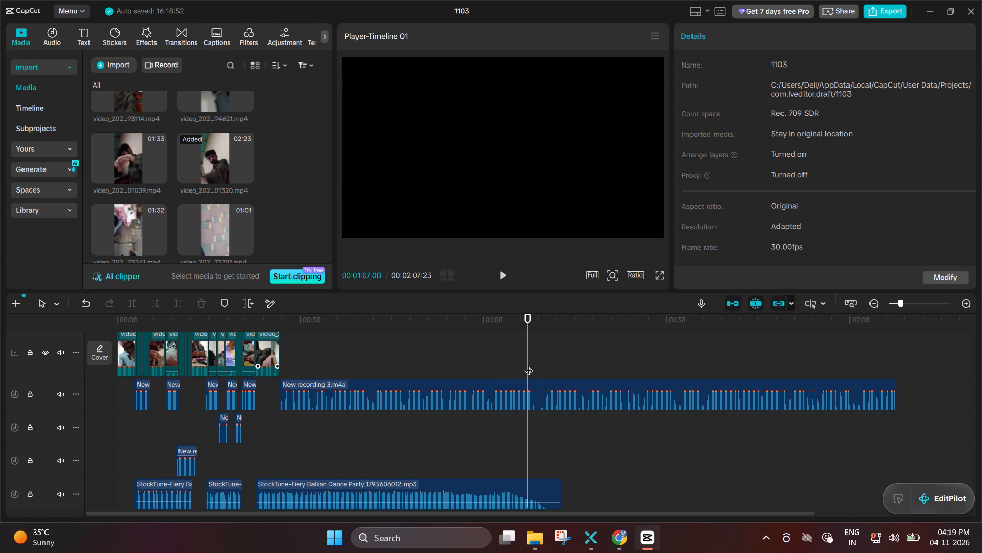
{"action": "triple_click", "coordinate": [503, 358]}
{"action": "key", "text": "space"}
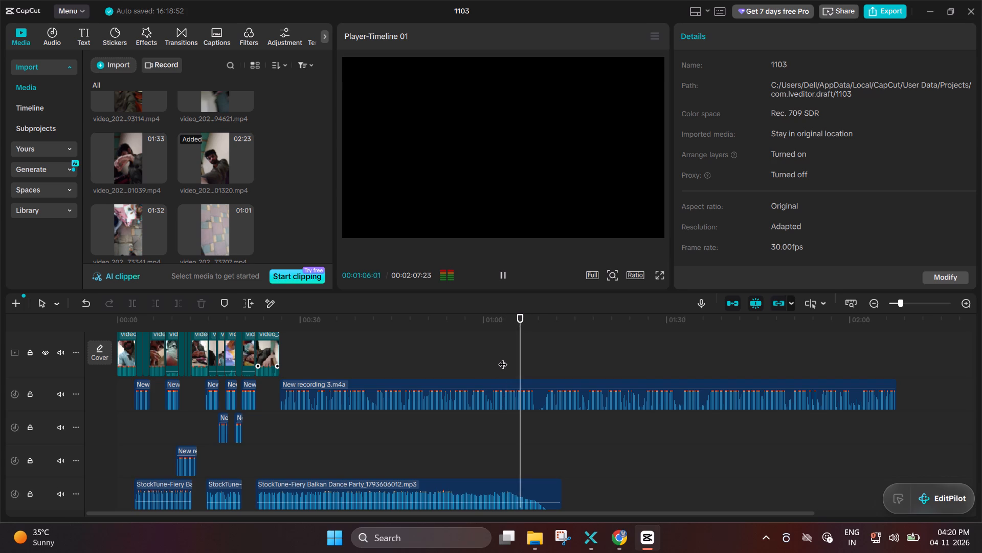
{"action": "key", "text": "space"}
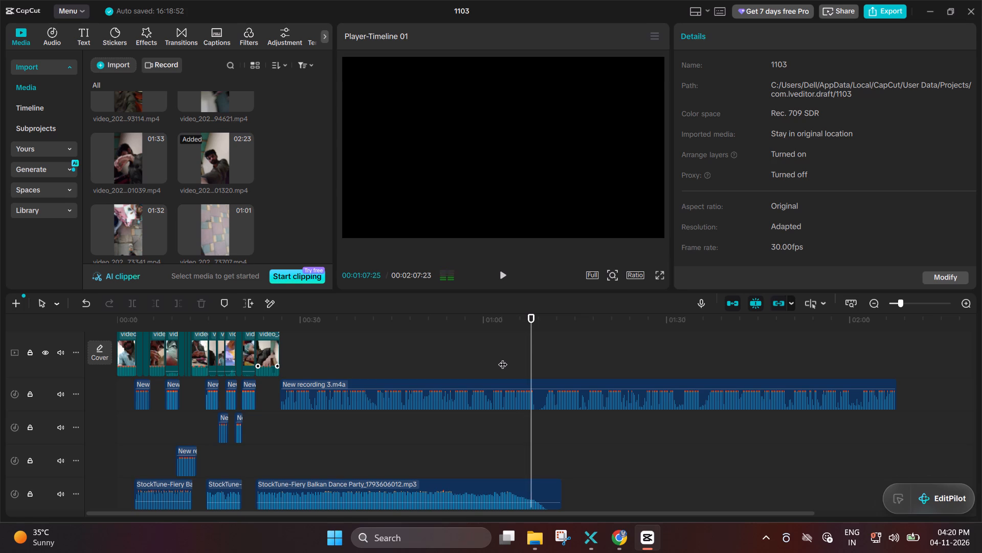
{"action": "double_click", "coordinate": [512, 374]}
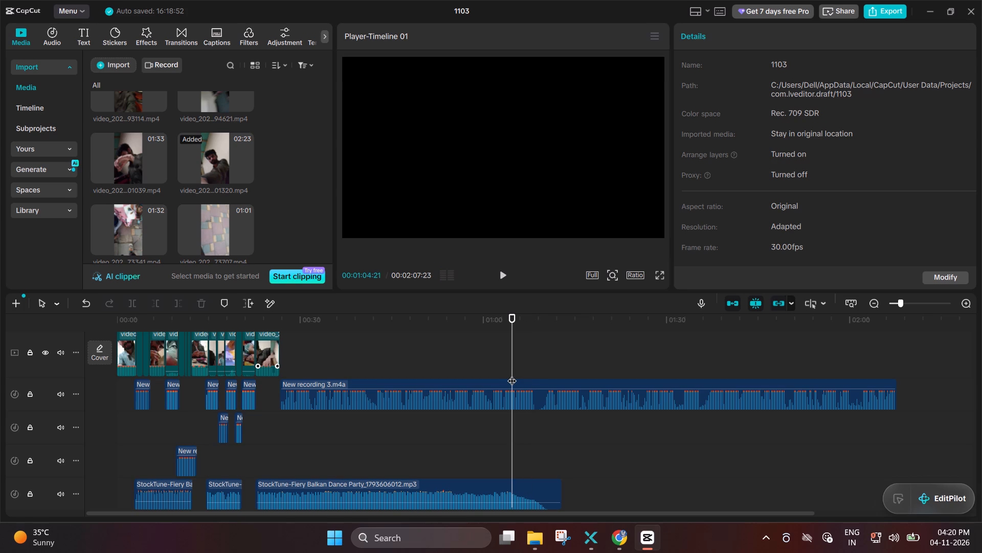
{"action": "left_click", "coordinate": [512, 374]}
{"action": "left_click", "coordinate": [509, 396]}
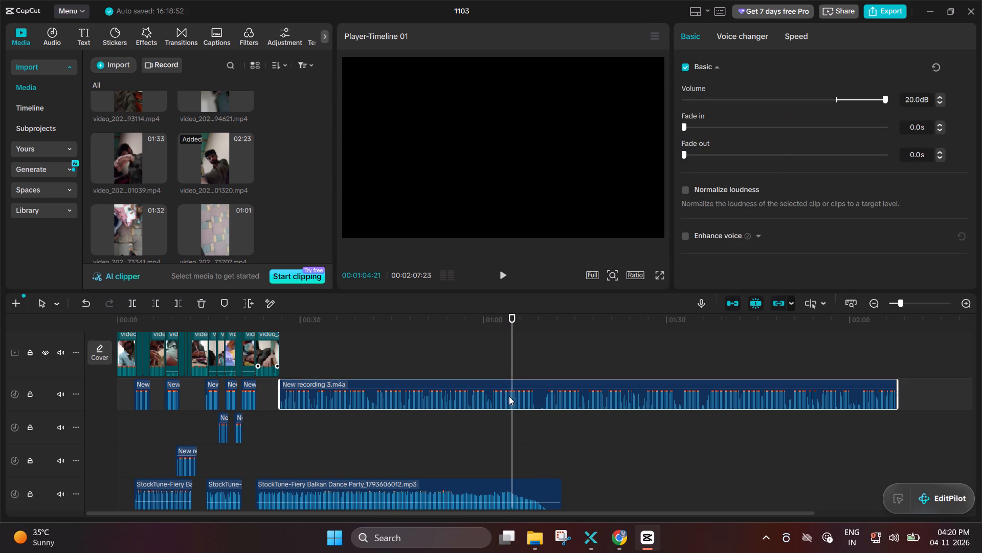
{"action": "key", "text": "ctrl+b"}
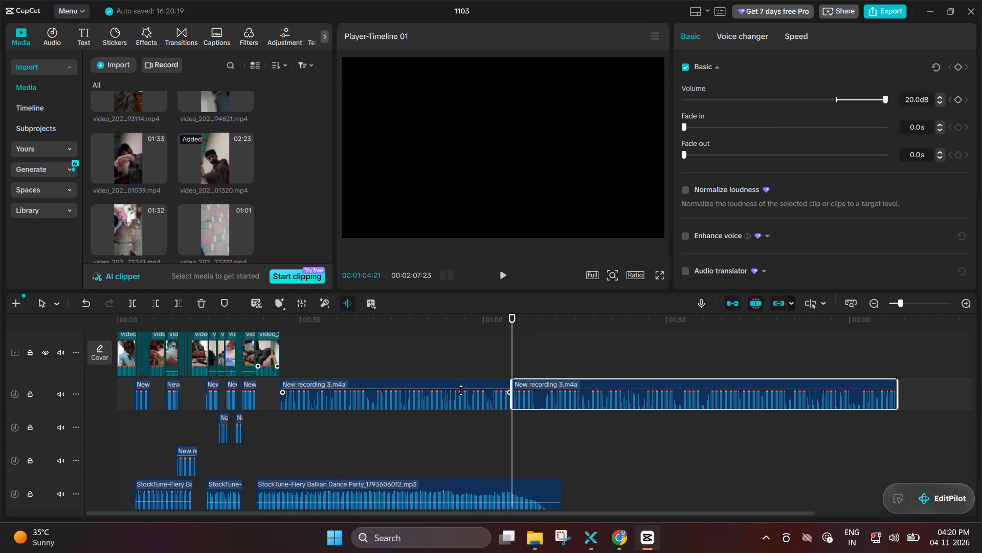
{"action": "left_click", "coordinate": [461, 390]}
{"action": "key", "text": "BackSpace"}
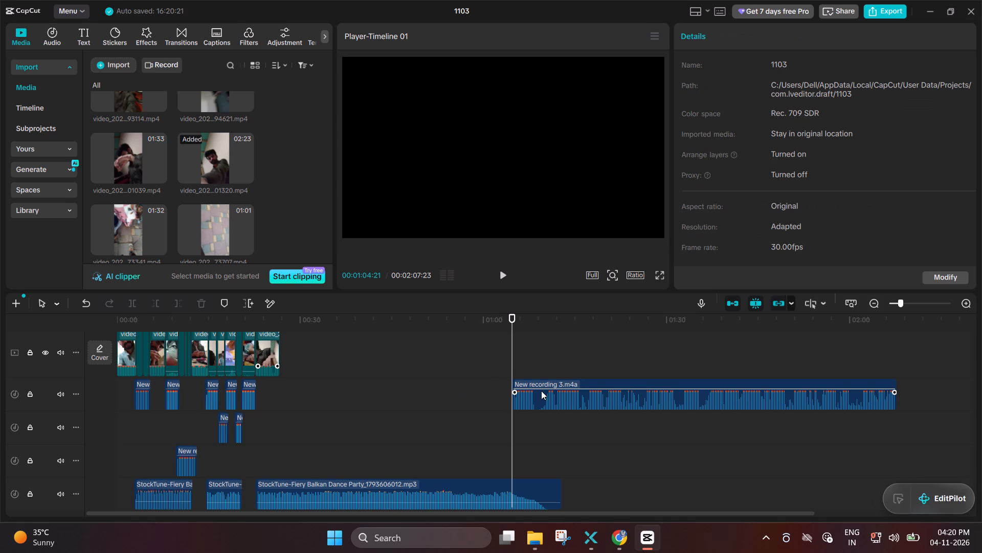
Move the remaining New recording 3.m4a piece back to start at about 26 s, slightly overlapping the end of the last video clip.
{"action": "left_click_drag", "start_coordinate": [540, 393], "coordinate": [272, 410]}
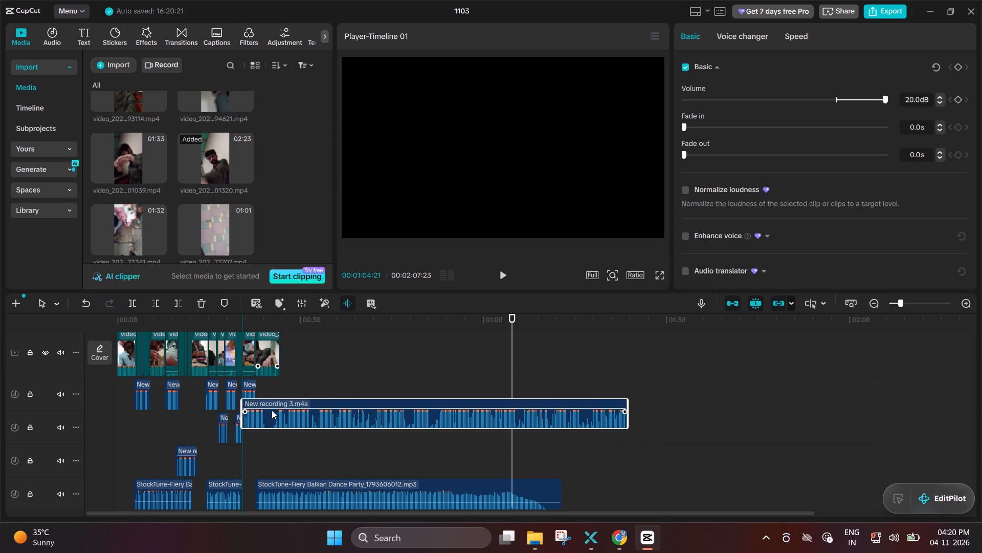
{"action": "left_click_drag", "start_coordinate": [272, 410], "coordinate": [307, 403]}
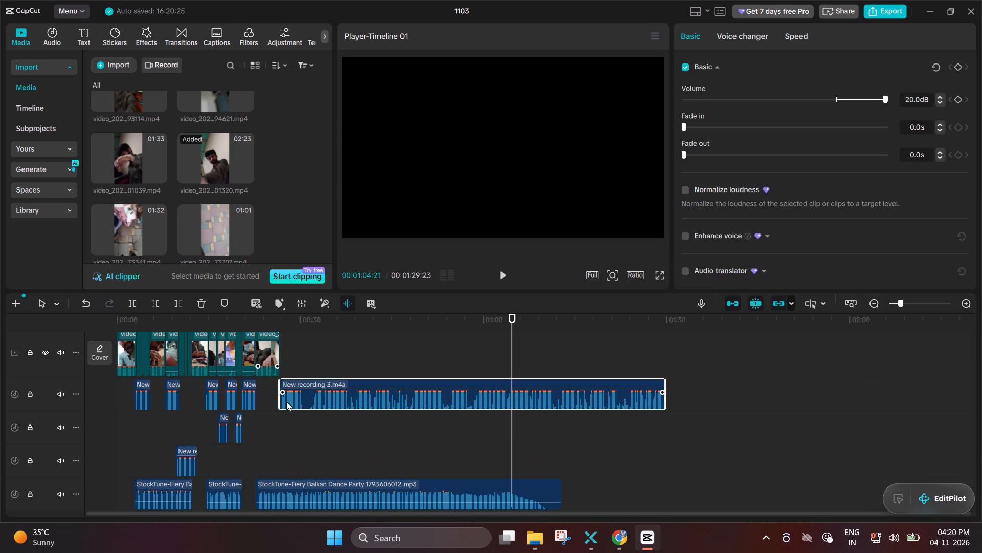
{"action": "scroll", "coordinate": [280, 403], "scroll_direction": "up", "scroll_amount": 5, "text": "ctrl"}
{"action": "scroll", "coordinate": [365, 387], "scroll_direction": "right", "scroll_amount": 1}
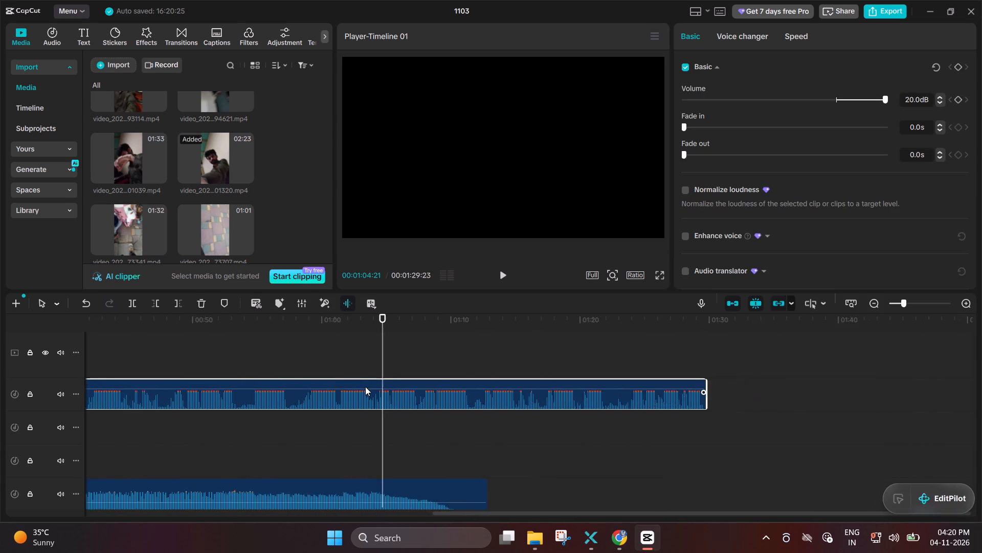
{"action": "scroll", "coordinate": [365, 387], "scroll_direction": "right", "scroll_amount": 2}
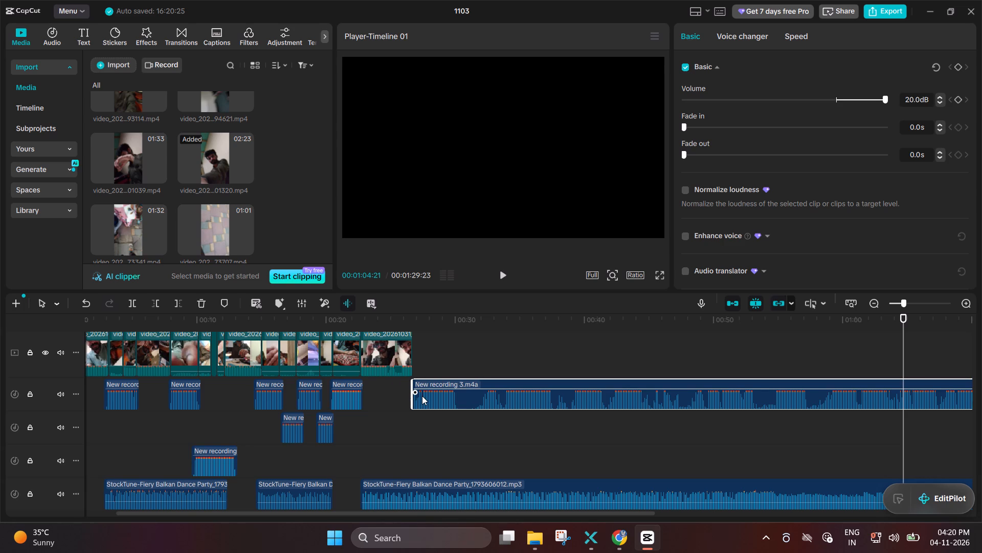
{"action": "scroll", "coordinate": [422, 396], "scroll_direction": "up", "scroll_amount": 5, "text": "ctrl"}
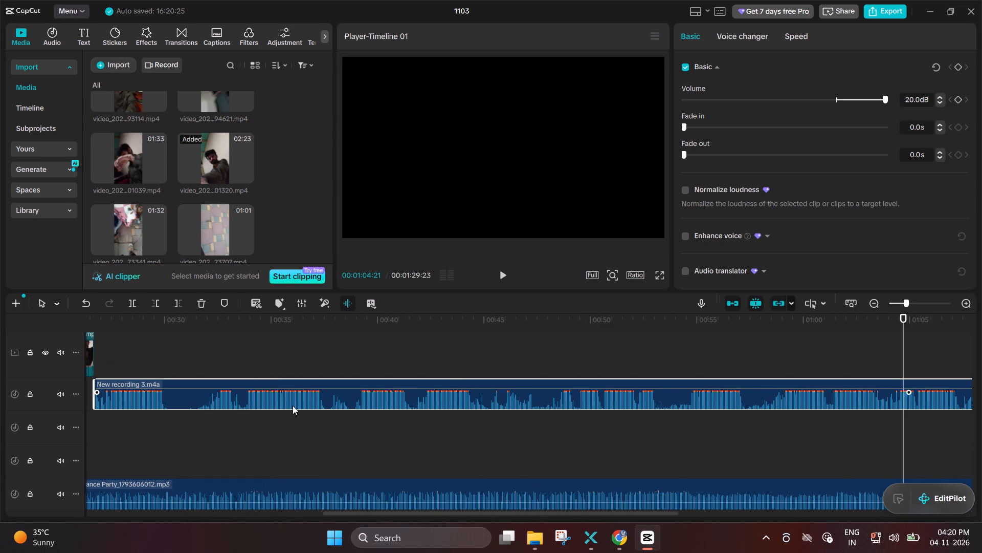
{"action": "scroll", "coordinate": [293, 406], "scroll_direction": "right", "scroll_amount": 3}
{"action": "scroll", "coordinate": [293, 406], "scroll_direction": "up", "scroll_amount": 6, "text": "ctrl"}
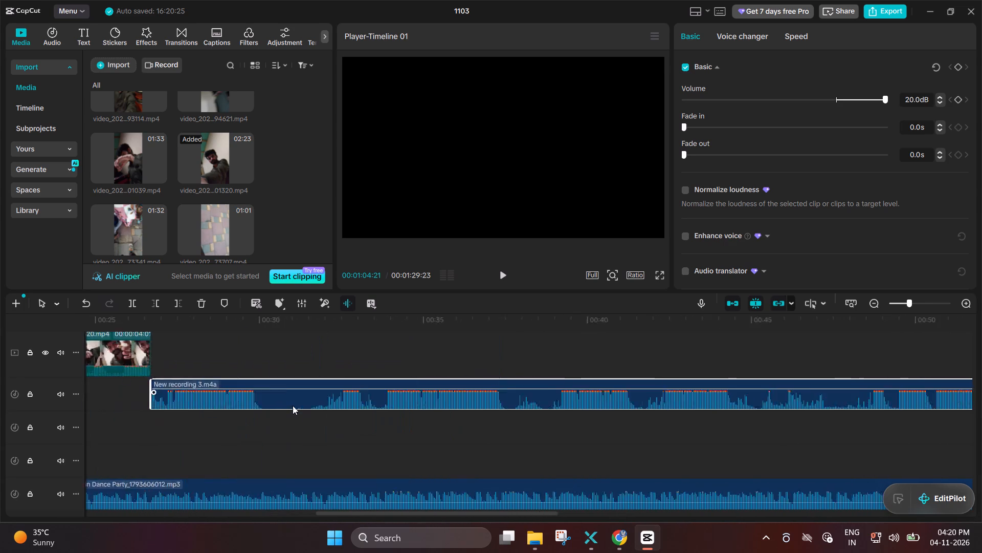
{"action": "scroll", "coordinate": [293, 406], "scroll_direction": "up", "scroll_amount": 1, "text": "ctrl"}
{"action": "scroll", "coordinate": [293, 406], "scroll_direction": "right", "scroll_amount": 1}
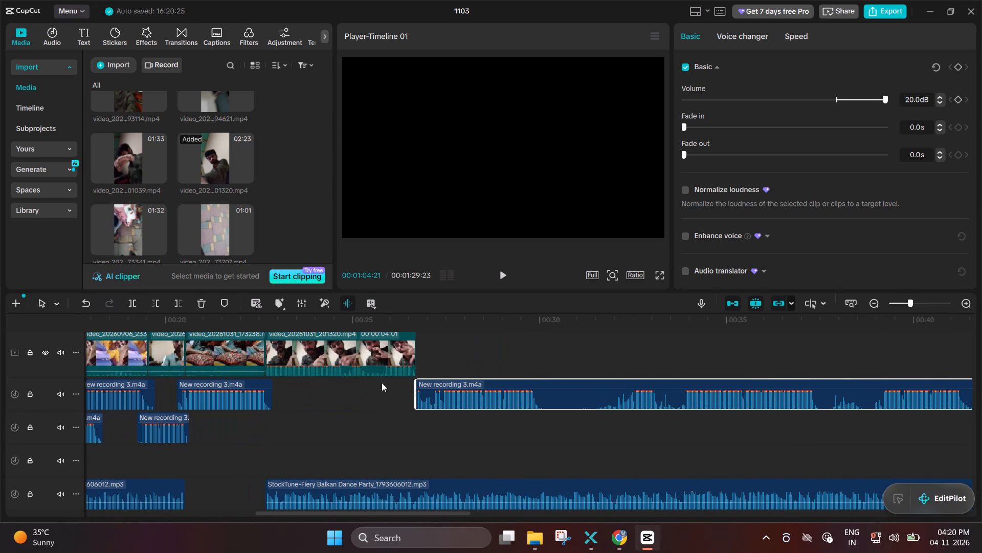
{"action": "left_click_drag", "start_coordinate": [449, 395], "coordinate": [399, 399]}
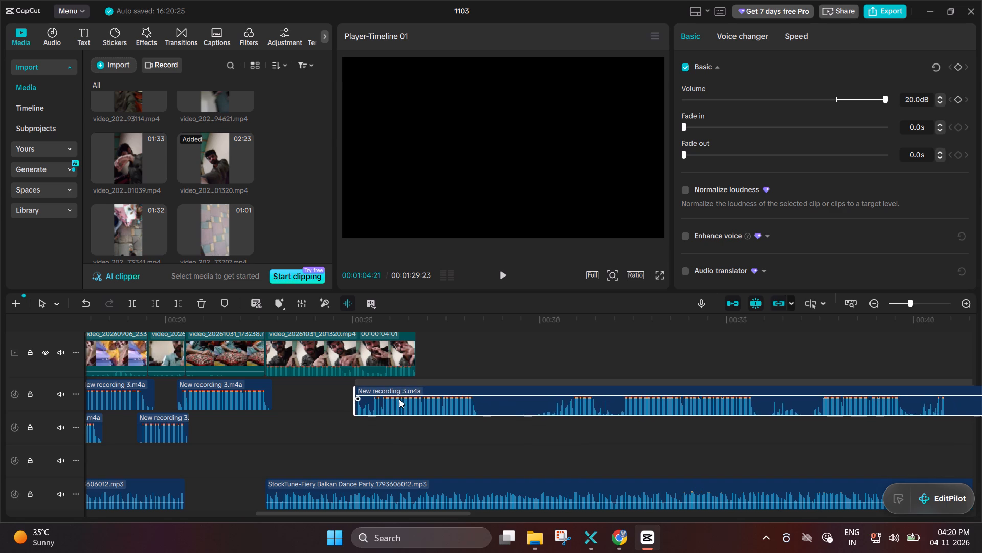
{"action": "left_click_drag", "start_coordinate": [399, 399], "coordinate": [426, 400]}
Play the transition out of the last video clip and trim the quiet lead-in off the start of the remaining recording piece.
{"action": "left_click", "coordinate": [347, 401]}
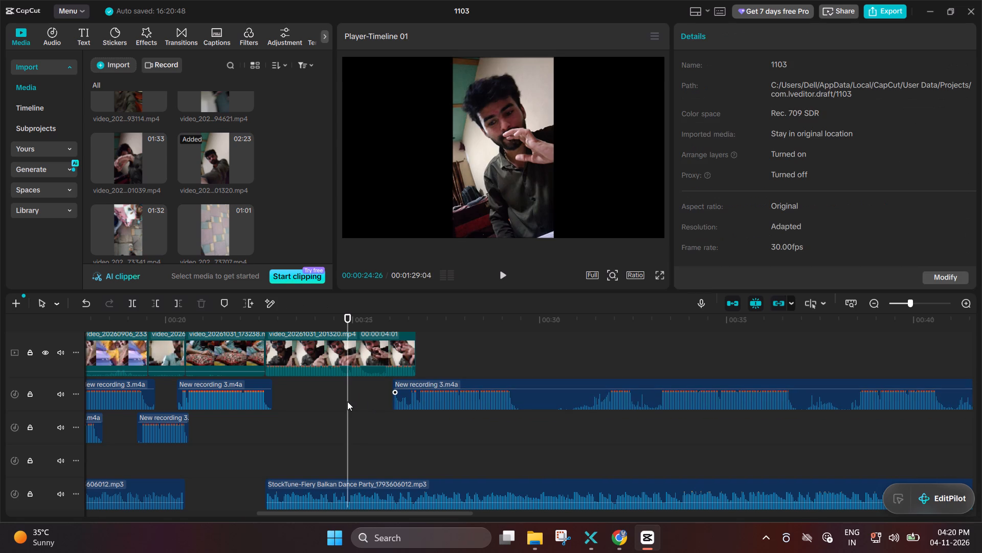
{"action": "left_click", "coordinate": [347, 401]}
{"action": "left_click", "coordinate": [347, 401]}
{"action": "key", "text": "space"}
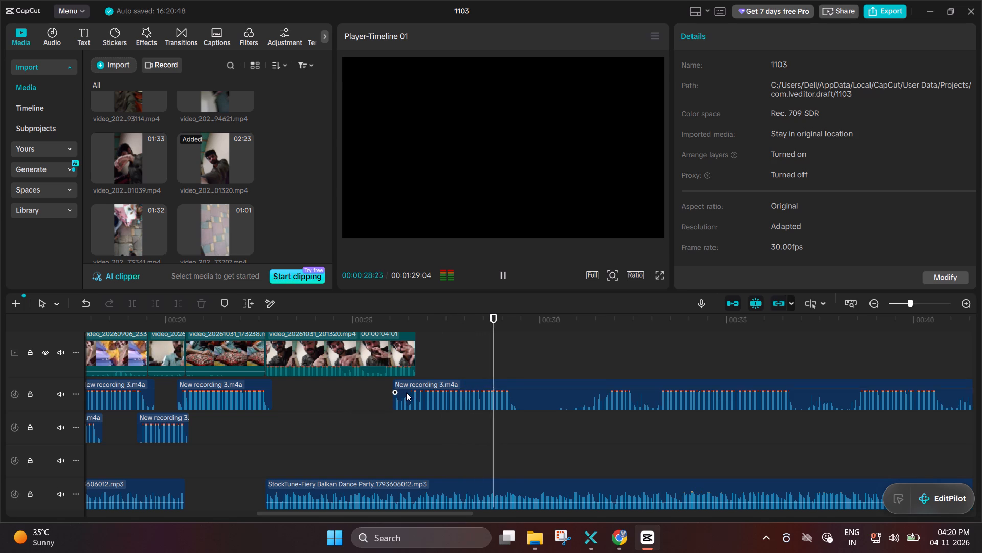
{"action": "double_click", "coordinate": [443, 395]}
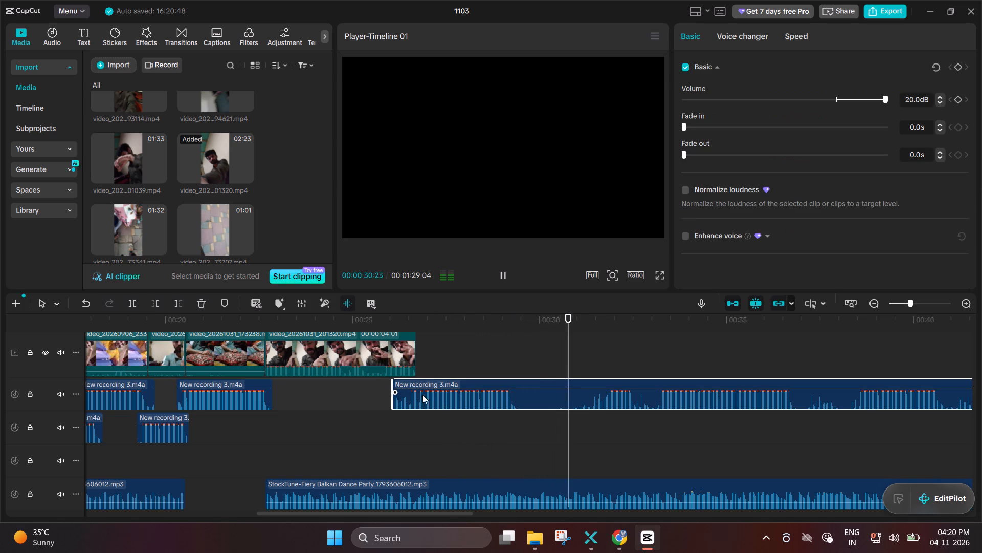
{"action": "double_click", "coordinate": [335, 396]}
{"action": "key", "text": "space"}
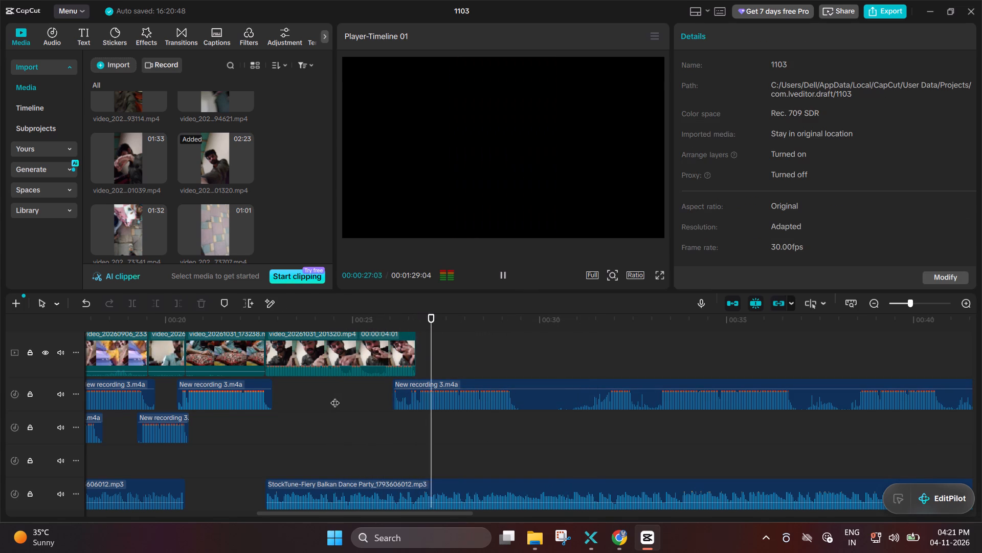
{"action": "left_click", "coordinate": [416, 391]}
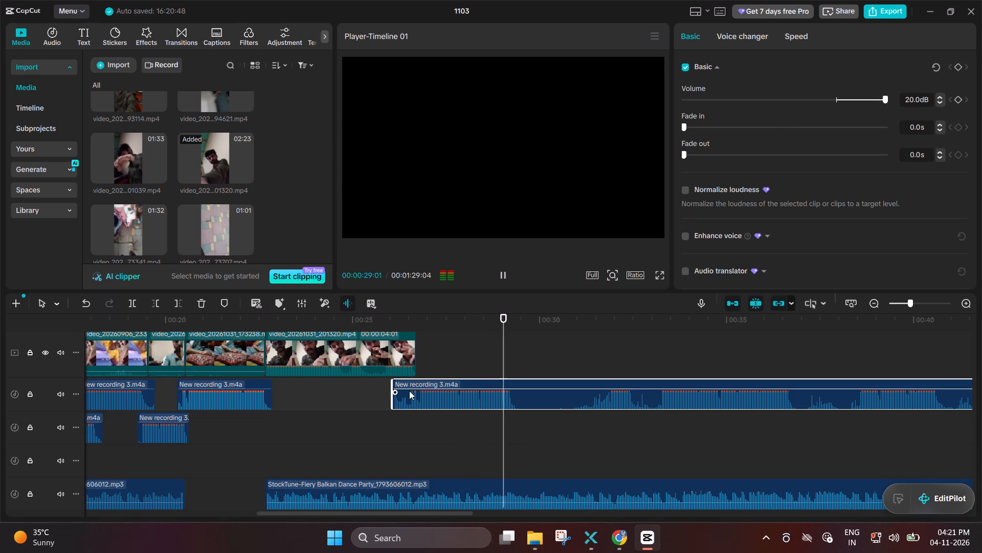
{"action": "key", "text": "space"}
{"action": "left_click_drag", "start_coordinate": [389, 394], "coordinate": [396, 395]}
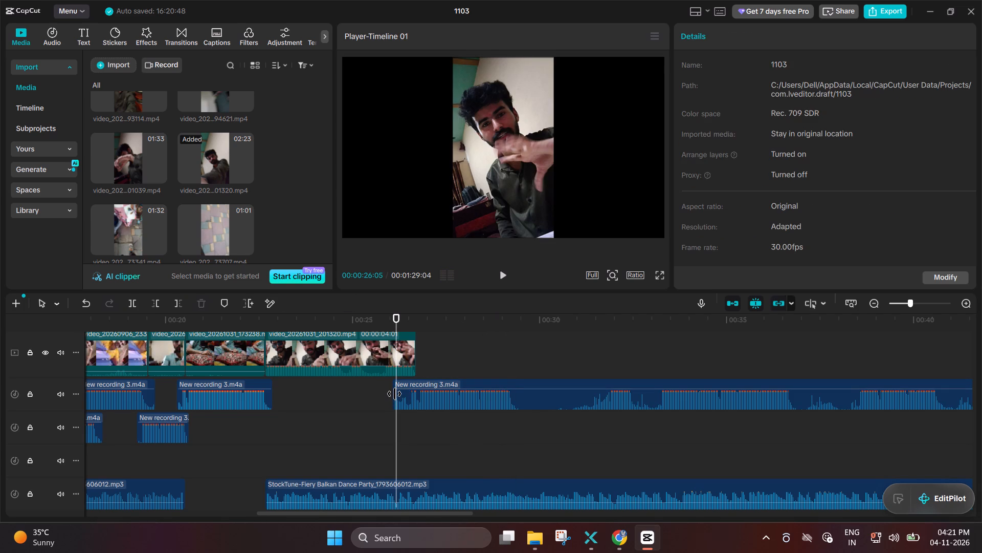
{"action": "left_click_drag", "start_coordinate": [394, 394], "coordinate": [410, 395]}
{"action": "left_click_drag", "start_coordinate": [408, 397], "coordinate": [419, 400]}
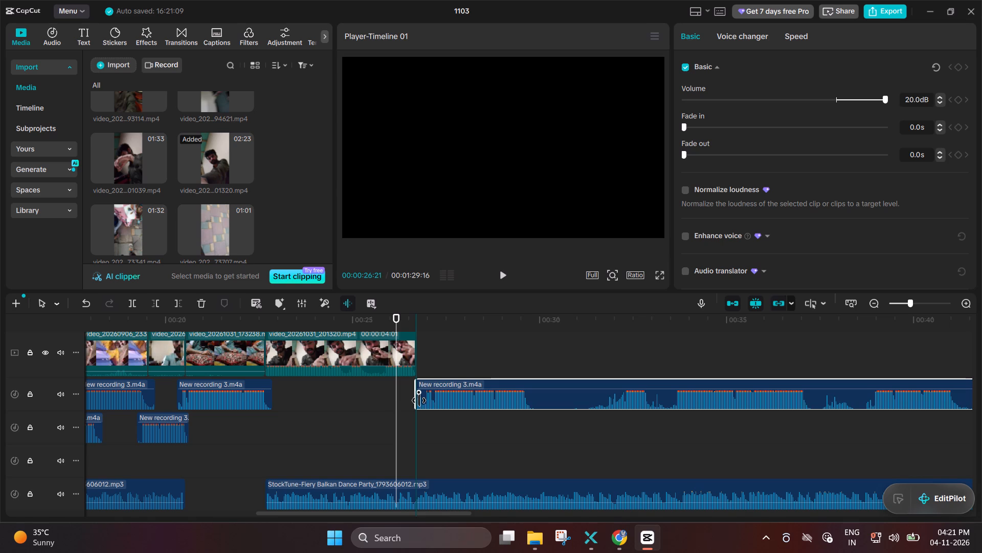
{"action": "left_click_drag", "start_coordinate": [419, 400], "coordinate": [432, 406]}
Move the trimmed recording piece back to start just before the last video clip ends, play it, and fine-tune its start edge.
{"action": "left_click_drag", "start_coordinate": [473, 398], "coordinate": [435, 395]}
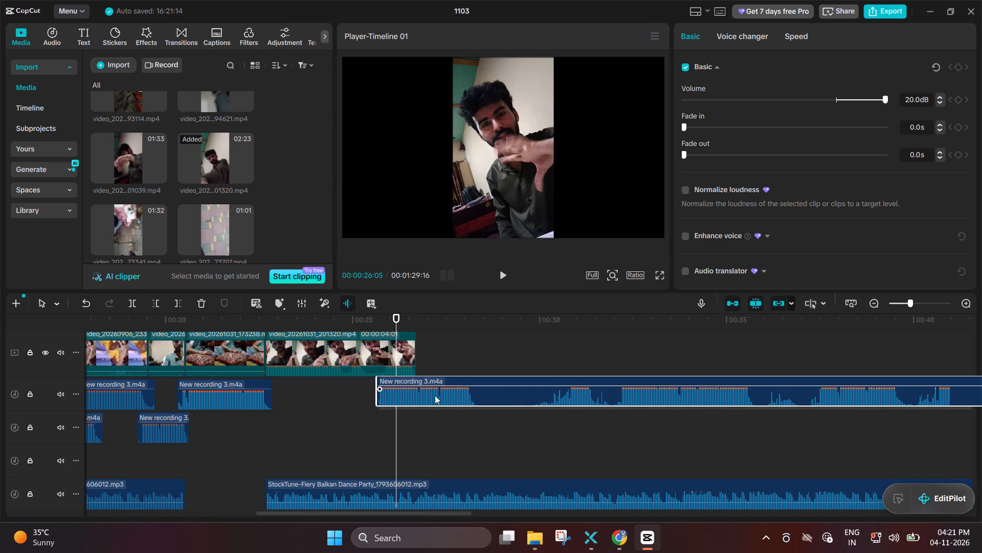
{"action": "left_click_drag", "start_coordinate": [435, 395], "coordinate": [445, 400]}
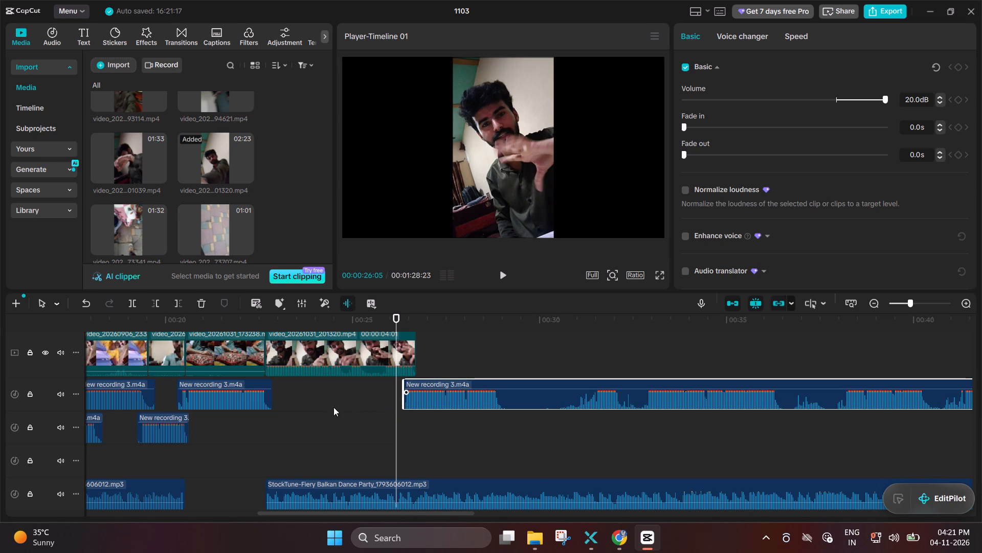
{"action": "left_click", "coordinate": [333, 407]}
{"action": "key", "text": "space"}
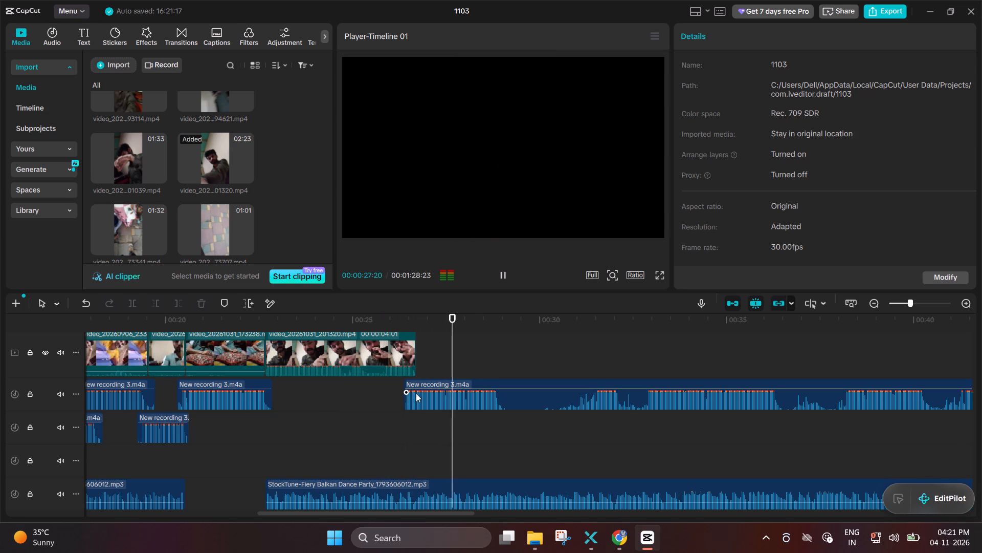
{"action": "key", "text": "space"}
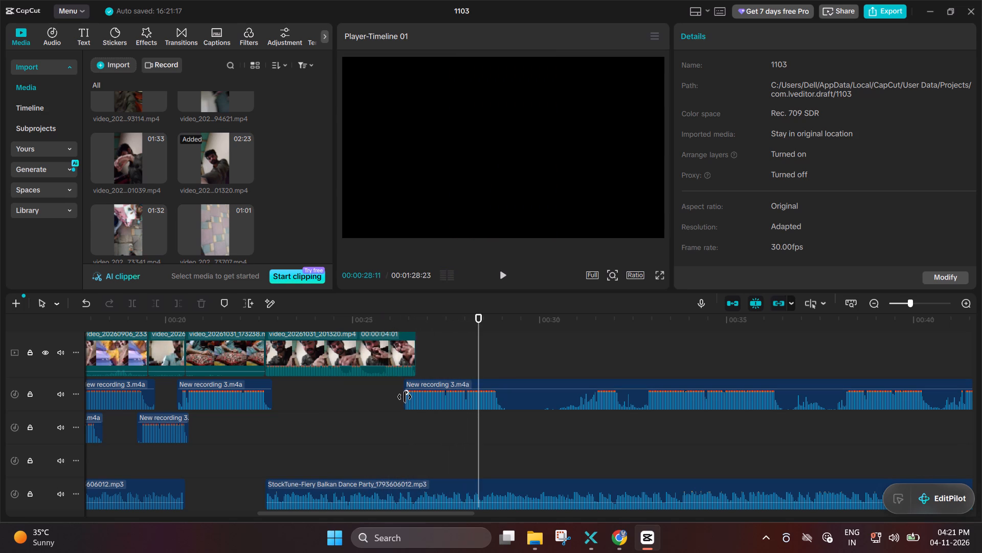
{"action": "left_click_drag", "start_coordinate": [405, 397], "coordinate": [406, 402]}
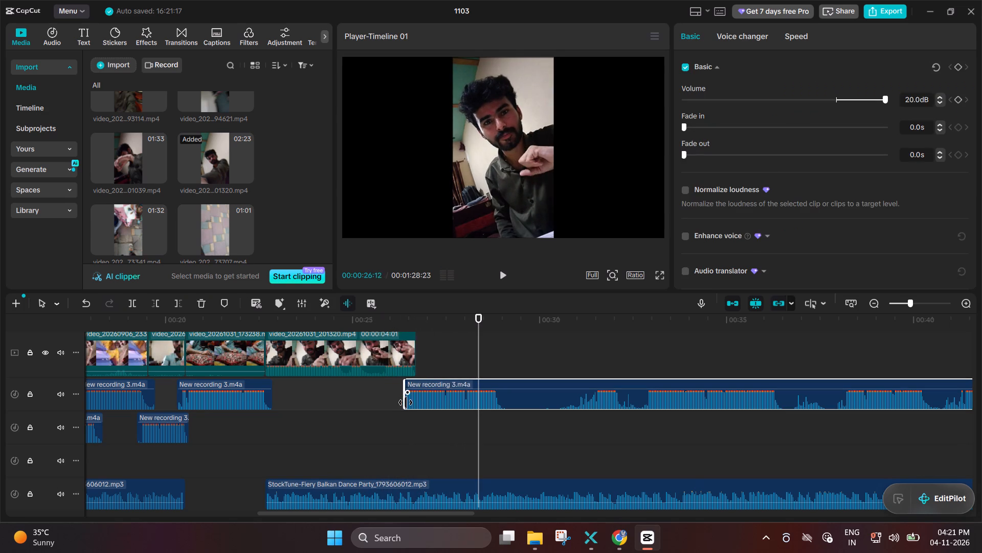
{"action": "left_click_drag", "start_coordinate": [406, 402], "coordinate": [403, 405]}
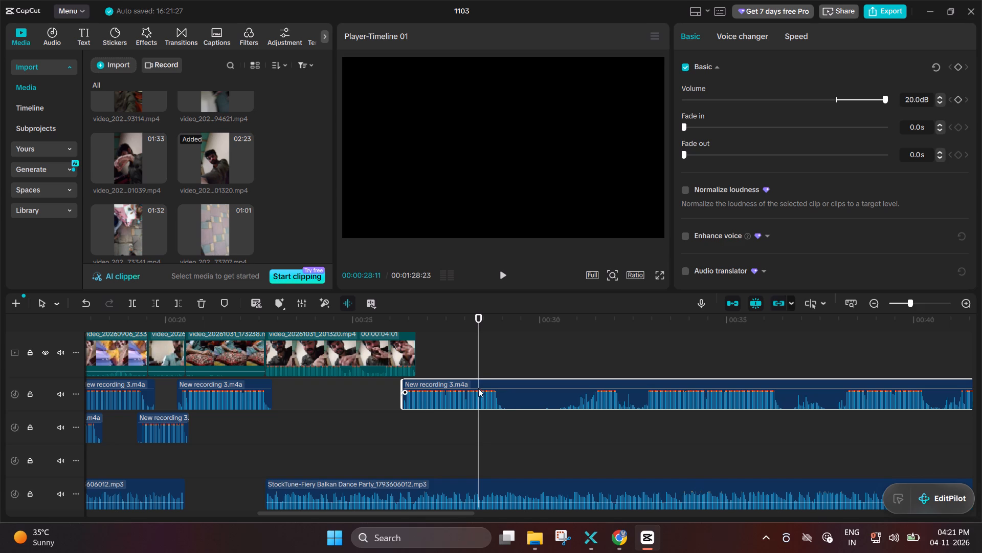
Split the recording piece at 00:00:29:14, in the pause after its first spoken phrase, and select the part before the cut.
{"action": "double_click", "coordinate": [513, 385]}
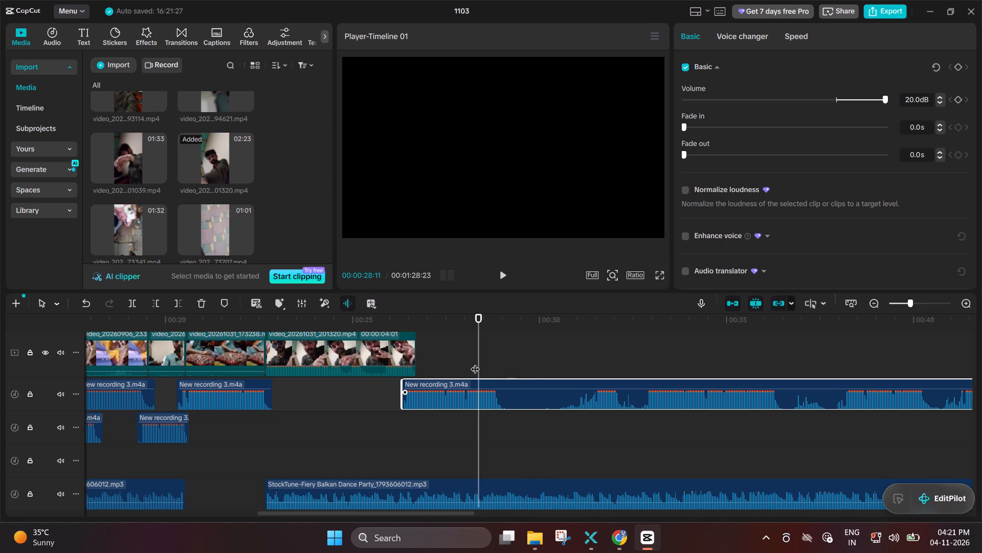
{"action": "left_click_drag", "start_coordinate": [475, 363], "coordinate": [505, 361]}
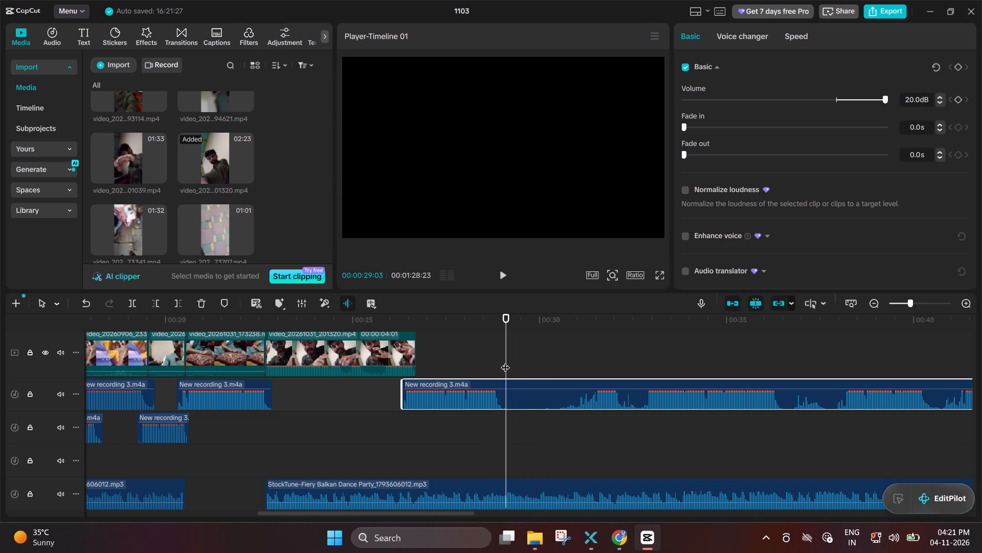
{"action": "left_click_drag", "start_coordinate": [505, 361], "coordinate": [520, 392]}
{"action": "left_click", "coordinate": [520, 392]}
{"action": "key", "text": "ctrl+b"}
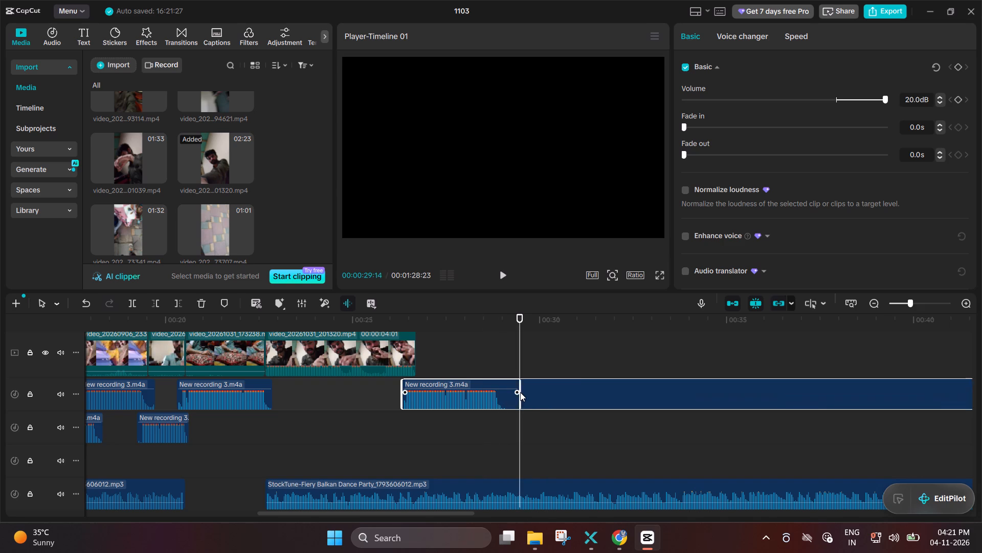
{"action": "left_click", "coordinate": [506, 391]}
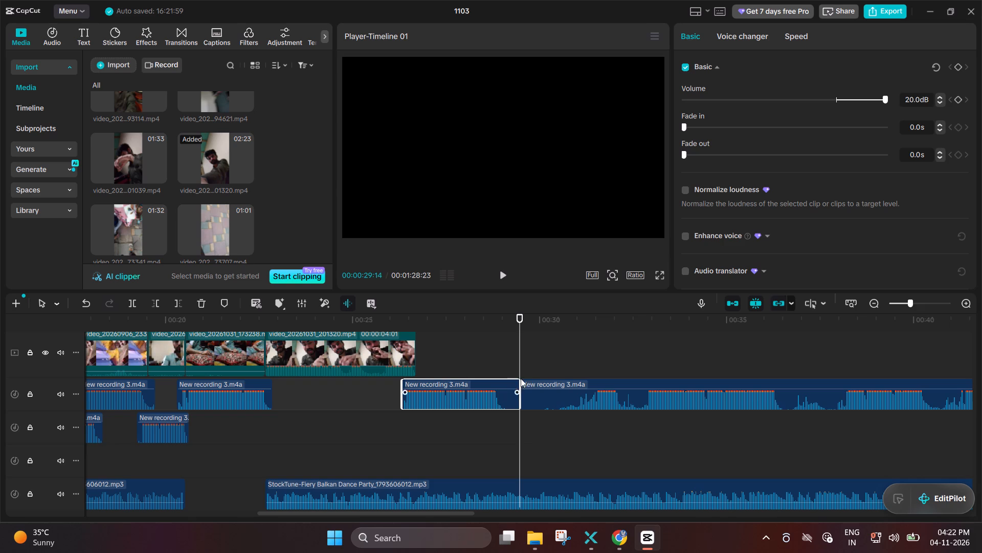
Trim the quiet tail off the end of the newly cut recording phrase, to about 00:00:29:09.
{"action": "left_click_drag", "start_coordinate": [519, 384], "coordinate": [510, 387]}
{"action": "left_click_drag", "start_coordinate": [594, 344], "coordinate": [464, 363]}
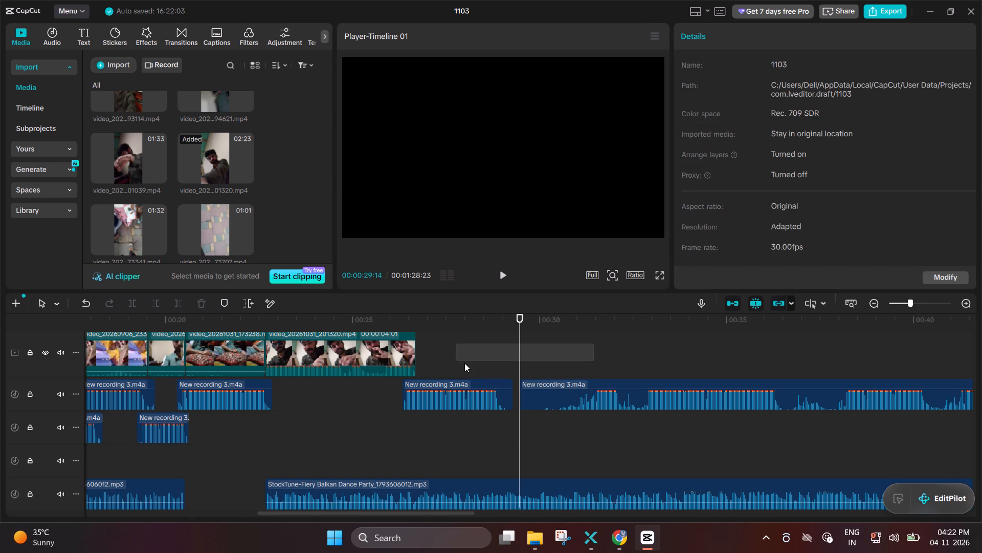
{"action": "left_click_drag", "start_coordinate": [464, 363], "coordinate": [466, 364]}
{"action": "left_click", "coordinate": [466, 364]}
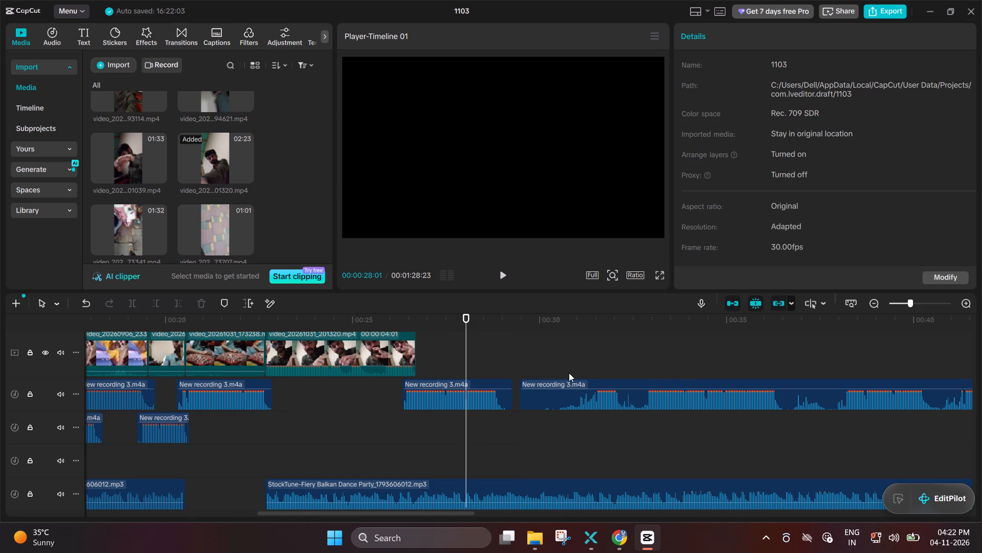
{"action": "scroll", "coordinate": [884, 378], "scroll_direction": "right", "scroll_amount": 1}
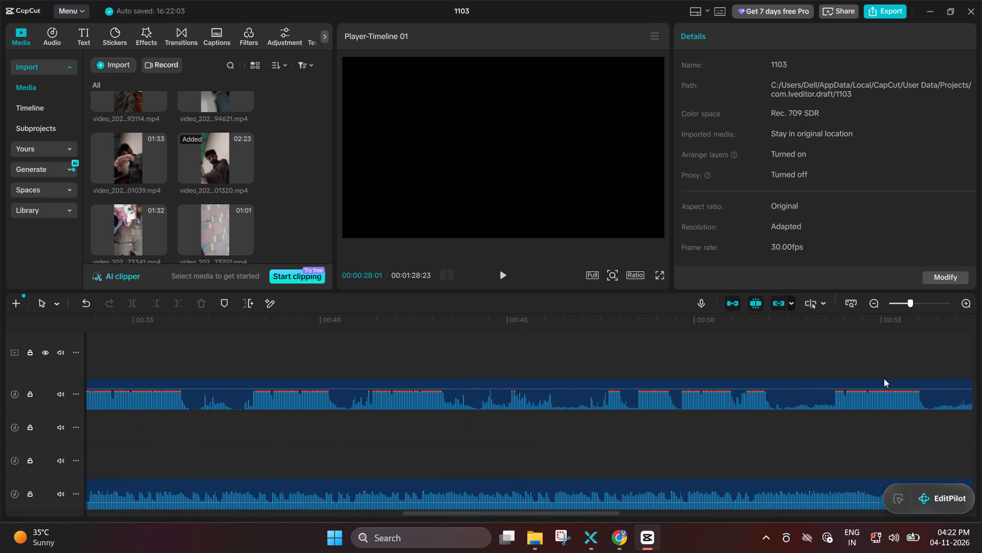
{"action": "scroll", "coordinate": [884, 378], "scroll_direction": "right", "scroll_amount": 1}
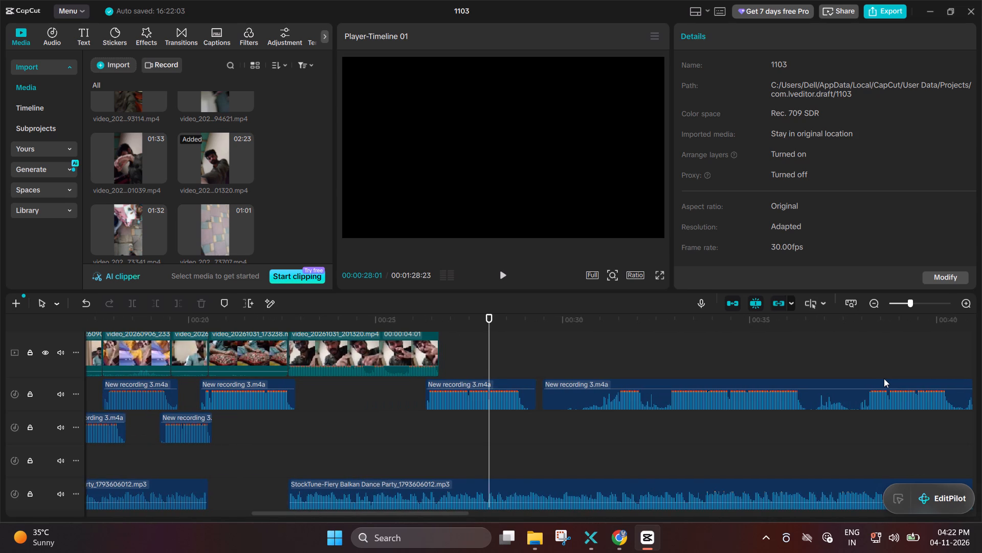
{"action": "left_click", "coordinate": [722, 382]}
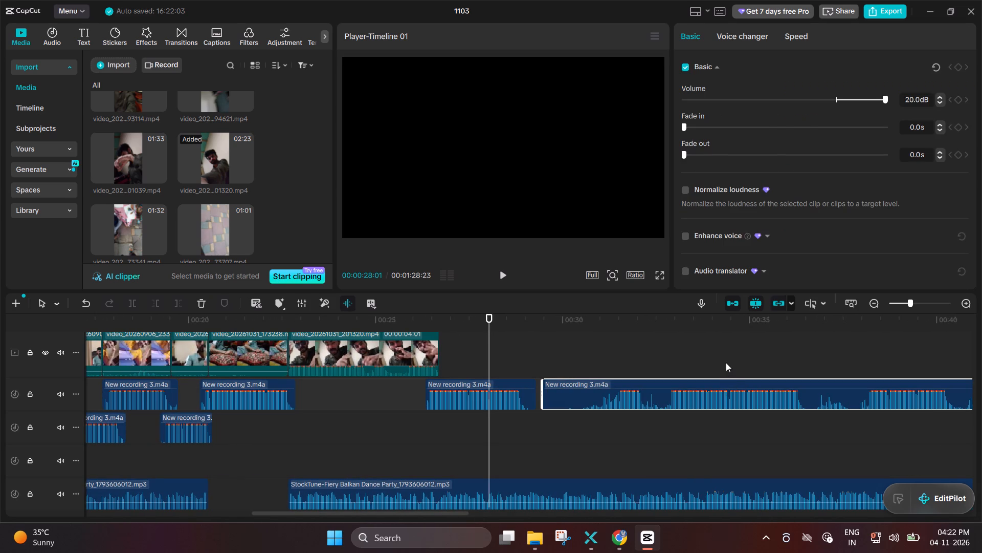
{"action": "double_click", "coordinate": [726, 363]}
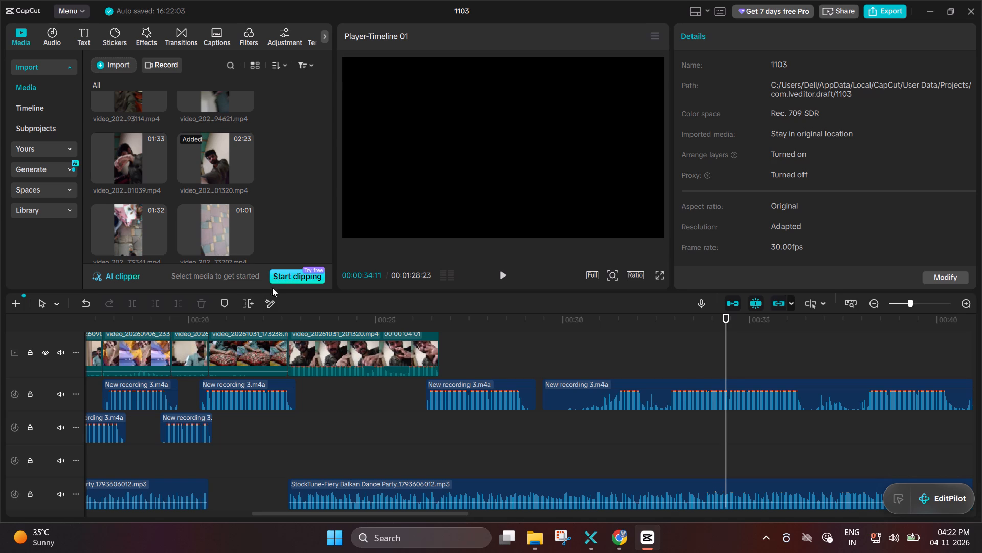
Preview the imported videos ending in 73505, 92207 and 73238 for footage to go with the next voice-over phrase.
{"action": "scroll", "coordinate": [197, 197], "scroll_direction": "up", "scroll_amount": 1}
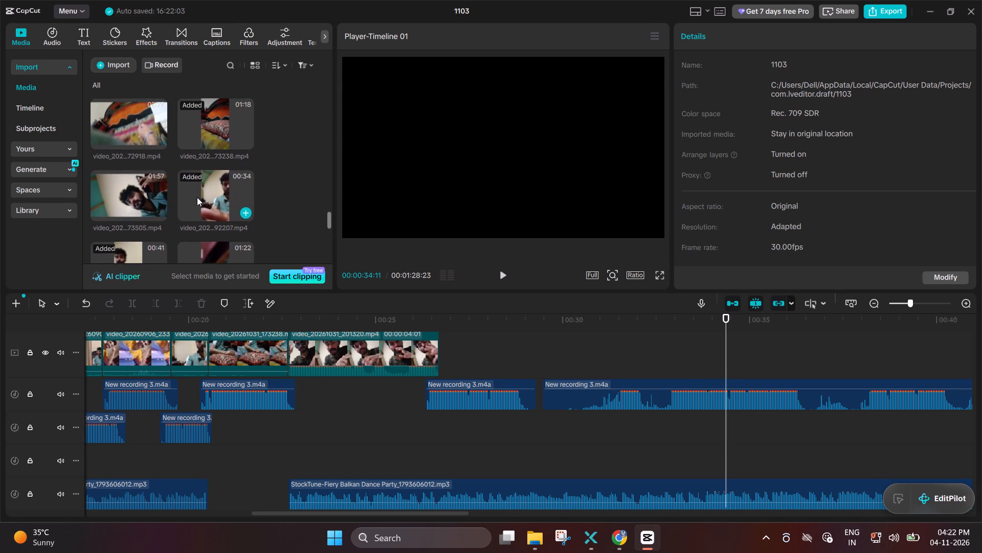
{"action": "scroll", "coordinate": [197, 197], "scroll_direction": "up", "scroll_amount": 1}
{"action": "double_click", "coordinate": [132, 173]}
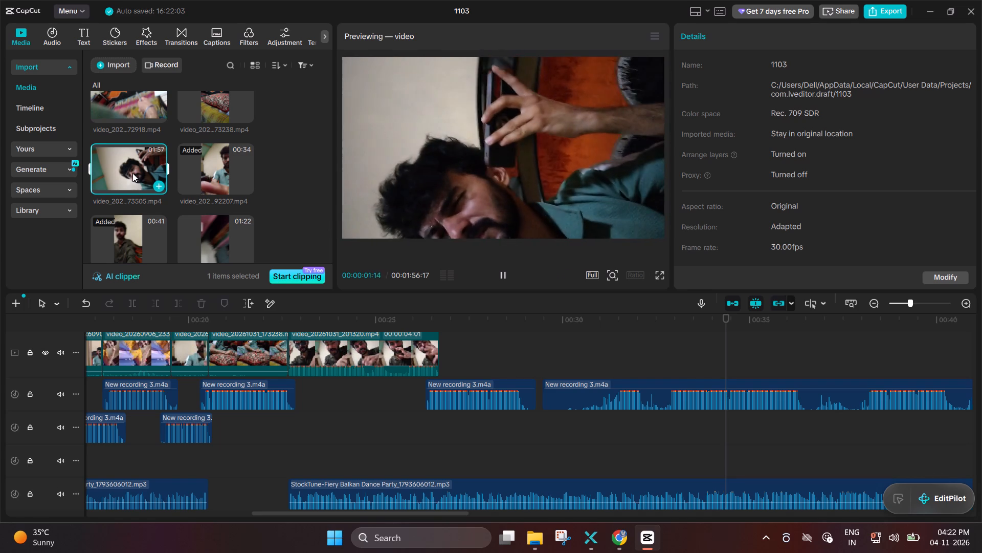
{"action": "double_click", "coordinate": [221, 166]}
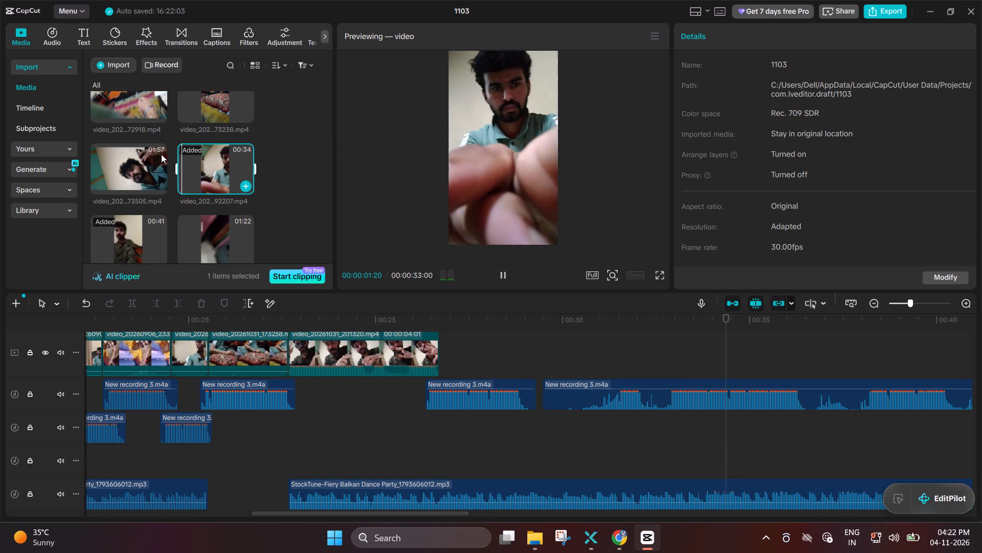
{"action": "double_click", "coordinate": [155, 154]}
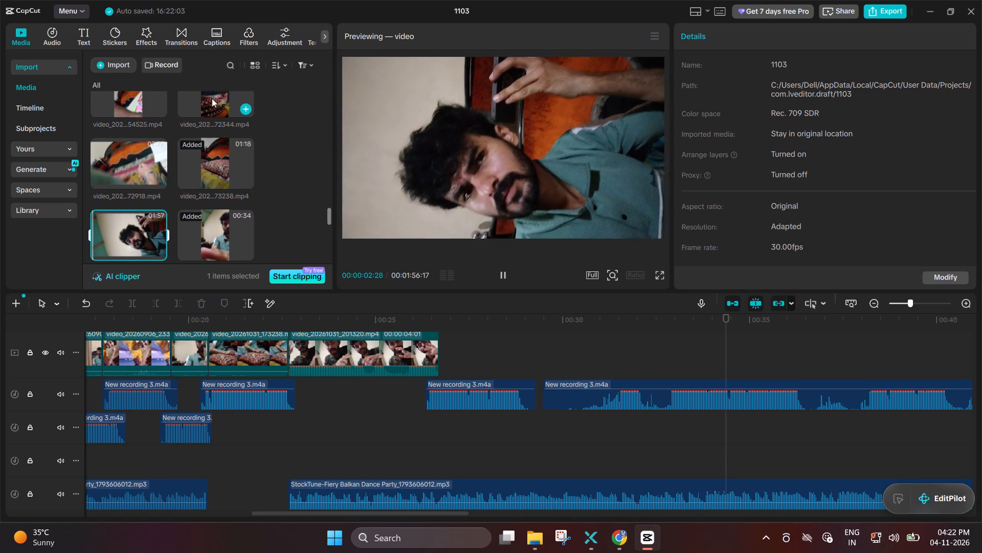
{"action": "left_click", "coordinate": [211, 138]}
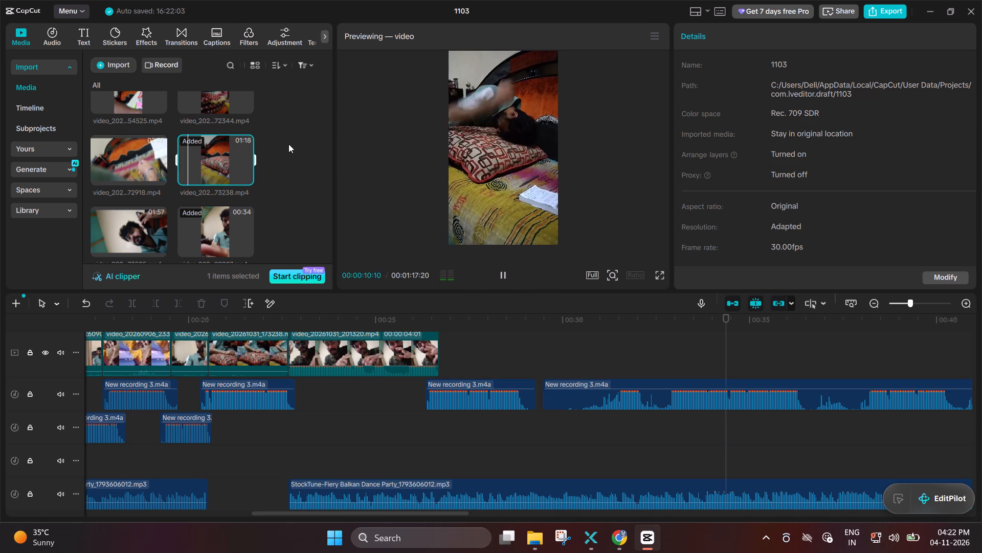
{"action": "left_click", "coordinate": [499, 271]}
{"action": "key", "text": "space"}
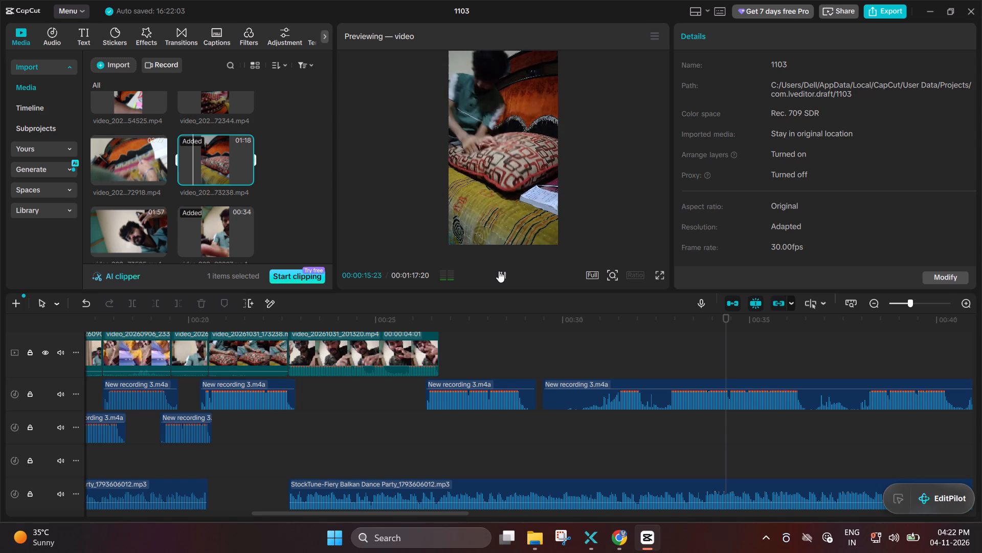
{"action": "key", "text": "space"}
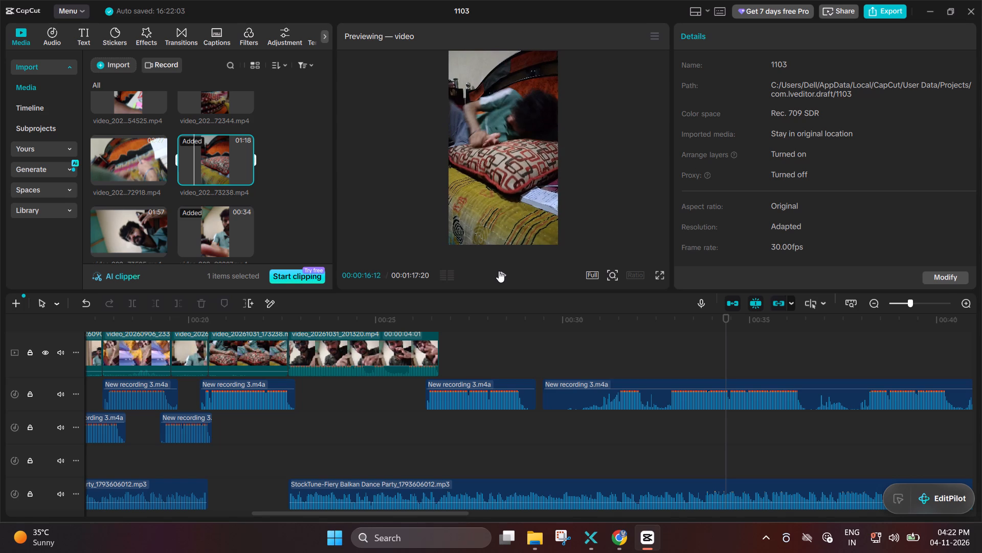
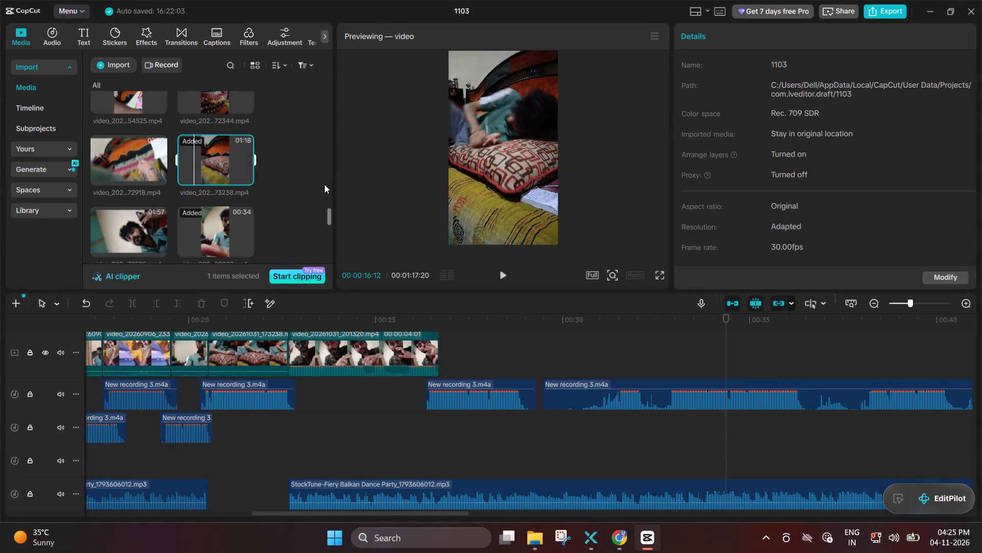
Preview the imported videos ending in 73238, 72918 and 92207 for footage to go with the next voice-over phrase.
{"action": "key", "text": "space"}
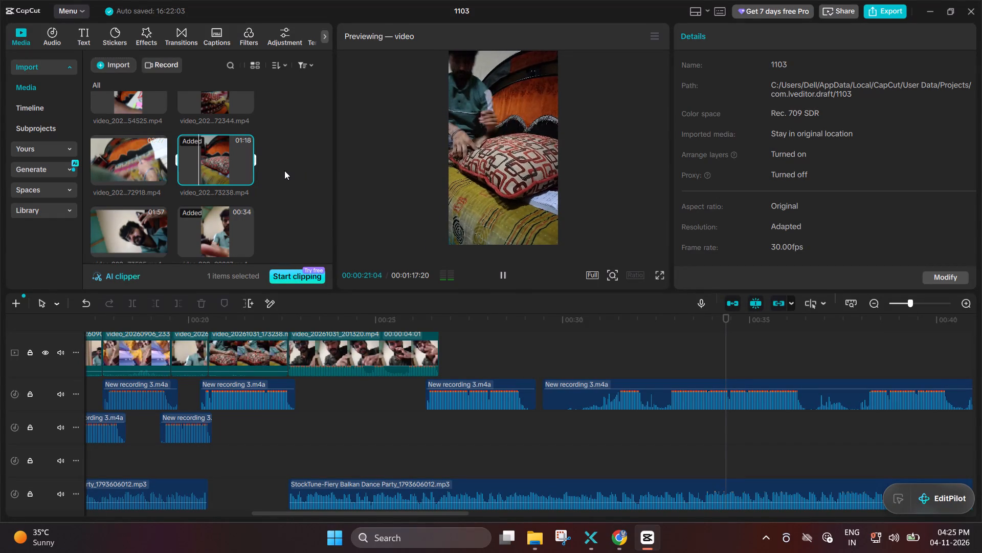
{"action": "key", "text": "space"}
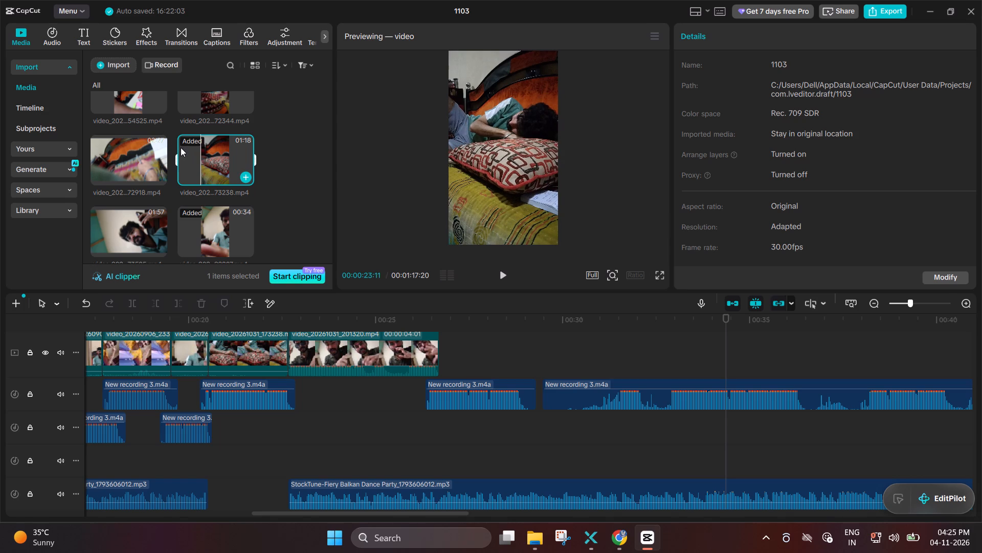
{"action": "double_click", "coordinate": [138, 144]}
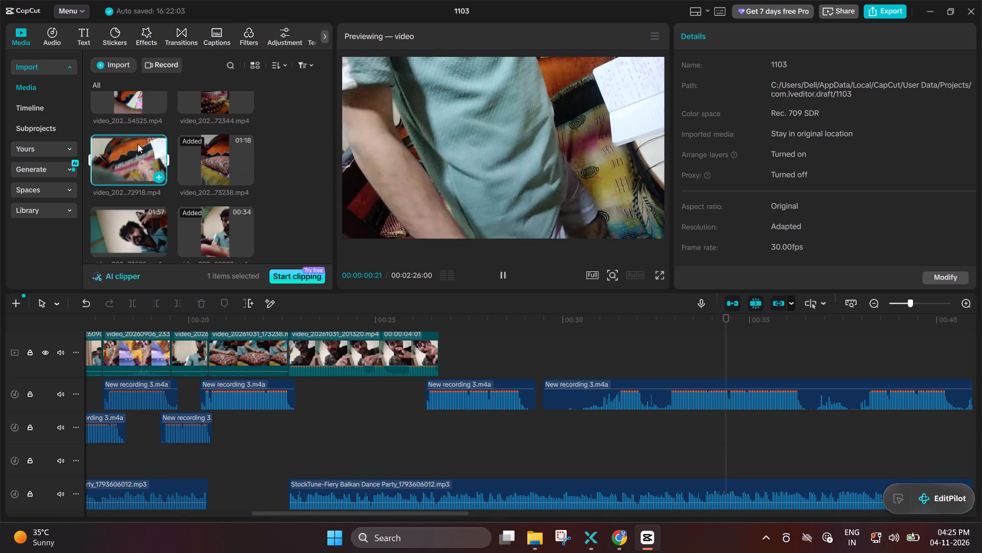
{"action": "left_click", "coordinate": [138, 144]}
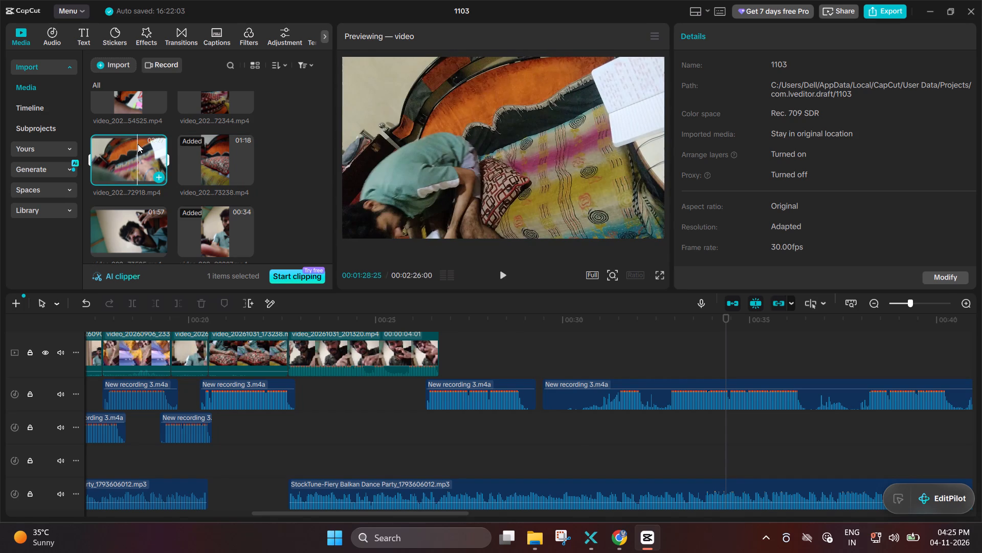
{"action": "left_click", "coordinate": [138, 144]}
{"action": "double_click", "coordinate": [154, 148]}
{"action": "left_click", "coordinate": [216, 233]}
{"action": "triple_click", "coordinate": [216, 233]}
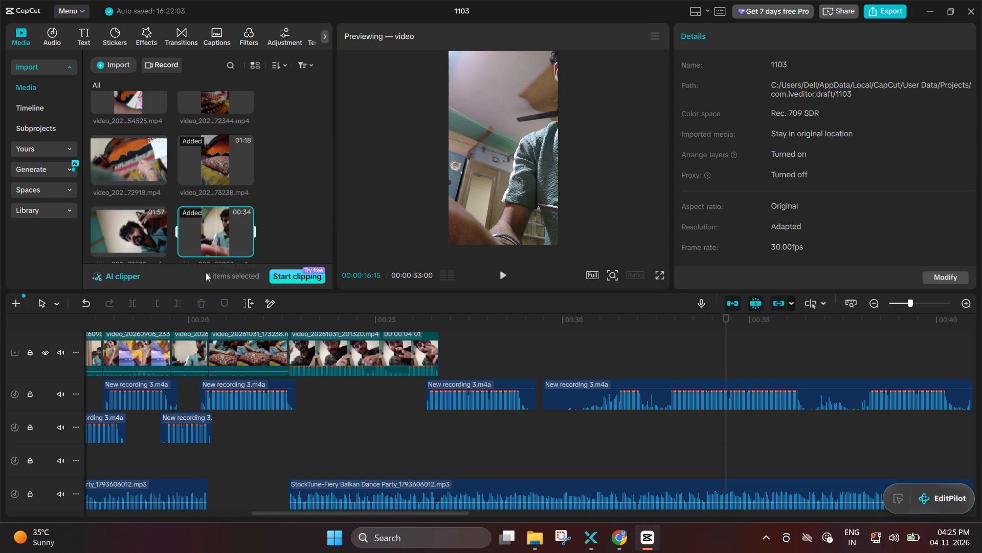
{"action": "double_click", "coordinate": [220, 236]}
{"action": "triple_click", "coordinate": [230, 235]}
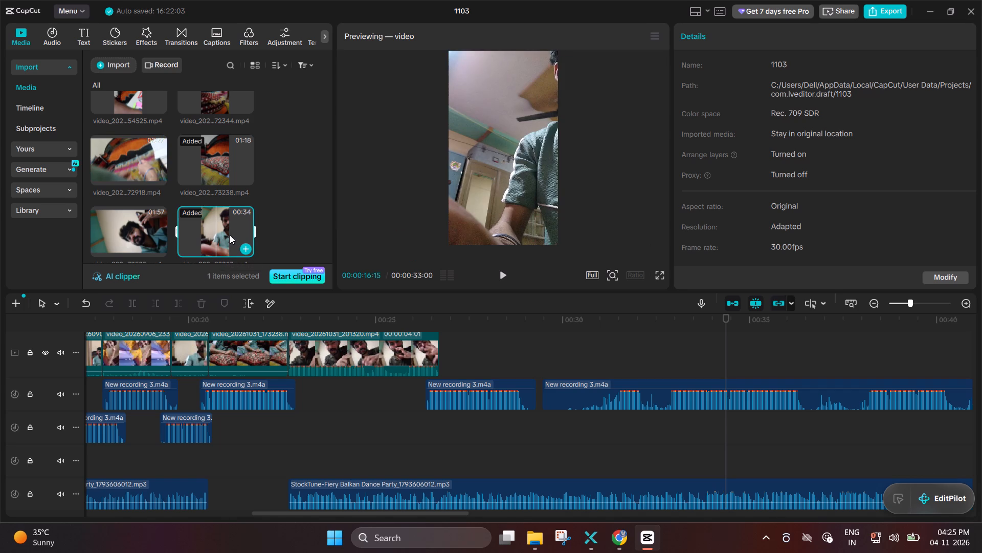
{"action": "triple_click", "coordinate": [230, 235]}
{"action": "double_click", "coordinate": [230, 235]}
{"action": "triple_click", "coordinate": [230, 235]}
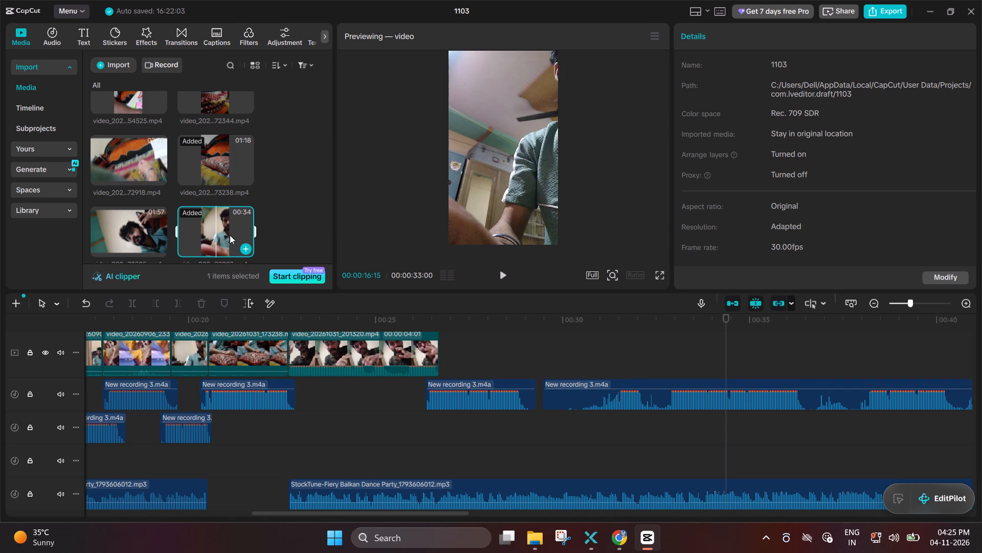
{"action": "double_click", "coordinate": [230, 235]}
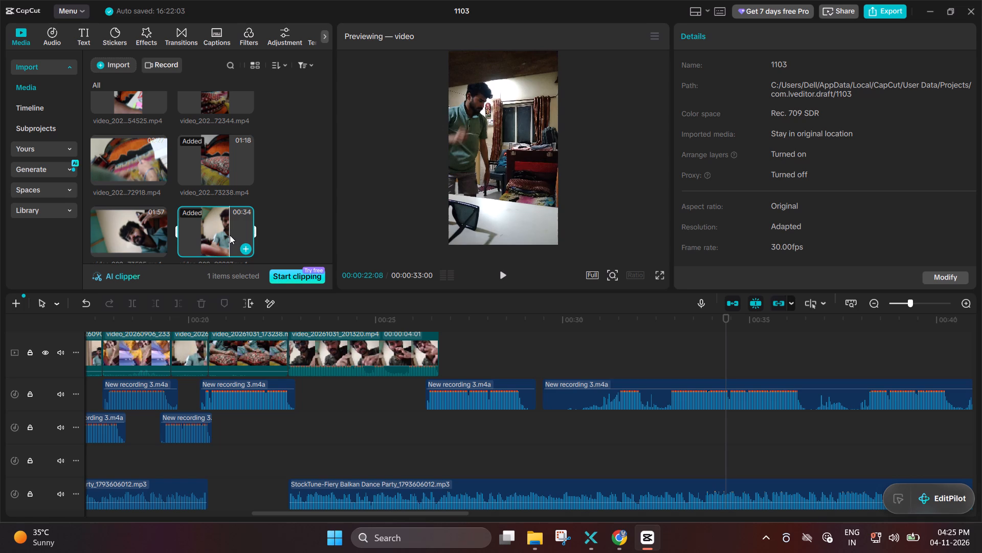
Preview the imported video ending in 73505 from its beginning and from its midpoint to judge whether it suits the voice-over phrase.
{"action": "scroll", "coordinate": [211, 236], "scroll_direction": "up", "scroll_amount": 1}
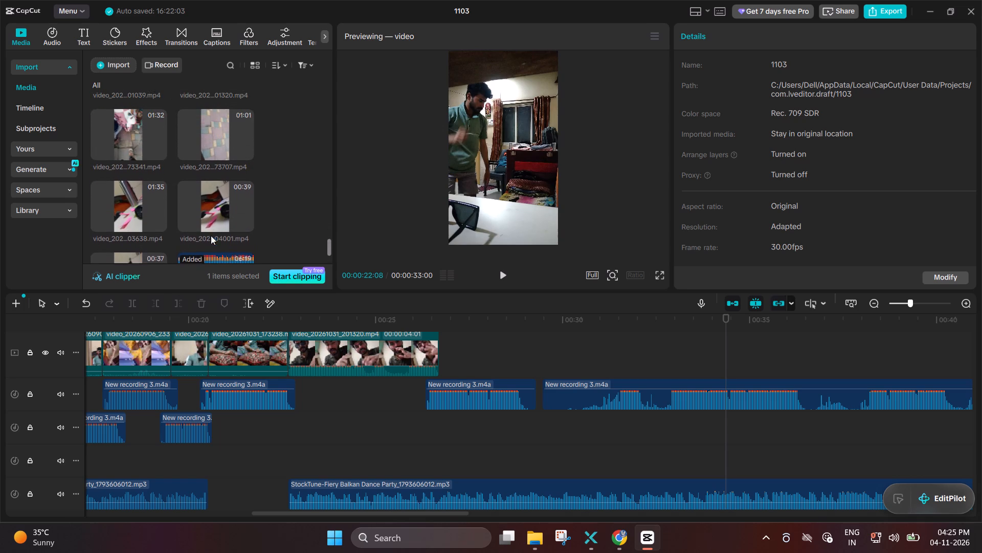
{"action": "scroll", "coordinate": [211, 236], "scroll_direction": "up", "scroll_amount": 1}
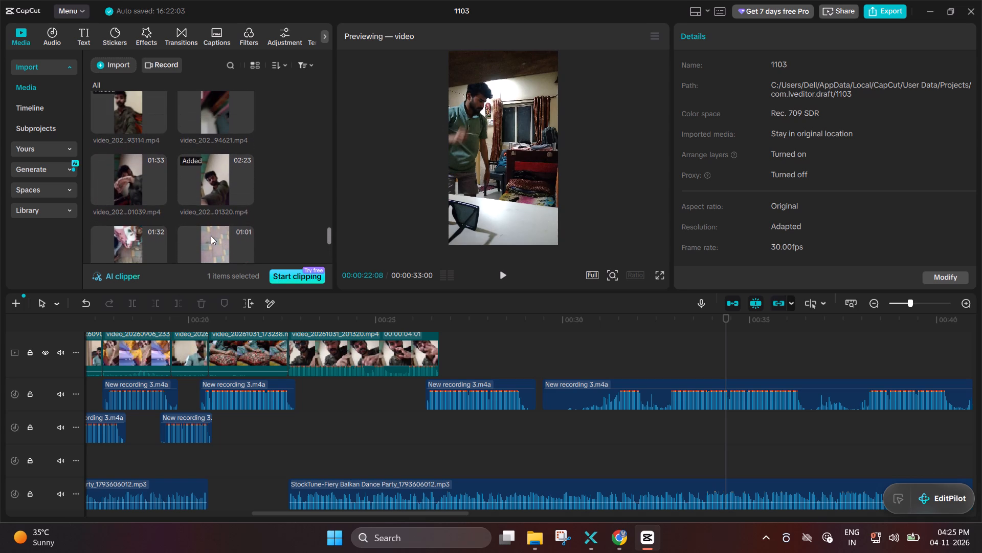
{"action": "scroll", "coordinate": [211, 236], "scroll_direction": "up", "scroll_amount": 1}
{"action": "scroll", "coordinate": [135, 154], "scroll_direction": "up", "scroll_amount": 1}
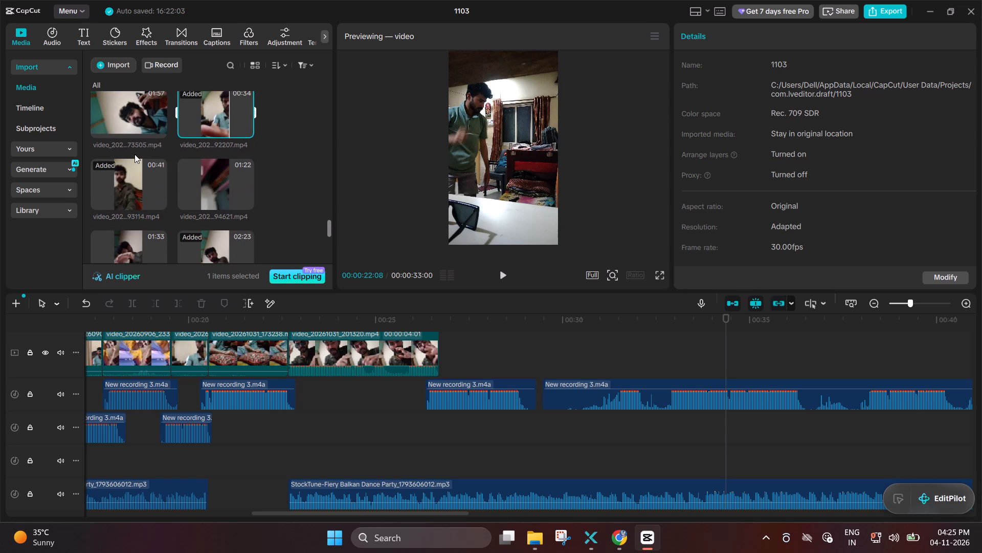
{"action": "scroll", "coordinate": [135, 154], "scroll_direction": "up", "scroll_amount": 1}
{"action": "left_click", "coordinate": [133, 161]}
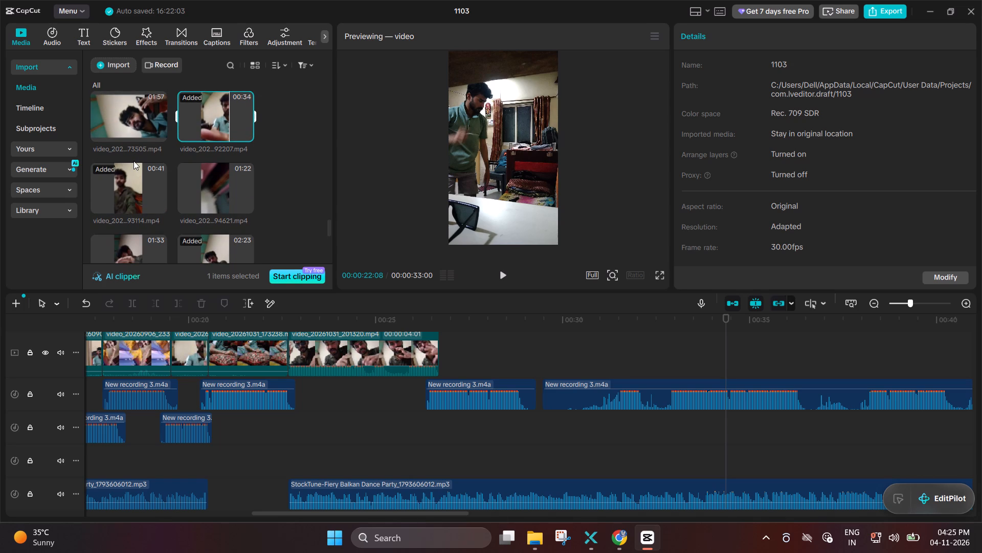
{"action": "double_click", "coordinate": [152, 105]}
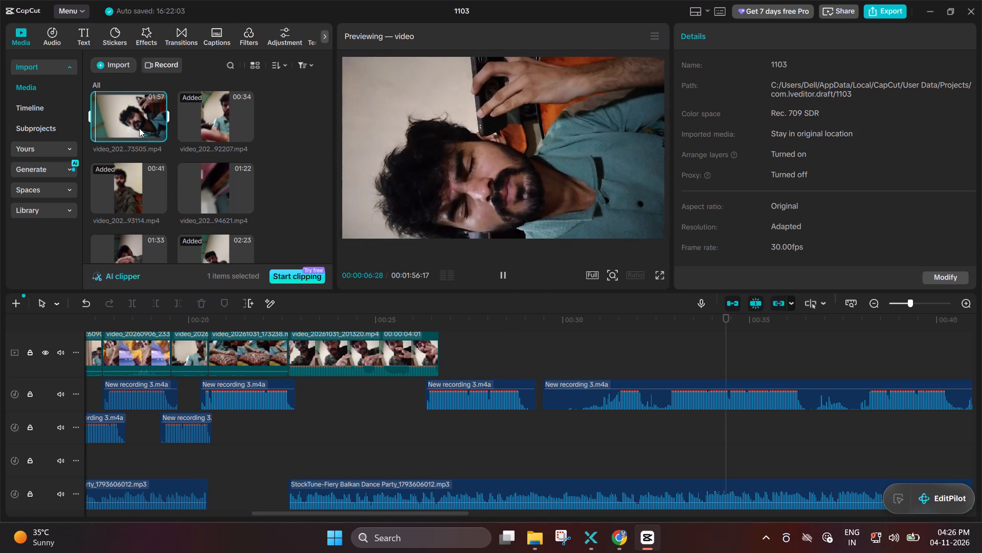
{"action": "double_click", "coordinate": [137, 125]}
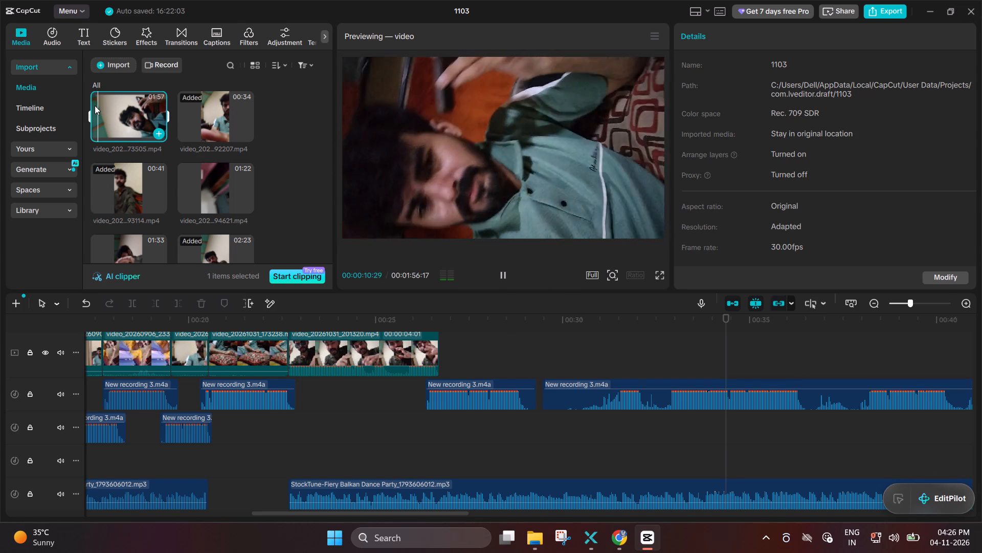
{"action": "left_click_drag", "start_coordinate": [144, 115], "coordinate": [130, 103]}
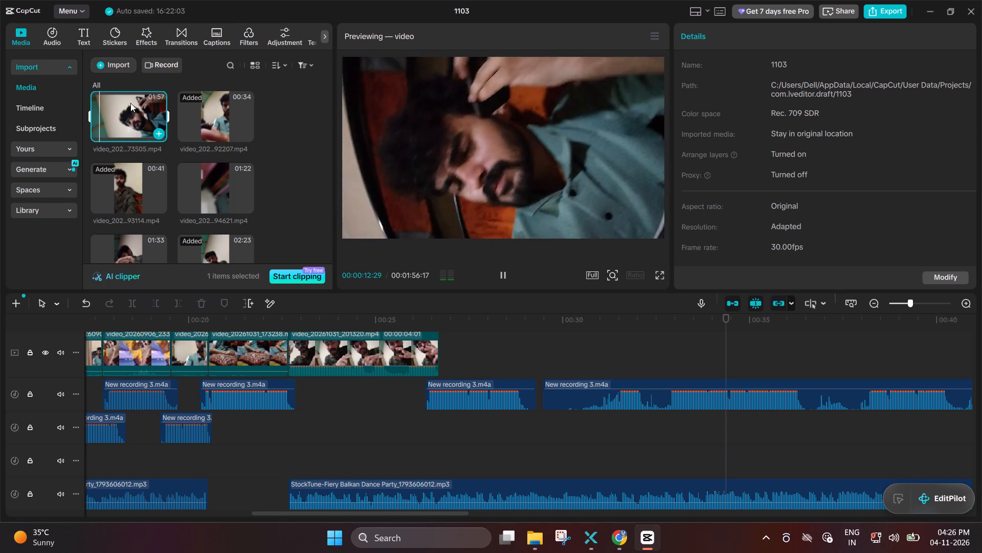
{"action": "left_click_drag", "start_coordinate": [130, 103], "coordinate": [128, 95]}
{"action": "double_click", "coordinate": [128, 95]}
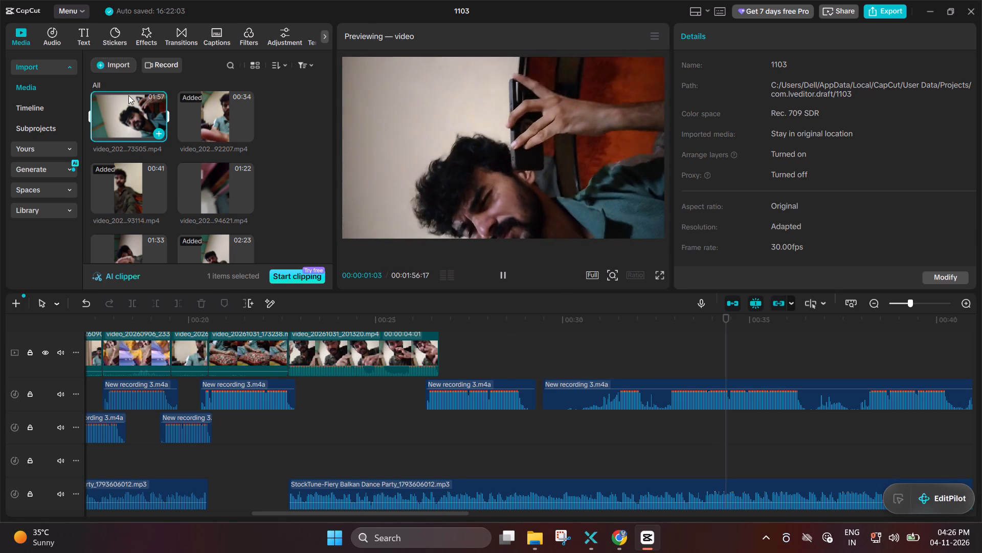
{"action": "triple_click", "coordinate": [128, 95]}
{"action": "left_click_drag", "start_coordinate": [128, 95], "coordinate": [117, 134]}
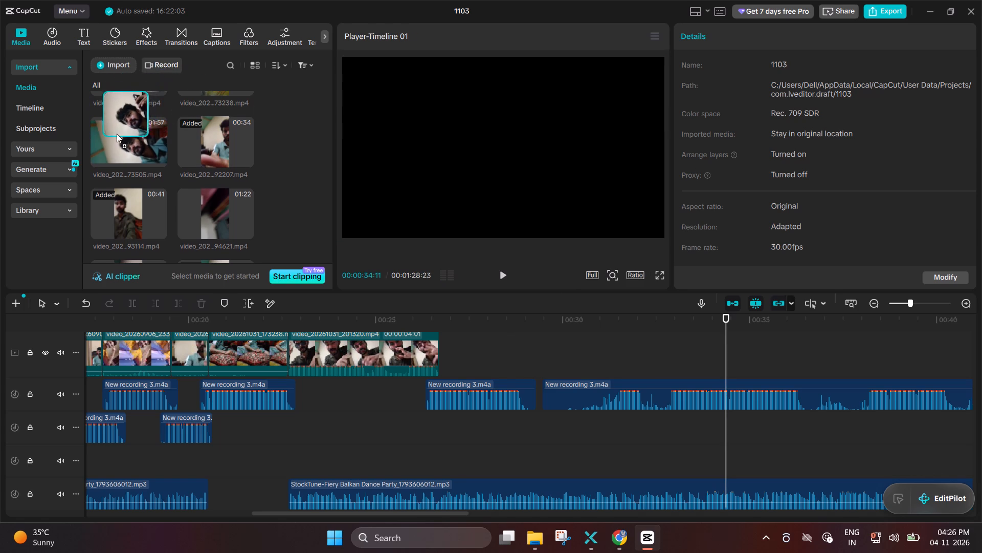
{"action": "left_click_drag", "start_coordinate": [117, 134], "coordinate": [117, 144]}
{"action": "left_click", "coordinate": [117, 144]}
{"action": "left_click", "coordinate": [137, 141]}
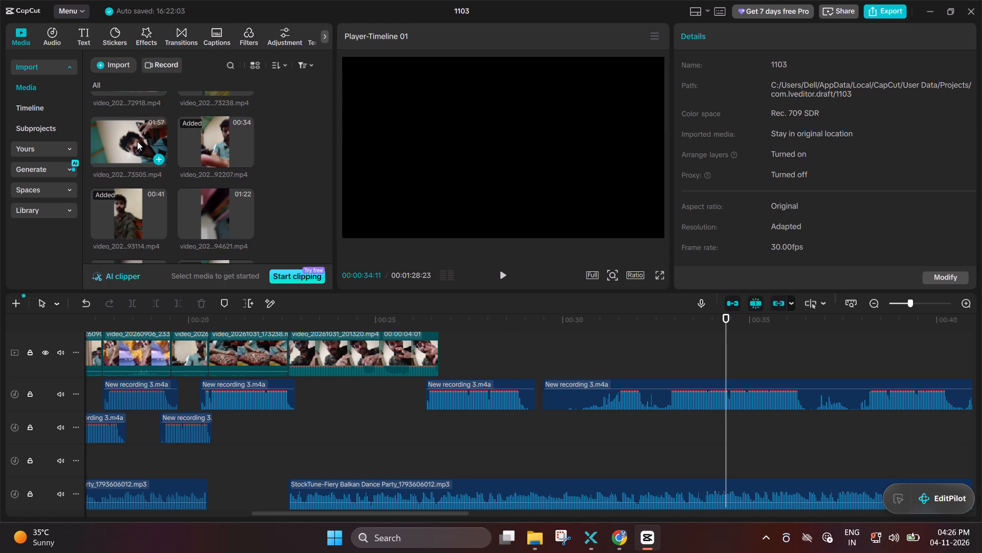
{"action": "triple_click", "coordinate": [137, 141]}
{"action": "left_click", "coordinate": [137, 141]}
{"action": "triple_click", "coordinate": [137, 141]}
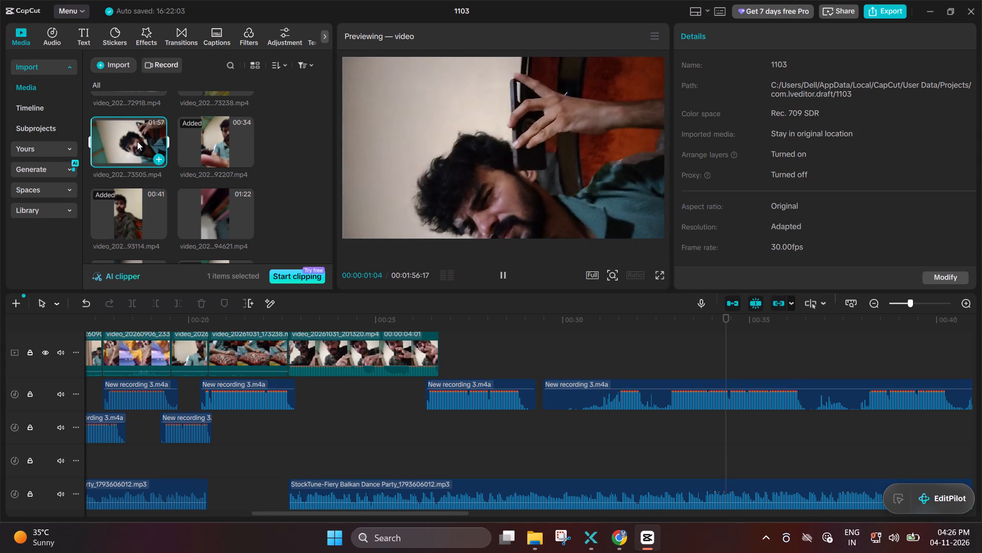
{"action": "triple_click", "coordinate": [137, 141]}
{"action": "double_click", "coordinate": [137, 141]}
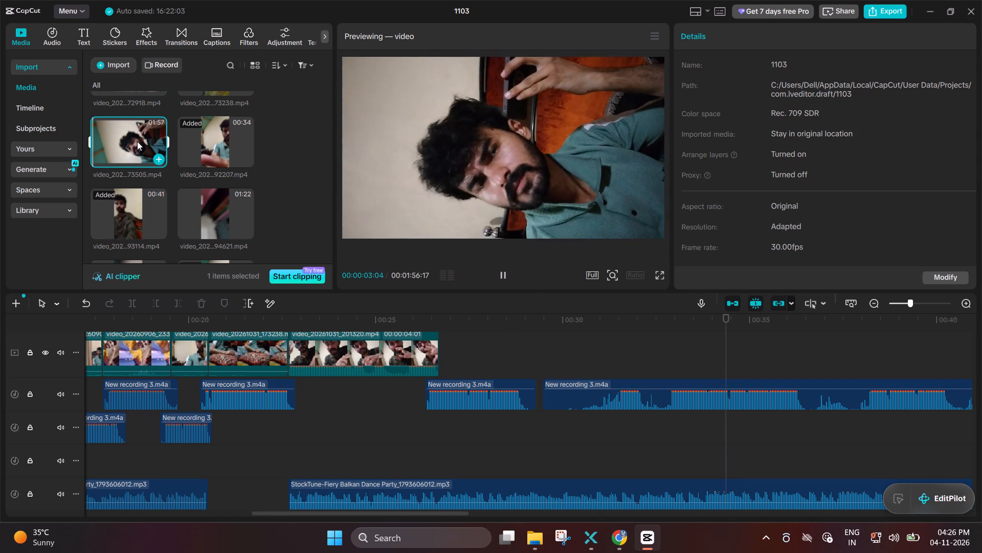
{"action": "left_click", "coordinate": [129, 143]}
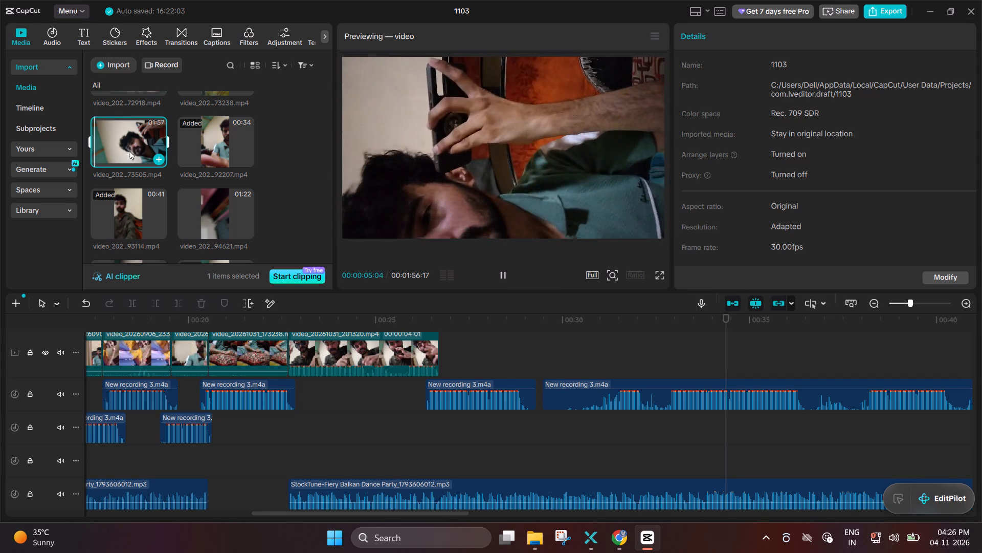
{"action": "left_click", "coordinate": [129, 147]}
{"action": "left_click", "coordinate": [129, 147]}
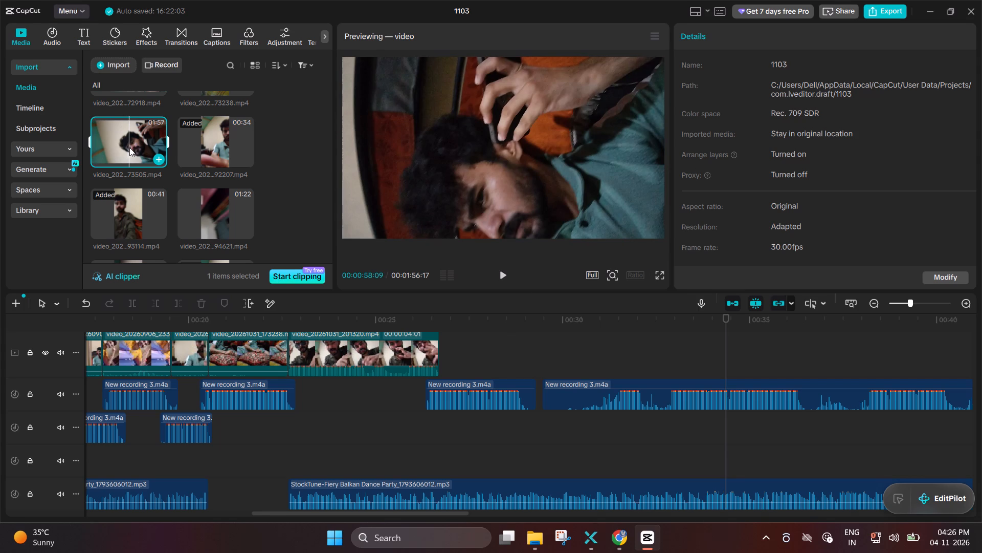
{"action": "key", "text": "space"}
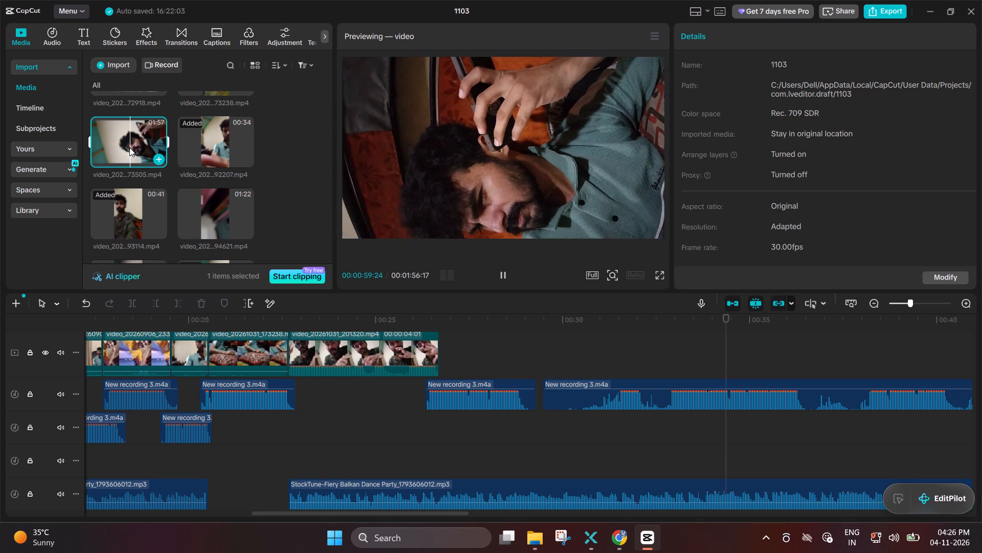
{"action": "double_click", "coordinate": [150, 143]}
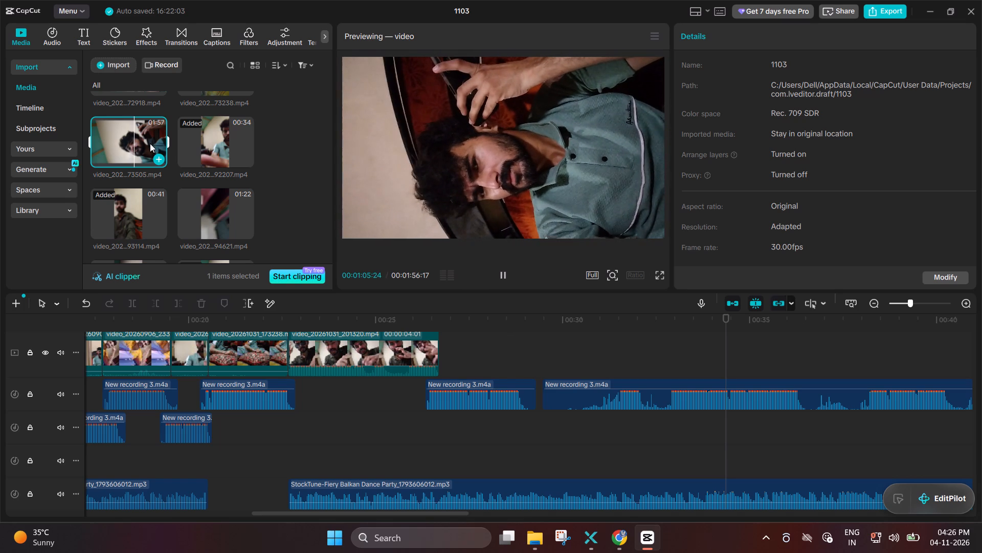
{"action": "key", "text": "space"}
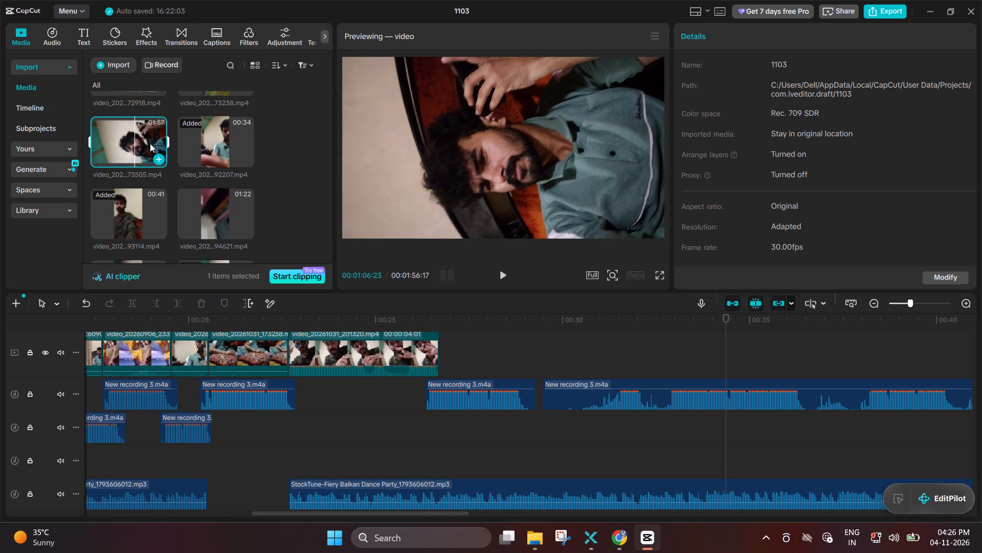
Add the video ending in 73505 directly after the last clip on the main video track and play it with the voice-over.
{"action": "left_click_drag", "start_coordinate": [150, 143], "coordinate": [454, 345]}
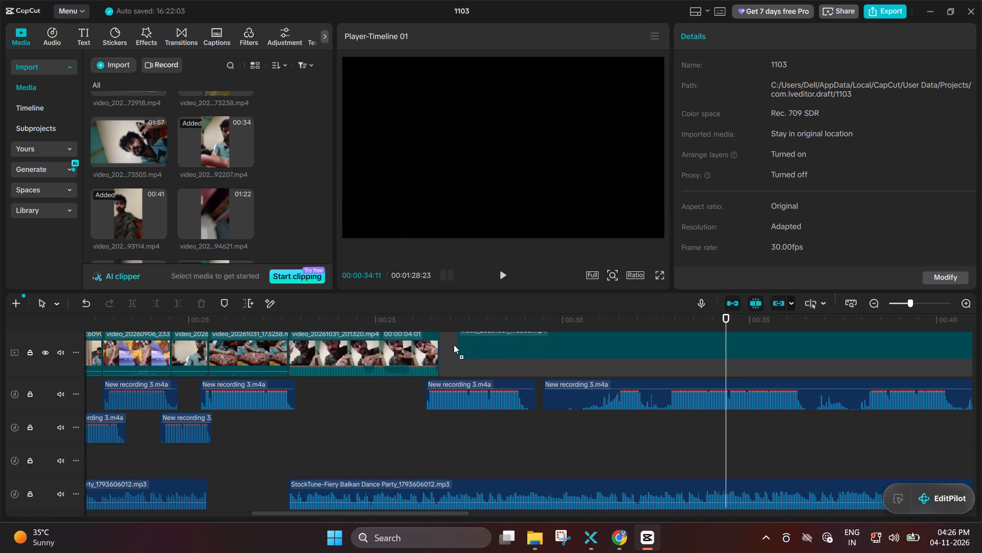
{"action": "left_click_drag", "start_coordinate": [454, 345], "coordinate": [443, 346]}
{"action": "left_click", "coordinate": [354, 399]}
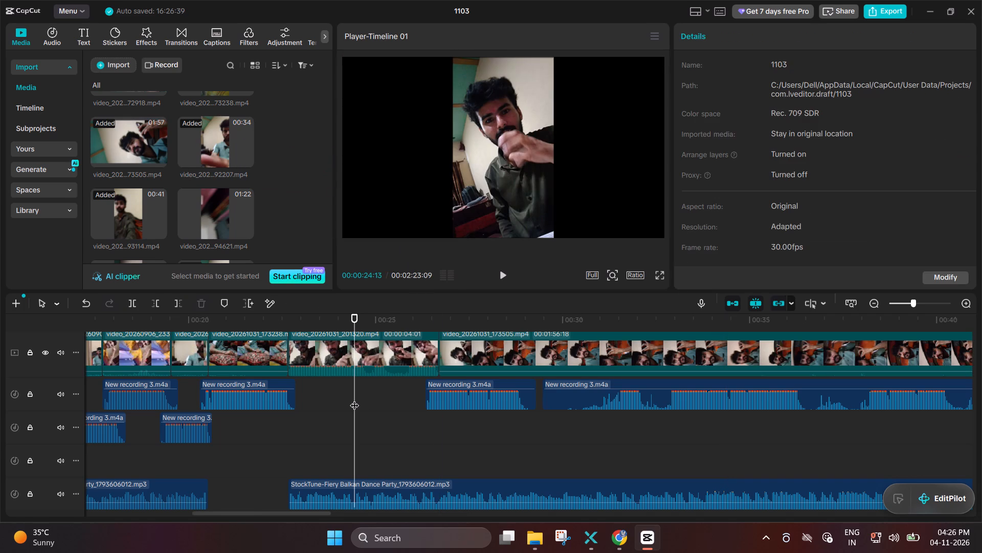
{"action": "key", "text": "space"}
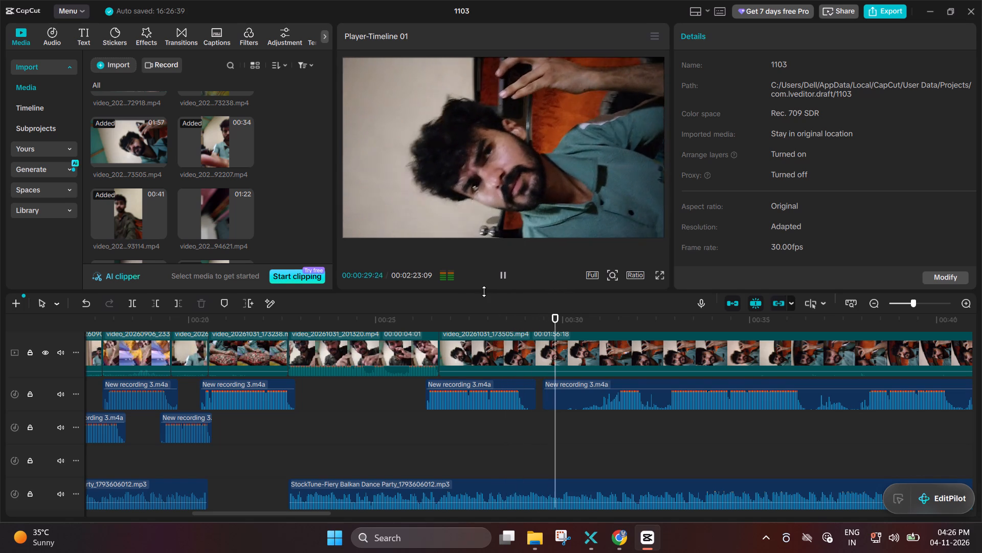
{"action": "left_click", "coordinate": [501, 277]}
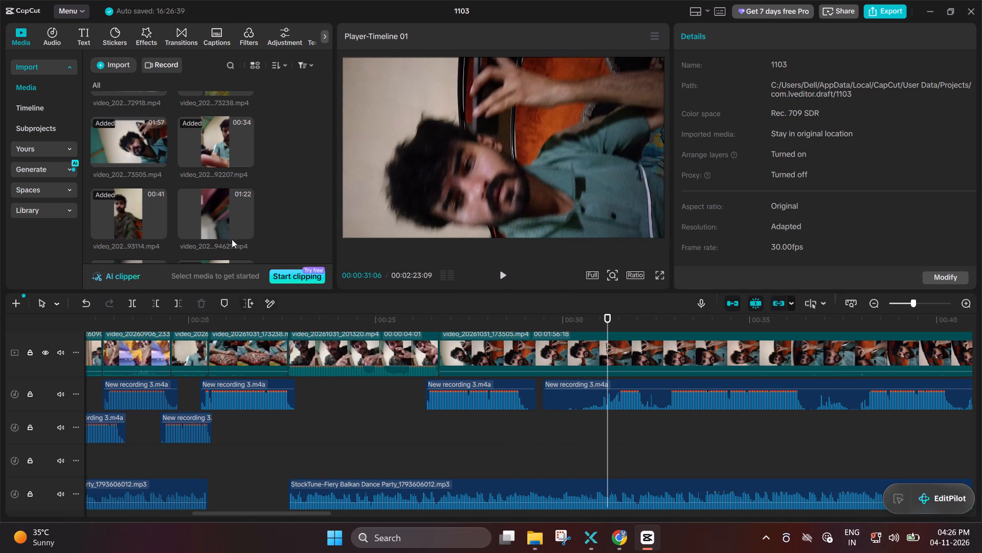
Browse the imported footage and preview the videos ending in 73238 and 54026 as alternatives for the current voice-over phrase.
{"action": "scroll", "coordinate": [208, 202], "scroll_direction": "up", "scroll_amount": 1}
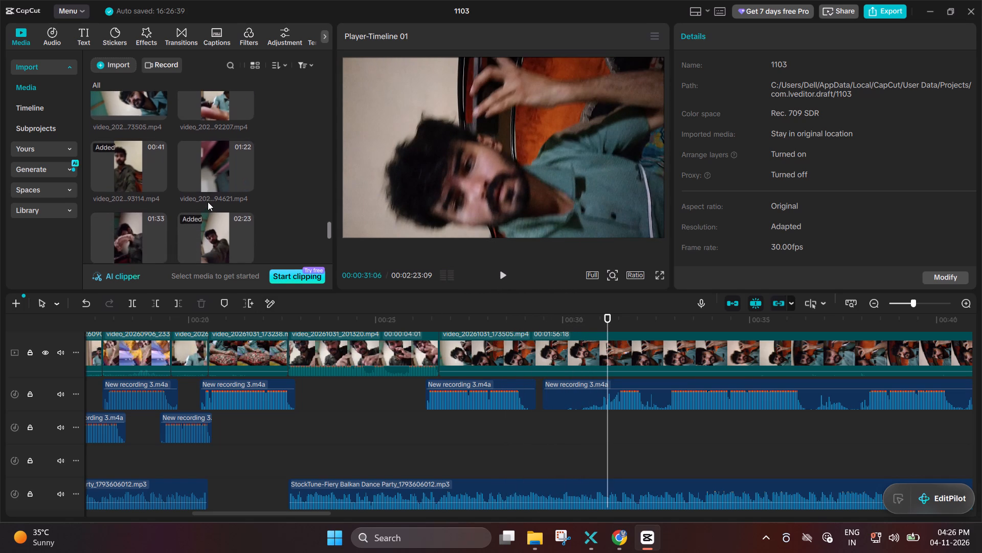
{"action": "scroll", "coordinate": [208, 202], "scroll_direction": "up", "scroll_amount": 1}
{"action": "left_click", "coordinate": [154, 190]}
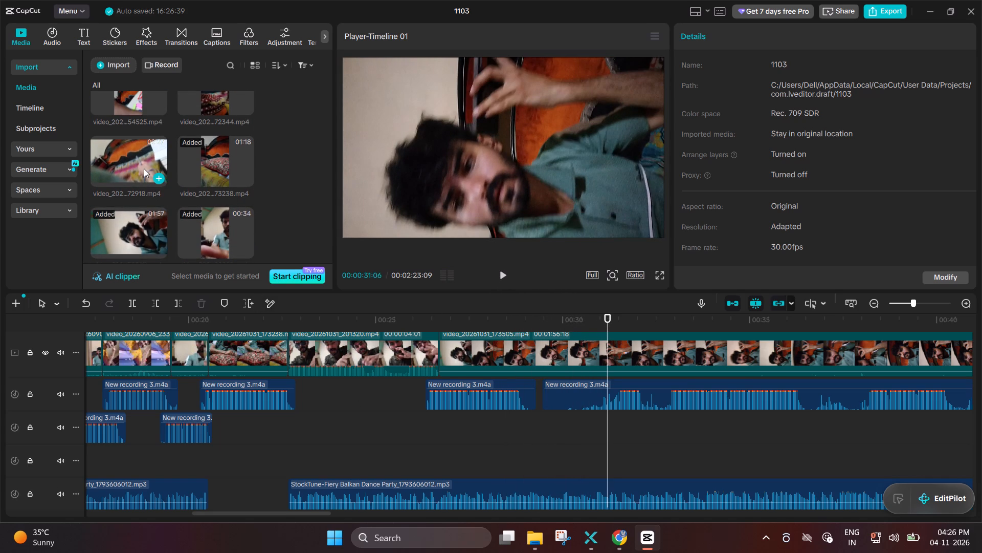
{"action": "left_click", "coordinate": [144, 168]}
{"action": "double_click", "coordinate": [208, 161]}
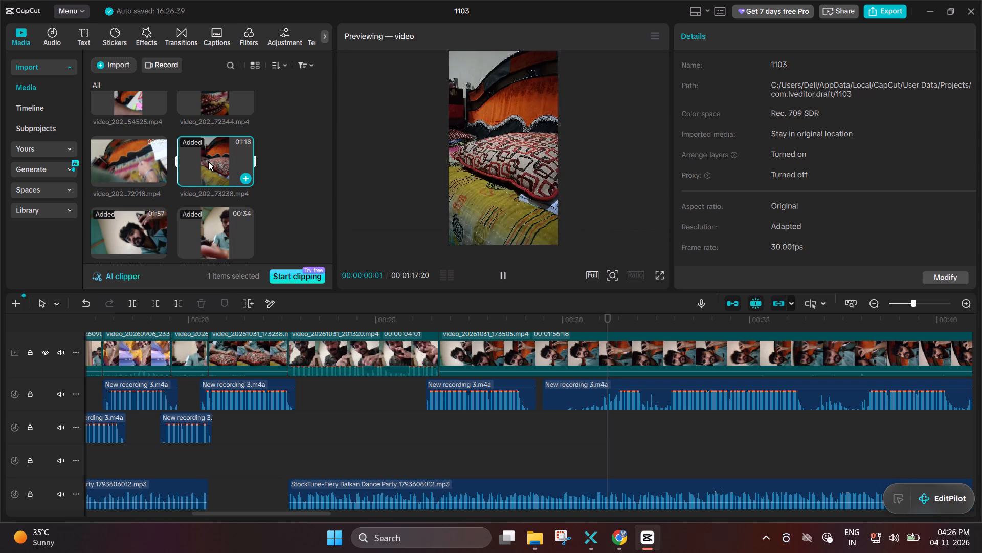
{"action": "scroll", "coordinate": [208, 161], "scroll_direction": "up", "scroll_amount": 2}
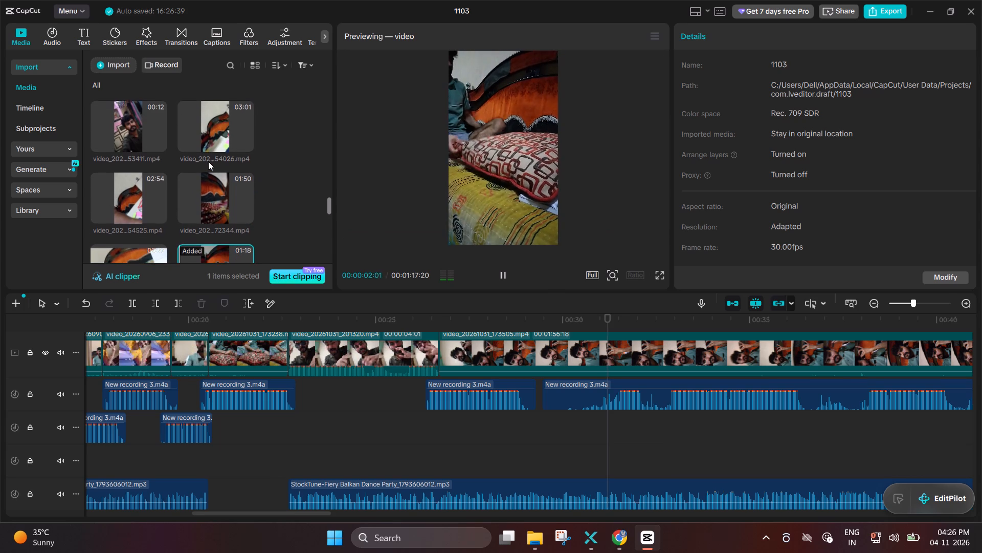
{"action": "scroll", "coordinate": [208, 161], "scroll_direction": "up", "scroll_amount": 1}
{"action": "double_click", "coordinate": [208, 110]}
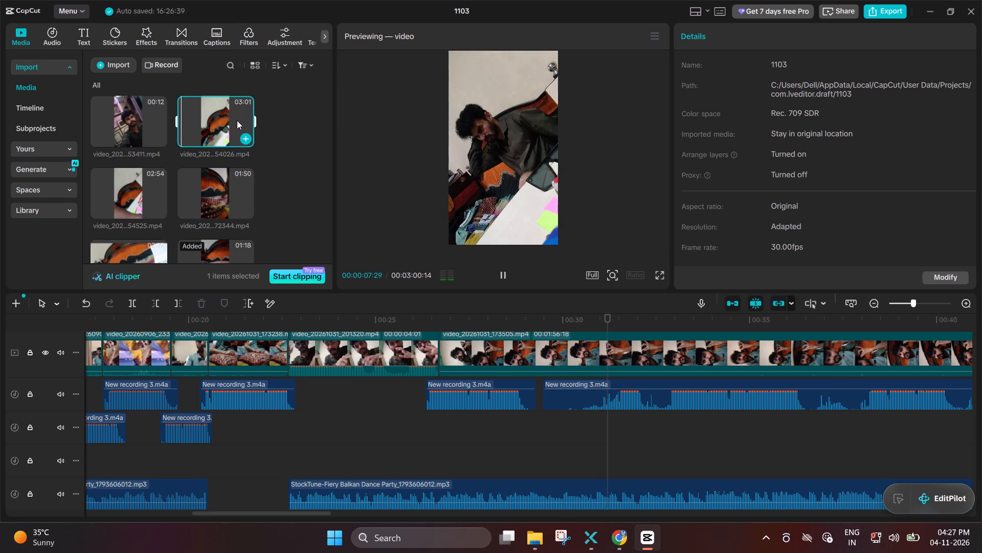
Preview the imported video ending in 54525 from its beginning and from around its midpoint to judge whether it suits the phrase.
{"action": "double_click", "coordinate": [140, 181]}
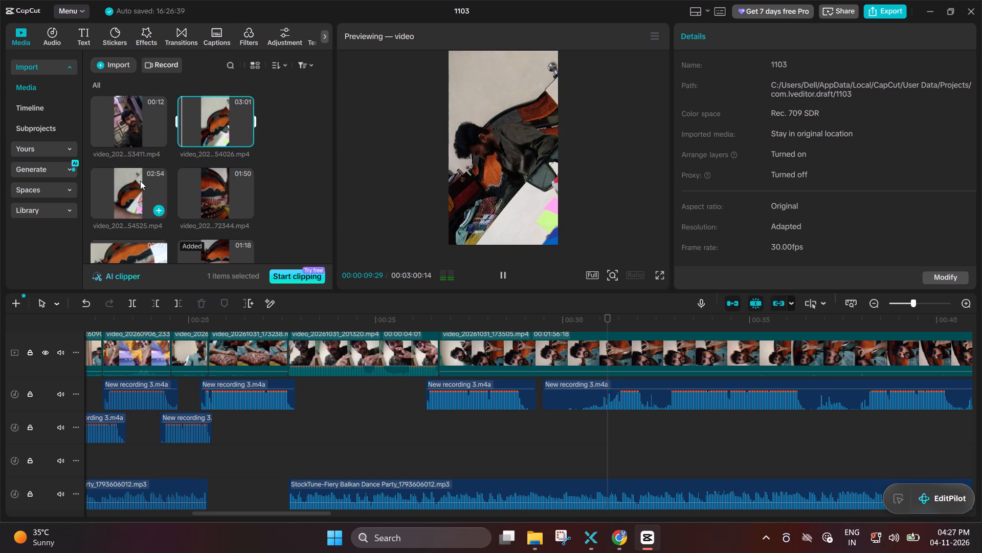
{"action": "triple_click", "coordinate": [140, 181]}
{"action": "triple_click", "coordinate": [140, 181]}
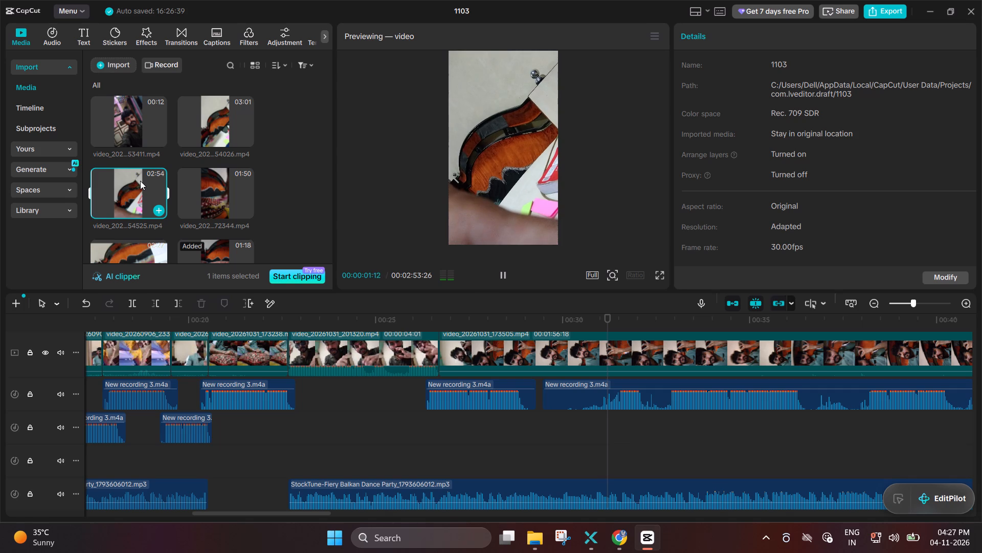
{"action": "left_click", "coordinate": [141, 180]}
{"action": "double_click", "coordinate": [141, 180]}
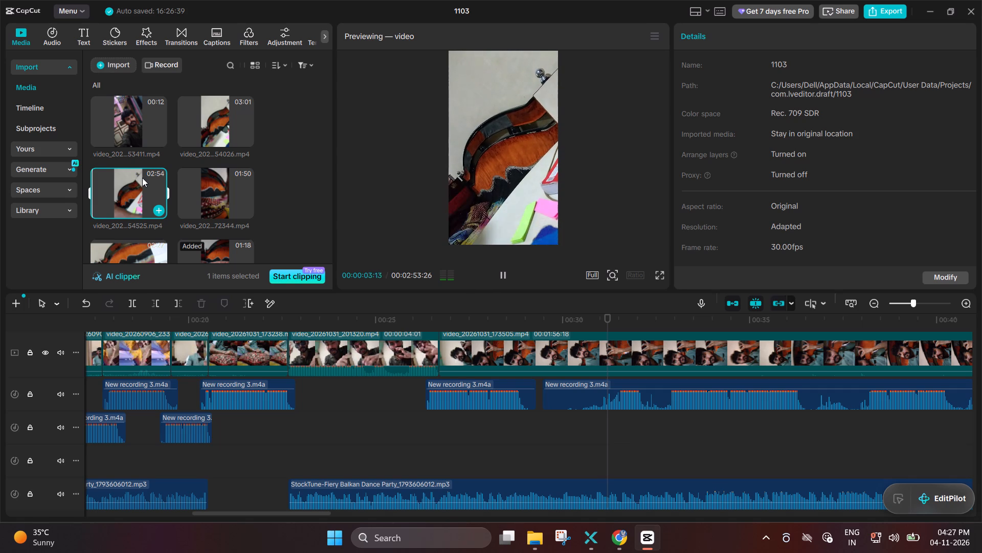
{"action": "left_click", "coordinate": [142, 178]}
{"action": "left_click", "coordinate": [142, 178]}
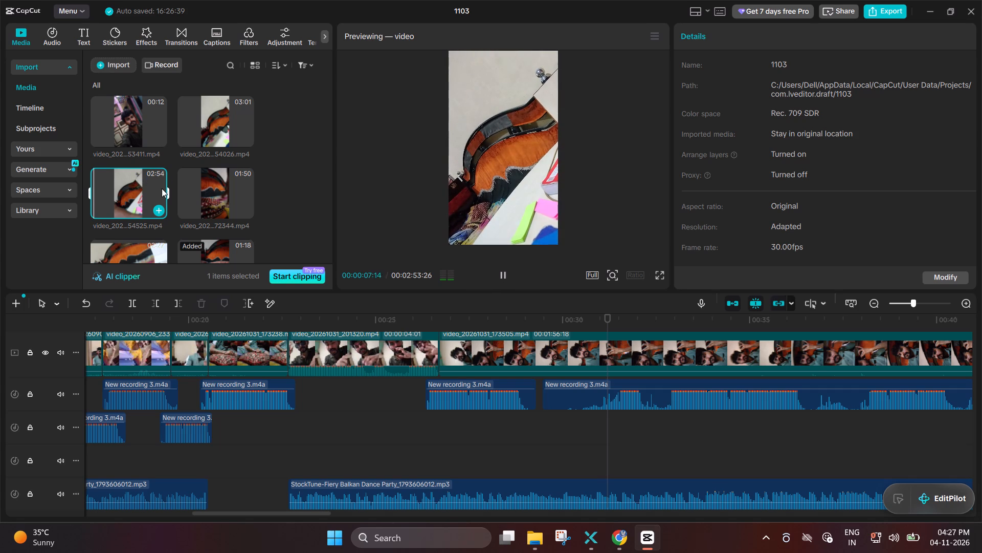
{"action": "left_click", "coordinate": [151, 172]}
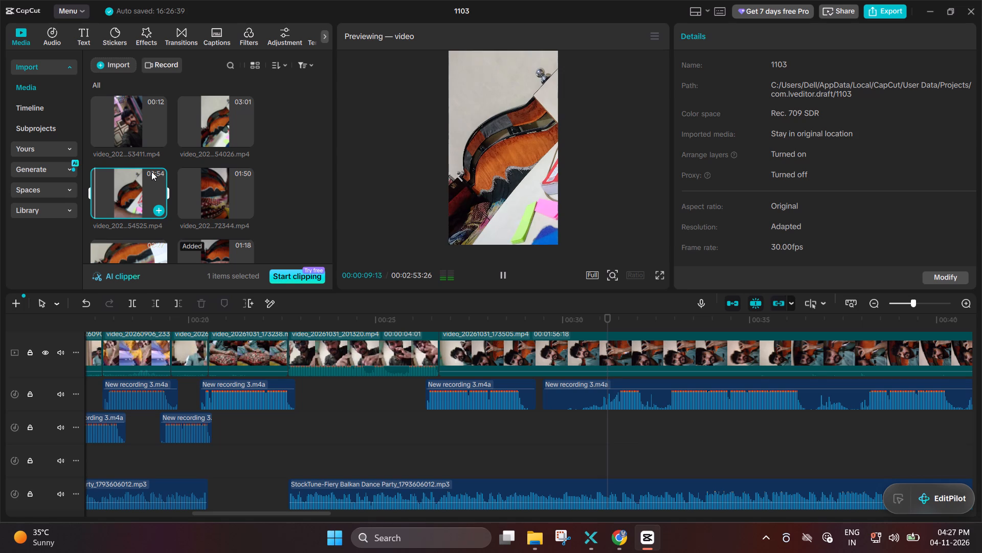
{"action": "left_click", "coordinate": [143, 176]}
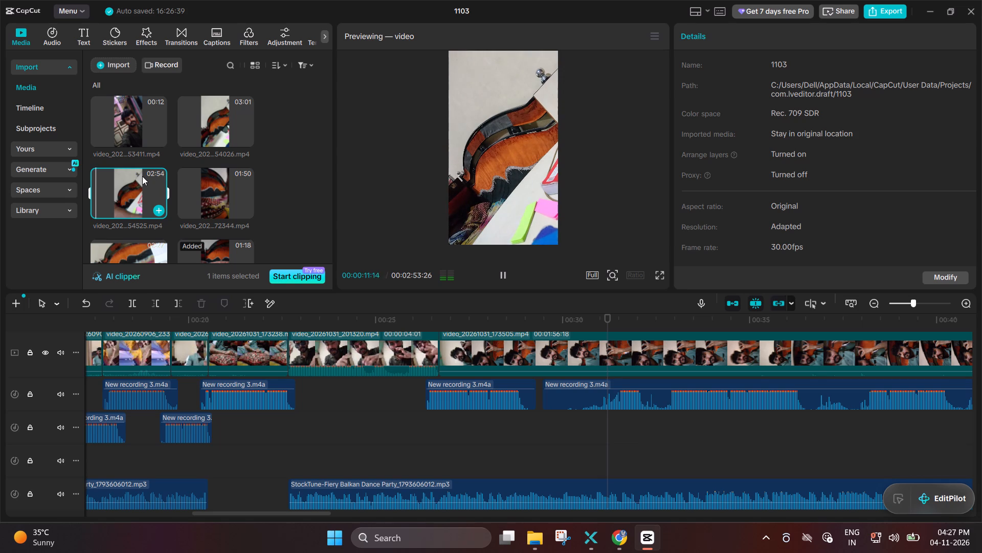
{"action": "right_click", "coordinate": [142, 176]}
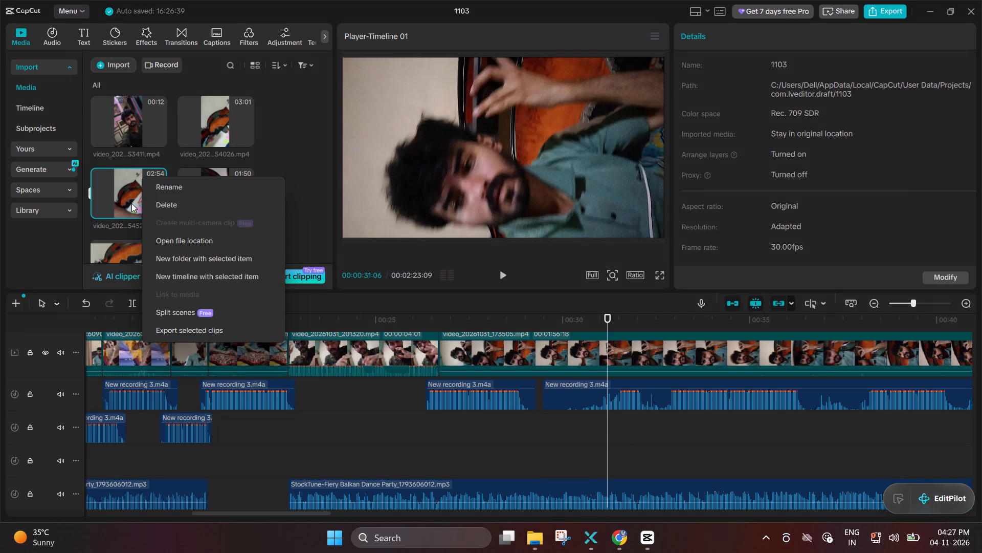
{"action": "left_click", "coordinate": [131, 203]}
{"action": "double_click", "coordinate": [131, 203]}
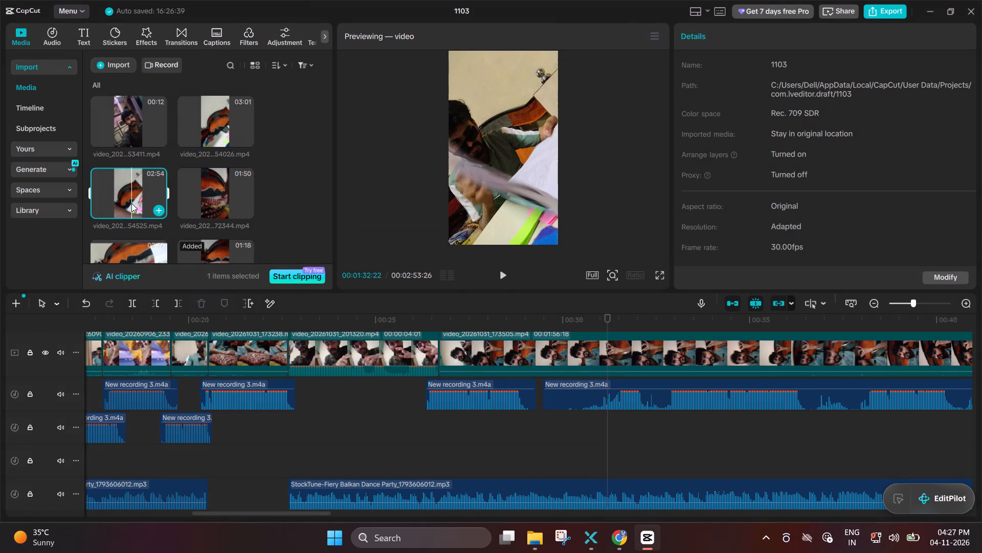
{"action": "double_click", "coordinate": [143, 199]}
{"action": "key", "text": "space"}
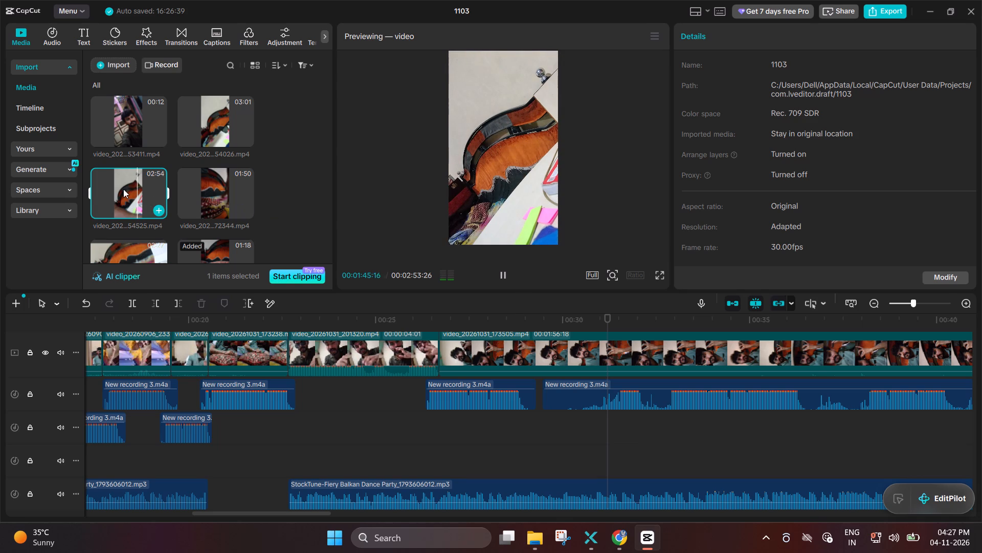
Delete the clip ending in 173505 from the end of the main video track.
{"action": "left_click", "coordinate": [497, 347]}
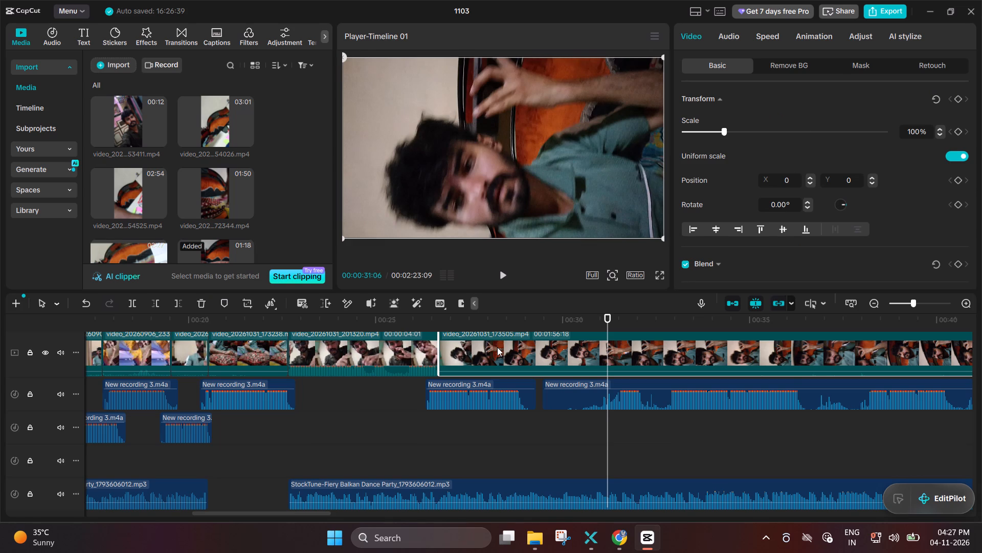
{"action": "key", "text": "BackSpace"}
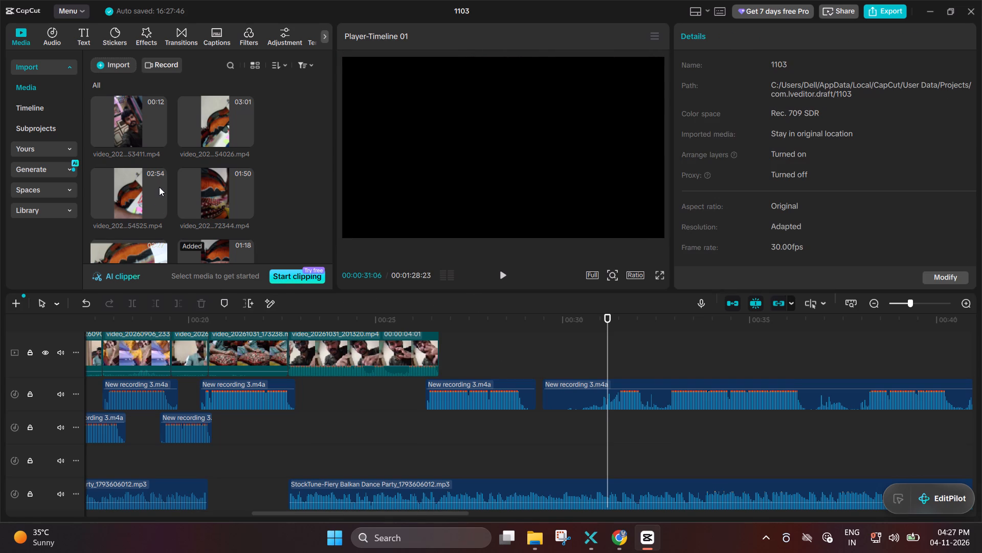
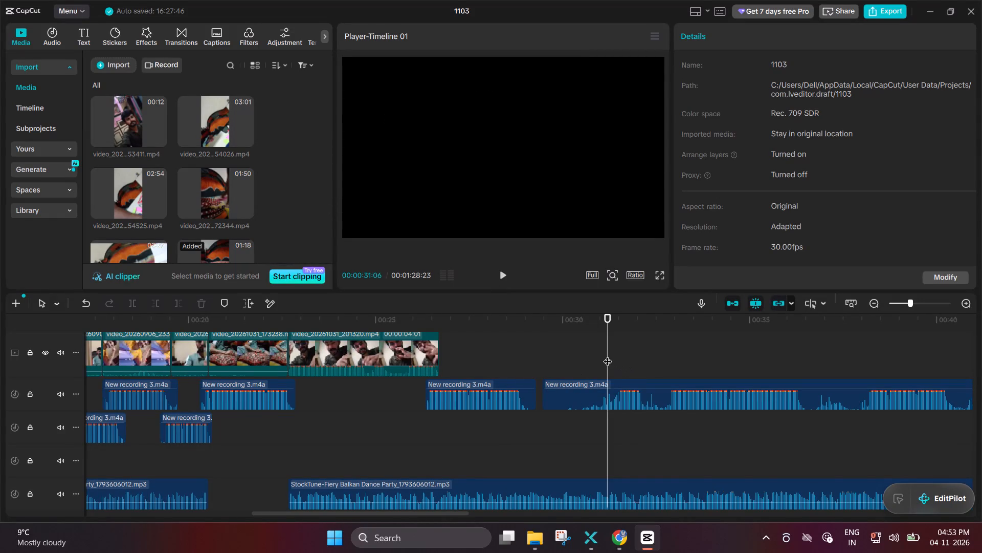
Play the timeline from the start of the clip ending in 201320 through the next voice-over phrase.
{"action": "left_click_drag", "start_coordinate": [608, 355], "coordinate": [308, 404]}
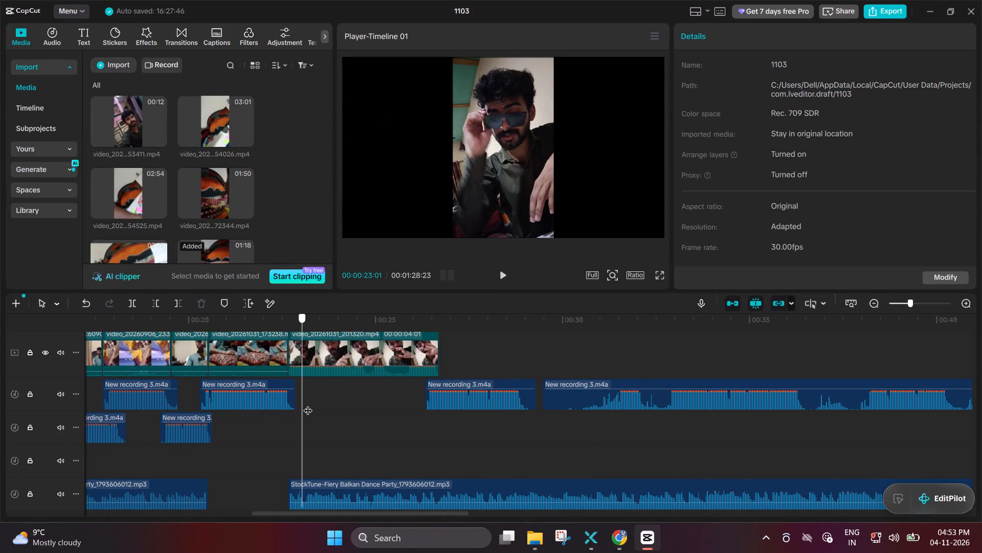
{"action": "left_click_drag", "start_coordinate": [308, 404], "coordinate": [288, 406]}
{"action": "key", "text": "space"}
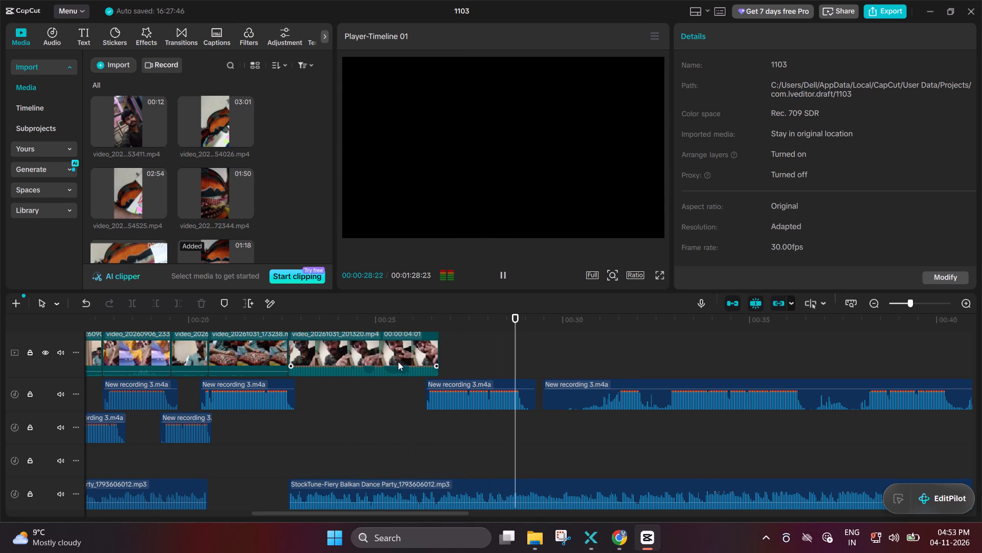
{"action": "left_click", "coordinate": [497, 356]}
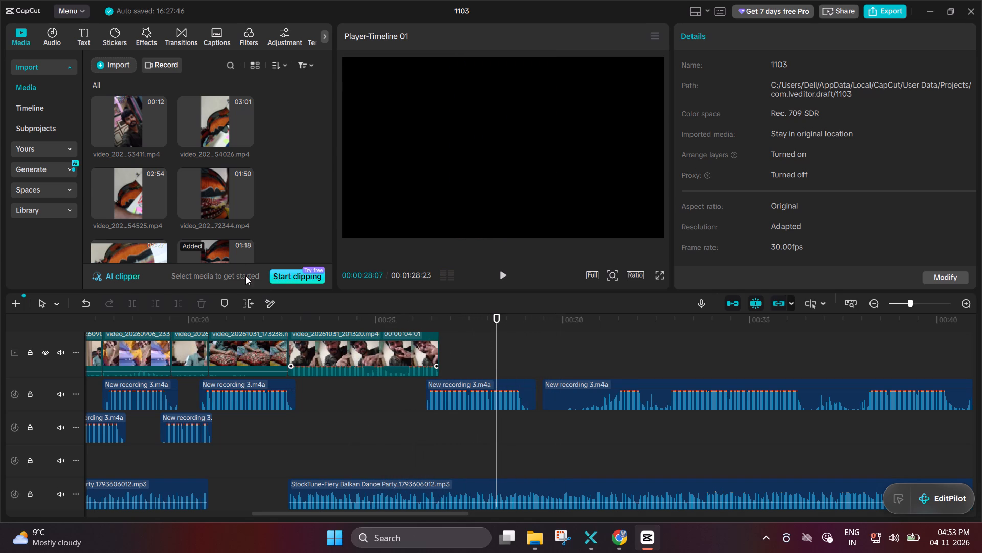
Preview the imported video ending in 72344 from its beginning and from past its midpoint as footage for the phrase.
{"action": "left_click", "coordinate": [178, 188]}
{"action": "double_click", "coordinate": [178, 188]}
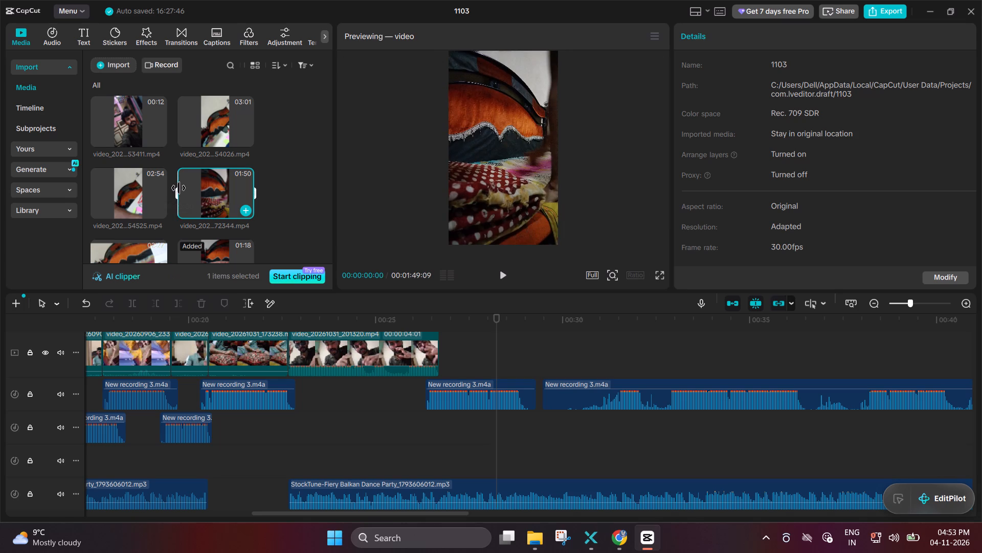
{"action": "left_click", "coordinate": [187, 187]}
{"action": "left_click", "coordinate": [187, 187]}
{"action": "key", "text": "space"}
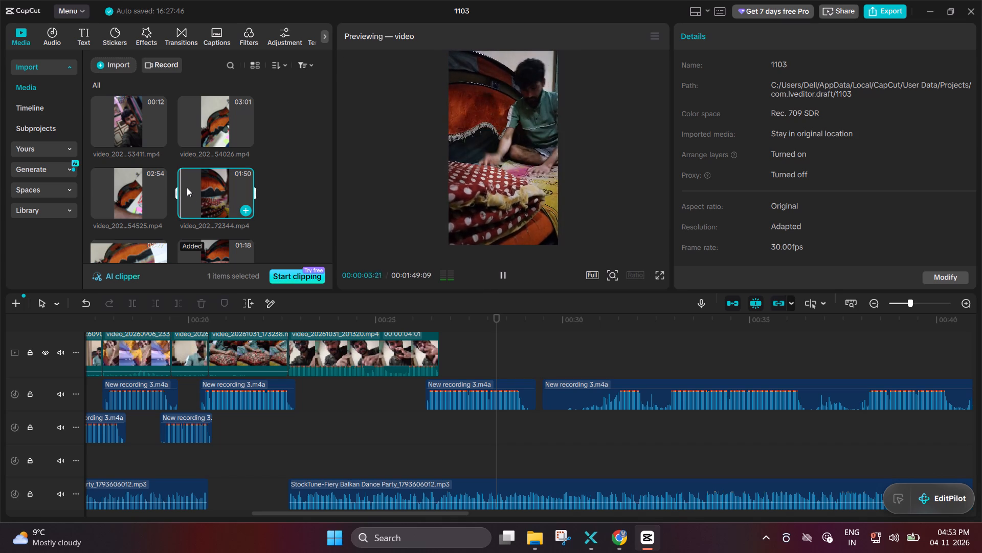
{"action": "double_click", "coordinate": [225, 182]}
{"action": "triple_click", "coordinate": [225, 182]}
{"action": "double_click", "coordinate": [225, 182]}
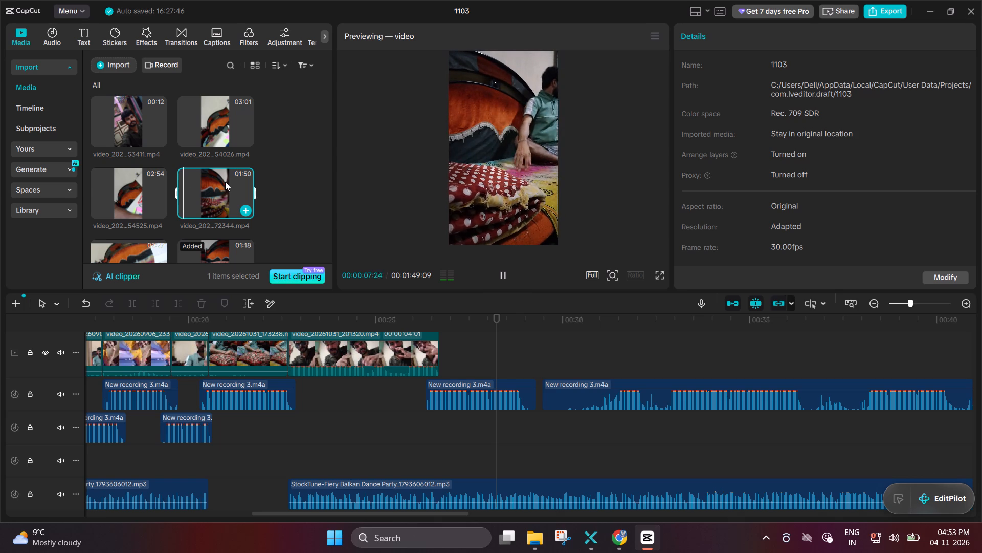
{"action": "key", "text": "space"}
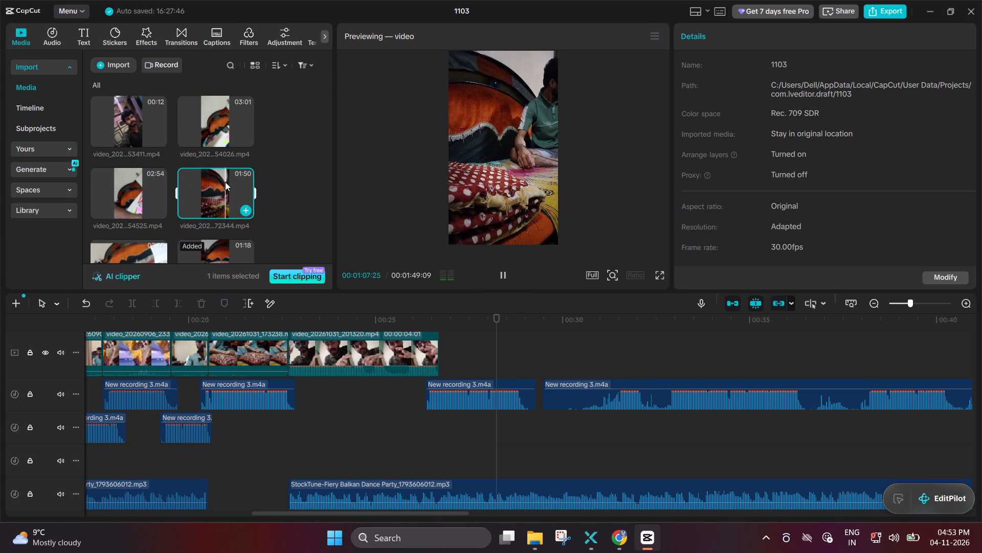
Preview the imported video ending in 54525 at its beginning, around its midpoint and in its last third.
{"action": "double_click", "coordinate": [129, 187]}
{"action": "key", "text": "space"}
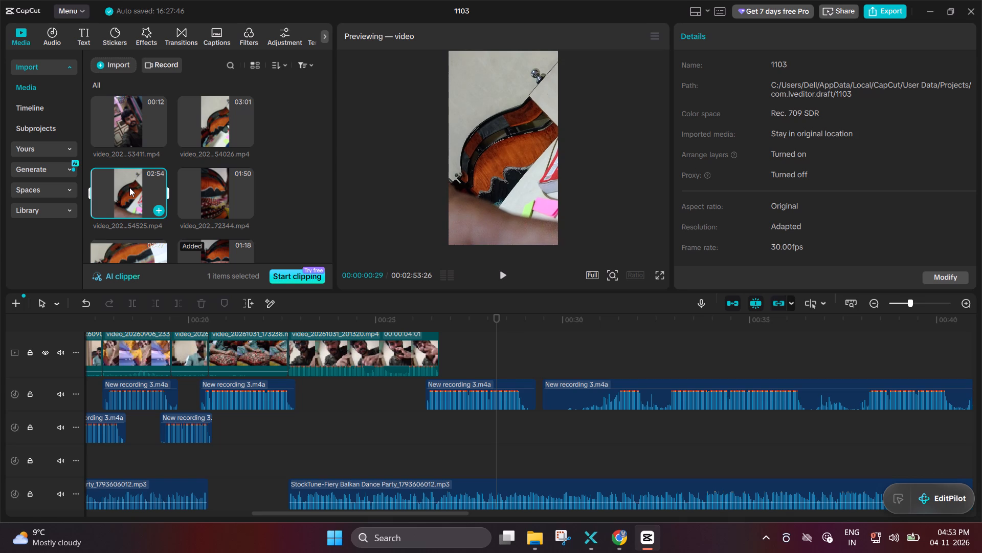
{"action": "key", "text": "space"}
{"action": "triple_click", "coordinate": [128, 187]}
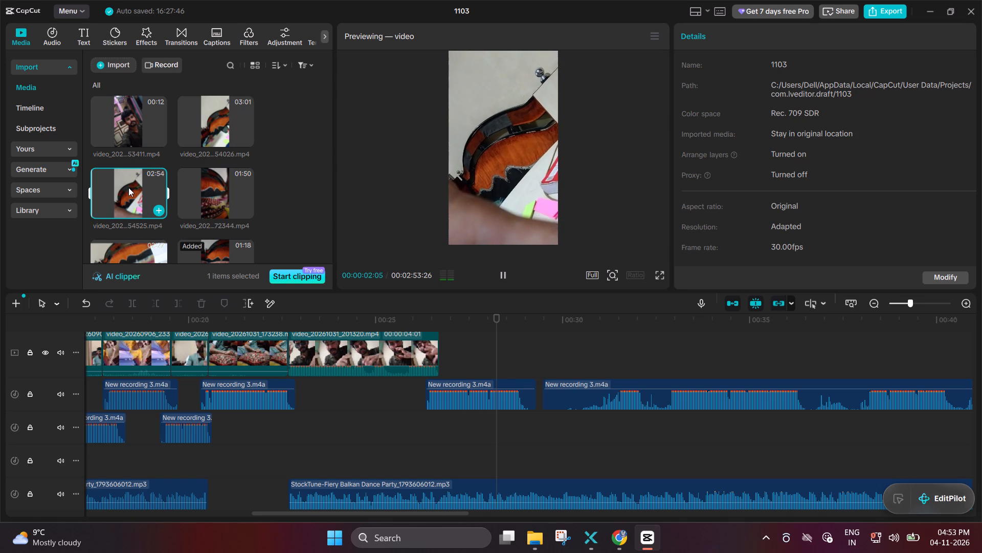
{"action": "triple_click", "coordinate": [128, 187]}
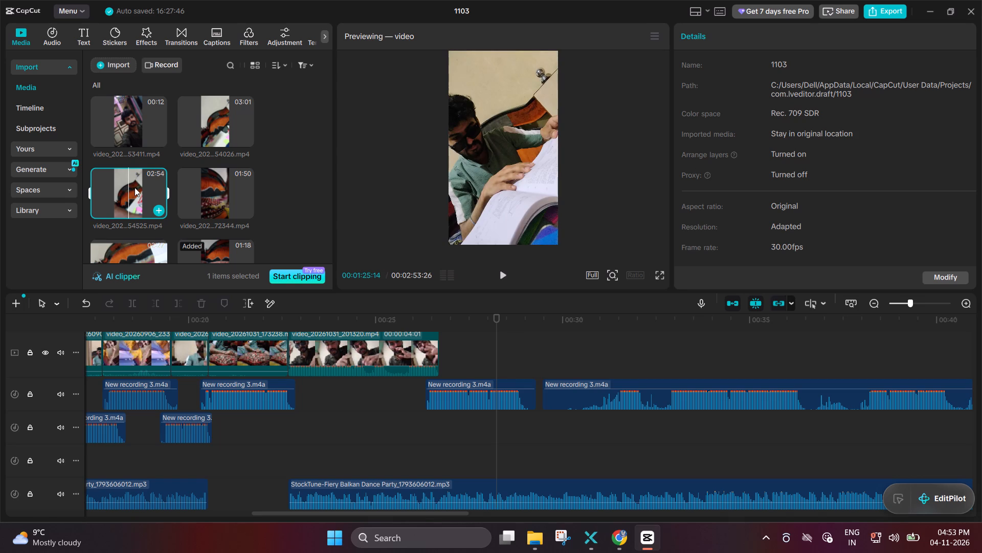
{"action": "triple_click", "coordinate": [134, 187]}
{"action": "key", "text": "space"}
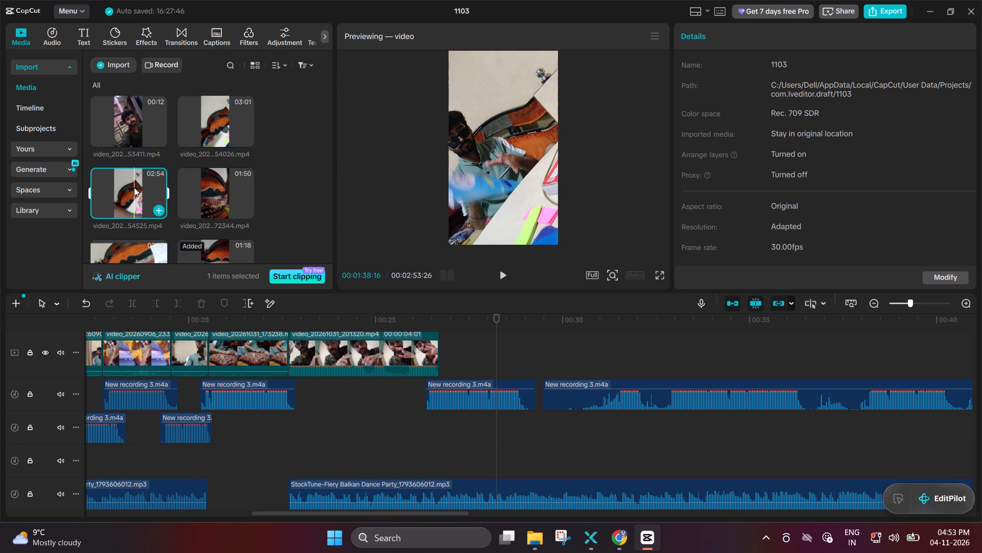
{"action": "left_click", "coordinate": [134, 187]}
{"action": "left_click_drag", "start_coordinate": [134, 187], "coordinate": [149, 184]}
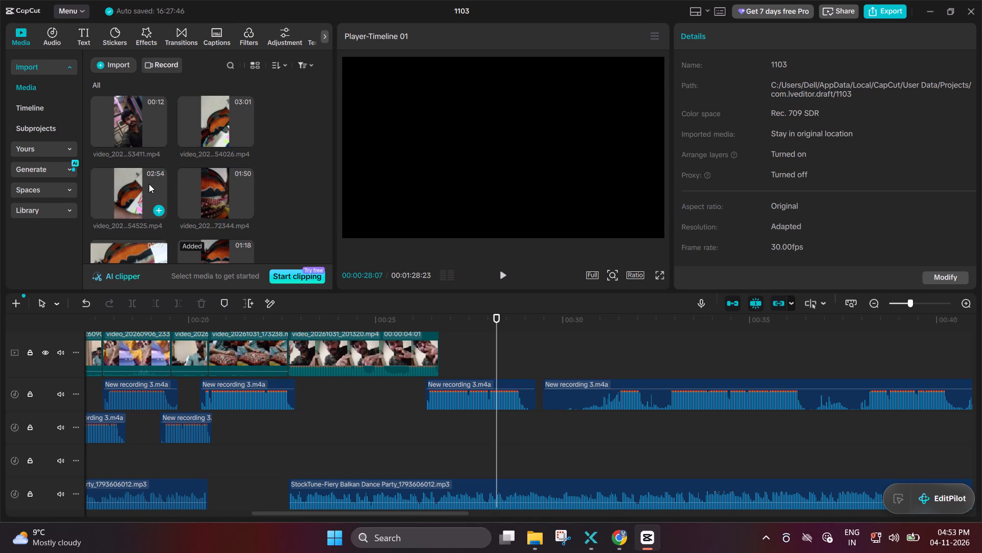
{"action": "triple_click", "coordinate": [149, 184]}
{"action": "left_click", "coordinate": [149, 184]}
{"action": "triple_click", "coordinate": [149, 184]}
{"action": "triple_click", "coordinate": [149, 184]}
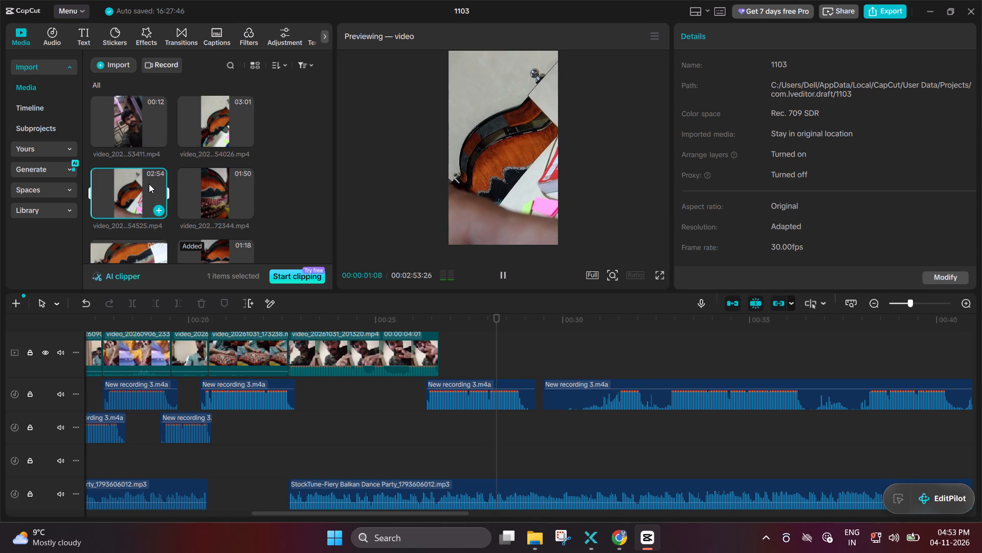
{"action": "triple_click", "coordinate": [149, 184]}
{"action": "triple_click", "coordinate": [149, 184]}
{"action": "left_click", "coordinate": [149, 184]}
{"action": "key", "text": "space"}
{"action": "key", "text": "space"}
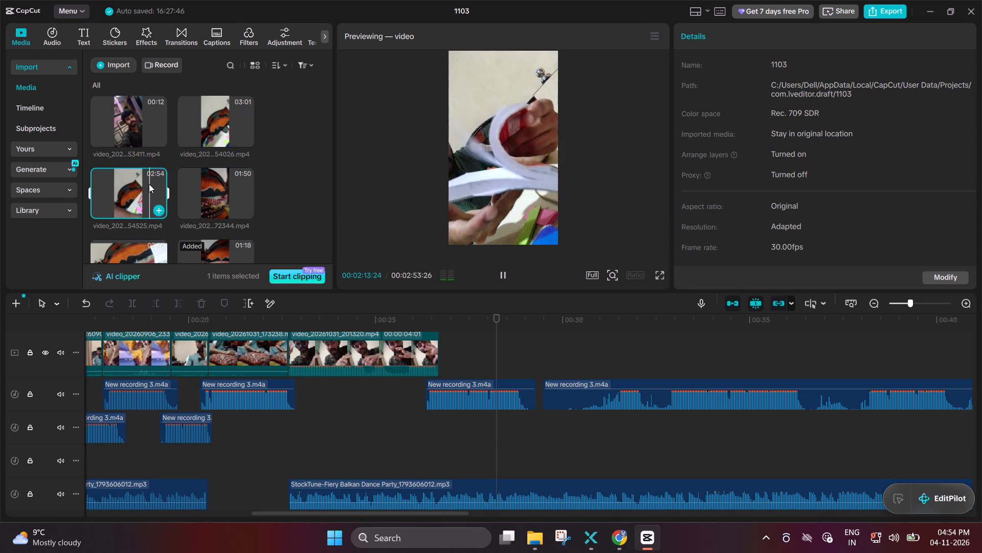
Preview the imported video ending in 54026 at its beginning and at several points up to just past its midpoint.
{"action": "left_click", "coordinate": [204, 130]}
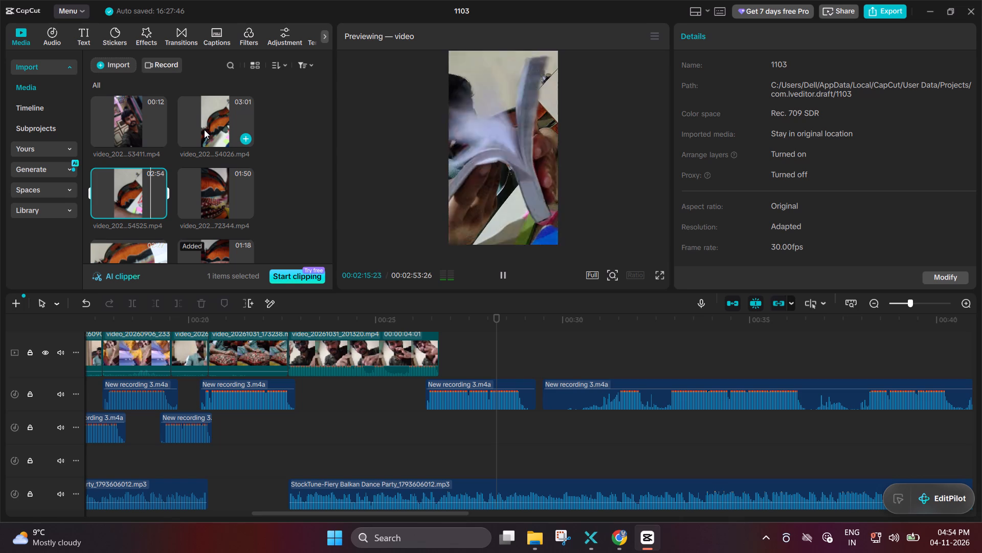
{"action": "left_click", "coordinate": [204, 130]}
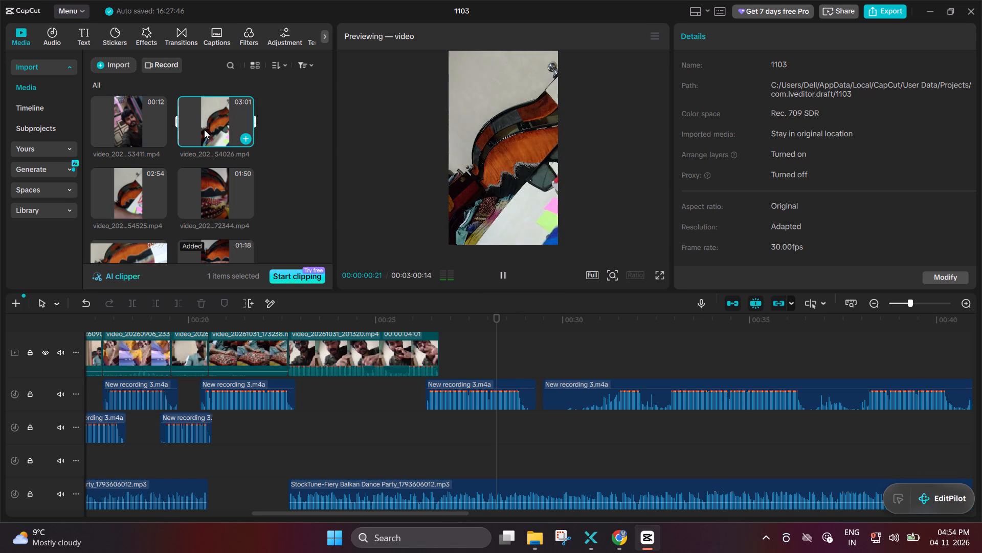
{"action": "triple_click", "coordinate": [204, 130]}
{"action": "key", "text": "space"}
{"action": "key", "text": "space"}
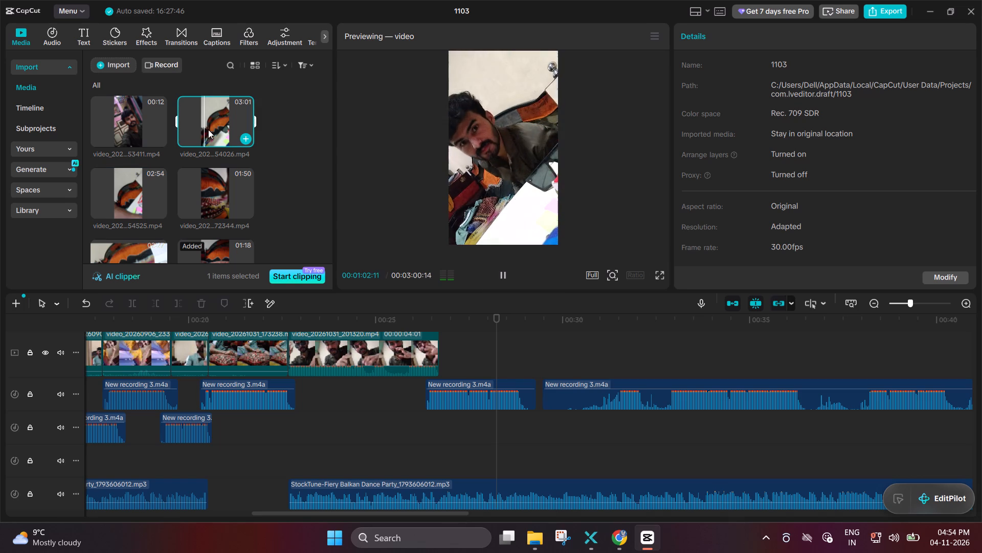
{"action": "left_click", "coordinate": [213, 130]}
{"action": "double_click", "coordinate": [213, 130]}
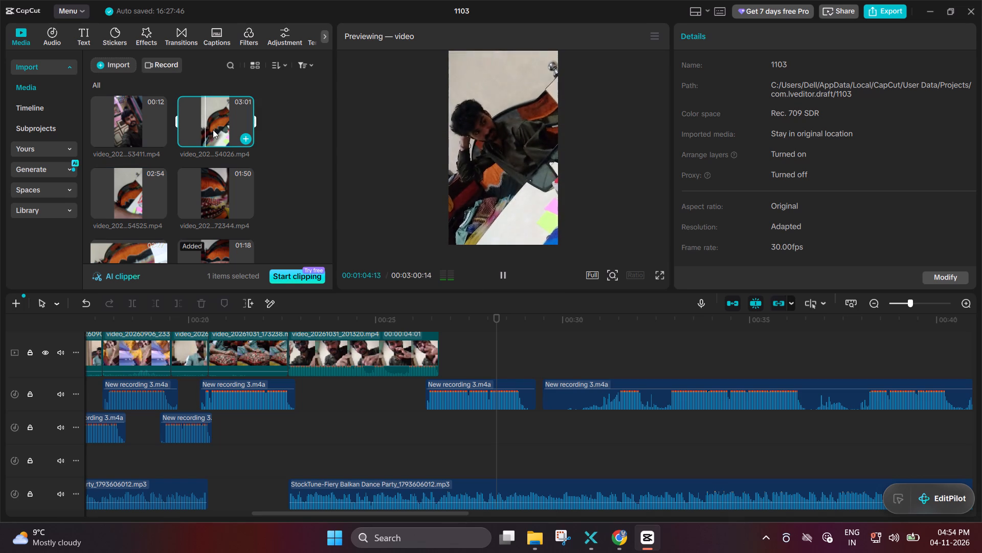
{"action": "key", "text": "space"}
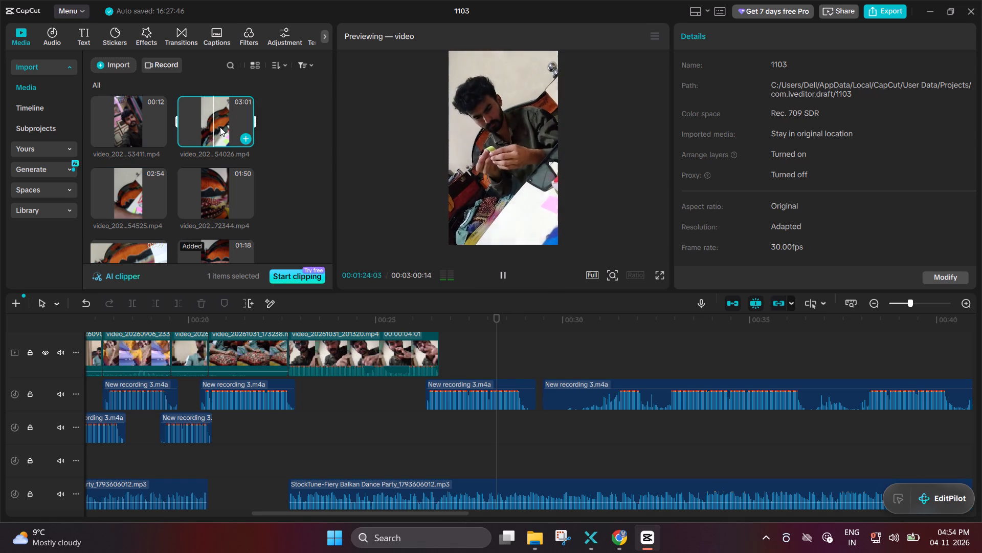
{"action": "triple_click", "coordinate": [220, 127]}
{"action": "left_click", "coordinate": [220, 127]}
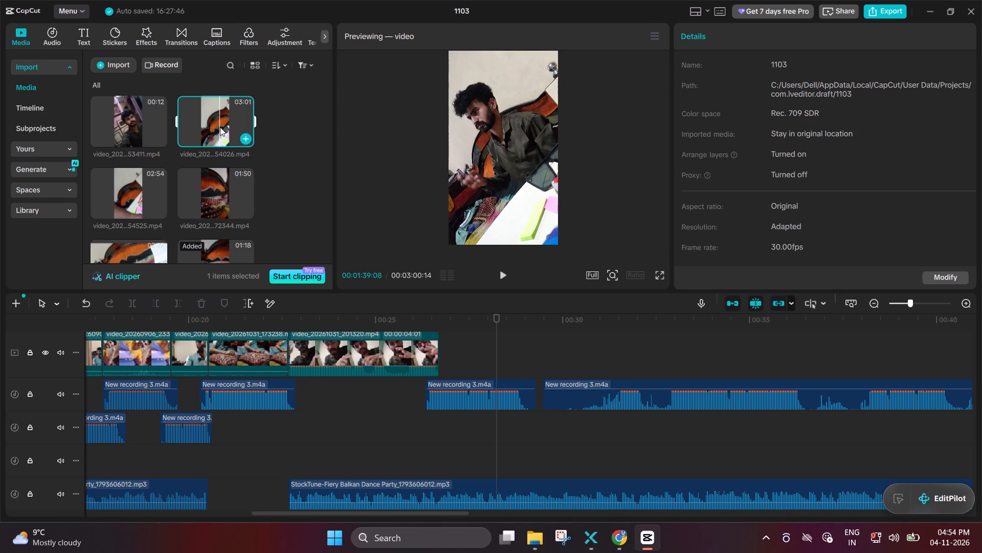
Preview the imported video ending in 72918 at its beginning, around its midpoint and in its last third.
{"action": "scroll", "coordinate": [220, 127], "scroll_direction": "down", "scroll_amount": 1}
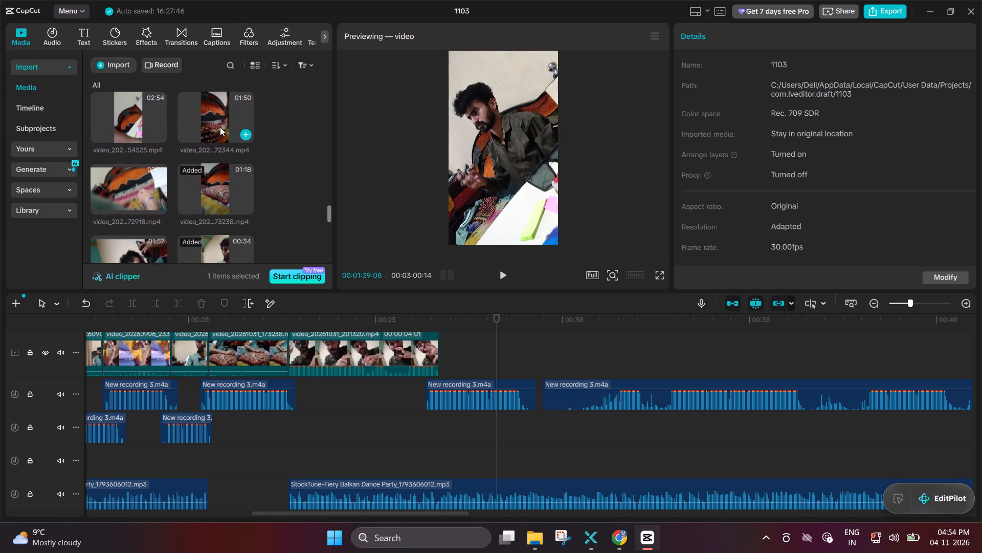
{"action": "scroll", "coordinate": [220, 127], "scroll_direction": "down", "scroll_amount": 1}
{"action": "double_click", "coordinate": [147, 174]}
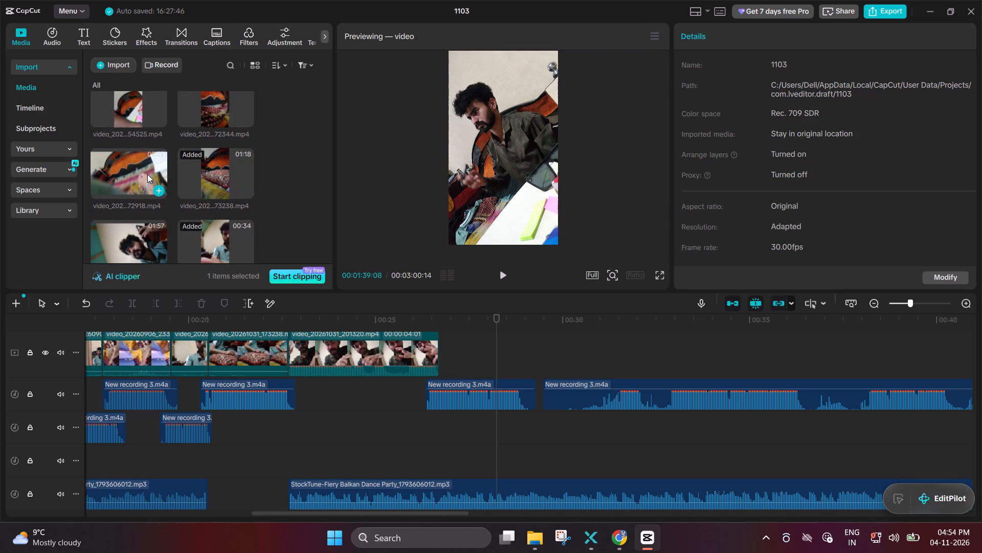
{"action": "key", "text": "space"}
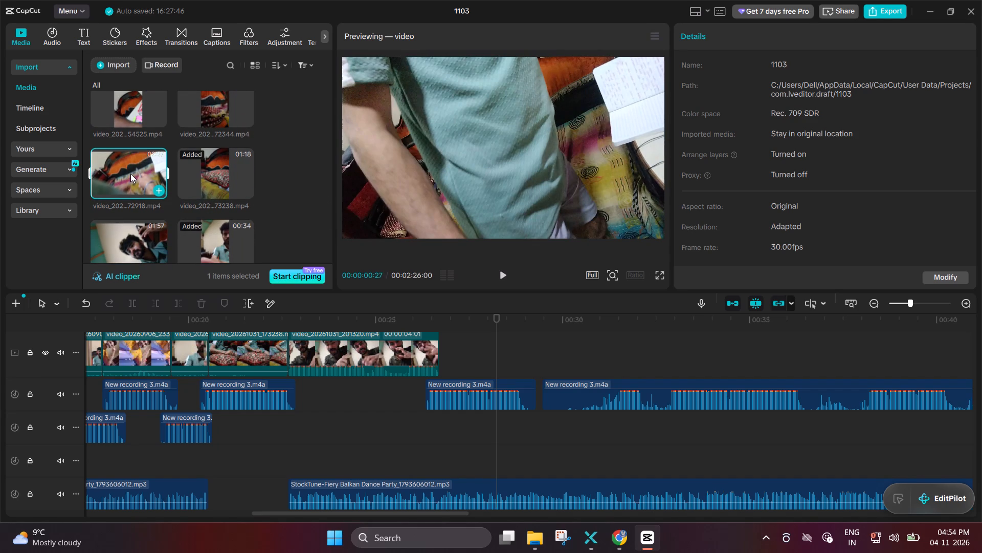
{"action": "left_click", "coordinate": [130, 174]}
{"action": "double_click", "coordinate": [130, 174]}
{"action": "key", "text": "space"}
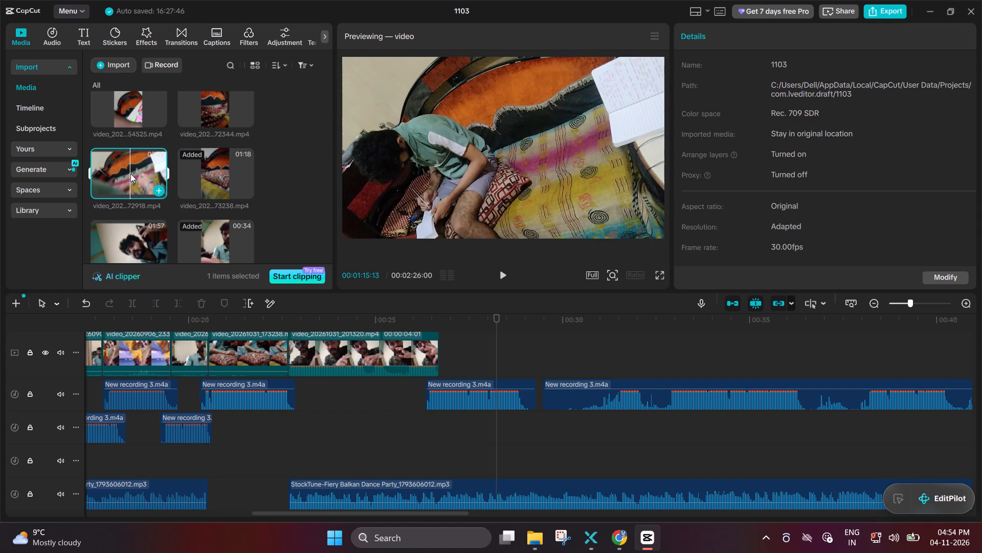
{"action": "double_click", "coordinate": [148, 175]}
{"action": "key", "text": "space"}
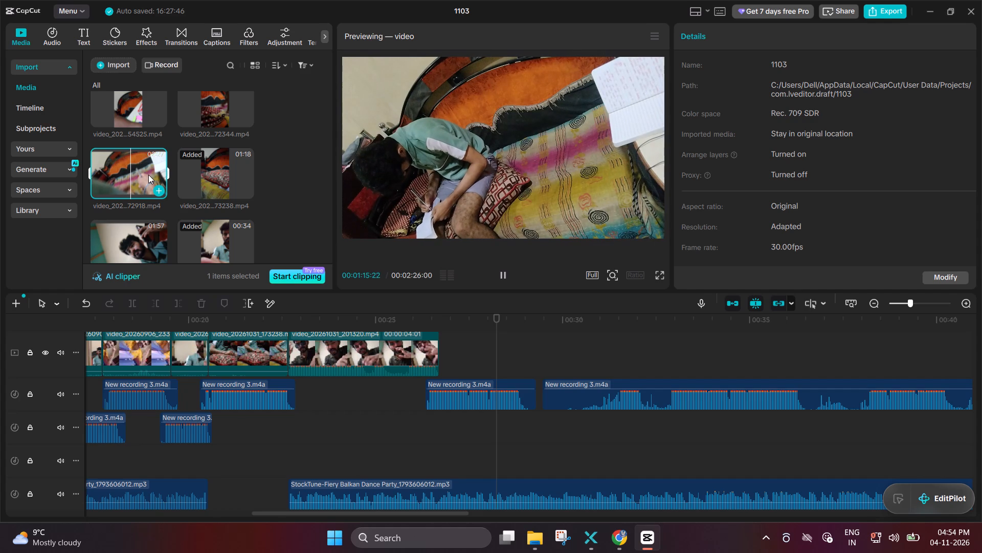
{"action": "key", "text": "space"}
{"action": "key", "text": "space"}
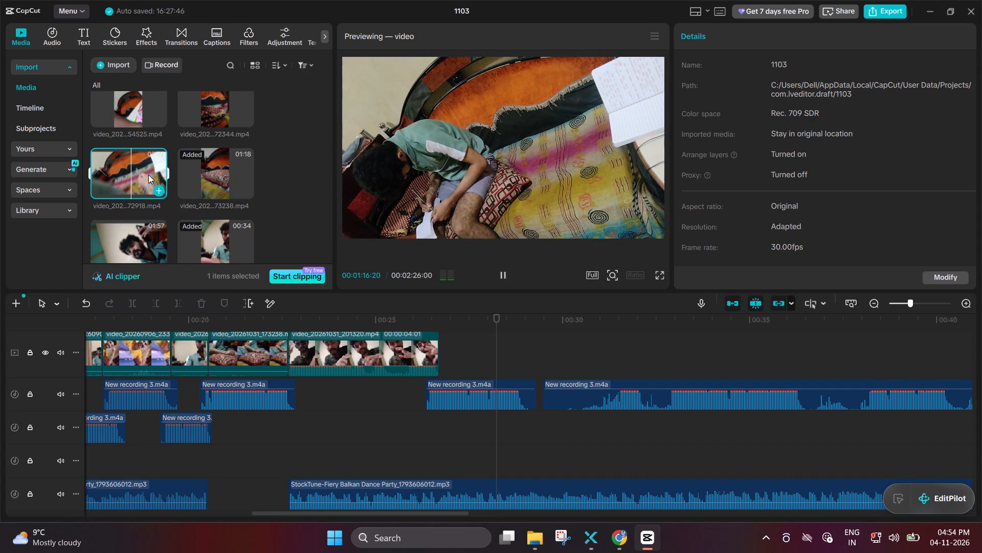
{"action": "key", "text": "space"}
{"action": "key", "text": "space"}
{"action": "key", "text": "space"}
{"action": "key", "text": "space"}
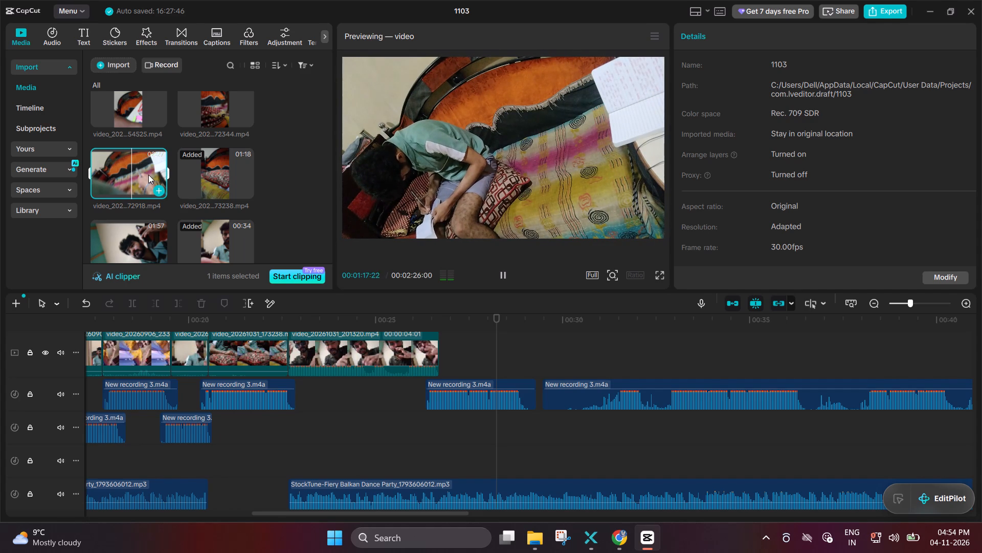
{"action": "triple_click", "coordinate": [148, 175]}
{"action": "key", "text": "space"}
{"action": "left_click", "coordinate": [148, 175]}
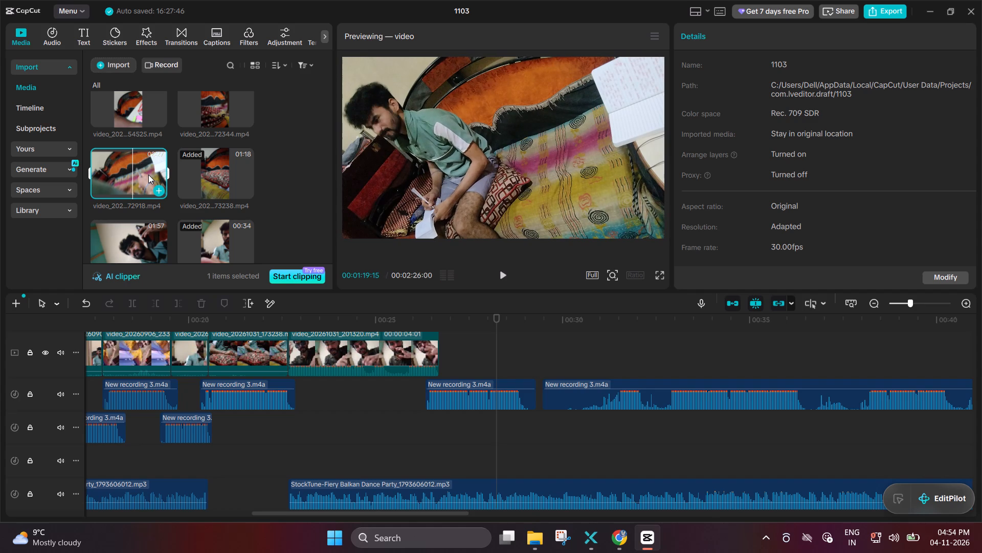
{"action": "triple_click", "coordinate": [148, 175]}
{"action": "double_click", "coordinate": [148, 175]}
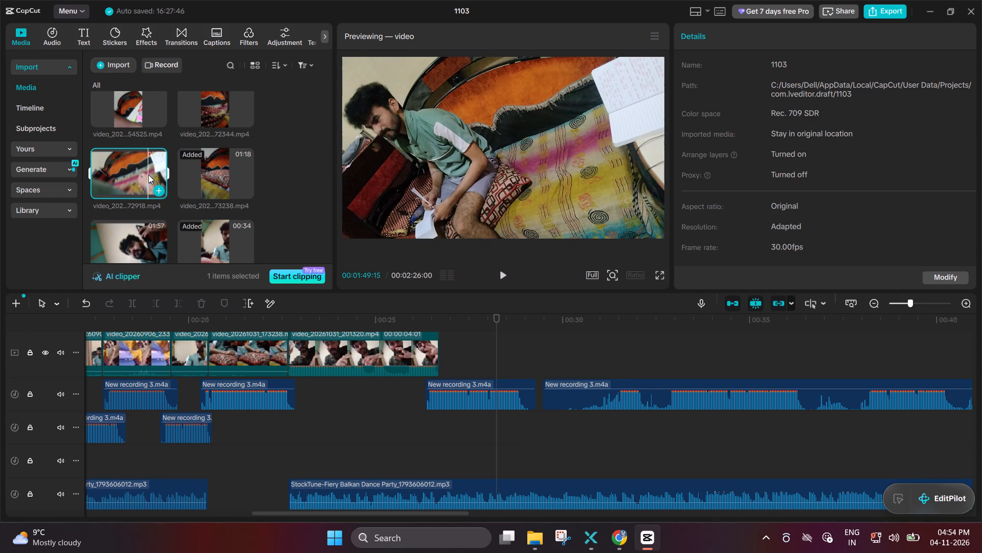
{"action": "double_click", "coordinate": [141, 174]}
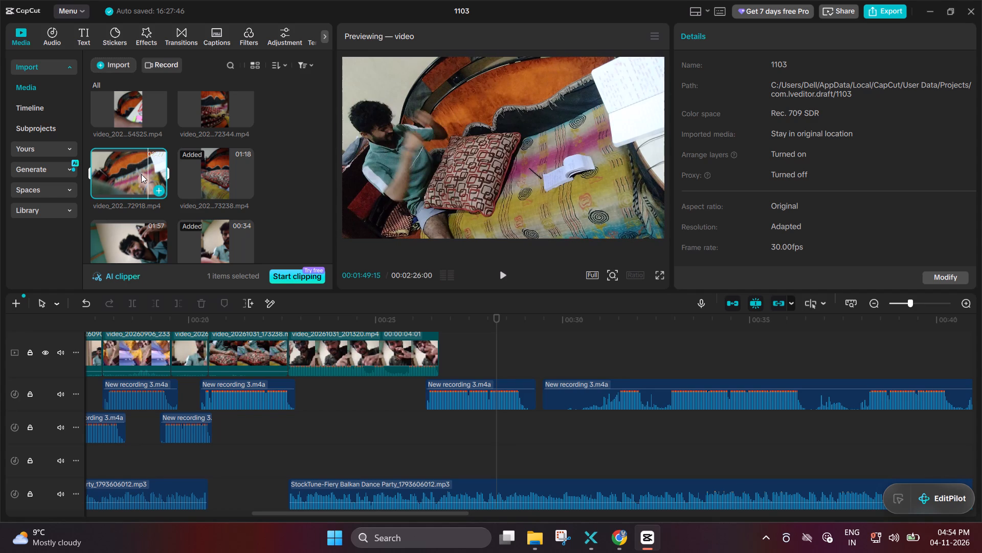
Preview the imported video ending in 73238 and add it directly after the last clip on the main video track.
{"action": "double_click", "coordinate": [206, 171]}
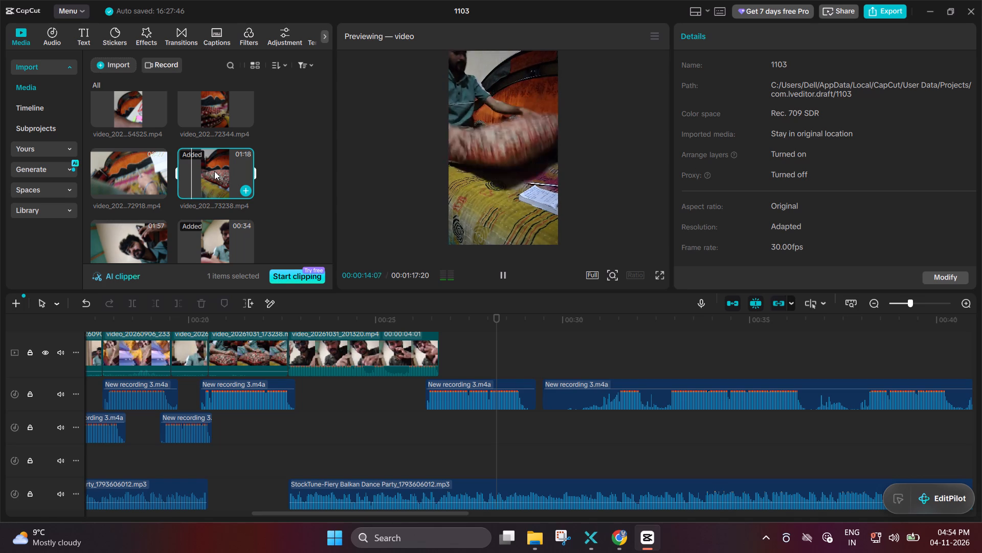
{"action": "left_click_drag", "start_coordinate": [214, 171], "coordinate": [400, 416]}
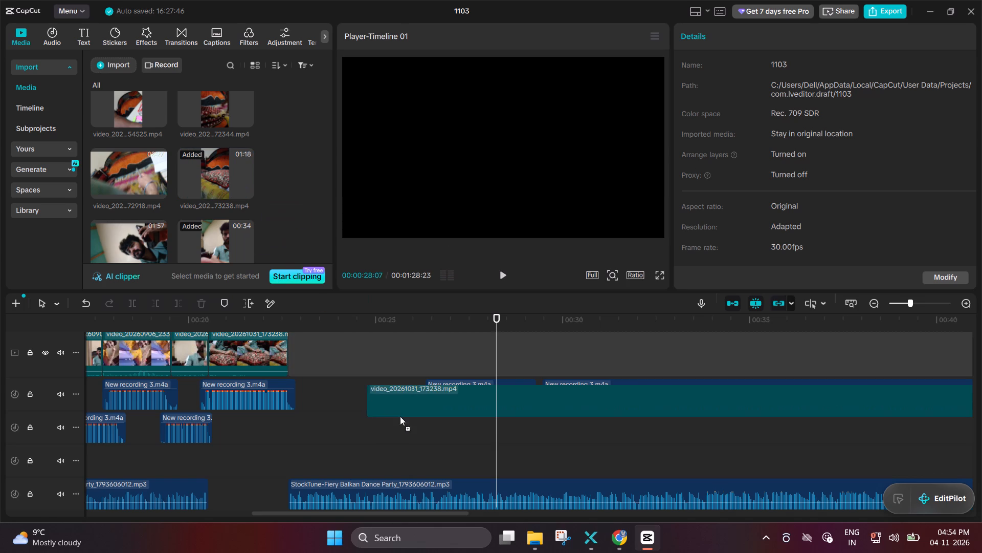
{"action": "left_click_drag", "start_coordinate": [400, 416], "coordinate": [475, 352]}
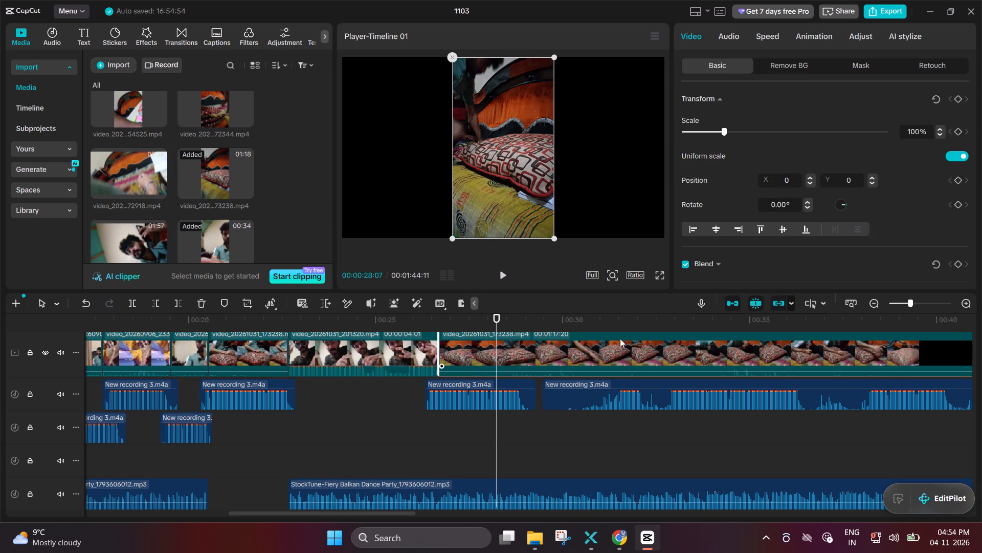
{"action": "scroll", "coordinate": [589, 345], "scroll_direction": "left", "scroll_amount": 1}
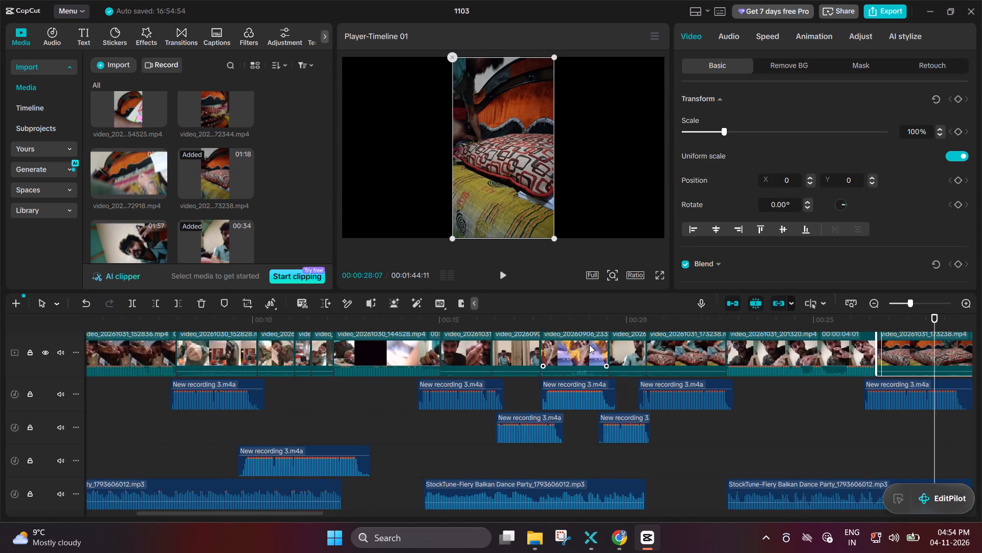
Split the newly added 73238 clip at 00:00:36:09, where the head rests on the pillow, and delete the part before the cut.
{"action": "scroll", "coordinate": [589, 345], "scroll_direction": "left", "scroll_amount": 2}
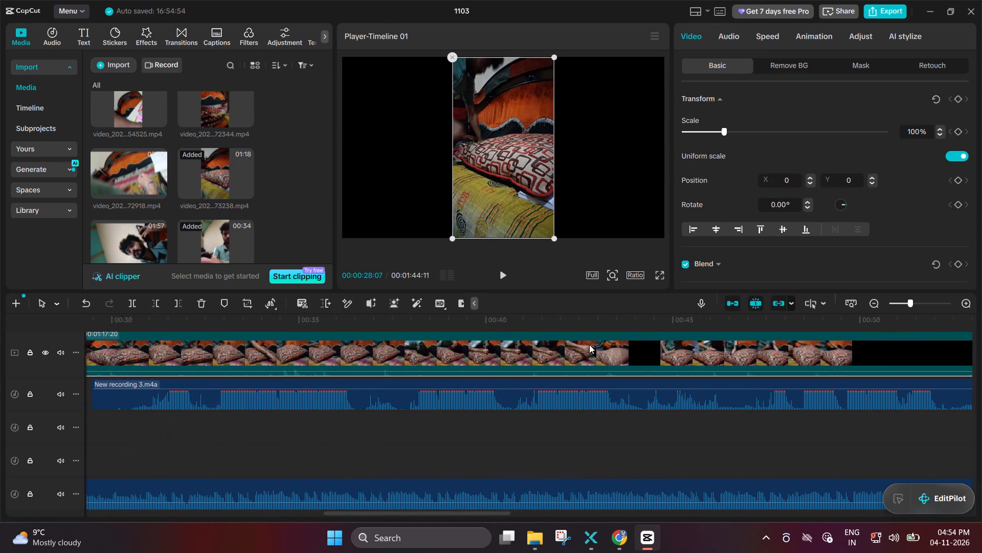
{"action": "left_click", "coordinate": [298, 317]}
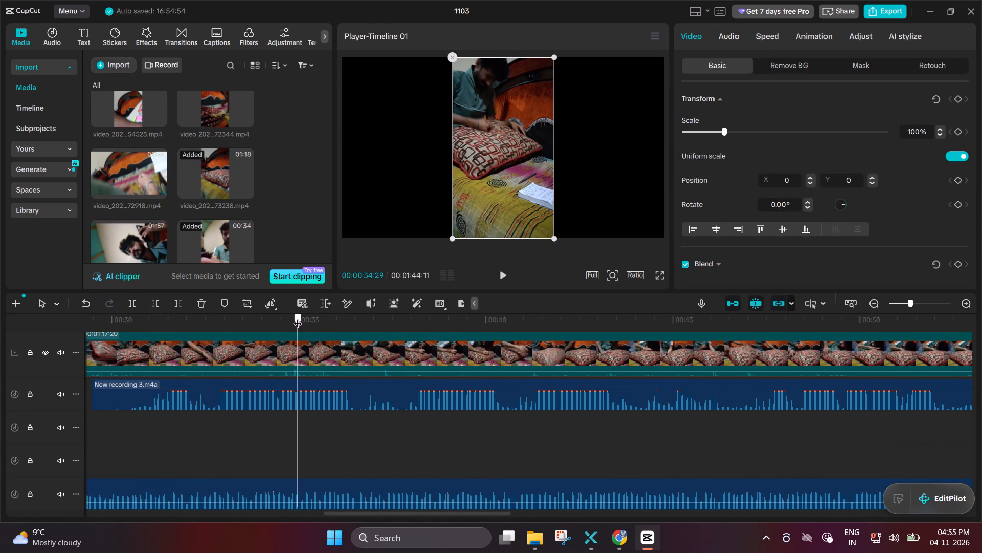
{"action": "left_click_drag", "start_coordinate": [298, 317], "coordinate": [522, 313]}
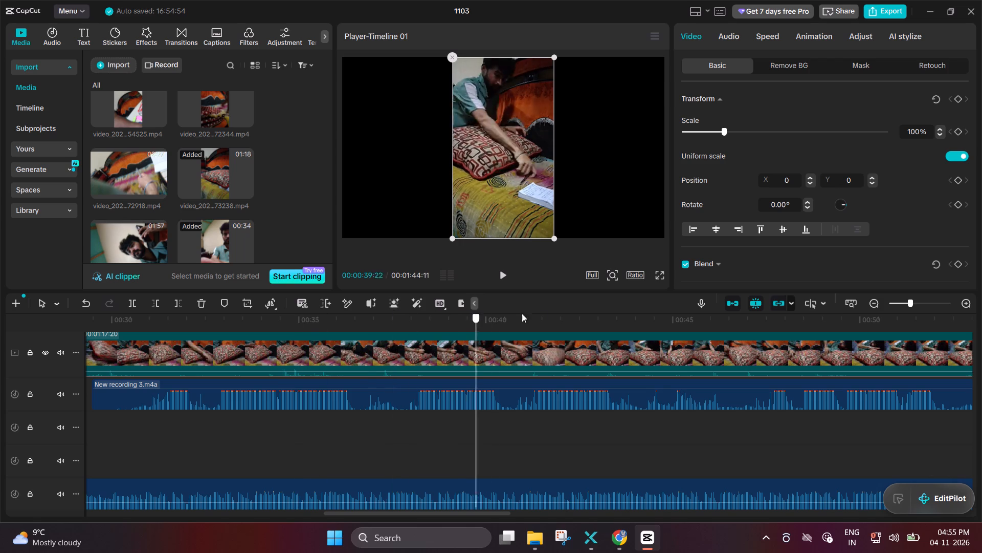
{"action": "left_click_drag", "start_coordinate": [522, 313], "coordinate": [715, 305]}
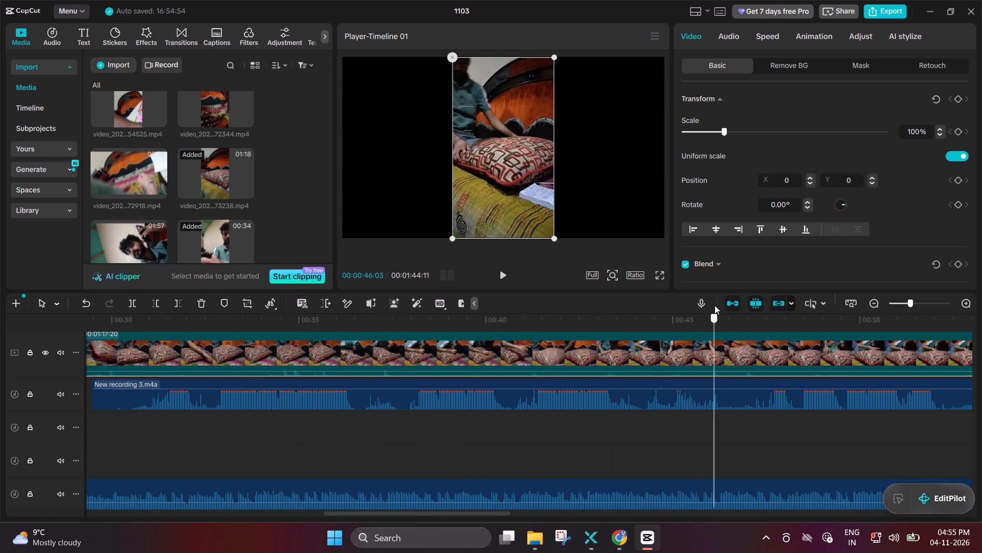
{"action": "left_click_drag", "start_coordinate": [715, 305], "coordinate": [336, 358]}
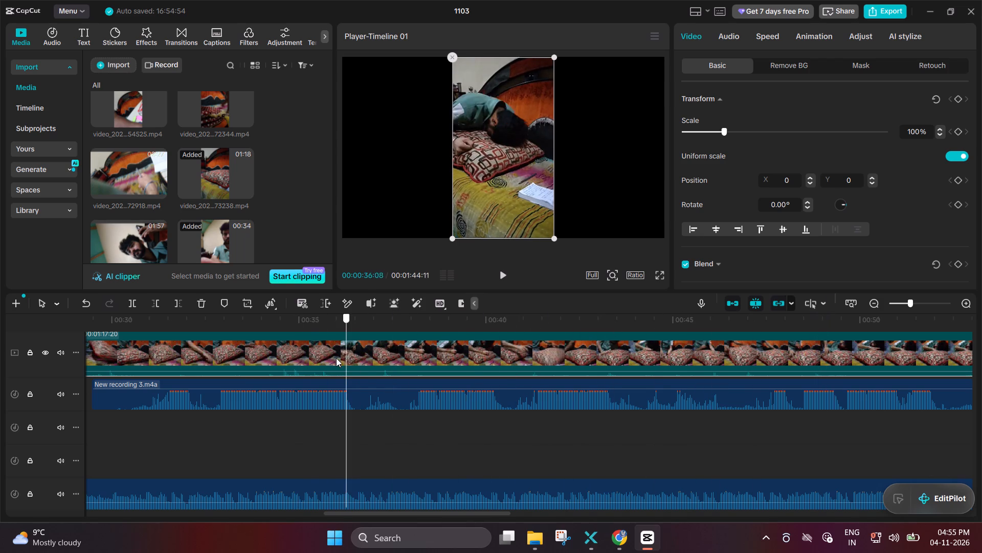
{"action": "left_click_drag", "start_coordinate": [336, 358], "coordinate": [347, 357]}
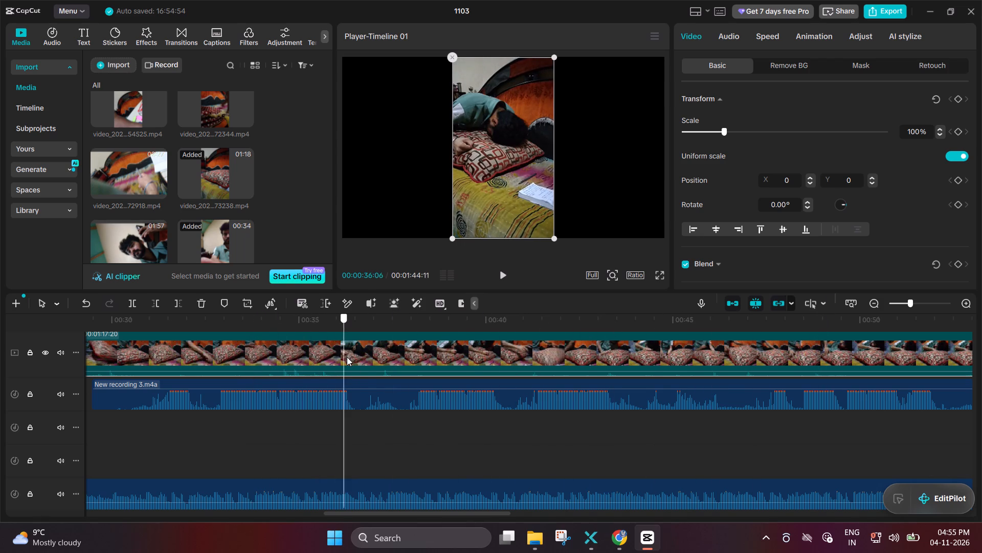
{"action": "left_click_drag", "start_coordinate": [347, 357], "coordinate": [347, 358]}
{"action": "left_click", "coordinate": [347, 358]}
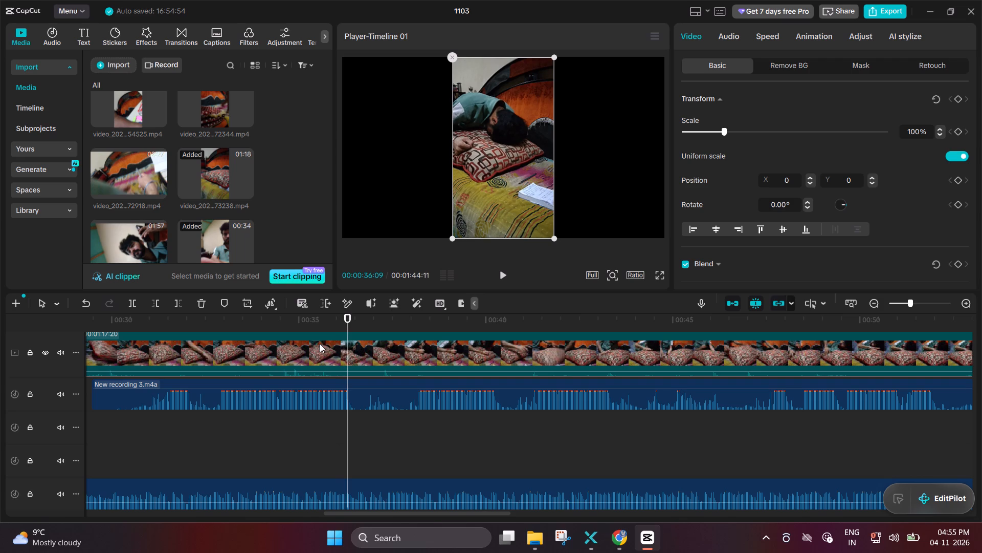
{"action": "left_click", "coordinate": [320, 344]}
{"action": "triple_click", "coordinate": [320, 344]}
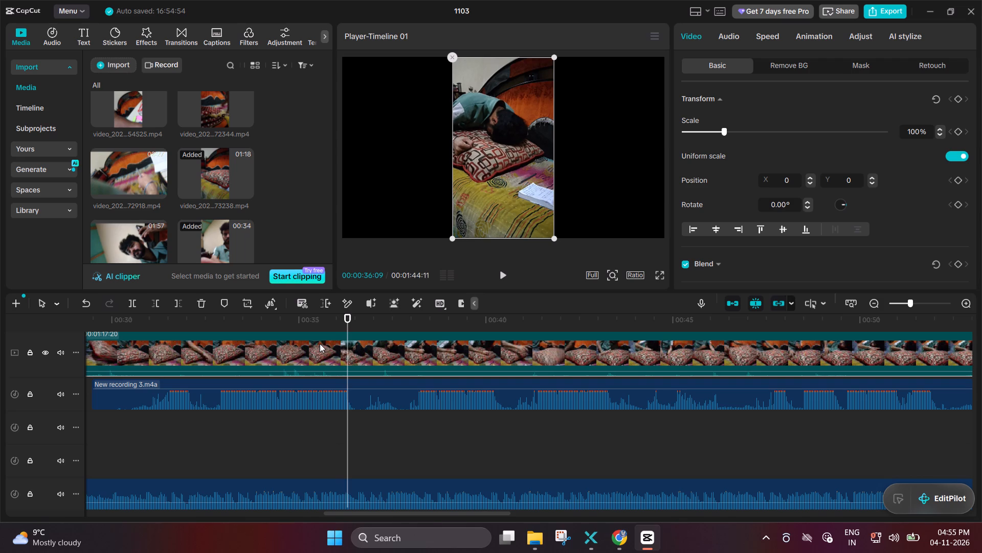
{"action": "left_click", "coordinate": [320, 344]}
{"action": "triple_click", "coordinate": [410, 349]}
{"action": "double_click", "coordinate": [410, 349]}
{"action": "left_click", "coordinate": [406, 375]}
{"action": "scroll", "coordinate": [404, 372], "scroll_direction": "down", "scroll_amount": 1}
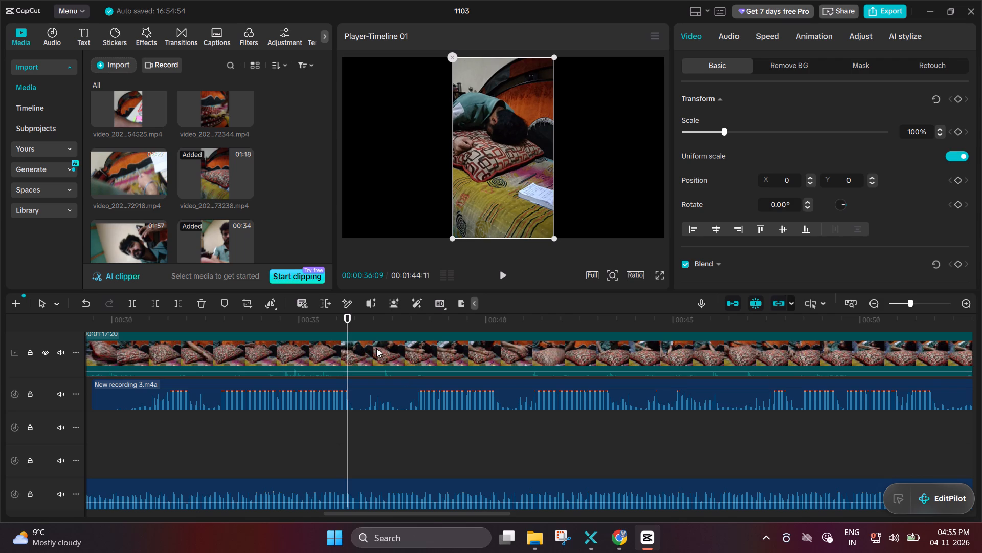
{"action": "left_click", "coordinate": [376, 348]}
{"action": "left_click", "coordinate": [376, 348]}
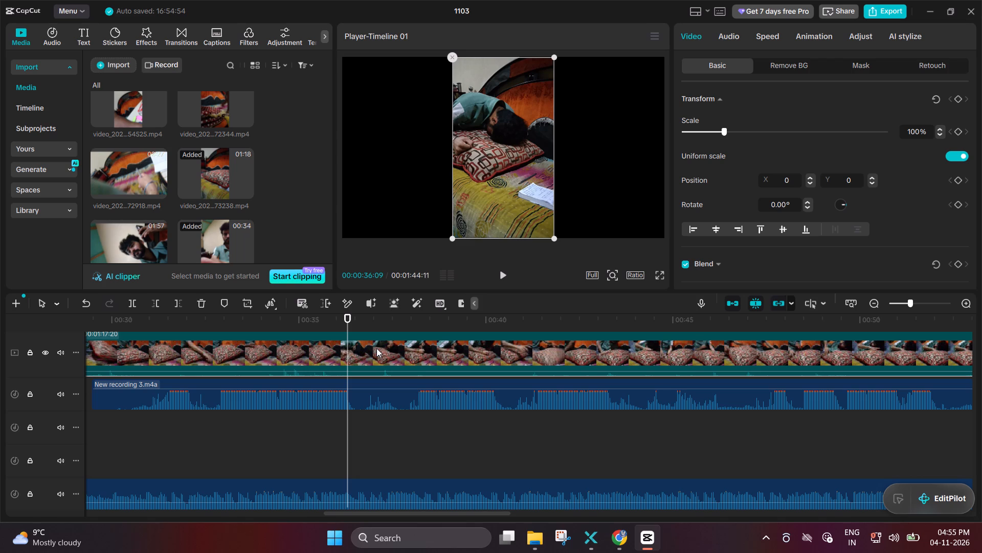
{"action": "left_click", "coordinate": [376, 348]}
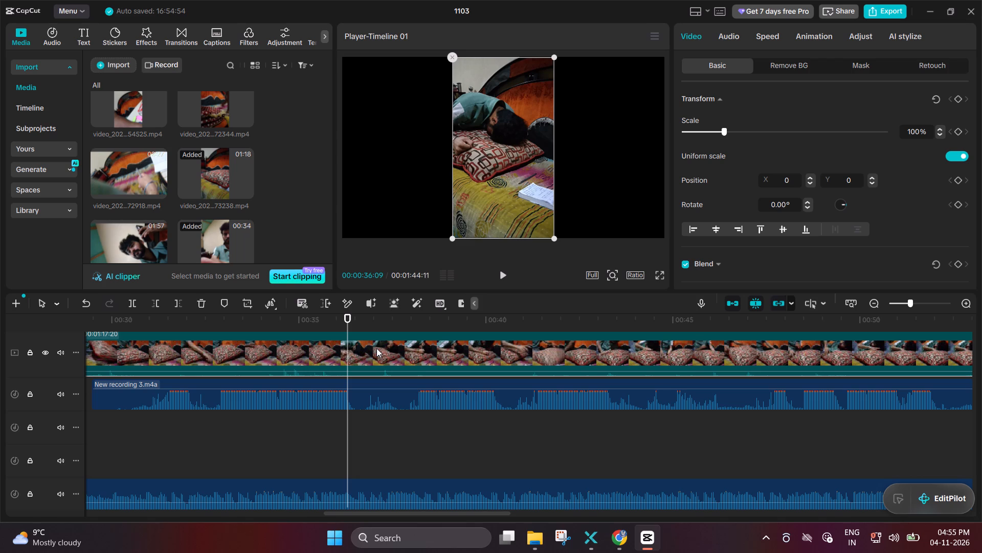
{"action": "double_click", "coordinate": [376, 348]}
{"action": "left_click", "coordinate": [339, 347]}
{"action": "key", "text": "ctrl+b"}
{"action": "left_click", "coordinate": [294, 340]}
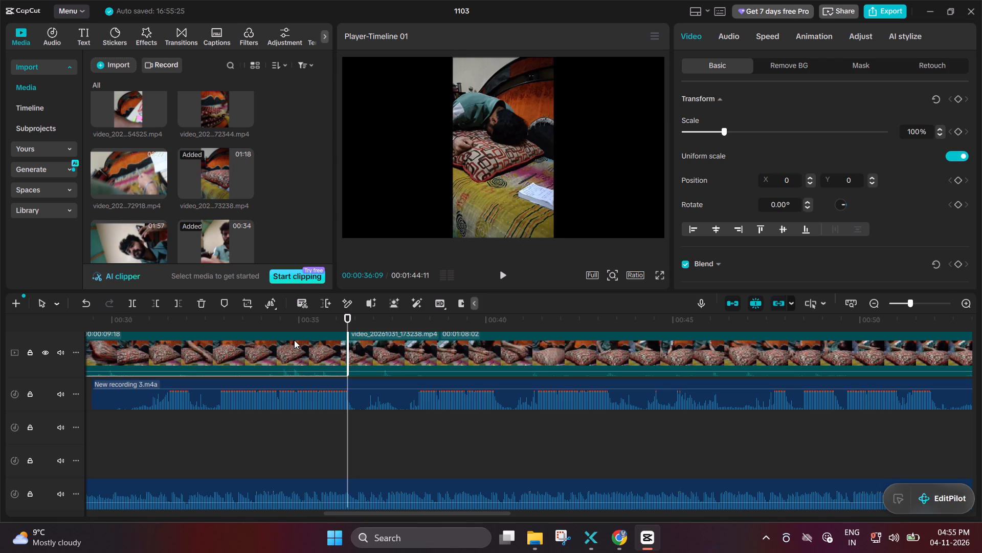
{"action": "key", "text": "BackSpace"}
Play the timeline from about 25 s, split the last 73238 clip at 00:00:28:25 where the voice-over phrase ends, and delete the remainder.
{"action": "scroll", "coordinate": [248, 350], "scroll_direction": "right", "scroll_amount": 1}
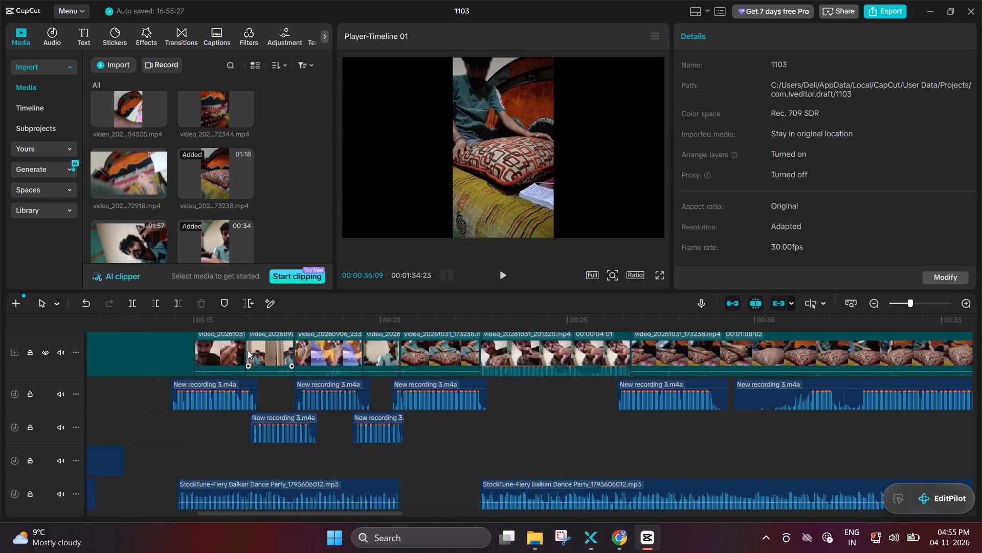
{"action": "scroll", "coordinate": [248, 350], "scroll_direction": "right", "scroll_amount": 1}
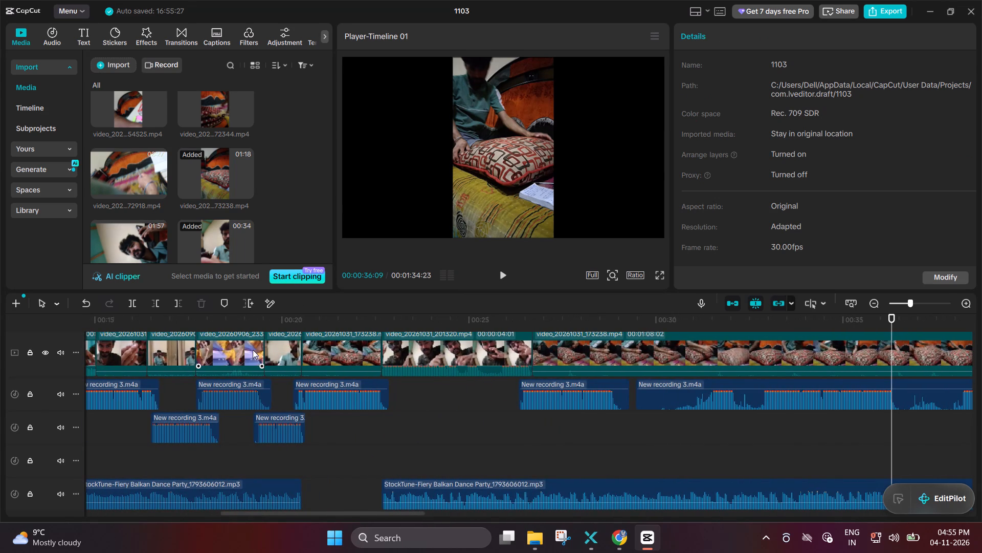
{"action": "triple_click", "coordinate": [472, 308]}
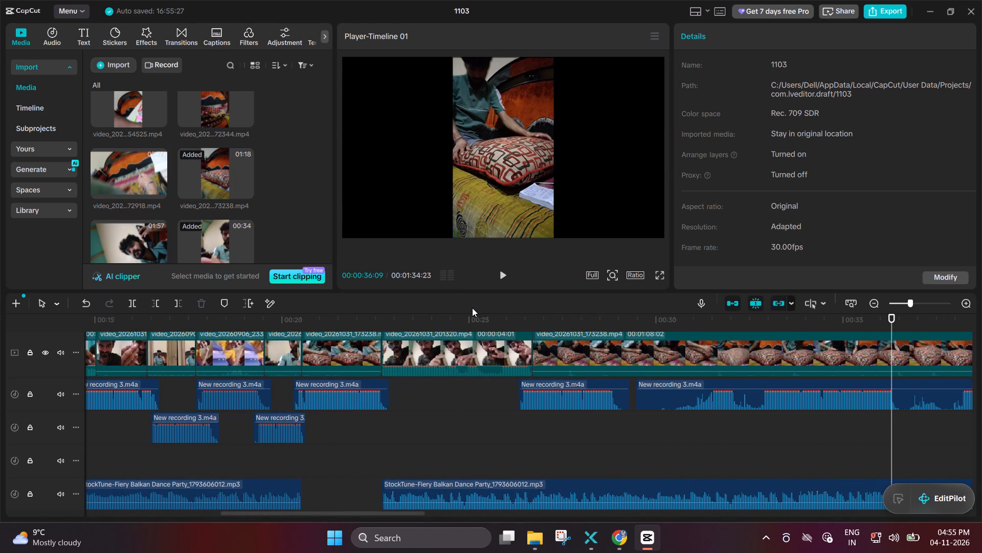
{"action": "triple_click", "coordinate": [472, 308]}
{"action": "double_click", "coordinate": [472, 308]}
{"action": "left_click_drag", "start_coordinate": [472, 308], "coordinate": [470, 311]}
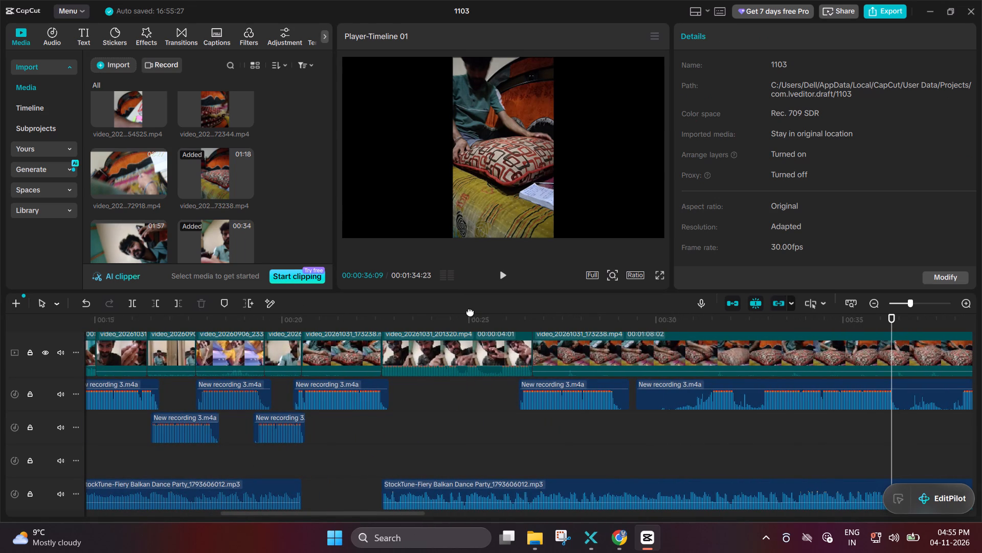
{"action": "left_click_drag", "start_coordinate": [470, 311], "coordinate": [463, 318]}
{"action": "double_click", "coordinate": [463, 318]}
{"action": "key", "text": "space"}
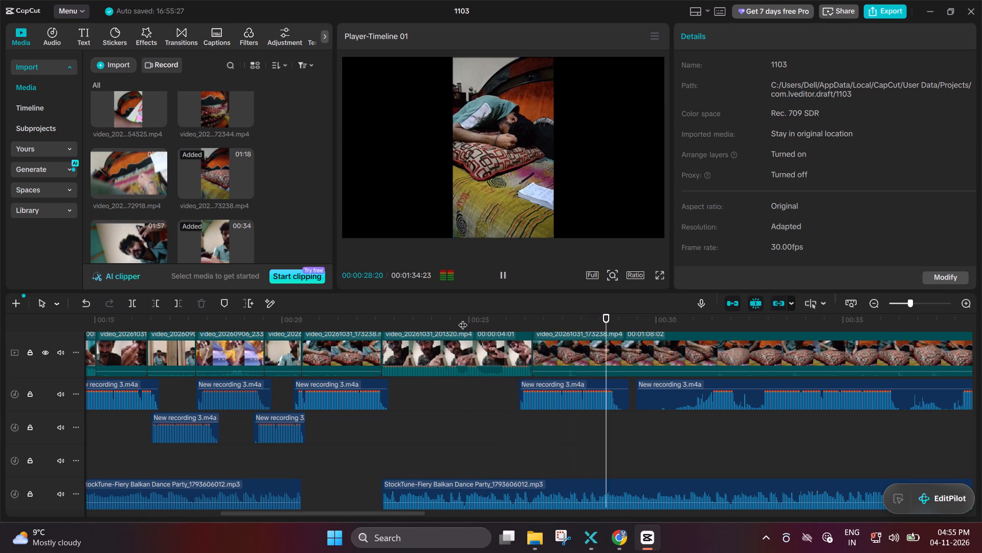
{"action": "key", "text": "space"}
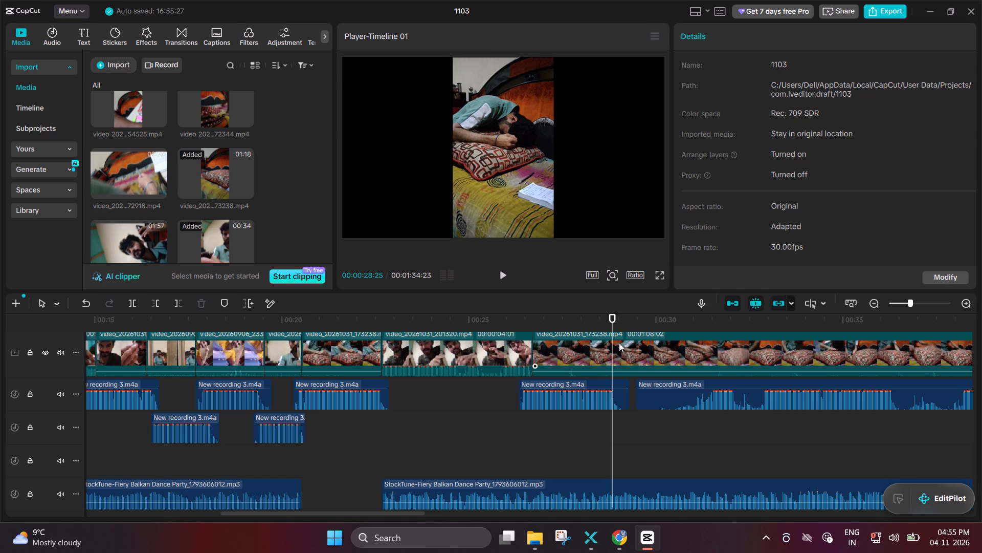
{"action": "left_click", "coordinate": [619, 343], "text": "ctrl"}
{"action": "key", "text": "ctrl+b"}
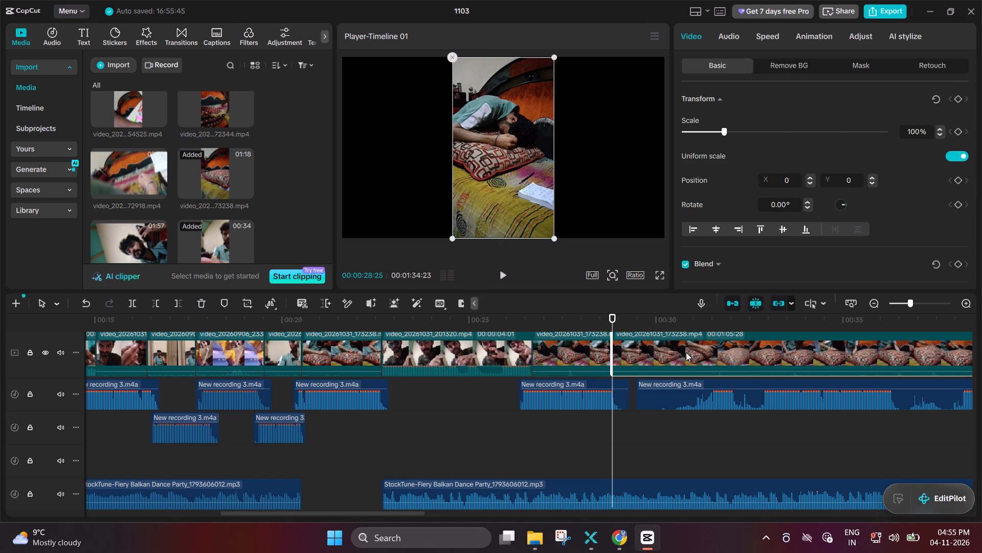
{"action": "left_click", "coordinate": [686, 352]}
{"action": "key", "text": "BackSpace"}
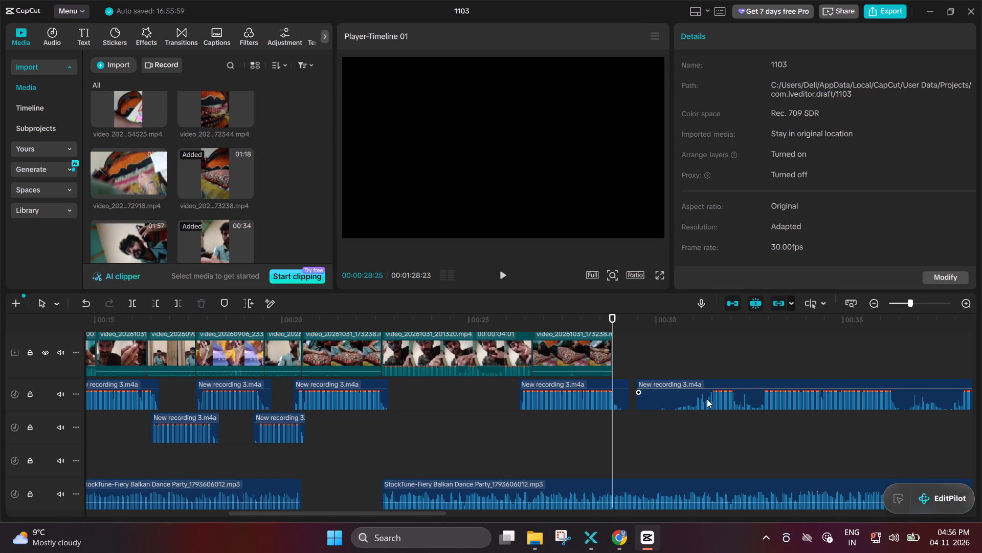
Play the timeline from about 20 s on through the uncut New recording 3.m4a section to listen to the upcoming phrases.
{"action": "double_click", "coordinate": [364, 310]}
{"action": "double_click", "coordinate": [364, 310]}
{"action": "left_click_drag", "start_coordinate": [364, 310], "coordinate": [280, 315]}
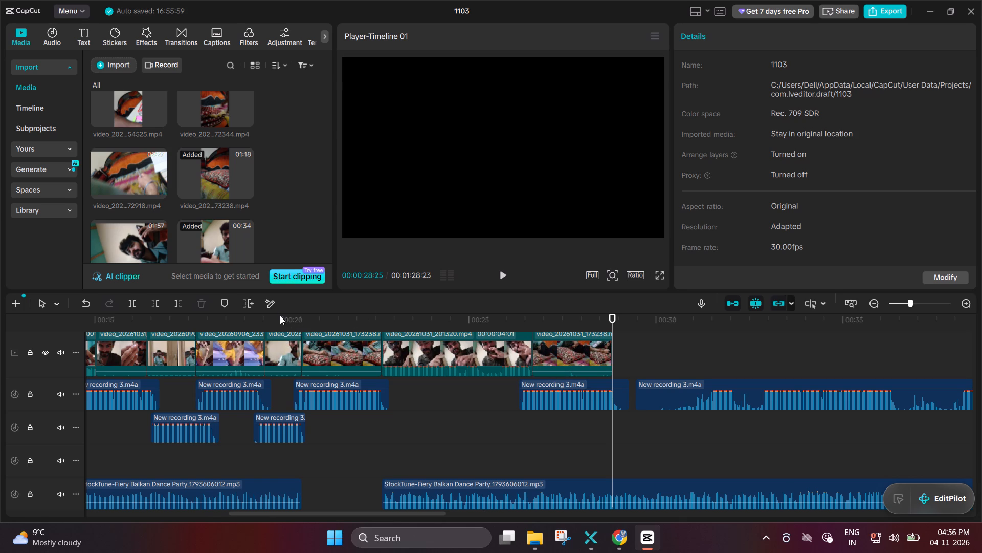
{"action": "left_click_drag", "start_coordinate": [280, 315], "coordinate": [279, 315]}
{"action": "double_click", "coordinate": [279, 315]}
{"action": "key", "text": "space"}
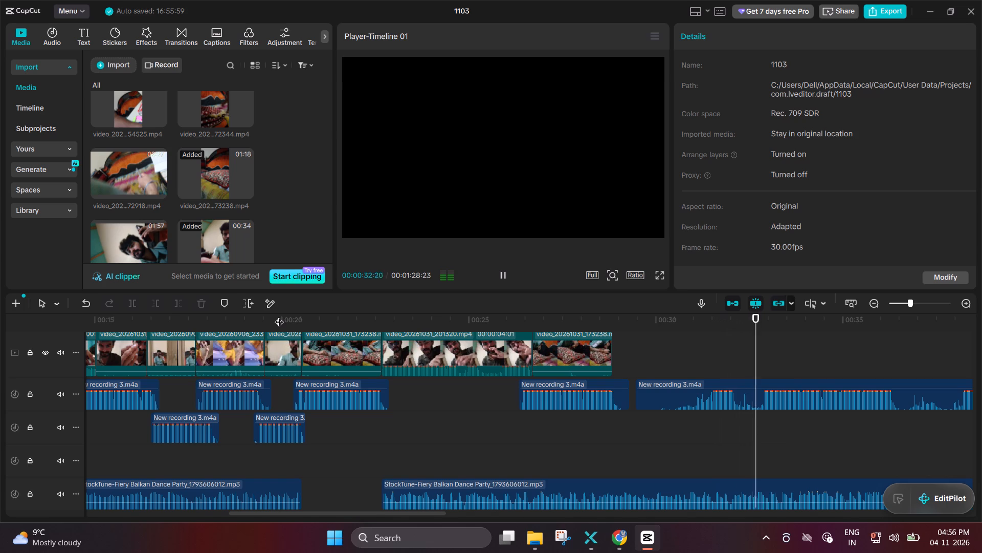
{"action": "scroll", "coordinate": [730, 330], "scroll_direction": "down", "scroll_amount": 11, "text": "ctrl"}
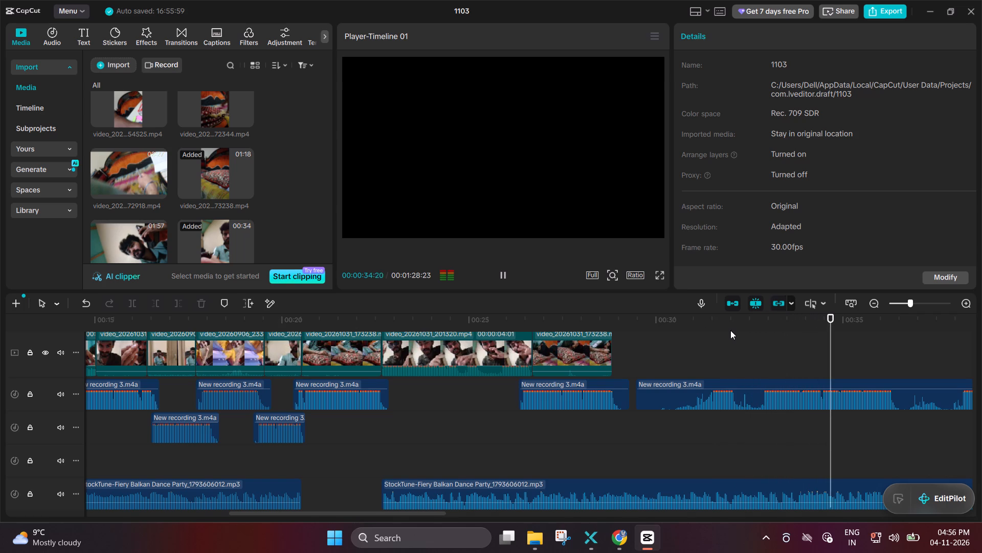
{"action": "scroll", "coordinate": [730, 330], "scroll_direction": "down", "scroll_amount": 1, "text": "ctrl"}
{"action": "scroll", "coordinate": [703, 371], "scroll_direction": "down", "scroll_amount": 5, "text": "ctrl"}
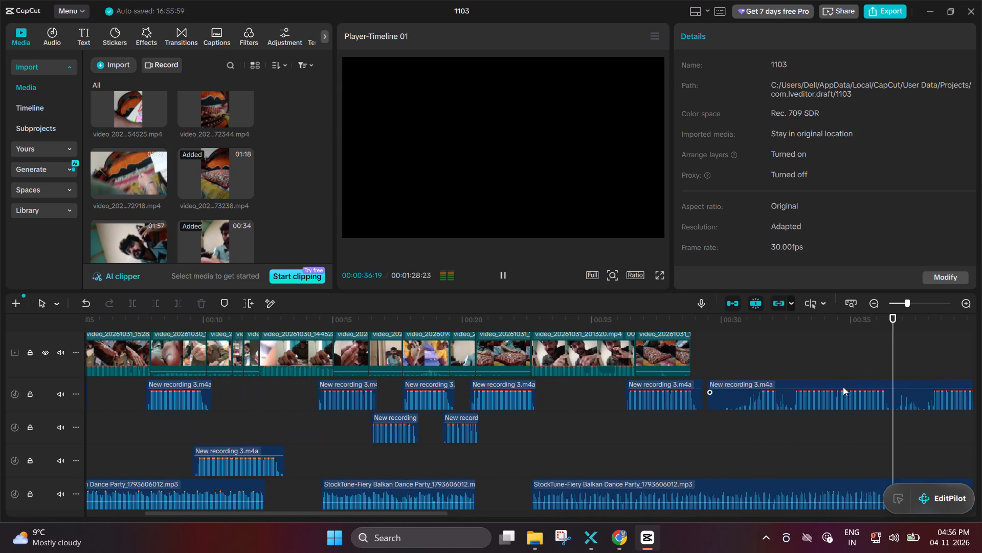
{"action": "scroll", "coordinate": [841, 386], "scroll_direction": "left", "scroll_amount": 1}
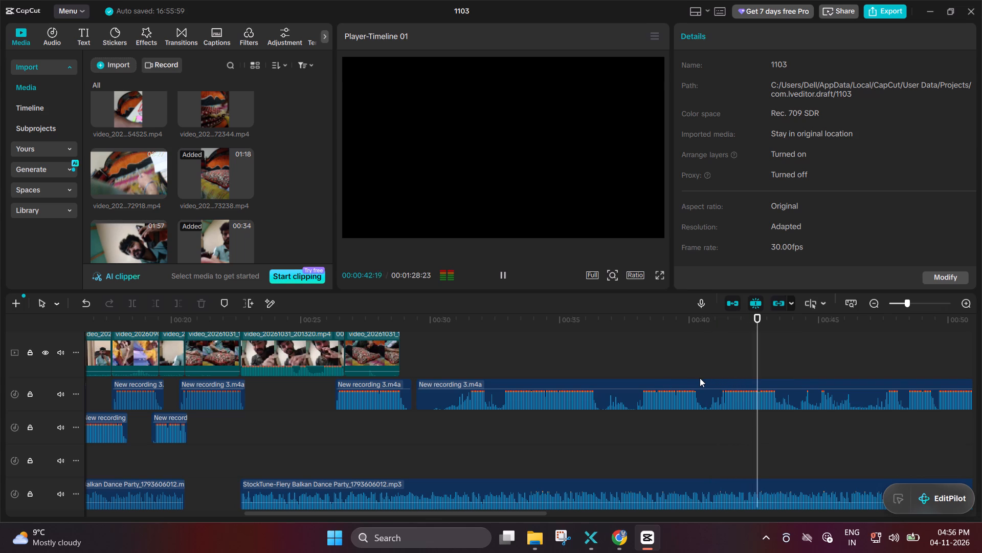
Replay the uncut voice-over from about 34 s and position the playhead at 00:00:35:00 within the phrase.
{"action": "double_click", "coordinate": [543, 340]}
{"action": "key", "text": "space"}
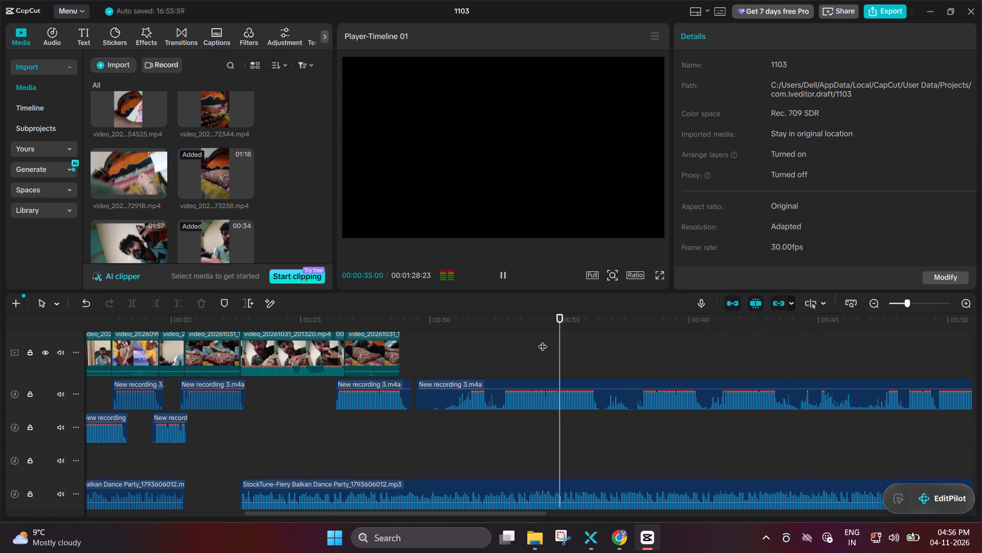
{"action": "key", "text": "space"}
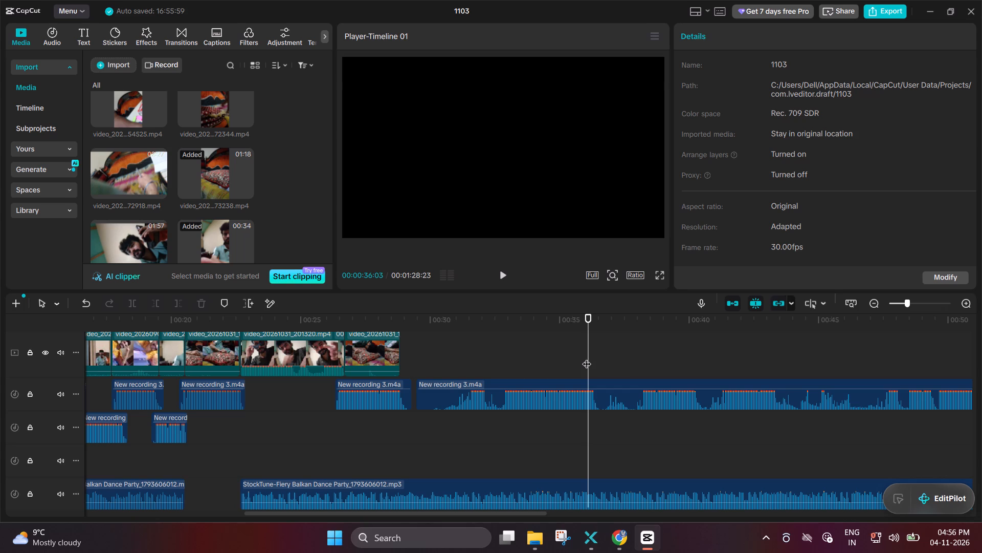
{"action": "left_click_drag", "start_coordinate": [587, 357], "coordinate": [569, 365]}
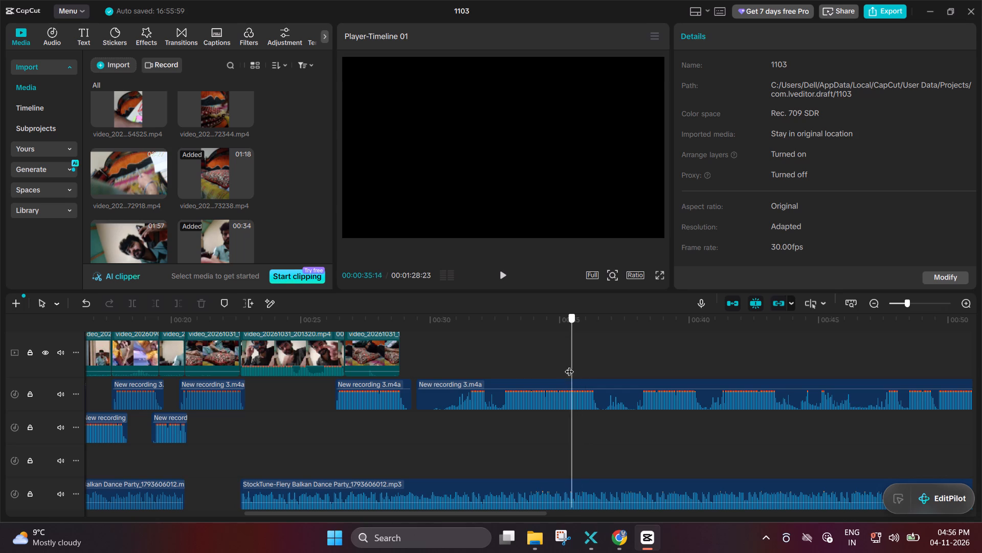
{"action": "left_click_drag", "start_coordinate": [569, 365], "coordinate": [560, 369]}
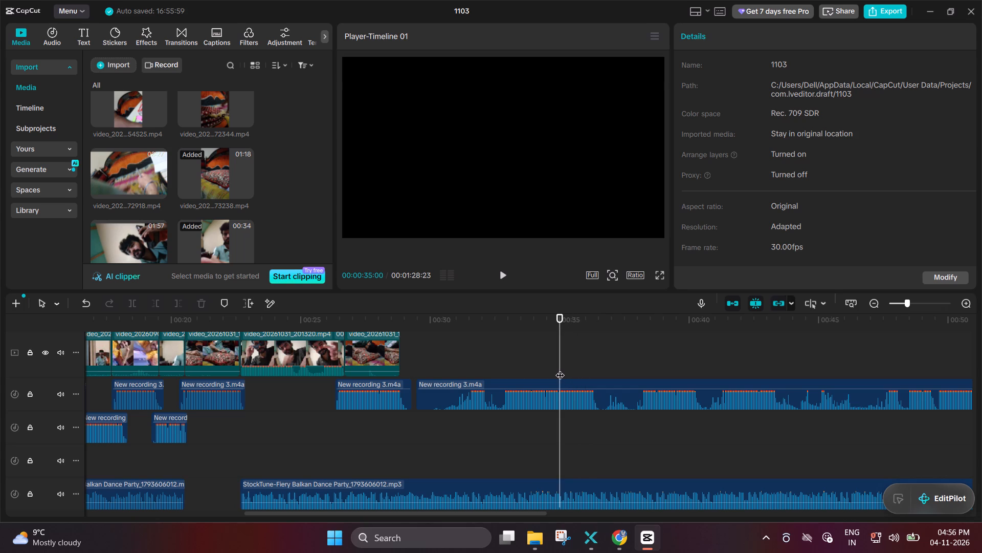
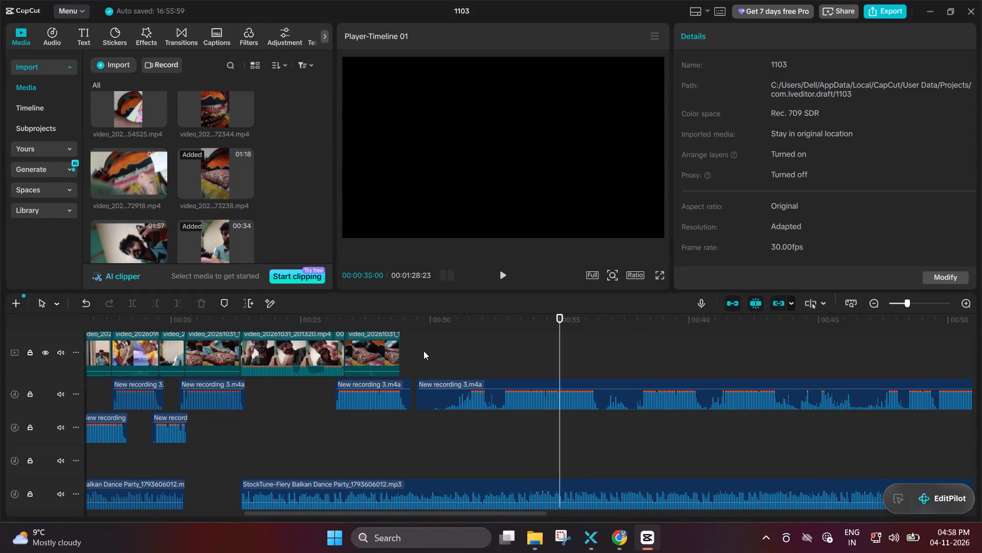
Split the uncut New recording 3.m4a voice-over at 00:00:35:00 and delete the part before the cut.
{"action": "left_click", "coordinate": [546, 387]}
{"action": "key", "text": "ctrl+b"}
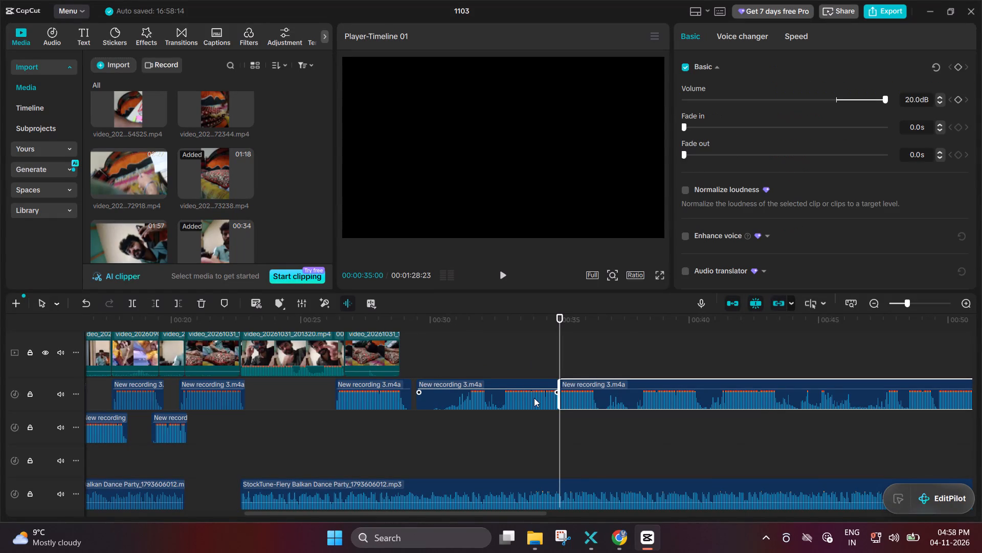
{"action": "left_click", "coordinate": [531, 395]}
{"action": "key", "text": "BackSpace"}
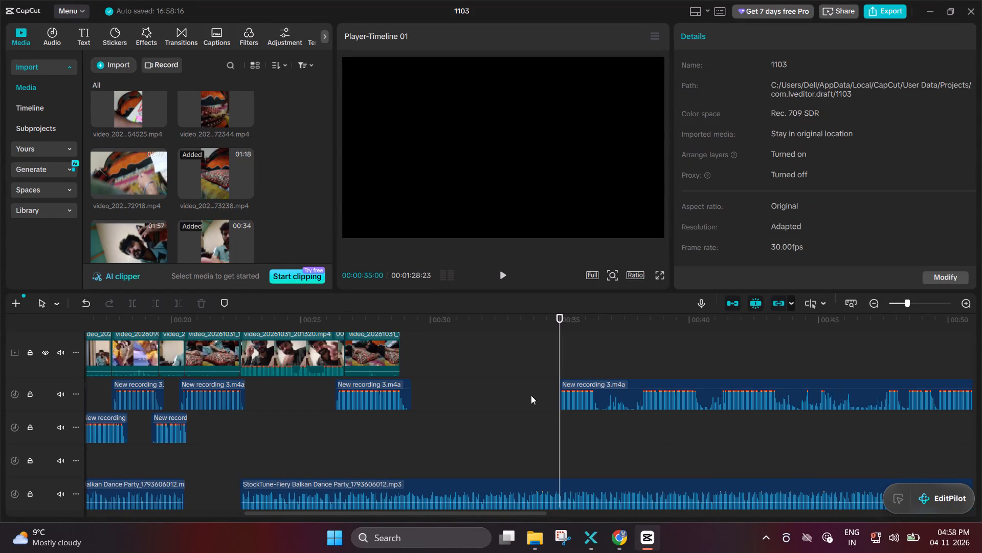
Move the remaining voice-over to the second audio track, starting at the last video clip's end, and play from about 25 s to check it.
{"action": "left_click_drag", "start_coordinate": [595, 399], "coordinate": [470, 388]}
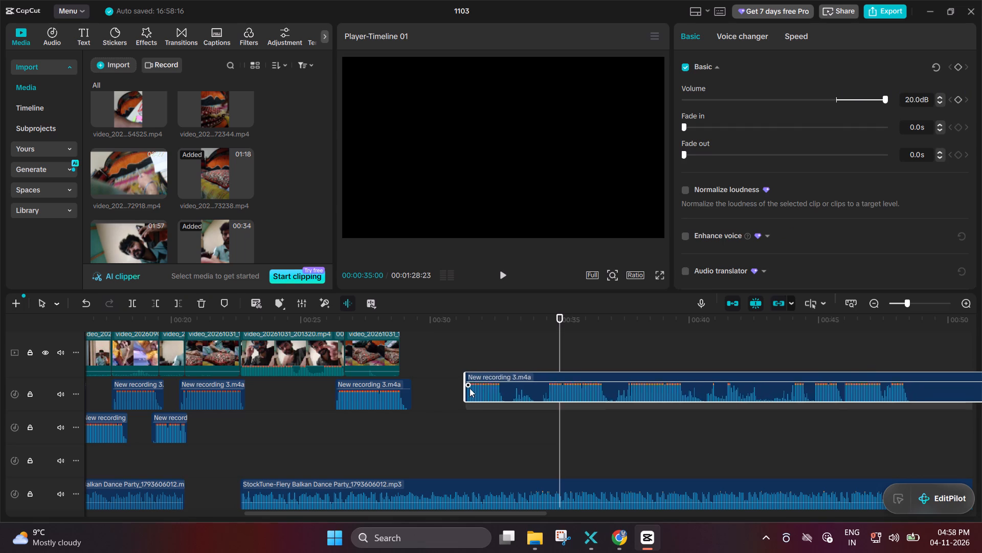
{"action": "left_click_drag", "start_coordinate": [470, 388], "coordinate": [453, 386]}
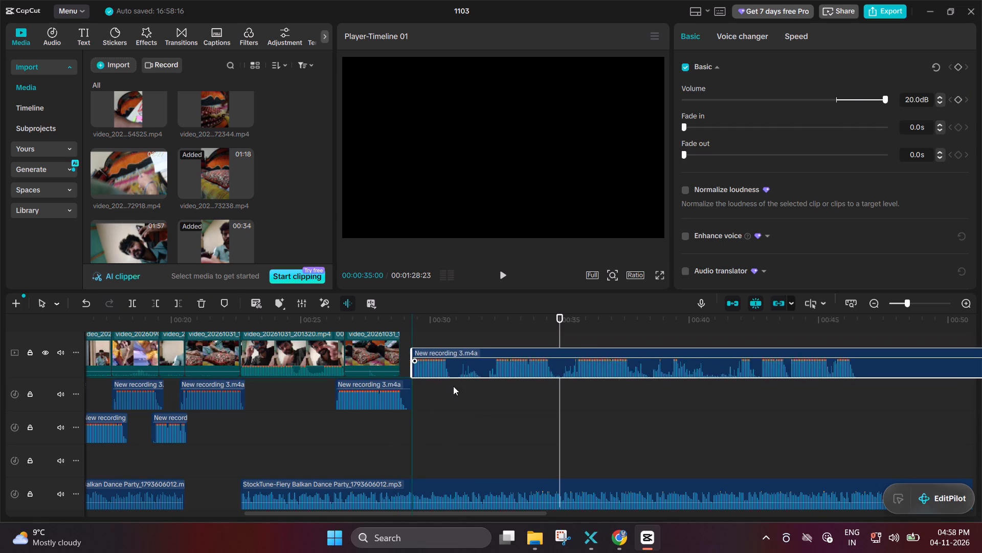
{"action": "left_click_drag", "start_coordinate": [453, 386], "coordinate": [443, 440]}
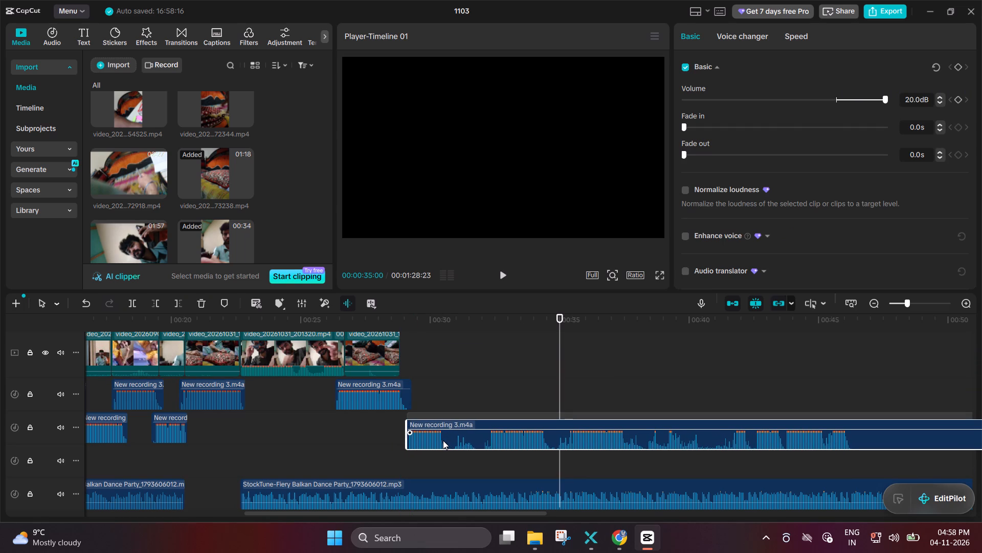
{"action": "left_click_drag", "start_coordinate": [443, 440], "coordinate": [444, 439]}
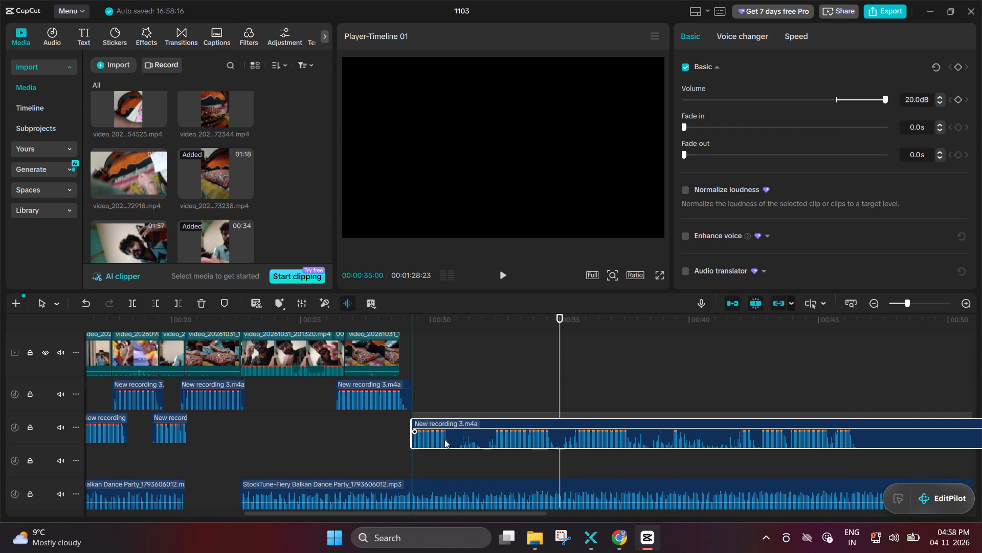
{"action": "left_click_drag", "start_coordinate": [444, 439], "coordinate": [439, 441]}
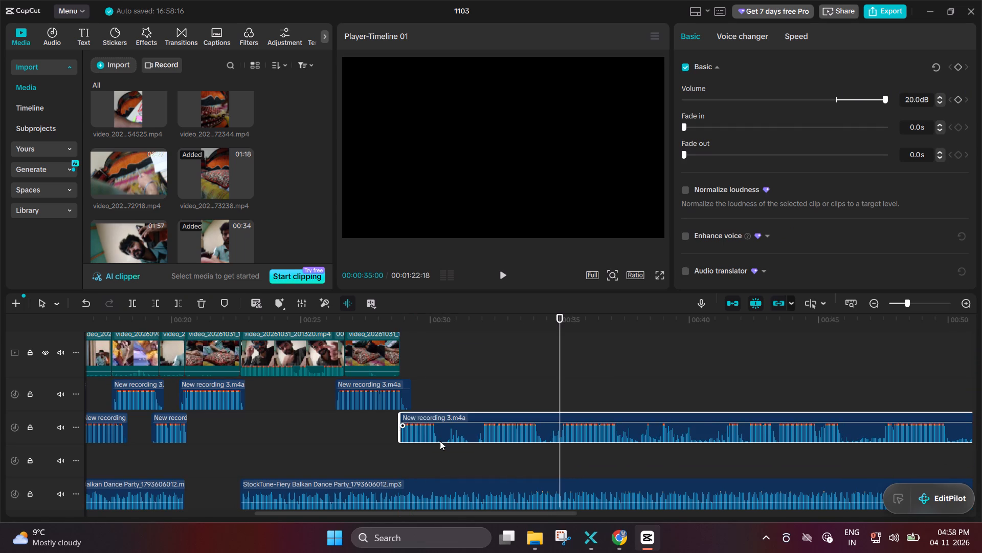
{"action": "left_click", "coordinate": [305, 431]}
{"action": "left_click", "coordinate": [305, 431]}
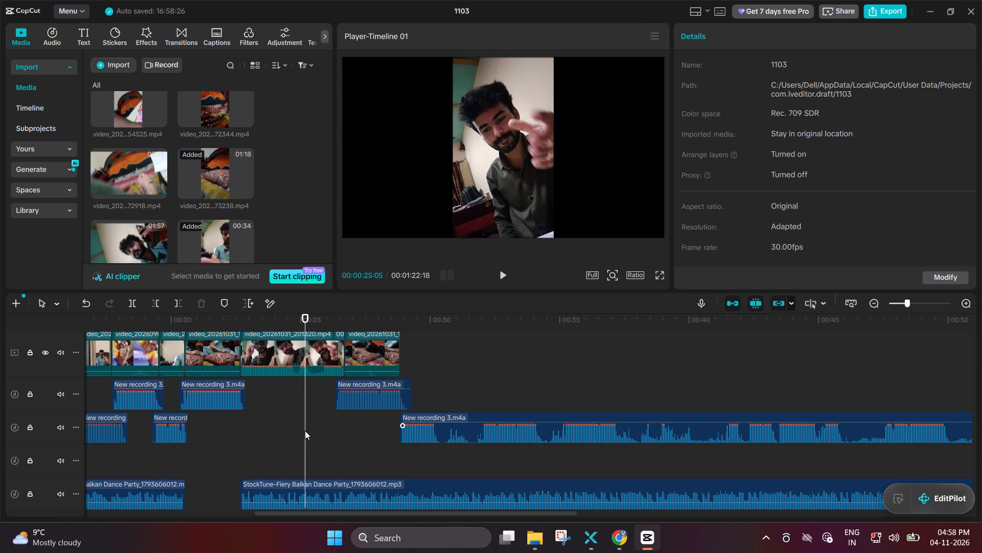
{"action": "key", "text": "space"}
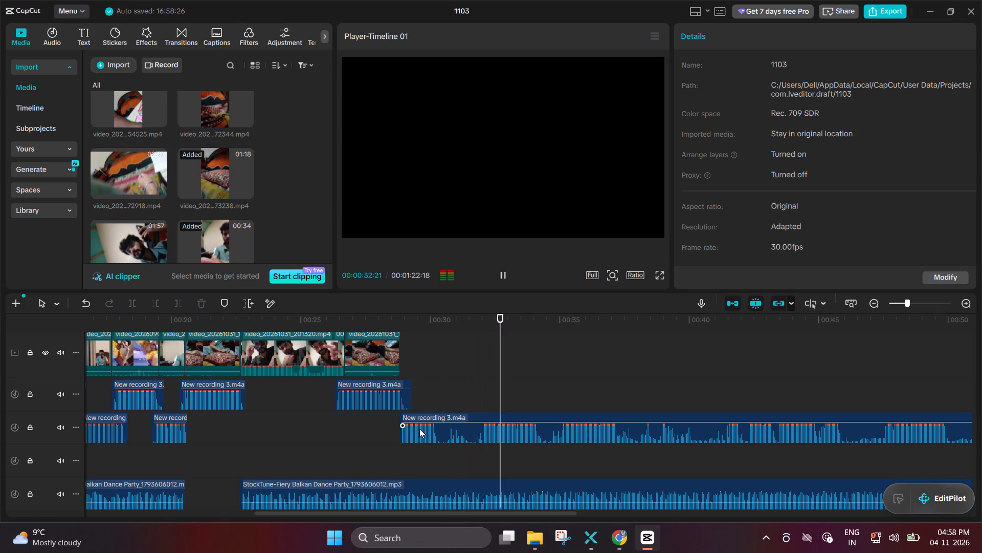
{"action": "double_click", "coordinate": [367, 422]}
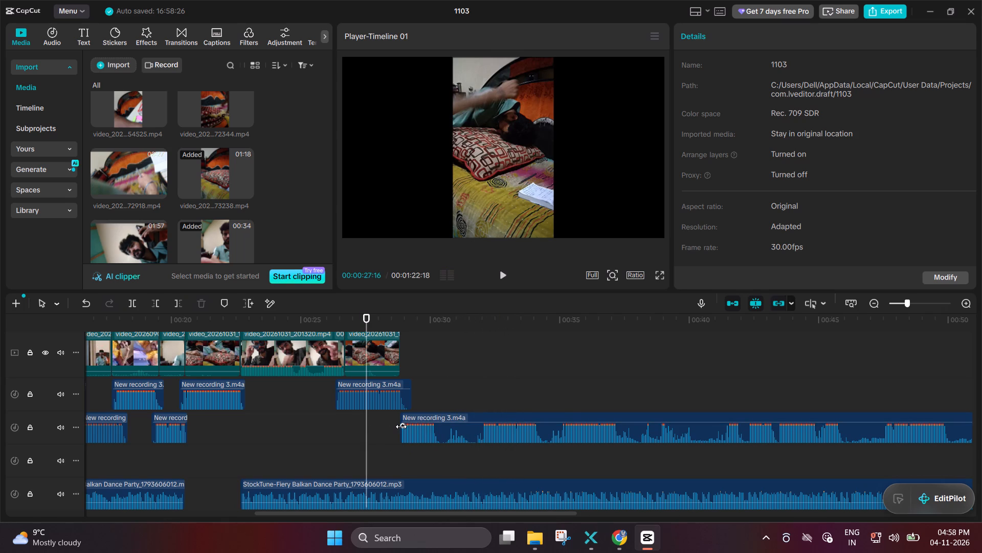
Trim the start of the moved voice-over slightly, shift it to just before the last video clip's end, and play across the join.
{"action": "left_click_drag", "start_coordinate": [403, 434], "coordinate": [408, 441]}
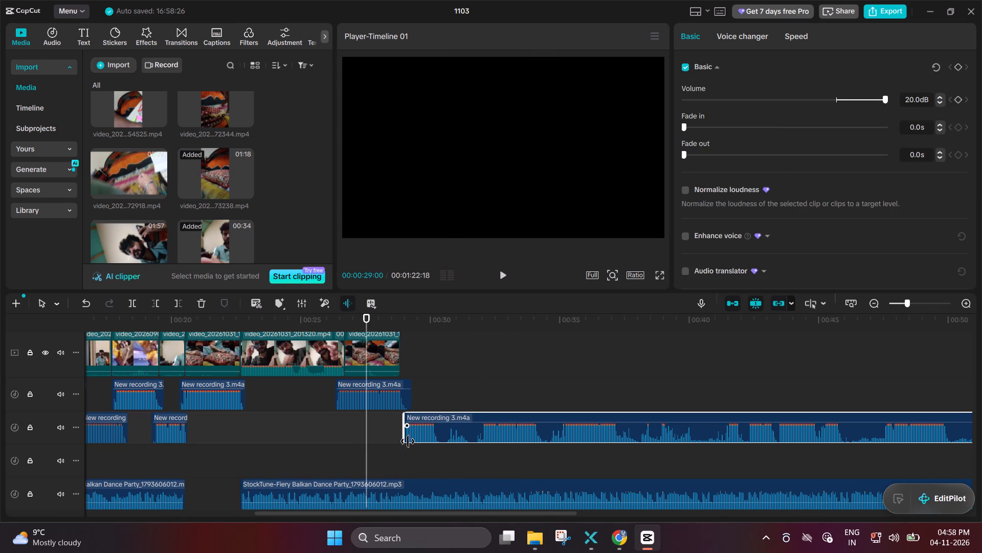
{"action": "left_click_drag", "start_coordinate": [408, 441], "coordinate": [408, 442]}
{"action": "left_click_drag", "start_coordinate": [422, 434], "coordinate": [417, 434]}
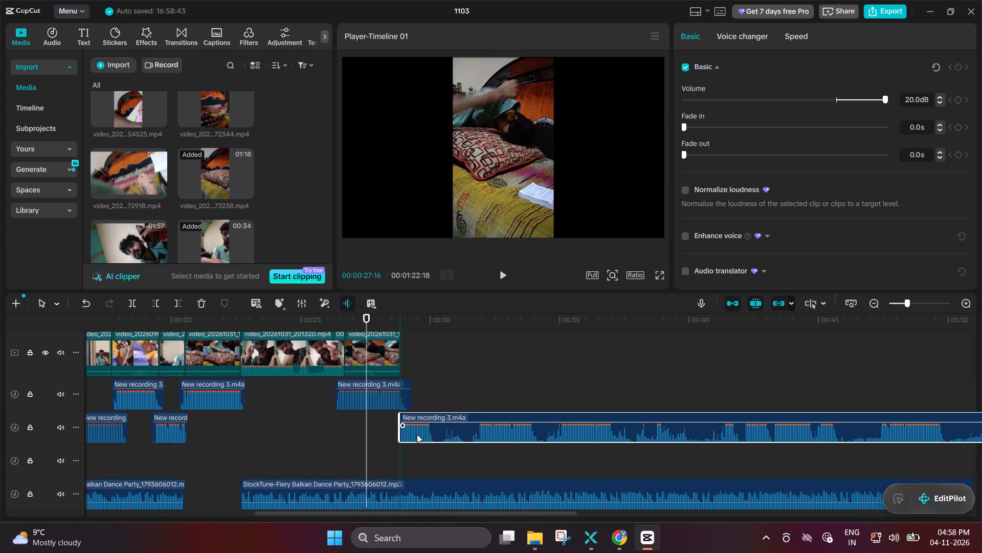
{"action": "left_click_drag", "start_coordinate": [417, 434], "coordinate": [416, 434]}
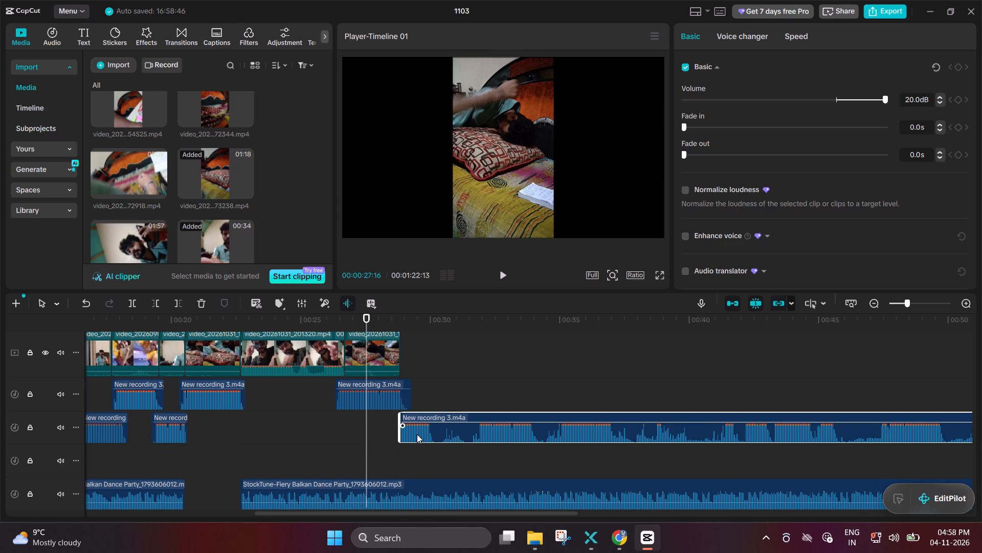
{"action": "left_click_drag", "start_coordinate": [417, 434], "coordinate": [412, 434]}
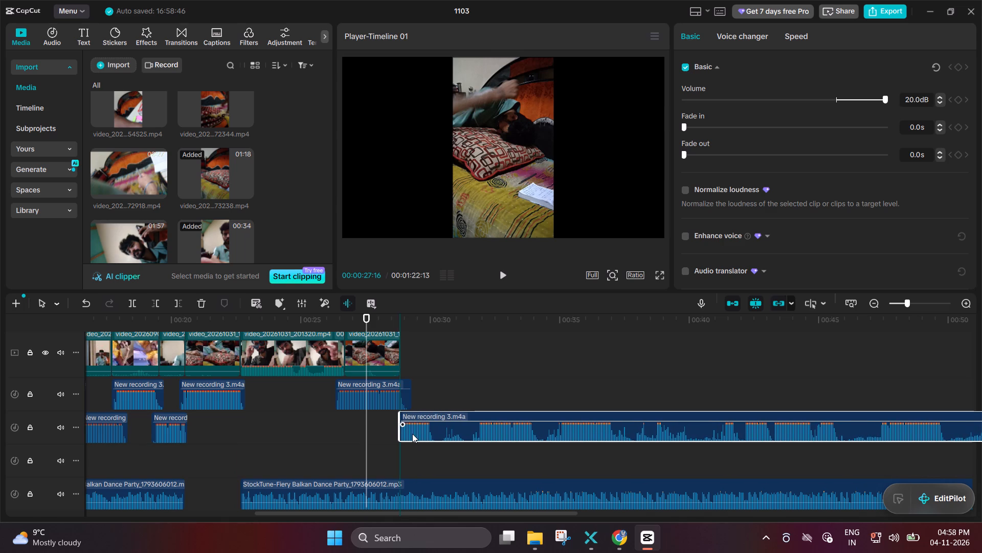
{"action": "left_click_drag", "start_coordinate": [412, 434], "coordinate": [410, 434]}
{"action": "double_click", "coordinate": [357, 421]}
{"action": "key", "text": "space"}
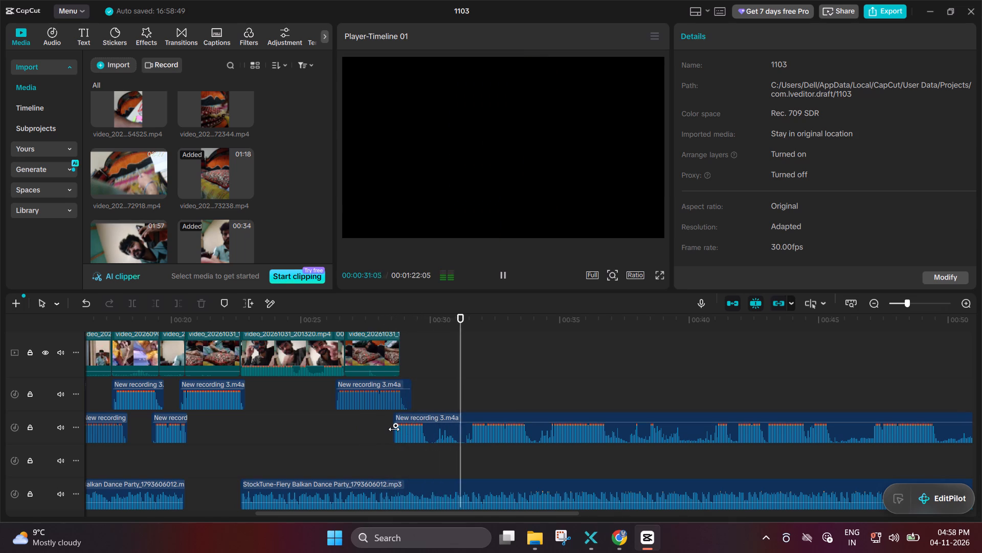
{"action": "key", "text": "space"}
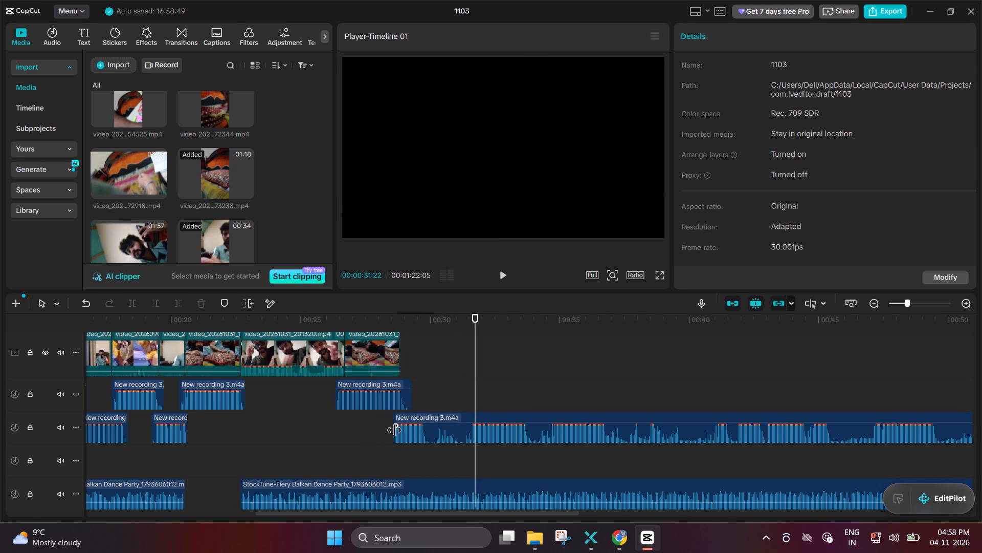
Extend the voice-over's start back slightly, place it at about 28.6 s on the second audio track, and play from about 23.5 s to check.
{"action": "left_click_drag", "start_coordinate": [397, 432], "coordinate": [392, 433]}
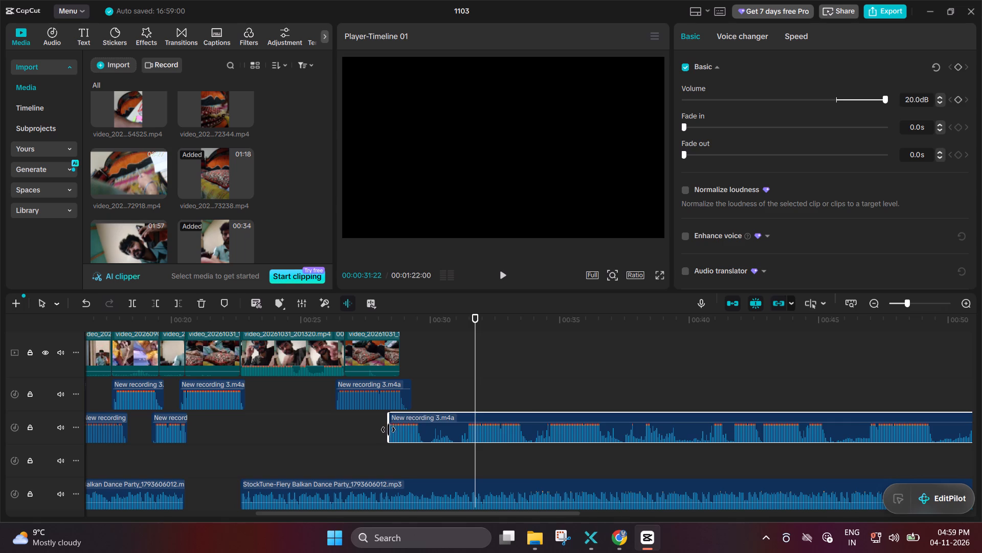
{"action": "left_click", "coordinate": [388, 430]}
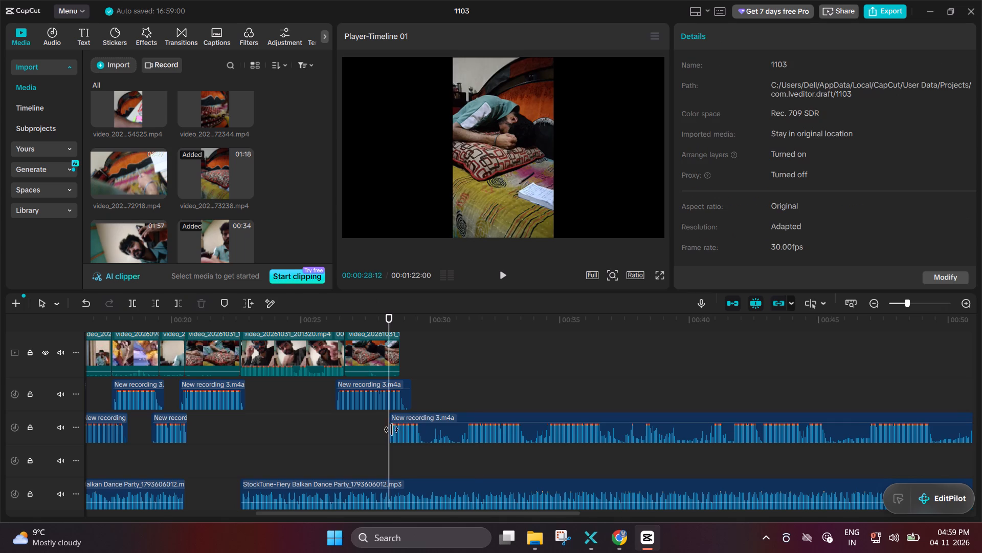
{"action": "left_click", "coordinate": [395, 430]}
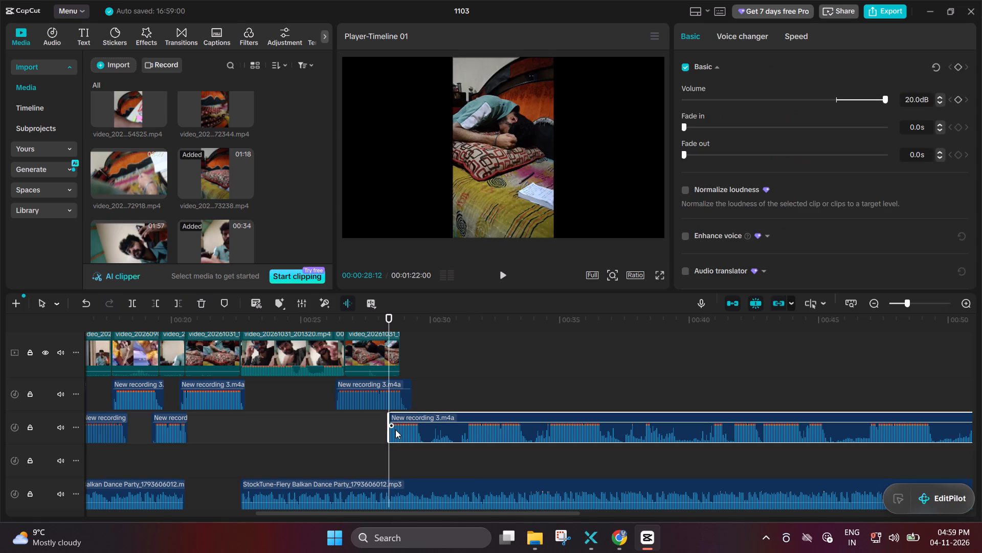
{"action": "left_click_drag", "start_coordinate": [391, 429], "coordinate": [388, 429]}
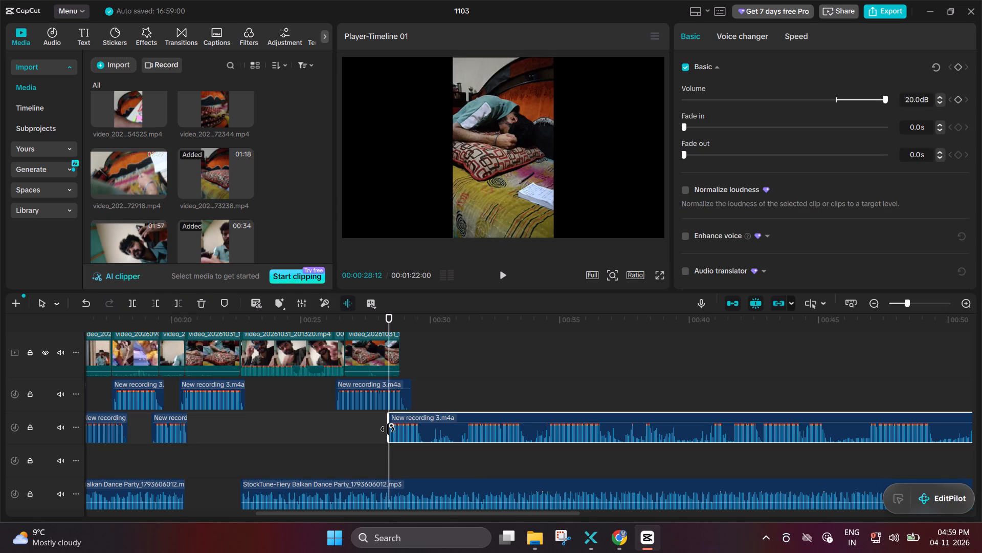
{"action": "left_click_drag", "start_coordinate": [388, 429], "coordinate": [416, 432]}
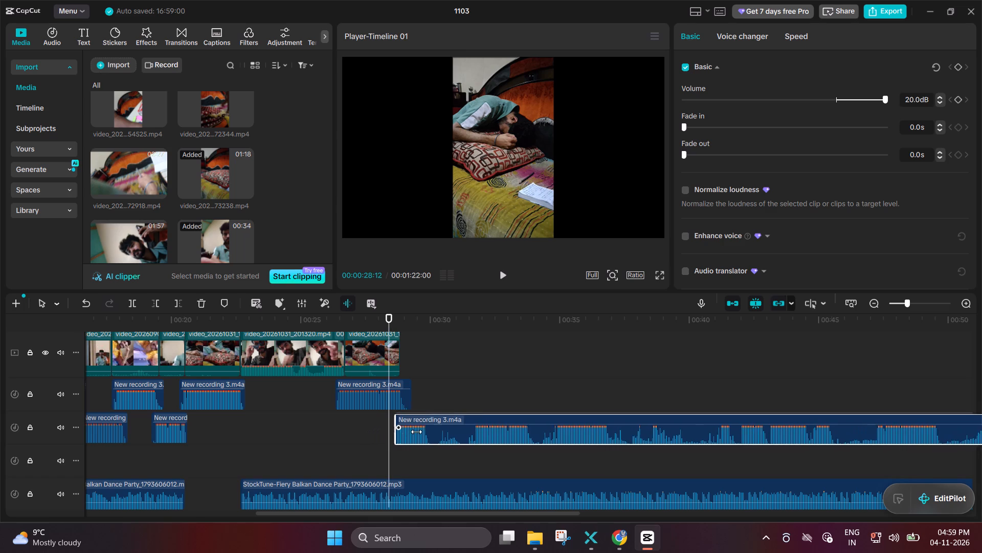
{"action": "left_click_drag", "start_coordinate": [416, 432], "coordinate": [432, 429]}
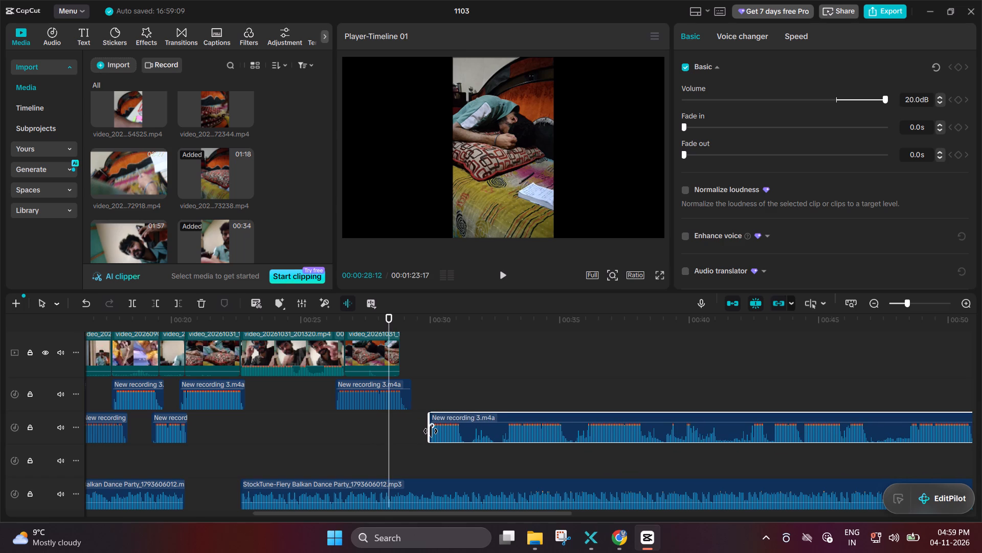
{"action": "left_click", "coordinate": [431, 431]}
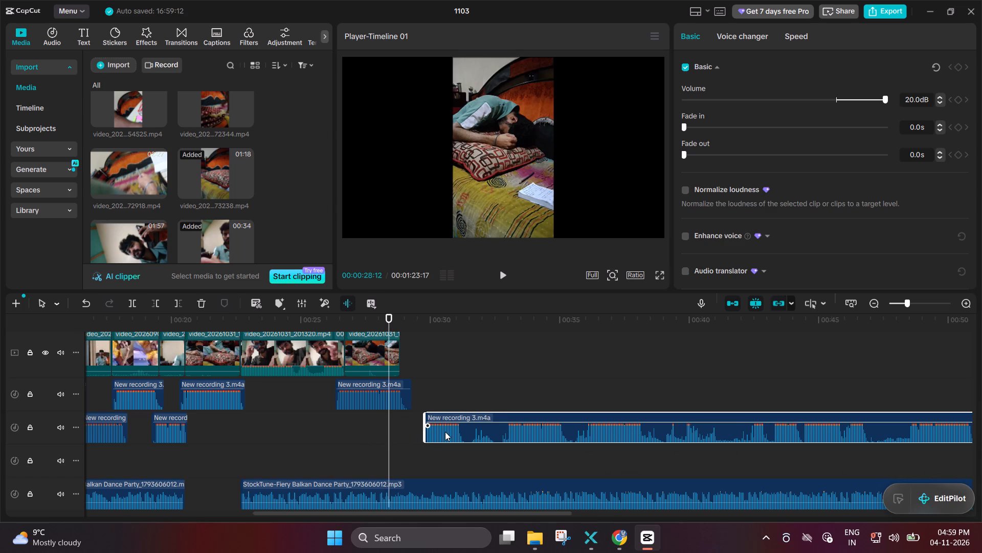
{"action": "left_click_drag", "start_coordinate": [445, 432], "coordinate": [417, 432]}
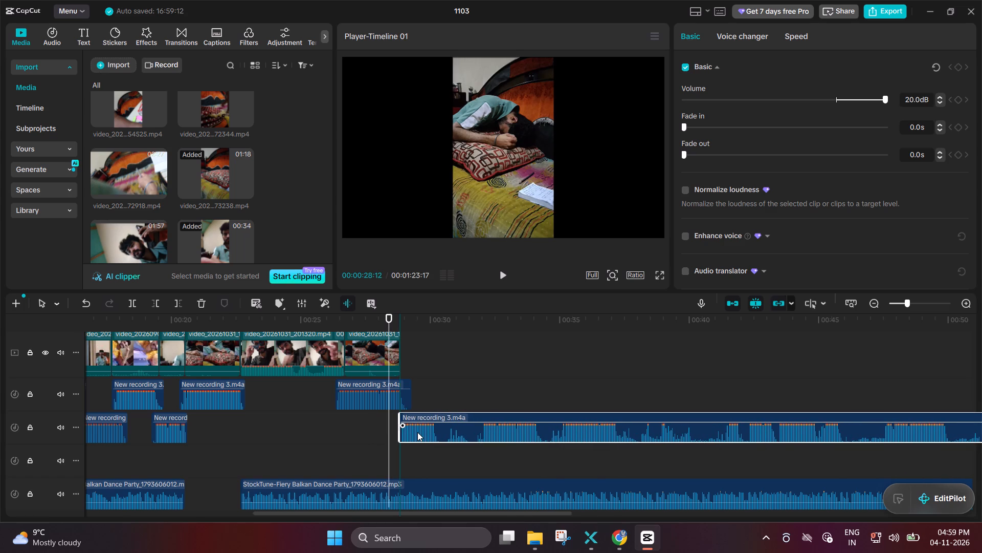
{"action": "left_click_drag", "start_coordinate": [417, 432], "coordinate": [414, 433]}
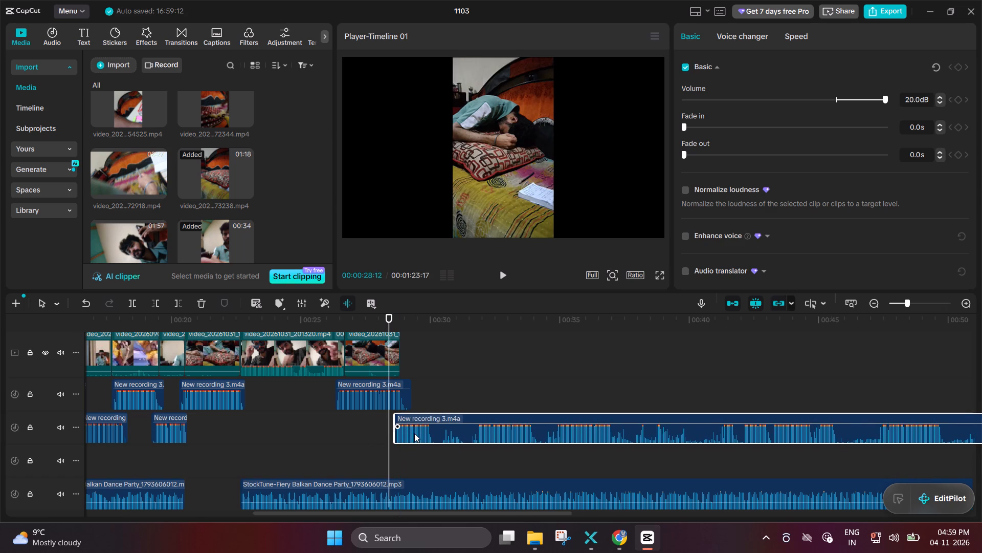
{"action": "left_click_drag", "start_coordinate": [414, 433], "coordinate": [415, 433]}
{"action": "left_click", "coordinate": [264, 438]}
{"action": "key", "text": "space"}
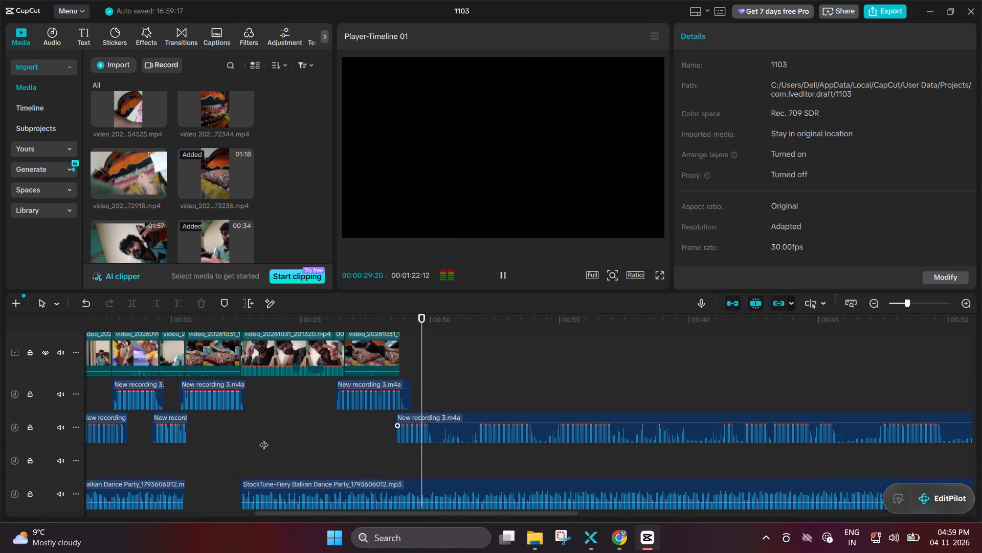
{"action": "key", "text": "space"}
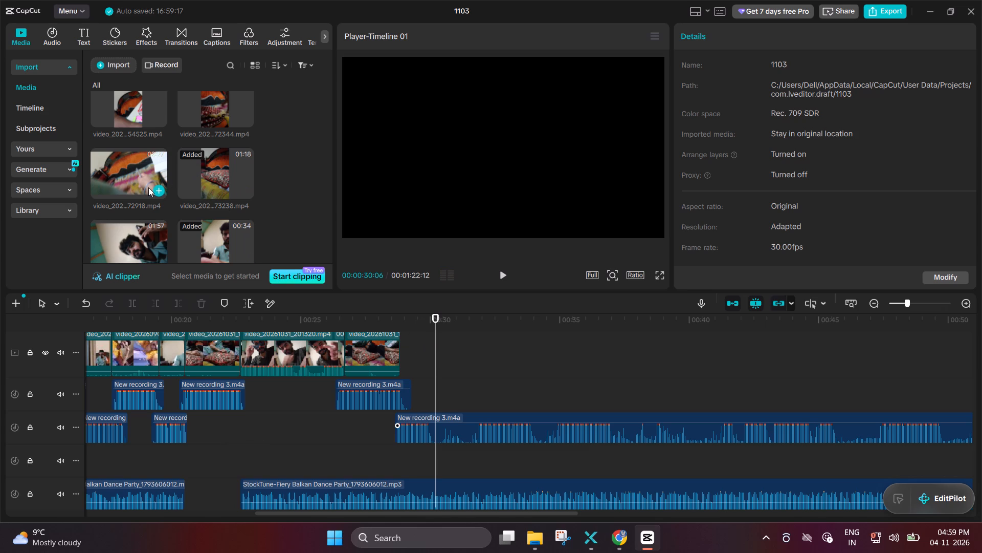
Preview candidate videos in the imported media and append video_20261031_154525.mp4 after the last clip on the main video track.
{"action": "scroll", "coordinate": [222, 223], "scroll_direction": "down", "scroll_amount": 1}
{"action": "double_click", "coordinate": [137, 147]}
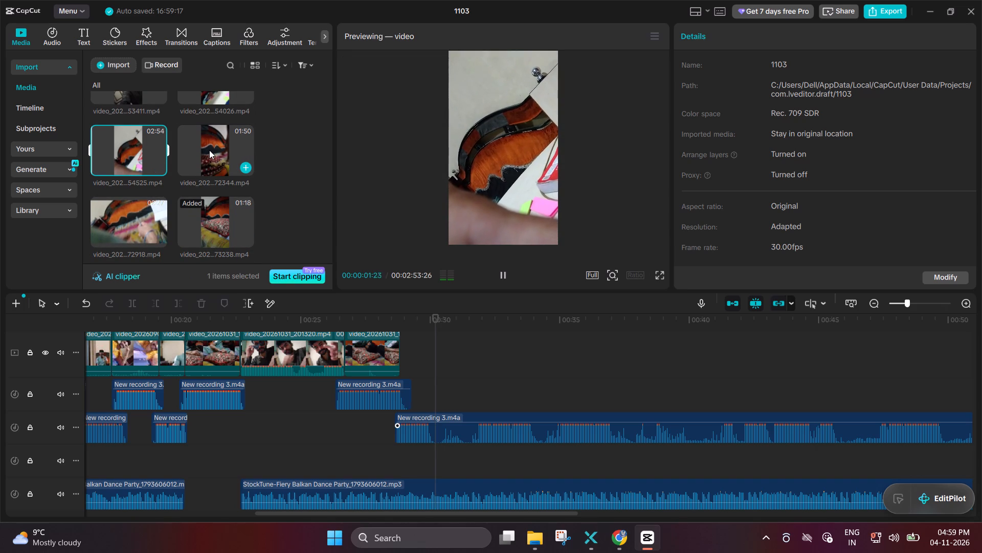
{"action": "double_click", "coordinate": [209, 150]}
{"action": "left_click_drag", "start_coordinate": [200, 82], "coordinate": [202, 95]}
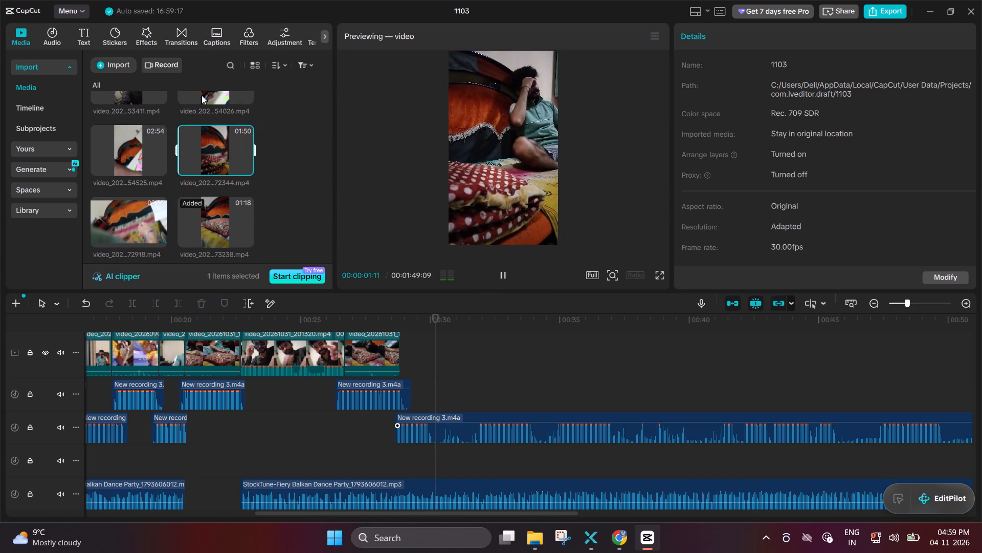
{"action": "double_click", "coordinate": [202, 95]}
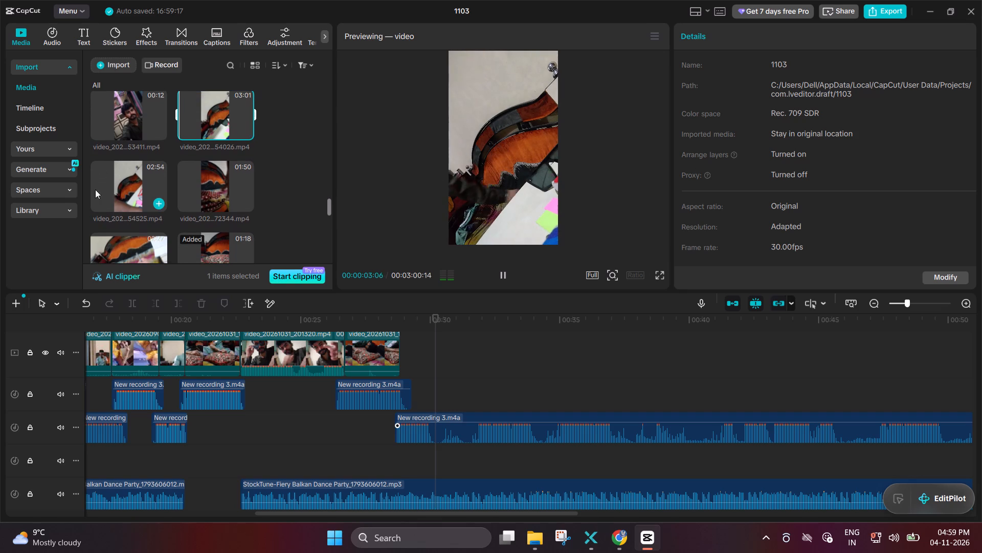
{"action": "double_click", "coordinate": [108, 200]}
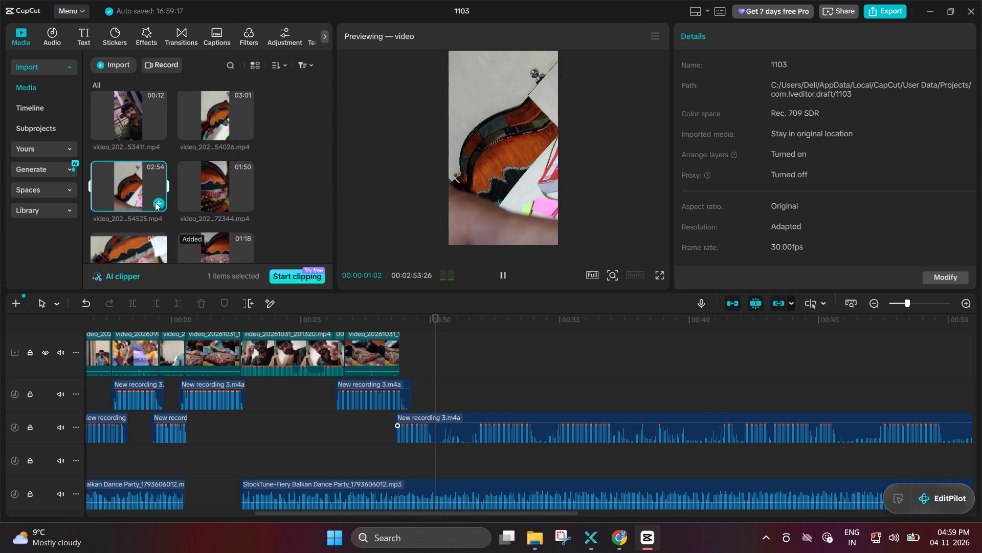
{"action": "key", "text": "space"}
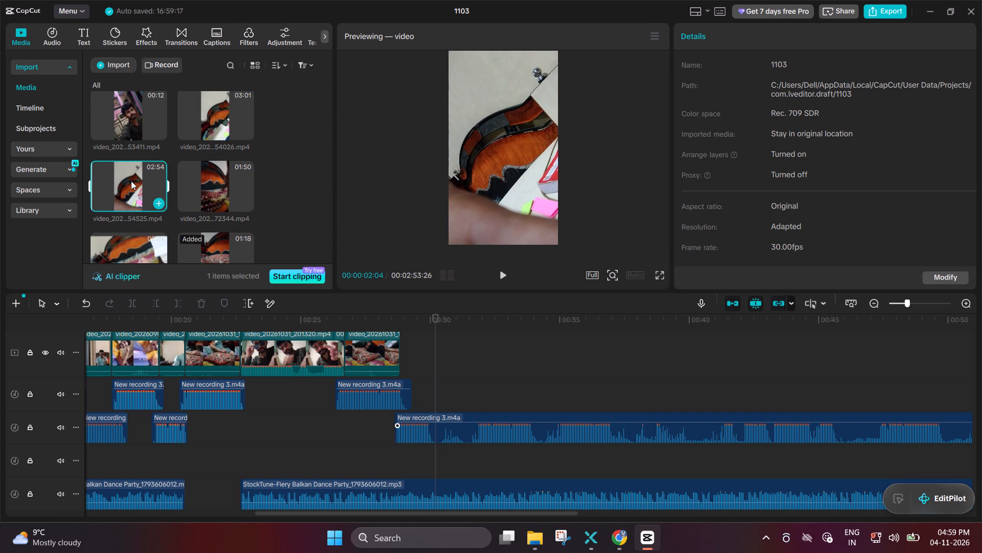
{"action": "double_click", "coordinate": [131, 181]}
{"action": "left_click", "coordinate": [131, 181]}
{"action": "left_click", "coordinate": [131, 181]}
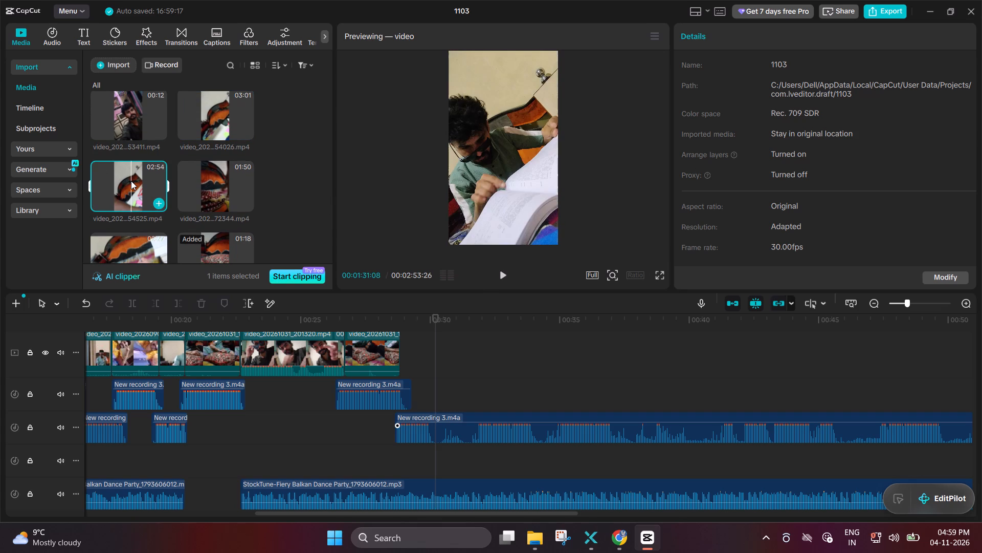
{"action": "key", "text": "space"}
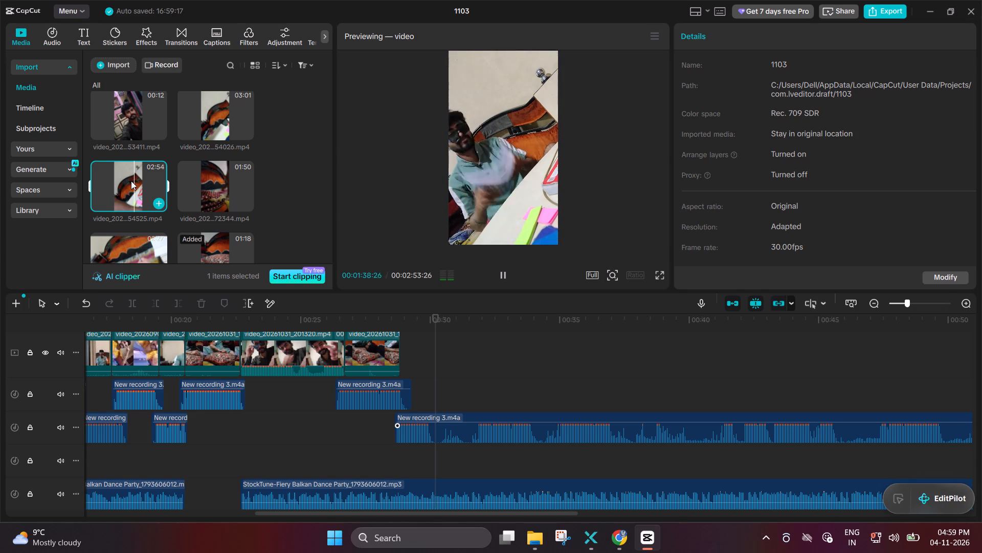
{"action": "left_click_drag", "start_coordinate": [131, 181], "coordinate": [423, 346]}
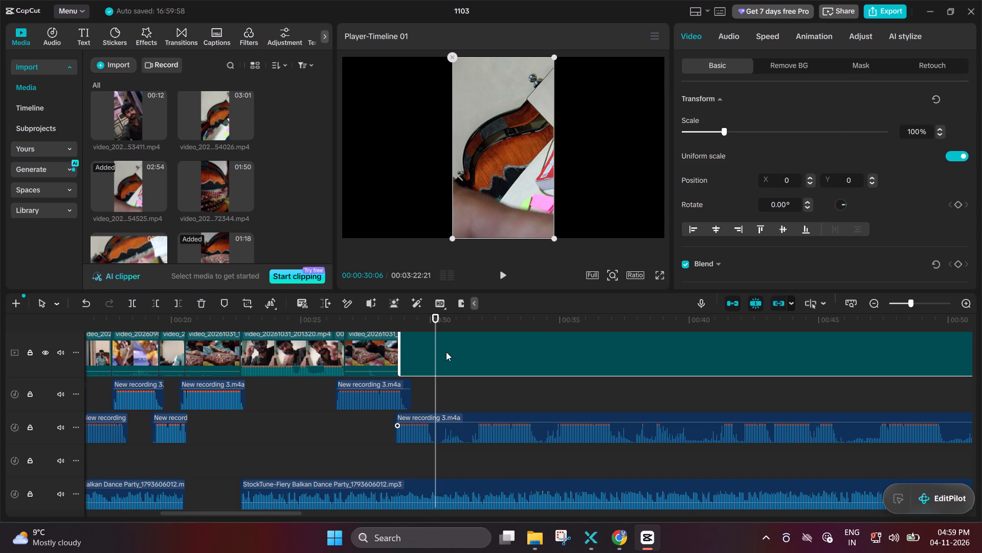
Scrub through the newly added video_20261031_154525.mp4 from about 45 s to 2 min 53 s on the timeline to find a suitable passage.
{"action": "scroll", "coordinate": [527, 349], "scroll_direction": "down", "scroll_amount": 7, "text": "ctrl"}
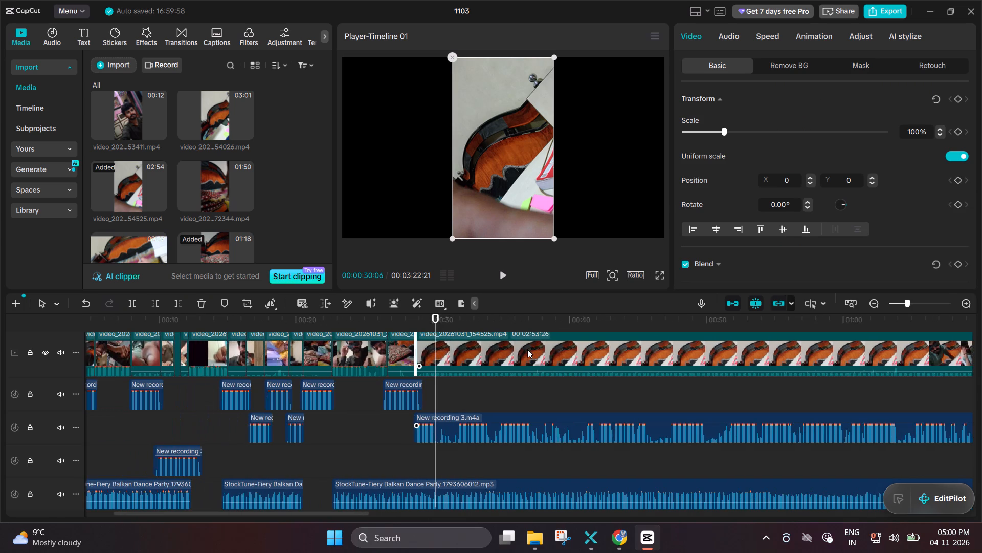
{"action": "scroll", "coordinate": [527, 349], "scroll_direction": "left", "scroll_amount": 4}
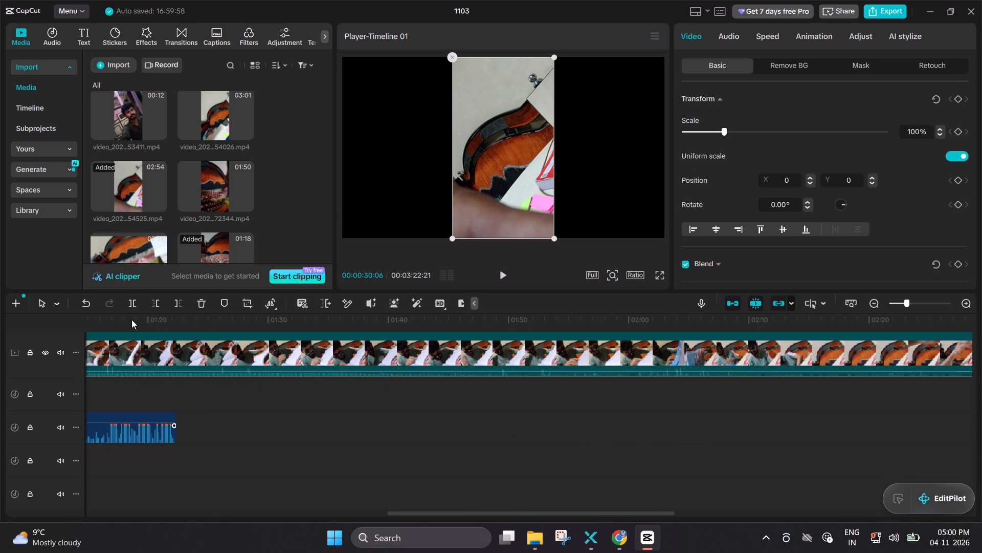
{"action": "scroll", "coordinate": [131, 320], "scroll_direction": "down", "scroll_amount": 1, "text": "ctrl"}
{"action": "scroll", "coordinate": [131, 320], "scroll_direction": "left", "scroll_amount": 1}
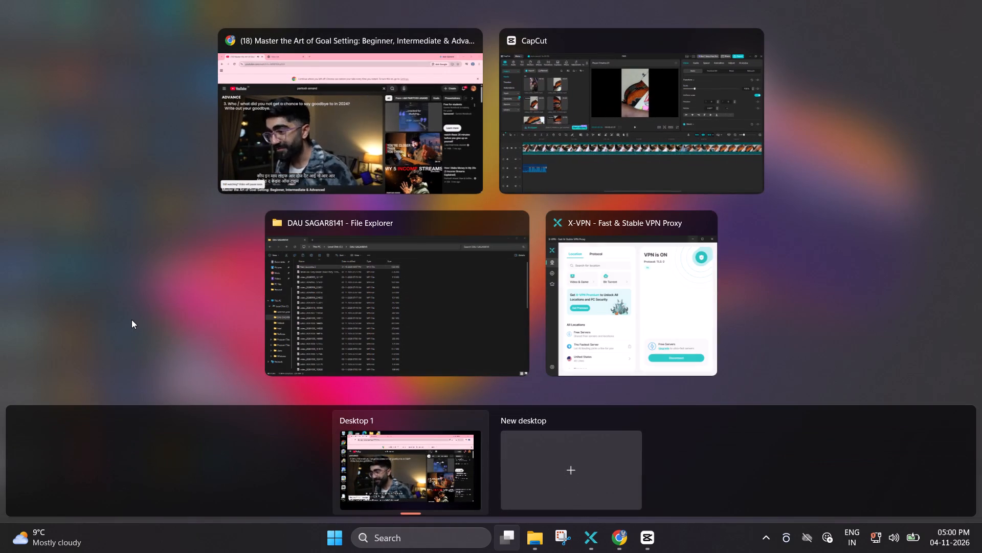
{"action": "left_click", "coordinate": [596, 139]}
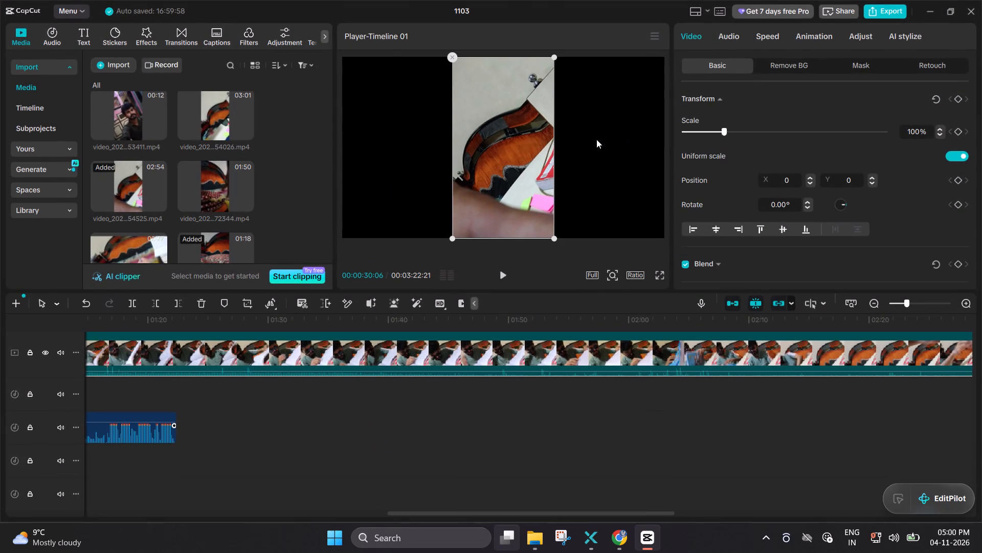
{"action": "scroll", "coordinate": [422, 412], "scroll_direction": "down", "scroll_amount": 6, "text": "ctrl"}
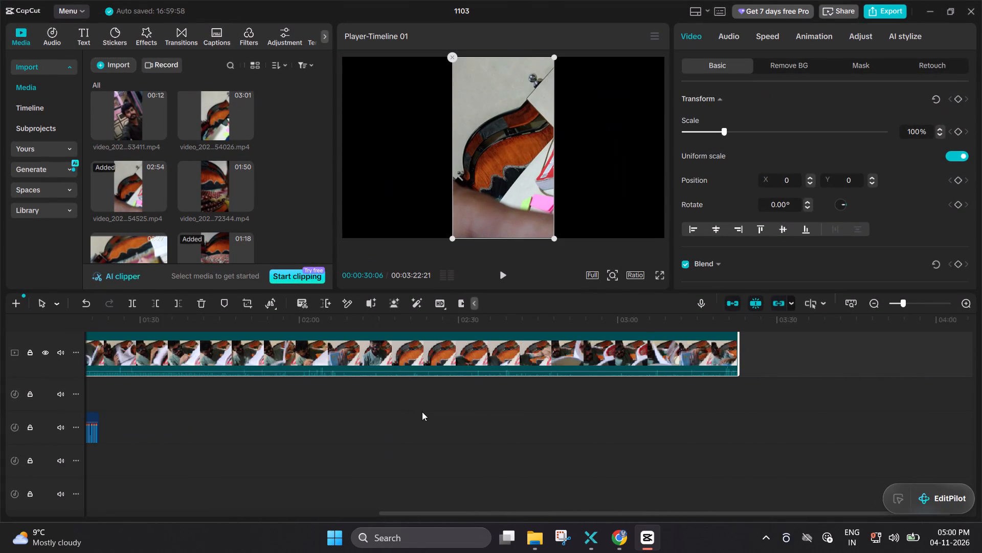
{"action": "scroll", "coordinate": [422, 412], "scroll_direction": "down", "scroll_amount": 3, "text": "ctrl"}
{"action": "scroll", "coordinate": [422, 412], "scroll_direction": "right", "scroll_amount": 2}
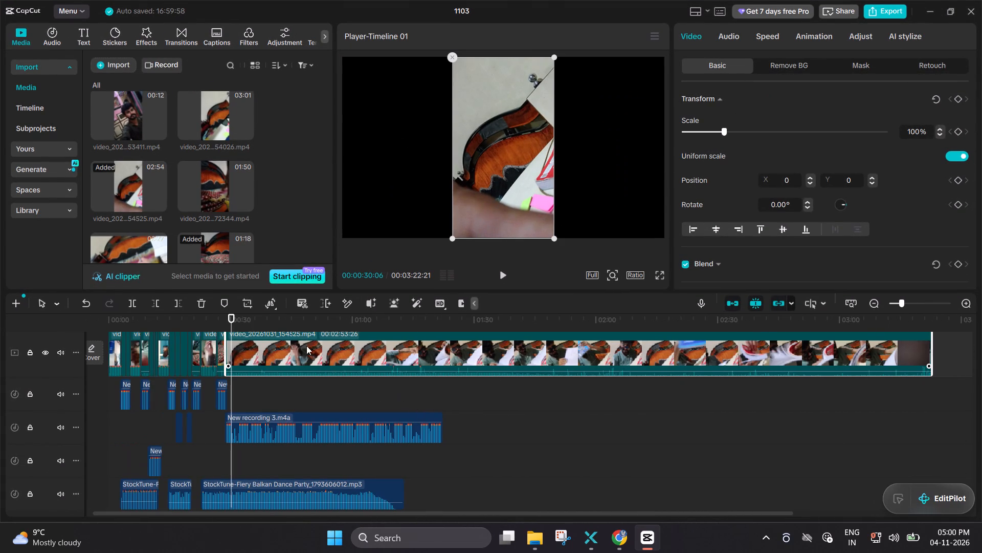
{"action": "left_click", "coordinate": [292, 332]}
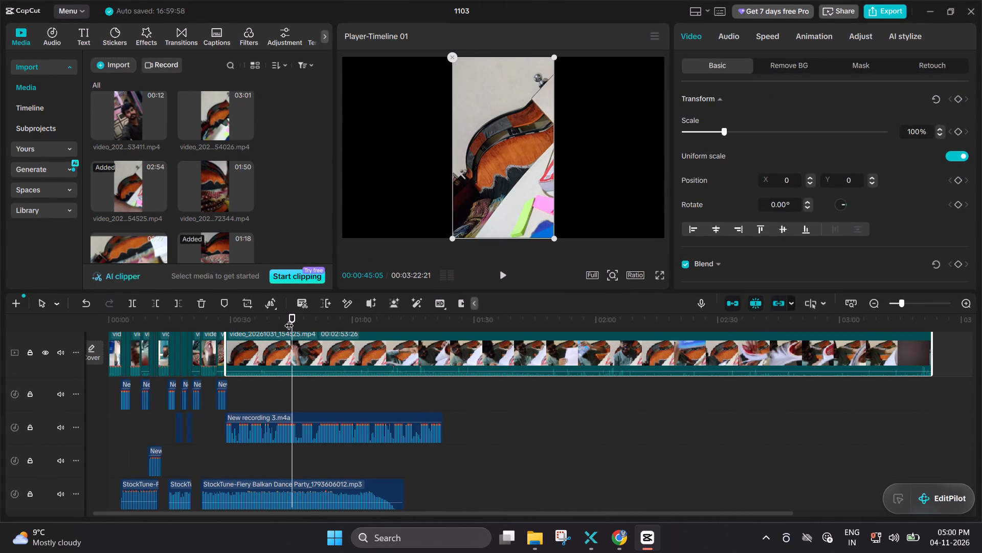
{"action": "left_click_drag", "start_coordinate": [289, 323], "coordinate": [316, 329]}
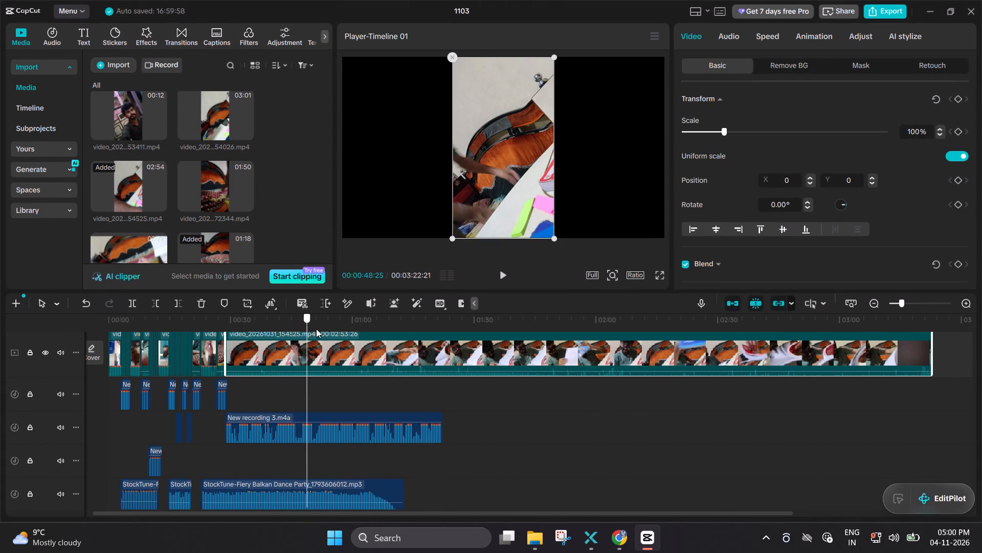
{"action": "left_click_drag", "start_coordinate": [316, 329], "coordinate": [314, 330]}
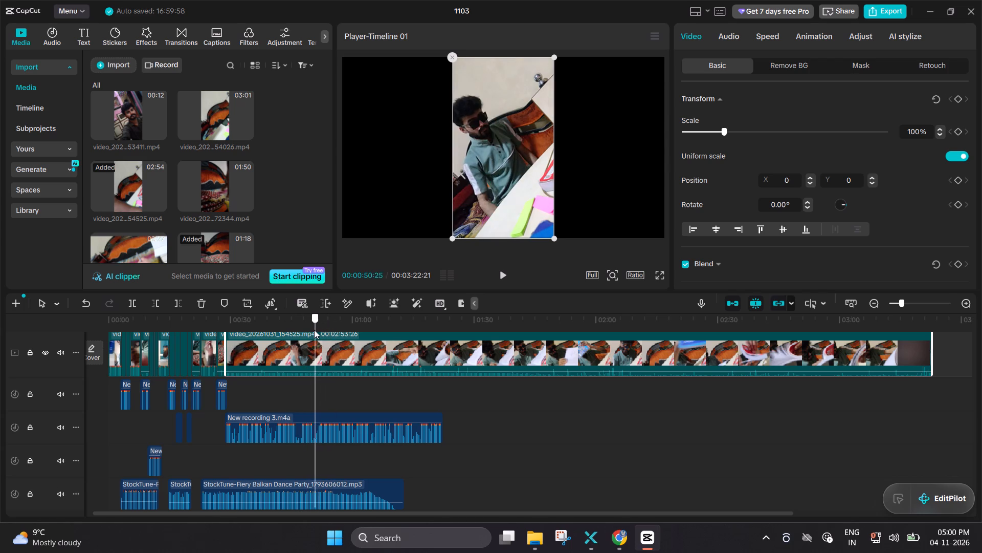
{"action": "left_click_drag", "start_coordinate": [314, 330], "coordinate": [334, 327]}
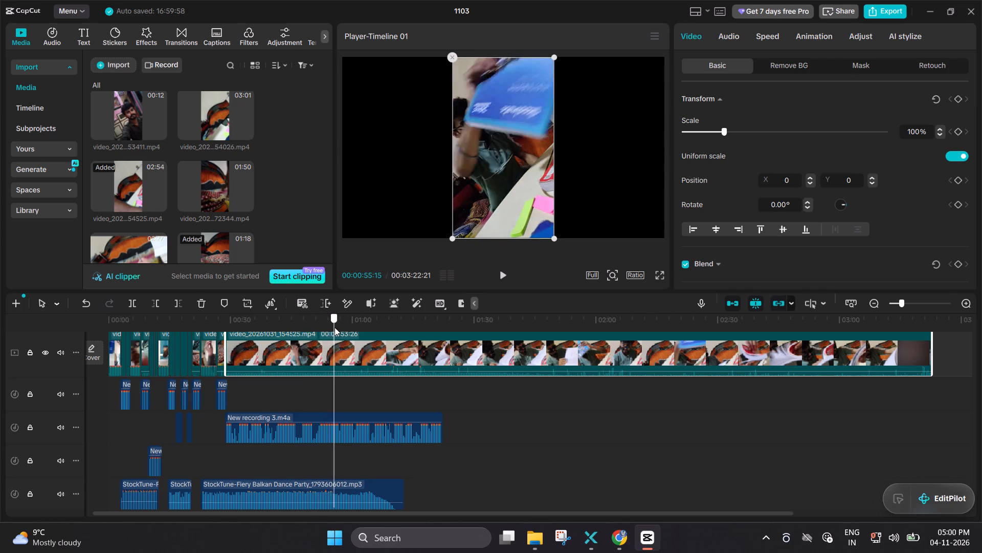
{"action": "left_click_drag", "start_coordinate": [334, 327], "coordinate": [348, 328]}
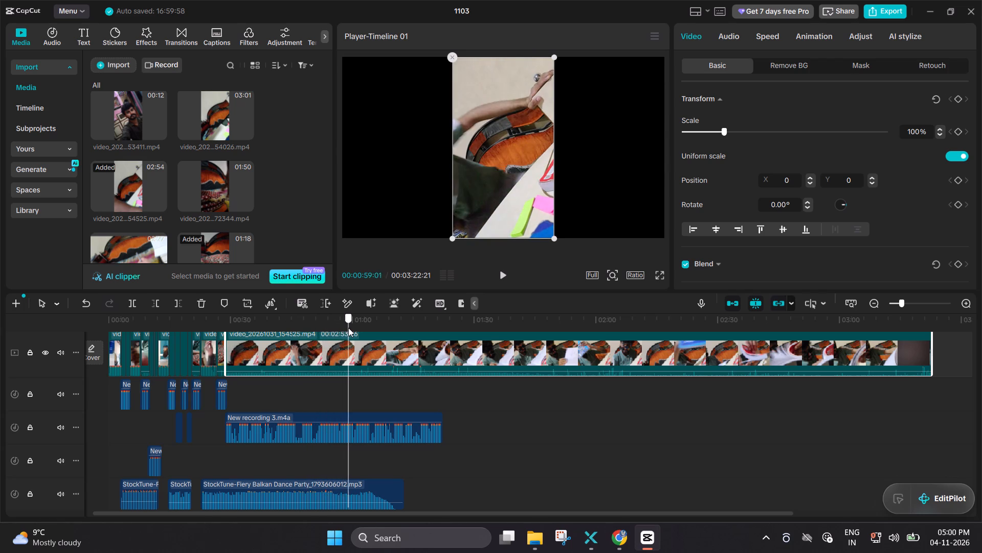
{"action": "left_click_drag", "start_coordinate": [348, 328], "coordinate": [388, 333]}
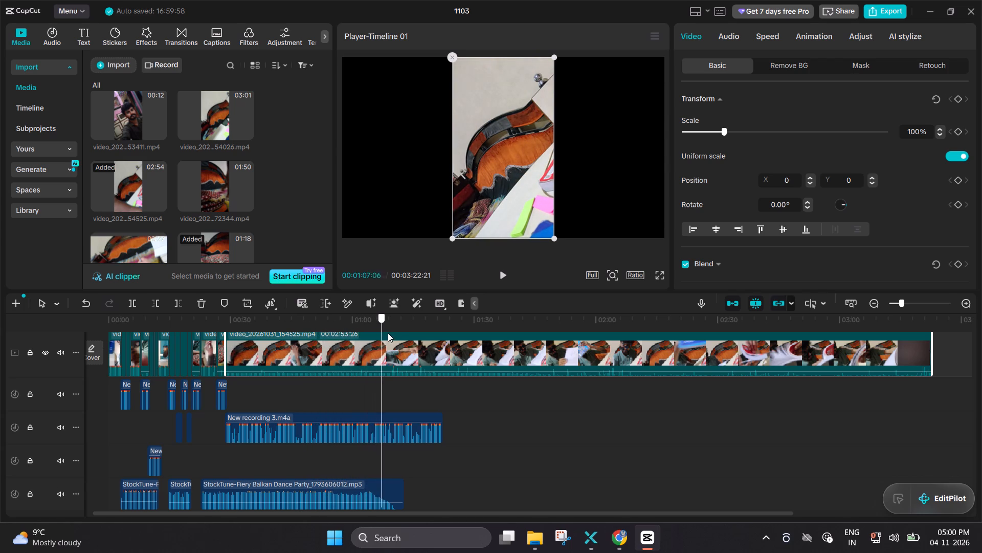
{"action": "left_click_drag", "start_coordinate": [388, 333], "coordinate": [404, 335]}
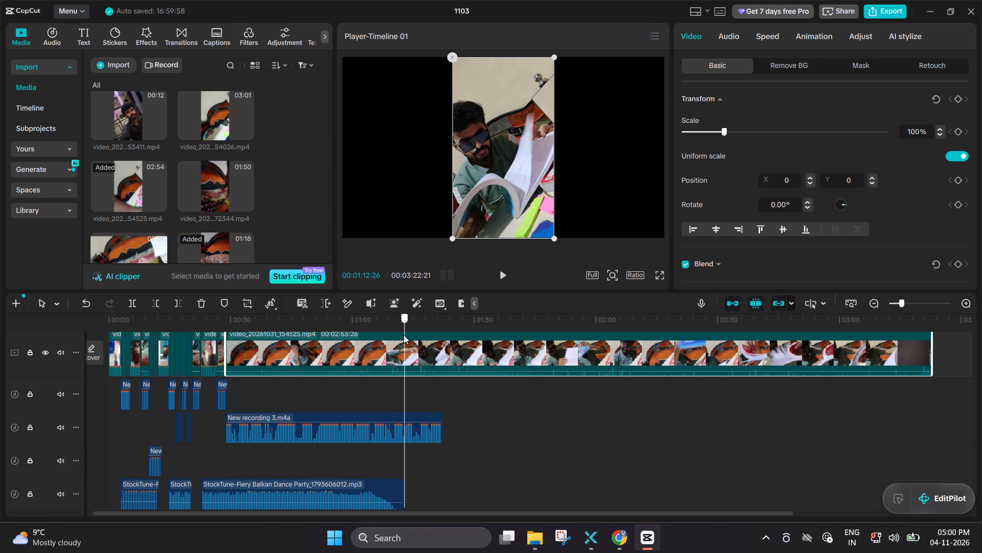
{"action": "left_click_drag", "start_coordinate": [404, 335], "coordinate": [420, 340]}
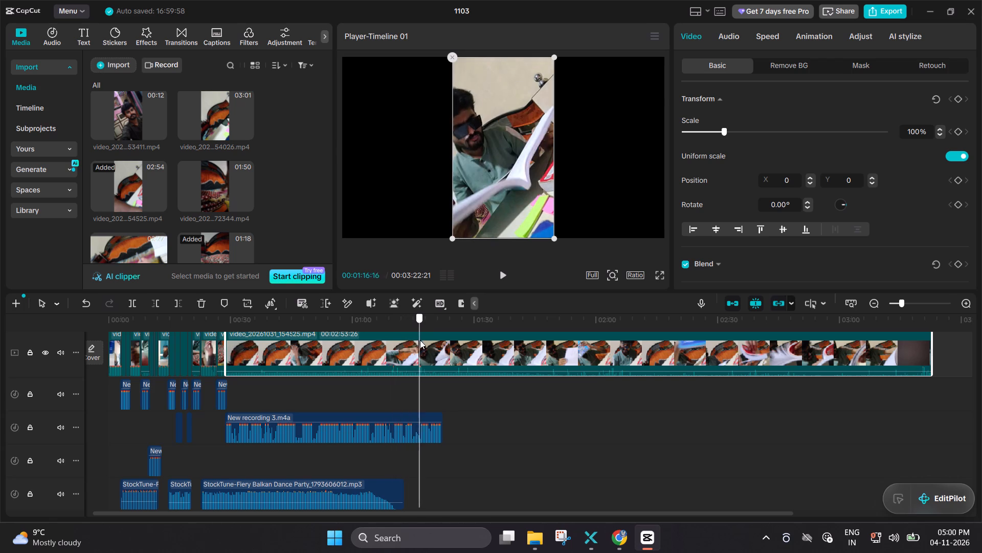
{"action": "left_click_drag", "start_coordinate": [420, 340], "coordinate": [477, 339]}
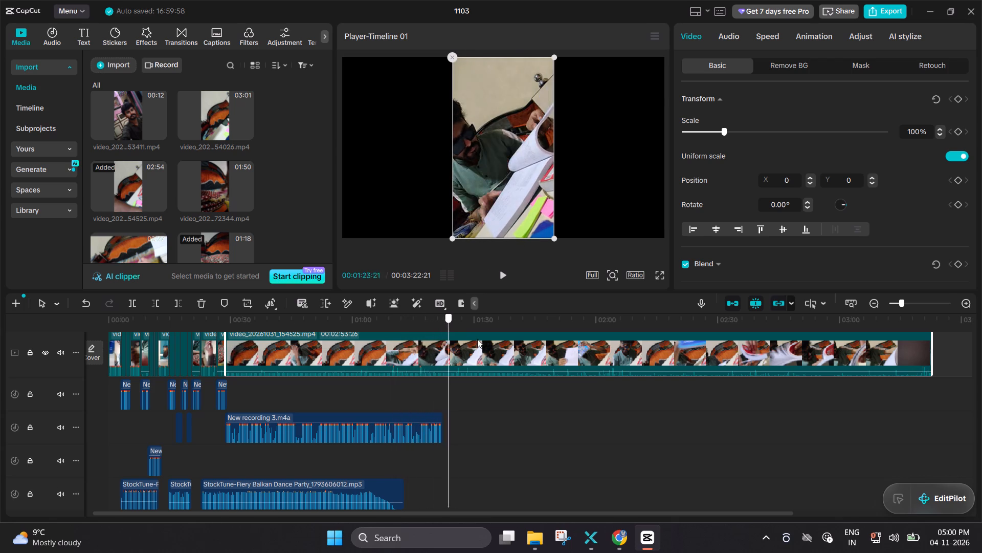
{"action": "left_click_drag", "start_coordinate": [477, 339], "coordinate": [497, 342]}
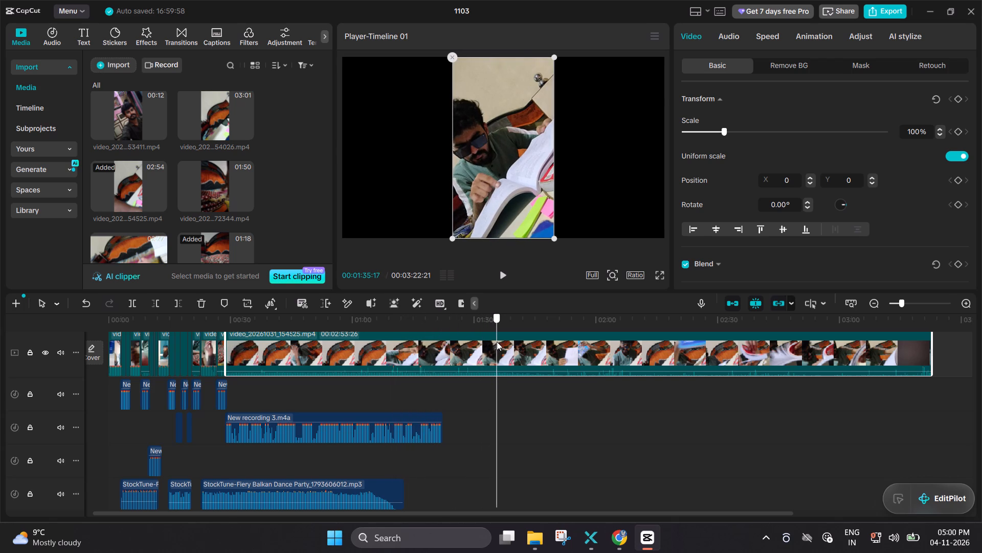
{"action": "left_click_drag", "start_coordinate": [497, 342], "coordinate": [518, 343]}
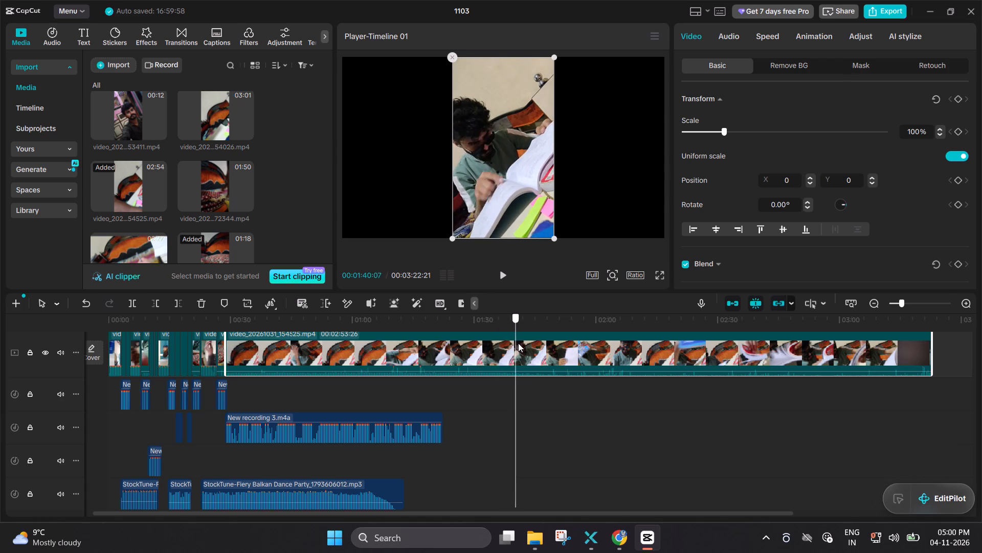
{"action": "left_click_drag", "start_coordinate": [518, 343], "coordinate": [546, 337]}
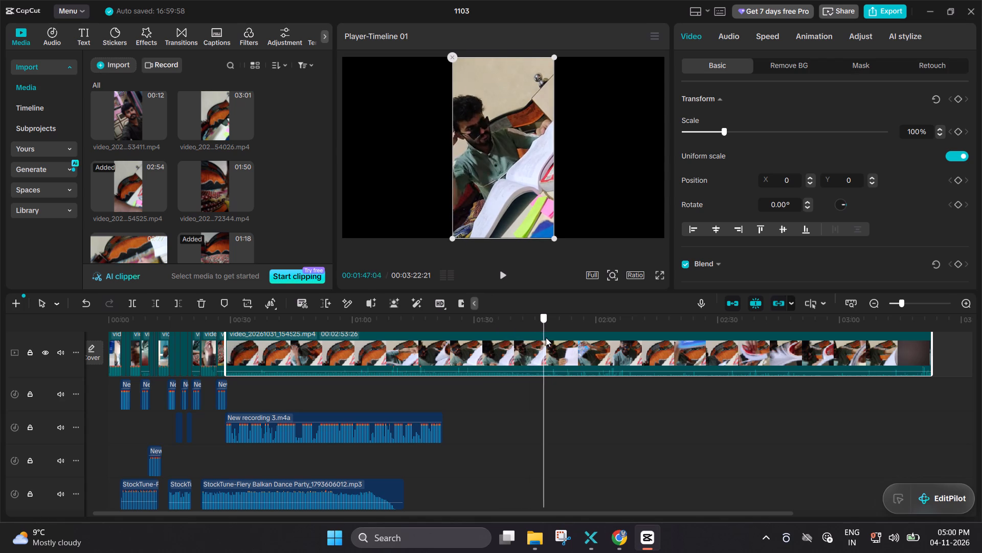
{"action": "left_click_drag", "start_coordinate": [546, 337], "coordinate": [570, 336]}
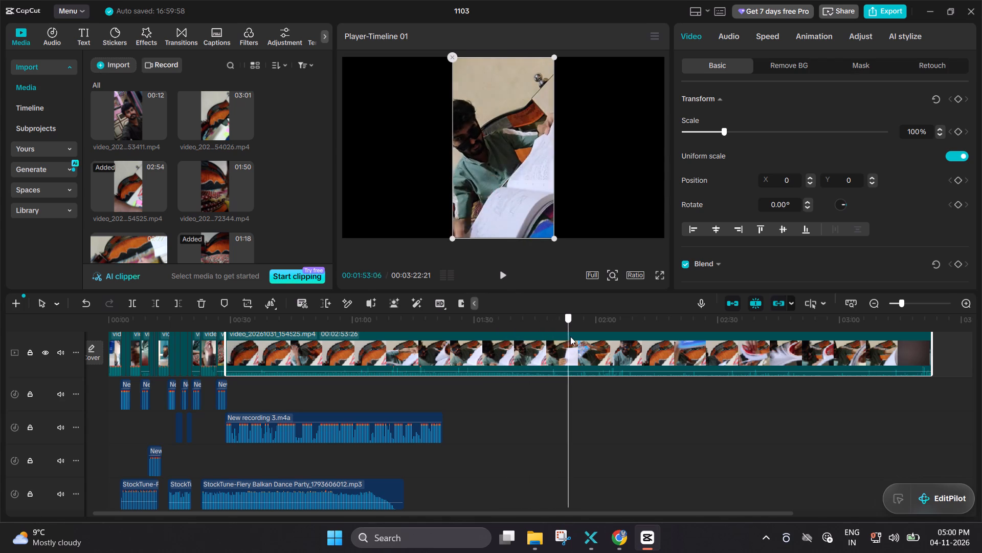
{"action": "left_click_drag", "start_coordinate": [570, 336], "coordinate": [581, 336]}
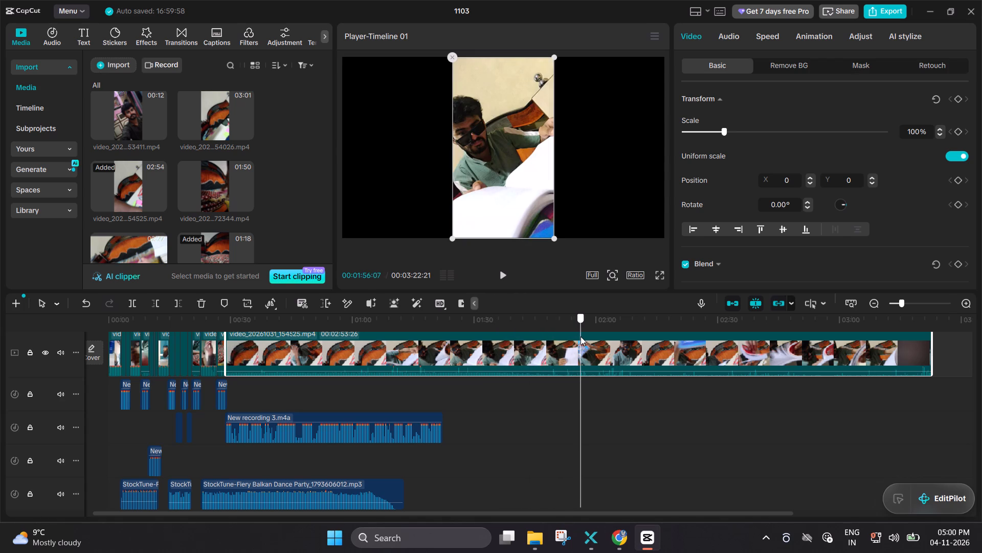
{"action": "left_click_drag", "start_coordinate": [581, 336], "coordinate": [600, 335]}
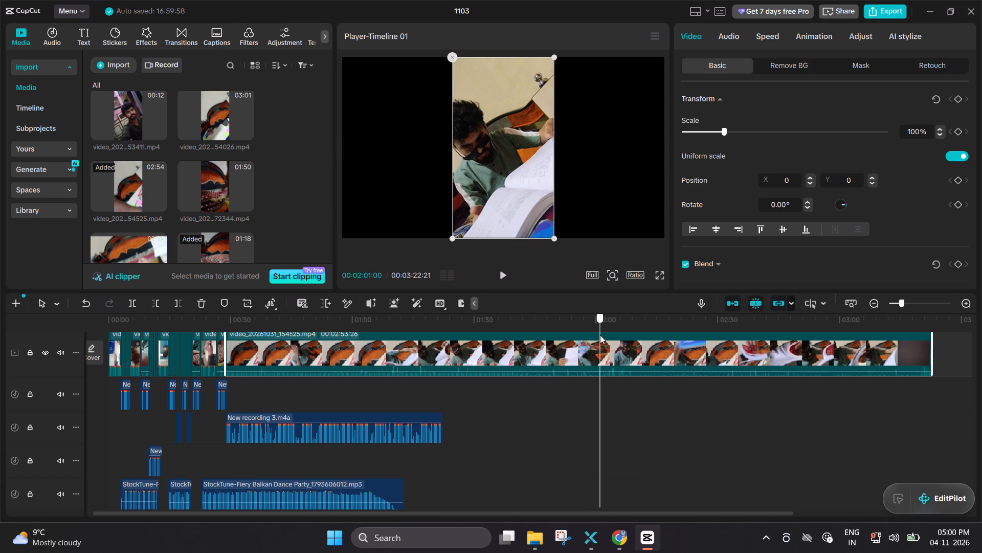
{"action": "left_click_drag", "start_coordinate": [600, 335], "coordinate": [632, 332]}
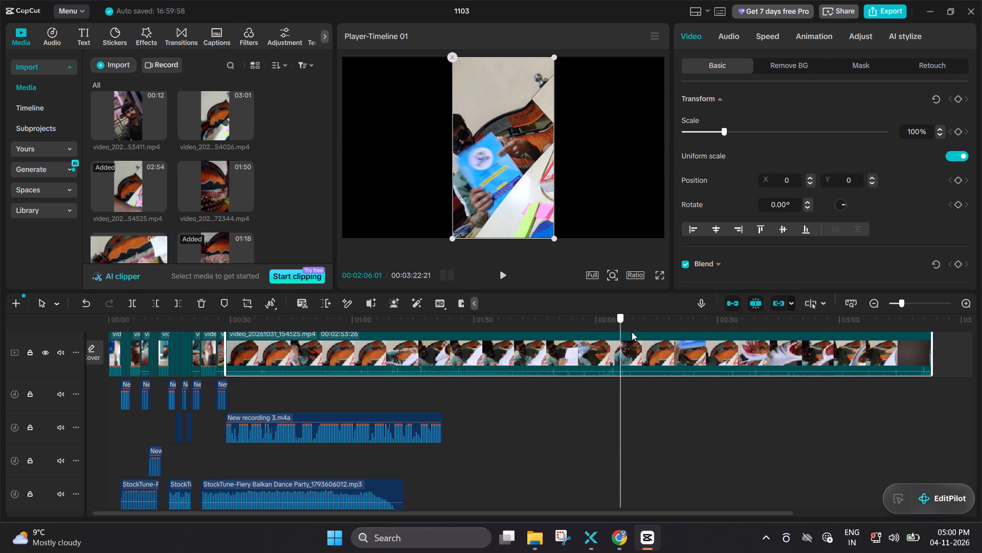
{"action": "left_click_drag", "start_coordinate": [632, 332], "coordinate": [680, 334]}
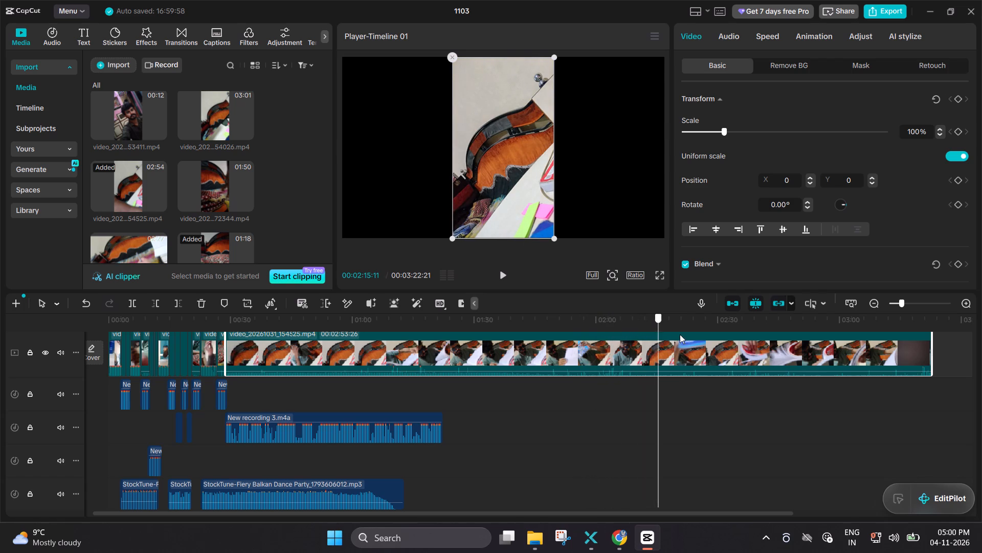
{"action": "left_click_drag", "start_coordinate": [680, 334], "coordinate": [746, 339]}
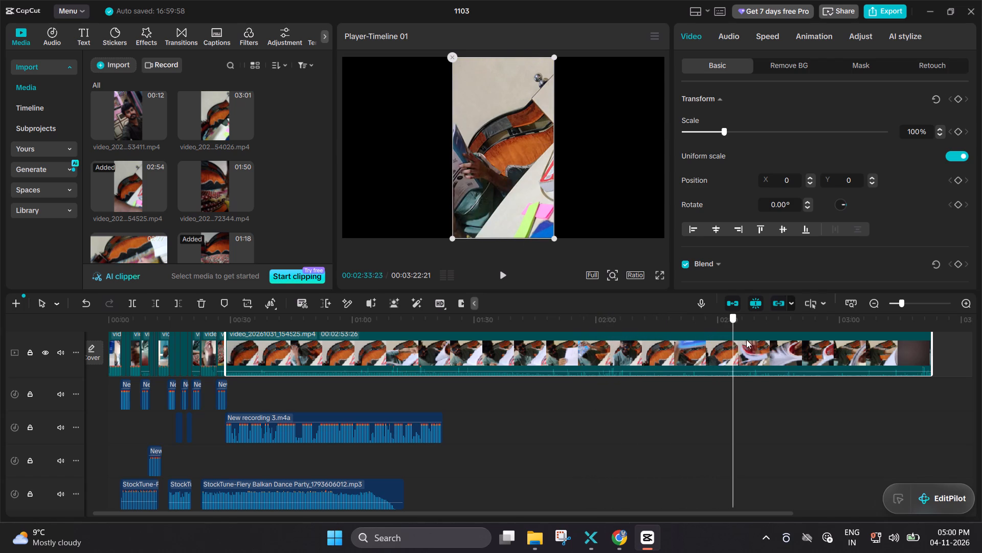
{"action": "left_click_drag", "start_coordinate": [746, 339], "coordinate": [787, 348]}
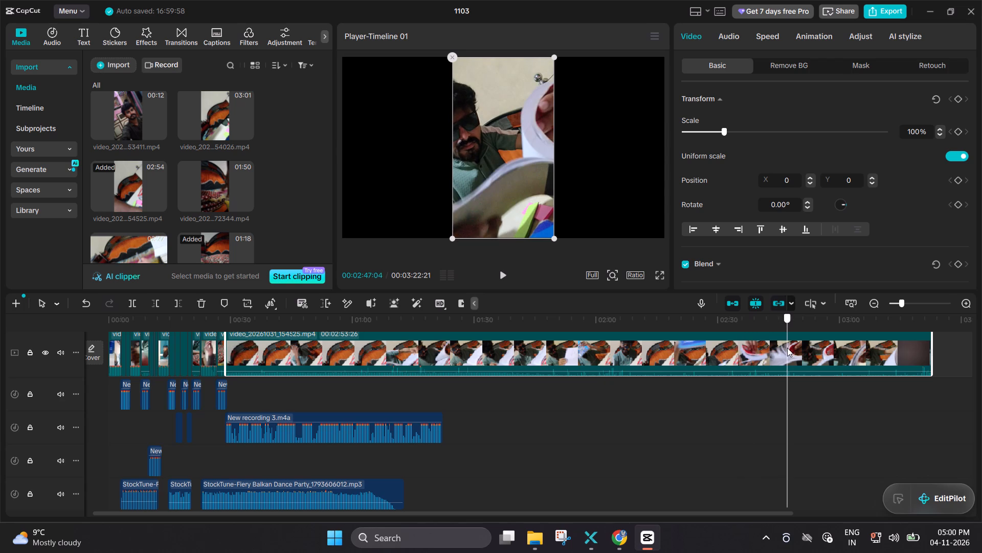
{"action": "left_click_drag", "start_coordinate": [787, 348], "coordinate": [816, 350]}
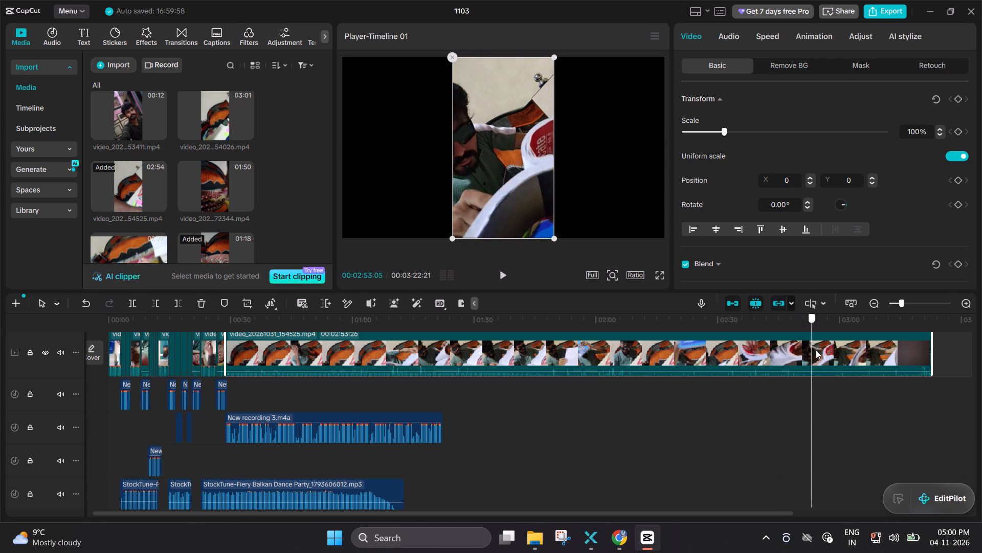
Review video_20261031_154525.mp4 from about 2 min 54 s, split it at about 3 min 13 s, and delete the part before the cut.
{"action": "left_click_drag", "start_coordinate": [816, 350], "coordinate": [819, 354]}
{"action": "left_click", "coordinate": [782, 334]}
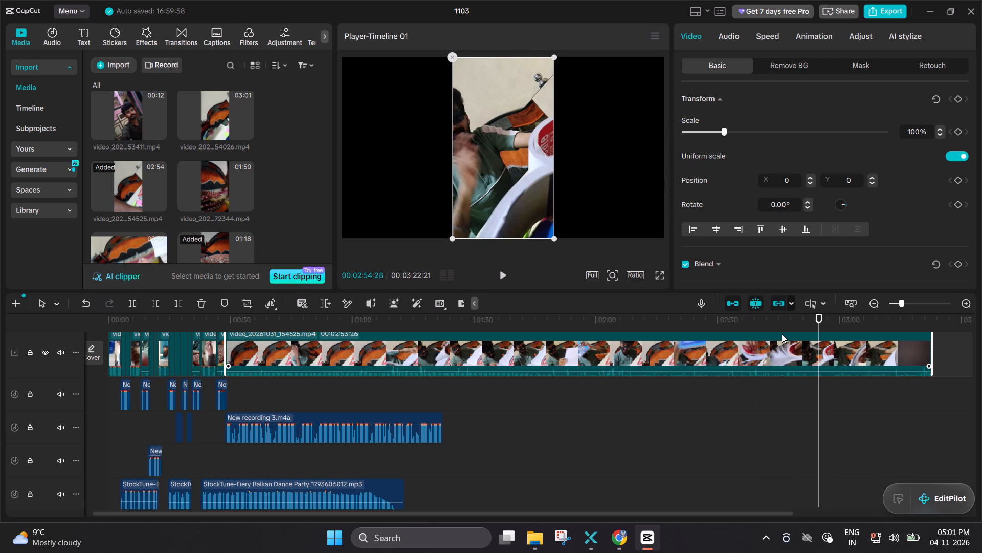
{"action": "key", "text": "space"}
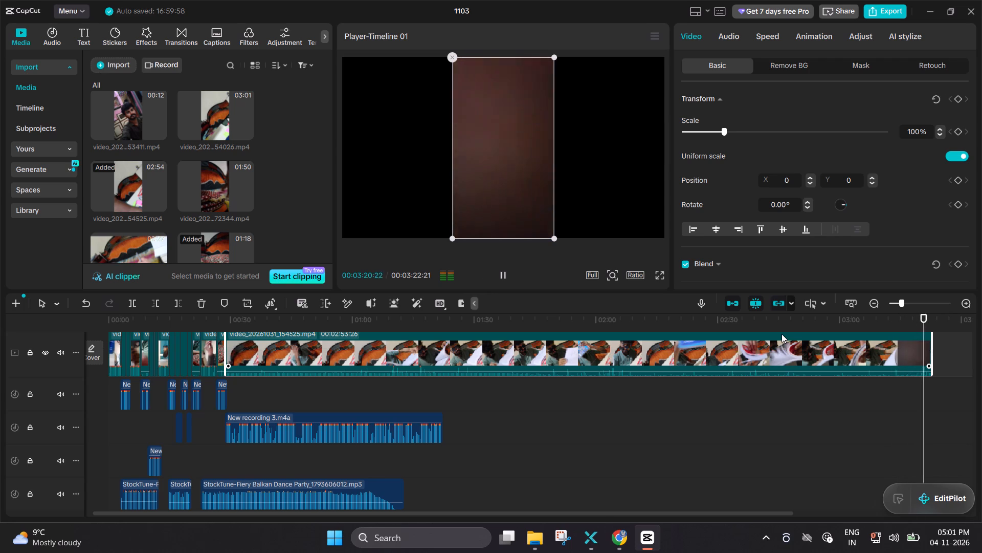
{"action": "double_click", "coordinate": [875, 346]}
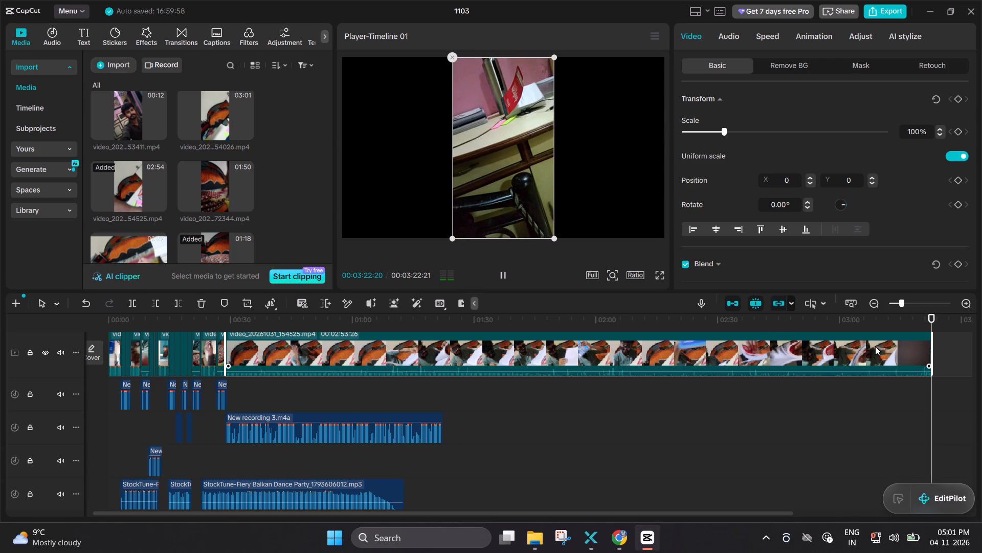
{"action": "double_click", "coordinate": [892, 324]}
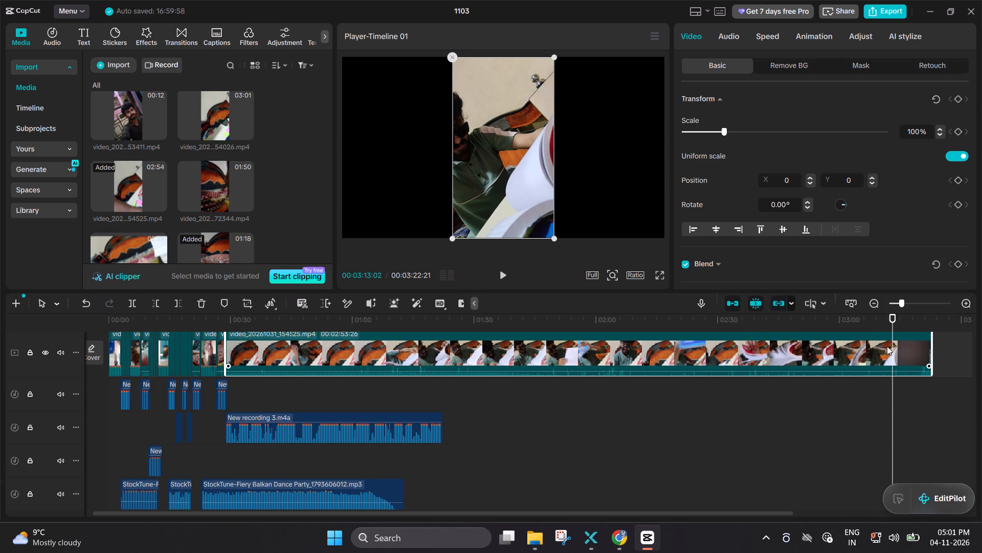
{"action": "left_click", "coordinate": [886, 348]}
{"action": "key", "text": "ctrl+b"}
{"action": "left_click", "coordinate": [812, 356]}
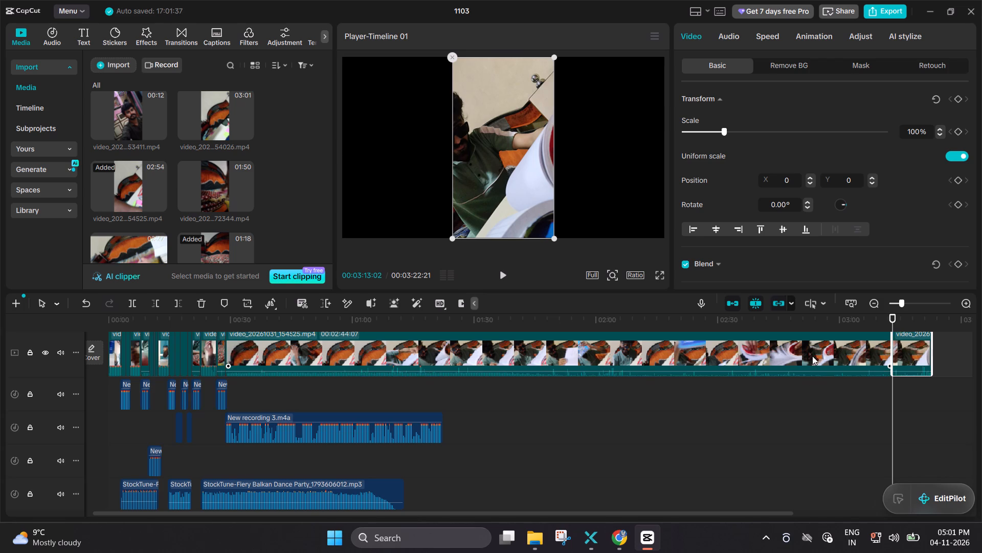
{"action": "key", "text": "BackSpace"}
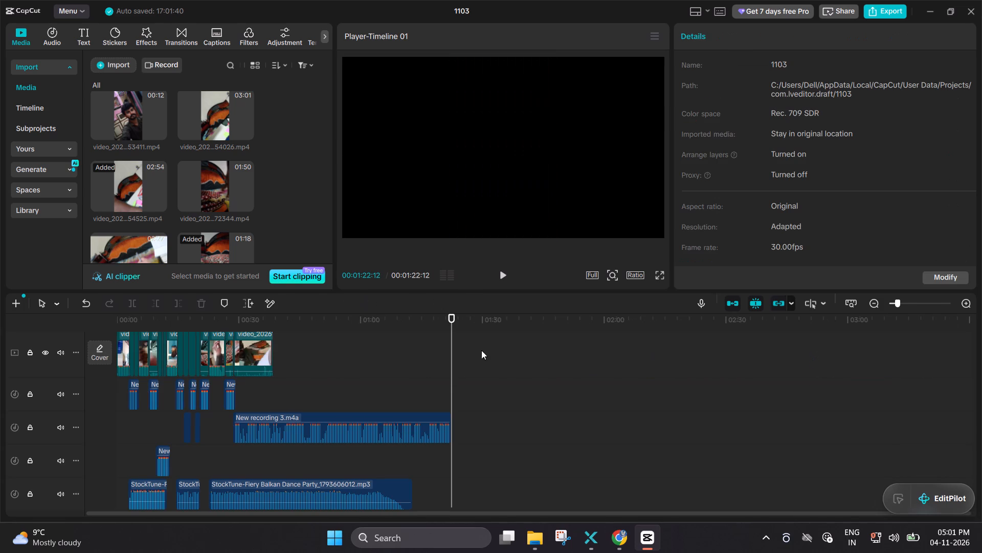
Play the timeline from about 20 s to 31 s to check the shortened last clip against the voice-over.
{"action": "scroll", "coordinate": [296, 336], "scroll_direction": "up", "scroll_amount": 8, "text": "ctrl"}
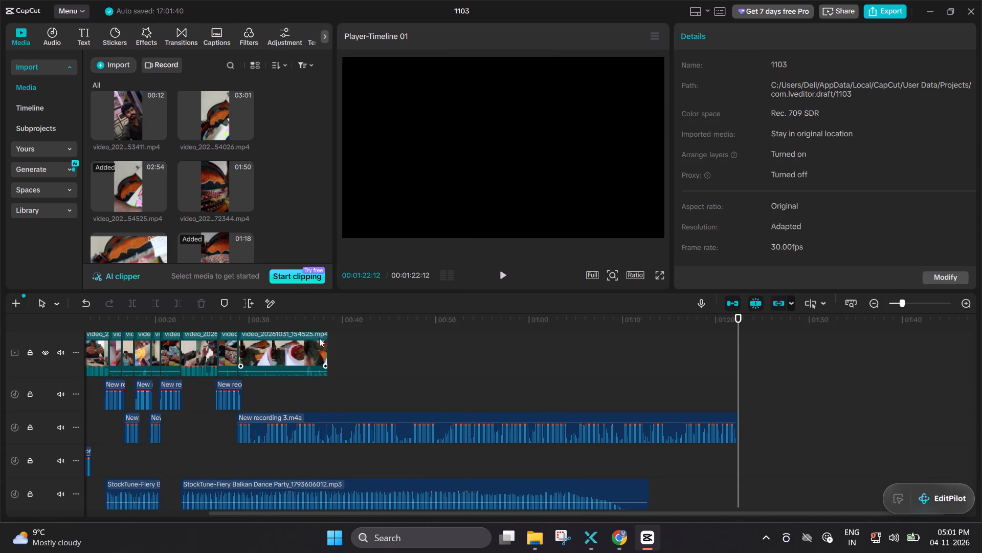
{"action": "scroll", "coordinate": [372, 348], "scroll_direction": "right", "scroll_amount": 1}
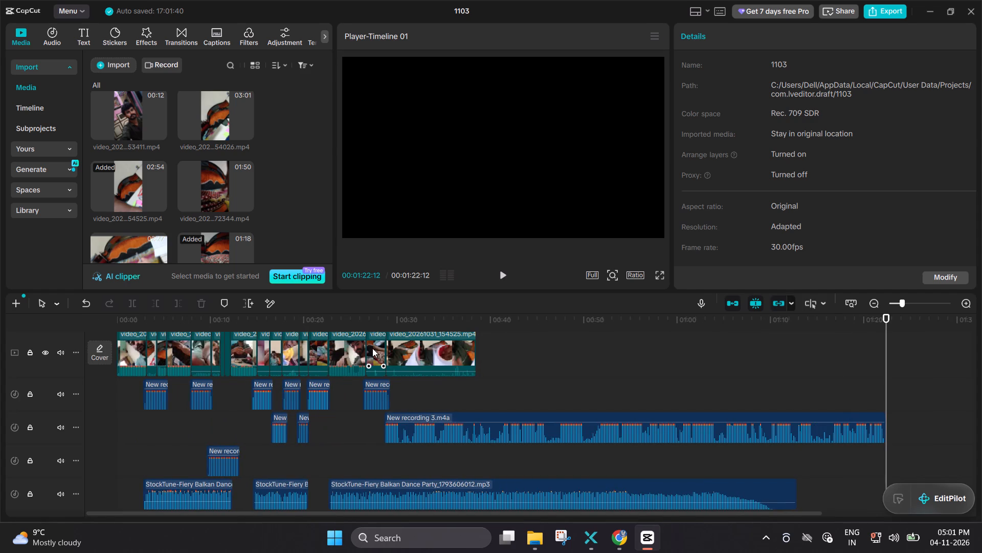
{"action": "scroll", "coordinate": [372, 348], "scroll_direction": "right", "scroll_amount": 1}
{"action": "scroll", "coordinate": [372, 348], "scroll_direction": "up", "scroll_amount": 4, "text": "ctrl"}
{"action": "left_click_drag", "start_coordinate": [372, 348], "coordinate": [527, 330]}
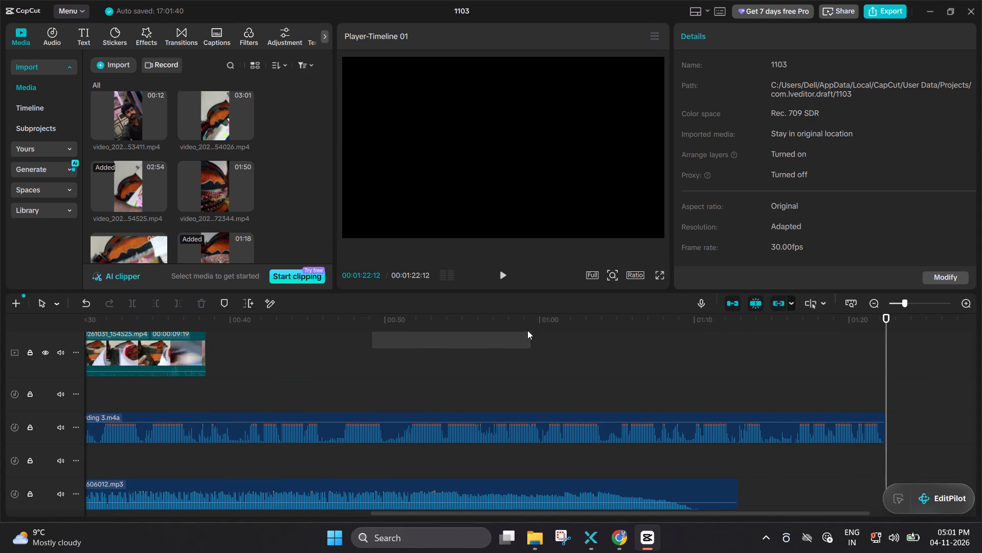
{"action": "left_click_drag", "start_coordinate": [527, 330], "coordinate": [353, 376]}
{"action": "scroll", "coordinate": [353, 376], "scroll_direction": "right", "scroll_amount": 1}
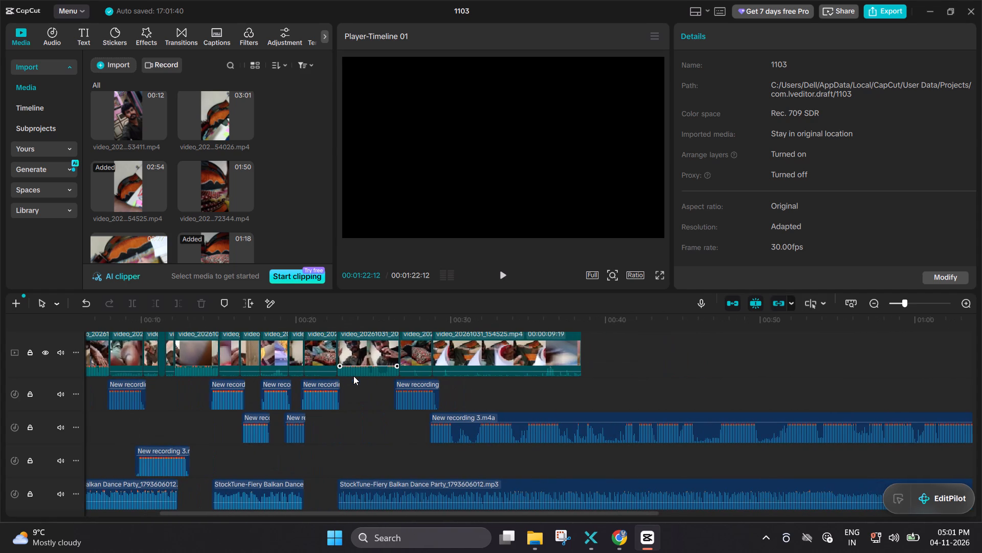
{"action": "double_click", "coordinate": [300, 297]}
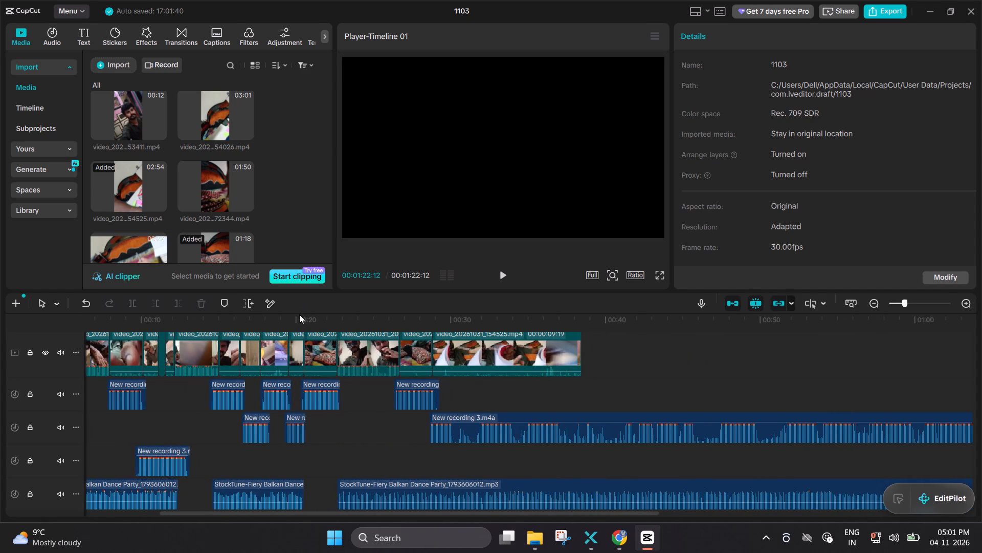
{"action": "double_click", "coordinate": [299, 314]}
{"action": "key", "text": "space"}
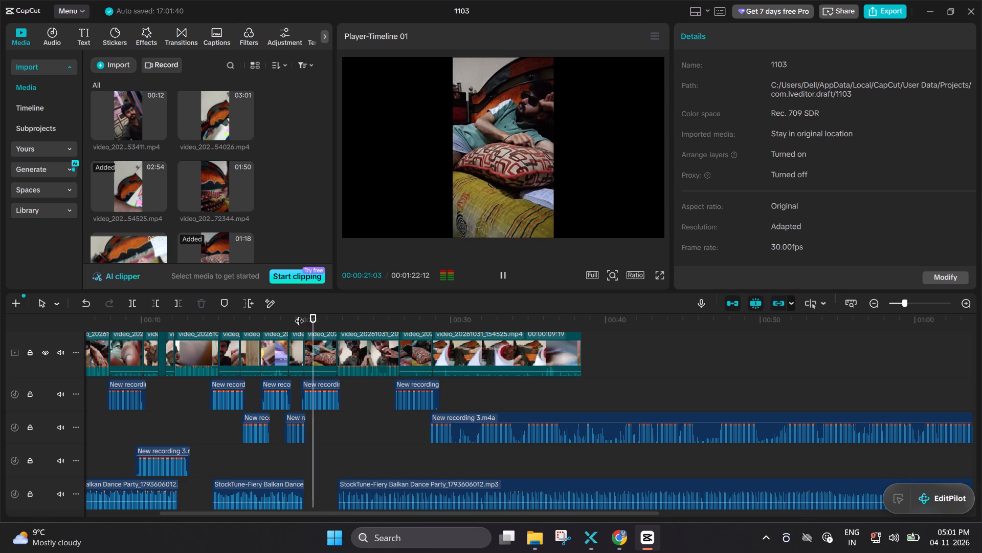
{"action": "left_click", "coordinate": [299, 314]}
{"action": "key", "text": "space"}
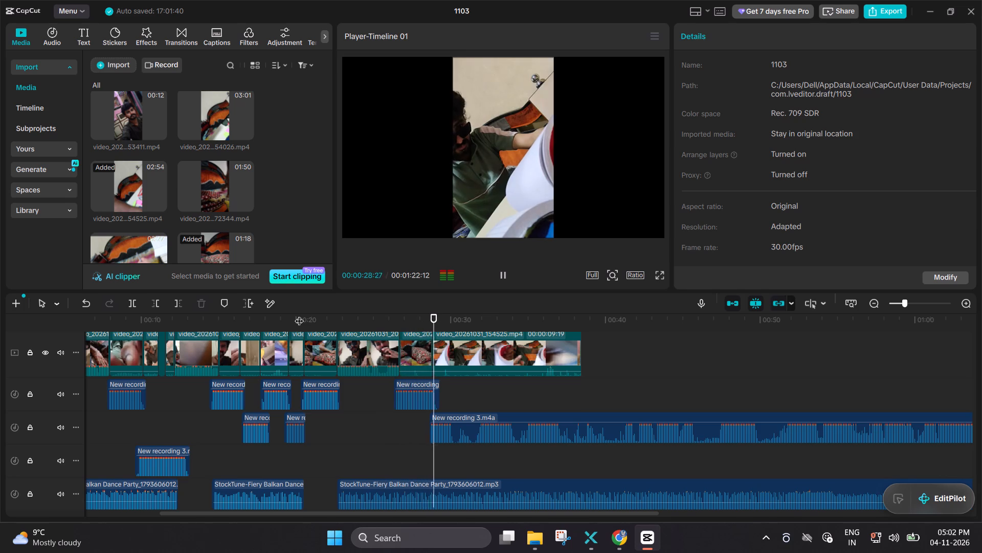
{"action": "key", "text": "space"}
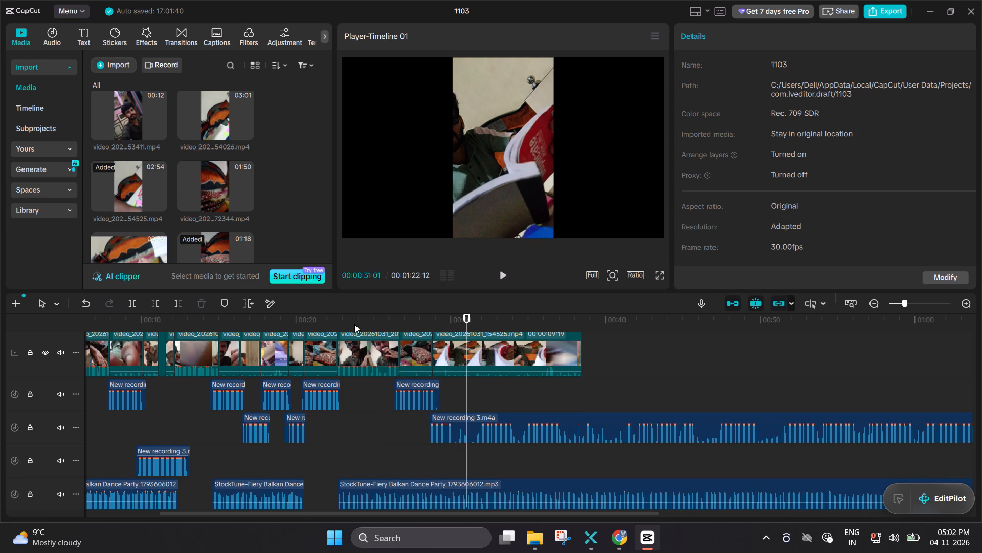
Scrub the last video clip for a better starting point, split it at about 34.6 s, and delete the part before the cut.
{"action": "left_click", "coordinate": [518, 318]}
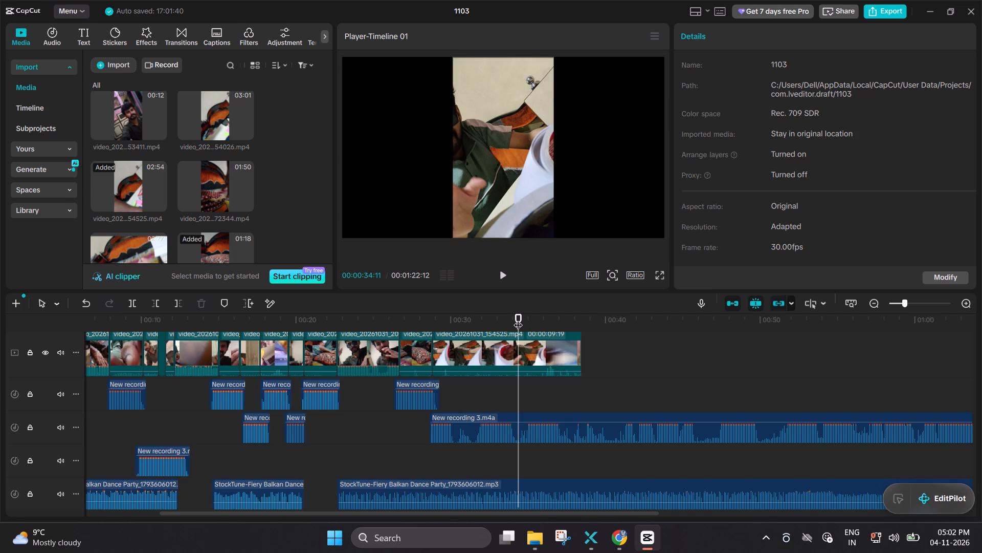
{"action": "left_click", "coordinate": [481, 338]}
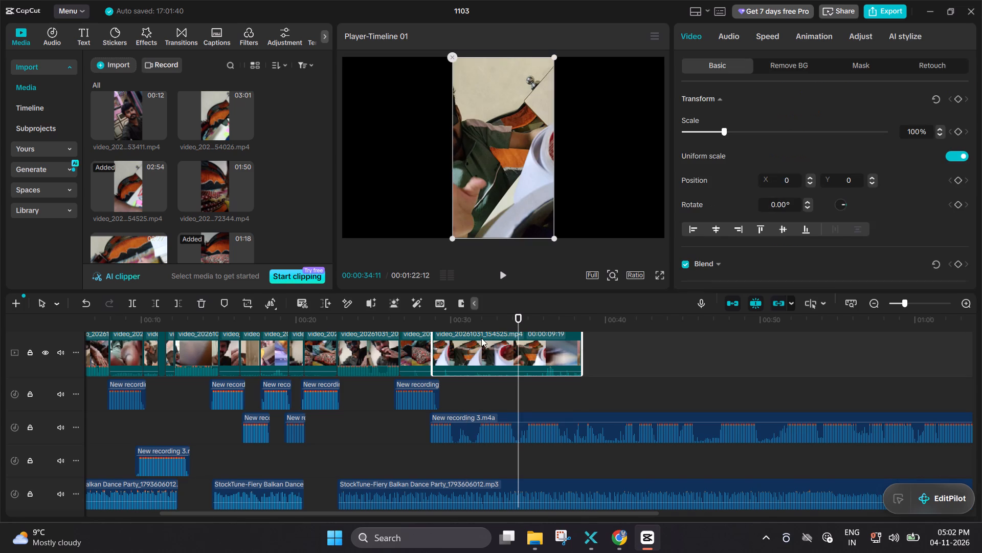
{"action": "left_click_drag", "start_coordinate": [520, 322], "coordinate": [523, 322]}
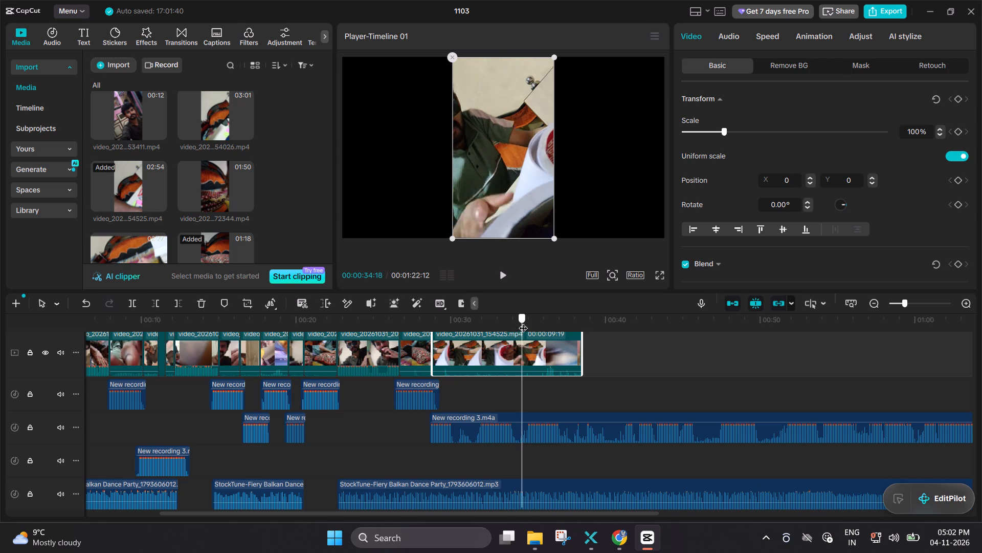
{"action": "left_click_drag", "start_coordinate": [523, 322], "coordinate": [540, 322]}
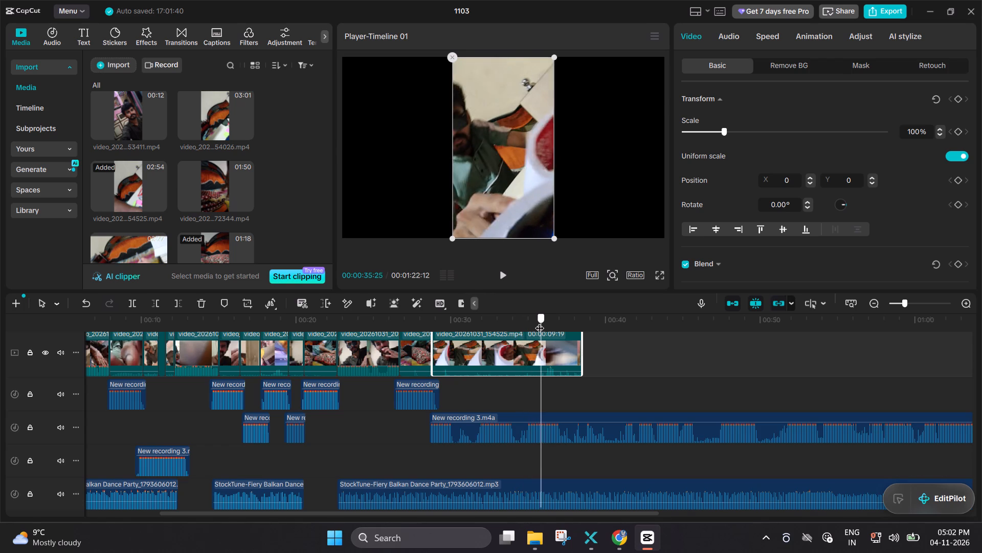
{"action": "left_click_drag", "start_coordinate": [540, 322], "coordinate": [532, 323]}
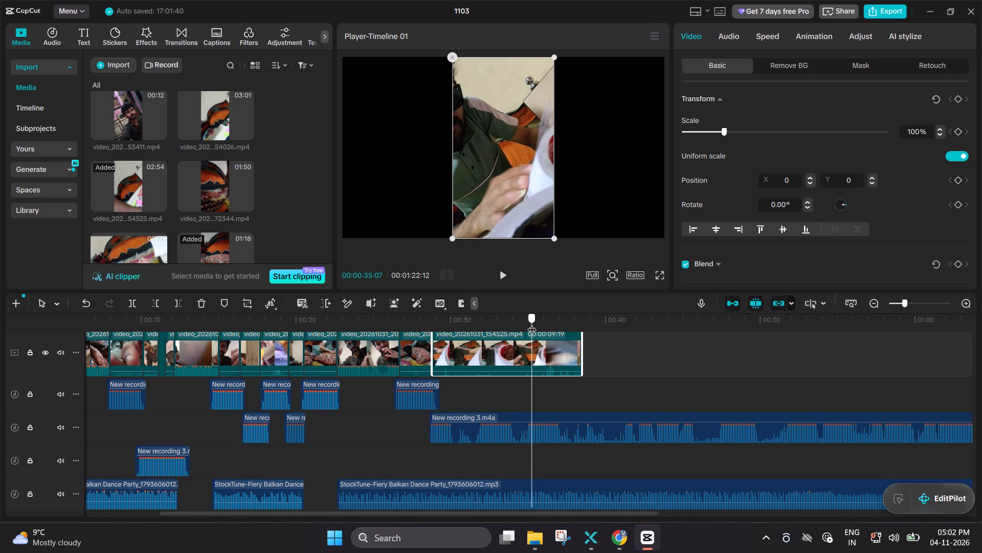
{"action": "left_click_drag", "start_coordinate": [532, 323], "coordinate": [531, 324]}
{"action": "left_click_drag", "start_coordinate": [531, 324], "coordinate": [527, 328]}
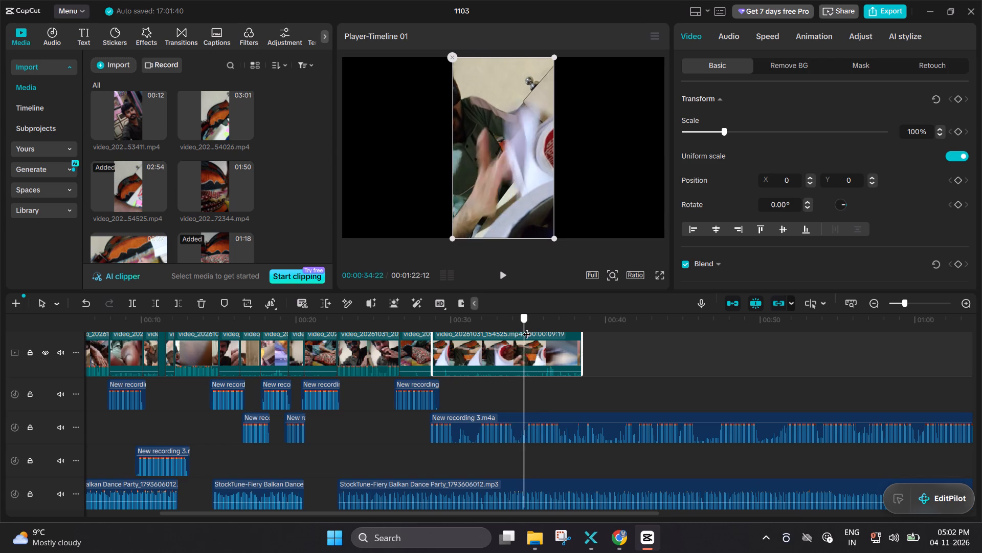
{"action": "left_click_drag", "start_coordinate": [527, 328], "coordinate": [522, 328]}
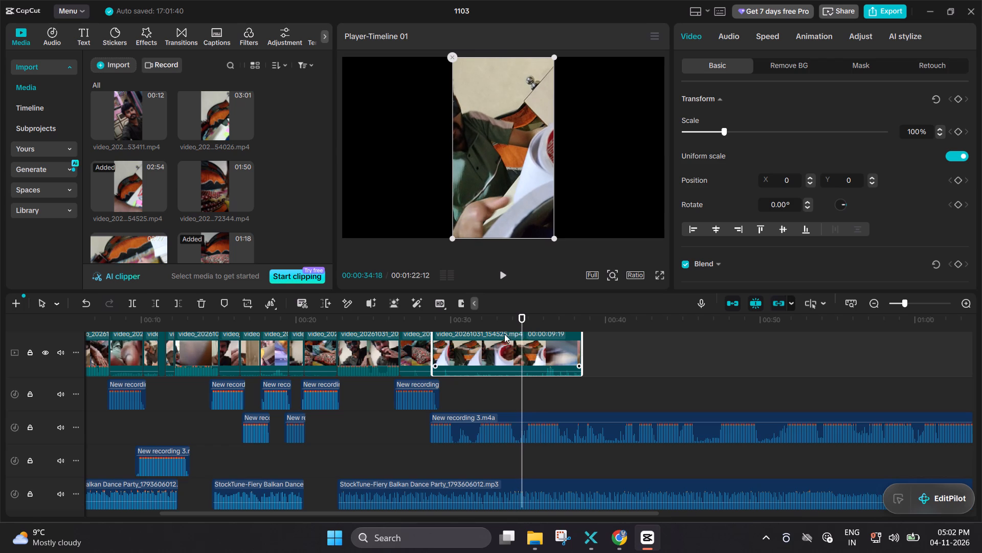
{"action": "left_click", "coordinate": [501, 337]}
{"action": "left_click", "coordinate": [501, 337]}
{"action": "key", "text": "ctrl+b"}
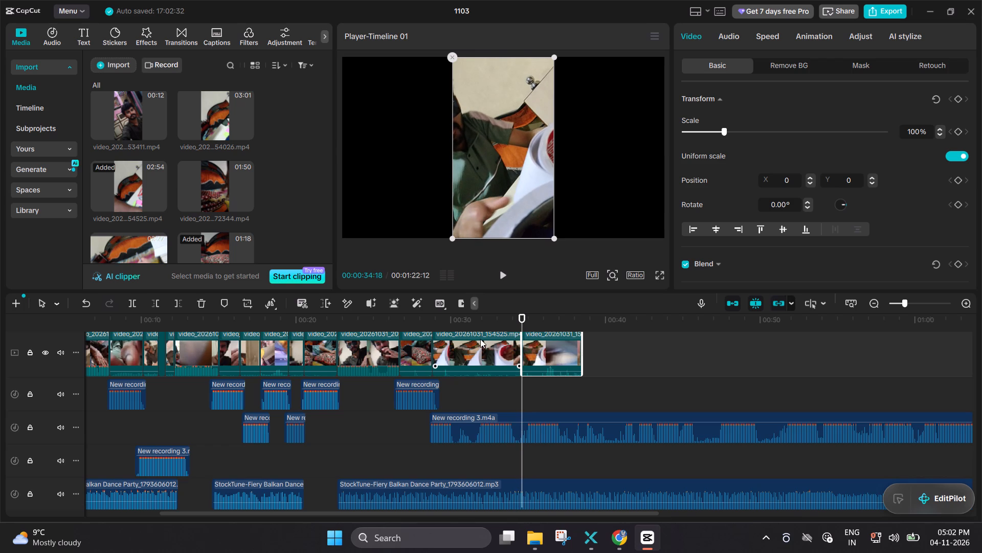
{"action": "left_click", "coordinate": [480, 339]}
{"action": "key", "text": "BackSpace"}
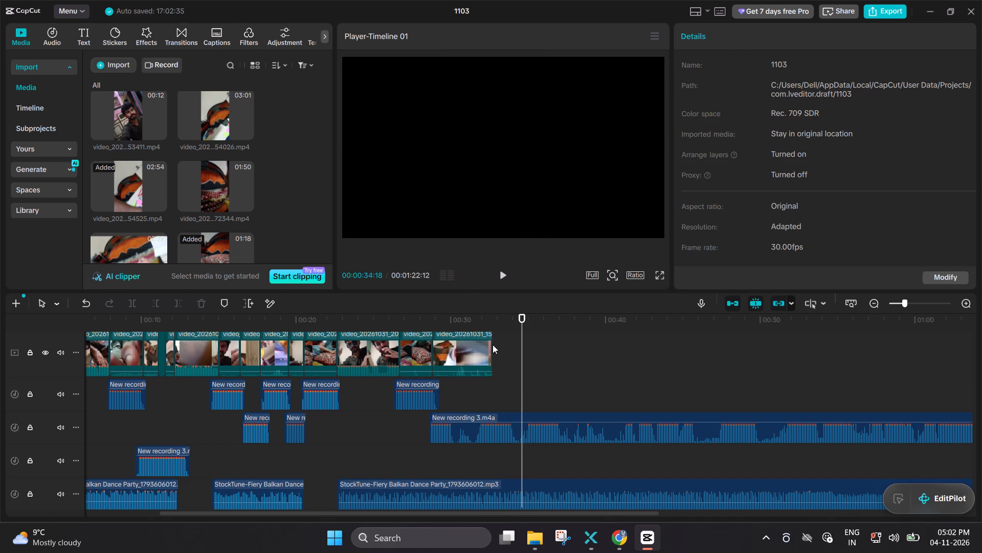
Trim the end of the last video clip back to about 30.5 s on the timeline.
{"action": "double_click", "coordinate": [463, 350]}
{"action": "double_click", "coordinate": [457, 316]}
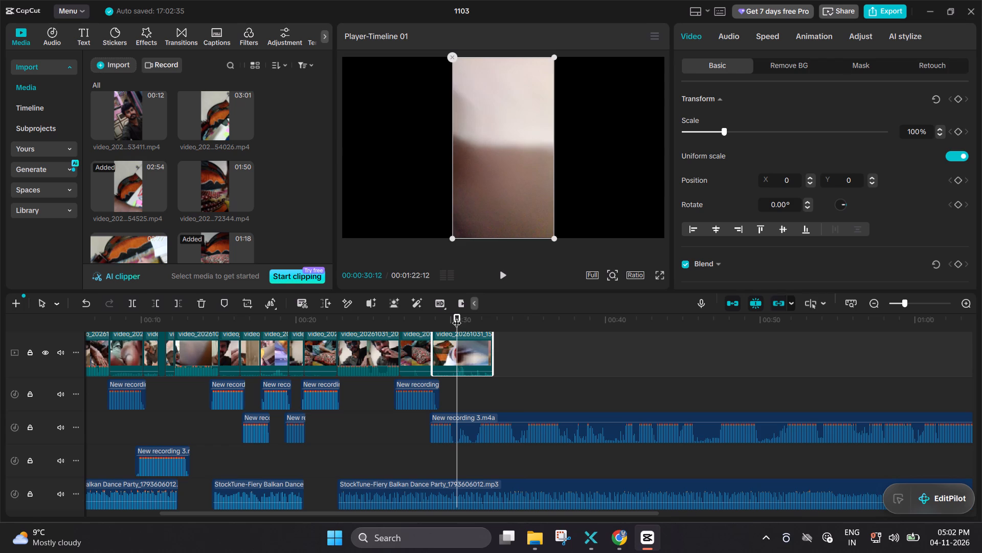
{"action": "left_click", "coordinate": [456, 316]}
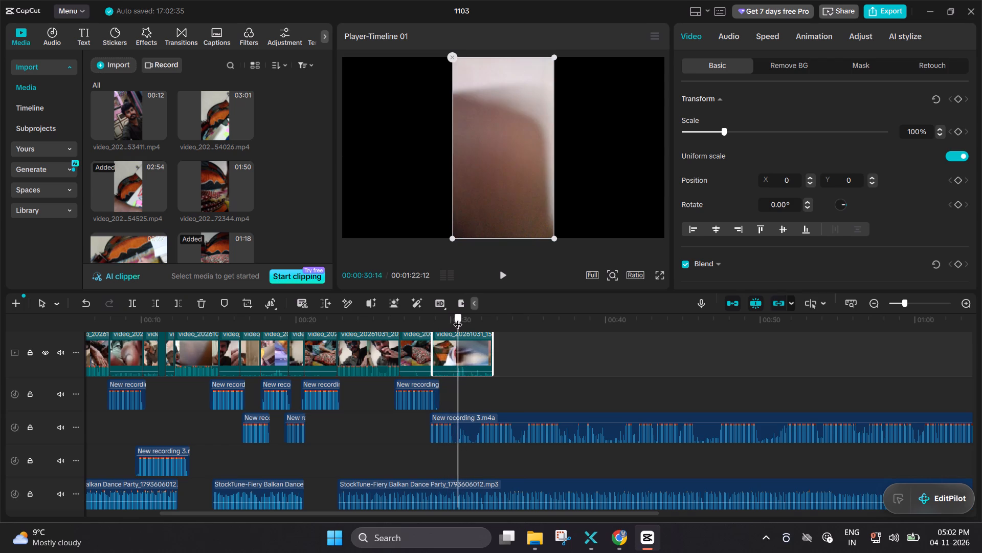
{"action": "left_click_drag", "start_coordinate": [492, 338], "coordinate": [485, 341]}
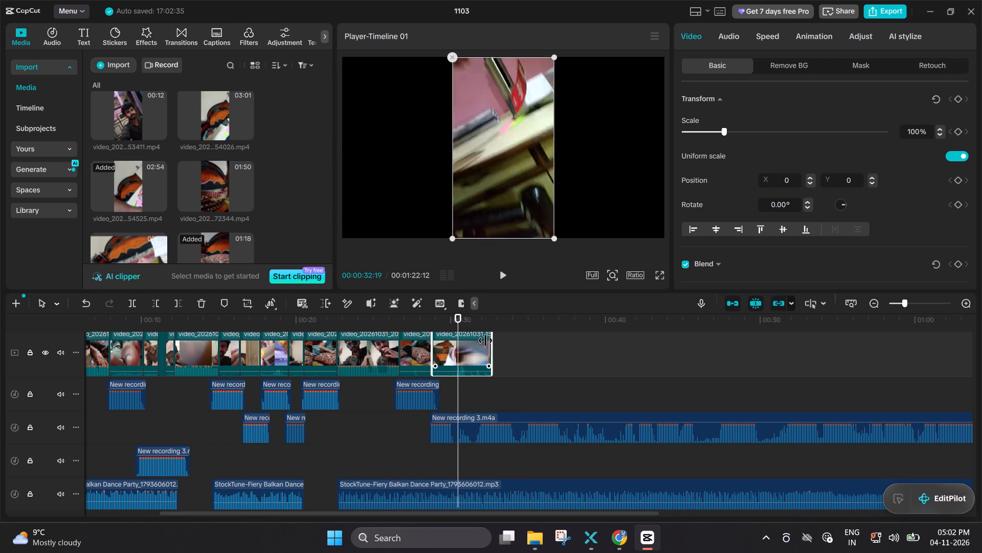
{"action": "left_click_drag", "start_coordinate": [485, 341], "coordinate": [457, 348]}
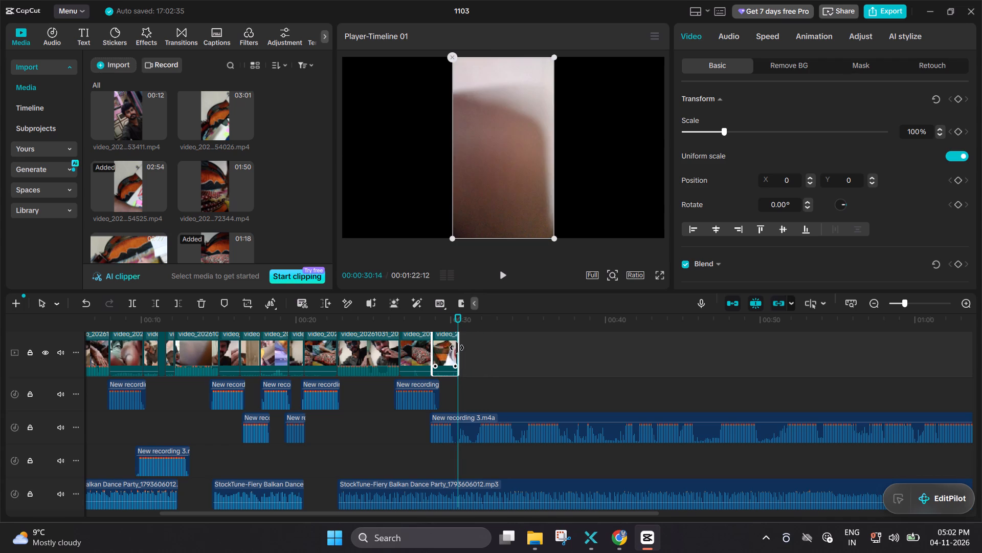
{"action": "left_click_drag", "start_coordinate": [457, 348], "coordinate": [457, 348]}
{"action": "left_click", "coordinate": [474, 353]}
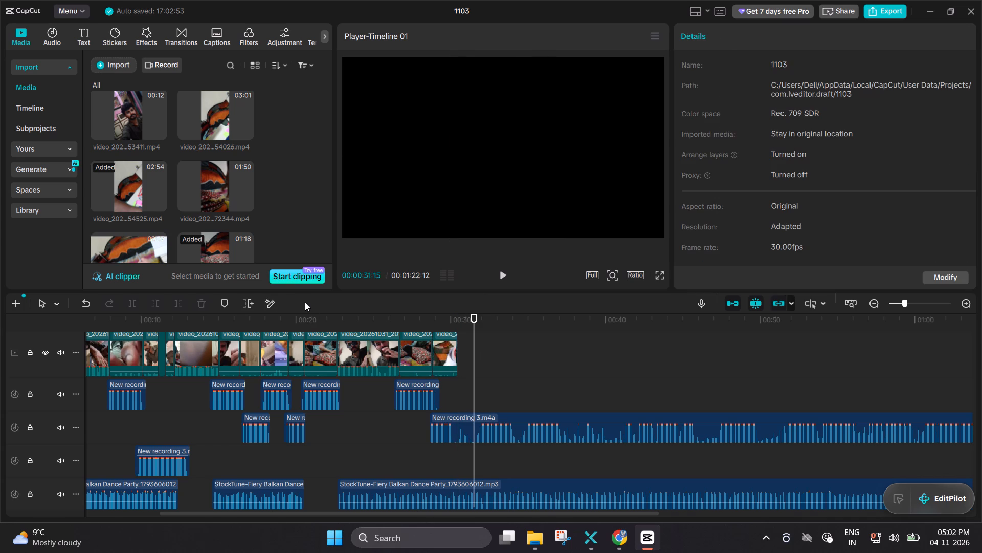
Play the timeline from about 20 s past the last video clip's end to check the trim against the voice-over.
{"action": "left_click", "coordinate": [305, 302]}
{"action": "double_click", "coordinate": [300, 316]}
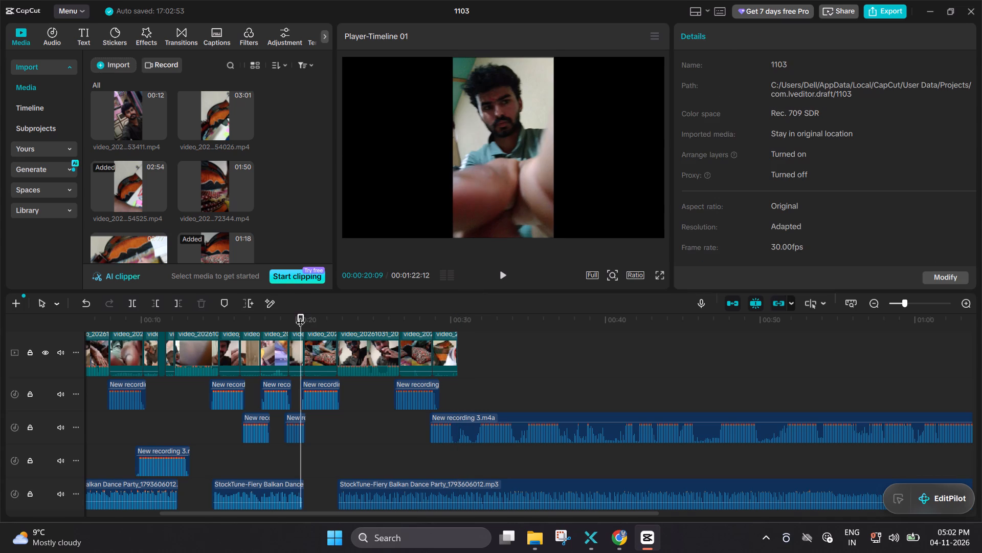
{"action": "left_click", "coordinate": [300, 316]}
{"action": "key", "text": "space"}
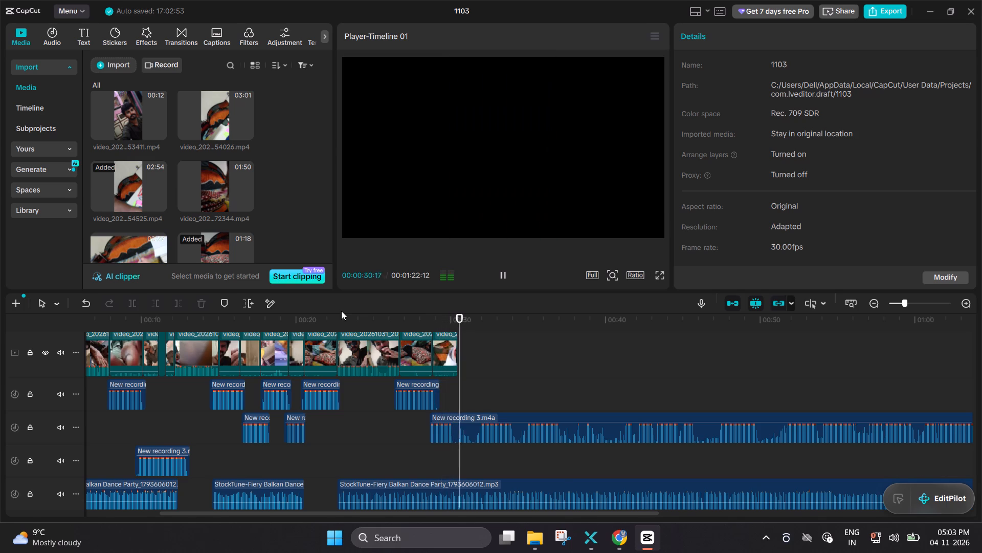
{"action": "left_click", "coordinate": [450, 347]}
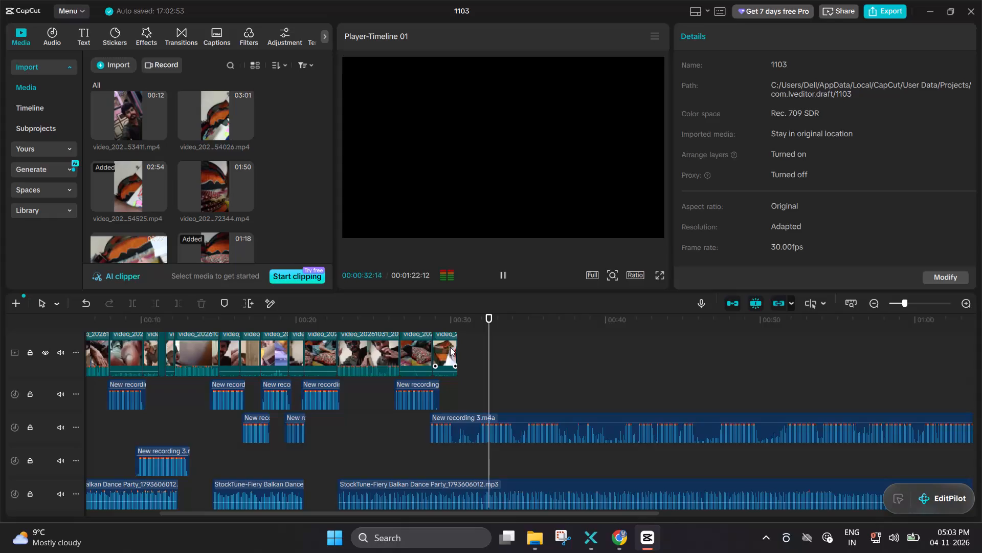
Play the last video clip in short bursts around 29 to 30 s, and raise its volume to 20.0 dB.
{"action": "left_click", "coordinate": [450, 347]}
{"action": "key", "text": "space"}
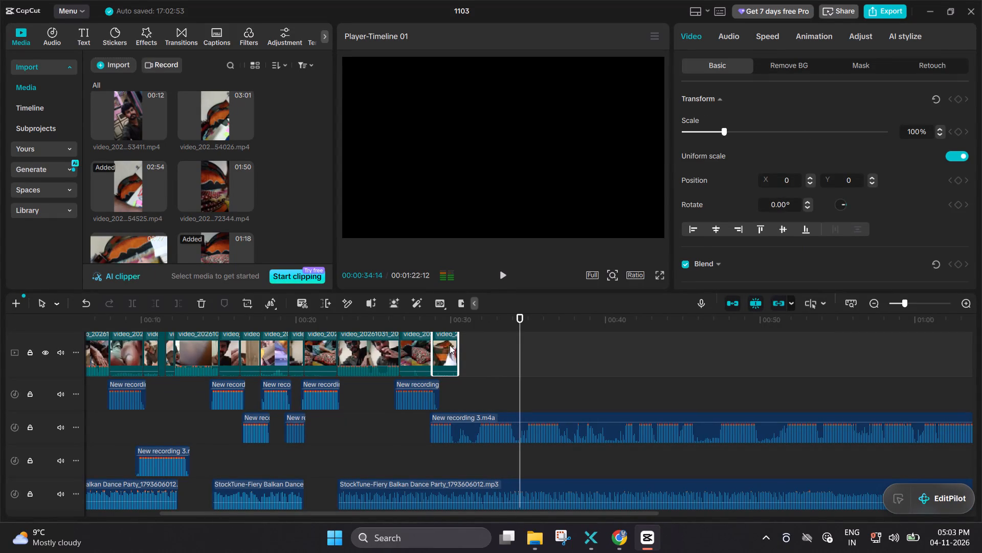
{"action": "left_click", "coordinate": [442, 318]}
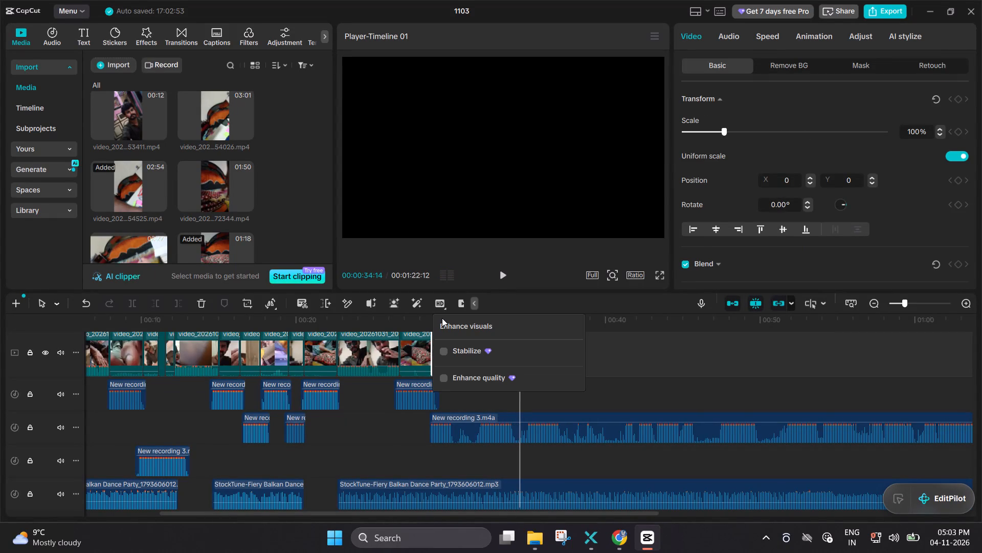
{"action": "left_click", "coordinate": [428, 317]}
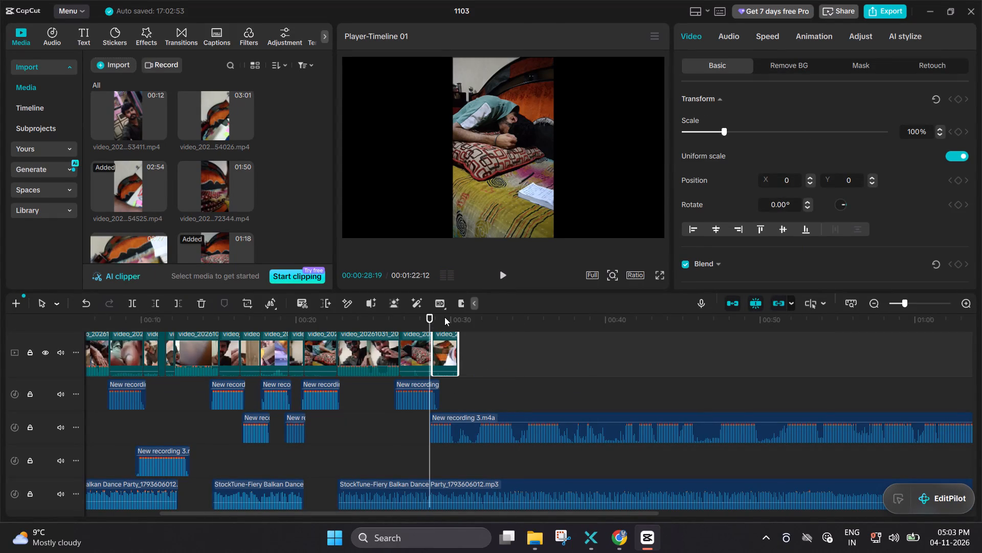
{"action": "left_click", "coordinate": [444, 317]}
{"action": "key", "text": "space"}
{"action": "key", "text": "space"}
{"action": "key", "text": "space"}
{"action": "key", "text": "space"}
{"action": "key", "text": "space"}
{"action": "key", "text": "space"}
{"action": "key", "text": "space"}
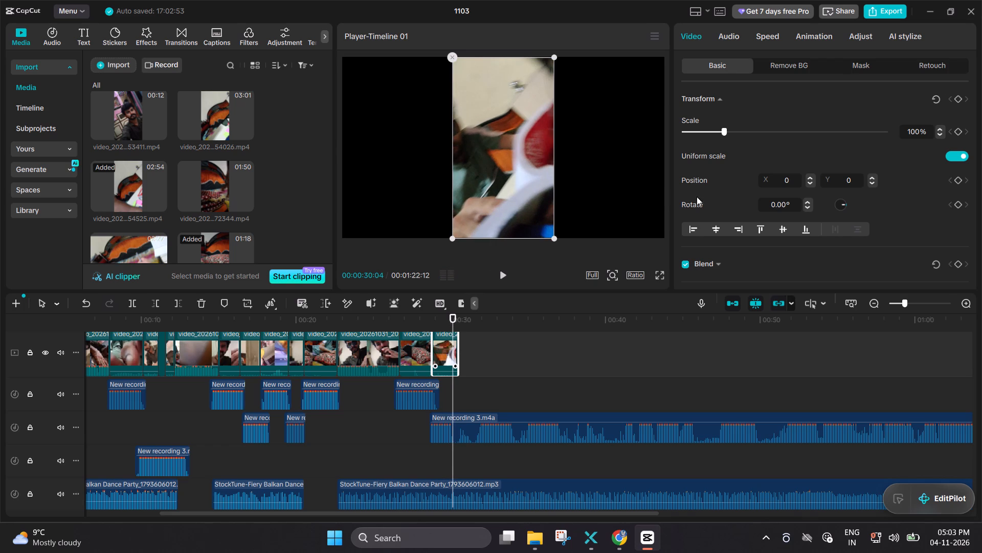
{"action": "left_click", "coordinate": [733, 40]}
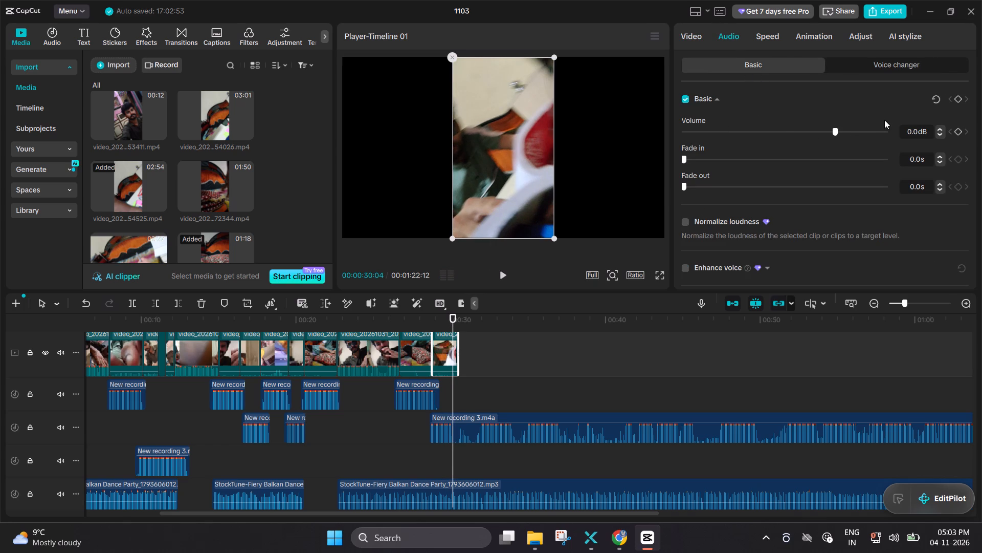
{"action": "left_click", "coordinate": [881, 127]}
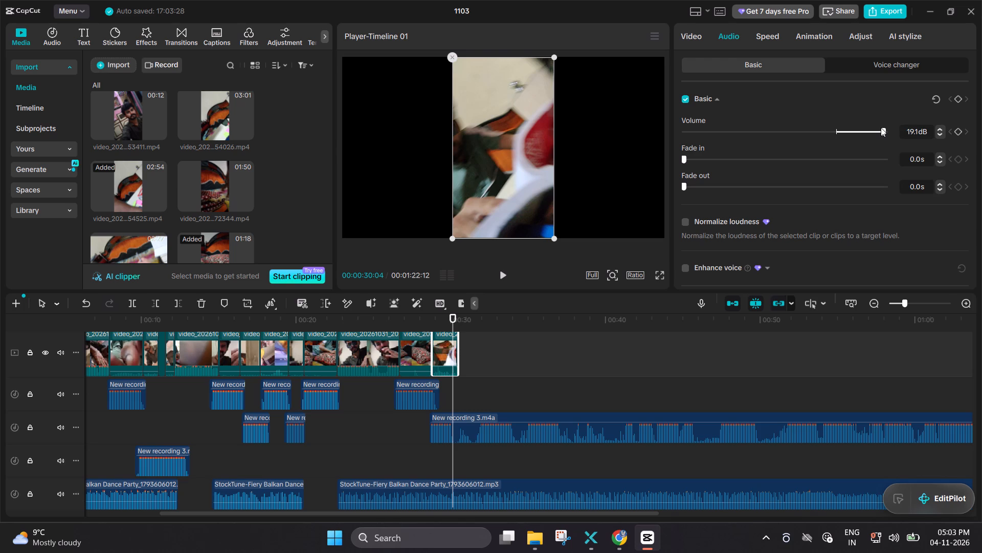
{"action": "left_click_drag", "start_coordinate": [881, 127], "coordinate": [902, 136]}
Play the timeline from about 29 s past the last video clip's end to check its raised volume.
{"action": "left_click", "coordinate": [505, 335]}
{"action": "double_click", "coordinate": [438, 316]}
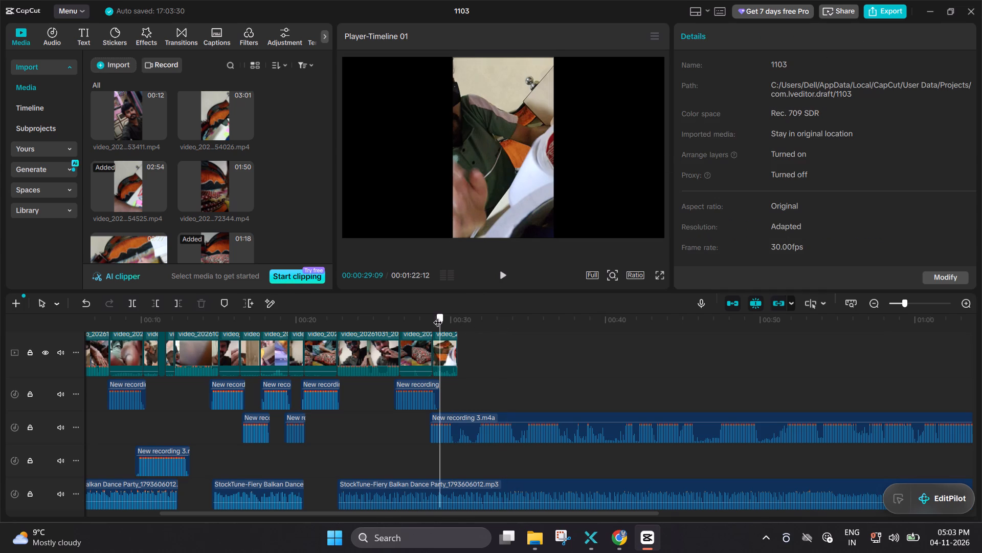
{"action": "key", "text": "space"}
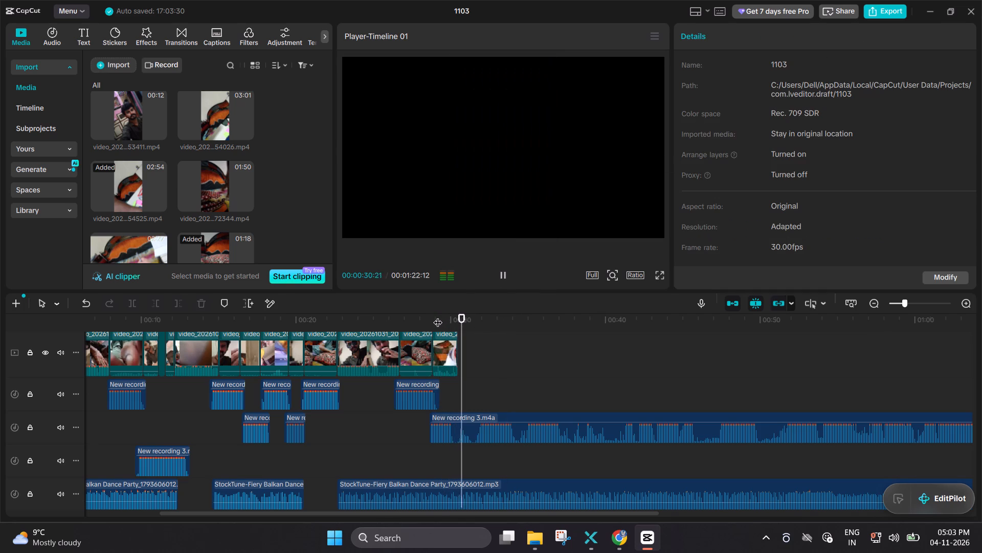
{"action": "key", "text": "space"}
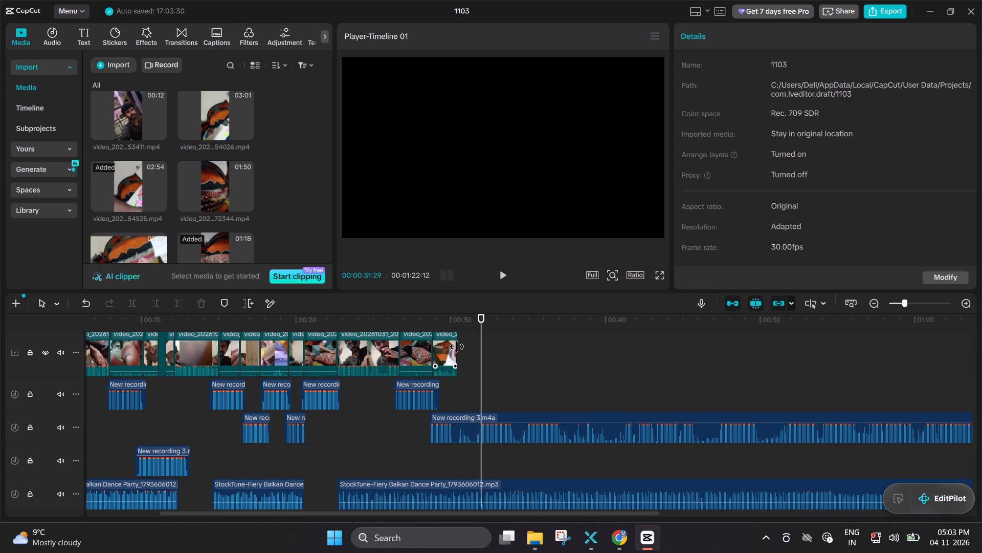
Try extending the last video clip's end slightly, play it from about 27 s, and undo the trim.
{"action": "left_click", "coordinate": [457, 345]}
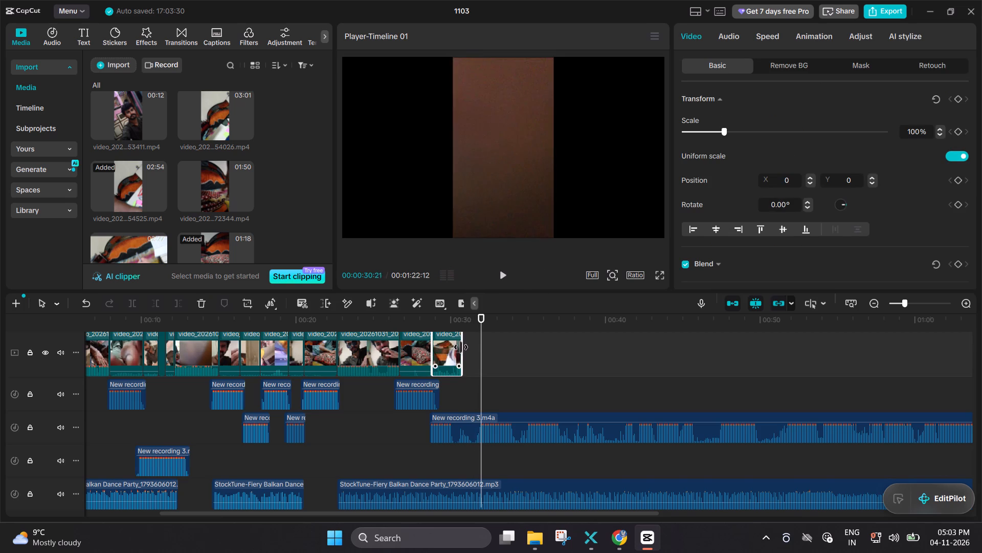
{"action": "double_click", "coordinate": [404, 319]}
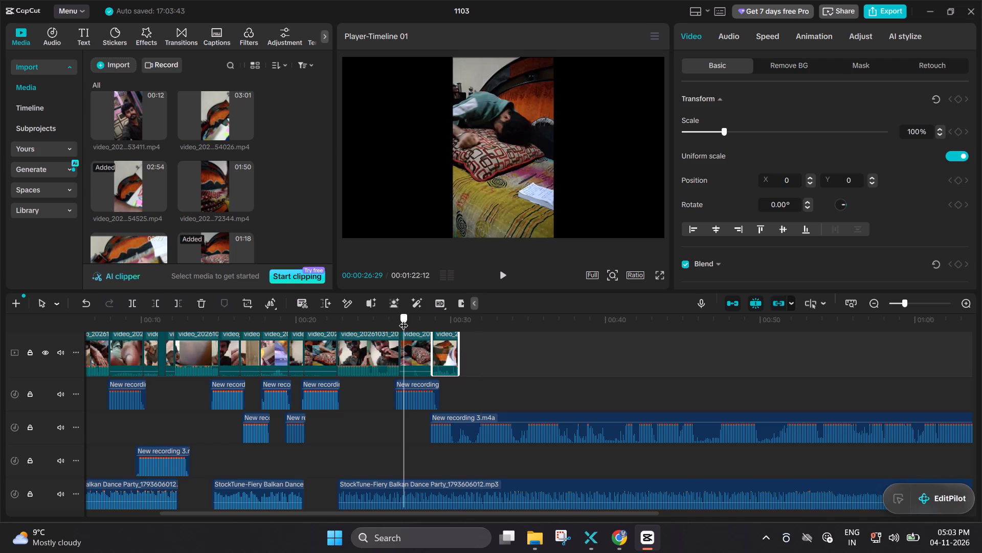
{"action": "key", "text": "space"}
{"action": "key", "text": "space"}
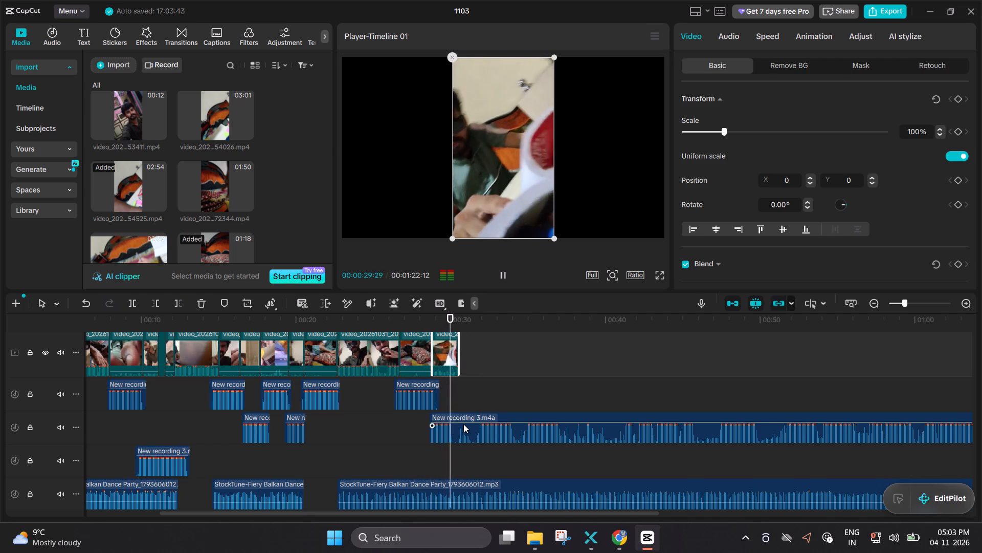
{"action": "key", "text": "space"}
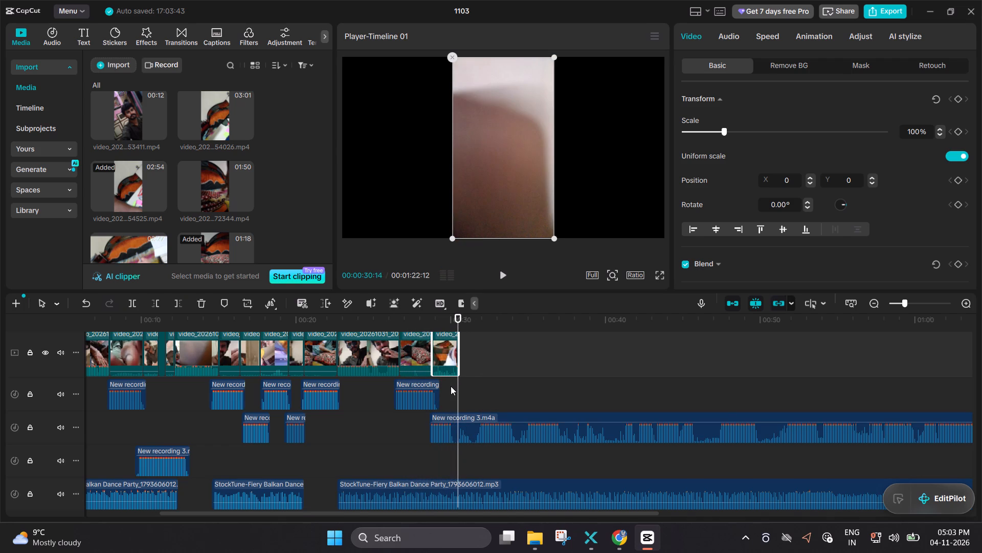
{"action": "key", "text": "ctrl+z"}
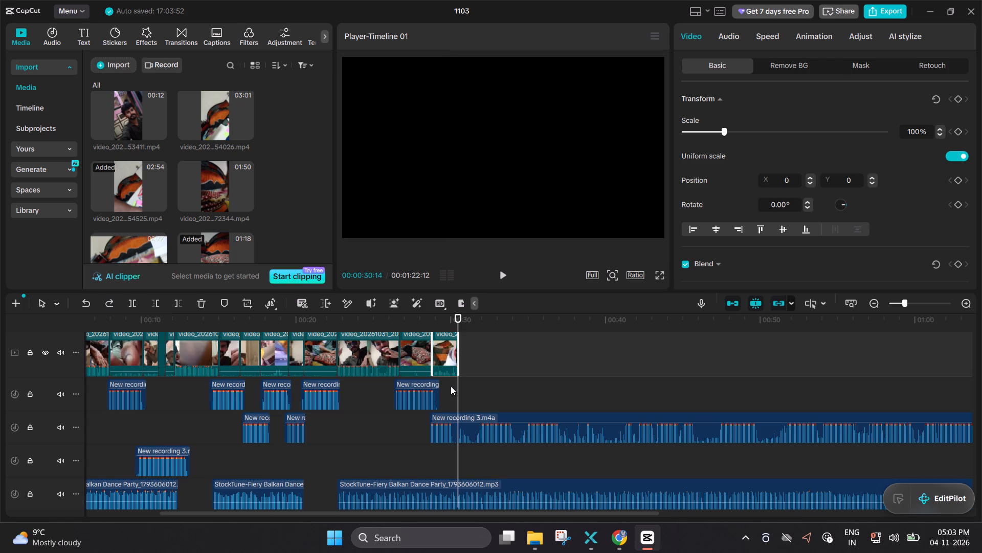
Play the cut into the last video clip from about 26 s, and trim about 0.2 s off that clip's start.
{"action": "left_click", "coordinate": [460, 394]}
{"action": "scroll", "coordinate": [460, 394], "scroll_direction": "up", "scroll_amount": 5, "text": "ctrl"}
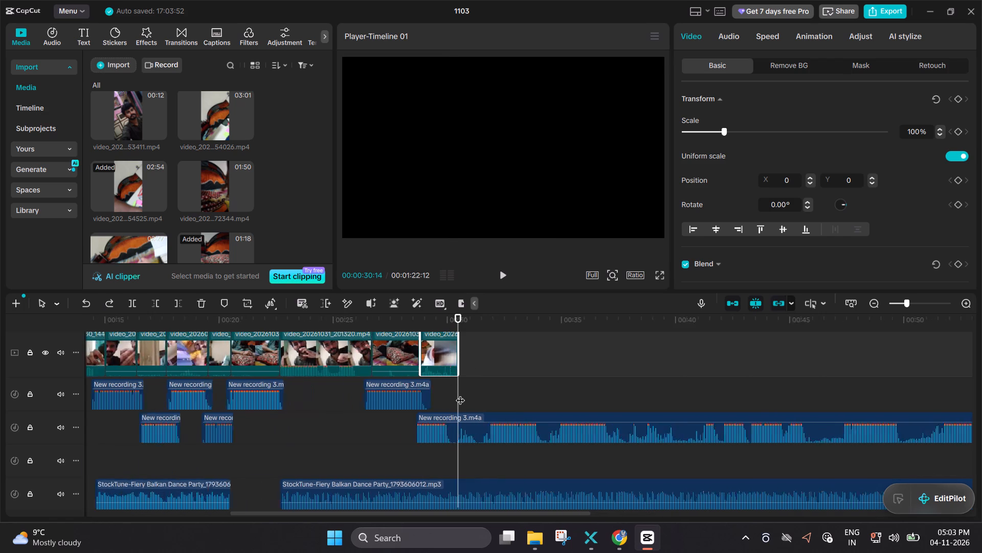
{"action": "scroll", "coordinate": [460, 394], "scroll_direction": "up", "scroll_amount": 9, "text": "ctrl"}
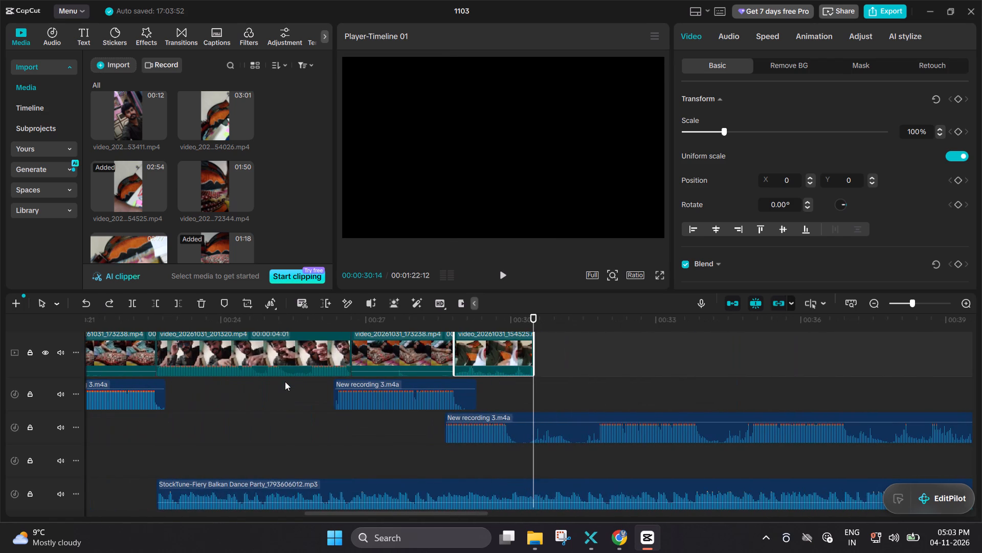
{"action": "key", "text": "space"}
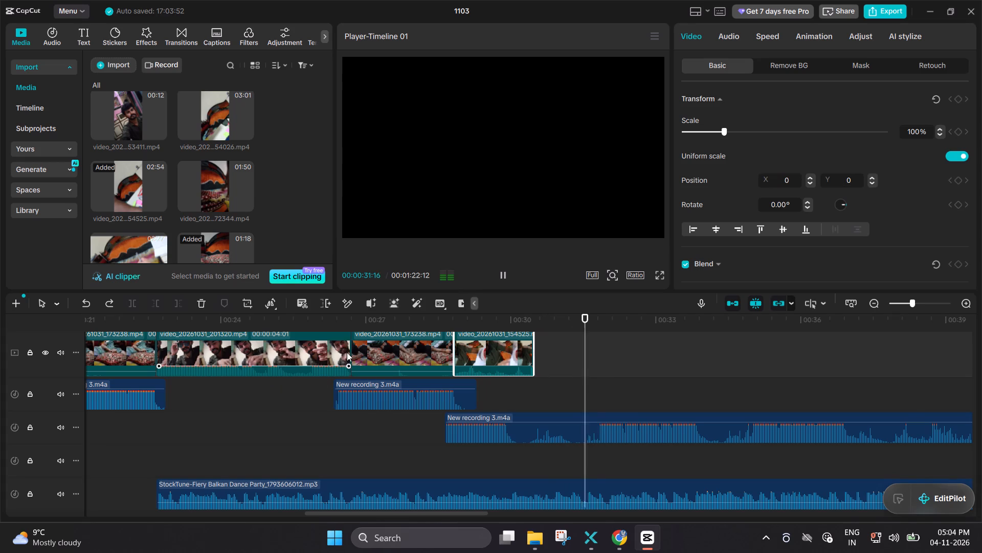
{"action": "left_click", "coordinate": [334, 326]}
{"action": "key", "text": "space"}
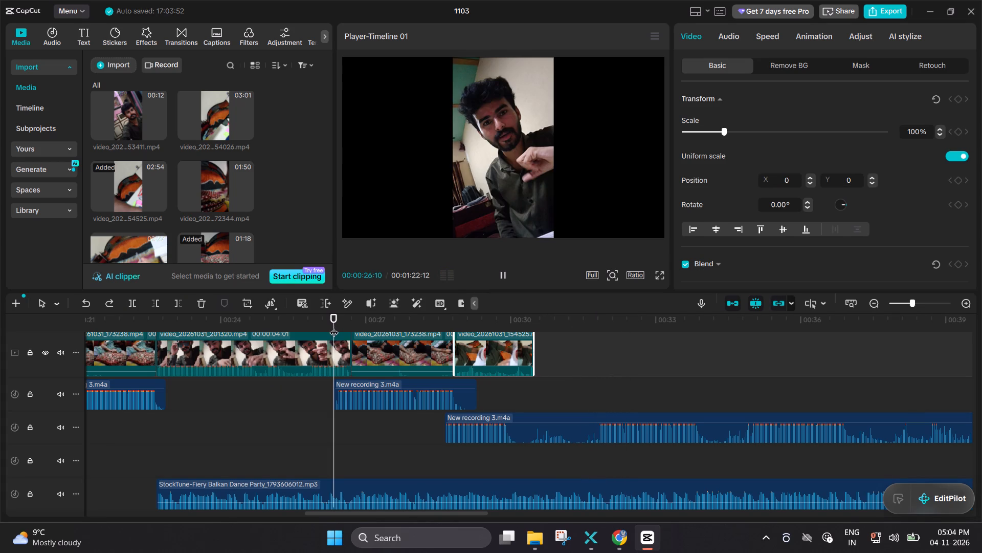
{"action": "key", "text": "space"}
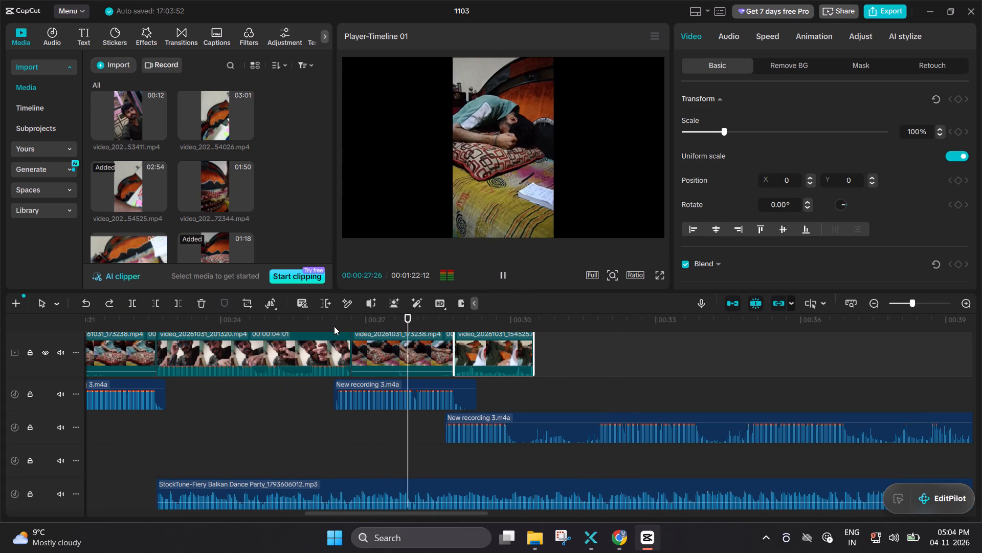
{"action": "key", "text": "space"}
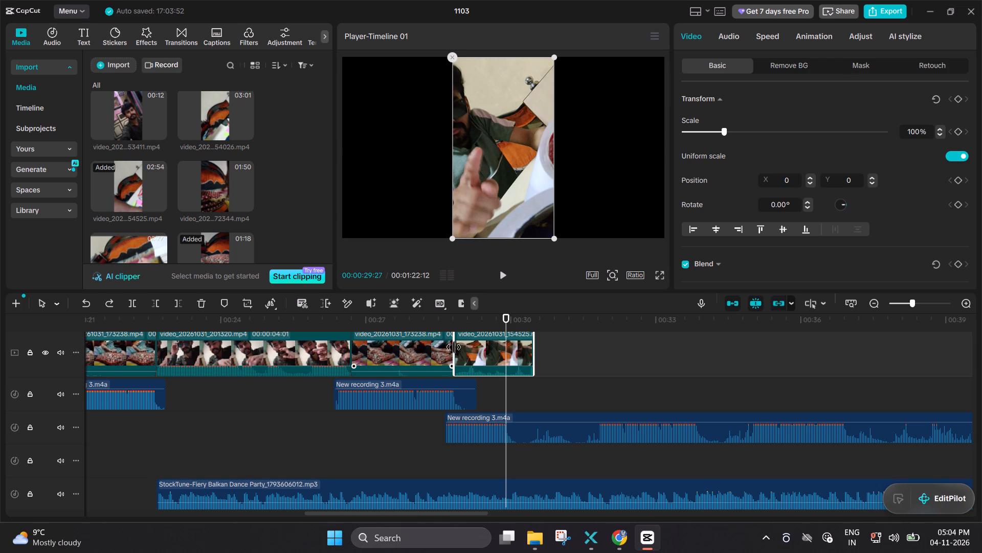
{"action": "left_click_drag", "start_coordinate": [454, 347], "coordinate": [460, 348]}
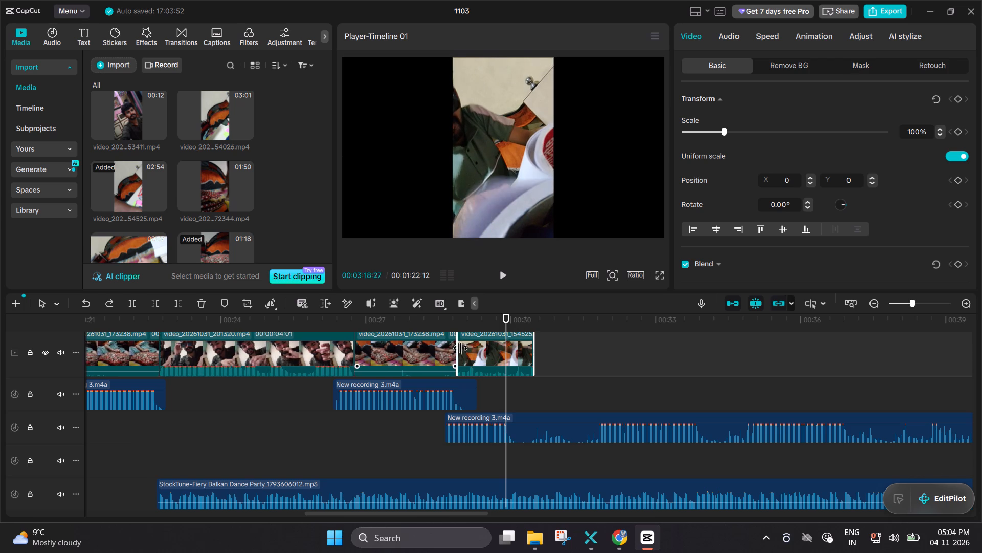
{"action": "left_click_drag", "start_coordinate": [460, 348], "coordinate": [464, 348]}
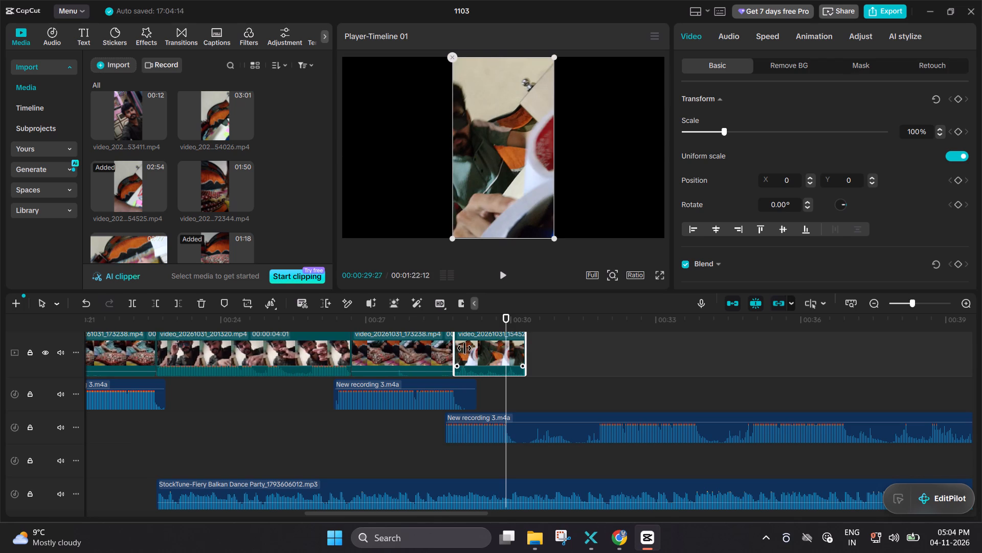
Play the timeline from about 28 s past the last video clip's end to check the new trim.
{"action": "left_click", "coordinate": [406, 316]}
{"action": "key", "text": "space"}
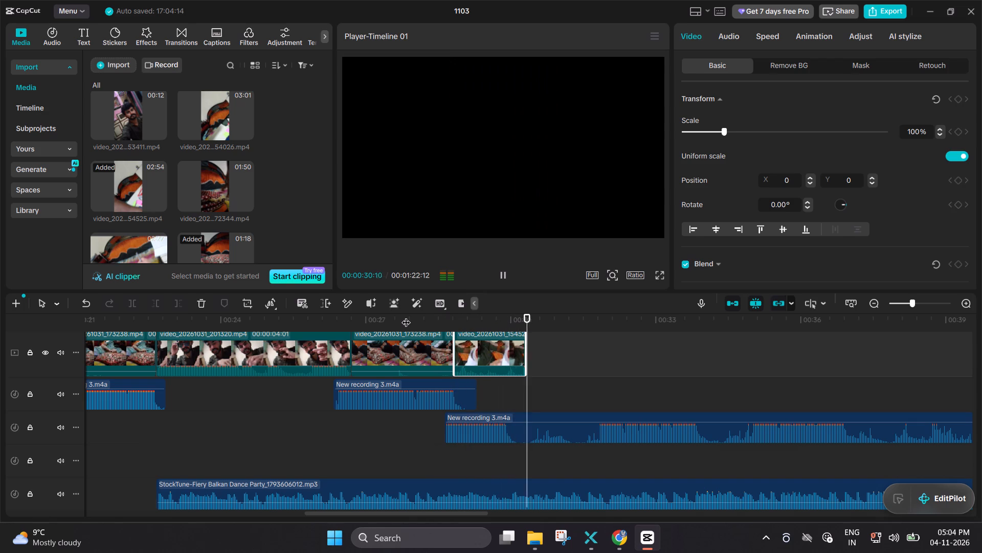
{"action": "key", "text": "space"}
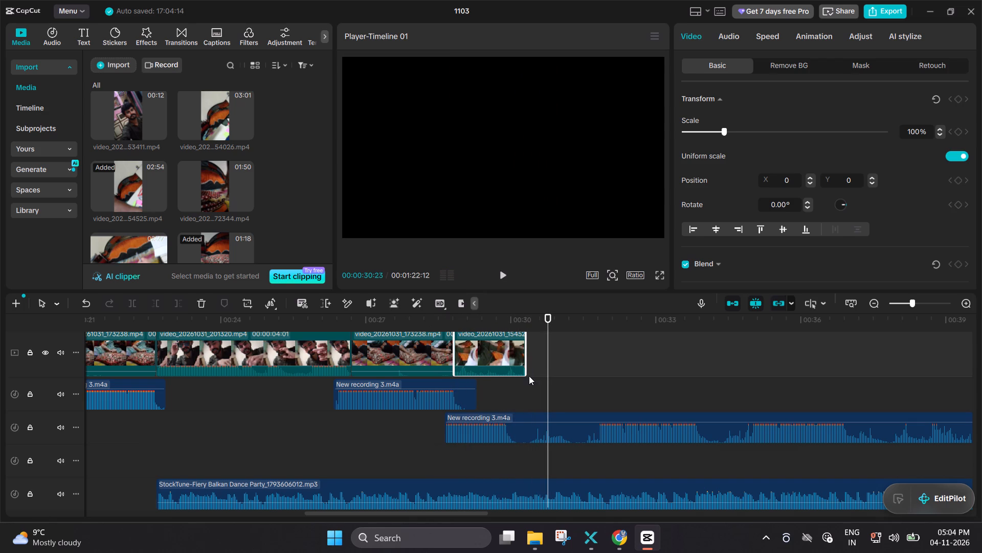
Split the New recording 3.m4a voice-over at 00:00:30:05, and select the part after the cut.
{"action": "left_click", "coordinate": [518, 423]}
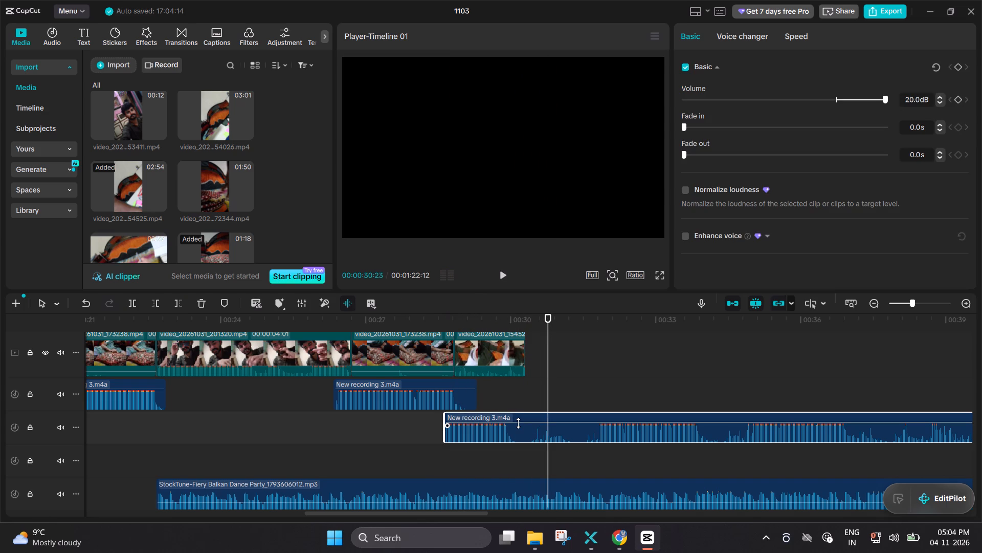
{"action": "left_click_drag", "start_coordinate": [518, 423], "coordinate": [520, 393]}
{"action": "triple_click", "coordinate": [520, 393]}
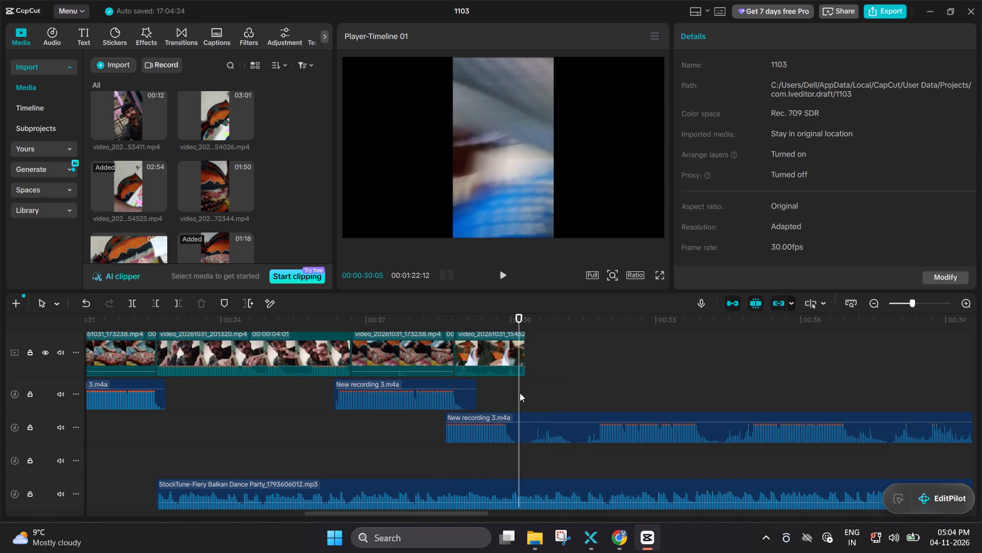
{"action": "left_click", "coordinate": [496, 438]}
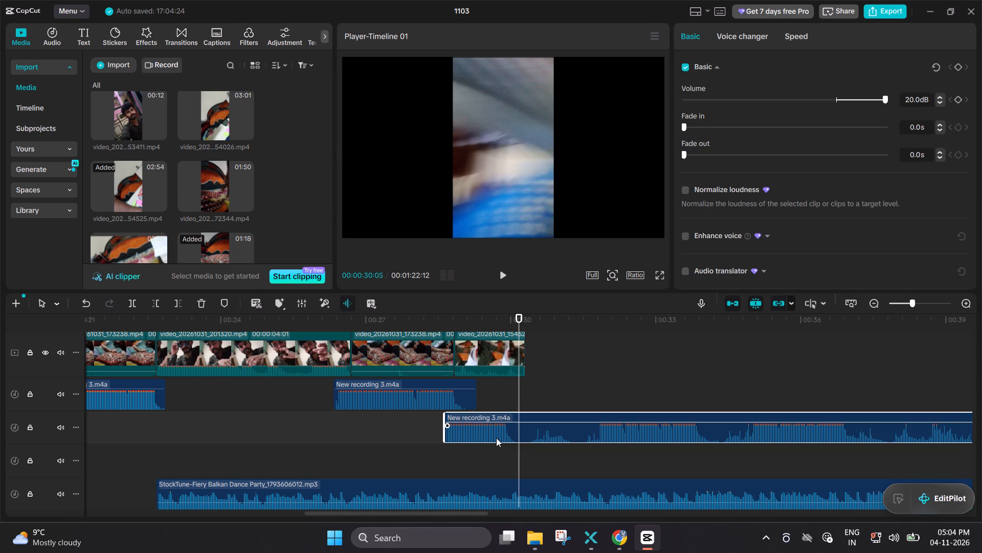
{"action": "key", "text": "ctrl+b"}
{"action": "left_click", "coordinate": [593, 415]}
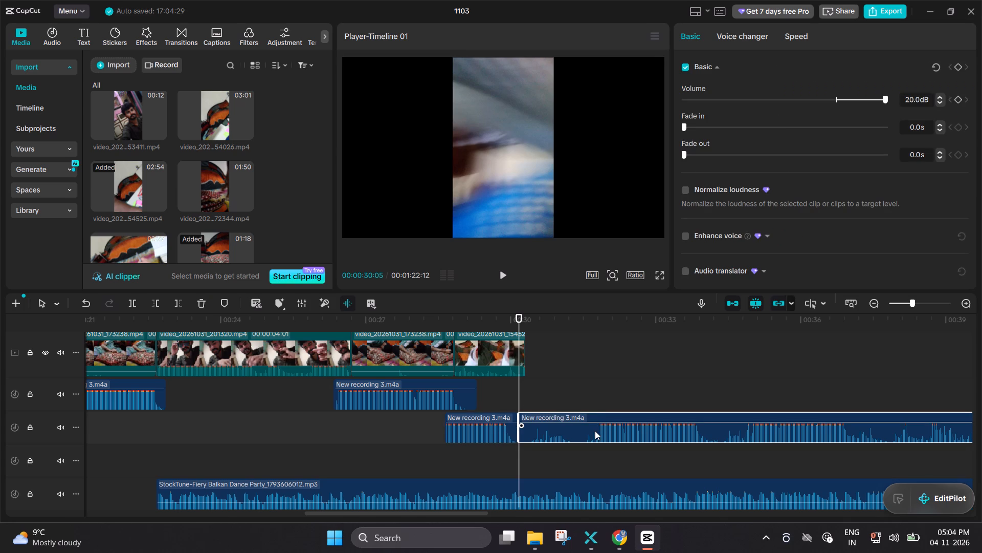
{"action": "left_click", "coordinate": [595, 431]}
Play parts of the remaining New recording 3.m4a voice-over from about 01:12 and 01:21 to check its tail.
{"action": "scroll", "coordinate": [696, 414], "scroll_direction": "down", "scroll_amount": 9, "text": "ctrl"}
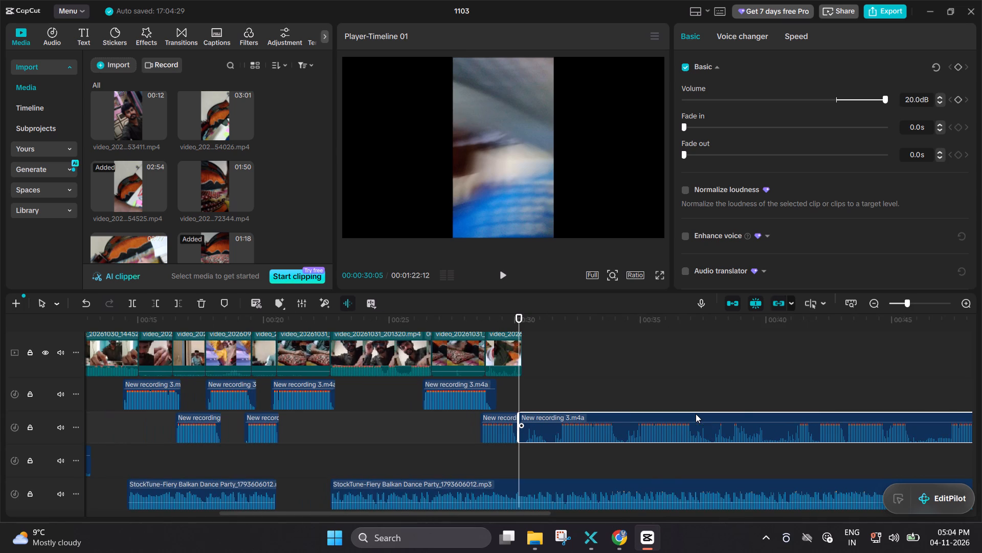
{"action": "scroll", "coordinate": [914, 383], "scroll_direction": "down", "scroll_amount": 4, "text": "ctrl"}
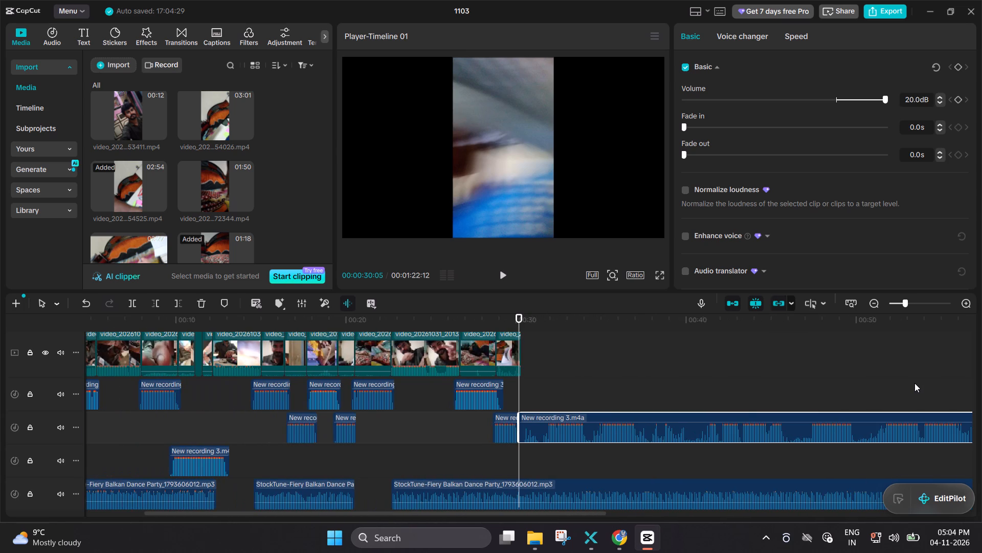
{"action": "scroll", "coordinate": [914, 383], "scroll_direction": "down", "scroll_amount": 5, "text": "ctrl"}
{"action": "triple_click", "coordinate": [795, 390]}
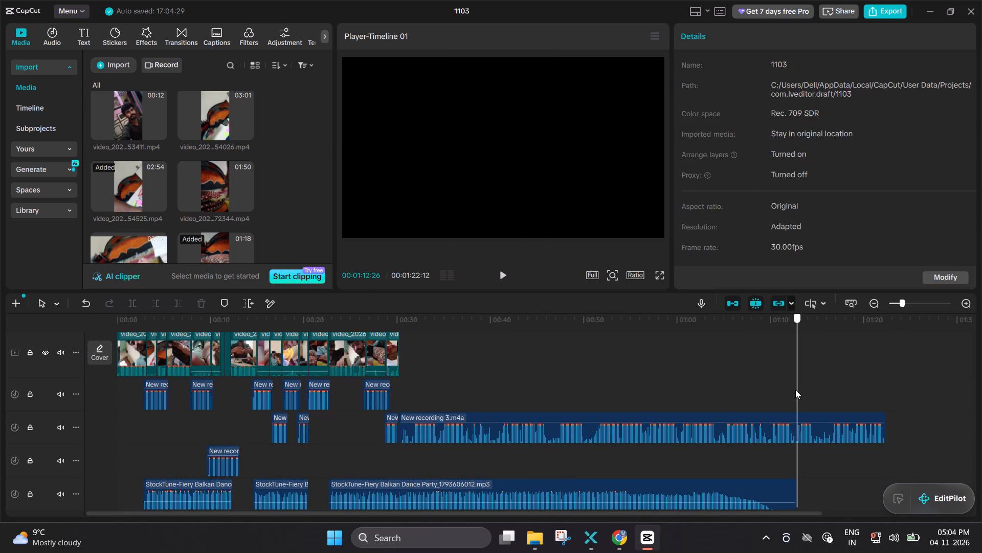
{"action": "key", "text": "space"}
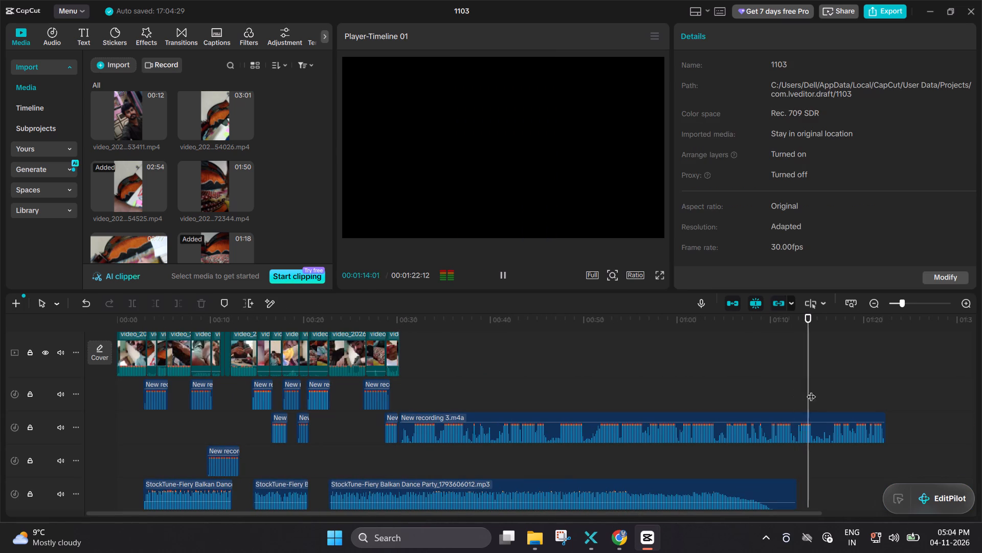
{"action": "double_click", "coordinate": [872, 384]}
{"action": "key", "text": "space"}
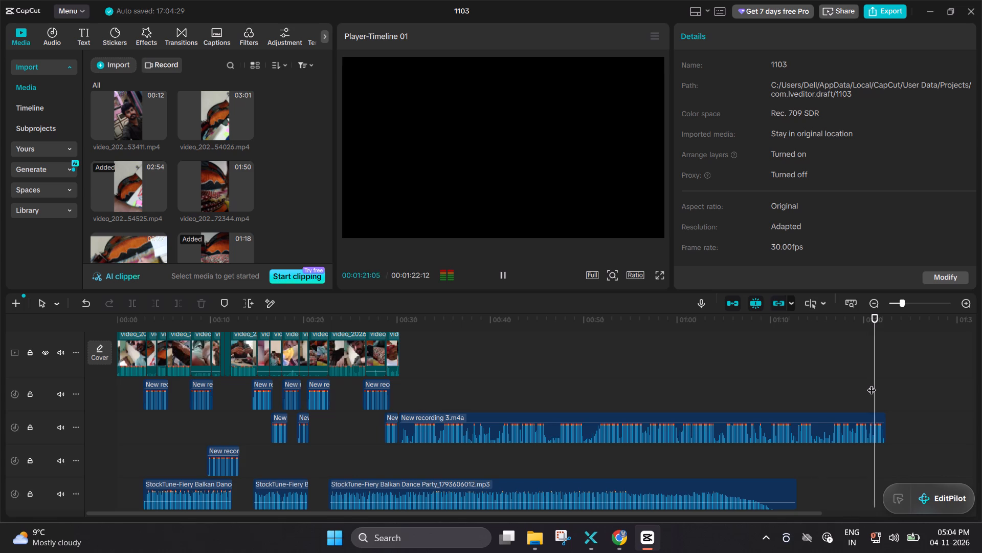
{"action": "key", "text": "space"}
Delete the long leftover New recording 3.m4a part that follows the last video clip.
{"action": "left_click", "coordinate": [801, 427]}
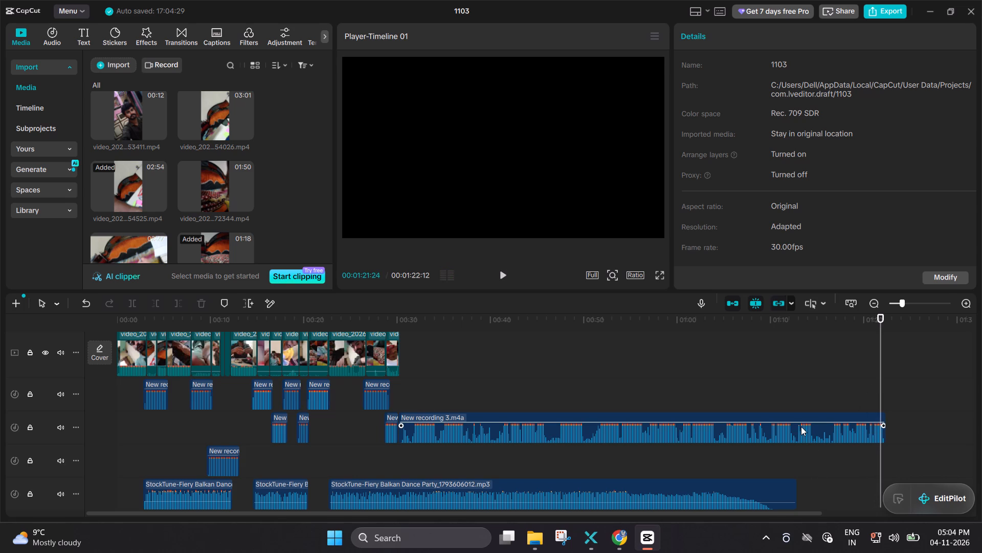
{"action": "key", "text": "Return"}
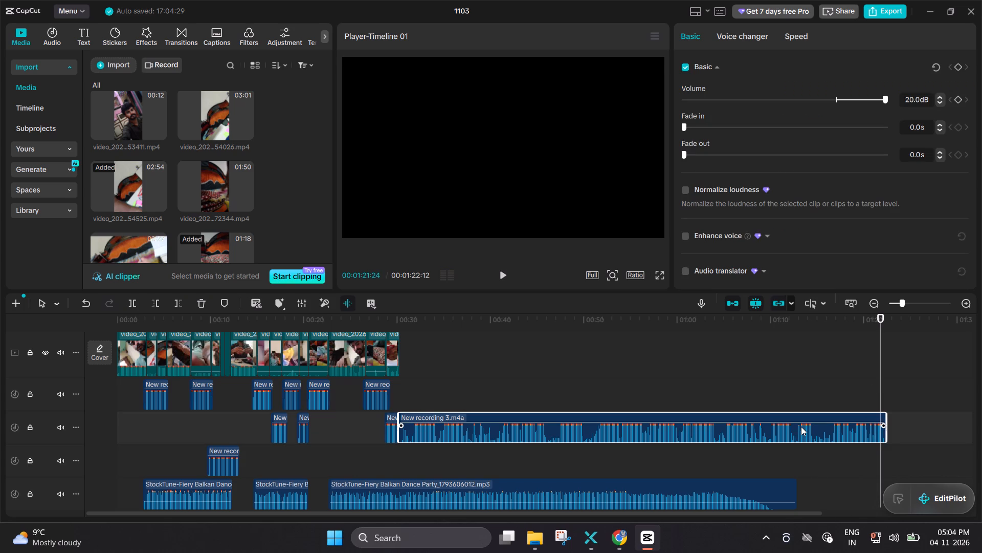
{"action": "key", "text": "BackSpace"}
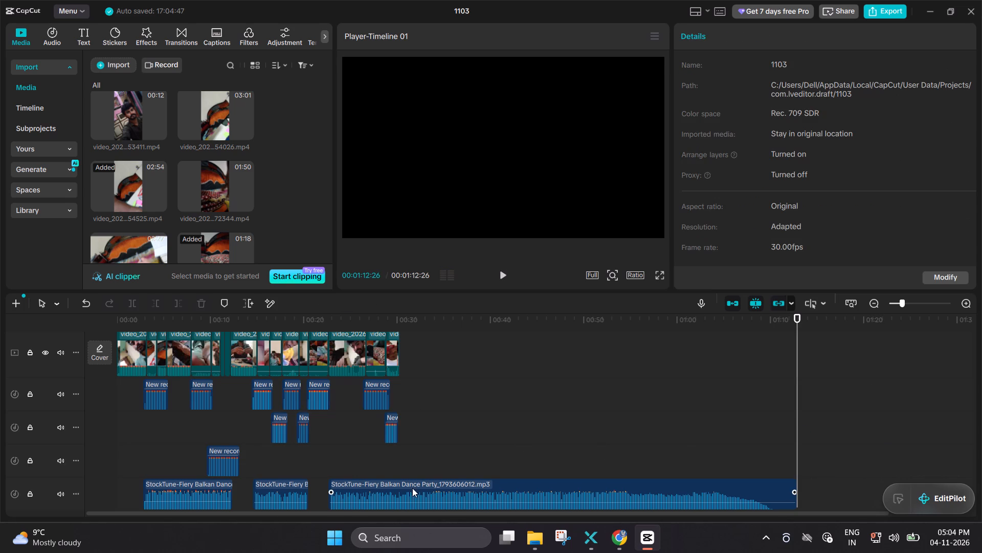
Play the background music after the last video clip from about 34 s.
{"action": "double_click", "coordinate": [439, 465]}
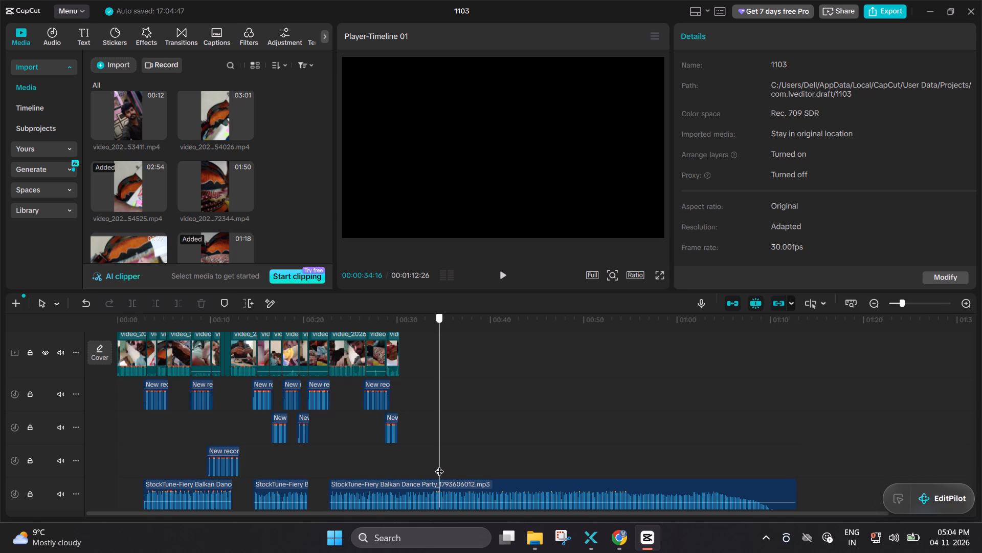
{"action": "key", "text": "space"}
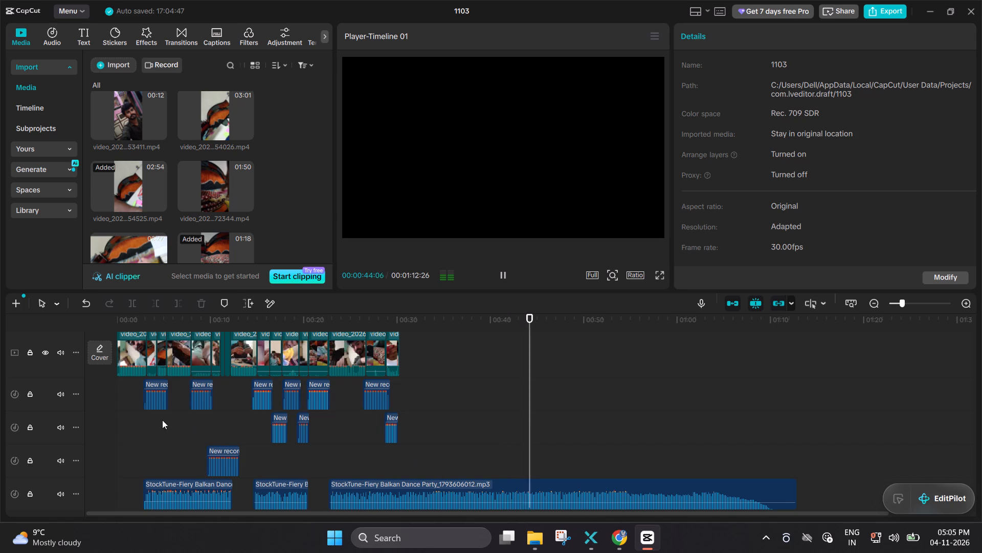
Play the edit in full screen from the beginning until past the last video clip, and return to the timeline.
{"action": "double_click", "coordinate": [115, 425]}
{"action": "left_click_drag", "start_coordinate": [115, 425], "coordinate": [125, 424]}
{"action": "double_click", "coordinate": [125, 424]}
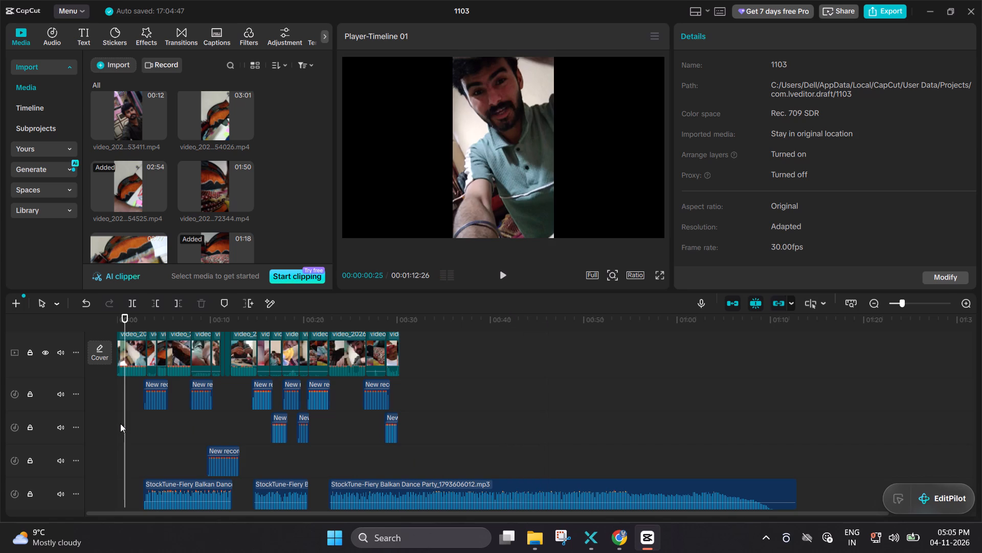
{"action": "triple_click", "coordinate": [120, 423]}
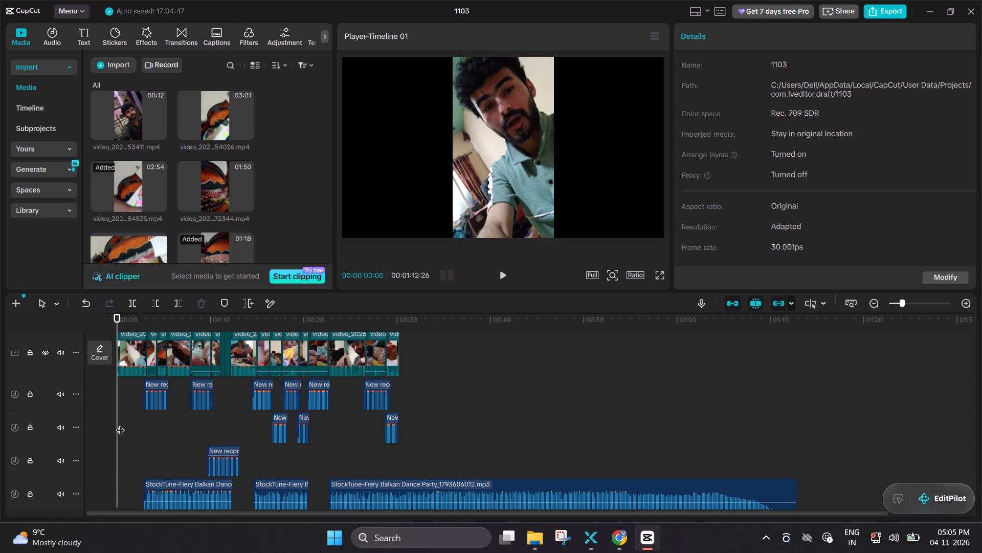
{"action": "key", "text": "space"}
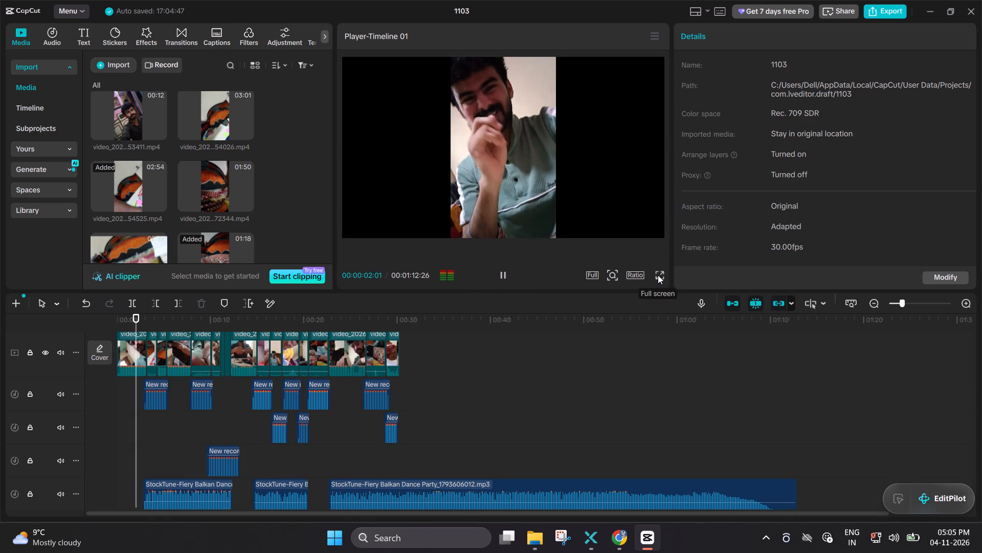
{"action": "double_click", "coordinate": [658, 275]}
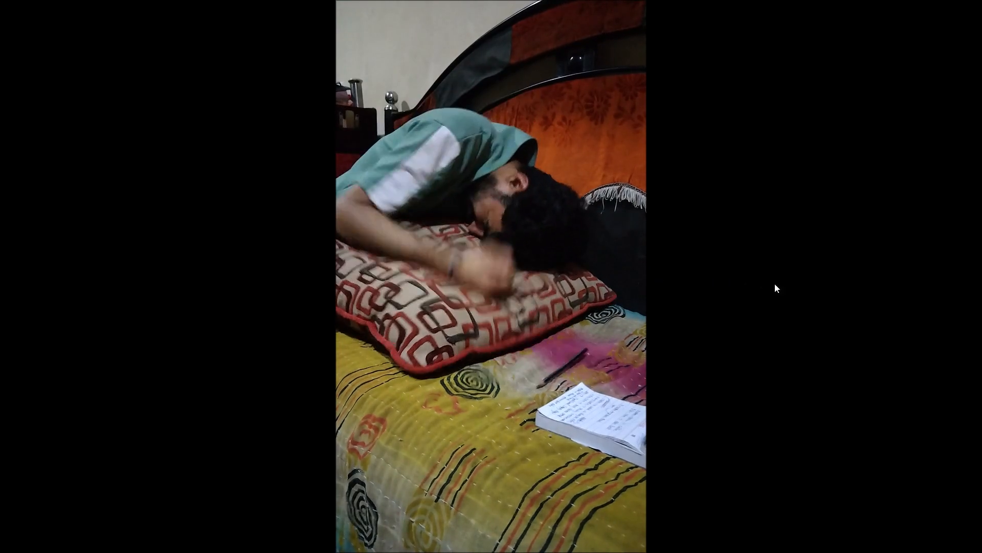
{"action": "left_click", "coordinate": [798, 315]}
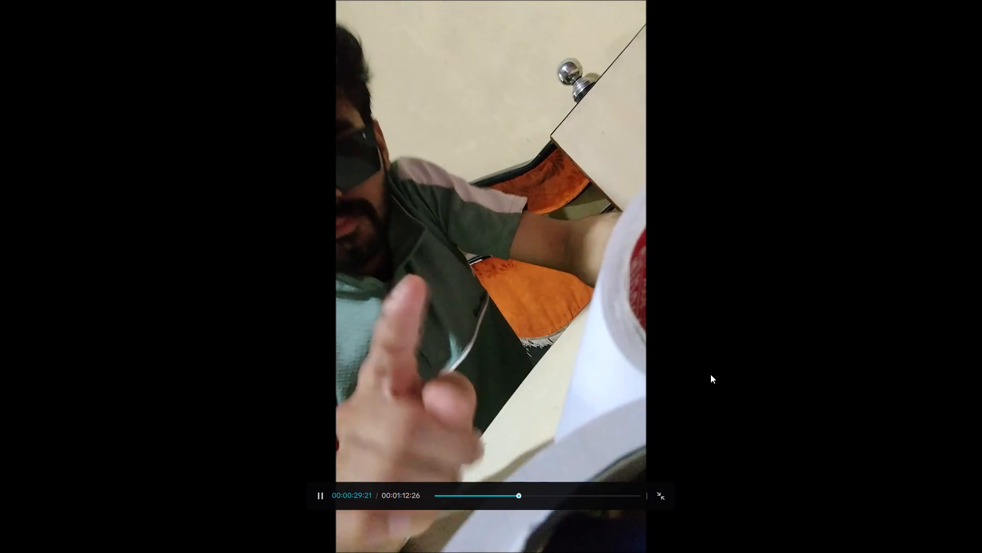
{"action": "left_click", "coordinate": [661, 498]}
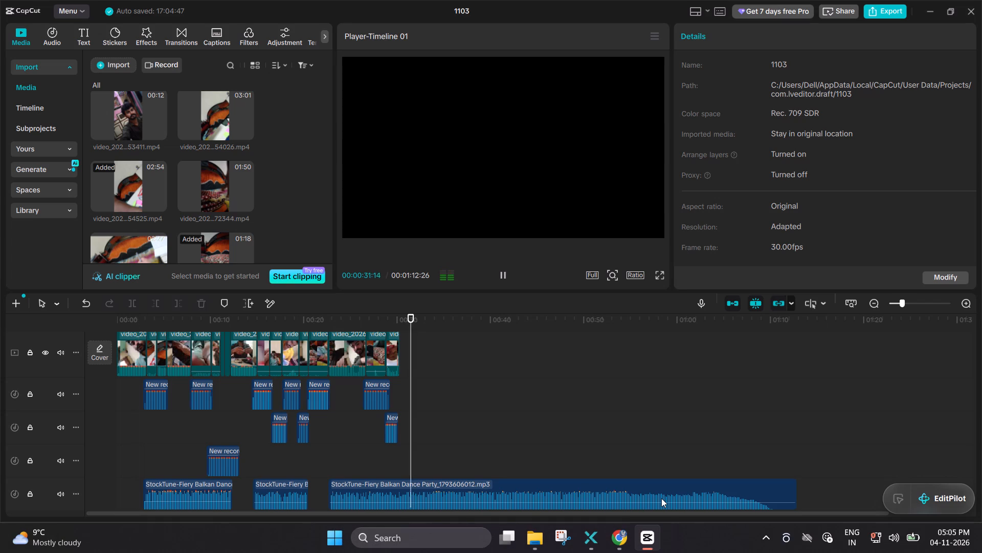
{"action": "left_click", "coordinate": [502, 280]}
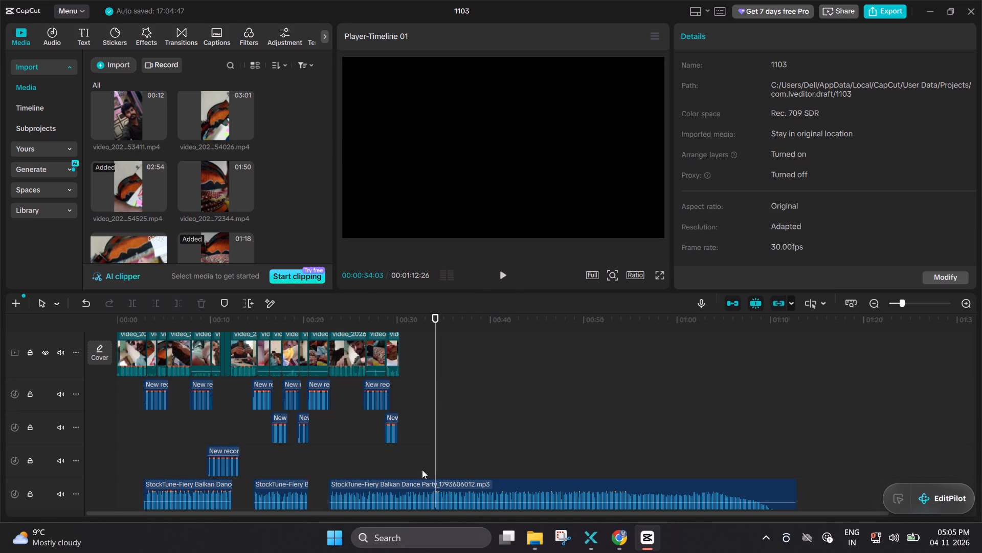
Trim the start of the last video clip, video_20261031_154525.mp4, to a clip length of 00:00:01:10.
{"action": "left_click", "coordinate": [400, 490]}
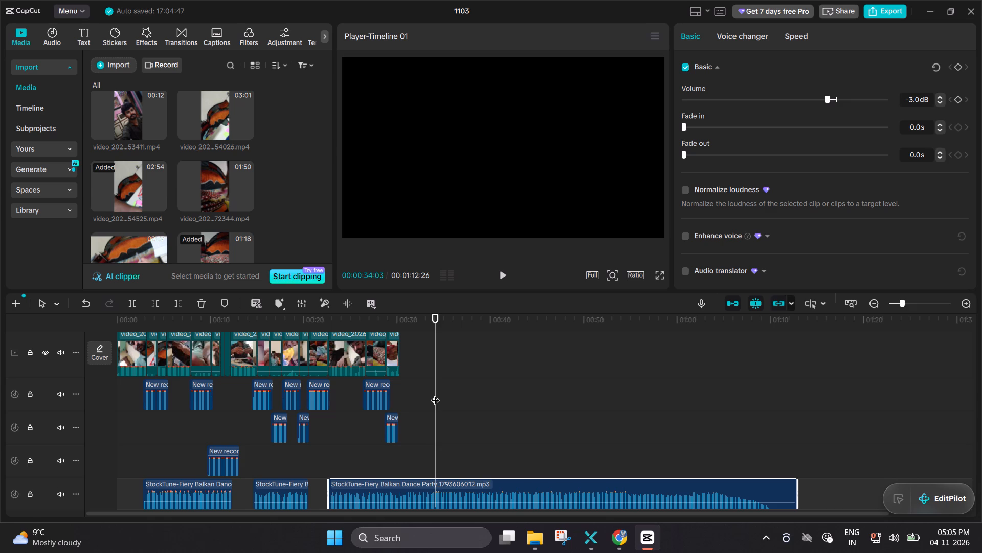
{"action": "left_click_drag", "start_coordinate": [435, 394], "coordinate": [394, 394]}
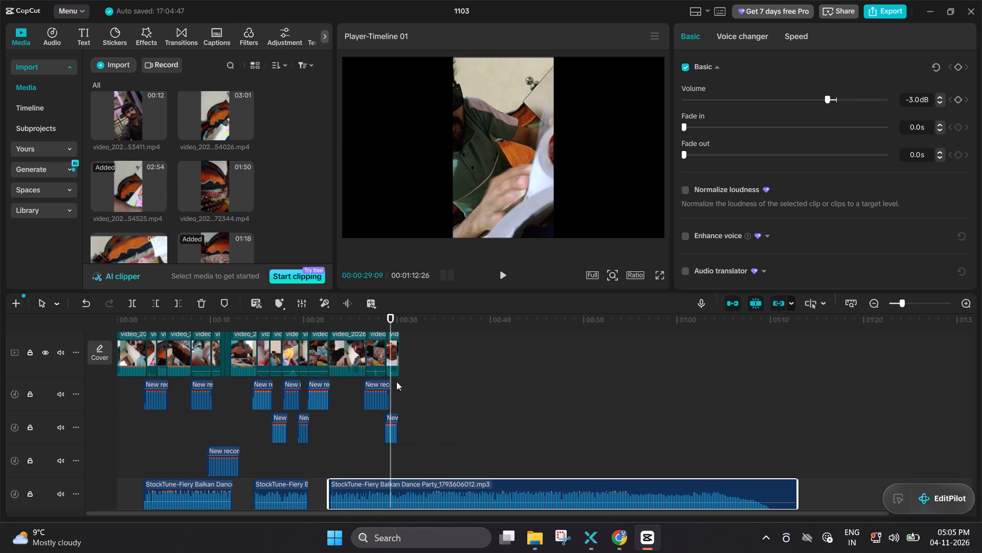
{"action": "scroll", "coordinate": [396, 349], "scroll_direction": "up", "scroll_amount": 16, "text": "ctrl"}
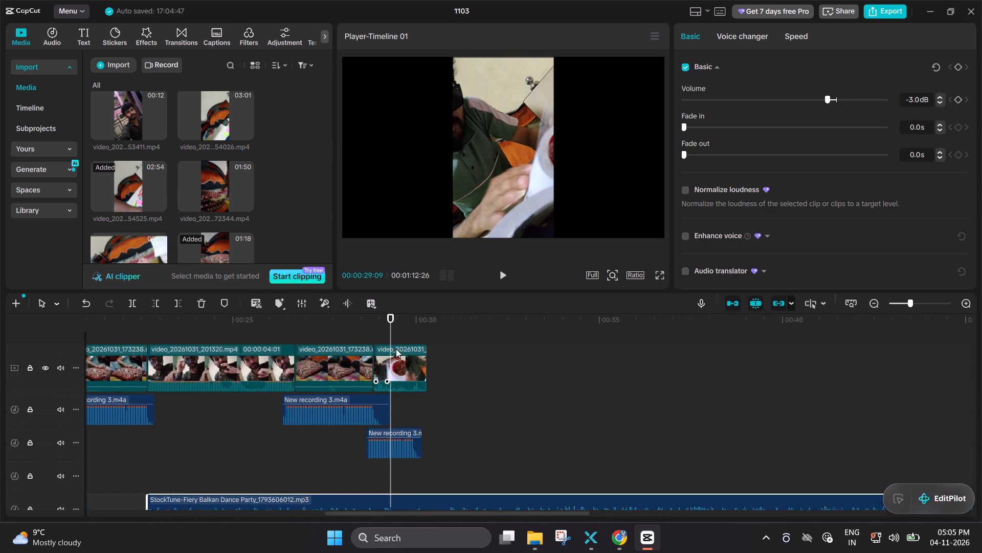
{"action": "scroll", "coordinate": [396, 349], "scroll_direction": "up", "scroll_amount": 18, "text": "ctrl"}
{"action": "scroll", "coordinate": [397, 349], "scroll_direction": "up", "scroll_amount": 3, "text": "ctrl"}
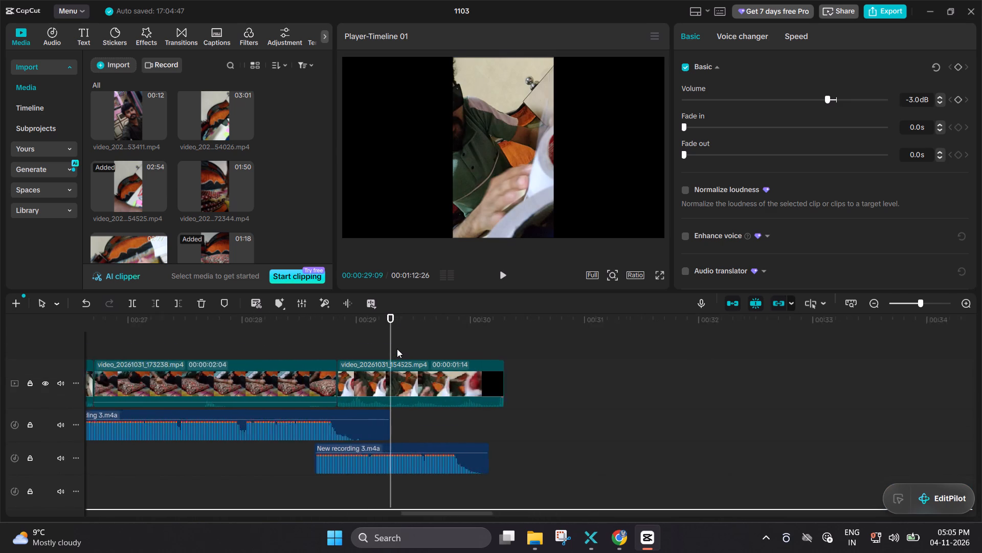
{"action": "scroll", "coordinate": [397, 349], "scroll_direction": "up", "scroll_amount": 2, "text": "ctrl"}
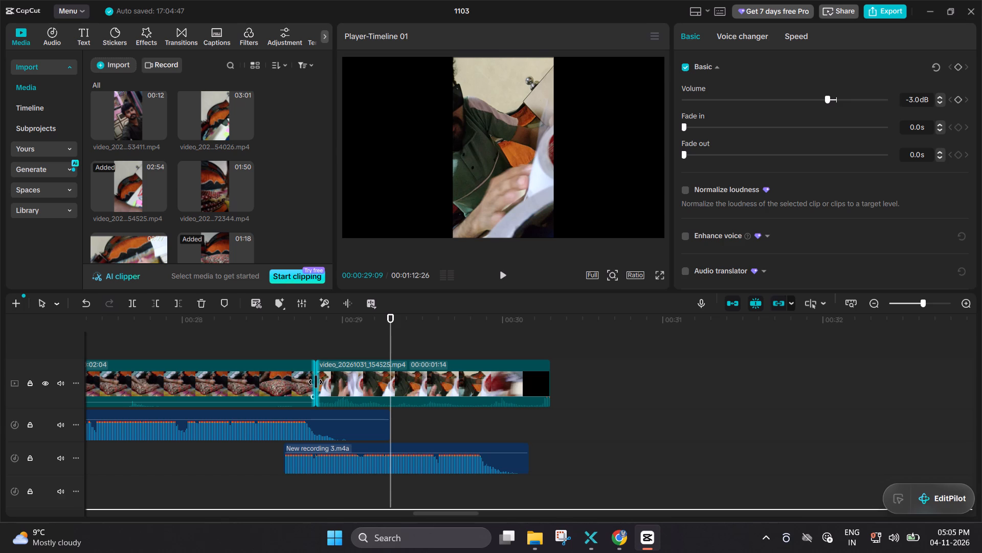
{"action": "left_click_drag", "start_coordinate": [320, 382], "coordinate": [327, 382]}
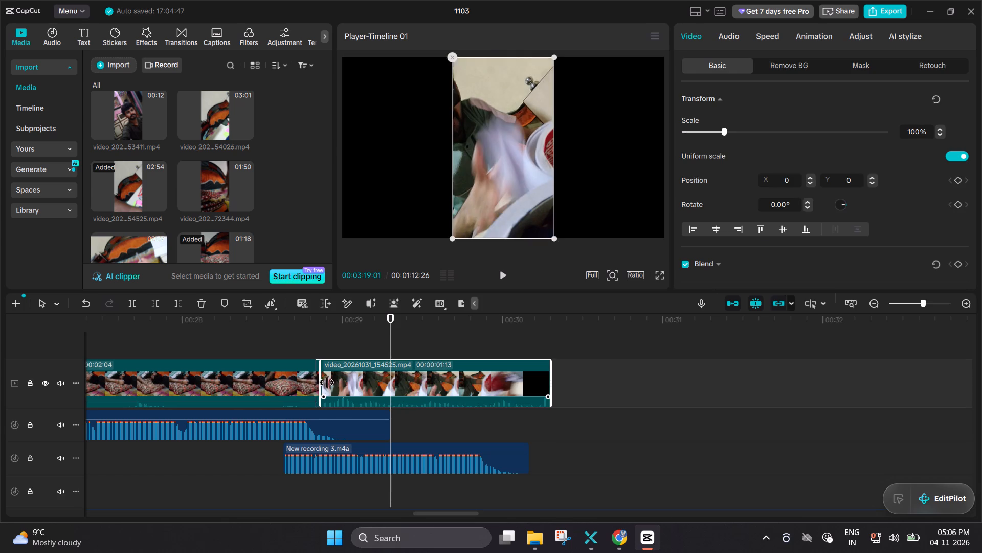
{"action": "left_click_drag", "start_coordinate": [327, 382], "coordinate": [337, 383]}
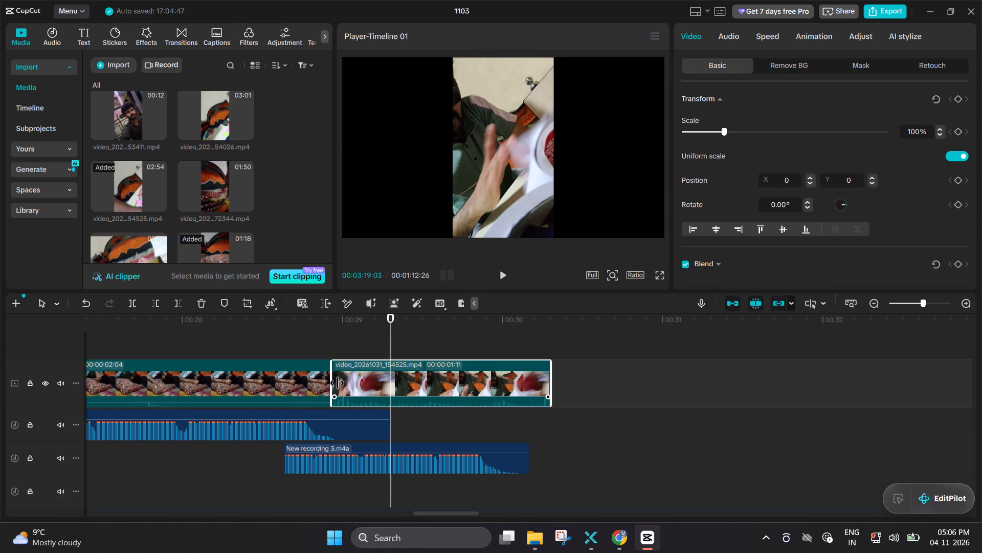
{"action": "left_click_drag", "start_coordinate": [337, 383], "coordinate": [342, 384]}
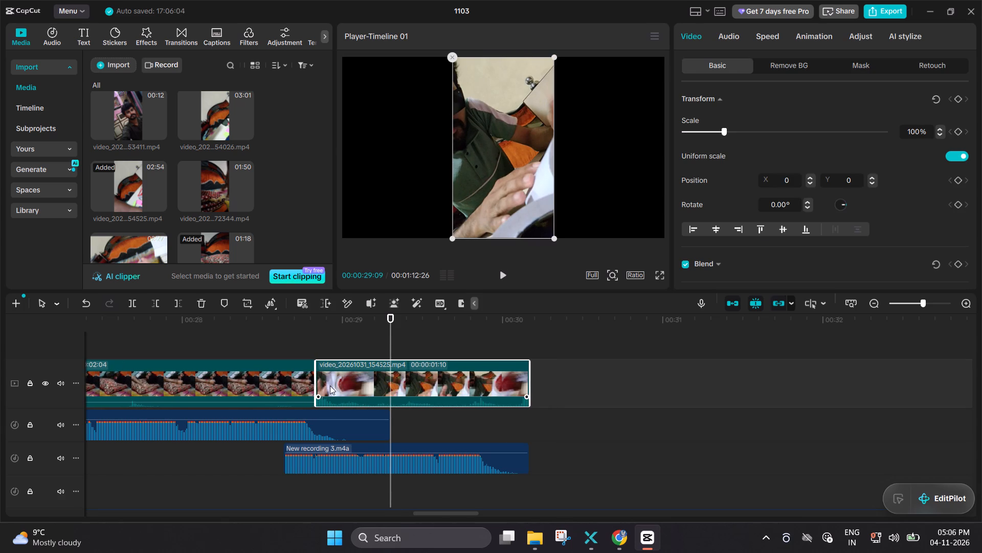
Play the cut into the last video clip from just before 29 s to check the new trim.
{"action": "double_click", "coordinate": [324, 322]}
{"action": "left_click", "coordinate": [324, 322]}
{"action": "key", "text": "space"}
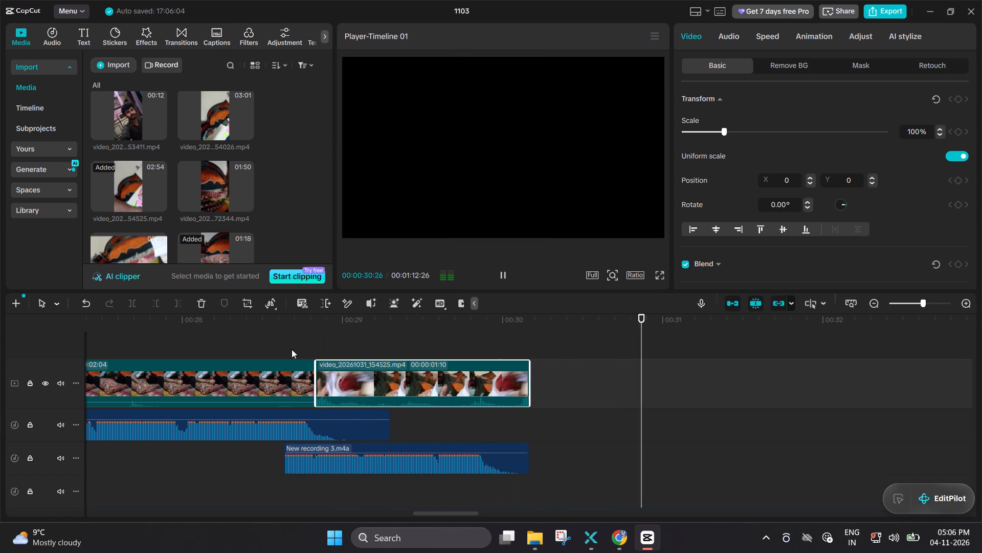
{"action": "left_click", "coordinate": [335, 374]}
{"action": "left_click", "coordinate": [335, 374]}
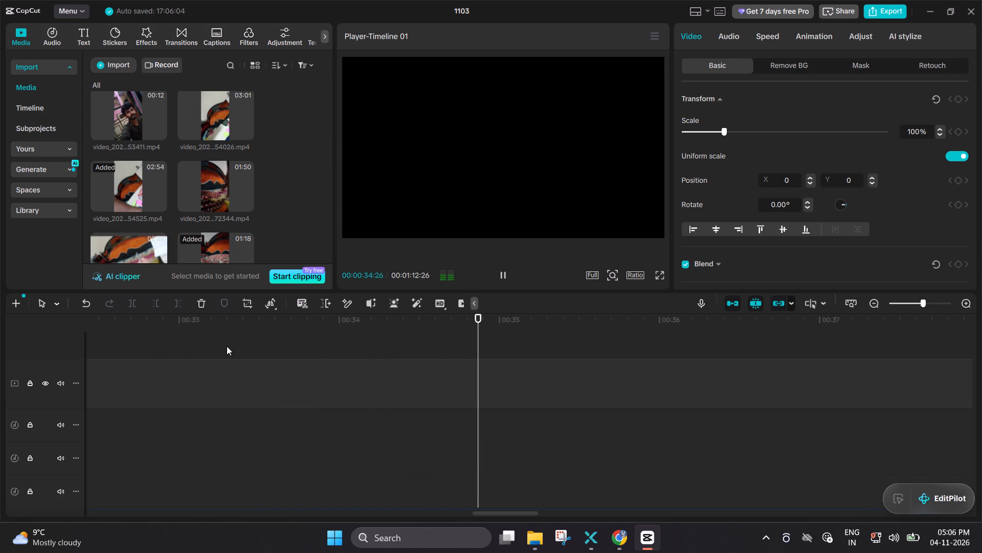
{"action": "left_click", "coordinate": [320, 349]}
{"action": "key", "text": "space"}
{"action": "key", "text": "space"}
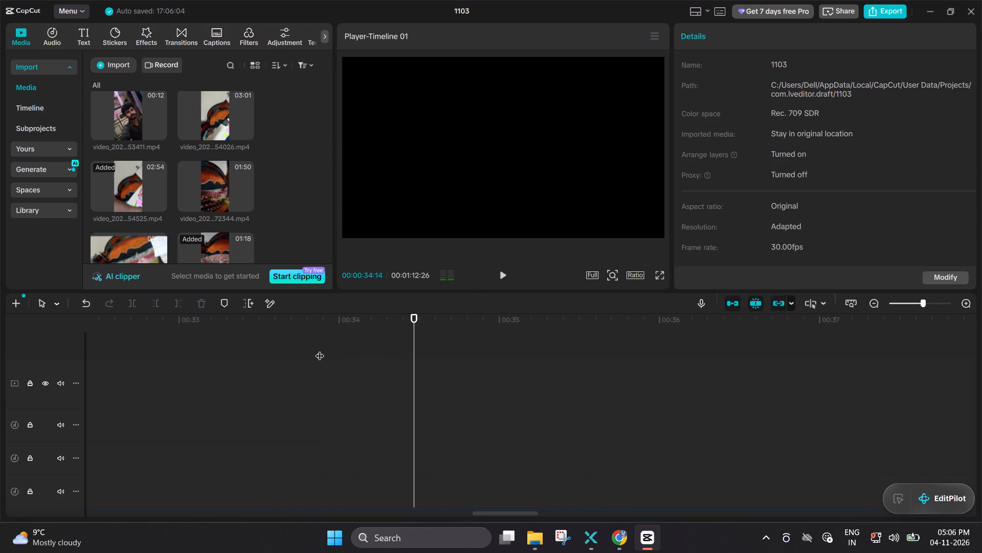
{"action": "scroll", "coordinate": [157, 345], "scroll_direction": "right", "scroll_amount": 5}
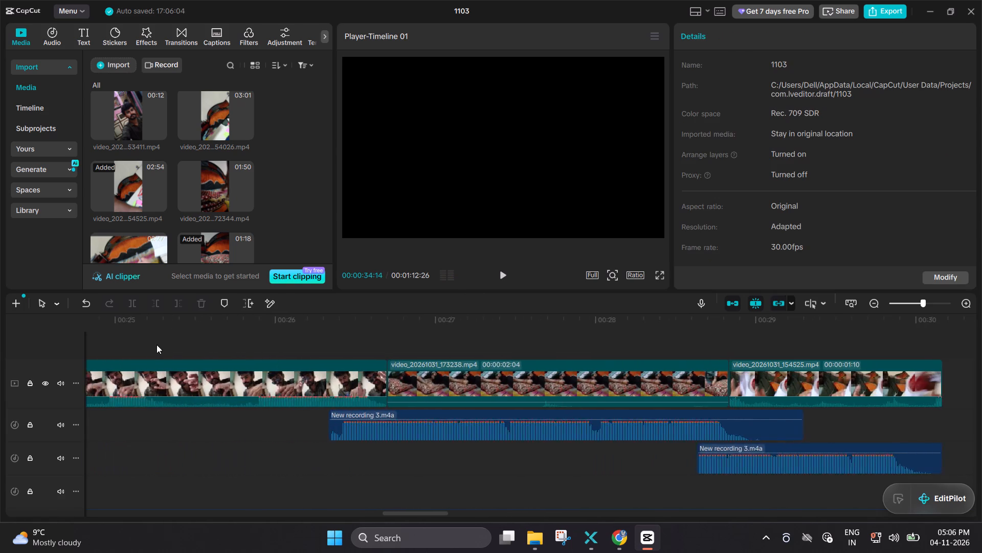
{"action": "double_click", "coordinate": [321, 343]}
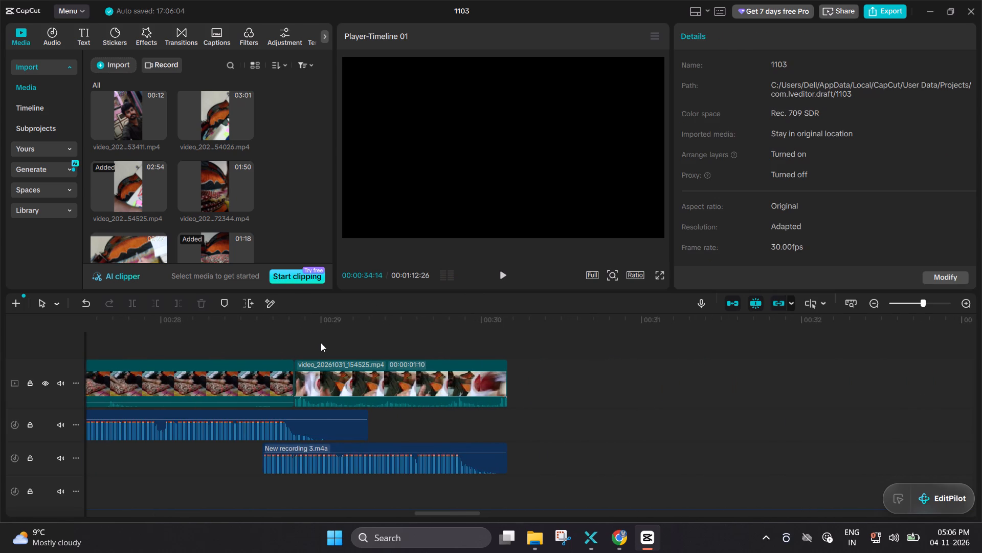
{"action": "double_click", "coordinate": [278, 331]}
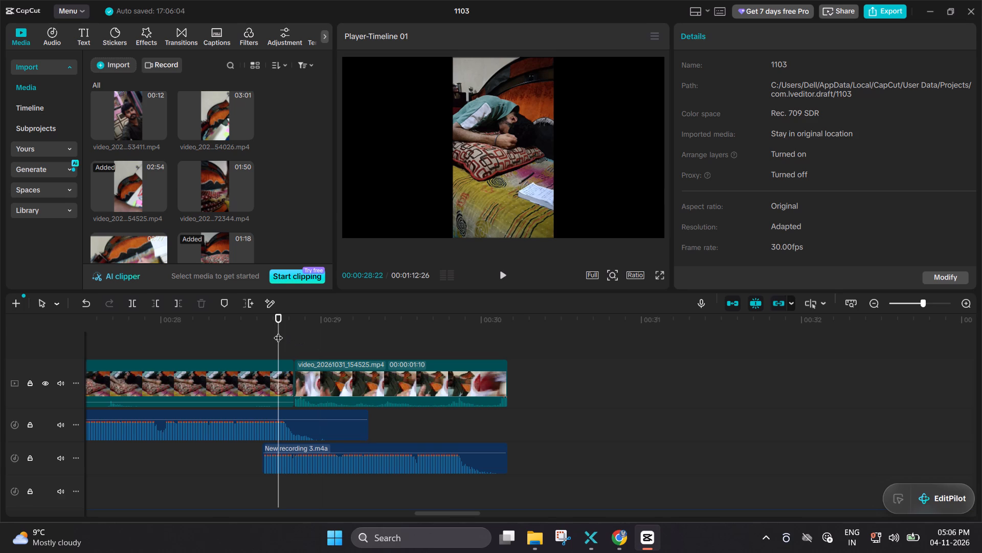
{"action": "key", "text": "space"}
{"action": "key", "text": "space"}
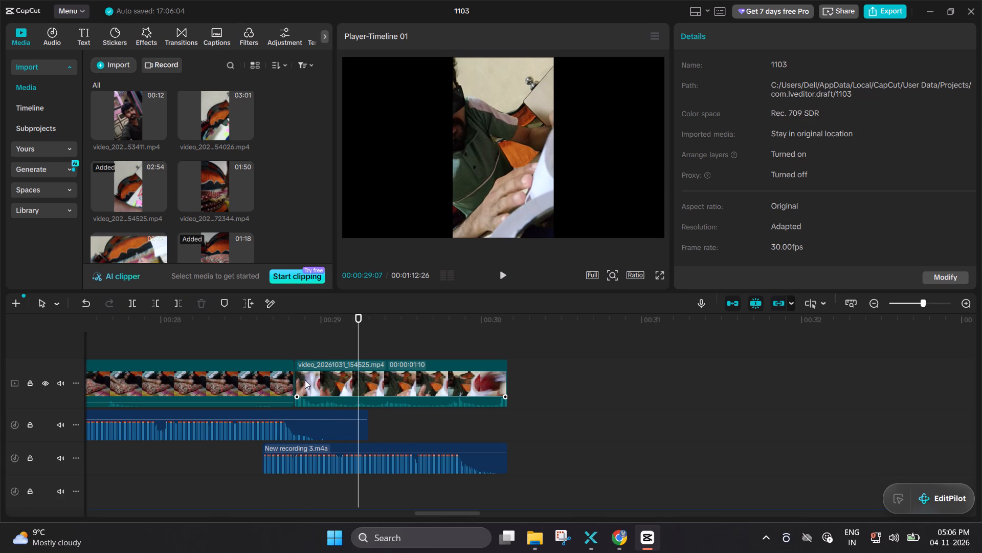
Trim the last video clip's start further, to a clip length of 00:00:01:07, and deselect the clip.
{"action": "left_click_drag", "start_coordinate": [298, 377], "coordinate": [314, 379]}
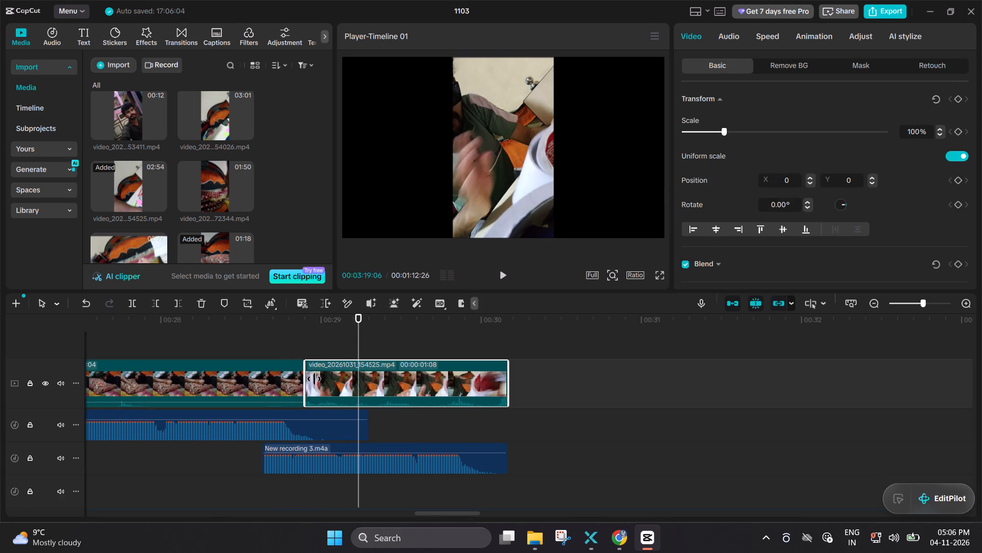
{"action": "left_click_drag", "start_coordinate": [314, 379], "coordinate": [315, 380]}
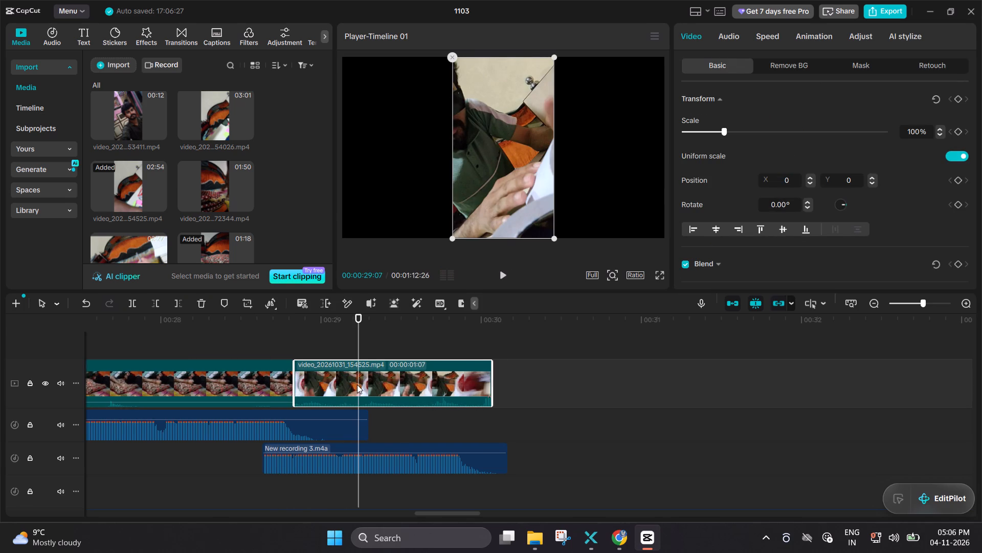
{"action": "left_click", "coordinate": [556, 405]}
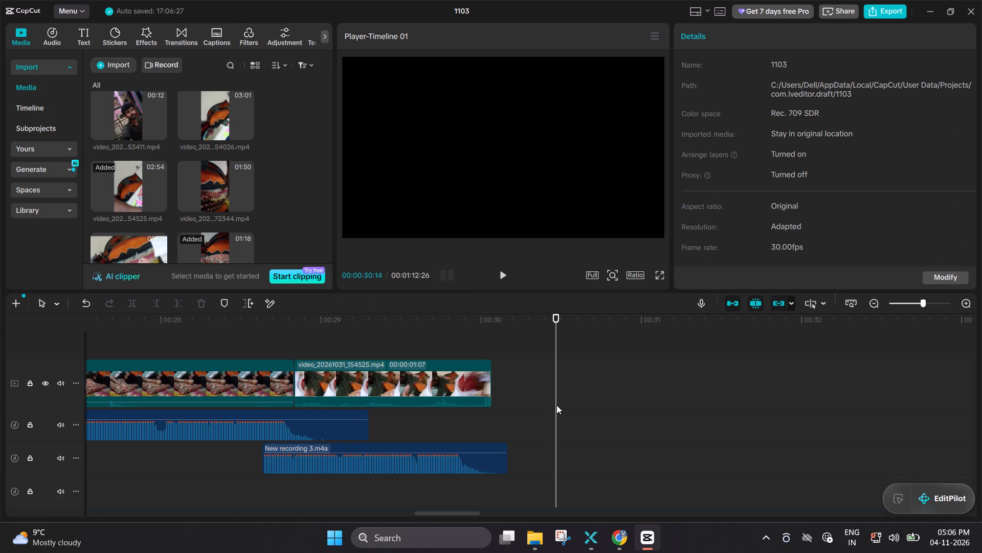
Preview the 37-second clip ending in 04135.mp4 from the media library, sampling its opening and the footage near 25 s.
{"action": "scroll", "coordinate": [556, 405], "scroll_direction": "down", "scroll_amount": 1, "text": "ctrl"}
{"action": "scroll", "coordinate": [218, 227], "scroll_direction": "down", "scroll_amount": 11}
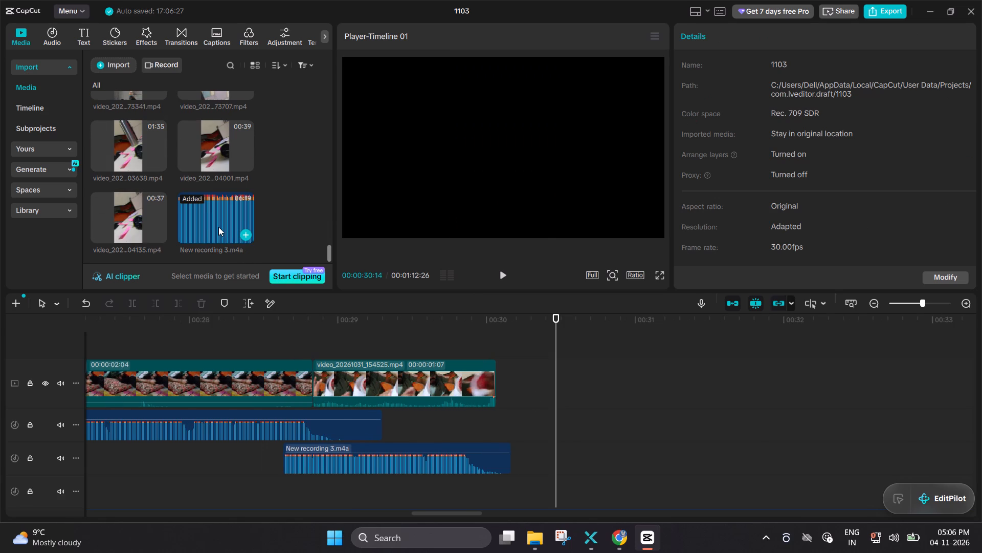
{"action": "scroll", "coordinate": [218, 227], "scroll_direction": "down", "scroll_amount": 7}
{"action": "double_click", "coordinate": [116, 212]}
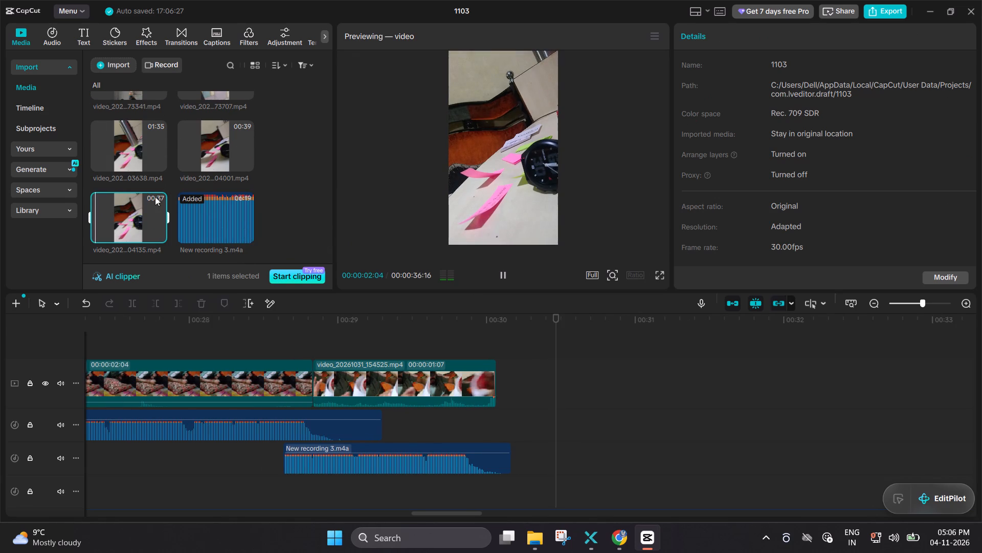
{"action": "left_click", "coordinate": [144, 204]}
{"action": "left_click", "coordinate": [144, 204]}
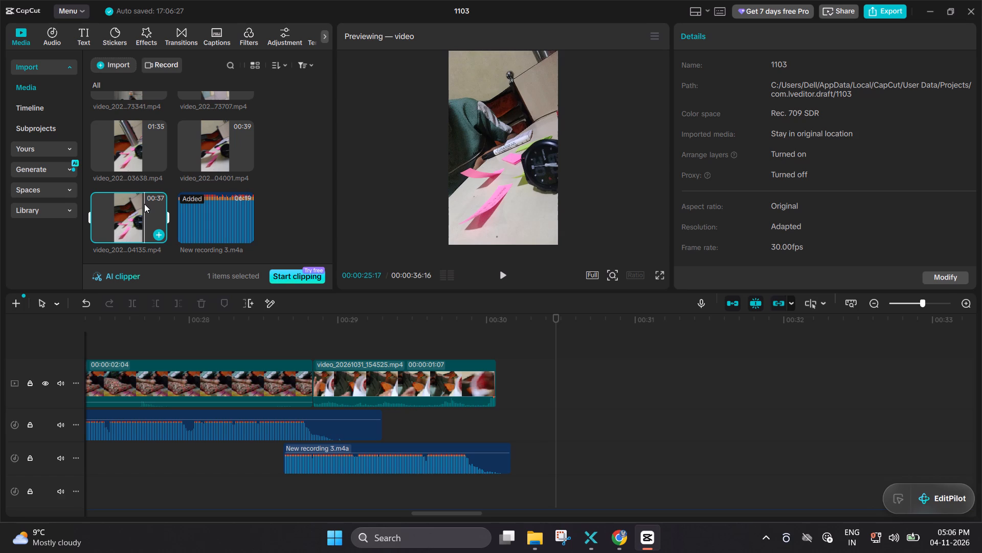
{"action": "left_click_drag", "start_coordinate": [106, 203], "coordinate": [128, 206]}
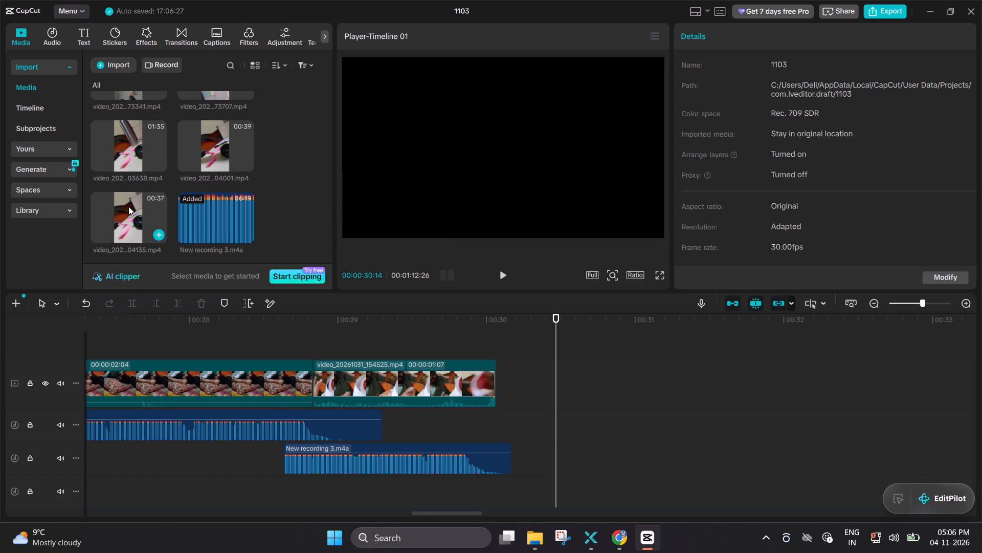
Play the clip ending in 04135.mp4 from about 18 s to 30 s to examine its footage for the next shot.
{"action": "double_click", "coordinate": [128, 206]}
{"action": "left_click", "coordinate": [128, 206]}
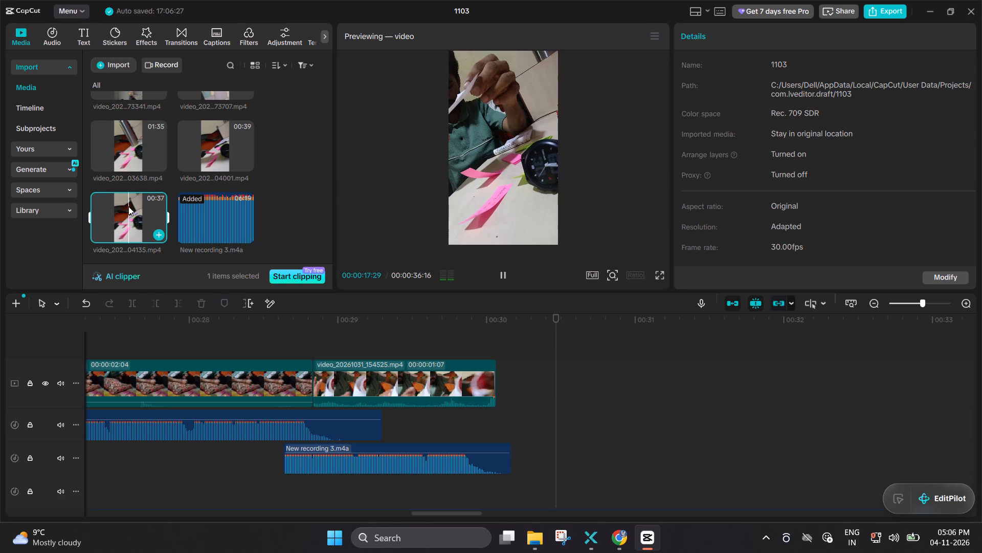
{"action": "left_click", "coordinate": [128, 206]}
{"action": "left_click", "coordinate": [128, 206]}
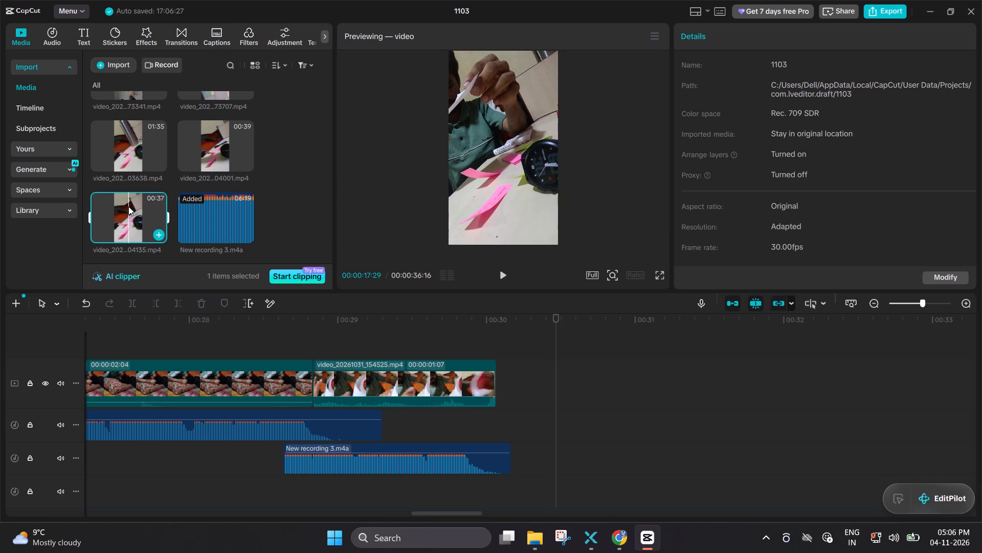
{"action": "left_click", "coordinate": [128, 206]}
{"action": "left_click", "coordinate": [128, 206]}
{"action": "left_click", "coordinate": [128, 206]}
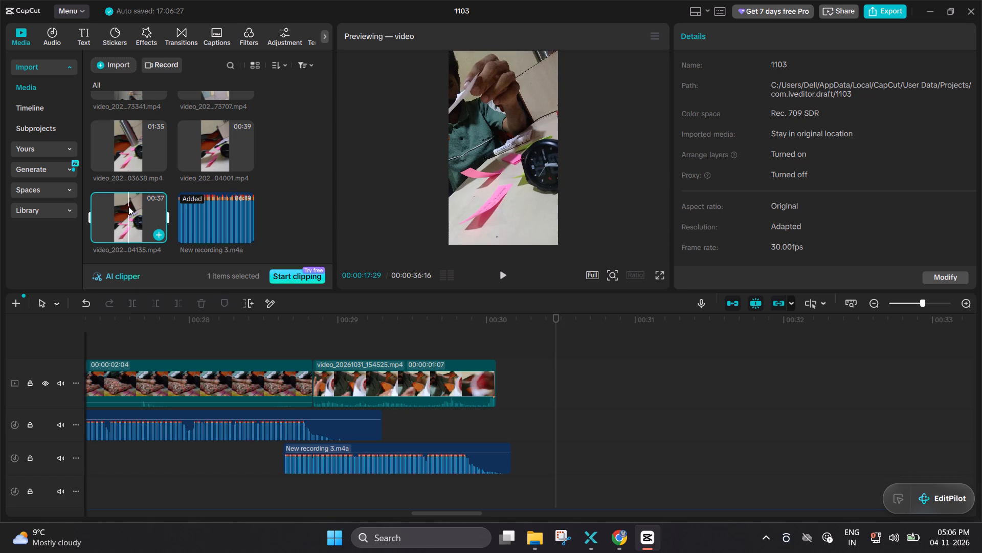
{"action": "left_click", "coordinate": [128, 206]}
{"action": "key", "text": "space"}
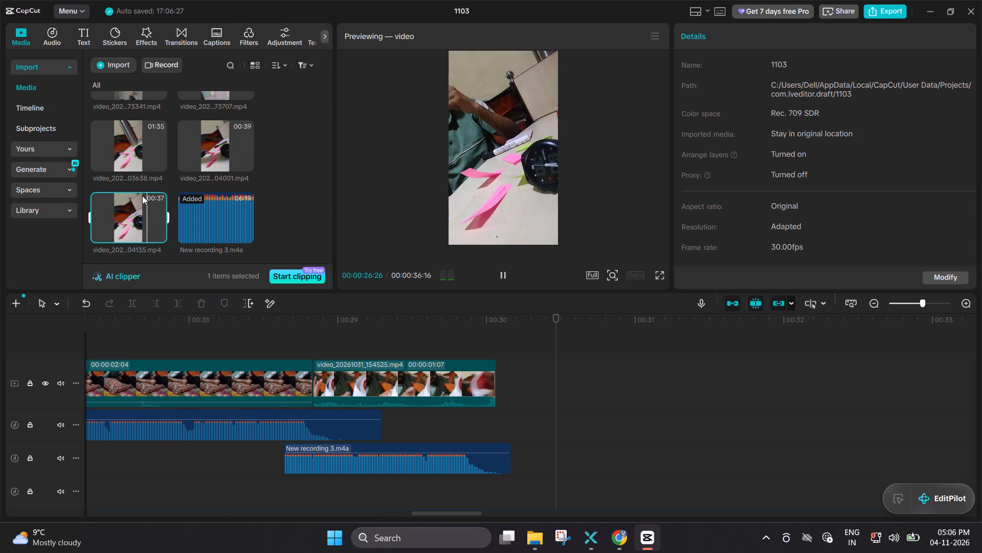
{"action": "double_click", "coordinate": [116, 201]}
{"action": "double_click", "coordinate": [116, 201]}
{"action": "key", "text": "space"}
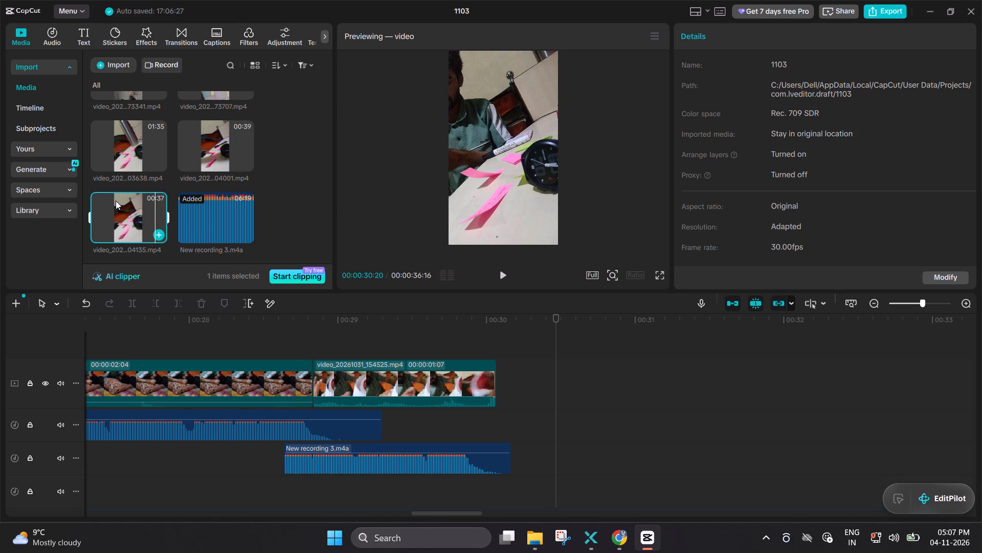
{"action": "triple_click", "coordinate": [116, 201]}
{"action": "left_click", "coordinate": [116, 201]}
{"action": "left_click_drag", "start_coordinate": [116, 201], "coordinate": [99, 217]}
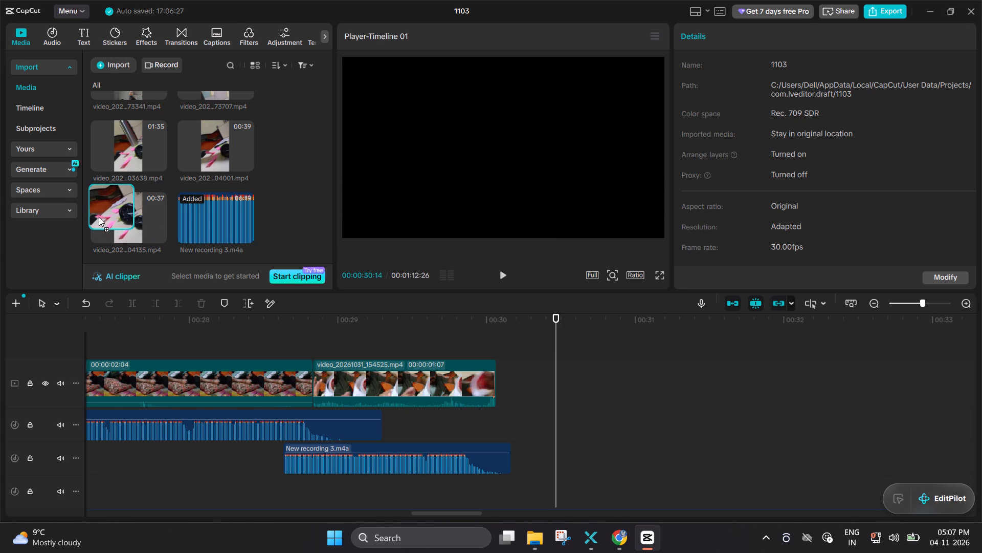
{"action": "left_click_drag", "start_coordinate": [99, 217], "coordinate": [119, 231]}
{"action": "left_click", "coordinate": [119, 231]}
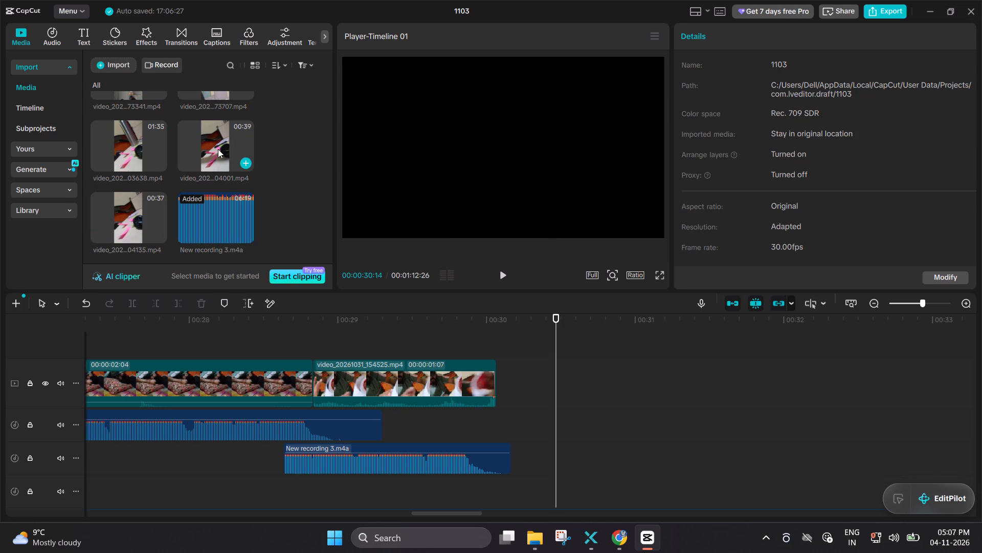
Preview the 39-second clip ending in 04001.mp4 from the media library to judge its footage.
{"action": "left_click", "coordinate": [218, 149]}
{"action": "double_click", "coordinate": [218, 149]}
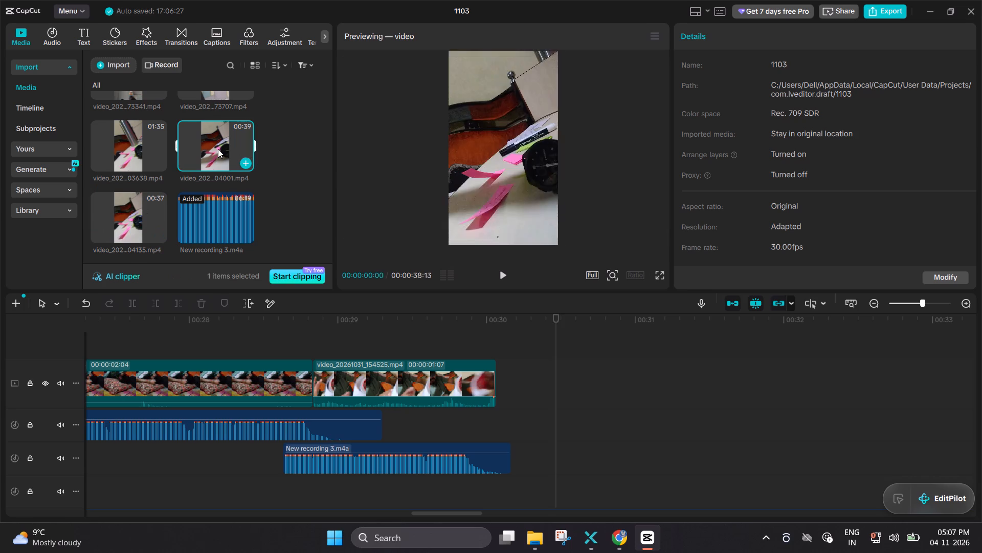
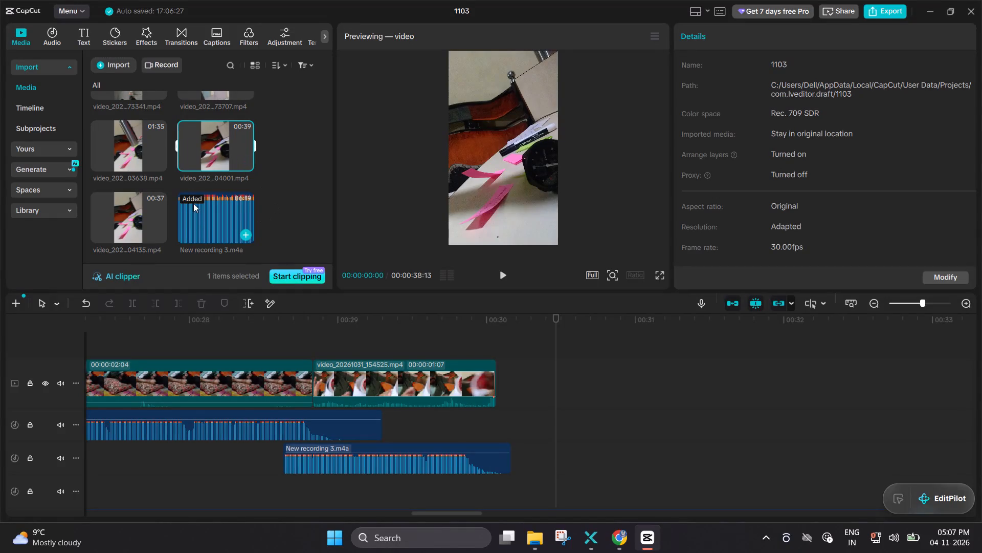
Add the 39-second clip ending in 04001.mp4 to the main video track, directly after the last clip.
{"action": "double_click", "coordinate": [209, 157]}
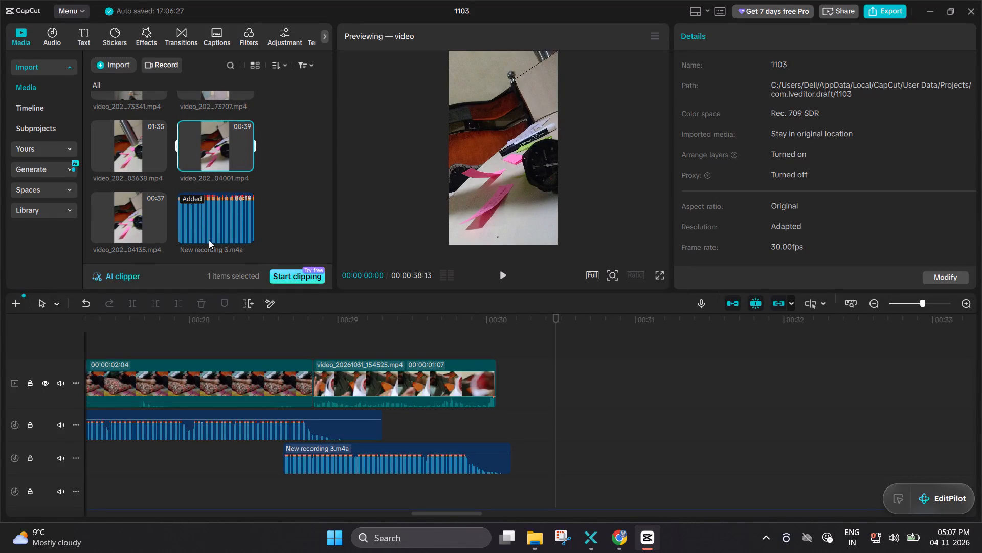
{"action": "left_click_drag", "start_coordinate": [200, 137], "coordinate": [201, 139]}
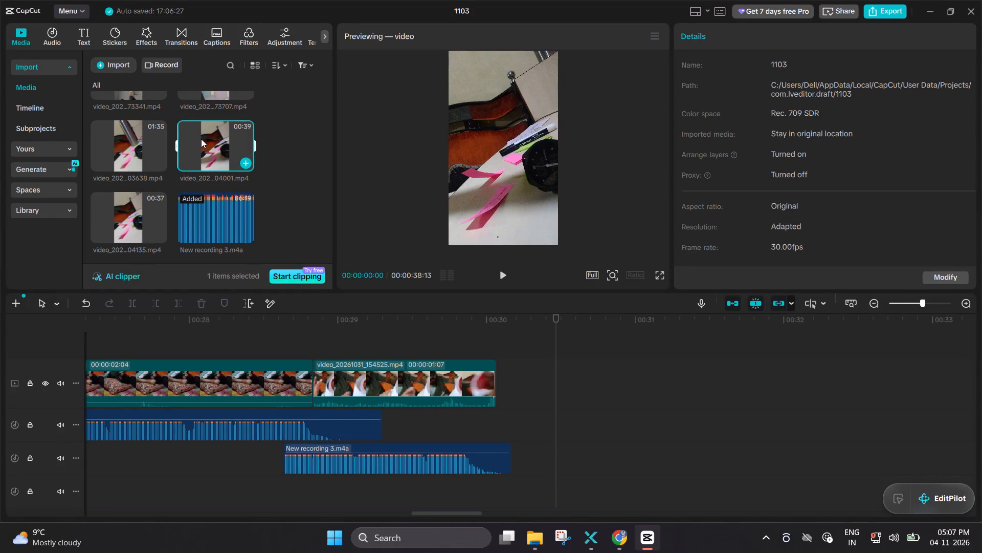
{"action": "left_click_drag", "start_coordinate": [201, 139], "coordinate": [475, 375]}
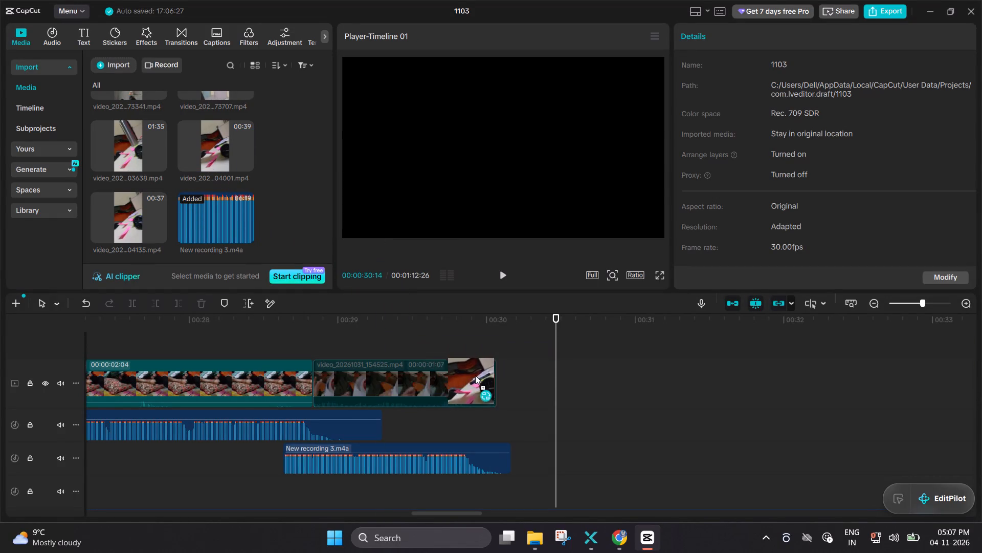
{"action": "left_click_drag", "start_coordinate": [475, 375], "coordinate": [529, 376]}
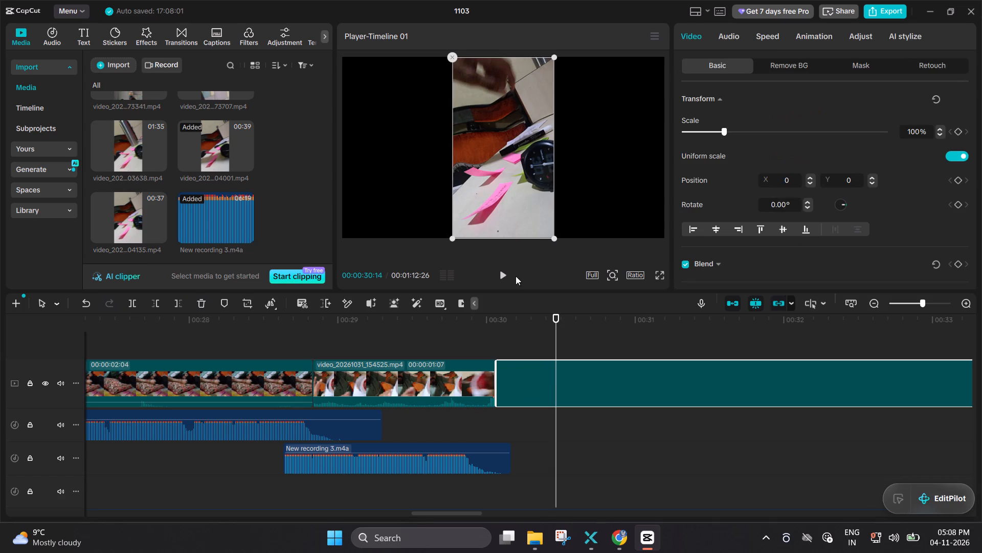
{"action": "left_click_drag", "start_coordinate": [566, 382], "coordinate": [589, 379]}
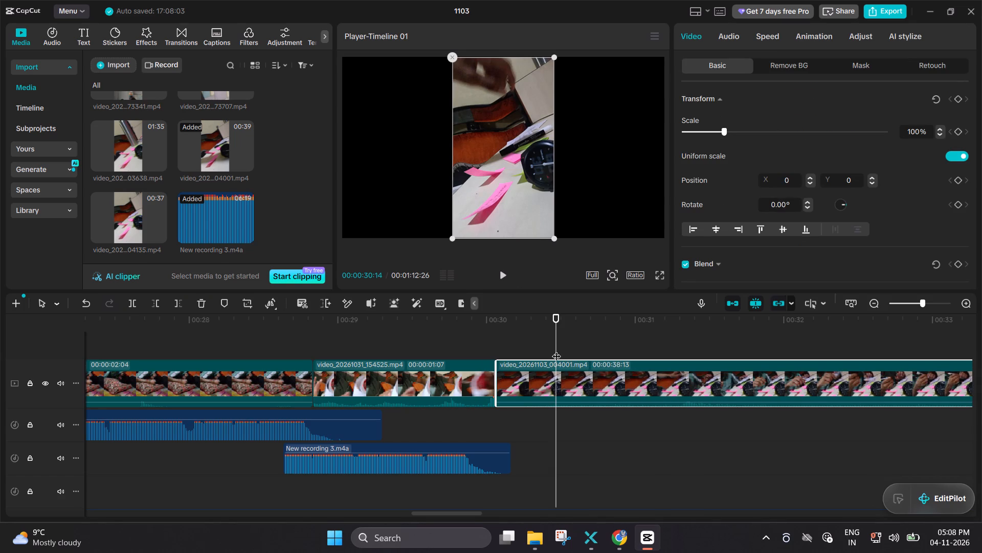
Scrub through the newly added 04001.mp4 clip on the timeline to examine where the handwriting shot occurs.
{"action": "left_click_drag", "start_coordinate": [555, 347], "coordinate": [839, 358]}
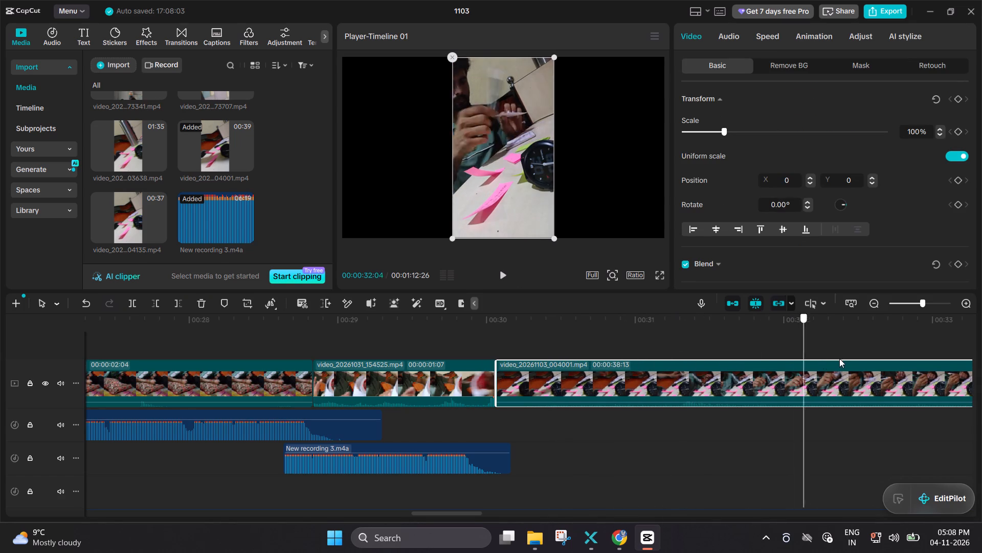
{"action": "left_click_drag", "start_coordinate": [839, 358], "coordinate": [981, 347]}
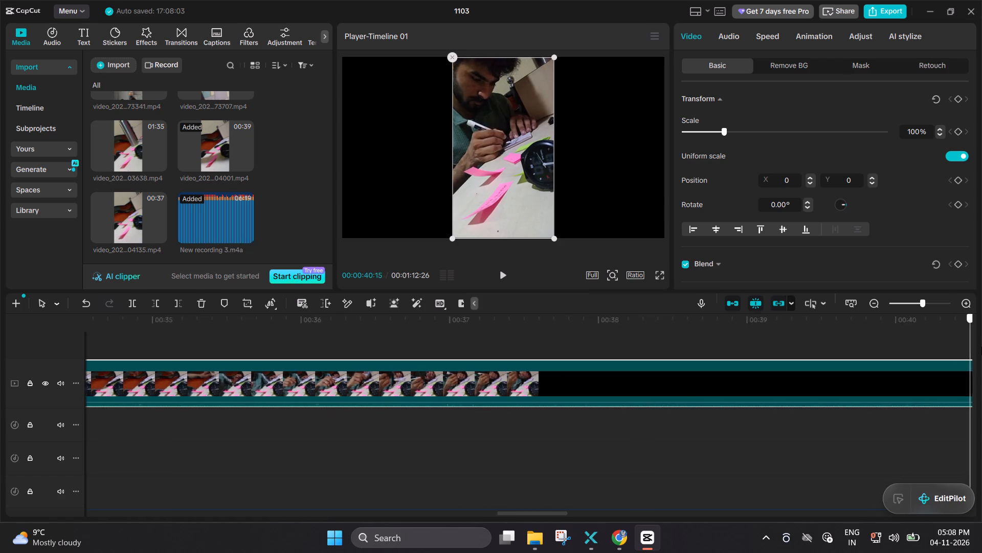
{"action": "left_click_drag", "start_coordinate": [981, 347], "coordinate": [973, 348]}
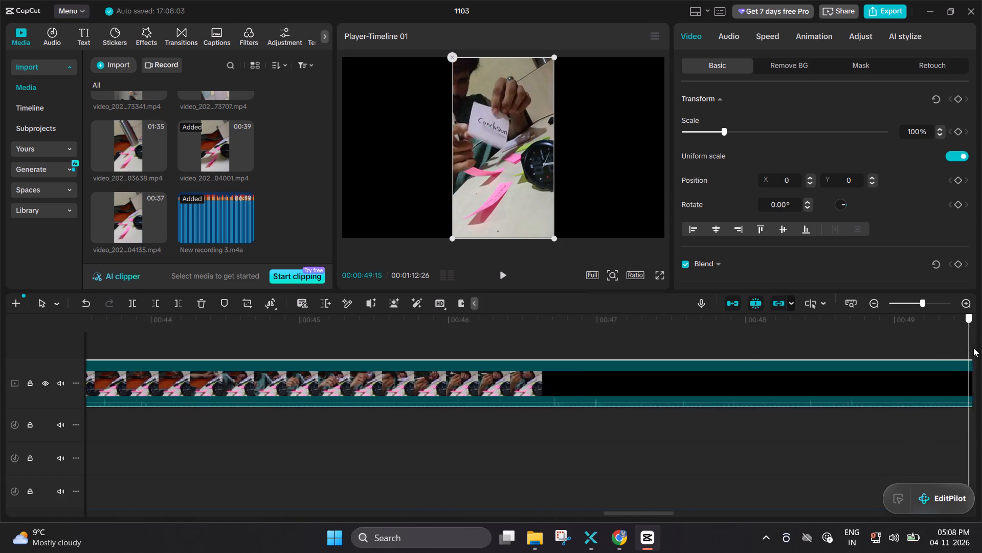
{"action": "left_click_drag", "start_coordinate": [973, 348], "coordinate": [981, 352]}
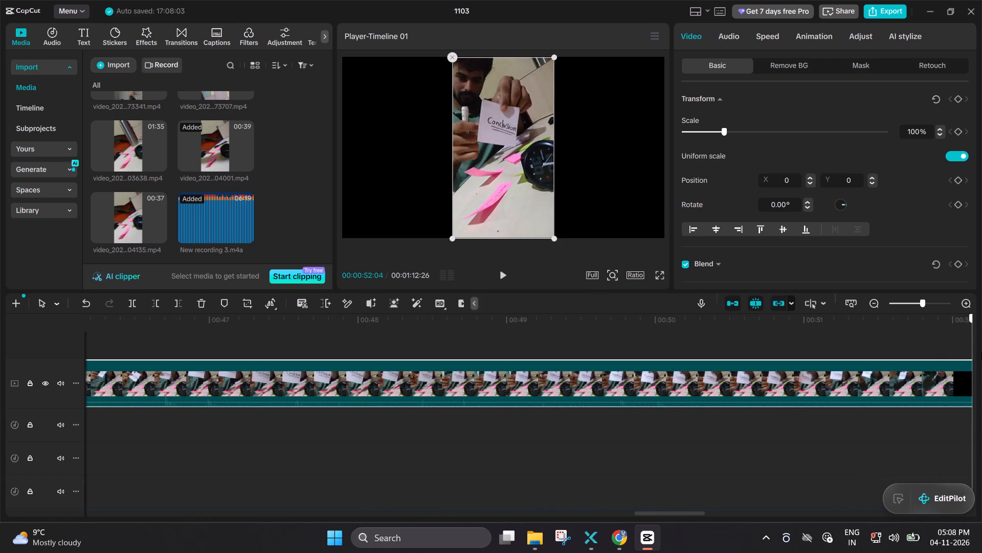
{"action": "left_click_drag", "start_coordinate": [981, 352], "coordinate": [981, 351]}
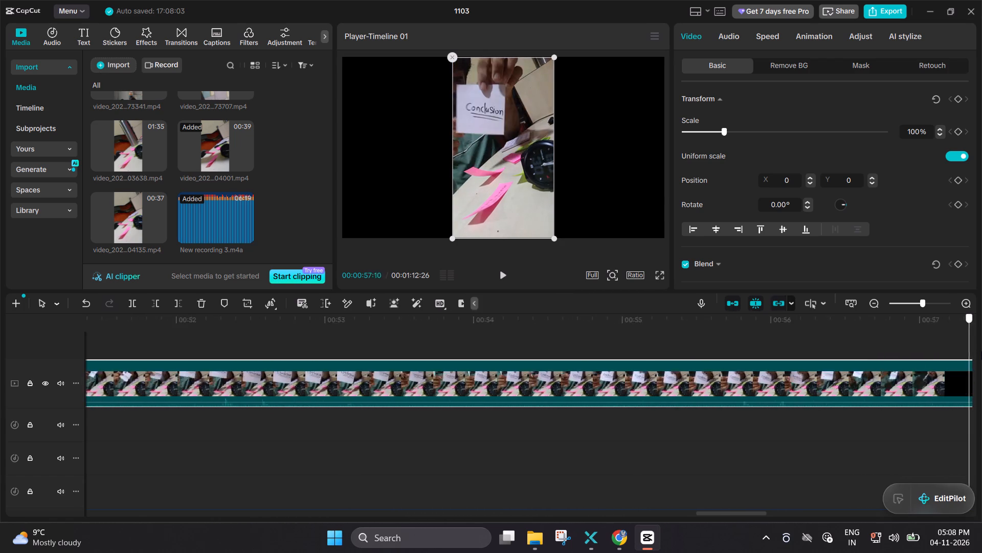
{"action": "left_click_drag", "start_coordinate": [981, 351], "coordinate": [981, 351]}
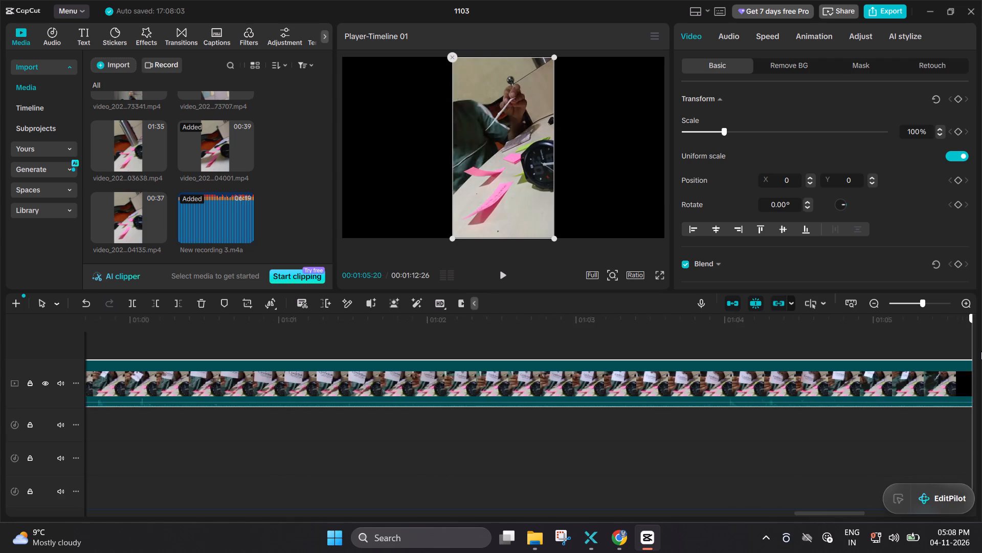
{"action": "left_click_drag", "start_coordinate": [981, 351], "coordinate": [19, 362]}
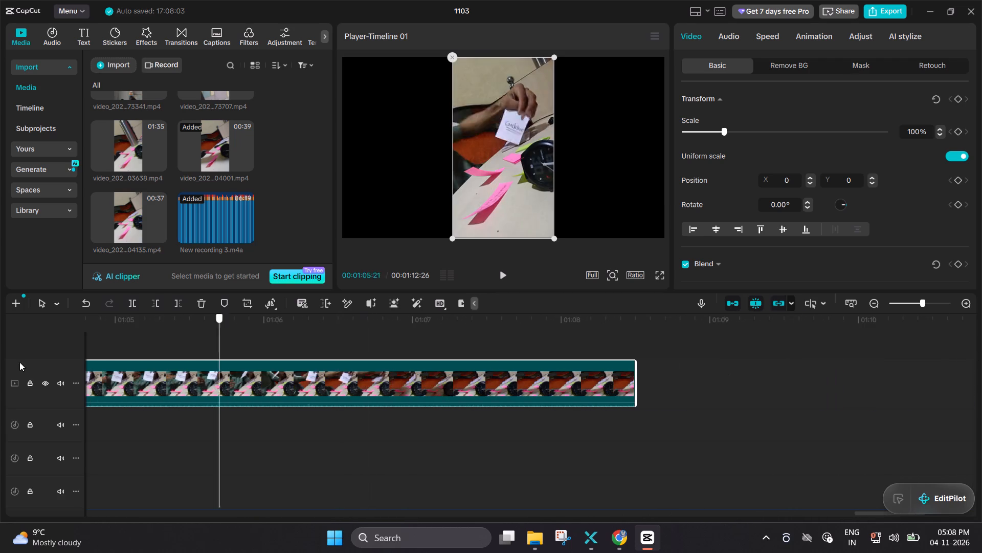
{"action": "left_click_drag", "start_coordinate": [19, 362], "coordinate": [1, 395]}
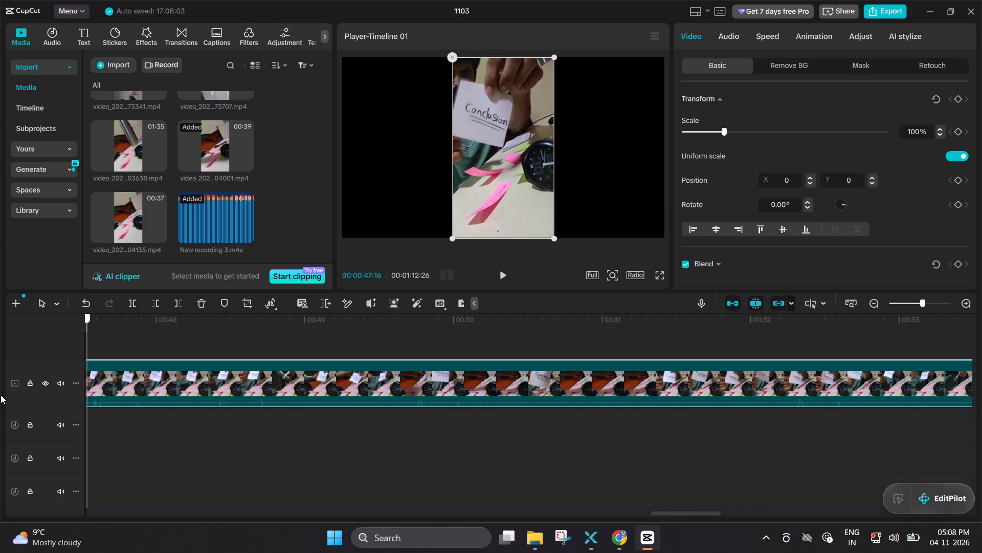
{"action": "left_click_drag", "start_coordinate": [1, 395], "coordinate": [215, 416]}
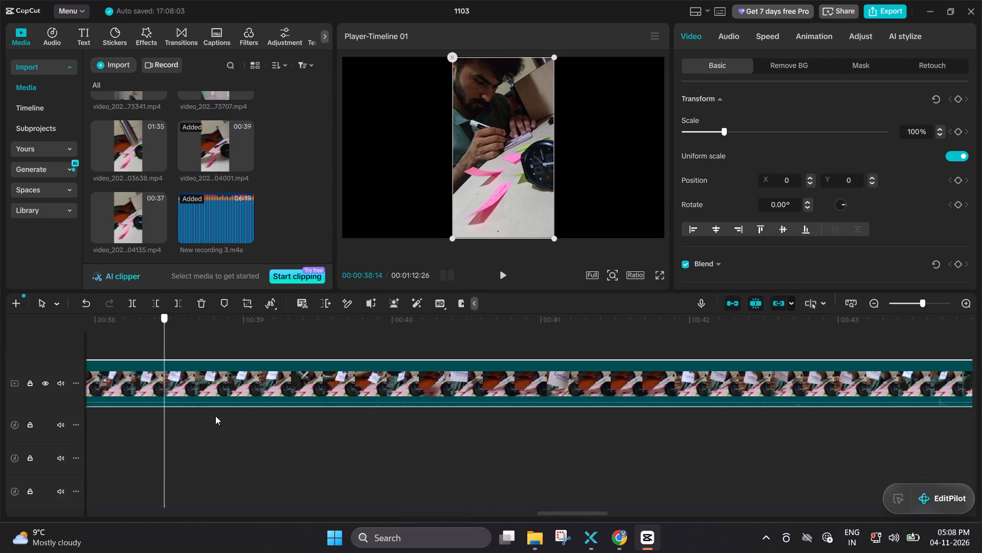
{"action": "left_click_drag", "start_coordinate": [215, 416], "coordinate": [210, 415]}
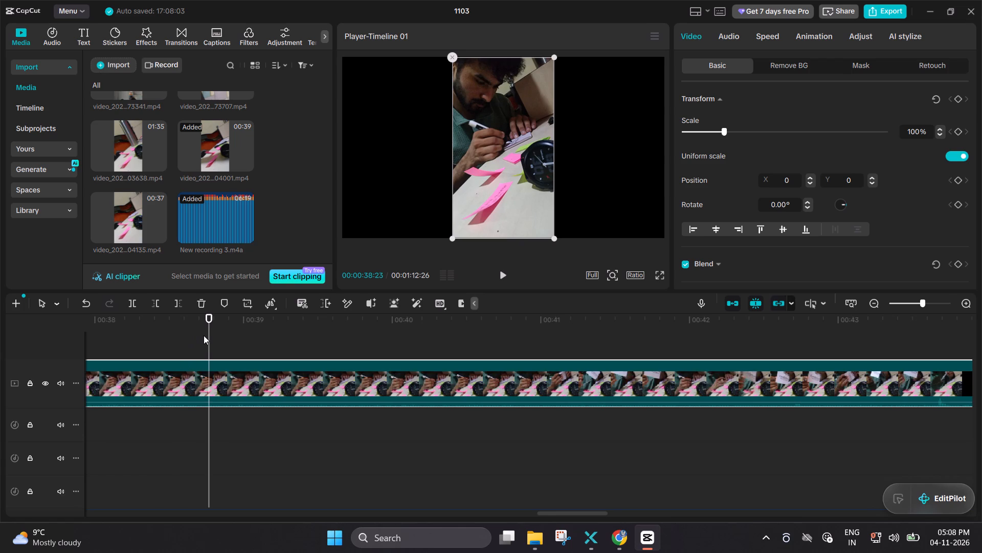
Split the 04001.mp4 clip at 00:00:38:17 during the handwriting shot and delete the portion before the cut.
{"action": "left_click", "coordinate": [204, 335]}
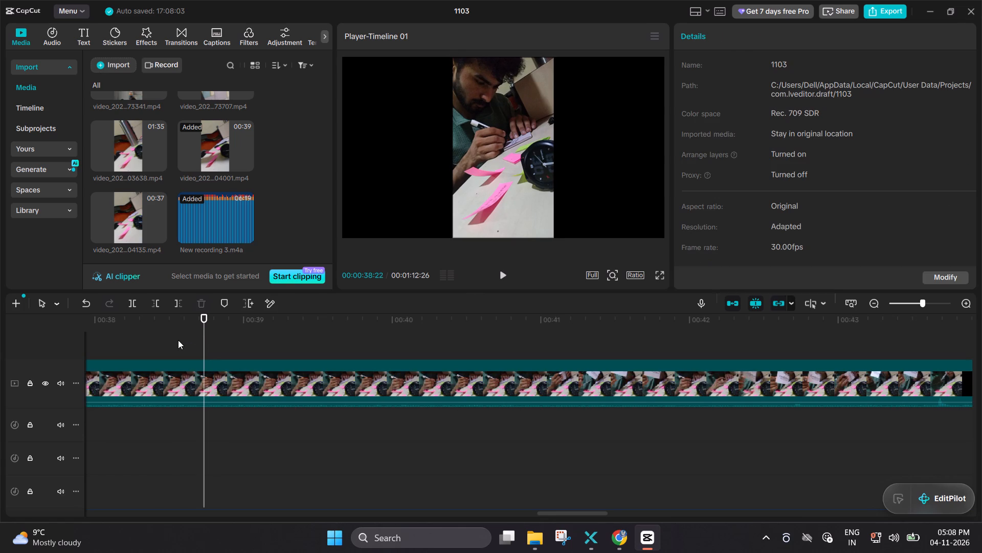
{"action": "key", "text": "space"}
{"action": "key", "text": "space"}
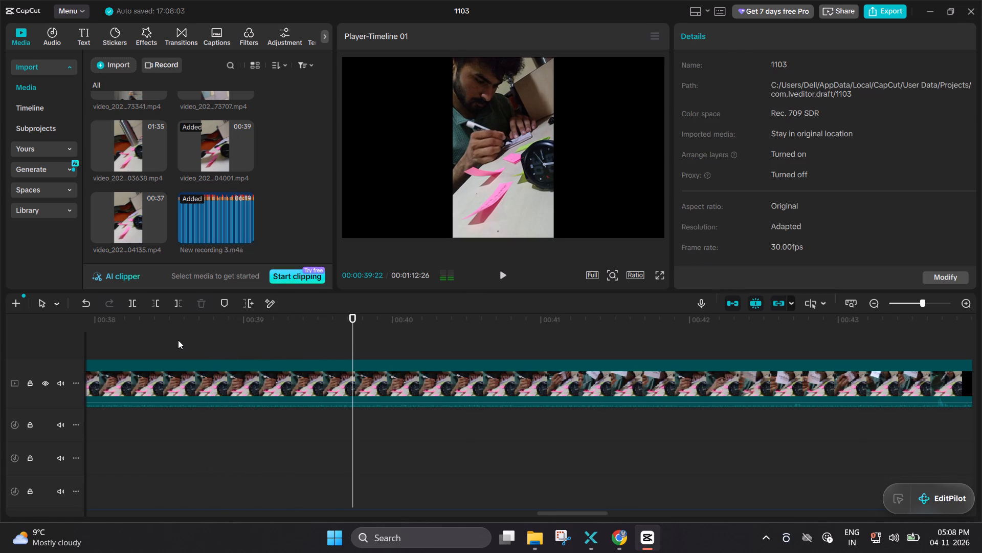
{"action": "double_click", "coordinate": [177, 340]}
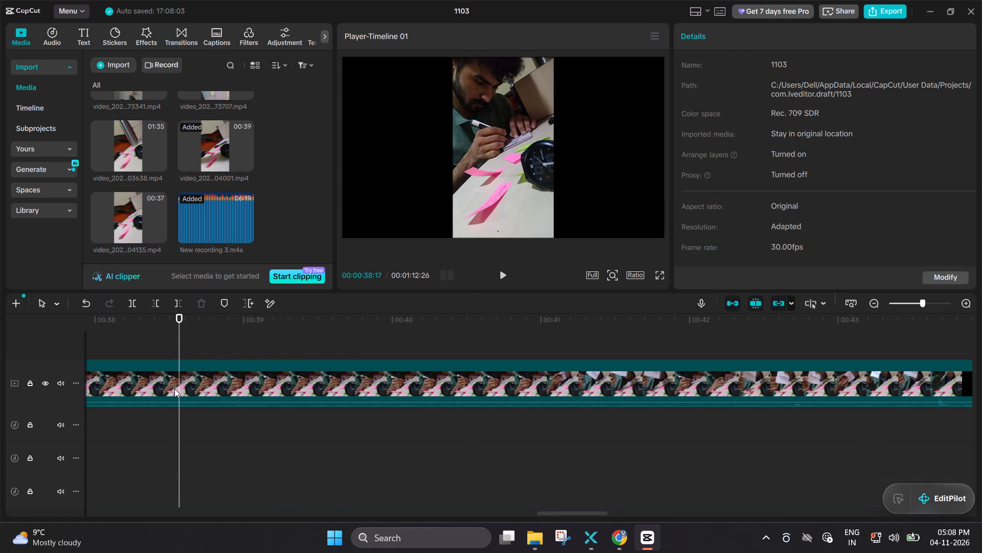
{"action": "double_click", "coordinate": [174, 389]}
{"action": "key", "text": "ctrl+b"}
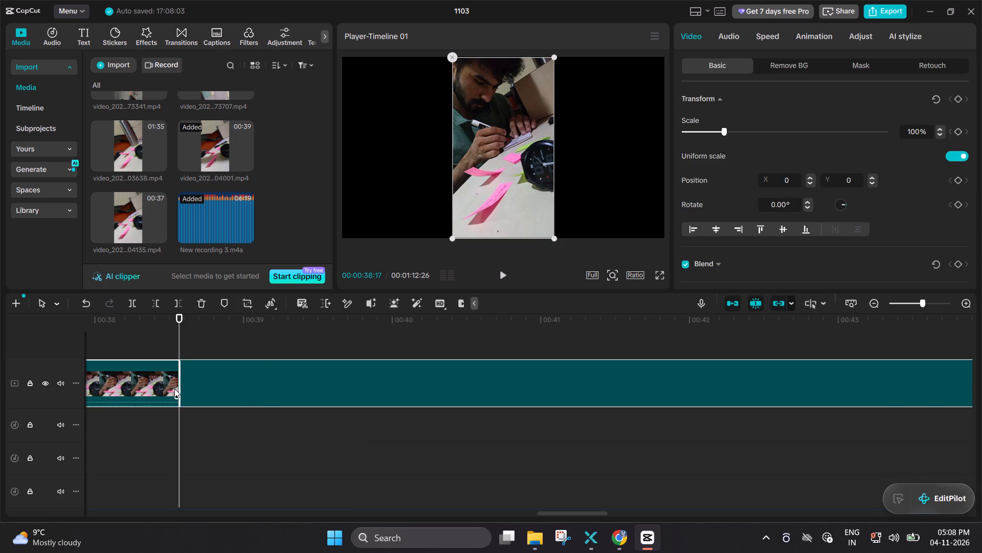
{"action": "left_click", "coordinate": [151, 381]}
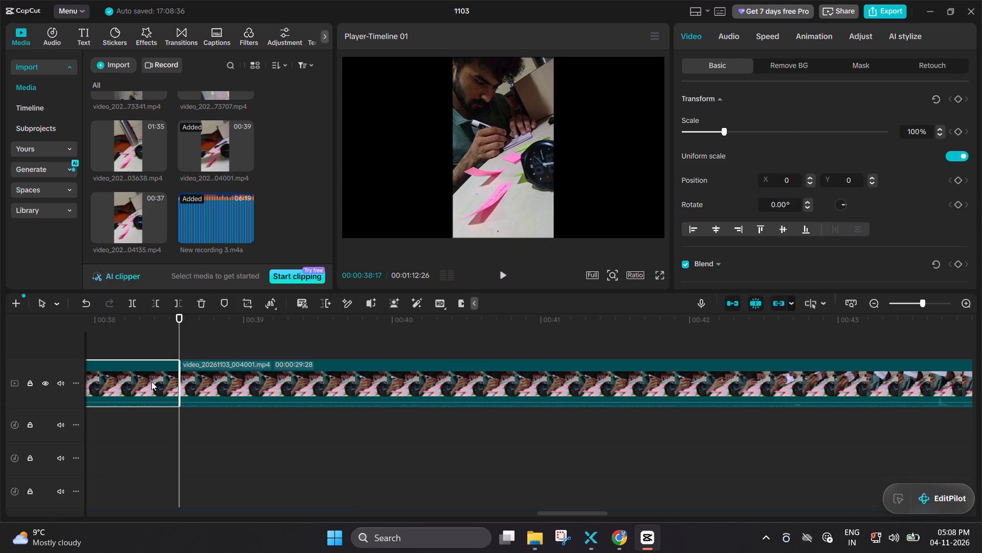
{"action": "key", "text": "BackSpace"}
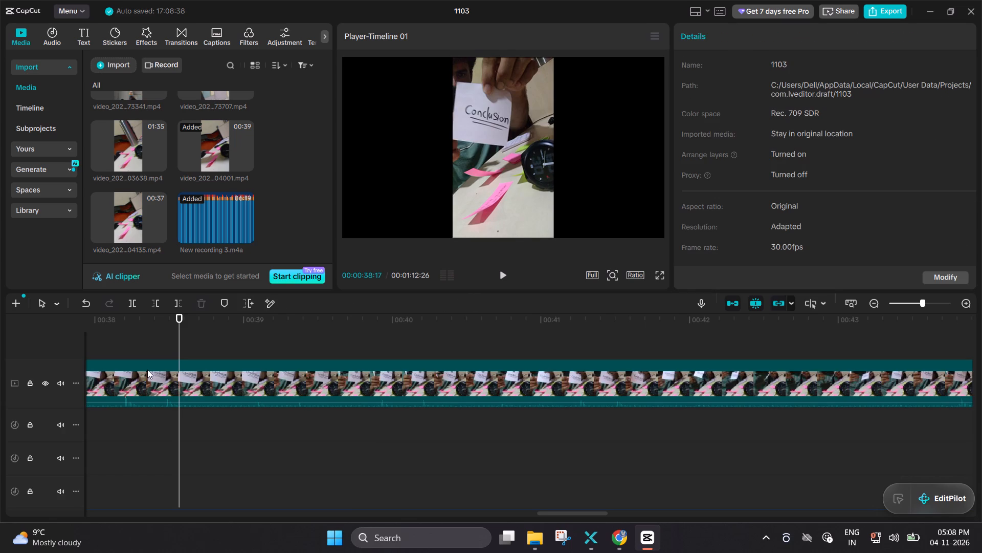
Play the cut from the 154525 clip into the 04001.mp4 clip, from 00:00:29:24, to judge the new shot's length.
{"action": "scroll", "coordinate": [147, 370], "scroll_direction": "down", "scroll_amount": 8, "text": "ctrl"}
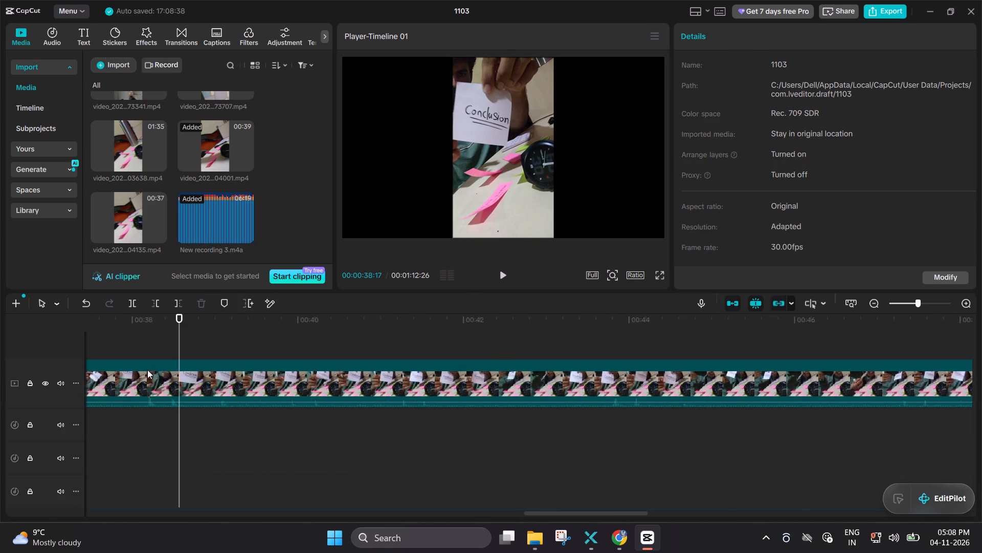
{"action": "scroll", "coordinate": [147, 370], "scroll_direction": "down", "scroll_amount": 6, "text": "ctrl"}
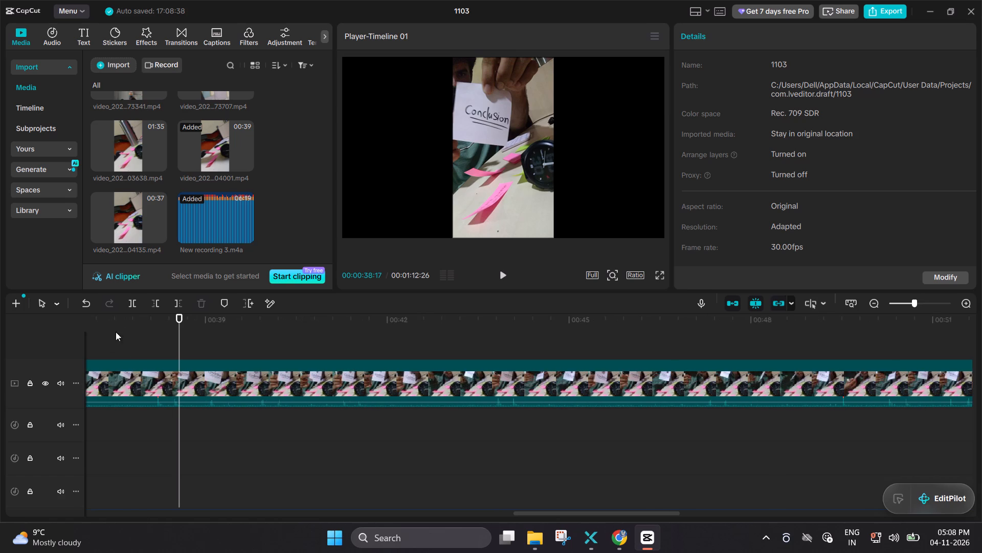
{"action": "left_click_drag", "start_coordinate": [123, 329], "coordinate": [80, 335]}
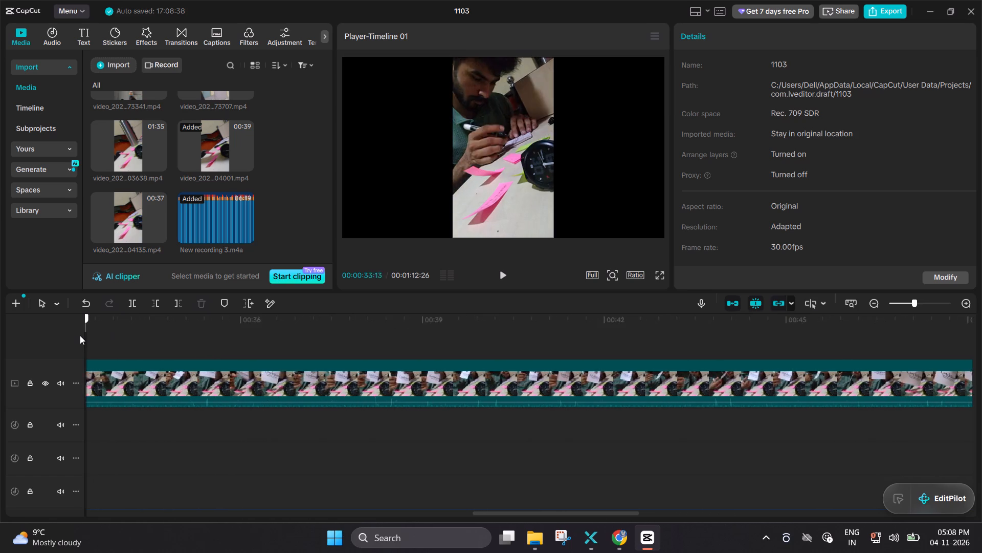
{"action": "left_click_drag", "start_coordinate": [80, 335], "coordinate": [540, 371]}
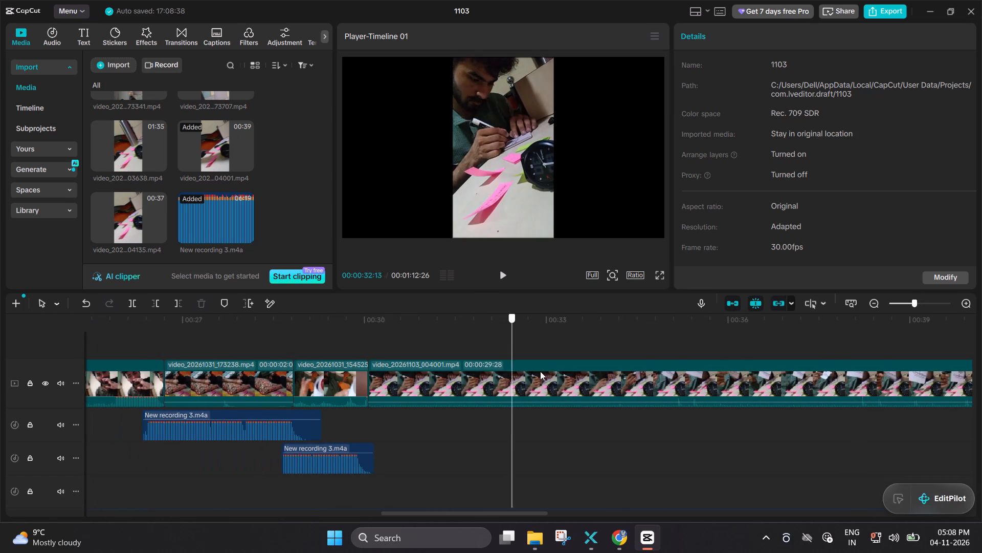
{"action": "left_click_drag", "start_coordinate": [540, 371], "coordinate": [525, 368]}
{"action": "left_click_drag", "start_coordinate": [462, 375], "coordinate": [455, 375]}
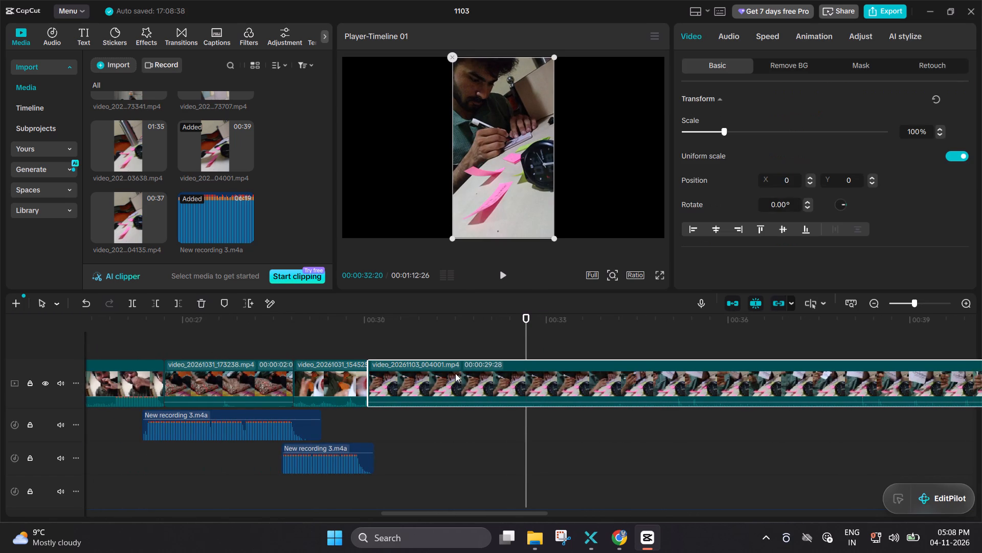
{"action": "left_click", "coordinate": [450, 345]}
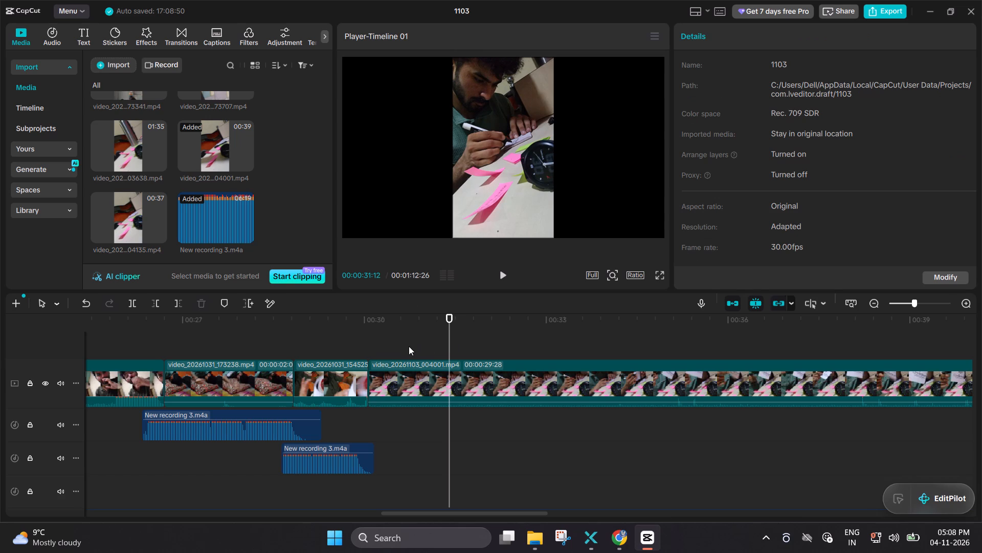
{"action": "double_click", "coordinate": [409, 346]}
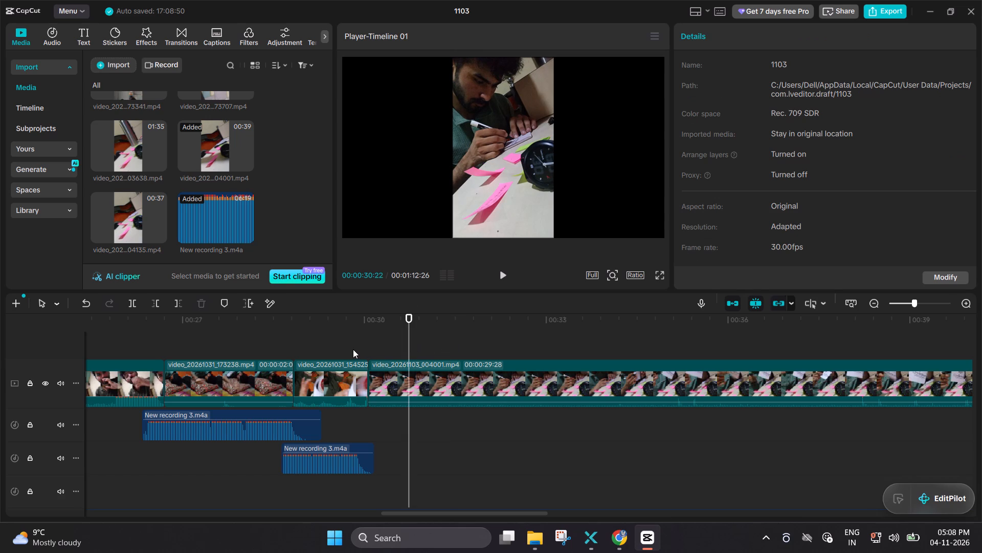
{"action": "left_click", "coordinate": [353, 349]}
{"action": "key", "text": "space"}
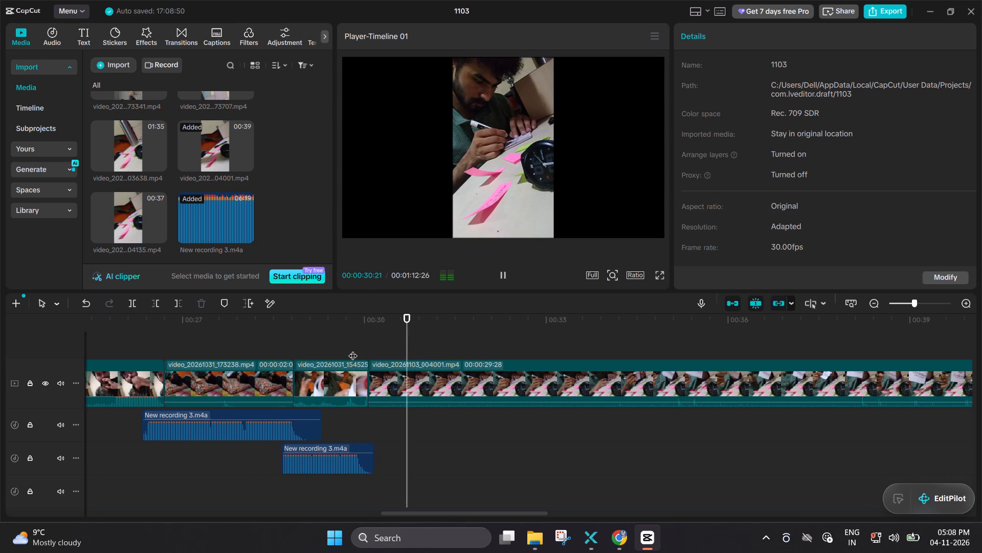
{"action": "left_click", "coordinate": [353, 349]}
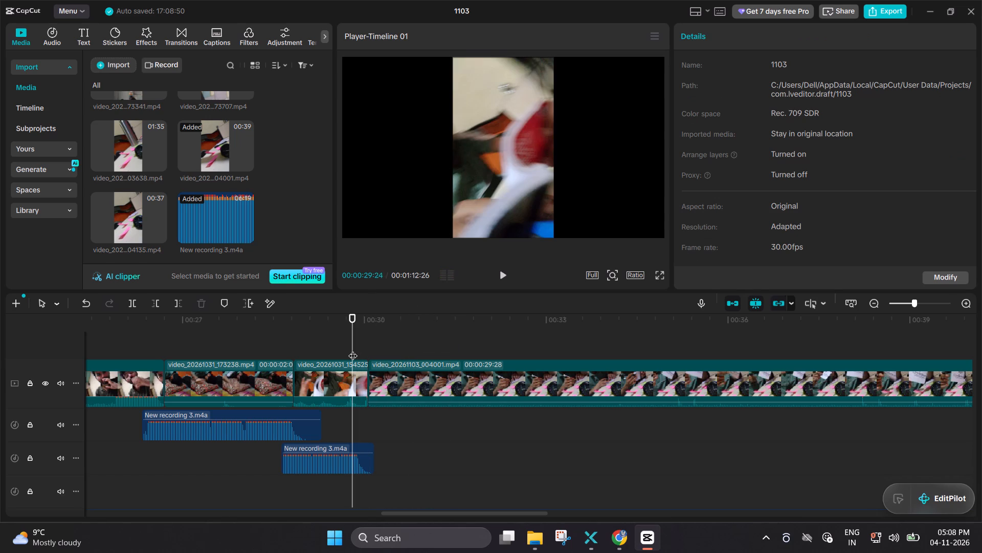
{"action": "key", "text": "space"}
{"action": "key", "text": "space"}
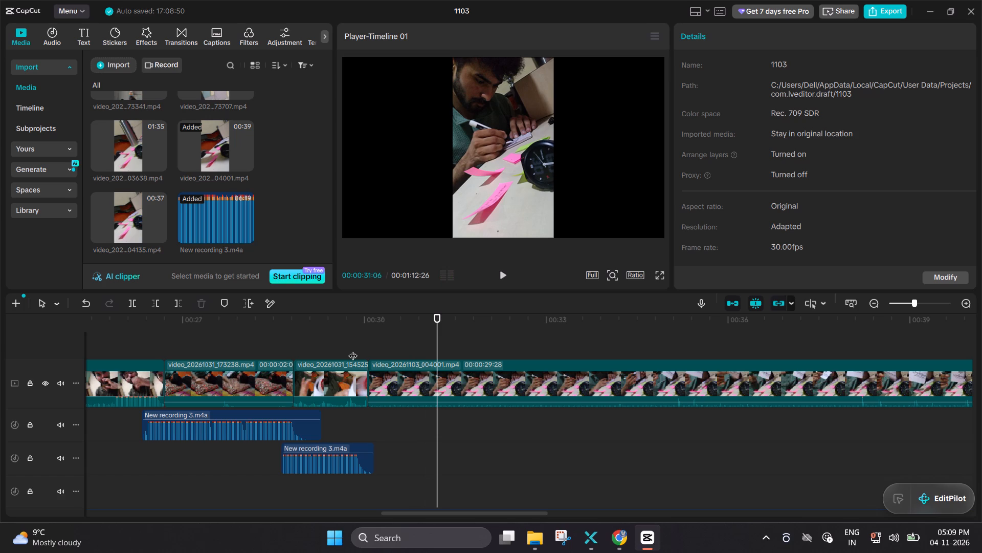
Split the 04001.mp4 clip at 00:00:31:01 and delete the footage after the cut.
{"action": "left_click", "coordinate": [432, 370]}
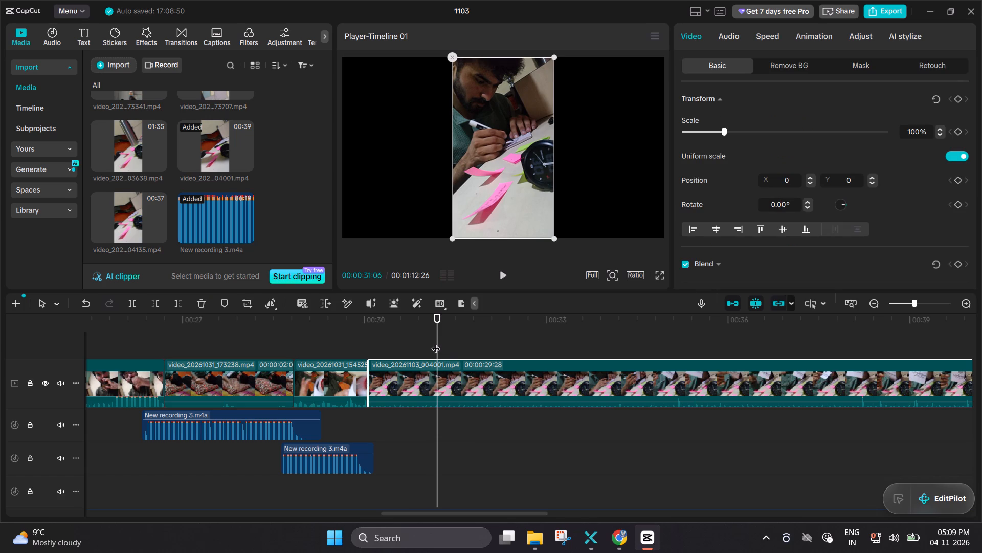
{"action": "left_click_drag", "start_coordinate": [436, 342], "coordinate": [426, 344]}
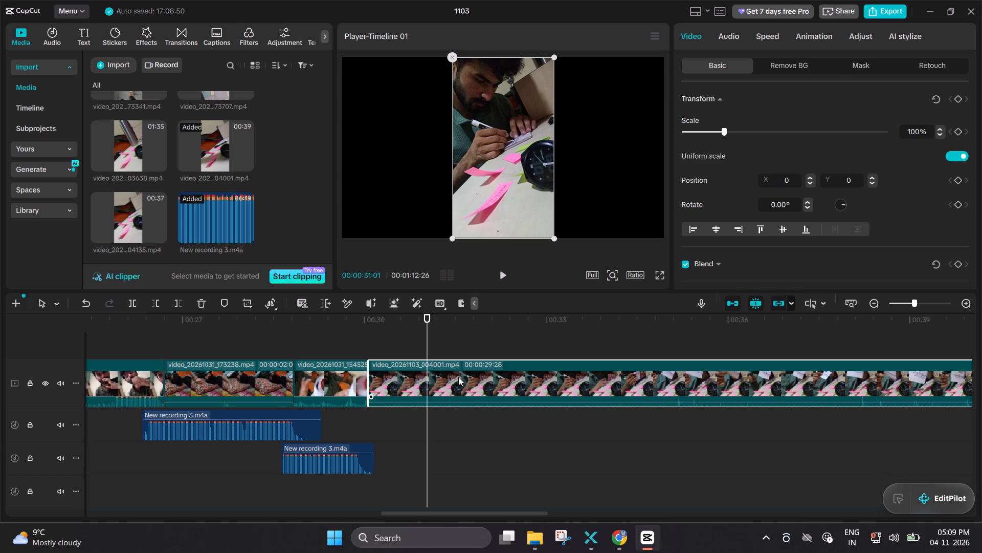
{"action": "key", "text": "ctrl+b"}
{"action": "key", "text": "BackSpace"}
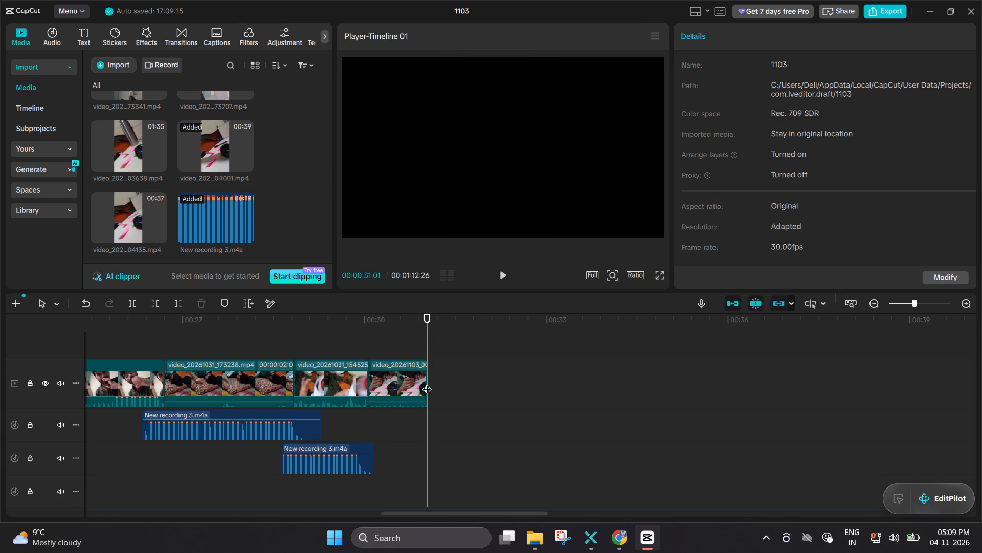
{"action": "left_click_drag", "start_coordinate": [427, 377], "coordinate": [422, 379]}
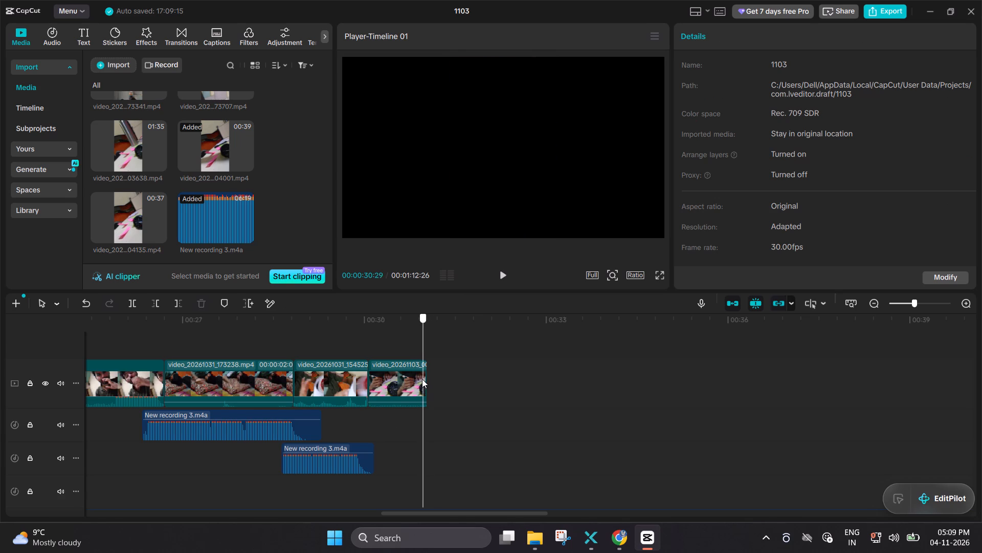
Trim the end of the 04001.mp4 handwriting clip on the timeline back to 00:00:30:27.
{"action": "left_click_drag", "start_coordinate": [422, 379], "coordinate": [418, 381]}
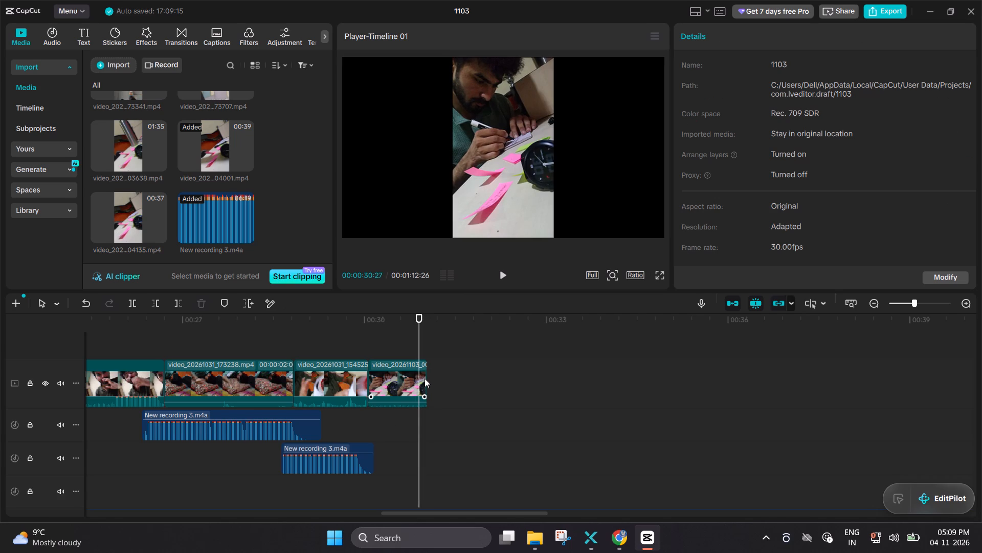
{"action": "left_click_drag", "start_coordinate": [426, 378], "coordinate": [417, 382]}
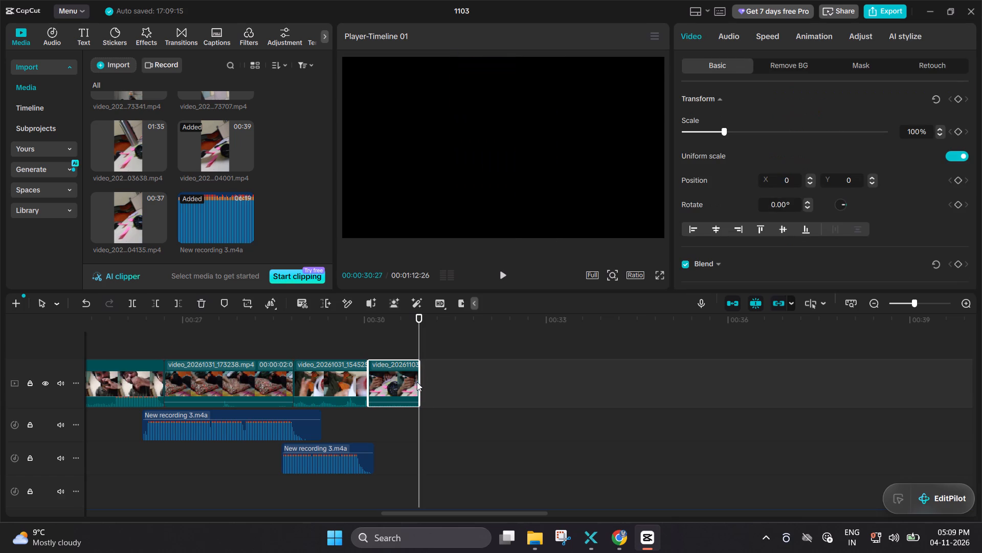
{"action": "left_click", "coordinate": [423, 391]}
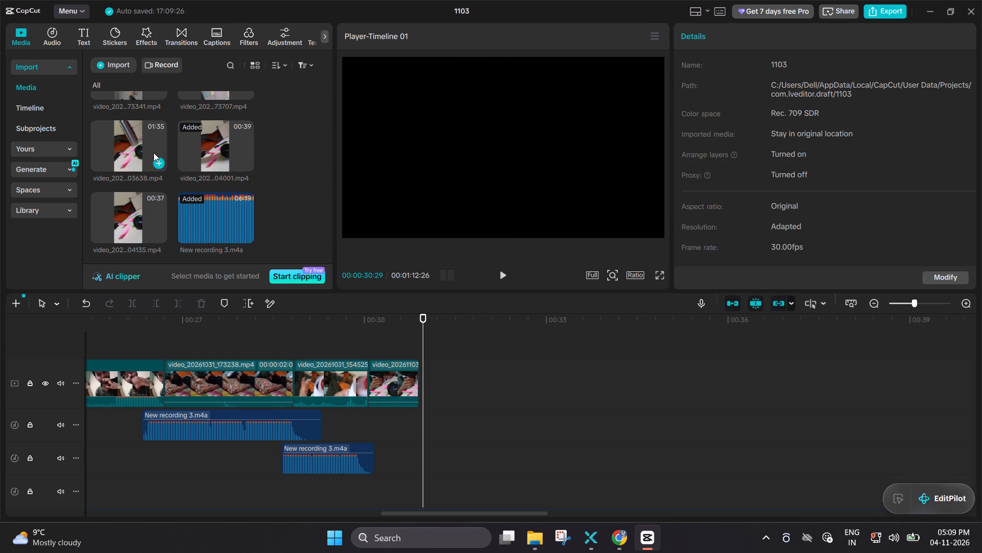
Preview the 03638.mp4 video from the media library, including around 00:00:44, to examine whether it suits the following shot.
{"action": "left_click", "coordinate": [152, 153]}
{"action": "left_click", "coordinate": [150, 152]}
{"action": "triple_click", "coordinate": [135, 151]}
{"action": "left_click", "coordinate": [135, 151]}
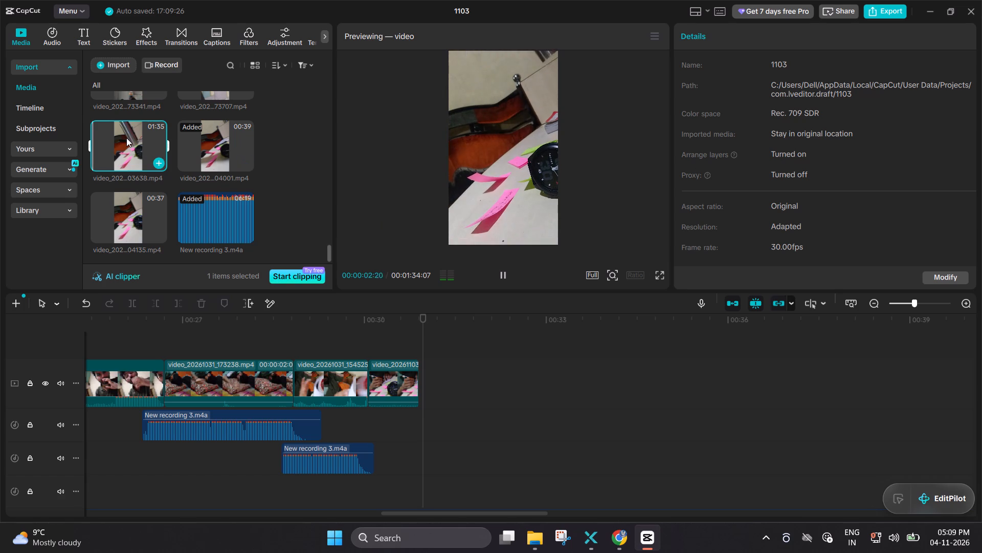
{"action": "left_click", "coordinate": [126, 138]}
{"action": "triple_click", "coordinate": [126, 138]}
{"action": "left_click", "coordinate": [126, 138]}
{"action": "key", "text": "space"}
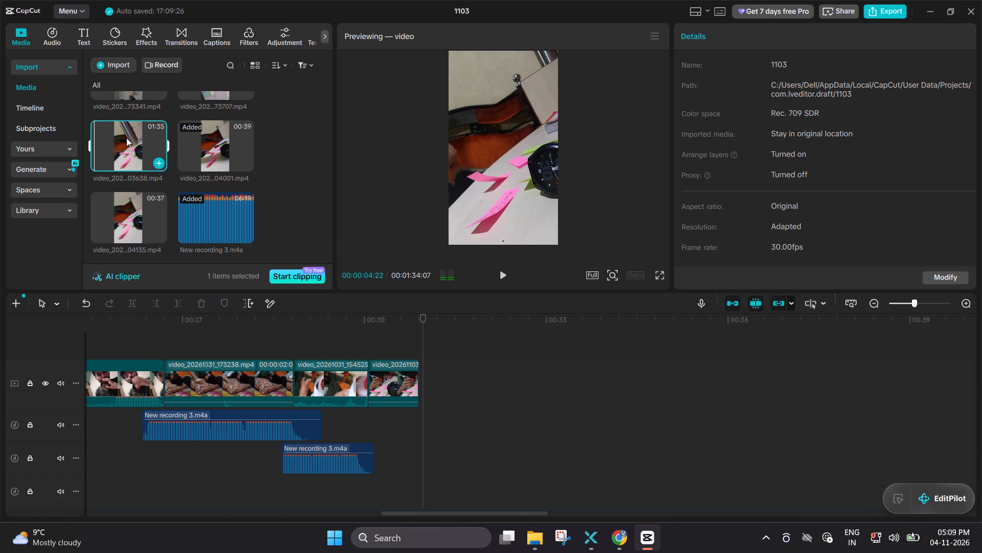
{"action": "double_click", "coordinate": [126, 138]}
{"action": "left_click", "coordinate": [126, 138]}
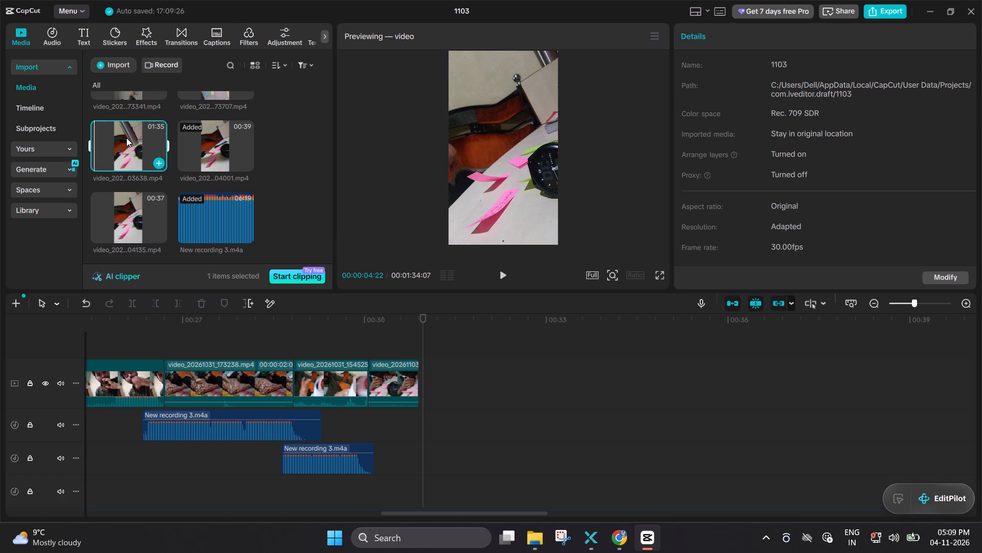
{"action": "left_click", "coordinate": [126, 138]}
{"action": "left_click", "coordinate": [126, 138]}
{"action": "key", "text": "space"}
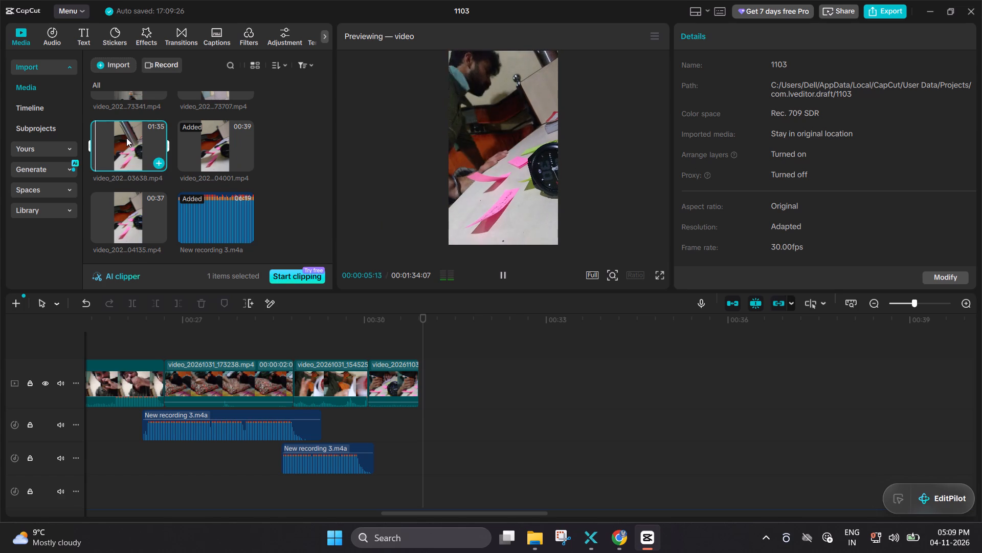
{"action": "key", "text": "space"}
{"action": "double_click", "coordinate": [126, 138]}
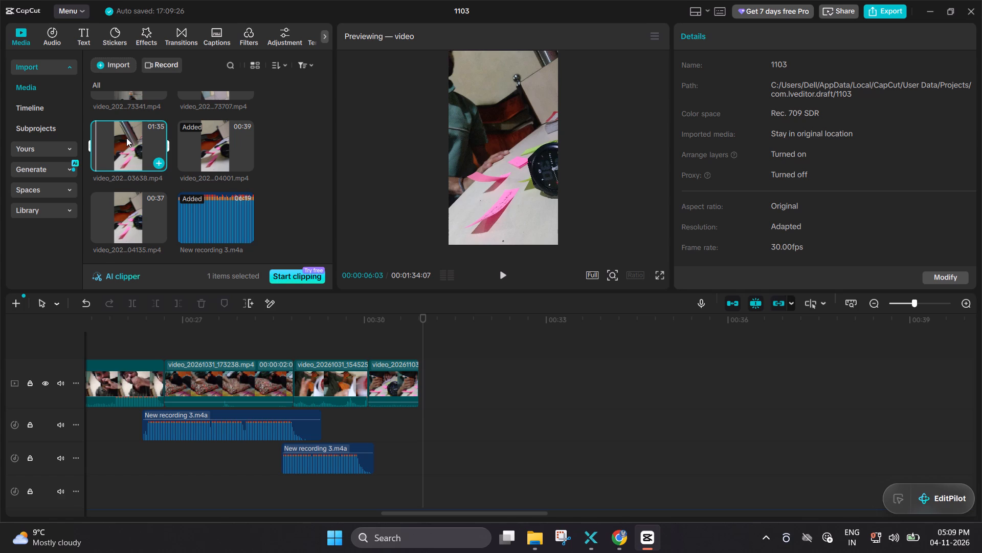
{"action": "right_click", "coordinate": [126, 138]}
{"action": "left_click", "coordinate": [126, 138]}
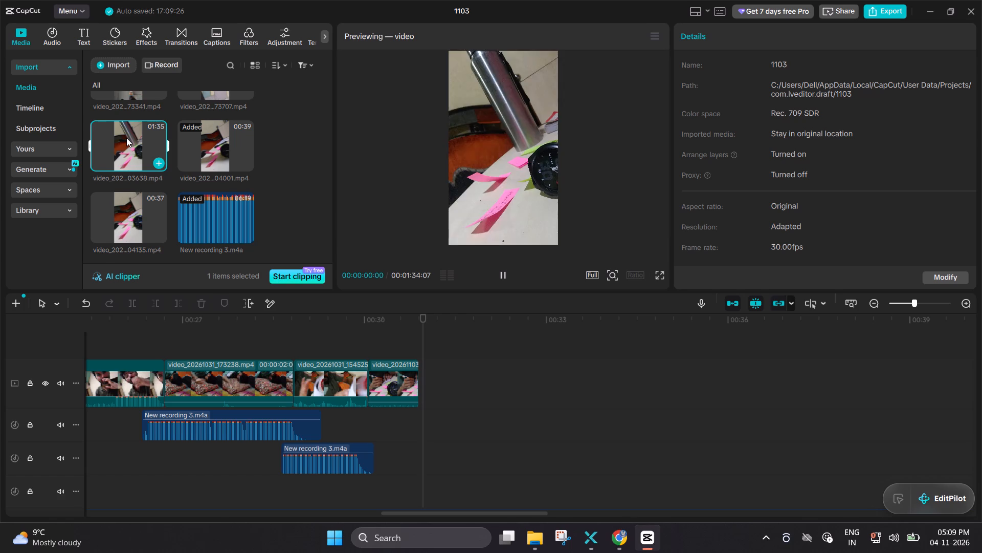
{"action": "left_click", "coordinate": [126, 138]}
{"action": "key", "text": "space"}
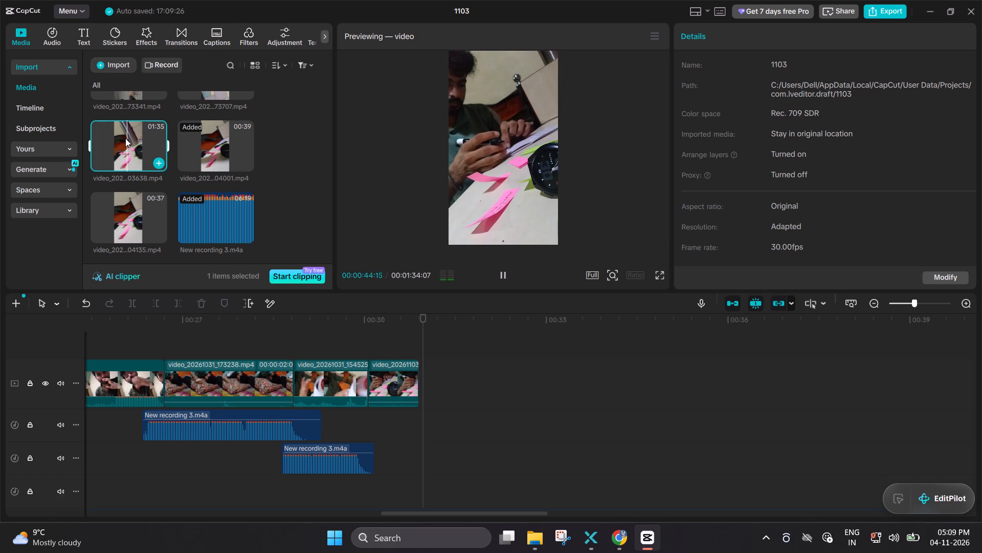
{"action": "left_click", "coordinate": [150, 134]}
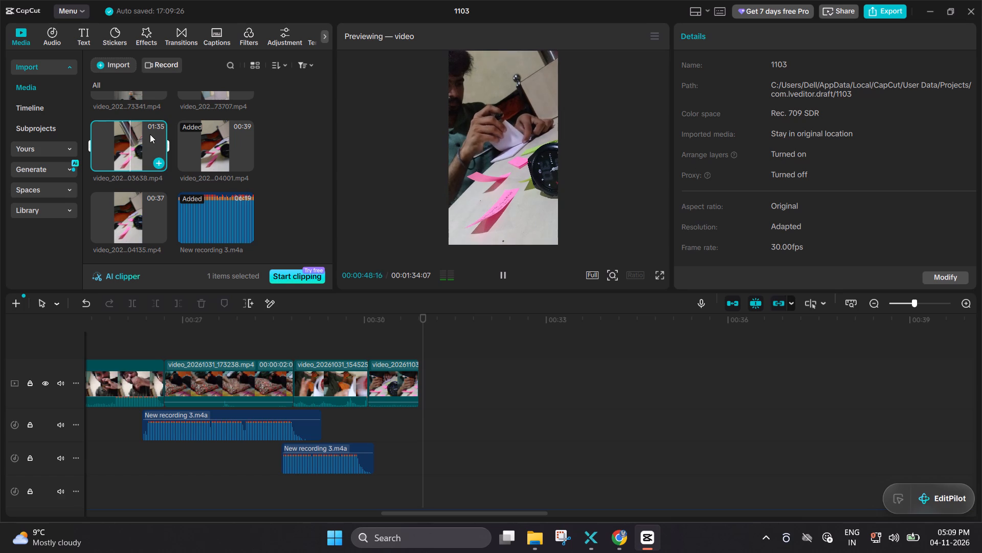
{"action": "left_click", "coordinate": [150, 134]}
Add the 03638.mp4 video to the main video track directly after the trimmed 04001.mp4 clip.
{"action": "left_click_drag", "start_coordinate": [150, 134], "coordinate": [365, 271]}
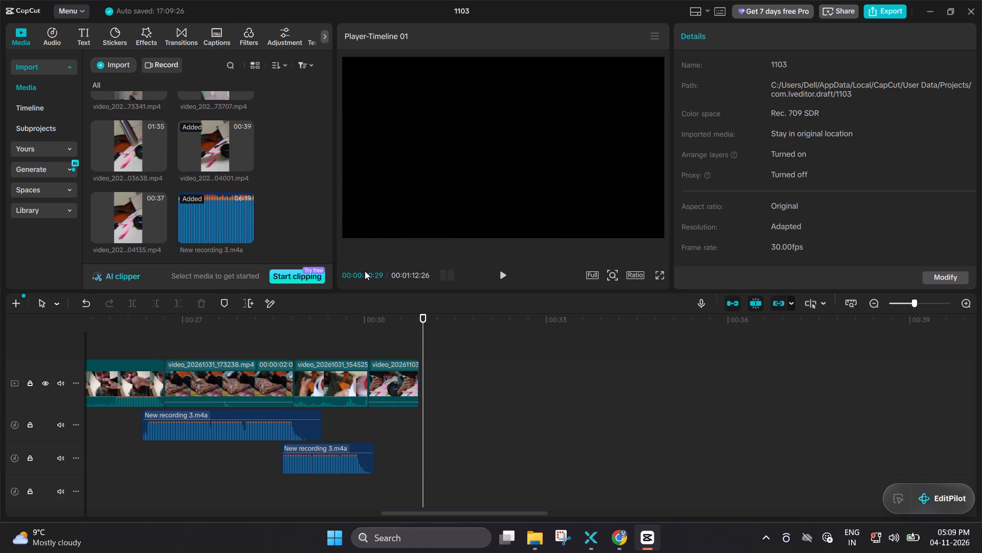
{"action": "double_click", "coordinate": [153, 145]}
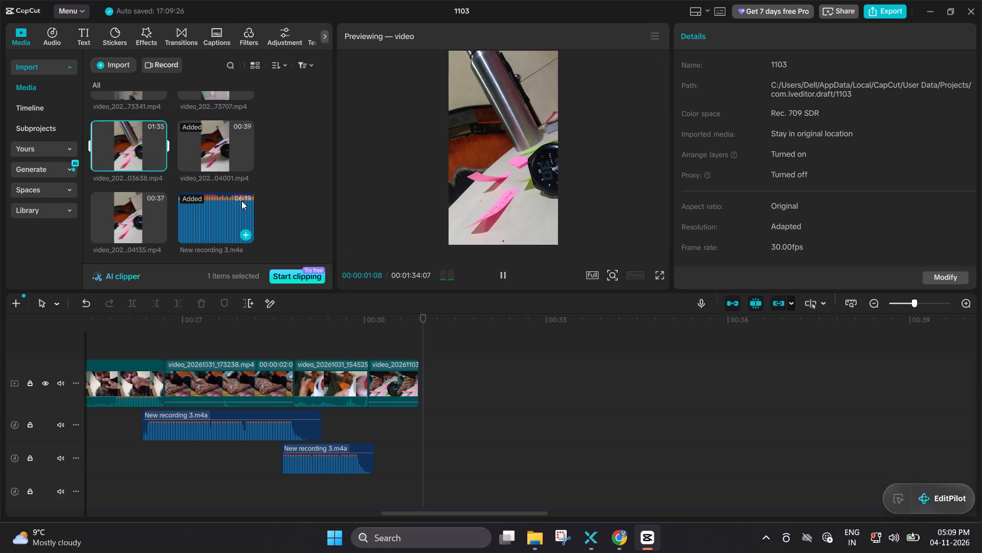
{"action": "left_click_drag", "start_coordinate": [137, 143], "coordinate": [430, 325]}
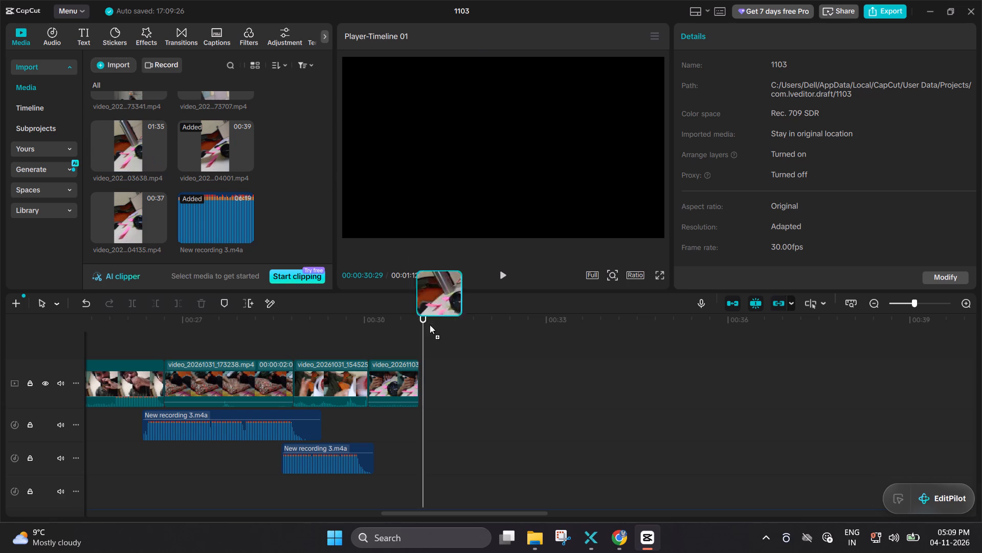
{"action": "left_click_drag", "start_coordinate": [430, 325], "coordinate": [417, 367]}
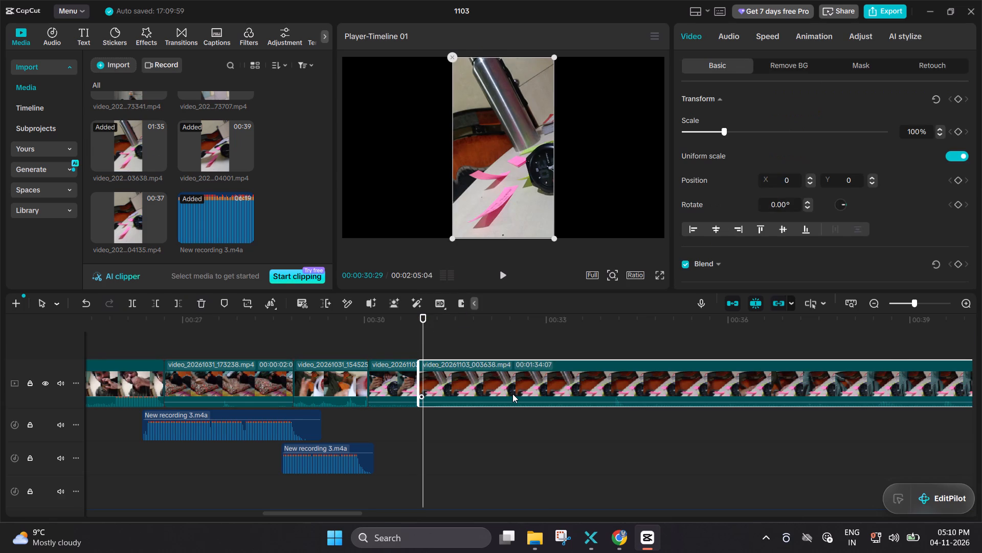
Scrub through the newly added 03638.mp4 clip and play its last part to examine where the Conclusion note is shown.
{"action": "scroll", "coordinate": [512, 394], "scroll_direction": "down", "scroll_amount": 8, "text": "ctrl"}
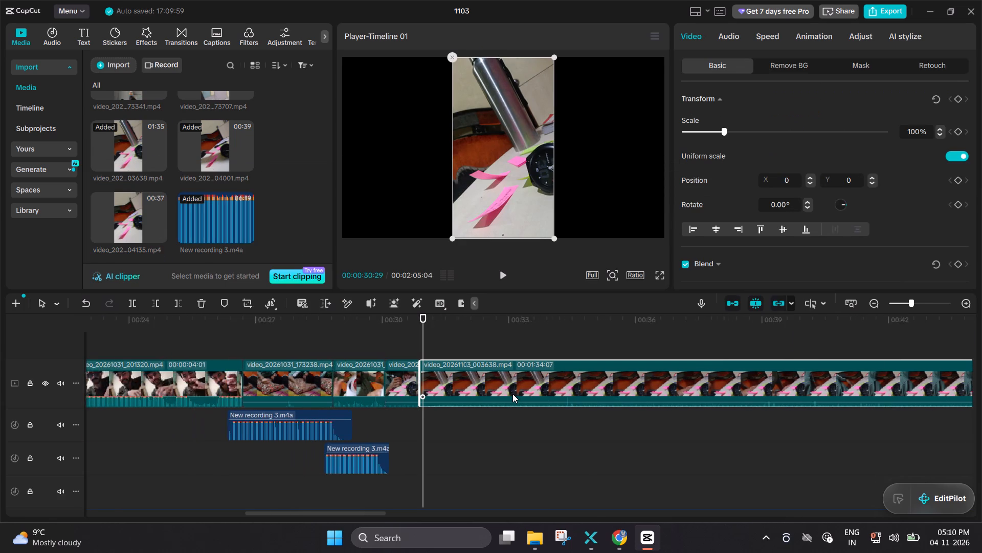
{"action": "scroll", "coordinate": [512, 394], "scroll_direction": "down", "scroll_amount": 5, "text": "ctrl"}
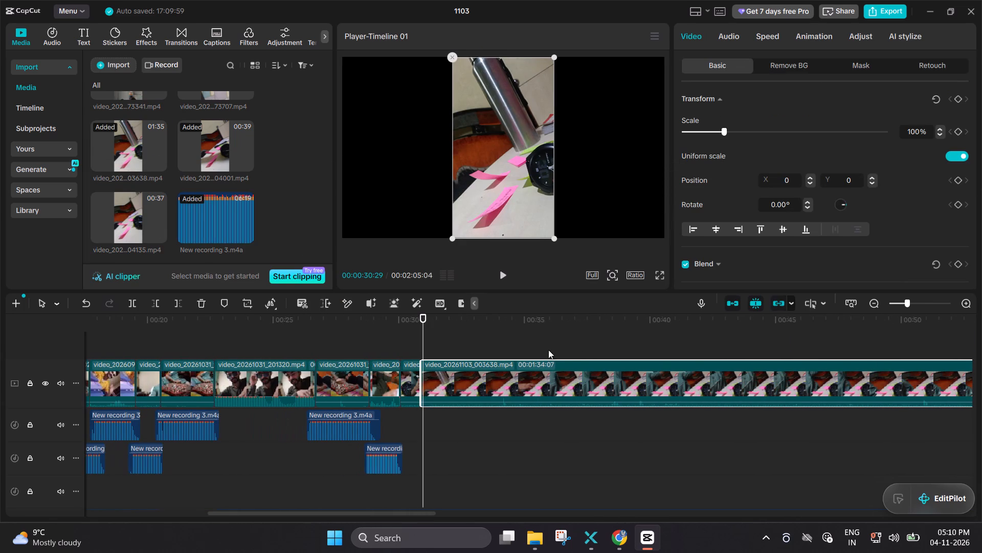
{"action": "left_click_drag", "start_coordinate": [425, 328], "coordinate": [472, 334]}
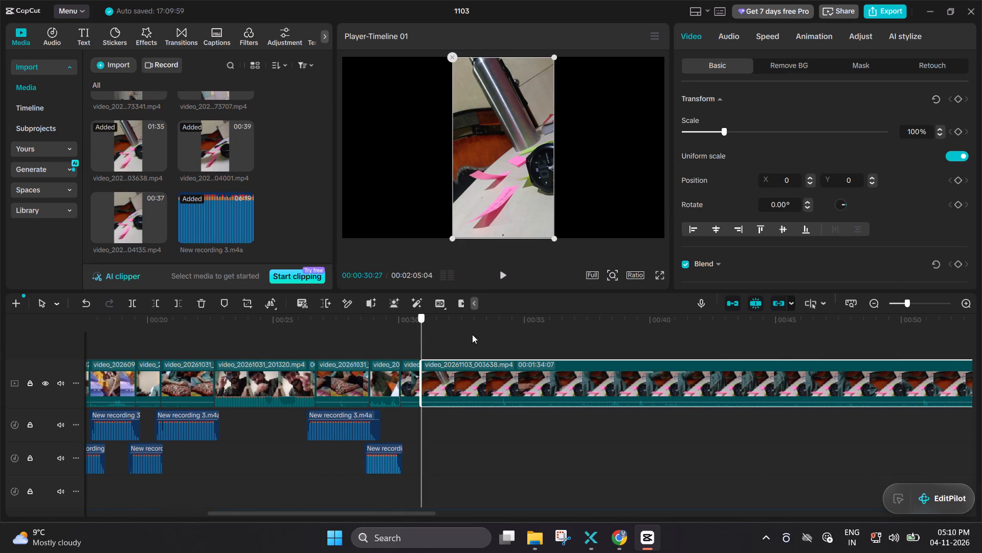
{"action": "left_click_drag", "start_coordinate": [472, 334], "coordinate": [796, 360]}
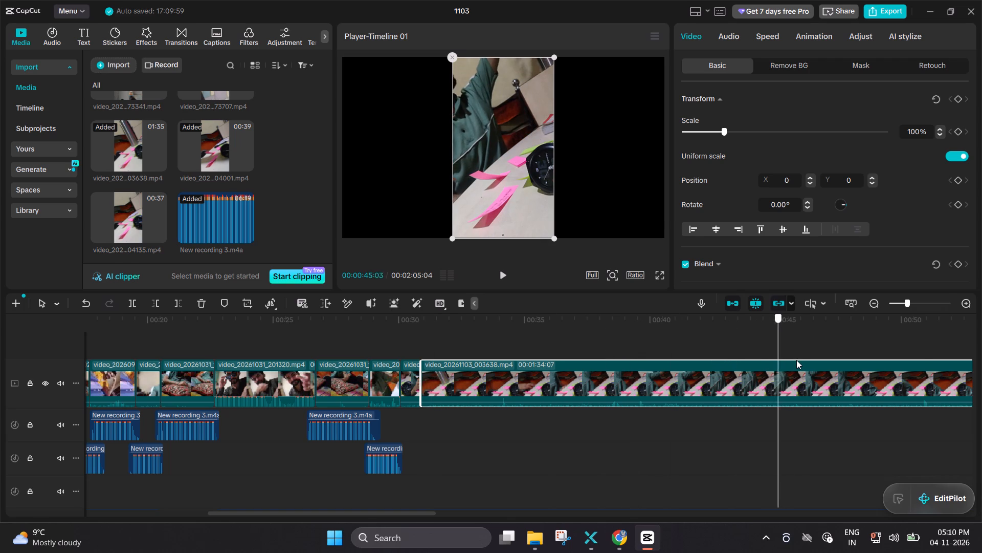
{"action": "left_click_drag", "start_coordinate": [796, 360], "coordinate": [981, 368]}
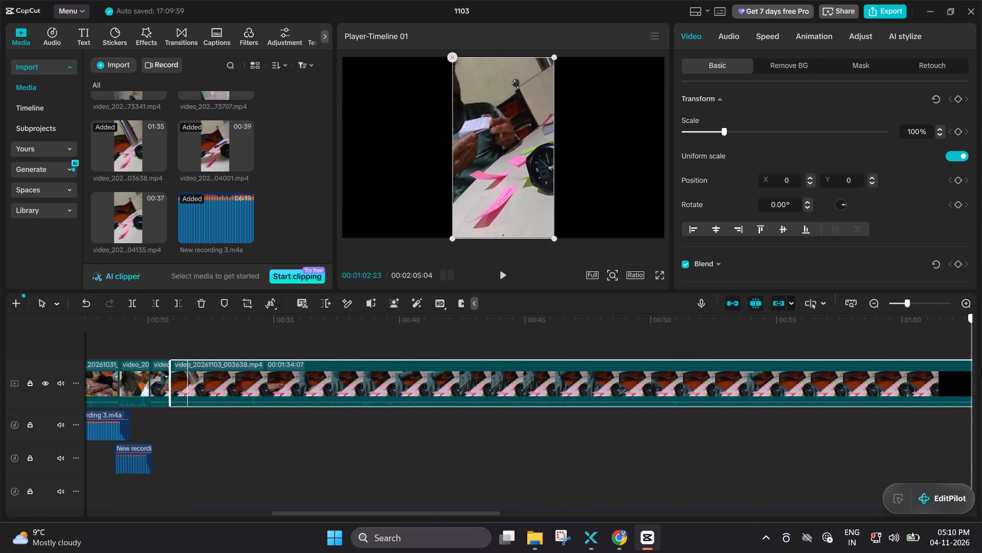
{"action": "left_click_drag", "start_coordinate": [981, 368], "coordinate": [889, 367]}
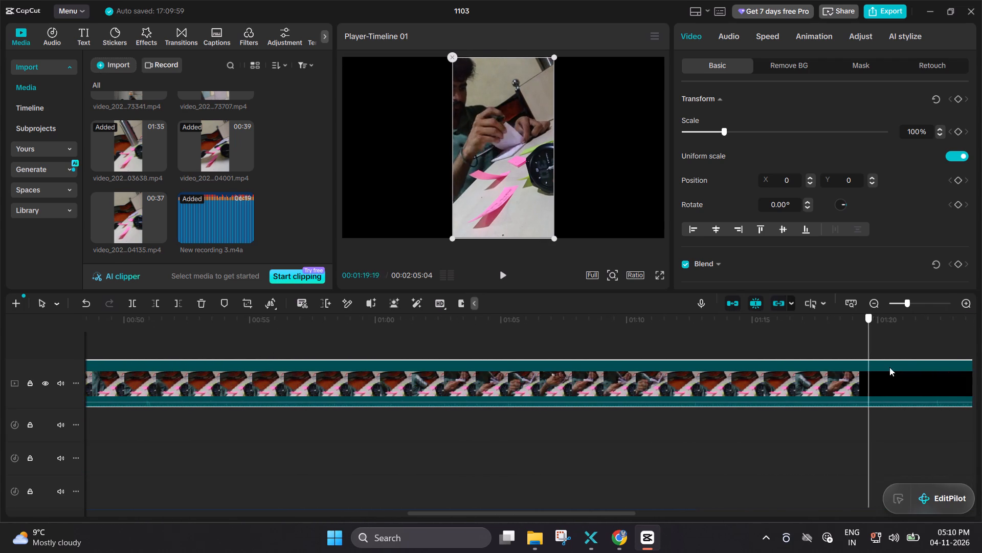
{"action": "left_click_drag", "start_coordinate": [889, 367], "coordinate": [975, 365]}
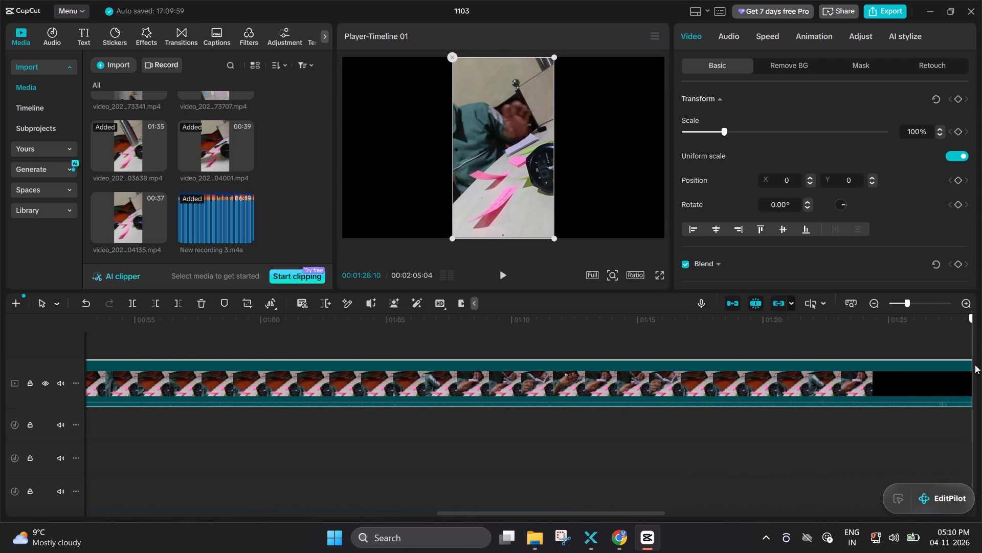
{"action": "left_click_drag", "start_coordinate": [975, 365], "coordinate": [963, 367]}
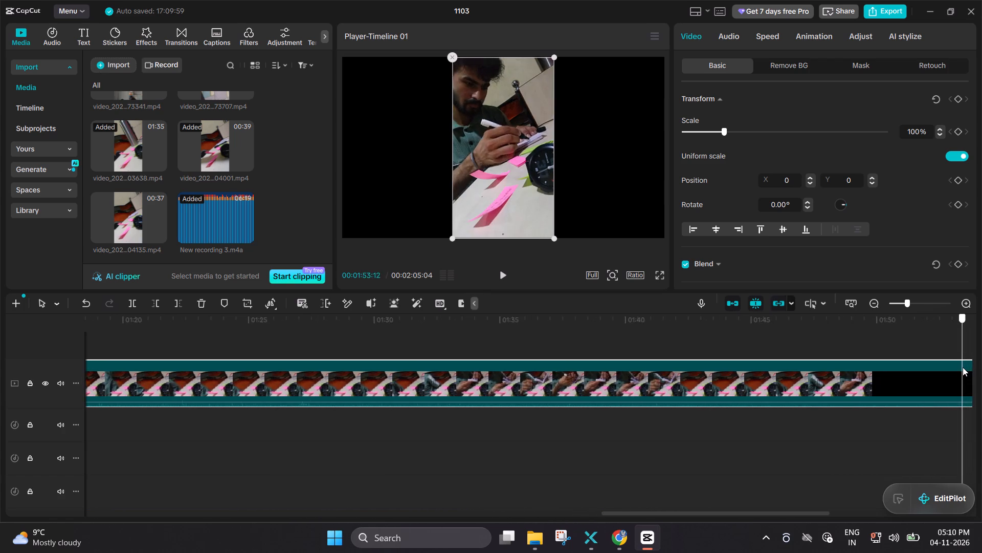
{"action": "left_click_drag", "start_coordinate": [963, 367], "coordinate": [591, 348]}
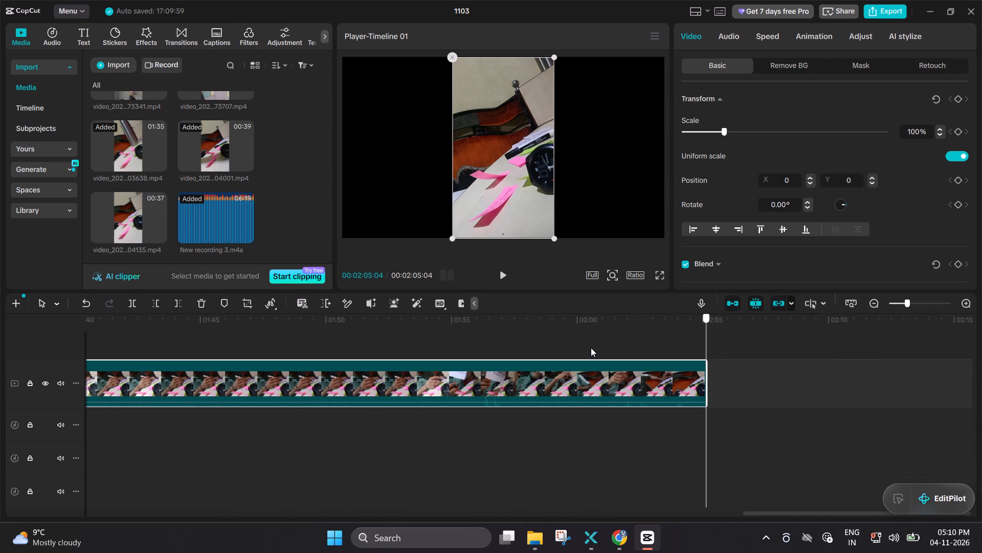
{"action": "left_click_drag", "start_coordinate": [591, 348], "coordinate": [418, 315]}
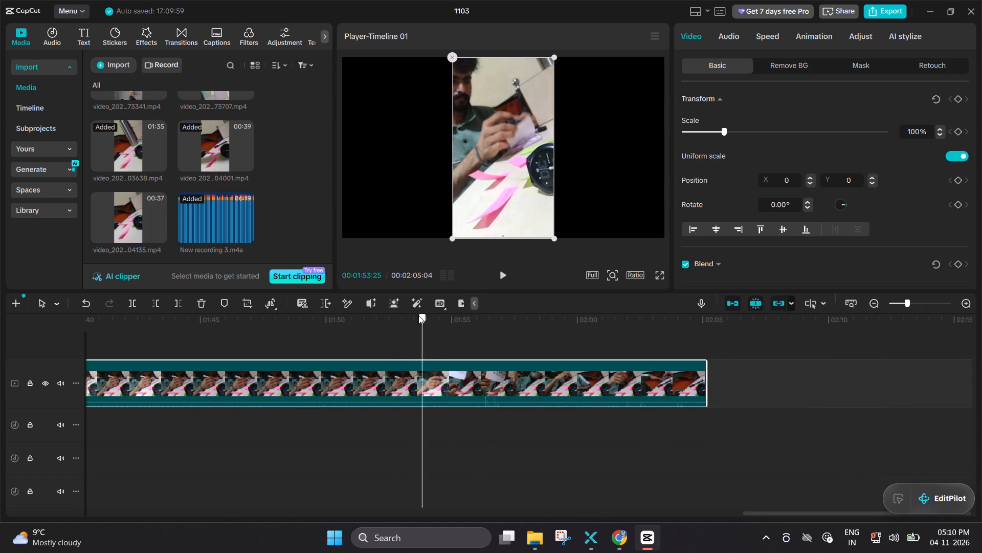
{"action": "left_click_drag", "start_coordinate": [418, 315], "coordinate": [381, 340]}
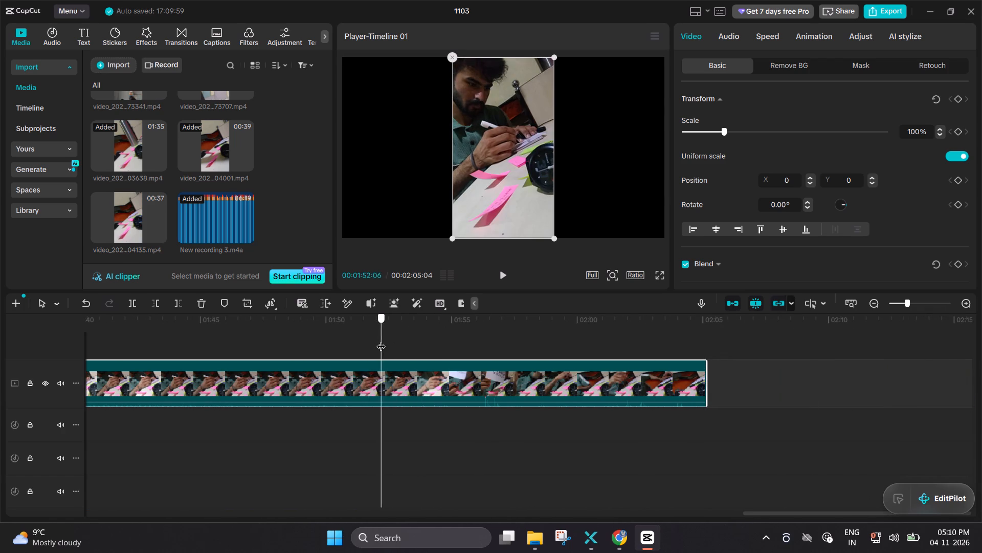
{"action": "left_click_drag", "start_coordinate": [381, 340], "coordinate": [399, 338]}
{"action": "key", "text": "space"}
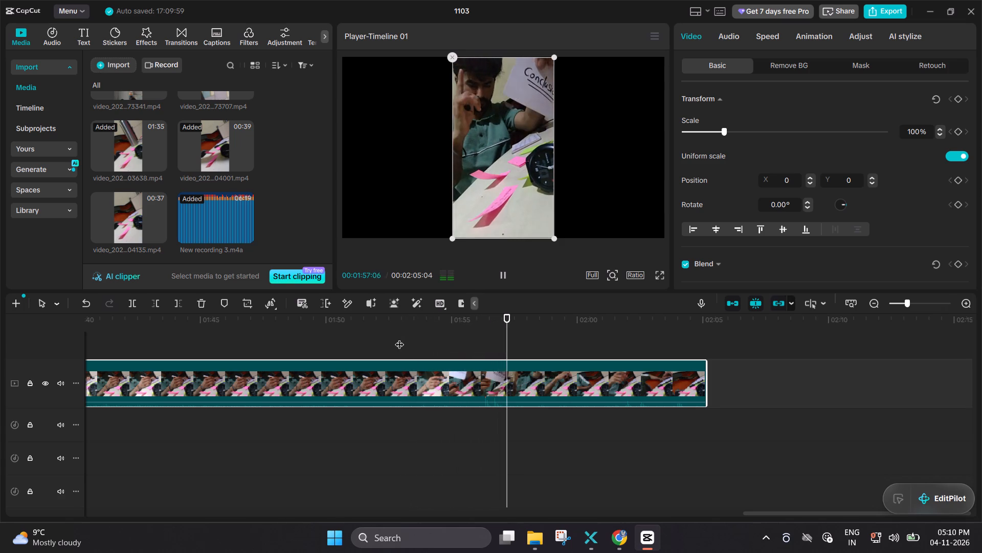
Split the 03638.mp4 clip at 00:01:55:12, where the Conclusion note is held up, and delete the portion before the cut.
{"action": "double_click", "coordinate": [461, 351]}
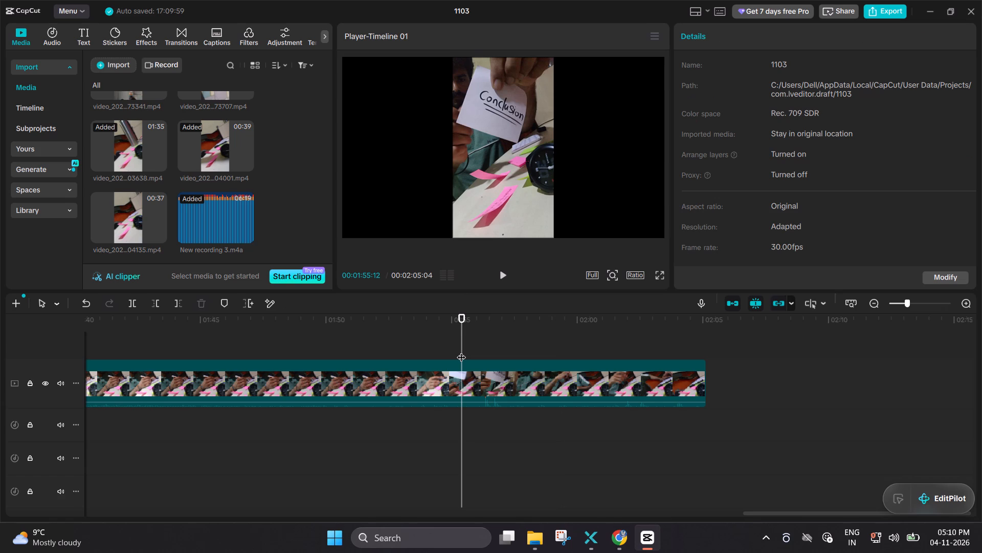
{"action": "left_click", "coordinate": [451, 372]}
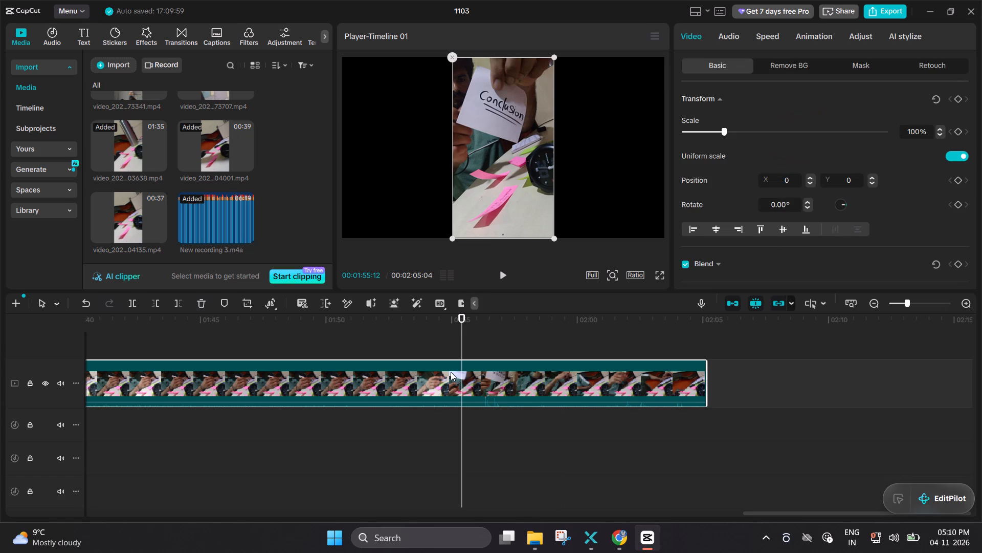
{"action": "key", "text": "ctrl+b"}
{"action": "left_click", "coordinate": [430, 382]}
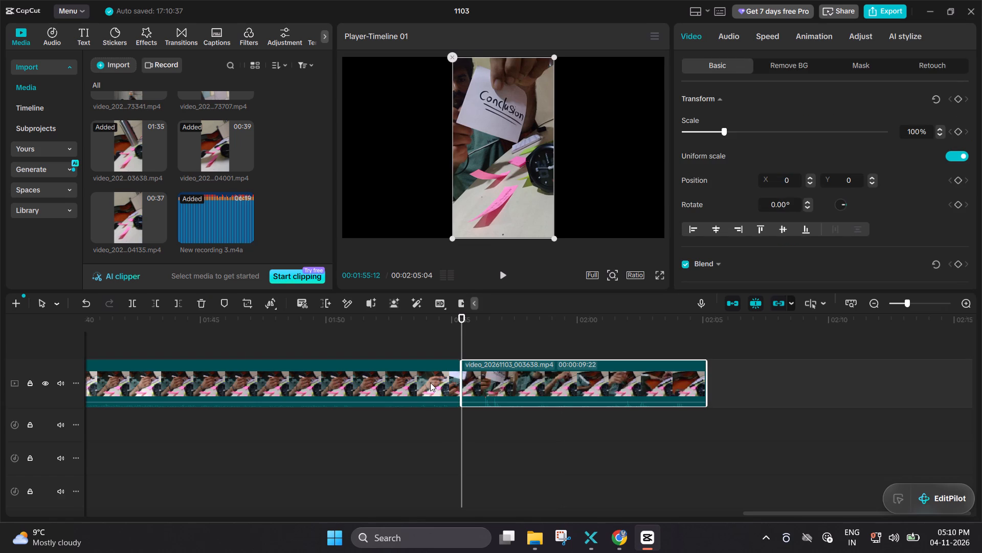
{"action": "key", "text": "BackSpace"}
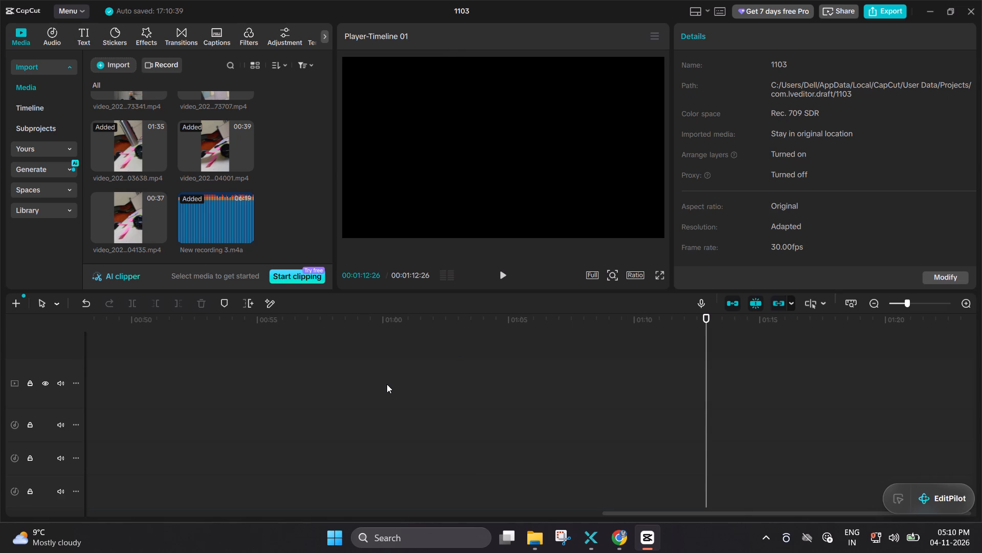
Play the trimmed 03638.mp4 clip, split it at 00:00:33:23 and delete the portion after the cut.
{"action": "scroll", "coordinate": [387, 384], "scroll_direction": "down", "scroll_amount": 7, "text": "ctrl"}
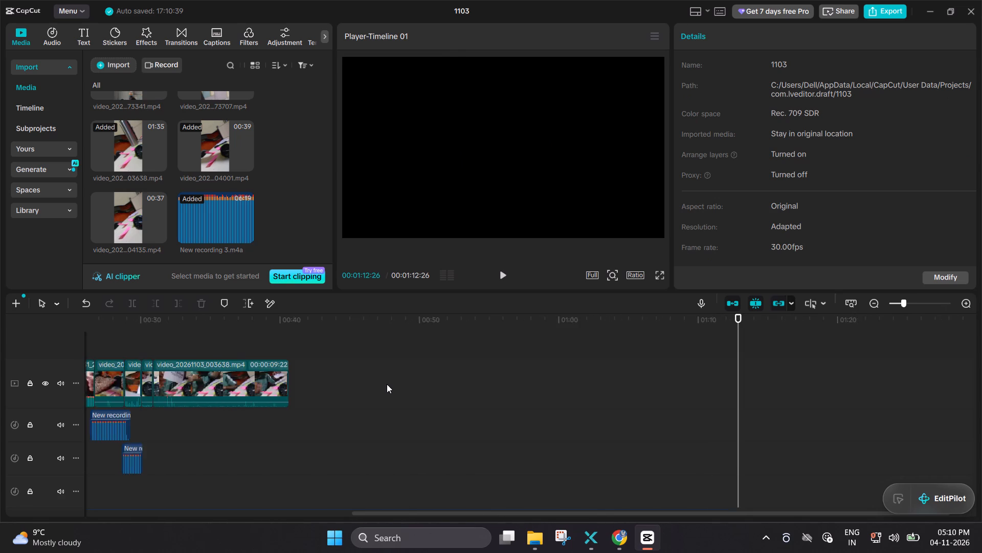
{"action": "scroll", "coordinate": [387, 384], "scroll_direction": "down", "scroll_amount": 2, "text": "ctrl"}
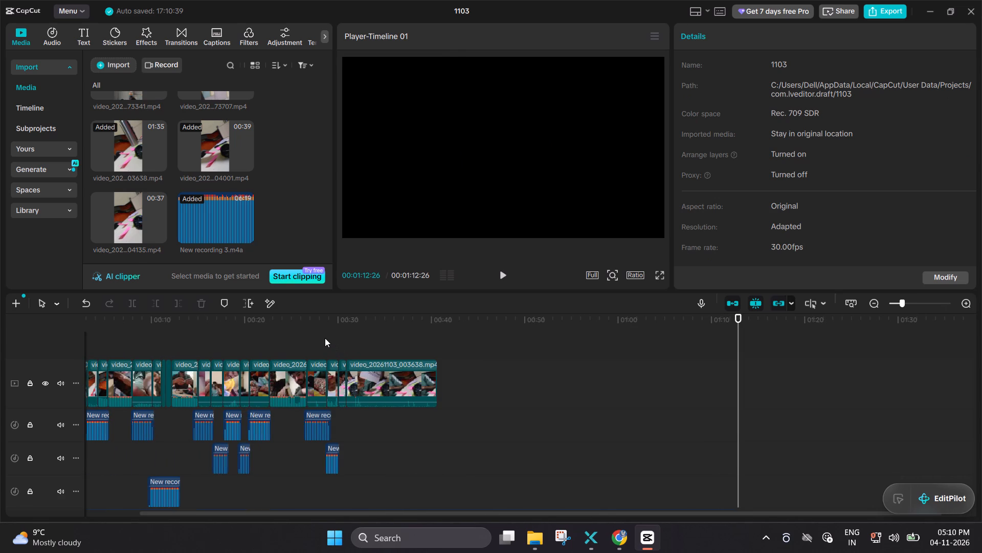
{"action": "left_click", "coordinate": [323, 336]}
{"action": "left_click", "coordinate": [323, 336]}
{"action": "key", "text": "space"}
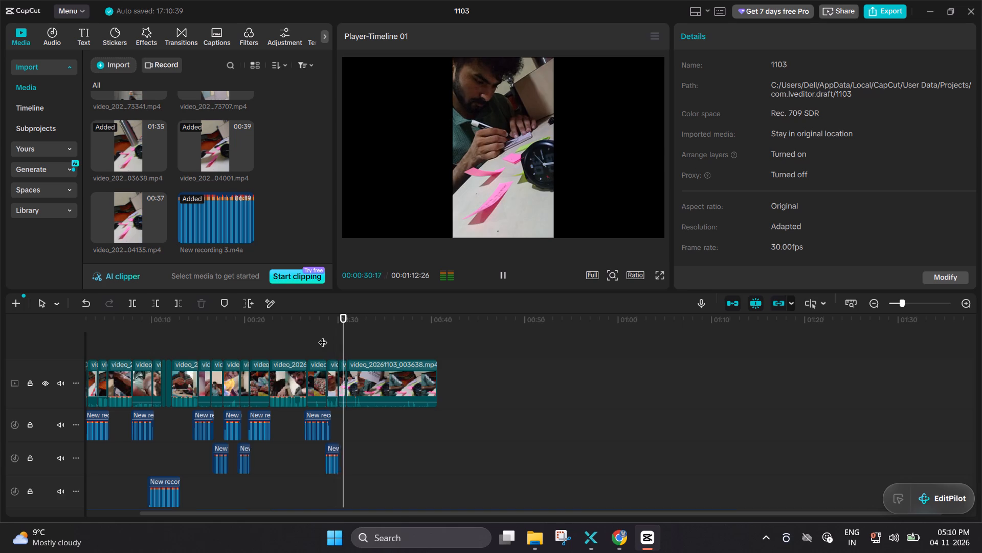
{"action": "key", "text": "space"}
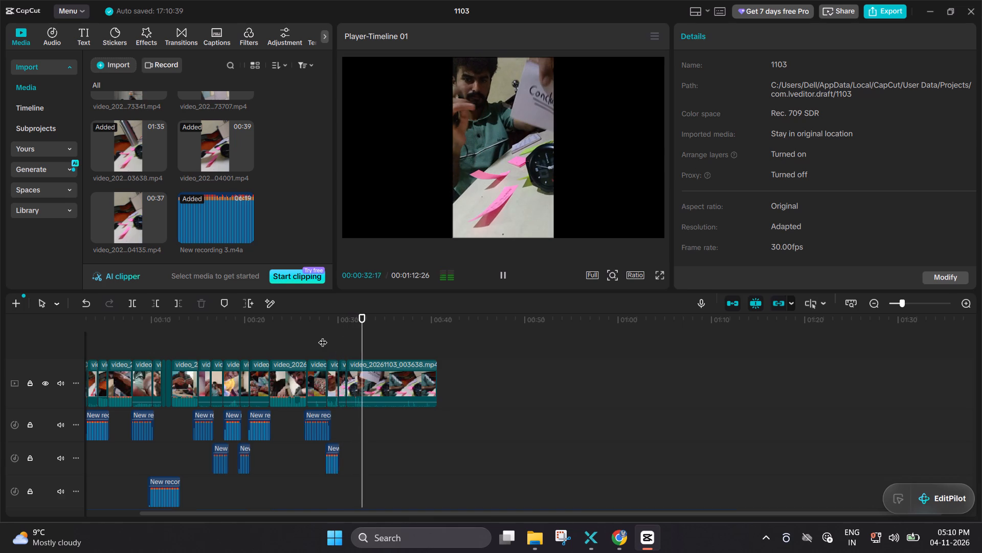
{"action": "key", "text": "space"}
{"action": "key", "text": "space"}
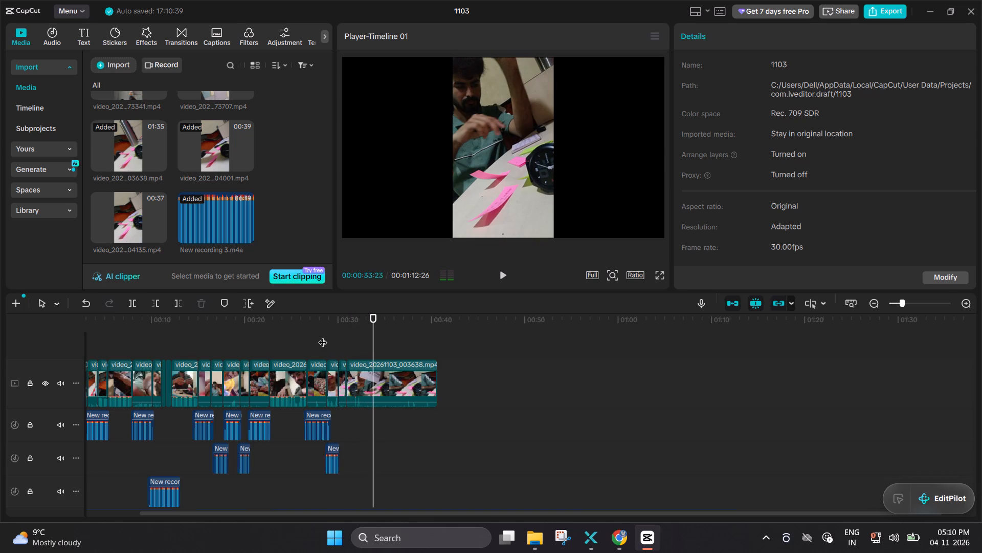
{"action": "double_click", "coordinate": [399, 380]}
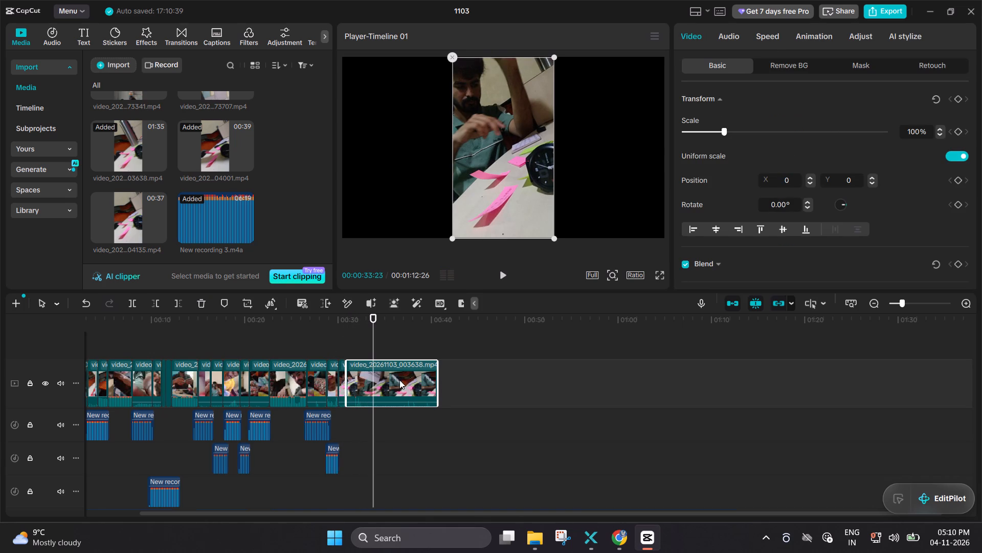
{"action": "key", "text": "ctrl+b"}
{"action": "key", "text": "BackSpace"}
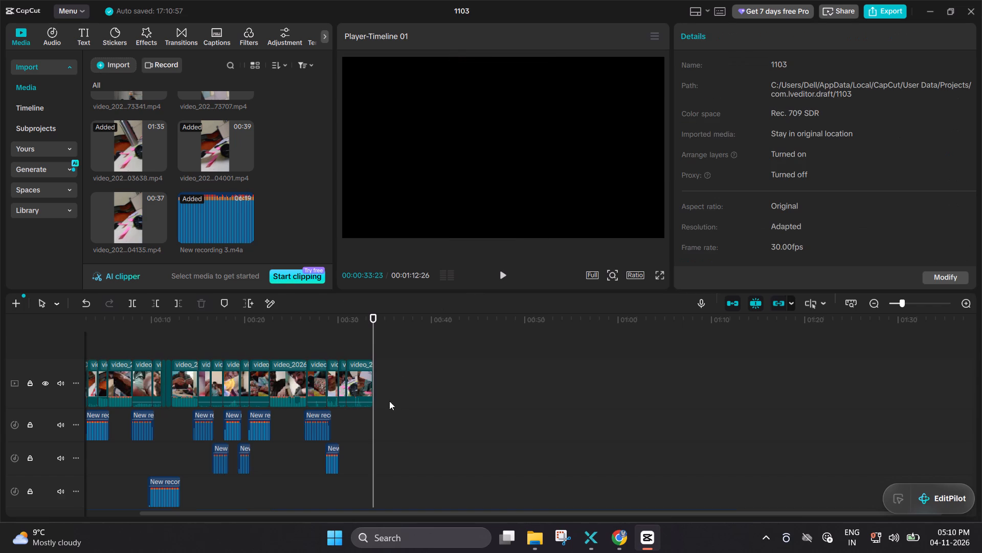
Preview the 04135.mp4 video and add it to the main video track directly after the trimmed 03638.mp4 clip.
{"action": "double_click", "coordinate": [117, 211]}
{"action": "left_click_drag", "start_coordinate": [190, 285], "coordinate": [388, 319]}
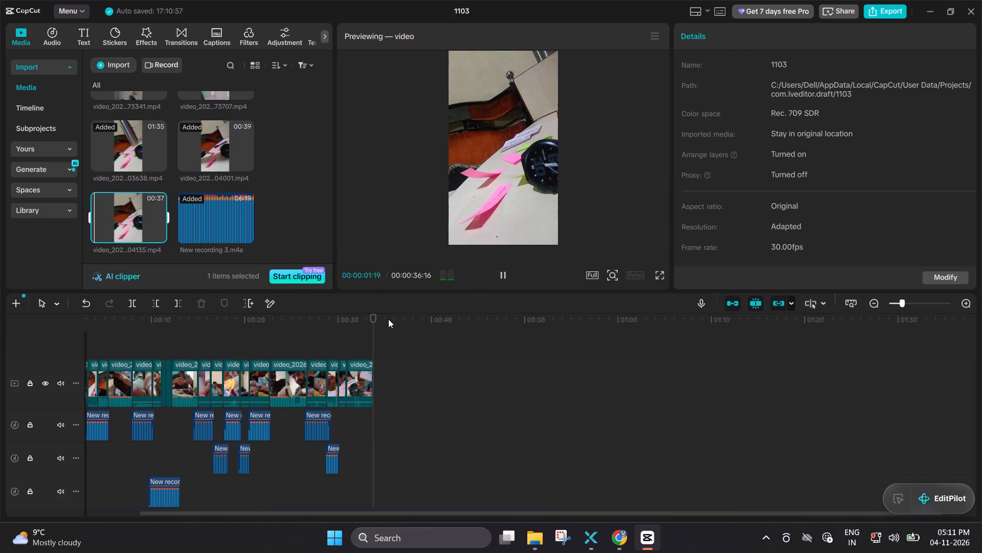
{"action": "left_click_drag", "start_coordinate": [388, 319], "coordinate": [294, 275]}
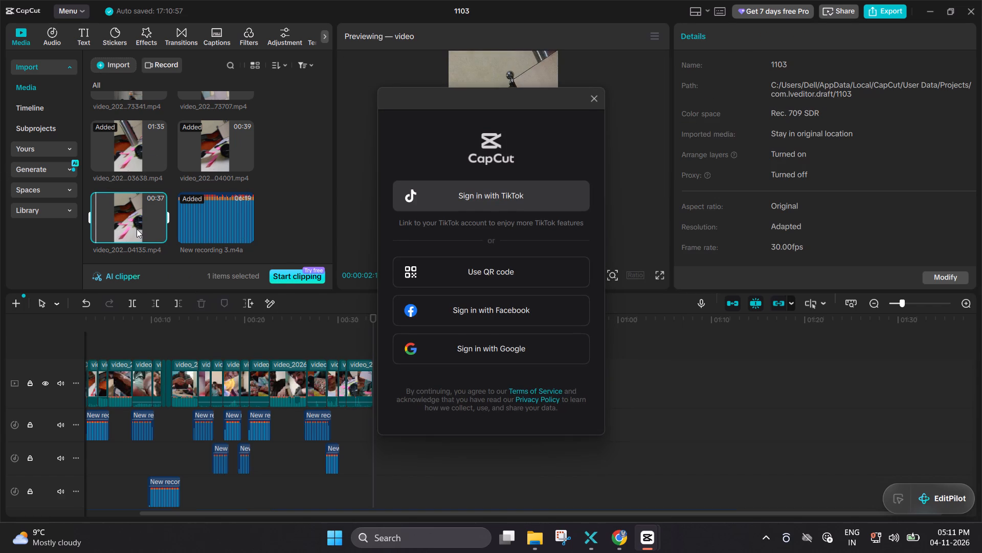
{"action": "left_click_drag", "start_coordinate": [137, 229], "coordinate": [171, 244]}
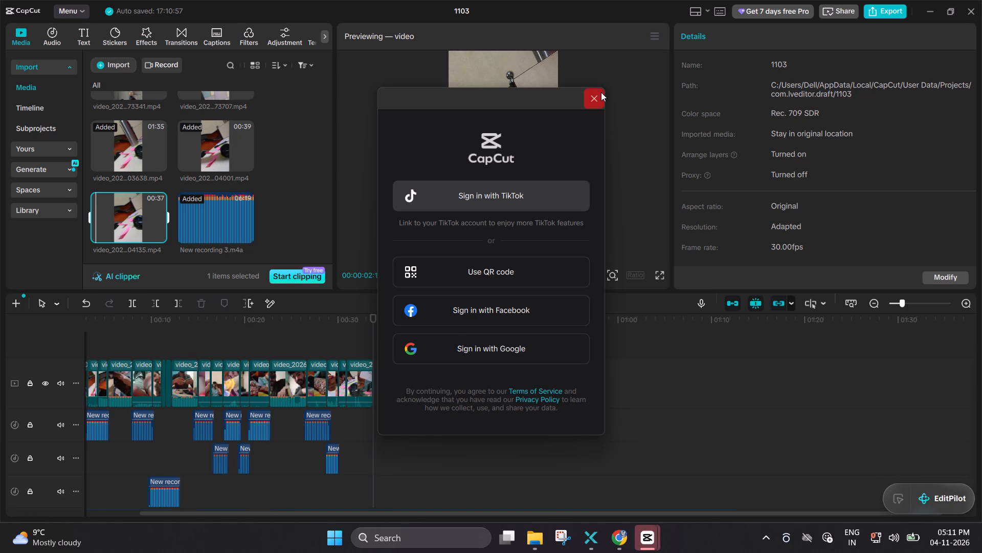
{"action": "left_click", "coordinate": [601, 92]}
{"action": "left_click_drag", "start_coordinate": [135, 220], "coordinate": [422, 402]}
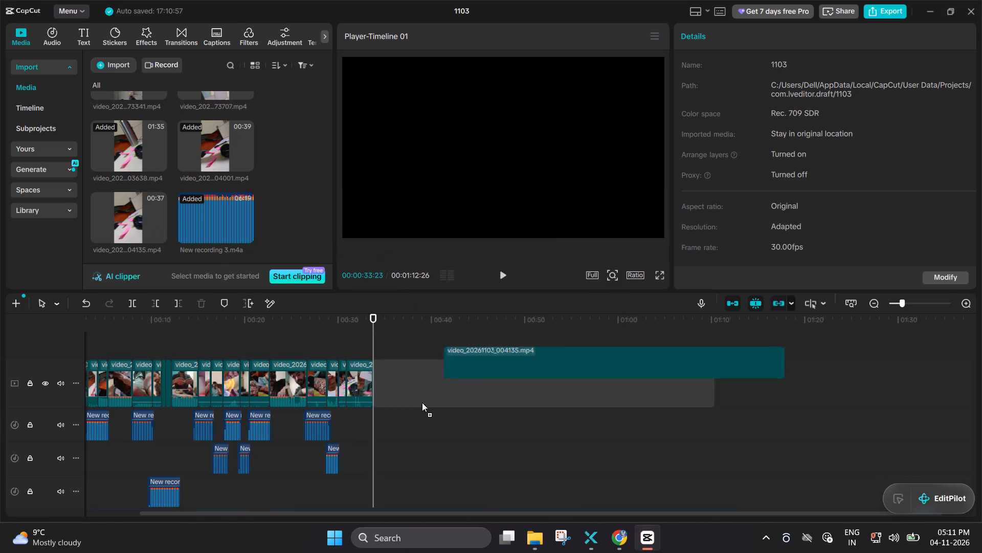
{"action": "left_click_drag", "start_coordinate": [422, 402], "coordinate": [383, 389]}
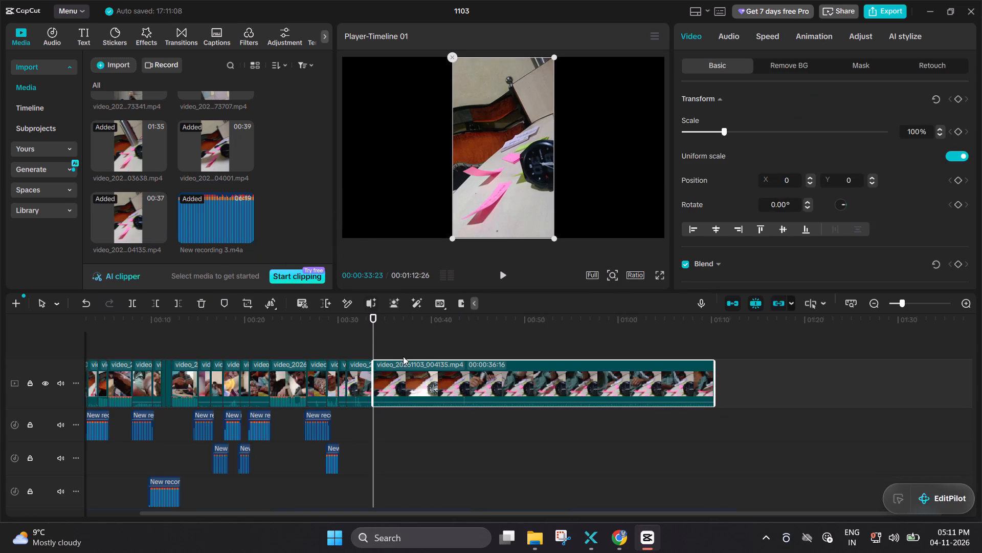
Scrub through the added 04135.mp4 clip and play it from 00:00:49:02 to examine whether it holds a usable shot.
{"action": "left_click", "coordinate": [420, 345]}
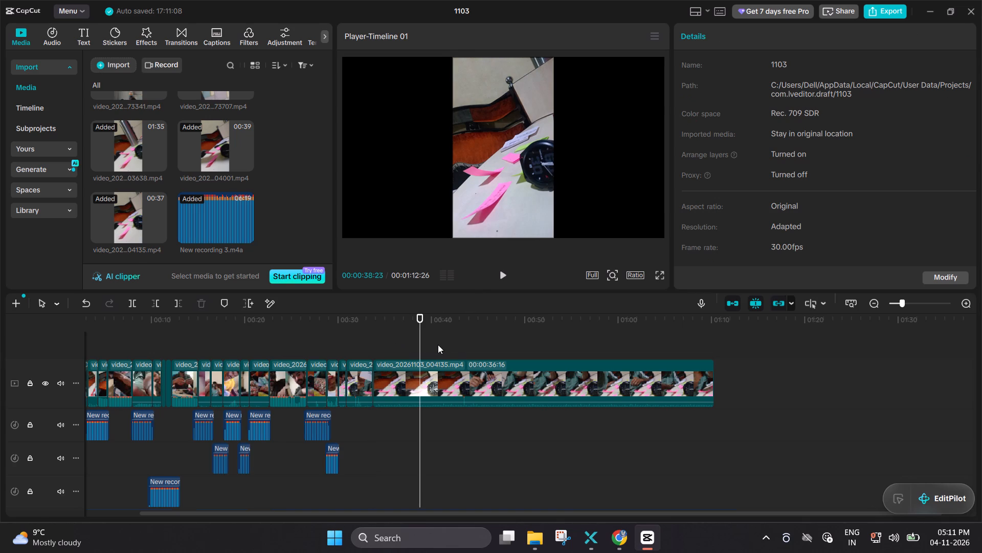
{"action": "left_click_drag", "start_coordinate": [438, 345], "coordinate": [468, 345]}
{"action": "left_click_drag", "start_coordinate": [482, 342], "coordinate": [487, 342]}
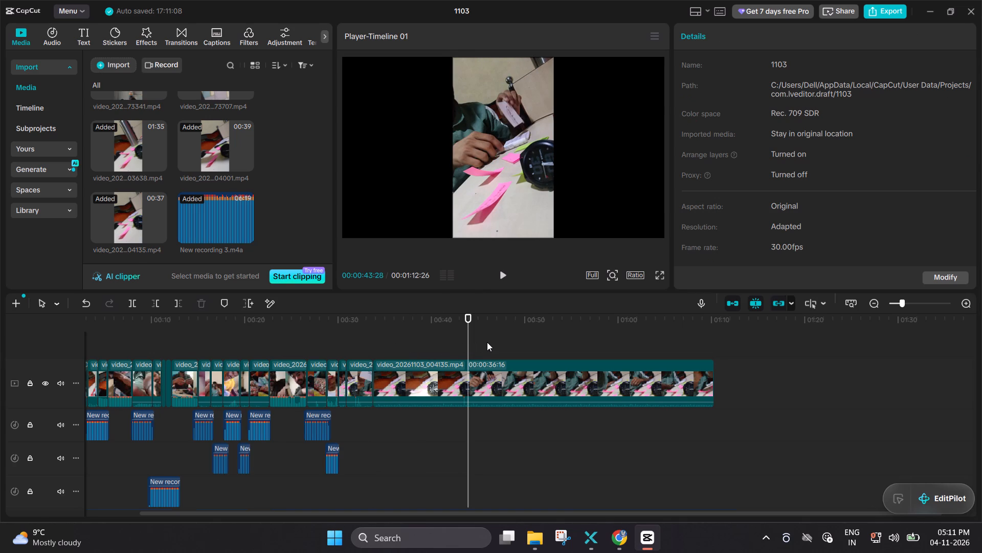
{"action": "left_click_drag", "start_coordinate": [487, 342], "coordinate": [516, 343]}
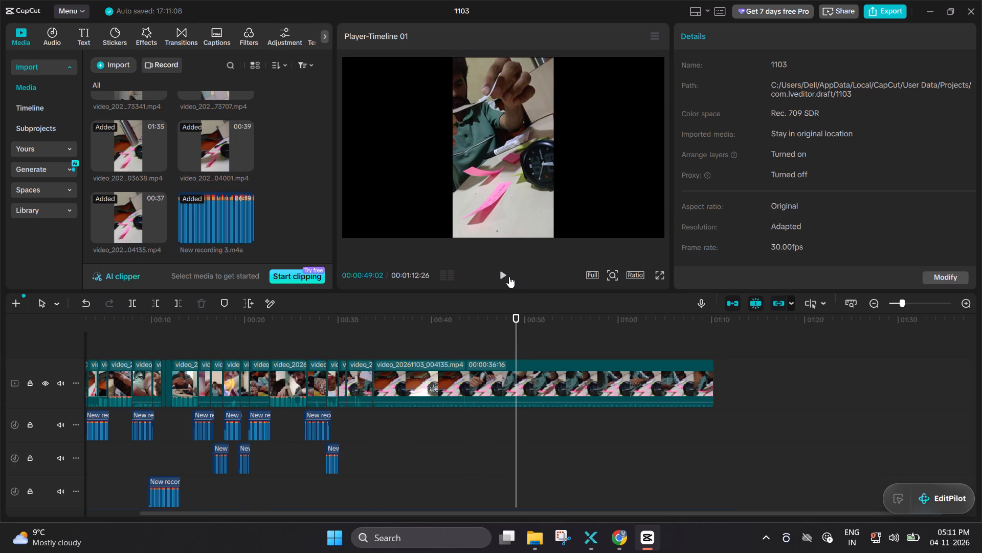
{"action": "key", "text": "space"}
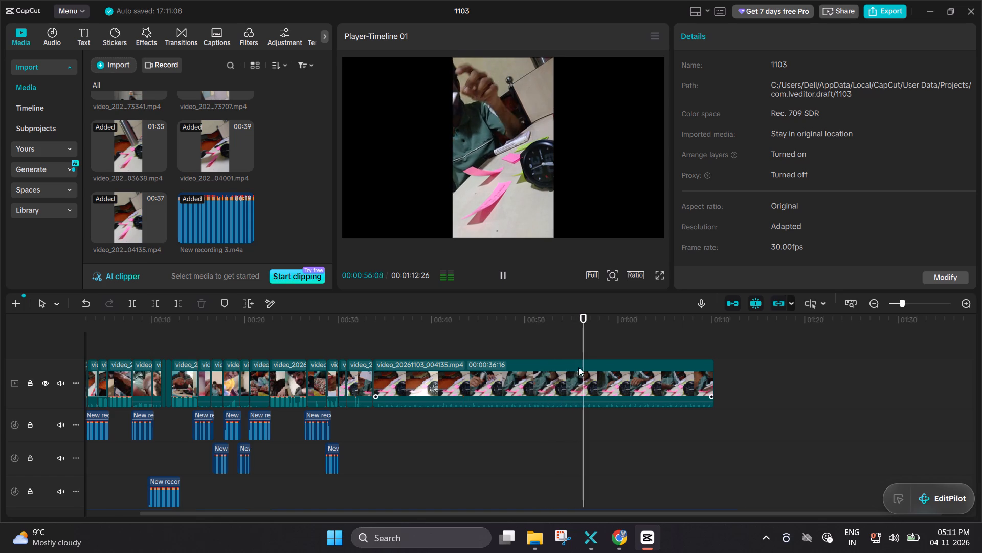
{"action": "left_click_drag", "start_coordinate": [595, 340], "coordinate": [606, 341]}
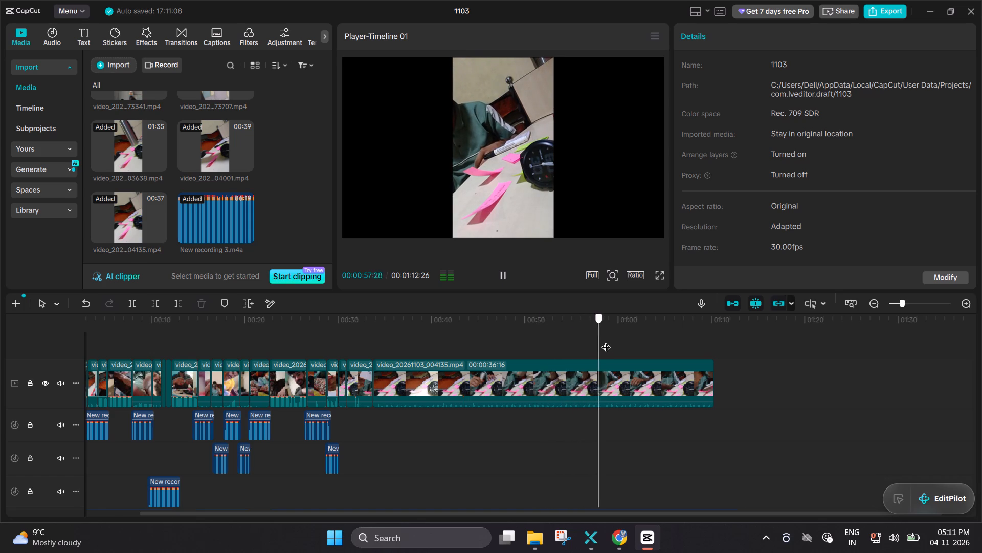
{"action": "left_click_drag", "start_coordinate": [606, 341], "coordinate": [577, 347]}
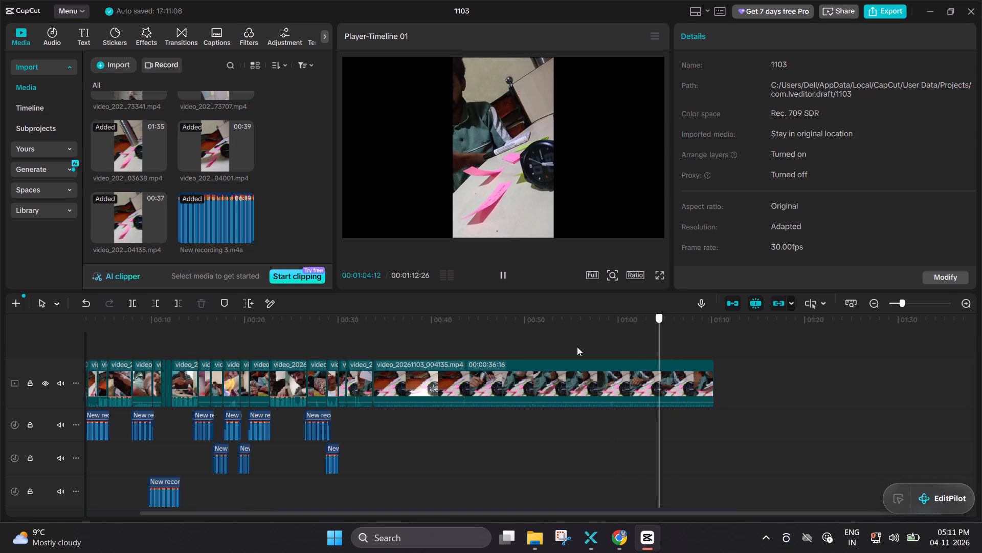
{"action": "left_click_drag", "start_coordinate": [577, 347], "coordinate": [479, 372]}
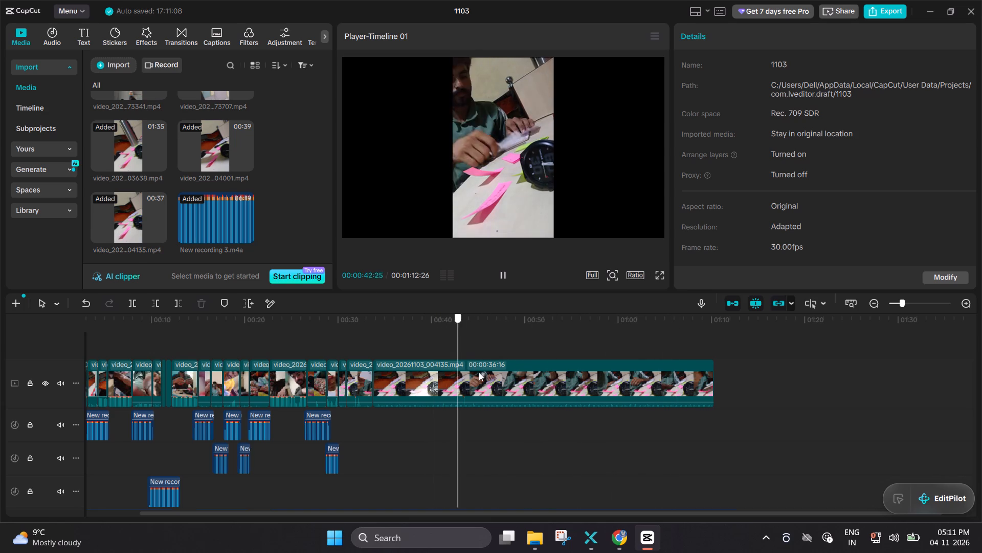
{"action": "left_click_drag", "start_coordinate": [479, 372], "coordinate": [498, 370]}
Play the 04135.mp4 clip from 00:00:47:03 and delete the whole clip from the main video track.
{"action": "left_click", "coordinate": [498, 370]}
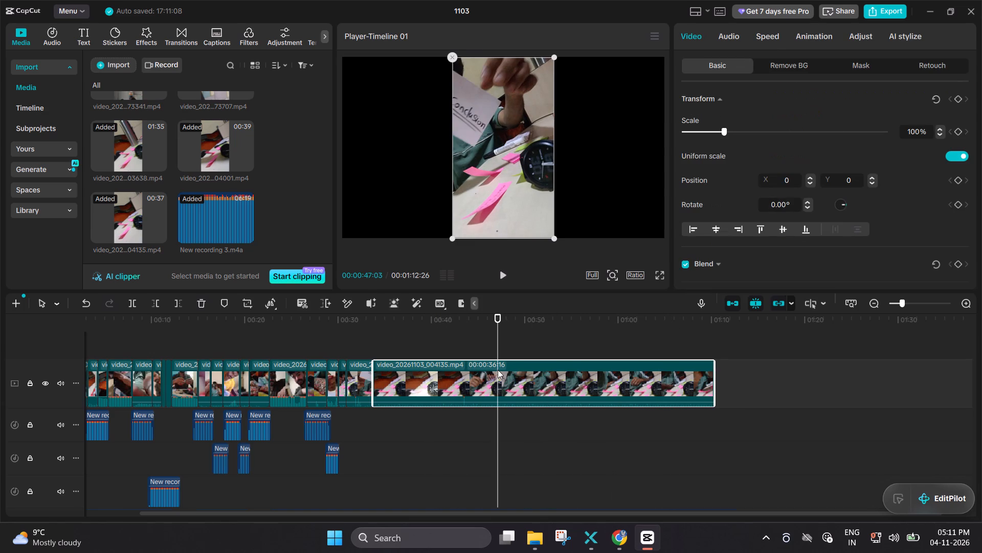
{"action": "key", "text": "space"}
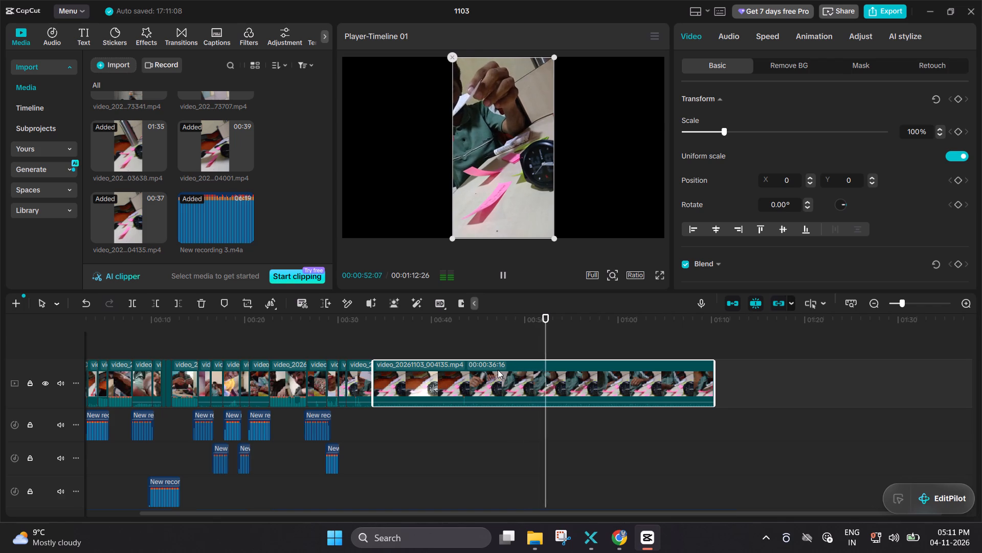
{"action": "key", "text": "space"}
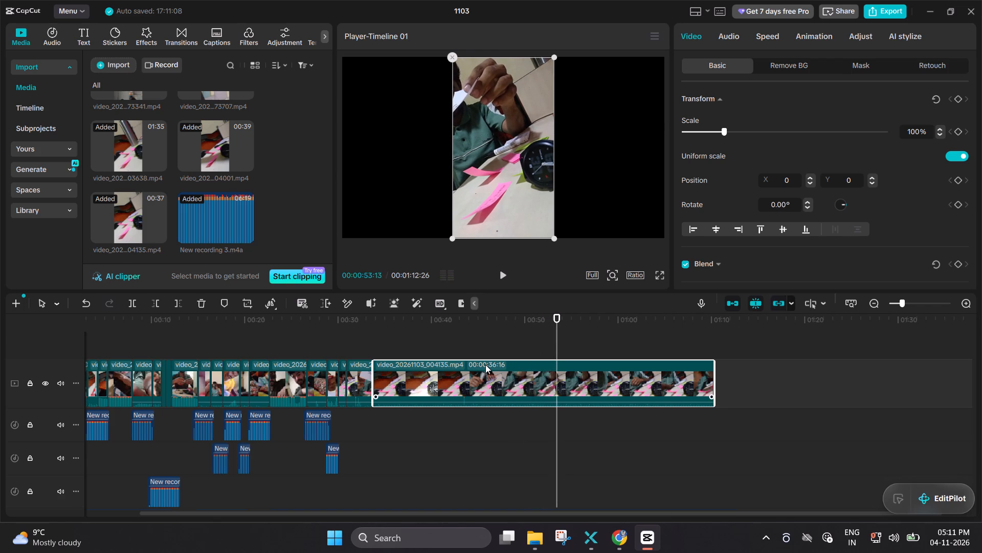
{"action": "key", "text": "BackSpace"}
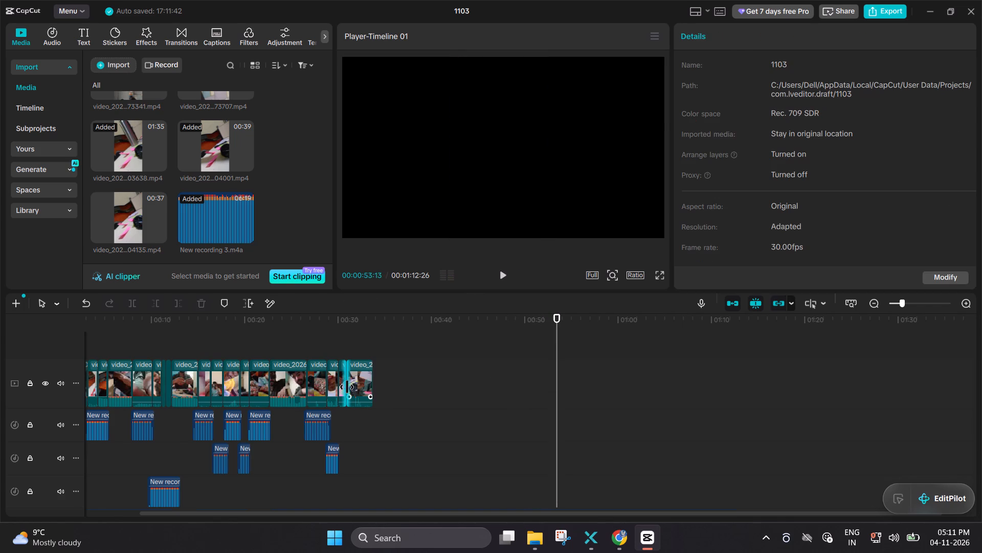
Play the sequence from about 00:00:28 to examine the transition into the 04001.mp4 handwriting shot against the voice-over.
{"action": "left_click", "coordinate": [338, 349]}
{"action": "key", "text": "space"}
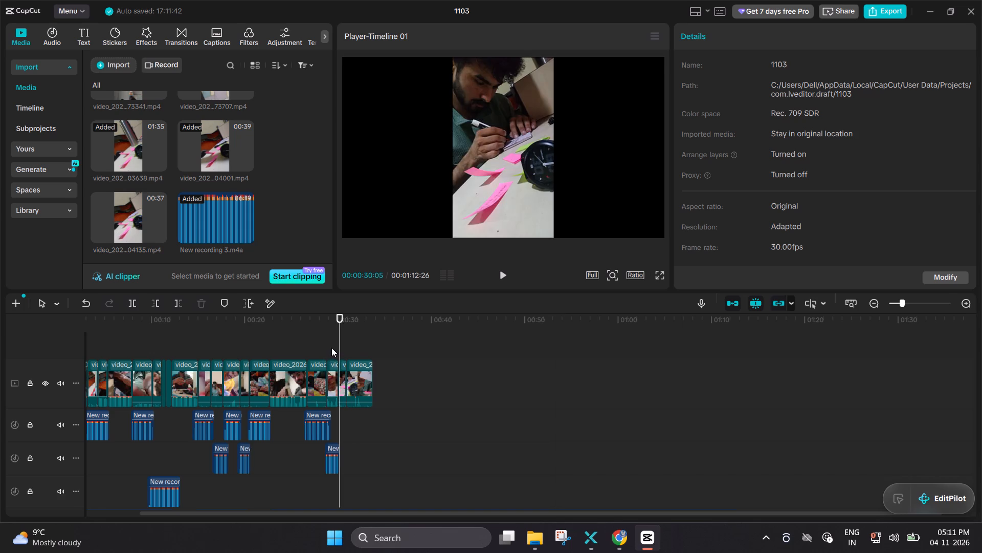
{"action": "double_click", "coordinate": [321, 348]}
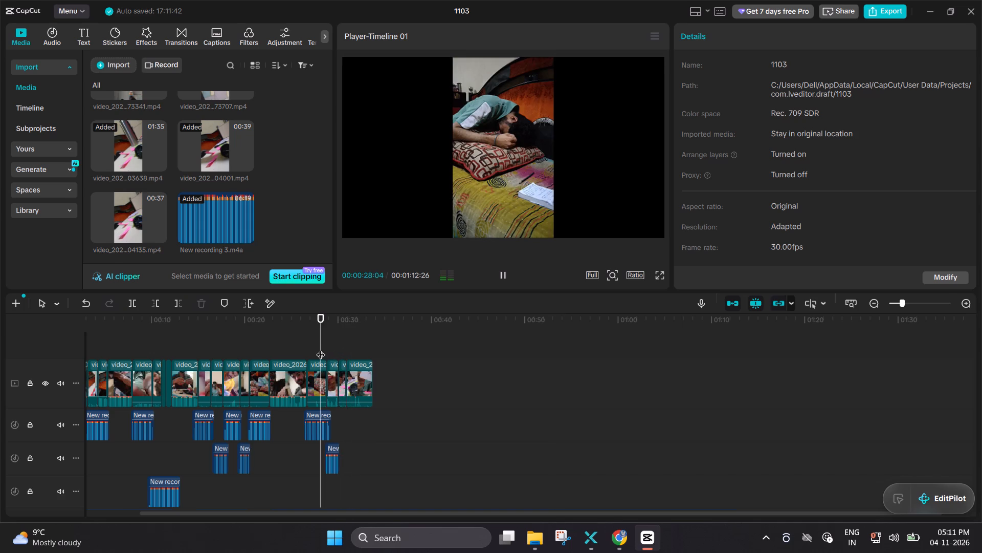
{"action": "key", "text": "space"}
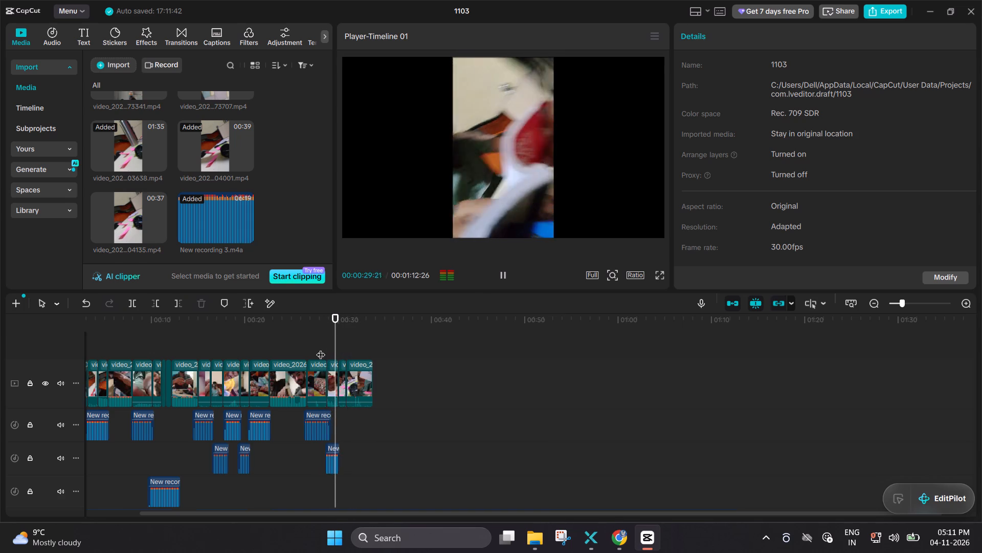
{"action": "key", "text": "space"}
{"action": "key", "text": "space"}
{"action": "key", "text": "space"}
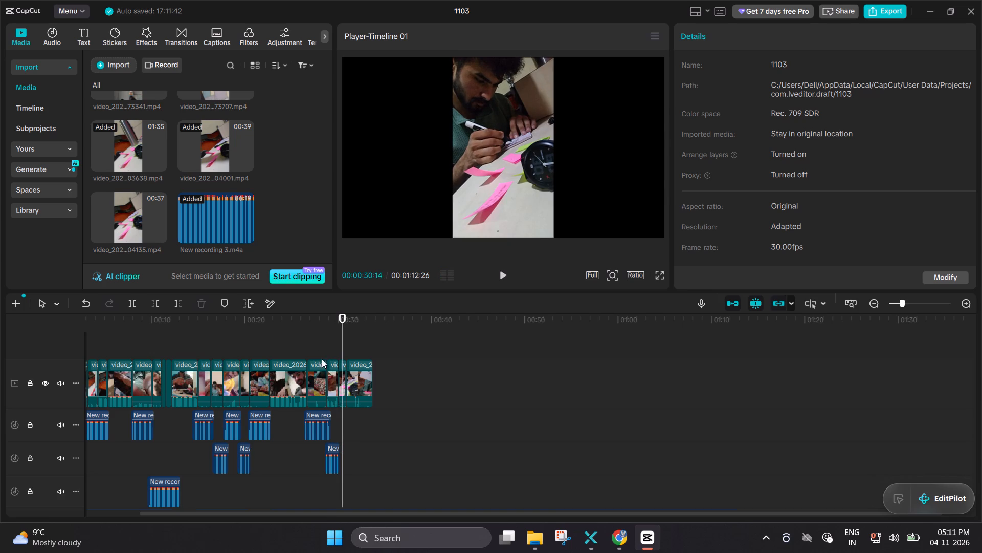
Adjust the end of the video_20261031_1545 clip before the handwriting shot, extending it so the cut falls at 00:00:30:14.
{"action": "scroll", "coordinate": [332, 377], "scroll_direction": "down", "scroll_amount": 1}
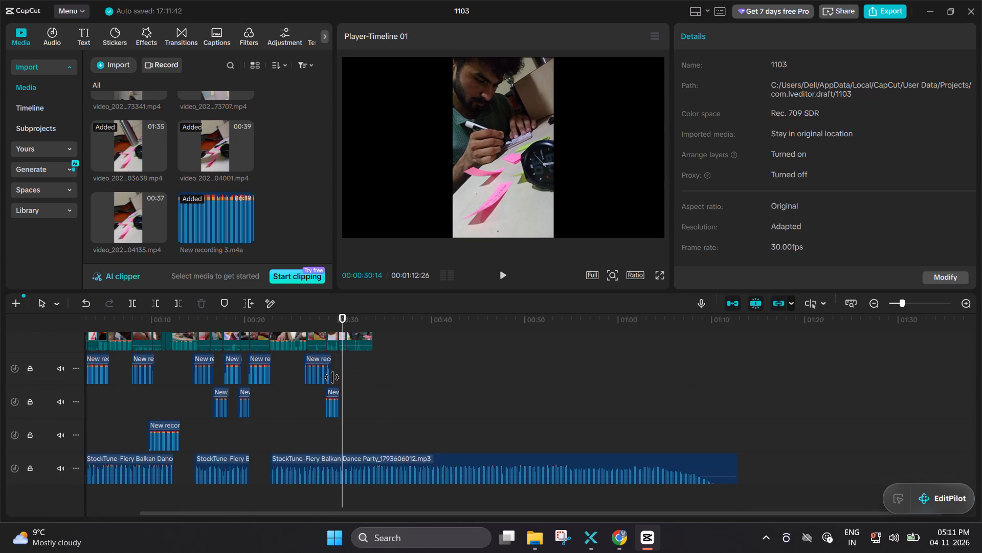
{"action": "scroll", "coordinate": [332, 377], "scroll_direction": "up", "scroll_amount": 1}
{"action": "scroll", "coordinate": [332, 377], "scroll_direction": "up", "scroll_amount": 13, "text": "ctrl"}
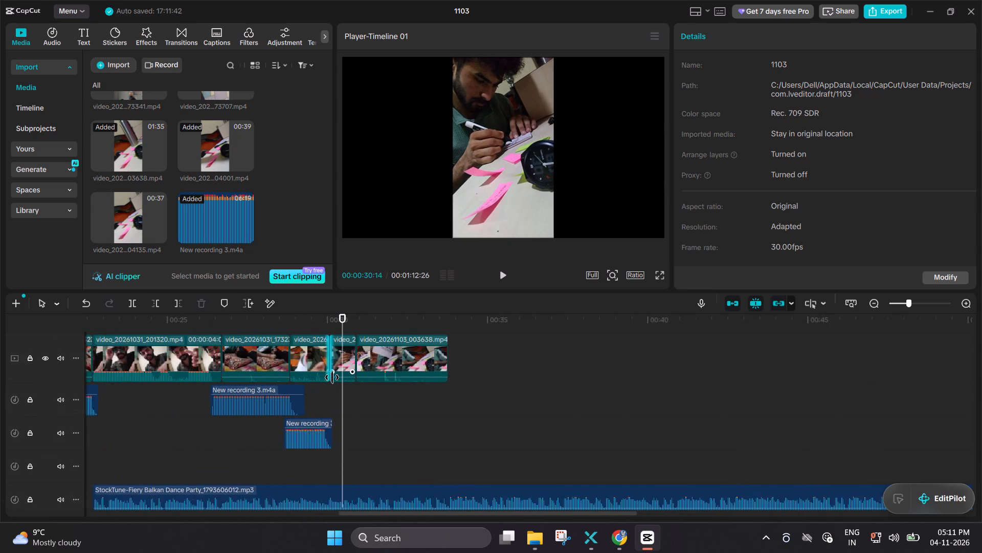
{"action": "scroll", "coordinate": [332, 377], "scroll_direction": "up", "scroll_amount": 3, "text": "ctrl"}
{"action": "double_click", "coordinate": [307, 353]}
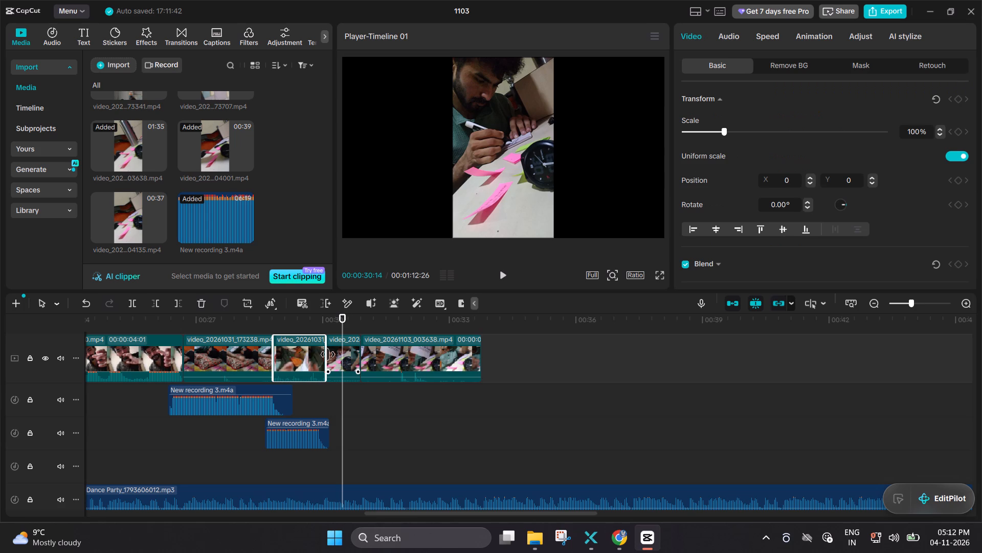
{"action": "left_click_drag", "start_coordinate": [328, 354], "coordinate": [320, 358]}
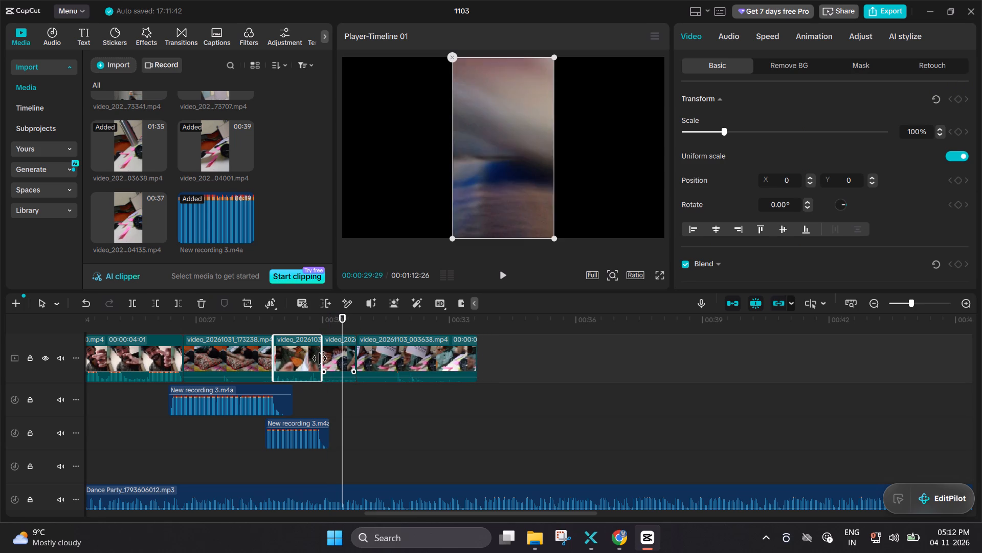
{"action": "left_click_drag", "start_coordinate": [320, 358], "coordinate": [321, 359]}
{"action": "left_click_drag", "start_coordinate": [321, 359], "coordinate": [332, 359]}
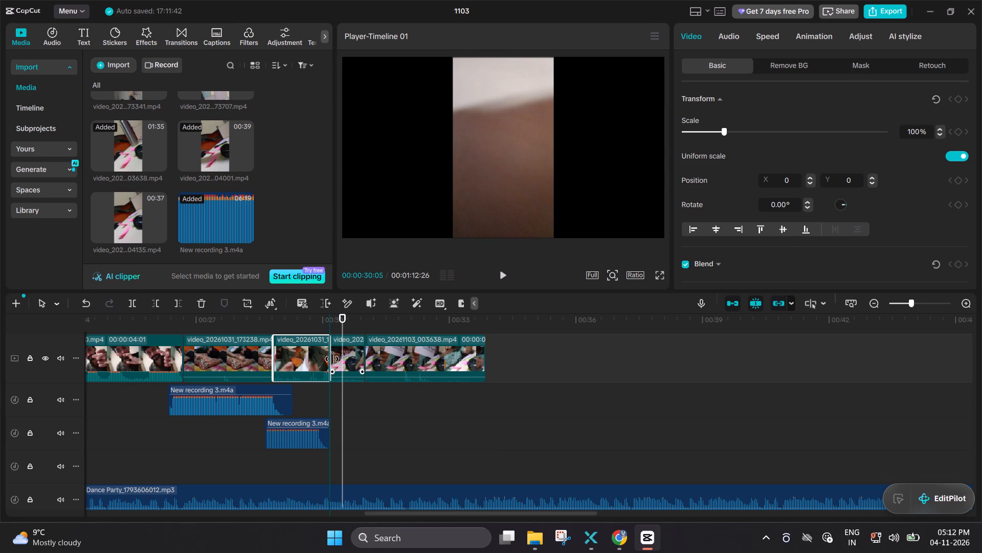
{"action": "left_click_drag", "start_coordinate": [332, 359], "coordinate": [340, 359]}
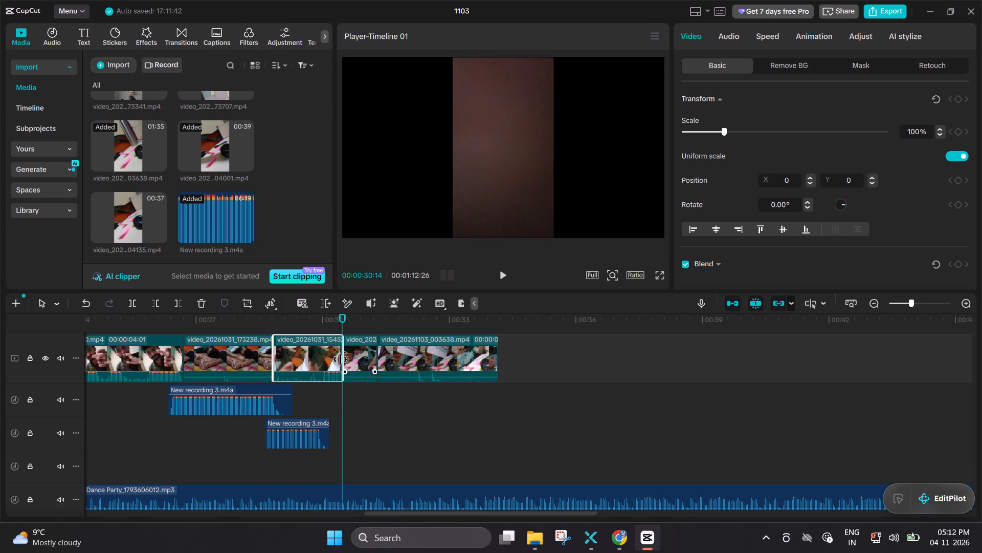
{"action": "left_click_drag", "start_coordinate": [340, 359], "coordinate": [345, 360]}
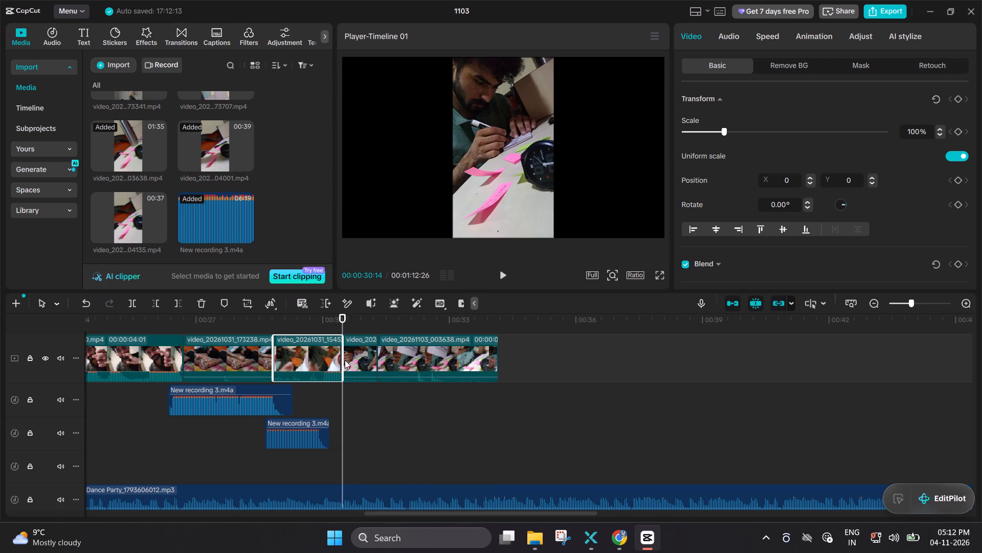
Split the Fiery Balkan Dance Party music at 00:00:30:14 and delete the part after the cut.
{"action": "scroll", "coordinate": [352, 421], "scroll_direction": "down", "scroll_amount": 2}
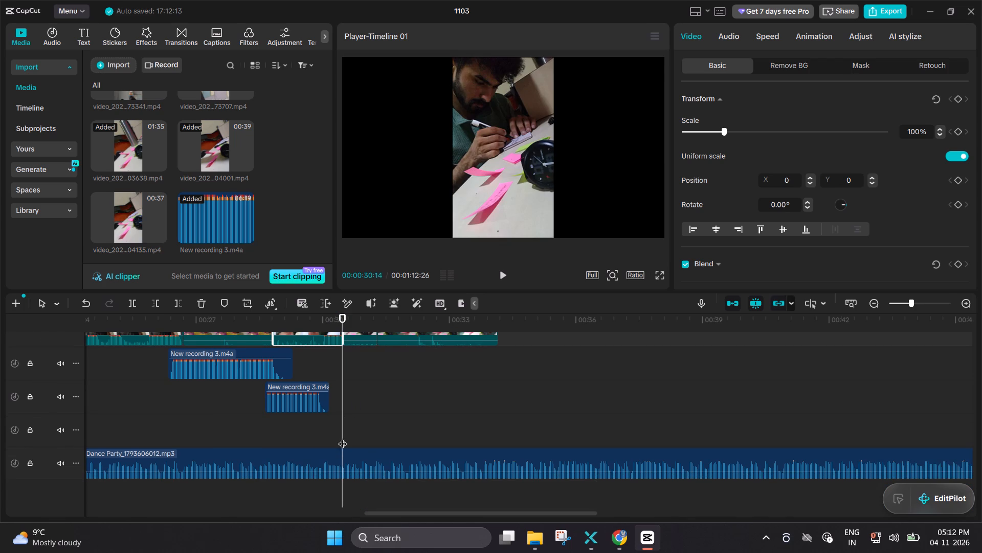
{"action": "double_click", "coordinate": [339, 462]}
{"action": "left_click", "coordinate": [339, 462]}
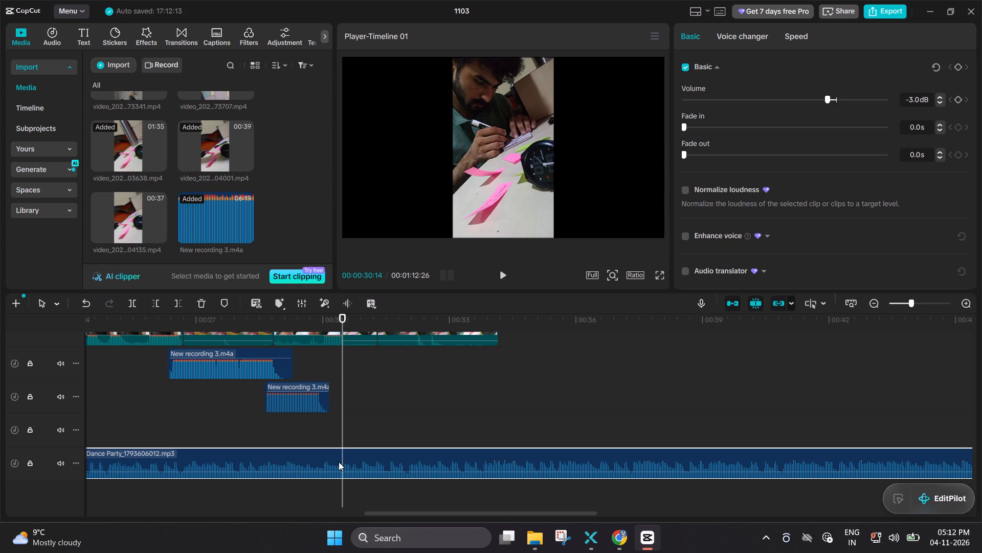
{"action": "key", "text": "ctrl+b"}
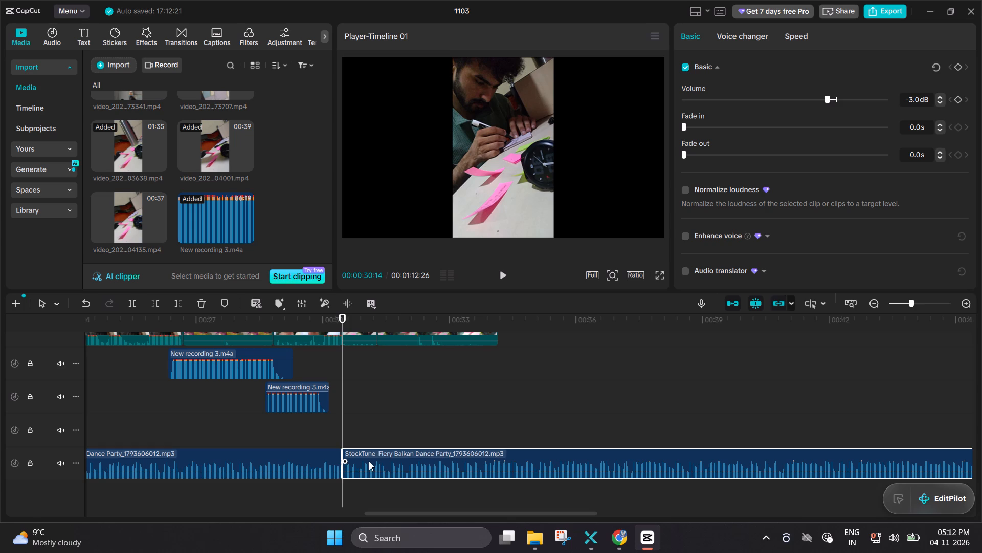
{"action": "key", "text": "BackSpace"}
{"action": "scroll", "coordinate": [369, 461], "scroll_direction": "up", "scroll_amount": 1}
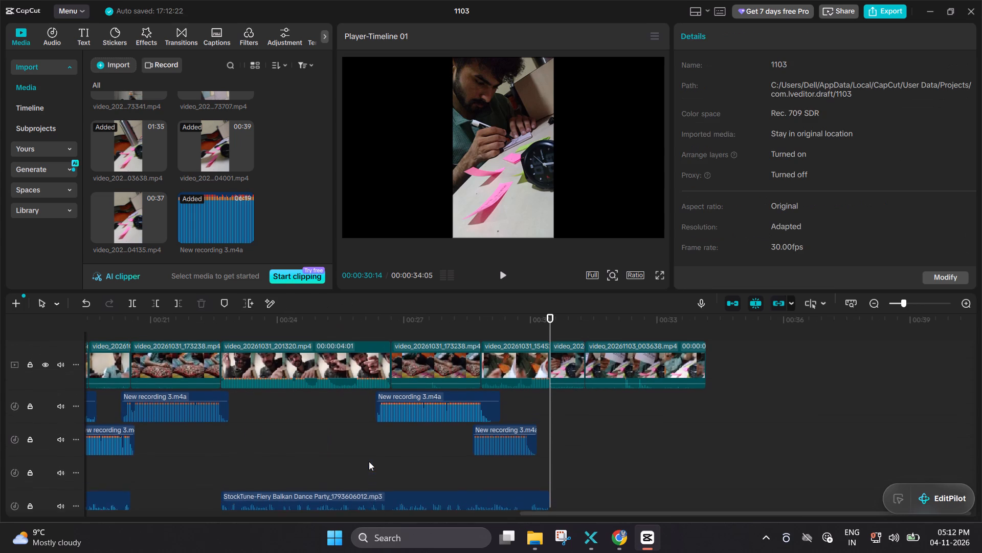
{"action": "scroll", "coordinate": [369, 461], "scroll_direction": "up", "scroll_amount": 1}
Switch to YouTube in Chrome, search for SUSANGATI and open the official music video by ROAR.
{"action": "left_click", "coordinate": [630, 533]}
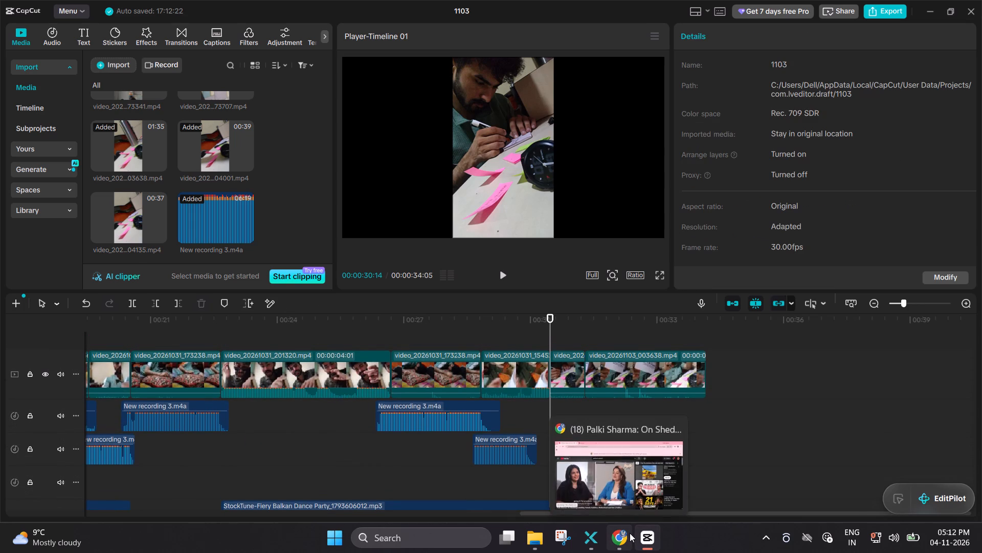
{"action": "scroll", "coordinate": [701, 399], "scroll_direction": "down", "scroll_amount": 2}
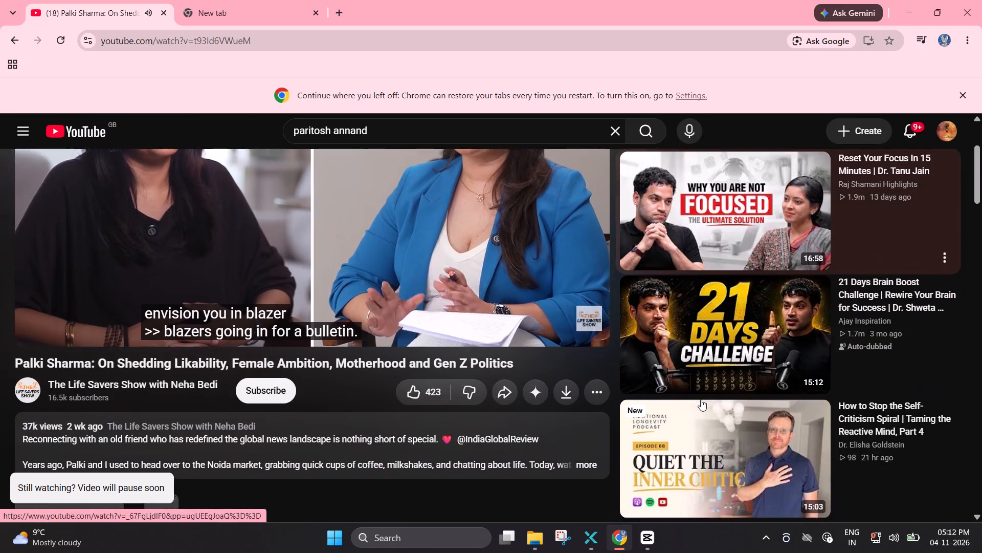
{"action": "scroll", "coordinate": [701, 399], "scroll_direction": "down", "scroll_amount": 3}
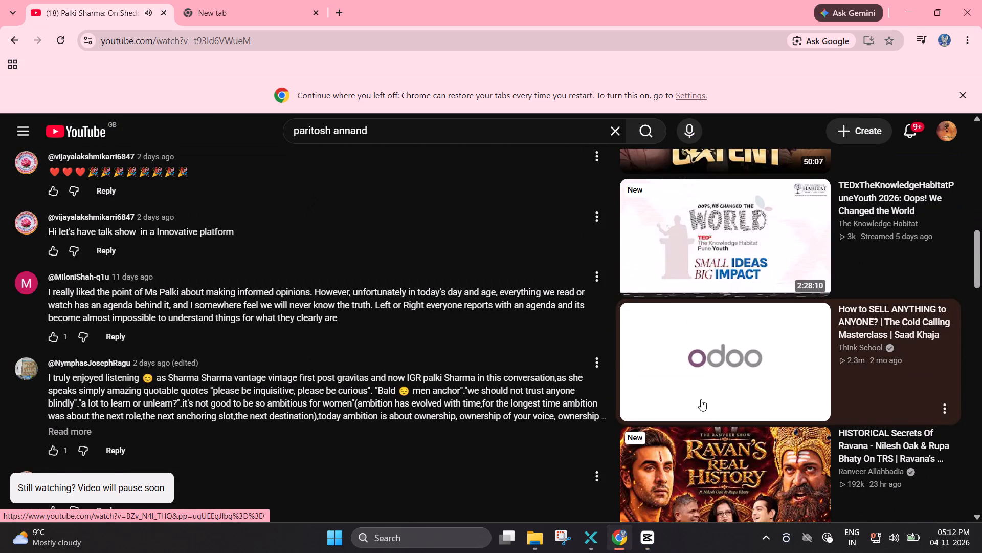
{"action": "scroll", "coordinate": [701, 399], "scroll_direction": "down", "scroll_amount": 3}
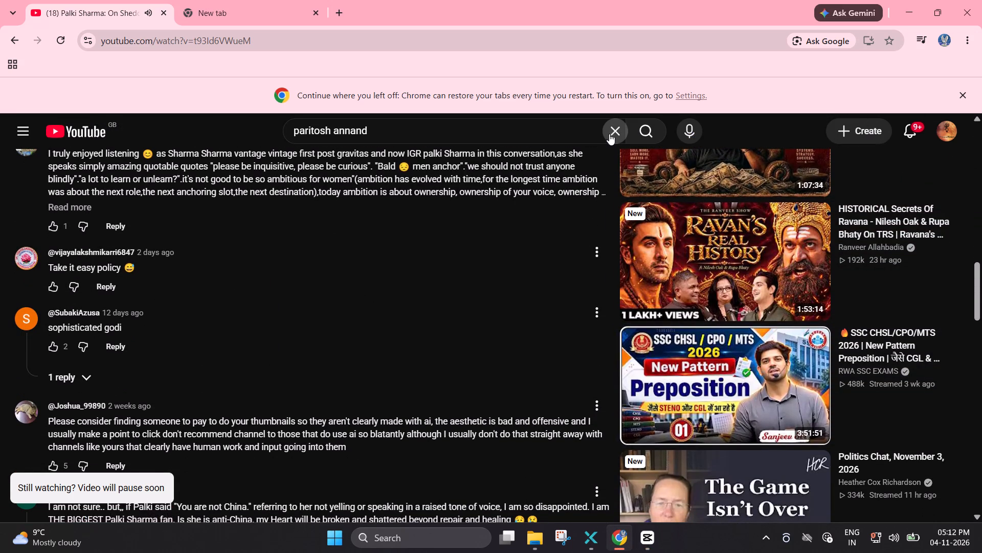
{"action": "left_click", "coordinate": [614, 134]}
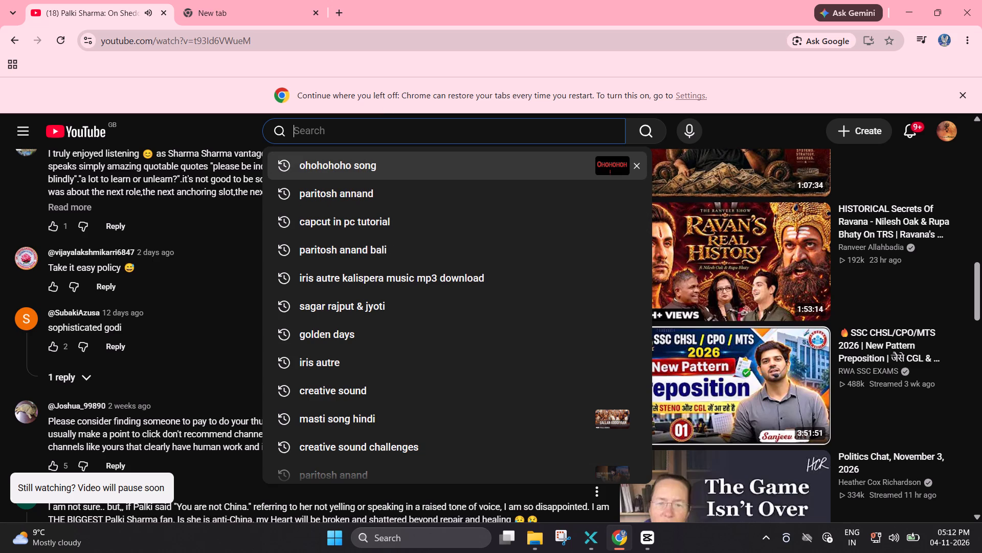
{"action": "type", "text": "SUSANGATI"}
{"action": "key", "text": "space"}
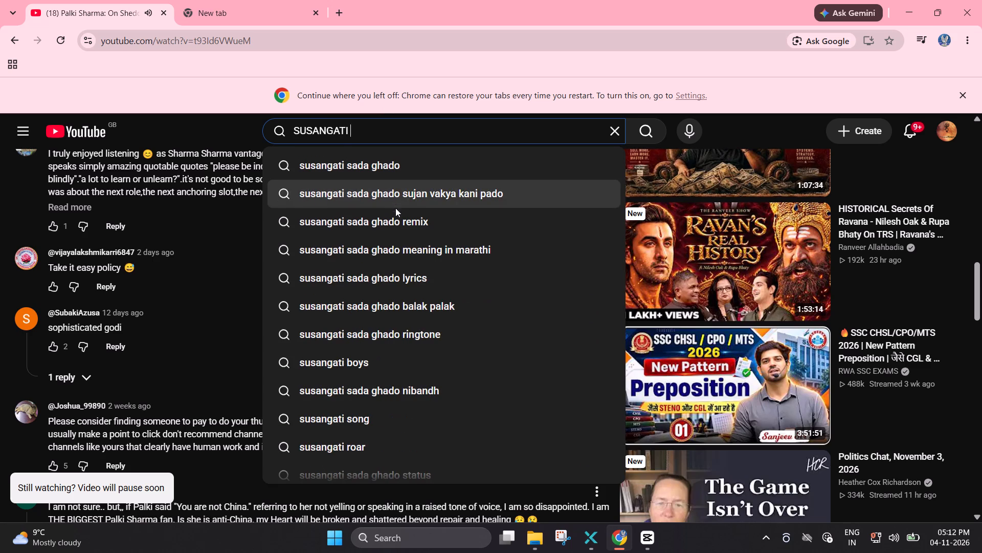
{"action": "key", "text": "BackSpace"}
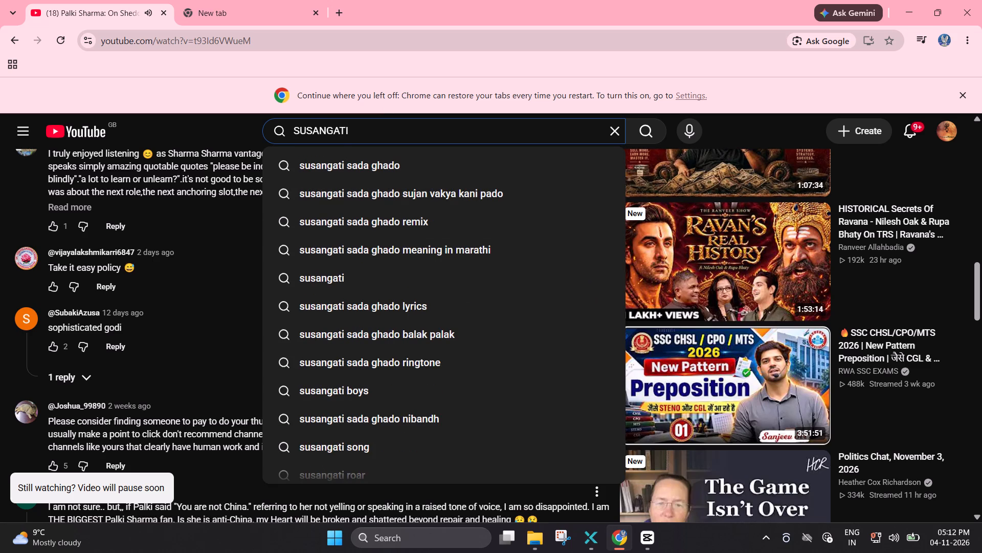
{"action": "key", "text": "Return"}
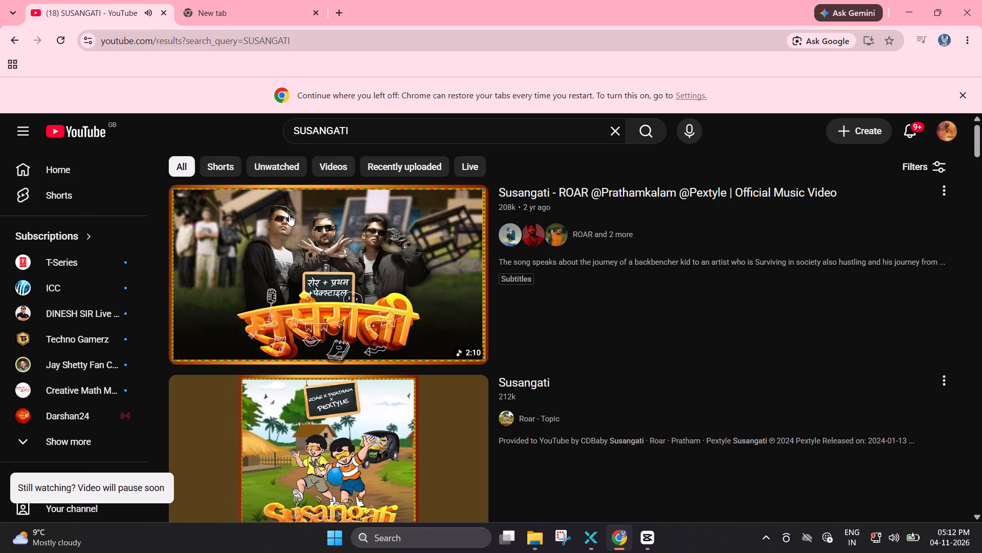
{"action": "left_click", "coordinate": [315, 275]}
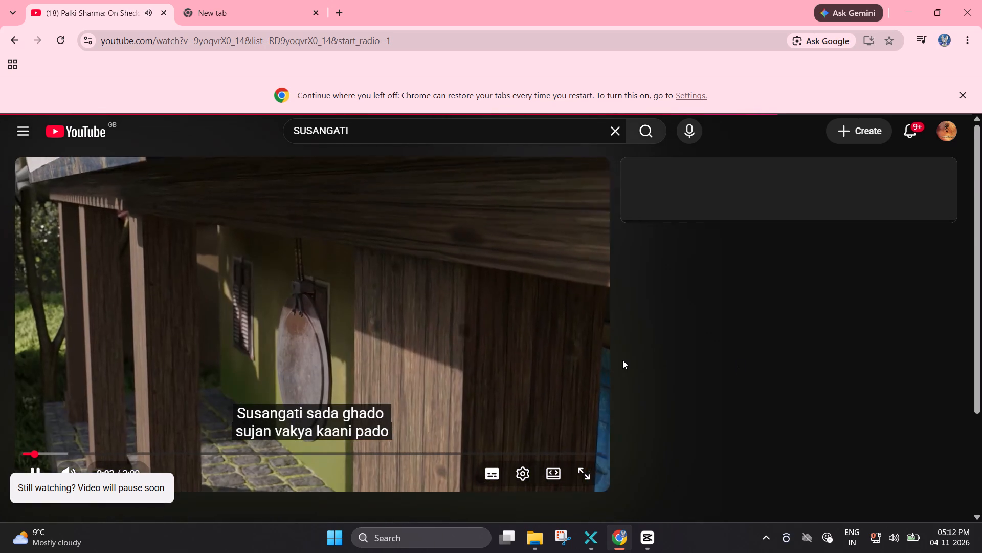
Look over the Susangati video's page, list its collaborators and open the ROAR channel.
{"action": "scroll", "coordinate": [622, 360], "scroll_direction": "down", "scroll_amount": 5}
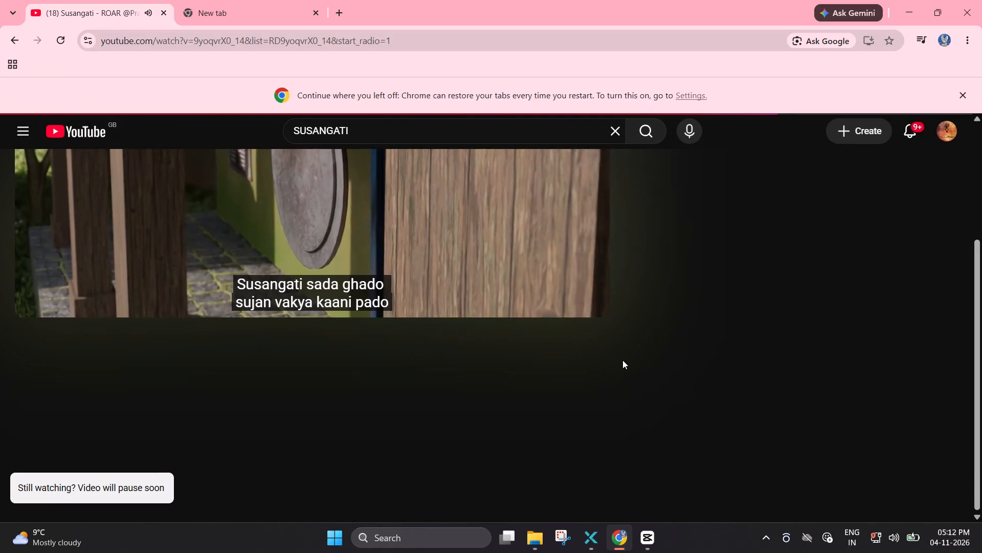
{"action": "scroll", "coordinate": [622, 360], "scroll_direction": "down", "scroll_amount": 3}
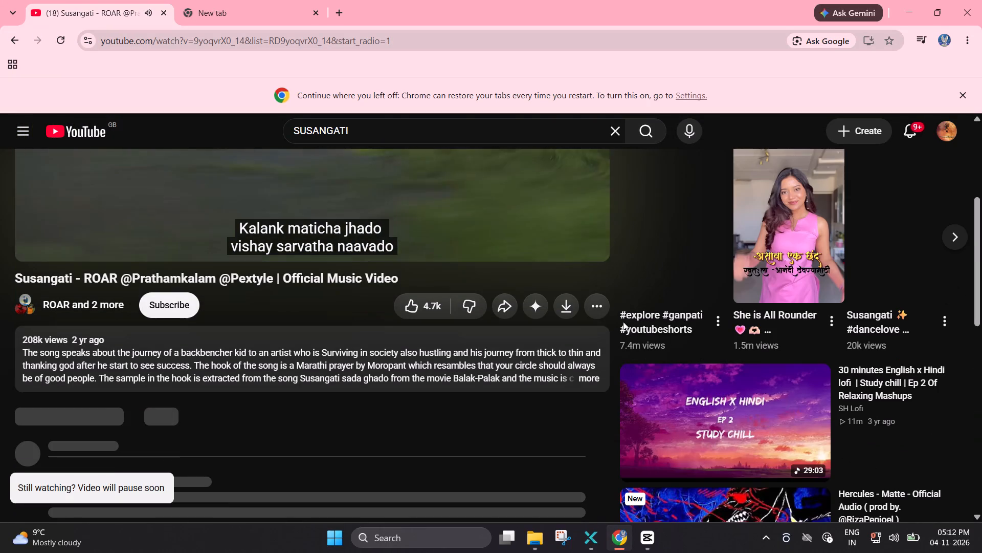
{"action": "scroll", "coordinate": [623, 312], "scroll_direction": "down", "scroll_amount": 2}
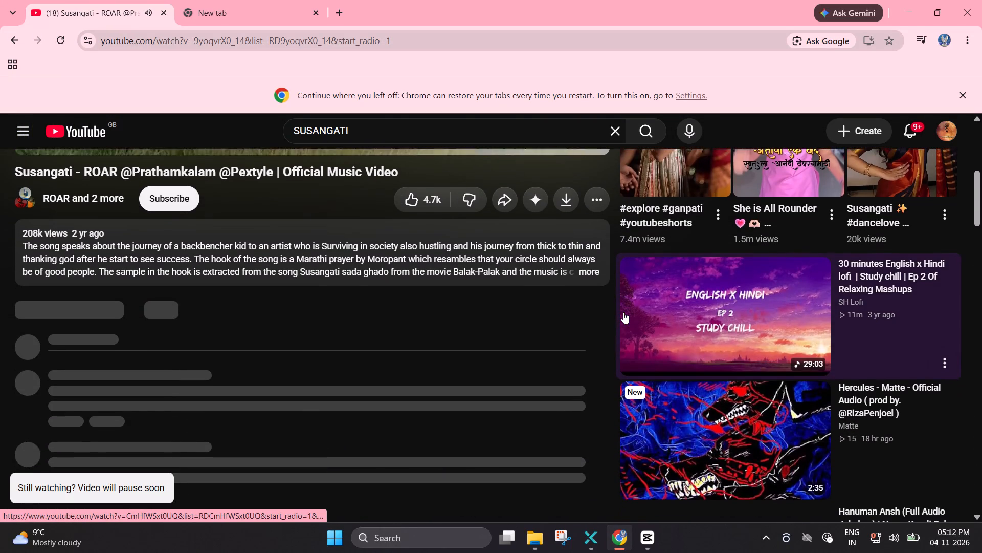
{"action": "left_click", "coordinate": [89, 199]}
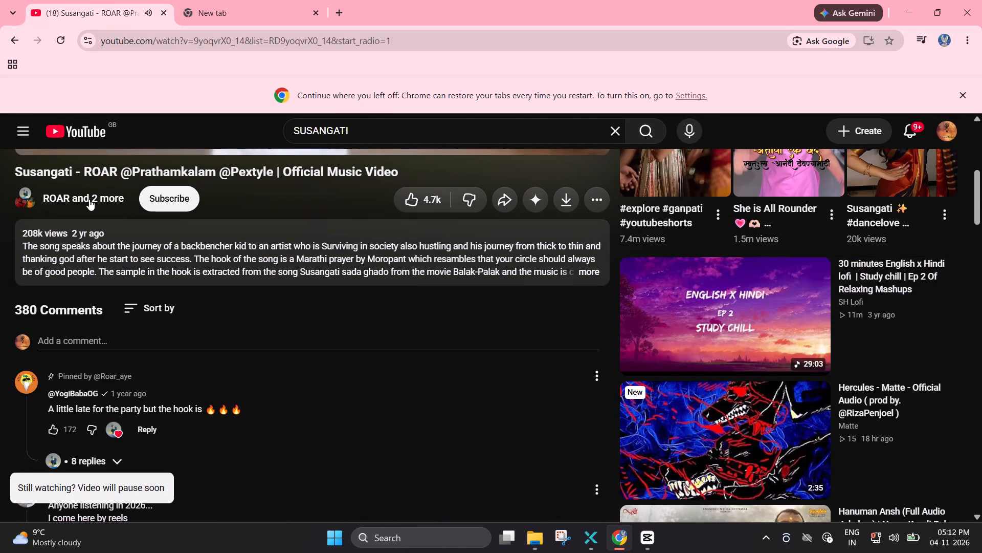
{"action": "double_click", "coordinate": [89, 199]}
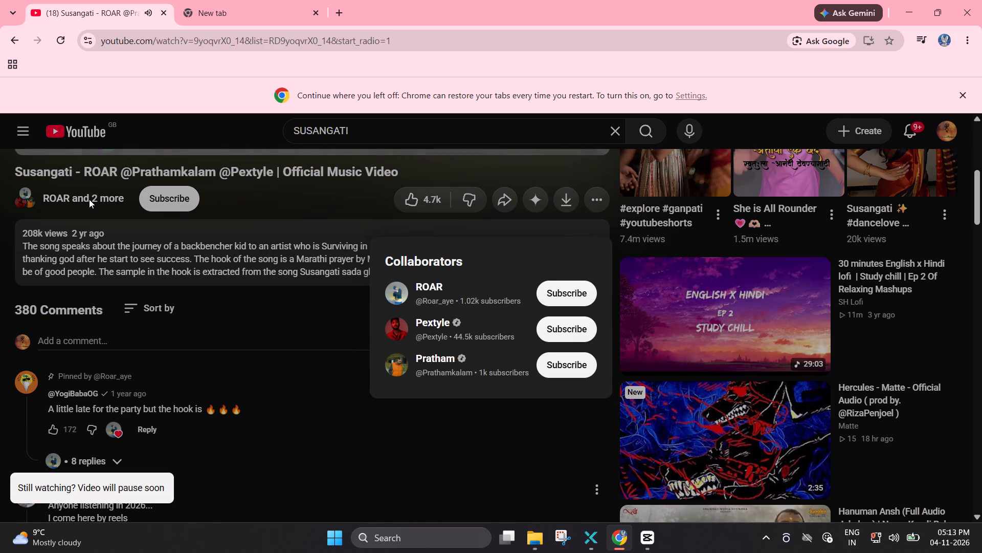
{"action": "double_click", "coordinate": [89, 199]}
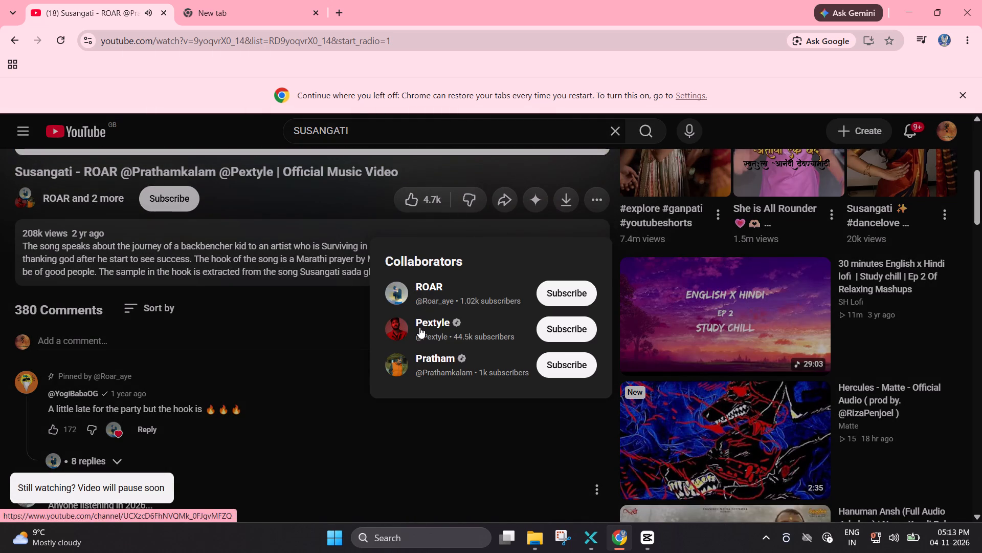
{"action": "left_click", "coordinate": [421, 284]}
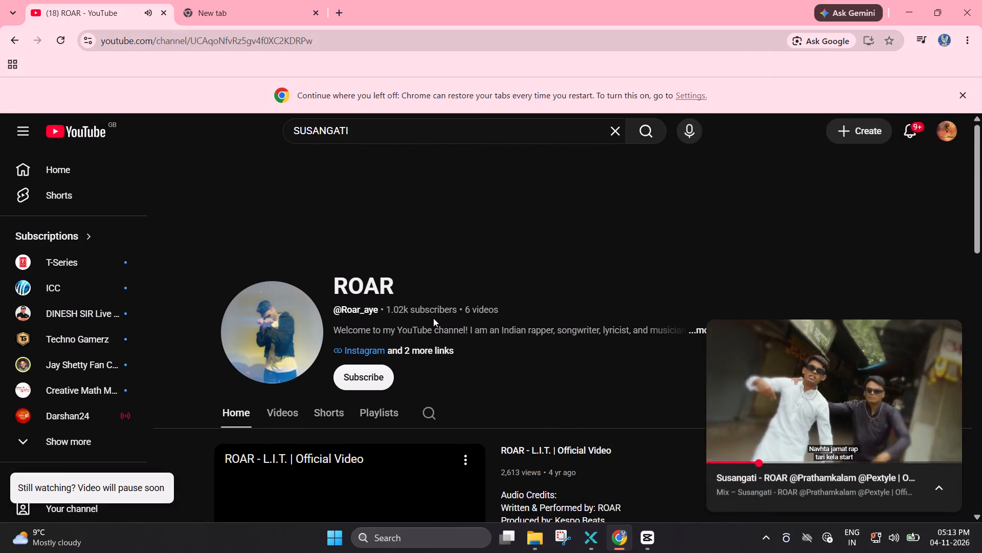
Browse the ROAR channel's home page and its full list of uploaded videos.
{"action": "scroll", "coordinate": [433, 318], "scroll_direction": "down", "scroll_amount": 3}
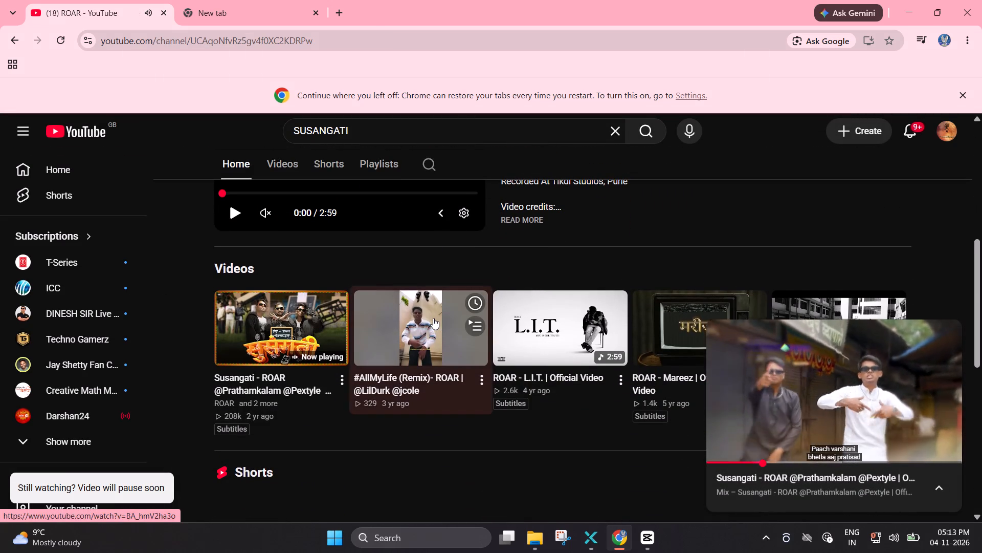
{"action": "left_click", "coordinate": [279, 157]}
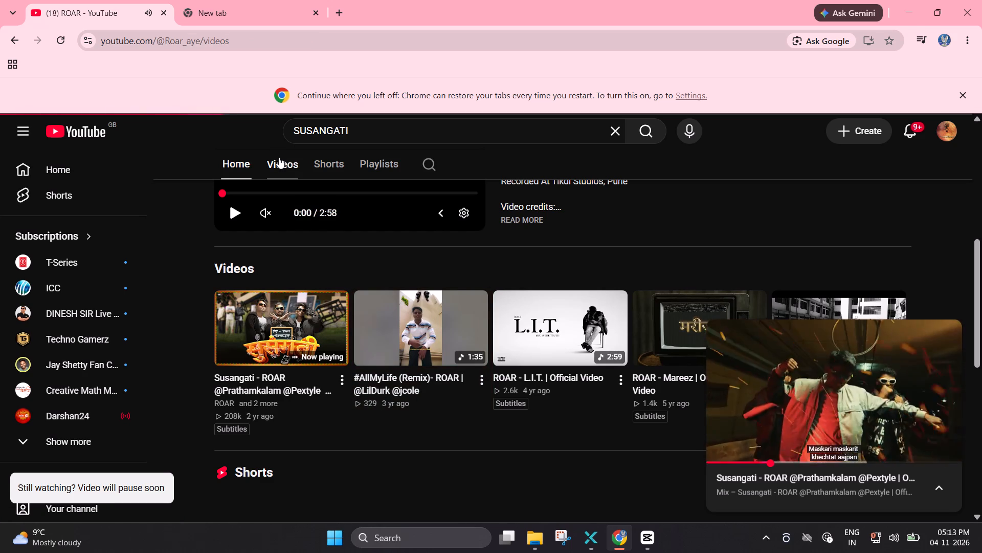
{"action": "double_click", "coordinate": [279, 157]}
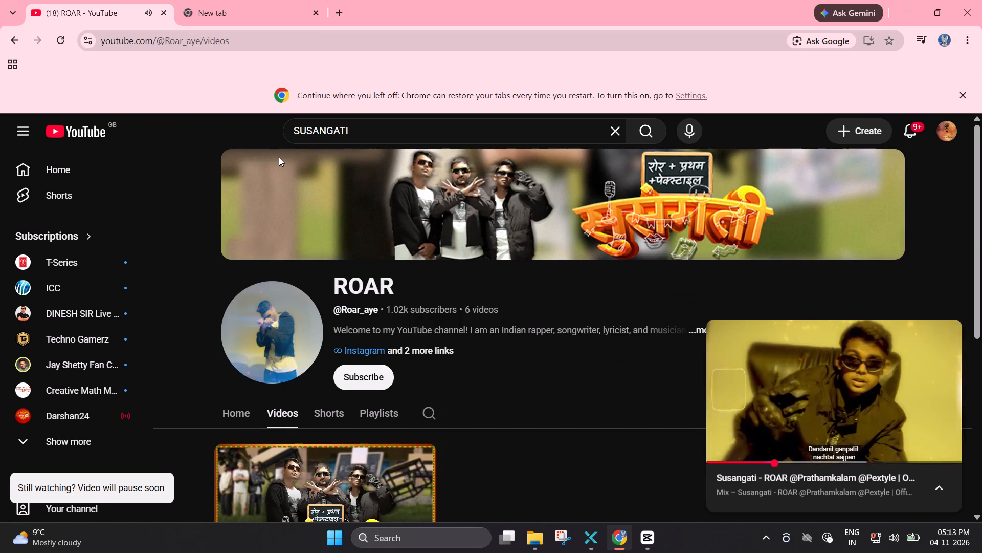
{"action": "scroll", "coordinate": [399, 269], "scroll_direction": "down", "scroll_amount": 5}
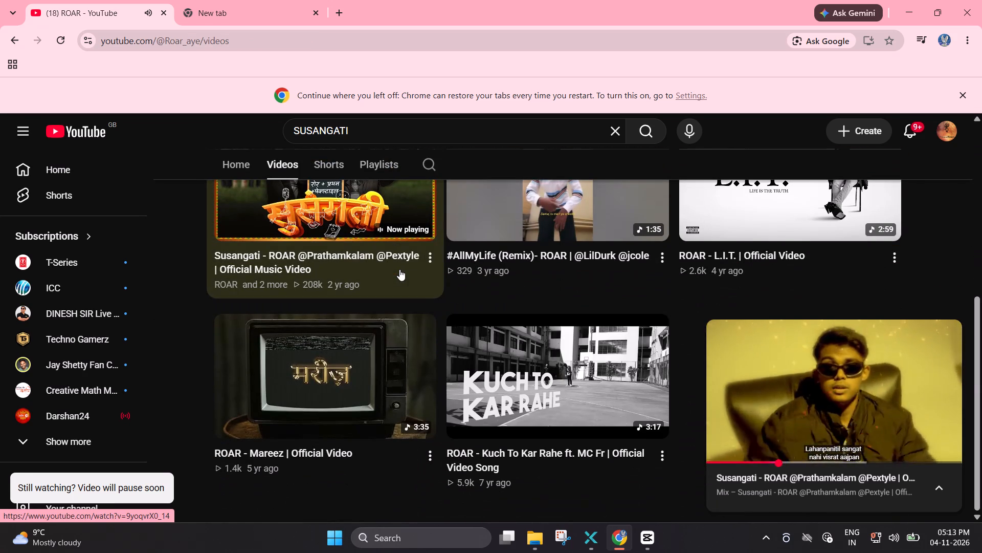
{"action": "scroll", "coordinate": [399, 269], "scroll_direction": "down", "scroll_amount": 3}
{"action": "scroll", "coordinate": [399, 269], "scroll_direction": "up", "scroll_amount": 5}
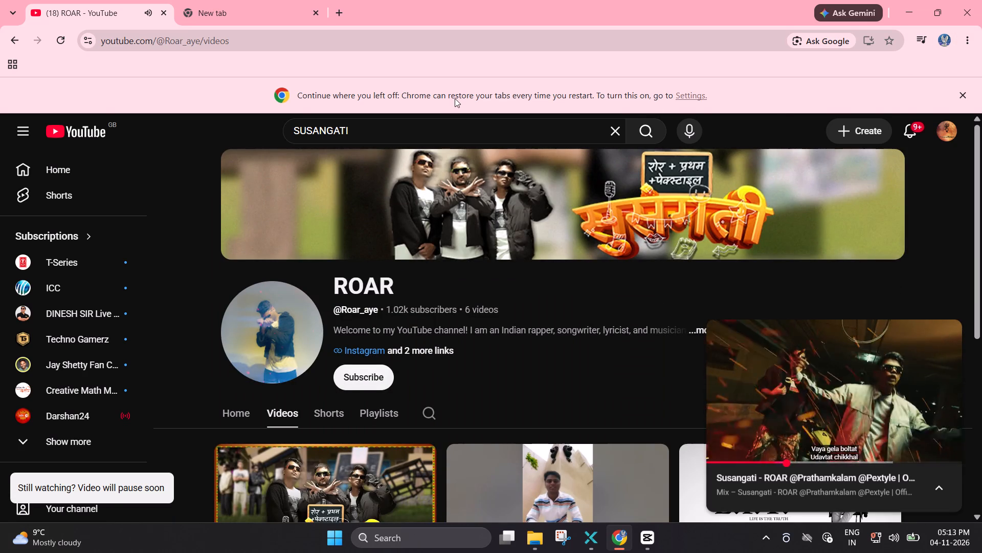
Reveal the hidden system-tray apps and open the black-icon app beside WhatsApp.
{"action": "left_click", "coordinate": [761, 535]}
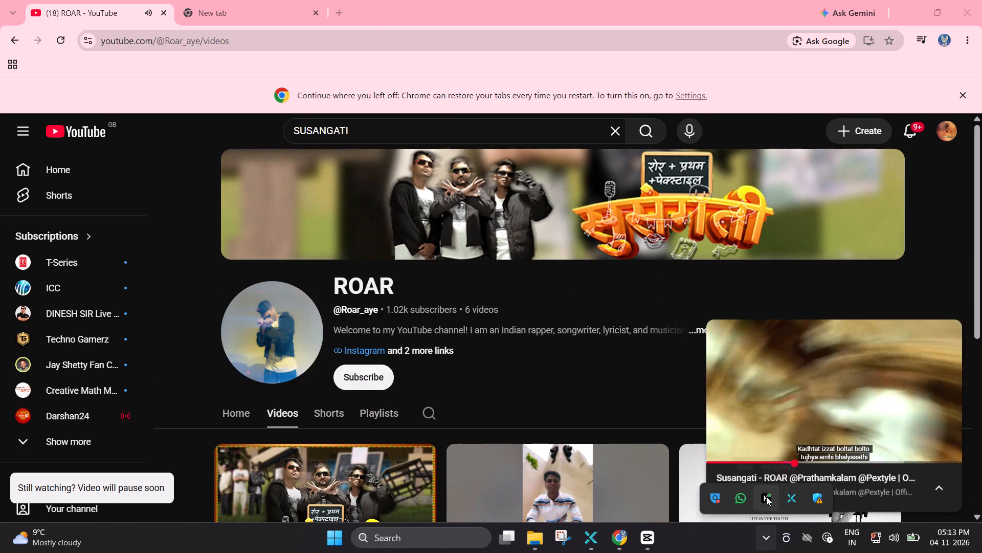
{"action": "left_click", "coordinate": [766, 497]}
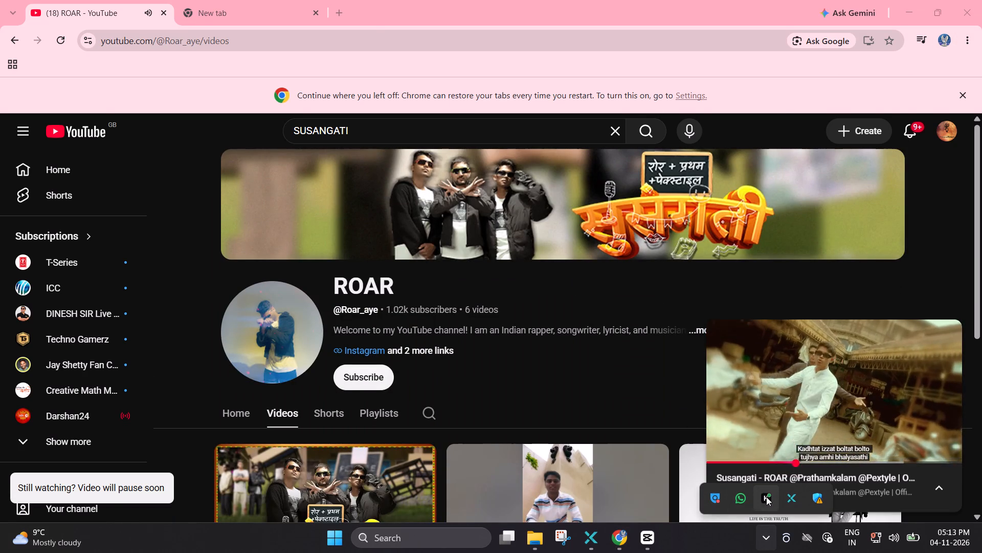
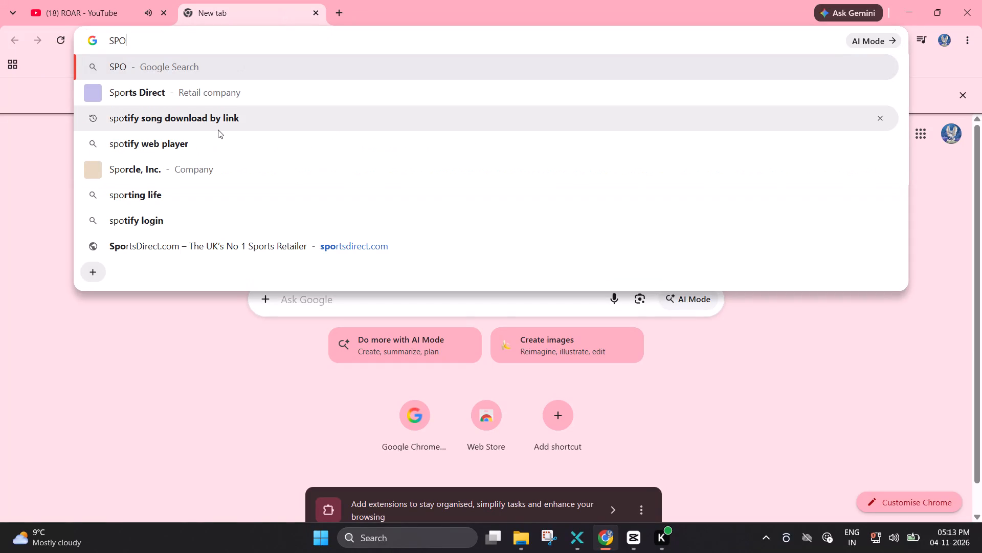
Search Google for spotify web player, open the Spotify Web Player site and accept its cookies.
{"action": "left_click", "coordinate": [213, 139]}
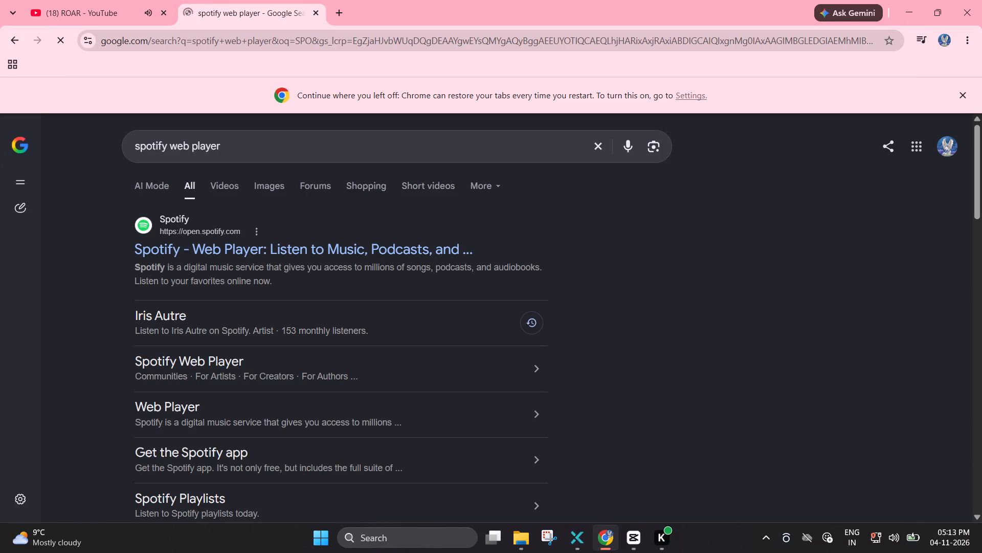
{"action": "double_click", "coordinate": [199, 253]}
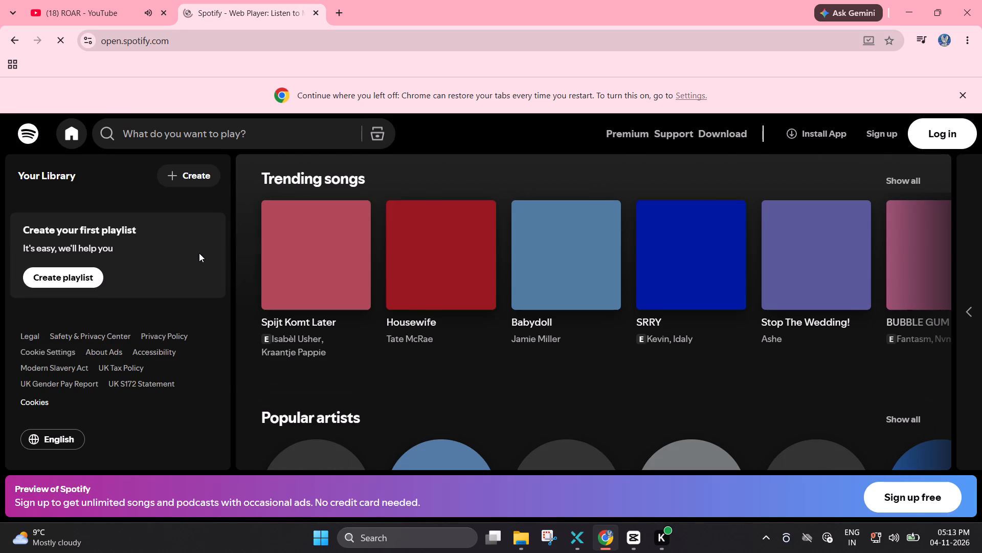
{"action": "scroll", "coordinate": [199, 253], "scroll_direction": "down", "scroll_amount": 1}
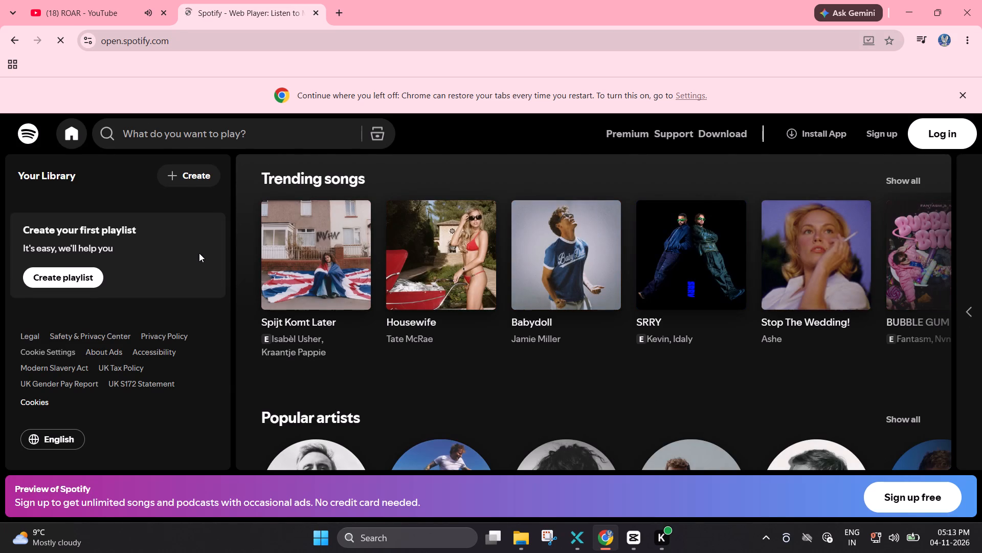
{"action": "scroll", "coordinate": [199, 253], "scroll_direction": "down", "scroll_amount": 1}
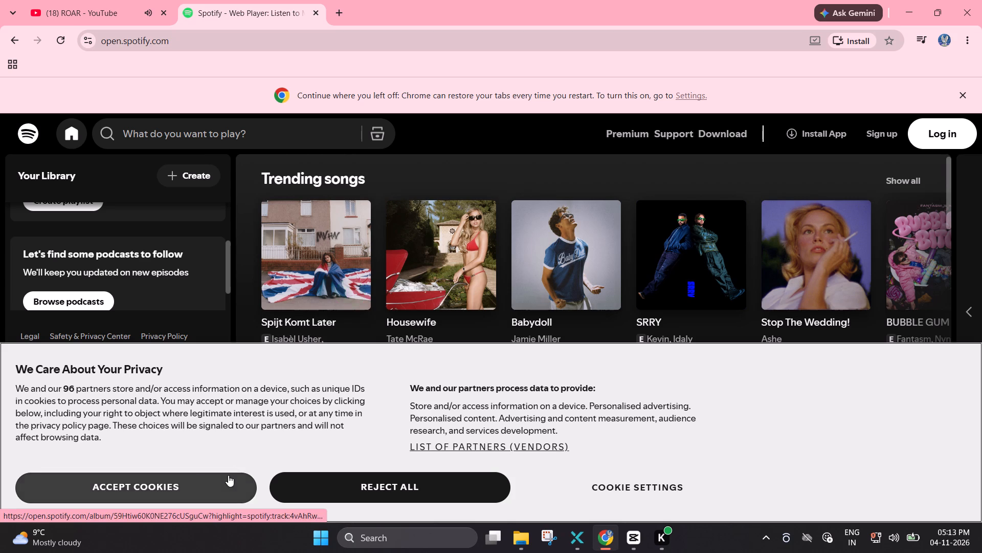
{"action": "left_click", "coordinate": [152, 495]}
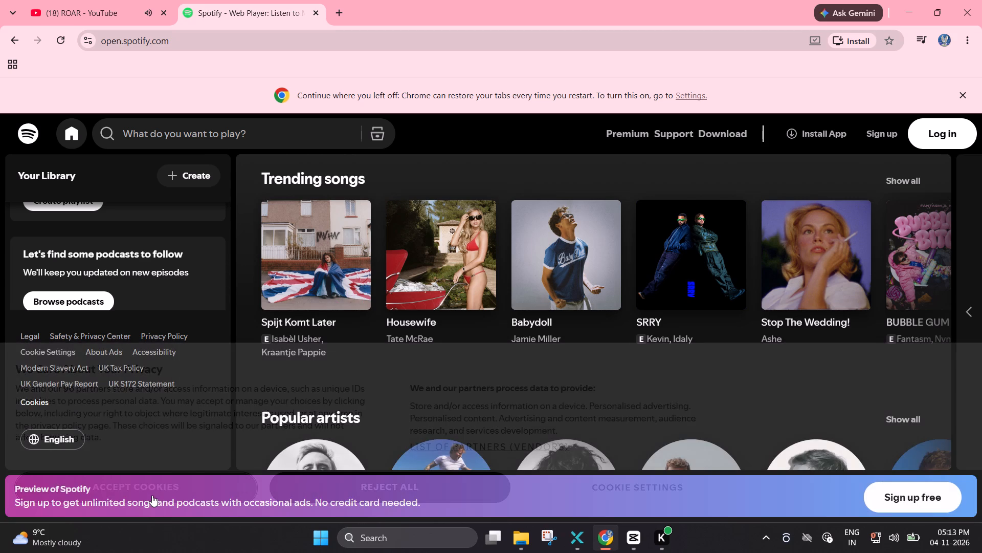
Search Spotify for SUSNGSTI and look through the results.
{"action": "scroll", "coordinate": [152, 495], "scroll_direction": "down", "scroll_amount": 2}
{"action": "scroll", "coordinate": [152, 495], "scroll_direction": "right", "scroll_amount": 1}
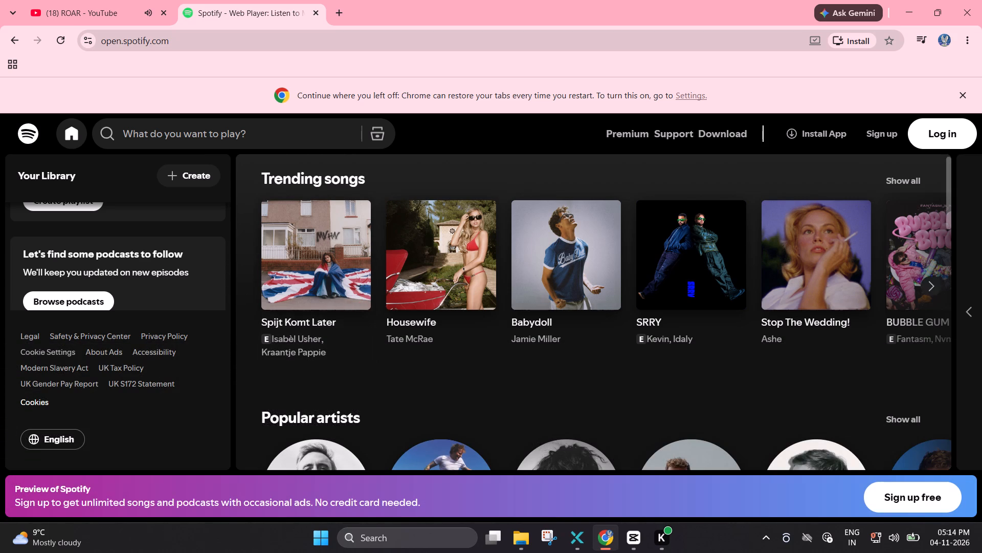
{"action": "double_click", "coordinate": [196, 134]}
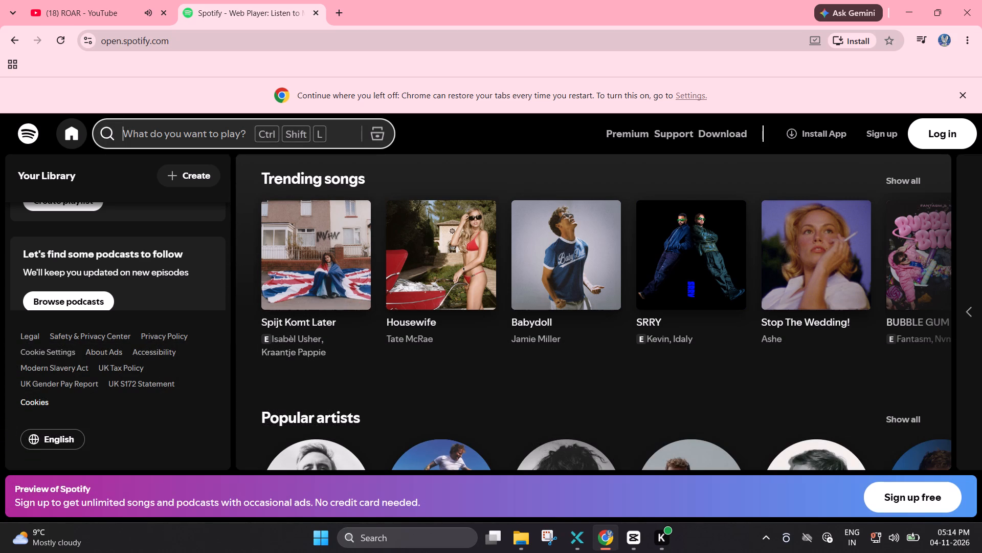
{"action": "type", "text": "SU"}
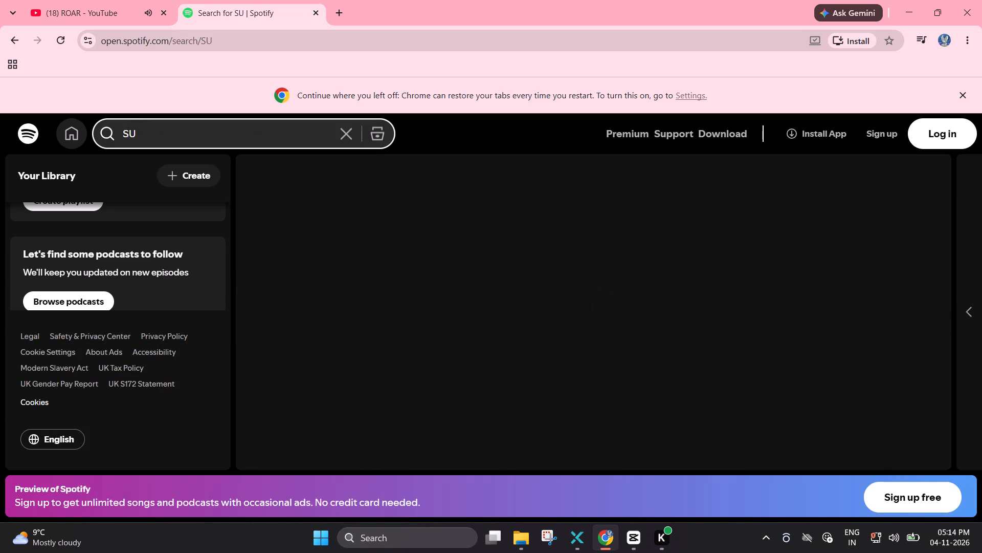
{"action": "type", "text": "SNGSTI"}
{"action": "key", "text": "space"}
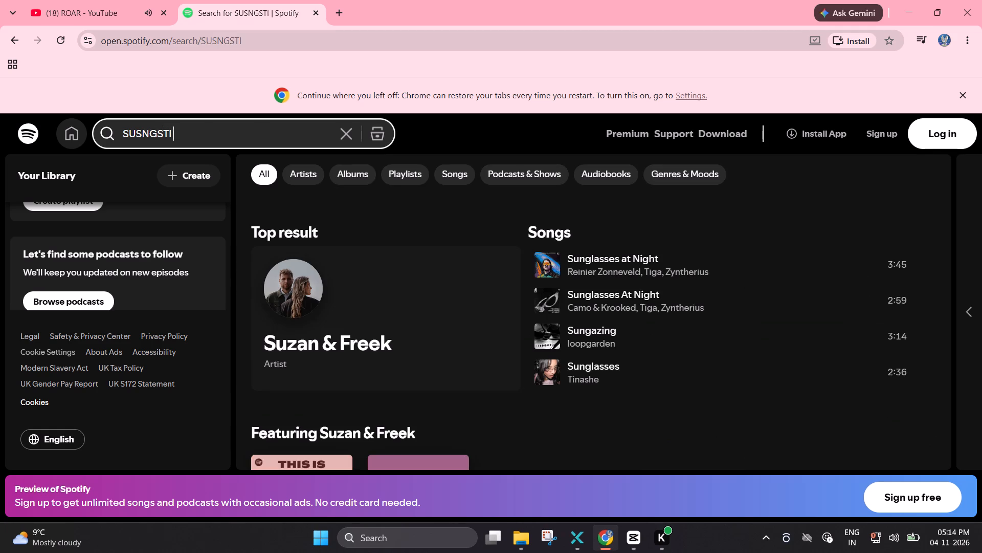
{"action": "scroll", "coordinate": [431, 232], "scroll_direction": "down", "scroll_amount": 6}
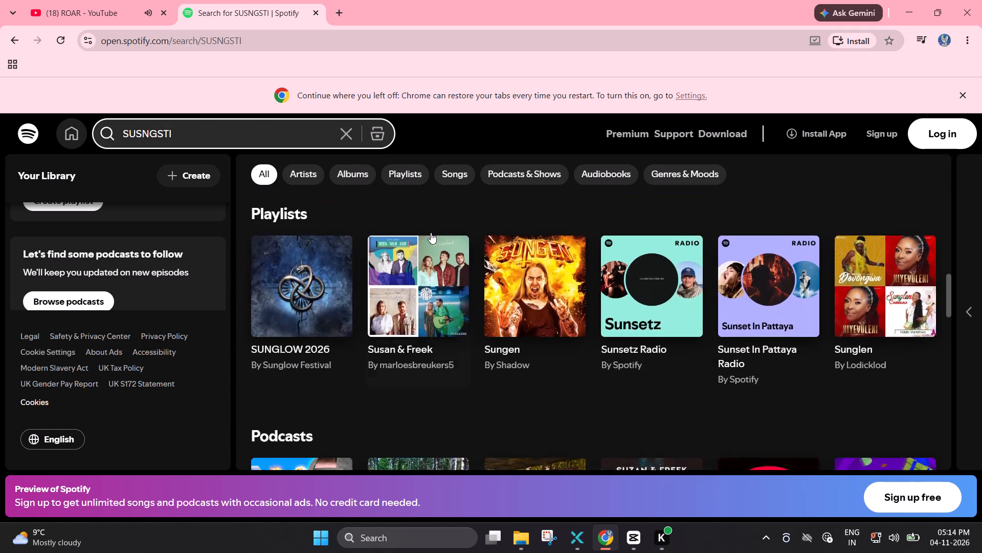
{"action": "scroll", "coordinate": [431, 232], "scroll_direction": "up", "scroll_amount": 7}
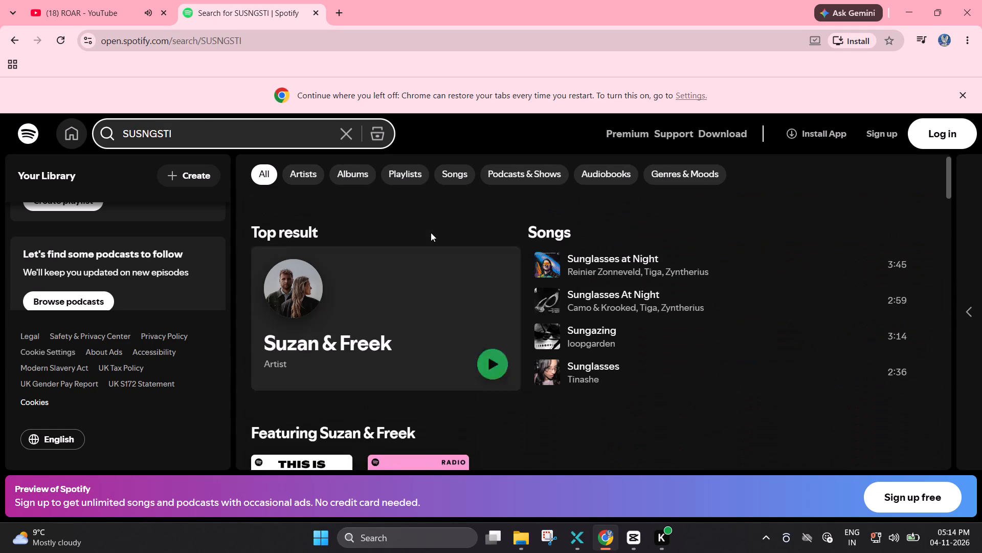
Search Spotify for SUSANGATI and try to play the Susangati track credited to Pextyle, Pratham and ROAR, with Pextyle listed first.
{"action": "left_click", "coordinate": [216, 140]}
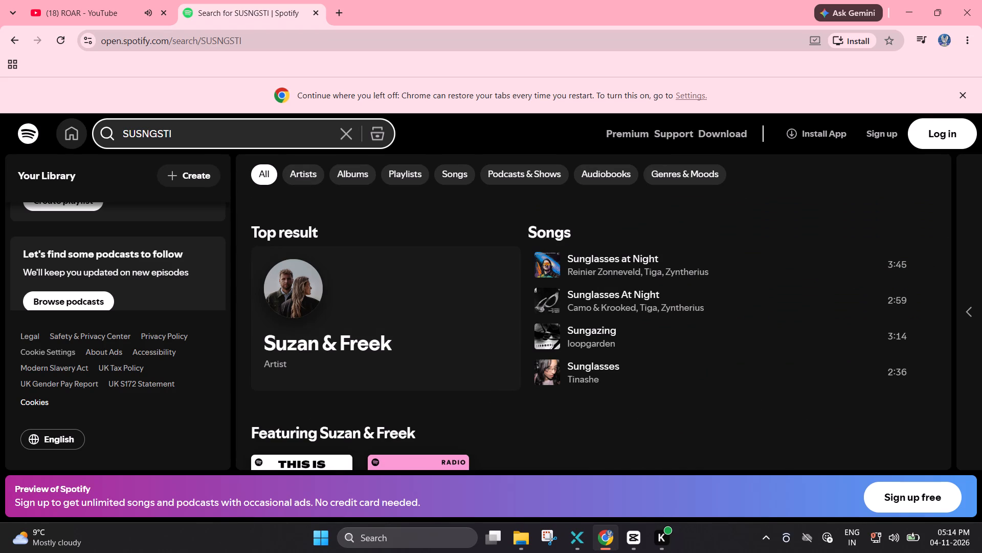
{"action": "key", "text": "BackSpace"}
{"action": "key", "text": "BackSpace"}
{"action": "key", "text": "BackSpace"}
{"action": "key", "text": "BackSpace"}
{"action": "key", "text": "BackSpace"}
{"action": "key", "text": "BackSpace"}
{"action": "key", "text": "BackSpace"}
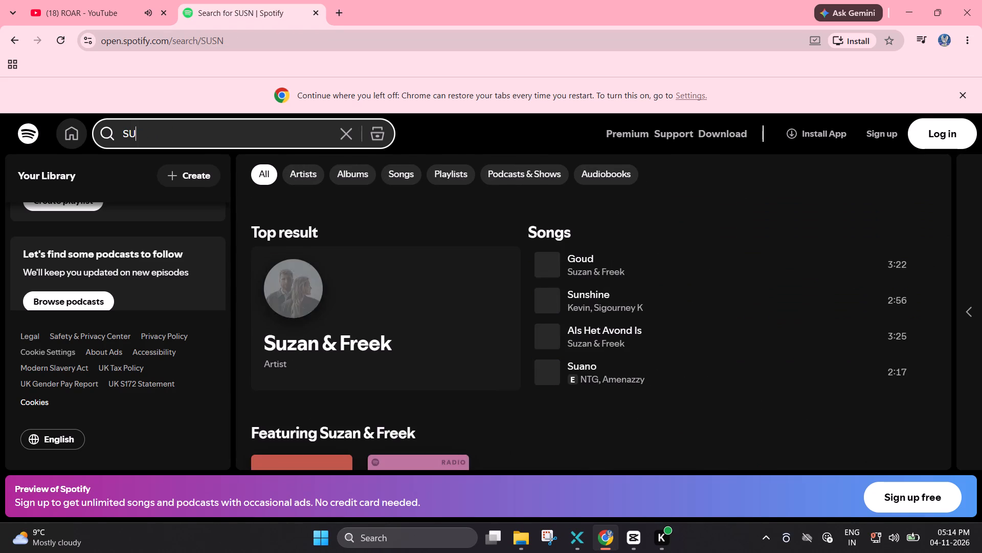
{"action": "type", "text": "SANGAT"}
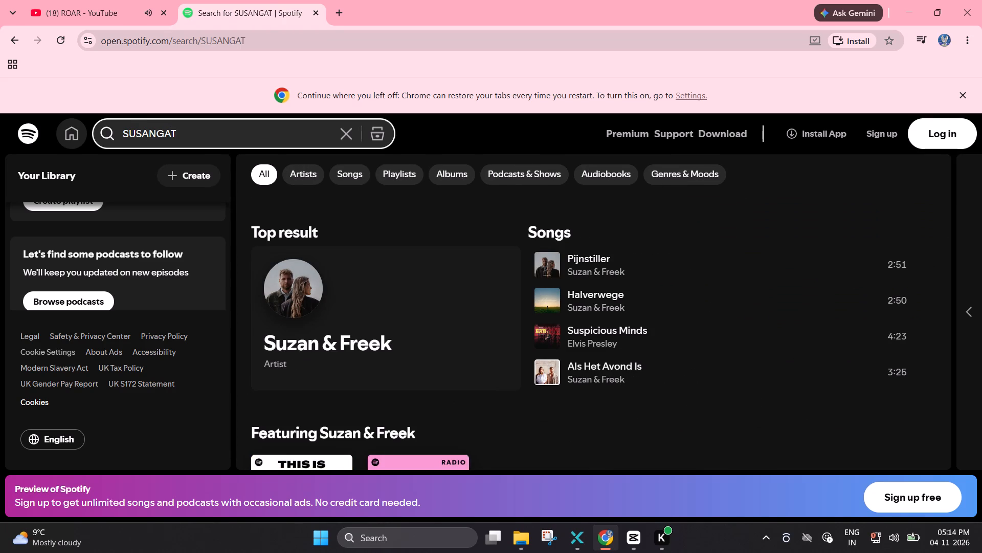
{"action": "key", "text": "i"}
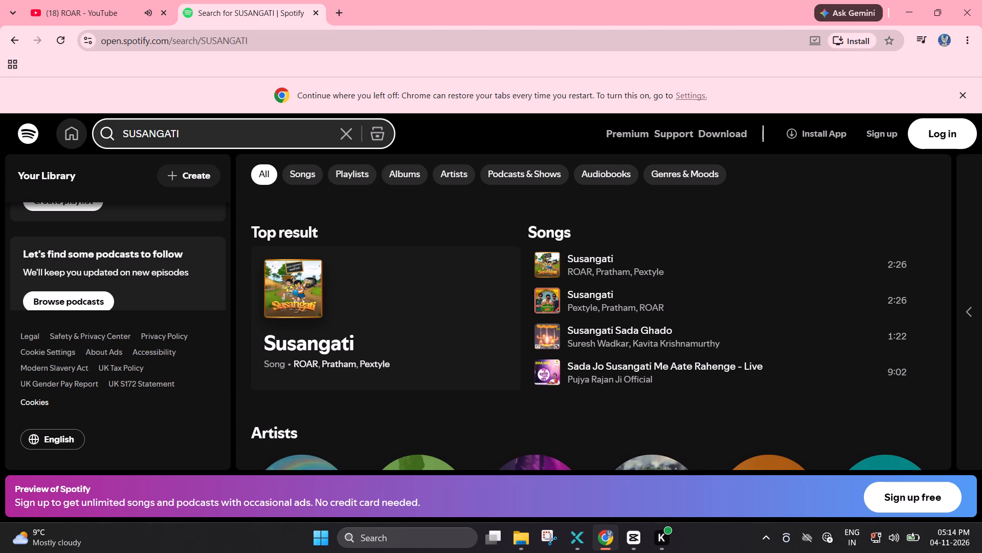
{"action": "double_click", "coordinate": [562, 299]}
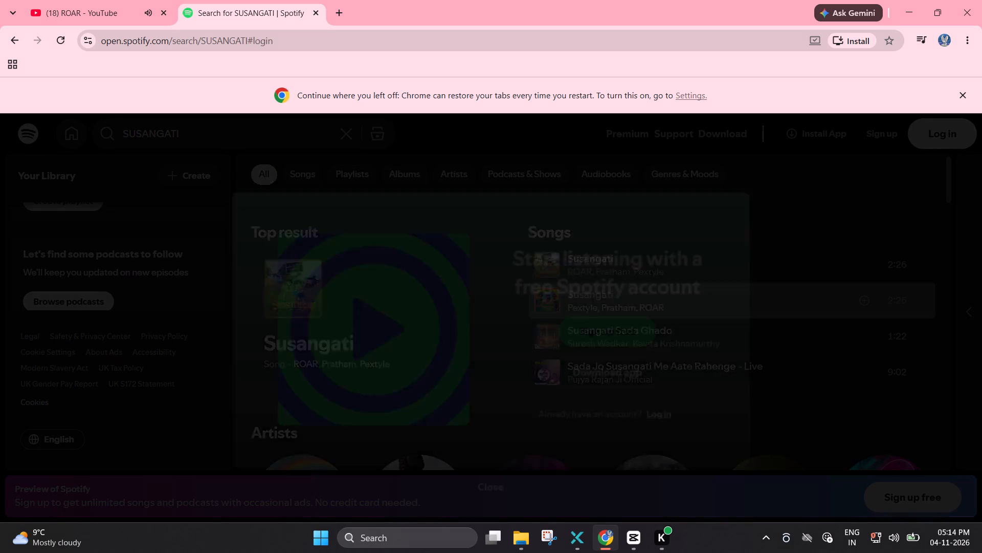
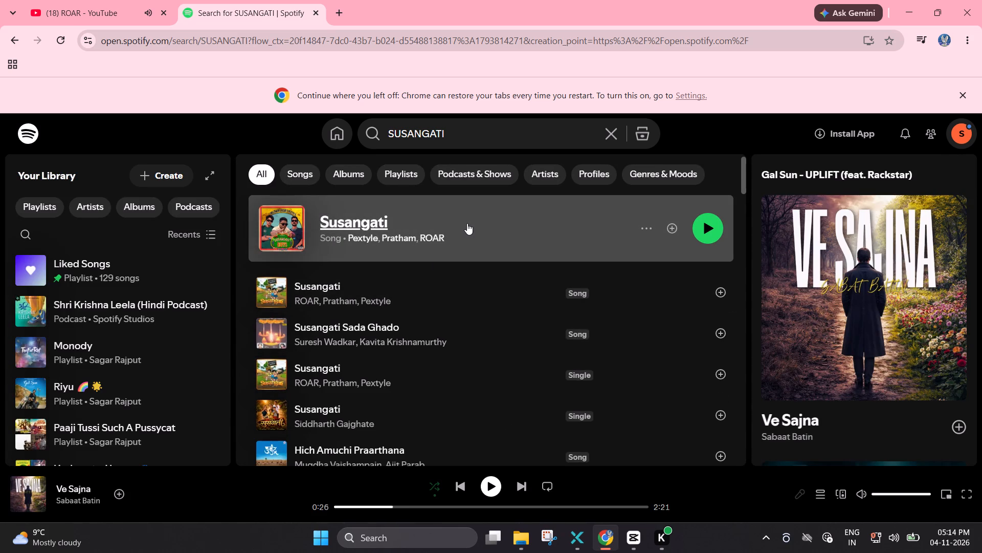
Play the Susangati track by Pextyle, Pratham and ROAR, and look over the other results and the track's credits.
{"action": "left_click", "coordinate": [464, 241]}
{"action": "left_click", "coordinate": [706, 222]}
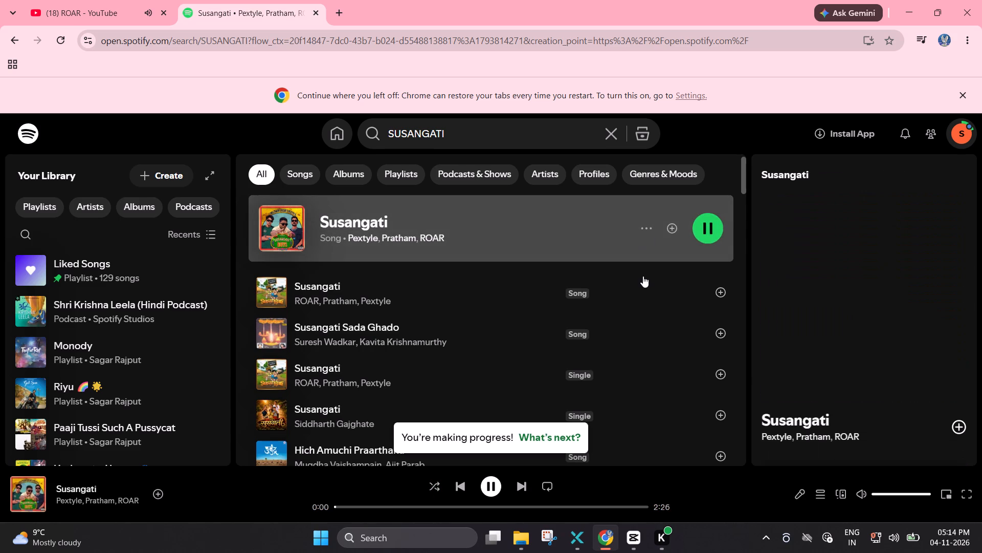
{"action": "scroll", "coordinate": [550, 339], "scroll_direction": "down", "scroll_amount": 1}
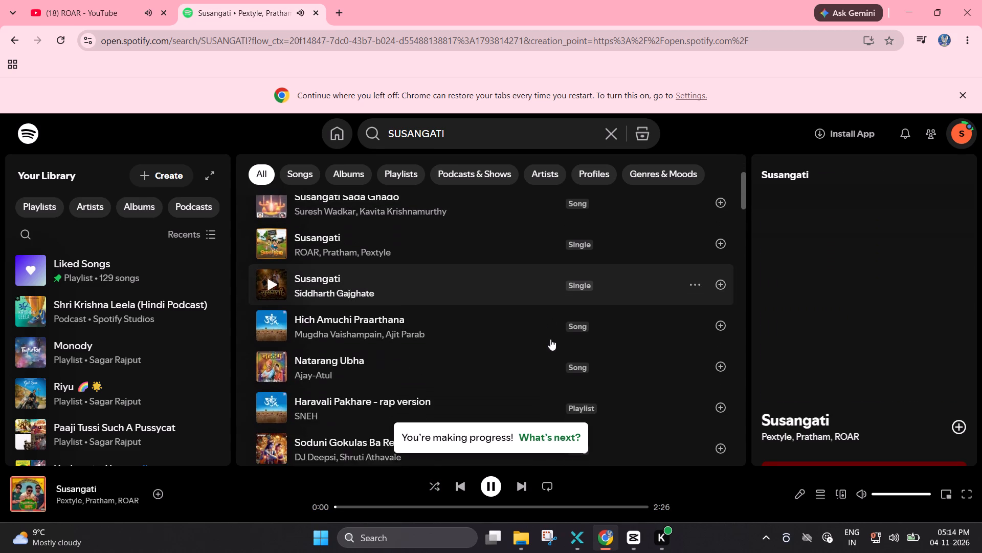
{"action": "scroll", "coordinate": [550, 339], "scroll_direction": "down", "scroll_amount": 1}
{"action": "scroll", "coordinate": [550, 339], "scroll_direction": "up", "scroll_amount": 5}
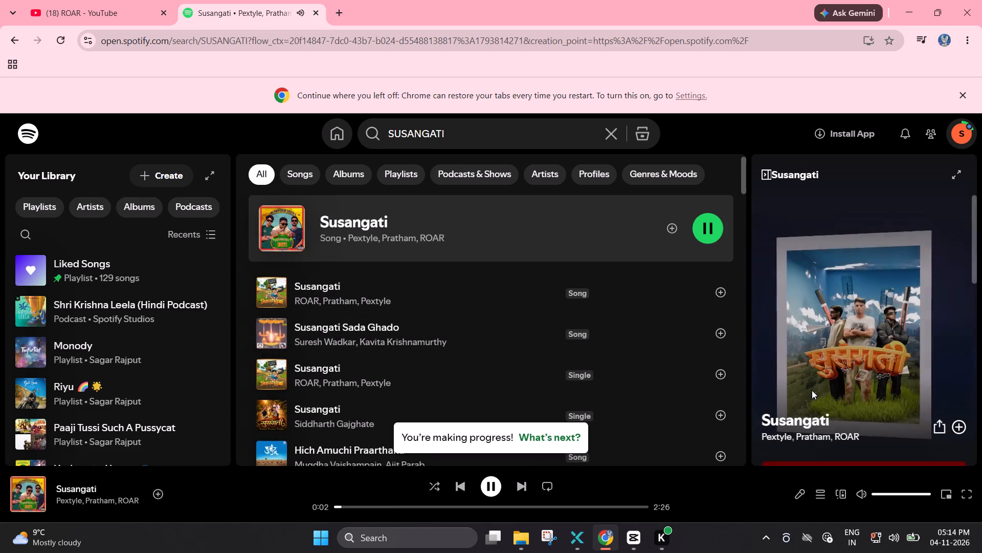
{"action": "scroll", "coordinate": [812, 390], "scroll_direction": "down", "scroll_amount": 7}
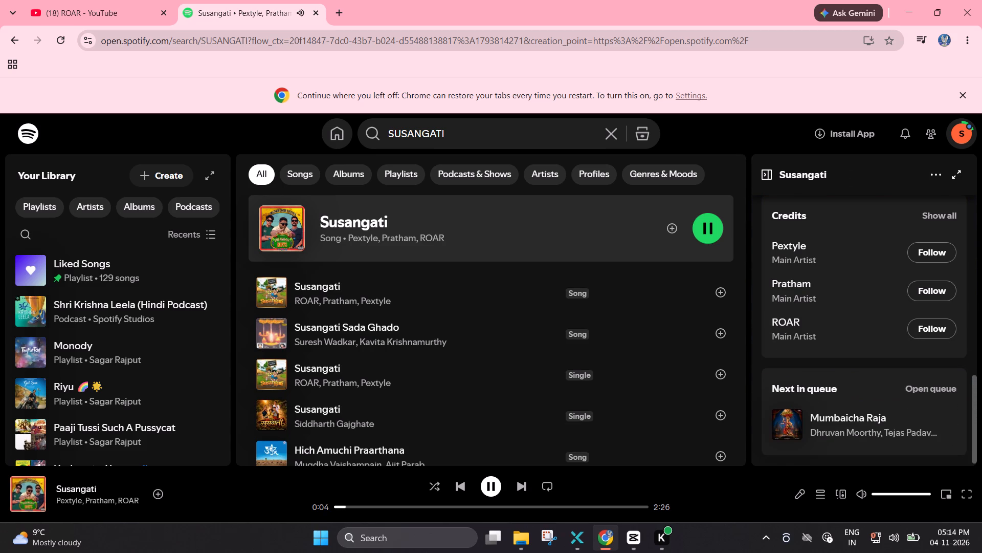
{"action": "scroll", "coordinate": [812, 390], "scroll_direction": "up", "scroll_amount": 7}
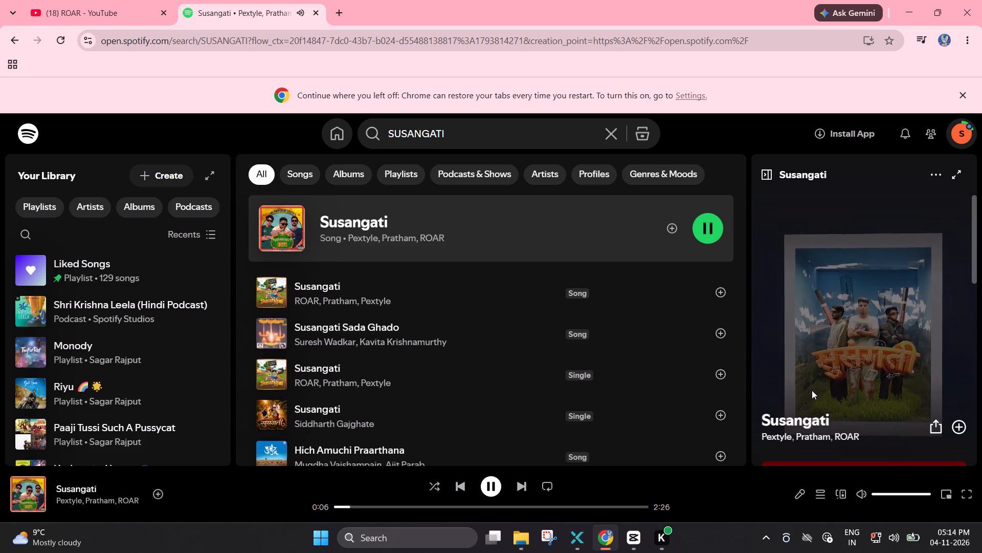
Skip to the next queued track, open Pextyle's artist page and look through the popular songs.
{"action": "left_click", "coordinate": [518, 484]}
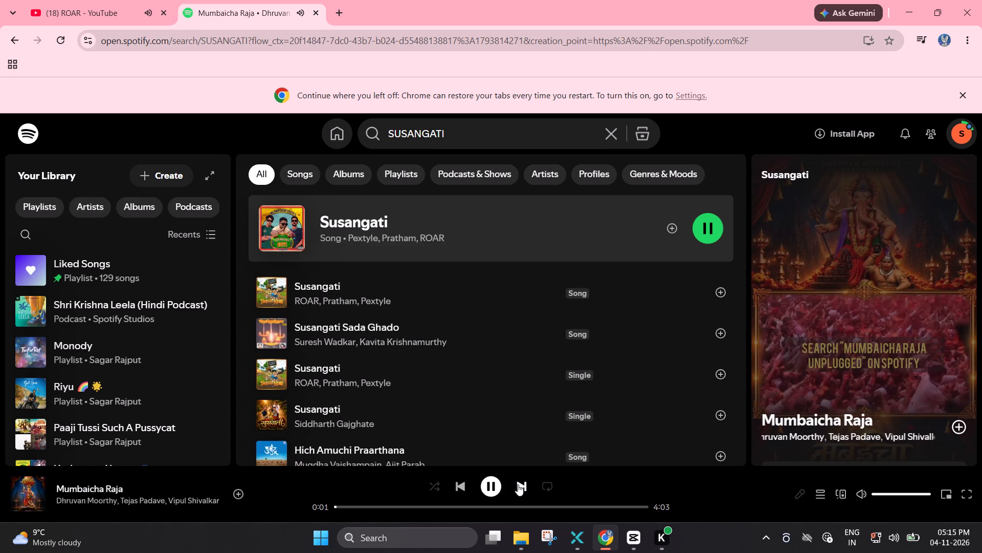
{"action": "scroll", "coordinate": [495, 352], "scroll_direction": "up", "scroll_amount": 1}
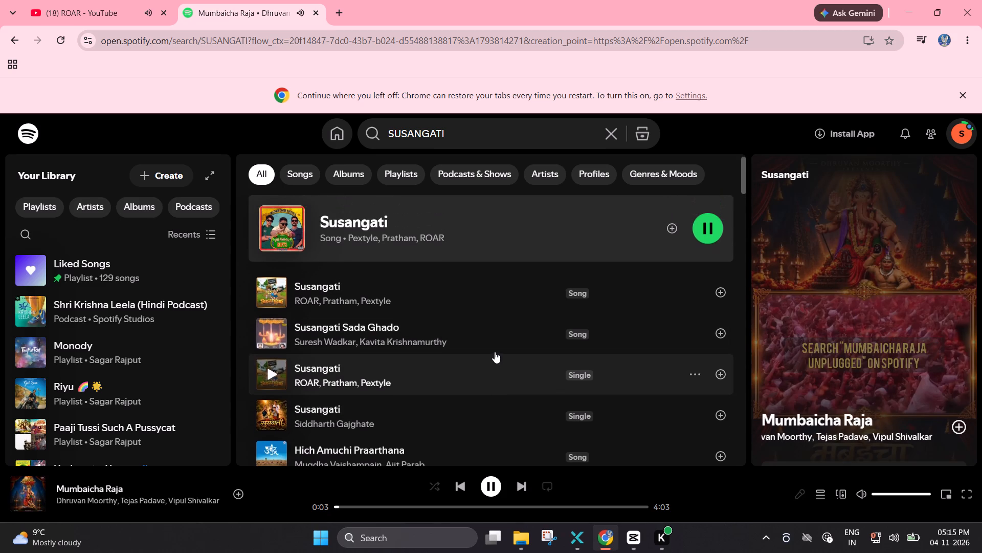
{"action": "scroll", "coordinate": [495, 352], "scroll_direction": "up", "scroll_amount": 1}
{"action": "left_click", "coordinate": [340, 207]}
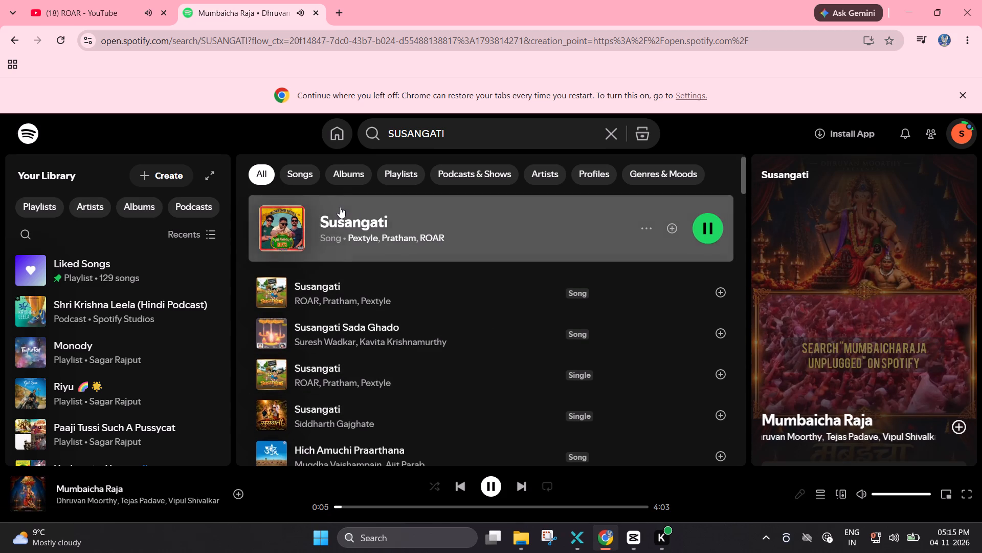
{"action": "left_click", "coordinate": [368, 239]}
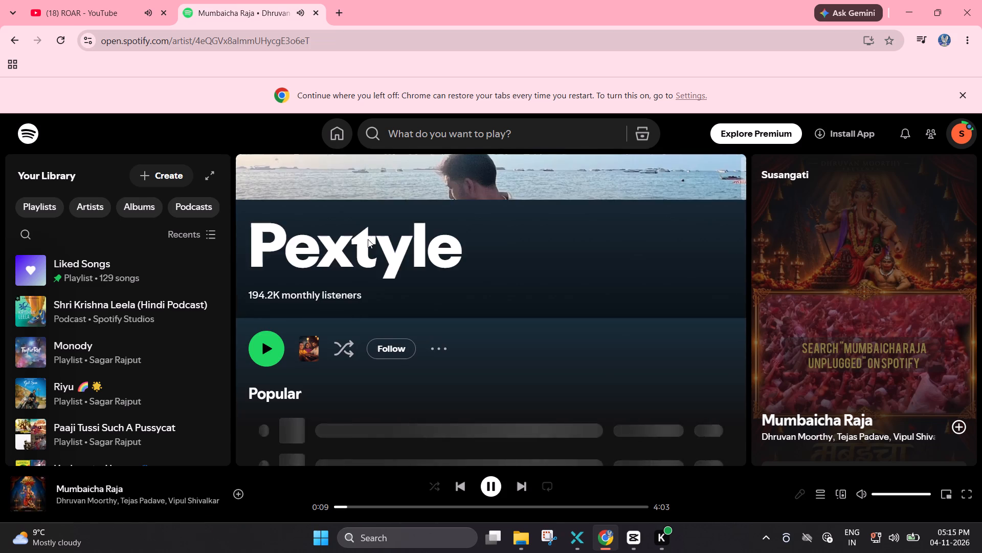
{"action": "scroll", "coordinate": [368, 239], "scroll_direction": "down", "scroll_amount": 3}
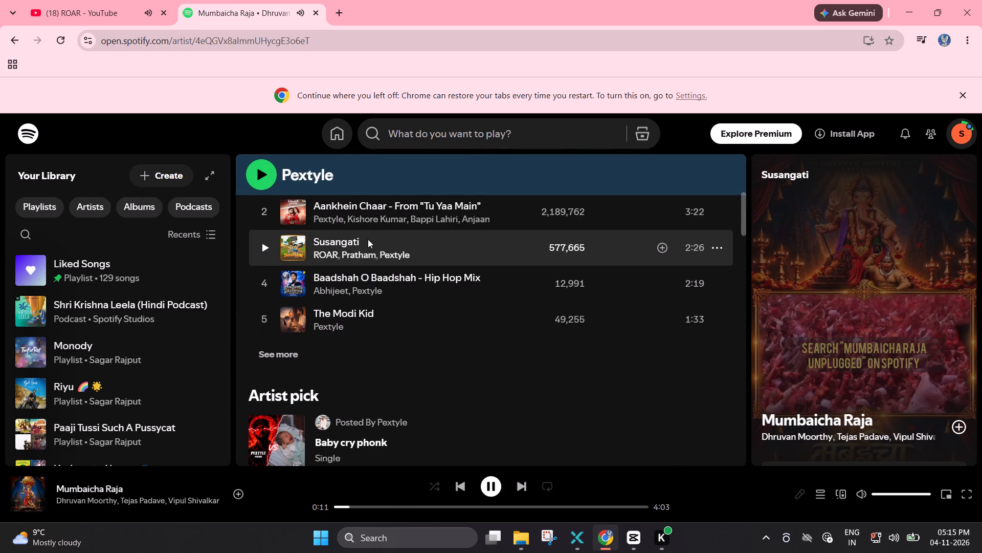
{"action": "key", "text": "Escape"}
{"action": "scroll", "coordinate": [338, 249], "scroll_direction": "up", "scroll_amount": 4}
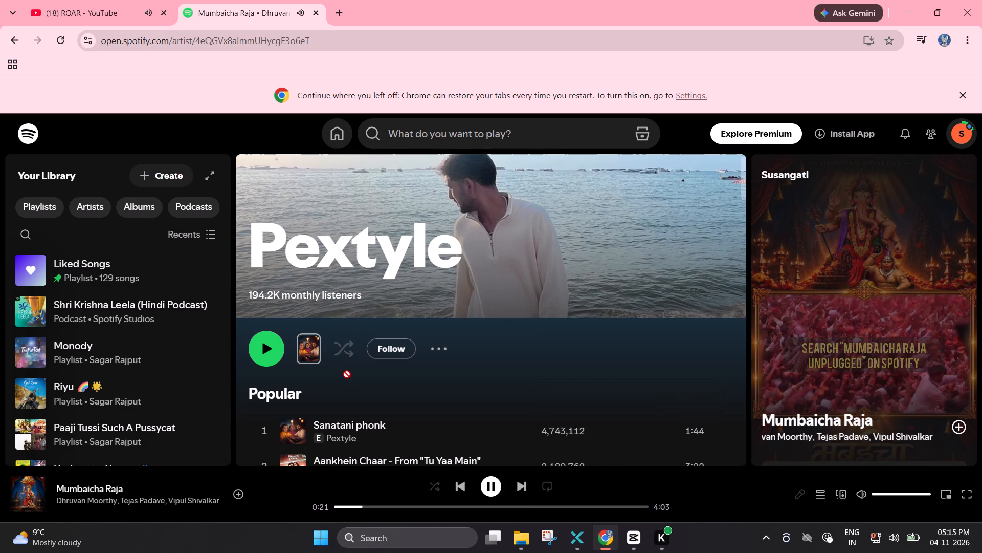
In the YouTube tab, pause the mini-player video and refuse Spotify's automatic picture-in-picture, returning to the Spotify tab.
{"action": "left_click", "coordinate": [82, 9]}
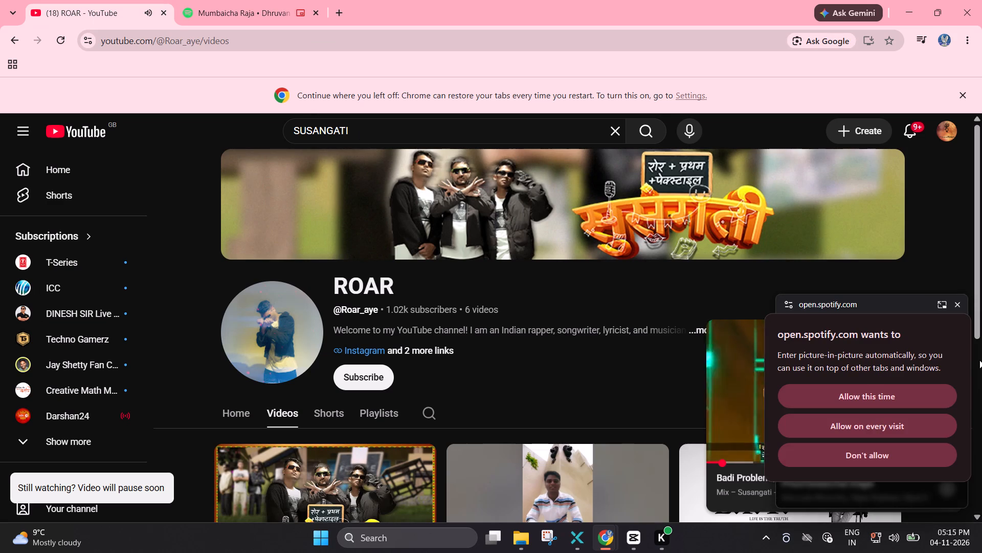
{"action": "triple_click", "coordinate": [746, 379]}
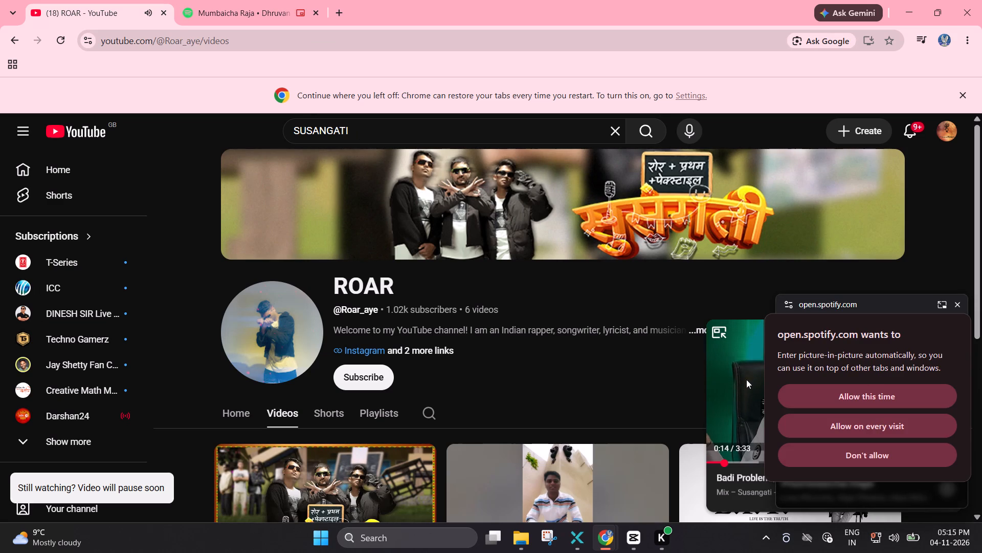
{"action": "left_click", "coordinate": [852, 453]}
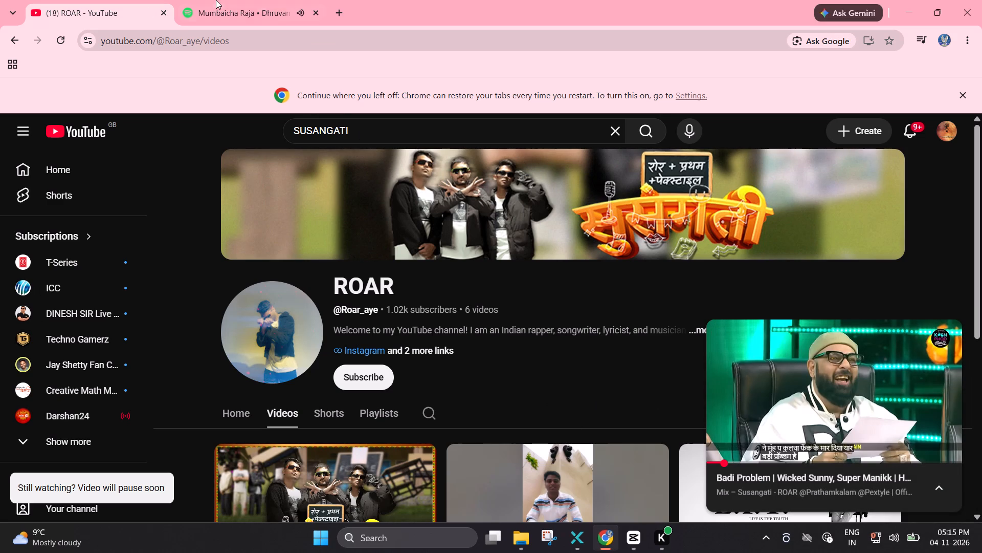
{"action": "left_click", "coordinate": [204, 12]}
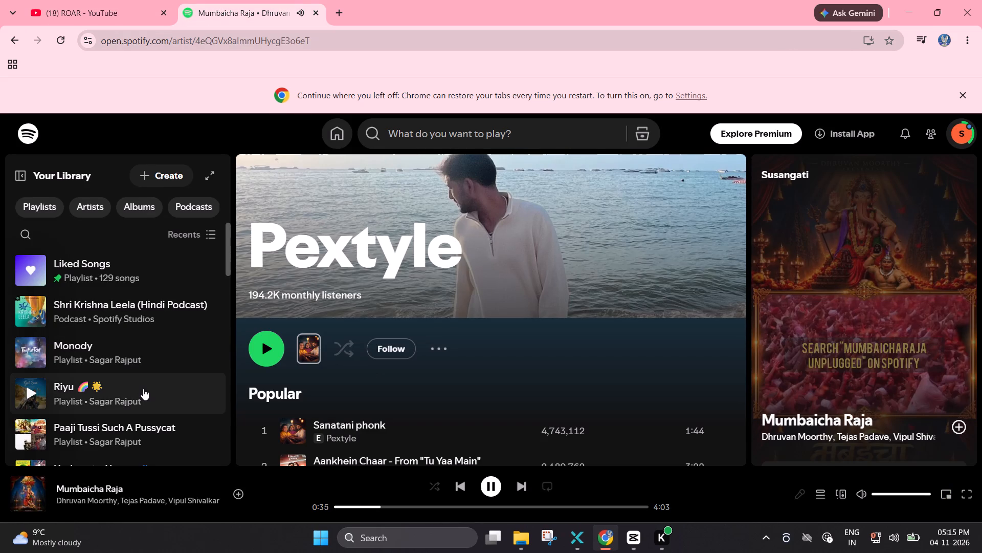
Look through the saved playlists and podcasts in Your Library and pause the Spotify playback.
{"action": "scroll", "coordinate": [143, 389], "scroll_direction": "down", "scroll_amount": 3}
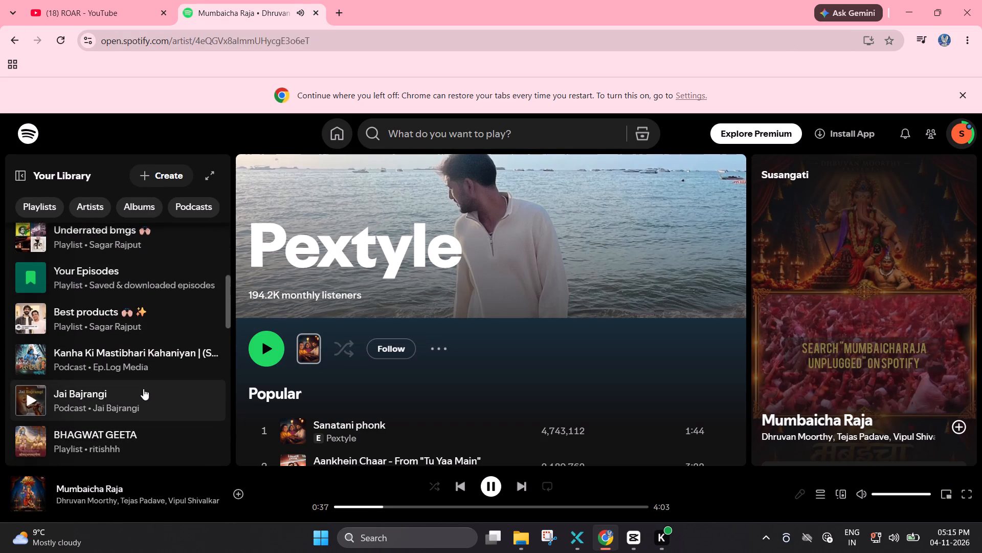
{"action": "scroll", "coordinate": [143, 389], "scroll_direction": "down", "scroll_amount": 2}
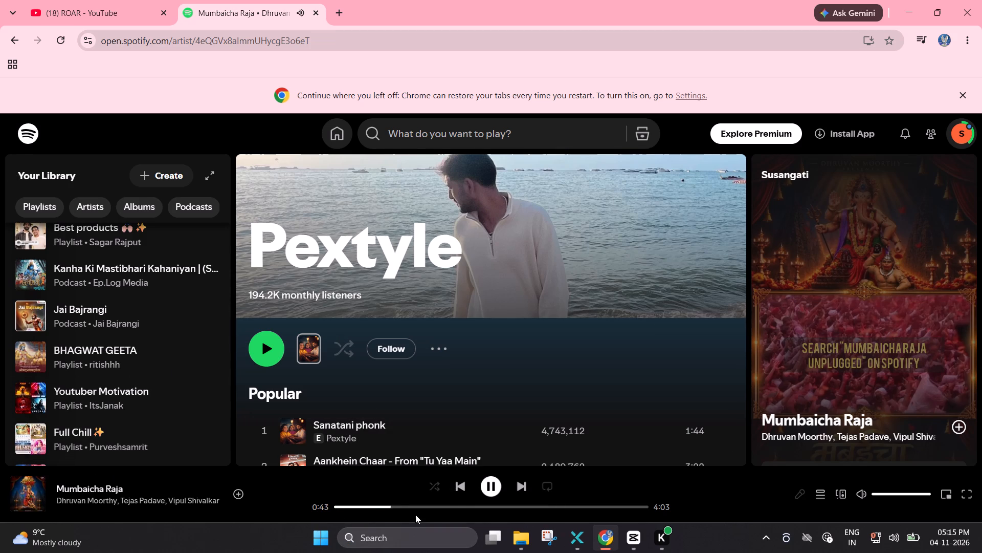
{"action": "left_click", "coordinate": [484, 491]}
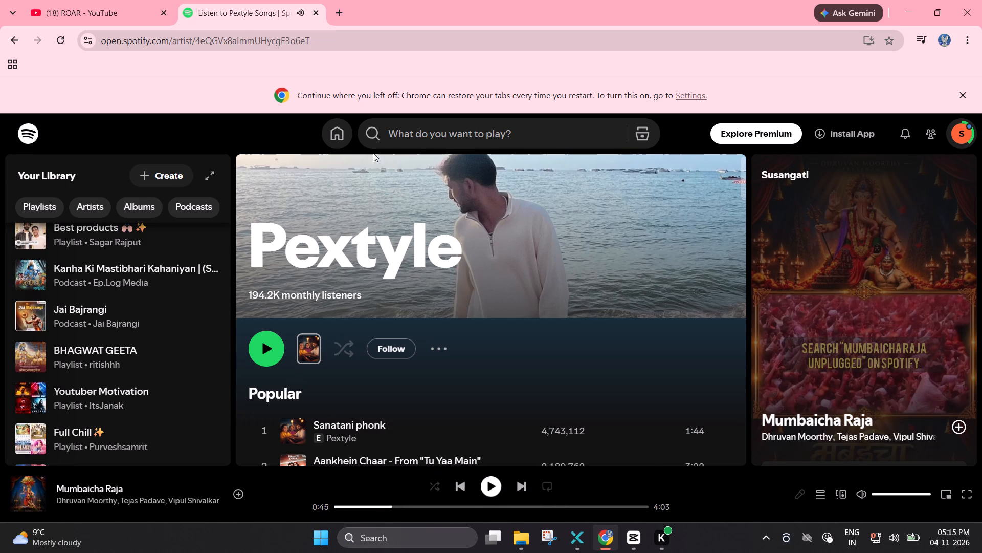
Search Spotify for SUSANGATI GANG and open the Susangati Boys EP from the suggestions.
{"action": "left_click", "coordinate": [456, 129]}
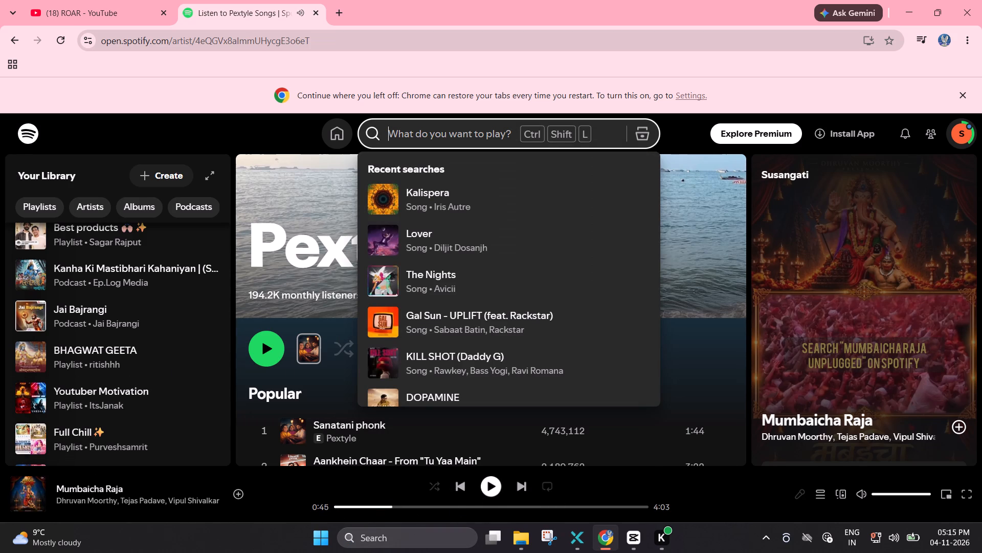
{"action": "type", "text": "SUSANGATI"}
{"action": "key", "text": "space"}
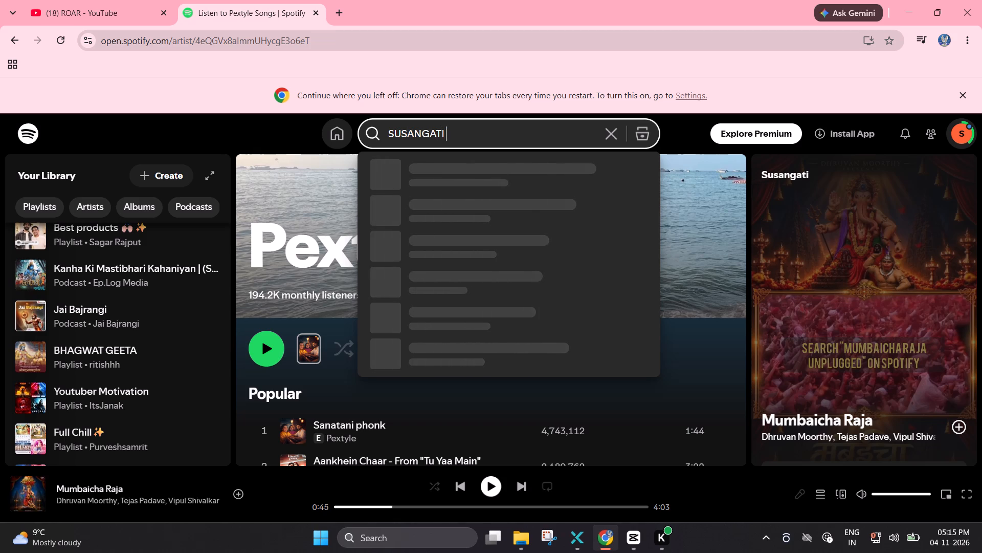
{"action": "type", "text": "GANG"}
{"action": "key", "text": "space"}
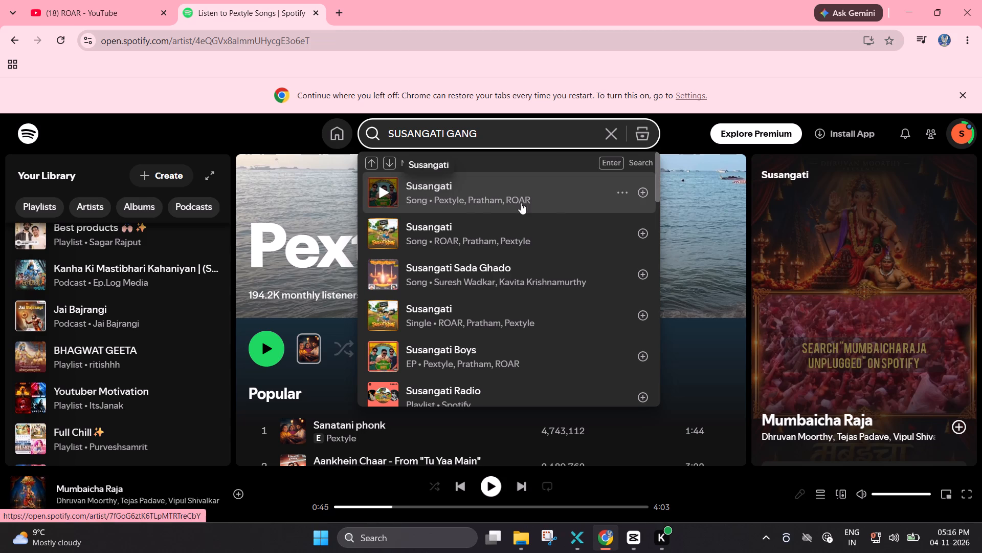
{"action": "left_click", "coordinate": [623, 188]}
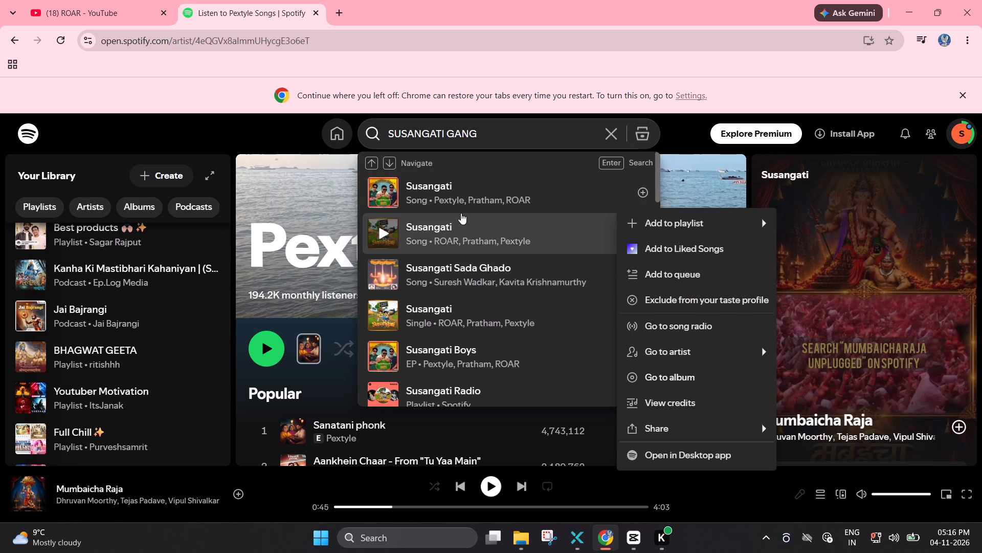
{"action": "left_click", "coordinate": [456, 347]}
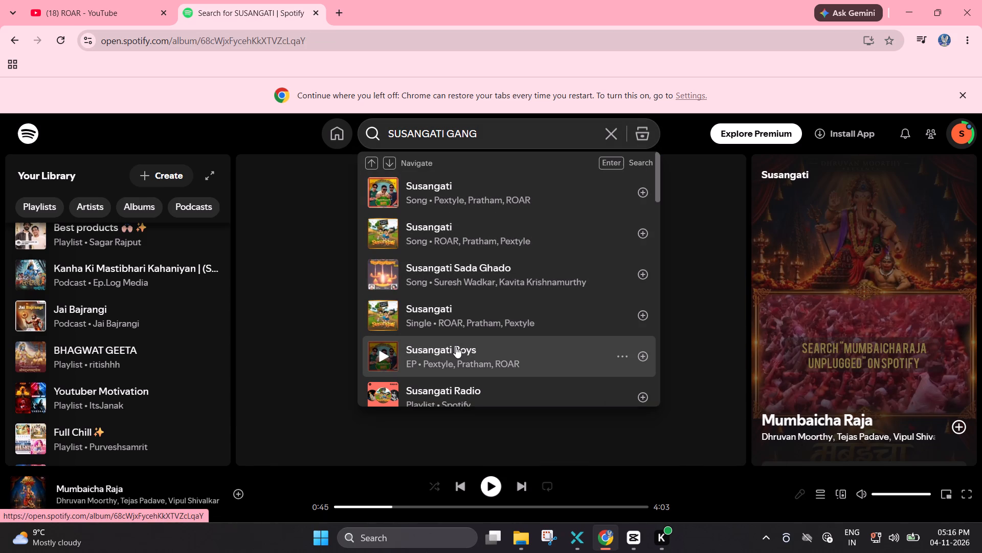
Look through the Susangati Boys track list and play Marriage Material.
{"action": "scroll", "coordinate": [456, 347], "scroll_direction": "down", "scroll_amount": 1}
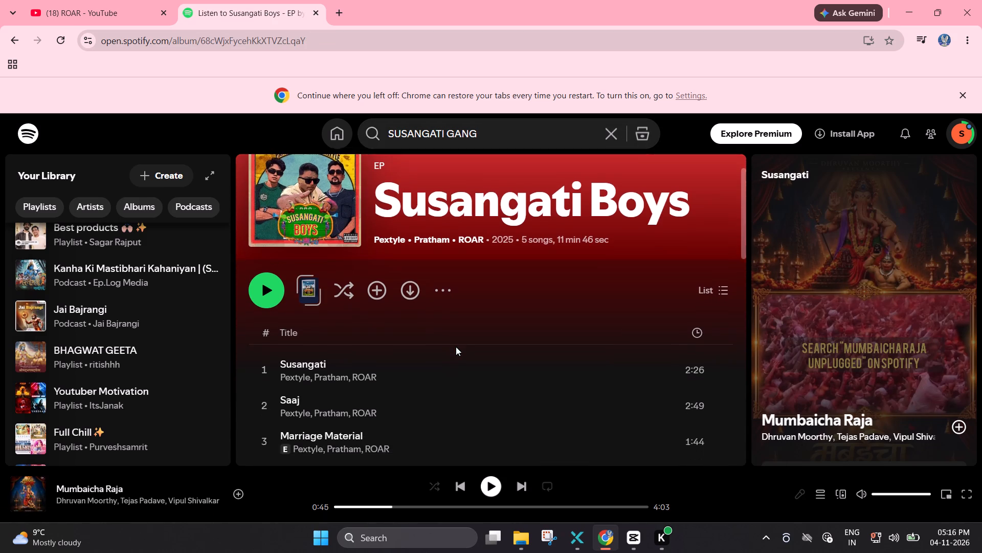
{"action": "scroll", "coordinate": [456, 347], "scroll_direction": "down", "scroll_amount": 3}
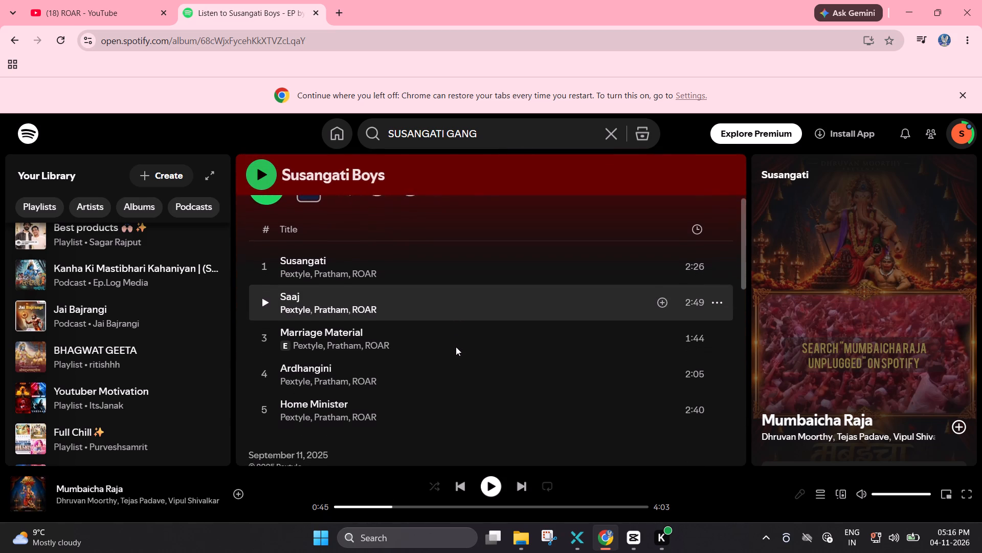
{"action": "scroll", "coordinate": [456, 347], "scroll_direction": "down", "scroll_amount": 1}
{"action": "double_click", "coordinate": [456, 347]}
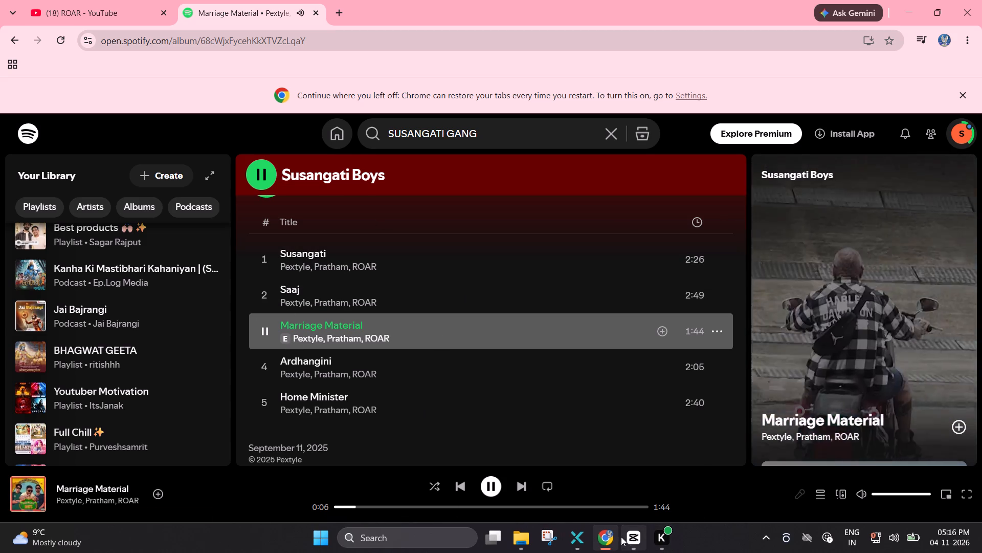
Switch to CapCut, start exporting project 1103, review the listed Pro features and go back to editing.
{"action": "left_click", "coordinate": [634, 541]}
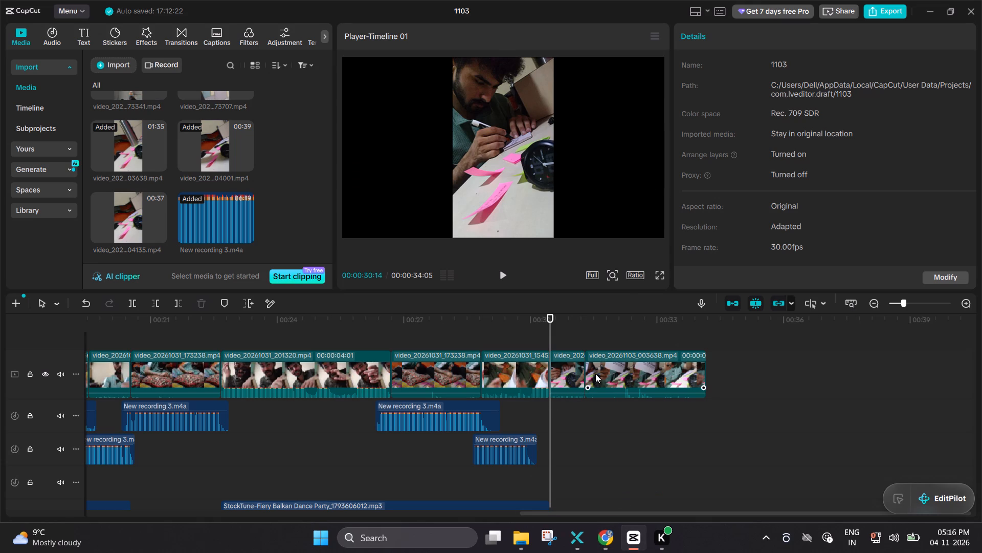
{"action": "scroll", "coordinate": [685, 414], "scroll_direction": "left", "scroll_amount": 1}
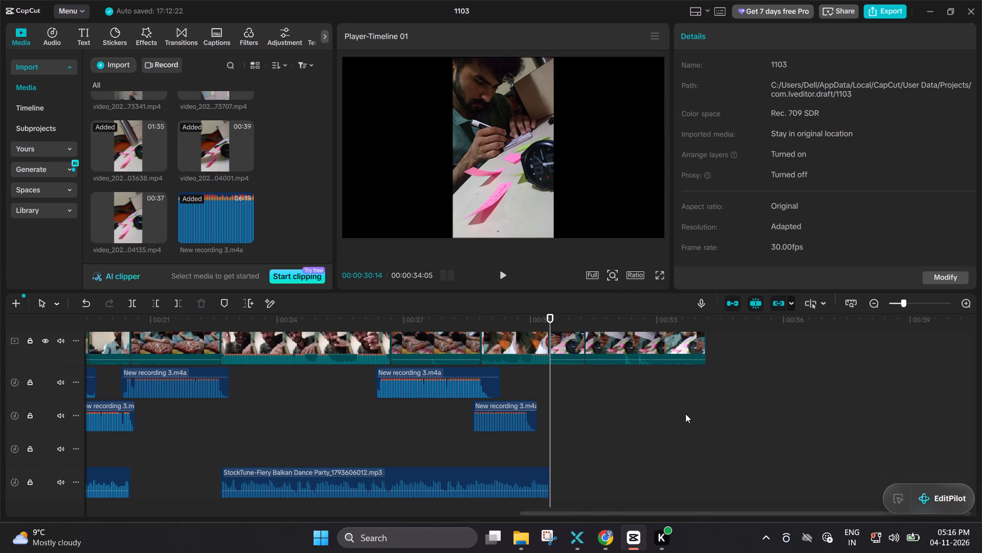
{"action": "scroll", "coordinate": [685, 414], "scroll_direction": "left", "scroll_amount": 1}
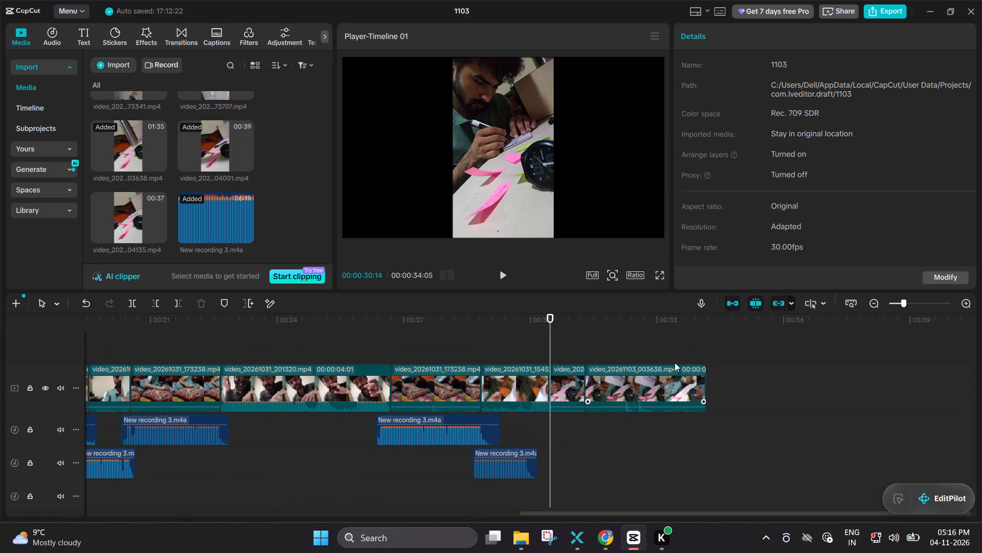
{"action": "left_click", "coordinate": [884, 10]}
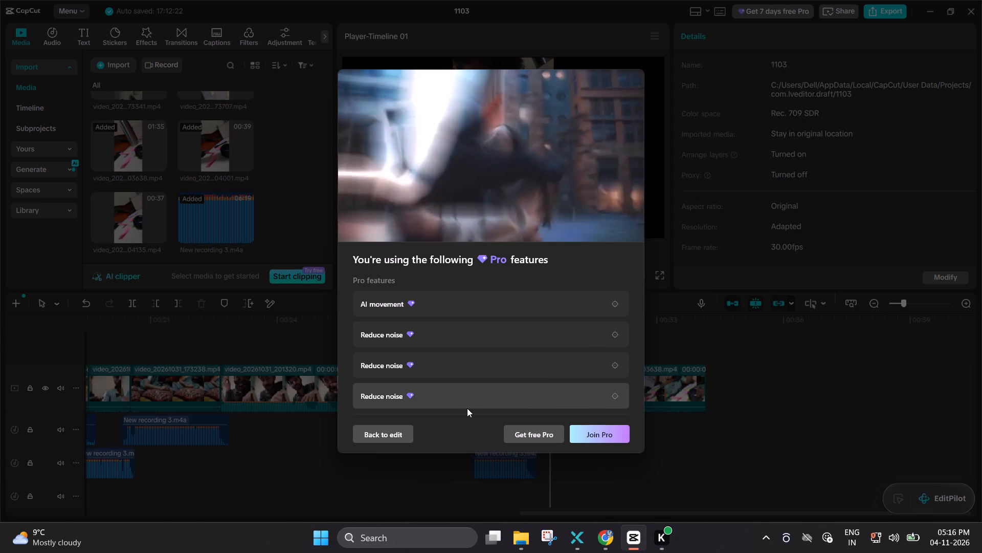
{"action": "scroll", "coordinate": [467, 408], "scroll_direction": "down", "scroll_amount": 1}
{"action": "scroll", "coordinate": [384, 434], "scroll_direction": "down", "scroll_amount": 1}
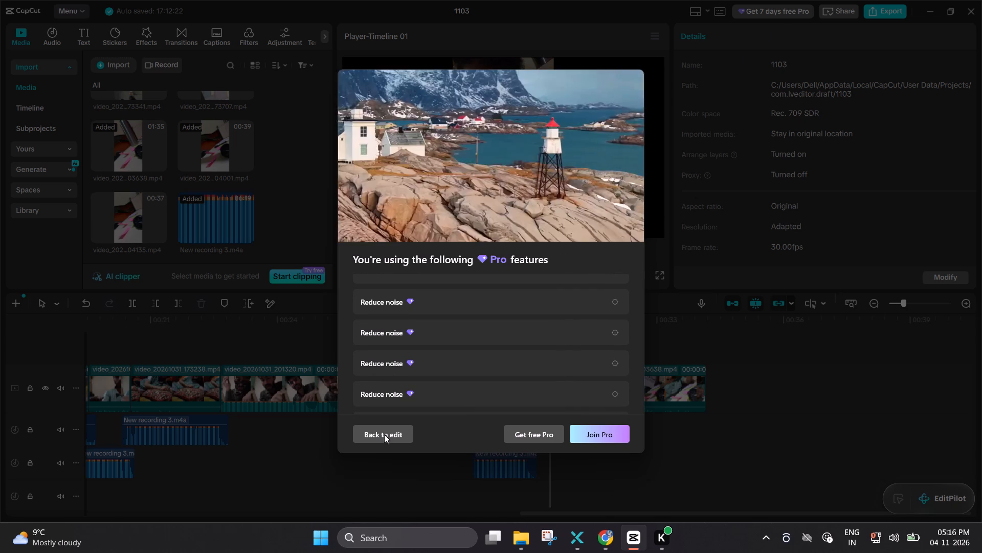
{"action": "scroll", "coordinate": [384, 434], "scroll_direction": "down", "scroll_amount": 1}
{"action": "left_click", "coordinate": [384, 434]}
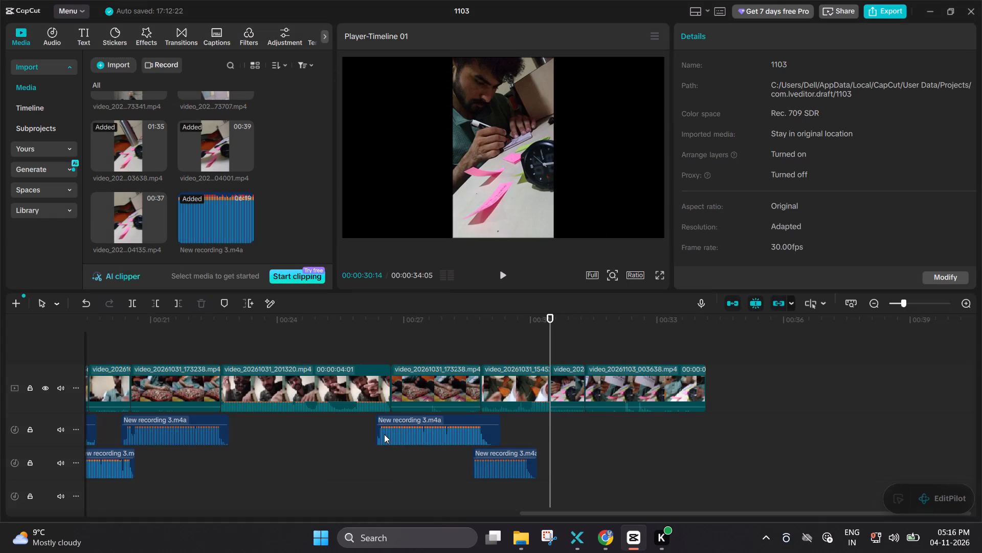
Start the export of project 1103 again and open the free Pro offer.
{"action": "left_click", "coordinate": [887, 9]}
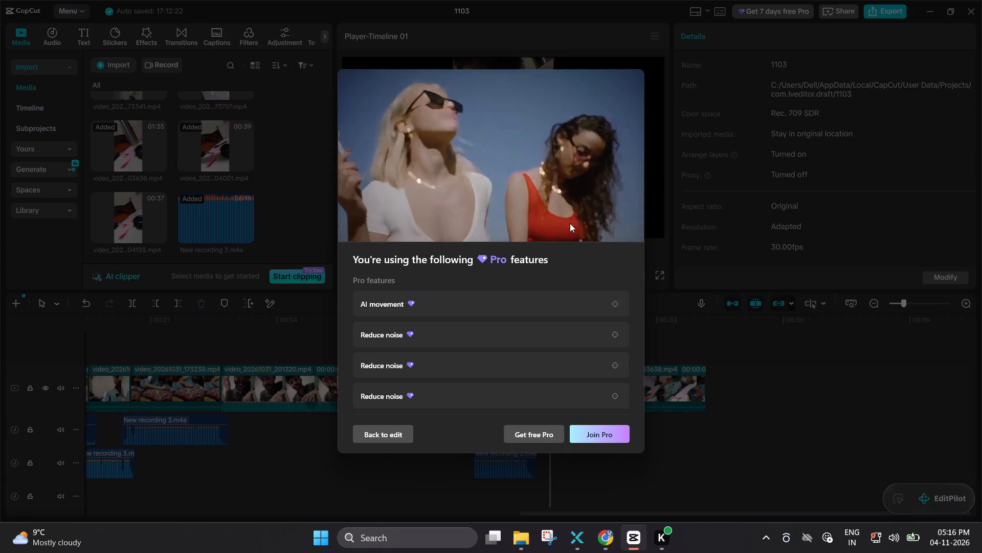
{"action": "scroll", "coordinate": [555, 256], "scroll_direction": "down", "scroll_amount": 3}
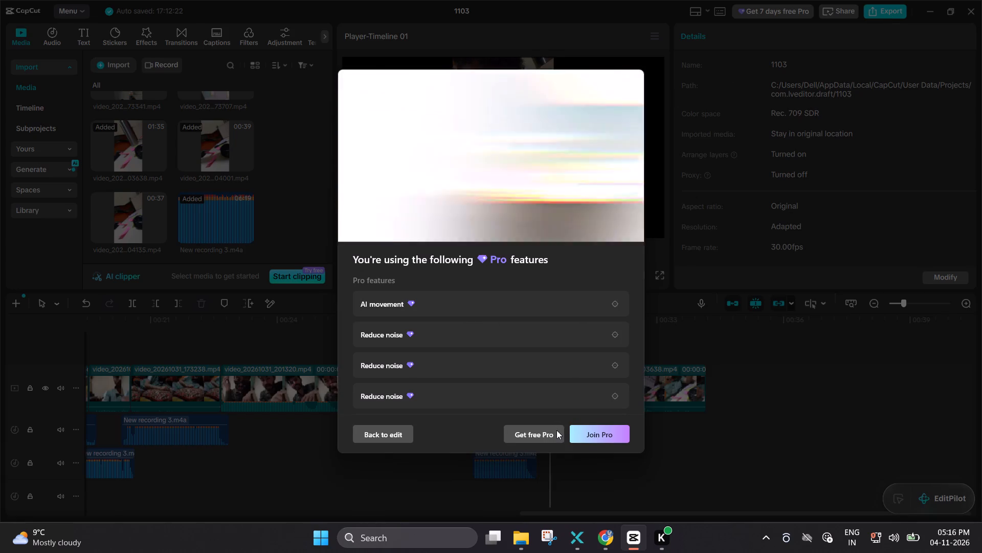
{"action": "left_click", "coordinate": [553, 432]}
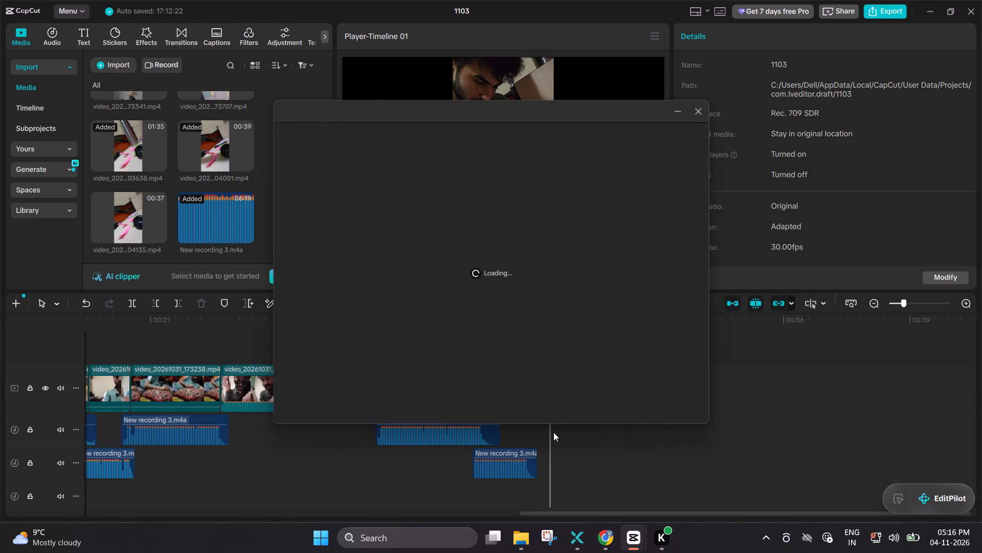
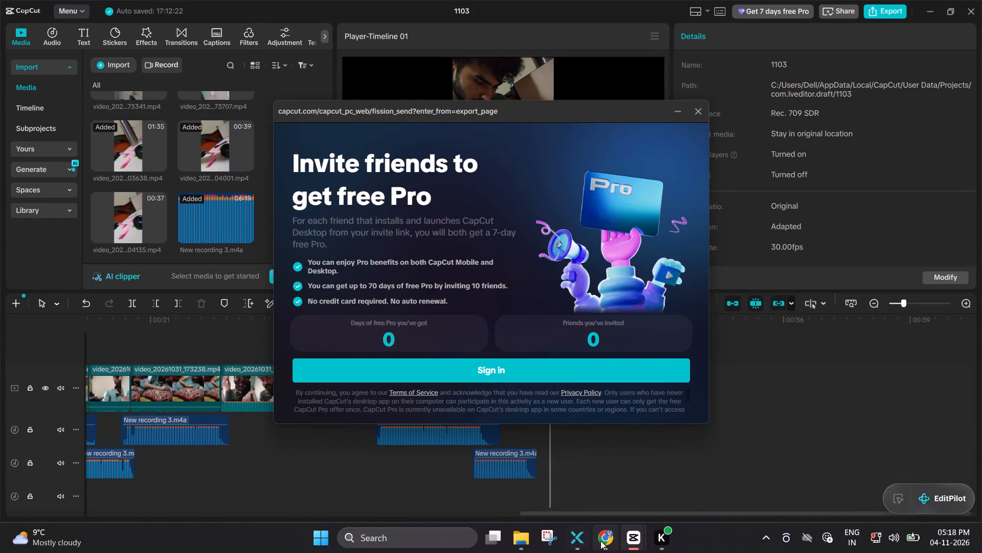
Switch to Spotify in Chrome and play Home Minister from the Susangati Boys track list.
{"action": "left_click", "coordinate": [600, 541]}
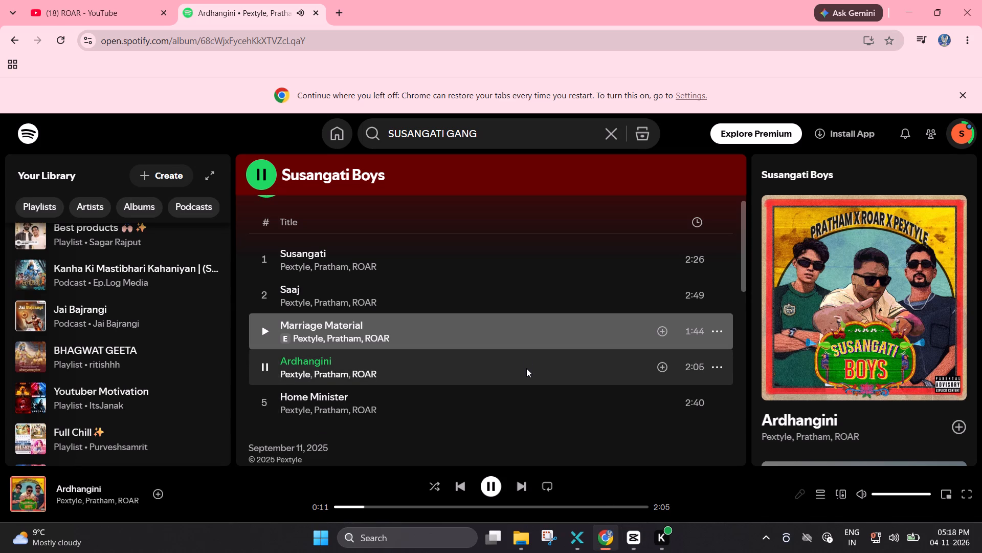
{"action": "left_click", "coordinate": [527, 393]}
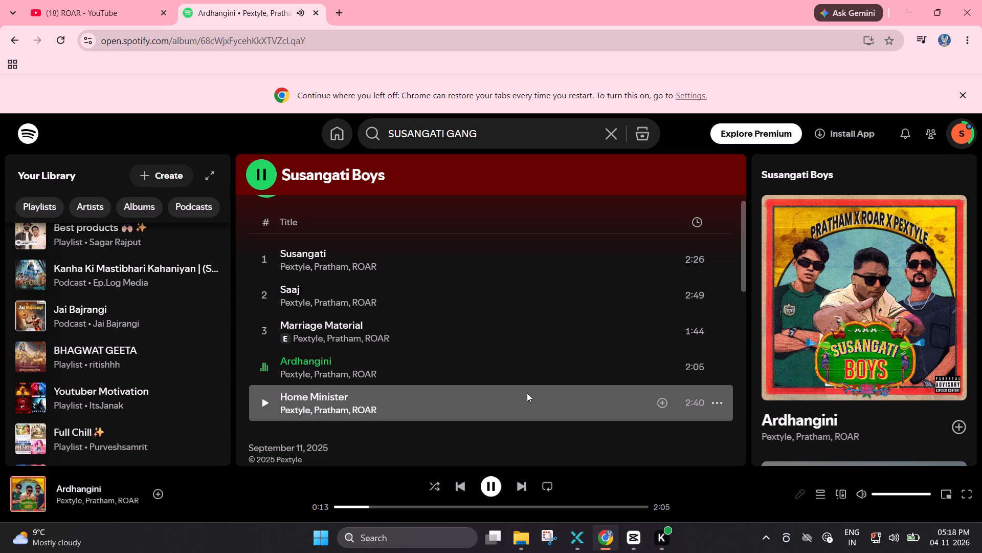
{"action": "double_click", "coordinate": [527, 393]}
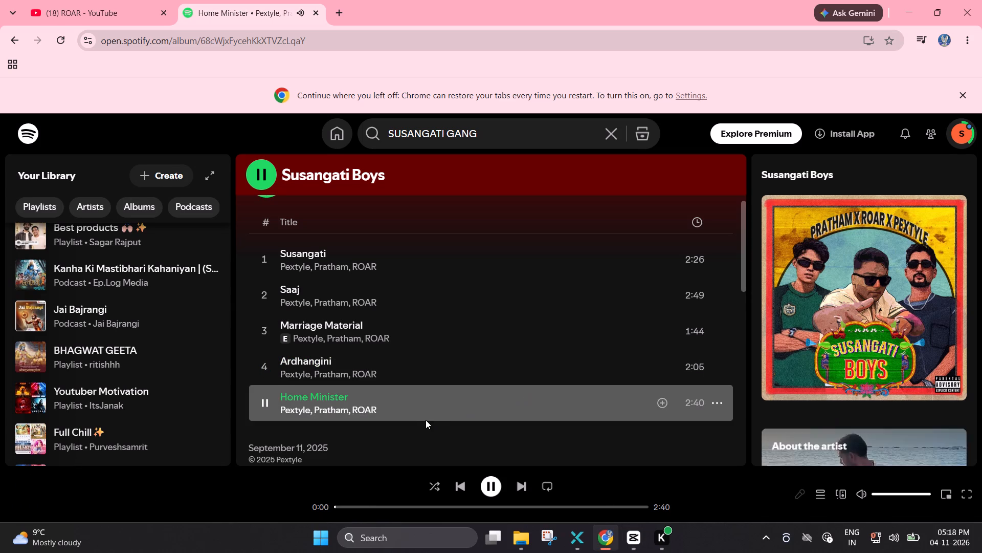
Switch back to CapCut to return to project 1103 and the free Pro offer.
{"action": "left_click", "coordinate": [624, 547]}
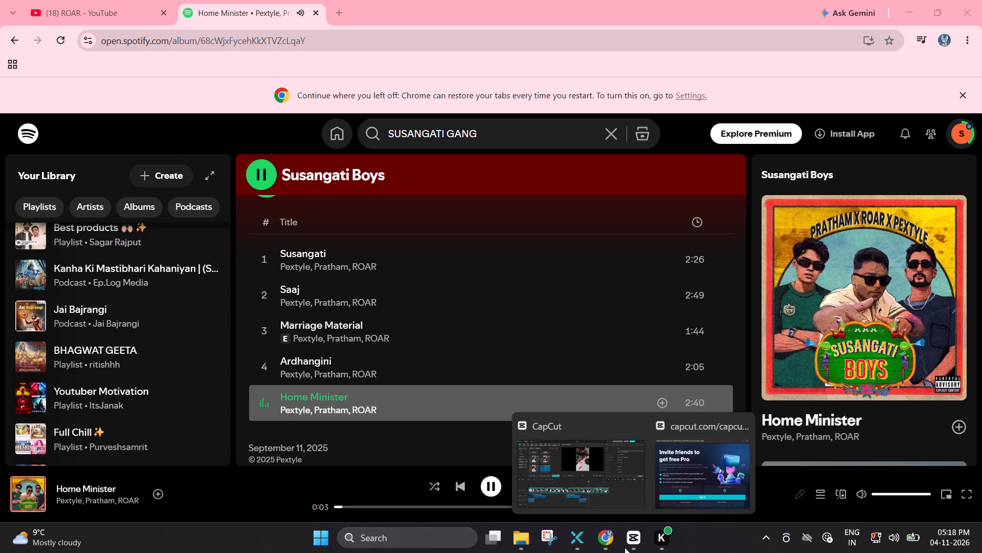
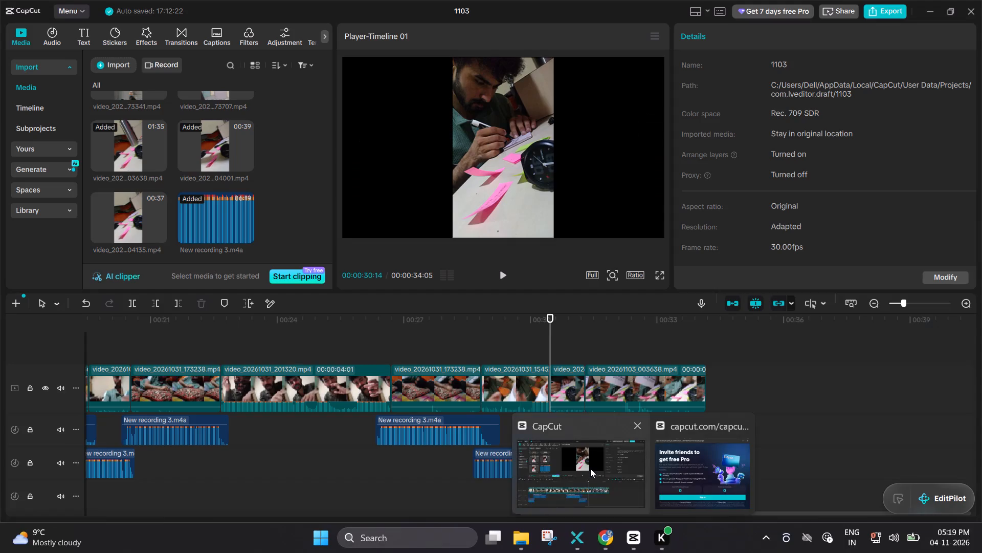
Switch to Spotify in Chrome and pause Home Minister in the Susangati Boys track list.
{"action": "left_click", "coordinate": [590, 469]}
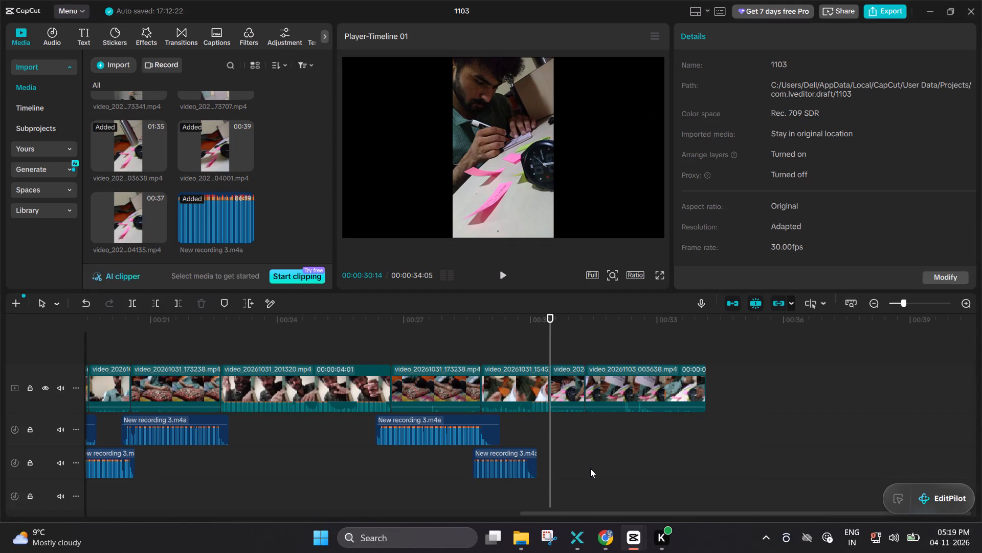
{"action": "left_click", "coordinate": [598, 541]}
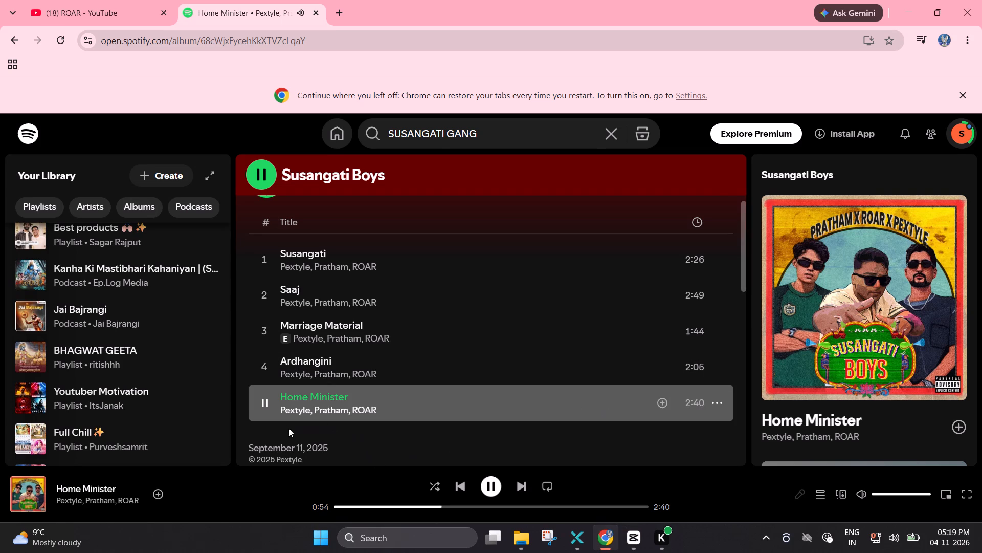
{"action": "left_click", "coordinate": [270, 409]}
{"action": "left_click", "coordinate": [254, 406]}
{"action": "left_click", "coordinate": [262, 403]}
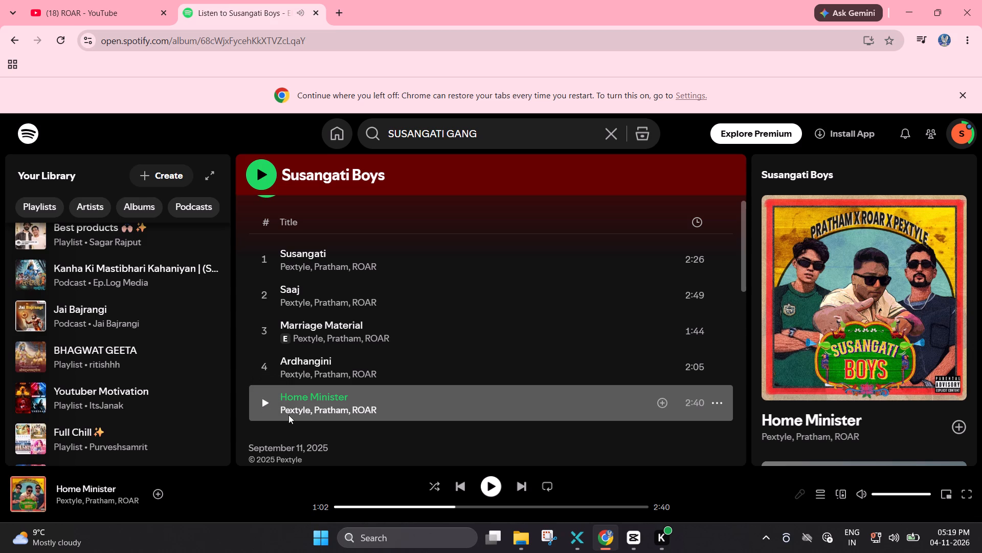
Return to CapCut, start exporting project 1103 and locate a listed Pro feature in the editor.
{"action": "left_click", "coordinate": [633, 540]}
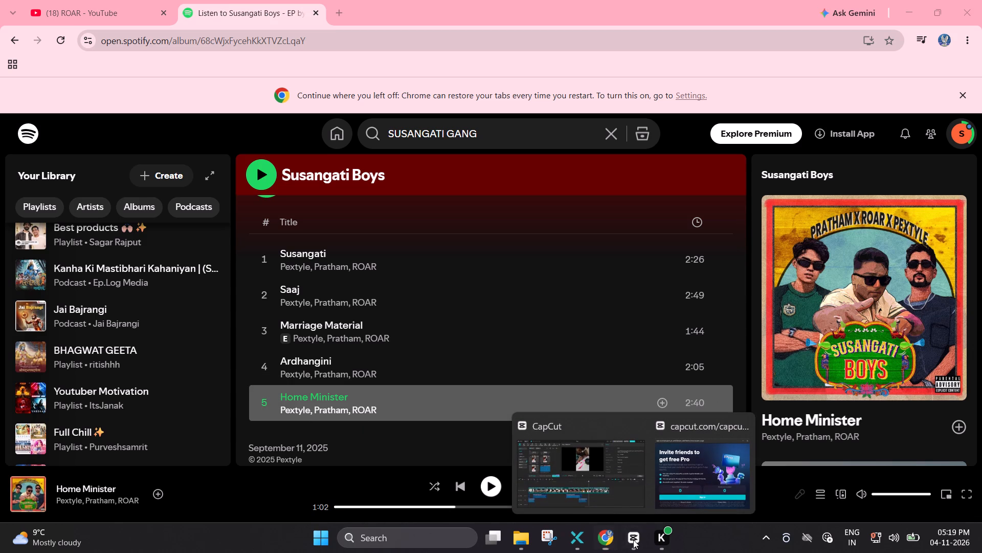
{"action": "left_click", "coordinate": [633, 540]}
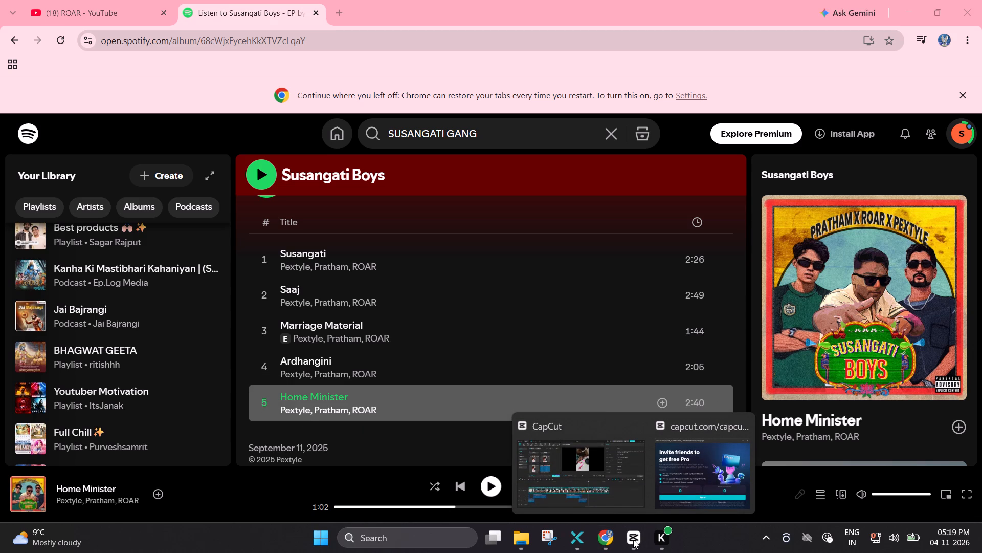
{"action": "double_click", "coordinate": [633, 540]}
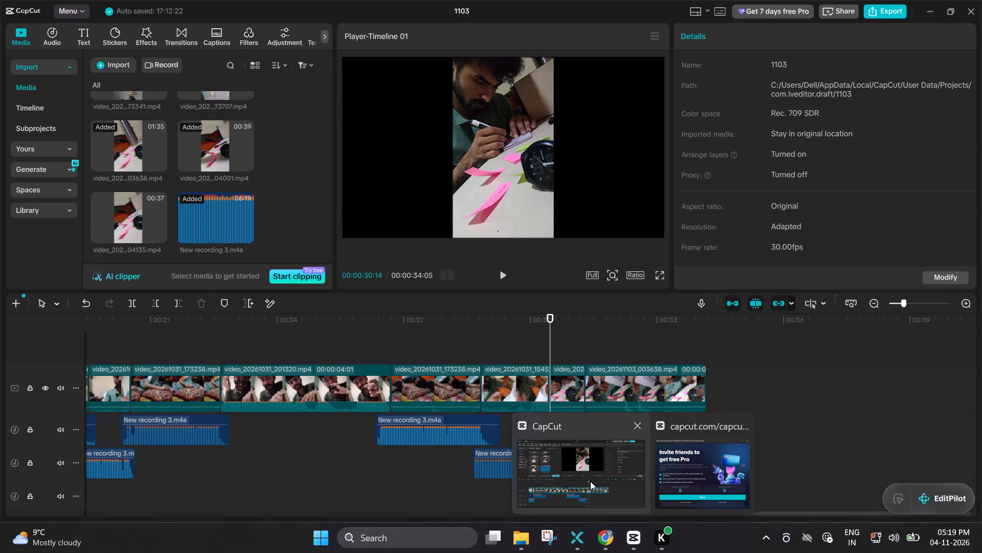
{"action": "left_click", "coordinate": [613, 493]}
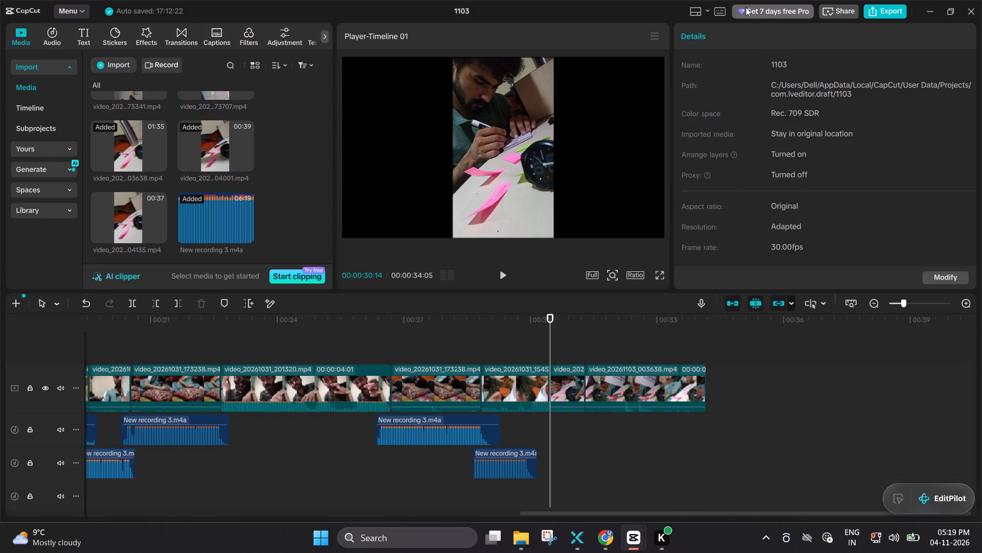
{"action": "left_click", "coordinate": [890, 9]}
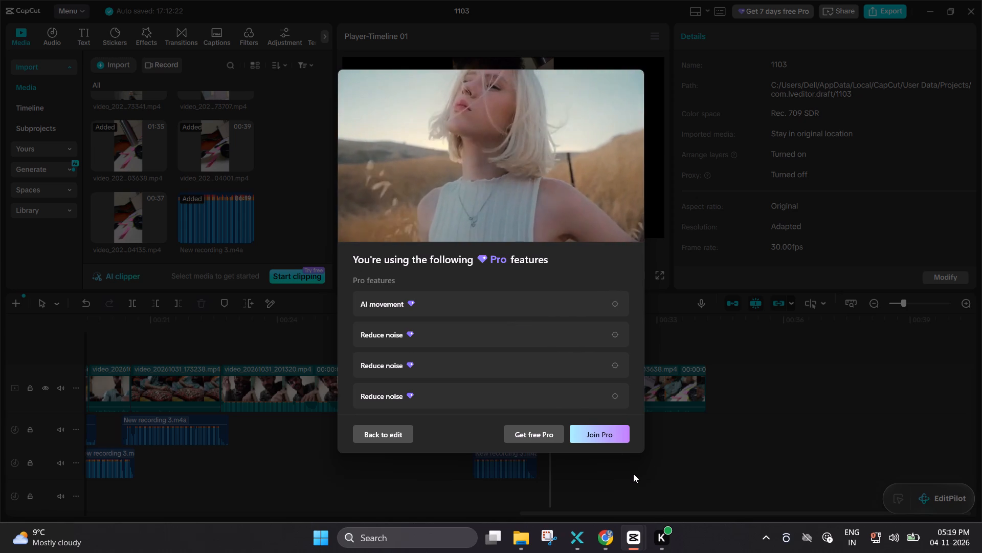
{"action": "left_click", "coordinate": [612, 337]}
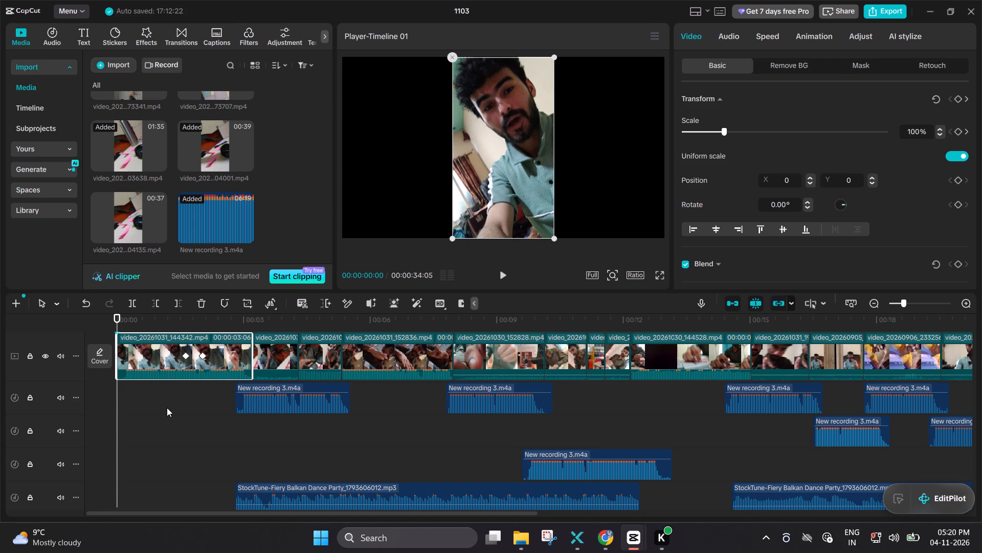
Switch to Spotify in Chrome and resume playing Home Minister.
{"action": "left_click", "coordinate": [612, 527]}
{"action": "left_click", "coordinate": [483, 482]}
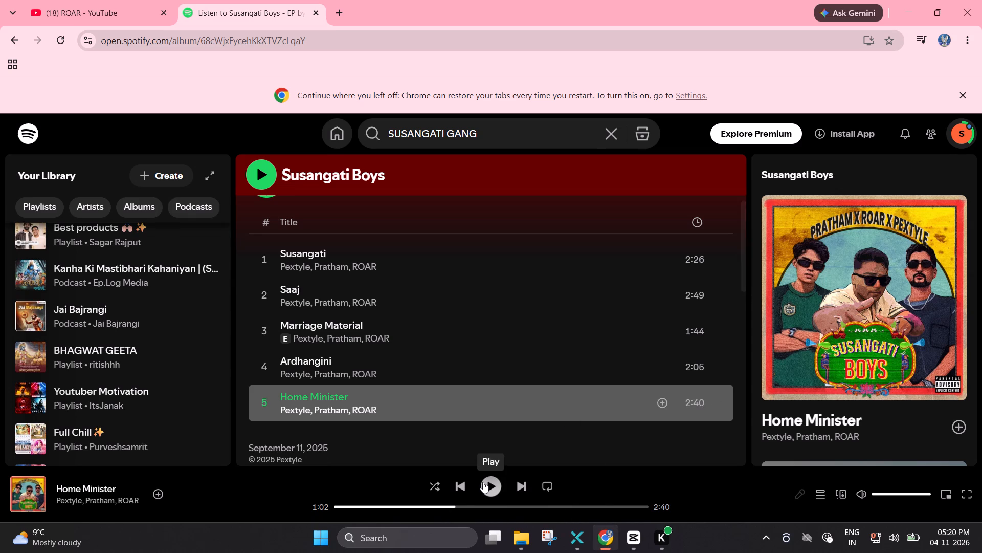
Back in CapCut, locate the AI movement Pro feature from the export check and turn it off on the first video clip.
{"action": "left_click", "coordinate": [628, 534]}
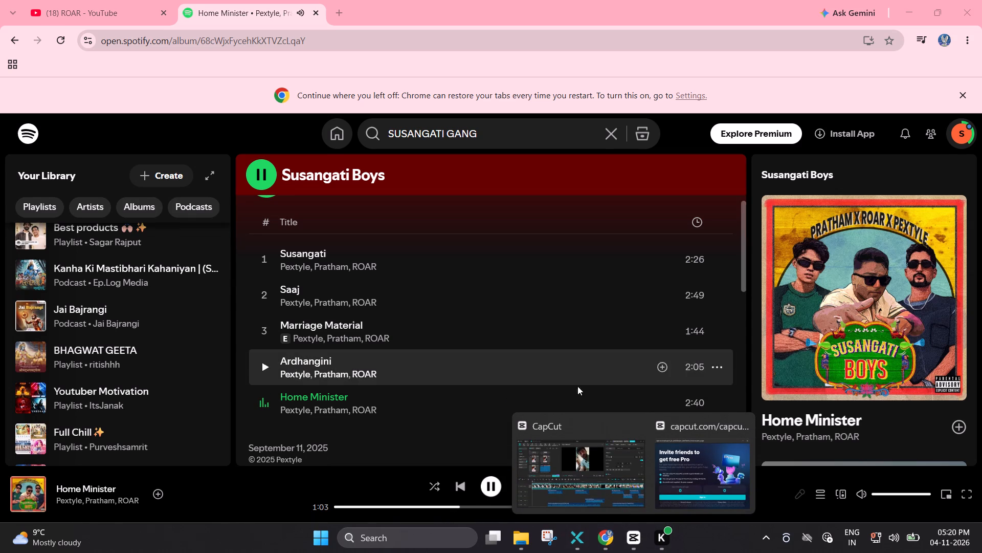
{"action": "left_click", "coordinate": [607, 432]}
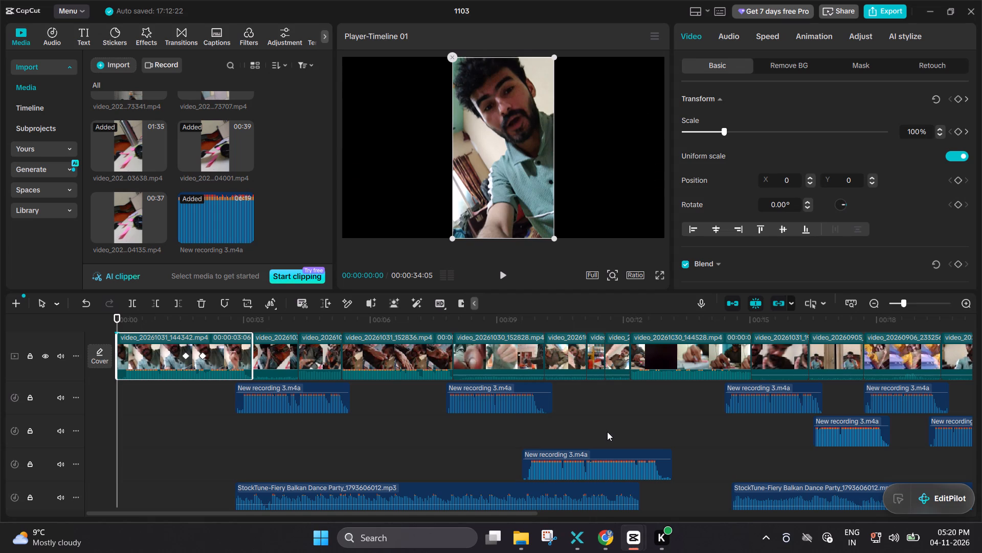
{"action": "left_click", "coordinate": [885, 9]}
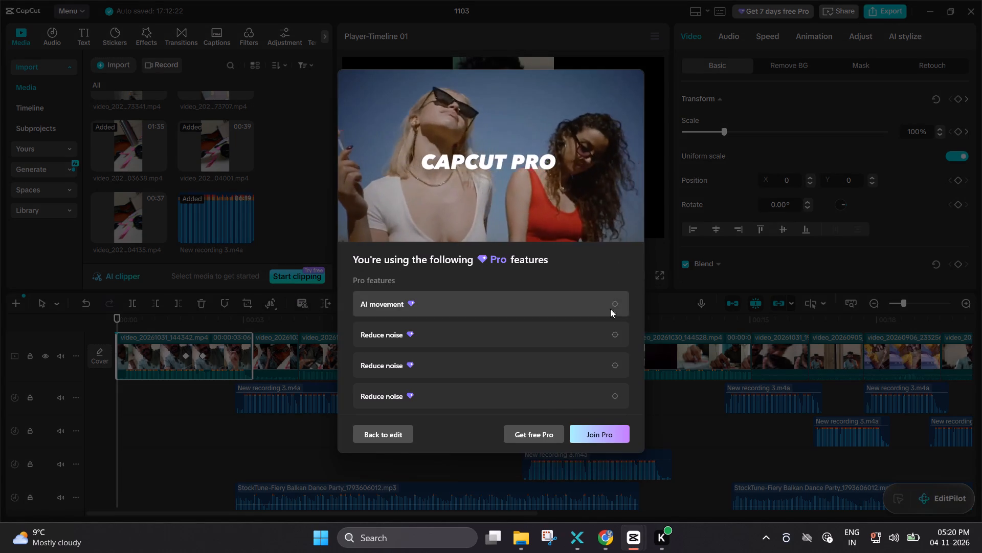
{"action": "left_click", "coordinate": [615, 299]}
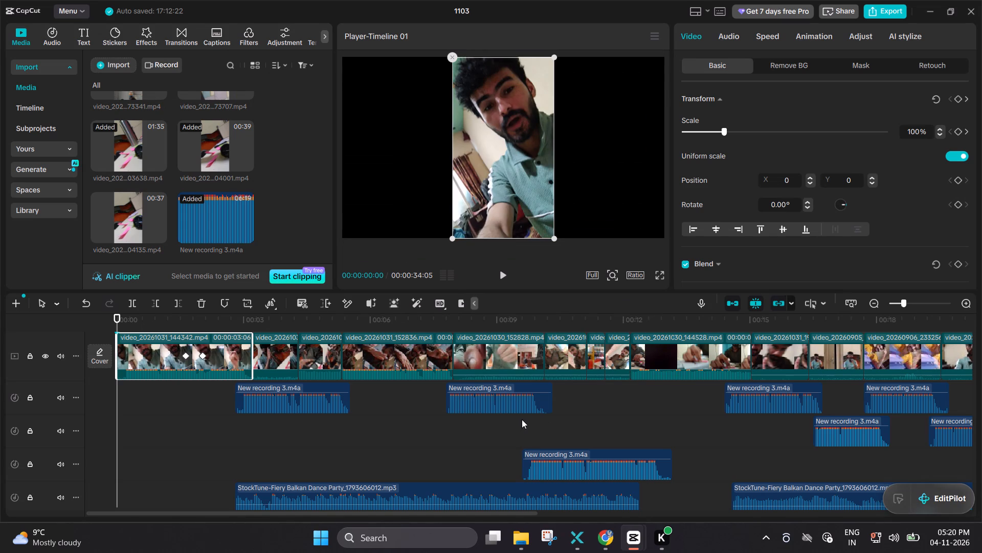
{"action": "left_click", "coordinate": [183, 352]}
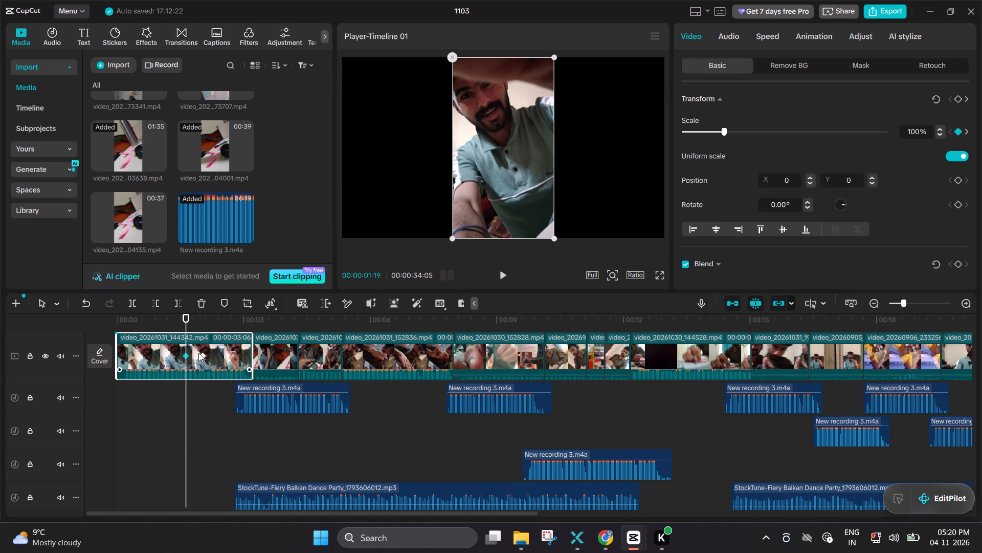
{"action": "left_click", "coordinate": [200, 353]}
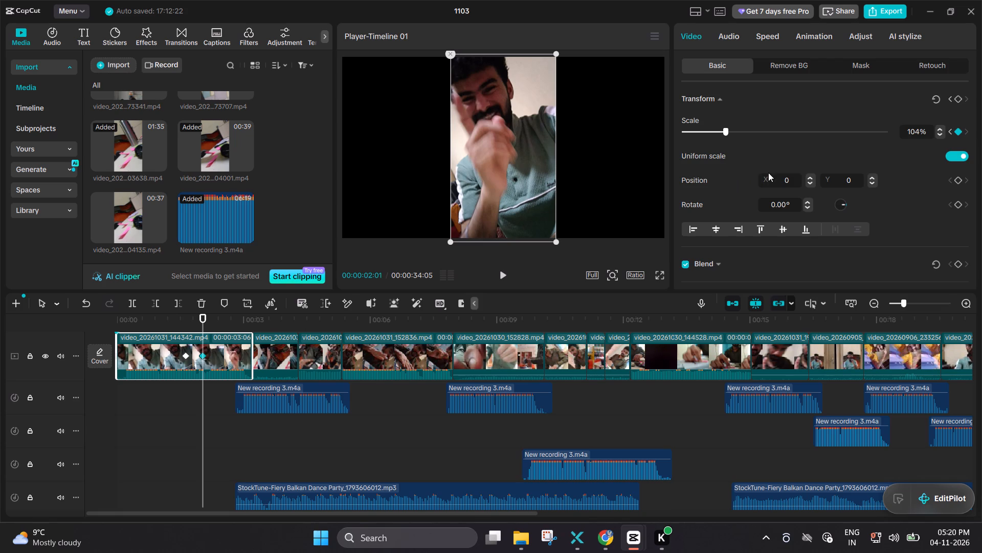
{"action": "scroll", "coordinate": [767, 173], "scroll_direction": "down", "scroll_amount": 2}
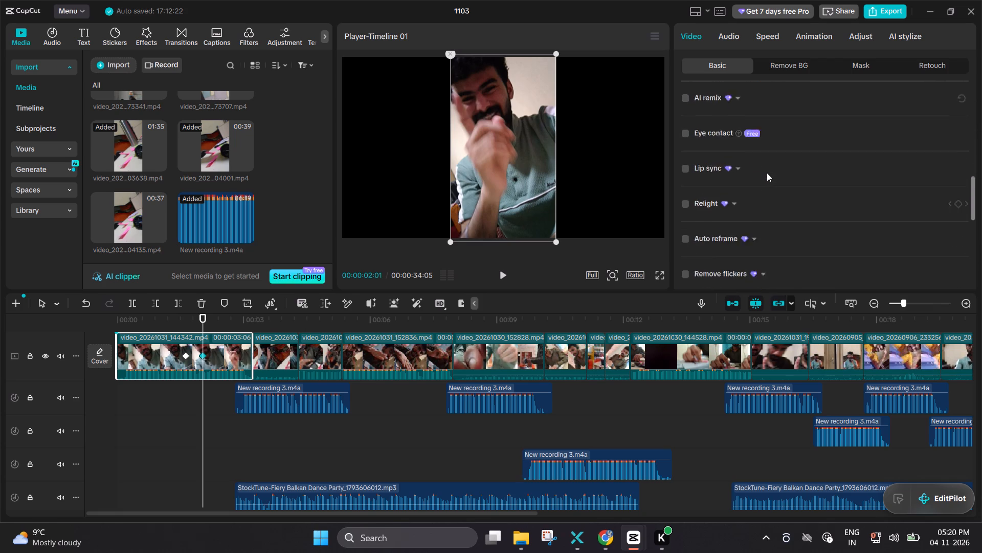
{"action": "scroll", "coordinate": [767, 173], "scroll_direction": "down", "scroll_amount": 1}
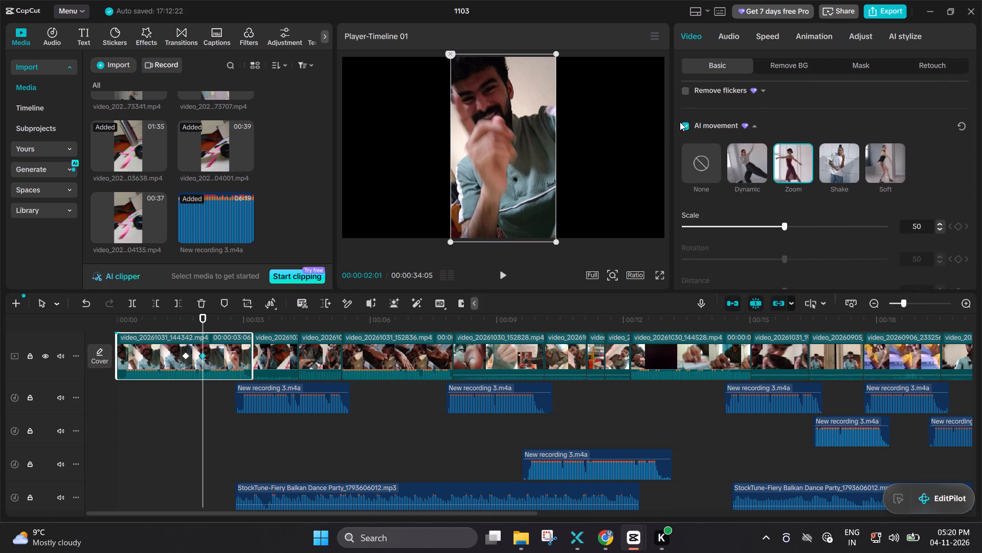
{"action": "left_click", "coordinate": [680, 122]}
{"action": "left_click", "coordinate": [682, 124]}
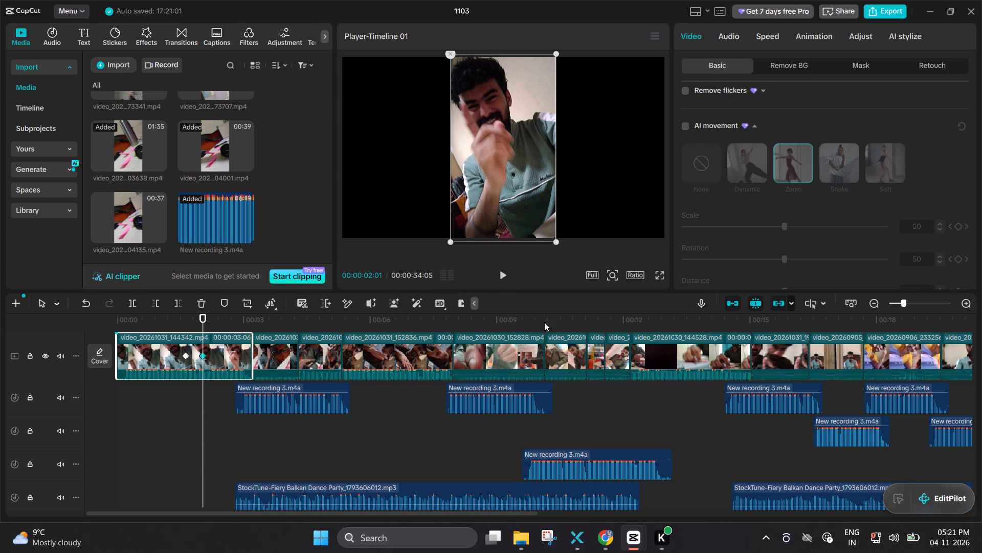
{"action": "scroll", "coordinate": [727, 226], "scroll_direction": "up", "scroll_amount": 2}
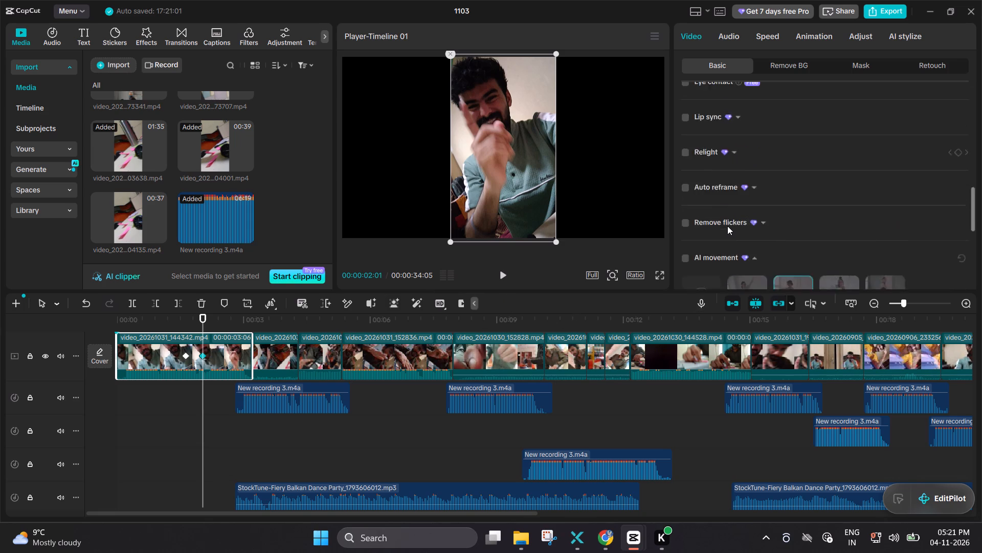
{"action": "scroll", "coordinate": [727, 226], "scroll_direction": "up", "scroll_amount": 2}
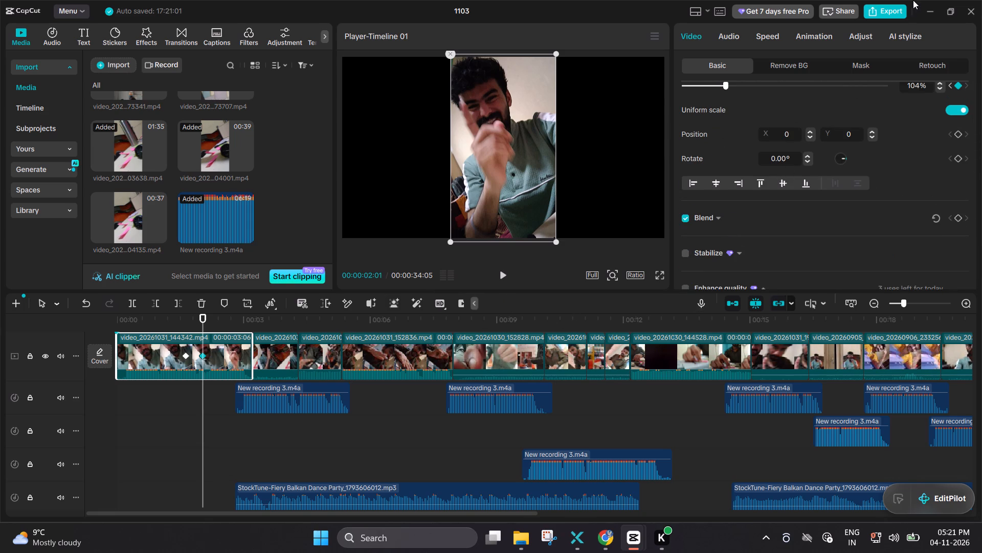
Start the export again to review which Pro features remain in use, and go back to editing.
{"action": "left_click", "coordinate": [900, 4]}
{"action": "left_click", "coordinate": [894, 10]}
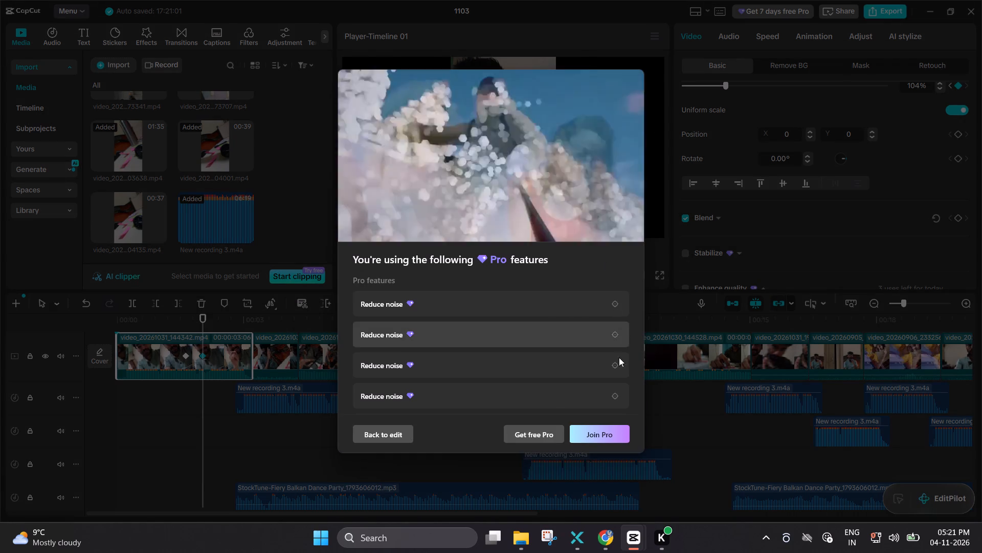
{"action": "left_click", "coordinate": [764, 201]}
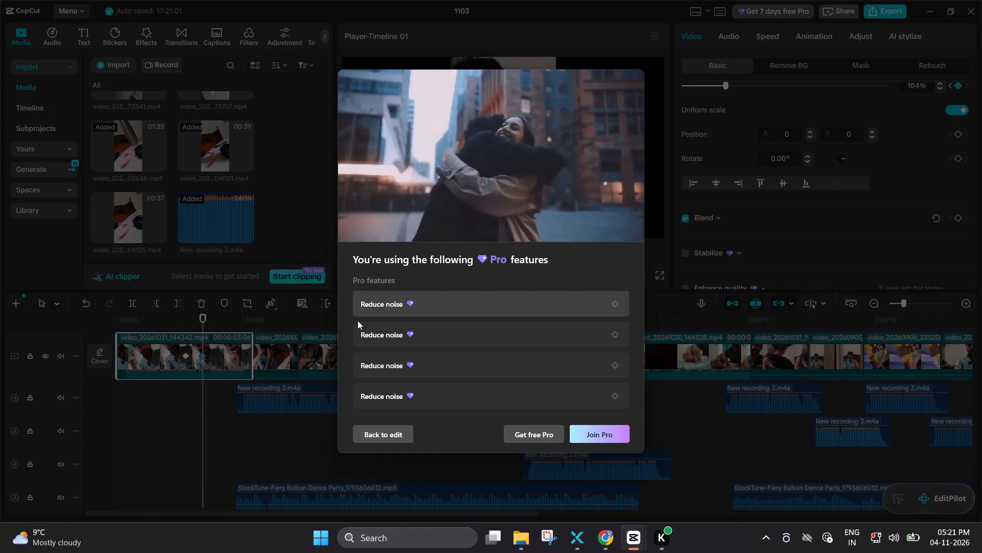
{"action": "left_click", "coordinate": [400, 434]}
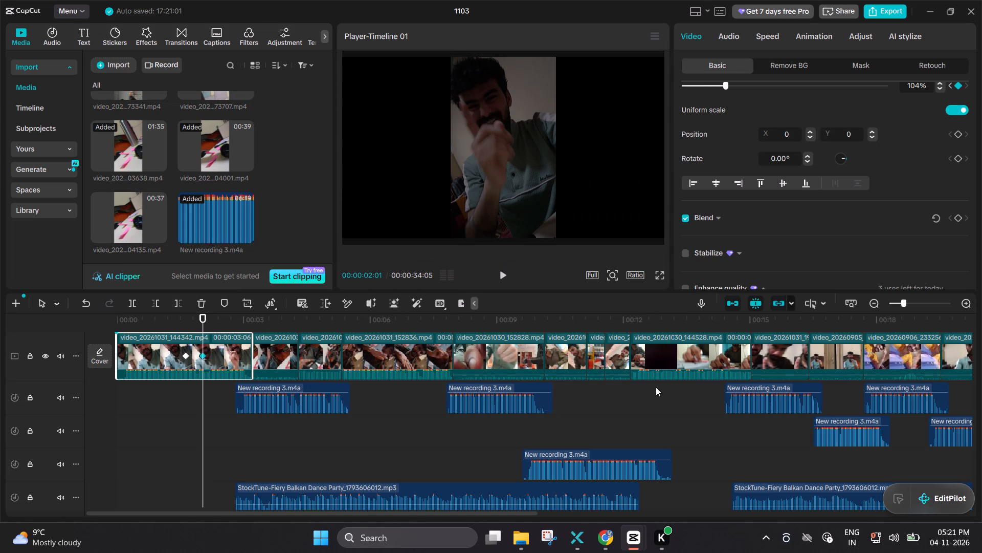
Turn off Reduce noise on the first three New recording 3.m4a voice-over clips in the timeline.
{"action": "left_click", "coordinate": [320, 409]}
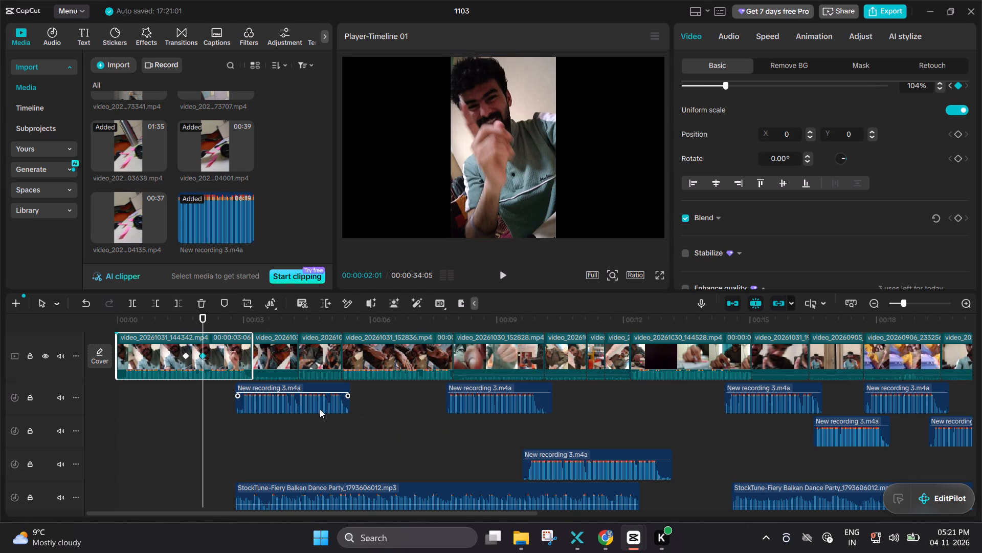
{"action": "scroll", "coordinate": [745, 202], "scroll_direction": "down", "scroll_amount": 1}
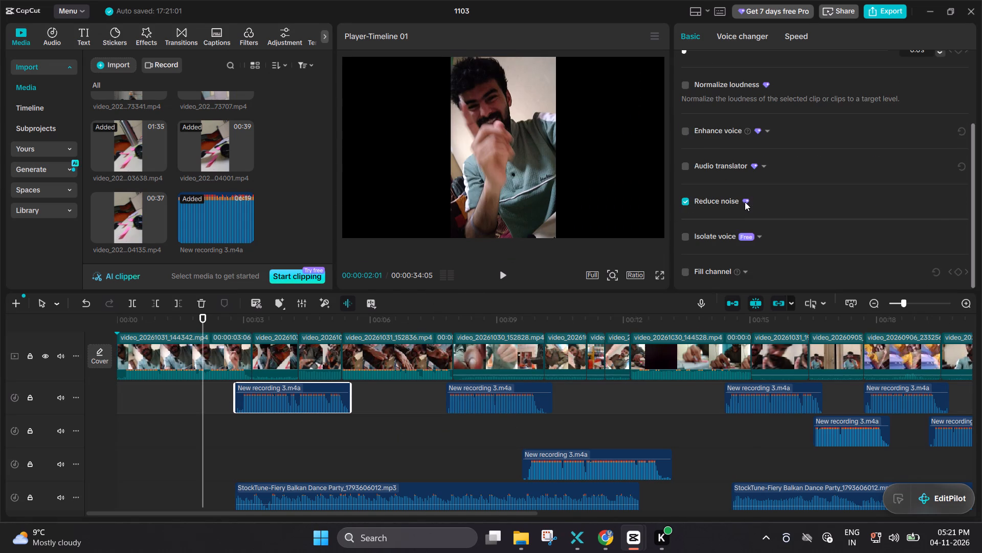
{"action": "scroll", "coordinate": [745, 202], "scroll_direction": "down", "scroll_amount": 1}
{"action": "left_click", "coordinate": [682, 198]}
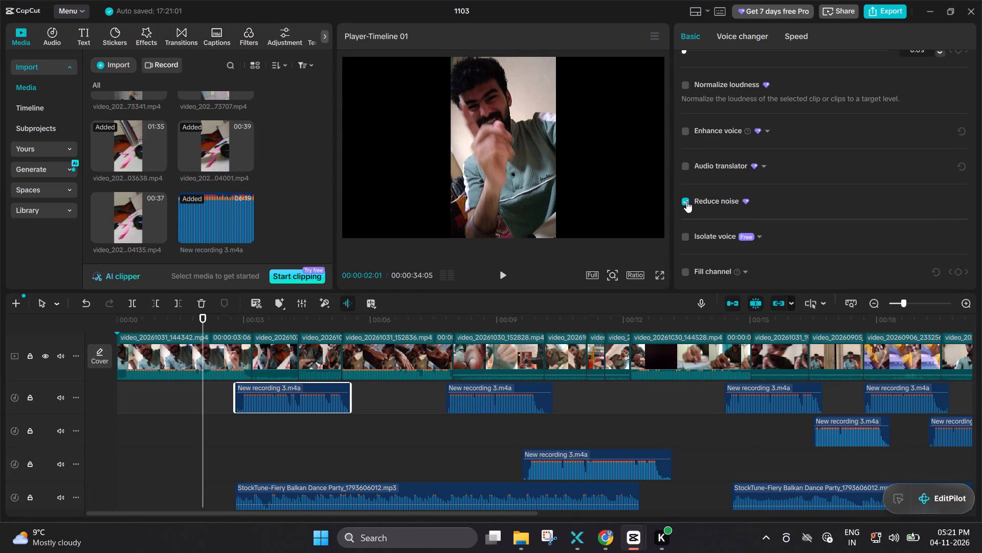
{"action": "left_click", "coordinate": [688, 202]}
{"action": "left_click", "coordinate": [509, 399]}
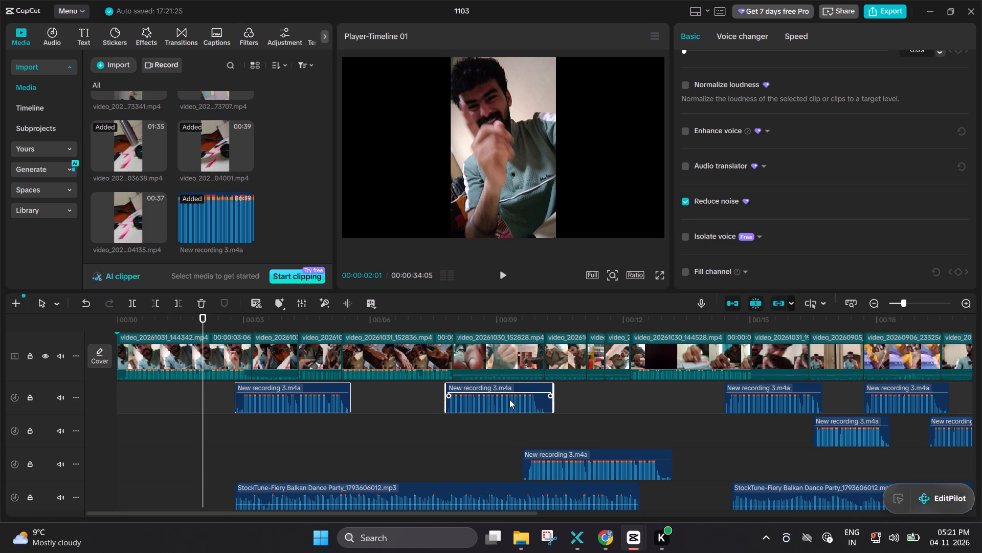
{"action": "left_click", "coordinate": [688, 200]}
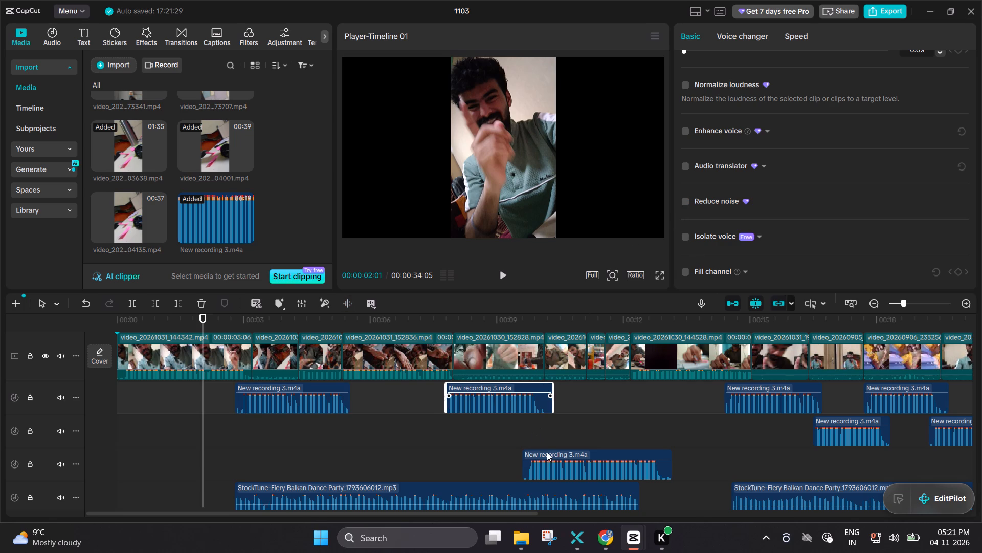
{"action": "left_click", "coordinate": [547, 453]}
{"action": "left_click", "coordinate": [686, 200]}
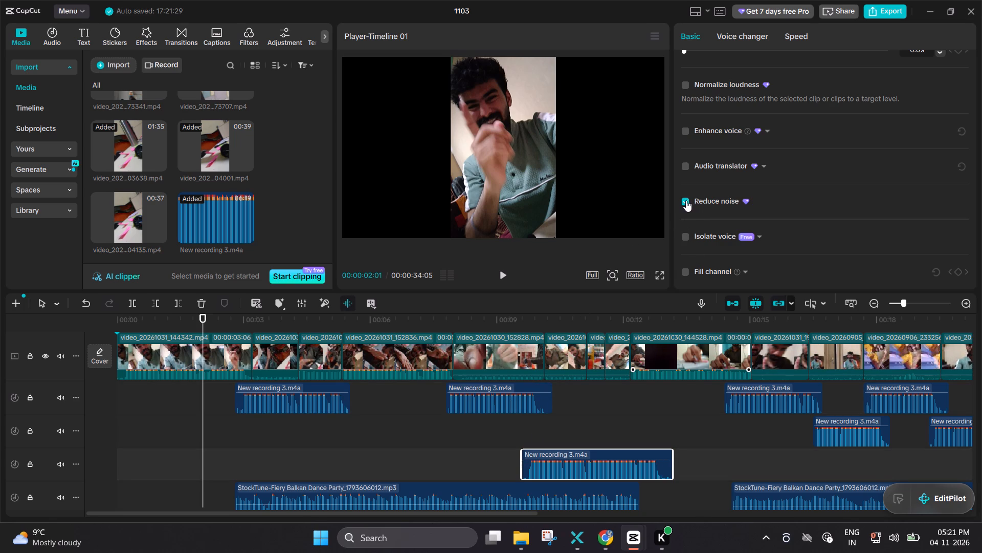
Examine the music clip and the first few main-track video clips' Basic settings for Pro features still enabled.
{"action": "left_click", "coordinate": [491, 493]}
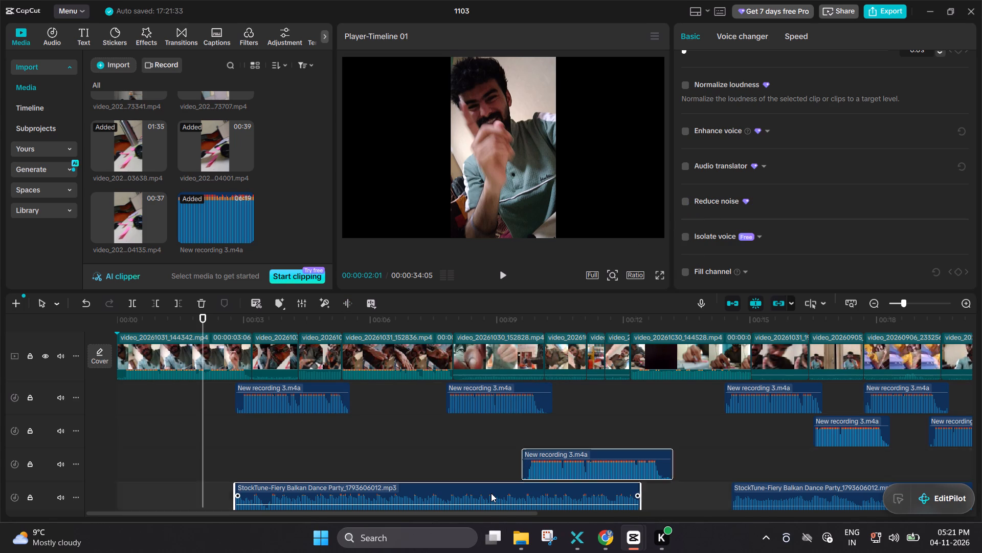
{"action": "left_click", "coordinate": [320, 373]}
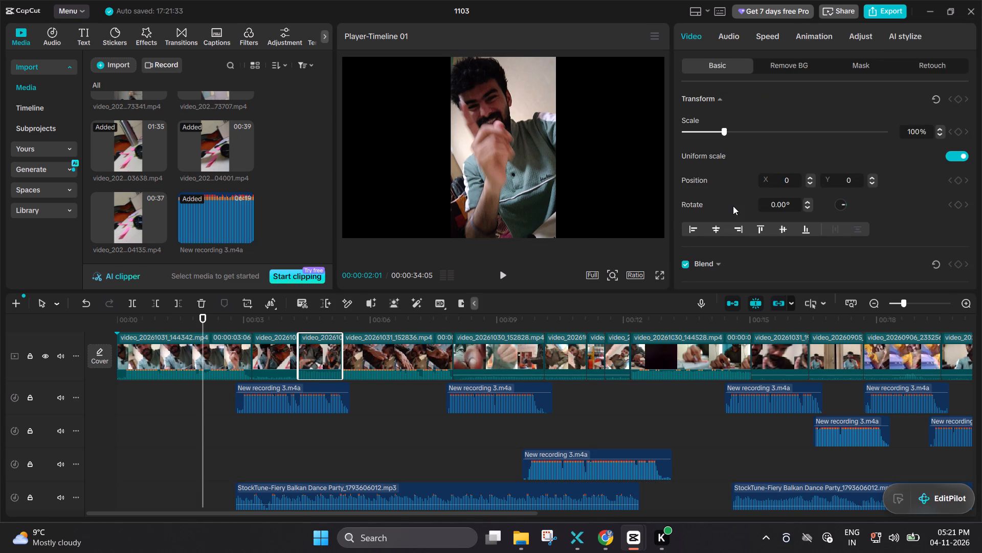
{"action": "scroll", "coordinate": [734, 206], "scroll_direction": "left", "scroll_amount": 1}
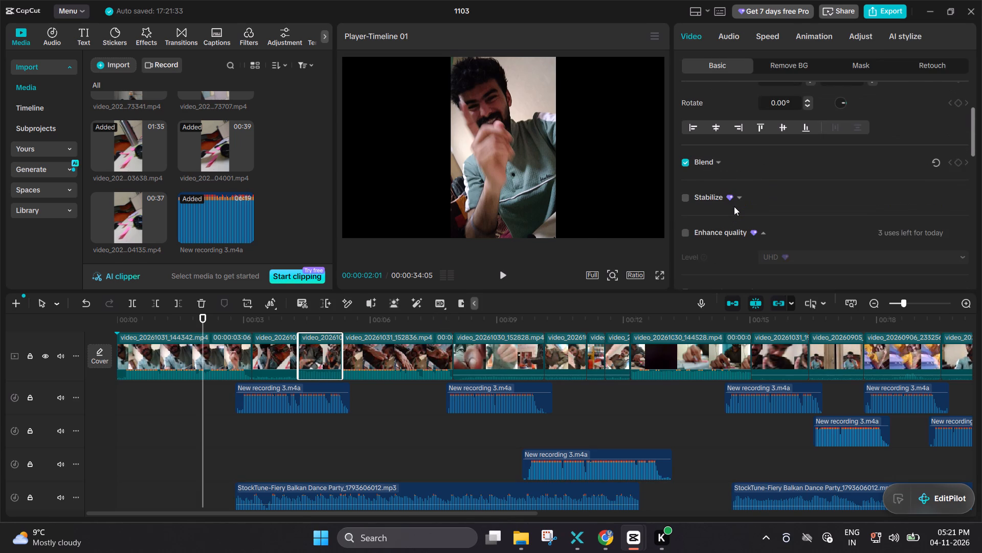
{"action": "scroll", "coordinate": [734, 206], "scroll_direction": "left", "scroll_amount": 1}
{"action": "left_click", "coordinate": [162, 368]}
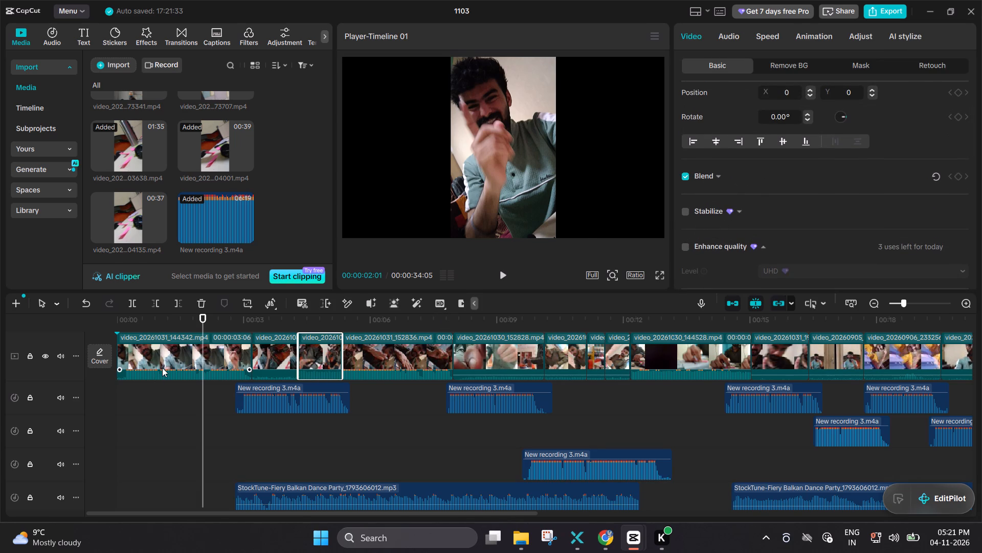
{"action": "scroll", "coordinate": [700, 201], "scroll_direction": "down", "scroll_amount": 1}
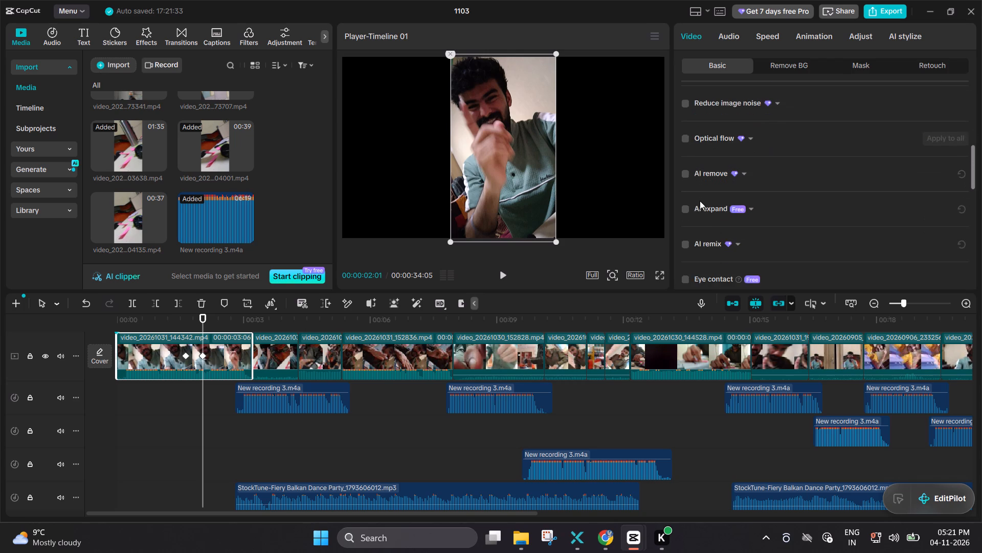
{"action": "scroll", "coordinate": [700, 201], "scroll_direction": "down", "scroll_amount": 1}
{"action": "left_click", "coordinate": [412, 343]}
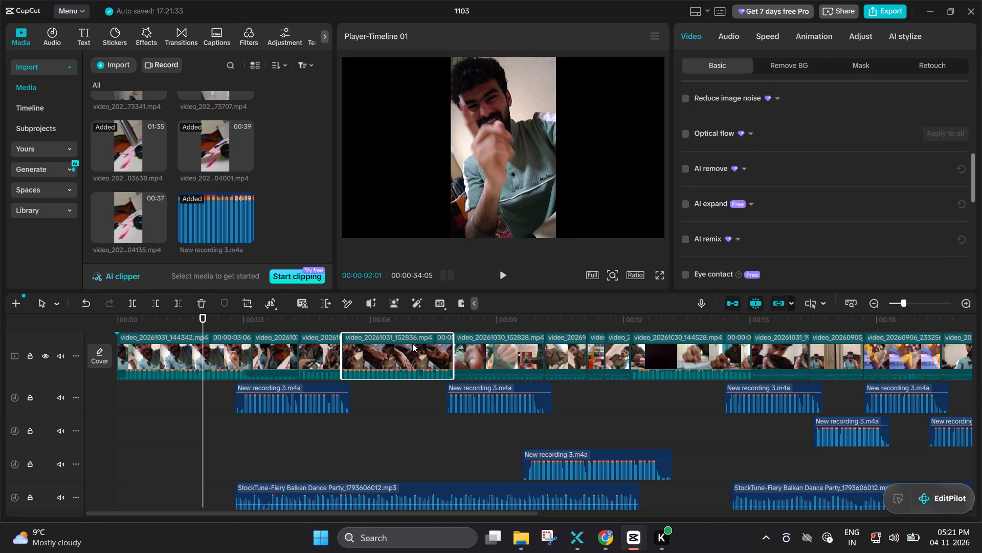
{"action": "left_click", "coordinate": [412, 343]}
{"action": "scroll", "coordinate": [740, 178], "scroll_direction": "up", "scroll_amount": 1}
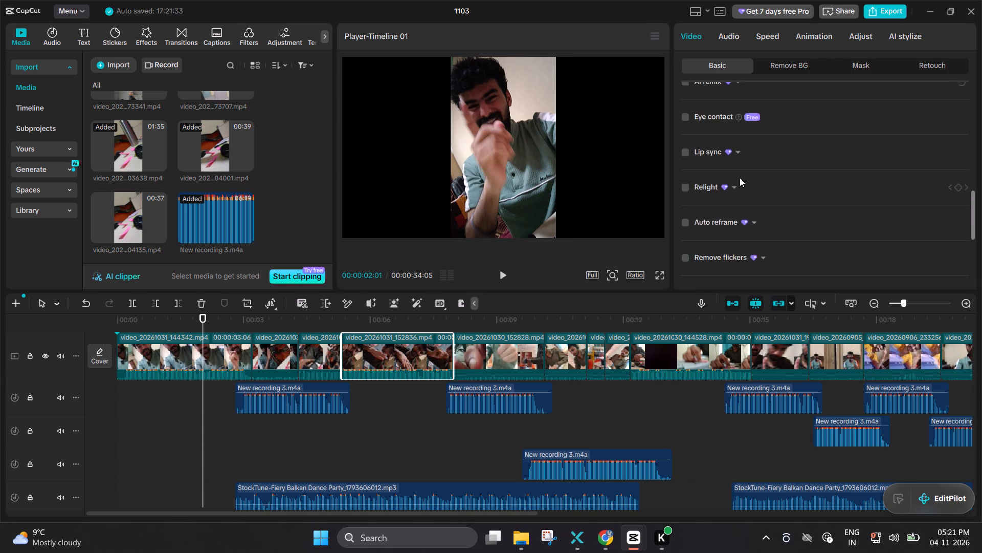
{"action": "scroll", "coordinate": [740, 178], "scroll_direction": "up", "scroll_amount": 1}
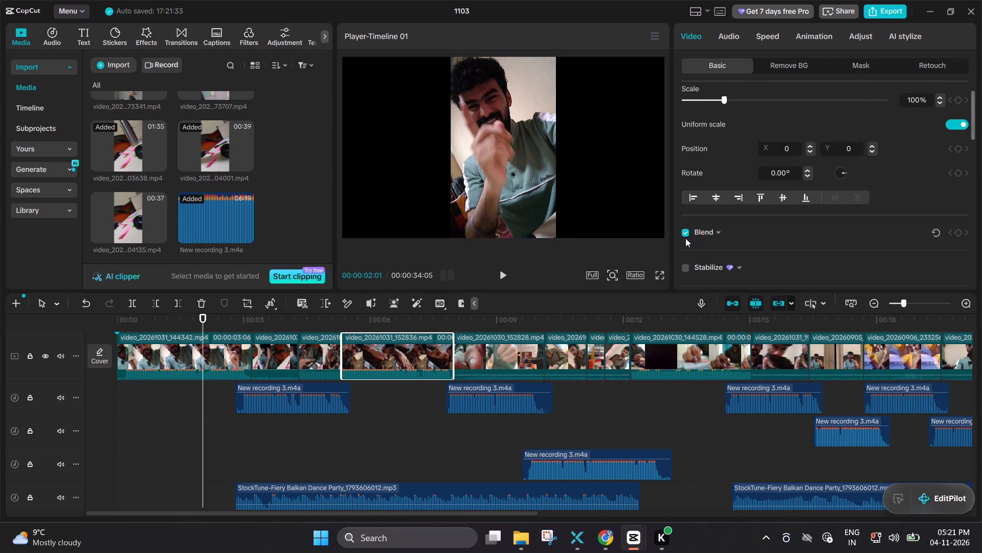
{"action": "scroll", "coordinate": [686, 237], "scroll_direction": "down", "scroll_amount": 3}
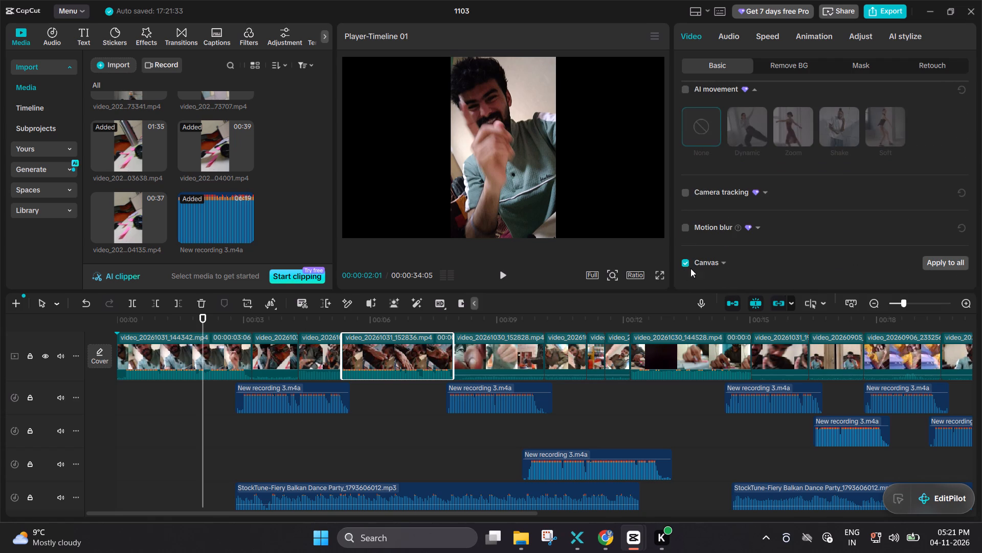
Preview the timeline around video_20261030_152828.mp4, and recheck the Basic video settings of video_20261031_152836.mp4 for Pro features.
{"action": "left_click", "coordinate": [472, 341]}
{"action": "left_click", "coordinate": [469, 312]}
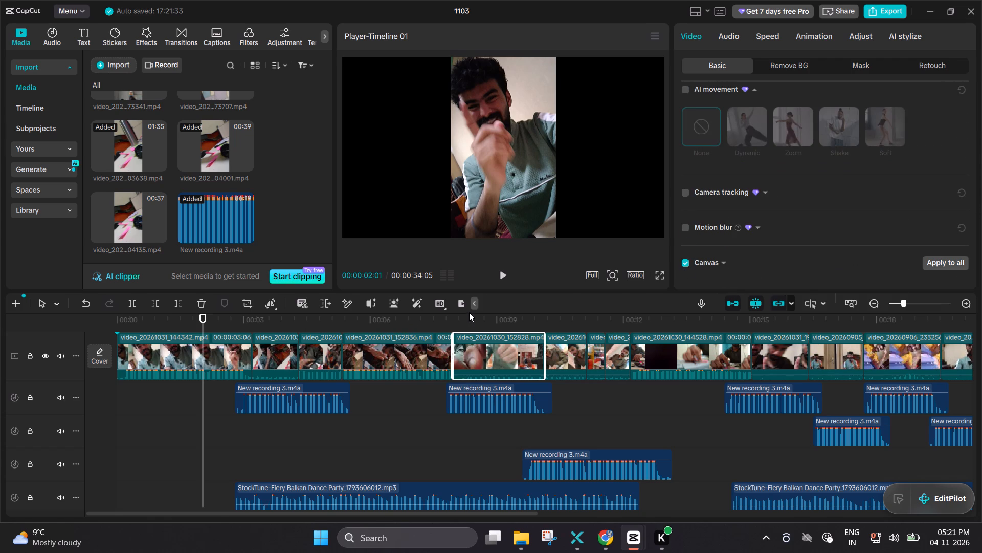
{"action": "double_click", "coordinate": [469, 312]}
{"action": "double_click", "coordinate": [475, 316]}
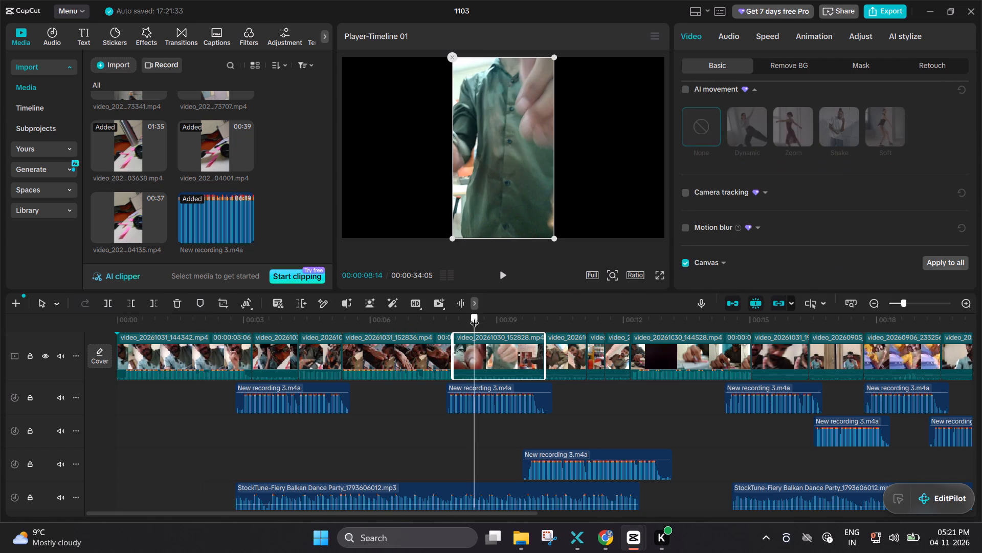
{"action": "left_click_drag", "start_coordinate": [475, 316], "coordinate": [523, 312]}
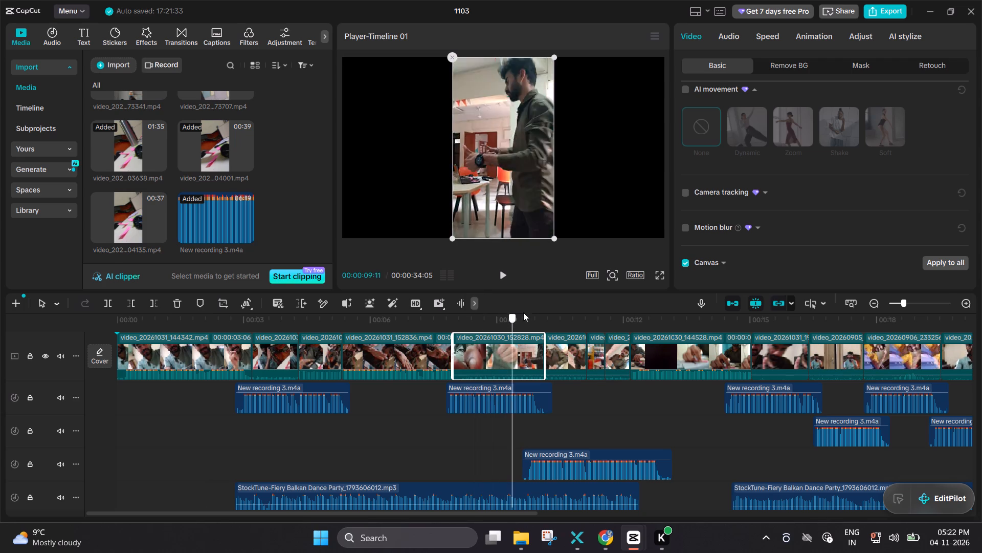
{"action": "left_click_drag", "start_coordinate": [523, 312], "coordinate": [634, 307]}
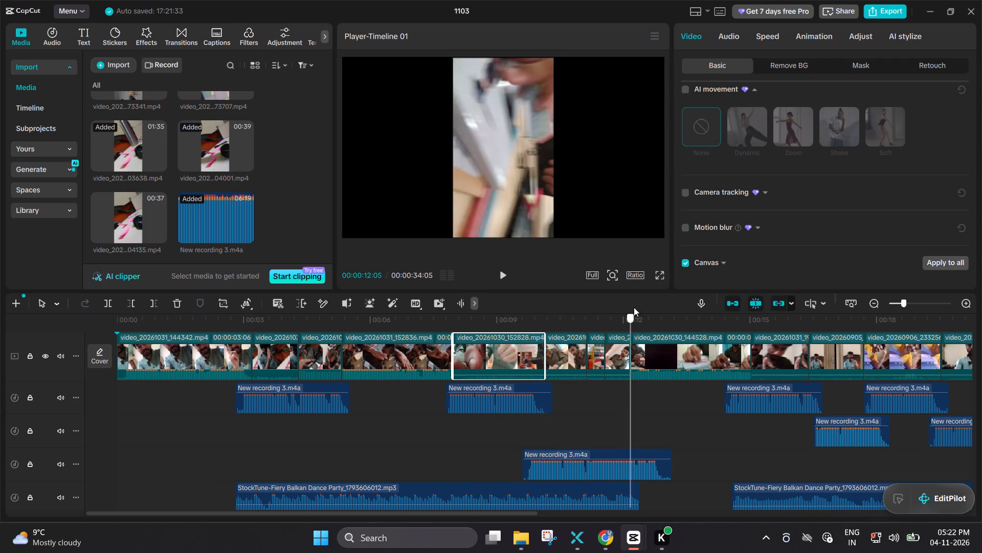
{"action": "left_click_drag", "start_coordinate": [634, 307], "coordinate": [359, 335]}
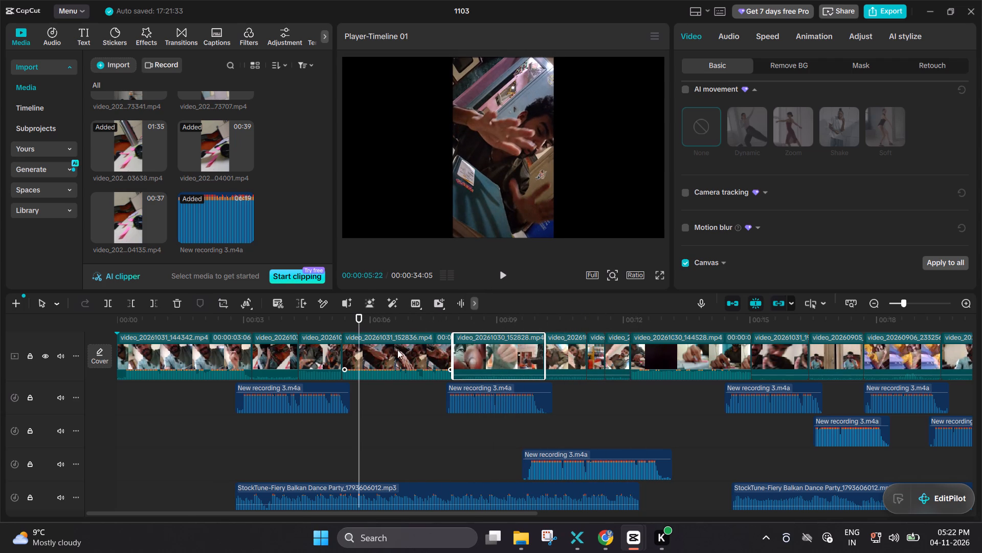
{"action": "left_click", "coordinate": [399, 353]}
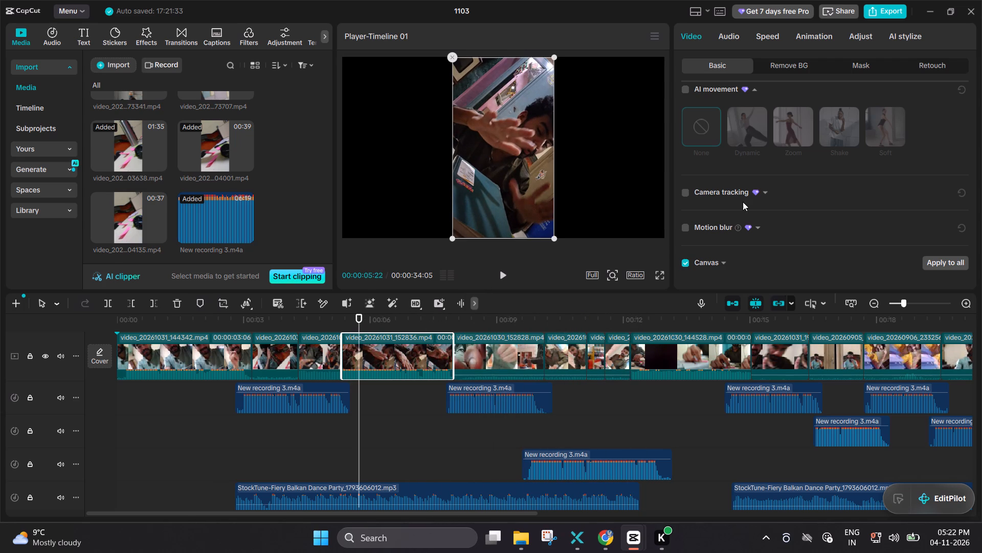
{"action": "scroll", "coordinate": [743, 202], "scroll_direction": "up", "scroll_amount": 5}
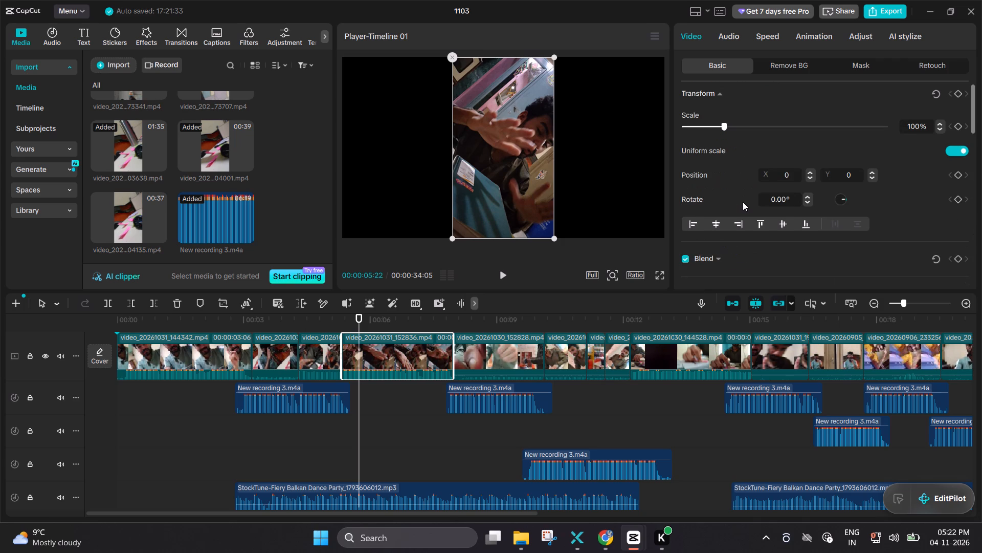
{"action": "scroll", "coordinate": [743, 202], "scroll_direction": "up", "scroll_amount": 1}
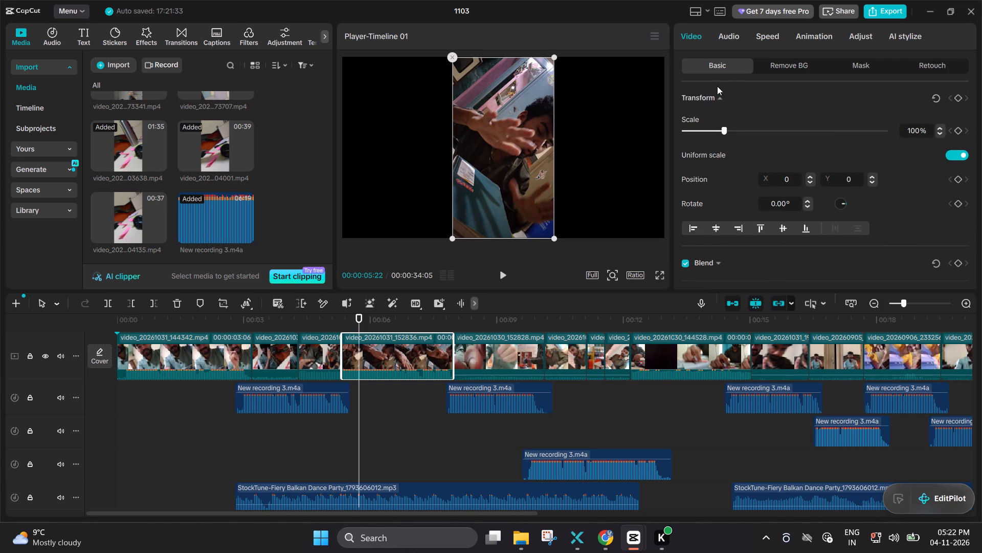
Go through the video clips' audio settings and turn off Reduce noise on the first clip, video_20261031_144342.mp4.
{"action": "left_click", "coordinate": [733, 37]}
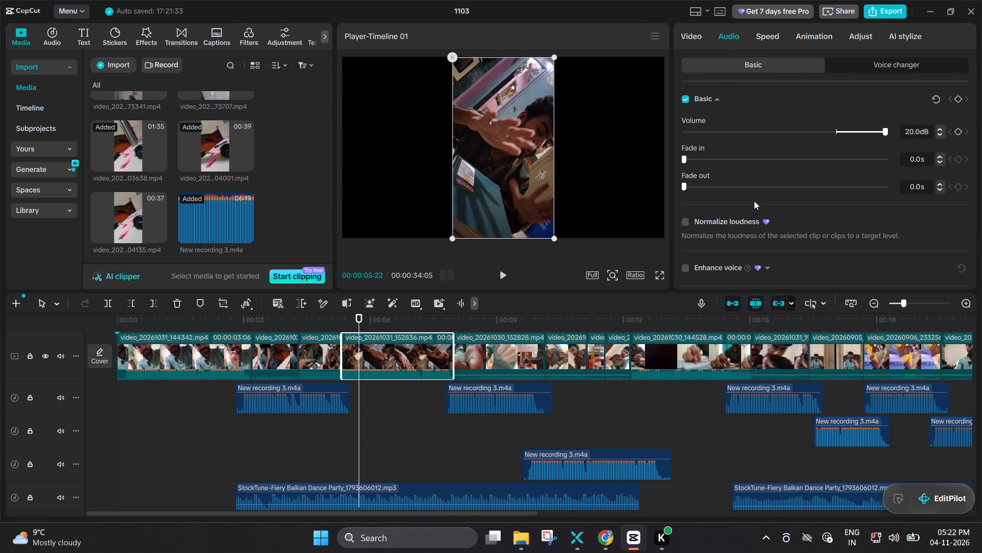
{"action": "scroll", "coordinate": [754, 199], "scroll_direction": "down", "scroll_amount": 2}
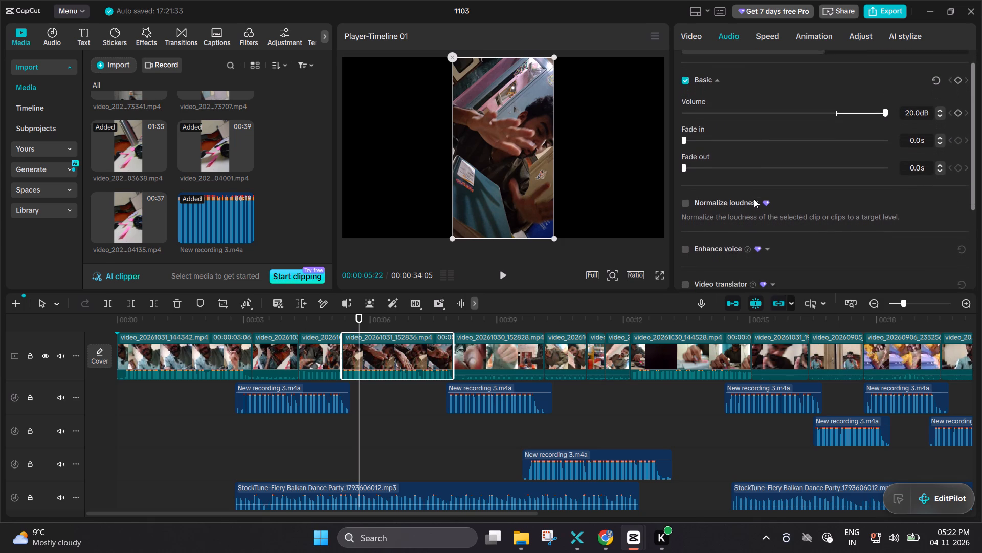
{"action": "scroll", "coordinate": [754, 199], "scroll_direction": "down", "scroll_amount": 5}
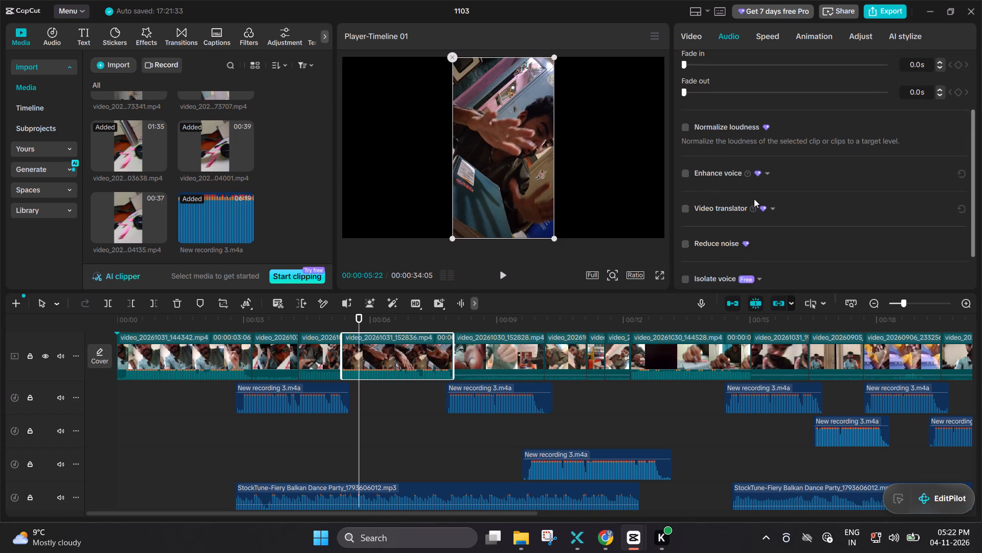
{"action": "scroll", "coordinate": [754, 199], "scroll_direction": "down", "scroll_amount": 4}
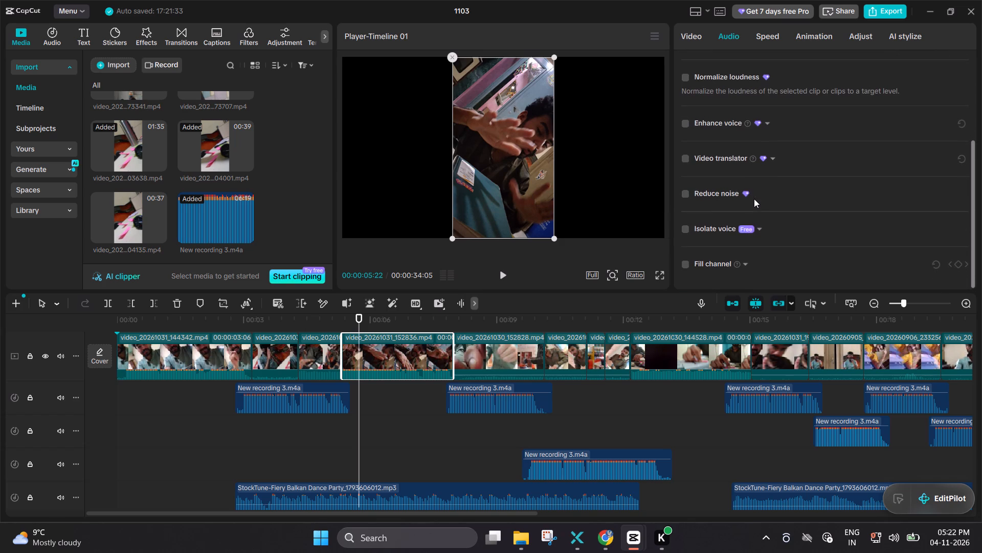
{"action": "left_click", "coordinate": [510, 345]}
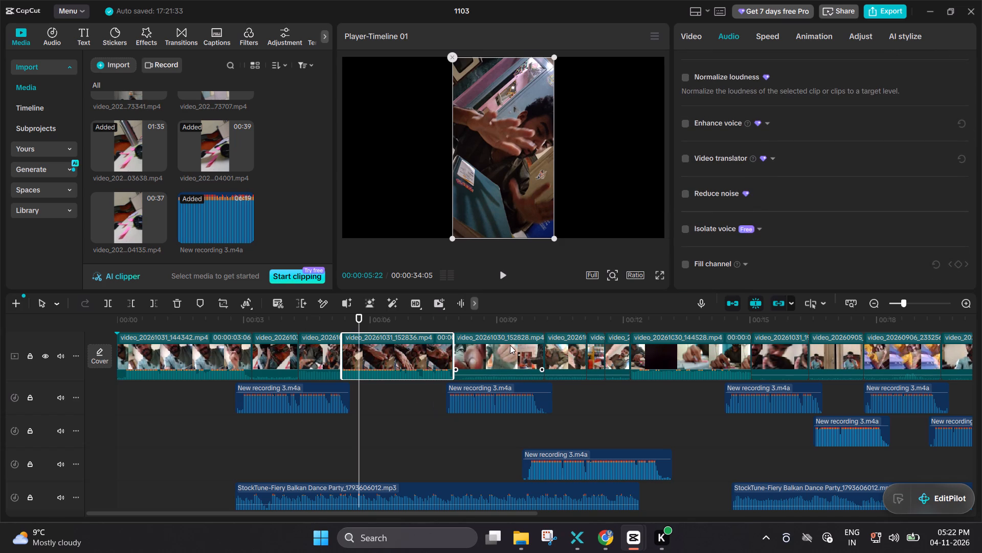
{"action": "left_click", "coordinate": [230, 352]}
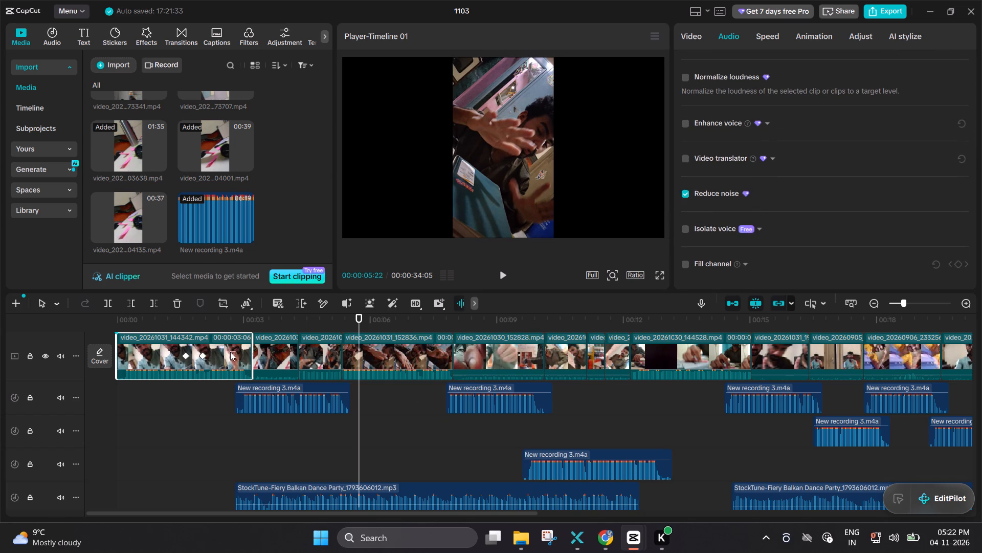
{"action": "left_click", "coordinate": [688, 190]}
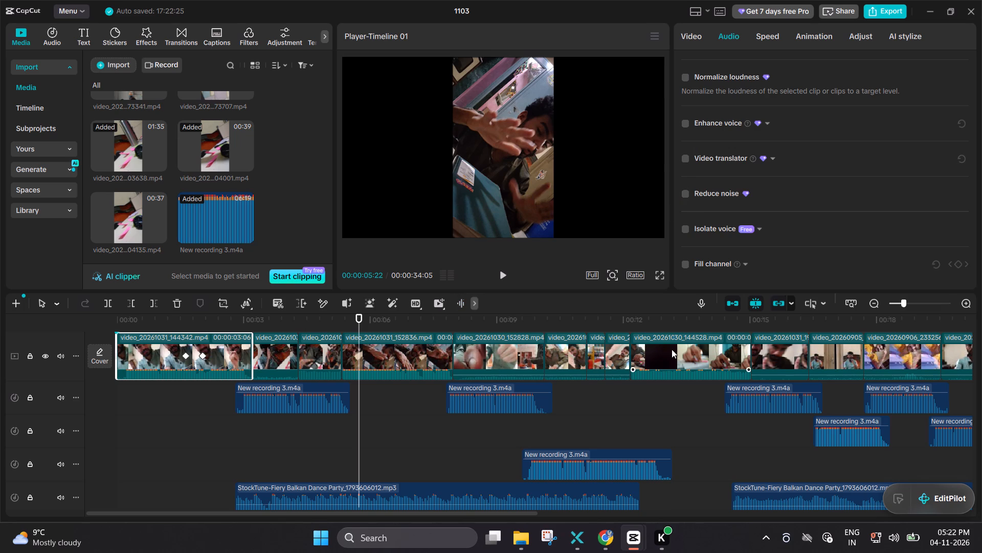
{"action": "left_click", "coordinate": [667, 348]}
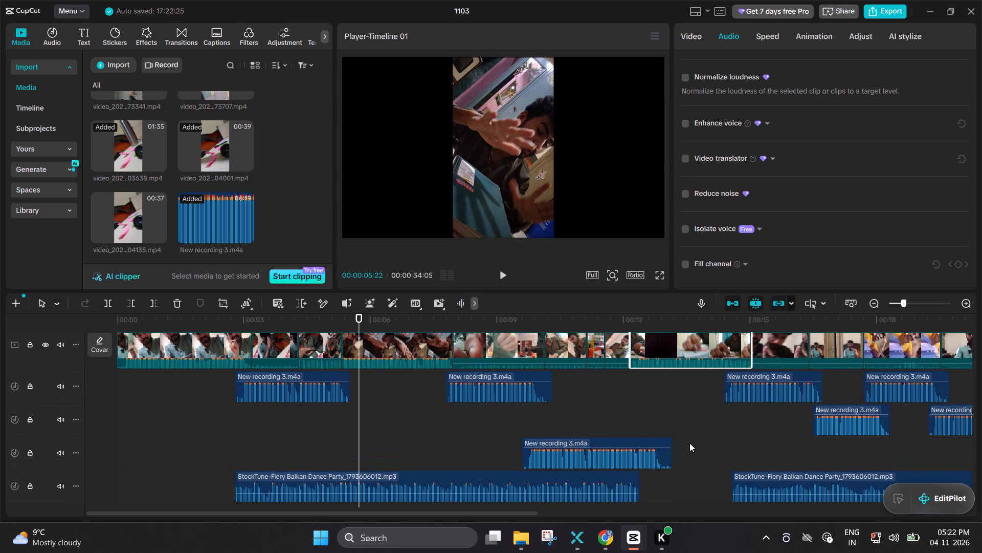
Turn off Reduce noise on the two New recording 3.m4a clips starting at about 14 s and 16 s.
{"action": "scroll", "coordinate": [684, 442], "scroll_direction": "left", "scroll_amount": 1}
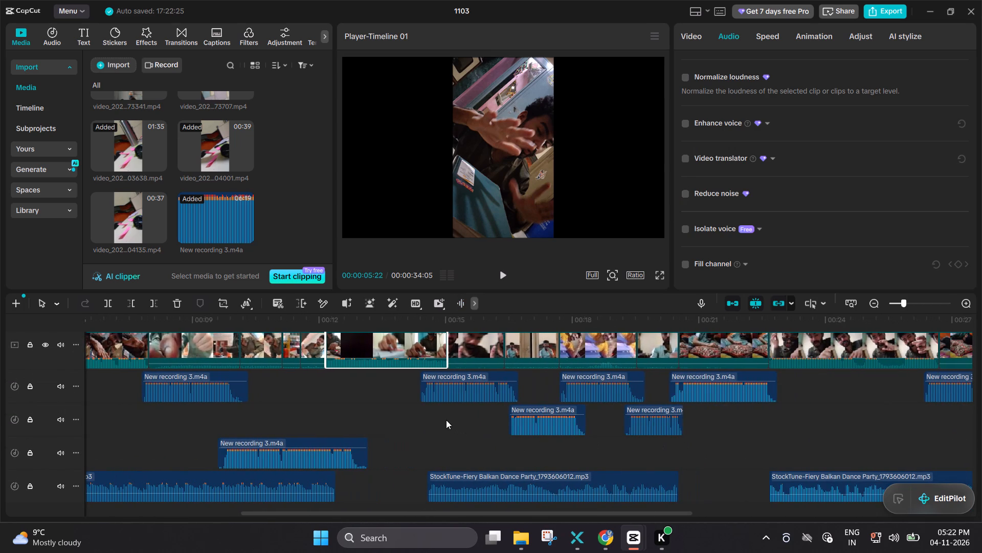
{"action": "left_click", "coordinate": [454, 397]}
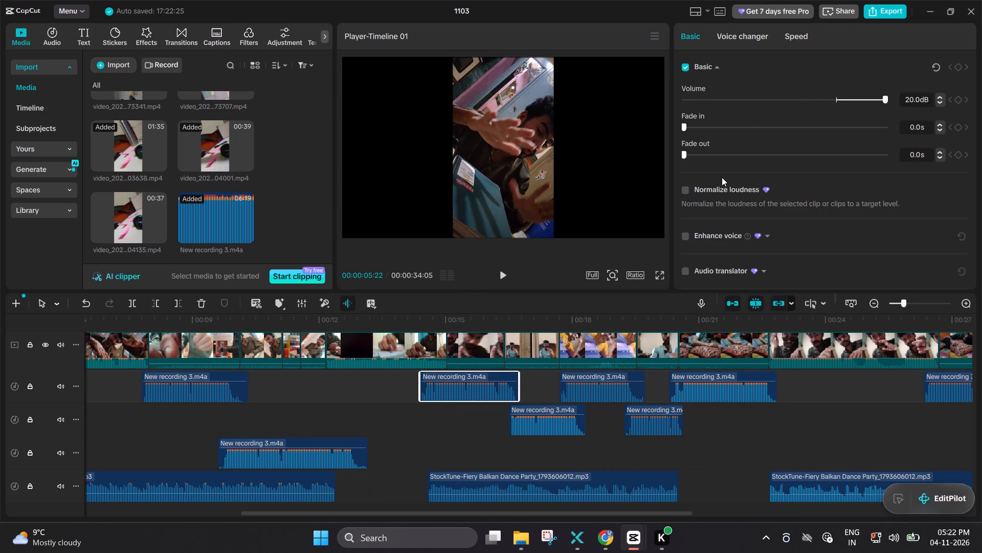
{"action": "scroll", "coordinate": [722, 177], "scroll_direction": "down", "scroll_amount": 1}
{"action": "left_click", "coordinate": [687, 202]}
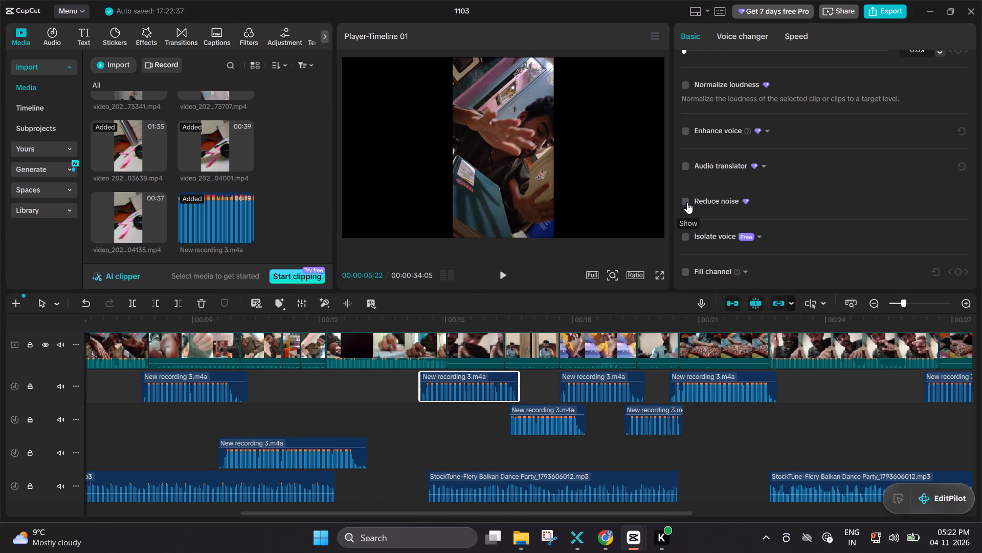
{"action": "left_click", "coordinate": [546, 408]}
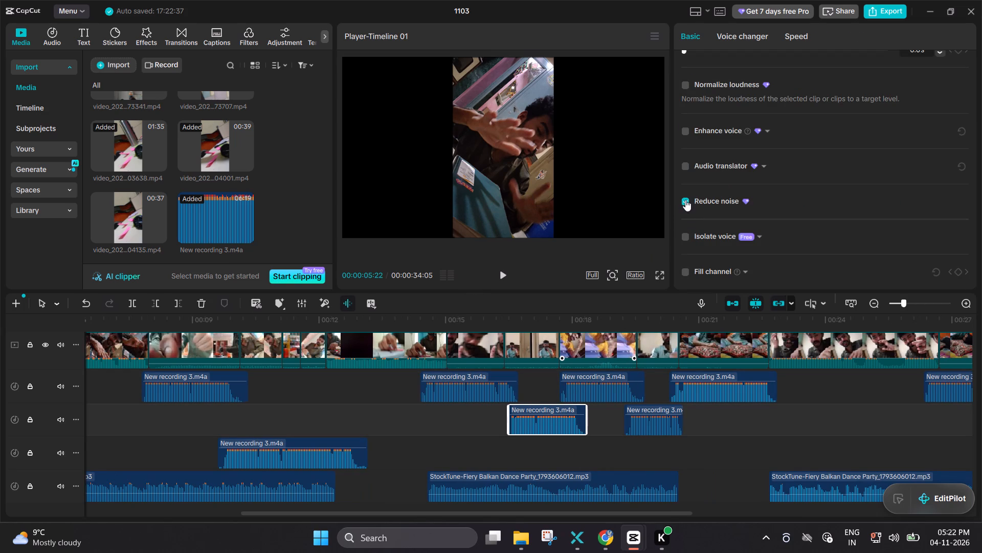
{"action": "left_click", "coordinate": [685, 200]}
Turn off Reduce noise on the New recording 3.m4a clip starting at about 18 s in the timeline.
{"action": "left_click", "coordinate": [624, 378]}
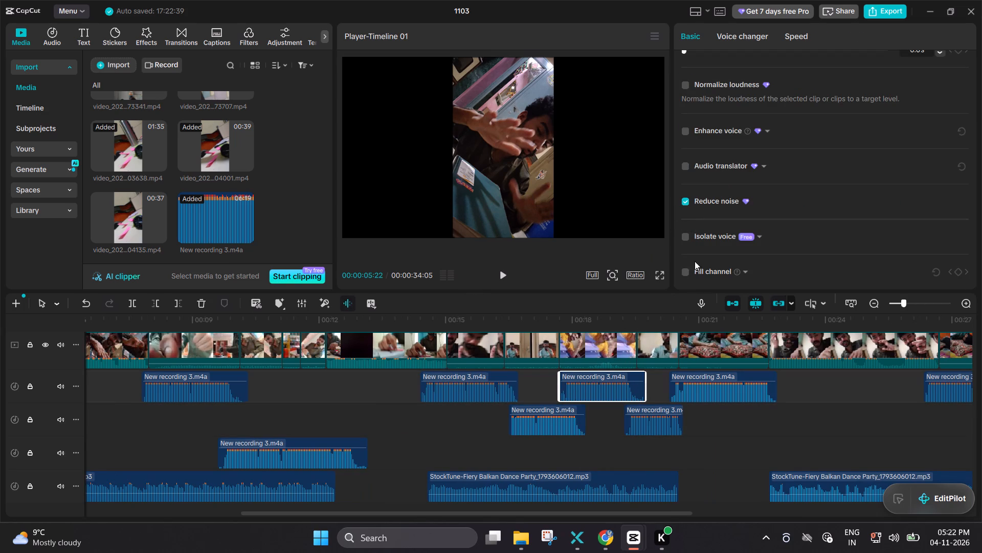
{"action": "left_click_drag", "start_coordinate": [687, 197], "coordinate": [702, 197]}
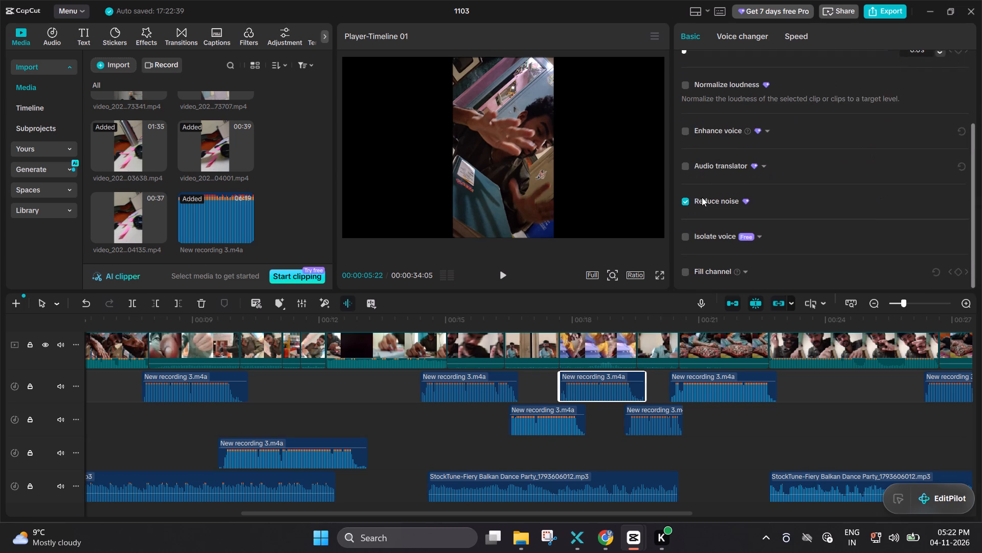
{"action": "left_click", "coordinate": [686, 198]}
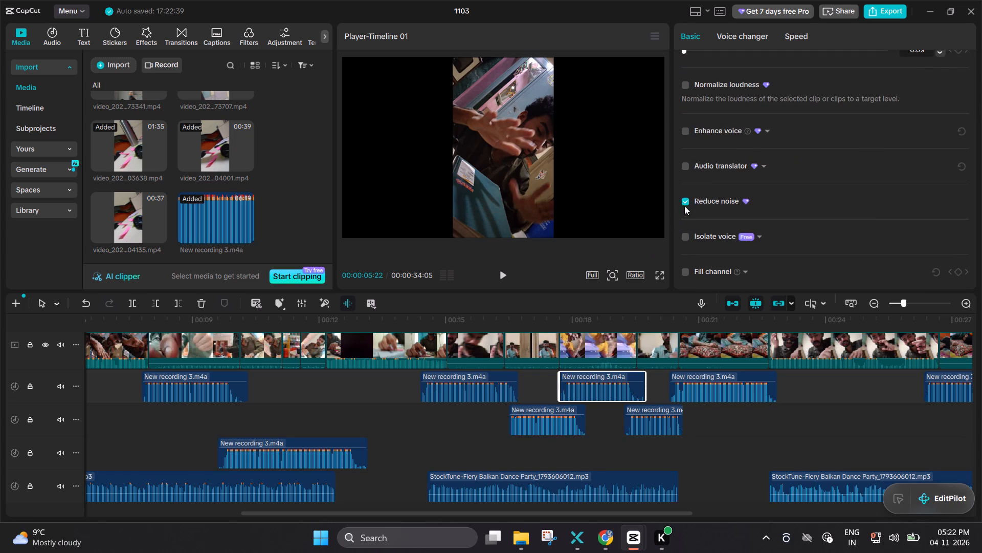
{"action": "left_click", "coordinate": [685, 196]}
{"action": "left_click_drag", "start_coordinate": [685, 194], "coordinate": [685, 203]}
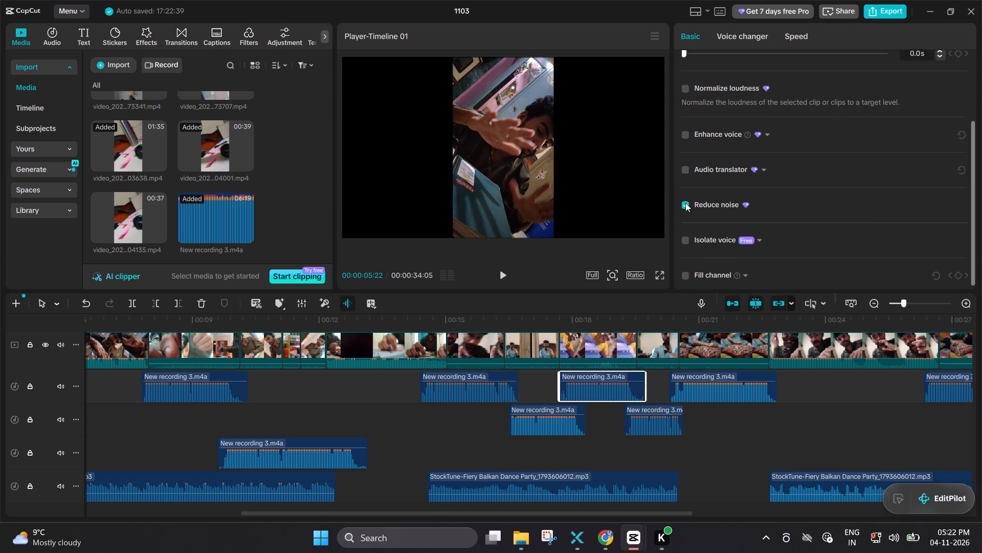
{"action": "left_click_drag", "start_coordinate": [685, 203], "coordinate": [685, 203]}
{"action": "double_click", "coordinate": [685, 203]}
{"action": "triple_click", "coordinate": [685, 202]}
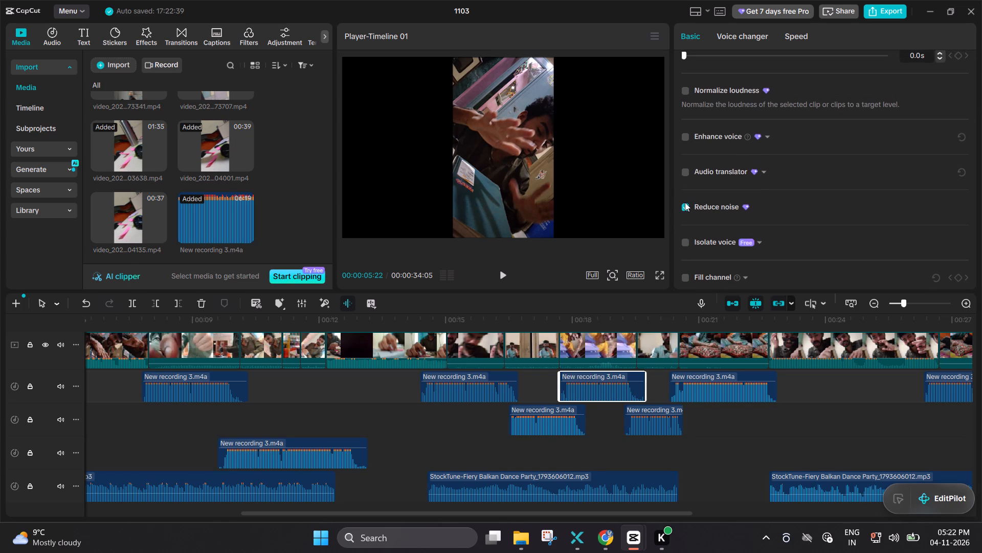
{"action": "left_click", "coordinate": [685, 202]}
{"action": "left_click_drag", "start_coordinate": [685, 202], "coordinate": [684, 207]}
{"action": "left_click", "coordinate": [684, 207]}
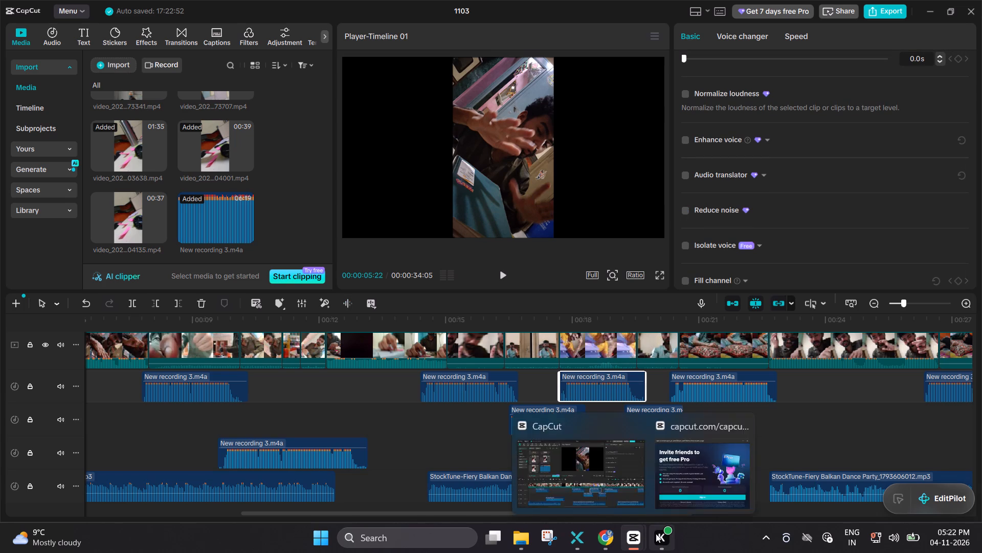
Switch to Chrome, where the Spotify album is open.
{"action": "left_click", "coordinate": [611, 536]}
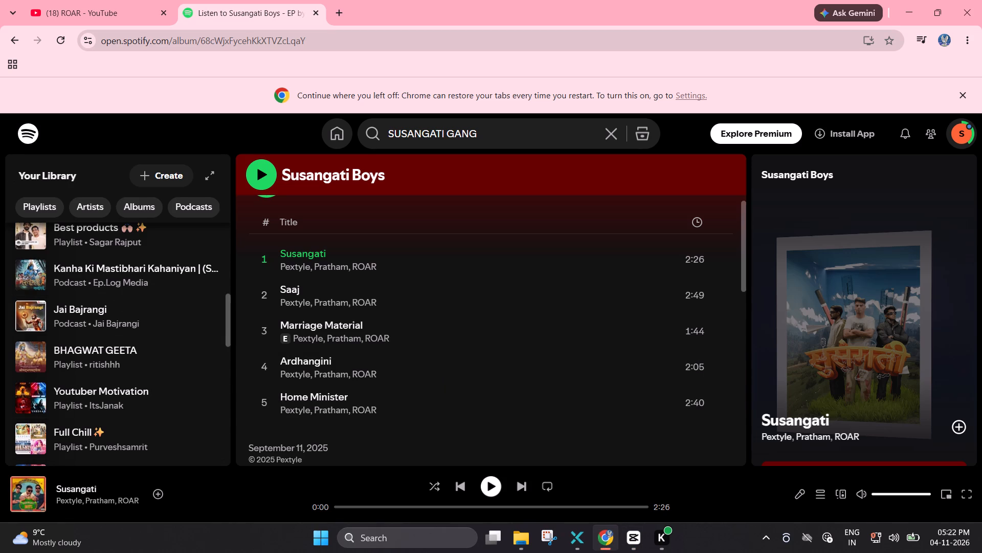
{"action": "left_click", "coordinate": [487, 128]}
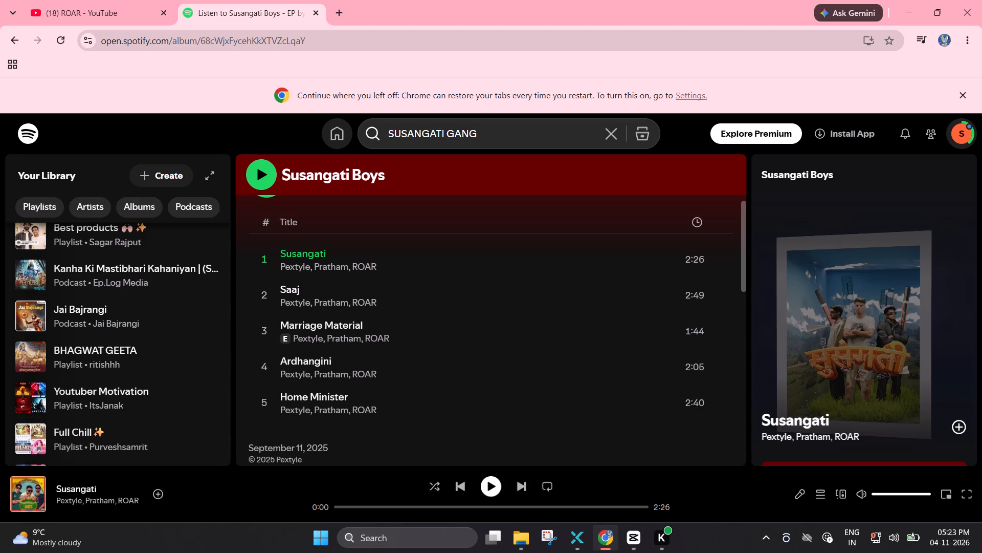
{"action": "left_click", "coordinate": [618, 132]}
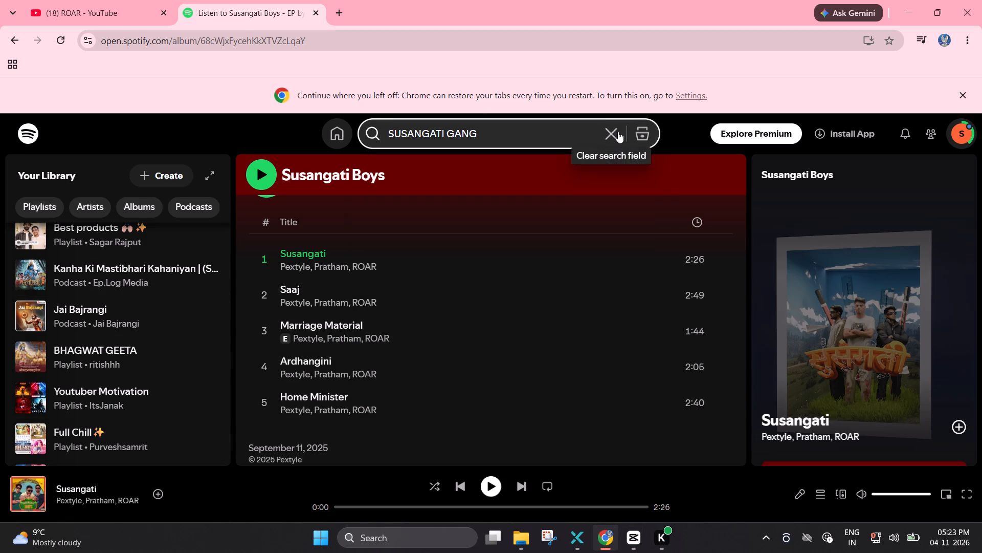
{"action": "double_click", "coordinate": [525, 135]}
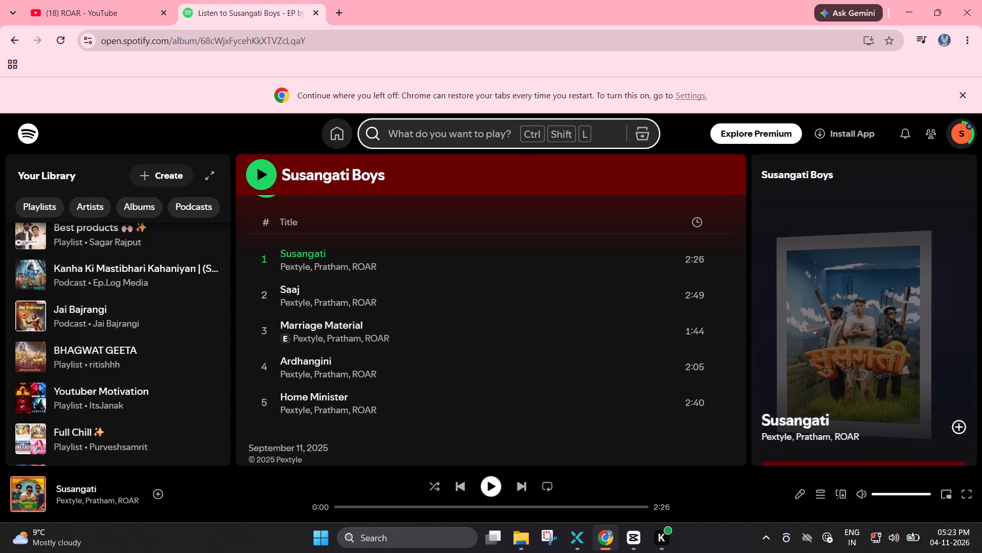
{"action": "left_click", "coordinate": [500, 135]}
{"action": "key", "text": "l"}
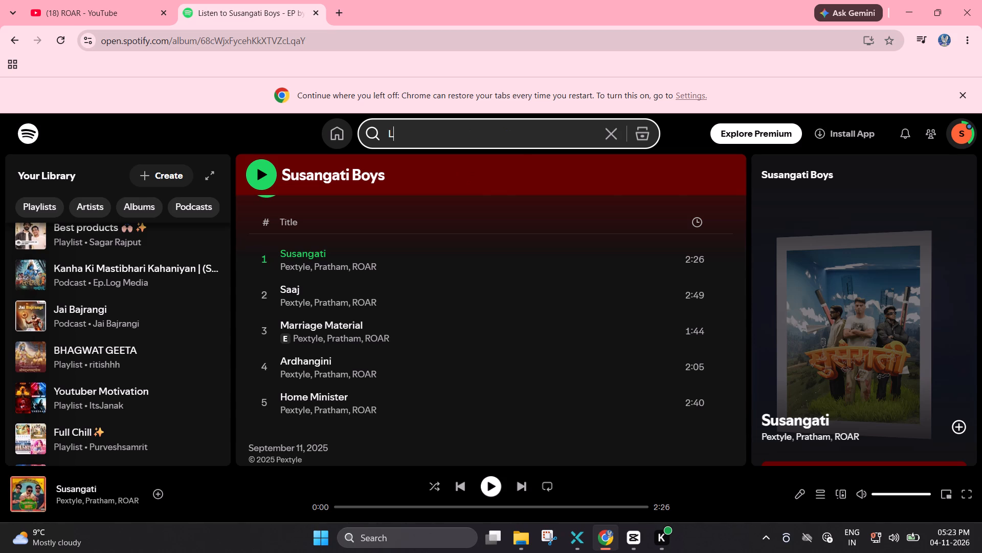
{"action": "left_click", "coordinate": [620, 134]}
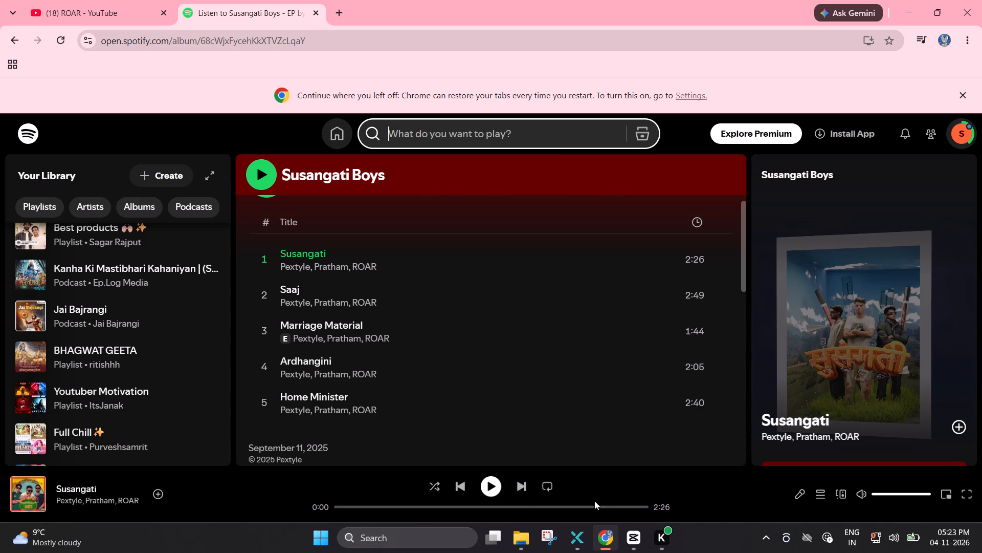
Close the Spotify tab and play Oh Ho Ho Ho (Remix) outside full screen from a YouTube search for "ohohohoho song".
{"action": "left_click", "coordinate": [312, 10]}
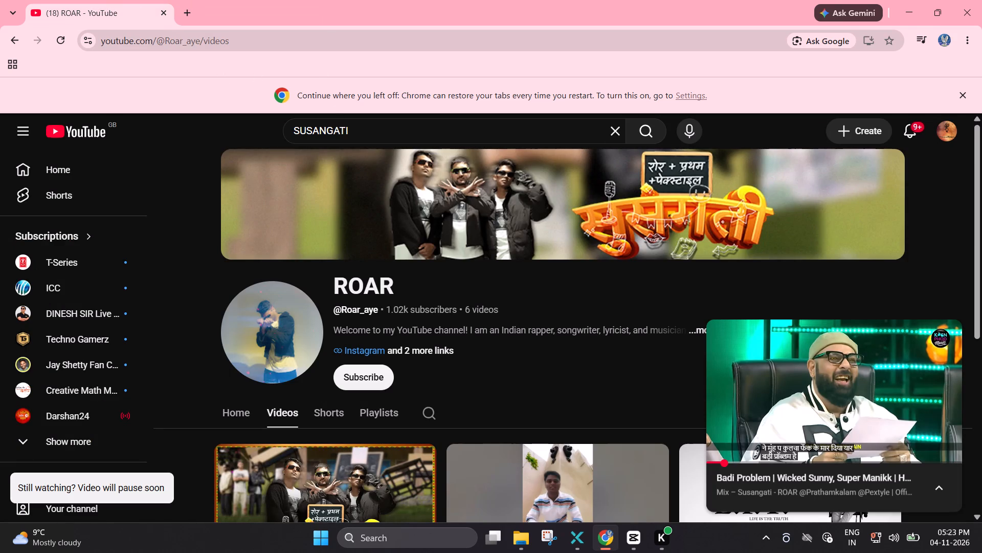
{"action": "left_click", "coordinate": [618, 137]}
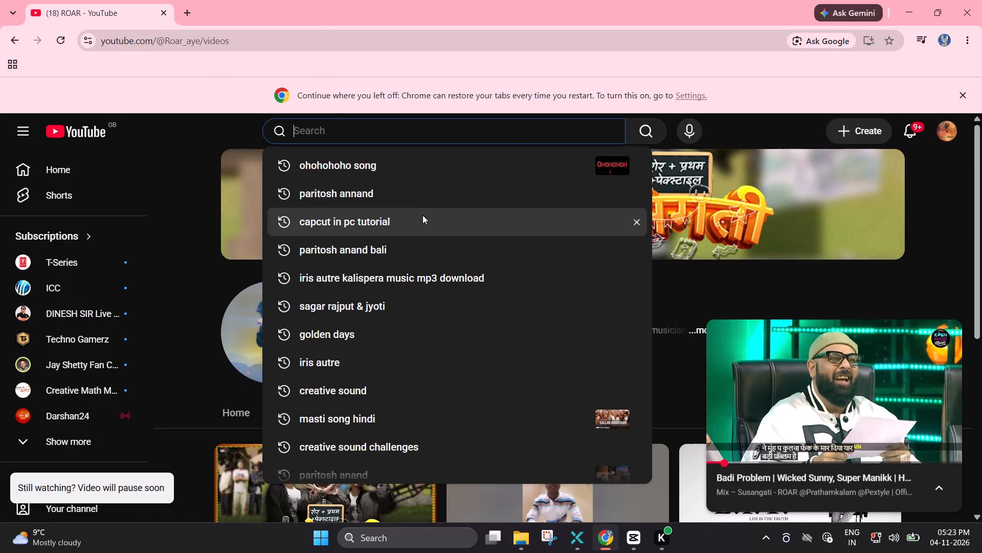
{"action": "left_click", "coordinate": [415, 173]}
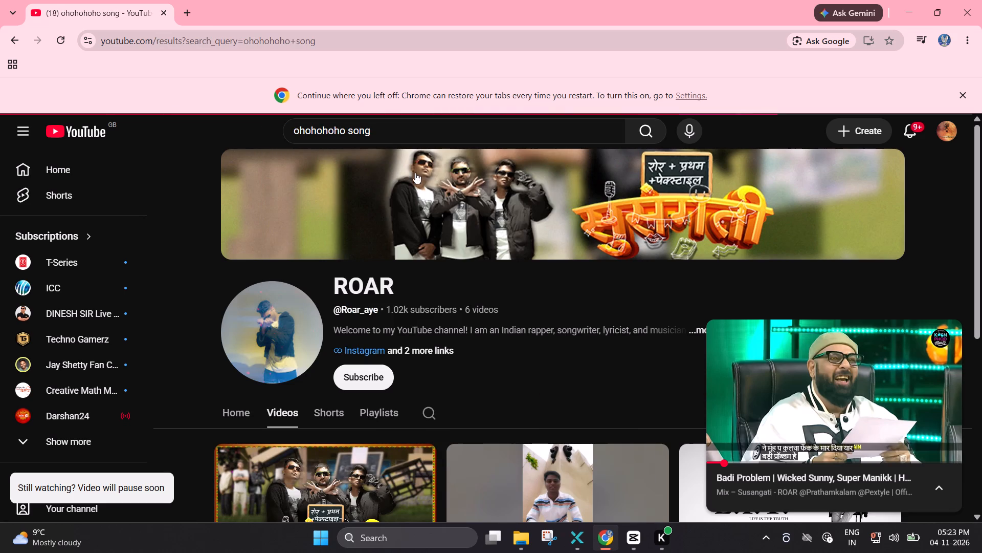
{"action": "left_click", "coordinate": [416, 423]}
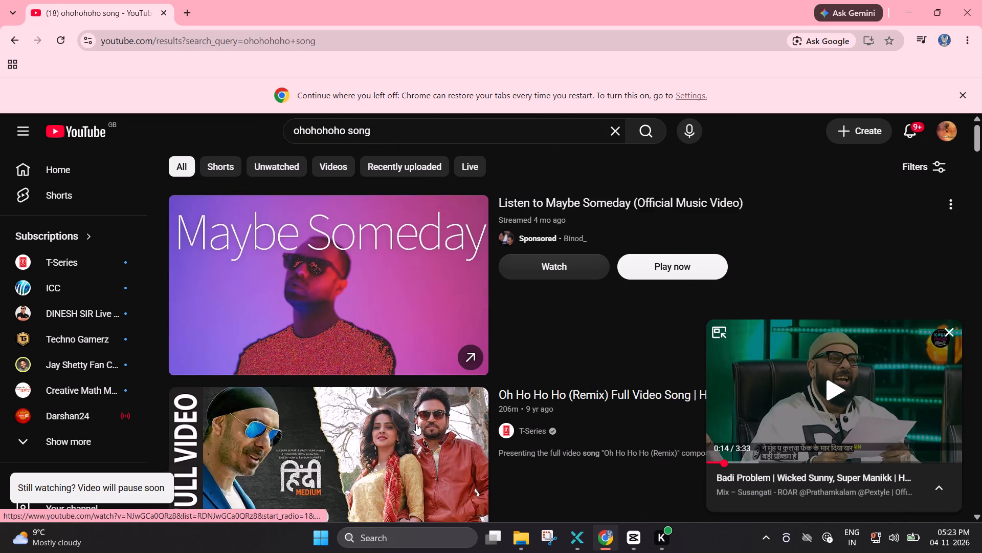
{"action": "double_click", "coordinate": [416, 423]}
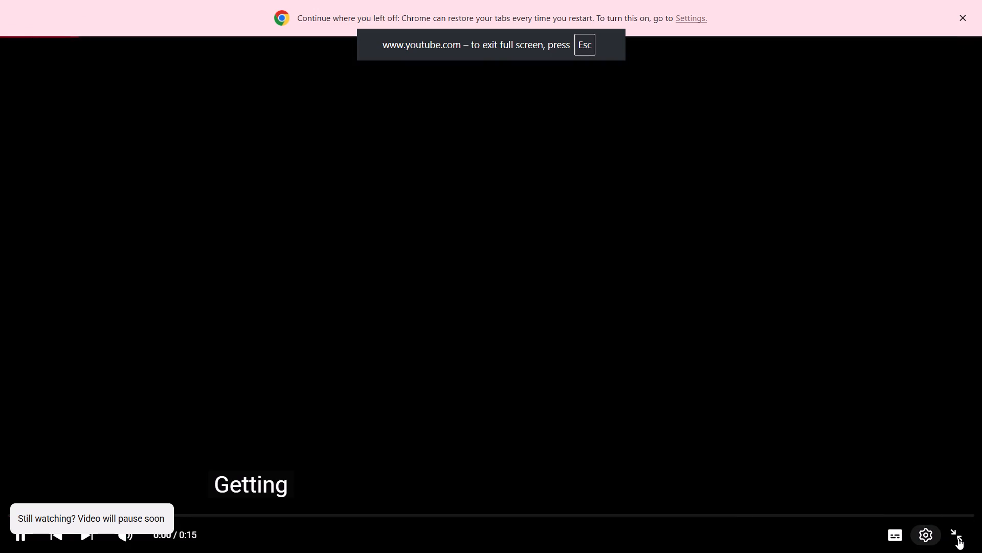
{"action": "left_click", "coordinate": [958, 538]}
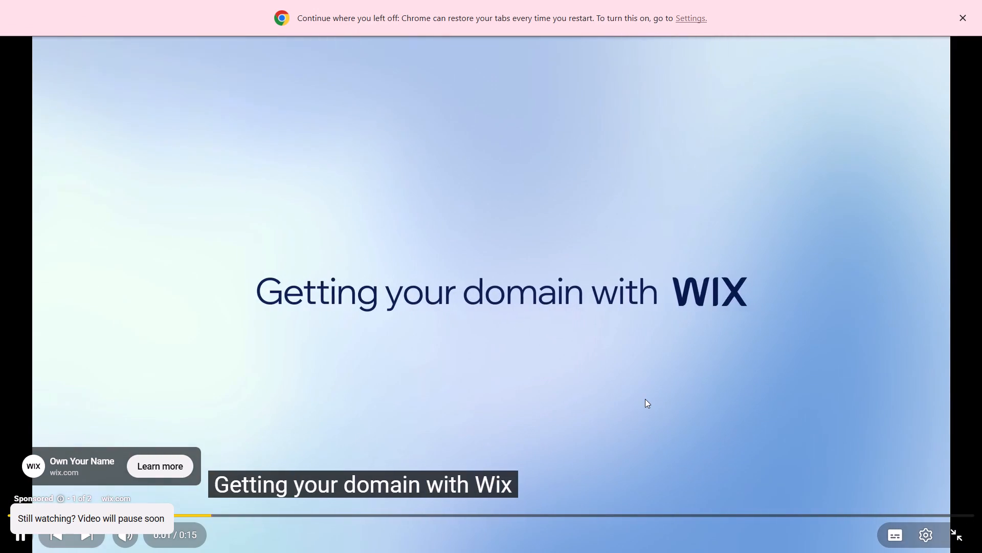
{"action": "key", "text": "Escape"}
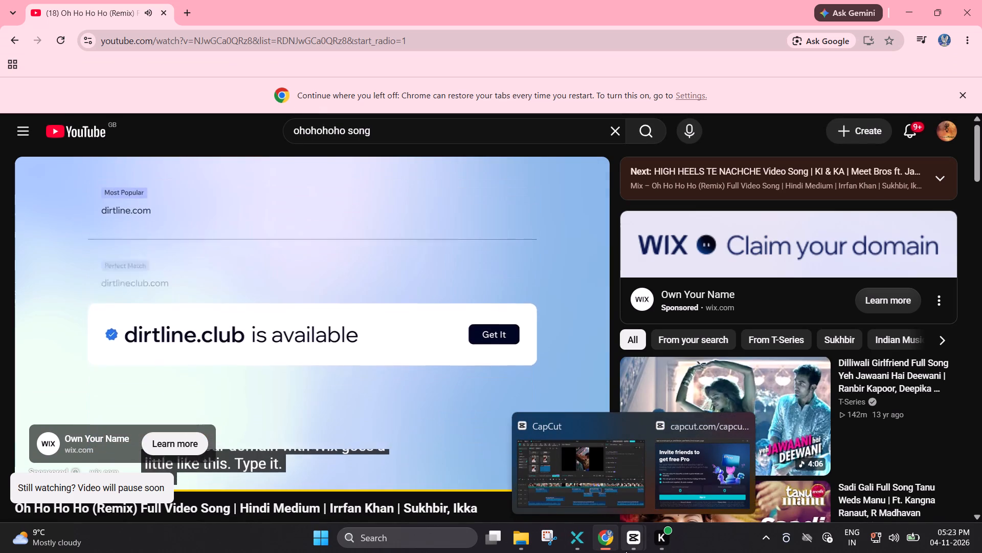
Switch back to CapCut and turn off Reduce noise on the New recording 3.m4a clips starting at about 19 s and 20 s.
{"action": "left_click", "coordinate": [626, 549]}
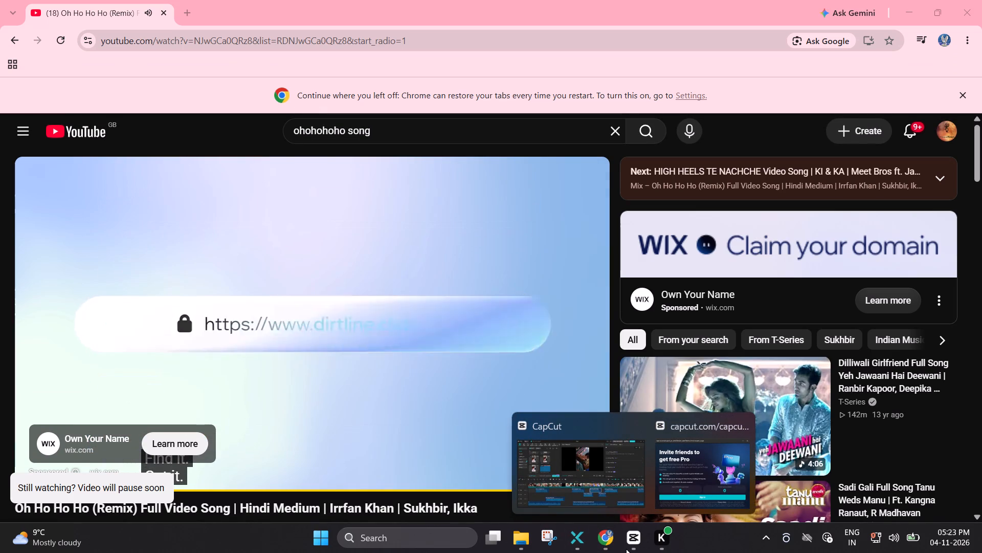
{"action": "double_click", "coordinate": [626, 549]}
{"action": "left_click", "coordinate": [583, 466]}
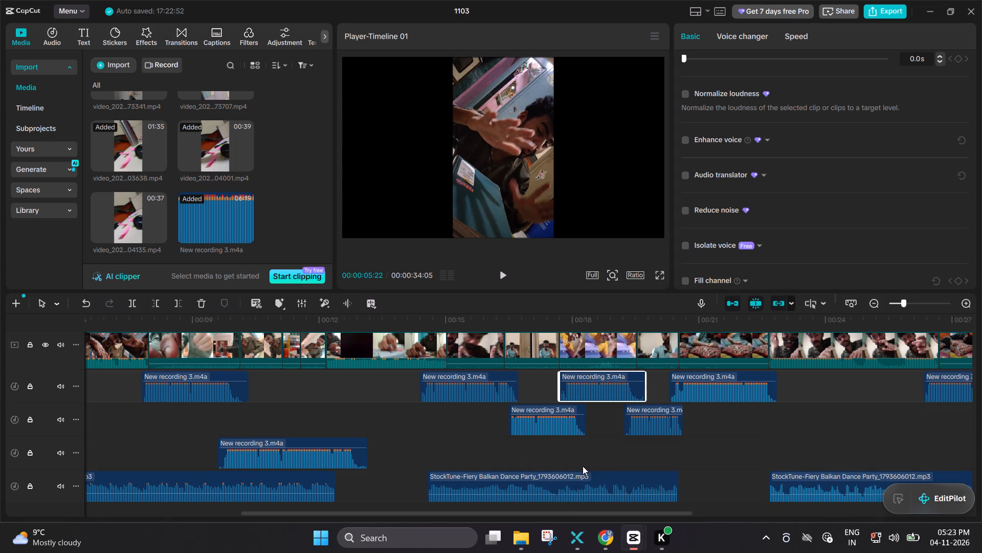
{"action": "left_click", "coordinate": [545, 431]}
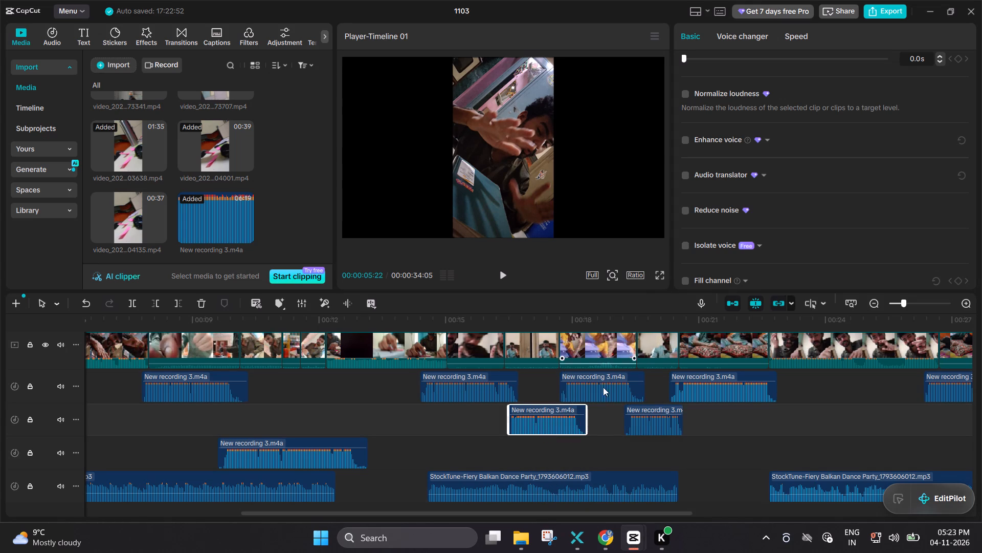
{"action": "left_click", "coordinate": [648, 416]}
{"action": "left_click", "coordinate": [686, 208]}
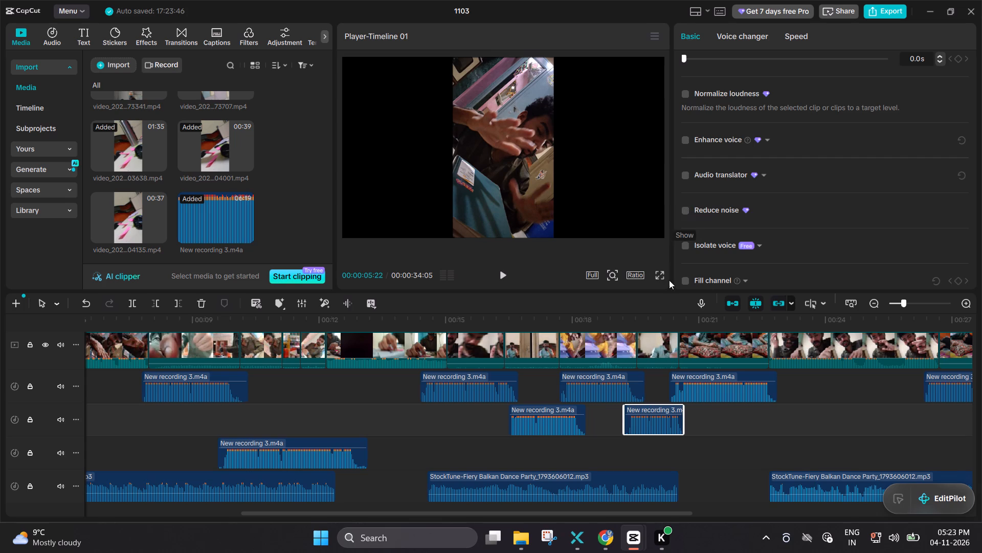
{"action": "left_click", "coordinate": [690, 388]}
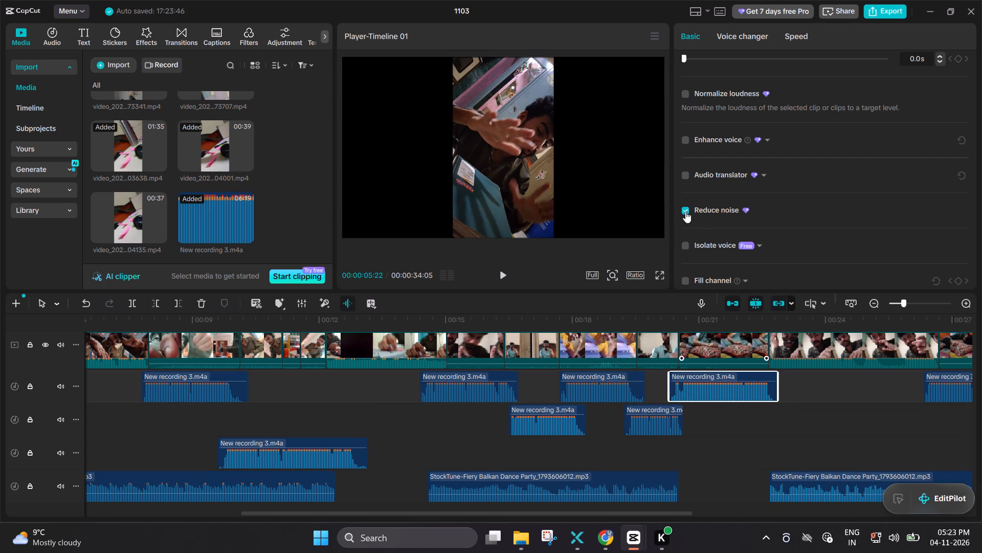
{"action": "left_click", "coordinate": [684, 209]}
Turn off Reduce noise in the audio settings of video_20261031_201320.mp4, starting at about 23 s in the timeline.
{"action": "scroll", "coordinate": [730, 442], "scroll_direction": "left", "scroll_amount": 2}
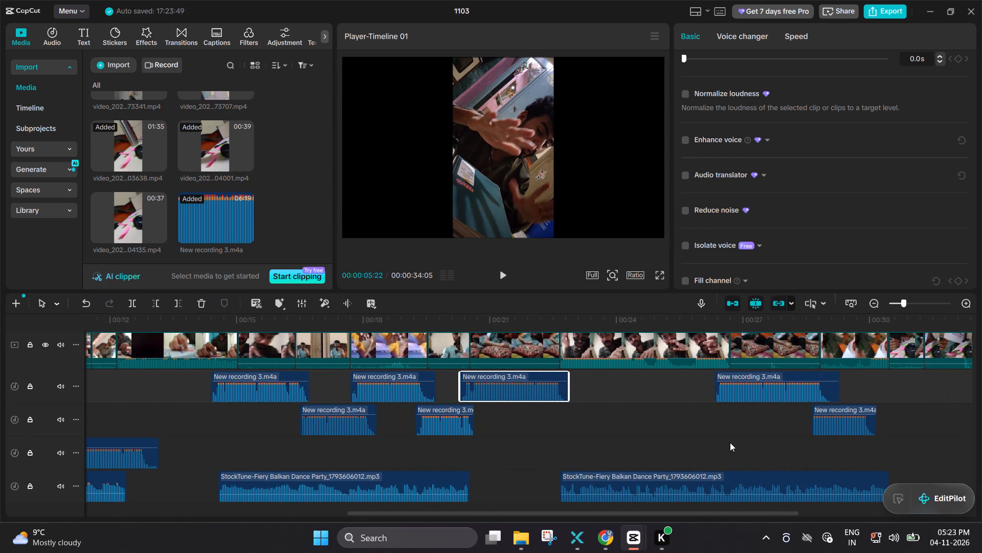
{"action": "scroll", "coordinate": [730, 442], "scroll_direction": "left", "scroll_amount": 1}
{"action": "left_click", "coordinate": [609, 355]}
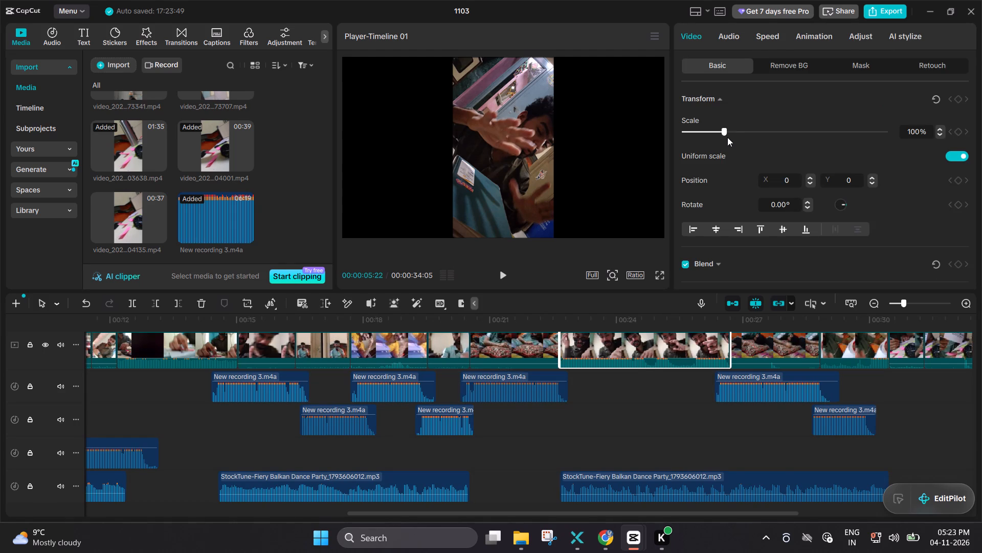
{"action": "left_click", "coordinate": [730, 41]}
{"action": "scroll", "coordinate": [707, 144], "scroll_direction": "down", "scroll_amount": 1}
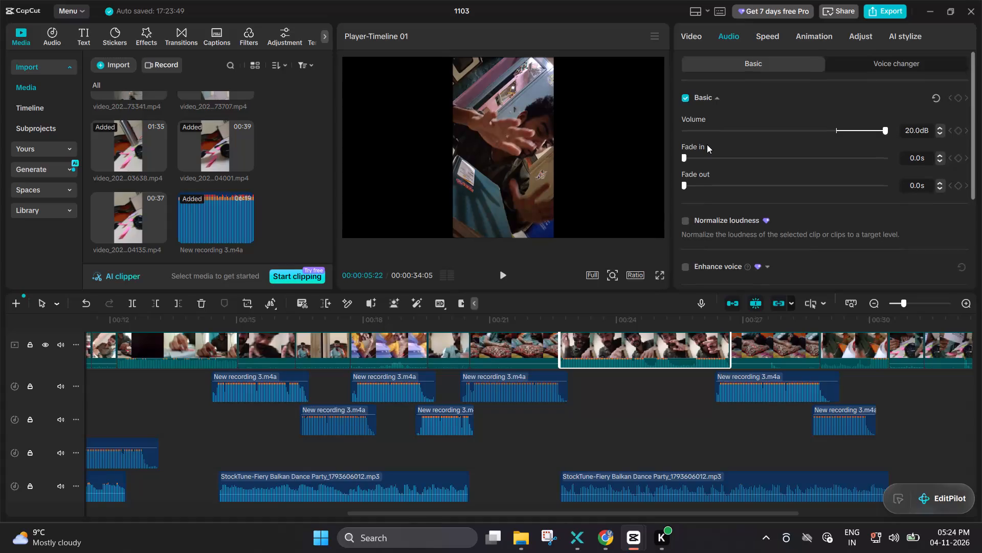
{"action": "scroll", "coordinate": [707, 144], "scroll_direction": "down", "scroll_amount": 5}
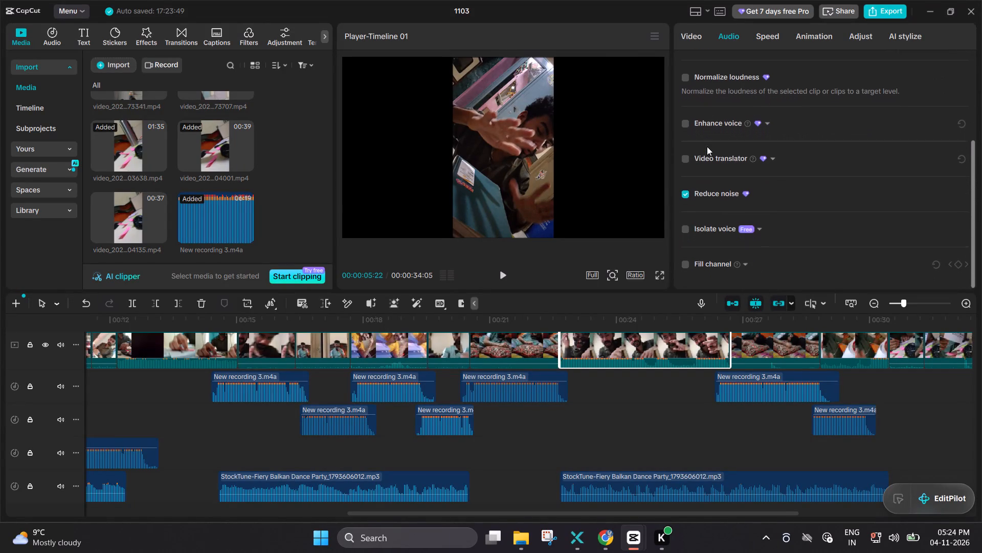
{"action": "left_click", "coordinate": [687, 192]}
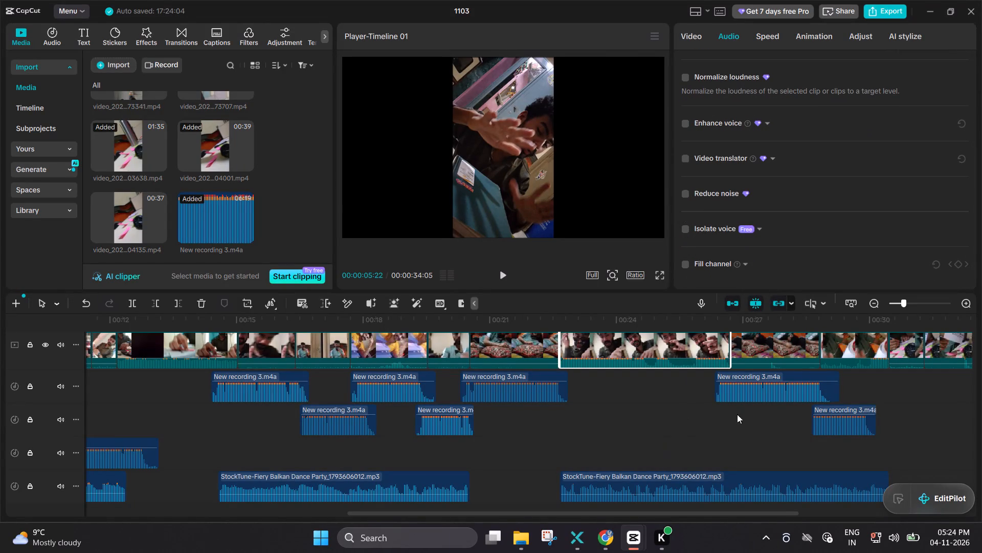
Turn off Reduce noise on the two New recording 3.m4a clips starting at about 26 s and 29 s.
{"action": "left_click", "coordinate": [757, 390]}
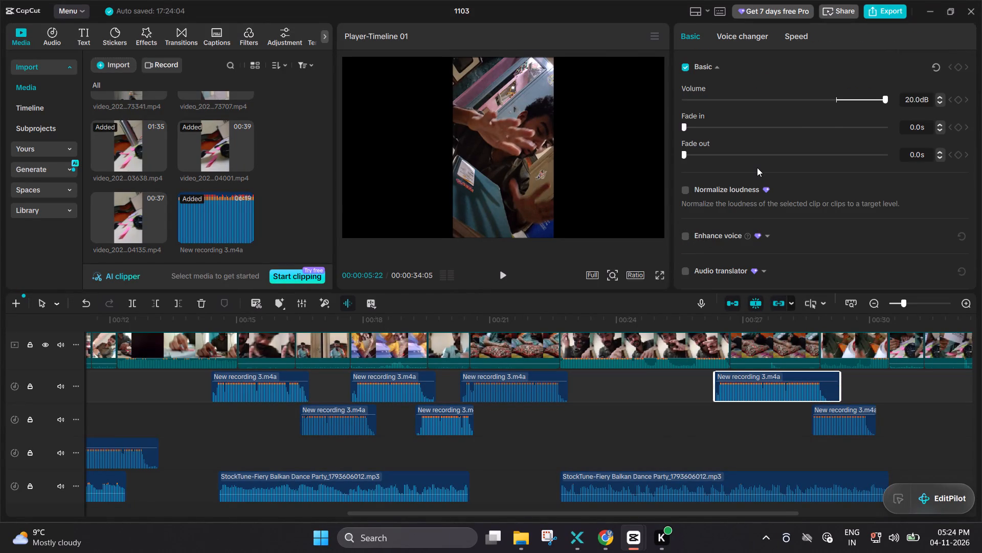
{"action": "scroll", "coordinate": [757, 167], "scroll_direction": "down", "scroll_amount": 4}
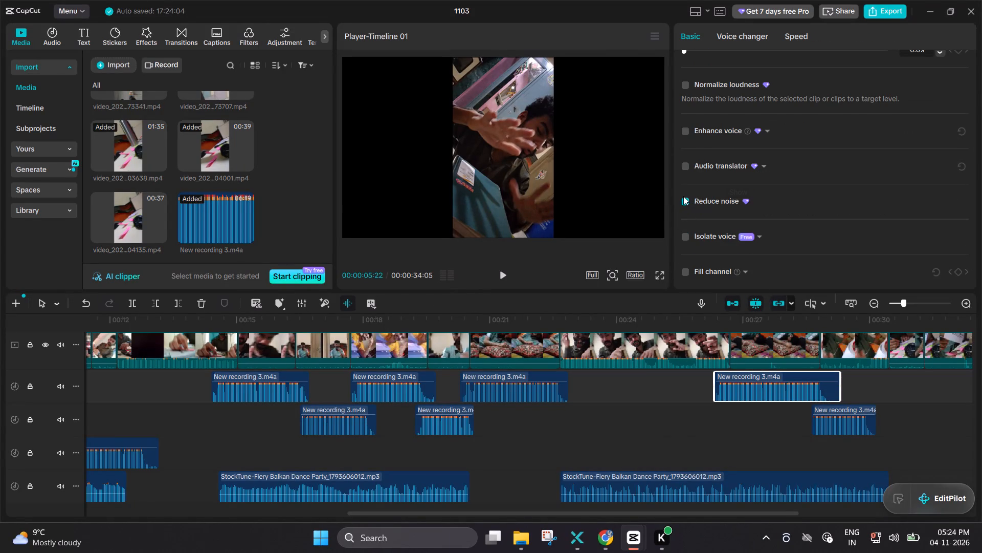
{"action": "left_click", "coordinate": [683, 196]}
{"action": "left_click", "coordinate": [684, 200]}
{"action": "left_click", "coordinate": [824, 412]}
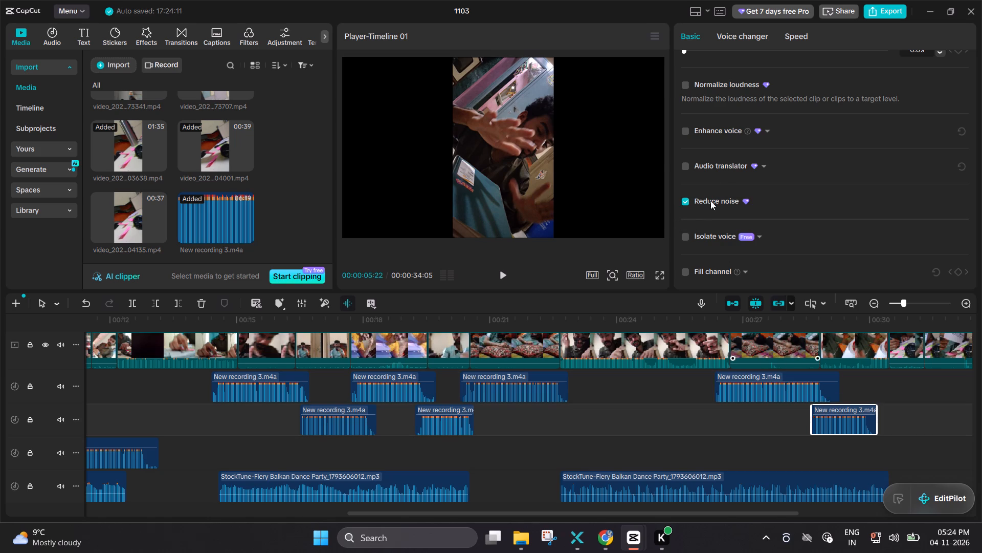
{"action": "left_click", "coordinate": [686, 201]}
Check the remaining main-track clips from about 29 s to video_20261103_003638.mp4 at the end for Pro audio features such as Reduce noise.
{"action": "scroll", "coordinate": [770, 366], "scroll_direction": "down", "scroll_amount": 1}
{"action": "scroll", "coordinate": [770, 366], "scroll_direction": "left", "scroll_amount": 1}
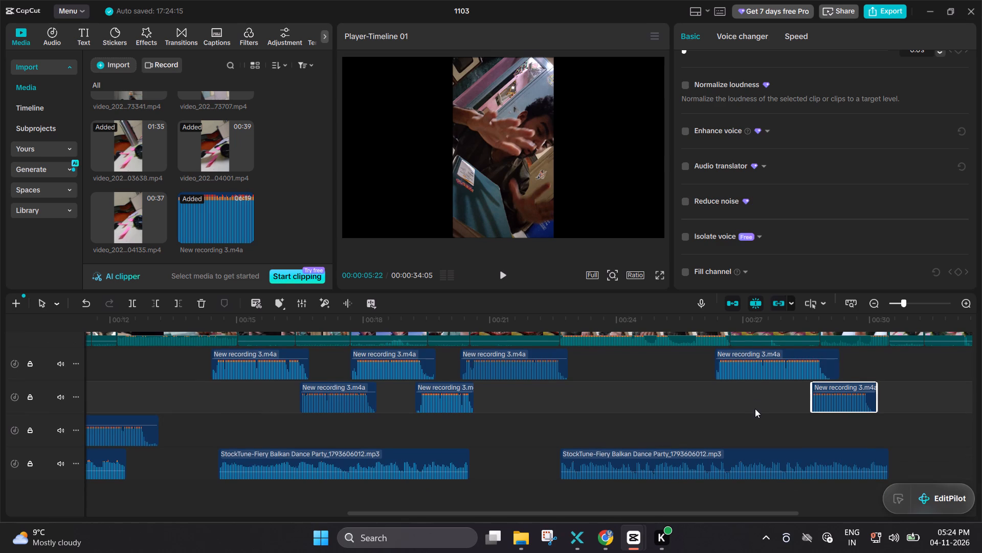
{"action": "scroll", "coordinate": [755, 408], "scroll_direction": "left", "scroll_amount": 2}
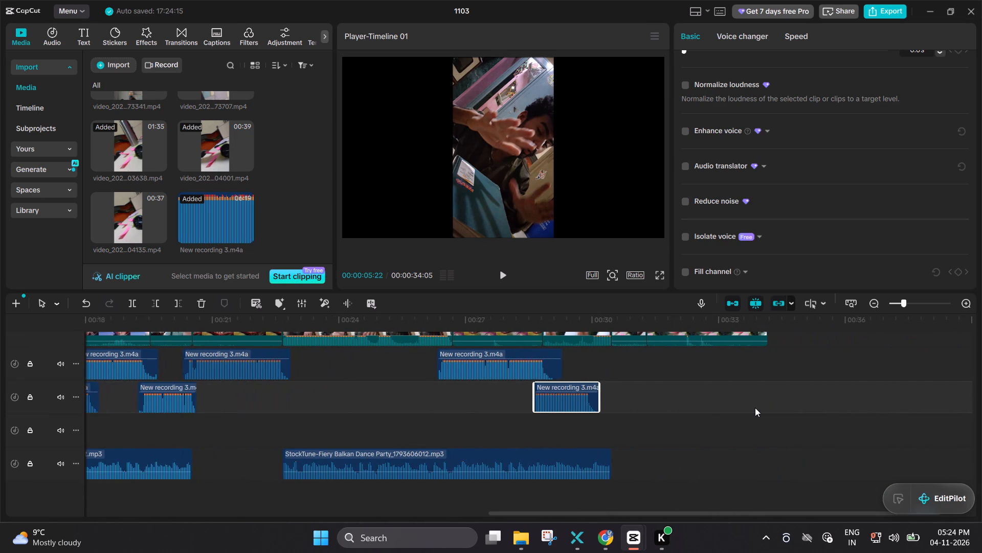
{"action": "scroll", "coordinate": [755, 408], "scroll_direction": "up", "scroll_amount": 1}
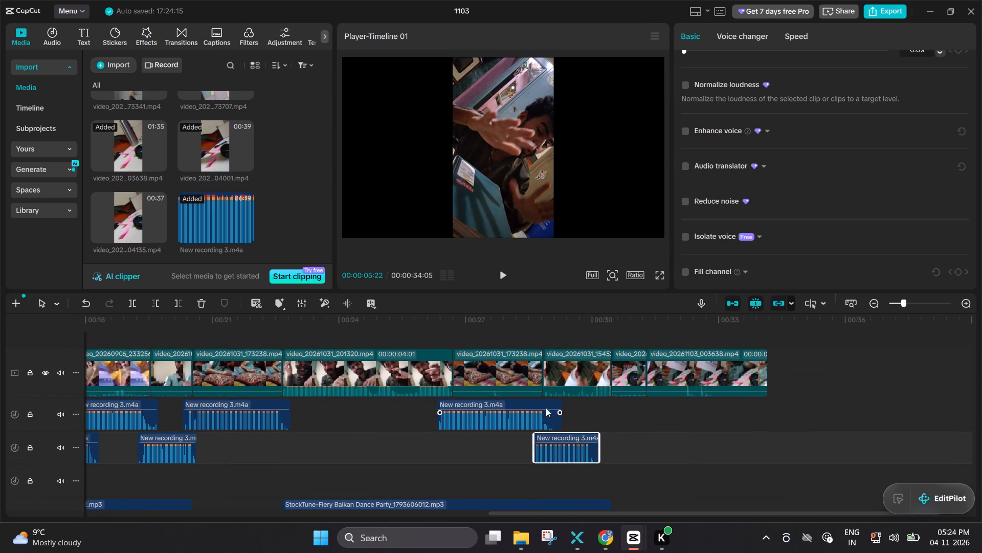
{"action": "left_click", "coordinate": [589, 369]}
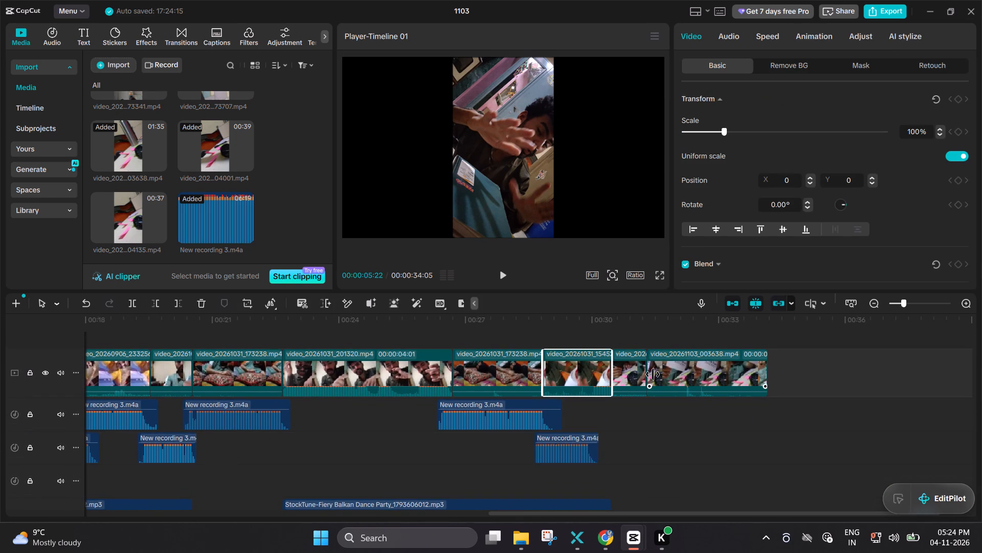
{"action": "left_click", "coordinate": [653, 374]}
{"action": "left_click", "coordinate": [630, 373]}
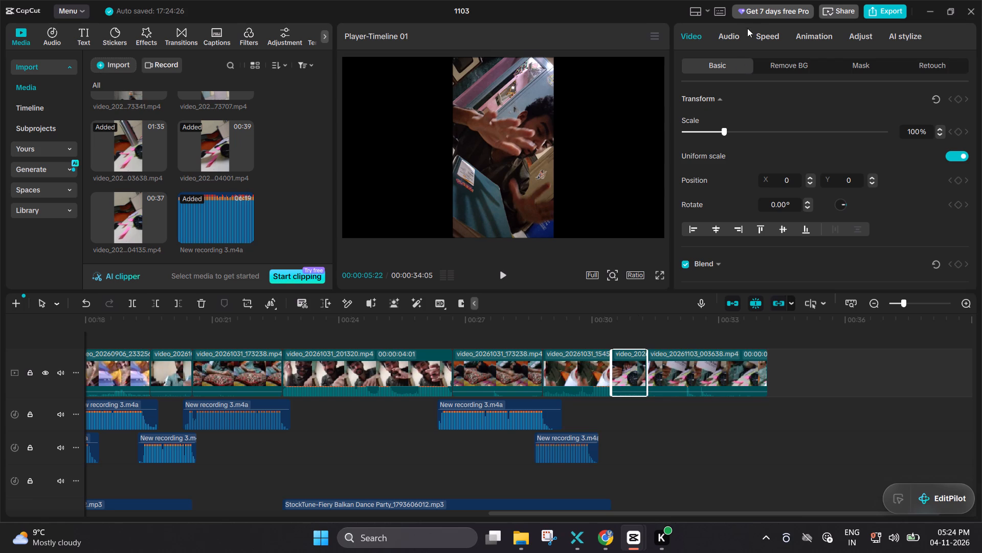
{"action": "left_click", "coordinate": [729, 35]}
{"action": "scroll", "coordinate": [721, 179], "scroll_direction": "down", "scroll_amount": 1}
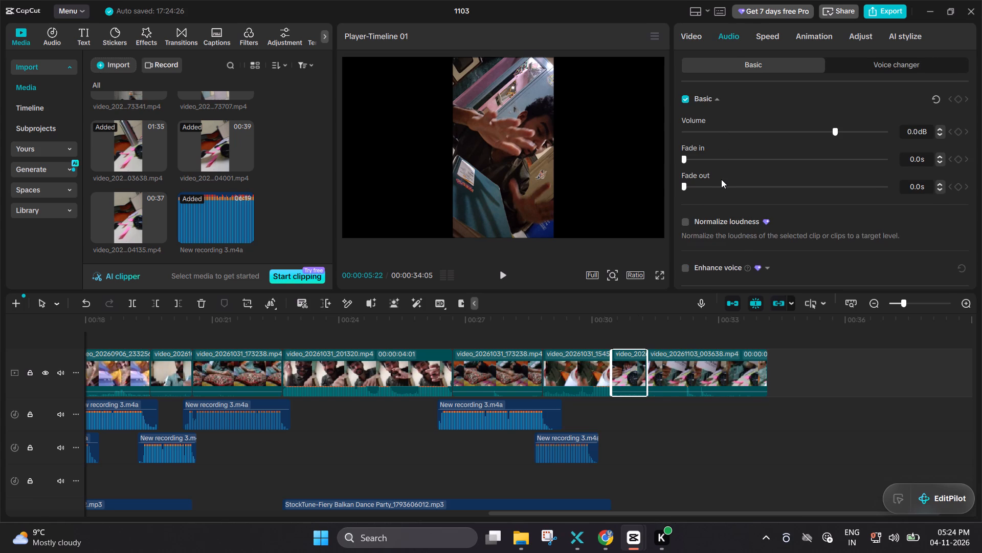
{"action": "scroll", "coordinate": [721, 179], "scroll_direction": "down", "scroll_amount": 6}
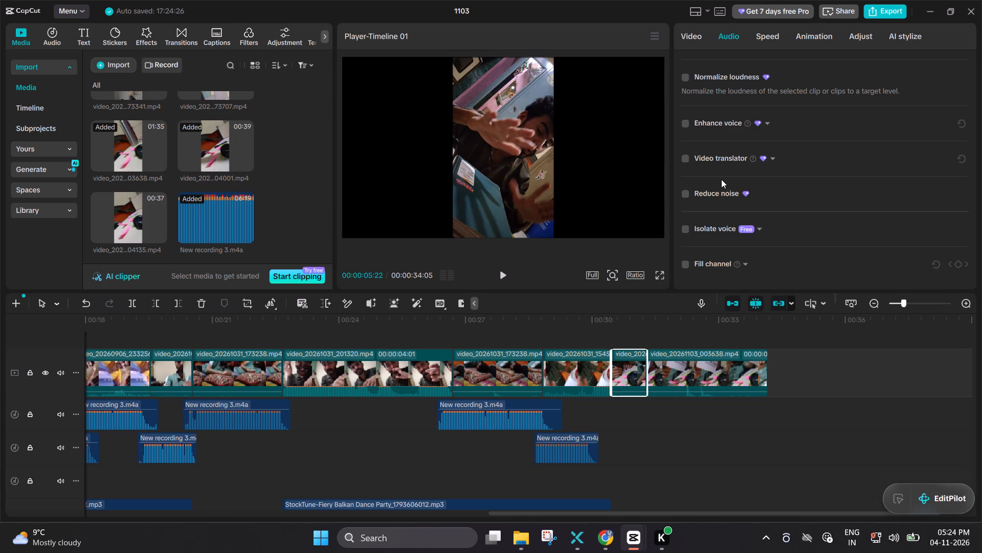
{"action": "left_click", "coordinate": [670, 360]}
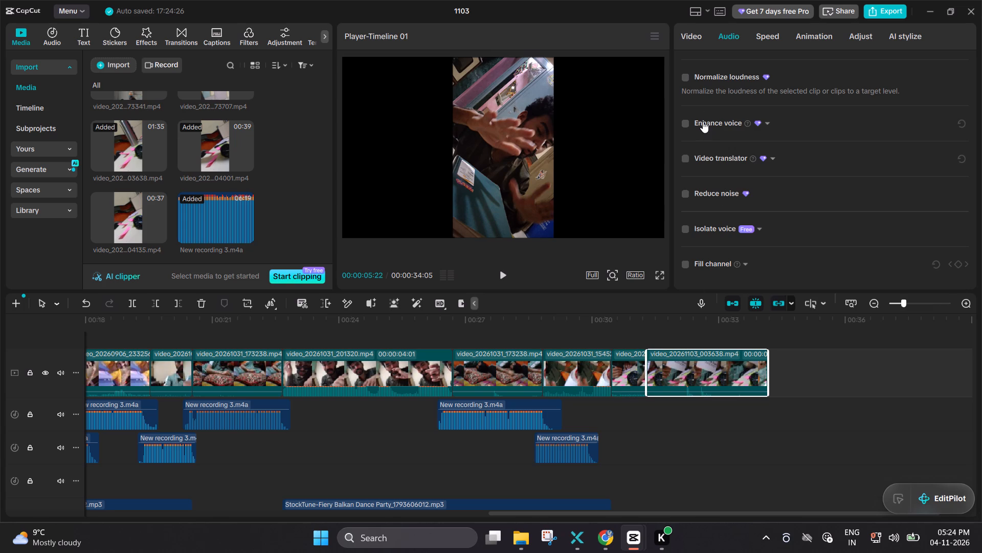
{"action": "scroll", "coordinate": [703, 121], "scroll_direction": "down", "scroll_amount": 2}
{"action": "scroll", "coordinate": [703, 121], "scroll_direction": "up", "scroll_amount": 10}
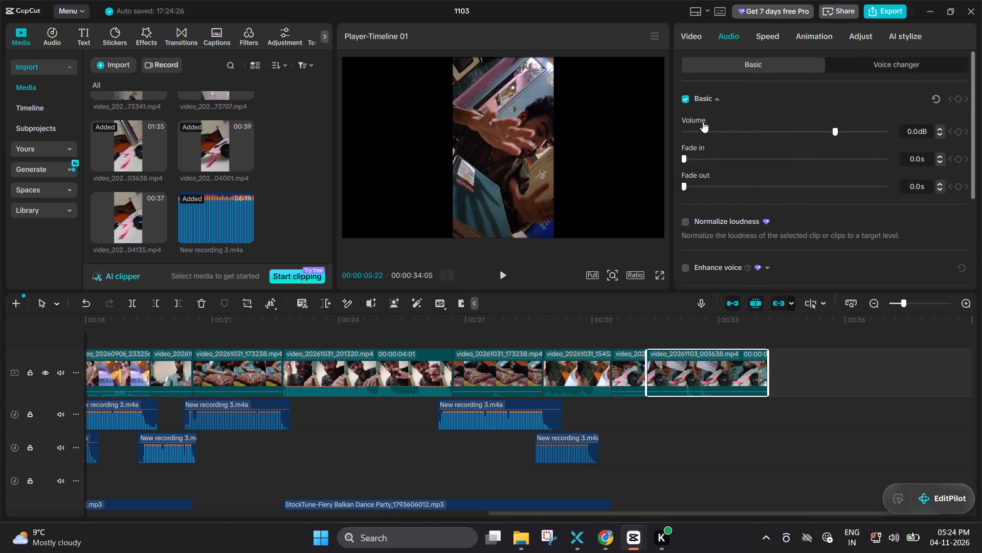
{"action": "scroll", "coordinate": [703, 121], "scroll_direction": "down", "scroll_amount": 20}
{"action": "scroll", "coordinate": [703, 121], "scroll_direction": "down", "scroll_amount": 3}
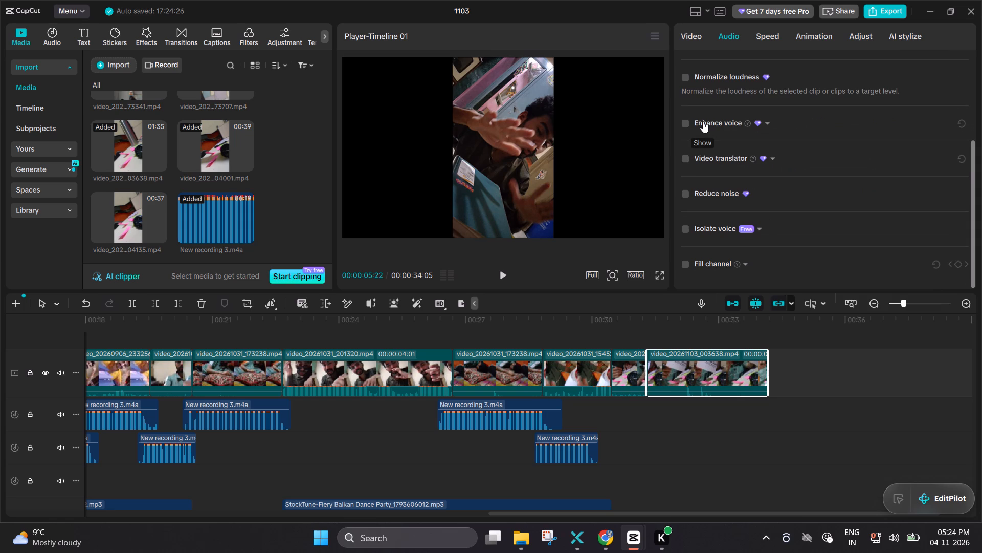
{"action": "scroll", "coordinate": [703, 121], "scroll_direction": "down", "scroll_amount": 1}
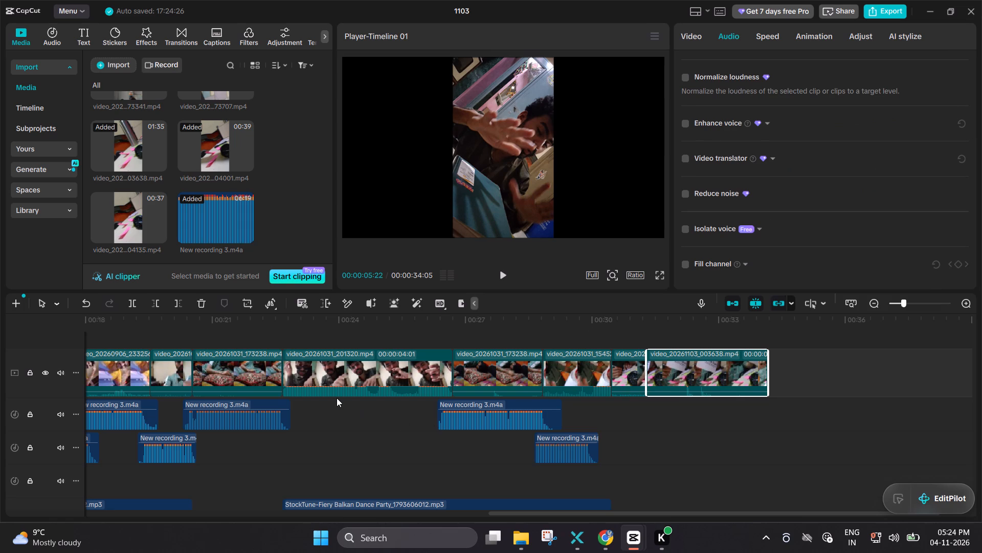
Return the playhead to the very start of the timeline and preview about the first 2 seconds.
{"action": "scroll", "coordinate": [337, 398], "scroll_direction": "right", "scroll_amount": 8}
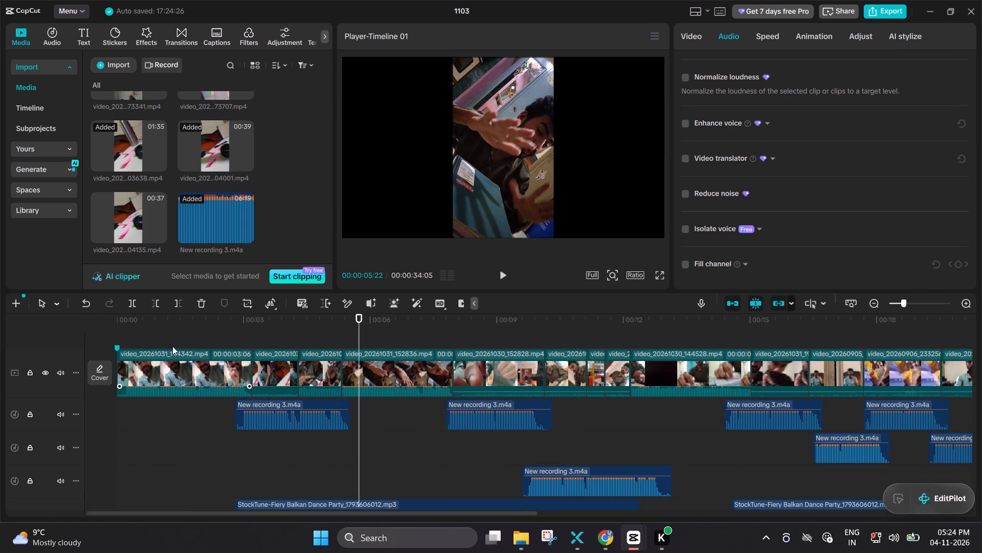
{"action": "left_click", "coordinate": [115, 328]}
{"action": "double_click", "coordinate": [123, 322]}
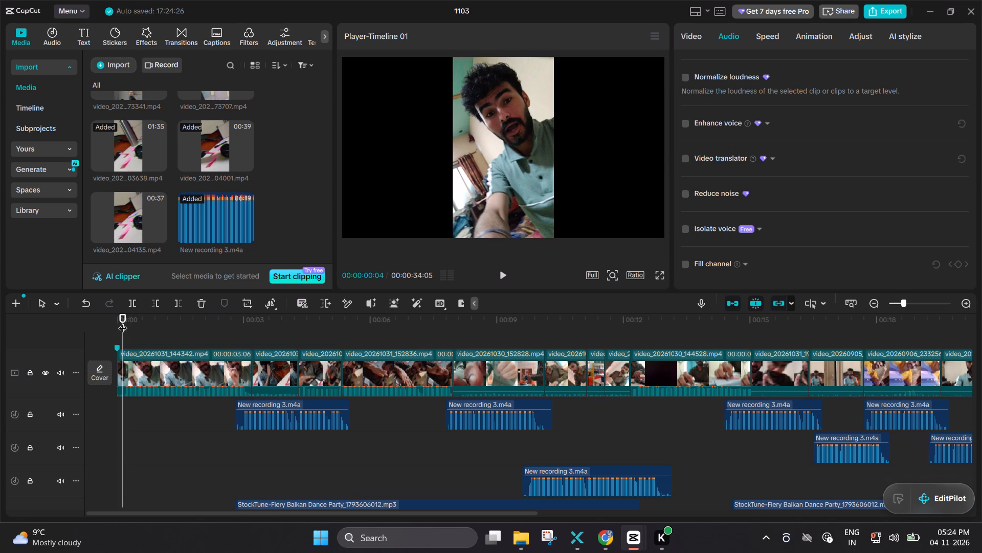
{"action": "key", "text": "Left"}
{"action": "key", "text": "Left"}
{"action": "key", "text": "Left"}
{"action": "key", "text": "Left"}
{"action": "key", "text": "Left"}
{"action": "key", "text": "Left"}
{"action": "key", "text": "Left"}
{"action": "key", "text": "Left"}
{"action": "key", "text": "Left"}
{"action": "key", "text": "Left"}
{"action": "key", "text": "Left"}
{"action": "key", "text": "Left"}
{"action": "key", "text": "Left"}
{"action": "key", "text": "Left"}
{"action": "key", "text": "Left"}
{"action": "key", "text": "Left"}
{"action": "key", "text": "Left"}
{"action": "key", "text": "Left"}
{"action": "key", "text": "Left"}
{"action": "key", "text": "Left"}
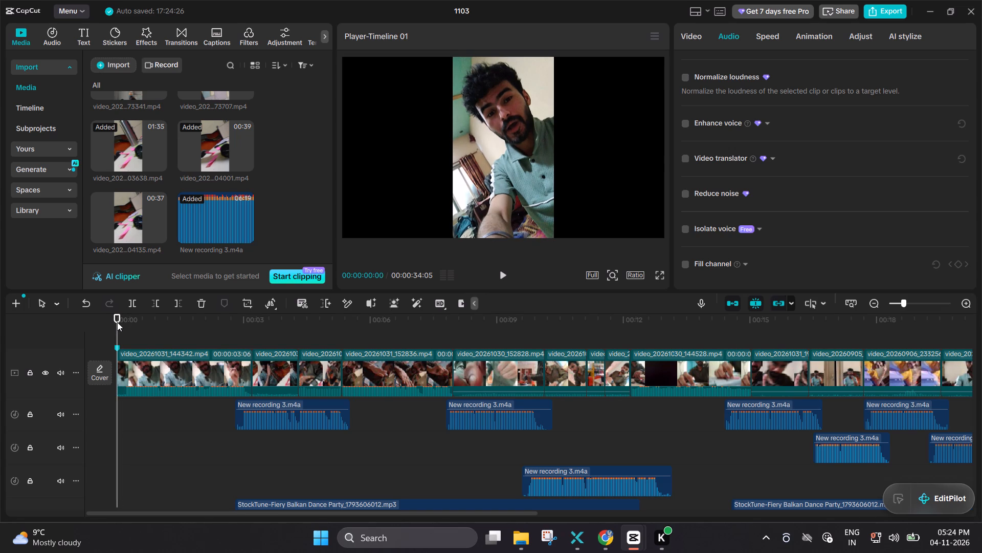
{"action": "key", "text": "space"}
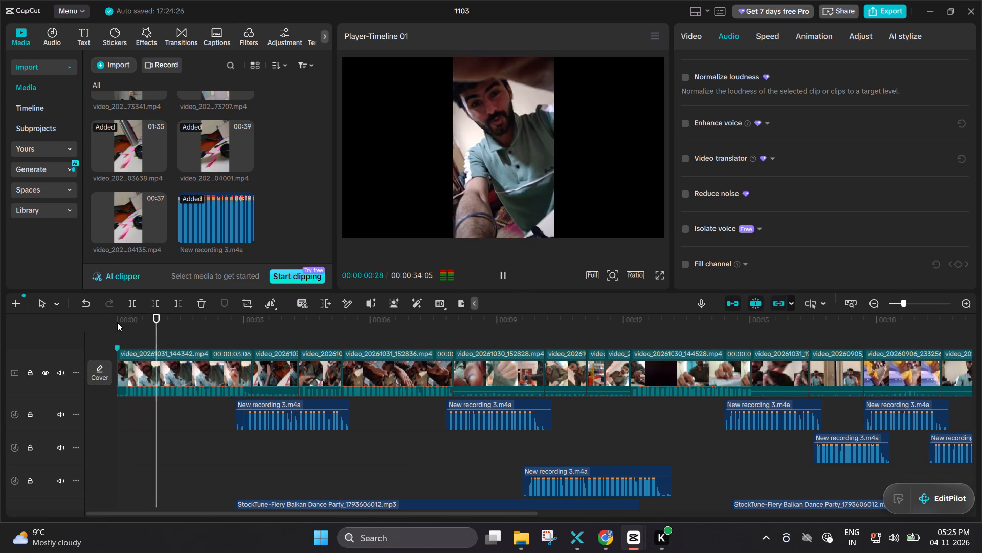
{"action": "key", "text": "space"}
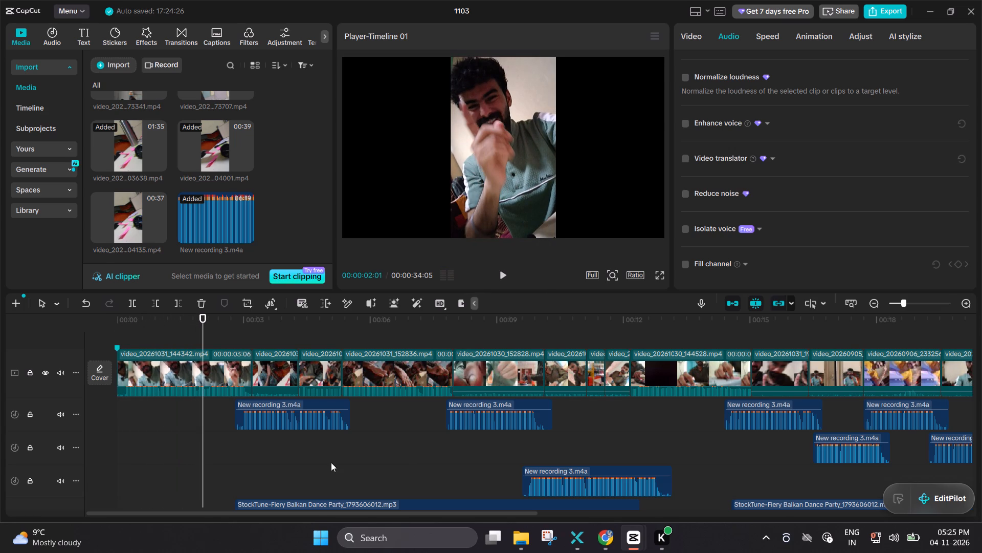
Switch to Chrome and toggle playback of the Oh Ho Ho Ho (Remix) video on YouTube.
{"action": "left_click", "coordinate": [599, 539]}
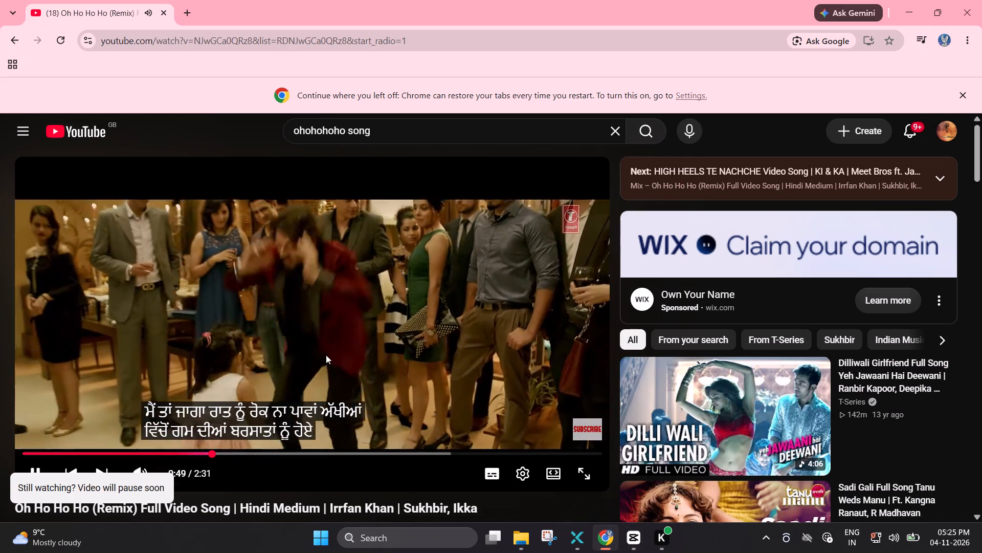
{"action": "left_click", "coordinate": [316, 351]}
{"action": "key", "text": "space"}
{"action": "key", "text": "space"}
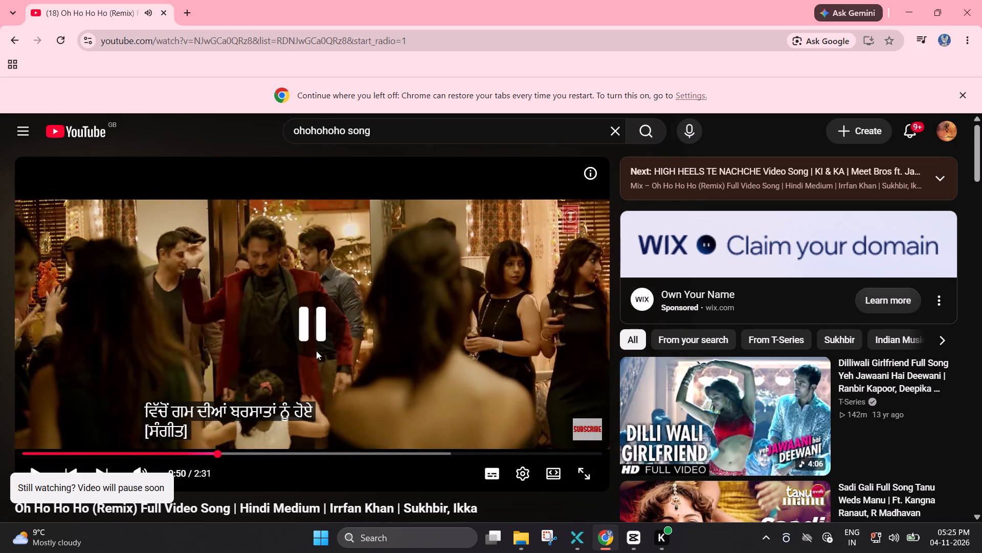
Switch back to CapCut, bring the playhead back to 00:00:00:00 and preview the timeline from the start.
{"action": "left_click", "coordinate": [638, 543]}
{"action": "left_click", "coordinate": [595, 466]}
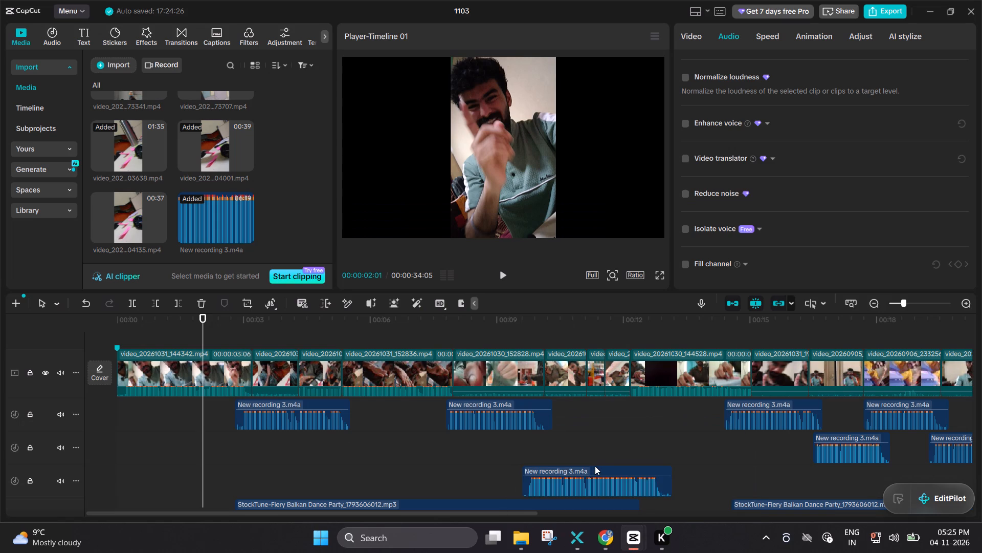
{"action": "key", "text": "Left"}
{"action": "key", "text": "Left"}
{"action": "key", "text": "Left"}
{"action": "key", "text": "Left"}
{"action": "key", "text": "Left"}
{"action": "key", "text": "Left"}
{"action": "key", "text": "Left"}
{"action": "key", "text": "Left"}
{"action": "key", "text": "Left"}
{"action": "key", "text": "Left"}
{"action": "key", "text": "Left"}
{"action": "key", "text": "Left"}
{"action": "key", "text": "Left"}
{"action": "key", "text": "Left"}
{"action": "key", "text": "Left"}
{"action": "key", "text": "Left"}
{"action": "key", "text": "Left"}
{"action": "key", "text": "Left"}
{"action": "key", "text": "Left"}
{"action": "key", "text": "Left"}
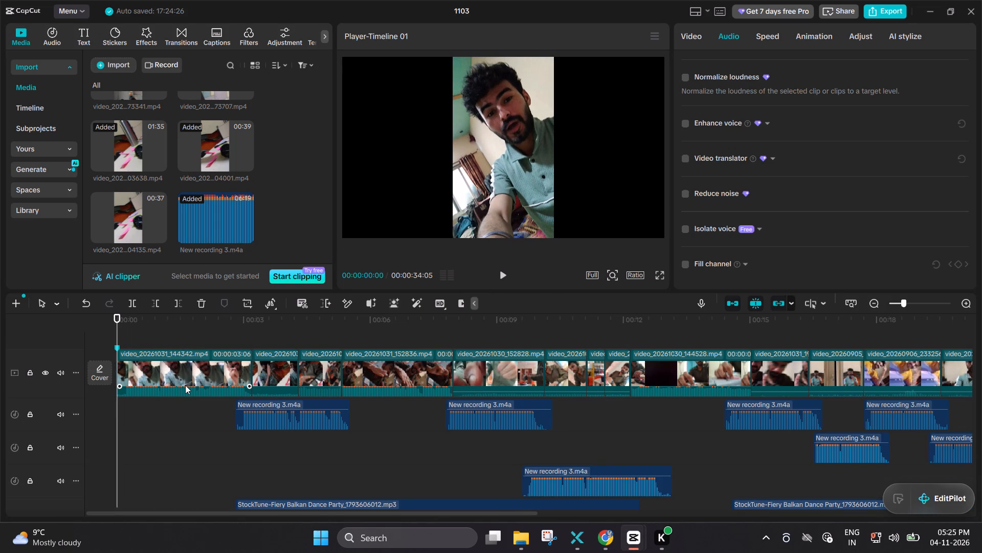
{"action": "key", "text": "space"}
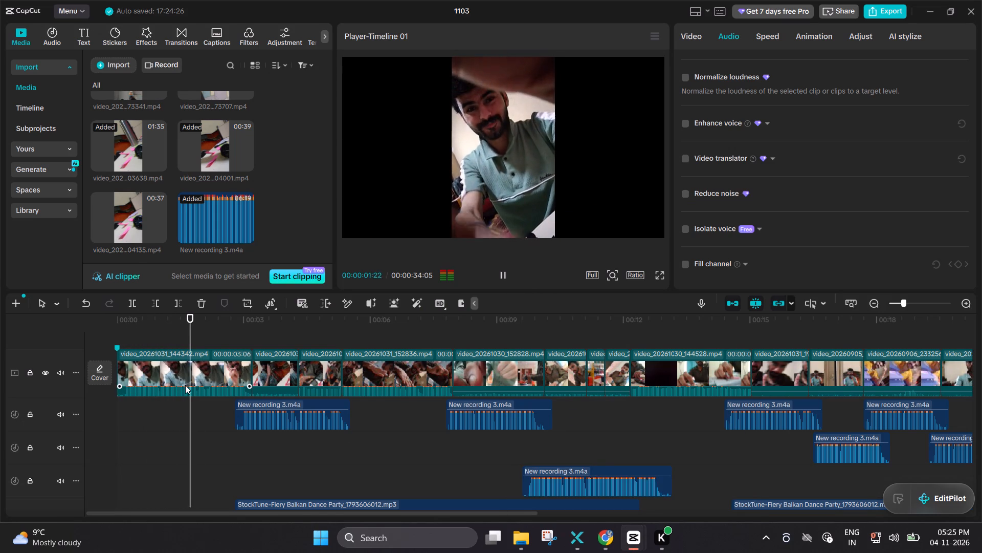
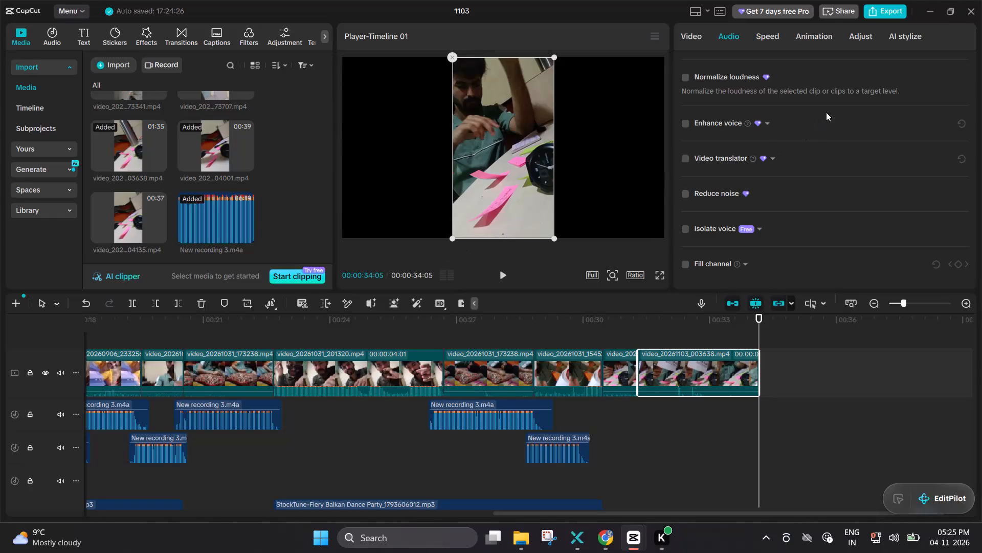
Start the export to review which Pro features are still in use, and return to editing.
{"action": "left_click", "coordinate": [886, 15]}
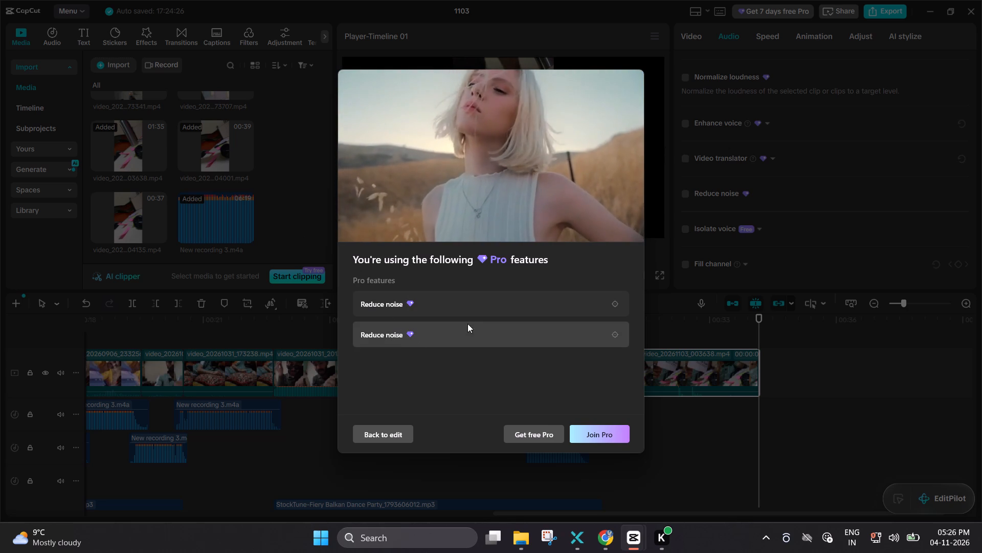
{"action": "left_click", "coordinate": [399, 398]}
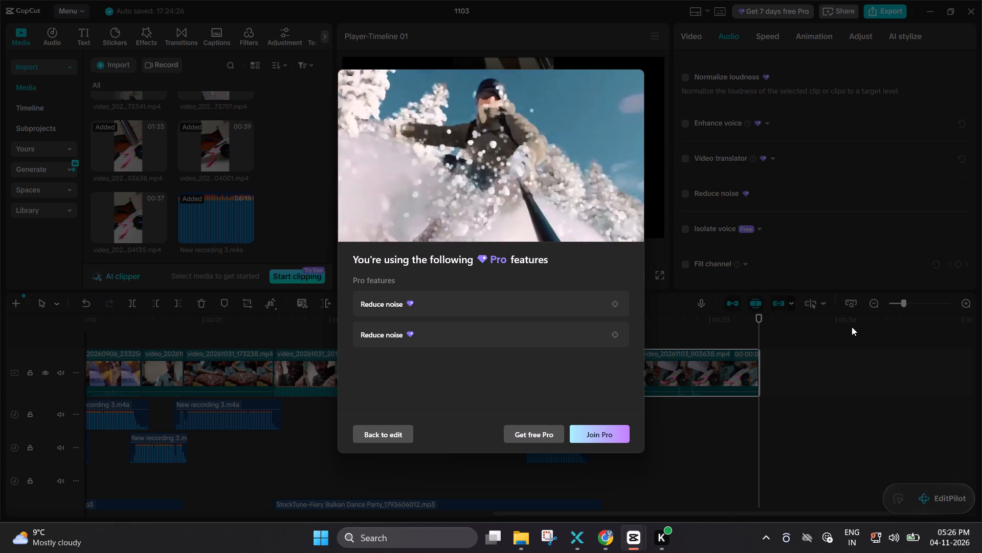
{"action": "left_click", "coordinate": [852, 327]}
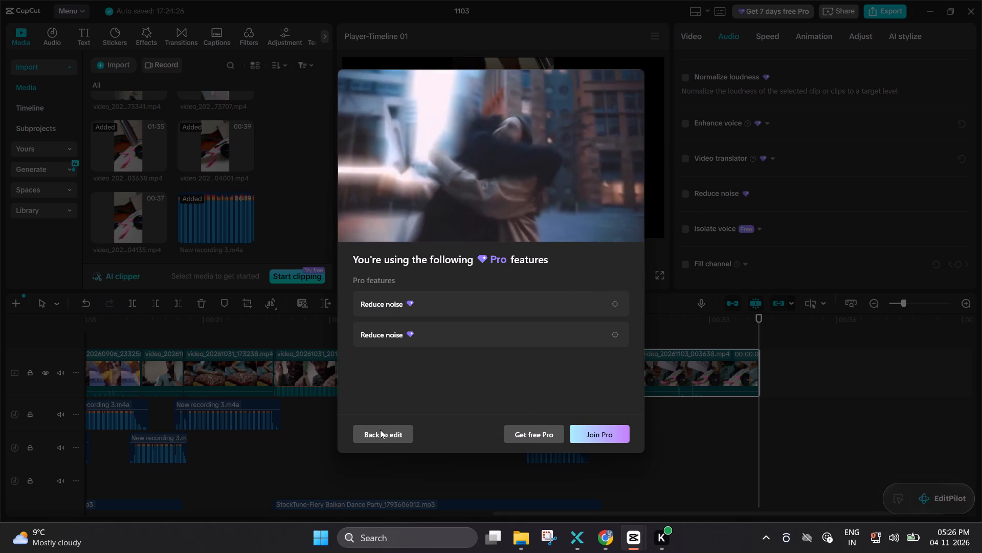
{"action": "left_click", "coordinate": [380, 430]}
Check the first New recording 3.m4a clip and the opening video_20261031_144342.mp4 clip for Pro audio features such as Reduce noise.
{"action": "scroll", "coordinate": [296, 411], "scroll_direction": "right", "scroll_amount": 2}
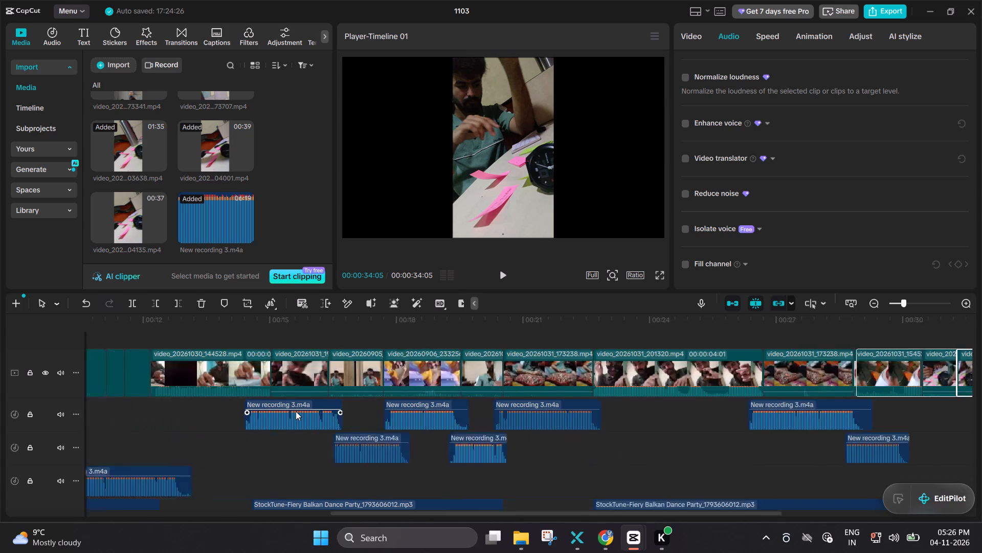
{"action": "scroll", "coordinate": [296, 411], "scroll_direction": "right", "scroll_amount": 3}
{"action": "left_click", "coordinate": [296, 411]}
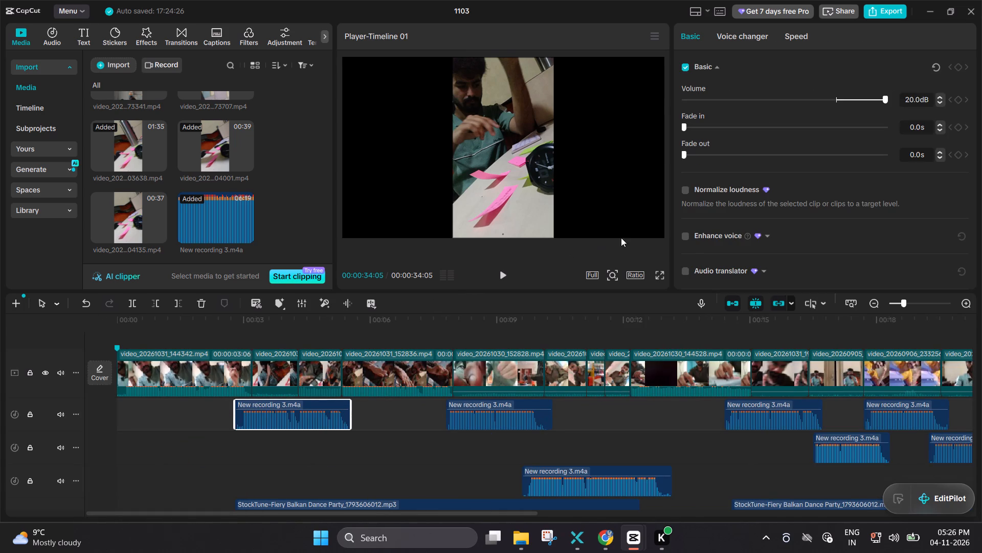
{"action": "scroll", "coordinate": [742, 180], "scroll_direction": "down", "scroll_amount": 4}
{"action": "scroll", "coordinate": [742, 180], "scroll_direction": "up", "scroll_amount": 1}
{"action": "left_click", "coordinate": [187, 375]}
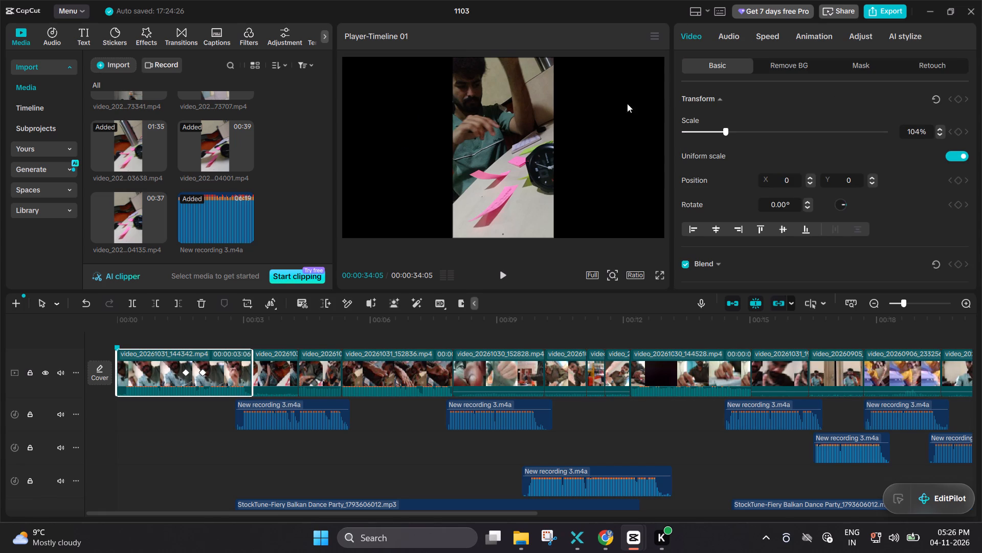
{"action": "left_click", "coordinate": [720, 39]}
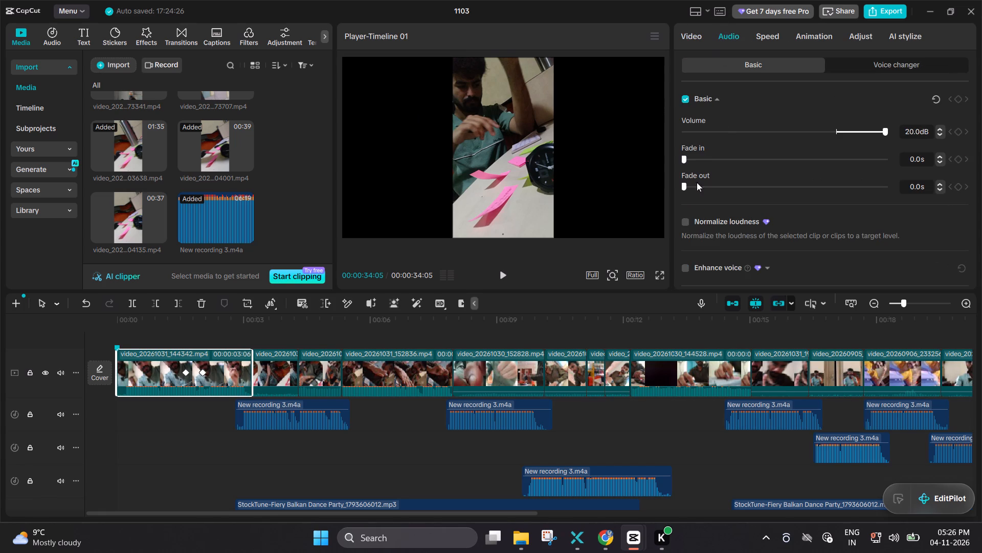
{"action": "scroll", "coordinate": [703, 195], "scroll_direction": "down", "scroll_amount": 10}
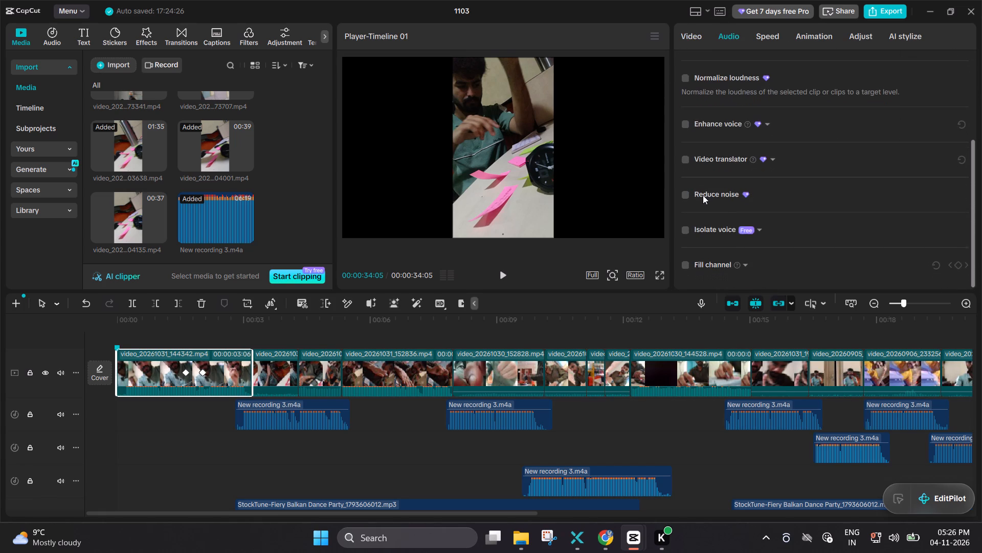
{"action": "scroll", "coordinate": [703, 195], "scroll_direction": "down", "scroll_amount": 9}
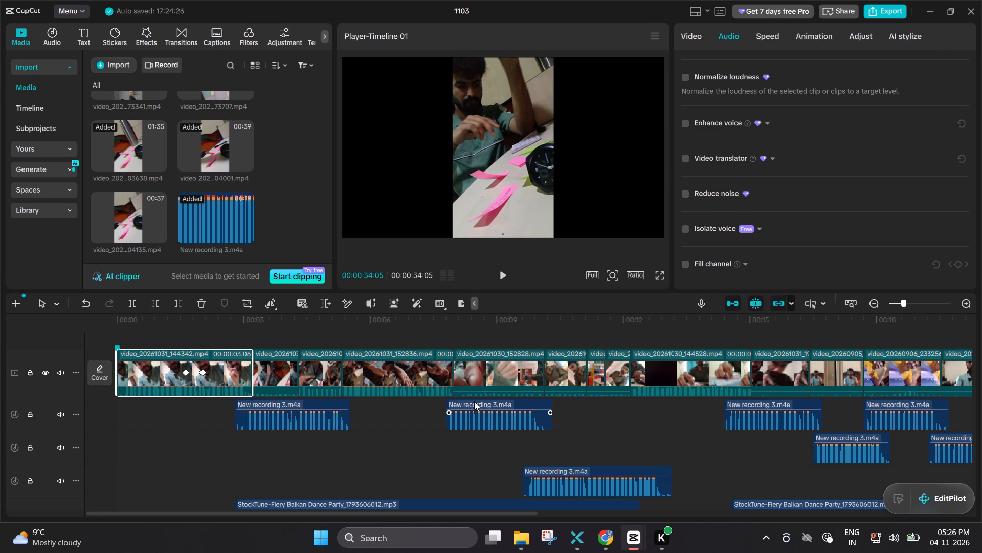
Check the second New recording 3.m4a clip at about 8 s and video_20261031_152836.mp4 for Reduce noise and other Pro audio features.
{"action": "left_click", "coordinate": [471, 407]}
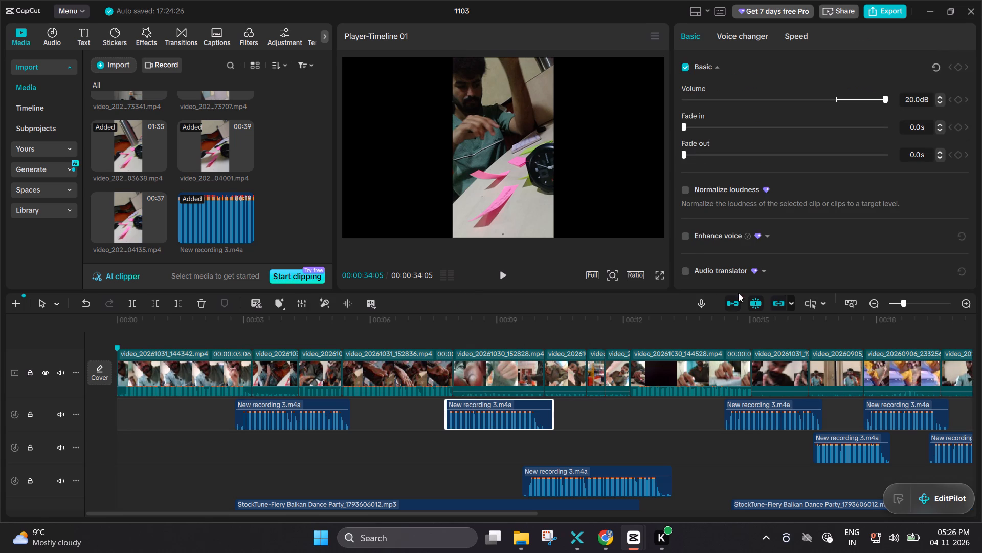
{"action": "scroll", "coordinate": [742, 175], "scroll_direction": "down", "scroll_amount": 2}
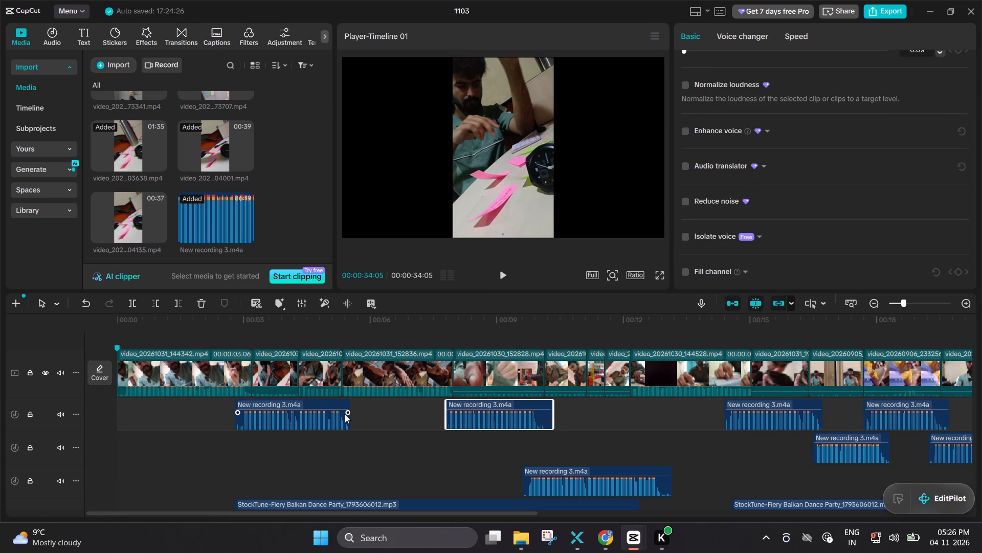
{"action": "scroll", "coordinate": [345, 414], "scroll_direction": "down", "scroll_amount": 1}
{"action": "left_click", "coordinate": [386, 367]}
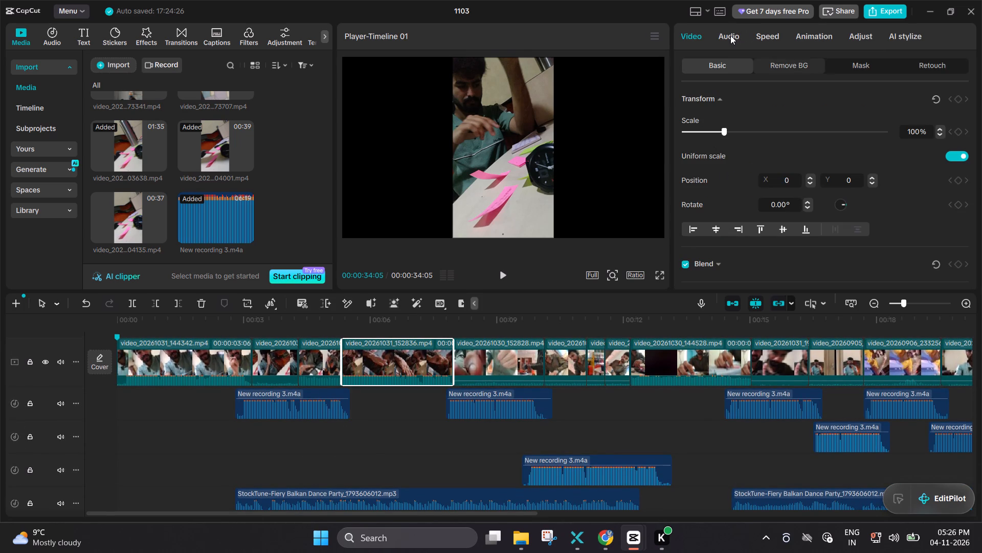
{"action": "left_click", "coordinate": [730, 35]}
{"action": "scroll", "coordinate": [749, 187], "scroll_direction": "down", "scroll_amount": 3}
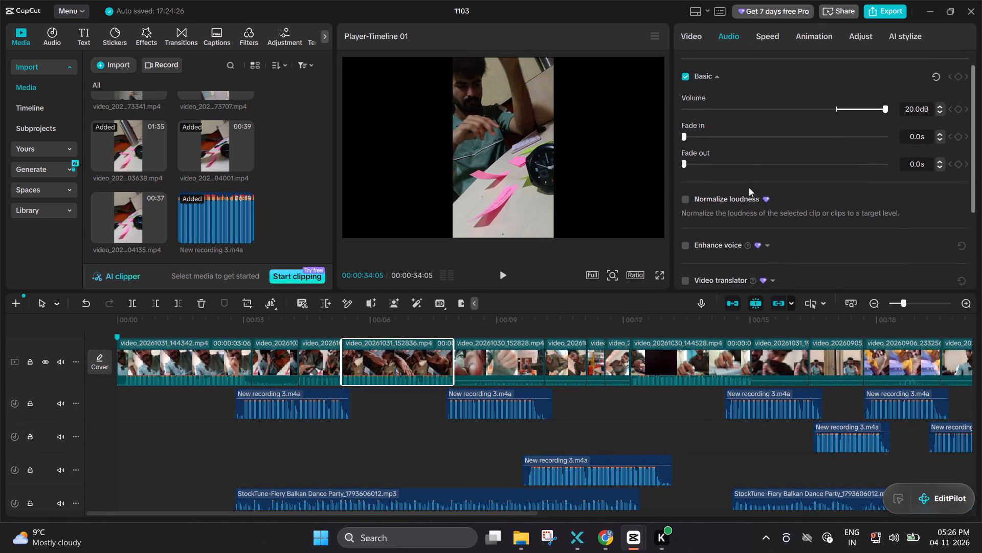
{"action": "scroll", "coordinate": [749, 187], "scroll_direction": "down", "scroll_amount": 8}
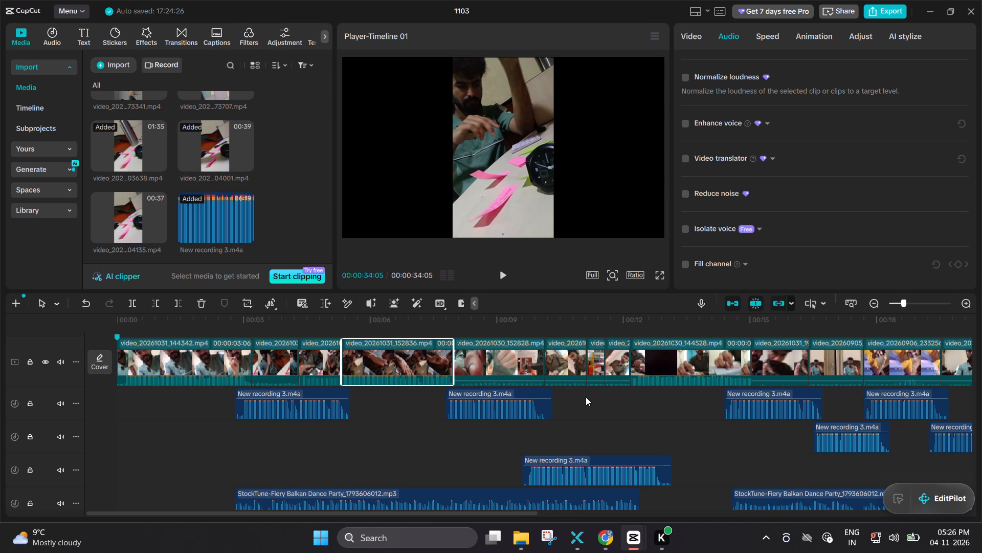
Check the New recording 3.m4a clip on the third audio track at about 10 s and recheck the one at about 8 s for Reduce noise.
{"action": "scroll", "coordinate": [586, 397], "scroll_direction": "down", "scroll_amount": 1}
{"action": "scroll", "coordinate": [589, 450], "scroll_direction": "down", "scroll_amount": 1}
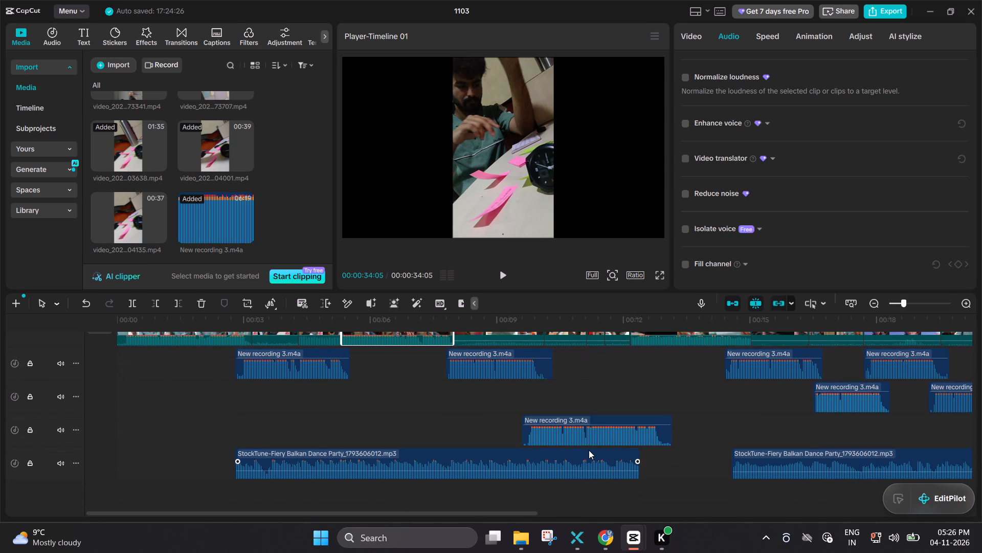
{"action": "scroll", "coordinate": [589, 450], "scroll_direction": "down", "scroll_amount": 1}
{"action": "left_click", "coordinate": [589, 450]}
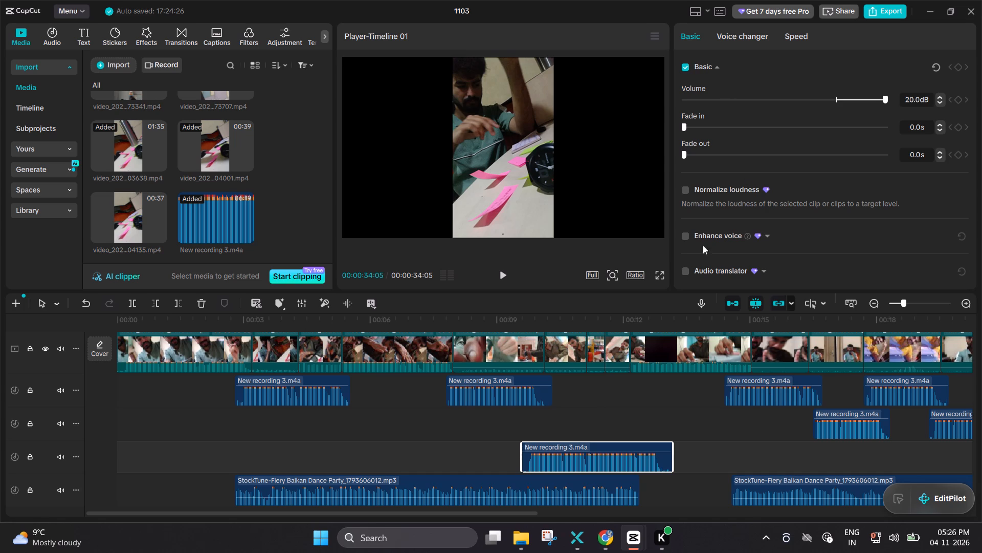
{"action": "scroll", "coordinate": [721, 216], "scroll_direction": "down", "scroll_amount": 2}
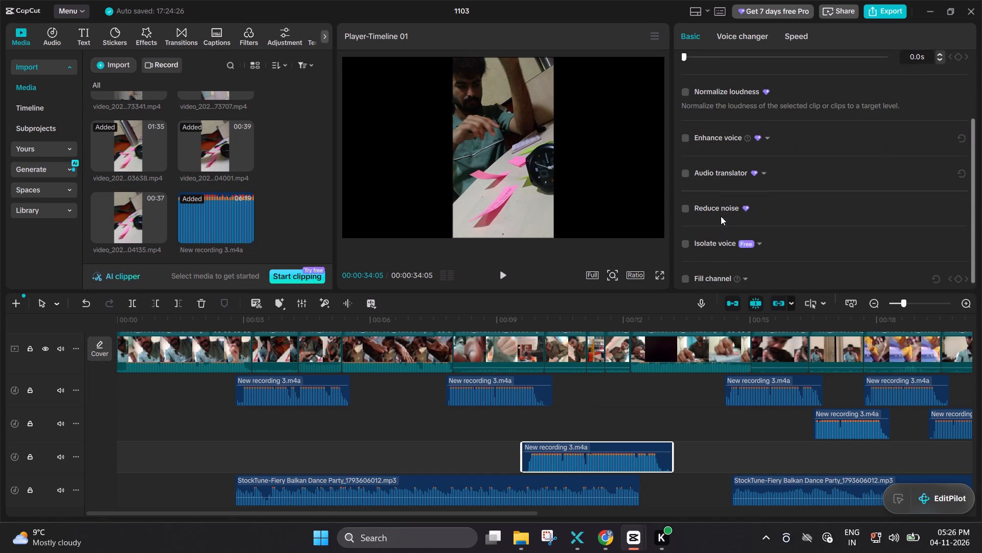
{"action": "left_click", "coordinate": [461, 386]}
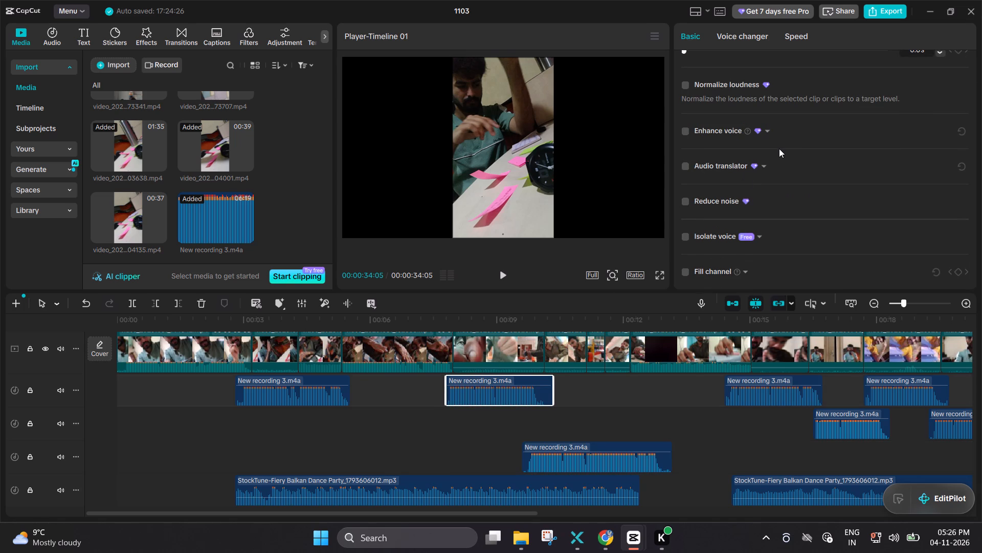
{"action": "scroll", "coordinate": [779, 148], "scroll_direction": "down", "scroll_amount": 3}
Check the audio settings of video_20261030_144528.mp4 at about 12 s for Reduce noise and other Pro features.
{"action": "left_click", "coordinate": [658, 352]}
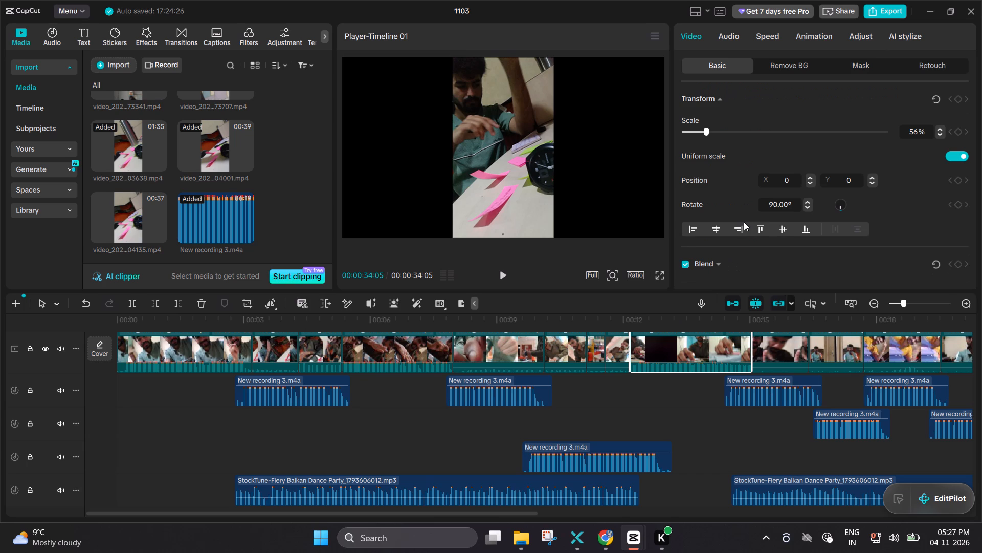
{"action": "left_click", "coordinate": [725, 34]}
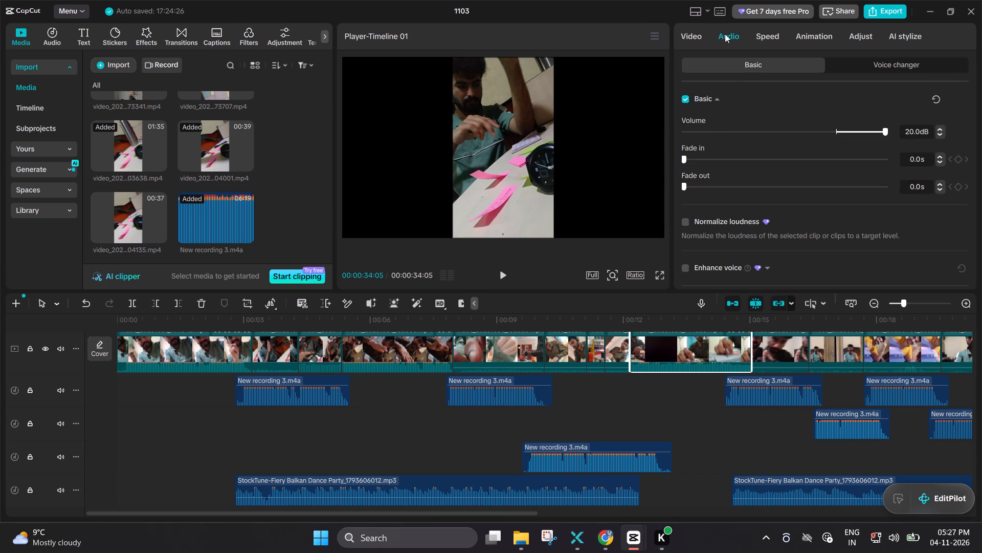
{"action": "scroll", "coordinate": [716, 183], "scroll_direction": "down", "scroll_amount": 5}
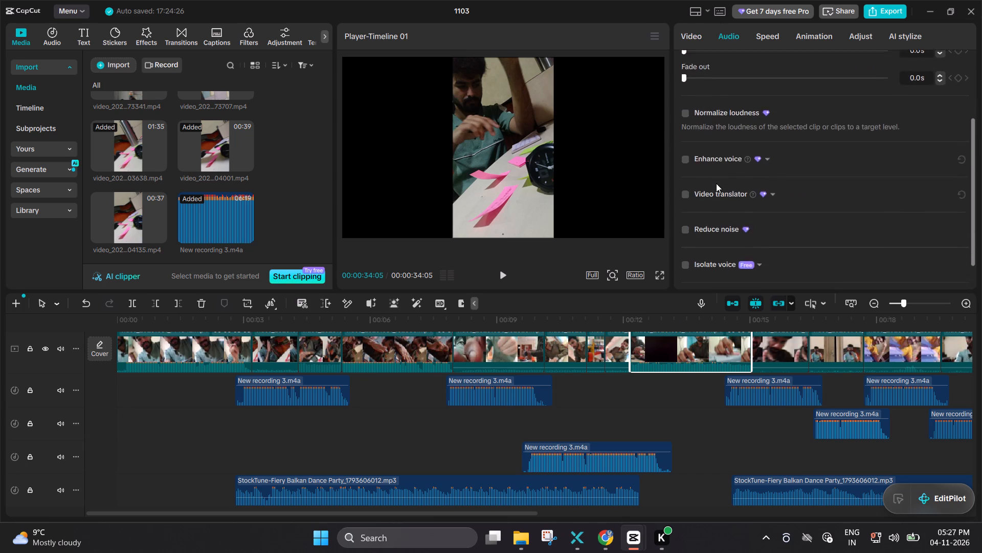
{"action": "scroll", "coordinate": [716, 183], "scroll_direction": "down", "scroll_amount": 3}
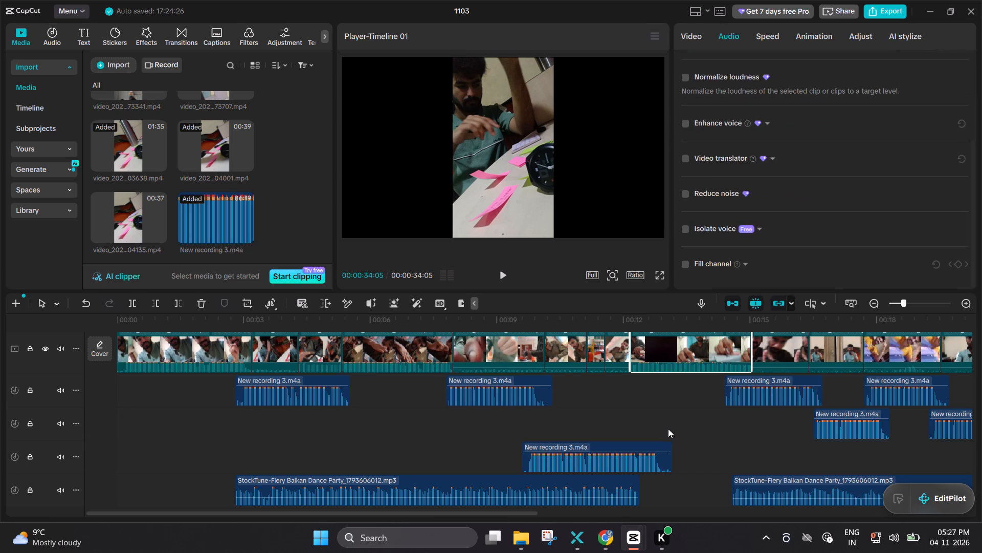
Check the first two StockTune-Fiery Balkan Dance Party music clips for Reduce noise and other Pro audio features.
{"action": "scroll", "coordinate": [668, 429], "scroll_direction": "left", "scroll_amount": 1}
{"action": "left_click", "coordinate": [627, 385]}
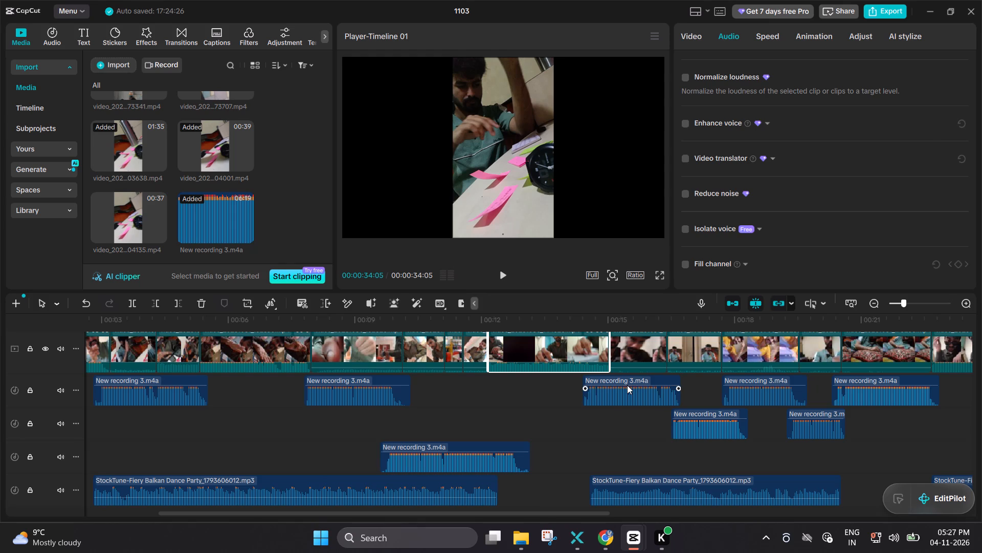
{"action": "left_click", "coordinate": [350, 484]}
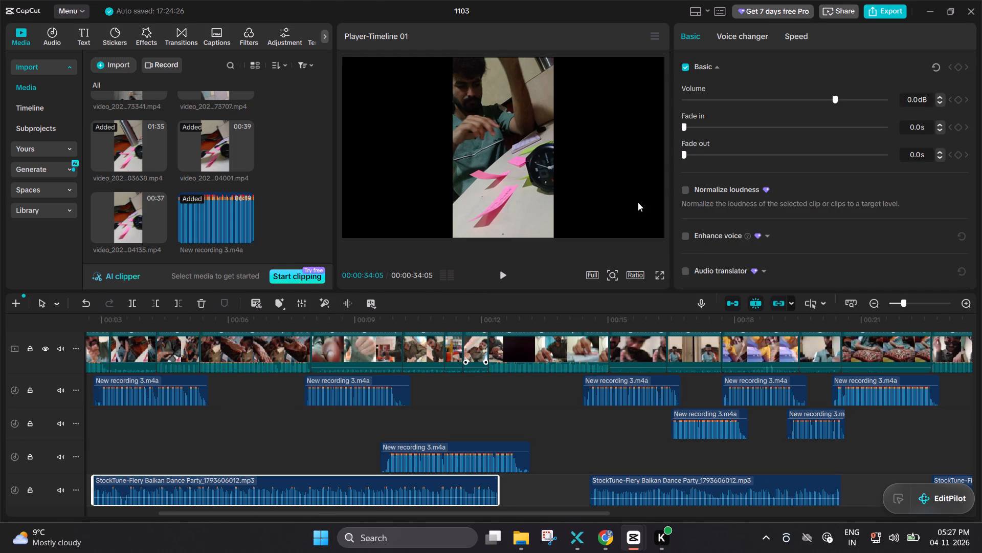
{"action": "scroll", "coordinate": [732, 97], "scroll_direction": "down", "scroll_amount": 6}
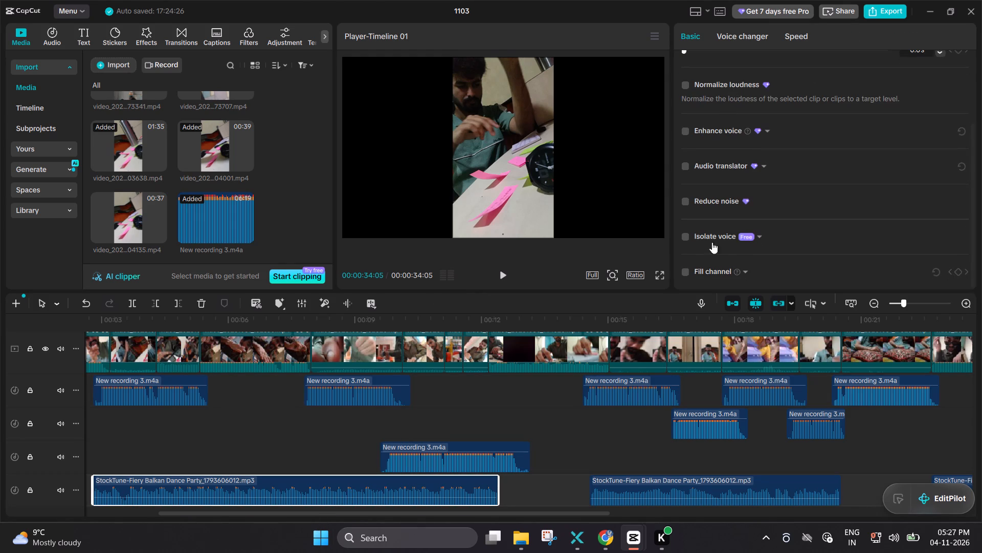
{"action": "left_click", "coordinate": [610, 490]}
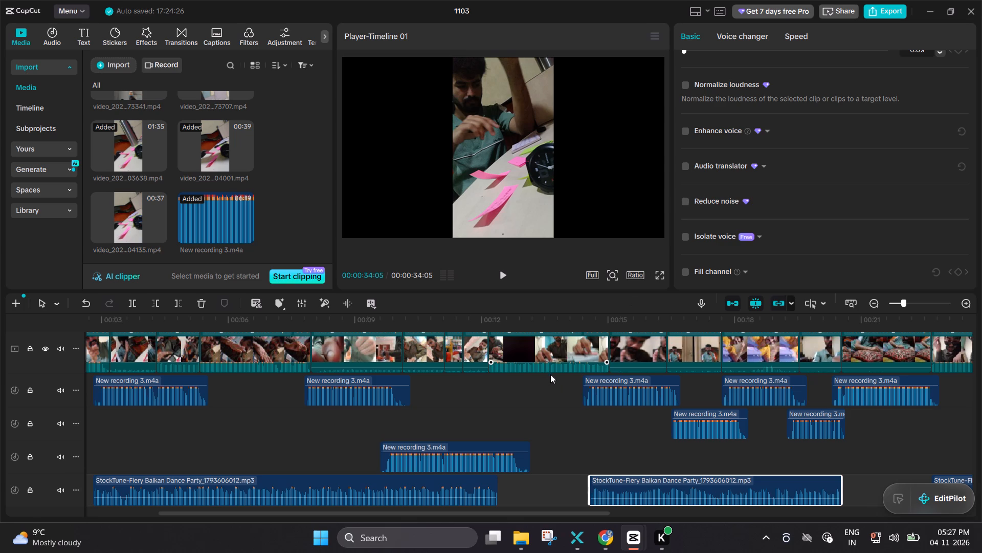
Check the five New recording 3.m4a clips on the first two audio tracks from about 14 s to 20 s for Reduce noise.
{"action": "left_click", "coordinate": [628, 396]}
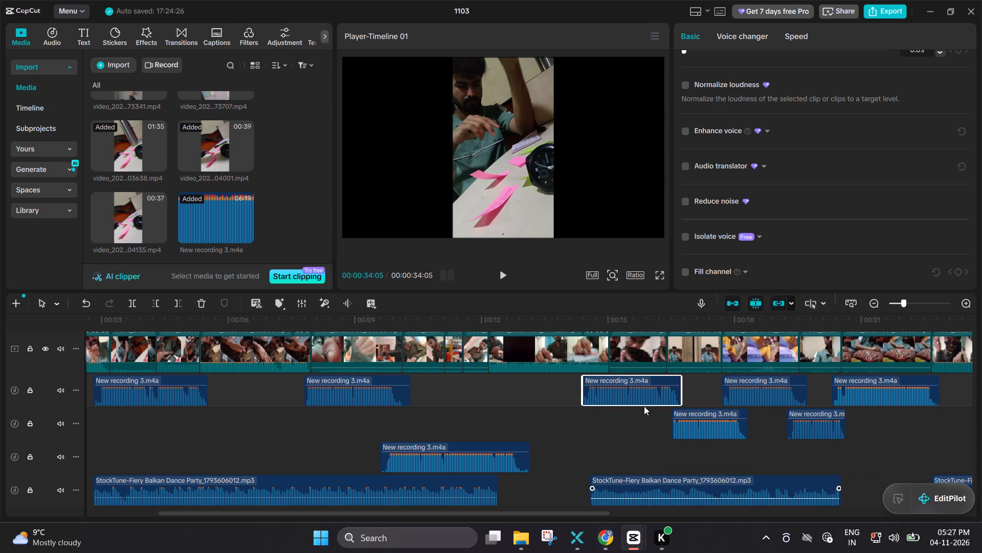
{"action": "left_click", "coordinate": [657, 383]}
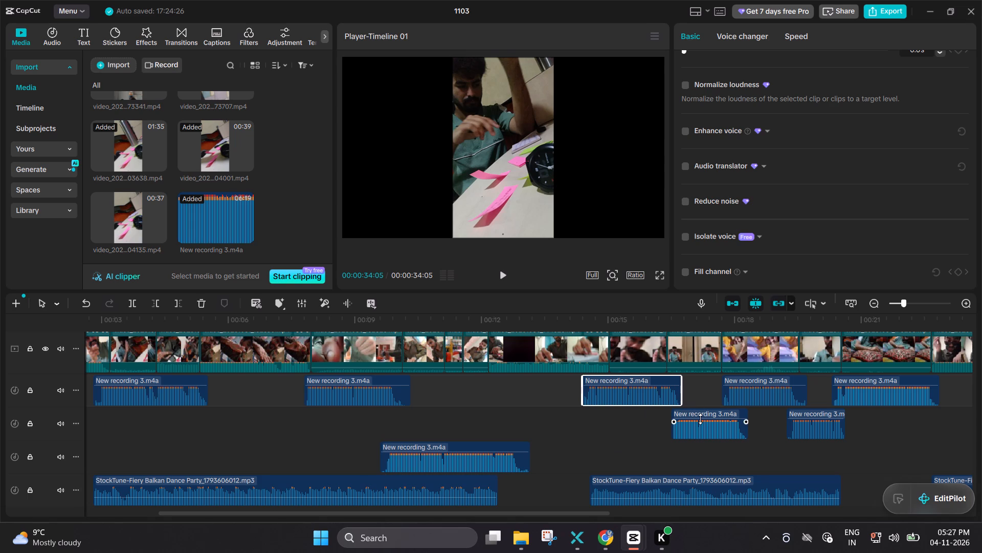
{"action": "left_click", "coordinate": [700, 419]}
{"action": "left_click", "coordinate": [754, 380]}
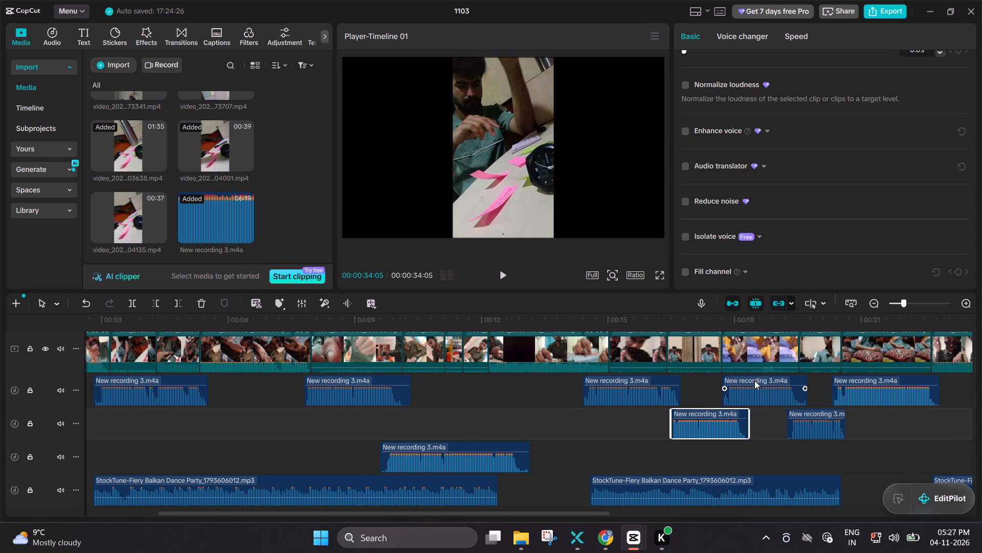
{"action": "left_click", "coordinate": [812, 431]}
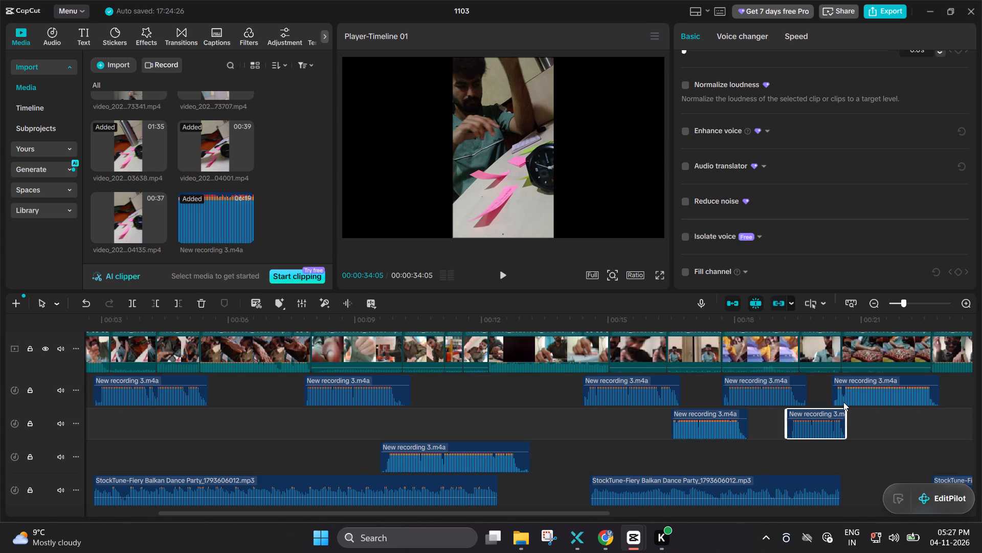
{"action": "left_click", "coordinate": [886, 395]}
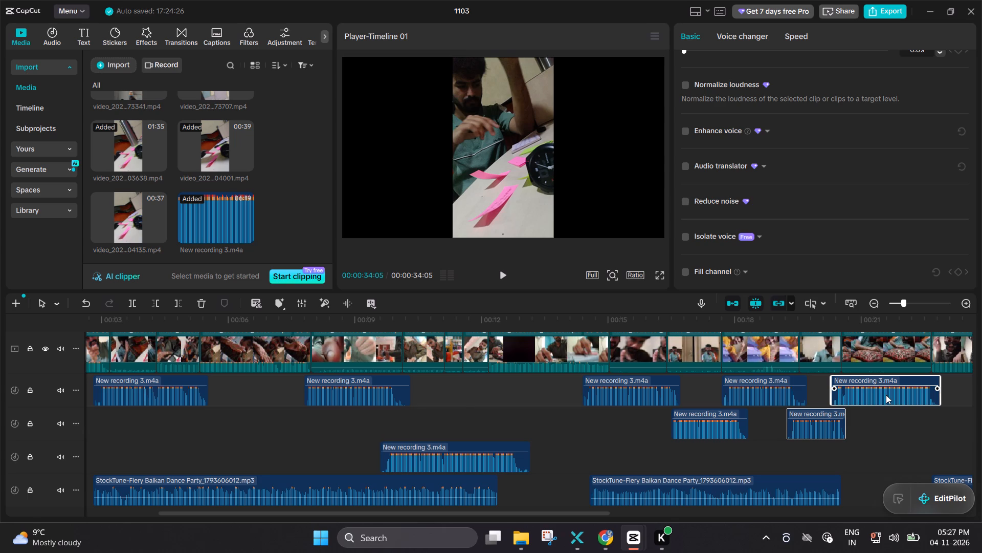
Check the third StockTune music clip and the New recording 3.m4a clips at about 26 s and 29 s for Reduce noise.
{"action": "scroll", "coordinate": [886, 395], "scroll_direction": "down", "scroll_amount": 7, "text": "ctrl"}
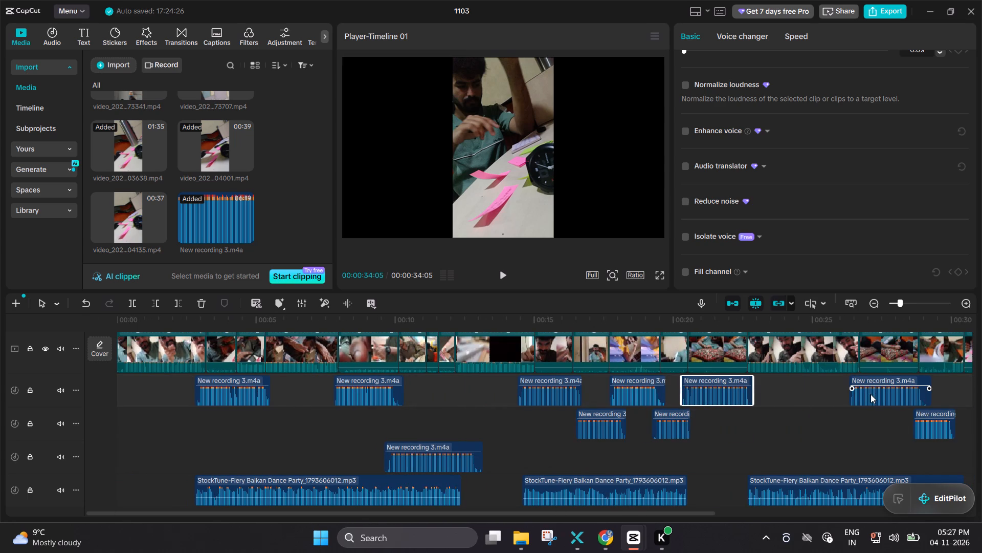
{"action": "left_click", "coordinate": [770, 501]}
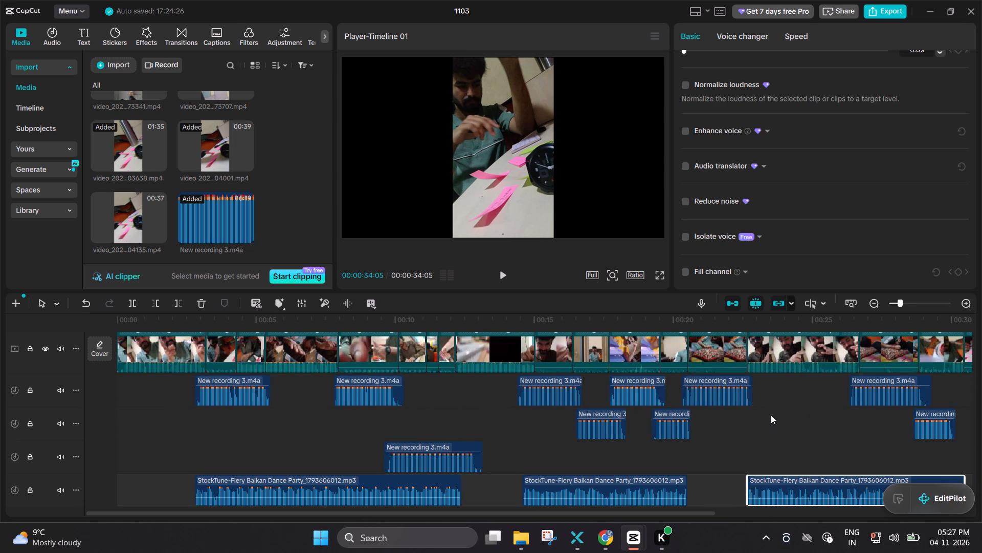
{"action": "left_click", "coordinate": [882, 386]}
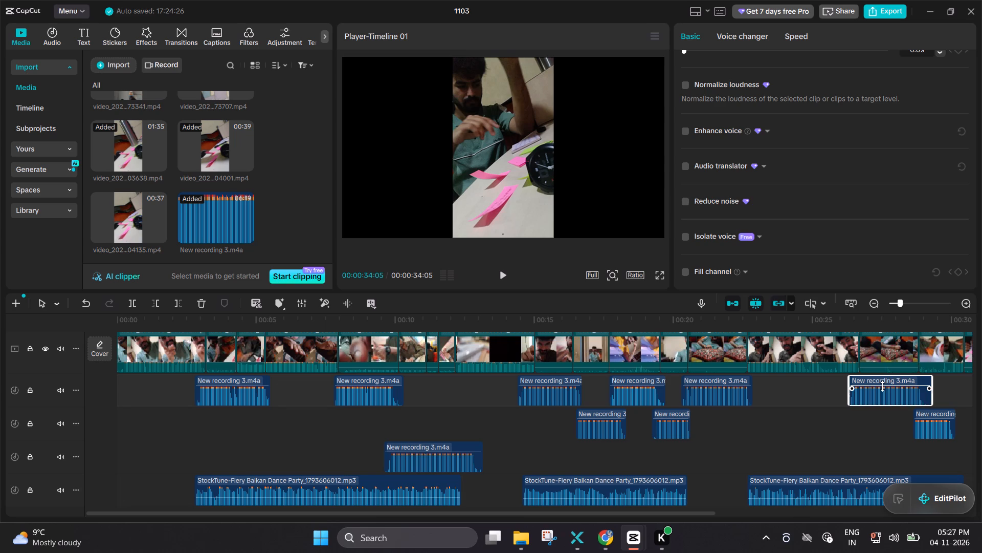
{"action": "left_click", "coordinate": [931, 431]}
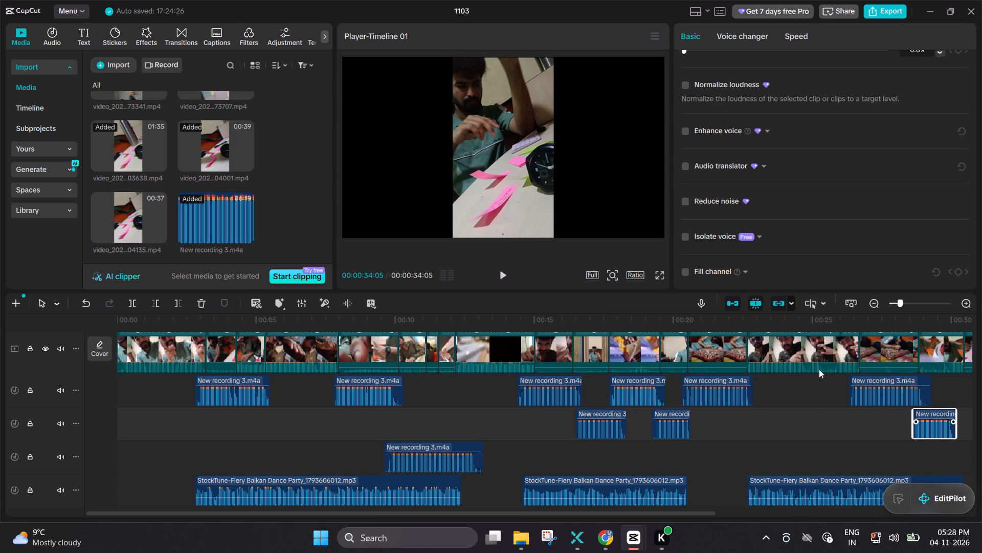
Check the audio settings of the video clips at about 23, 27, 29 and 31 s for Reduce noise and other Pro features.
{"action": "left_click", "coordinate": [788, 347]}
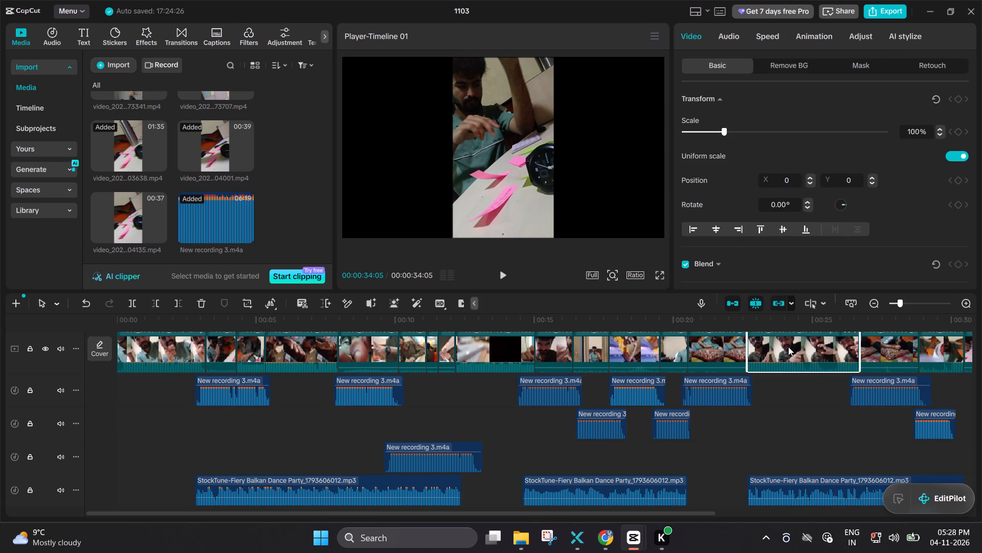
{"action": "left_click", "coordinate": [727, 30]}
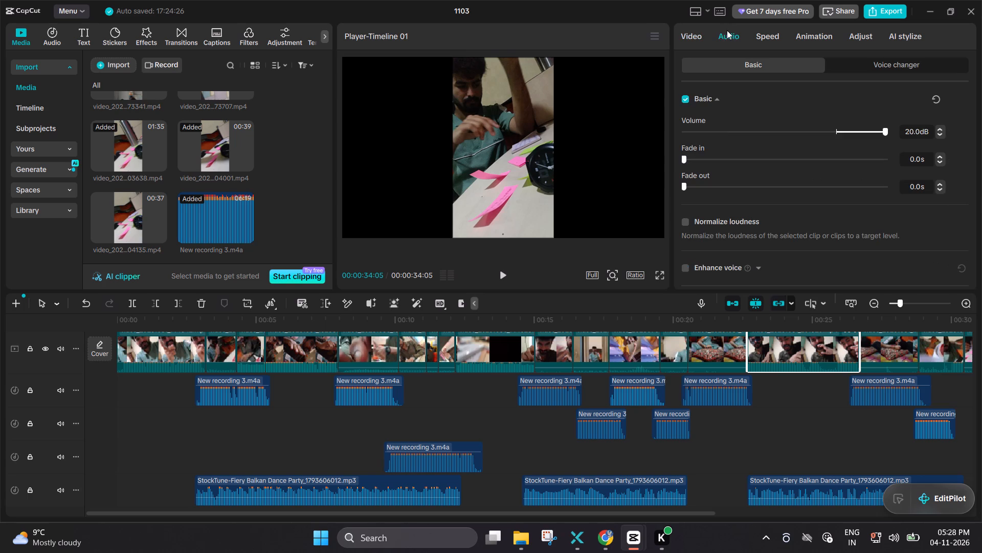
{"action": "scroll", "coordinate": [712, 127], "scroll_direction": "down", "scroll_amount": 6}
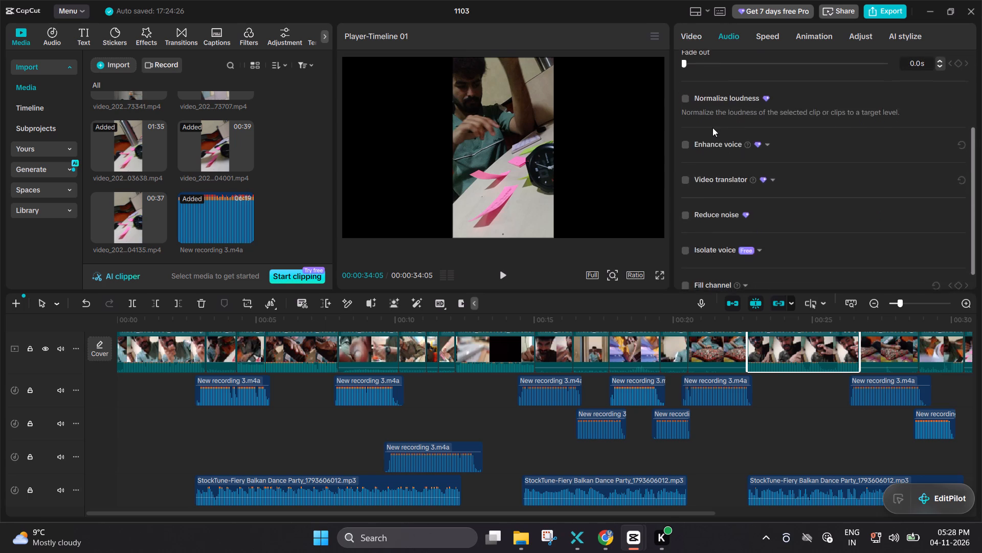
{"action": "scroll", "coordinate": [712, 127], "scroll_direction": "down", "scroll_amount": 5}
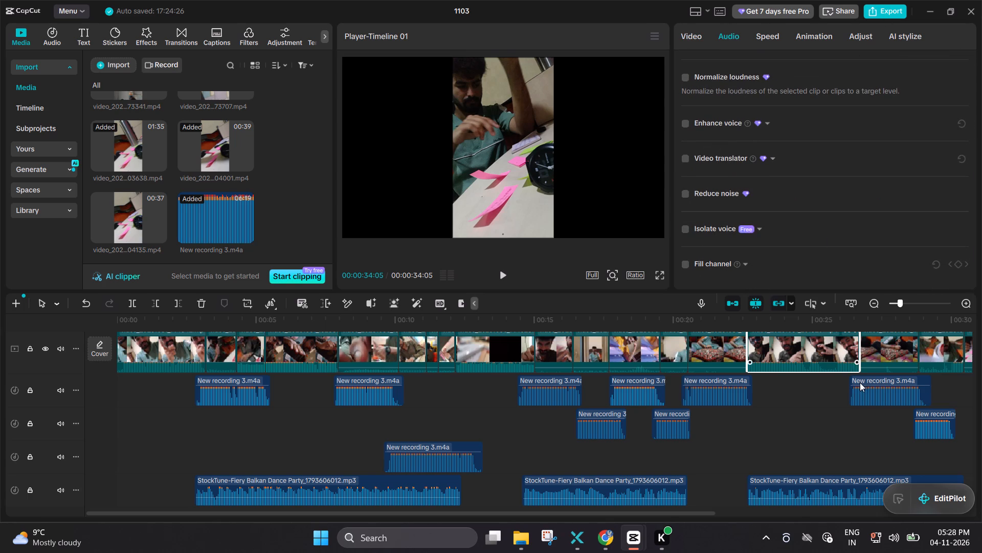
{"action": "left_click", "coordinate": [895, 360]}
{"action": "scroll", "coordinate": [895, 360], "scroll_direction": "left", "scroll_amount": 1}
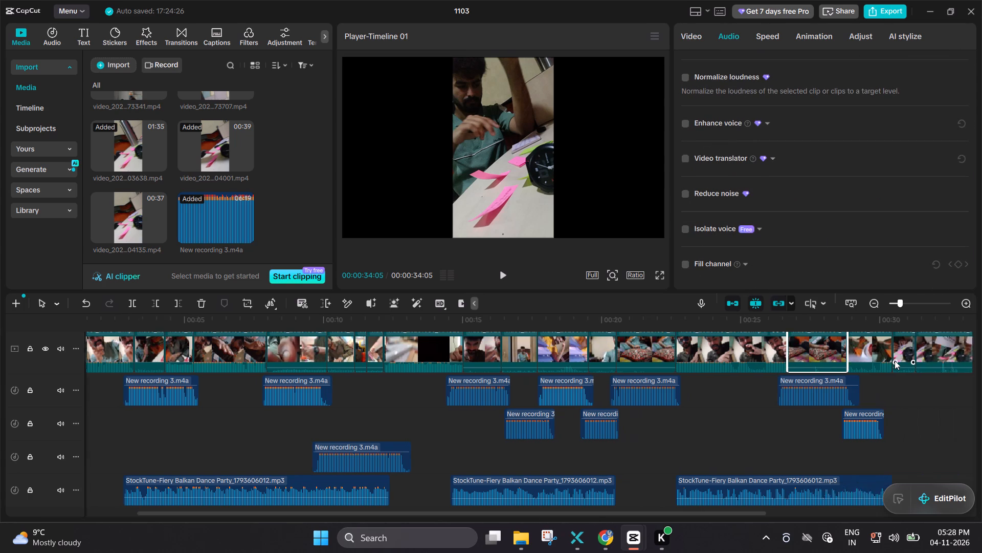
{"action": "scroll", "coordinate": [895, 360], "scroll_direction": "left", "scroll_amount": 1}
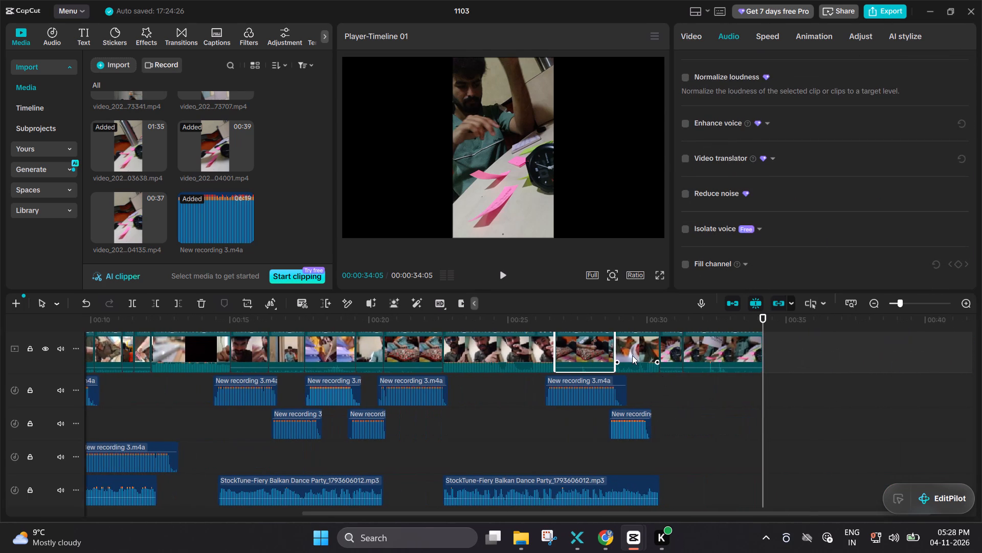
{"action": "left_click", "coordinate": [633, 355]}
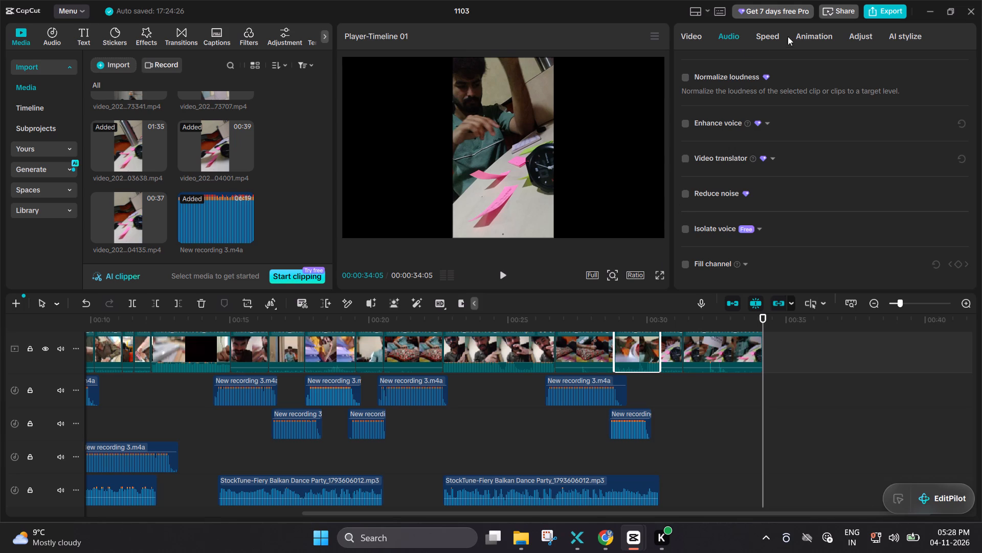
{"action": "scroll", "coordinate": [738, 158], "scroll_direction": "down", "scroll_amount": 1}
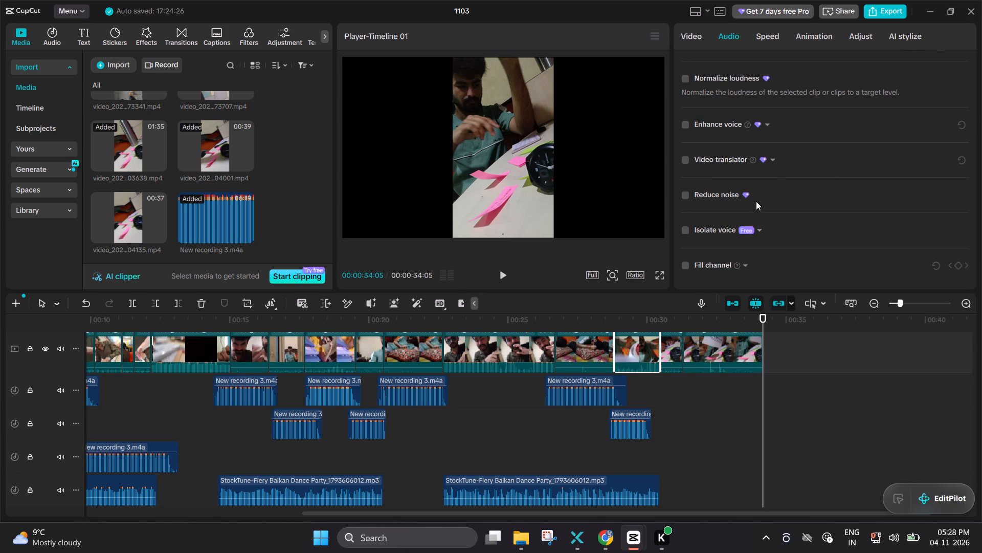
{"action": "left_click", "coordinate": [703, 363]}
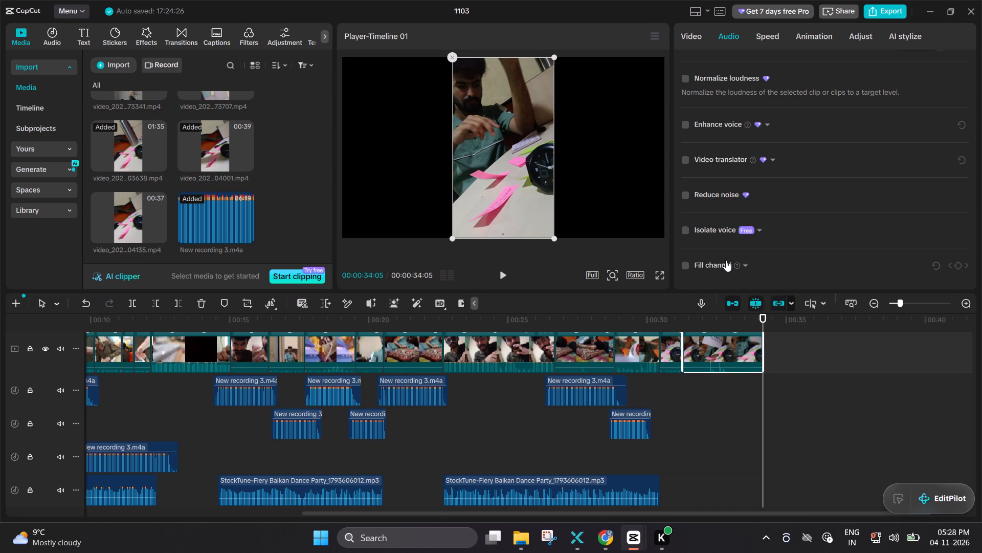
Check all audio settings of the short video clip at about 30 s for Reduce noise and other Pro features.
{"action": "left_click", "coordinate": [665, 339]}
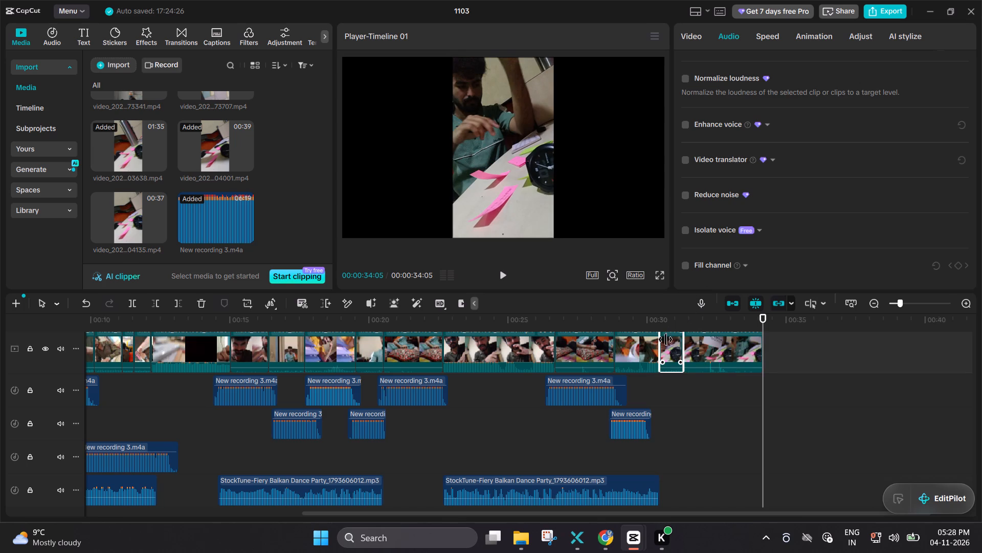
{"action": "scroll", "coordinate": [770, 171], "scroll_direction": "down", "scroll_amount": 6}
{"action": "scroll", "coordinate": [770, 171], "scroll_direction": "up", "scroll_amount": 5}
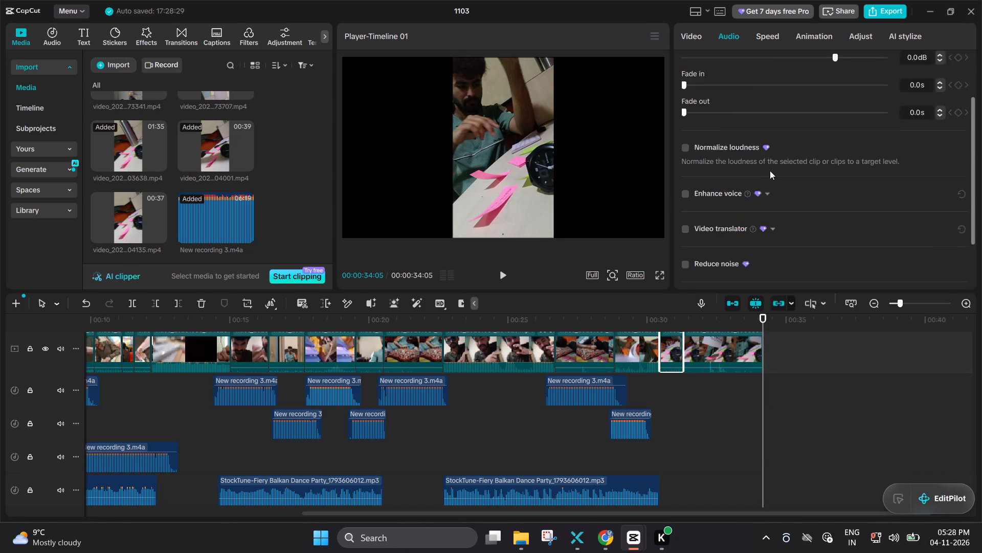
{"action": "scroll", "coordinate": [770, 171], "scroll_direction": "up", "scroll_amount": 4}
{"action": "scroll", "coordinate": [770, 171], "scroll_direction": "down", "scroll_amount": 7}
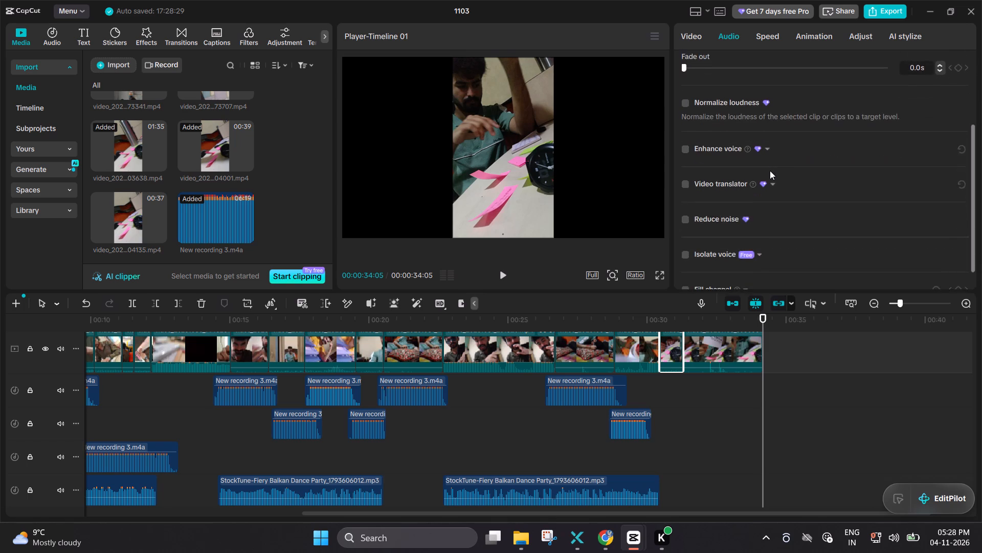
{"action": "scroll", "coordinate": [770, 171], "scroll_direction": "down", "scroll_amount": 4}
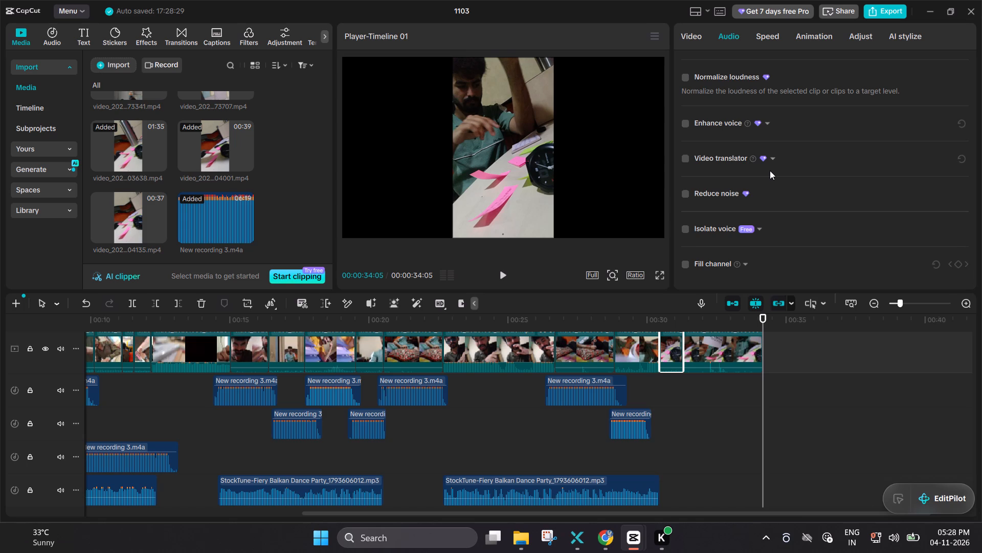
{"action": "scroll", "coordinate": [758, 236], "scroll_direction": "down", "scroll_amount": 2}
{"action": "scroll", "coordinate": [758, 236], "scroll_direction": "up", "scroll_amount": 13}
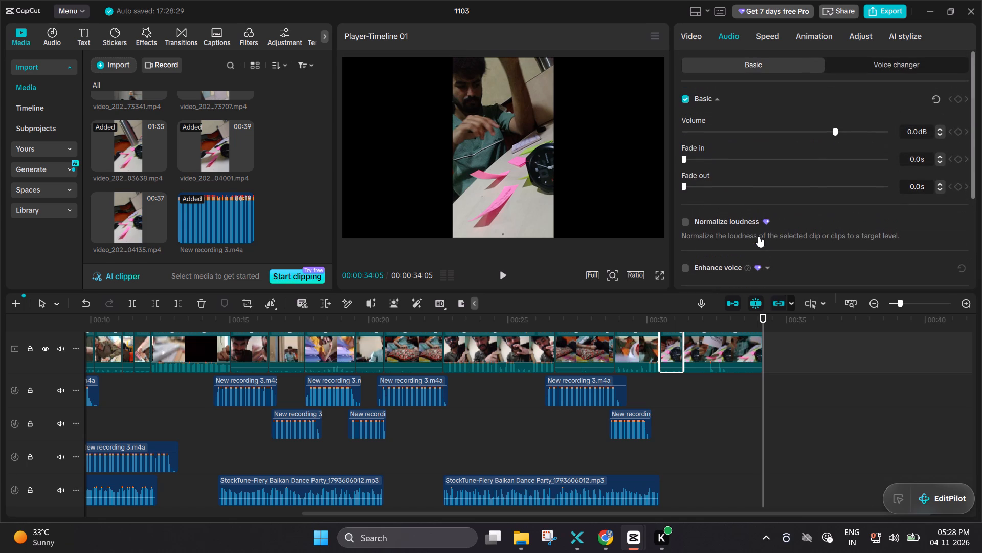
Check all audio settings of the first video clip, video_20261031_144342.mp4, for Reduce noise and other Pro features.
{"action": "scroll", "coordinate": [133, 407], "scroll_direction": "right", "scroll_amount": 5}
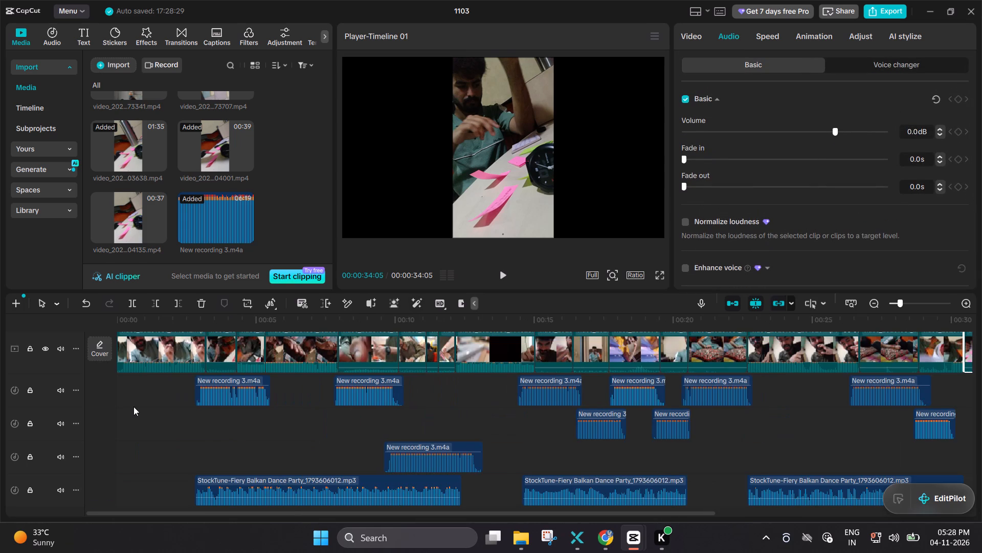
{"action": "scroll", "coordinate": [178, 403], "scroll_direction": "right", "scroll_amount": 2}
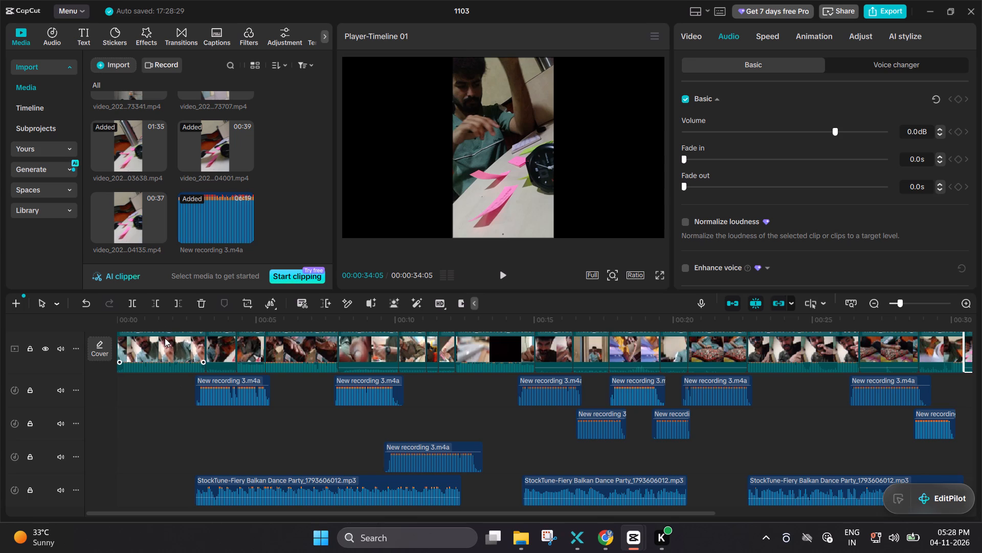
{"action": "double_click", "coordinate": [165, 338]}
{"action": "scroll", "coordinate": [827, 161], "scroll_direction": "down", "scroll_amount": 1}
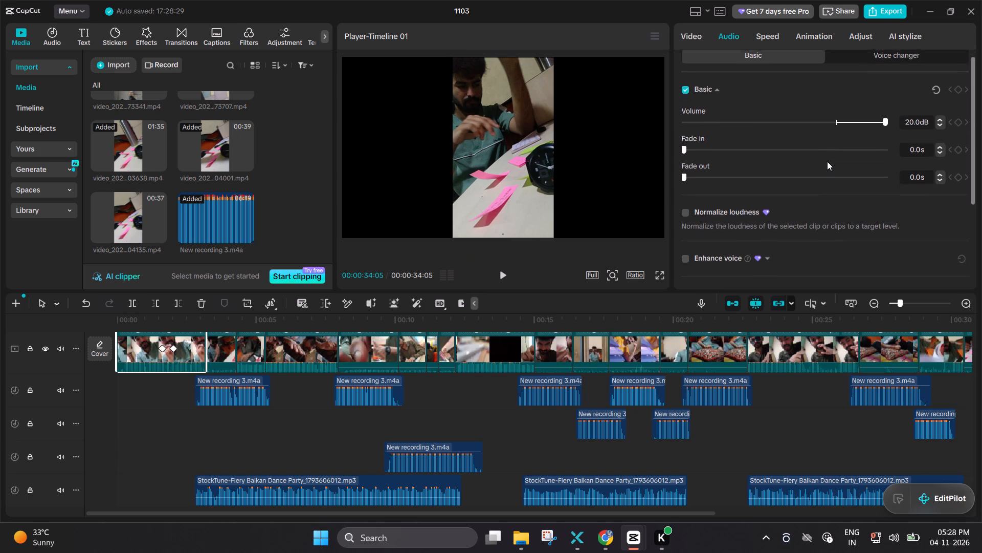
{"action": "scroll", "coordinate": [827, 161], "scroll_direction": "down", "scroll_amount": 5}
{"action": "scroll", "coordinate": [836, 100], "scroll_direction": "down", "scroll_amount": 7}
{"action": "scroll", "coordinate": [836, 100], "scroll_direction": "up", "scroll_amount": 14}
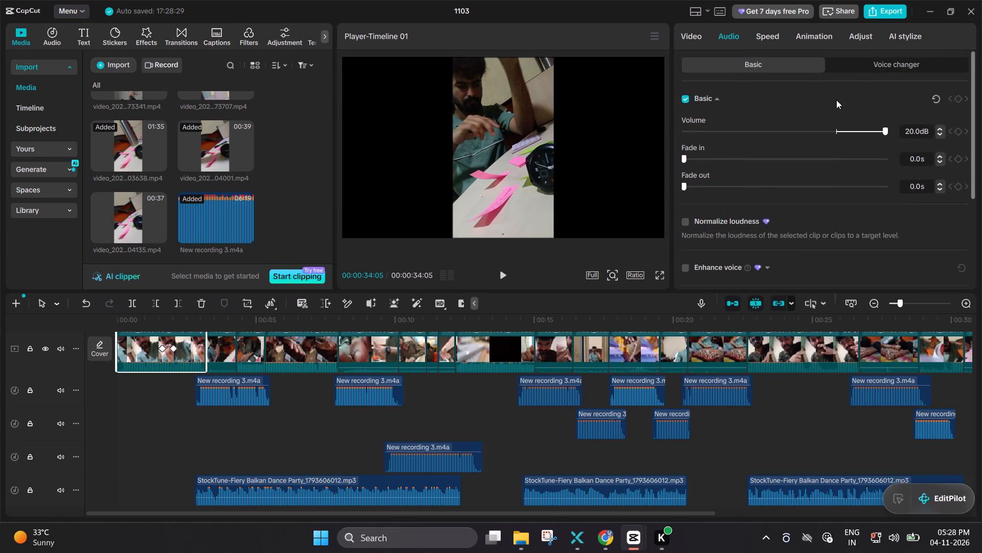
Use the export's Pro features list to locate the first Reduce noise use and turn it off on the video clip at about 3 s.
{"action": "left_click", "coordinate": [900, 5]}
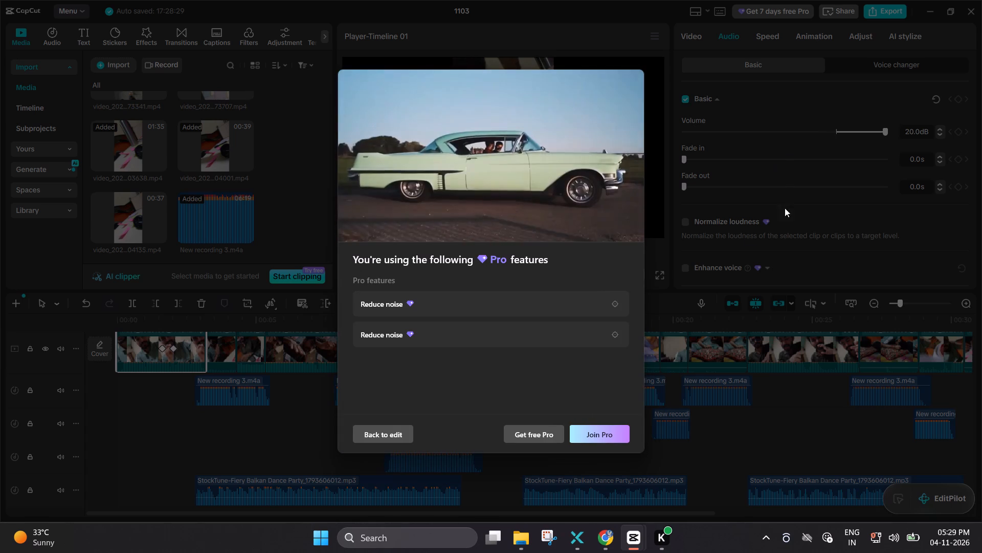
{"action": "left_click", "coordinate": [616, 306]}
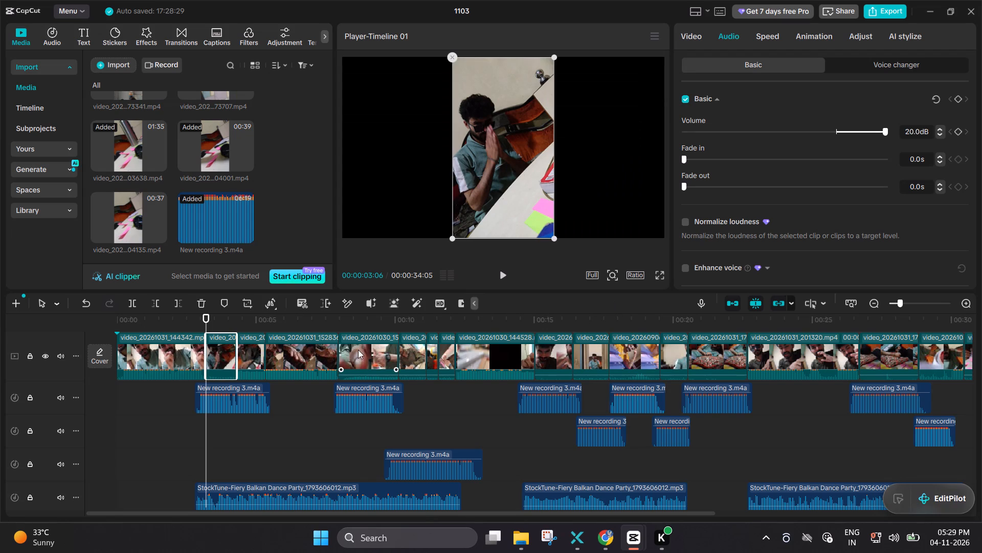
{"action": "left_click", "coordinate": [221, 344]}
{"action": "scroll", "coordinate": [709, 193], "scroll_direction": "down", "scroll_amount": 2}
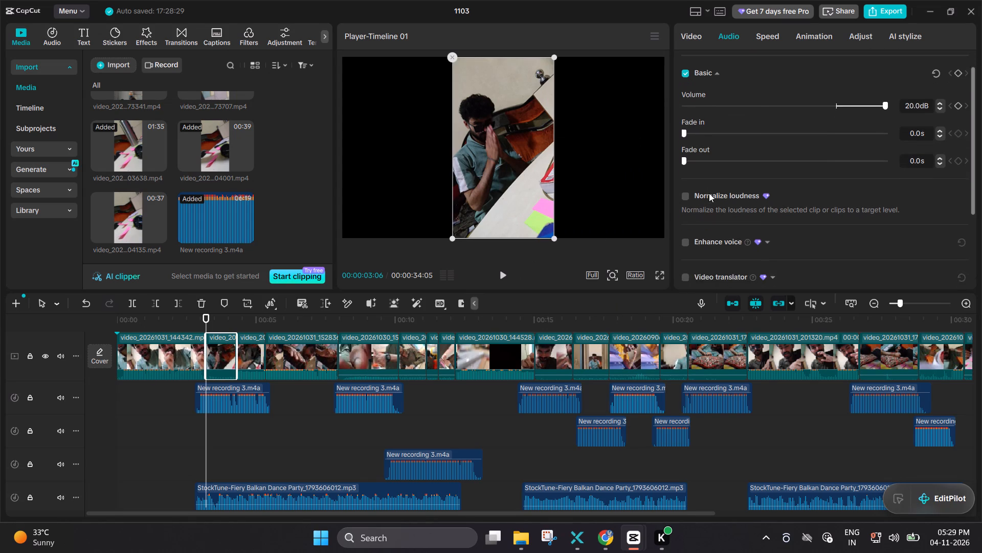
{"action": "scroll", "coordinate": [709, 193], "scroll_direction": "down", "scroll_amount": 4}
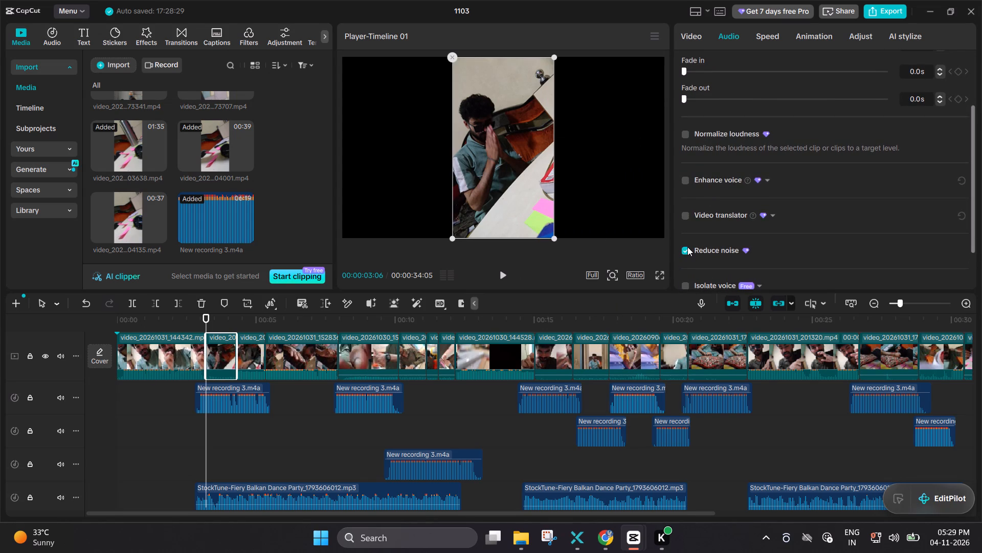
{"action": "left_click", "coordinate": [687, 246]}
{"action": "left_click", "coordinate": [686, 250]}
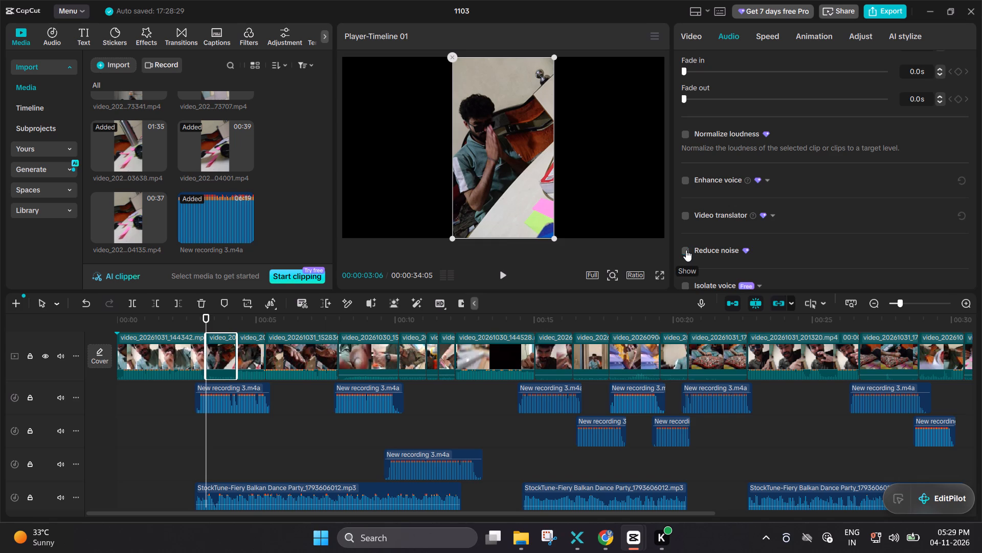
Use the export's Pro features list to locate the next Reduce noise use and turn it off on the video clip at about 4 s.
{"action": "left_click", "coordinate": [874, 9]}
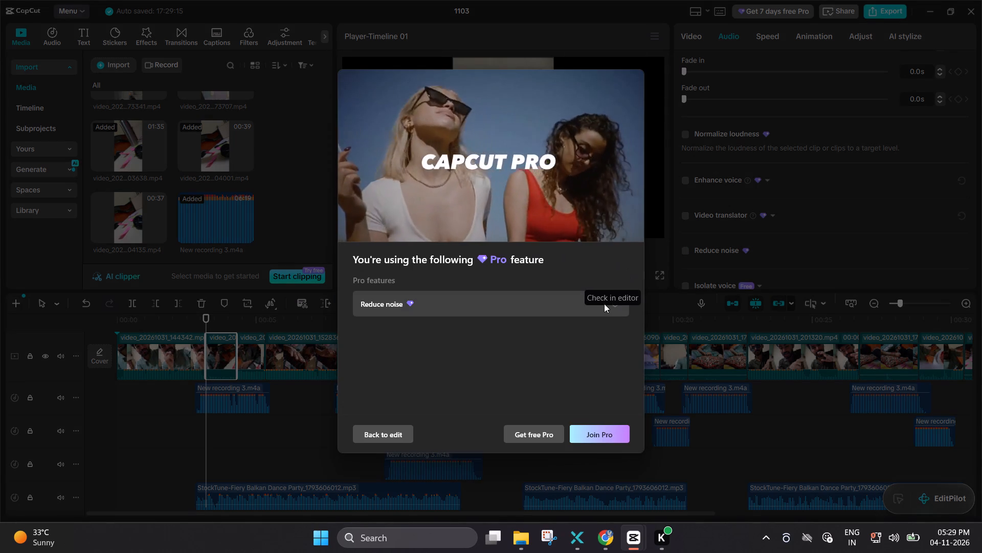
{"action": "left_click", "coordinate": [616, 301]}
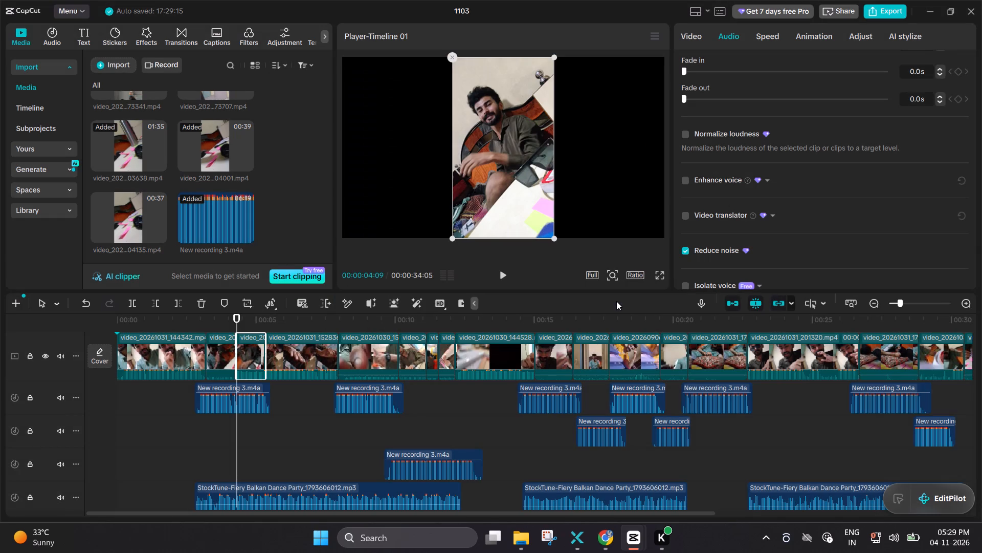
{"action": "left_click", "coordinate": [686, 249]}
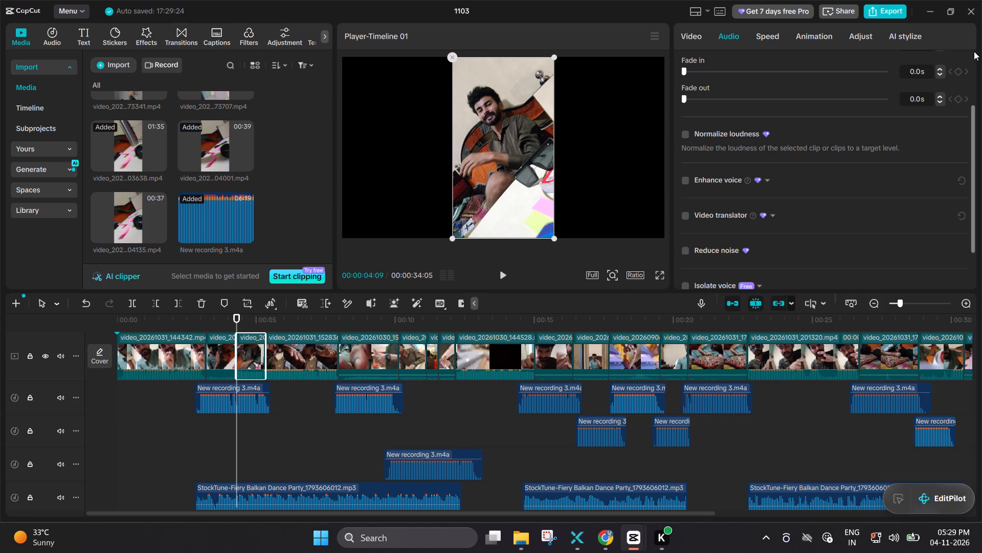
Open the export settings for the project and clear the existing export name.
{"action": "left_click", "coordinate": [879, 14]}
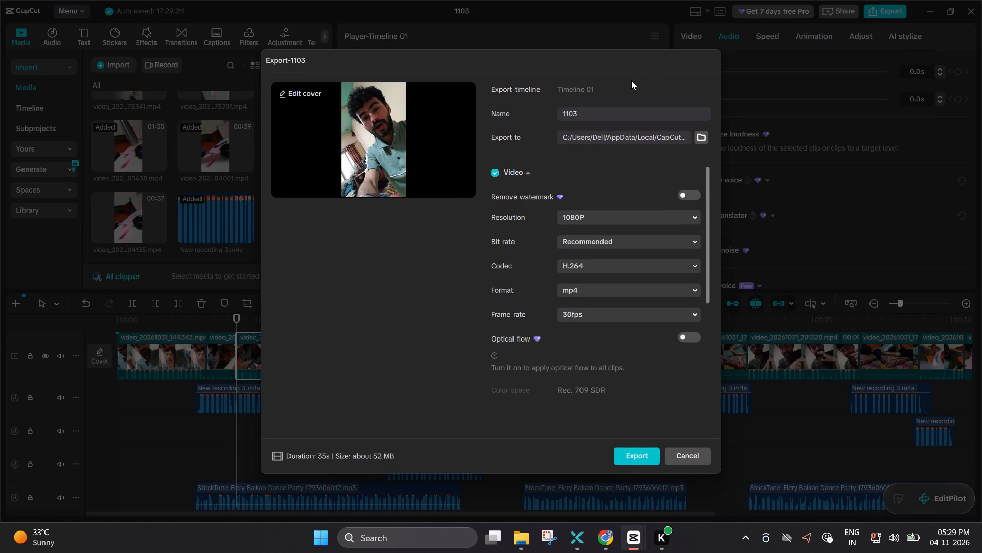
{"action": "left_click", "coordinate": [587, 107]}
{"action": "key", "text": "BackSpace"}
{"action": "key", "text": "BackSpace"}
{"action": "key", "text": "BackSpace"}
{"action": "key", "text": "BackSpace"}
{"action": "key", "text": "BackSpace"}
{"action": "key", "text": "BackSpace"}
{"action": "key", "text": "BackSpace"}
{"action": "key", "text": "BackSpace"}
{"action": "key", "text": "BackSpace"}
{"action": "key", "text": "BackSpace"}
{"action": "key", "text": "BackSpace"}
{"action": "key", "text": "BackSpace"}
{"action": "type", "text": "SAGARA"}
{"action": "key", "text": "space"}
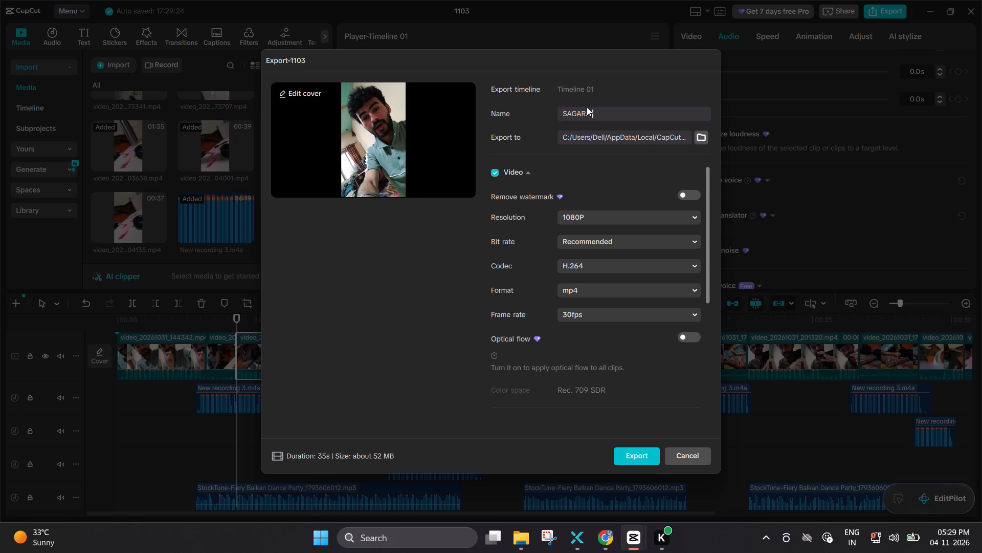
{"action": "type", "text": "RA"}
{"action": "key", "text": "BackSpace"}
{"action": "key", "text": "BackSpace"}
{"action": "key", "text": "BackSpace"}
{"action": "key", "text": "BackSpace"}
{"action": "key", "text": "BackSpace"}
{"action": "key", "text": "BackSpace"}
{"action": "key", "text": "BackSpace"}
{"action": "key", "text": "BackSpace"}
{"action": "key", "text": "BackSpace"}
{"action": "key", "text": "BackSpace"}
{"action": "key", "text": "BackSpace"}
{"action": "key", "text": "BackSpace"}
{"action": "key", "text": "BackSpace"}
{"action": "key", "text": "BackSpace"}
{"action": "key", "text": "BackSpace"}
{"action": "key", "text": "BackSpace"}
Enter the person's name followed by their number as the export name.
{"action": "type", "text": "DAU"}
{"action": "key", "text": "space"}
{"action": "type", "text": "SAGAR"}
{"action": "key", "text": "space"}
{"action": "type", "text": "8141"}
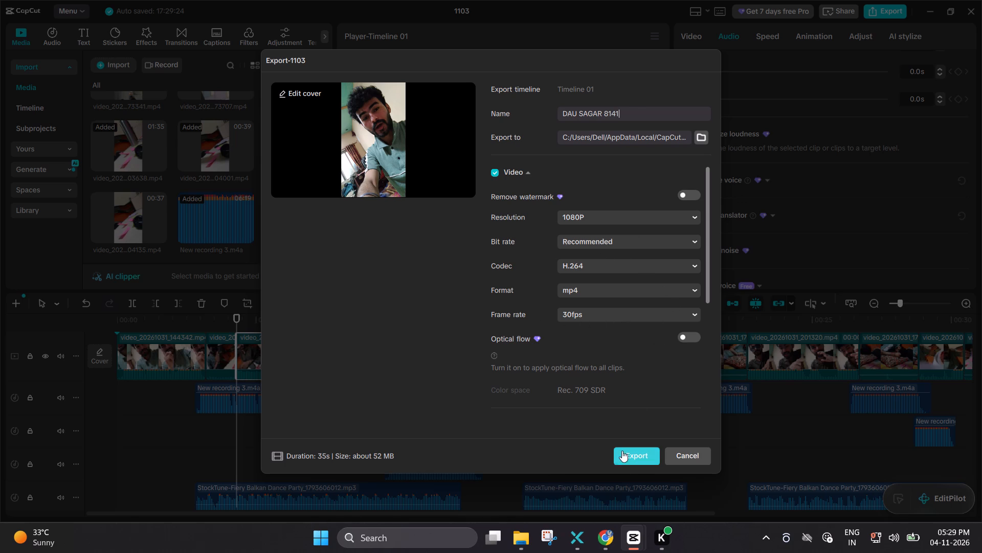
Look over the remaining export settings and export the video.
{"action": "scroll", "coordinate": [647, 359], "scroll_direction": "down", "scroll_amount": 2}
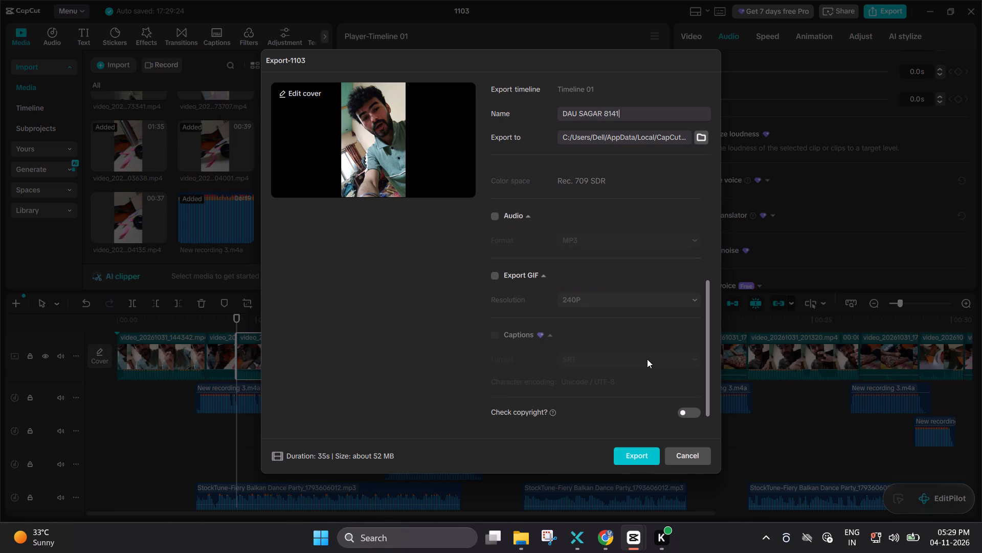
{"action": "left_click", "coordinate": [634, 453]}
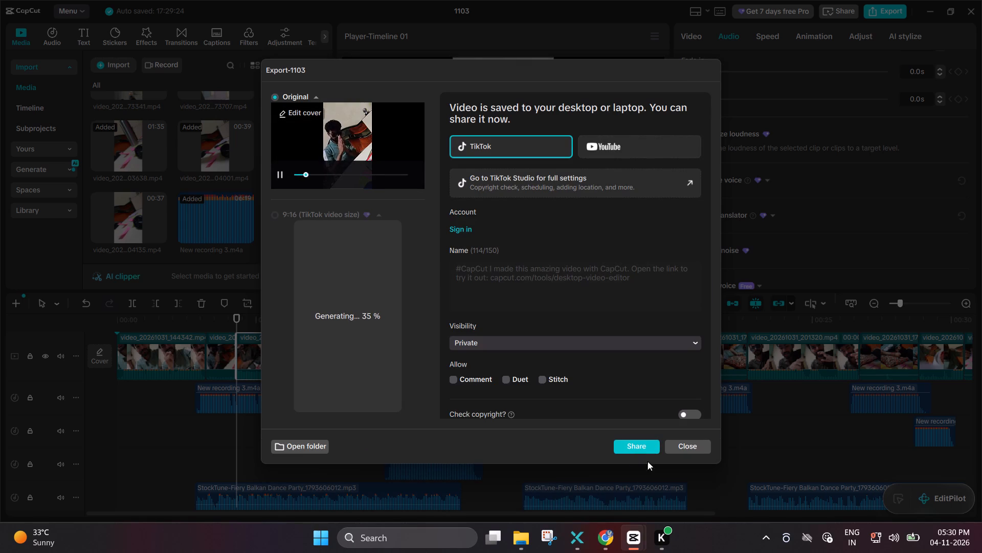
Switch to Chrome, resume the Oh Ho Ho Ho (Remix) video on YouTube and browse its comments and recommended videos.
{"action": "left_click", "coordinate": [599, 542]}
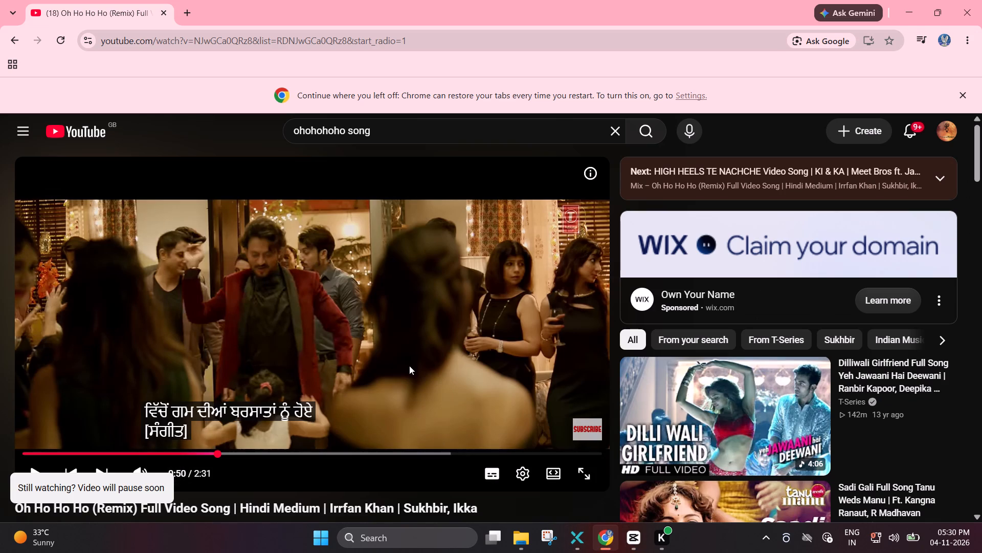
{"action": "left_click", "coordinate": [409, 366]}
{"action": "scroll", "coordinate": [703, 400], "scroll_direction": "down", "scroll_amount": 3}
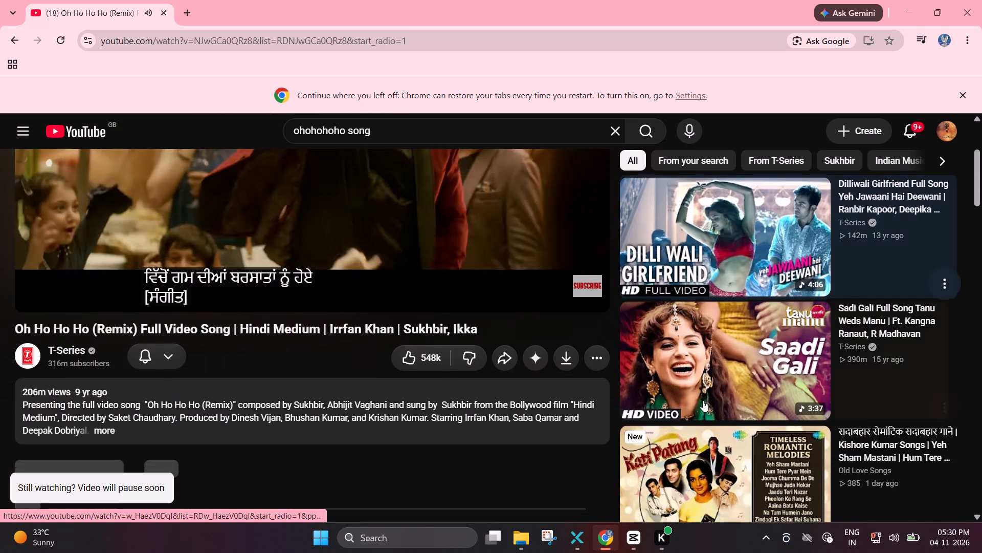
{"action": "scroll", "coordinate": [703, 400], "scroll_direction": "down", "scroll_amount": 5}
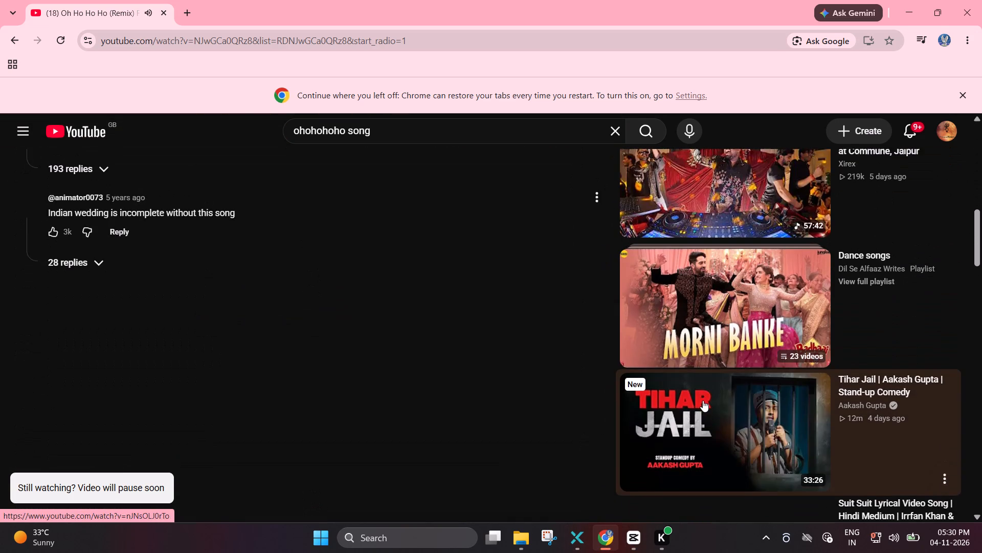
{"action": "scroll", "coordinate": [703, 400], "scroll_direction": "down", "scroll_amount": 4}
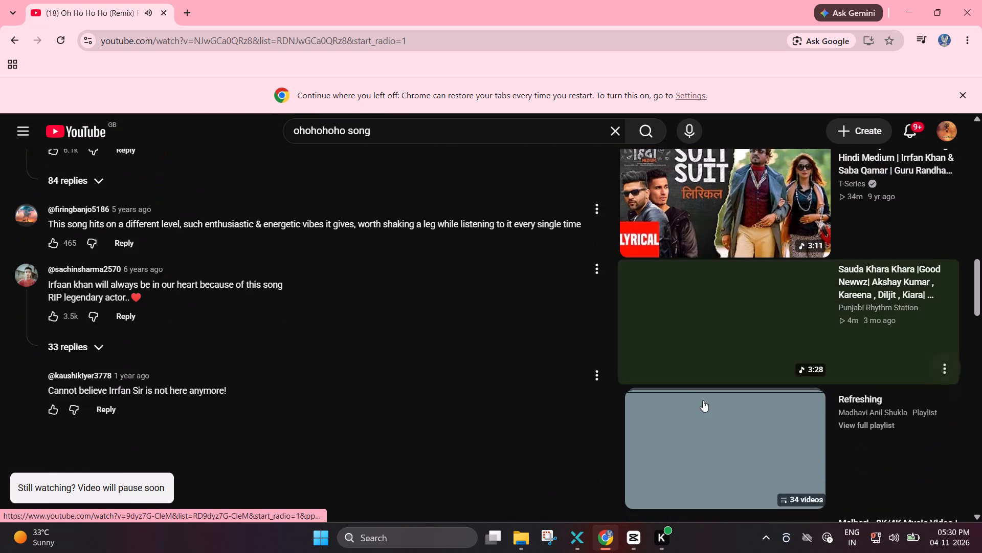
{"action": "scroll", "coordinate": [703, 400], "scroll_direction": "down", "scroll_amount": 3}
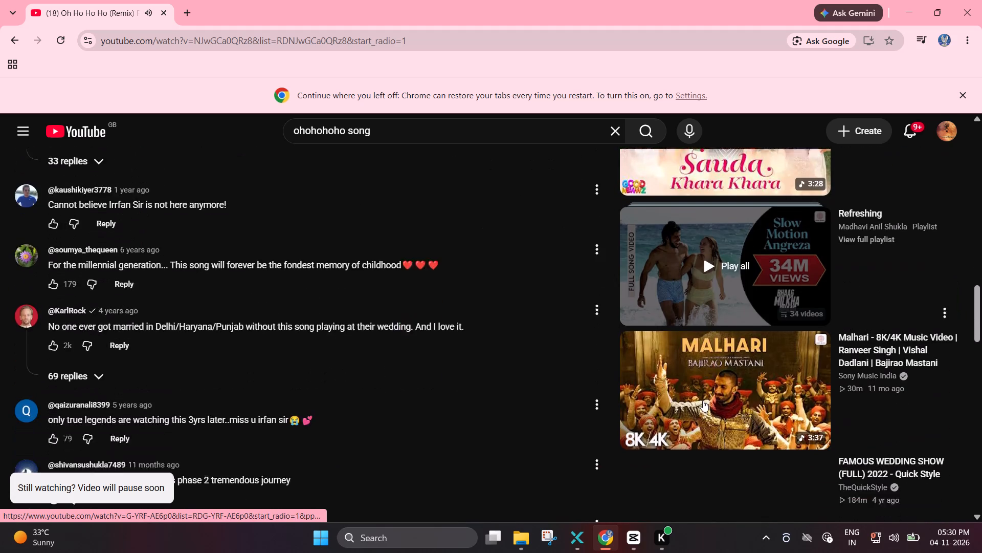
{"action": "scroll", "coordinate": [703, 400], "scroll_direction": "down", "scroll_amount": 3}
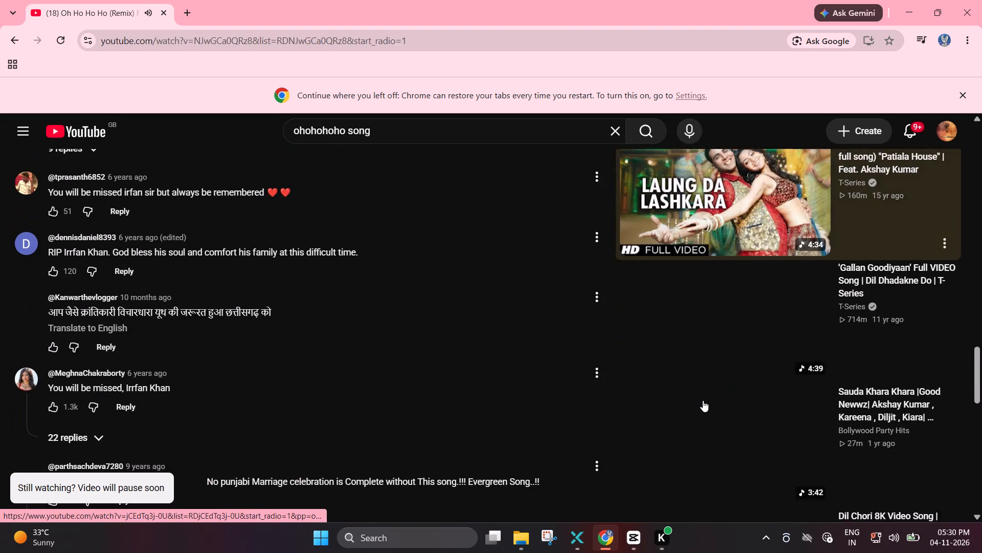
{"action": "scroll", "coordinate": [703, 400], "scroll_direction": "down", "scroll_amount": 3}
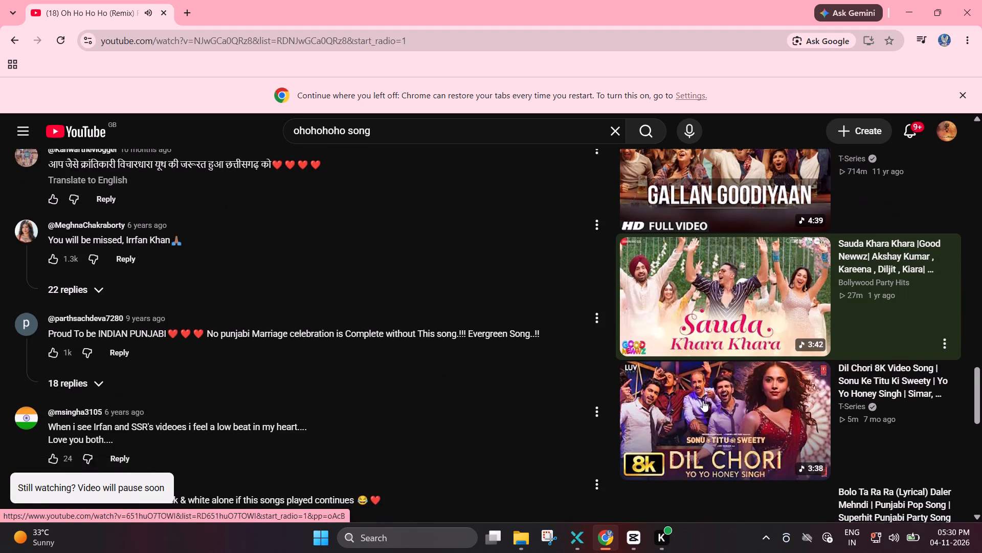
{"action": "scroll", "coordinate": [703, 400], "scroll_direction": "down", "scroll_amount": 4}
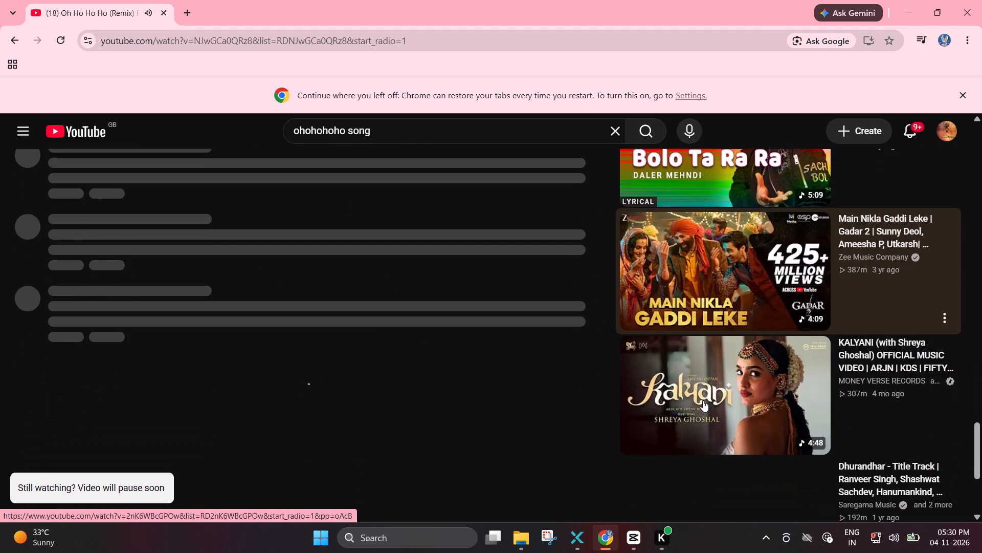
{"action": "scroll", "coordinate": [703, 400], "scroll_direction": "down", "scroll_amount": 3}
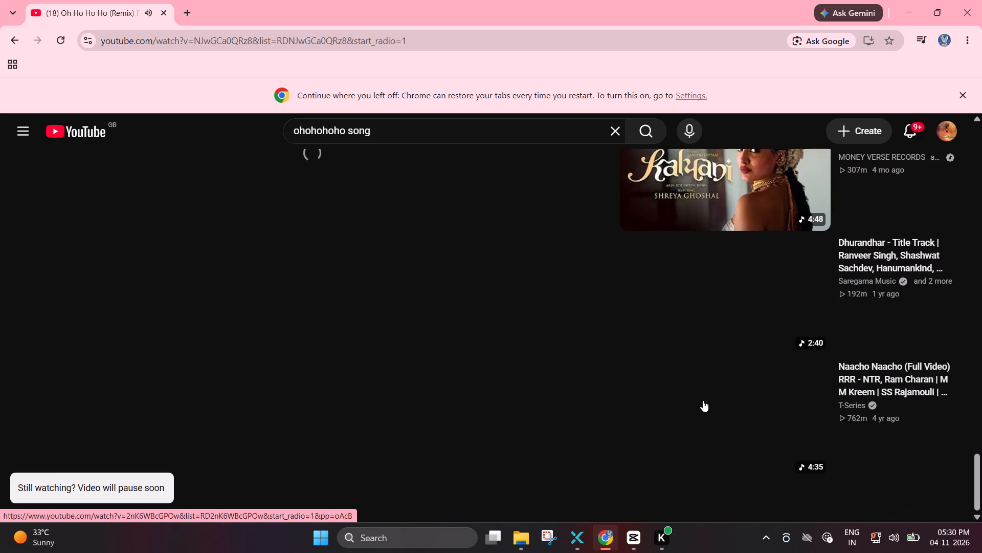
{"action": "scroll", "coordinate": [703, 400], "scroll_direction": "down", "scroll_amount": 3}
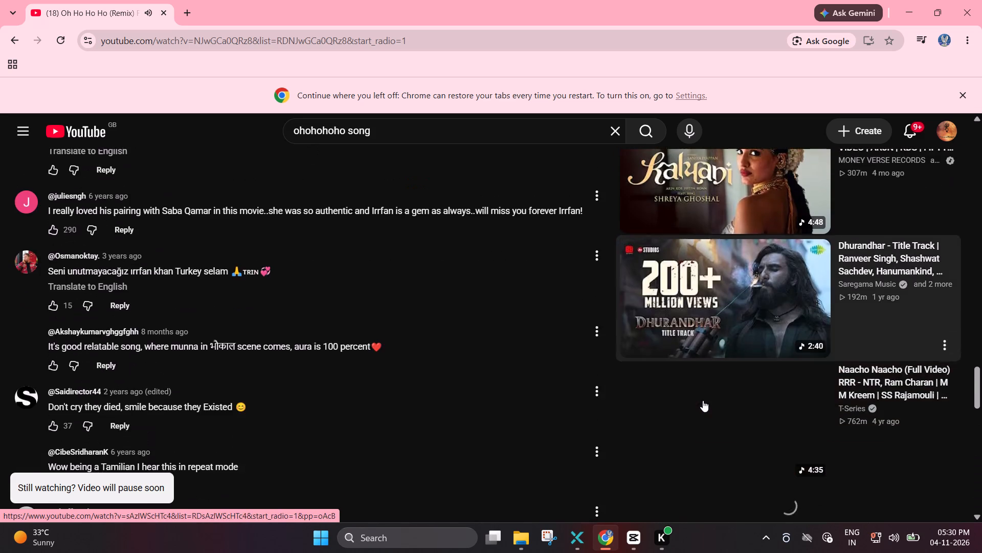
{"action": "scroll", "coordinate": [703, 400], "scroll_direction": "down", "scroll_amount": 4}
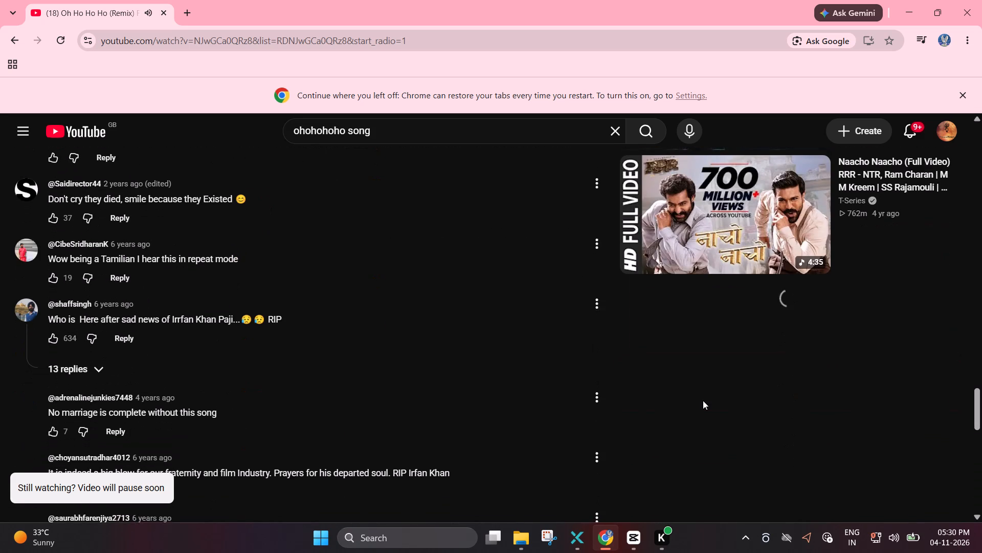
{"action": "scroll", "coordinate": [703, 400], "scroll_direction": "down", "scroll_amount": 1}
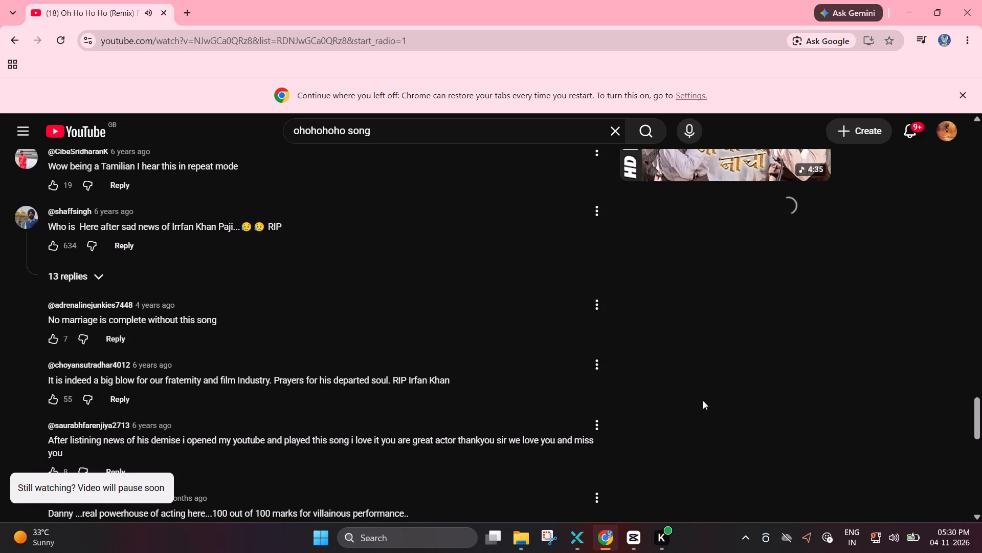
{"action": "scroll", "coordinate": [703, 400], "scroll_direction": "down", "scroll_amount": 1}
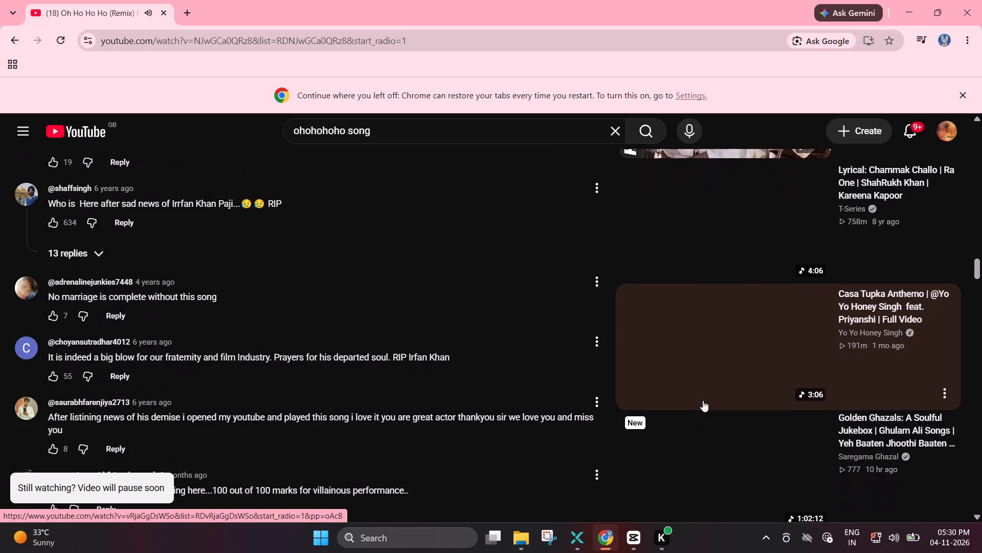
{"action": "scroll", "coordinate": [703, 400], "scroll_direction": "down", "scroll_amount": 3}
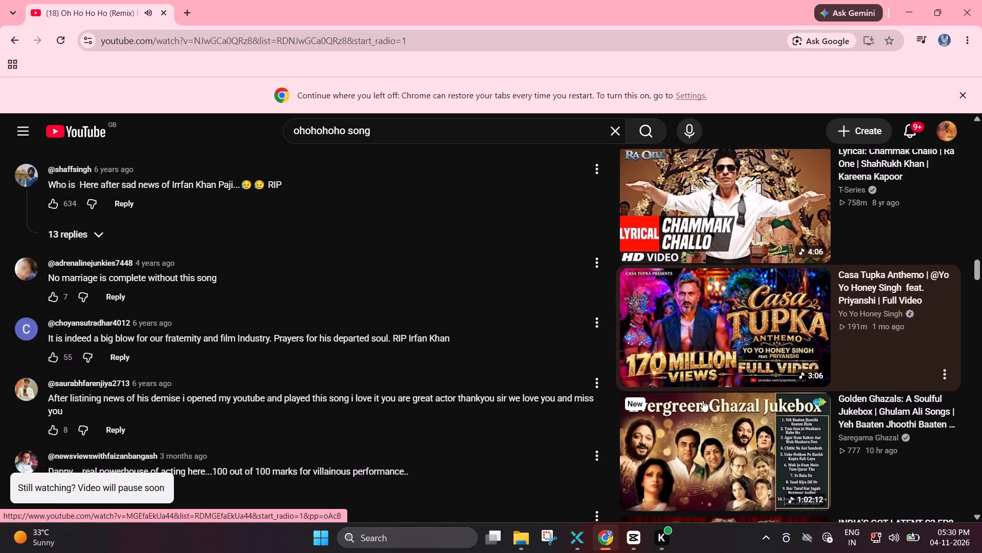
{"action": "scroll", "coordinate": [703, 400], "scroll_direction": "down", "scroll_amount": 2}
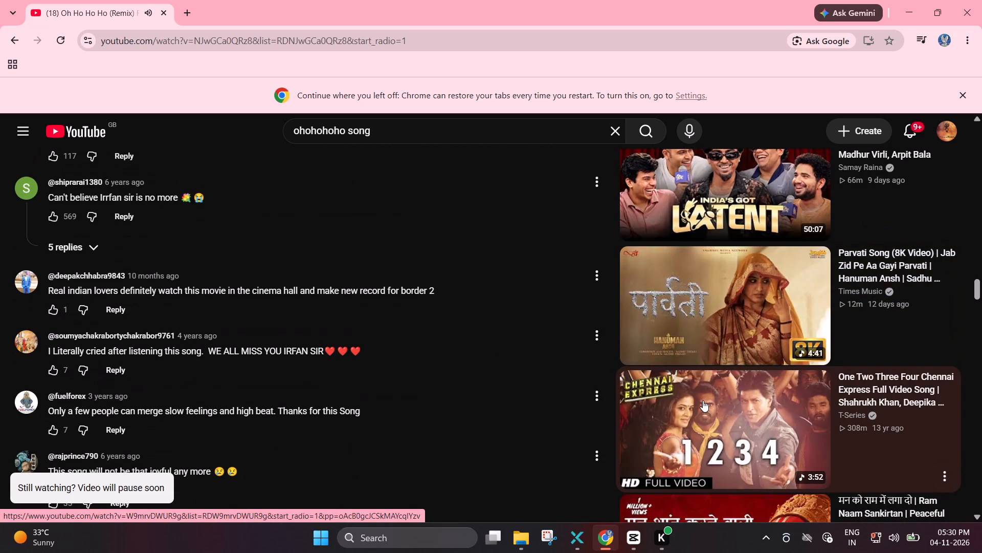
{"action": "scroll", "coordinate": [703, 400], "scroll_direction": "down", "scroll_amount": 3}
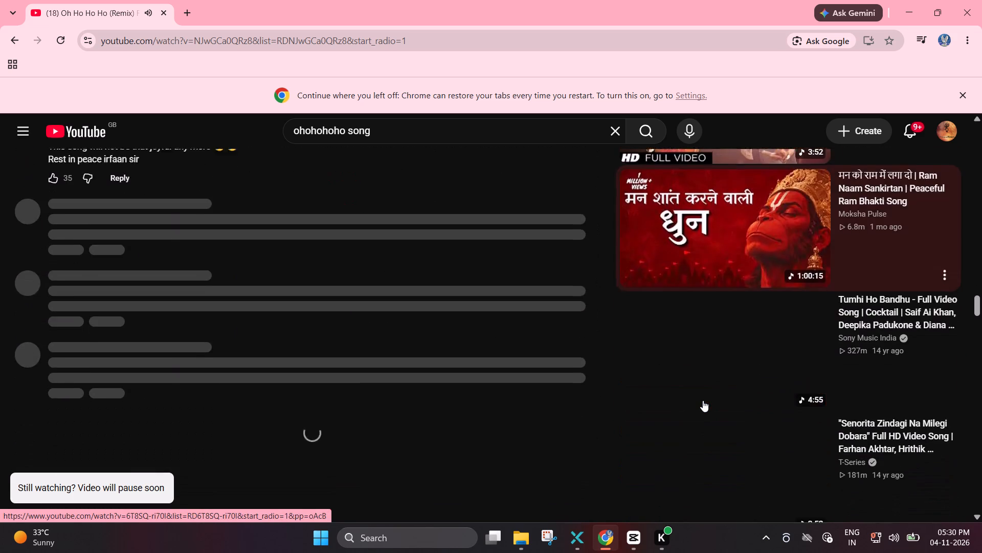
{"action": "scroll", "coordinate": [703, 400], "scroll_direction": "down", "scroll_amount": 2}
{"action": "scroll", "coordinate": [703, 400], "scroll_direction": "up", "scroll_amount": 3}
{"action": "scroll", "coordinate": [703, 400], "scroll_direction": "down", "scroll_amount": 1}
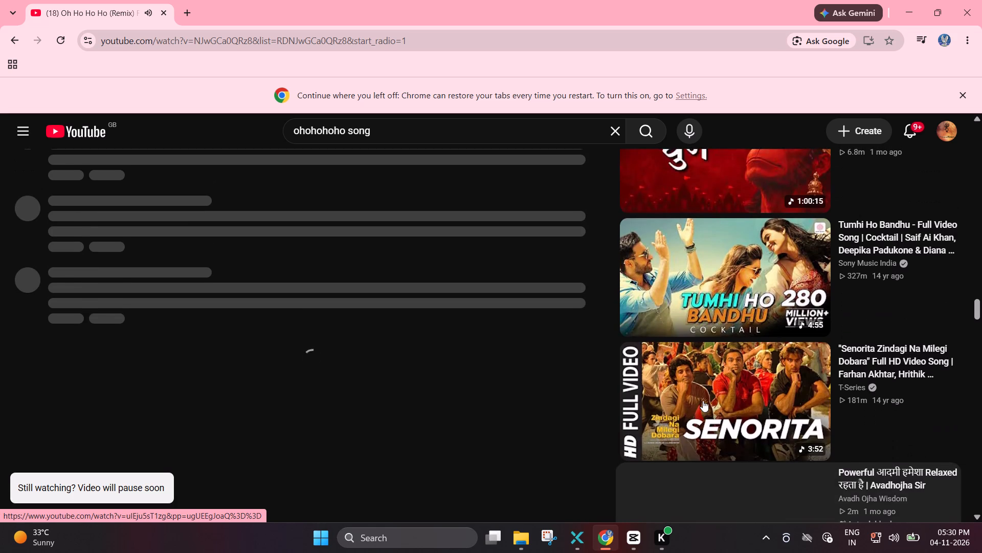
{"action": "scroll", "coordinate": [703, 400], "scroll_direction": "down", "scroll_amount": 1}
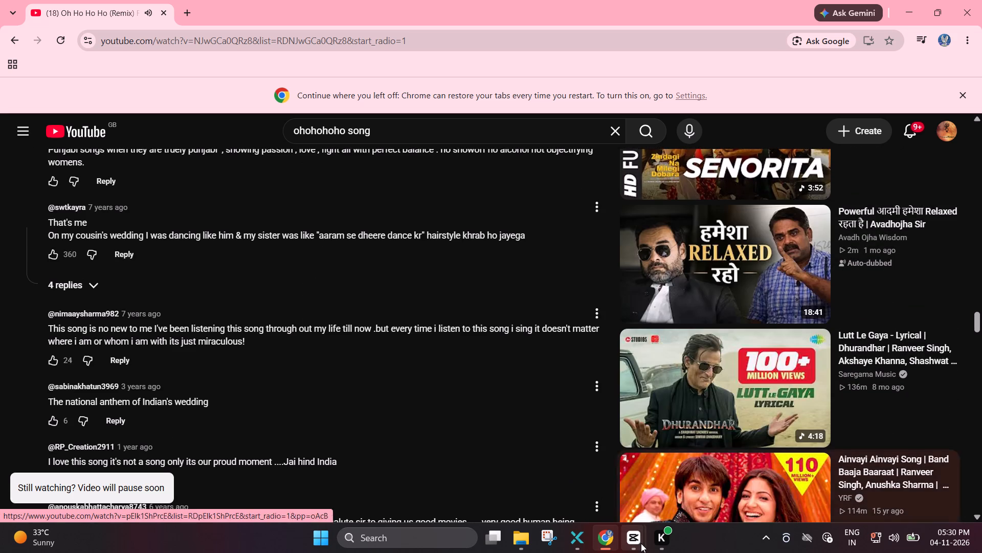
Return to CapCut's finished export and open the folder containing the exported video.
{"action": "left_click", "coordinate": [640, 543]}
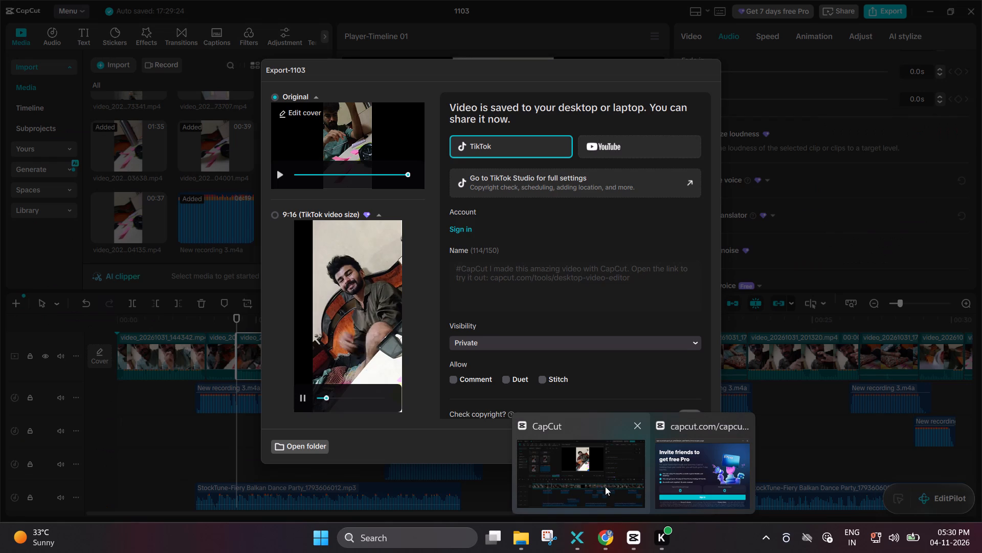
{"action": "left_click", "coordinate": [605, 486]}
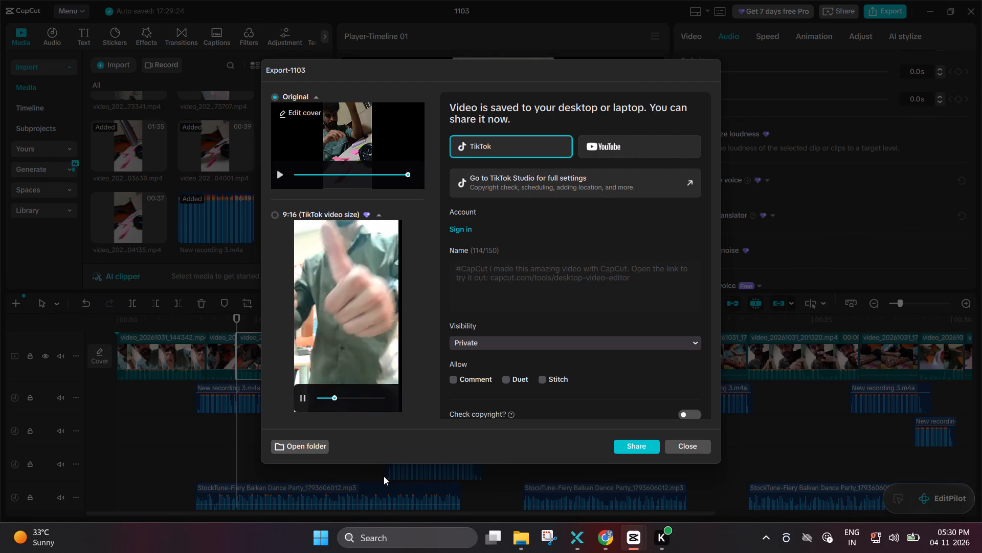
{"action": "left_click", "coordinate": [295, 444]}
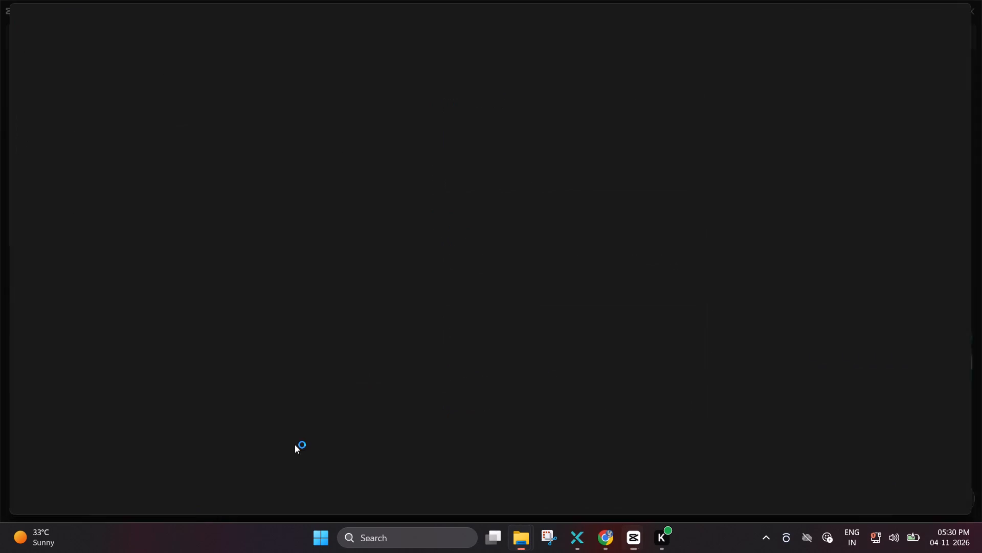
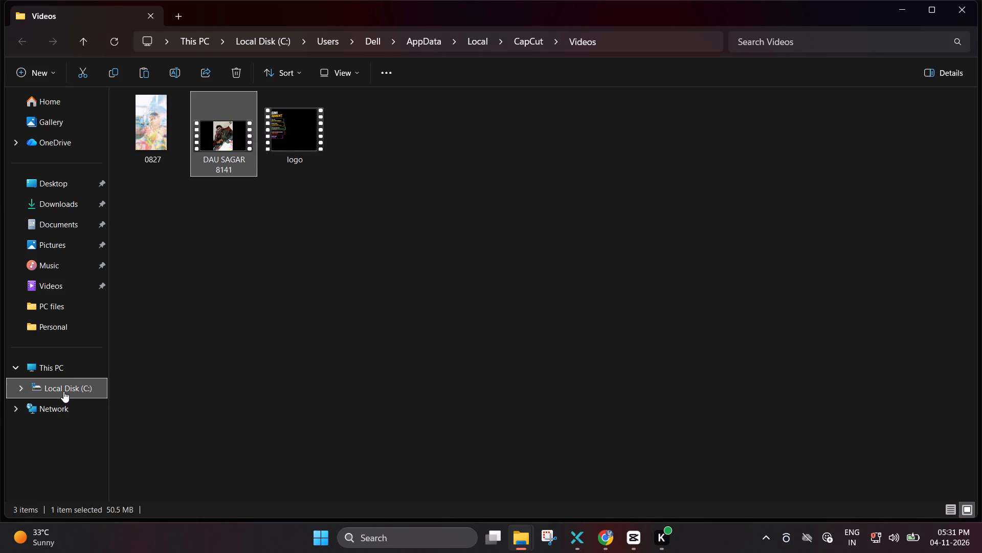
Go to This PC and open Local Disk (C:) to view its folders.
{"action": "left_click", "coordinate": [72, 371]}
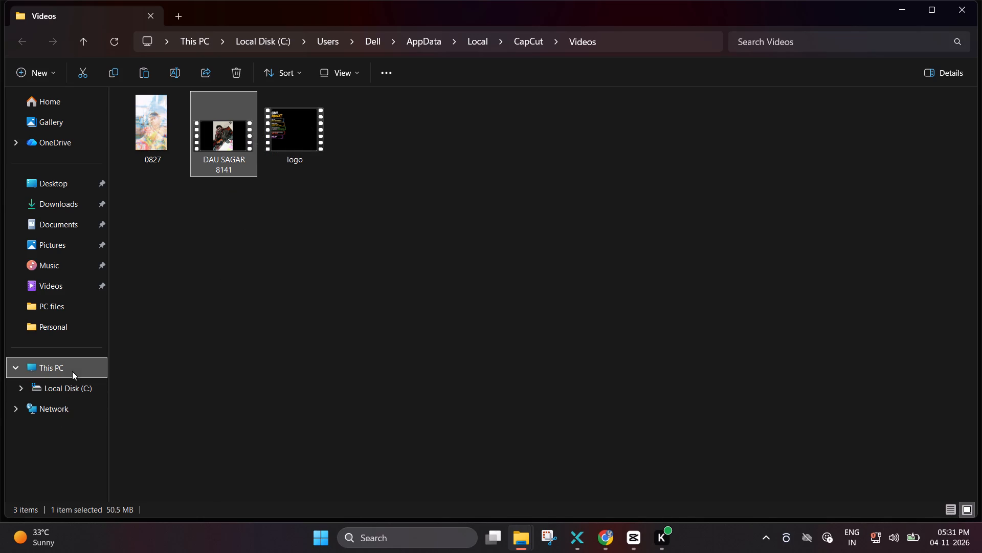
{"action": "double_click", "coordinate": [222, 122]}
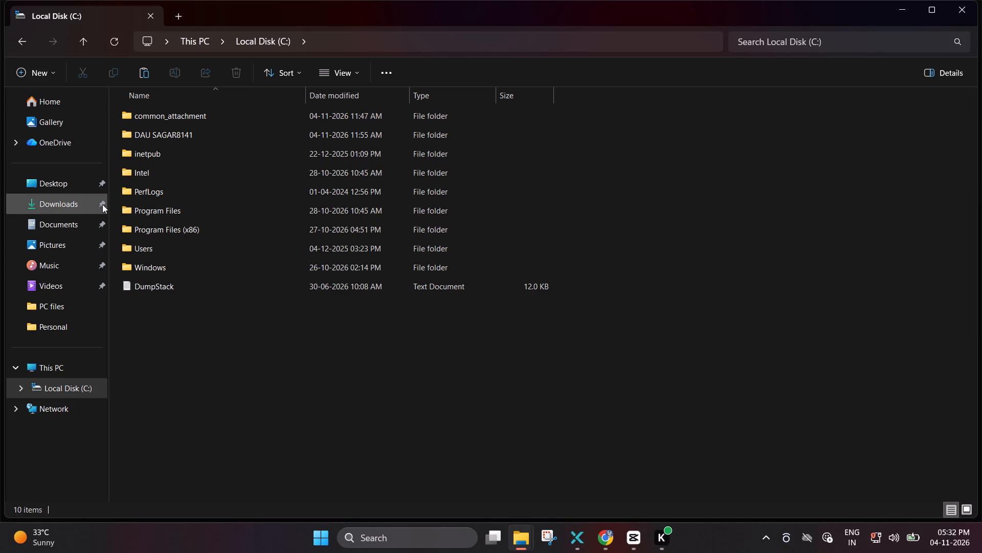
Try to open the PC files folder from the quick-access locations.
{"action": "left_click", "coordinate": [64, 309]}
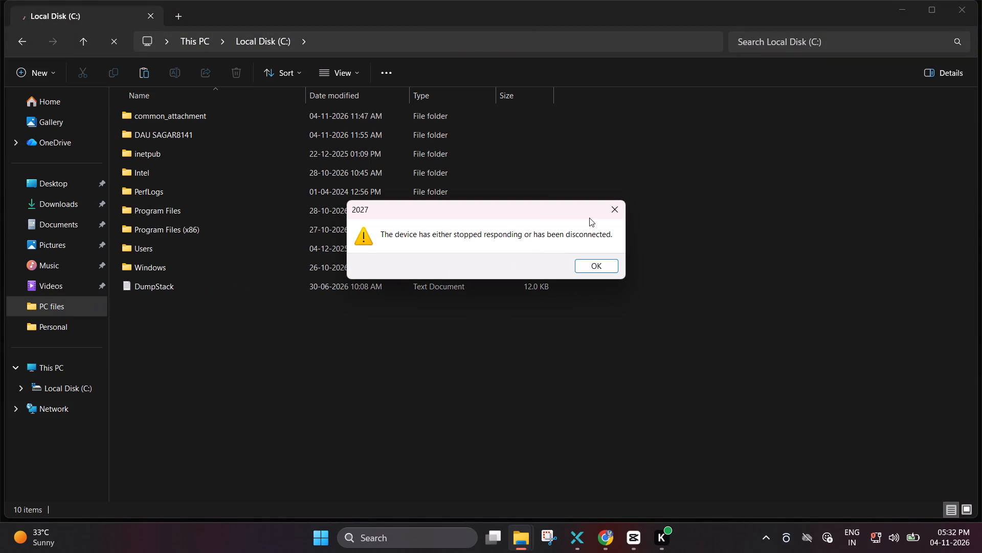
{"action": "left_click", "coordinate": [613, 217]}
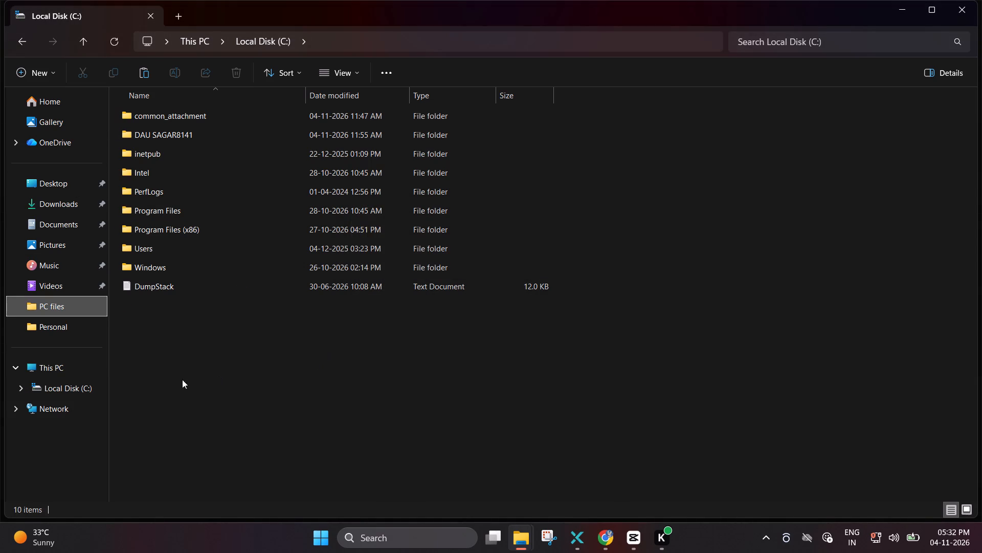
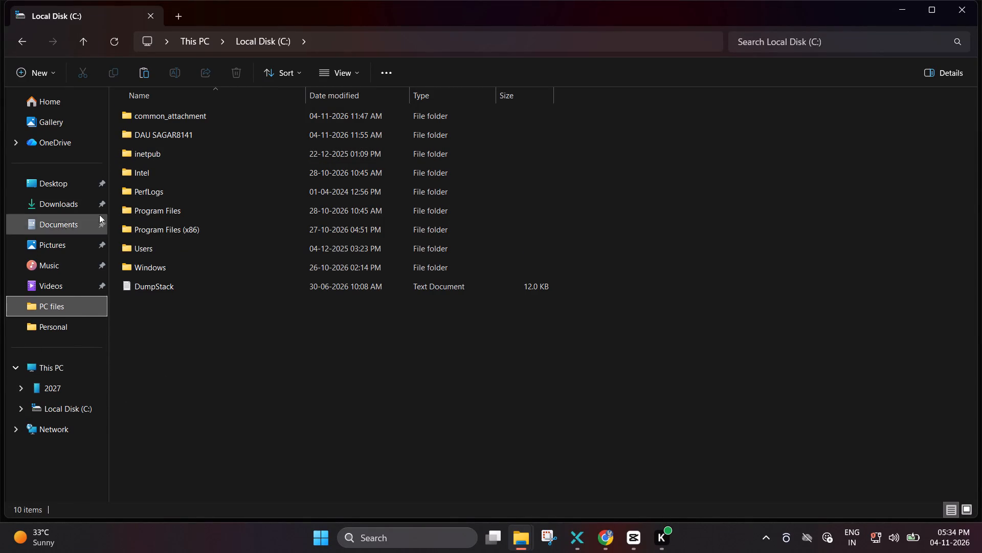
Browse the Desktop folder and the Downloads folder.
{"action": "left_click", "coordinate": [78, 185]}
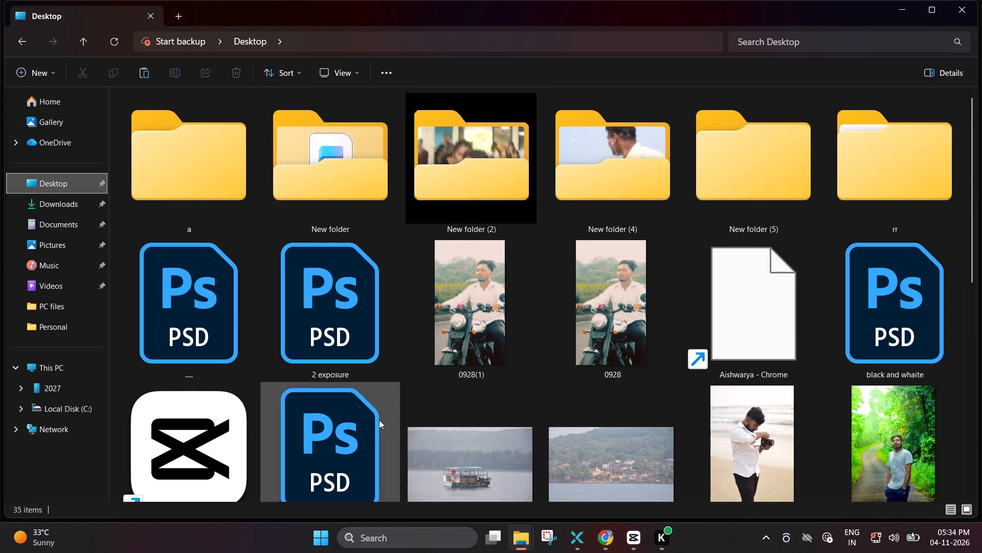
{"action": "left_click", "coordinate": [41, 203]}
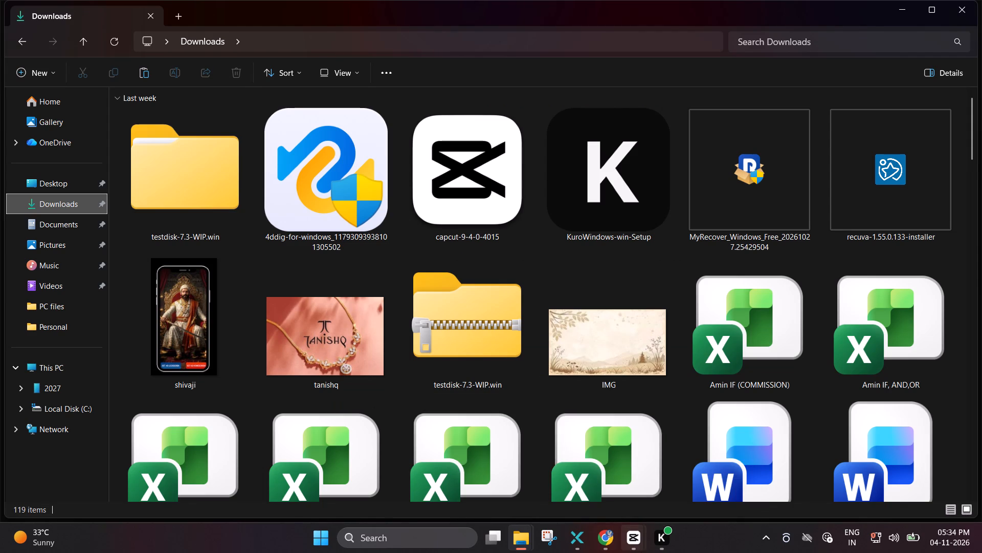
Switch to the CapCut editor window and open the folder that holds the exported video.
{"action": "left_click", "coordinate": [637, 548]}
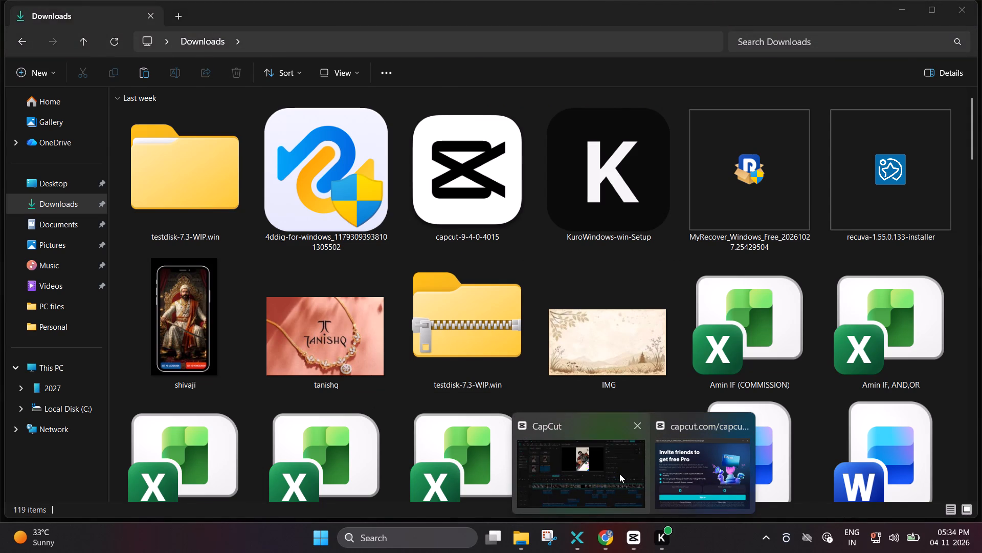
{"action": "left_click", "coordinate": [619, 474]}
{"action": "left_click", "coordinate": [316, 446]}
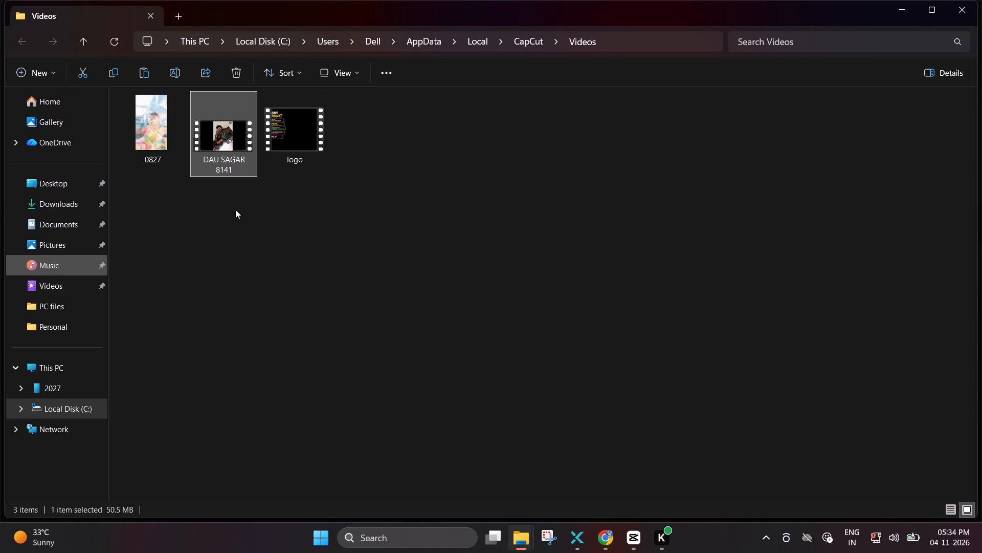
Copy the exported video file from CapCut's Videos folder.
{"action": "left_click", "coordinate": [228, 124]}
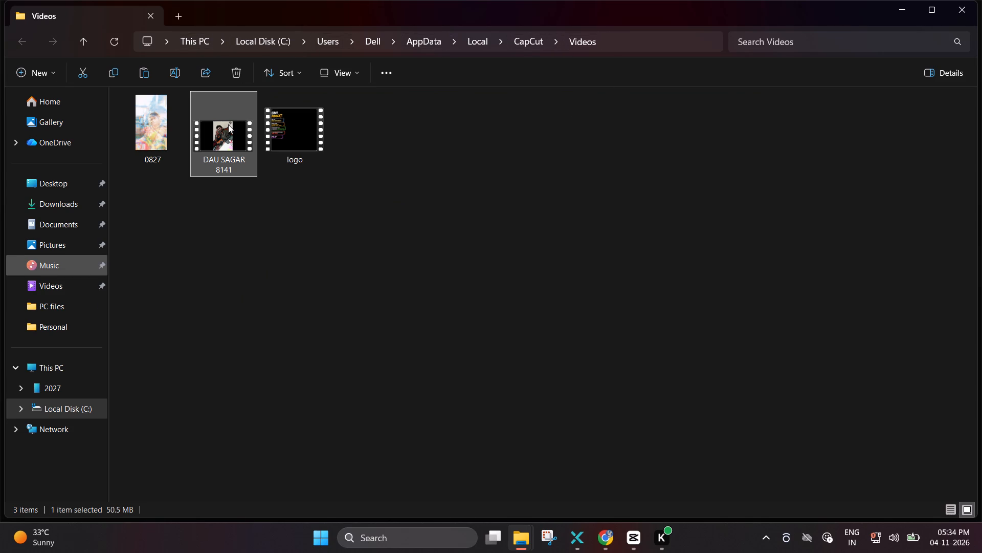
{"action": "right_click", "coordinate": [228, 124]}
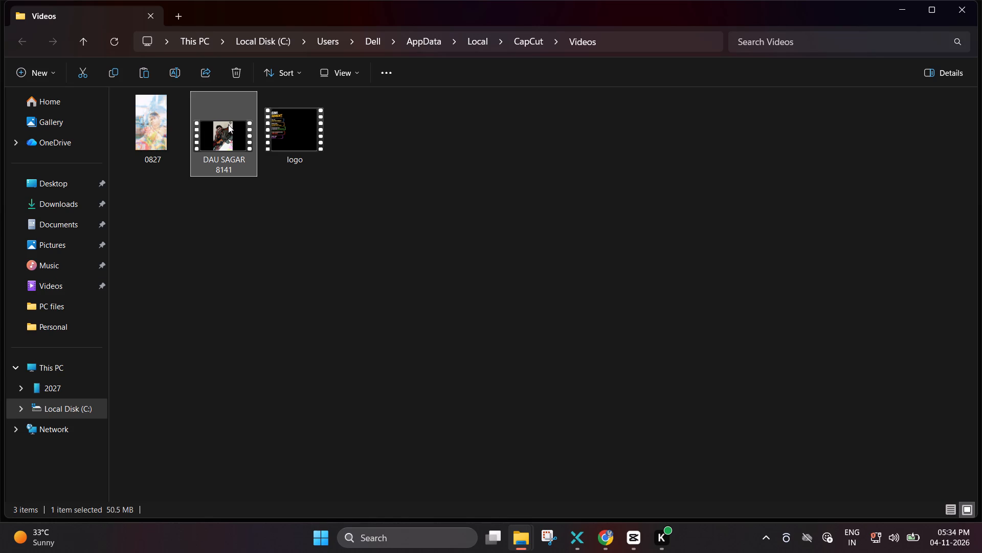
{"action": "right_click", "coordinate": [228, 124]}
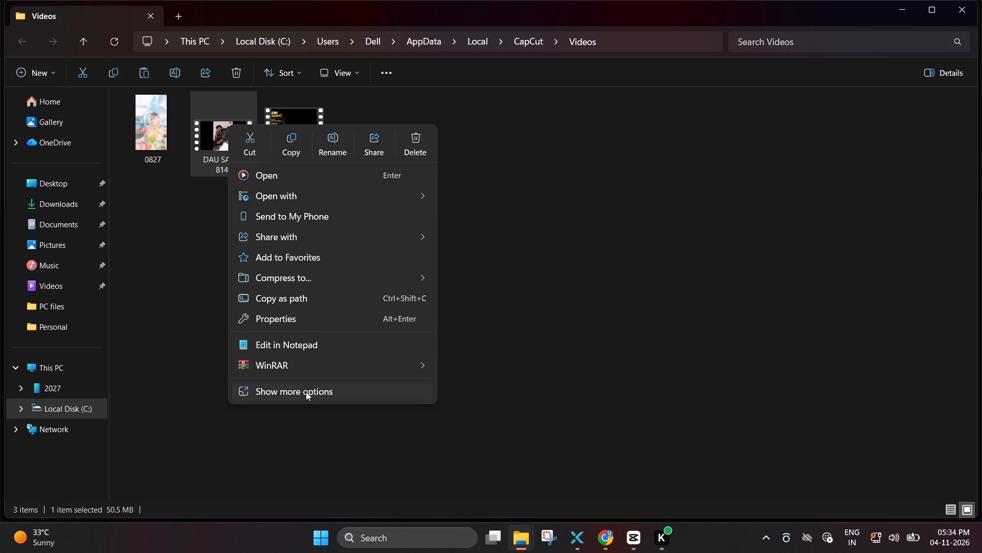
{"action": "left_click", "coordinate": [199, 254]}
{"action": "right_click", "coordinate": [226, 136]}
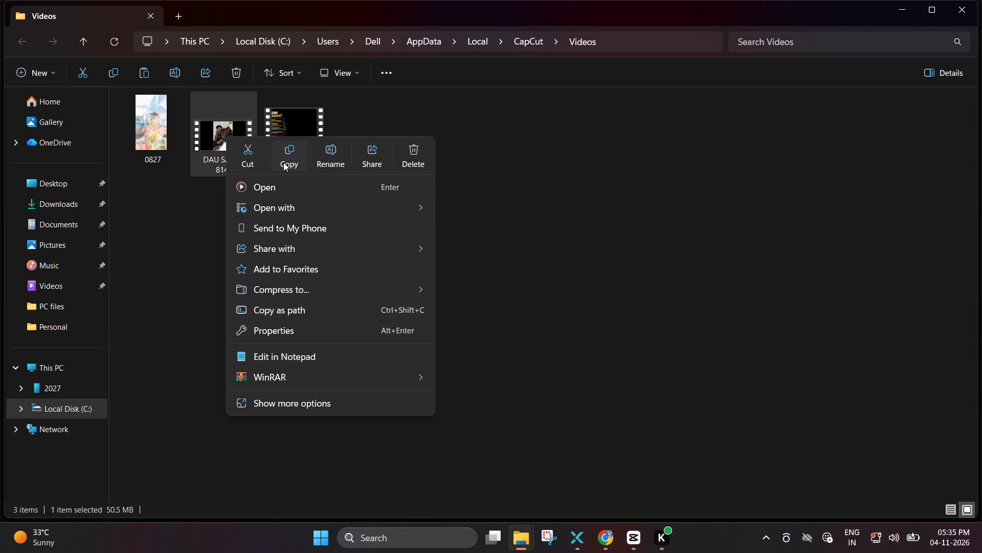
{"action": "left_click", "coordinate": [283, 161]}
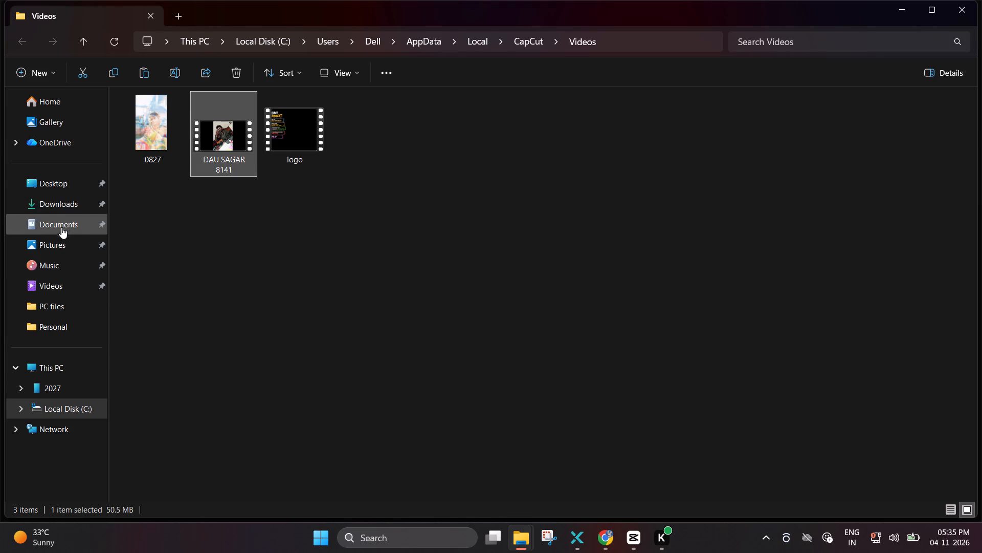
Open the connected device 2027 and look inside the DCIM folder of its Internal storage.
{"action": "left_click", "coordinate": [53, 388]}
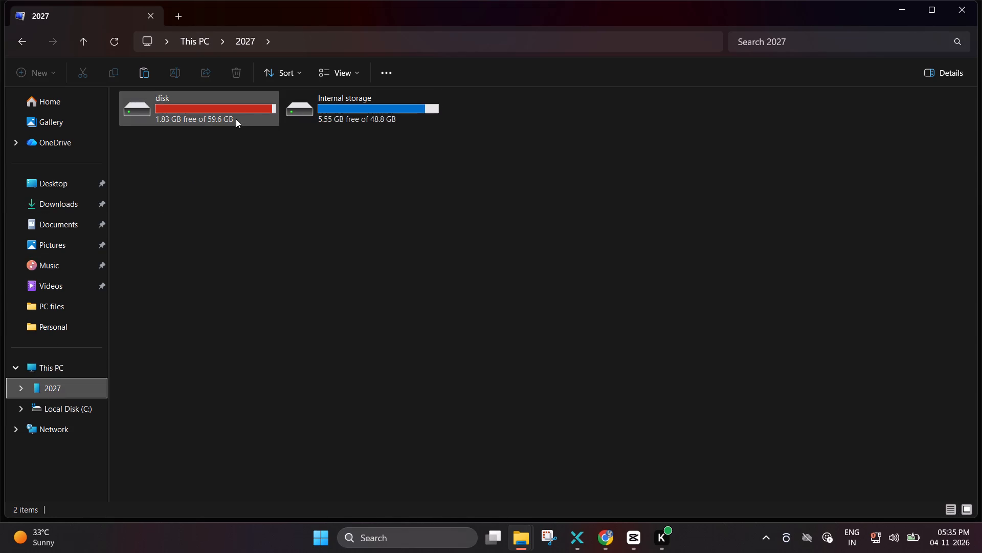
{"action": "double_click", "coordinate": [337, 109]}
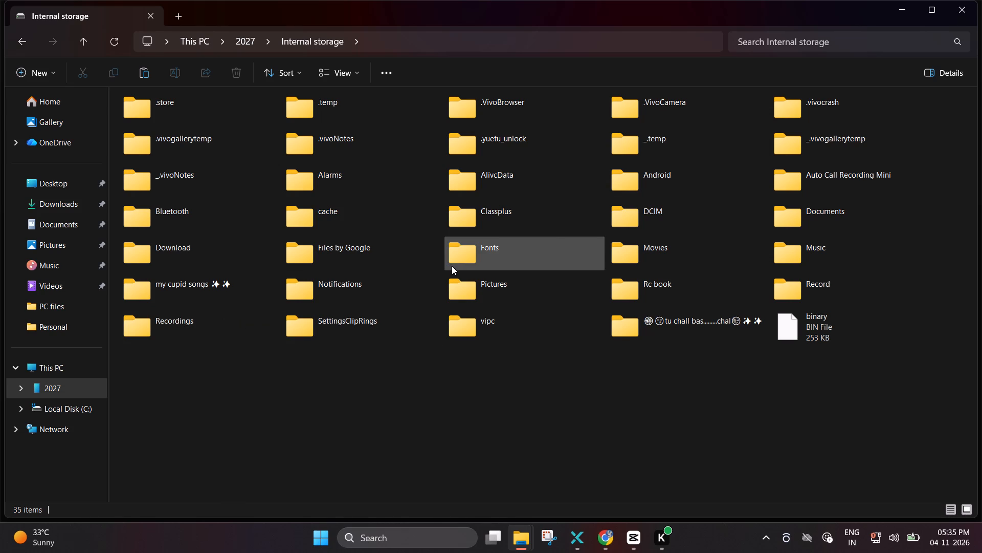
{"action": "double_click", "coordinate": [661, 214]}
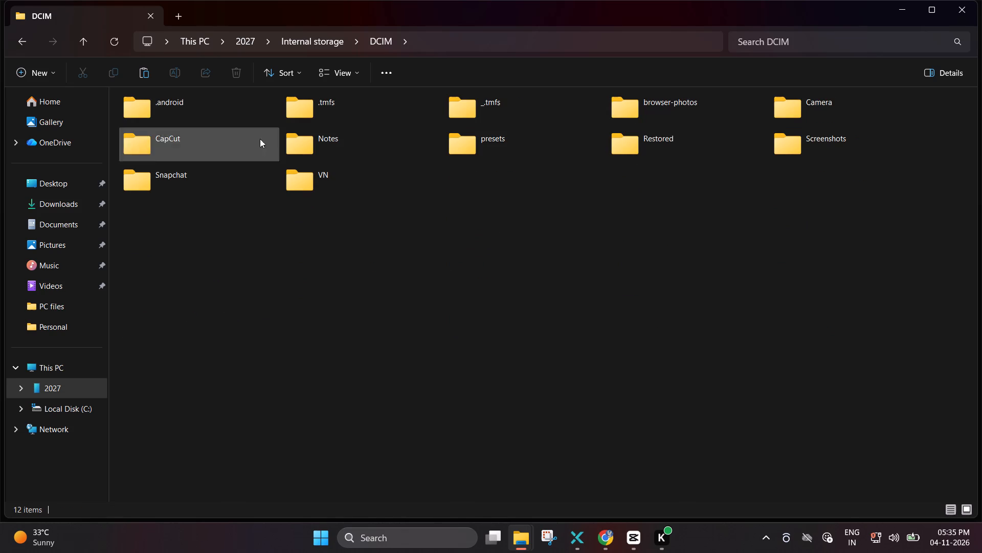
Go back to device 2027, open the PC files folder on its disk storage and paste the copied video there.
{"action": "double_click", "coordinate": [96, 388]}
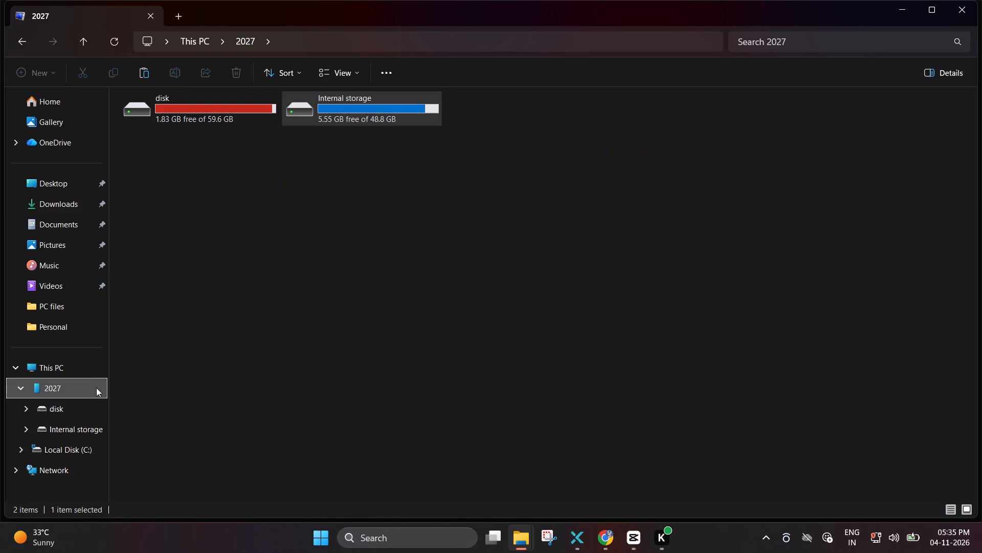
{"action": "double_click", "coordinate": [239, 113]}
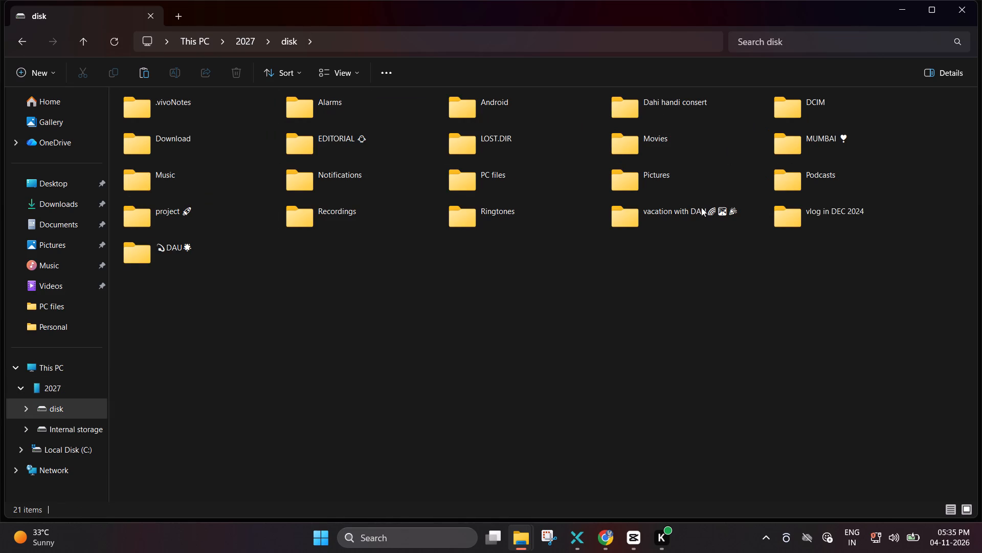
{"action": "left_click", "coordinate": [534, 194]}
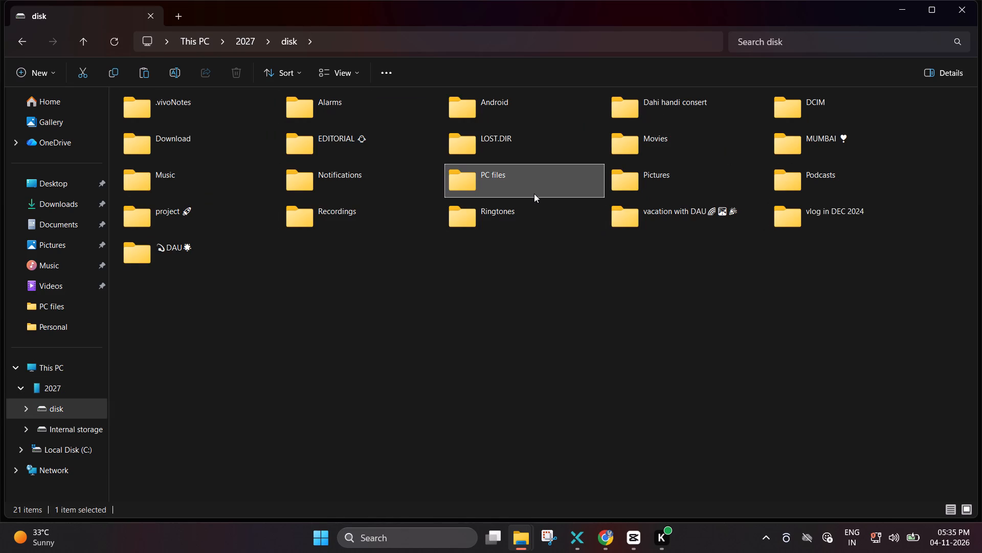
{"action": "double_click", "coordinate": [534, 194]}
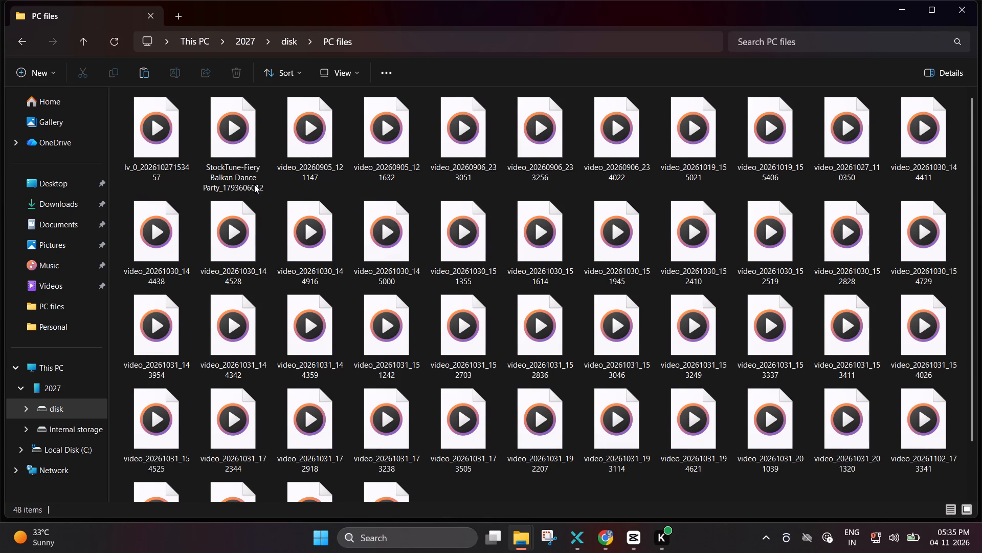
{"action": "left_click", "coordinate": [253, 153], "text": "ctrl"}
{"action": "key", "text": "ctrl+v"}
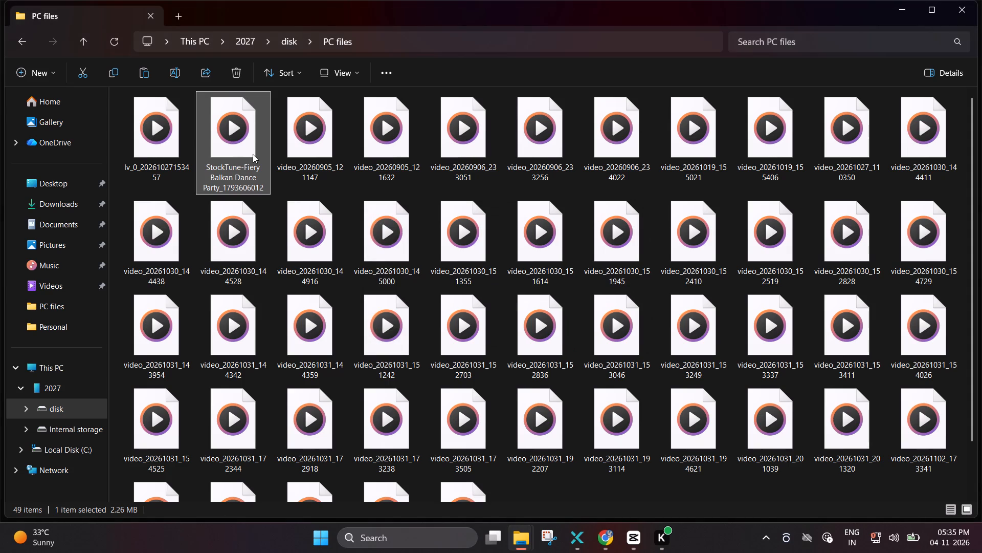
Play the pasted video at the end of the PC files folder, pause it and minimize the player.
{"action": "scroll", "coordinate": [394, 249], "scroll_direction": "down", "scroll_amount": 2}
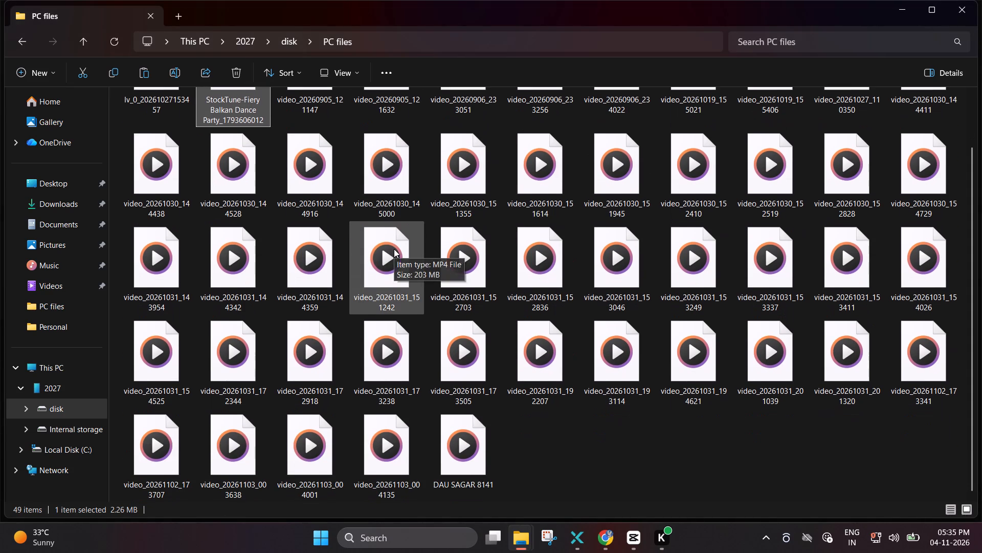
{"action": "double_click", "coordinate": [470, 474]}
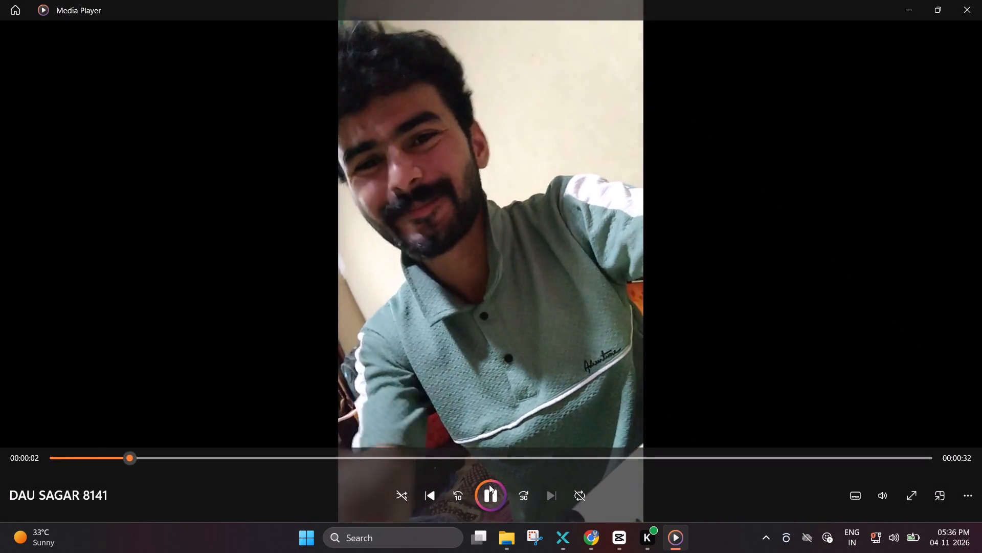
{"action": "left_click", "coordinate": [489, 484]}
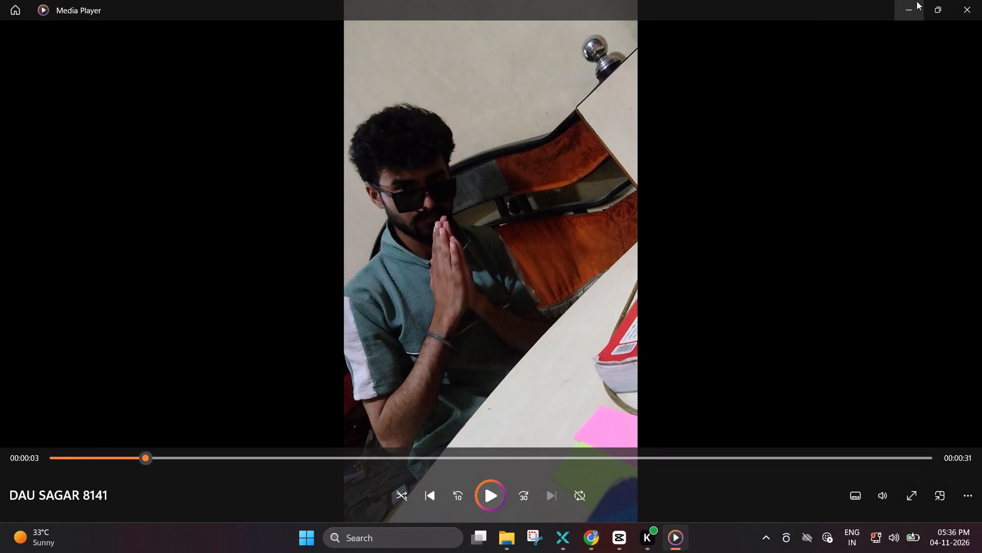
{"action": "left_click", "coordinate": [916, 1]}
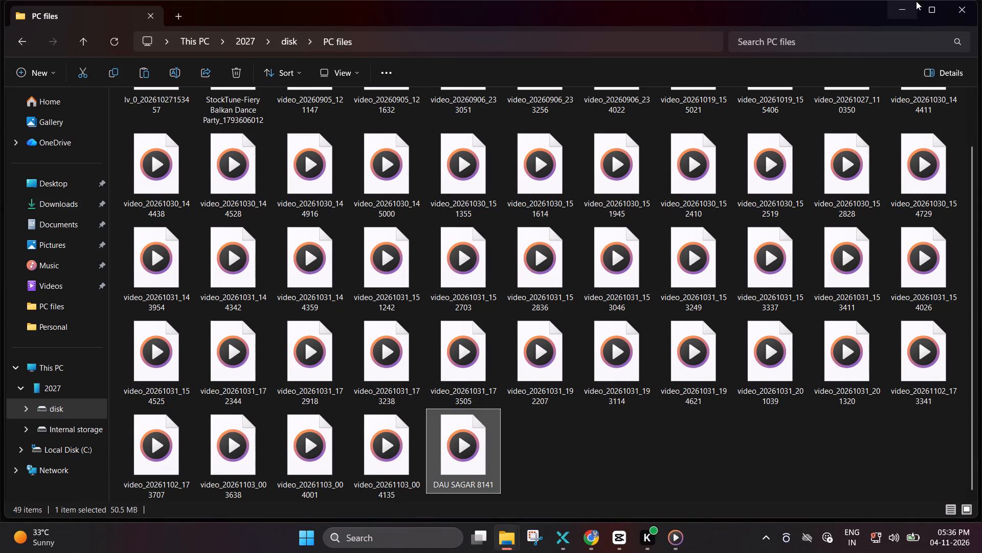
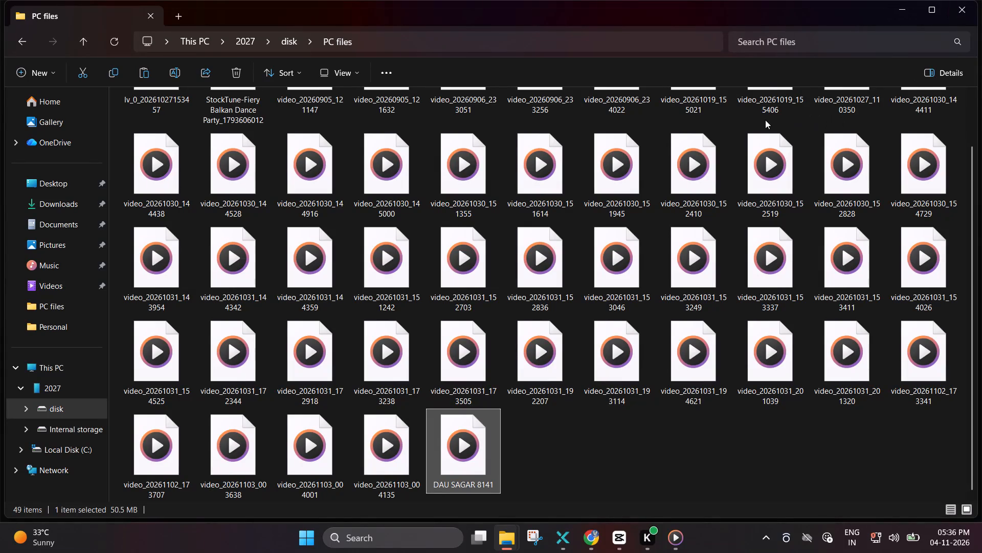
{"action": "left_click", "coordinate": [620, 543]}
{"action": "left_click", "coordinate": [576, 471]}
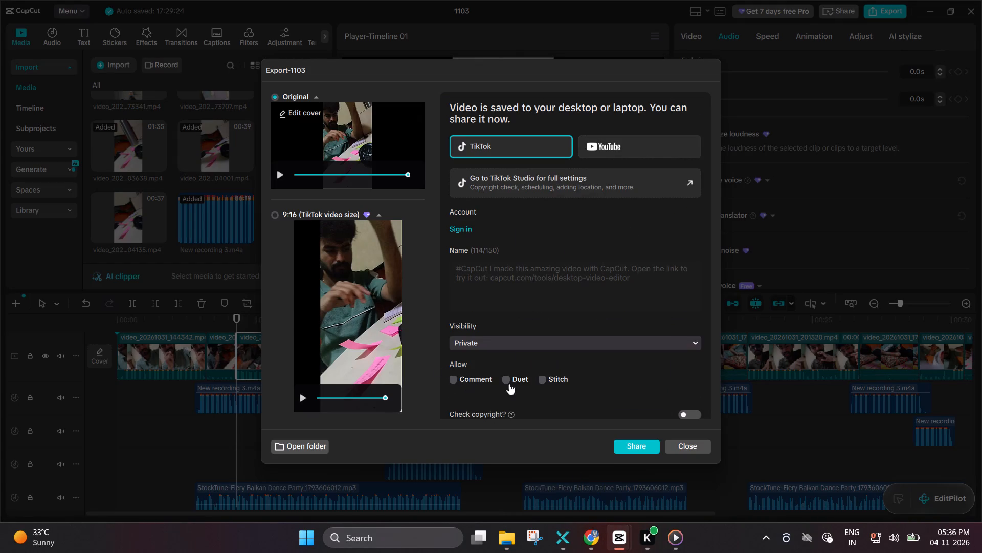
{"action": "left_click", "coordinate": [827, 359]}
Switch to File Explorer and open the project's source media folder on Local Disk (C:).
{"action": "left_click", "coordinate": [510, 546]}
{"action": "double_click", "coordinate": [510, 546]}
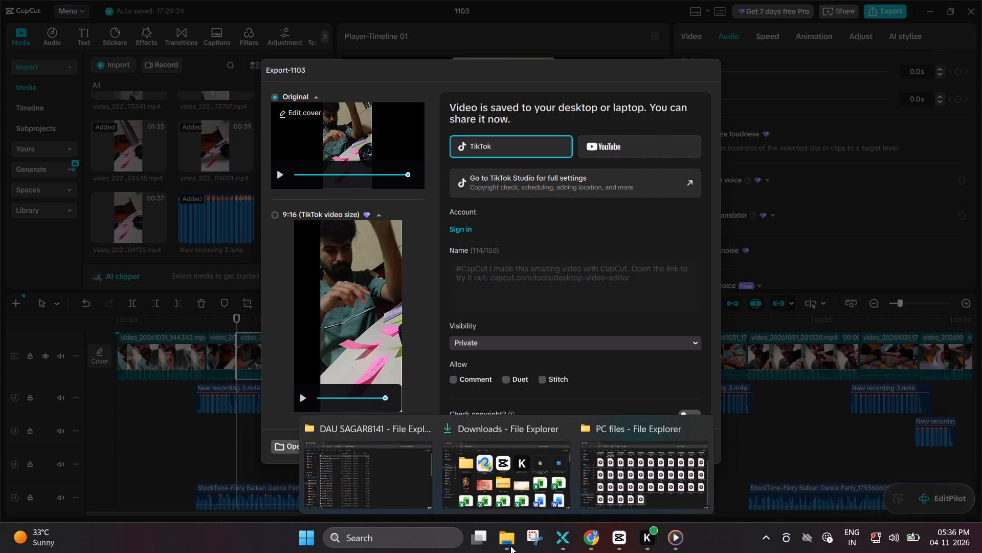
{"action": "double_click", "coordinate": [375, 480]}
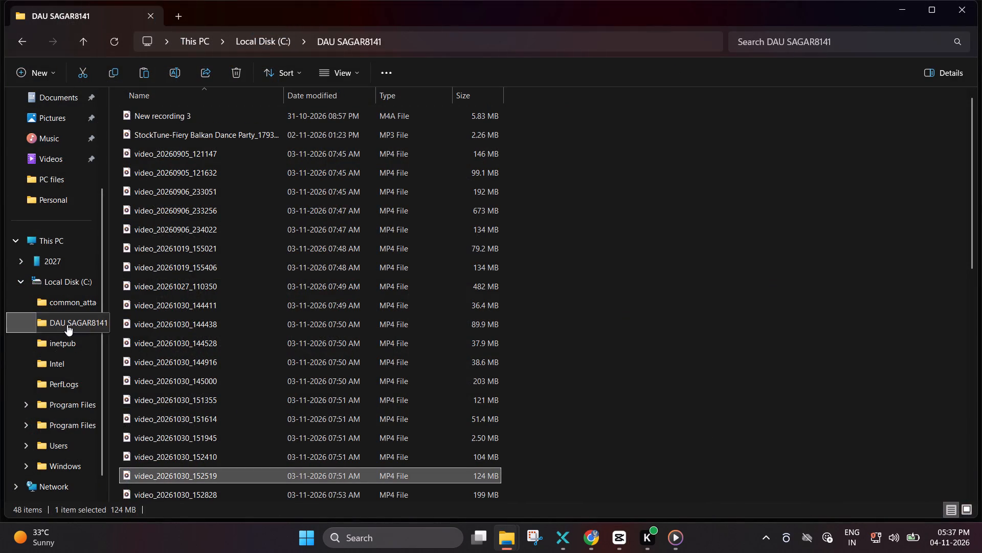
{"action": "double_click", "coordinate": [53, 241]}
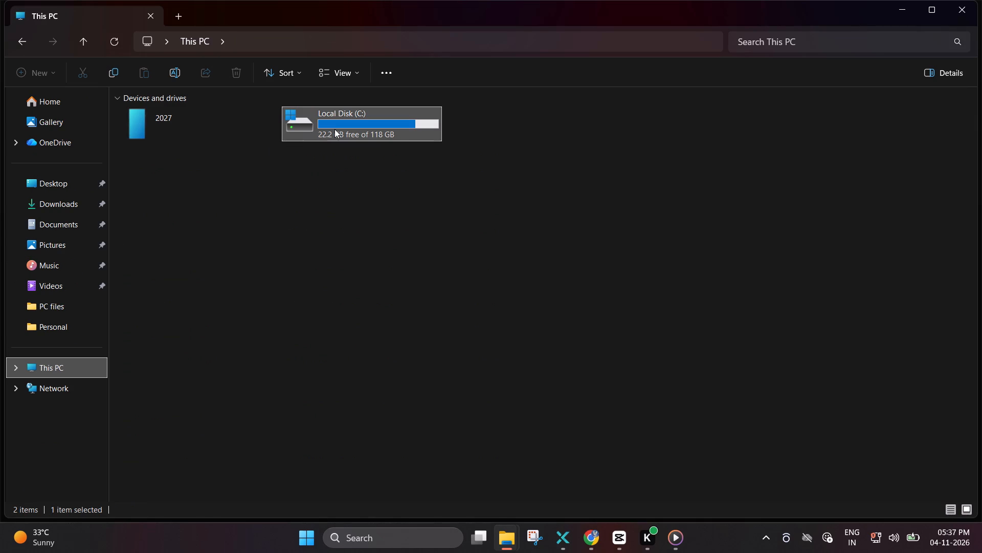
{"action": "double_click", "coordinate": [334, 129]}
{"action": "double_click", "coordinate": [245, 131]}
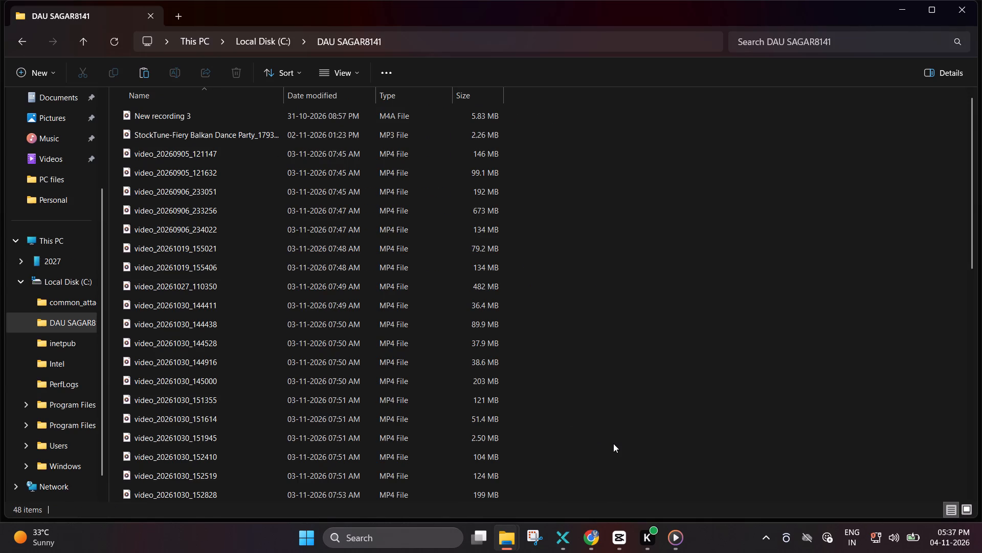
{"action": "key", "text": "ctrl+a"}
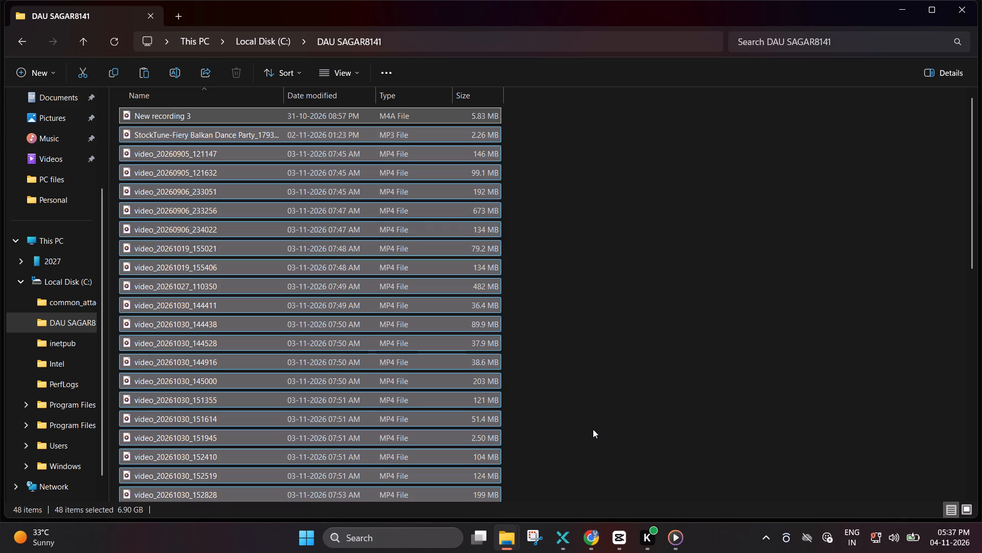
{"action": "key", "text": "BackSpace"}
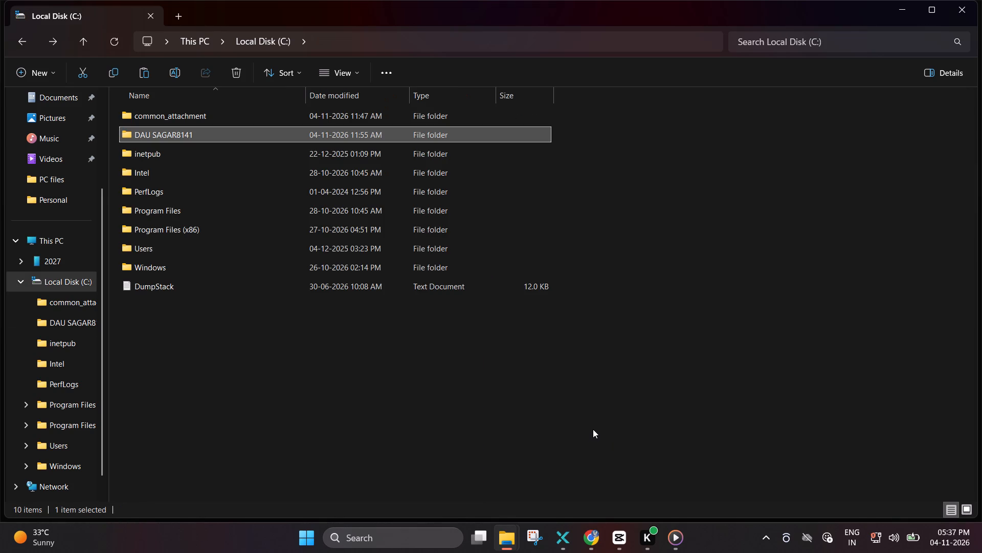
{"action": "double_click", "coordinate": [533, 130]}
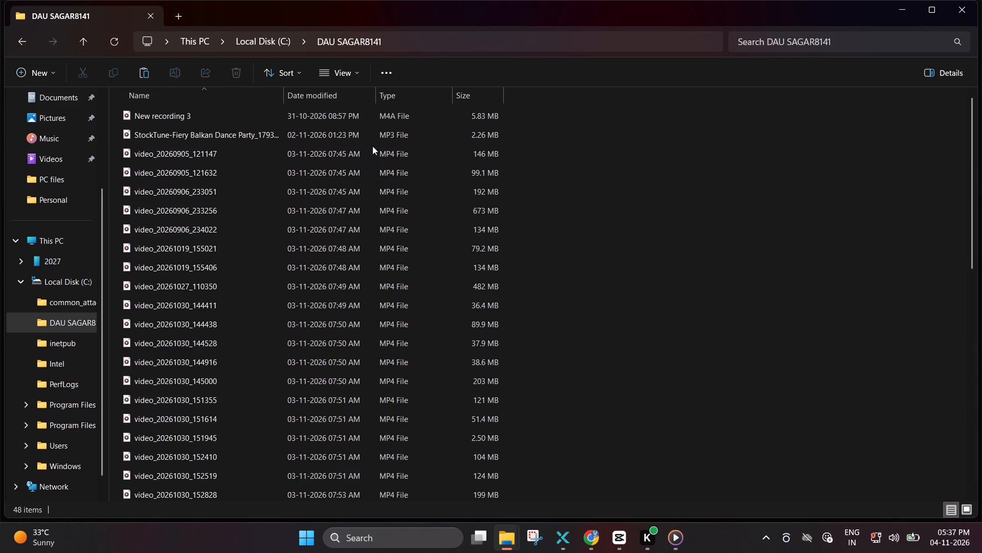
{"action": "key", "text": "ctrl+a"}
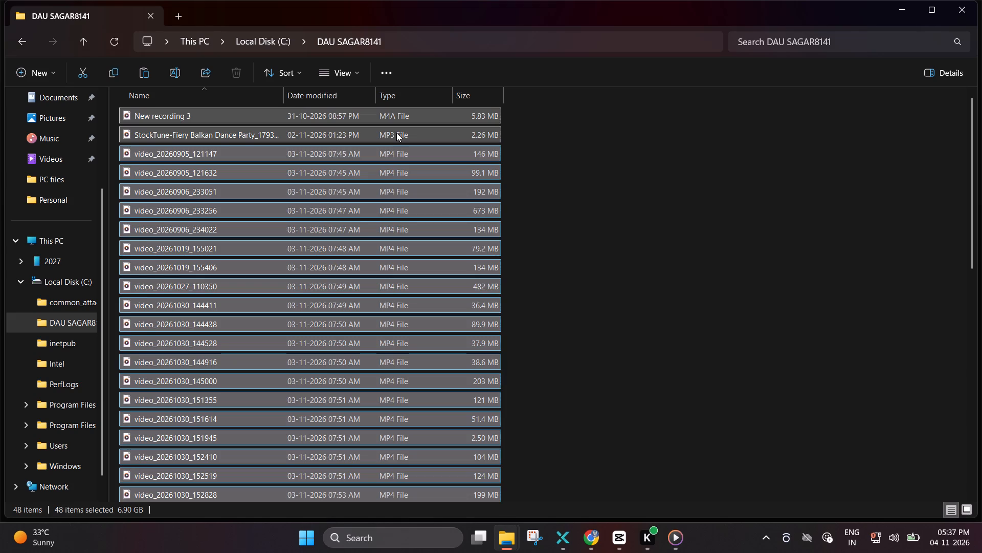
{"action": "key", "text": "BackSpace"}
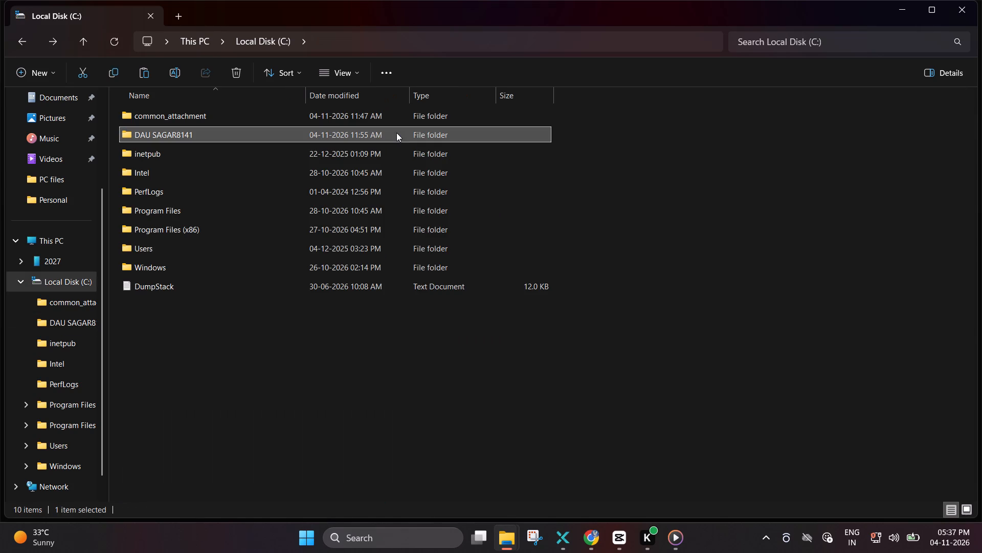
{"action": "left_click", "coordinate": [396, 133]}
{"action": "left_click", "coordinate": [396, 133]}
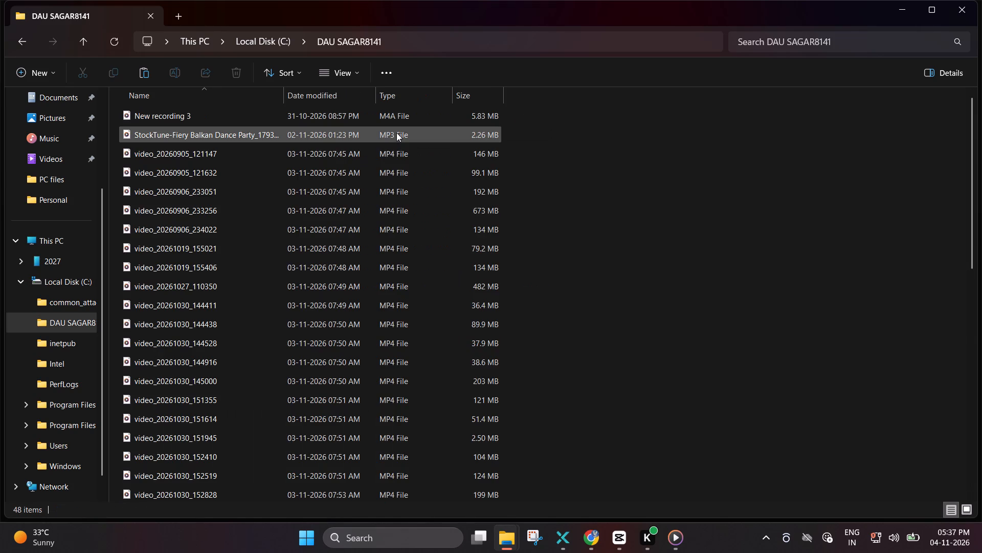
Delete all files in the source media folder on Local Disk (C:), skipping every file that is in use.
{"action": "key", "text": "ctrl+a"}
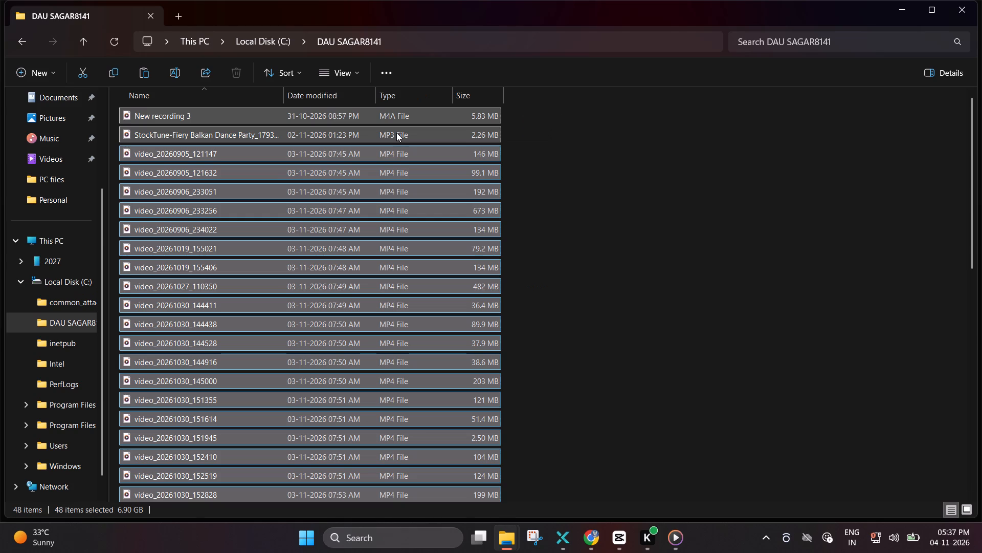
{"action": "key", "text": "Delete"}
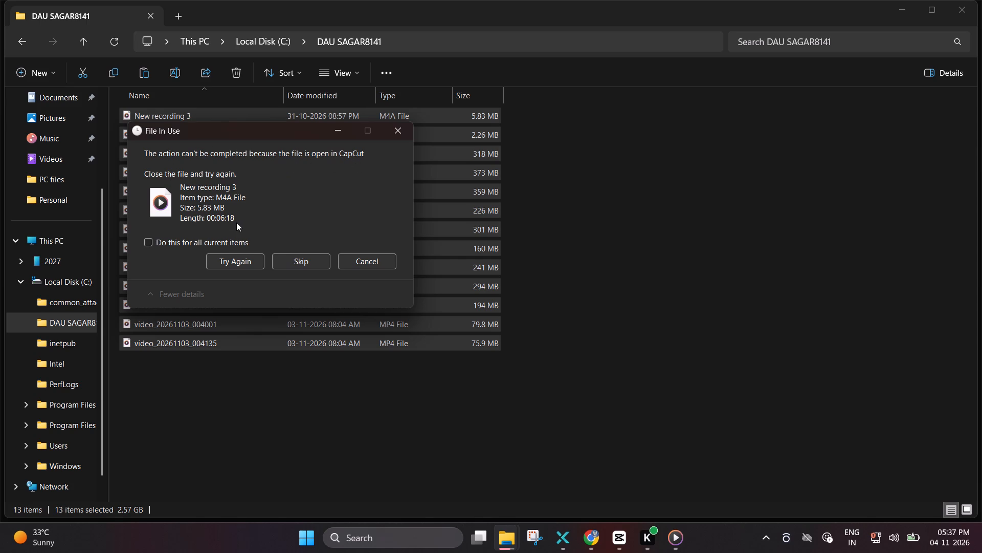
{"action": "left_click", "coordinate": [304, 264]}
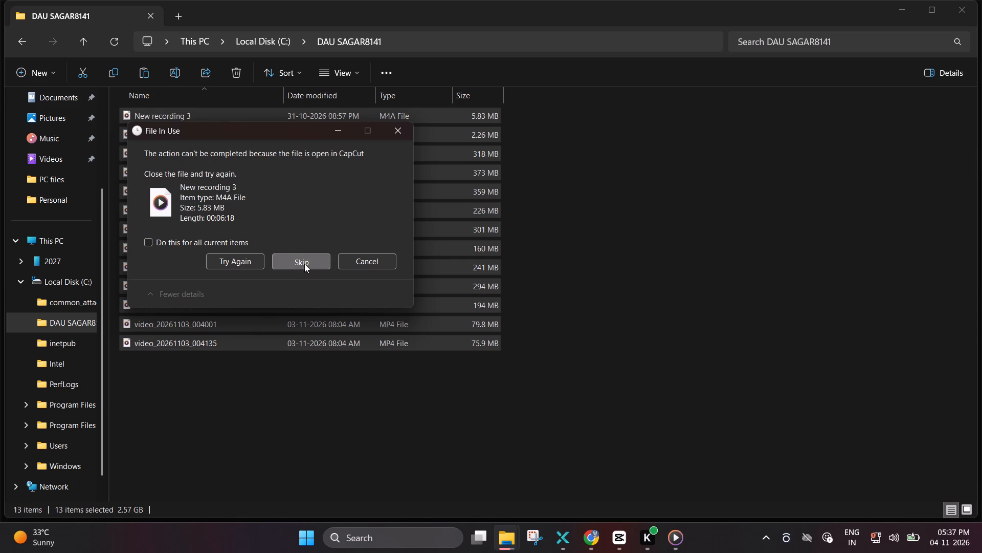
{"action": "left_click", "coordinate": [304, 264]}
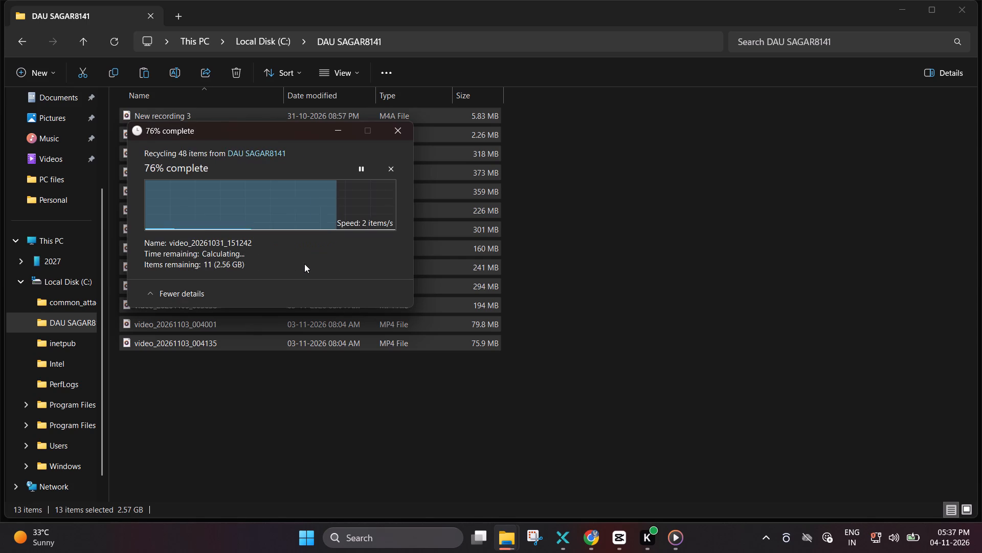
{"action": "left_click", "coordinate": [304, 264]}
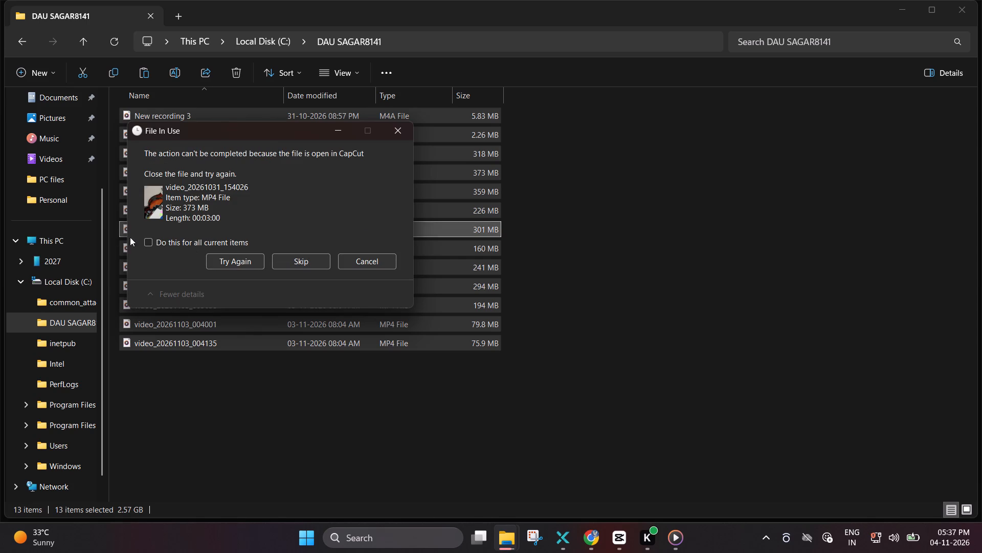
{"action": "double_click", "coordinate": [144, 243]}
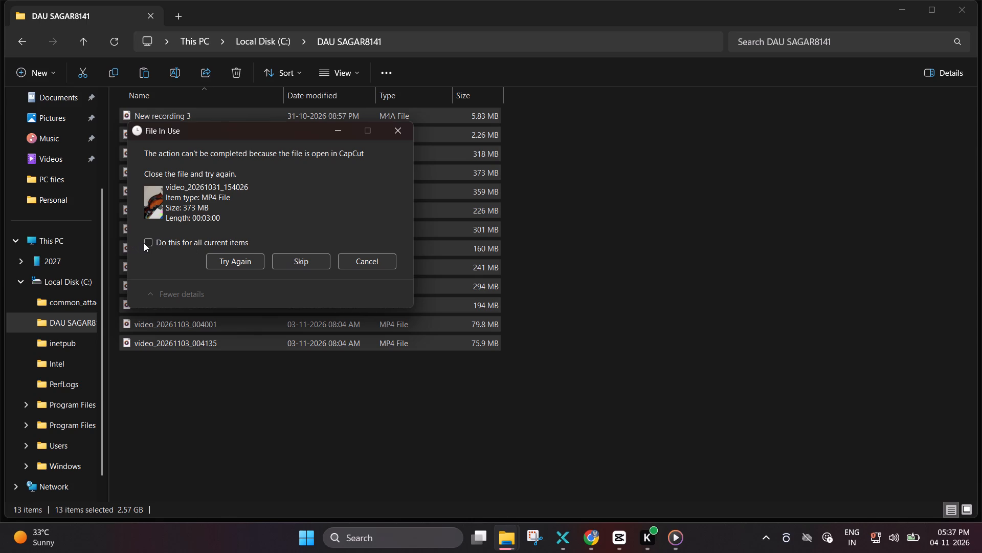
{"action": "left_click", "coordinate": [150, 241]}
{"action": "left_click", "coordinate": [294, 262]}
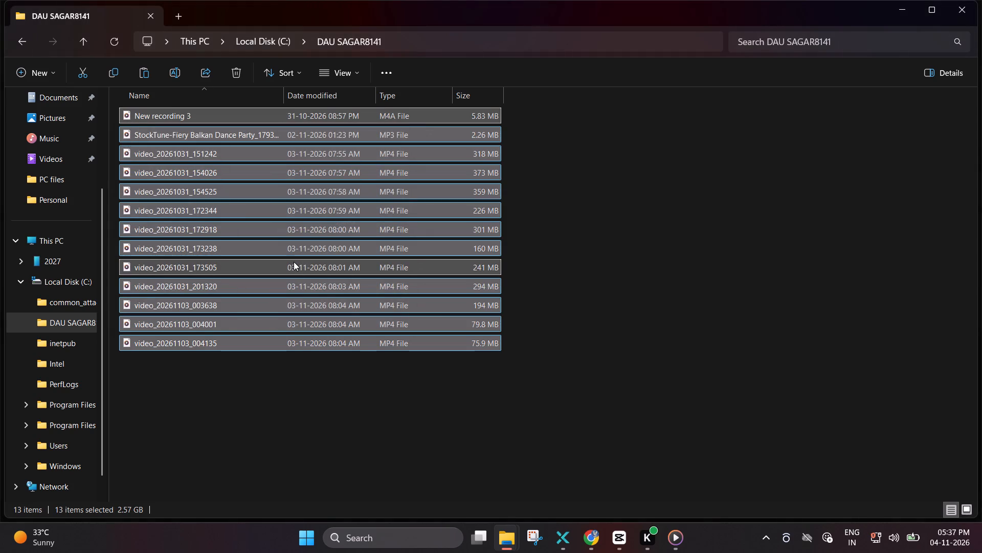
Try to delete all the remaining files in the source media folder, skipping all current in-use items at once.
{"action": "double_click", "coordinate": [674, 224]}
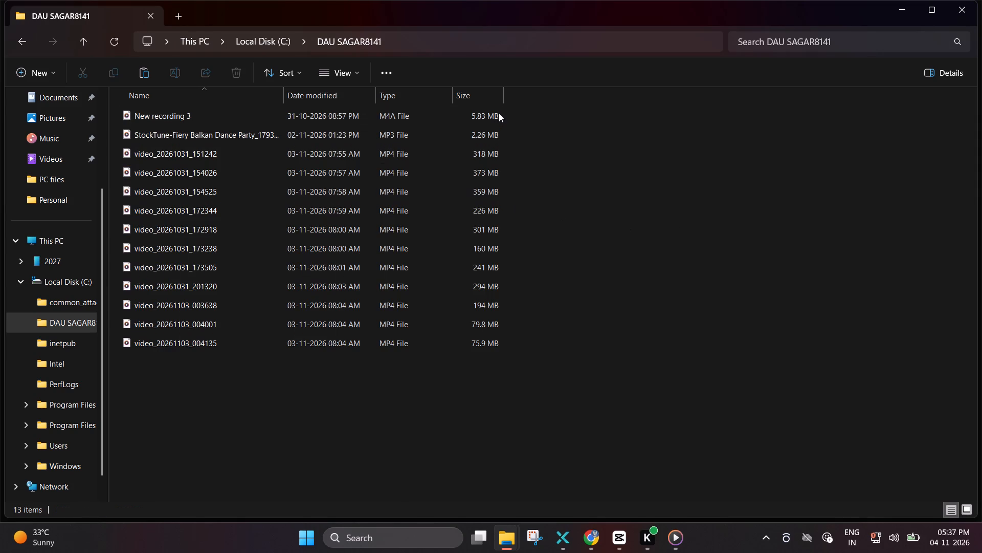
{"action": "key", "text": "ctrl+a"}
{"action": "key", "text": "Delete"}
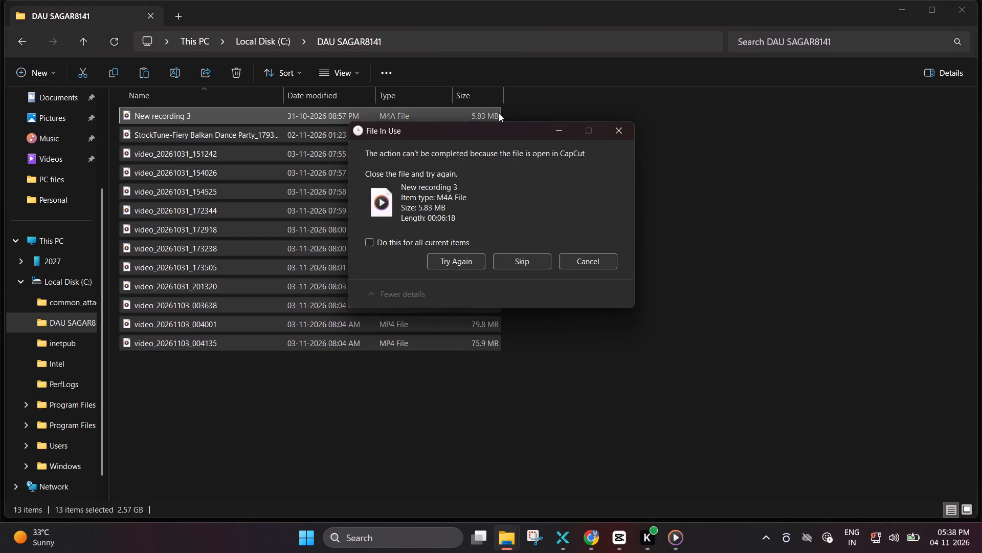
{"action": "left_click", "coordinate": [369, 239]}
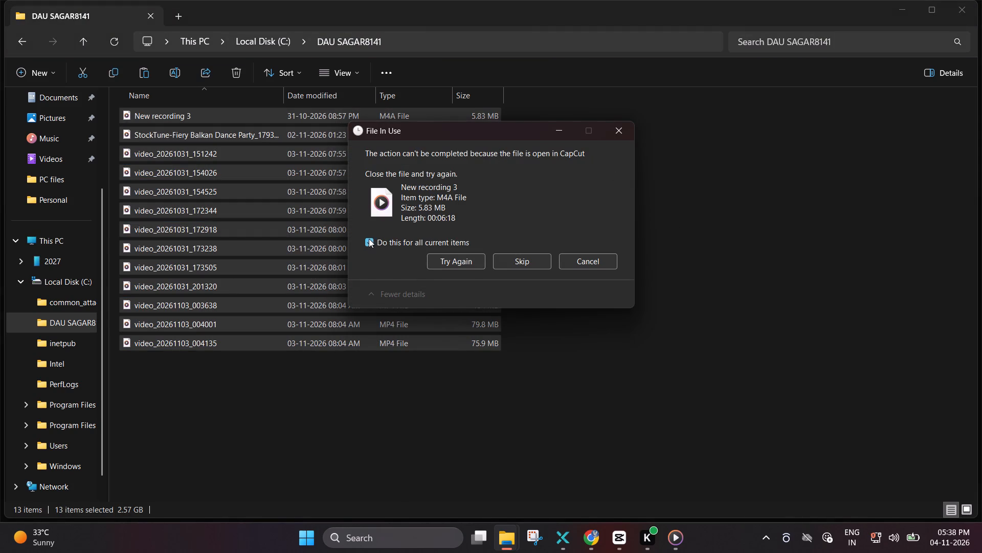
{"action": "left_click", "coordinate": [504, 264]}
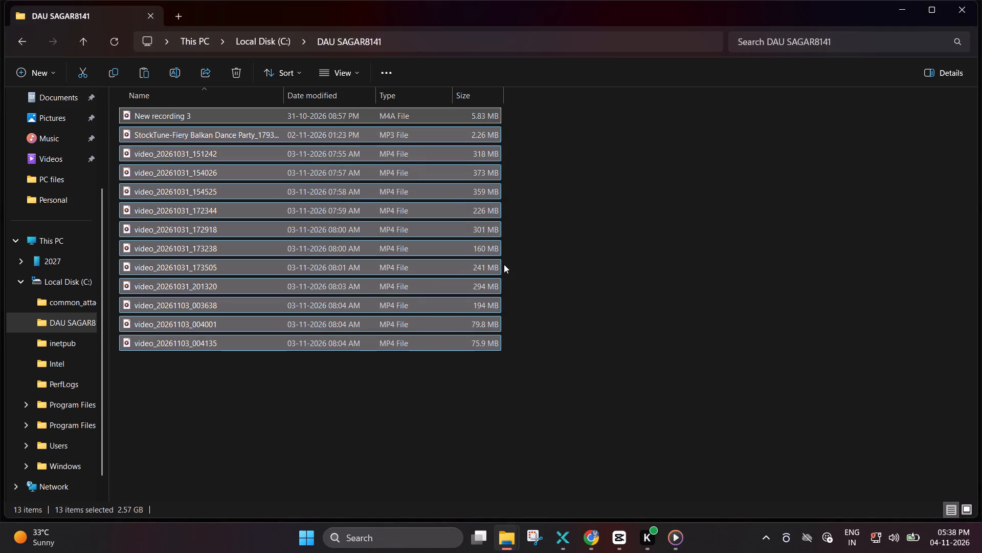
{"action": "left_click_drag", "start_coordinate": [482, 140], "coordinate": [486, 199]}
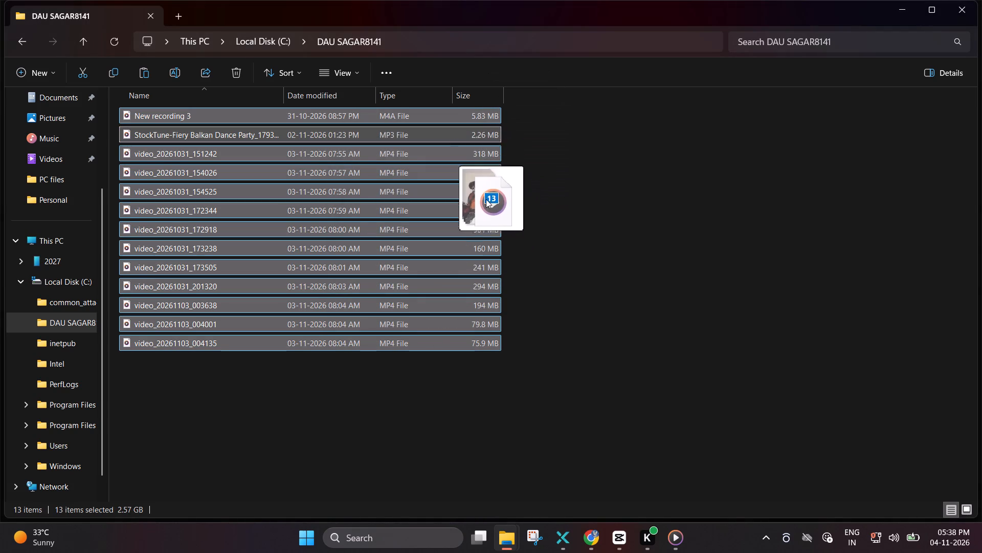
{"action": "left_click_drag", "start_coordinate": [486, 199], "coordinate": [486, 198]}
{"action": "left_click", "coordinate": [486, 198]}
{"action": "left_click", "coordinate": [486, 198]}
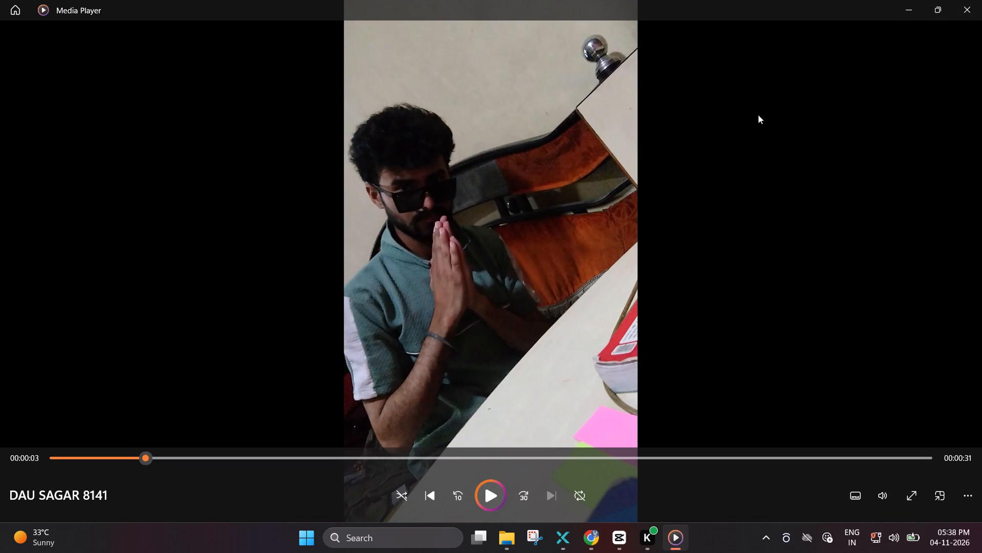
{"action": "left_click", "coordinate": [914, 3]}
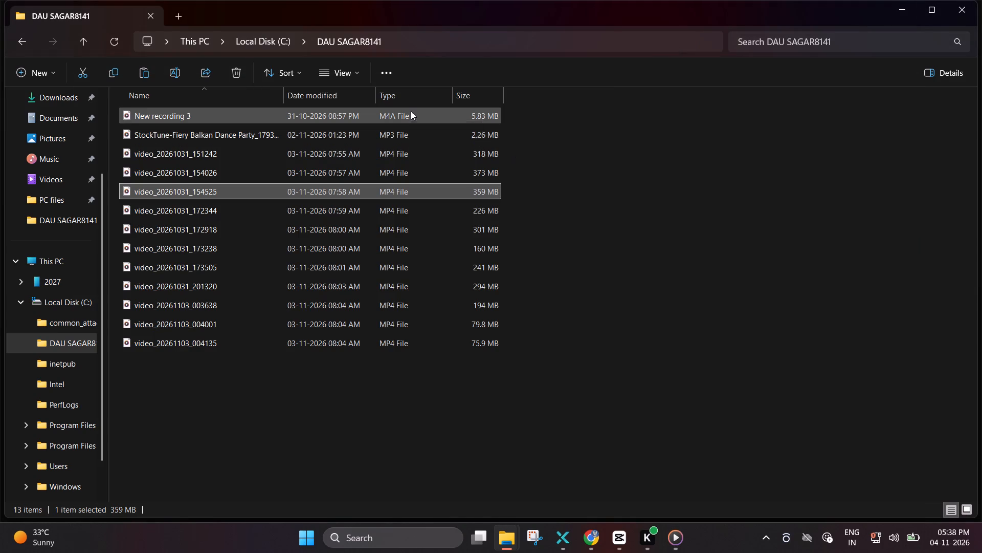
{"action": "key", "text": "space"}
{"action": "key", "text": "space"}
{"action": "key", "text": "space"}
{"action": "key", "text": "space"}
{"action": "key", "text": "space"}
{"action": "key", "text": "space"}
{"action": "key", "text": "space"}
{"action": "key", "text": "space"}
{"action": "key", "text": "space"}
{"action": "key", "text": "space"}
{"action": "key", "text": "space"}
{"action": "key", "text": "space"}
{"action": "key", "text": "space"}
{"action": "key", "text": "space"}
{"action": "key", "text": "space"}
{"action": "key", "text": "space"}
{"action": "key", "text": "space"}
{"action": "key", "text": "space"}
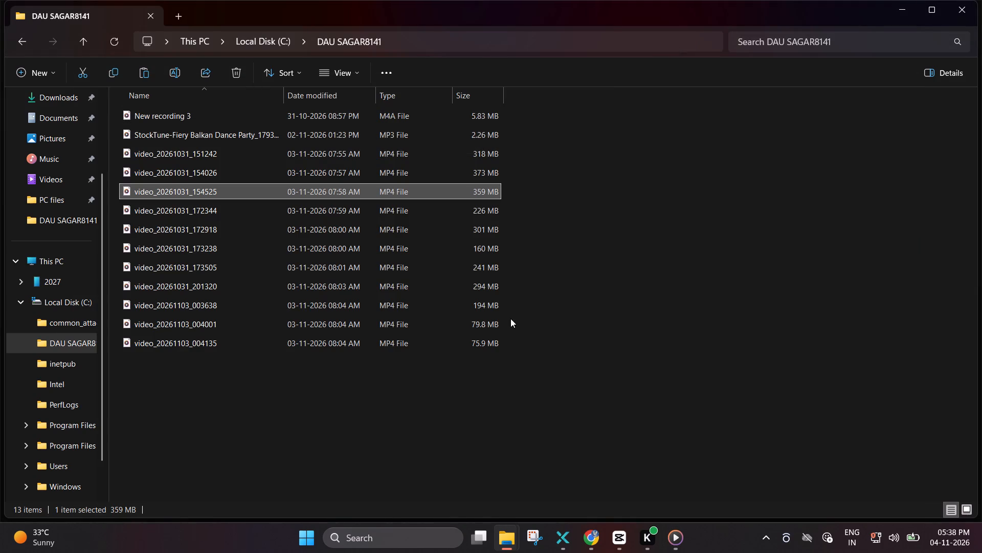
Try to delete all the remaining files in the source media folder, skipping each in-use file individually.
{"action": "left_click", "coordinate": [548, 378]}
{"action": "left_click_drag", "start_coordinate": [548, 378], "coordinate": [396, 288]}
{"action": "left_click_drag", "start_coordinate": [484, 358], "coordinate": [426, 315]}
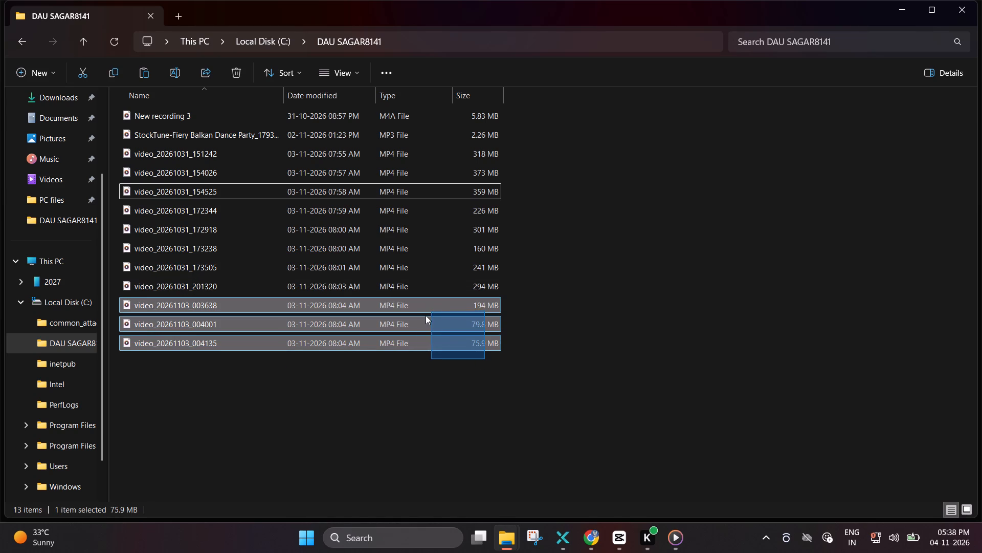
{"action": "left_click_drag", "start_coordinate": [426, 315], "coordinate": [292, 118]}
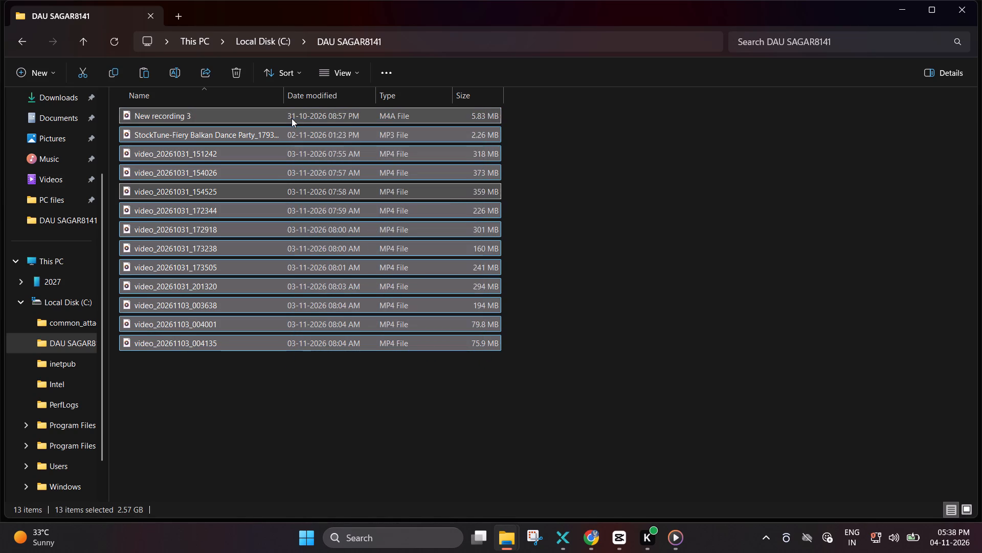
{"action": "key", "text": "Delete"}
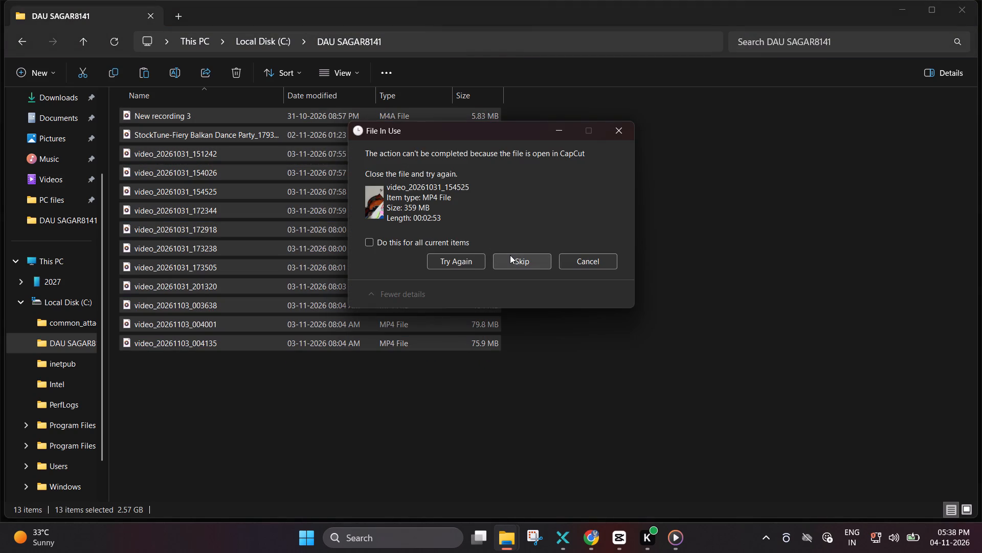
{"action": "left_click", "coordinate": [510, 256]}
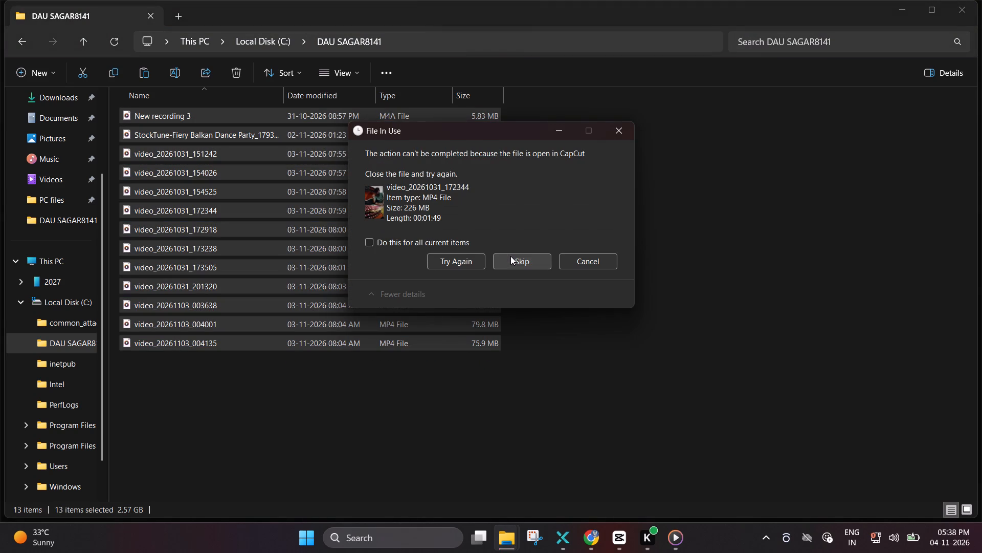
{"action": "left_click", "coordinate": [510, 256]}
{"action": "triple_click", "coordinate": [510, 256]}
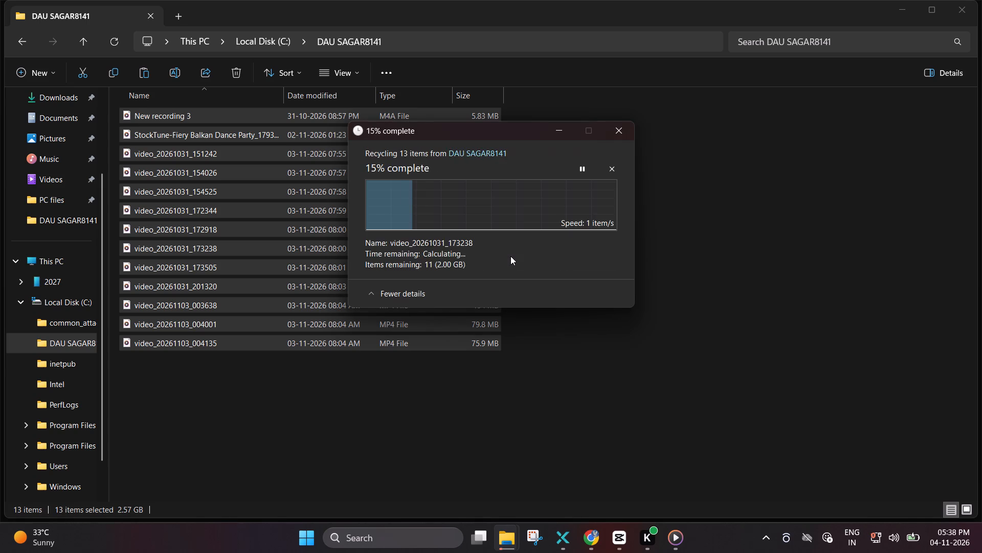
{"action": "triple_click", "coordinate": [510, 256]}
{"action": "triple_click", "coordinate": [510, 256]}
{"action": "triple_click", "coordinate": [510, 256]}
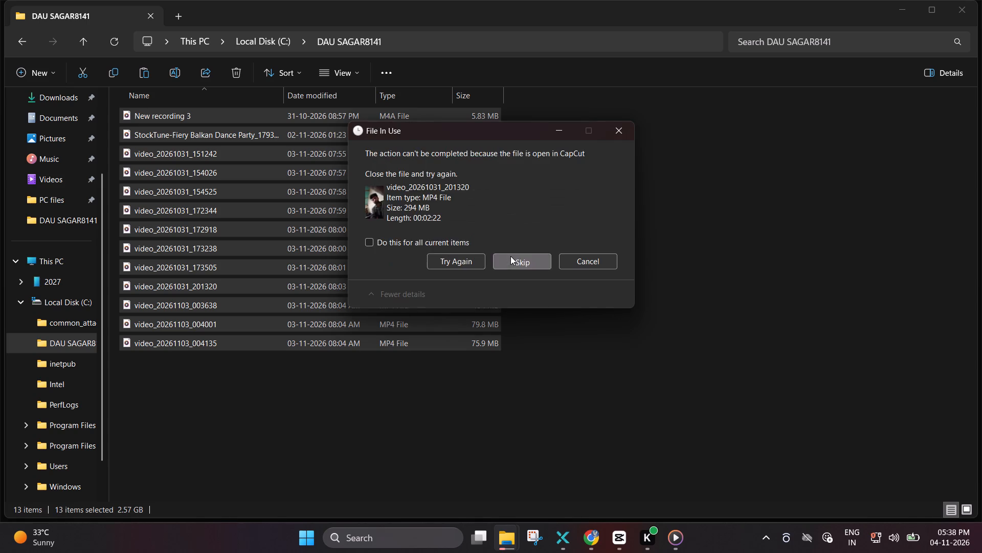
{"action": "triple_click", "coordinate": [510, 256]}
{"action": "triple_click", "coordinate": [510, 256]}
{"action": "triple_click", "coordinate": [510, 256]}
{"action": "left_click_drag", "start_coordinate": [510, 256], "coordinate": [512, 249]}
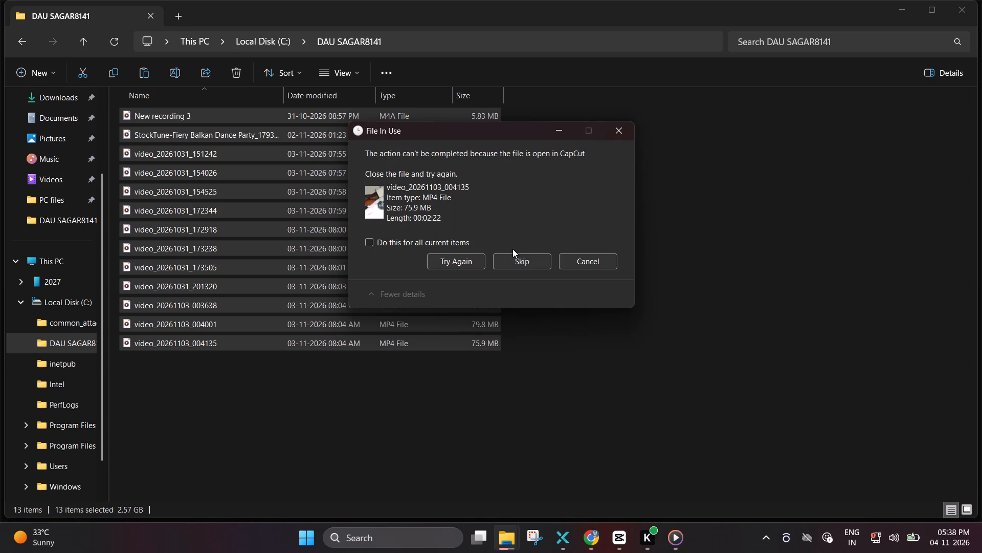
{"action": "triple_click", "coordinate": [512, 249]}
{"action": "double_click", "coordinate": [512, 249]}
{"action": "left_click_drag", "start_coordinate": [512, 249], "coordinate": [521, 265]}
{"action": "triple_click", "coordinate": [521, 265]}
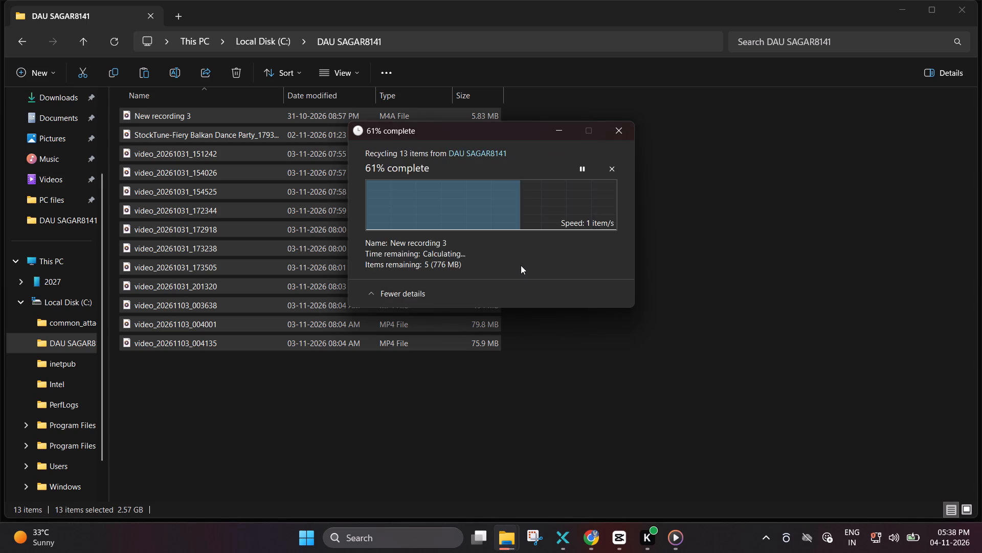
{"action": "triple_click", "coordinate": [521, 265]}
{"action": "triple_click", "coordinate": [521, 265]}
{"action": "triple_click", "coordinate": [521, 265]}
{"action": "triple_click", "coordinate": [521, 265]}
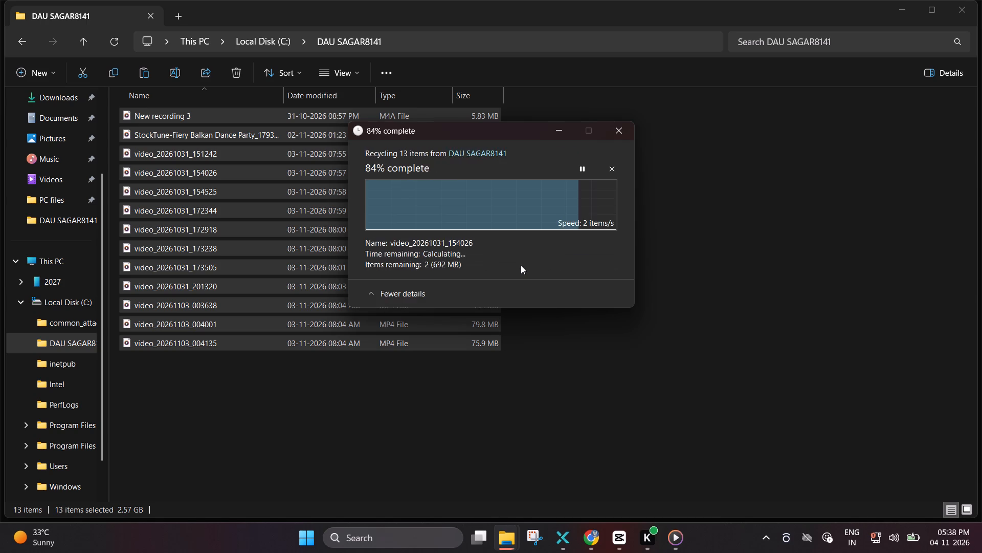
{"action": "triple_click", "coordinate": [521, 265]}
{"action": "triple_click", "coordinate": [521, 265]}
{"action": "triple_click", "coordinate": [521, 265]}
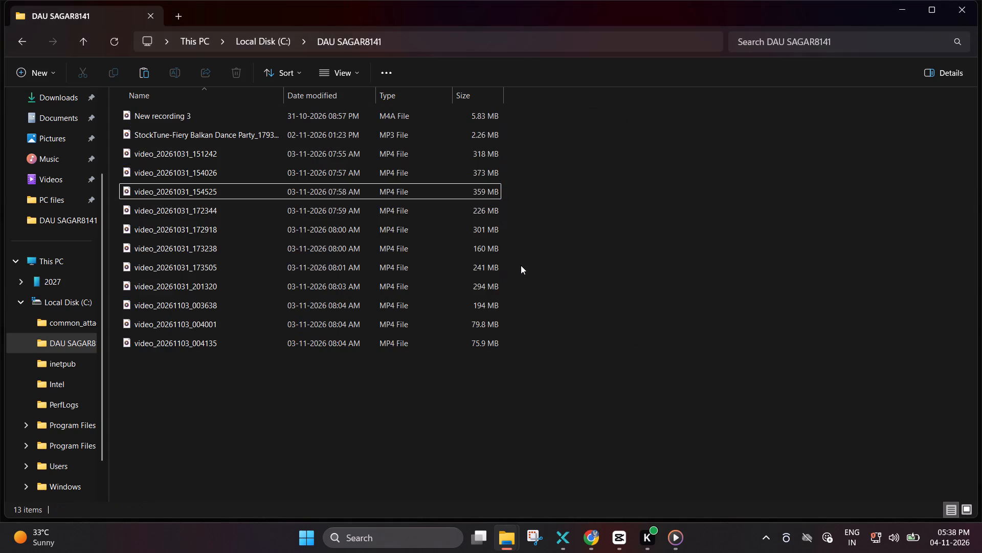
Close CapCut's capcut.com invite window and the Export-1103 dialog.
{"action": "left_click", "coordinate": [484, 121]}
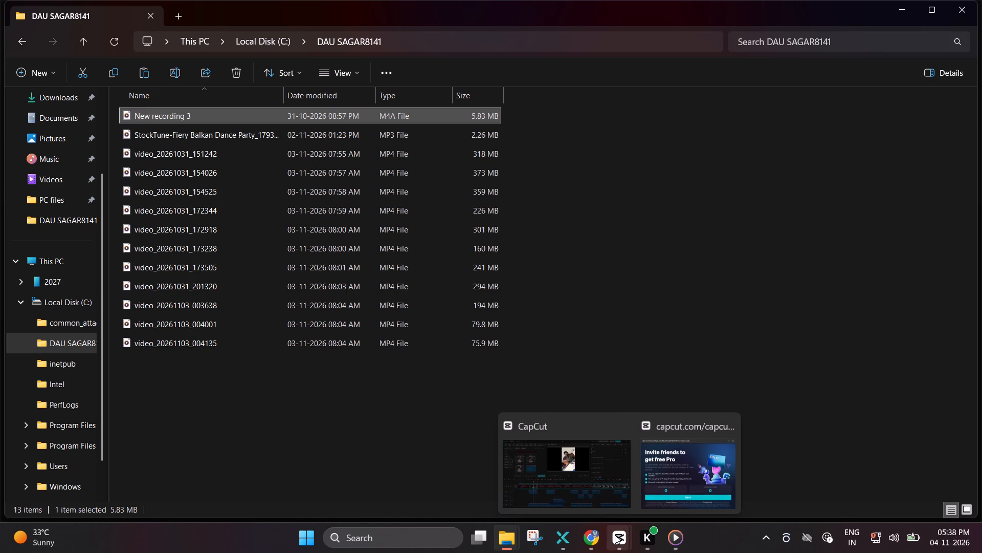
{"action": "left_click", "coordinate": [721, 423]}
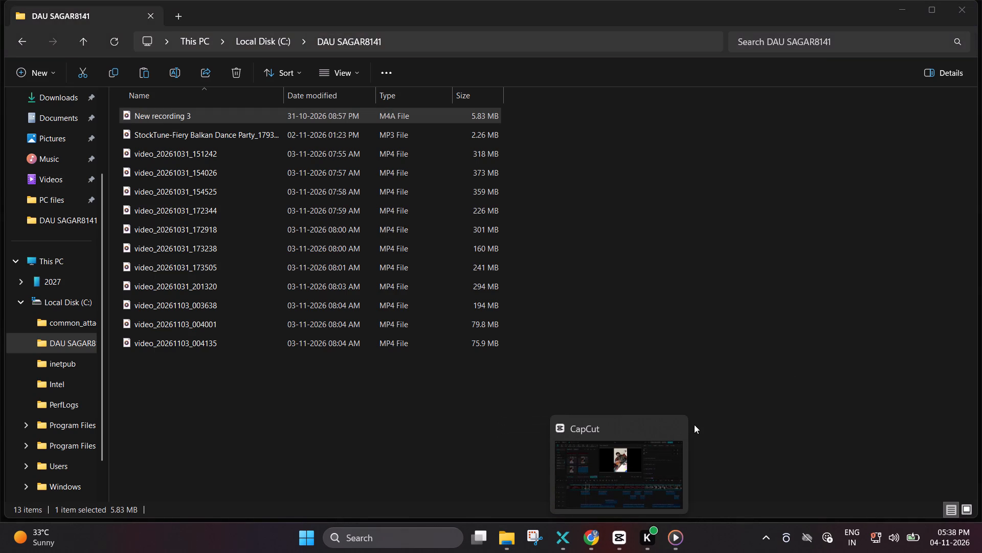
{"action": "left_click", "coordinate": [675, 424]}
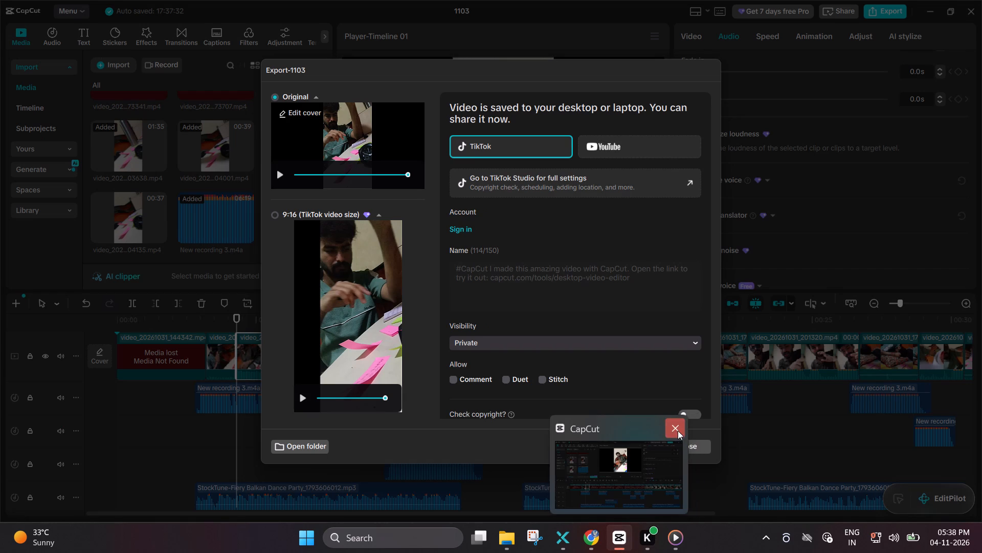
{"action": "left_click", "coordinate": [678, 430]}
{"action": "left_click", "coordinate": [621, 533]}
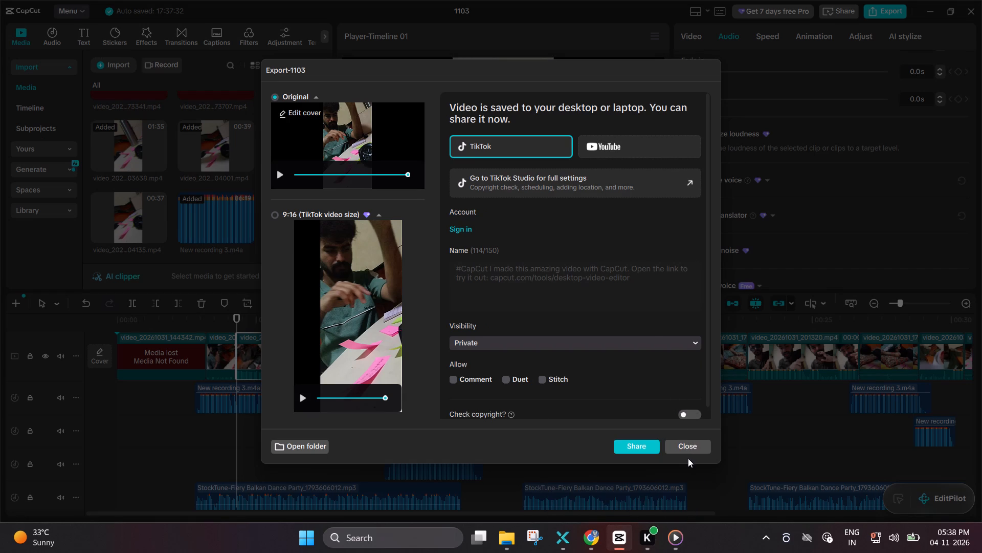
{"action": "left_click", "coordinate": [688, 450]}
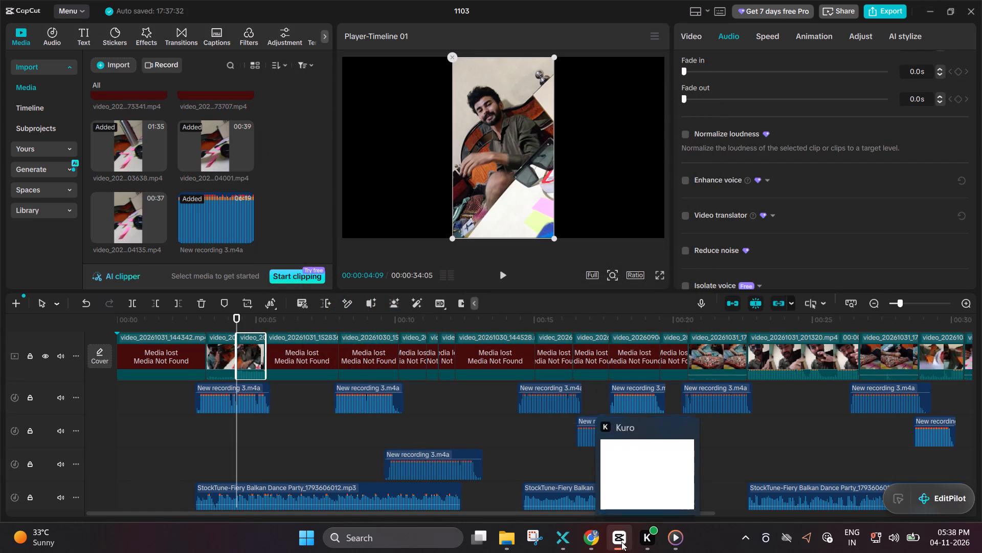
Close the CapCut editor window of project 1103.
{"action": "left_click", "coordinate": [678, 429]}
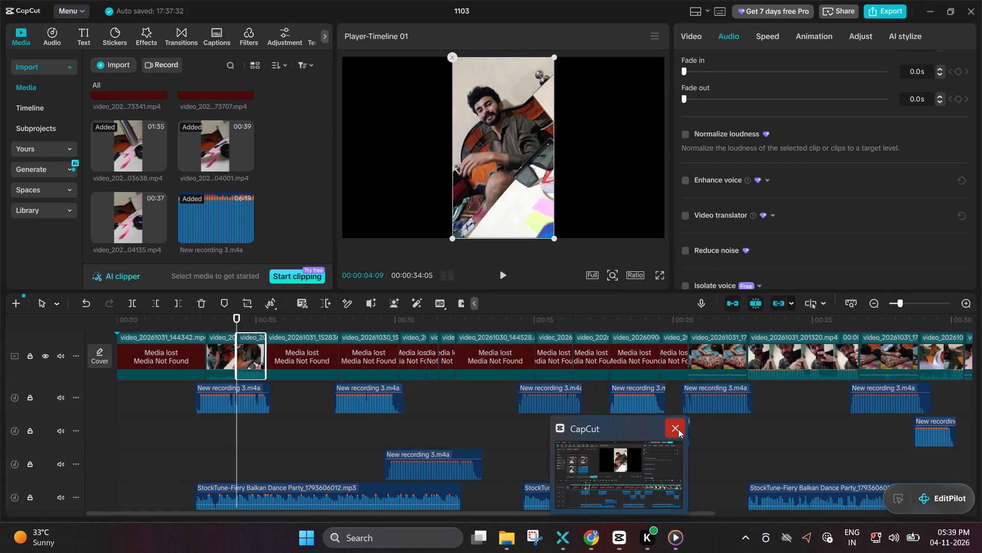
{"action": "triple_click", "coordinate": [678, 429]}
{"action": "triple_click", "coordinate": [678, 429]}
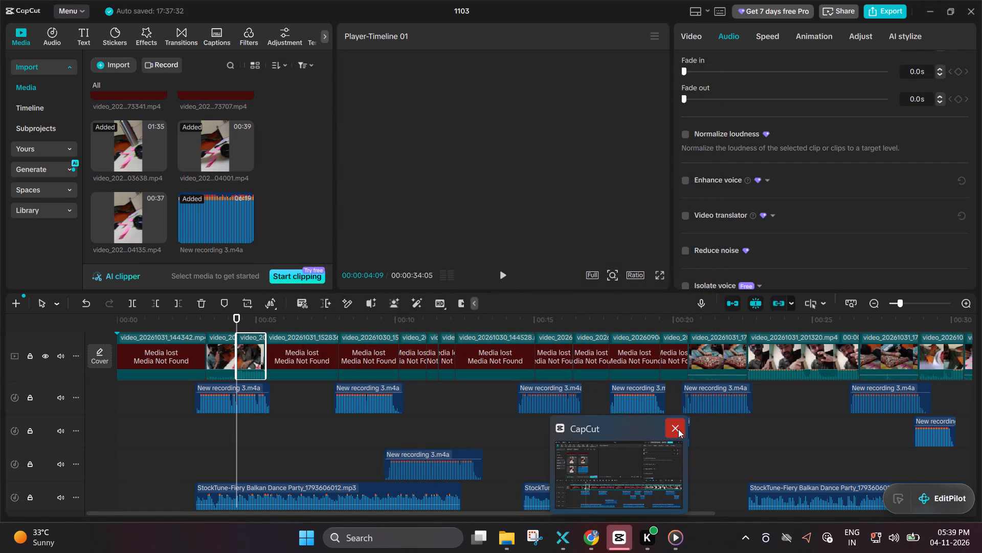
{"action": "double_click", "coordinate": [678, 429]}
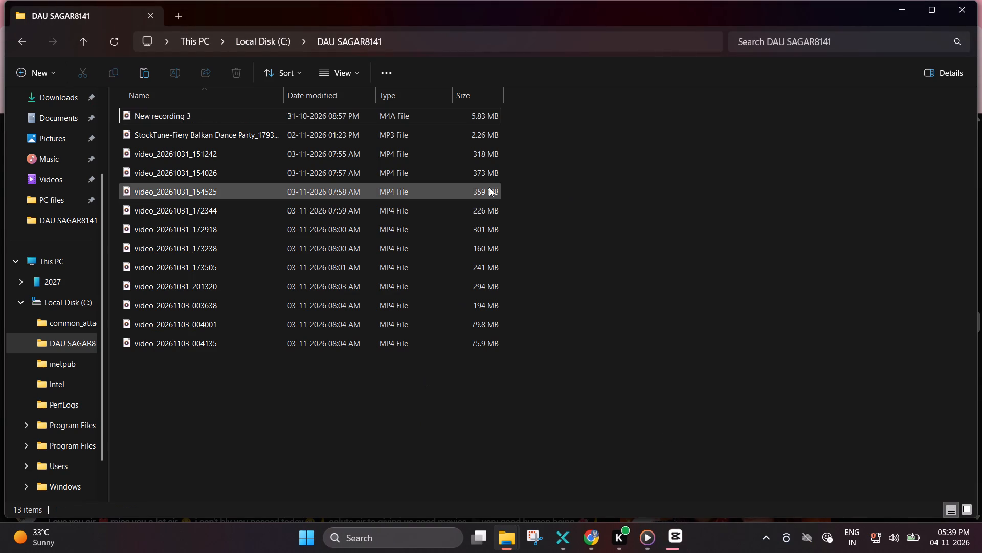
Delete all the files in the source media folder on Local Disk (C:).
{"action": "key", "text": "ctrl+a"}
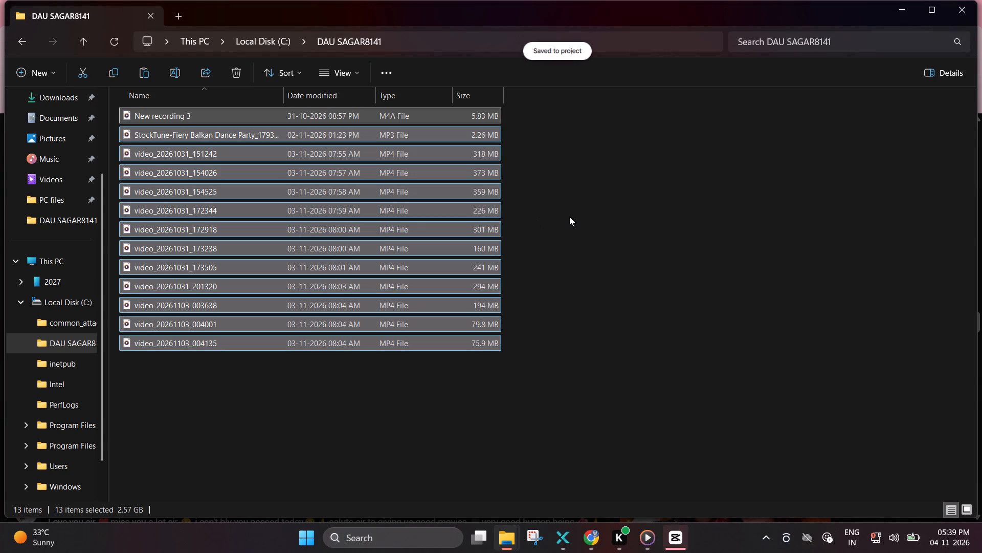
{"action": "key", "text": "Delete"}
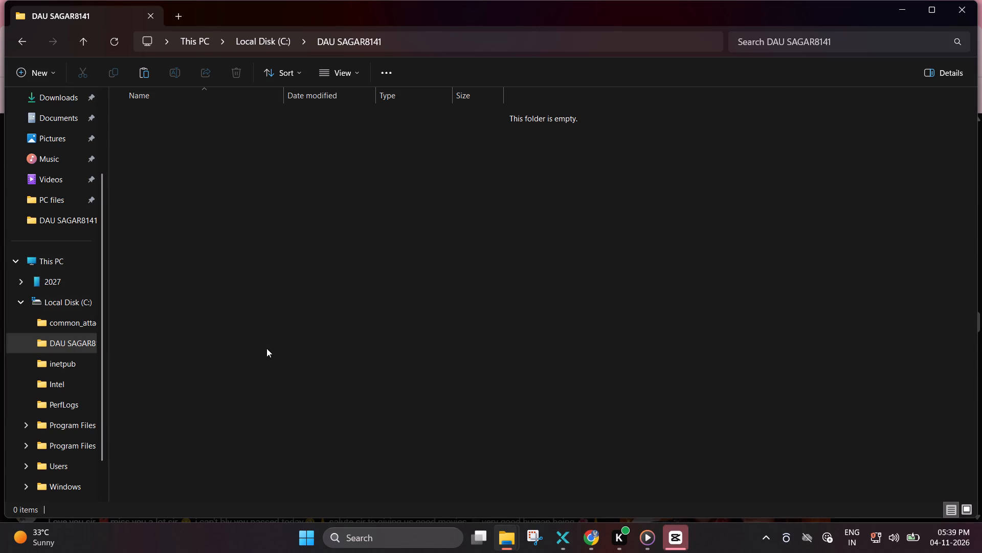
Close the CapCut home window and both File Explorer windows, the source media folder and PC files.
{"action": "left_click", "coordinate": [676, 537]}
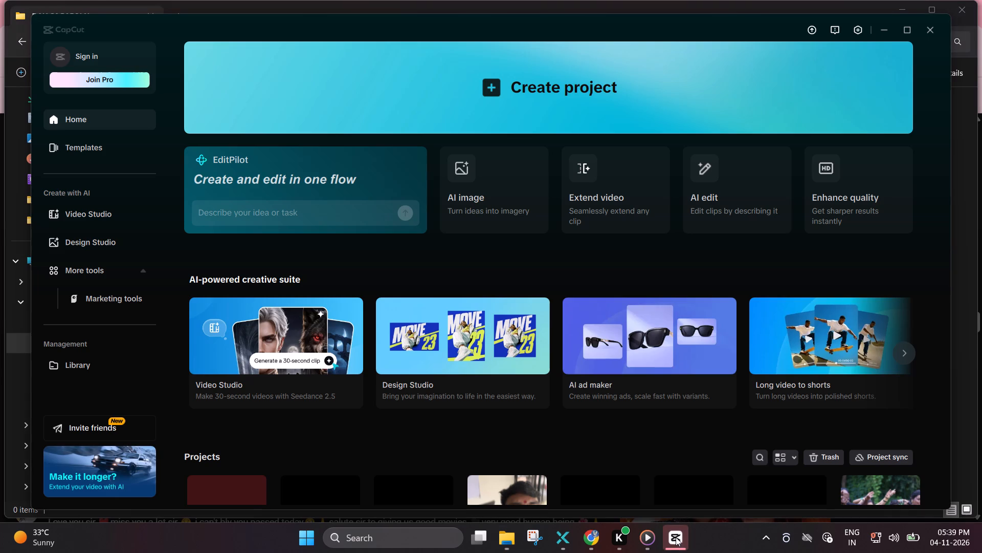
{"action": "double_click", "coordinate": [936, 27]}
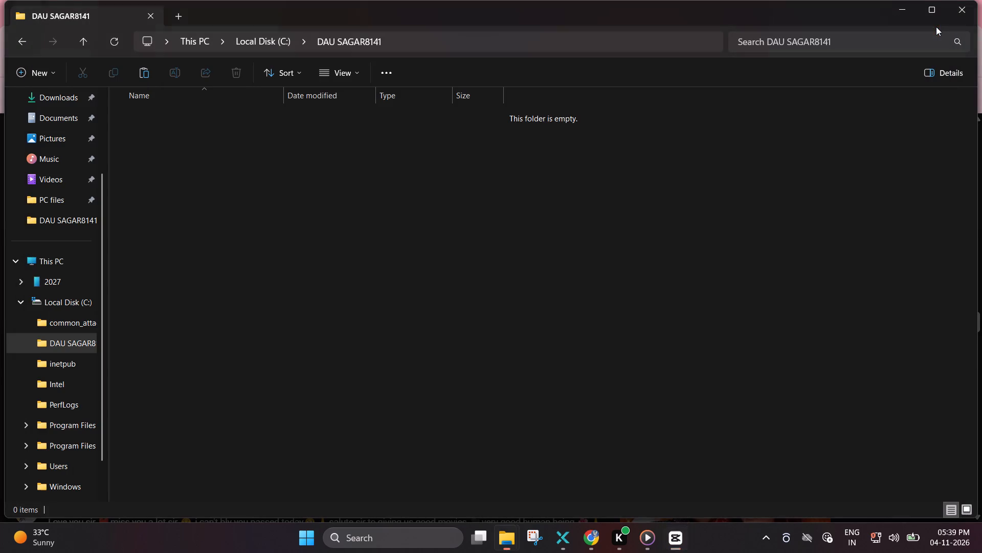
{"action": "left_click", "coordinate": [957, 9]}
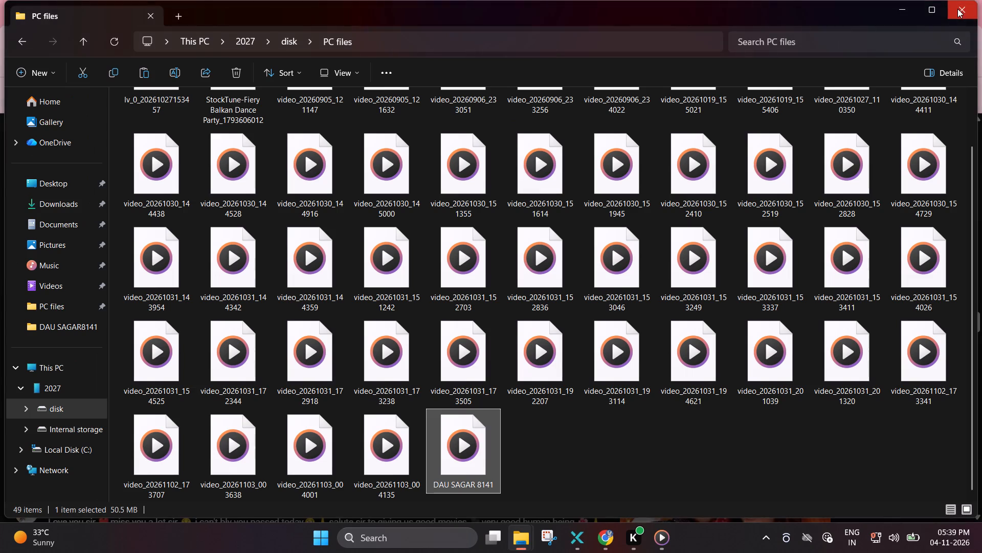
{"action": "double_click", "coordinate": [950, 13]}
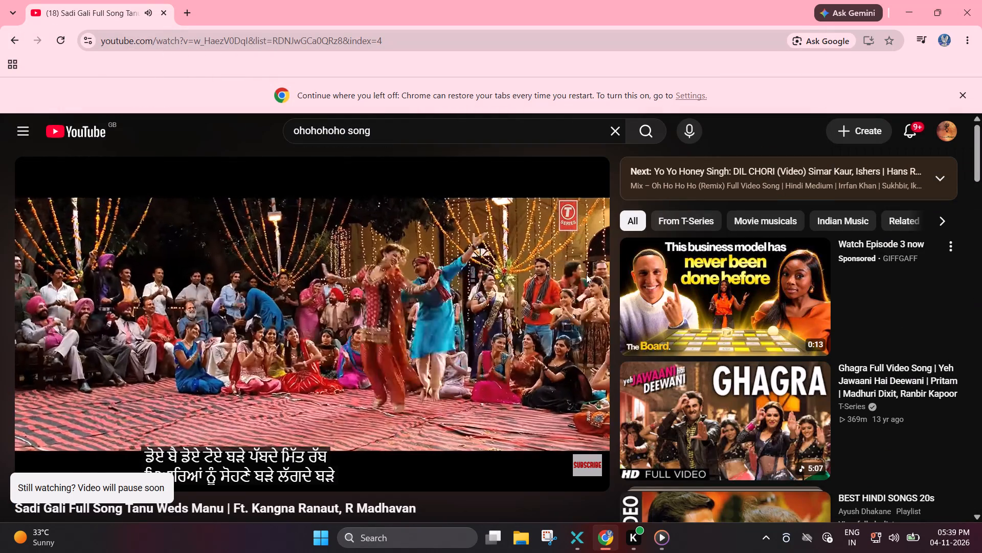
Reopen File Explorer, check the Downloads, PC files and source media folders, and minimize the window.
{"action": "double_click", "coordinate": [513, 533]}
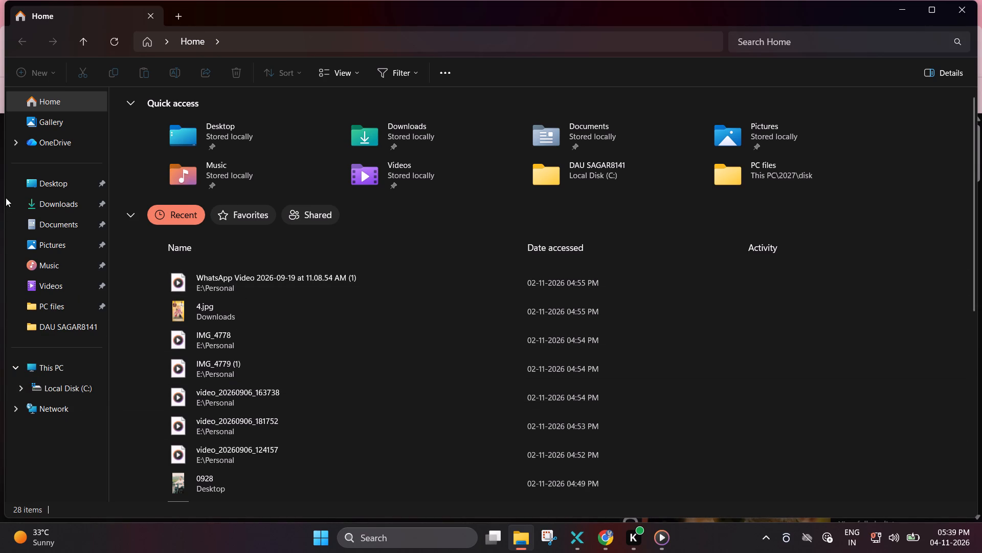
{"action": "left_click", "coordinate": [51, 201]}
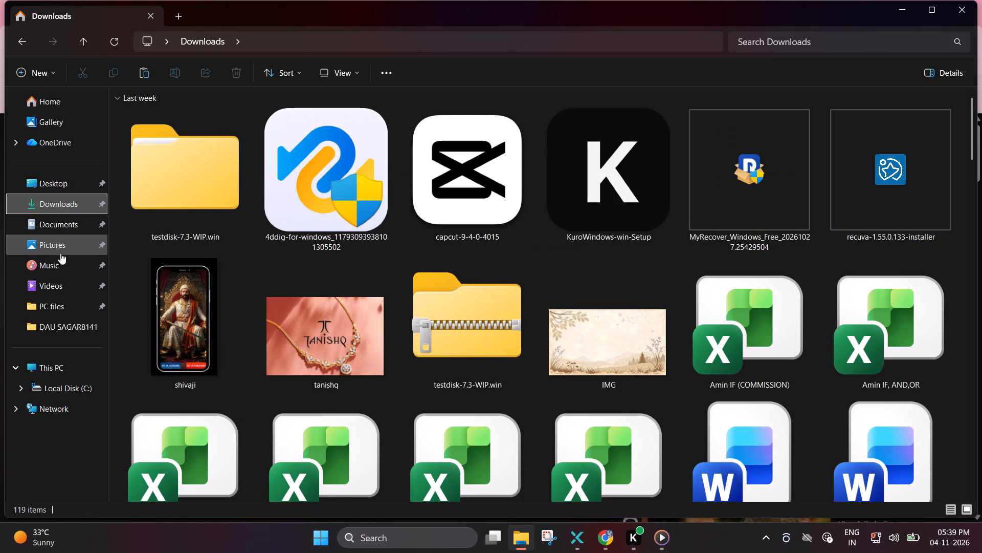
{"action": "left_click", "coordinate": [60, 308]}
{"action": "left_click", "coordinate": [61, 329]}
{"action": "left_click_drag", "start_coordinate": [61, 329], "coordinate": [171, 325]}
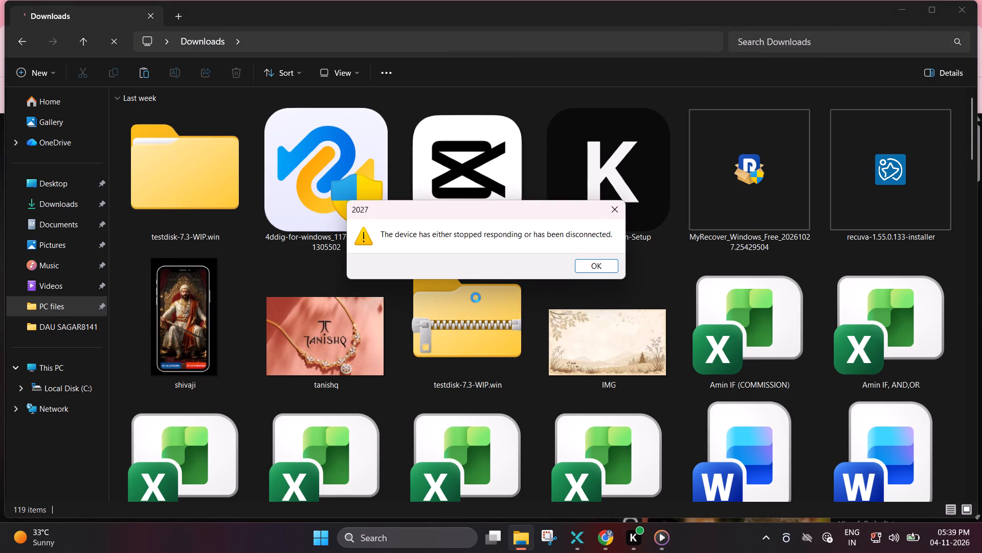
{"action": "left_click_drag", "start_coordinate": [605, 265], "coordinate": [617, 206]}
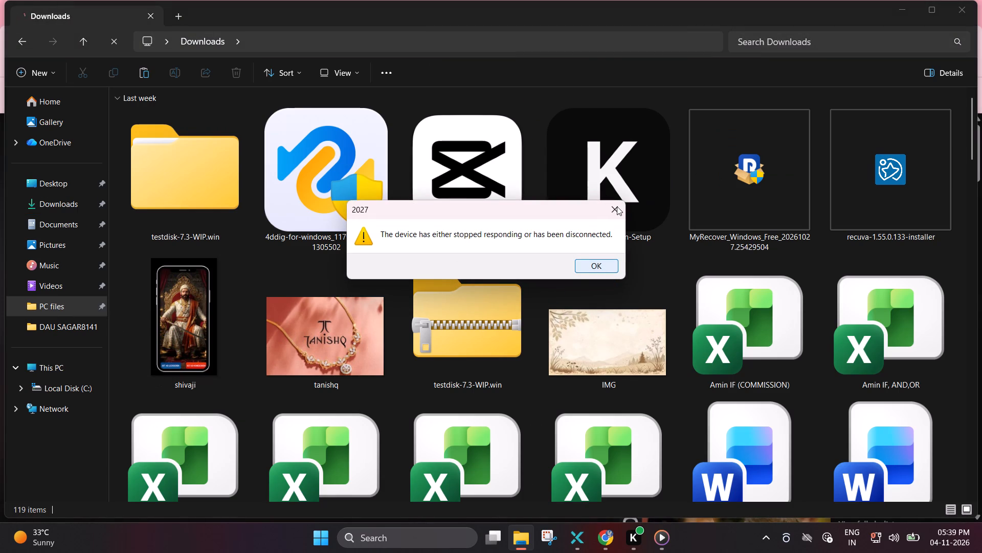
{"action": "left_click_drag", "start_coordinate": [617, 206], "coordinate": [617, 207]}
{"action": "left_click", "coordinate": [617, 207]}
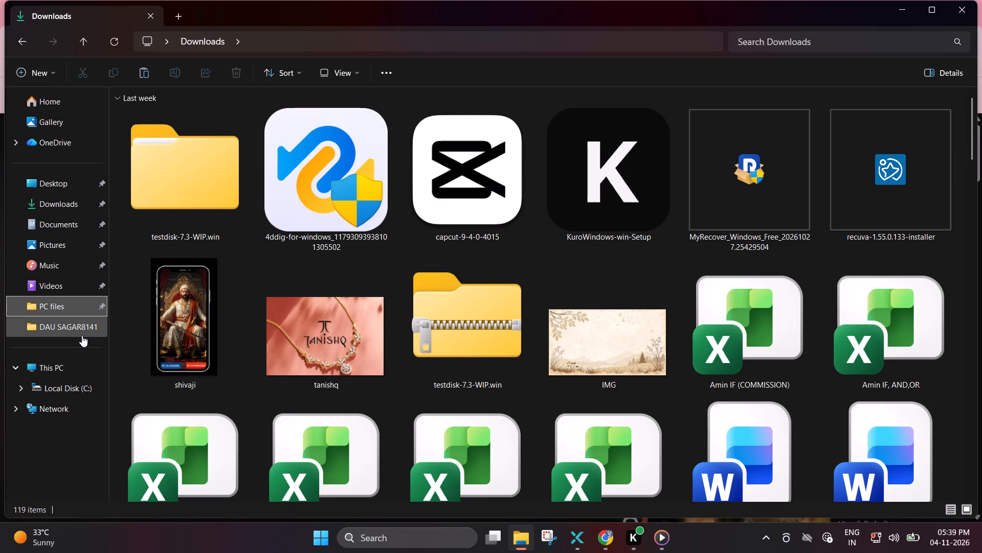
{"action": "left_click", "coordinate": [82, 335]}
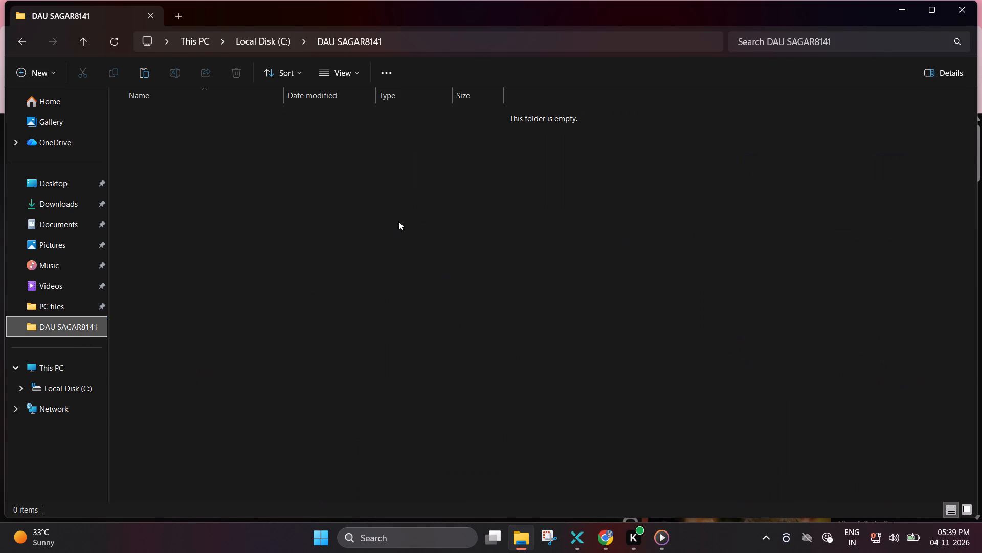